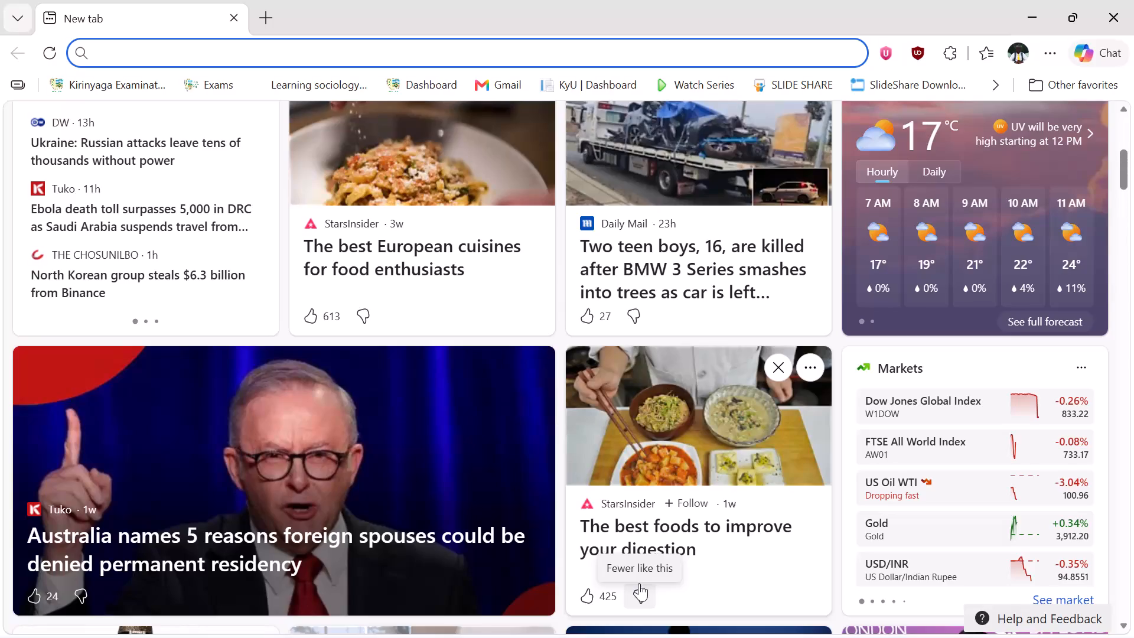
Open TradeZella's backtesting page, resume the Reverse Engineering session and dismiss the order form.
type("trade")
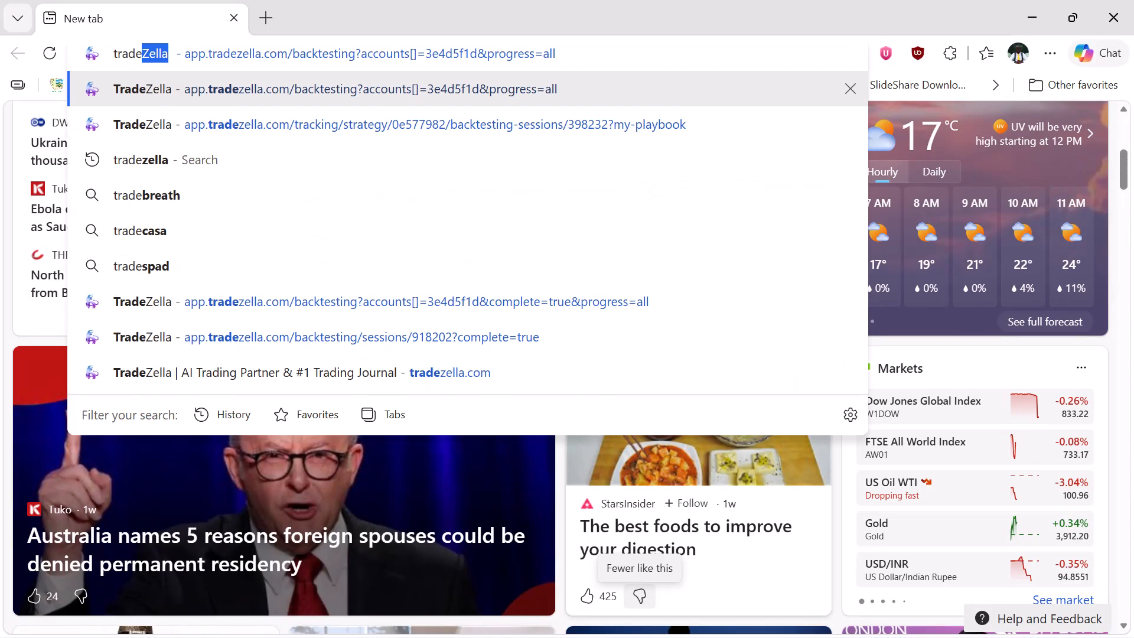
key("Return")
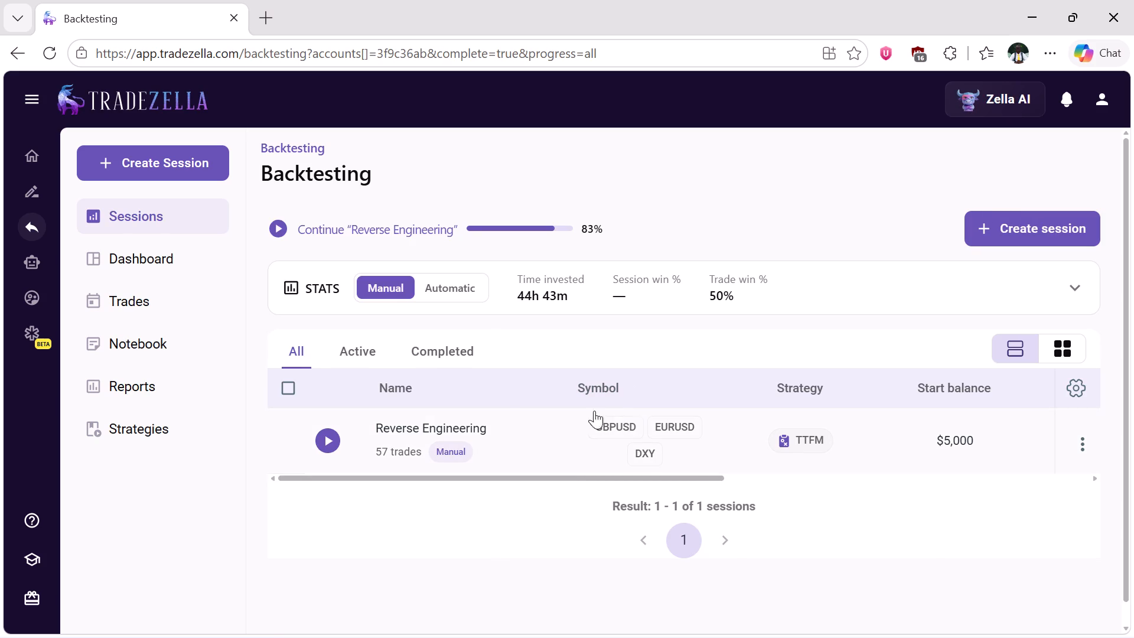
left_click(333, 444)
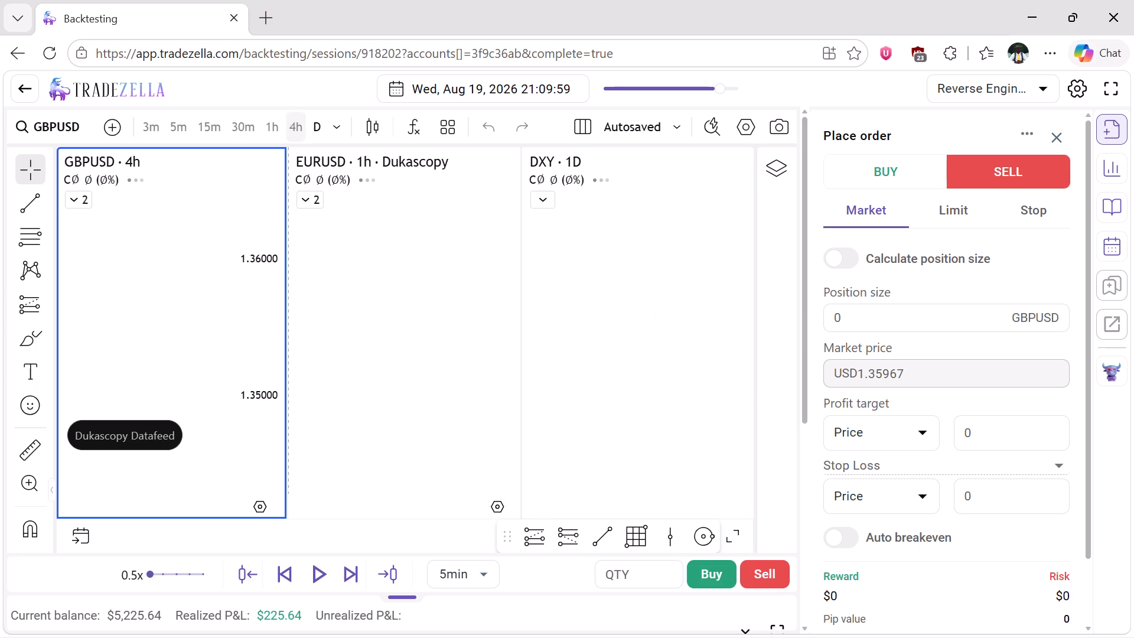
left_click(1051, 142)
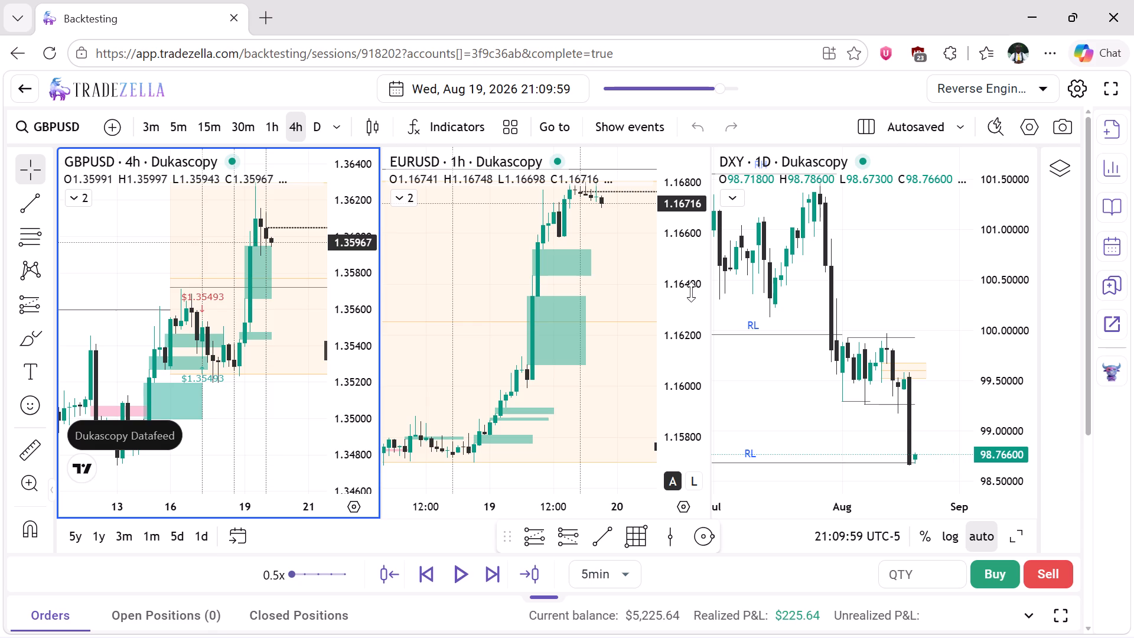
View the EURUSD chart on the daily timeframe with its price scale compressed to show a wider price range.
left_click_drag(687, 233, 687, 272)
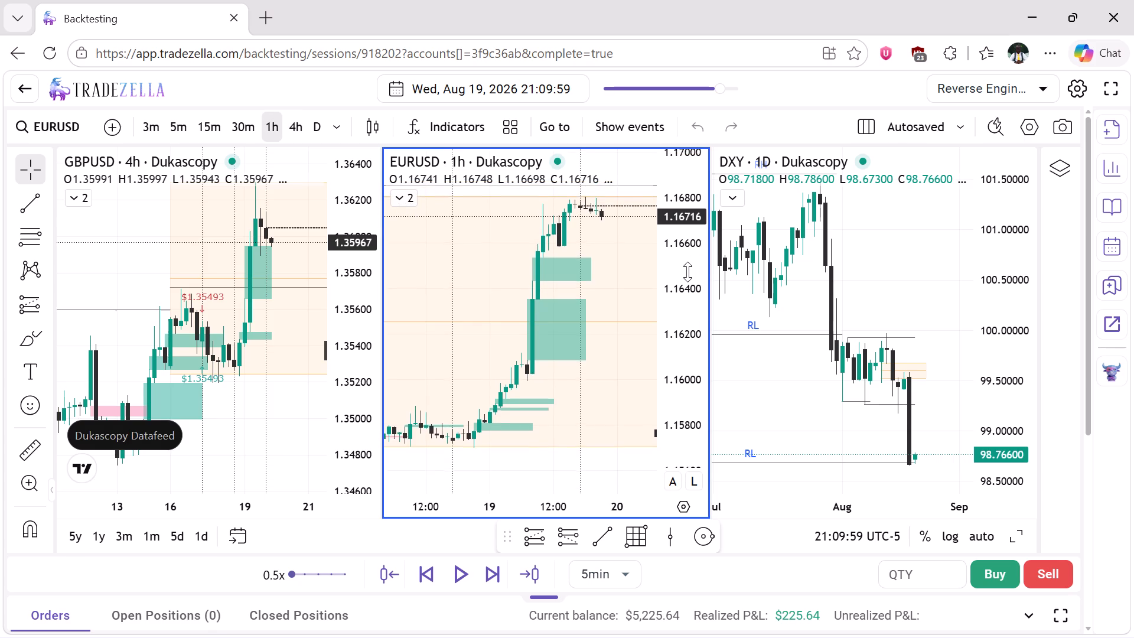
left_click_drag(687, 272, 692, 311)
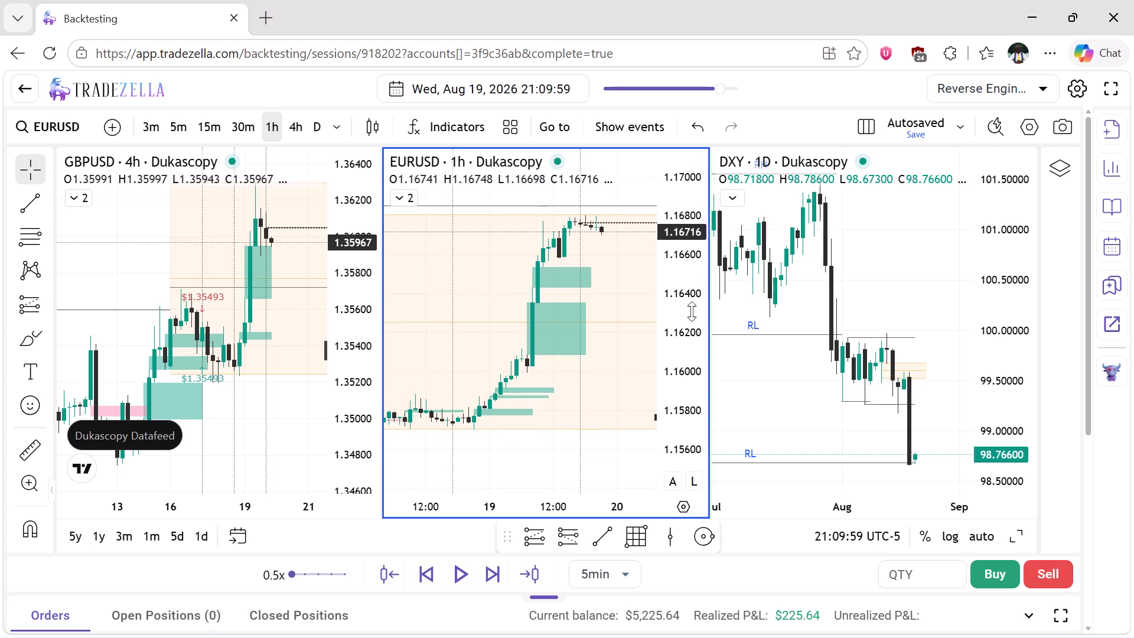
left_click(316, 131)
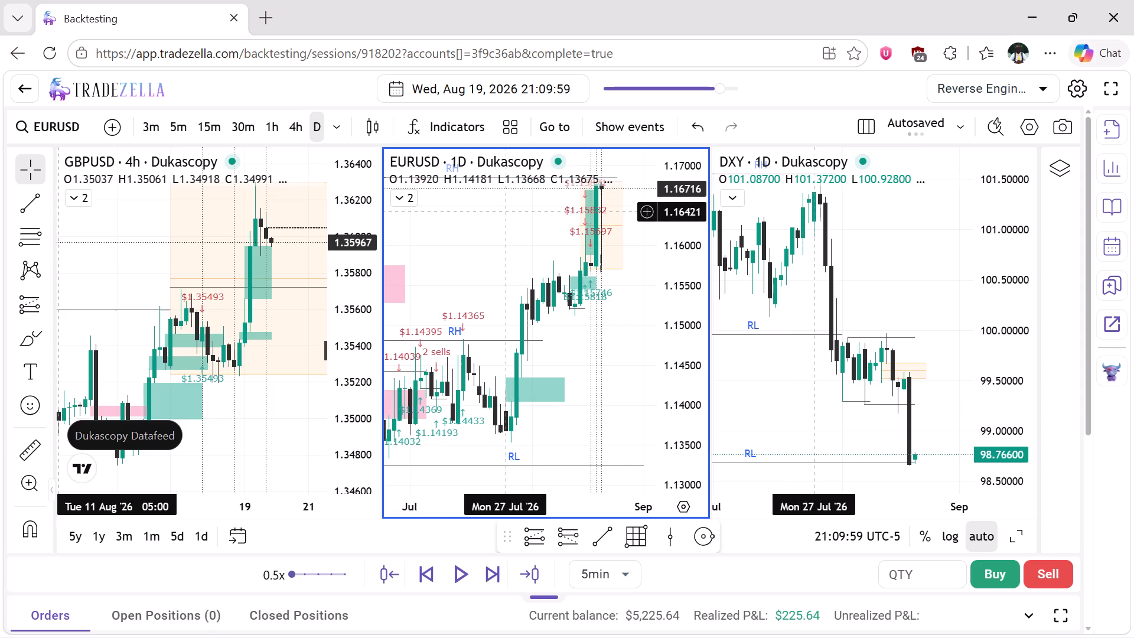
left_click_drag(692, 245, 707, 325)
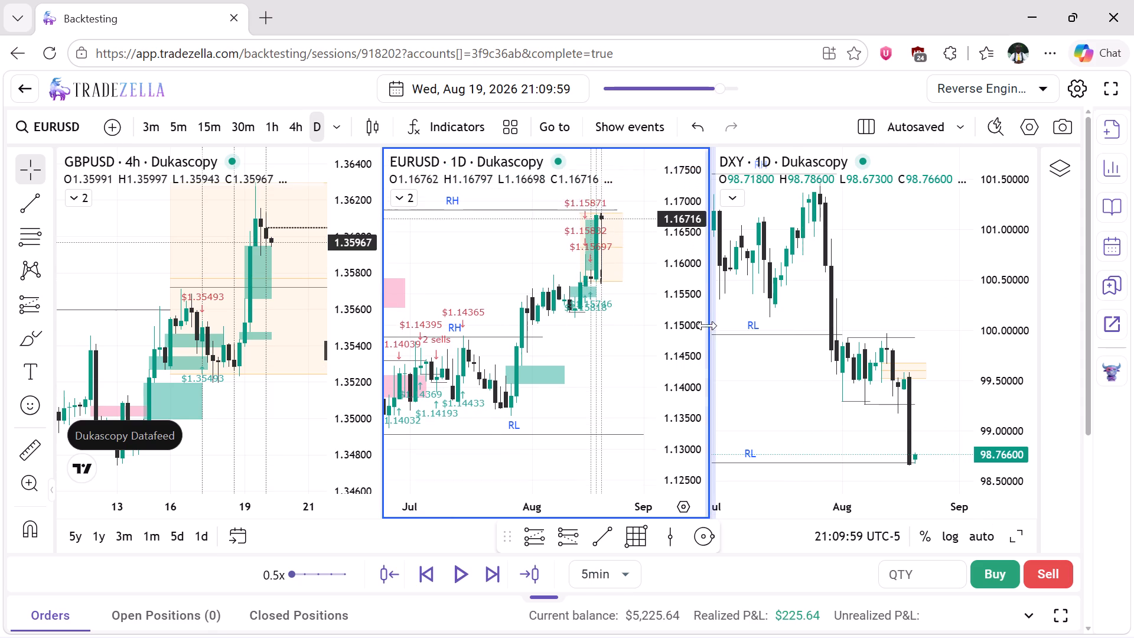
left_click_drag(707, 325, 712, 346)
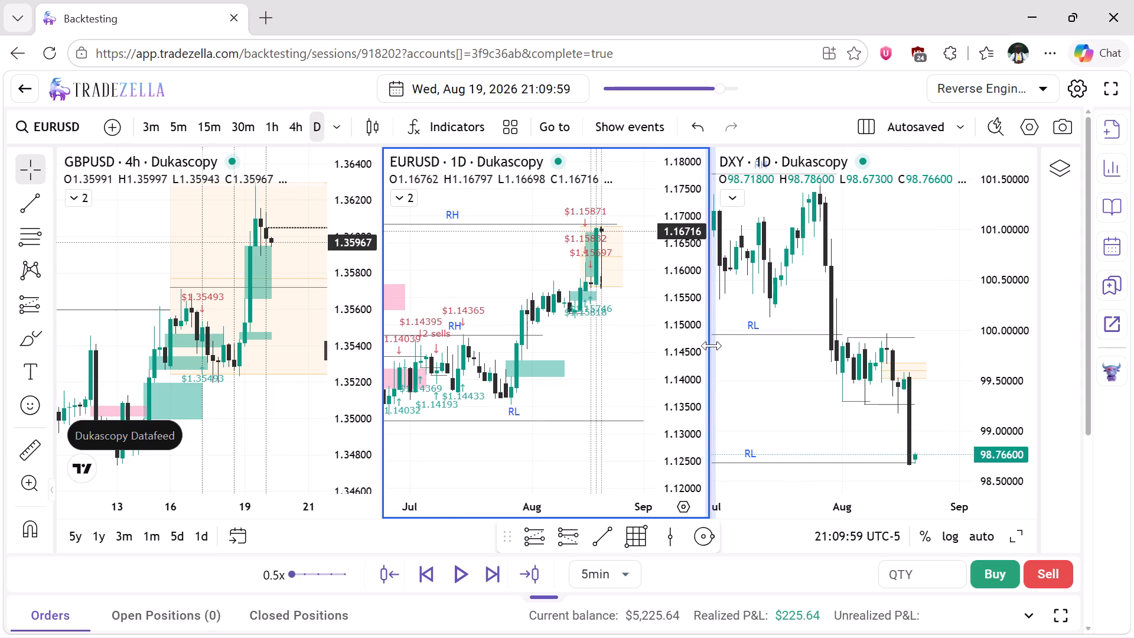
left_click_drag(712, 346, 712, 349)
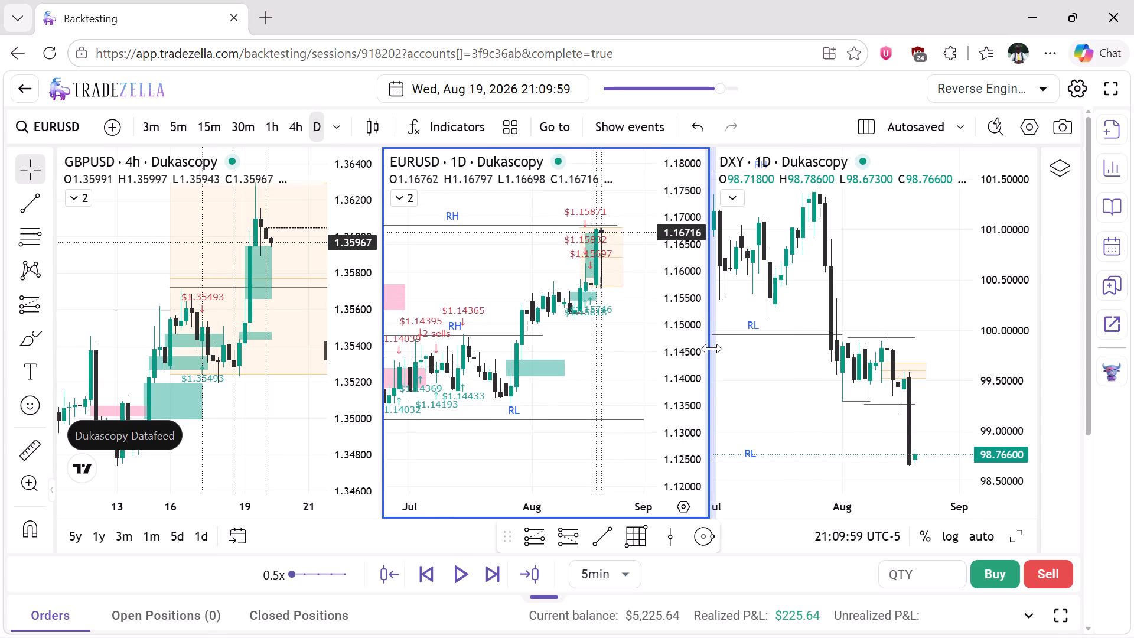
left_click_drag(712, 349, 712, 346)
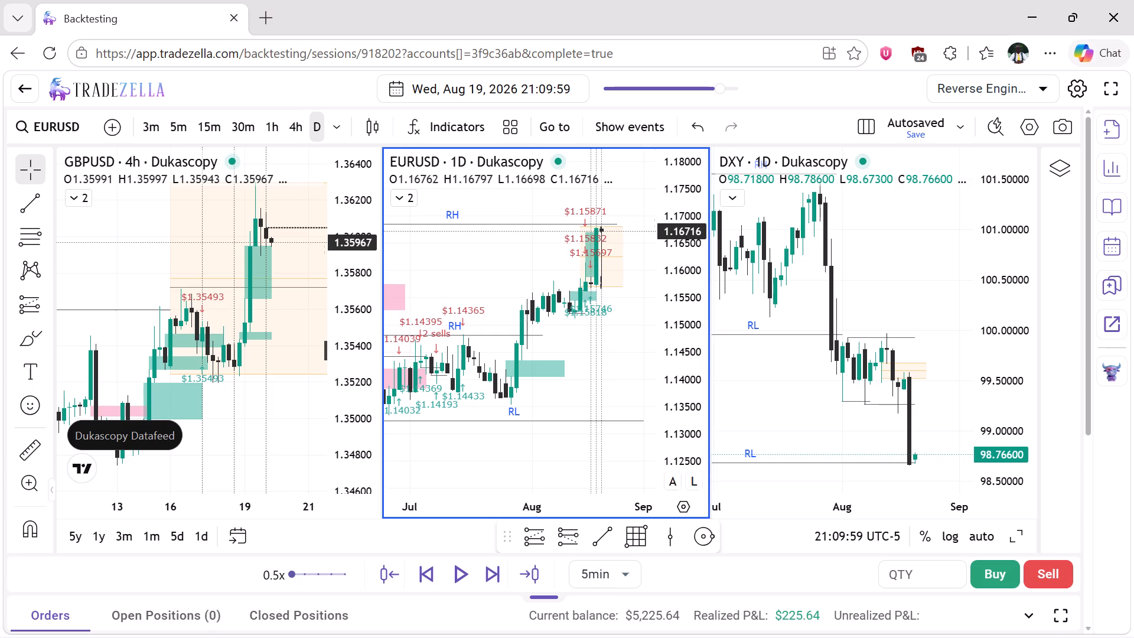
View the GBPUSD chart on the daily timeframe with a compressed price scale, closing the trade details that open.
left_click_drag(347, 184, 362, 280)
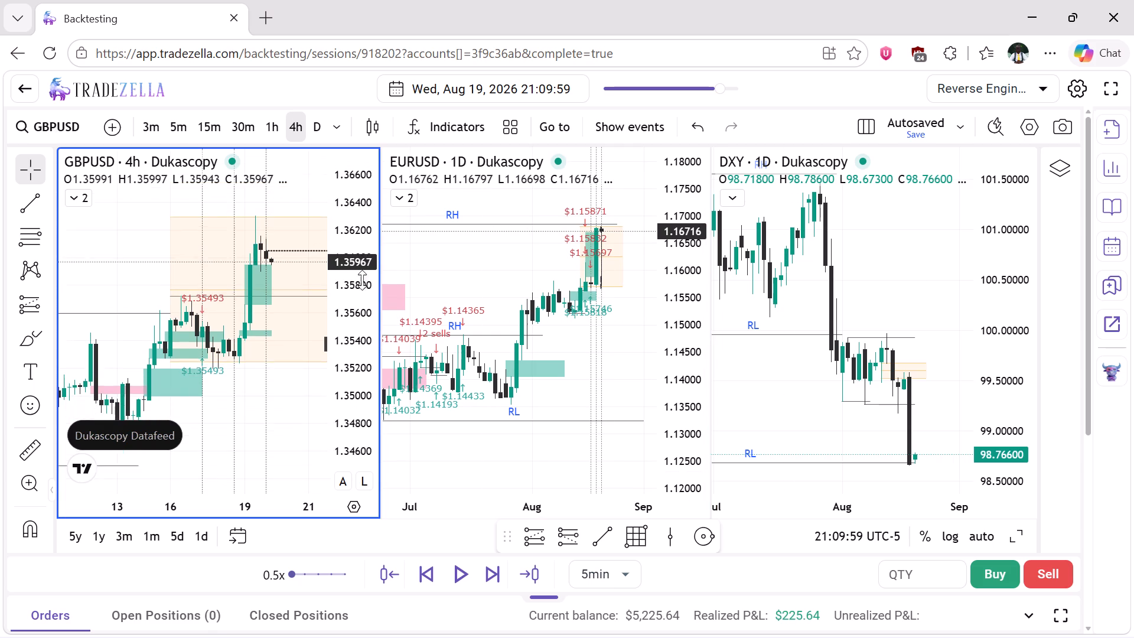
left_click_drag(362, 280, 367, 332)
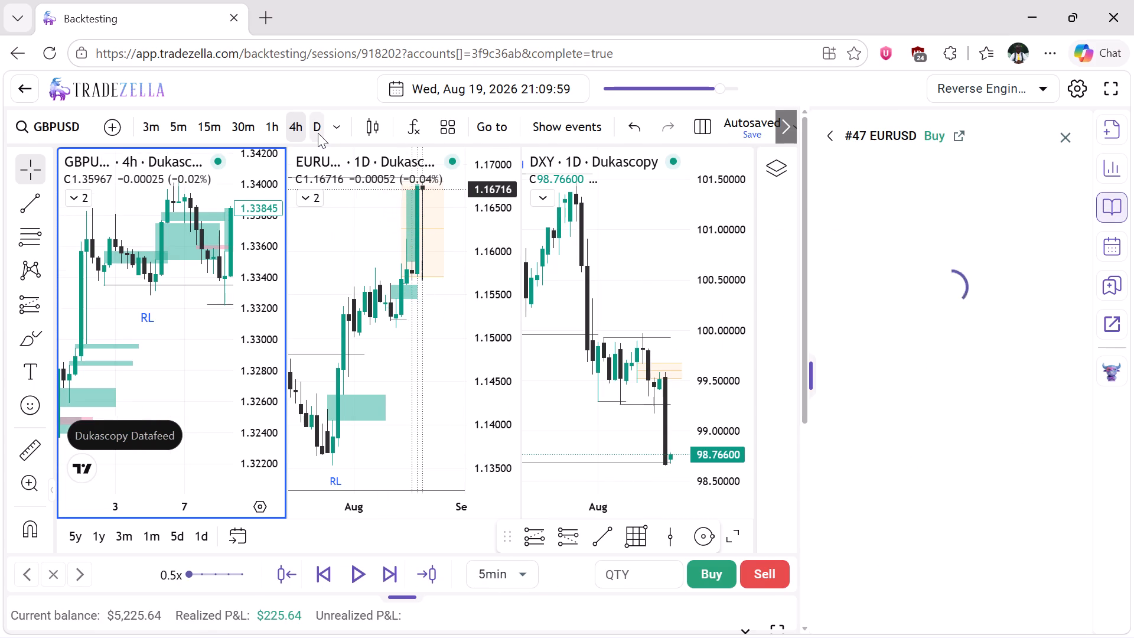
left_click(318, 133)
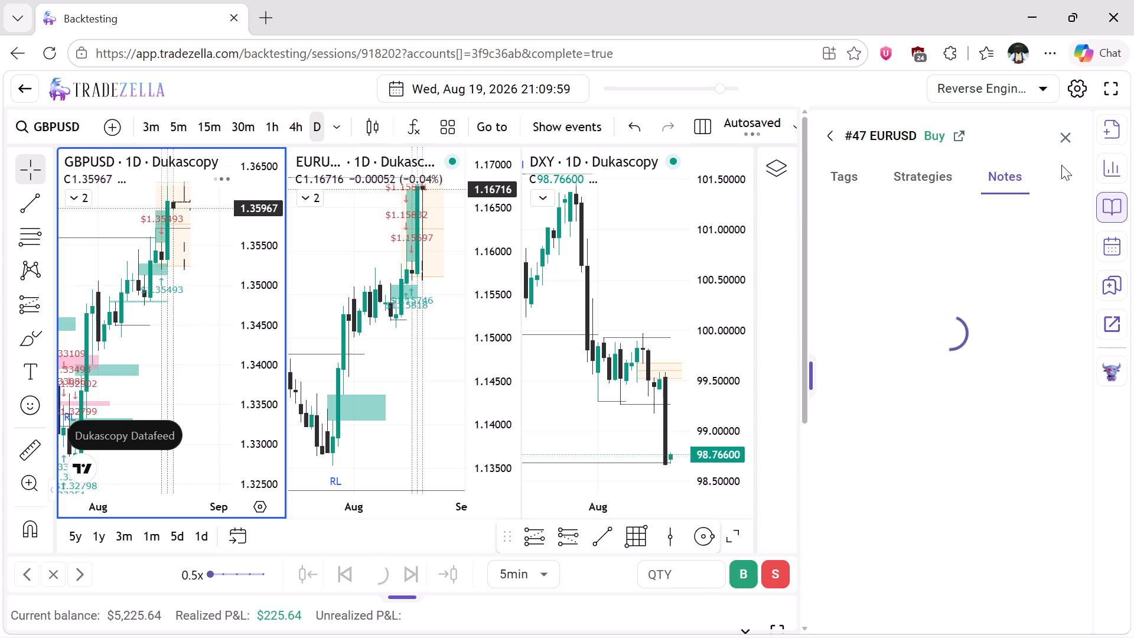
left_click(1065, 141)
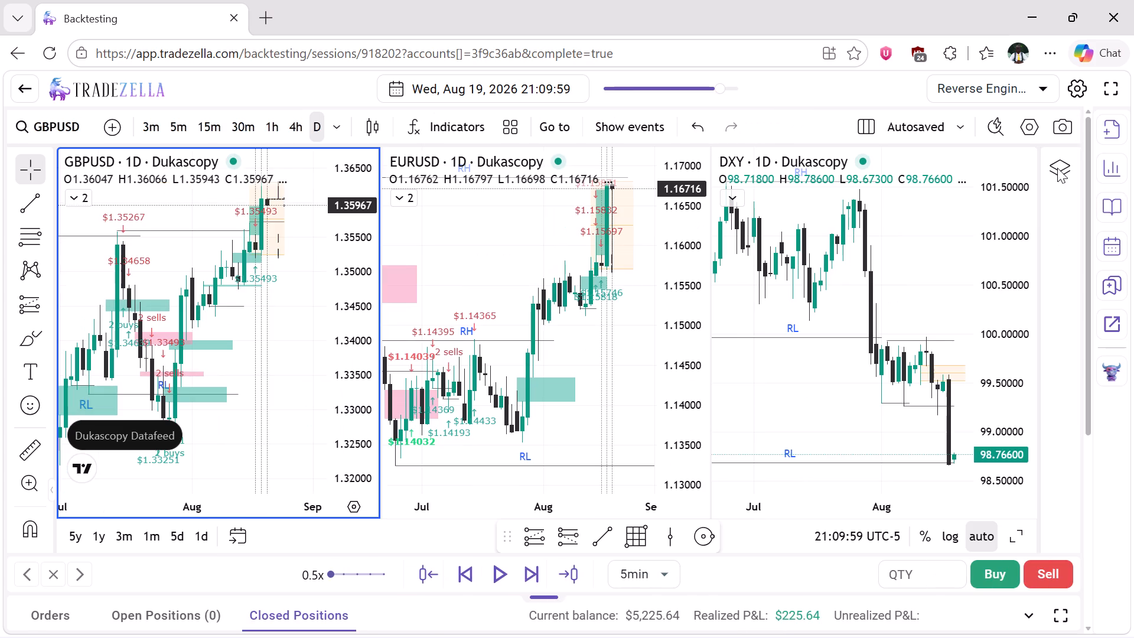
left_click_drag(348, 223, 376, 336)
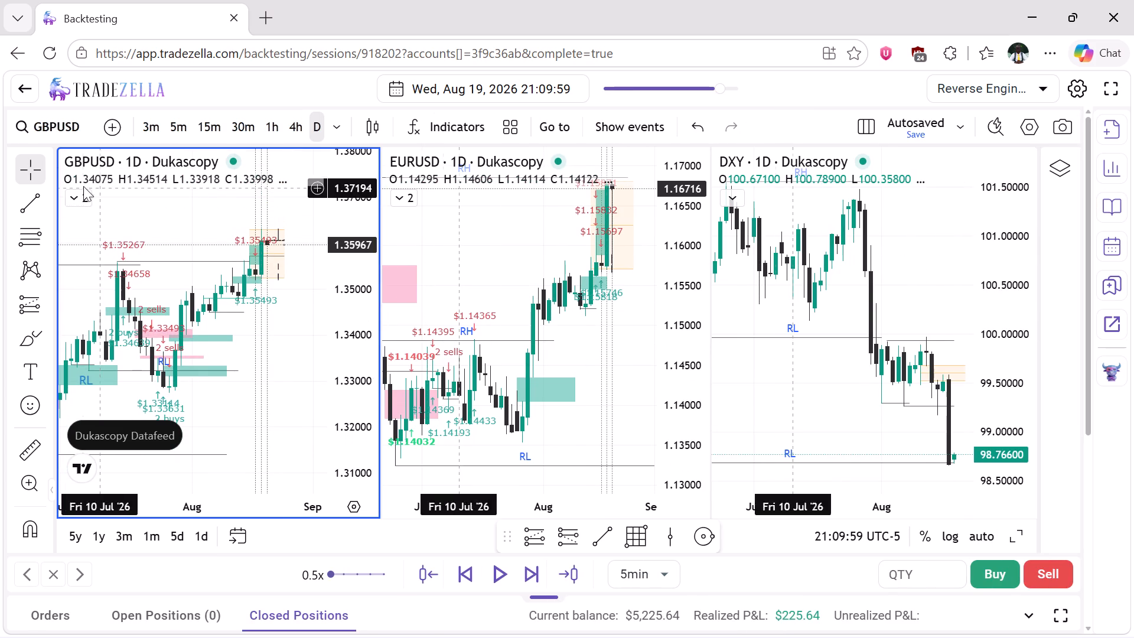
left_click_drag(690, 216, 691, 338)
Reload the backtesting session page and dismiss the order form again.
left_click(47, 53)
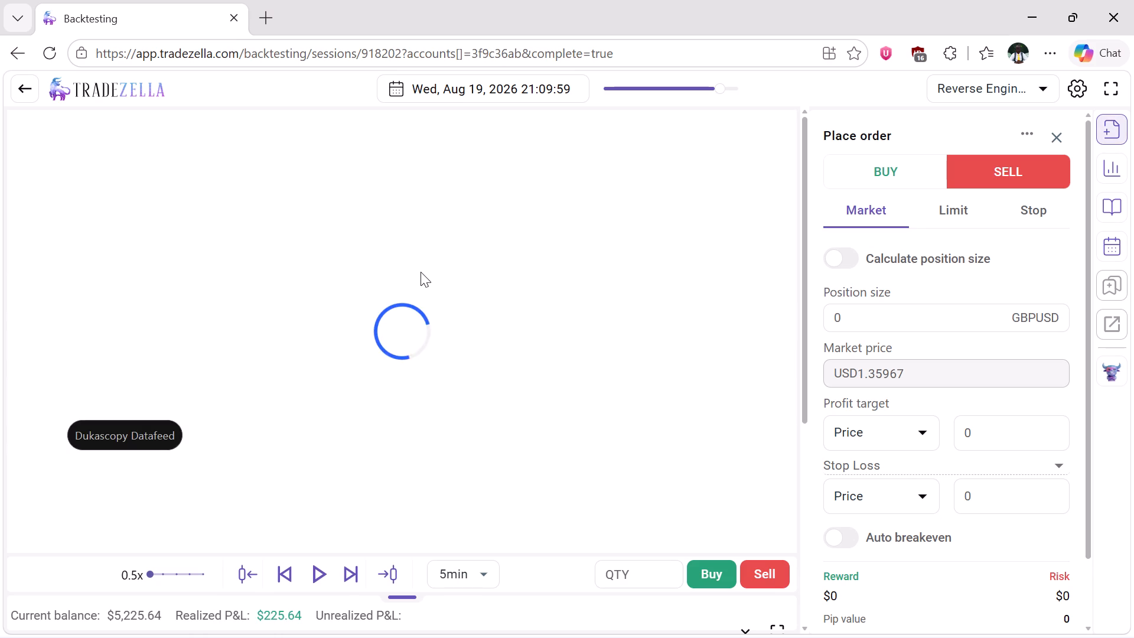
left_click(1059, 135)
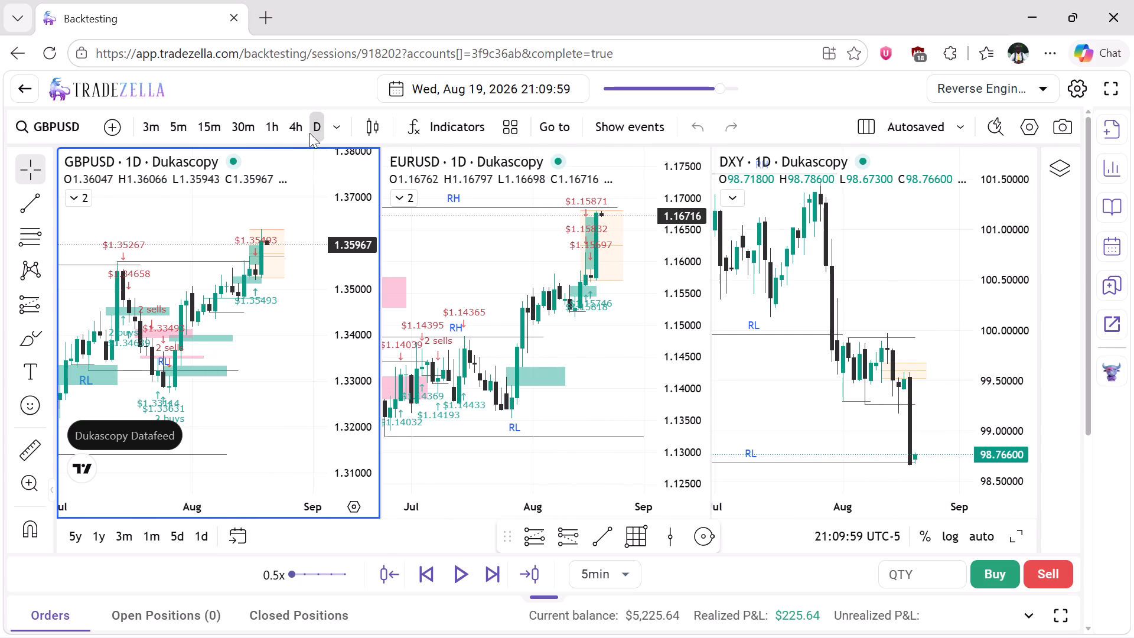
Switch the GBPUSD chart to the 1h timeframe and adjust its price scale to fit the recent candles.
left_click(272, 135)
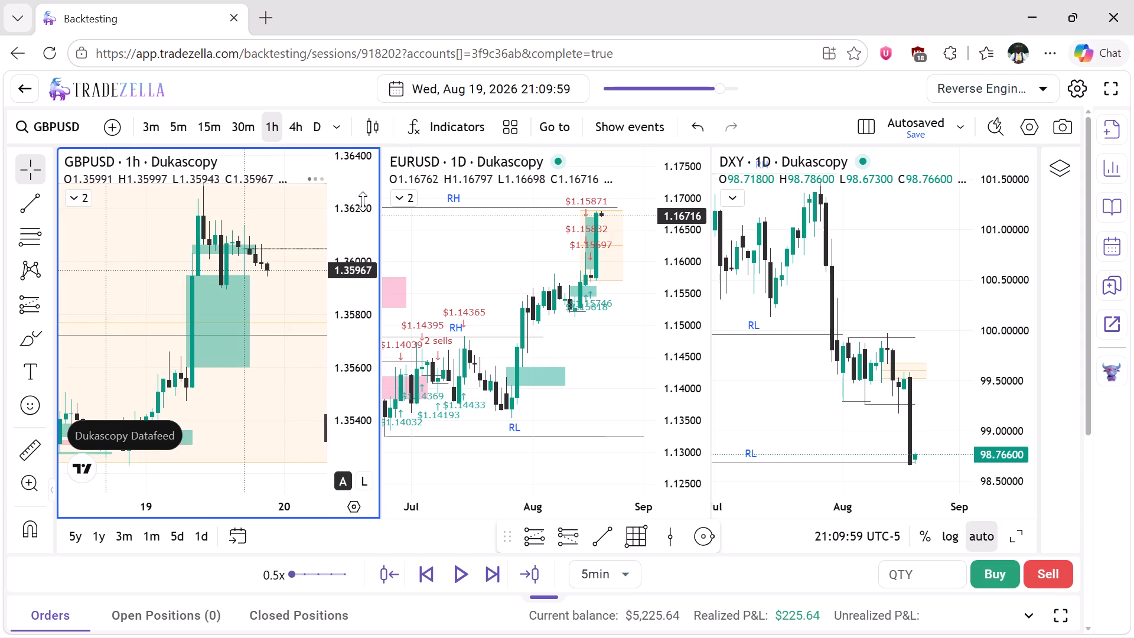
left_click_drag(363, 202, 363, 238)
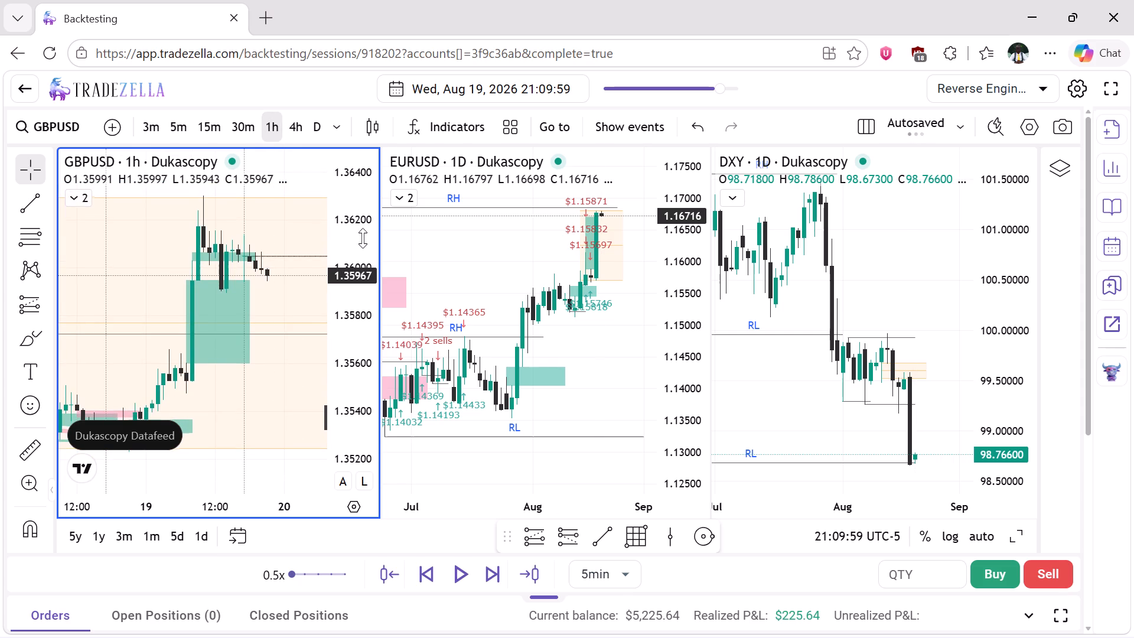
left_click_drag(363, 238, 360, 260)
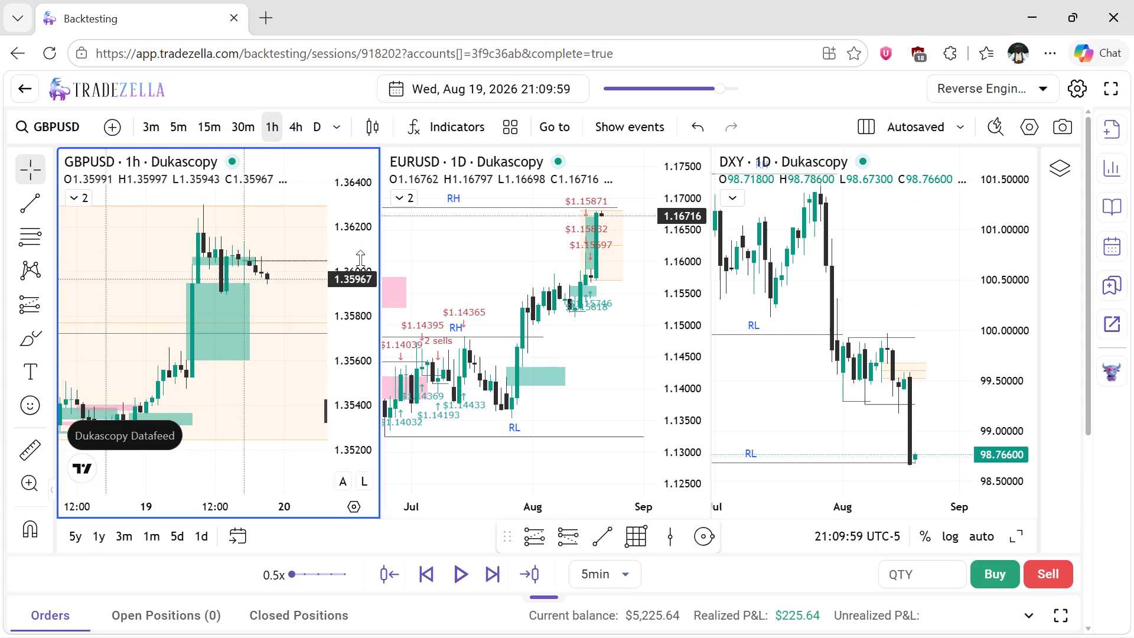
left_click_drag(360, 260, 360, 227)
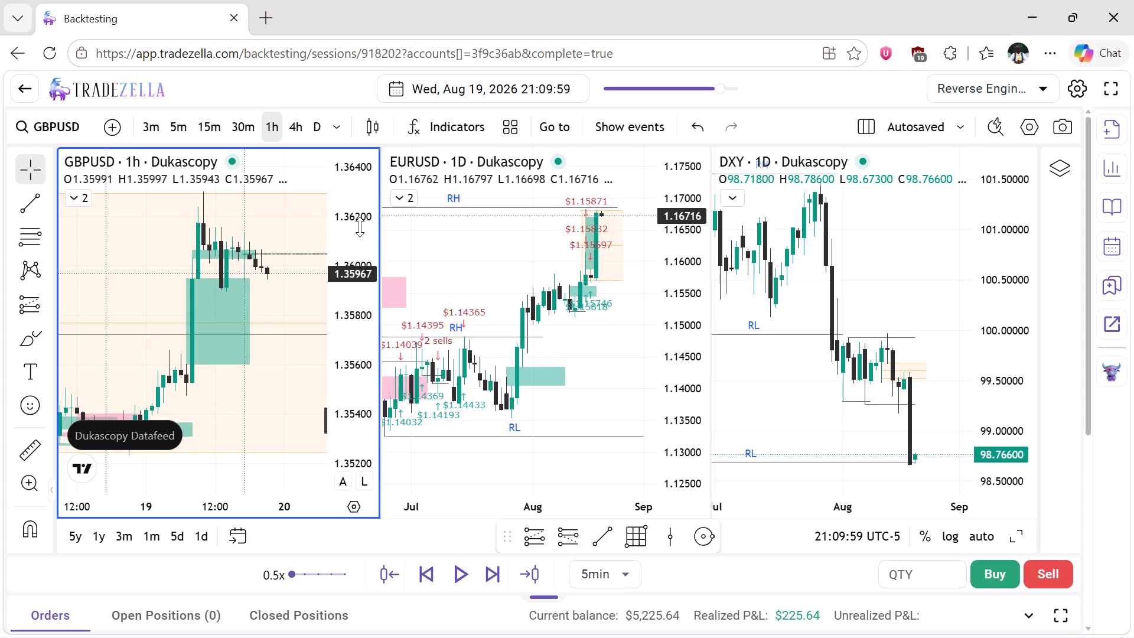
left_click_drag(360, 227, 359, 228)
Switch the EURUSD chart to the 1h timeframe and compress its price scale.
left_click(500, 274)
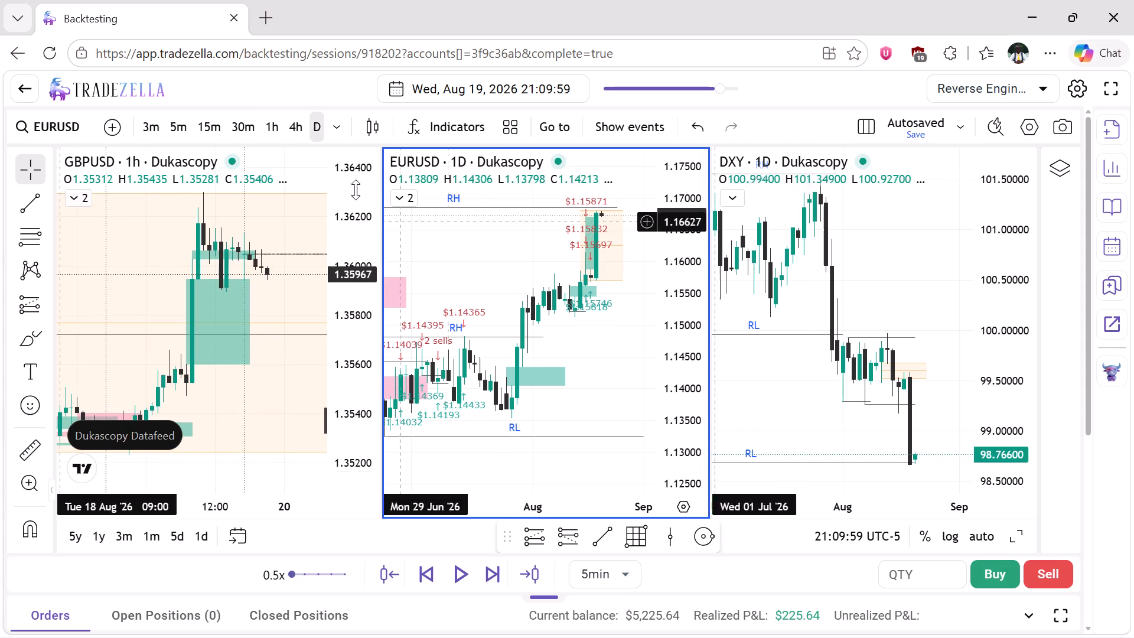
left_click(273, 129)
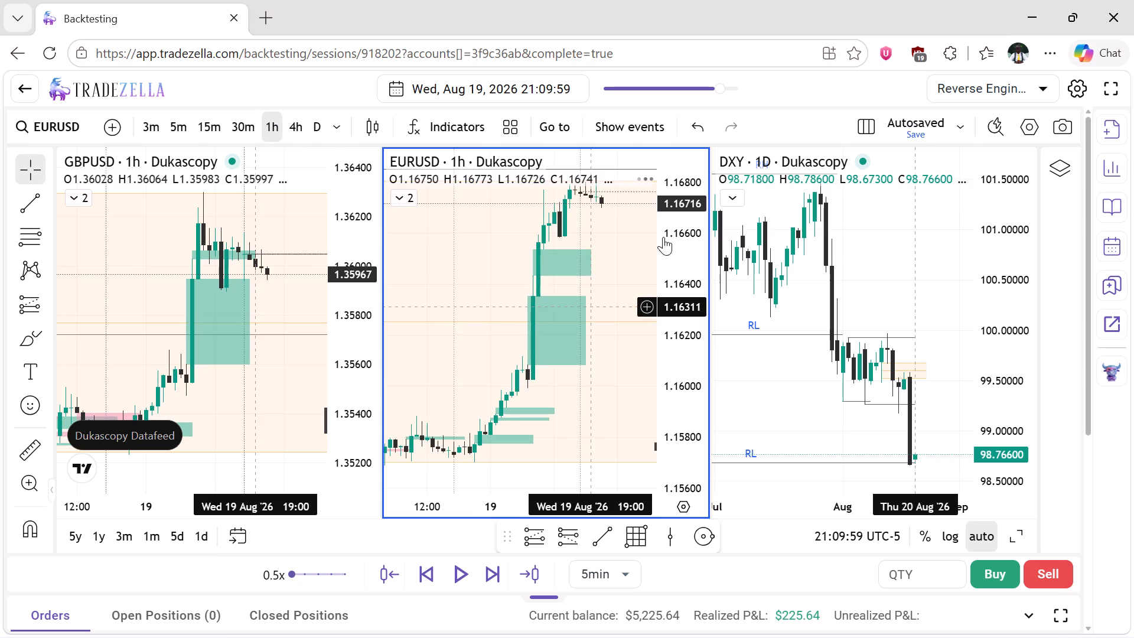
left_click_drag(677, 224, 684, 334)
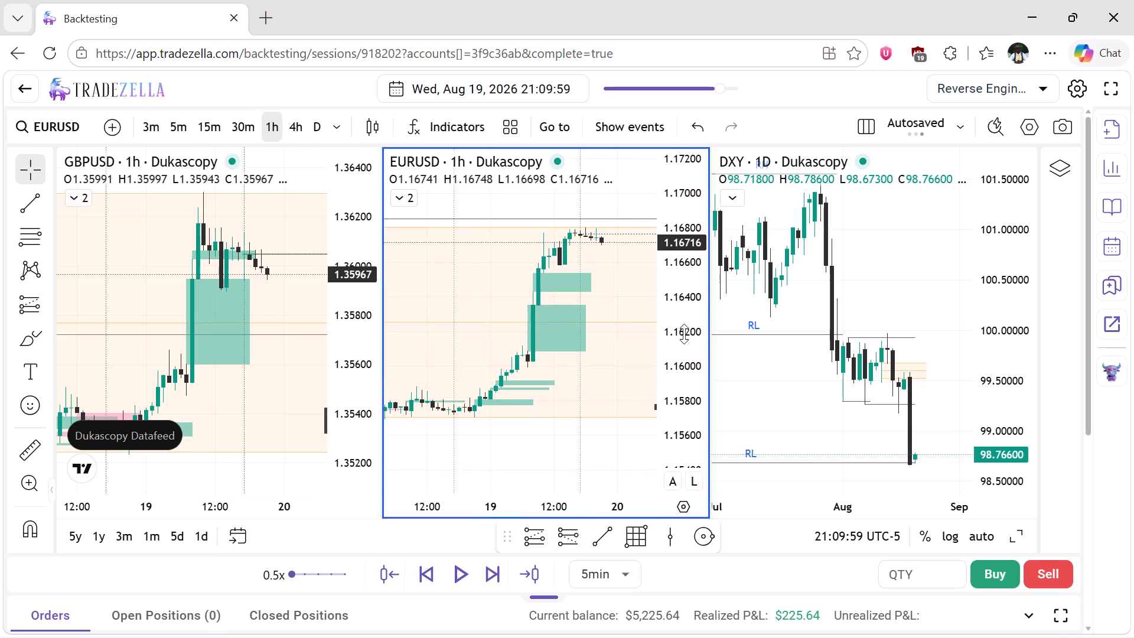
Advance the backtest replay by two 5-minute candles, with space ahead of the latest EURUSD candles in view.
scroll(622, 307, "left", 1)
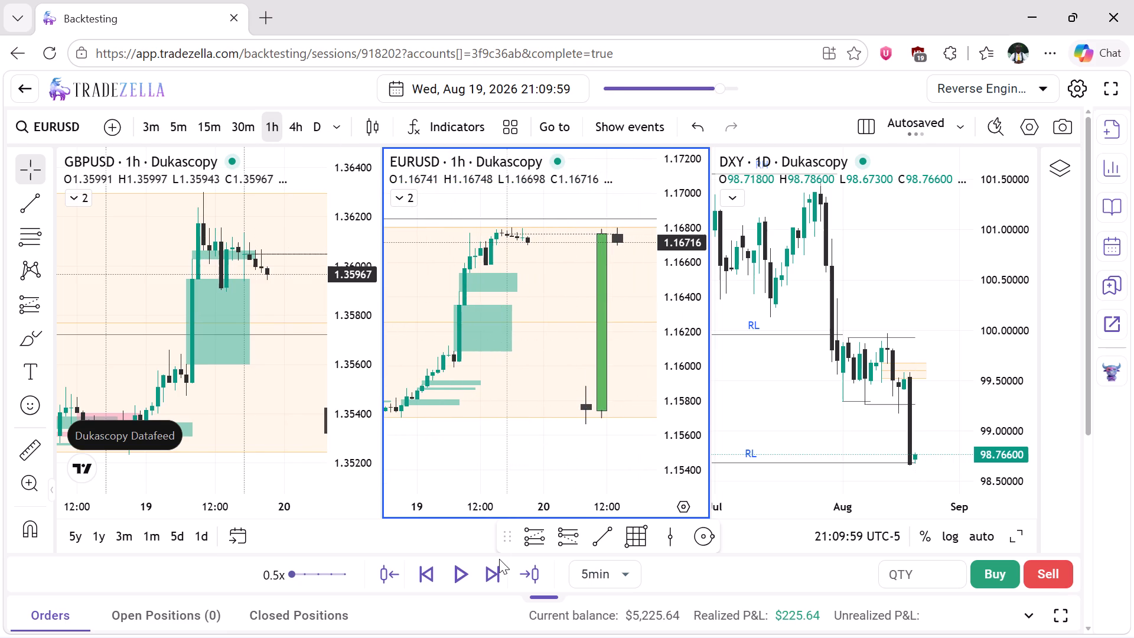
left_click(487, 572)
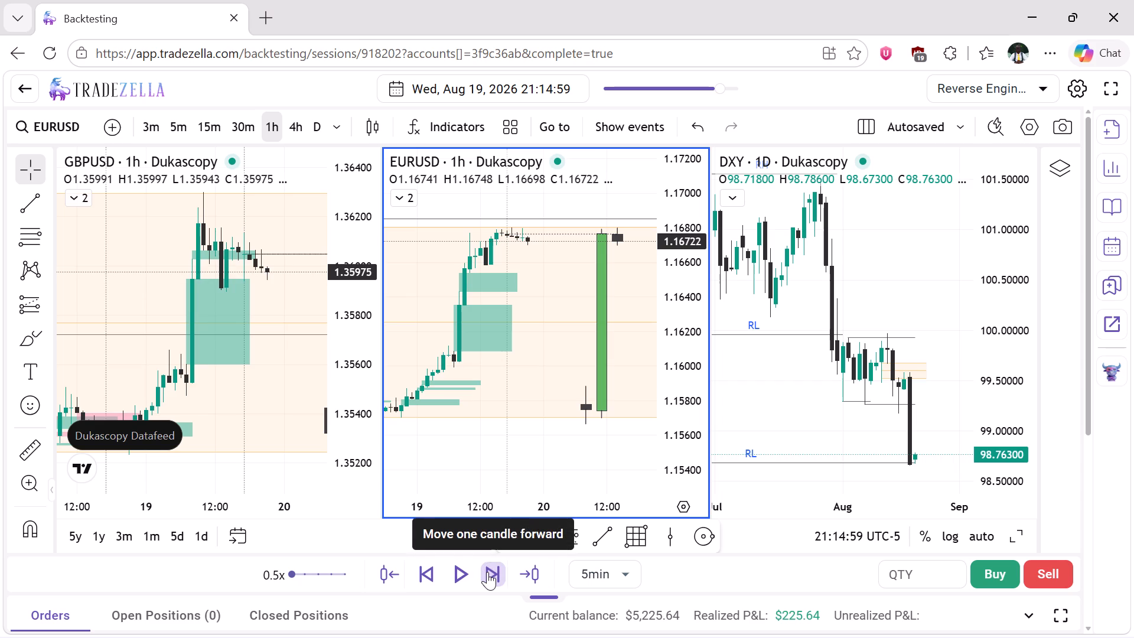
left_click(487, 572)
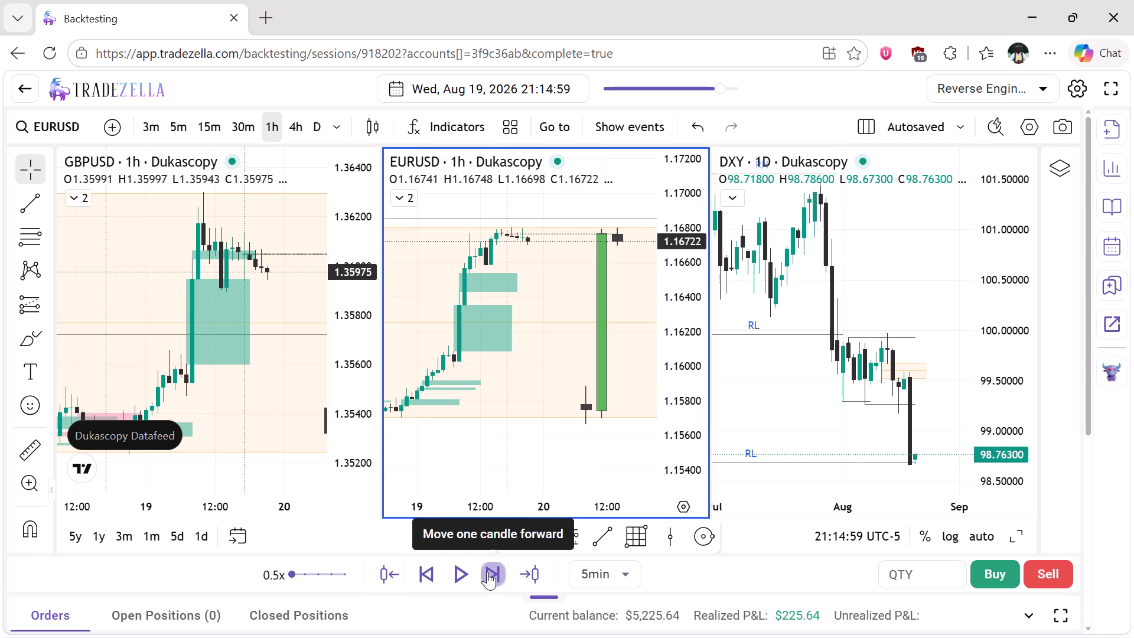
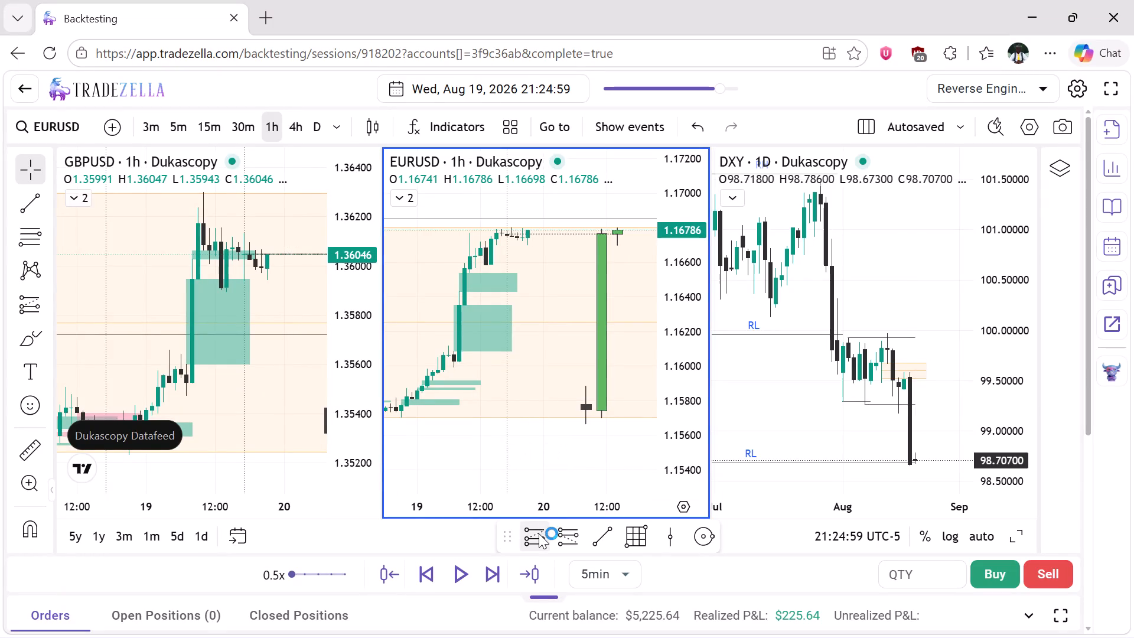
Advance the market replay by two 5-minute candles, to 21:34:59 on Aug 19, 2026.
left_click(489, 574)
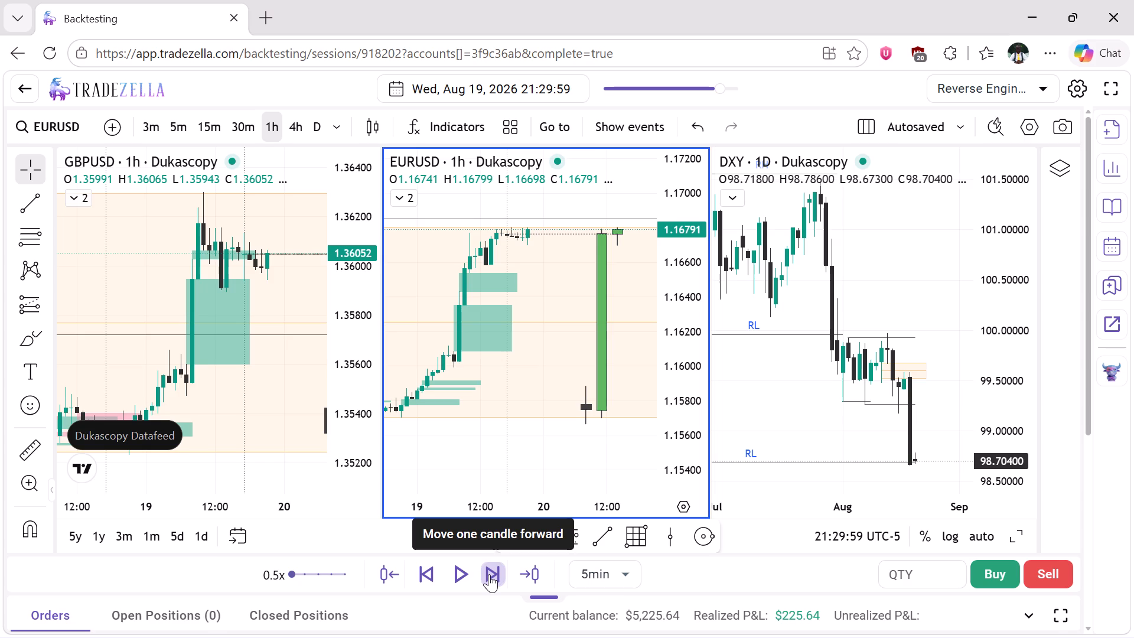
left_click(489, 574)
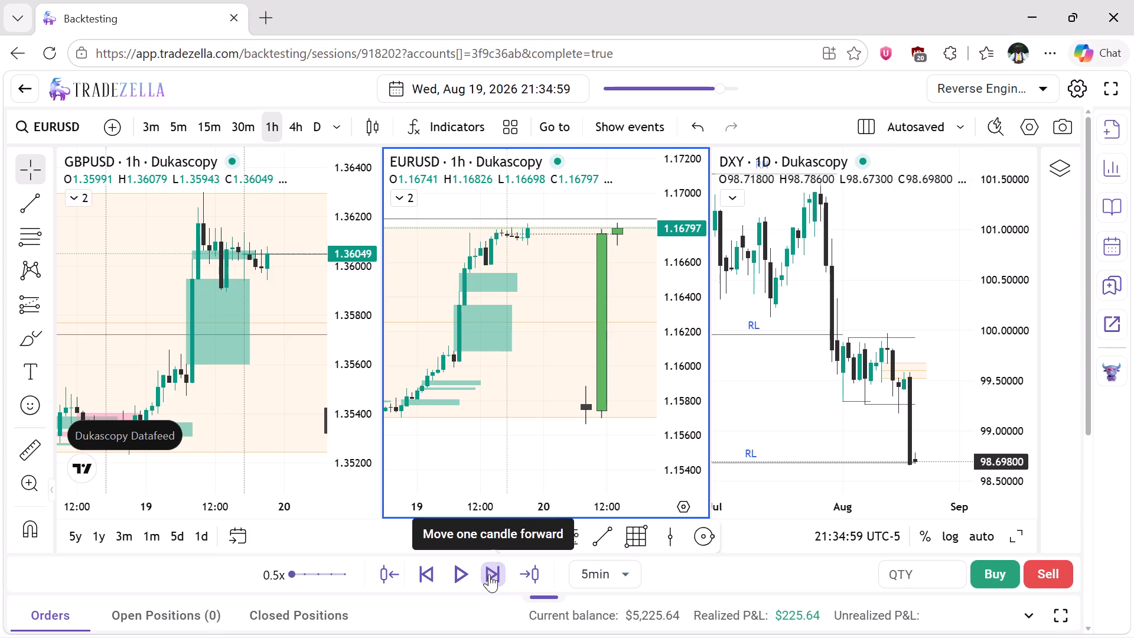
Advance the backtest replay forward candle by candle in 5min steps through the evening of Wed, Aug 19, 2026.
left_click(489, 574)
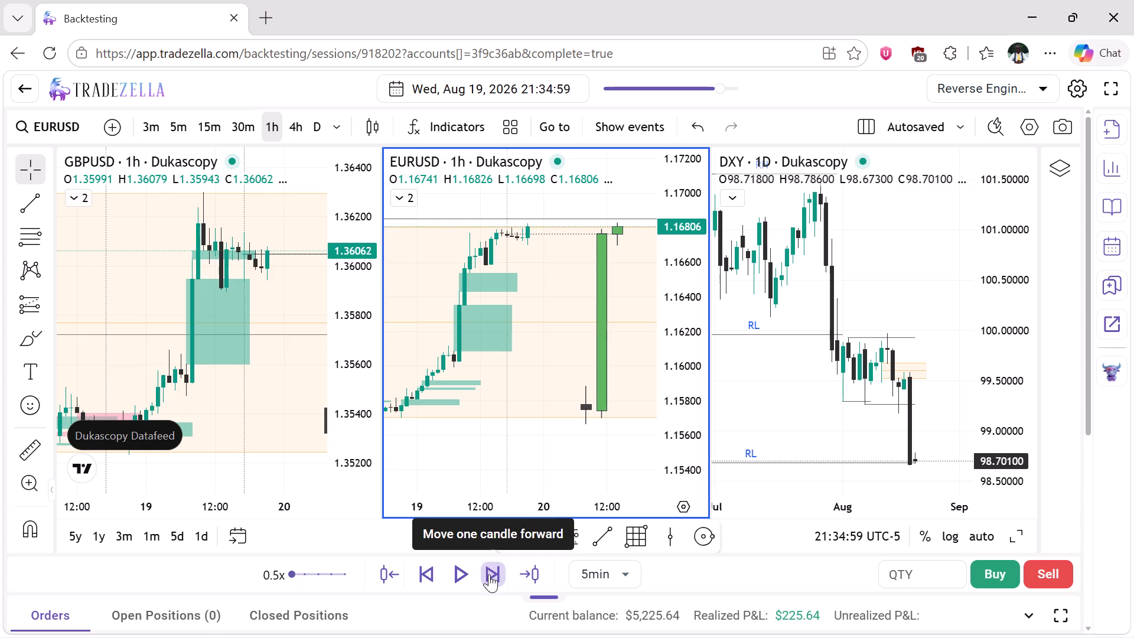
left_click(489, 574)
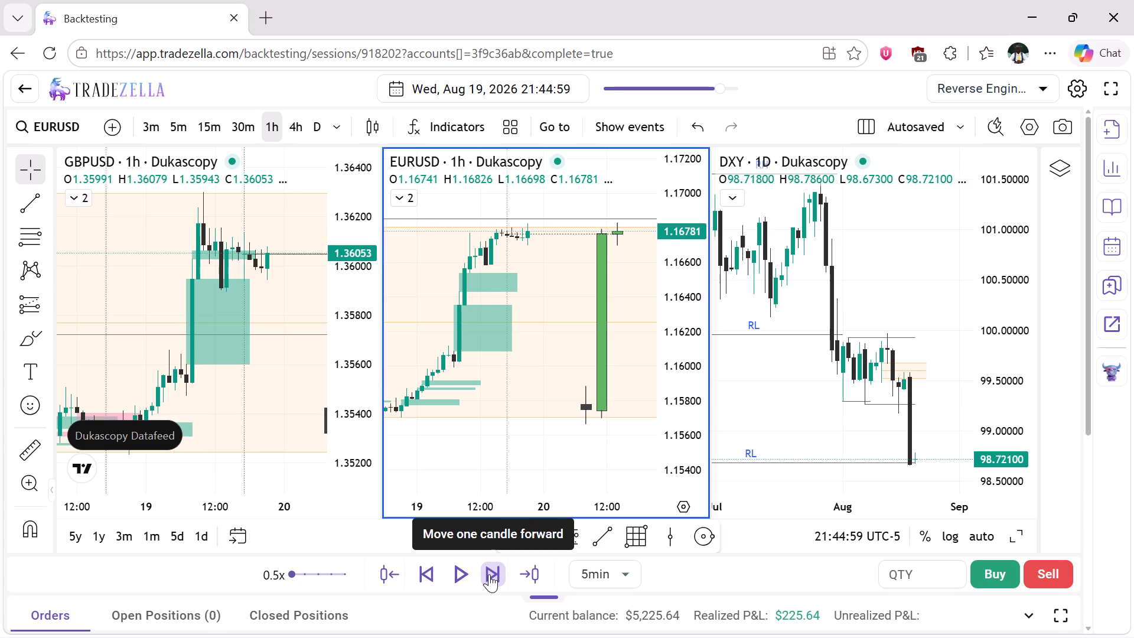
left_click(489, 574)
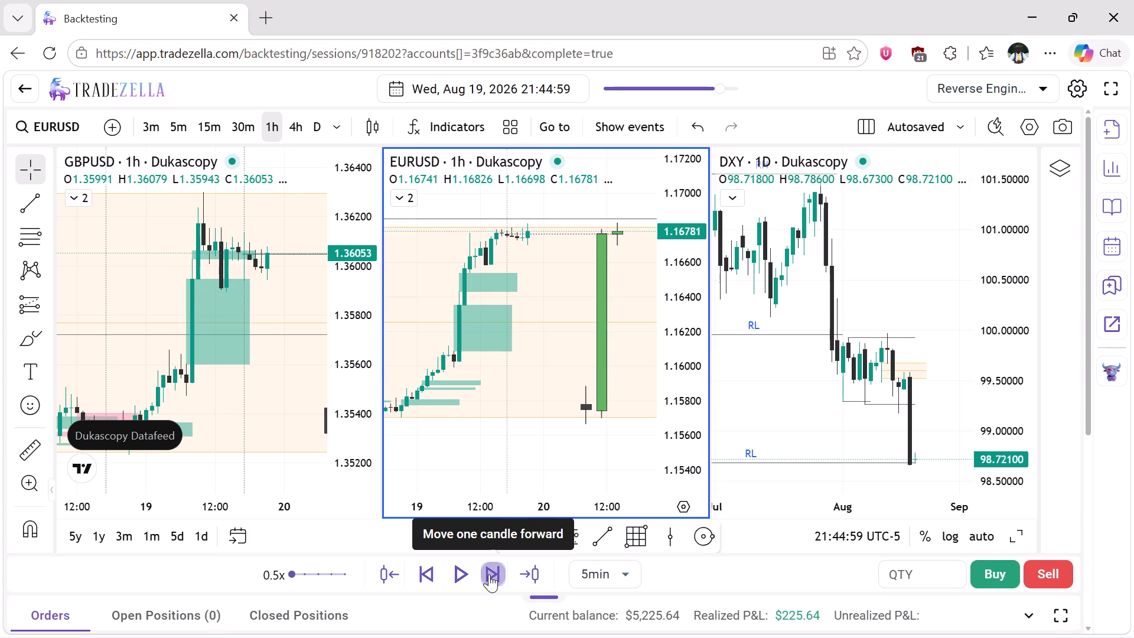
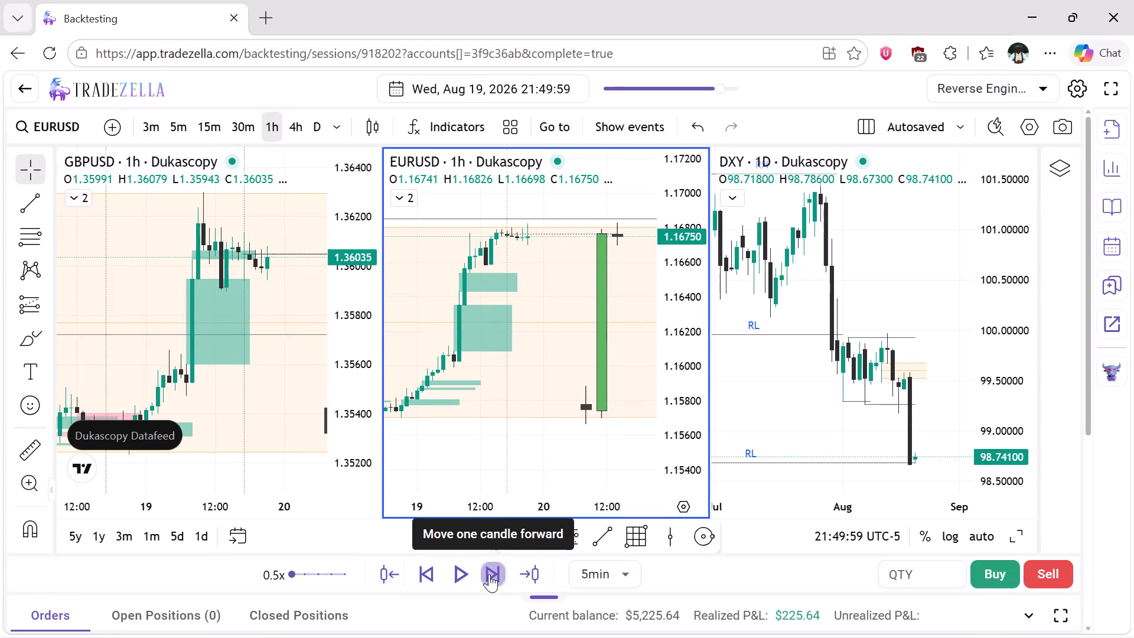
Advance the backtest replay candle by candle in 5min steps to Wed, Aug 19, 2026 22:14:59.
left_click(489, 574)
left_click(489, 574)
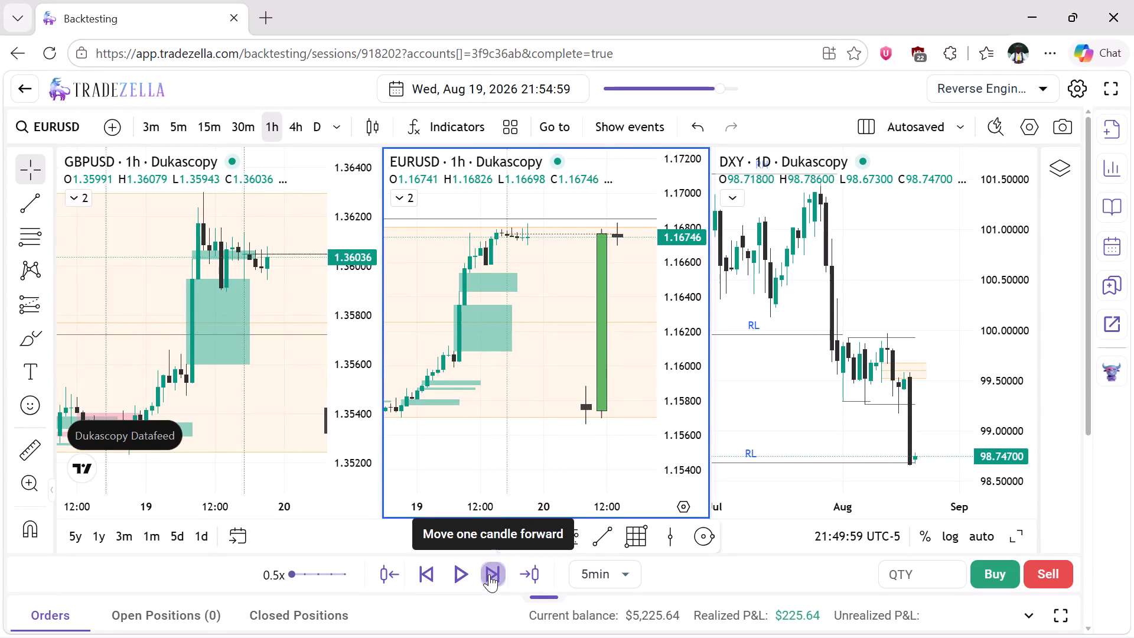
left_click(489, 574)
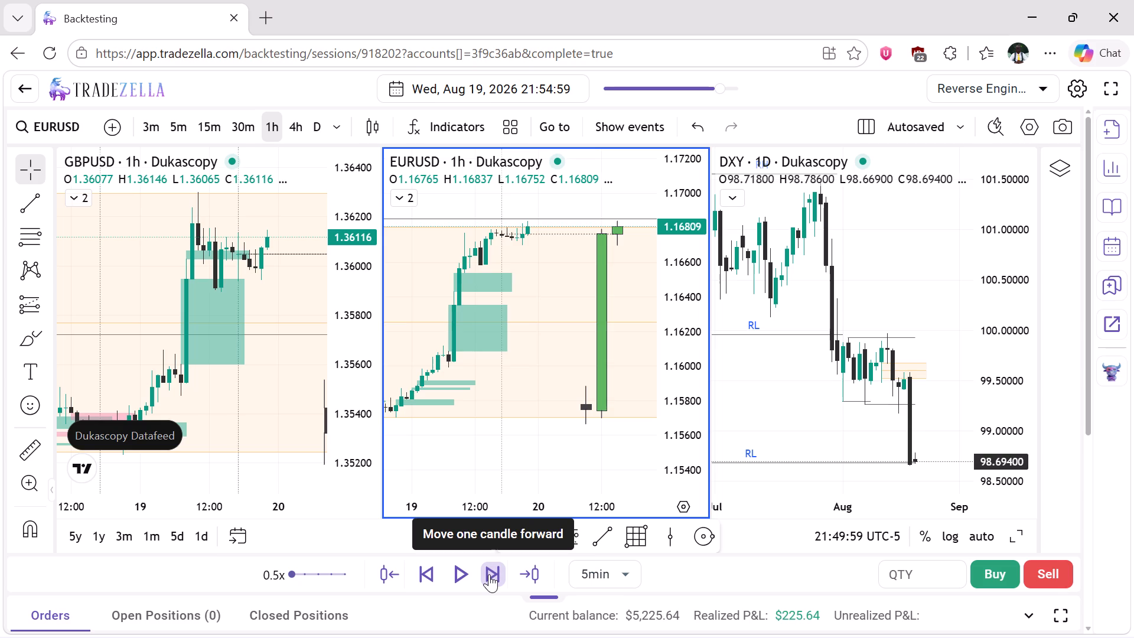
left_click(489, 574)
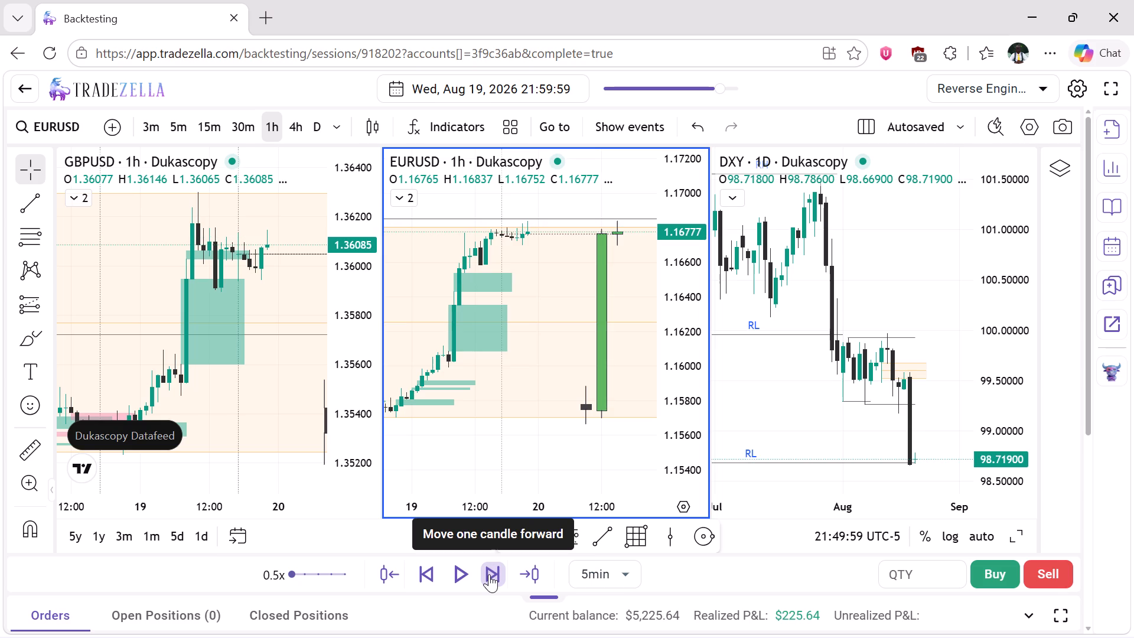
left_click(489, 574)
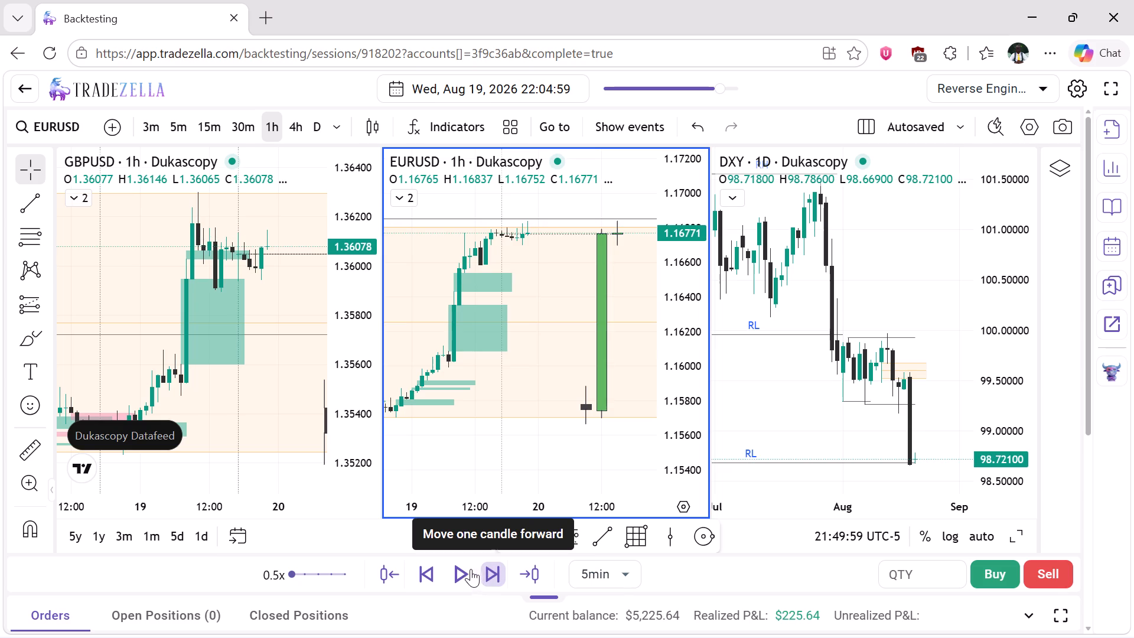
Step the replay backward candle by candle in 5min steps to Wed, Aug 19, 2026 21:59:59.
left_click(425, 572)
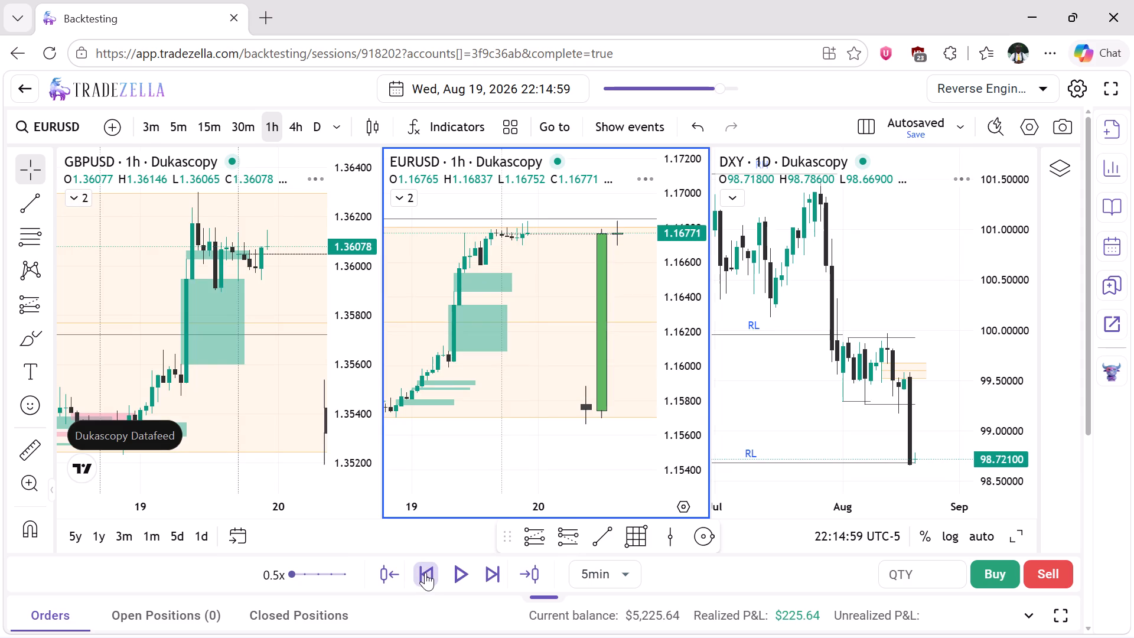
left_click(425, 572)
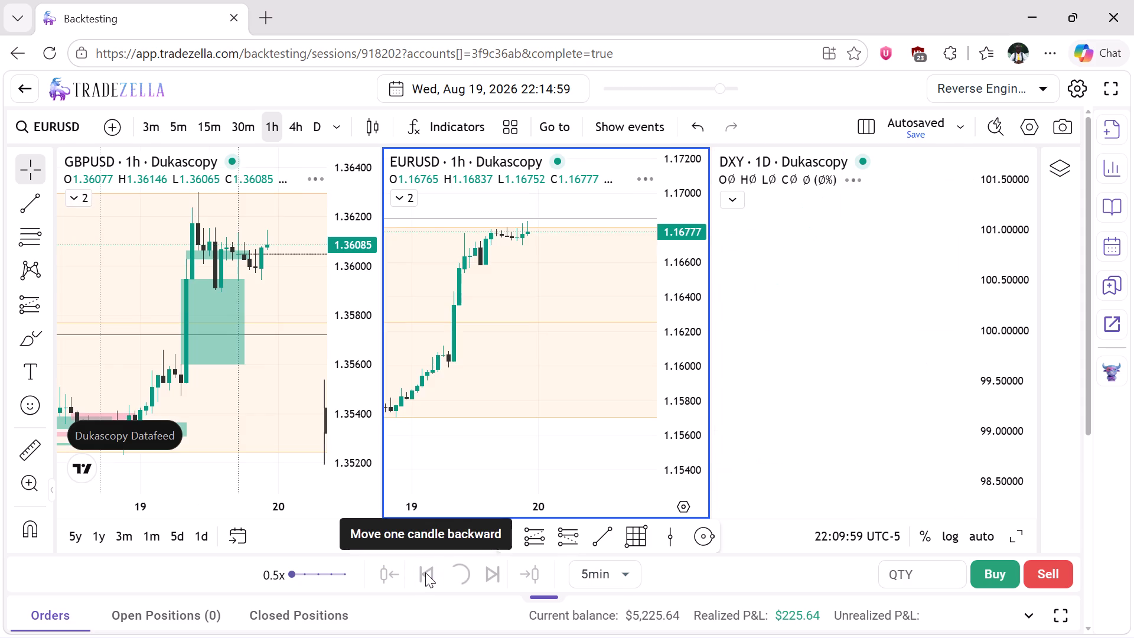
left_click(425, 572)
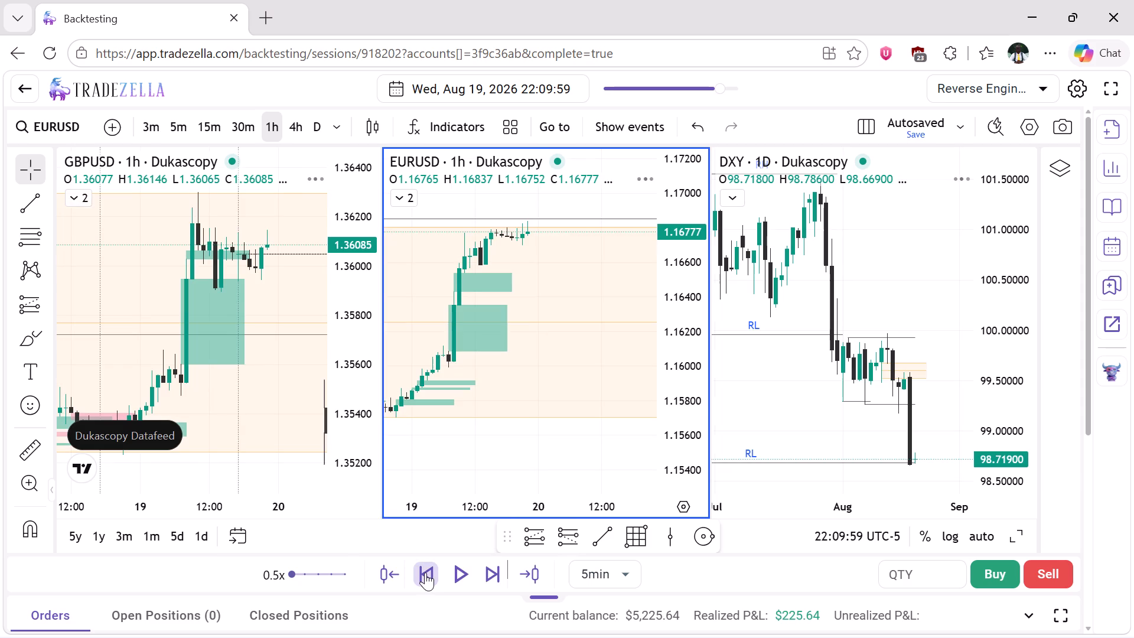
left_click(425, 572)
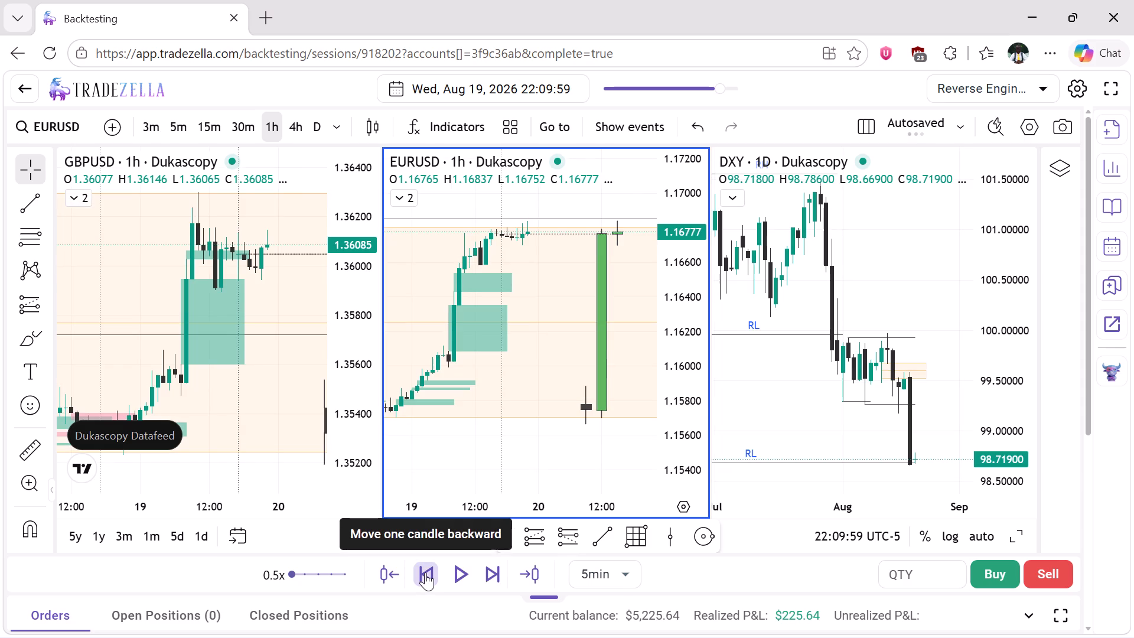
left_click(425, 572)
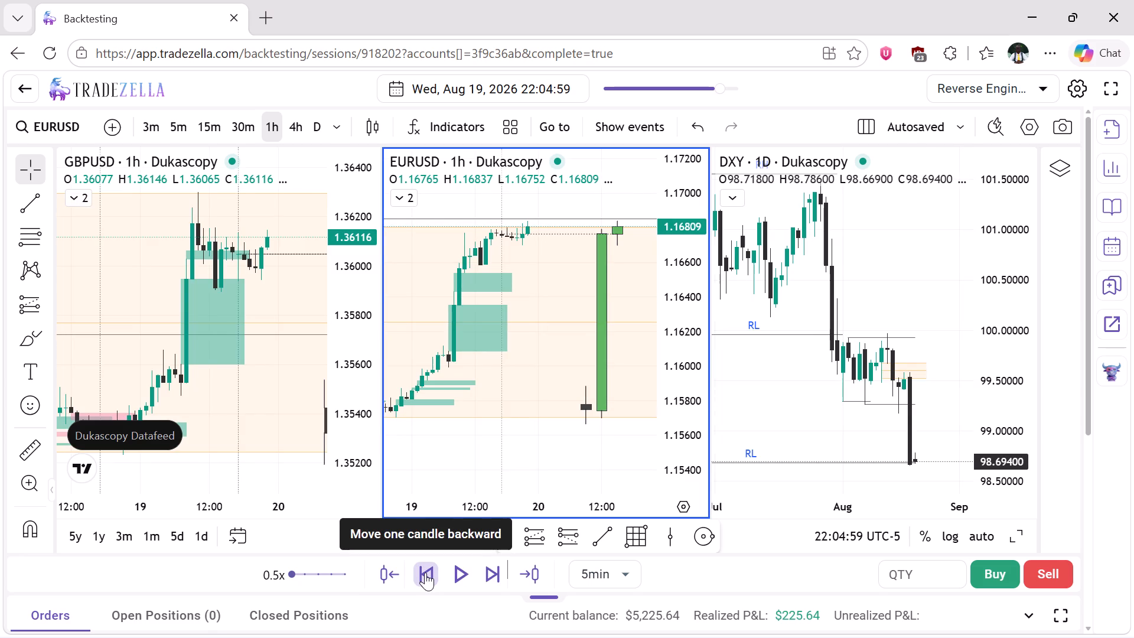
left_click(425, 572)
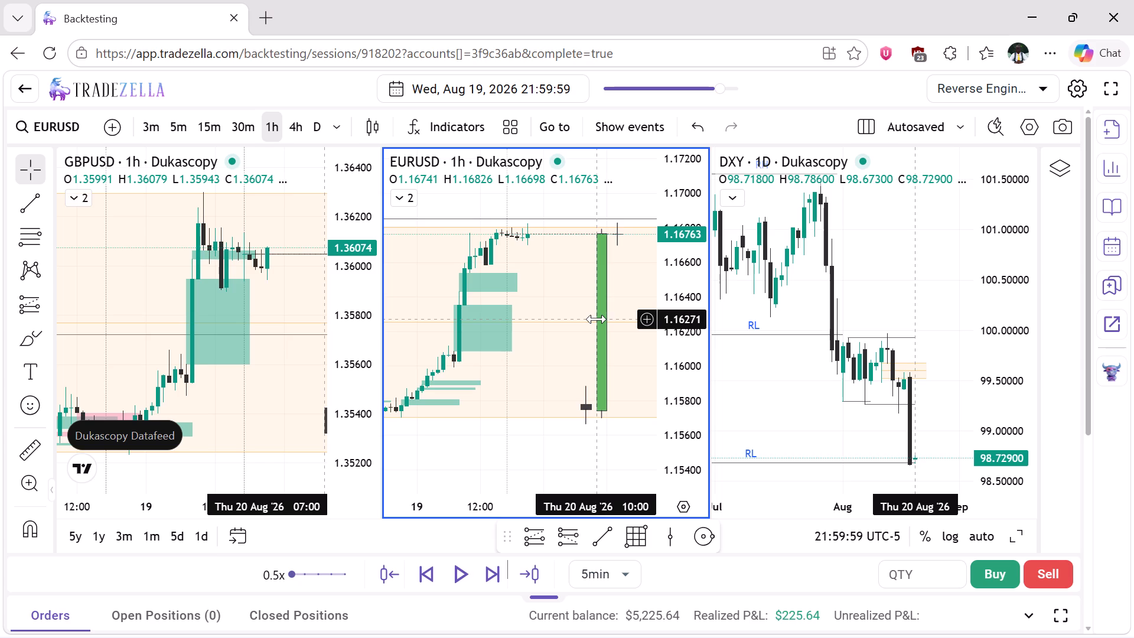
Switch the EURUSD chart to the 4h timeframe.
left_click(291, 134)
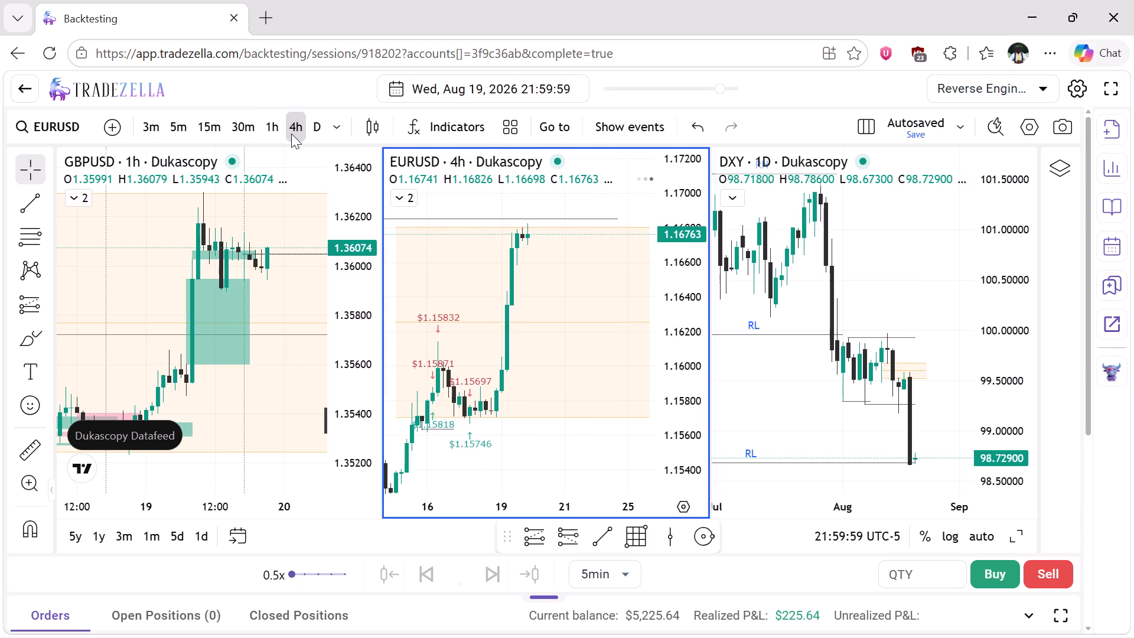
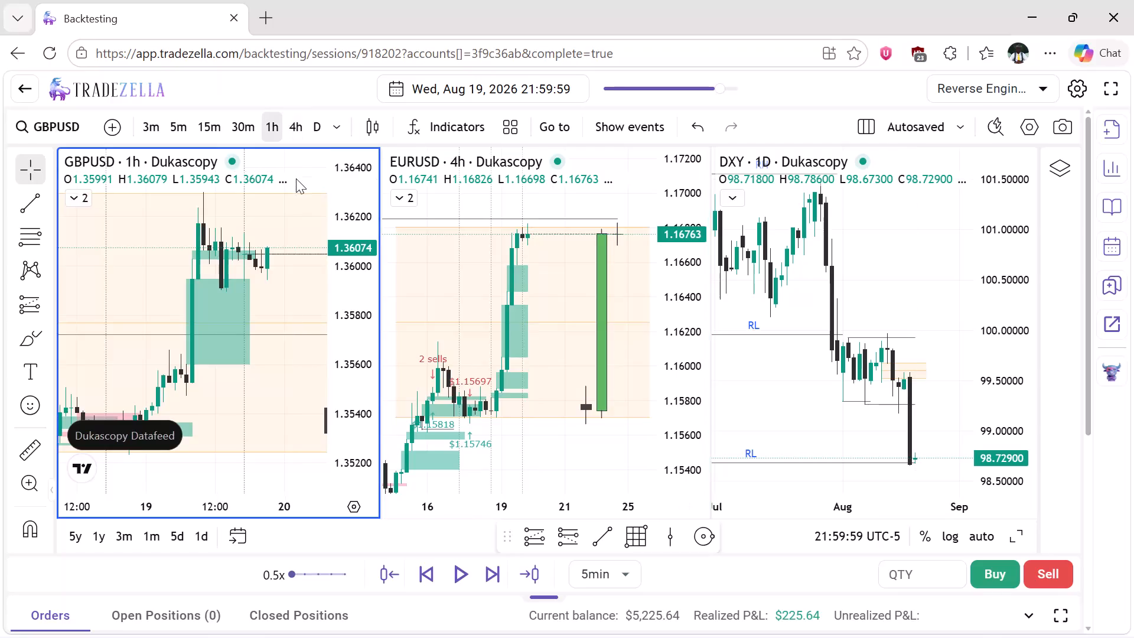
Switch the GBPUSD chart to the 4h timeframe and compress its price scale to fit a wider price range.
left_click(300, 132)
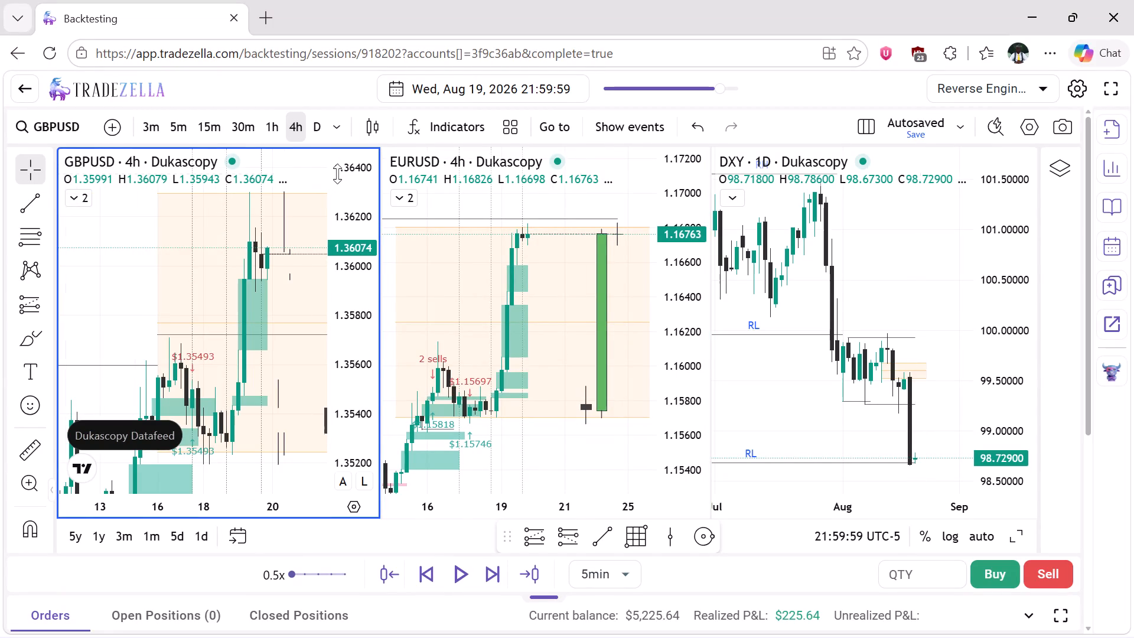
left_click_drag(348, 180, 353, 313)
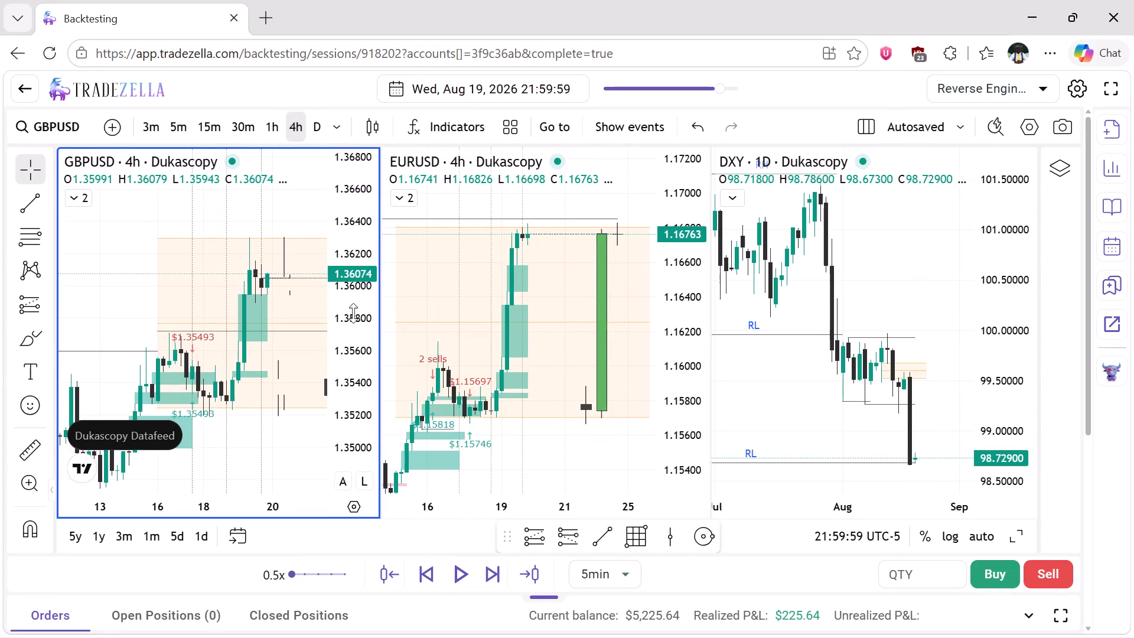
left_click_drag(353, 313, 354, 324)
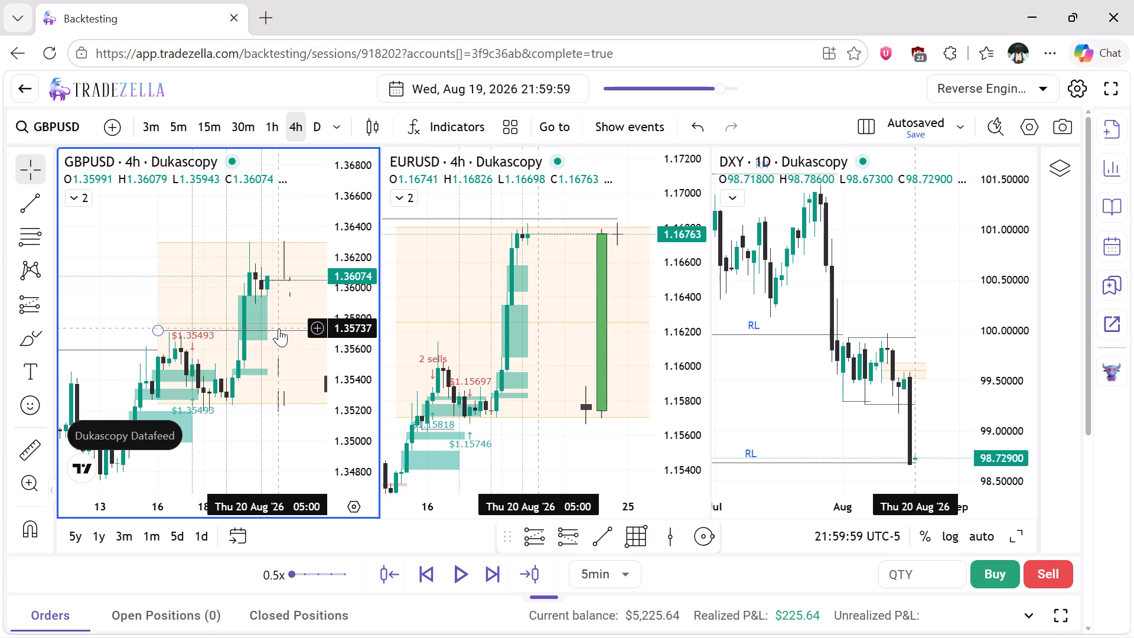
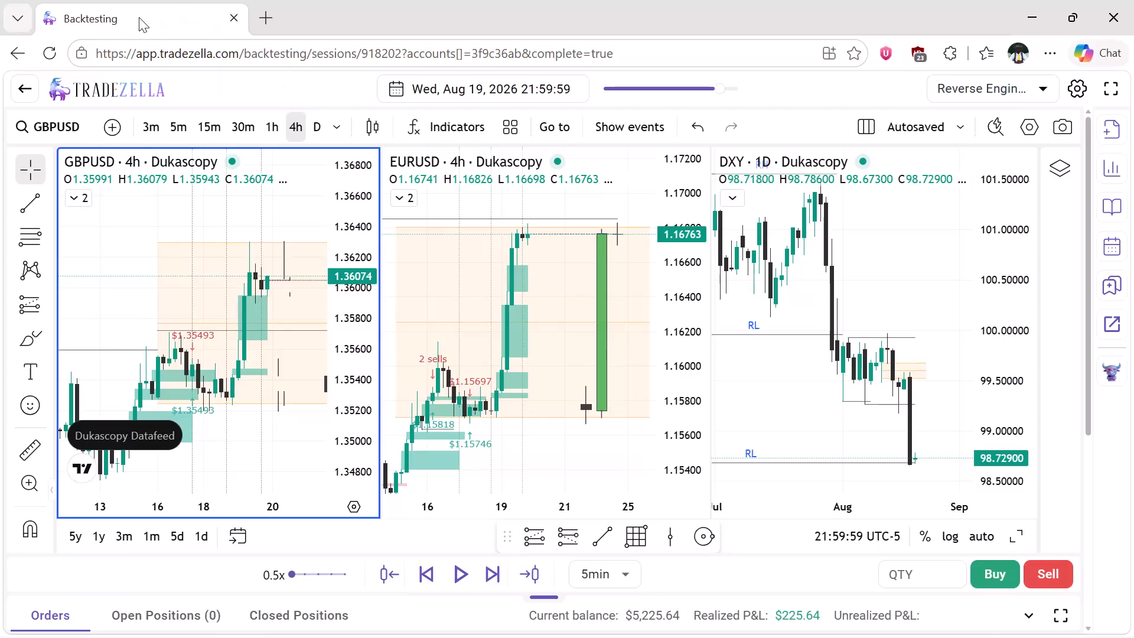
Reload the backtesting session page and close the order placement panel.
left_click(40, 47)
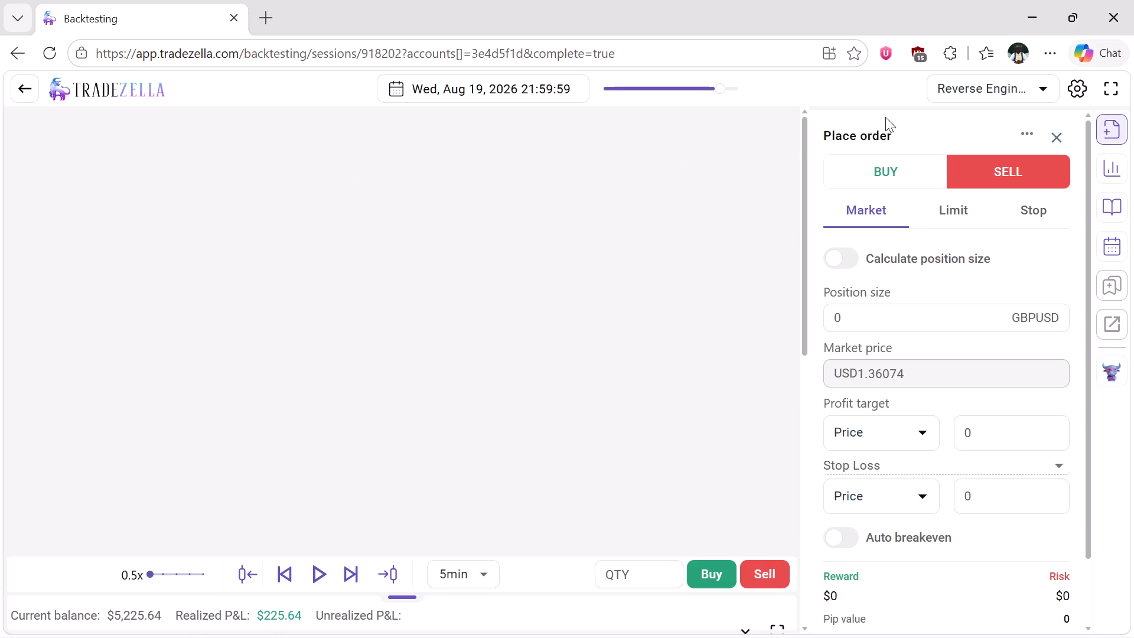
left_click(1067, 139)
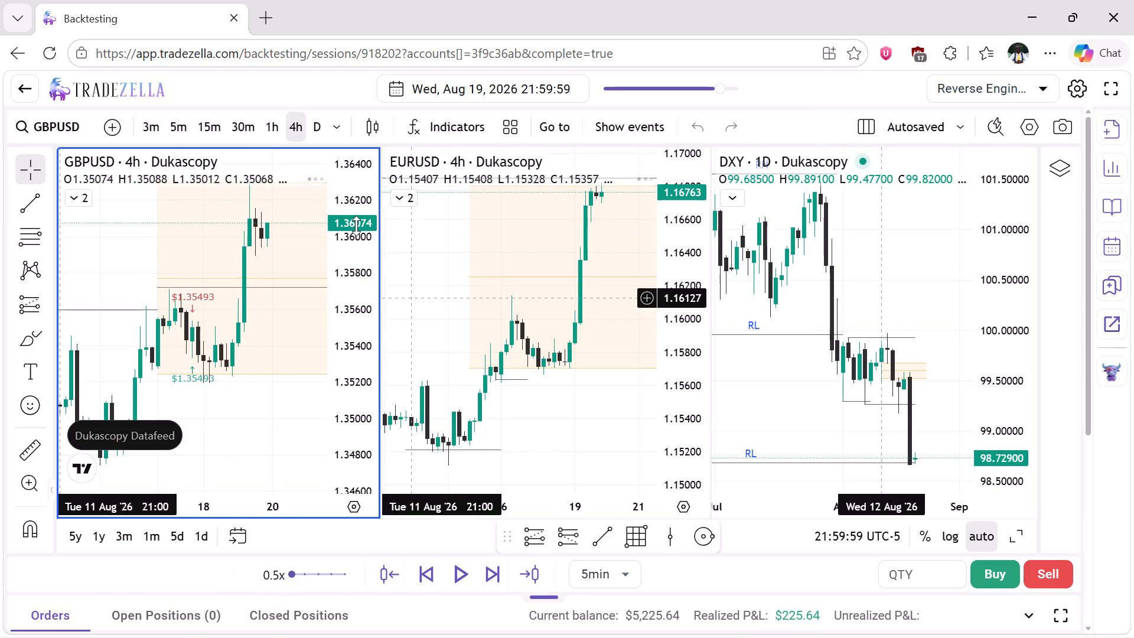
Compress the price scales of the GBPUSD and EURUSD 4h charts to fit a wider price range.
left_click_drag(352, 210, 351, 251)
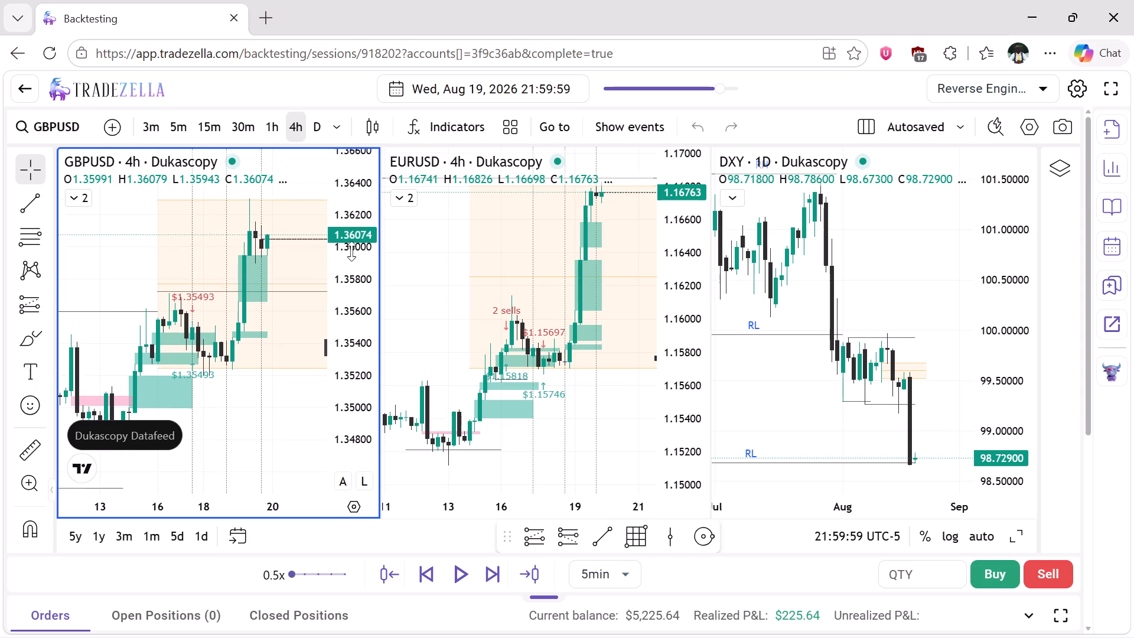
left_click_drag(351, 251, 346, 286)
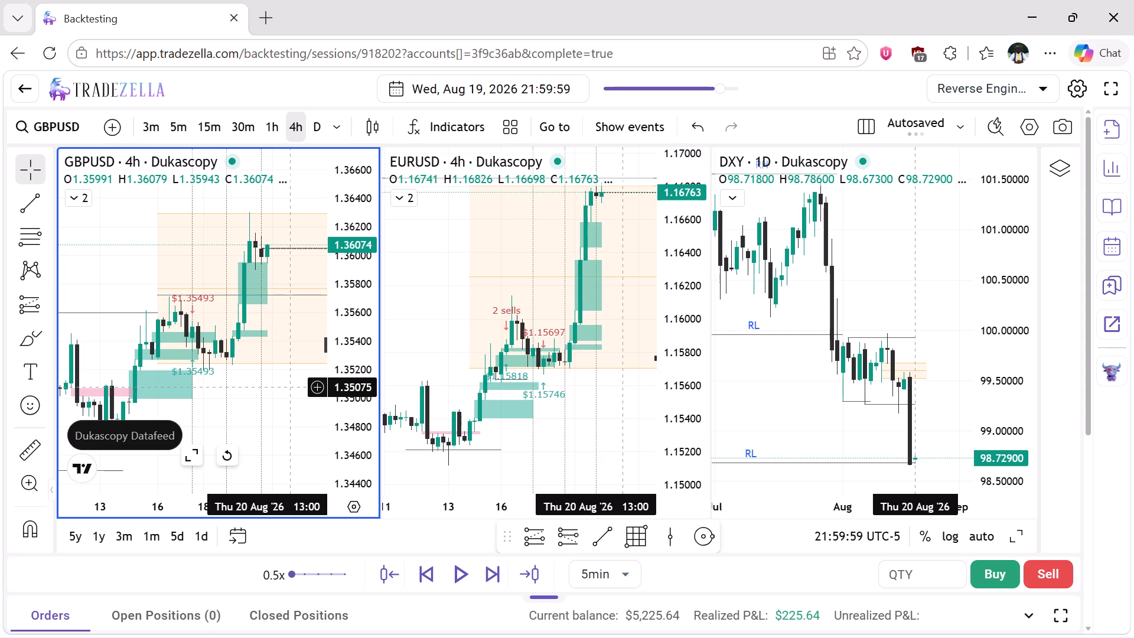
left_click(578, 365)
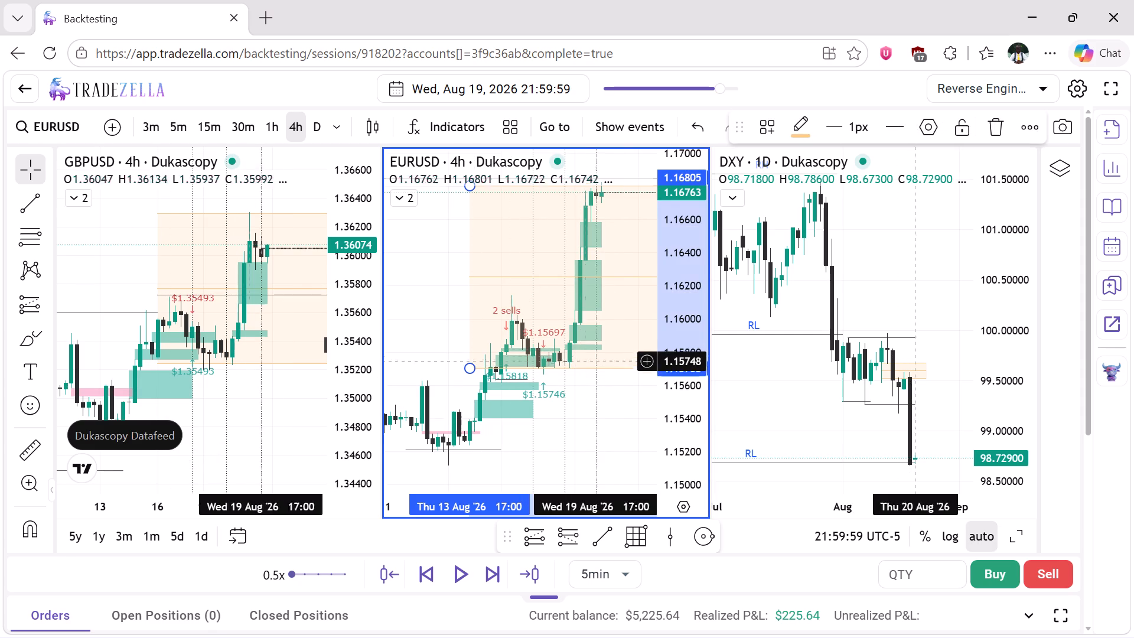
left_click_drag(672, 221, 690, 291)
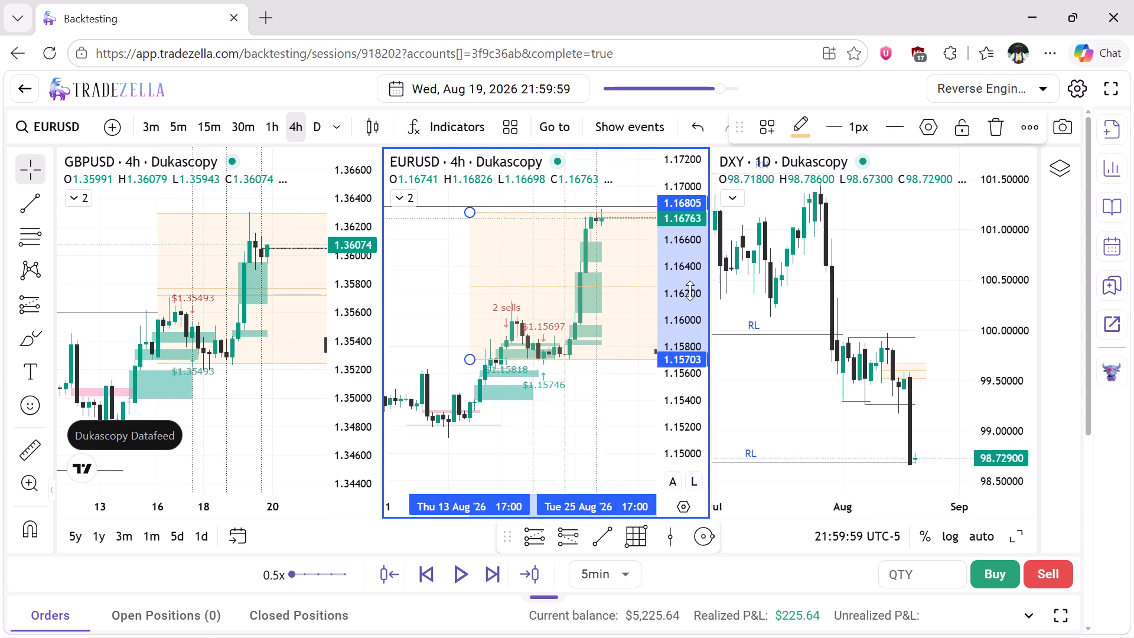
left_click_drag(690, 291, 687, 309)
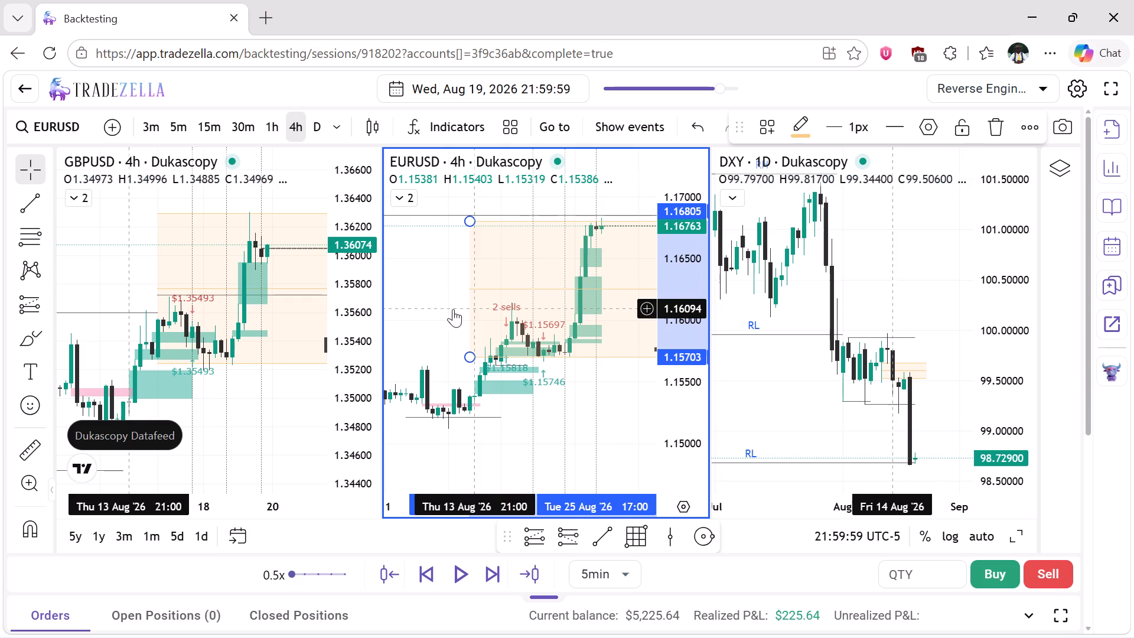
left_click(422, 309)
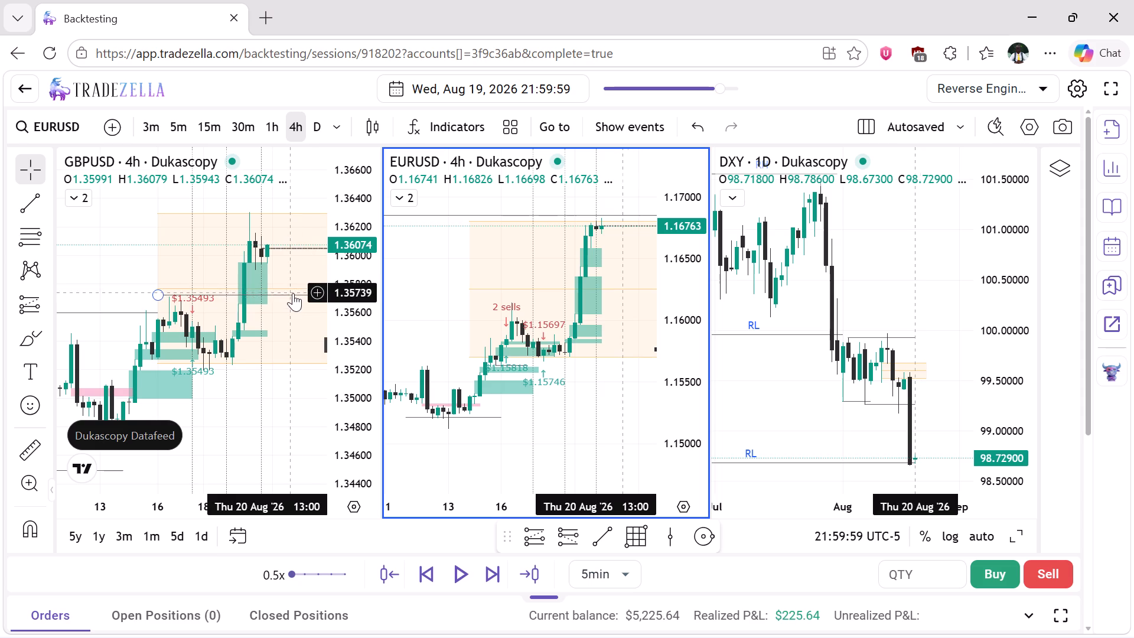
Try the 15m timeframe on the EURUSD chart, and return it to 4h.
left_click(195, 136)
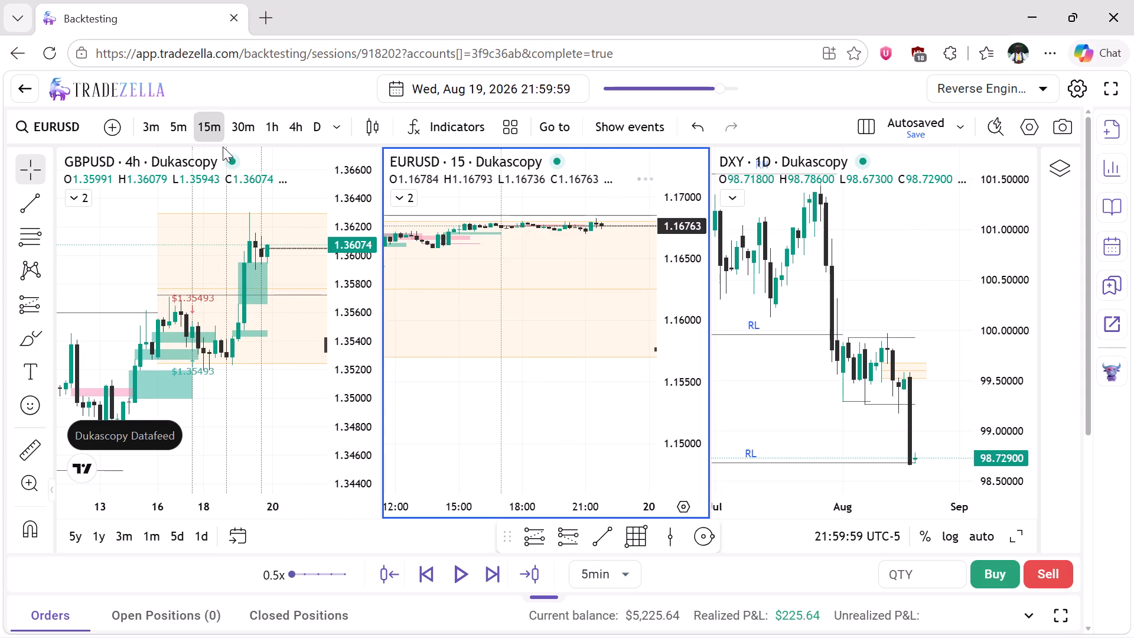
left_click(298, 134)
Switch the GBPUSD chart to the 15m timeframe, reset its view, and fit the recent candles with a compressed price scale.
left_click(267, 217)
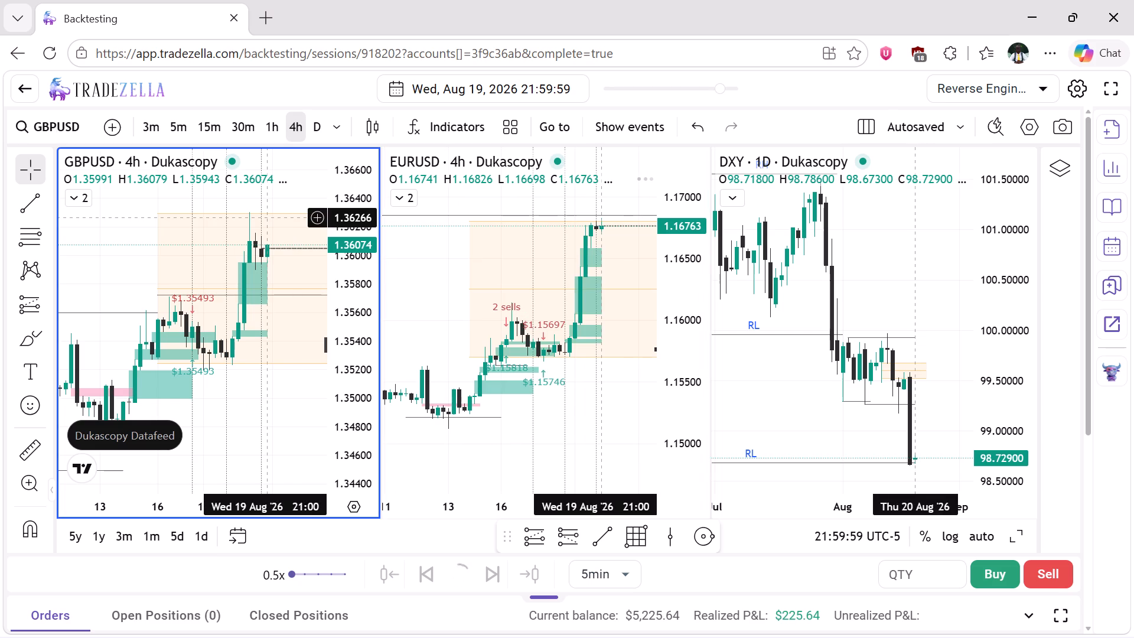
left_click(195, 123)
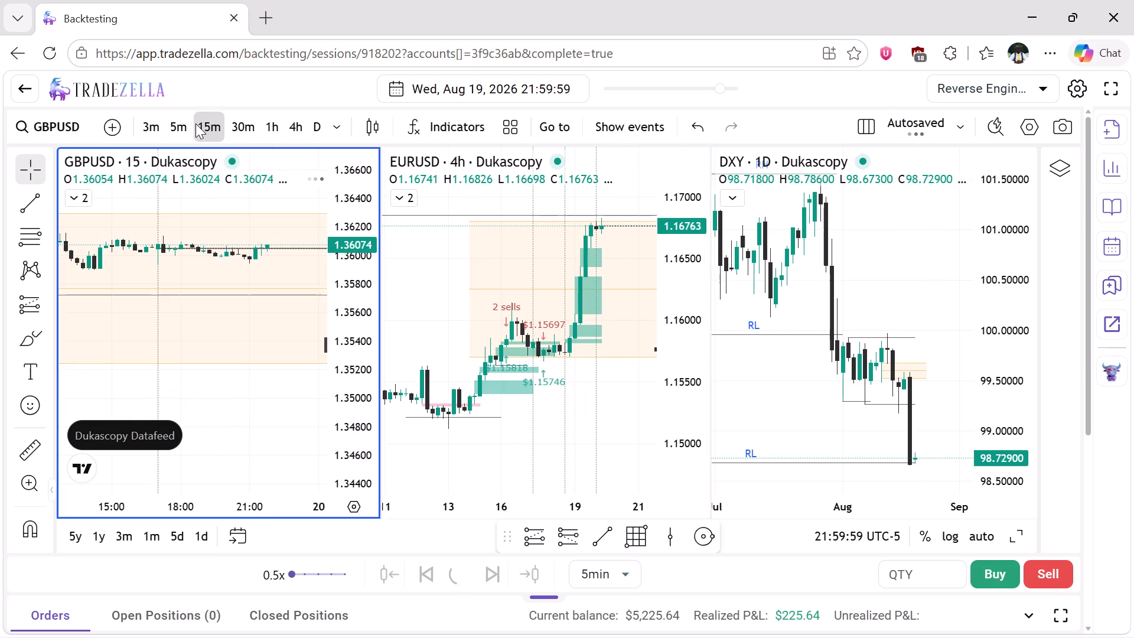
right_click(268, 225)
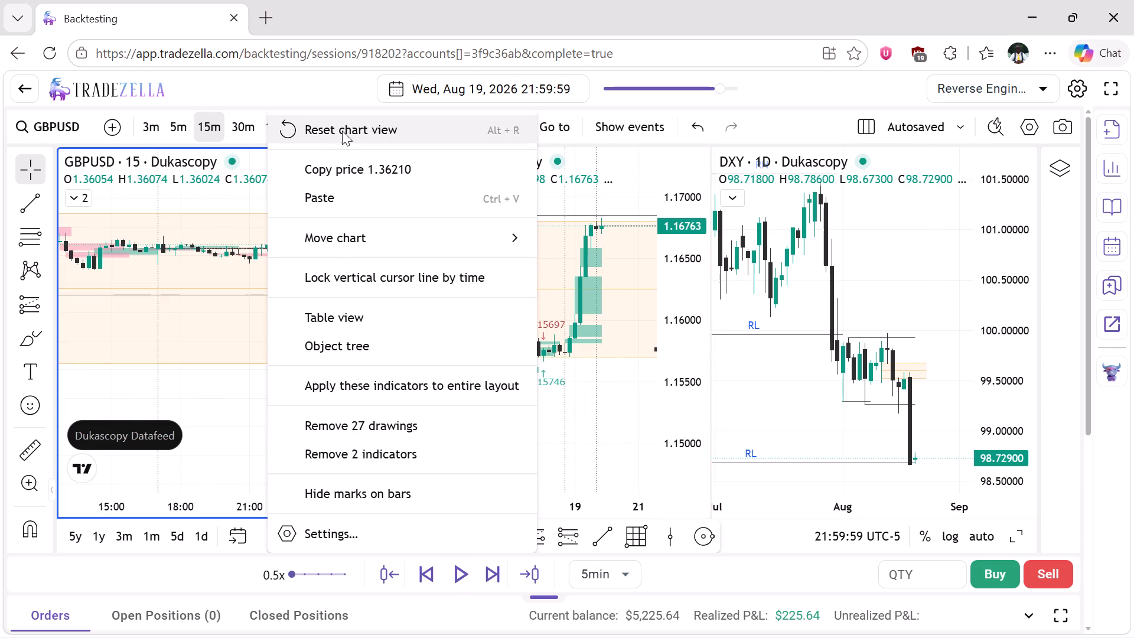
left_click(343, 131)
left_click_drag(342, 188, 350, 385)
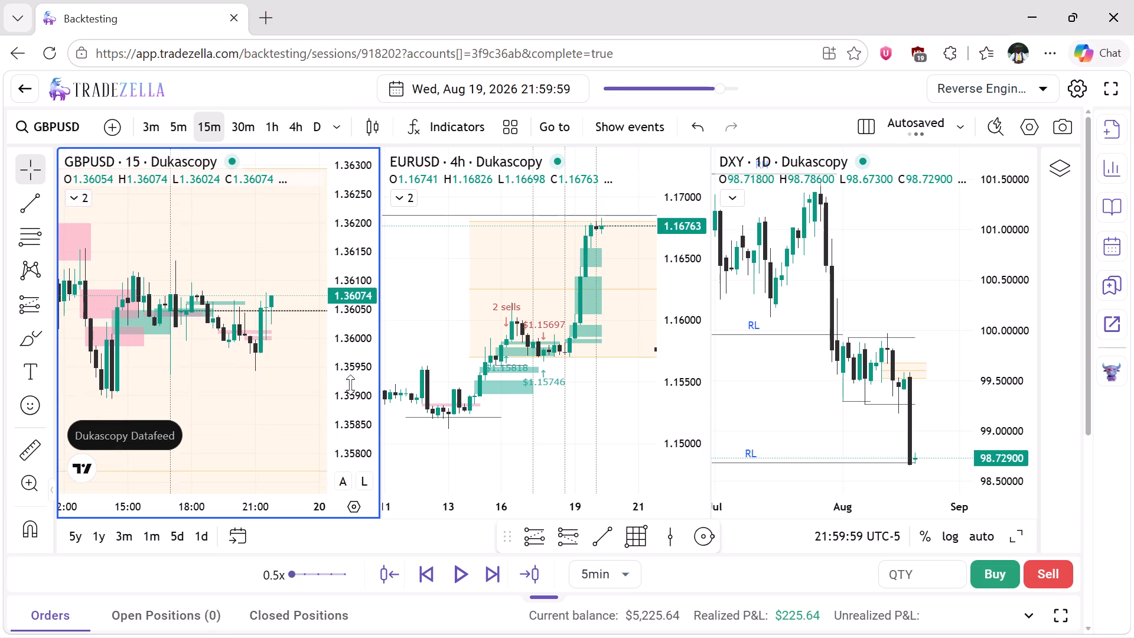
left_click_drag(350, 385, 350, 428)
scroll(271, 337, "right", 1)
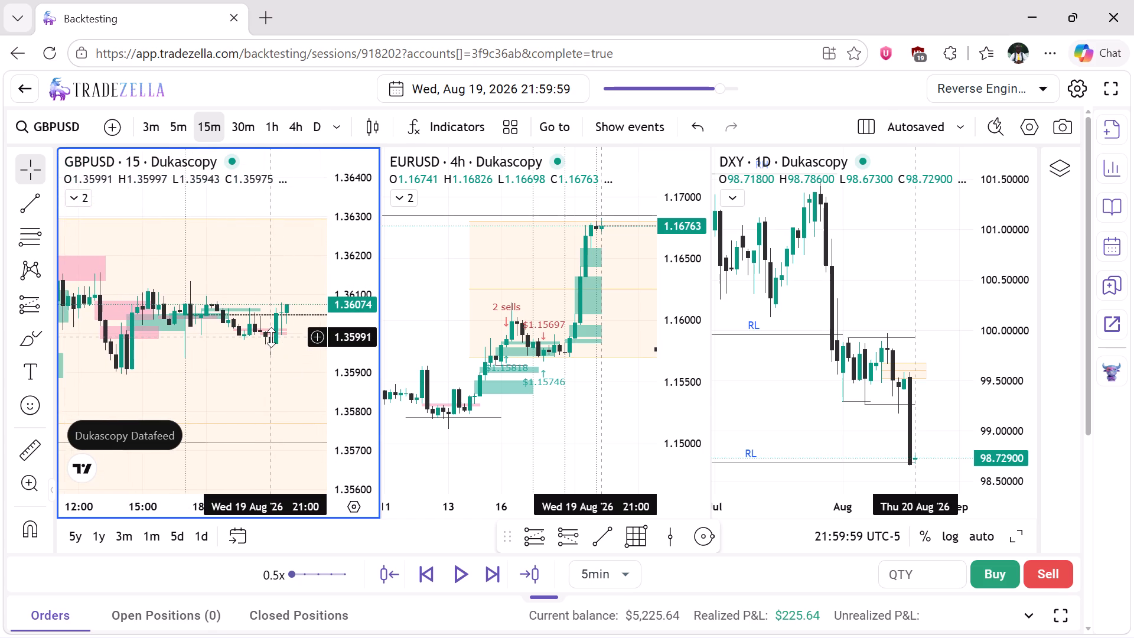
scroll(271, 337, "right", 1)
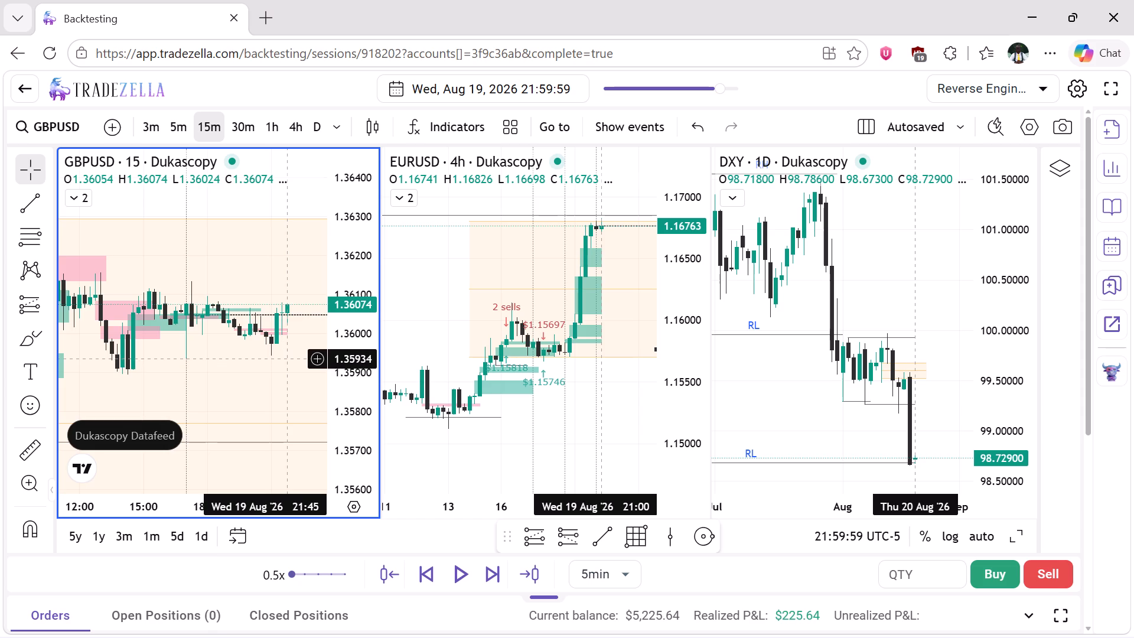
scroll(285, 359, "left", 1)
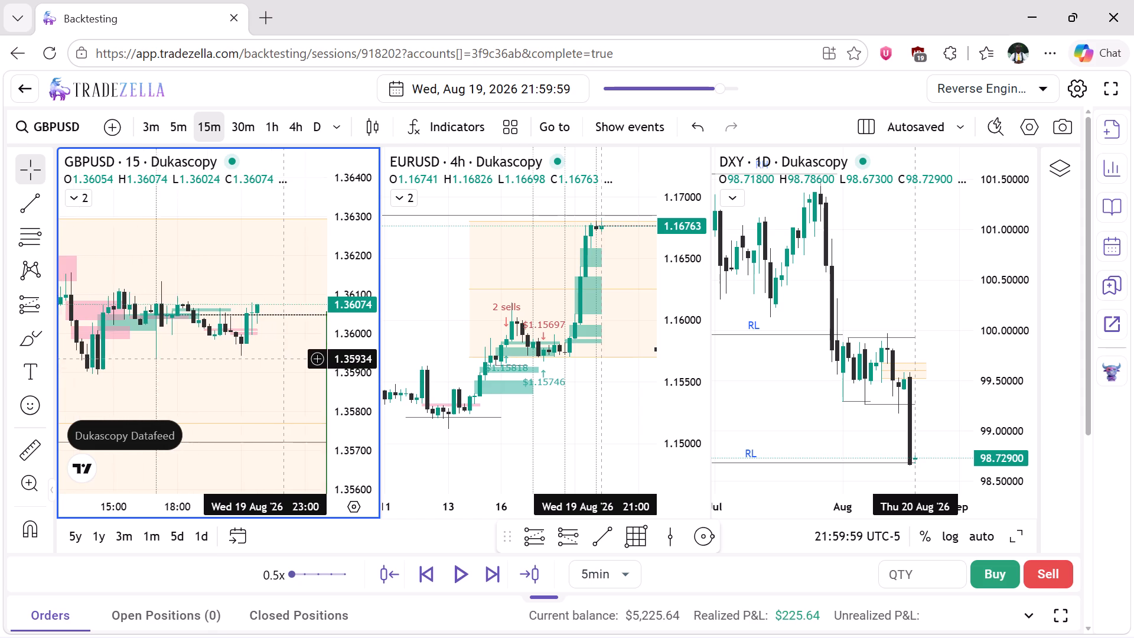
scroll(285, 359, "left", 2)
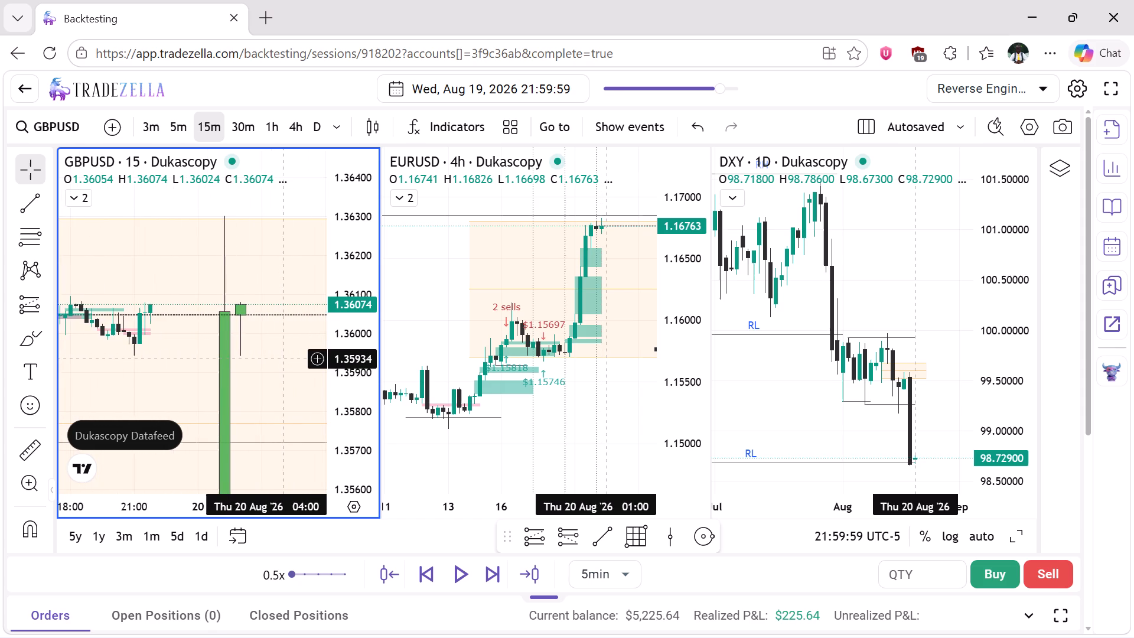
scroll(285, 359, "right", 1)
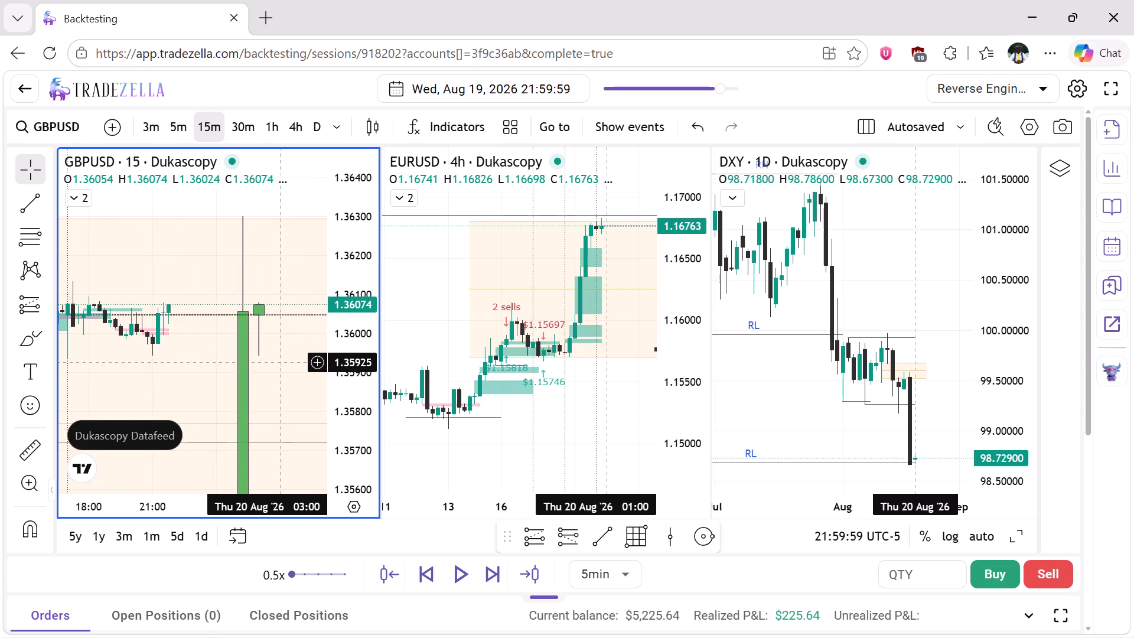
Advance the replay twelve 5-minute candles, one at a time, to Aug 19, 2026 22:59:59.
left_click(495, 574)
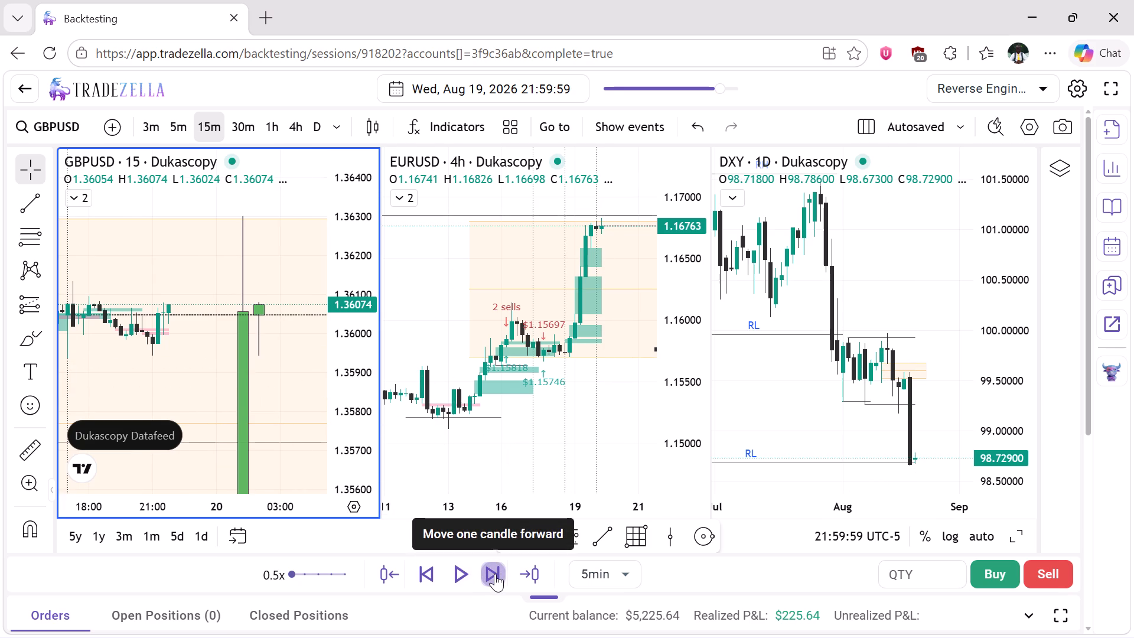
left_click(495, 574)
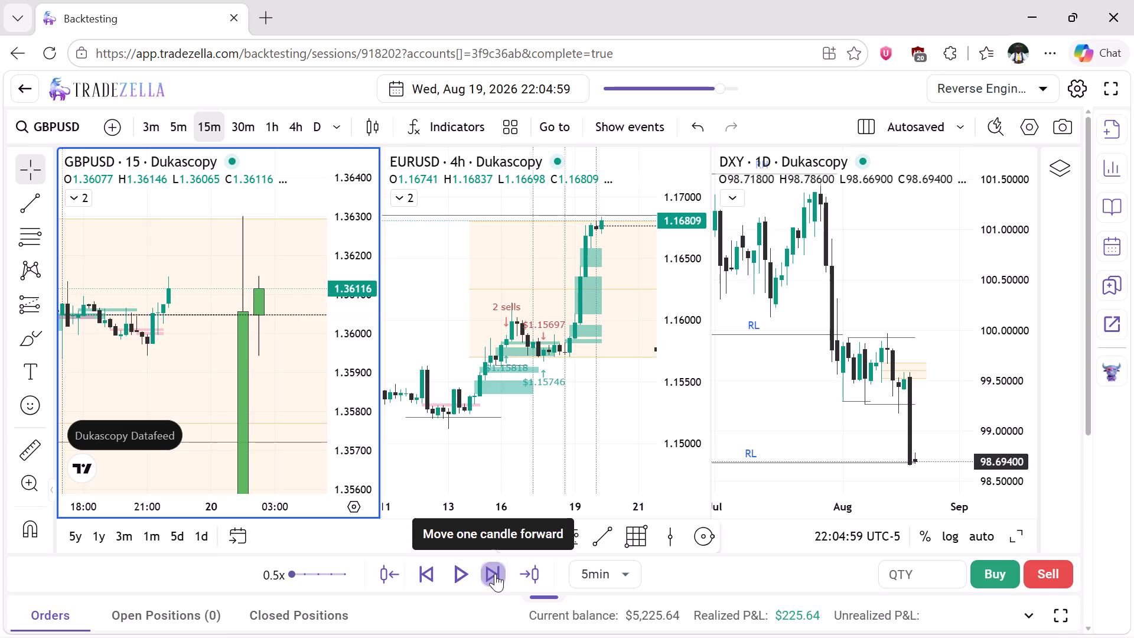
left_click(495, 574)
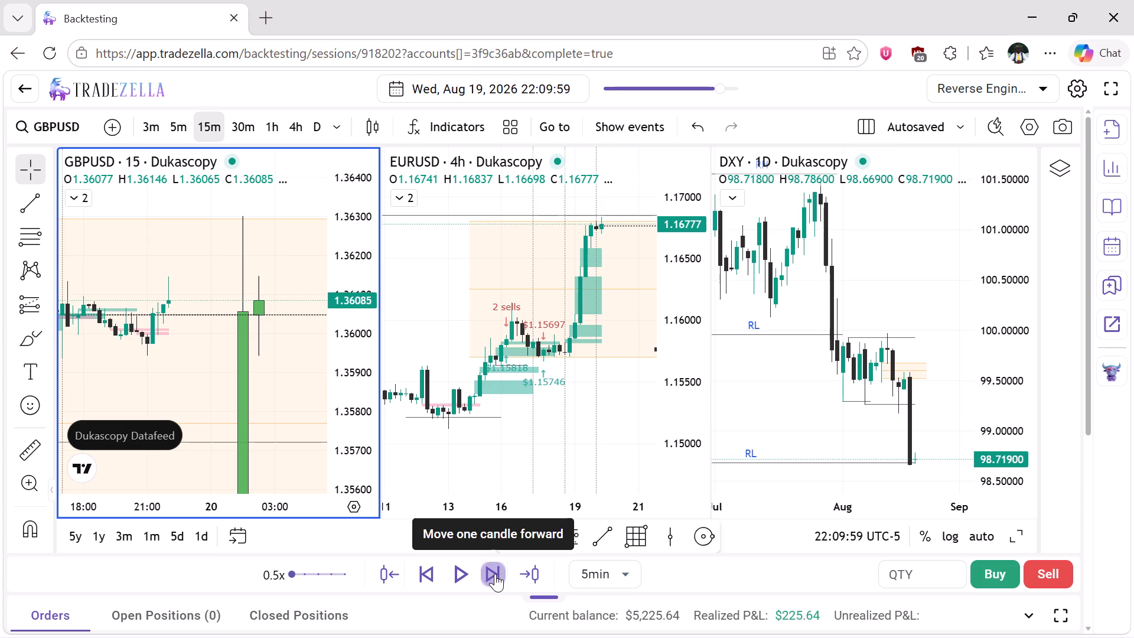
left_click(495, 574)
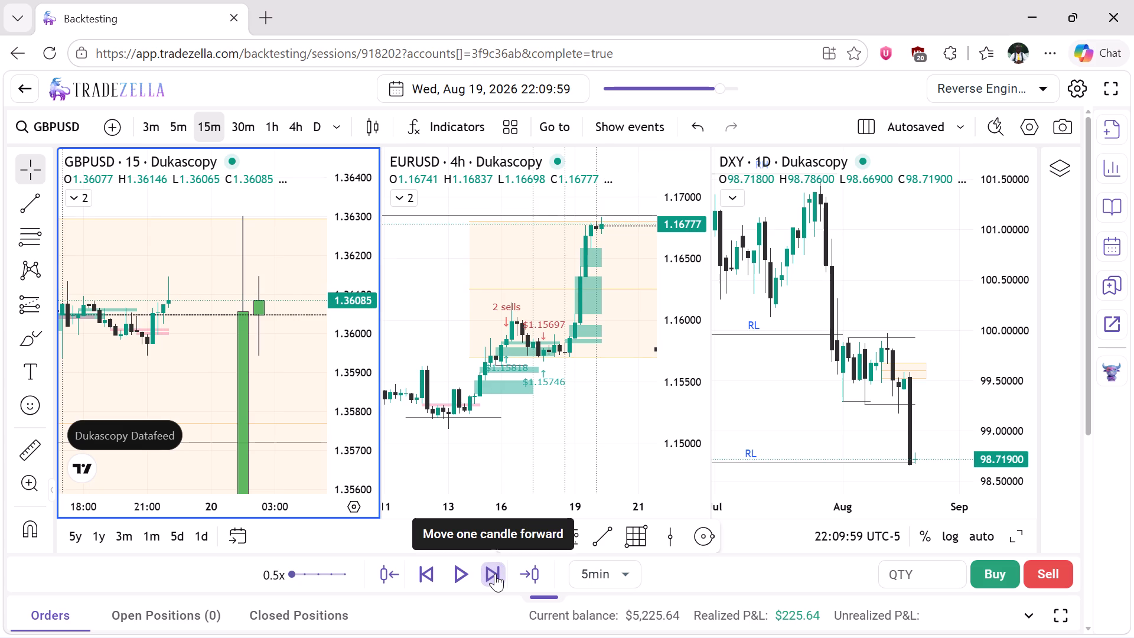
left_click(495, 574)
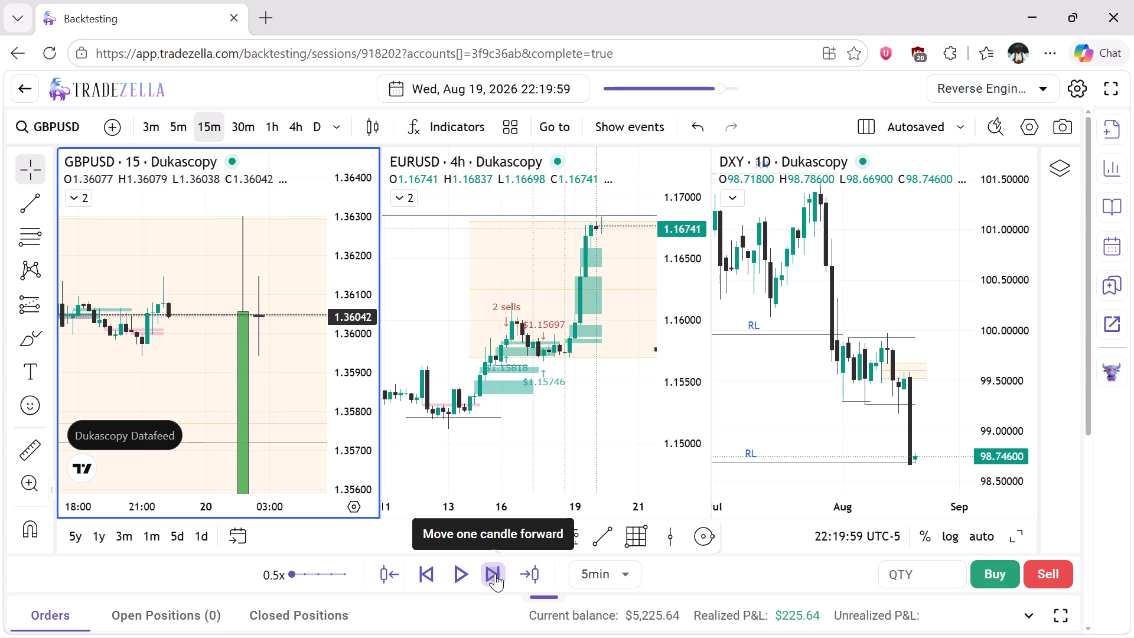
left_click(495, 574)
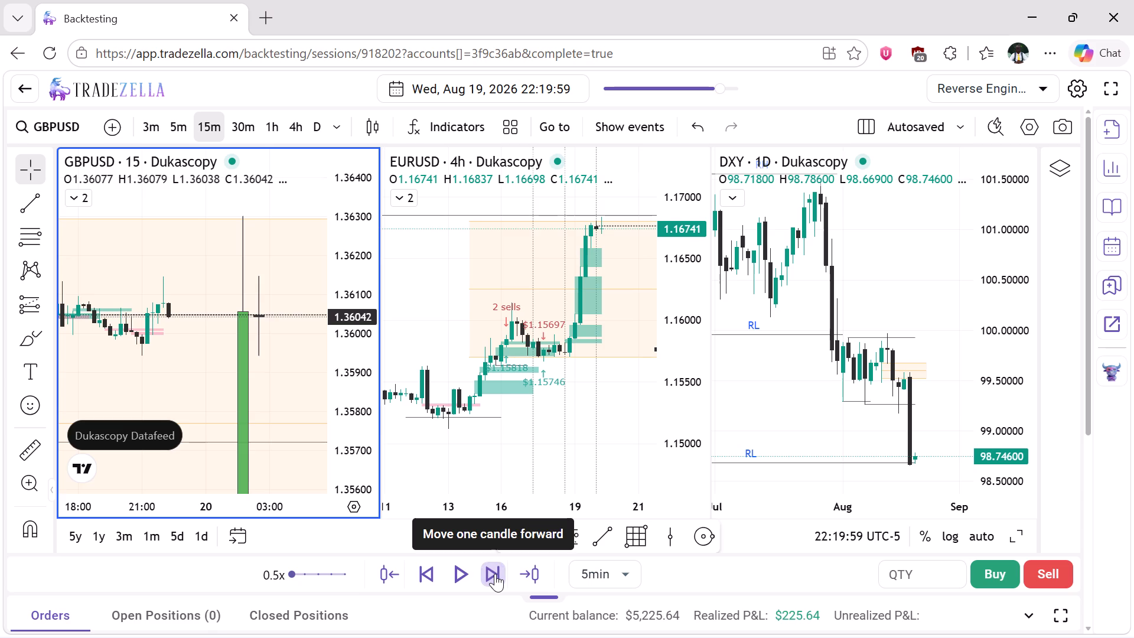
left_click(495, 574)
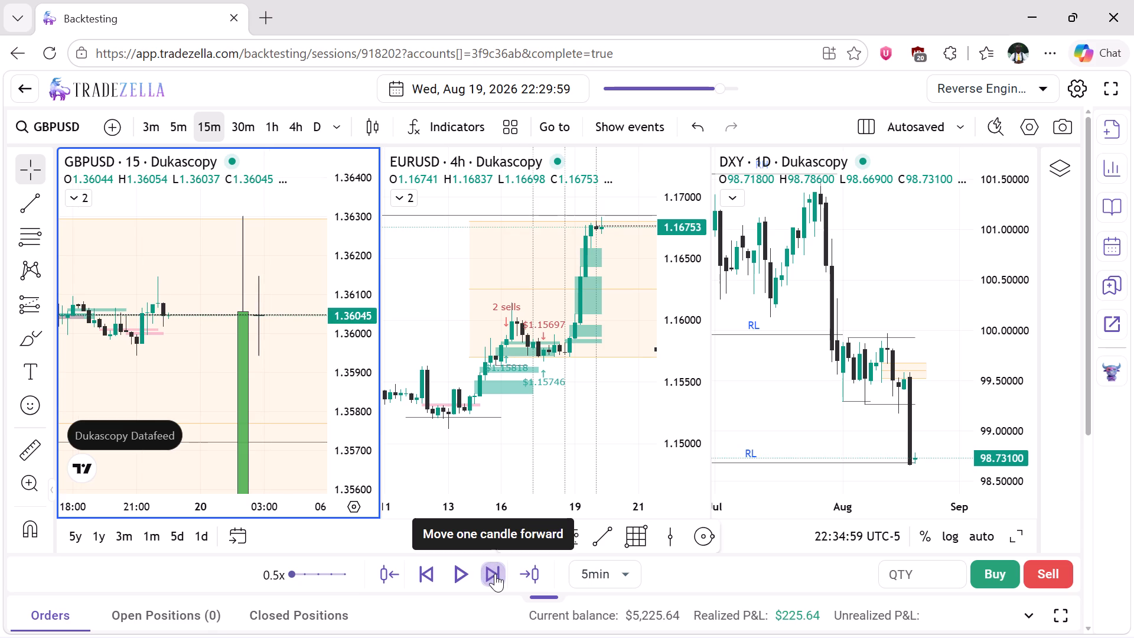
left_click(495, 574)
left_click(495, 574)
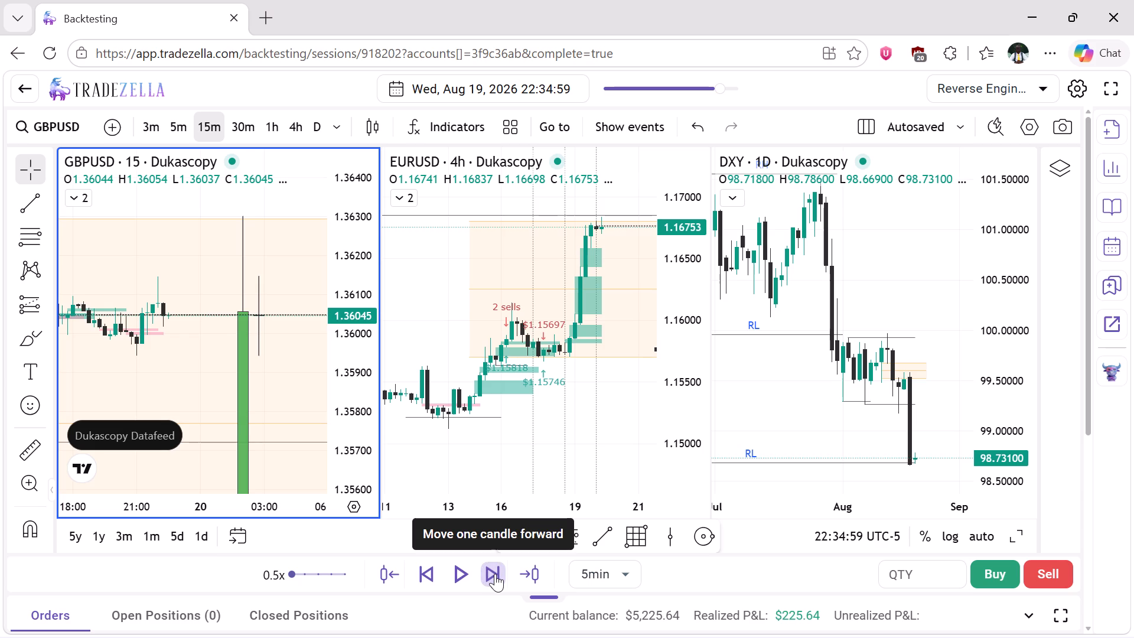
left_click(495, 574)
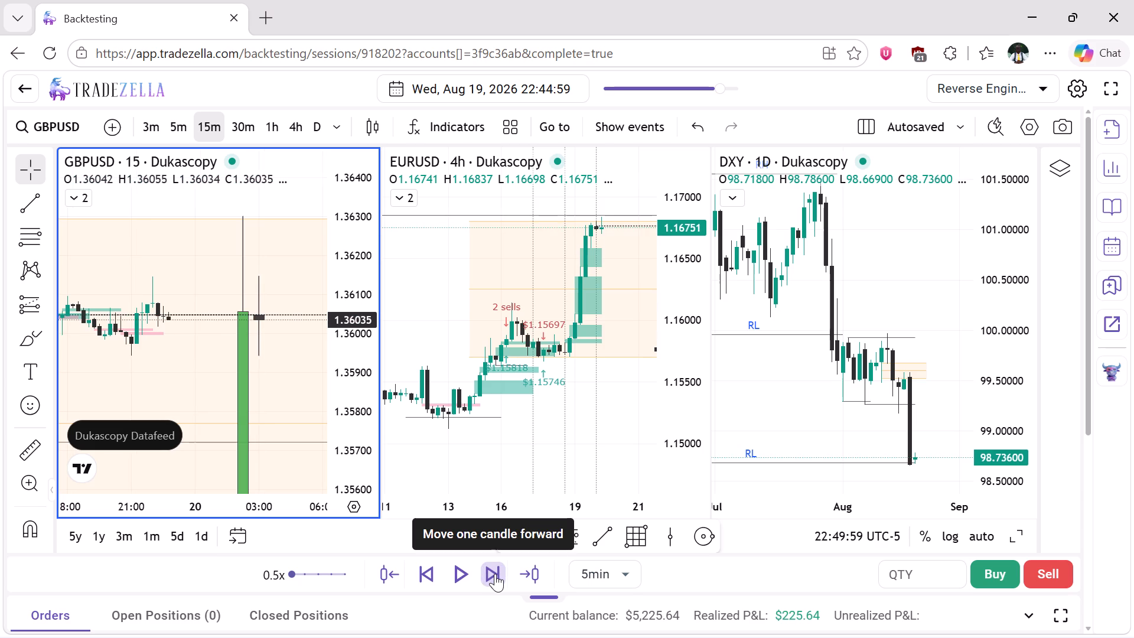
left_click(495, 574)
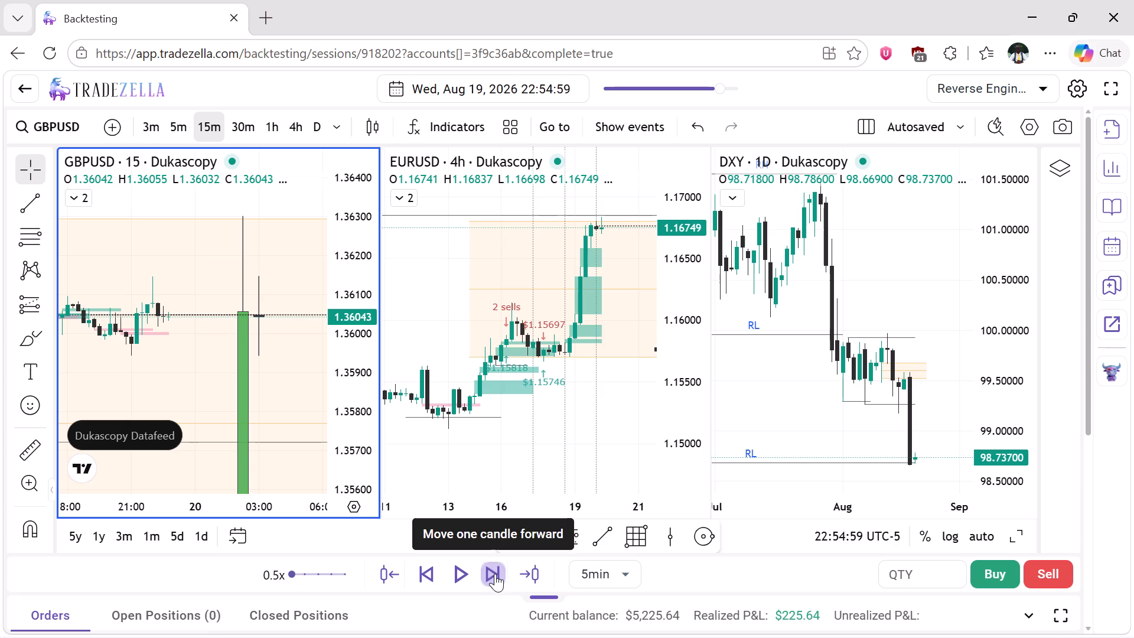
left_click(495, 574)
Switch the GBPUSD chart to the daily timeframe and compress its price scale to fit a wider price range.
left_click(318, 134)
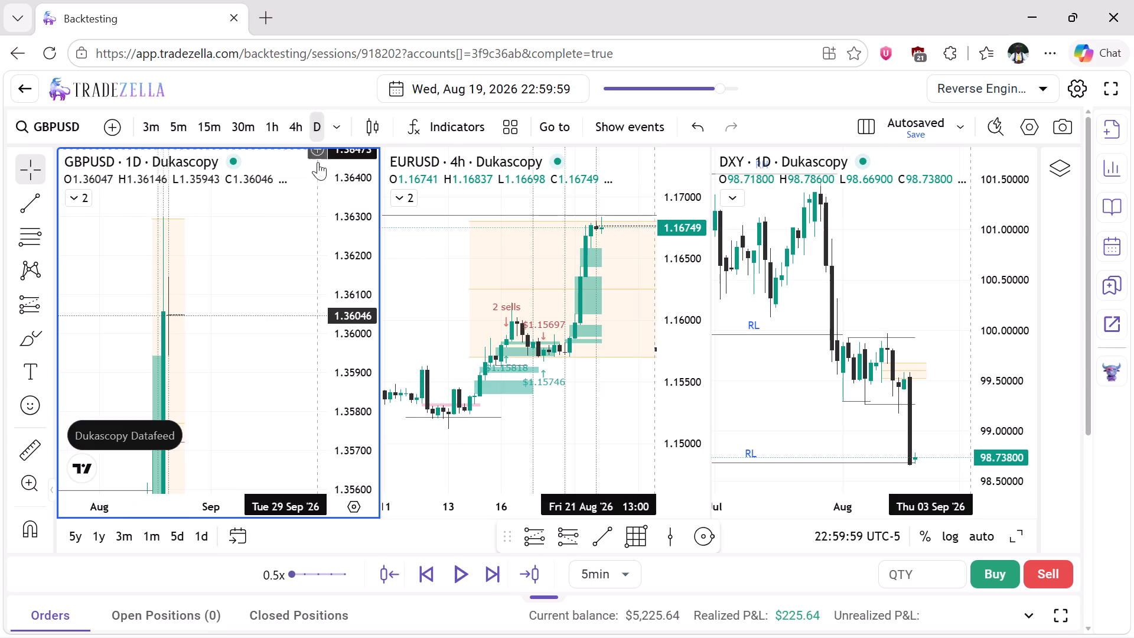
left_click_drag(361, 207, 402, 424)
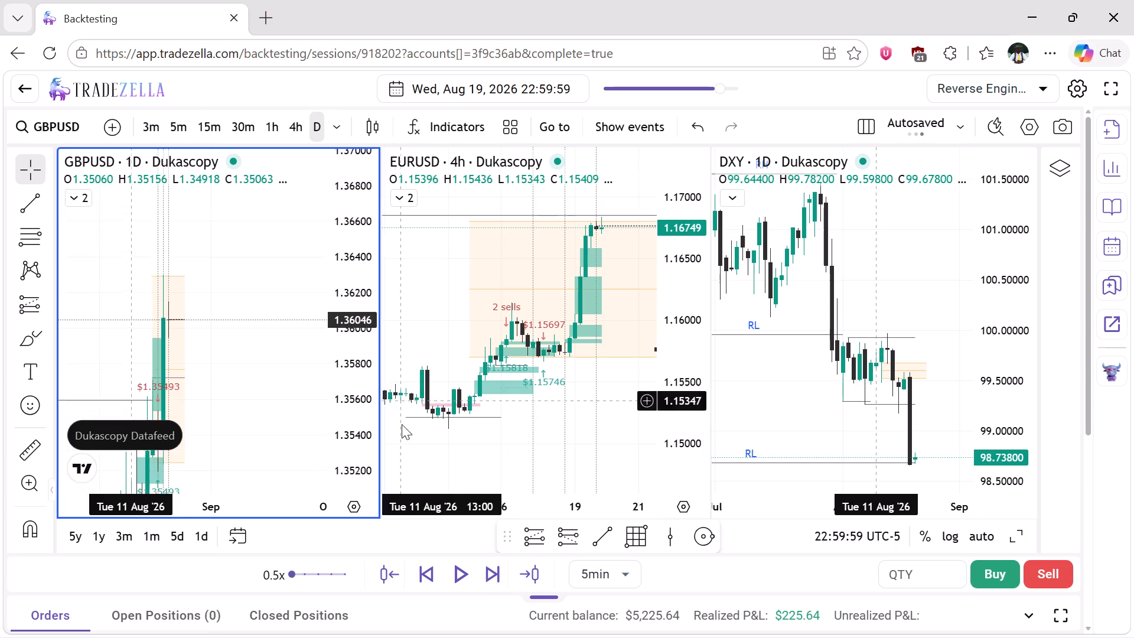
left_click_drag(402, 424, 383, 479)
left_click_drag(357, 308, 375, 393)
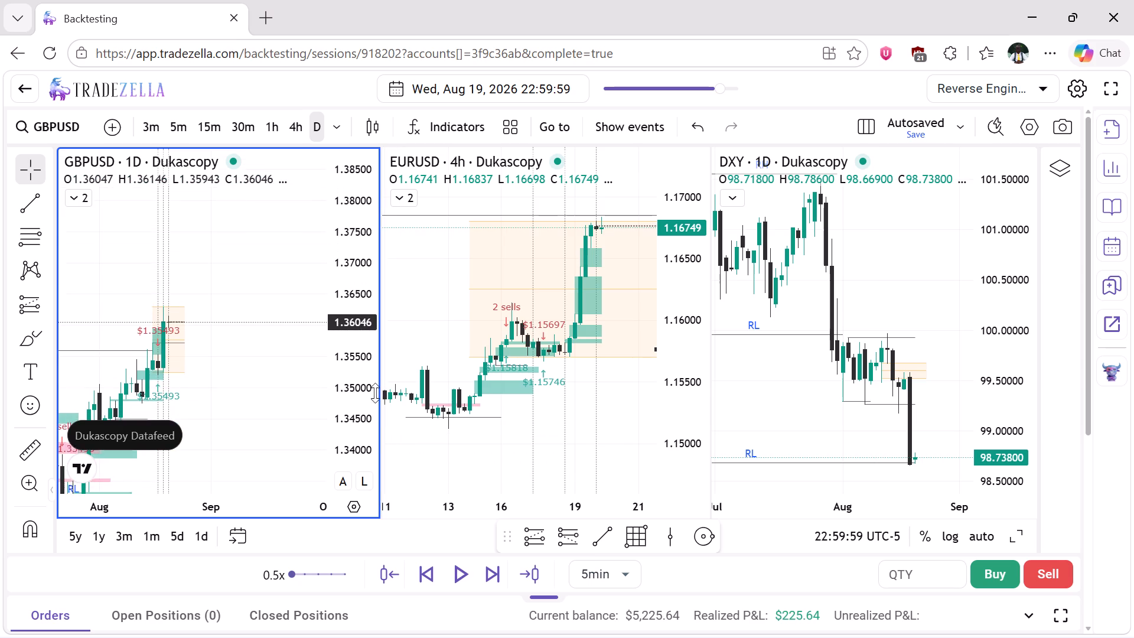
left_click_drag(375, 393, 376, 396)
Switch the EURUSD chart to the daily timeframe and compress its price scale to fit a wider price range.
left_click(624, 316)
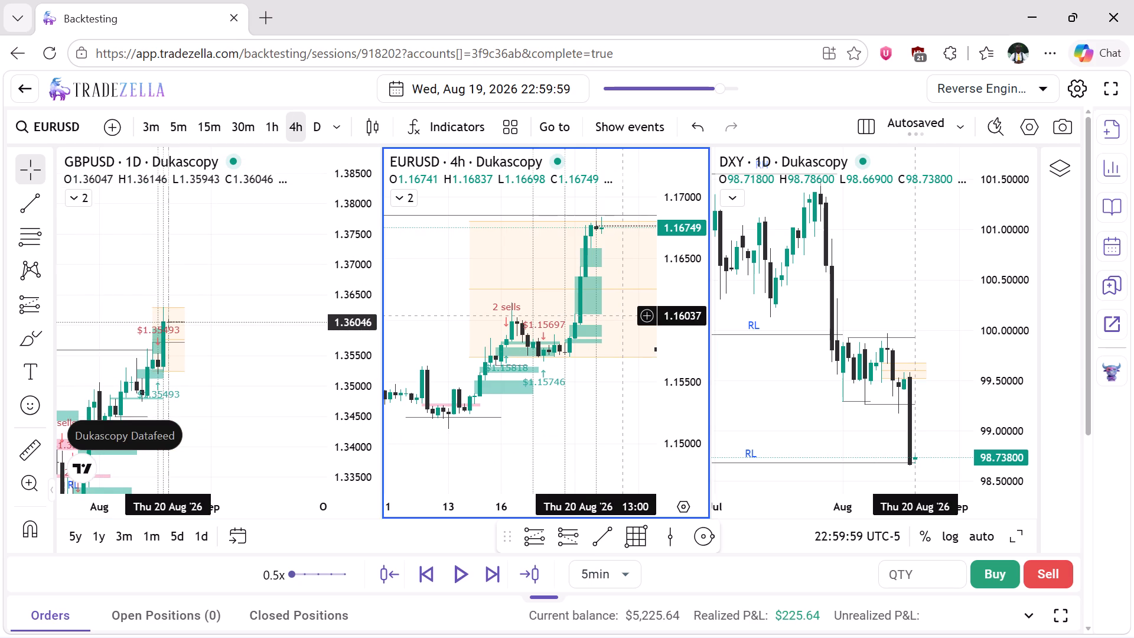
left_click(315, 129)
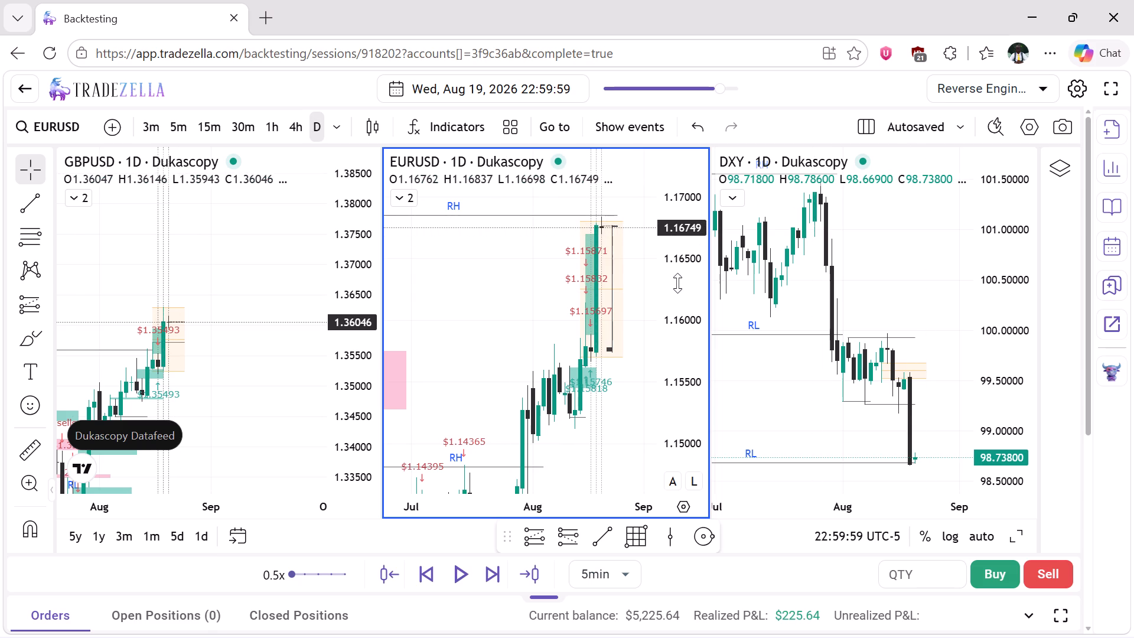
left_click_drag(677, 282, 678, 402)
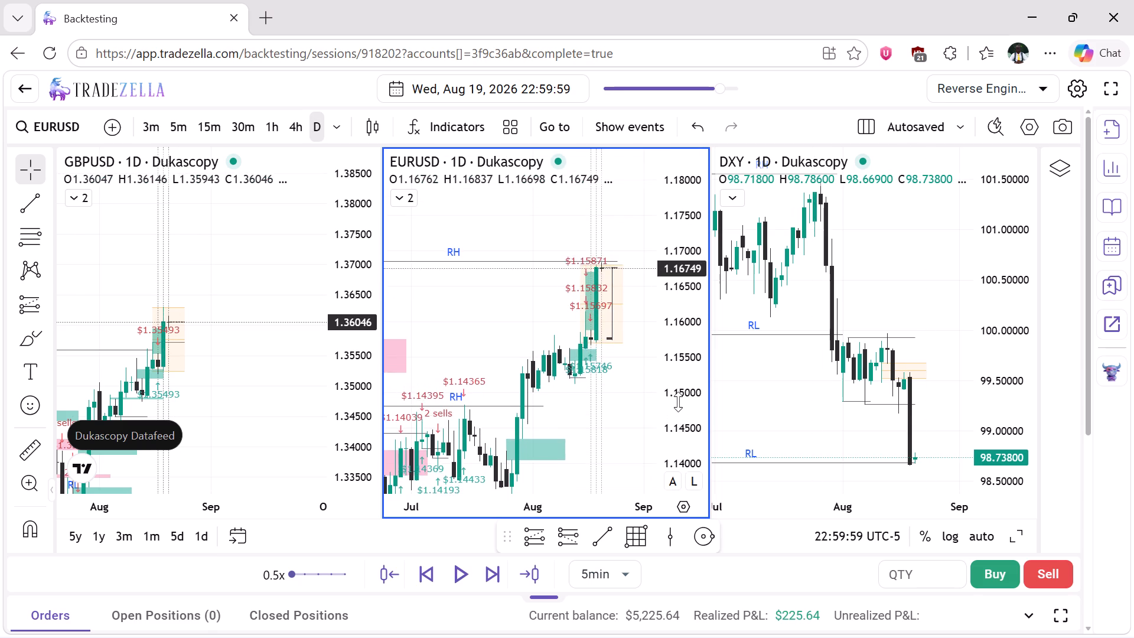
Reload the backtesting session page and dismiss the Place order form.
left_click_drag(678, 402, 679, 424)
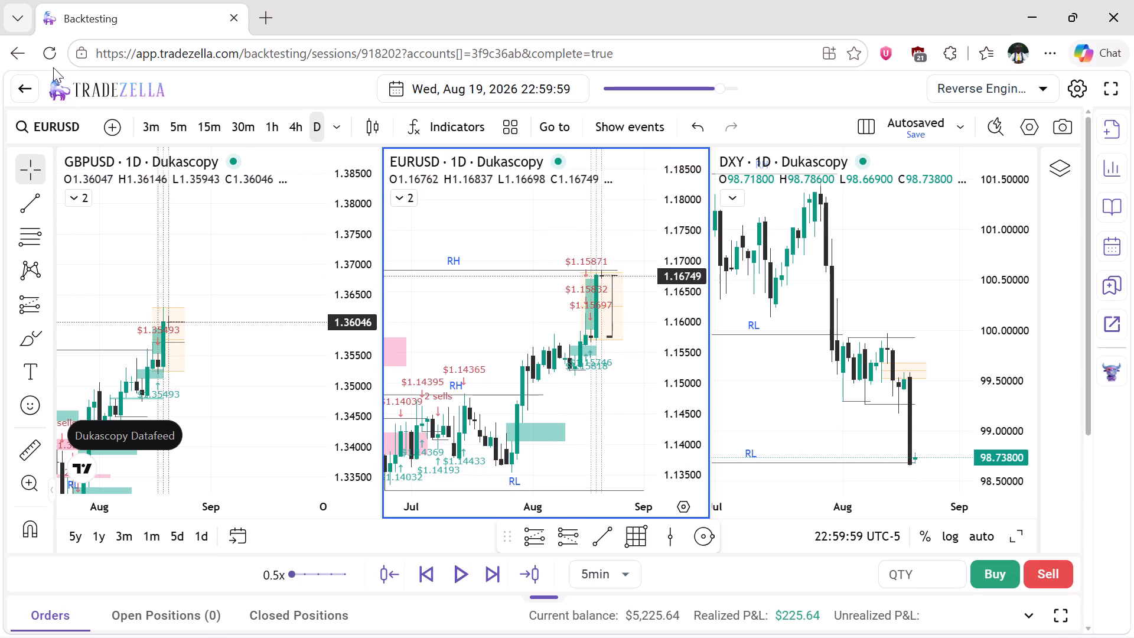
left_click(53, 66)
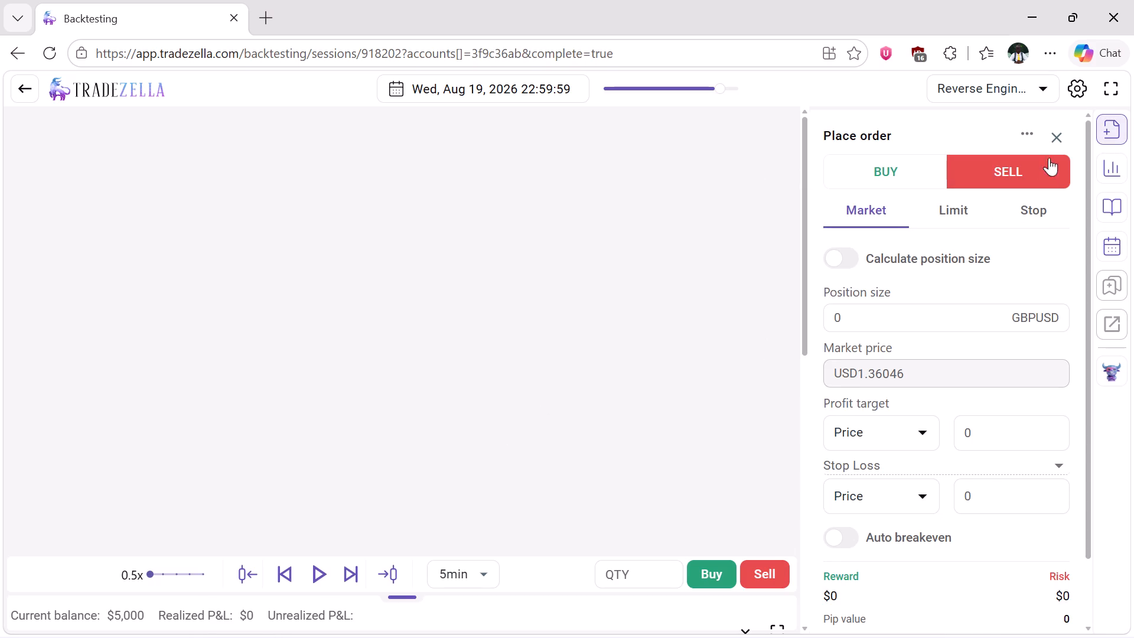
left_click(1054, 139)
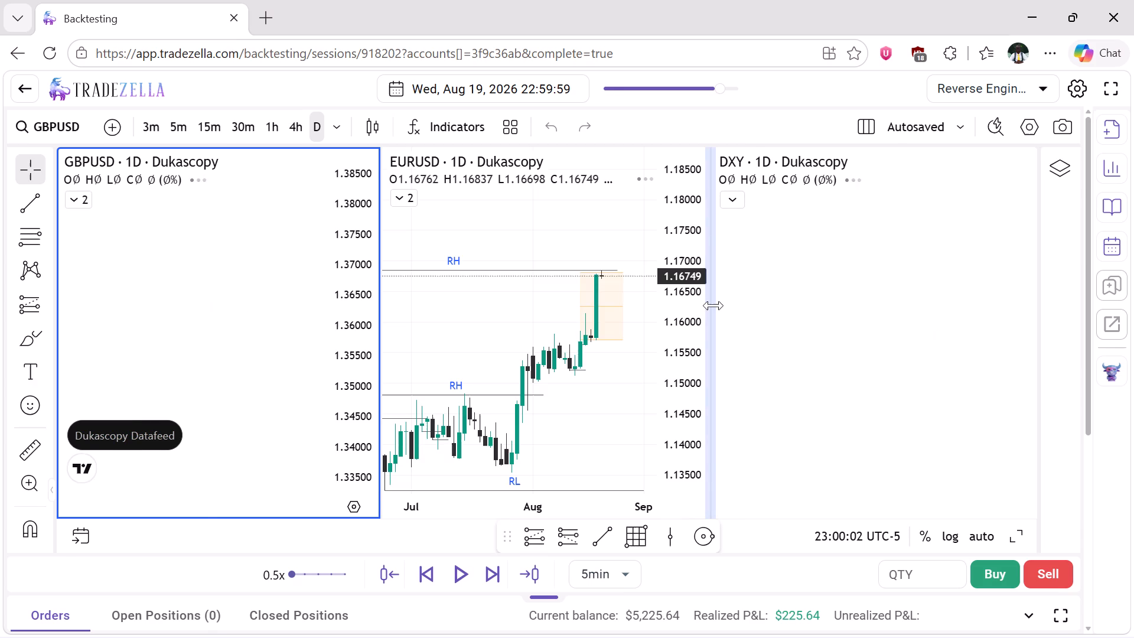
Set the replay interval to 4h and advance candle by candle to Aug 20, 2026 16:59:59, stepping back one candle after overshooting.
left_click_drag(684, 279, 688, 337)
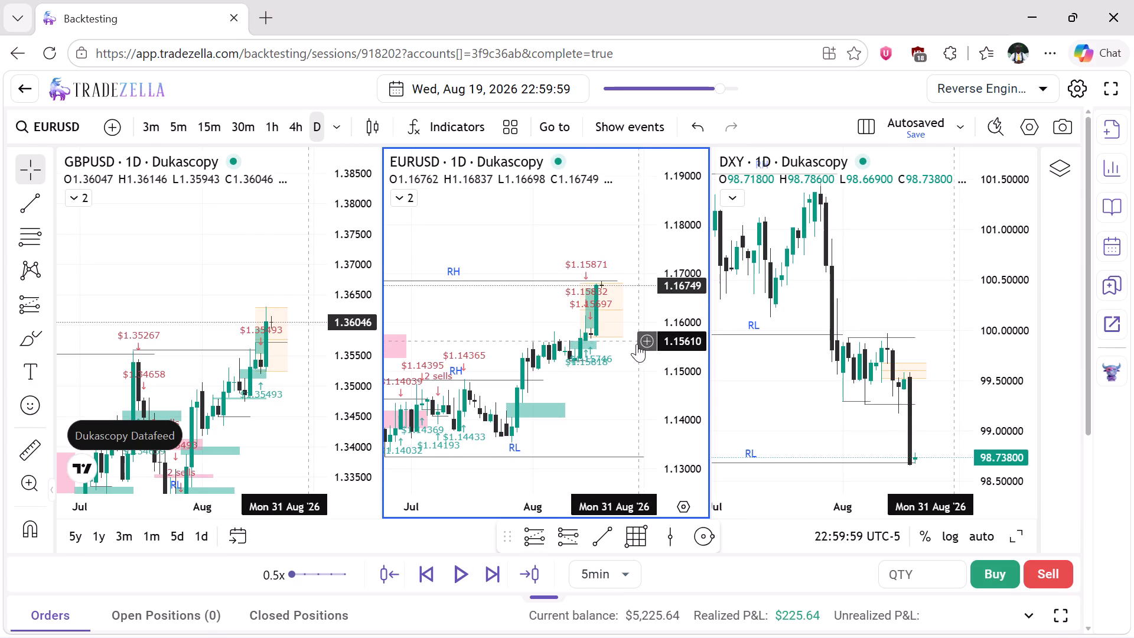
left_click(629, 572)
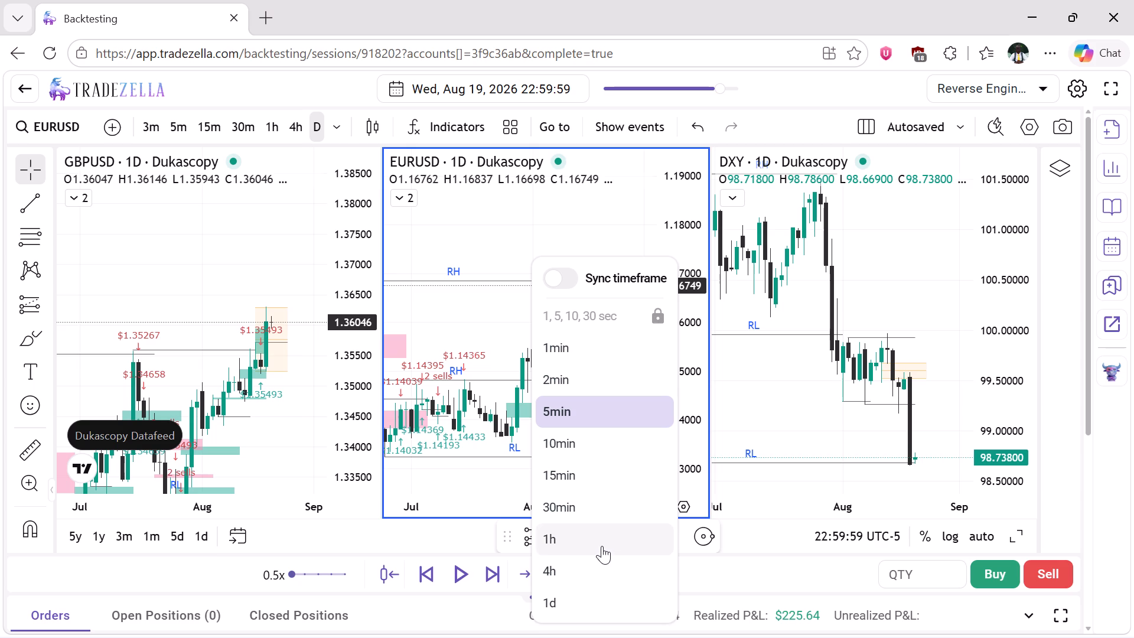
left_click(589, 571)
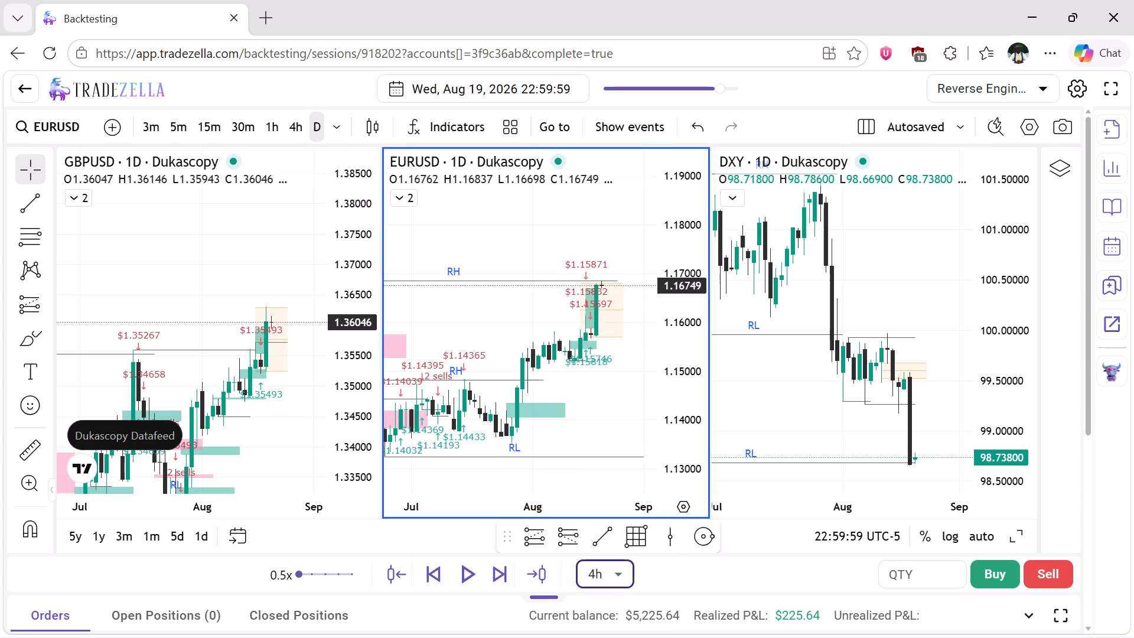
left_click(502, 578)
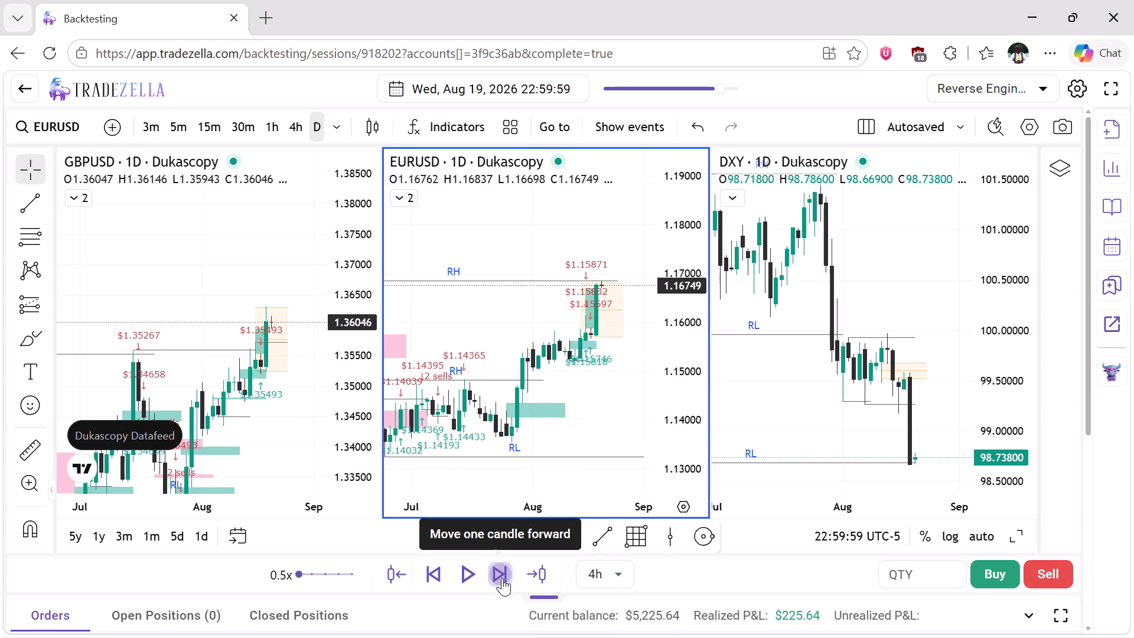
left_click(502, 578)
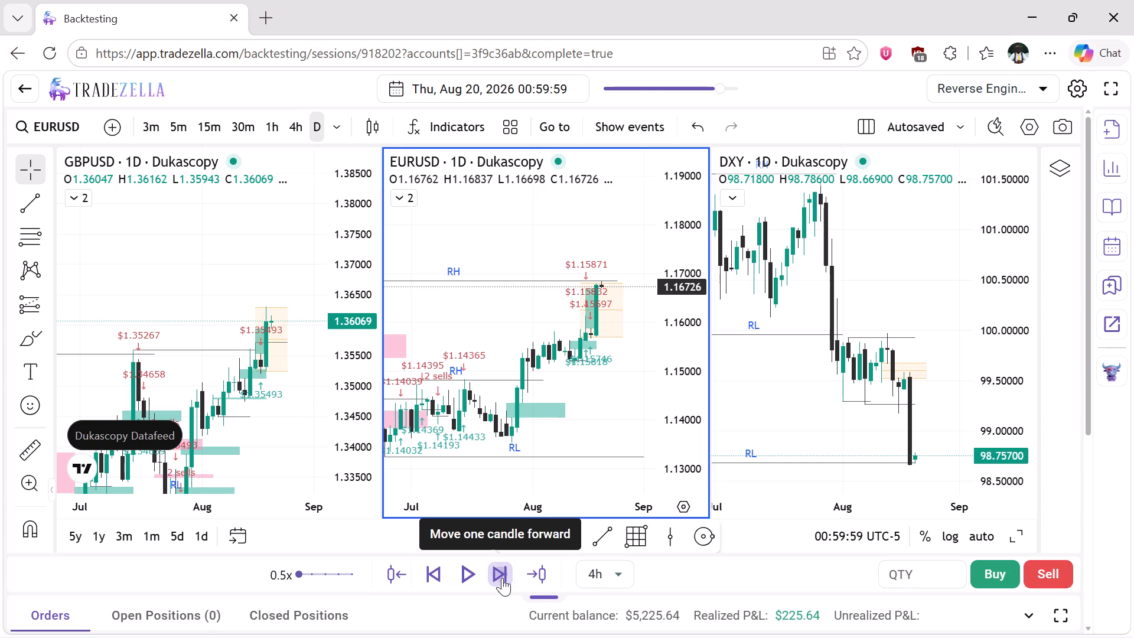
left_click(502, 578)
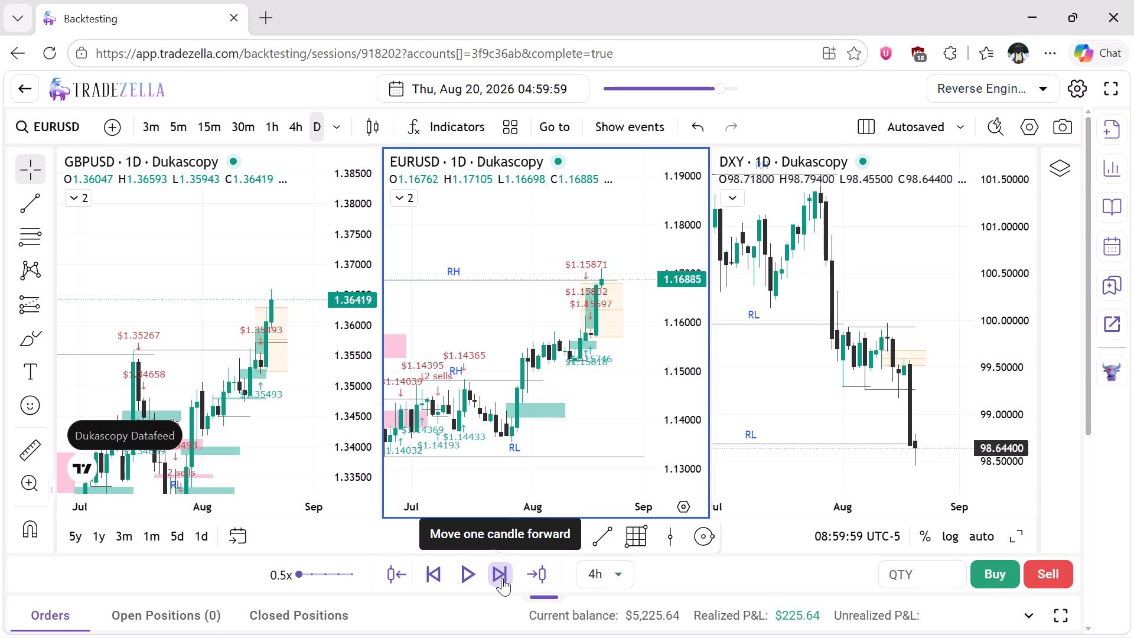
left_click(502, 578)
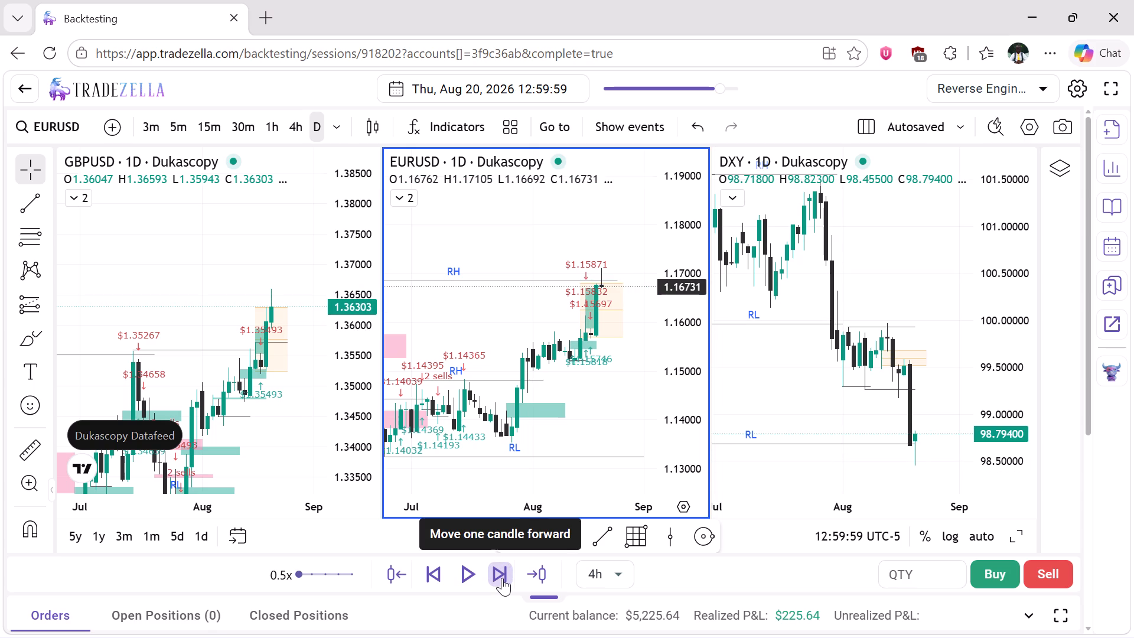
left_click(502, 578)
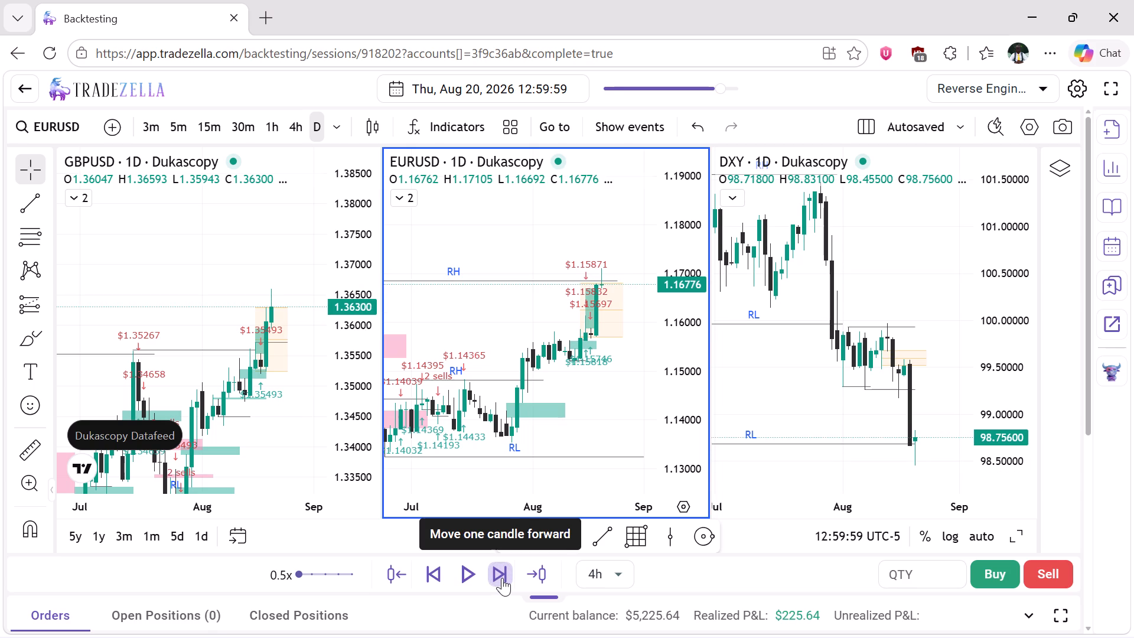
left_click(502, 578)
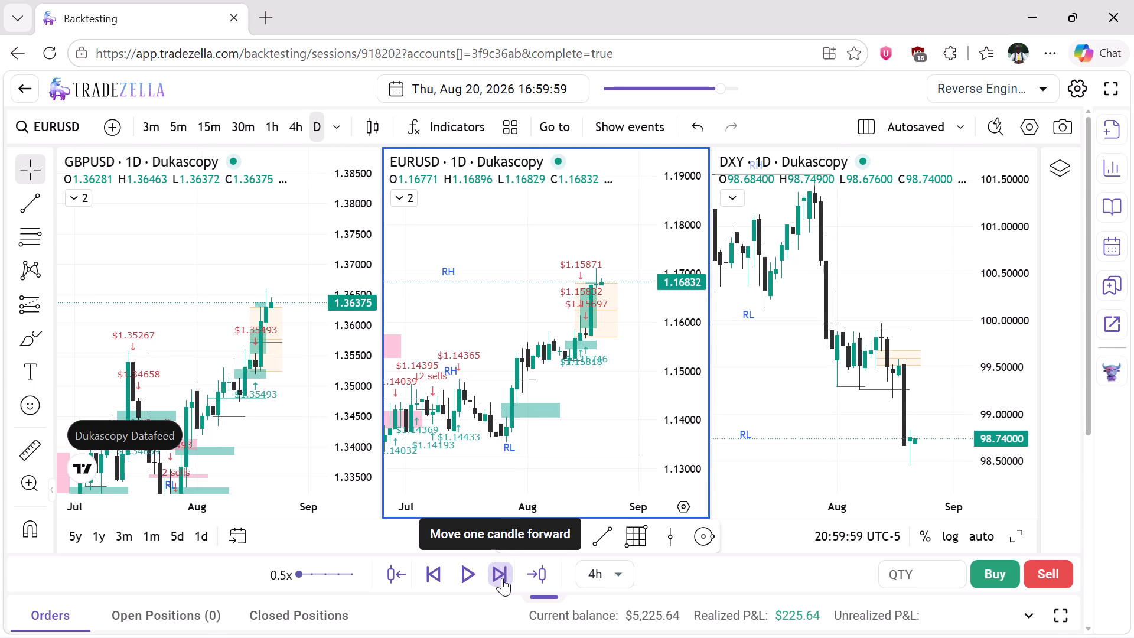
left_click(439, 568)
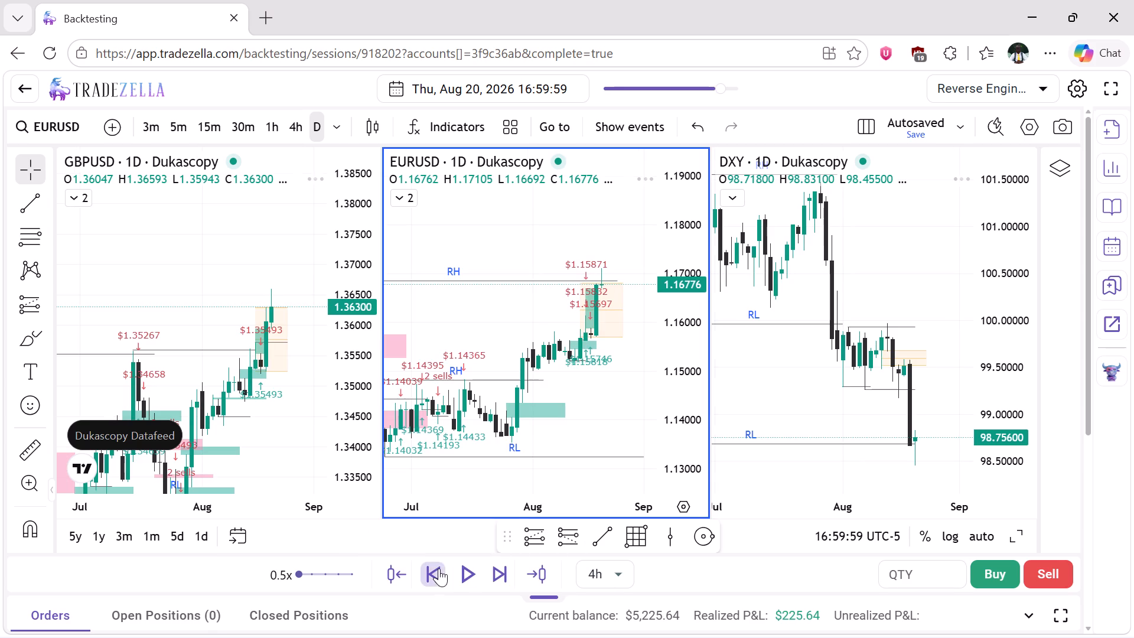
Set the replay interval to 1h and advance three candles to Aug 20, 2026 19:59:59.
left_click(633, 577)
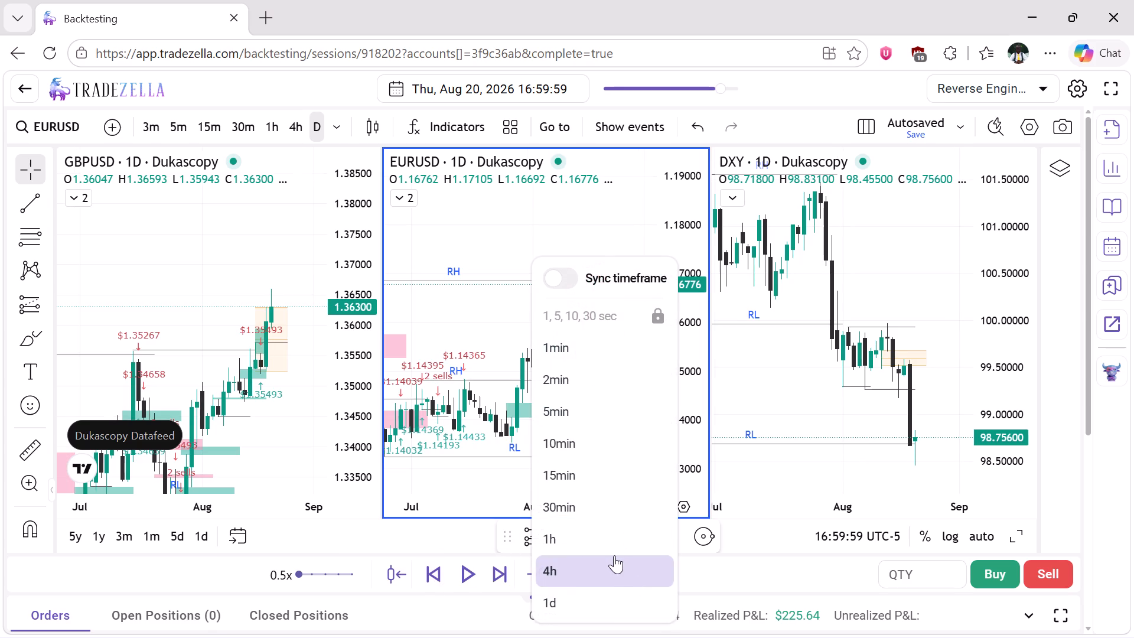
left_click(612, 554)
left_click(497, 577)
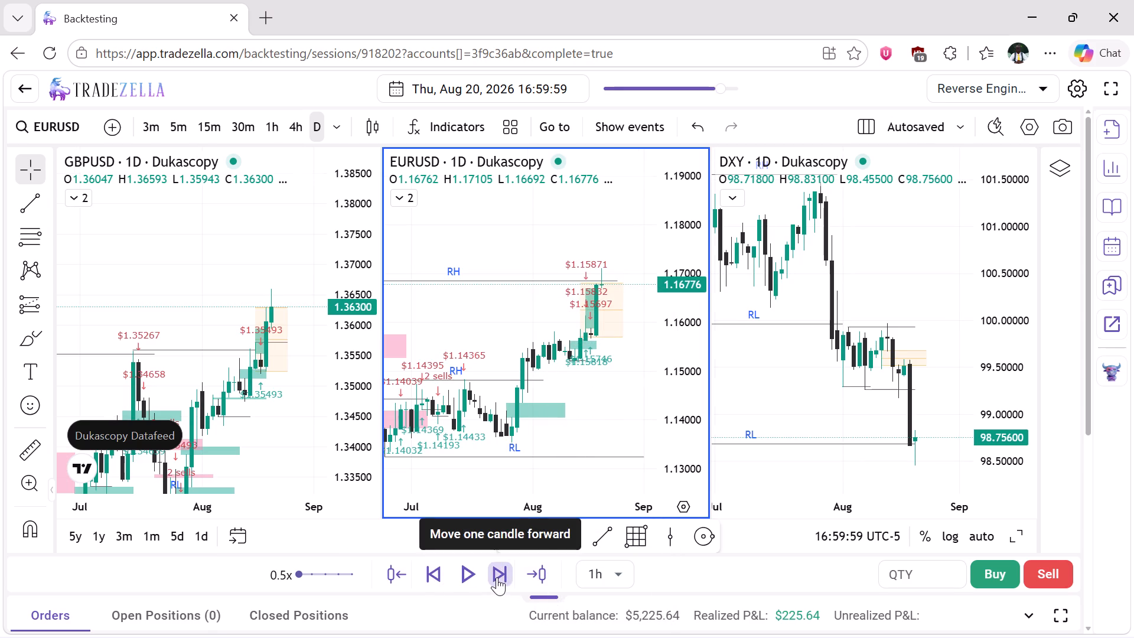
left_click(497, 577)
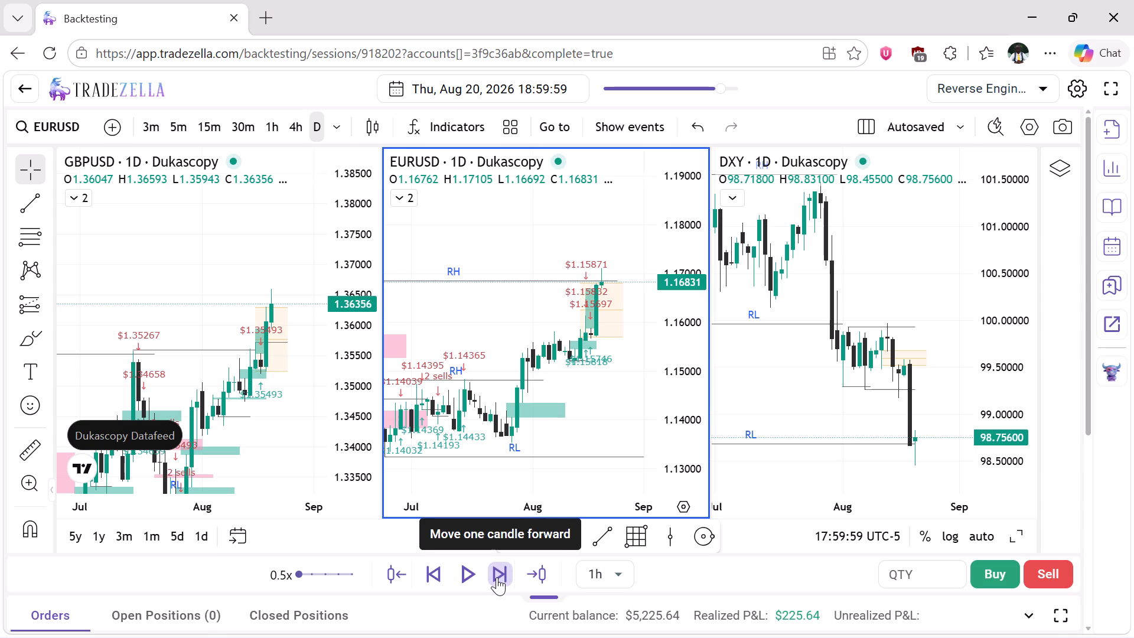
left_click(497, 577)
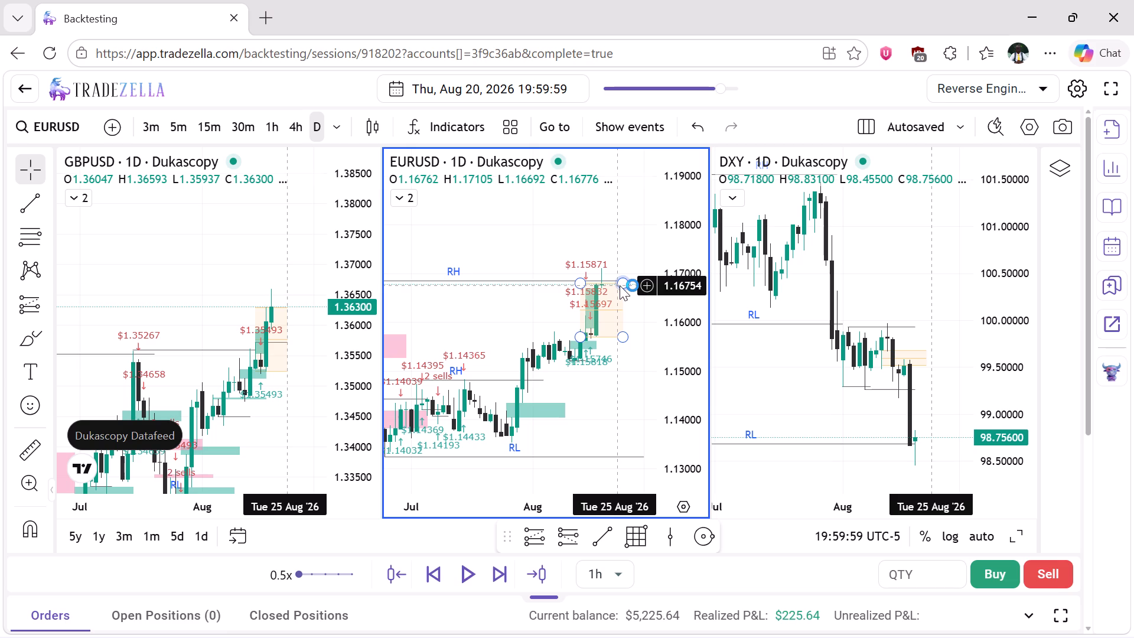
Delete the orange range boxes drawn over the latest rally on the EURUSD and GBPUSD daily charts.
left_click(620, 285)
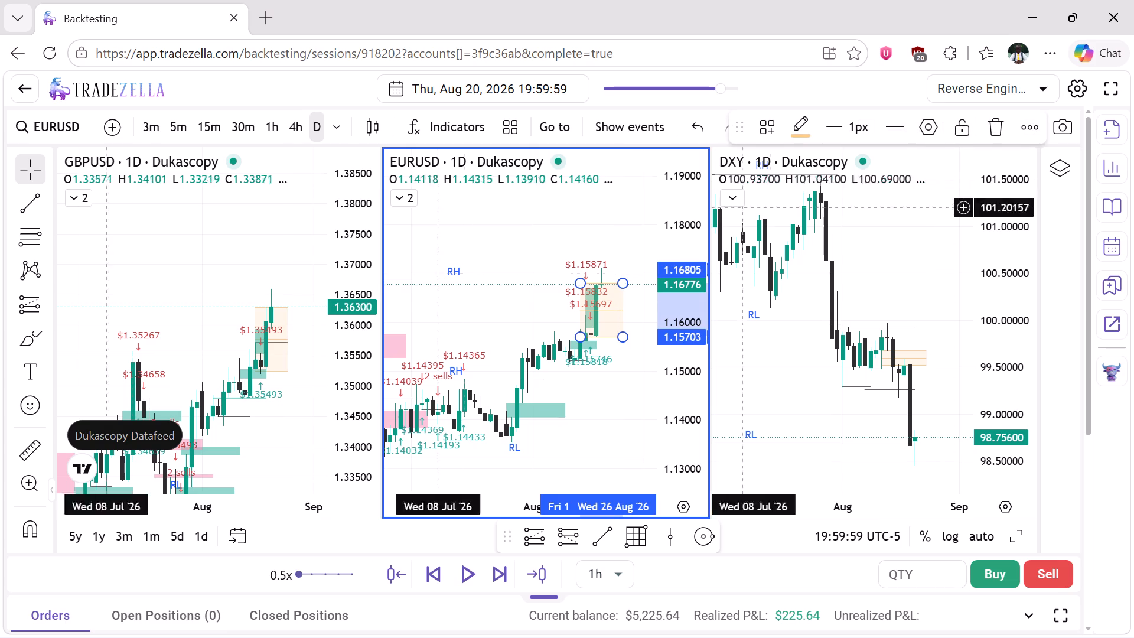
left_click(1002, 125)
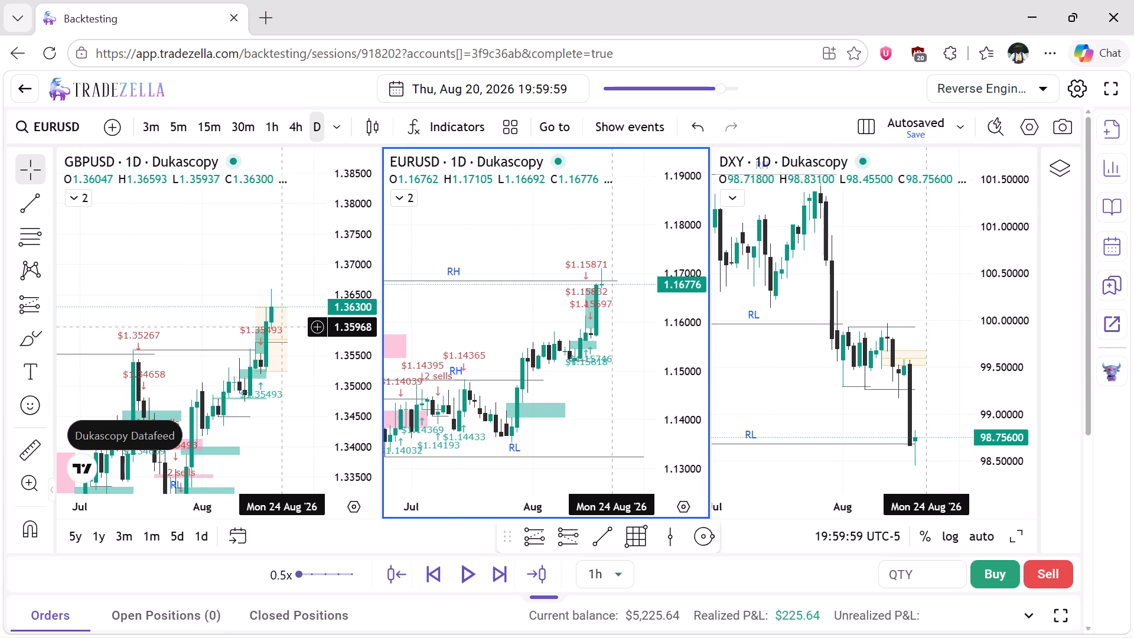
left_click(288, 308)
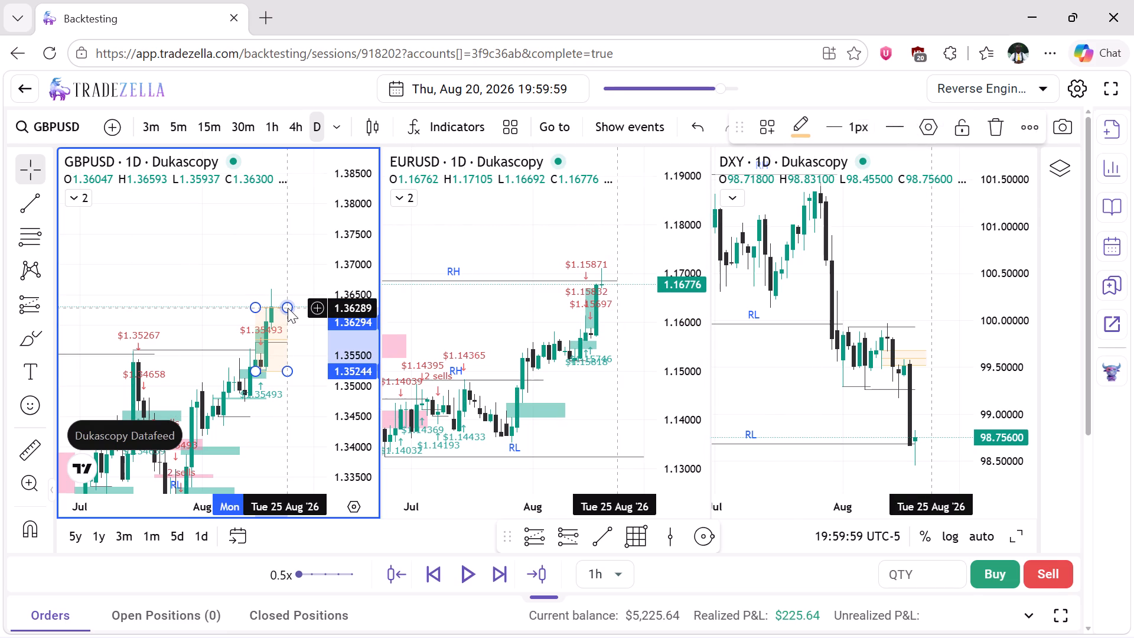
left_click(981, 129)
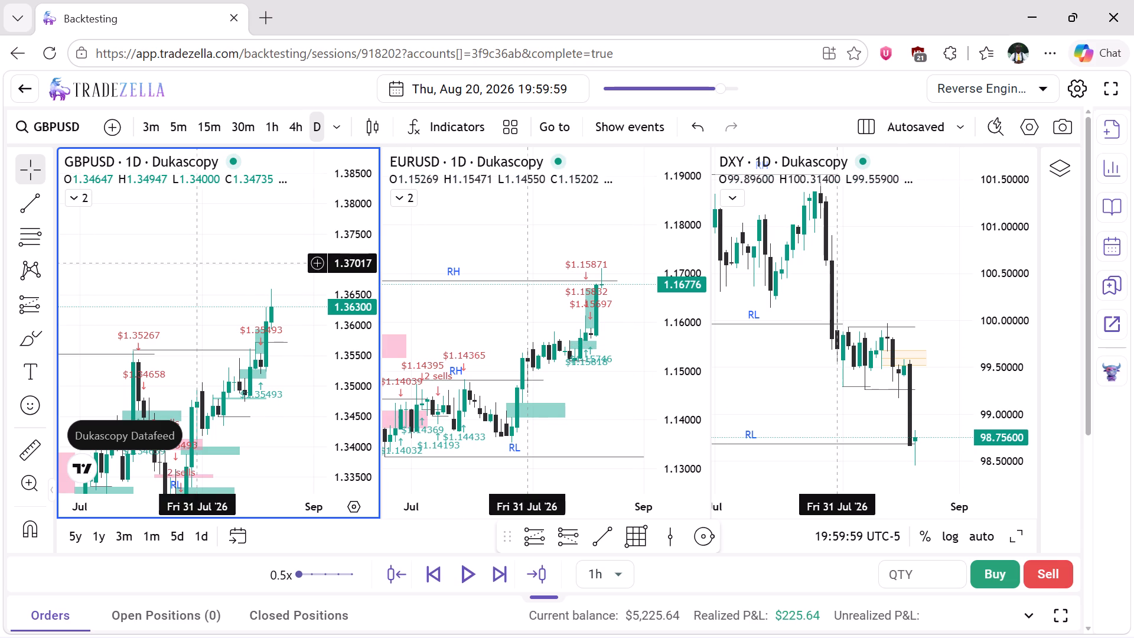
Examine the GBPUSD daily price history from May through August 2026, comparing the marked RH levels and zones with recent candles.
scroll(195, 263, "right", 3)
scroll(195, 263, "left", 1)
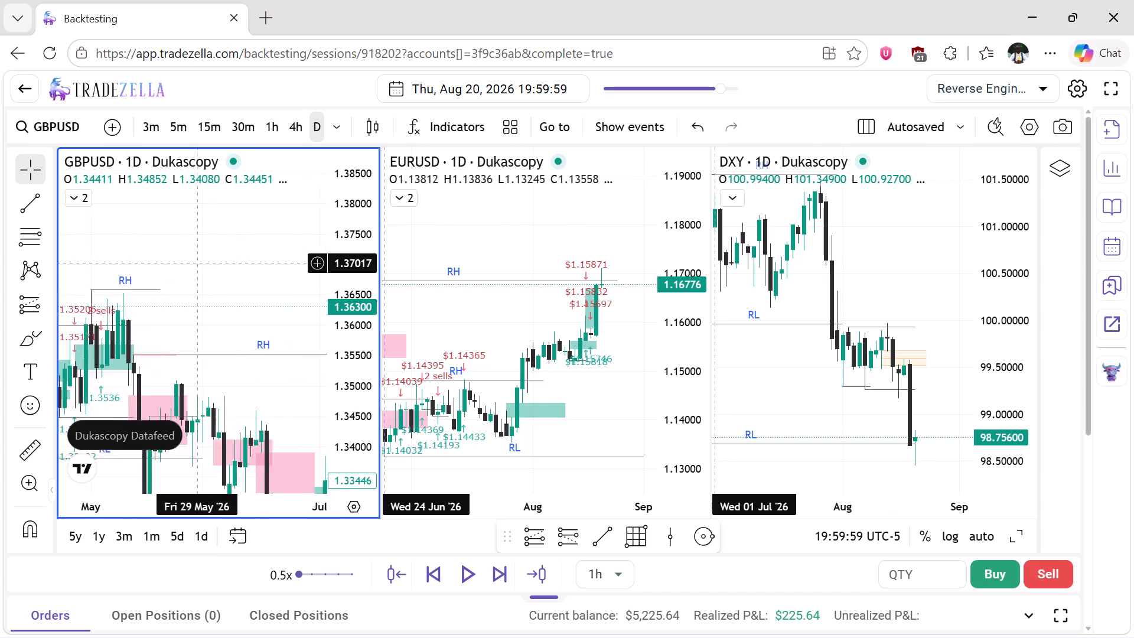
scroll(195, 263, "left", 2)
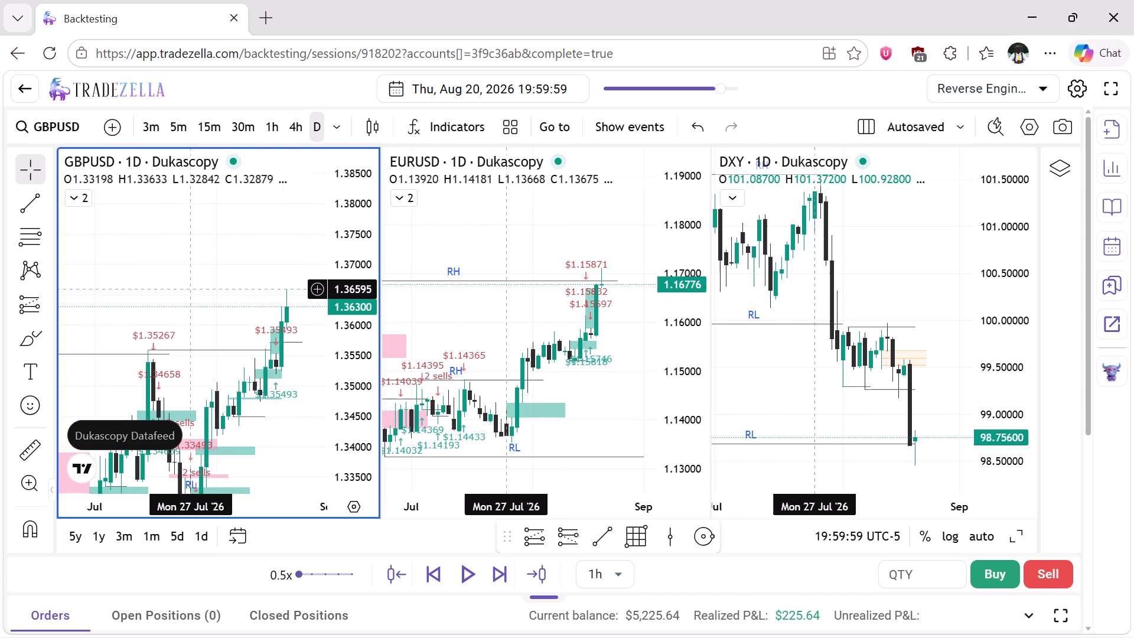
scroll(193, 289, "right", 3)
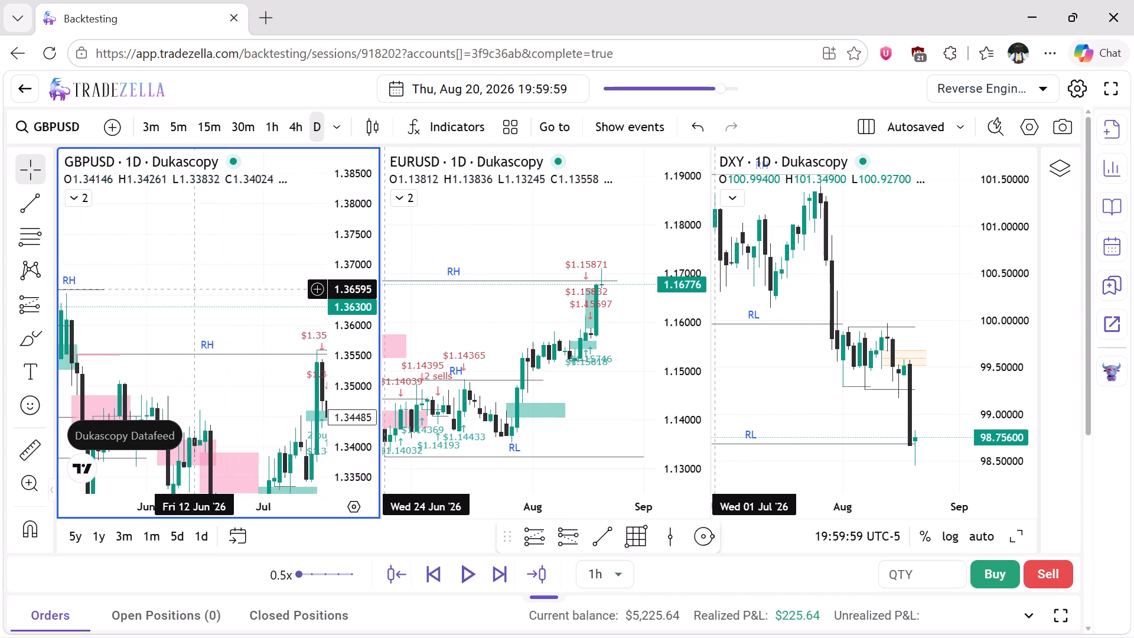
scroll(193, 289, "right", 2)
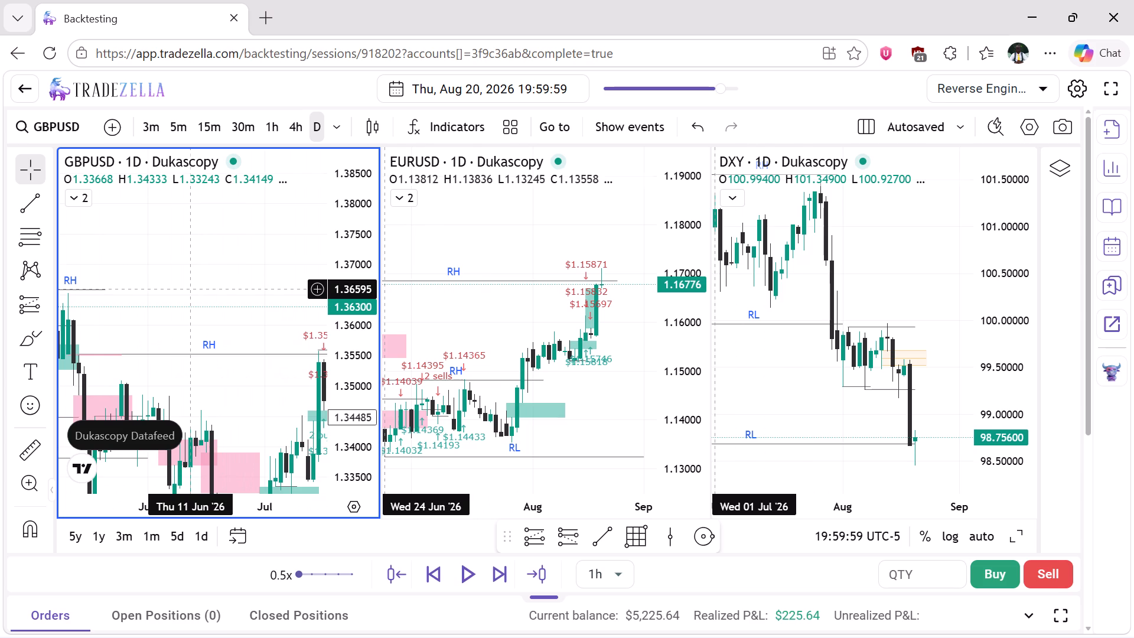
scroll(193, 289, "left", 2)
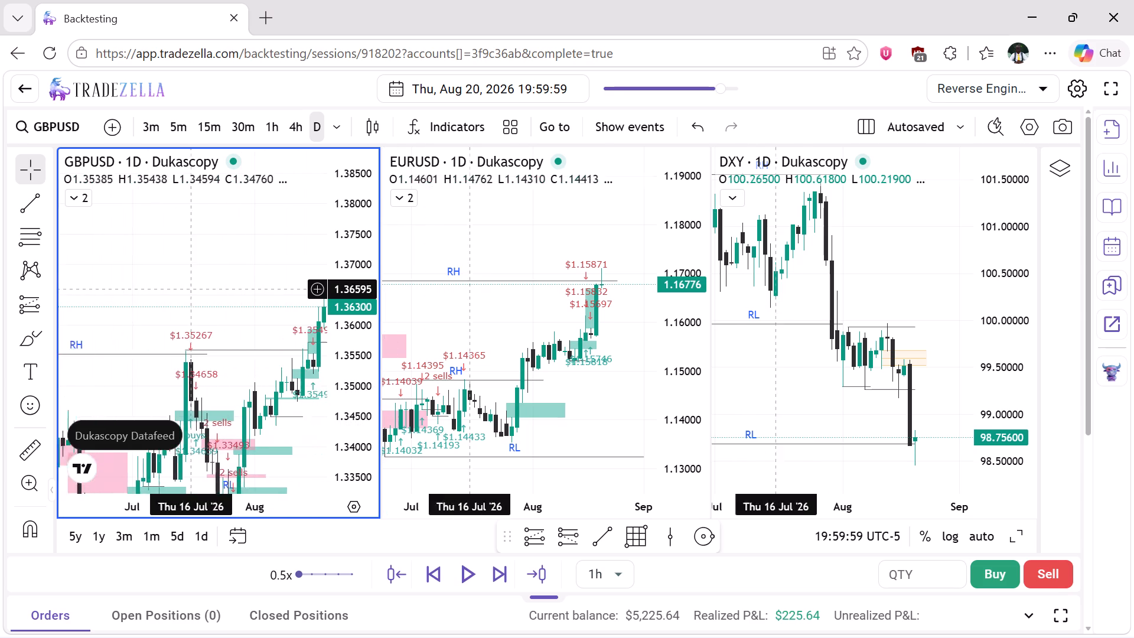
scroll(193, 289, "right", 2)
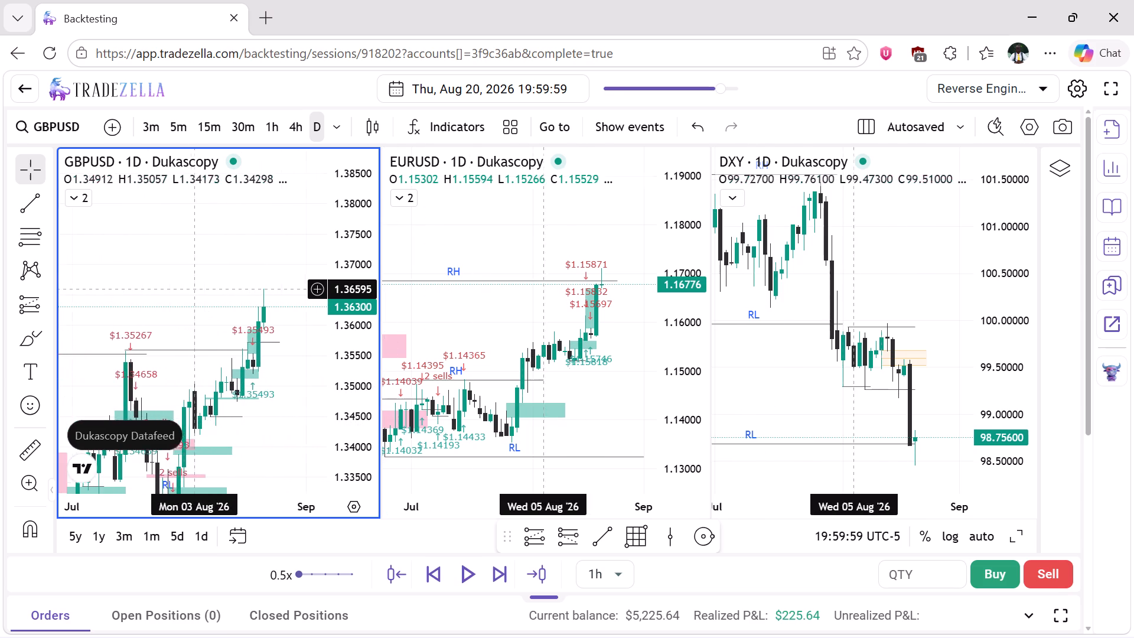
scroll(193, 289, "right", 4)
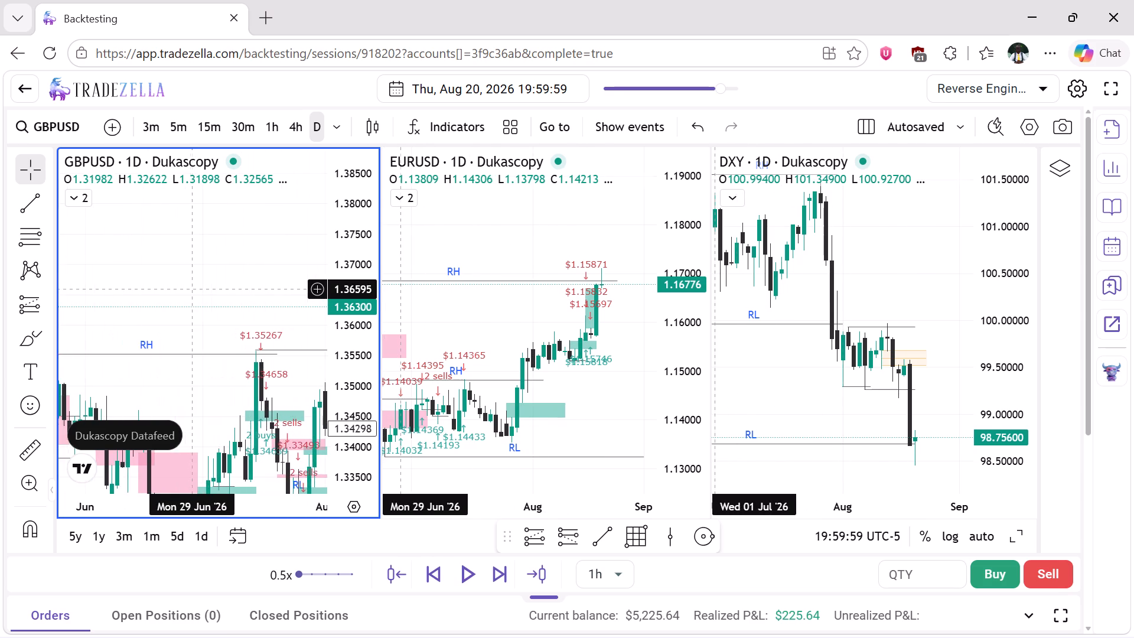
scroll(193, 289, "right", 1)
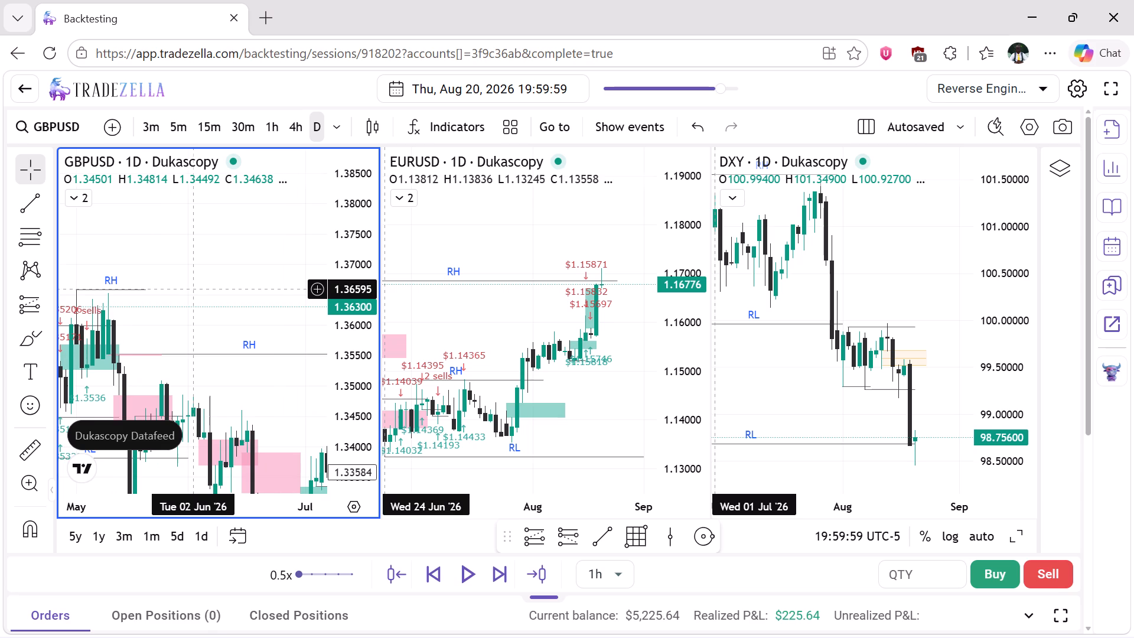
scroll(193, 289, "left", 1)
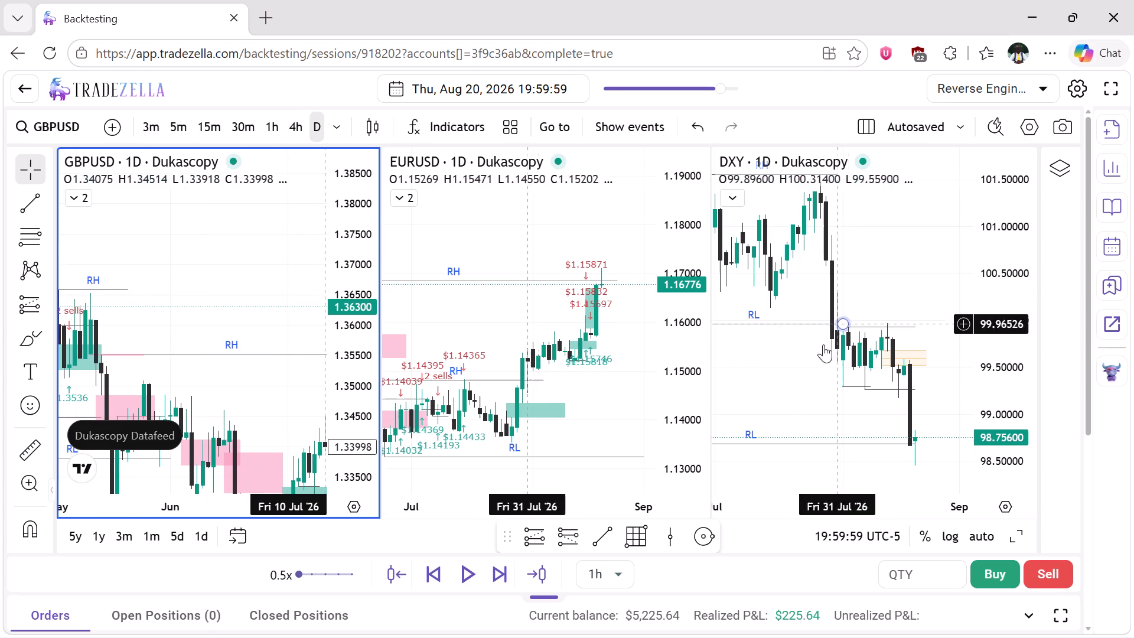
Examine the DXY daily price history from mid-June to August 2026 around the marked RL levels.
scroll(794, 376, "right", 1)
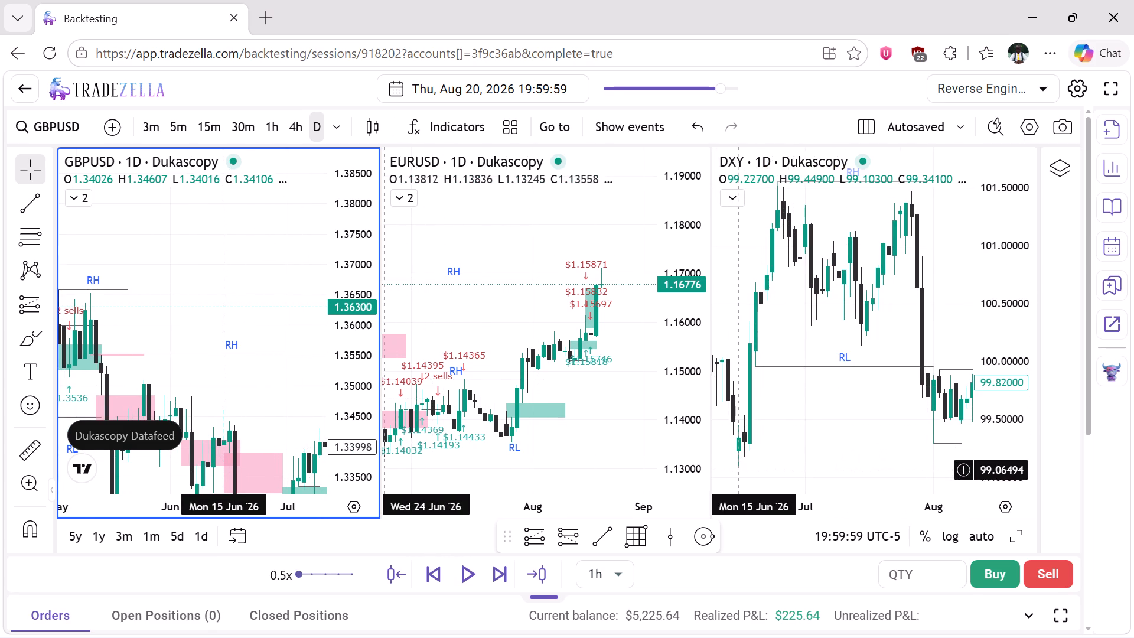
scroll(749, 454, "left", 1)
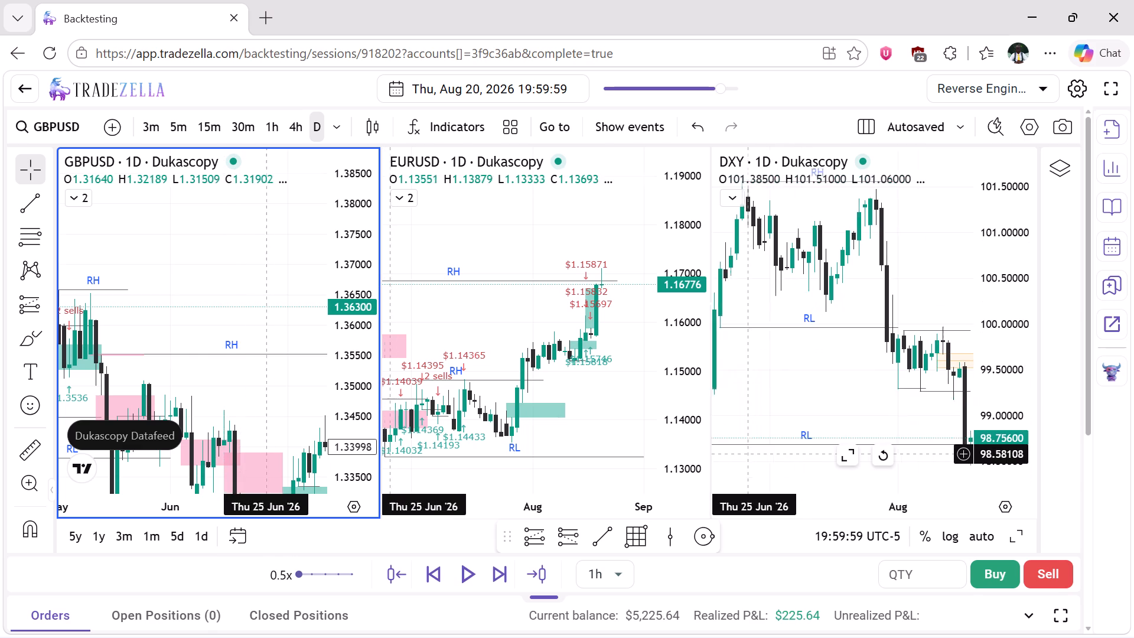
scroll(749, 454, "left", 1)
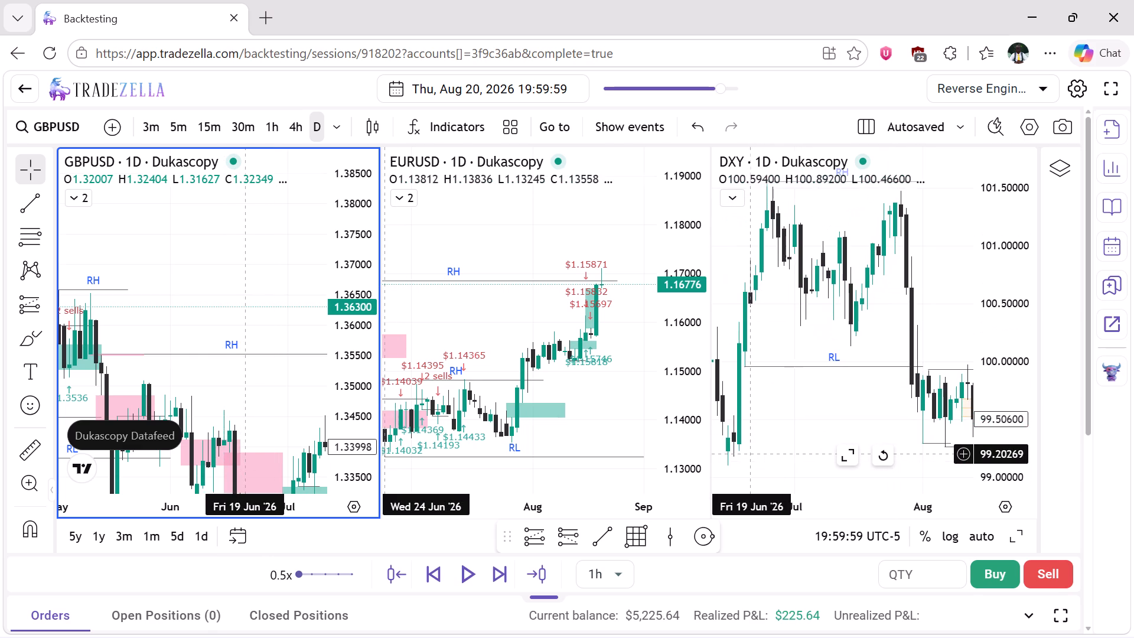
scroll(749, 454, "left", 3)
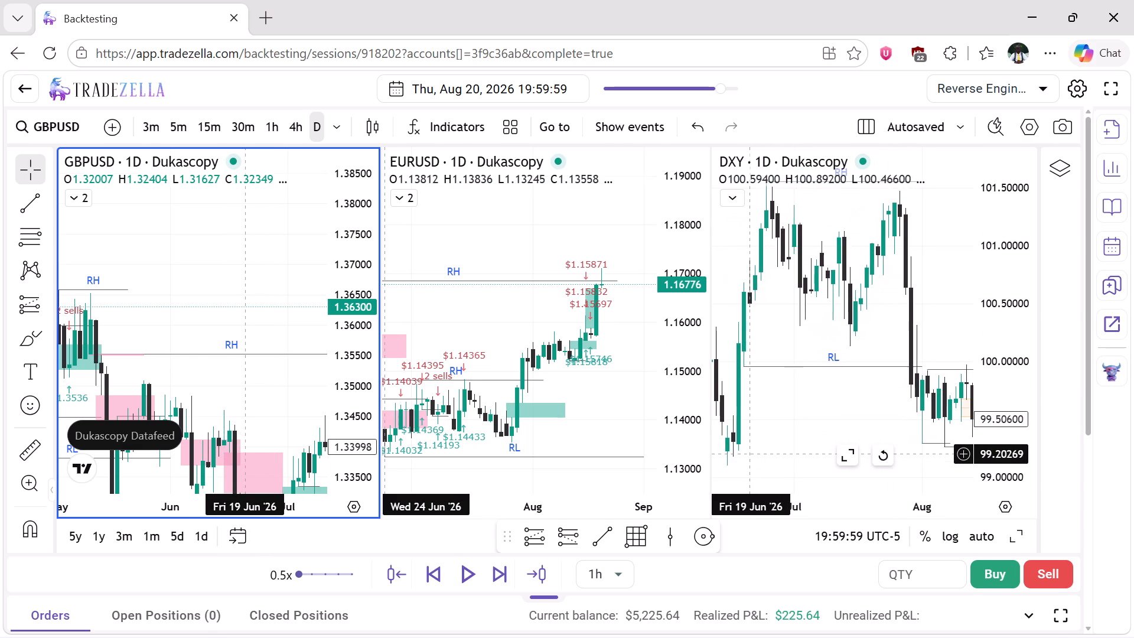
scroll(749, 454, "left", 2)
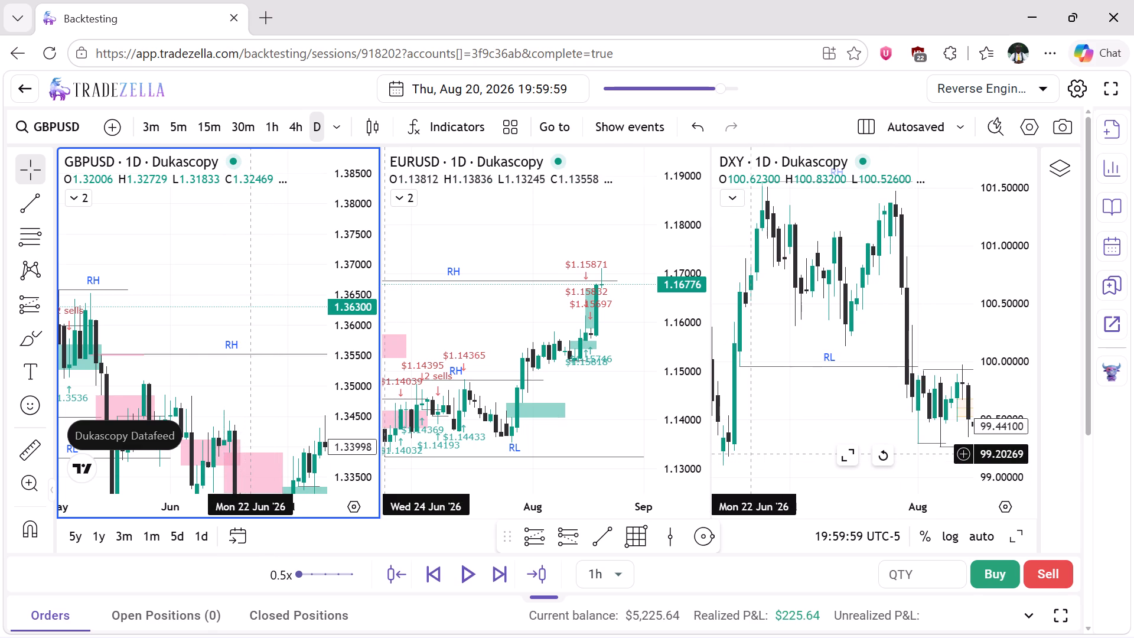
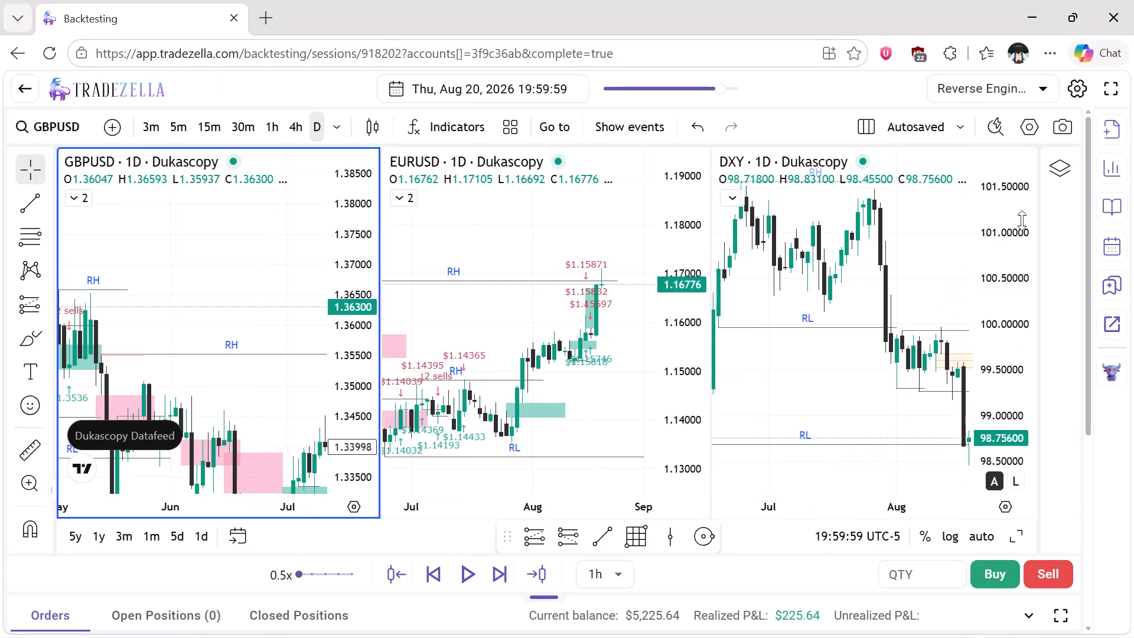
Compress the DXY price scale and examine the daily candles from mid-June to August 2026 around the marked RH and RL levels.
left_click_drag(1022, 220, 1011, 380)
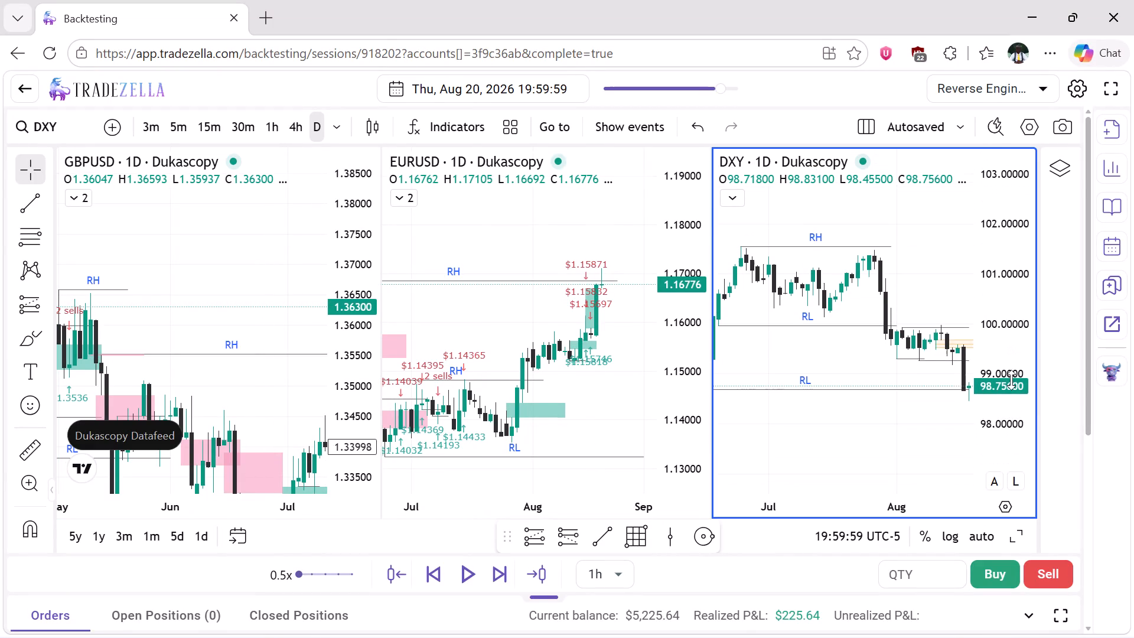
left_click_drag(1011, 380, 1012, 381)
scroll(820, 421, "right", 1)
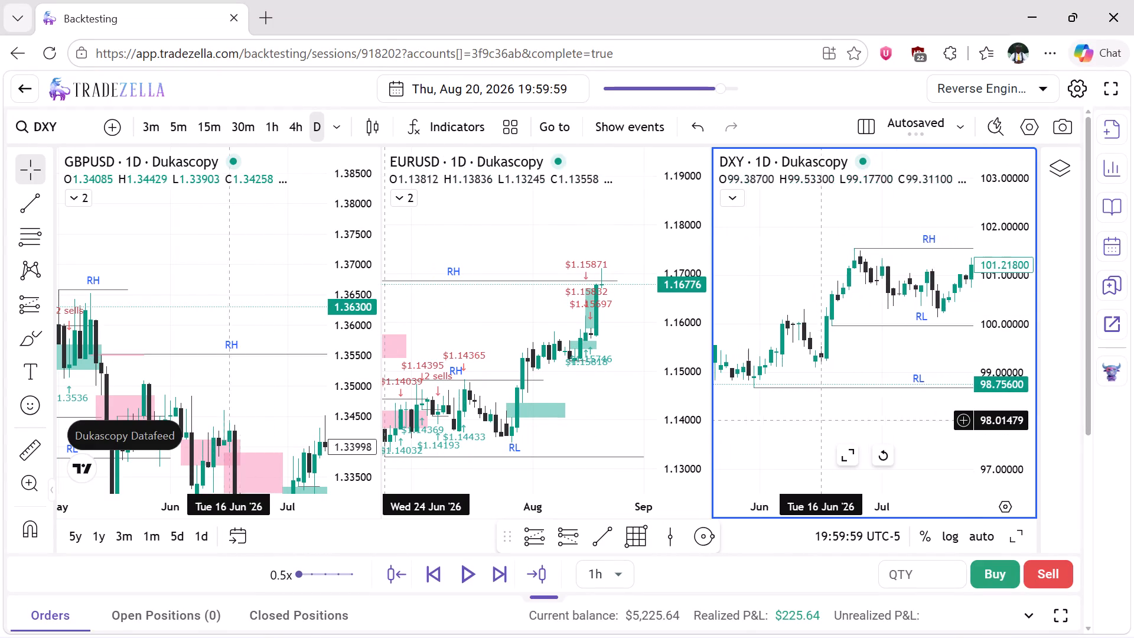
scroll(820, 421, "left", 1)
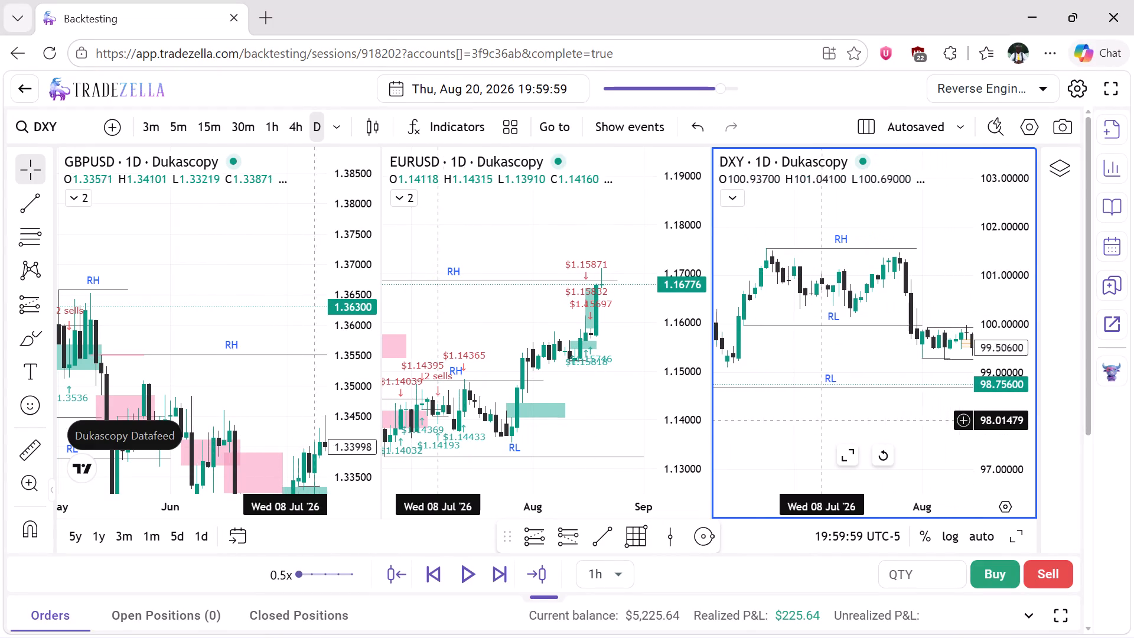
scroll(820, 421, "left", 1)
scroll(820, 421, "right", 1)
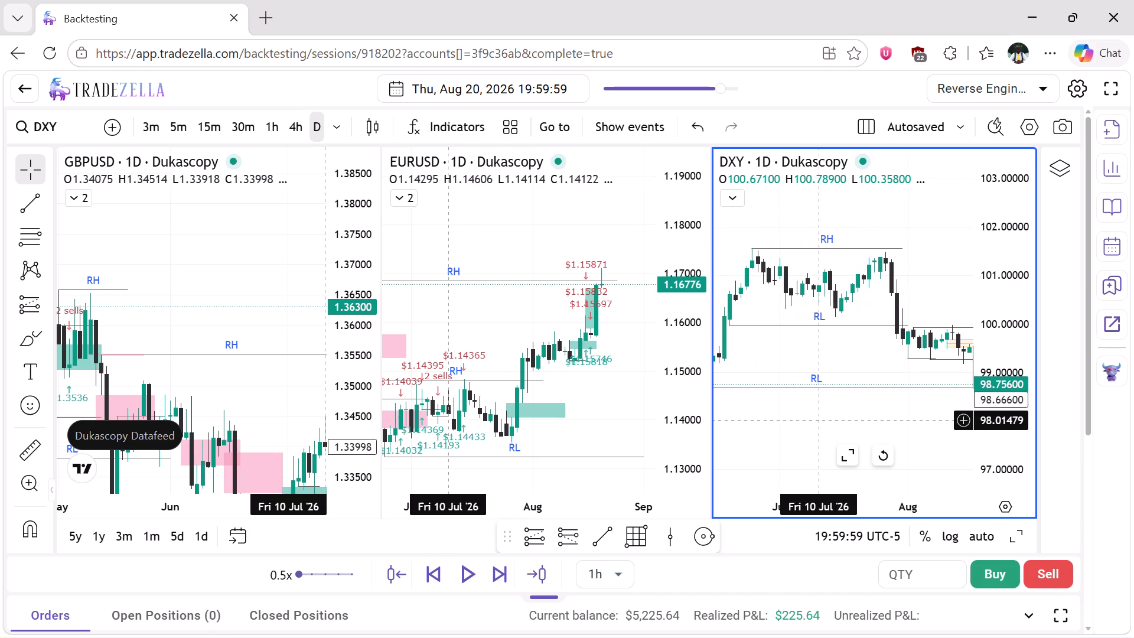
scroll(820, 421, "right", 1)
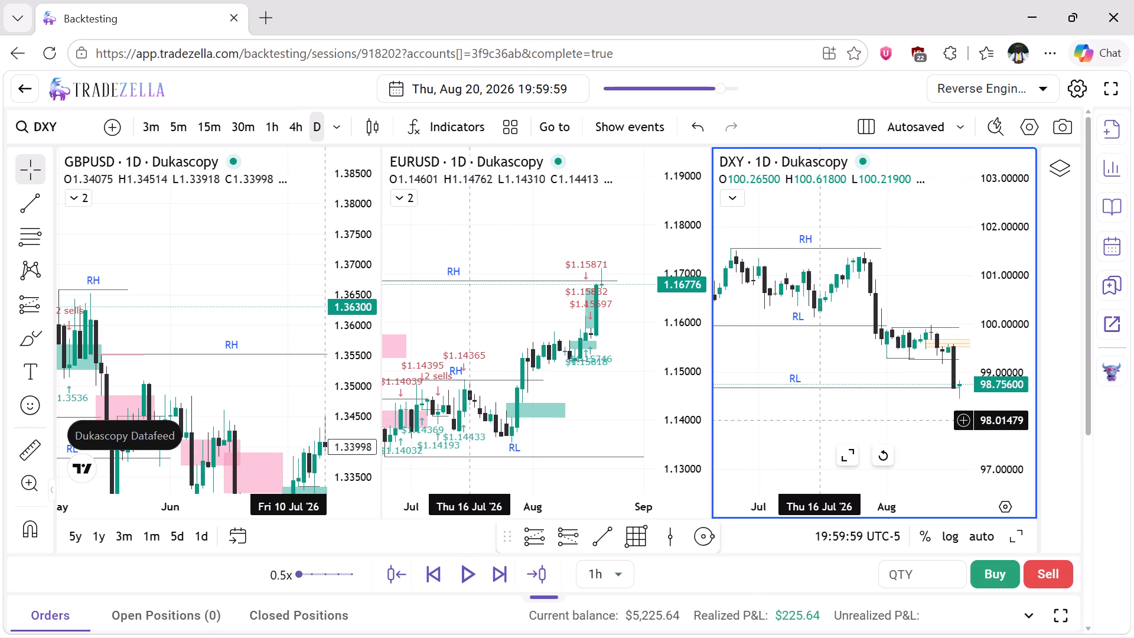
scroll(820, 421, "right", 1)
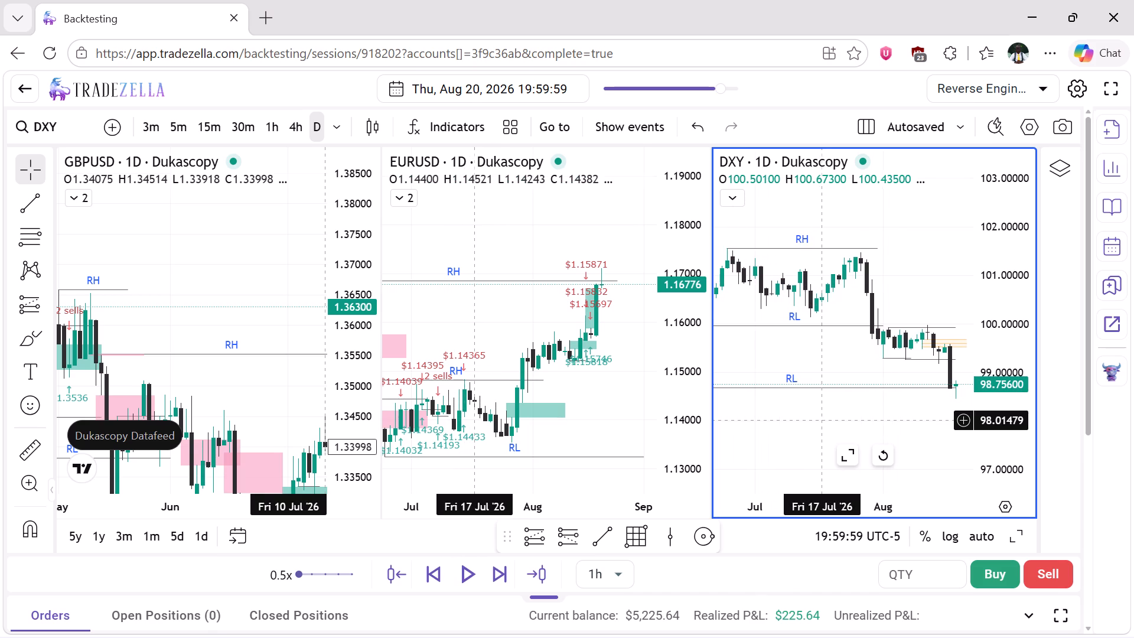
scroll(820, 421, "right", 1)
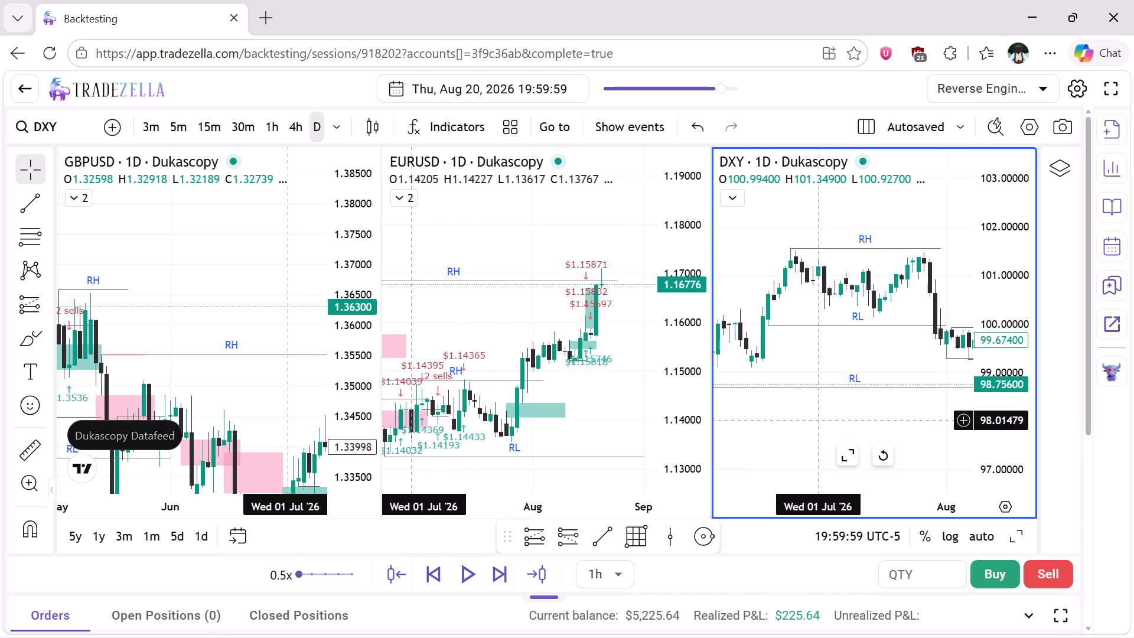
Examine the earlier DXY daily history from June back to March 2026, focusing on the April and May swing lows.
scroll(820, 421, "right", 2)
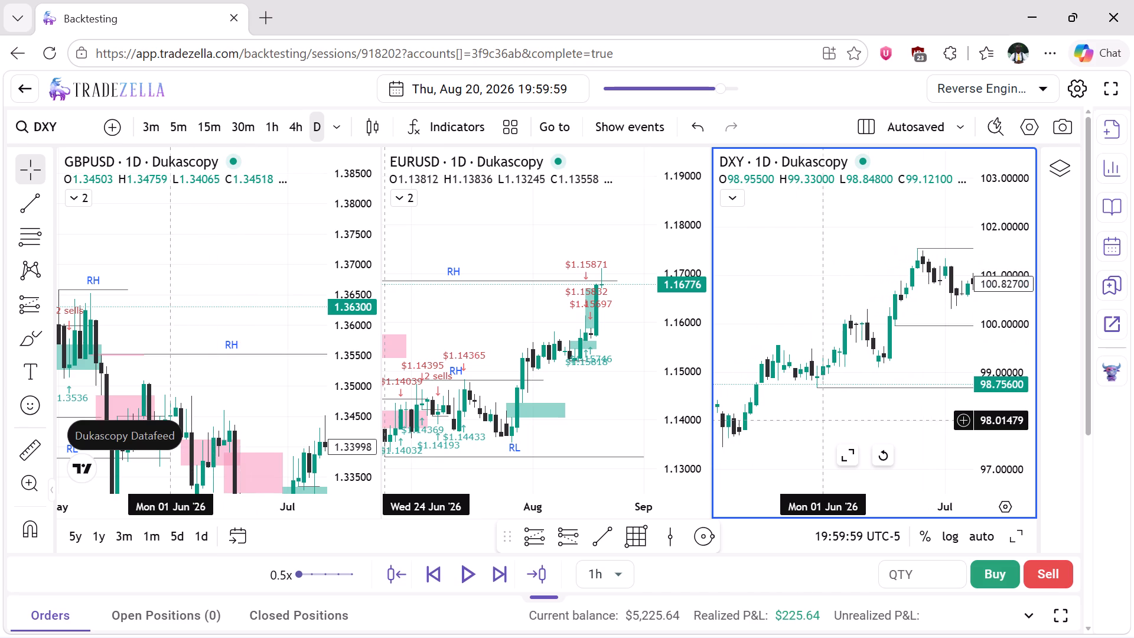
scroll(820, 421, "right", 1)
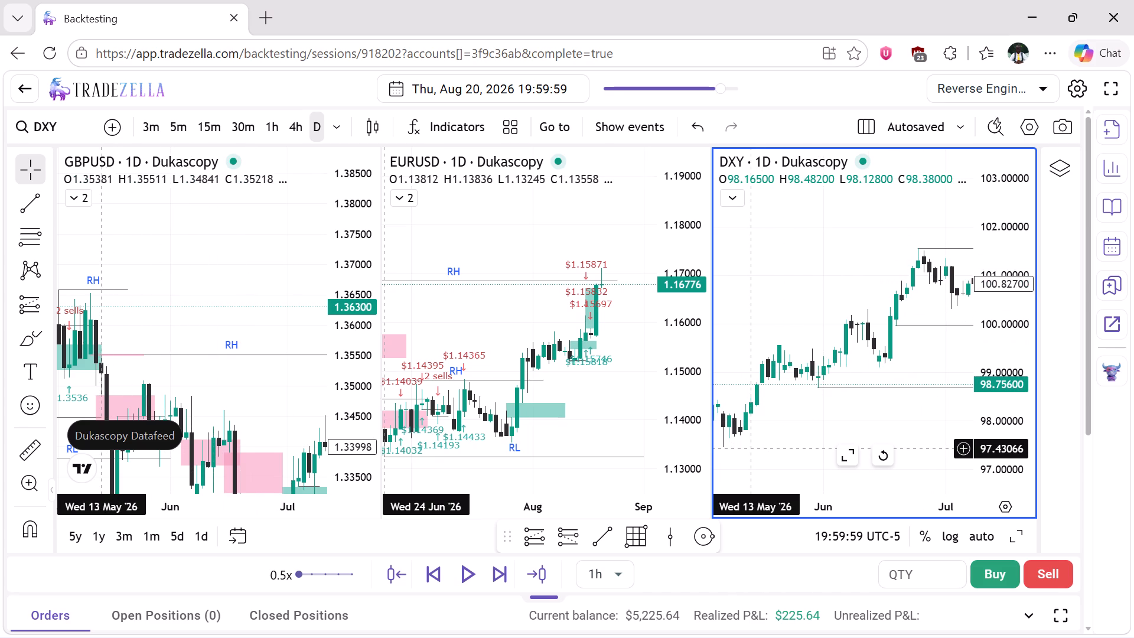
scroll(751, 449, "right", 2)
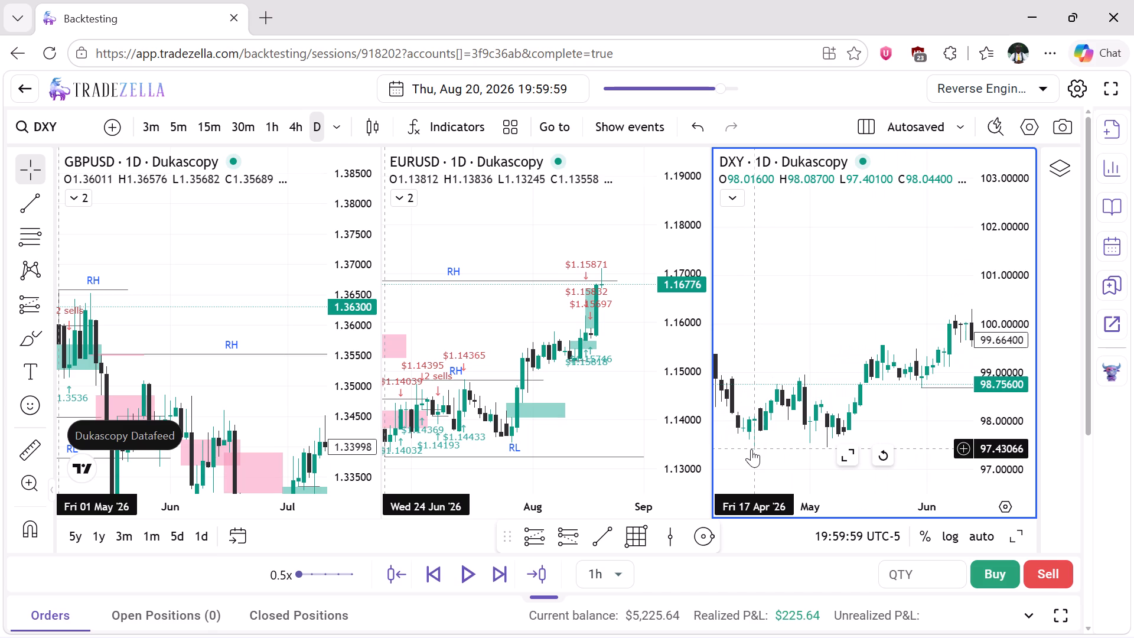
scroll(751, 449, "right", 1)
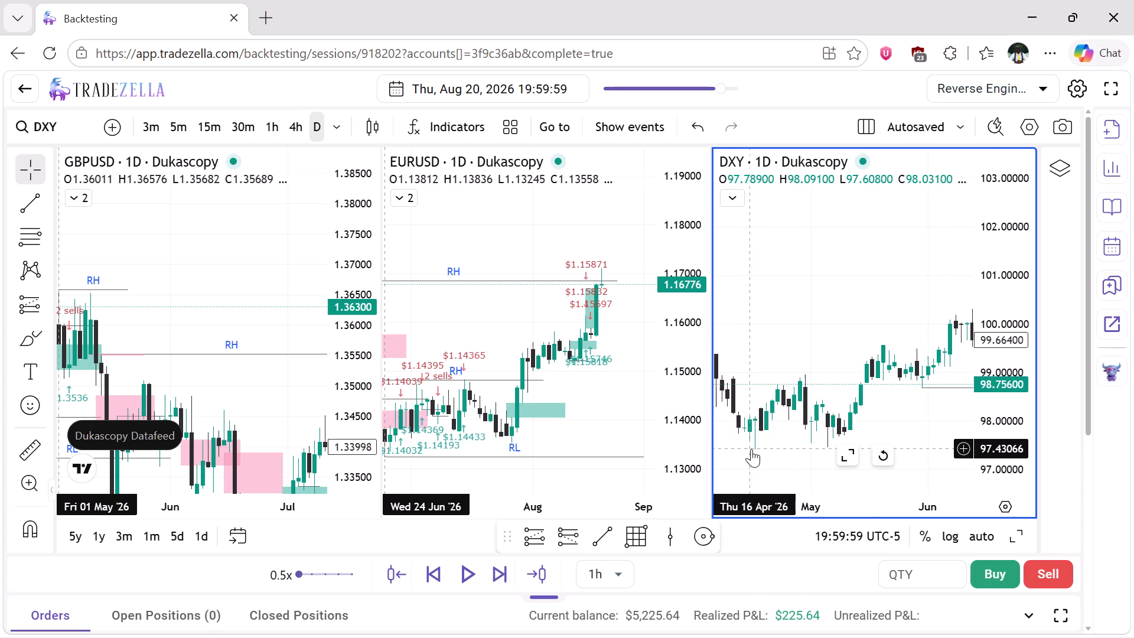
scroll(751, 449, "right", 2)
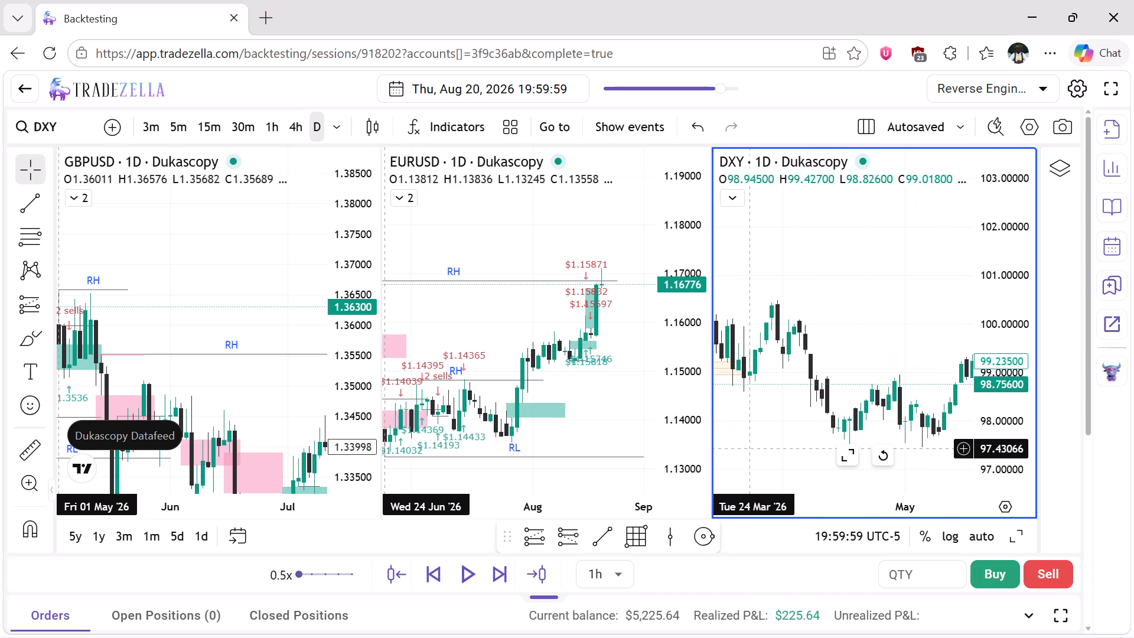
scroll(751, 449, "right", 1)
scroll(751, 449, "left", 1)
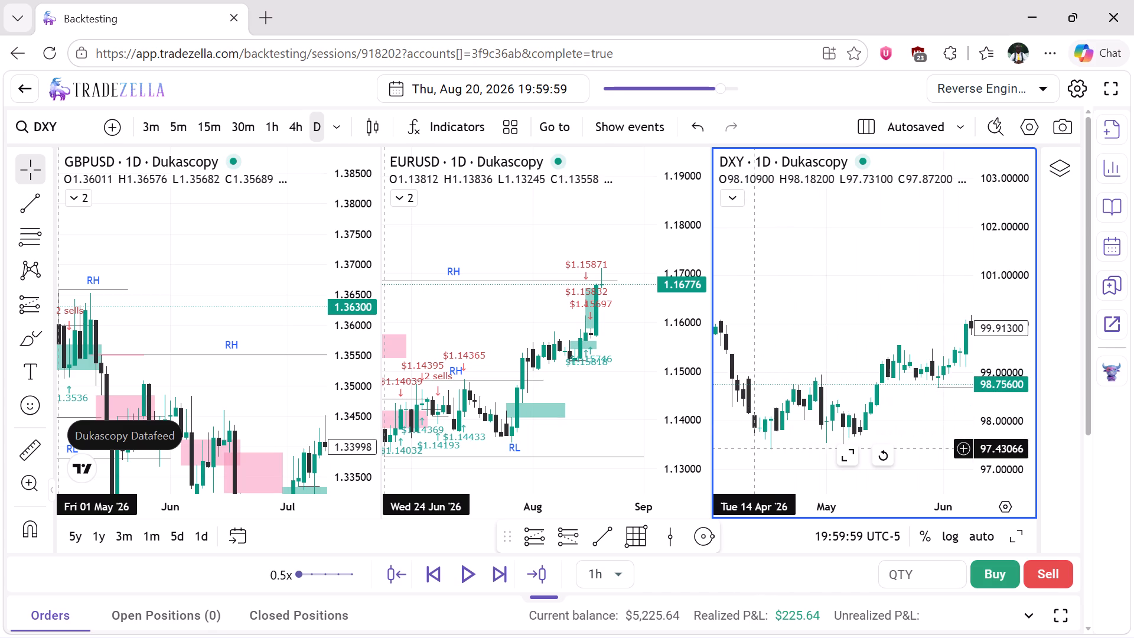
Examine DXY daily price from the May 2026 lows forward to the August decline, comparing it with the marked RH and RL levels.
scroll(751, 449, "left", 1)
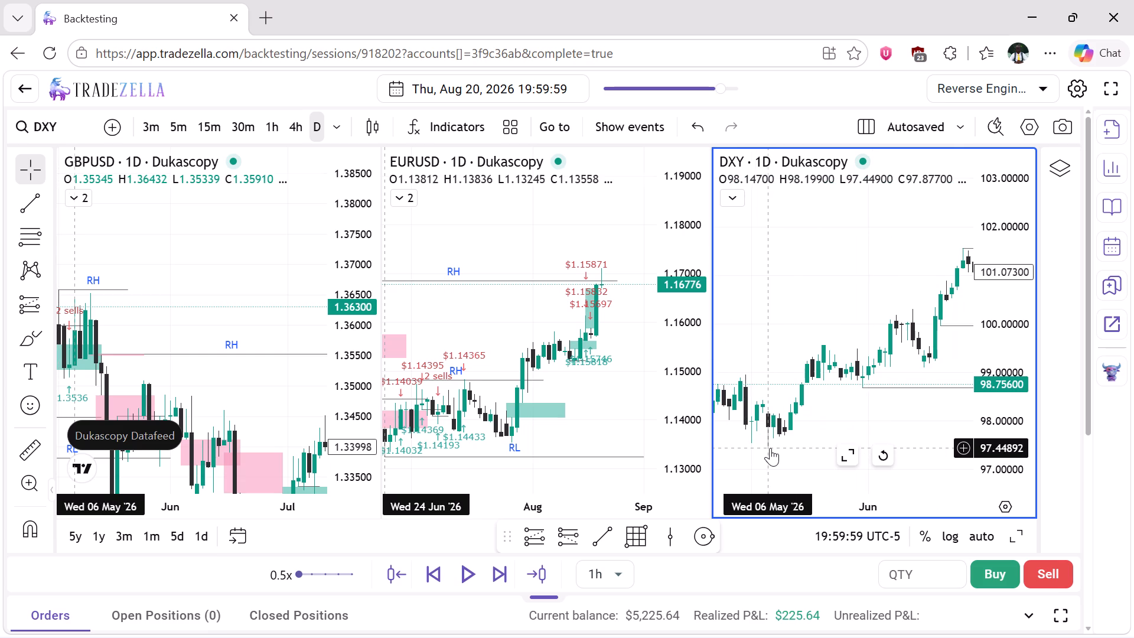
scroll(770, 448, "left", 2)
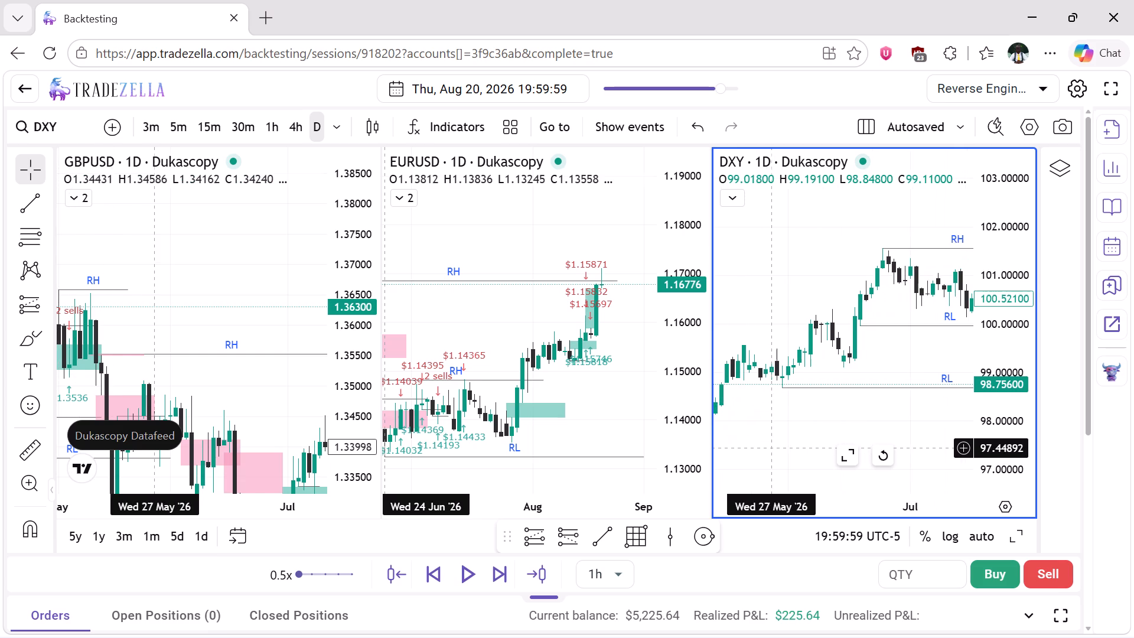
scroll(770, 448, "left", 3)
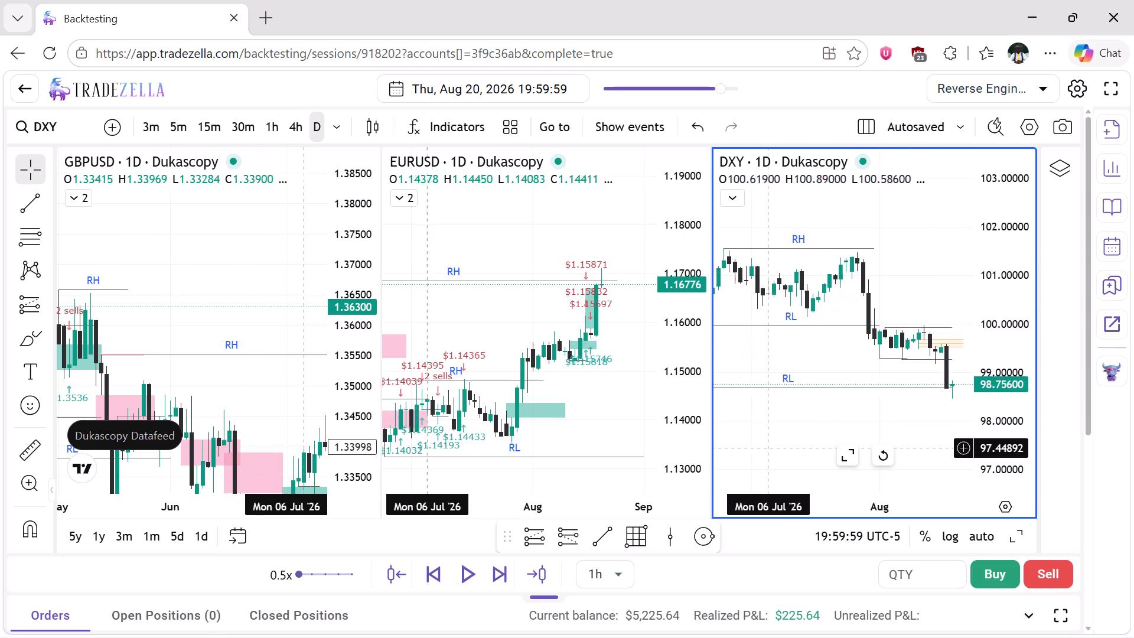
scroll(770, 448, "left", 1)
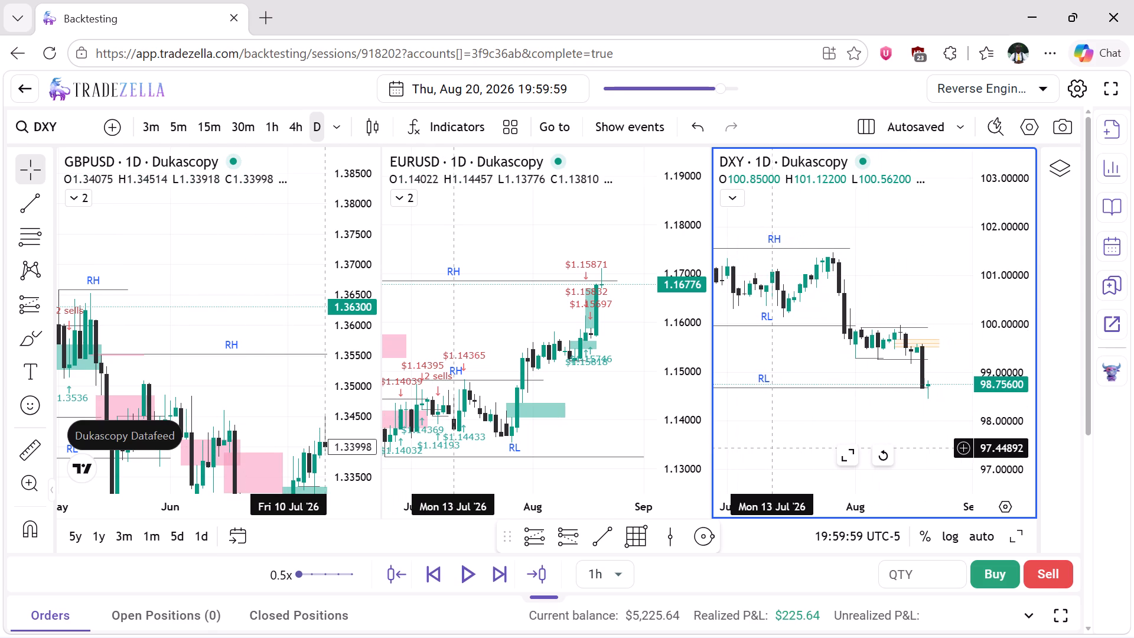
scroll(770, 448, "left", 4)
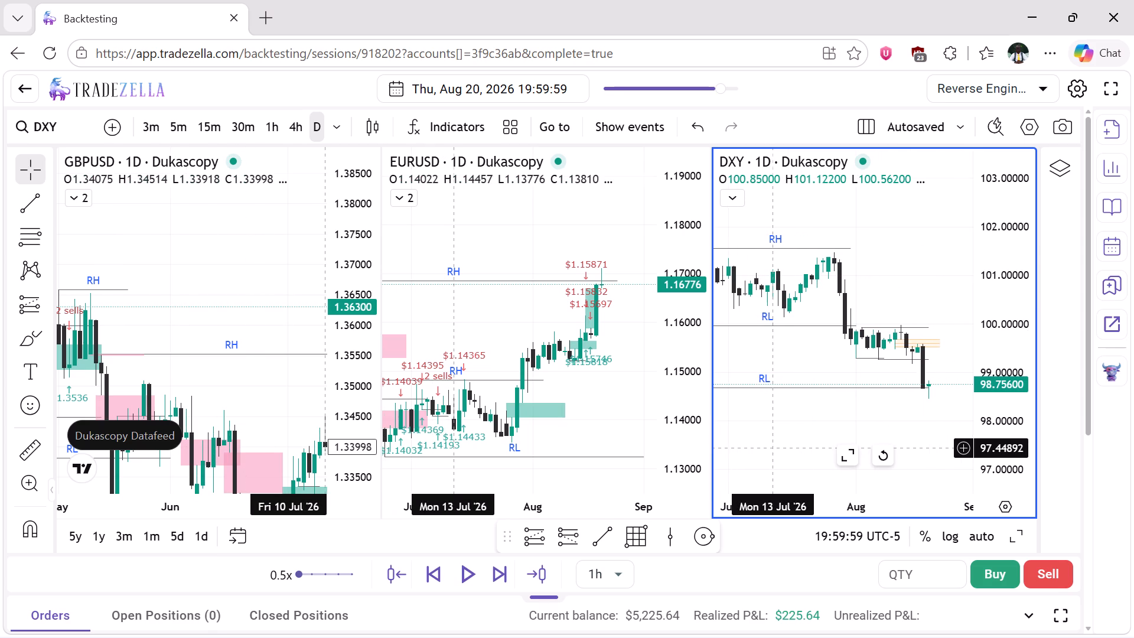
scroll(770, 448, "left", 2)
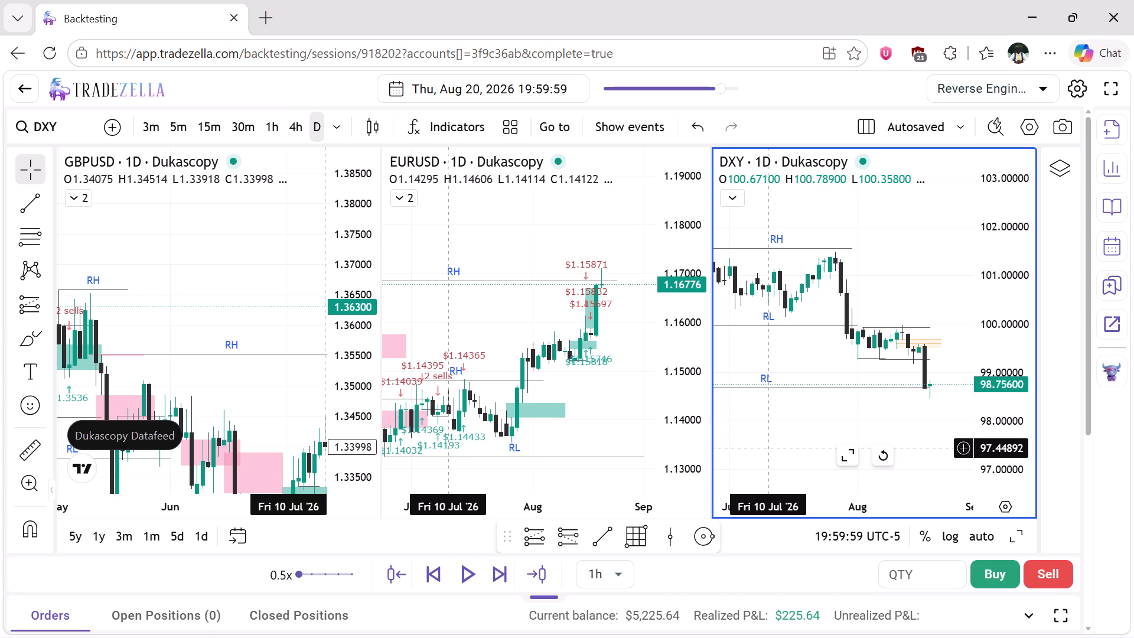
scroll(770, 448, "left", 1)
Review the DXY daily rise from mid-May 2026 and the later decline into August against the lower RL level.
scroll(770, 448, "right", 3)
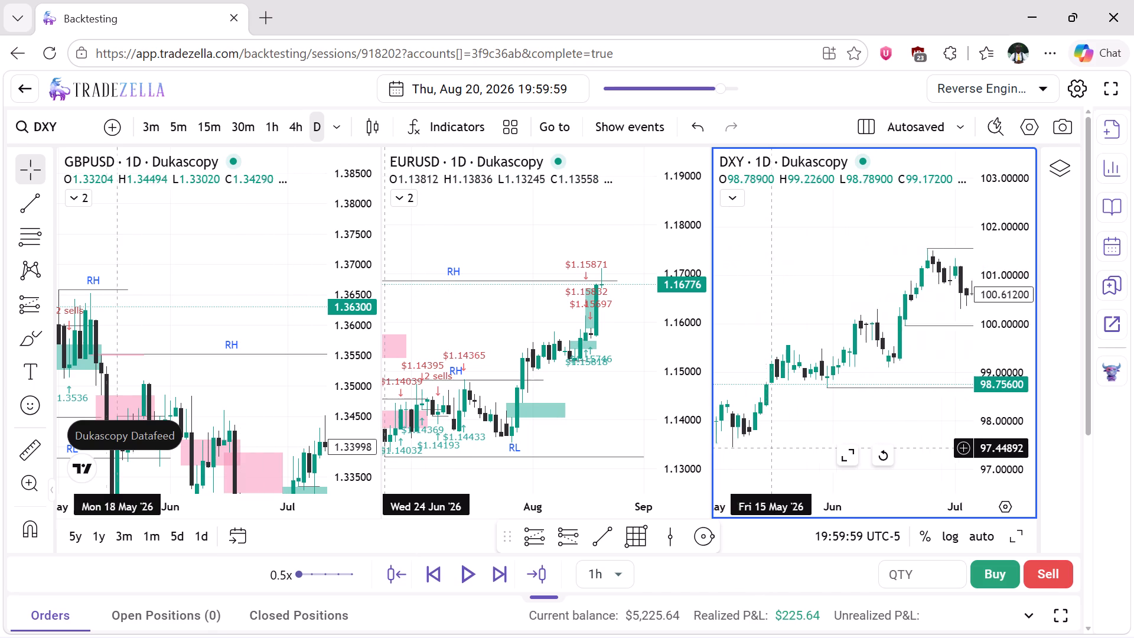
scroll(770, 448, "right", 1)
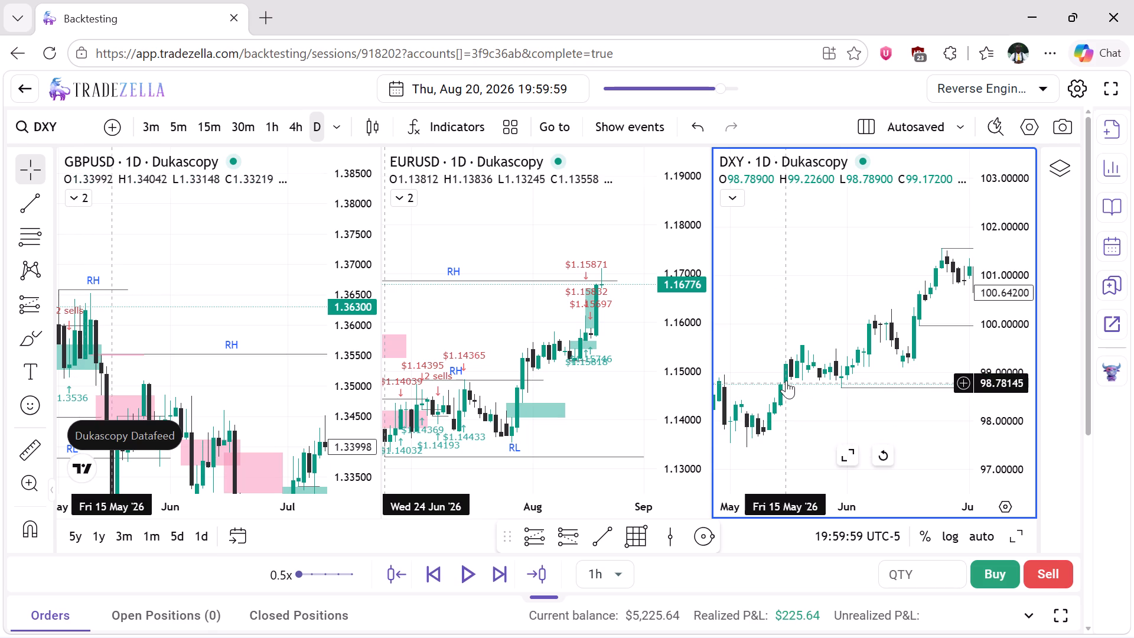
scroll(786, 380, "left", 2)
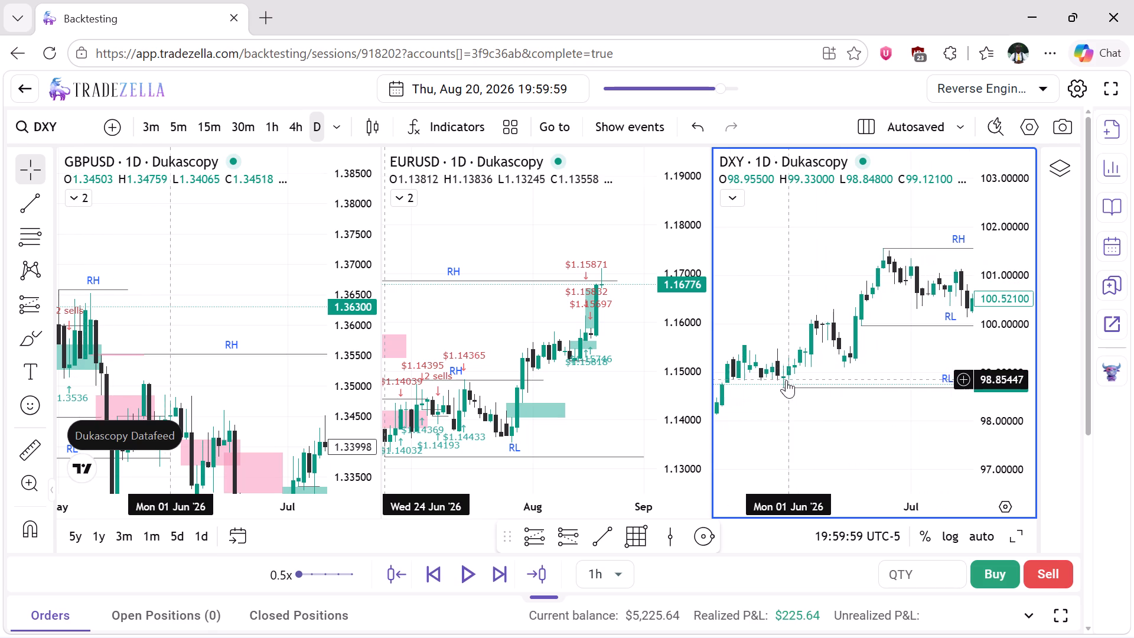
scroll(786, 380, "left", 1)
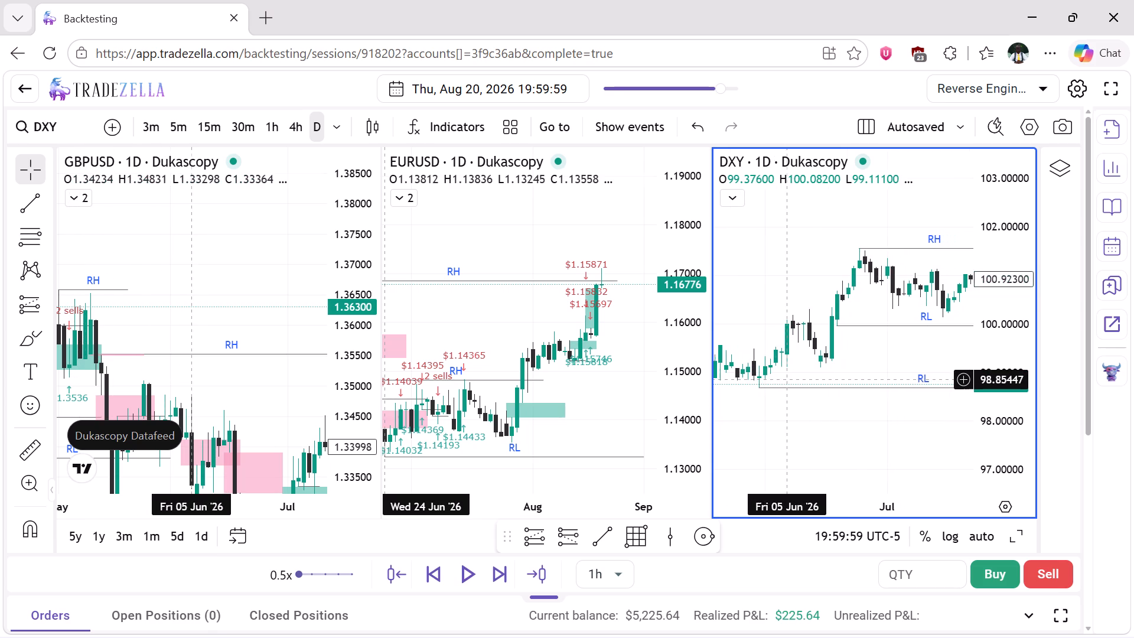
scroll(786, 380, "left", 1)
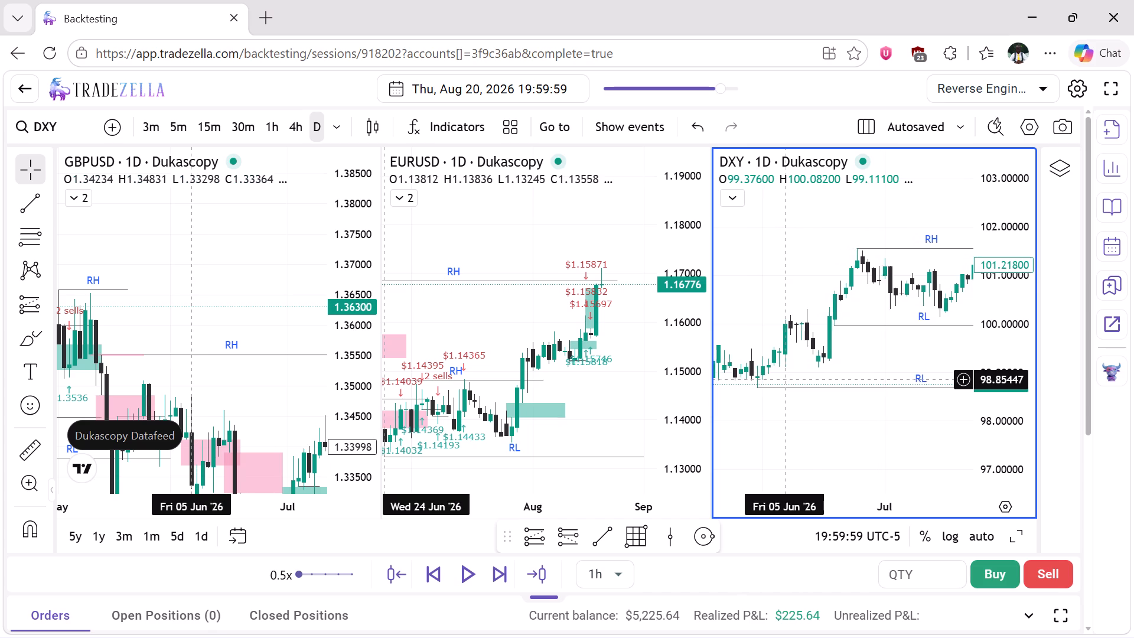
scroll(786, 380, "left", 2)
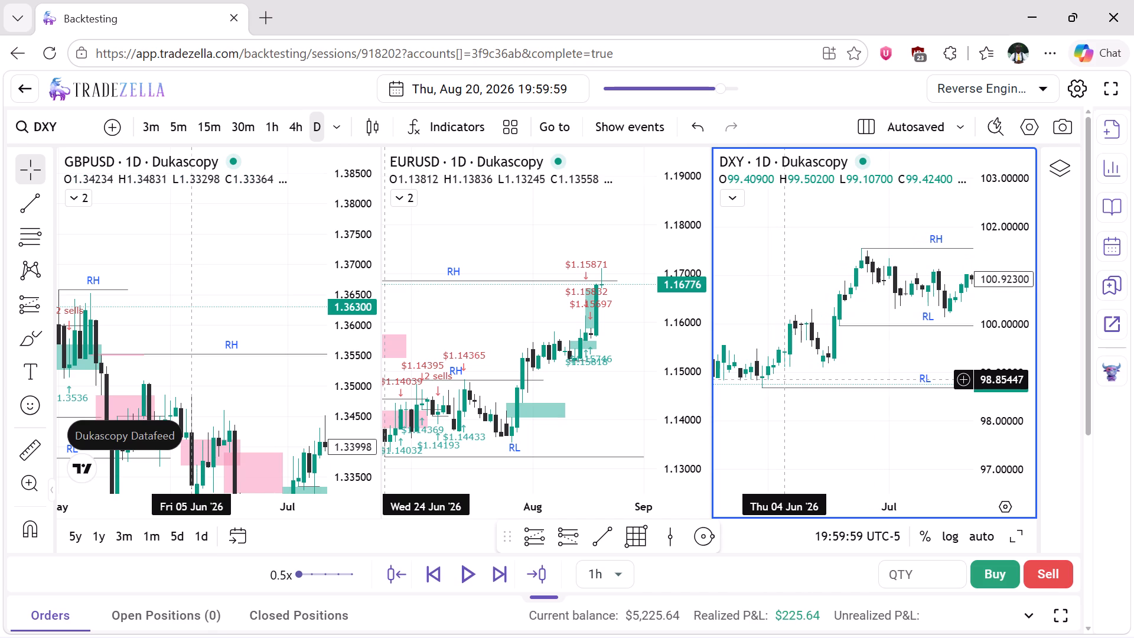
scroll(786, 380, "left", 2)
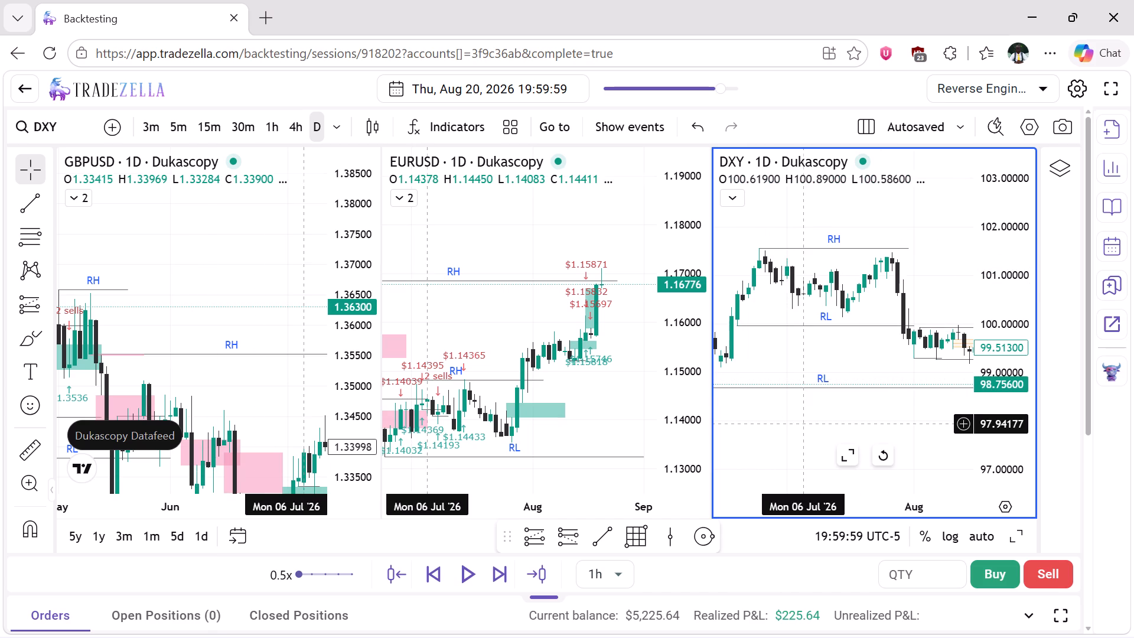
scroll(804, 424, "left", 1)
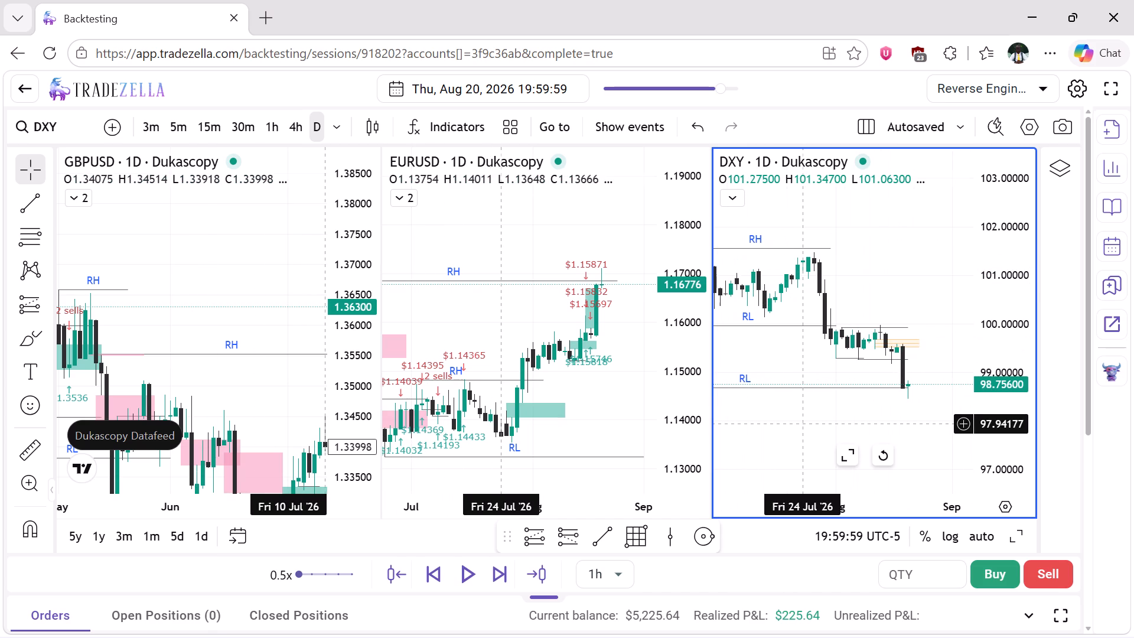
Examine the DXY daily swing lows of May 2026 below the lower RL level, tracing price back from August.
scroll(804, 424, "right", 2)
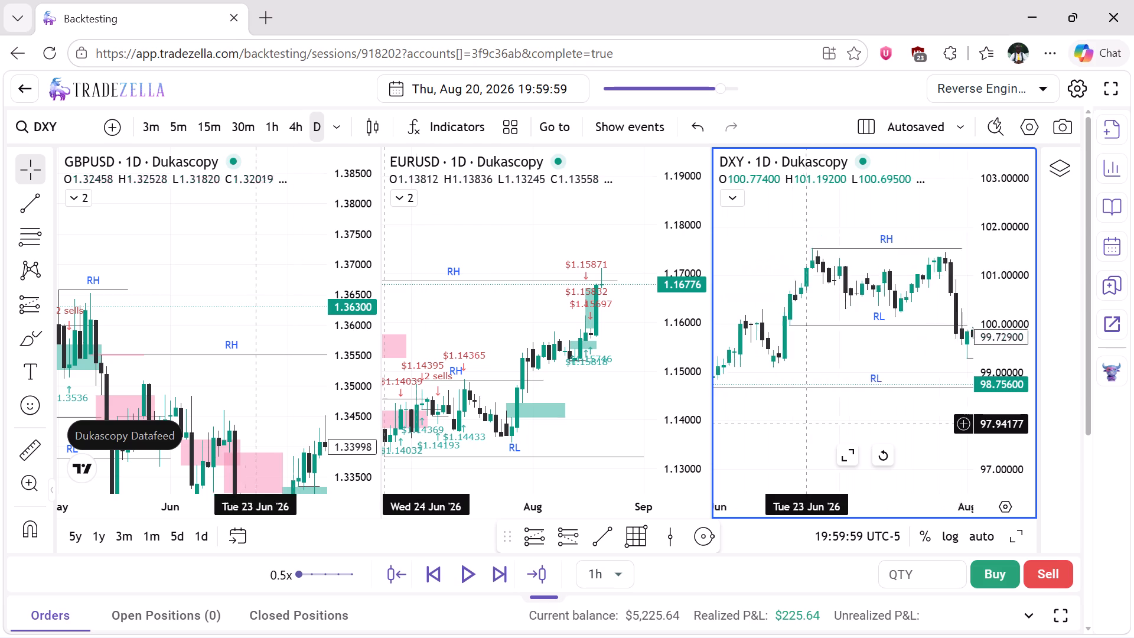
scroll(804, 424, "right", 2)
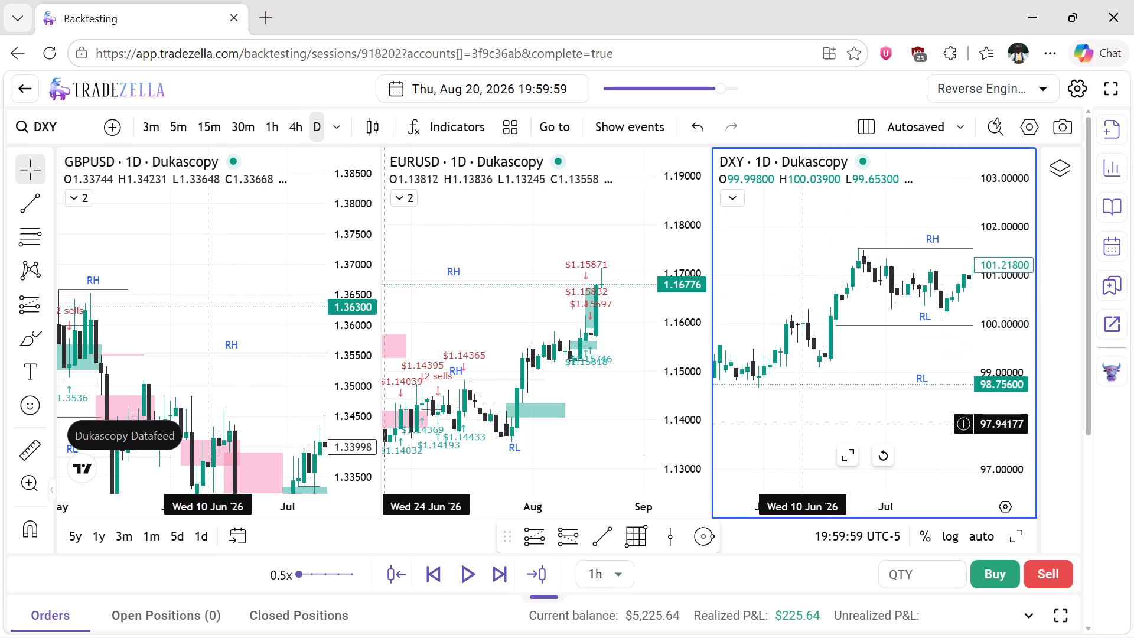
scroll(804, 424, "right", 2)
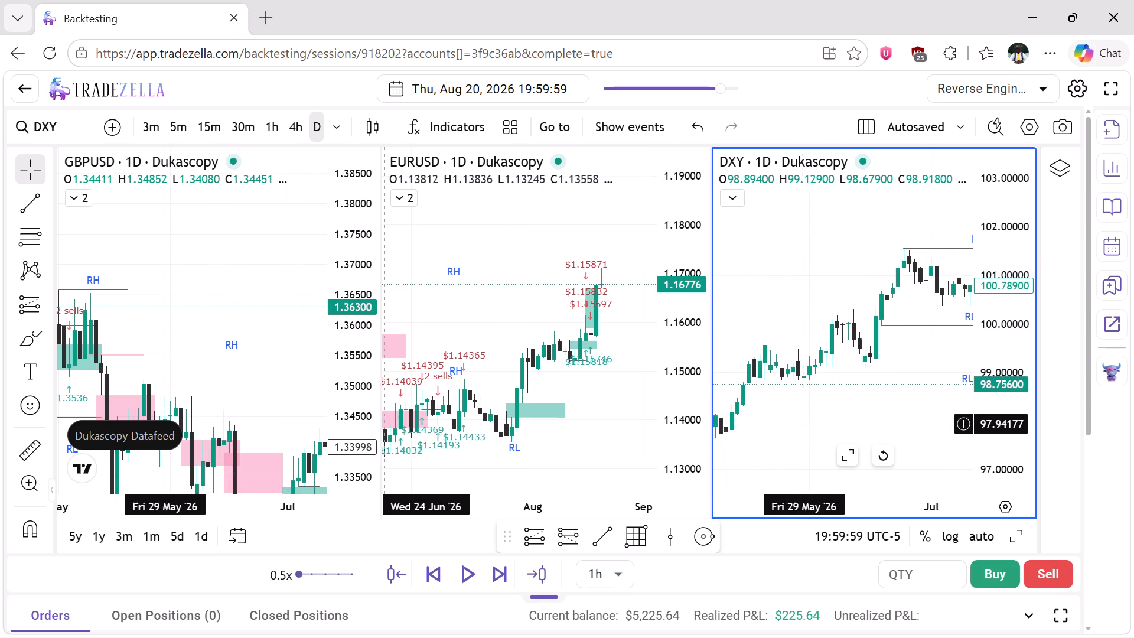
scroll(804, 424, "right", 3)
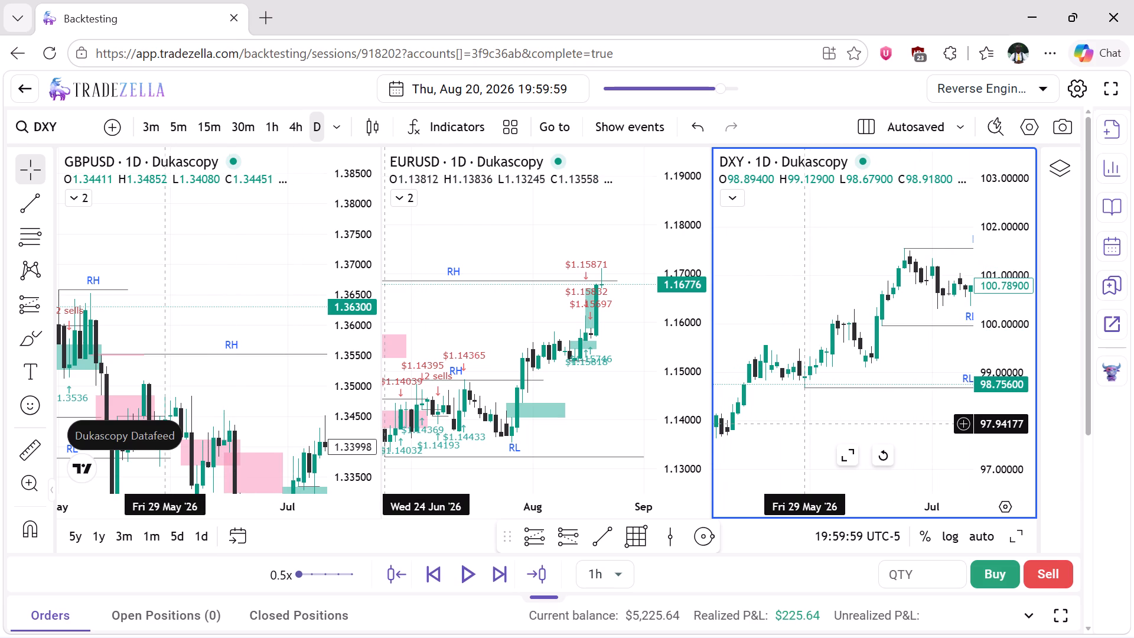
scroll(804, 424, "right", 2)
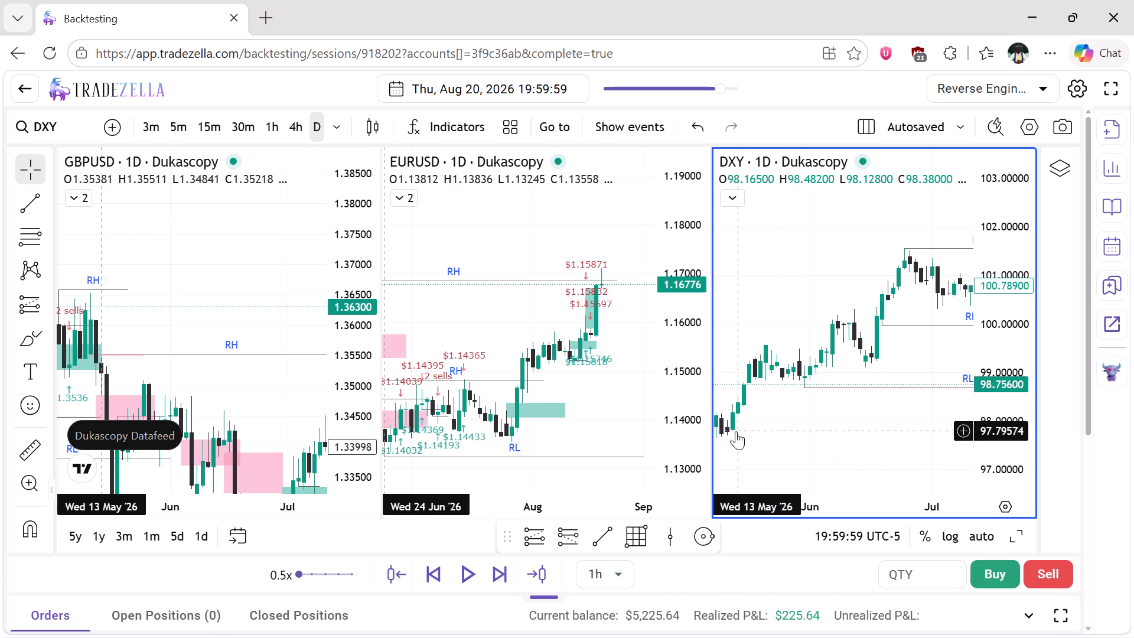
scroll(735, 432, "right", 1)
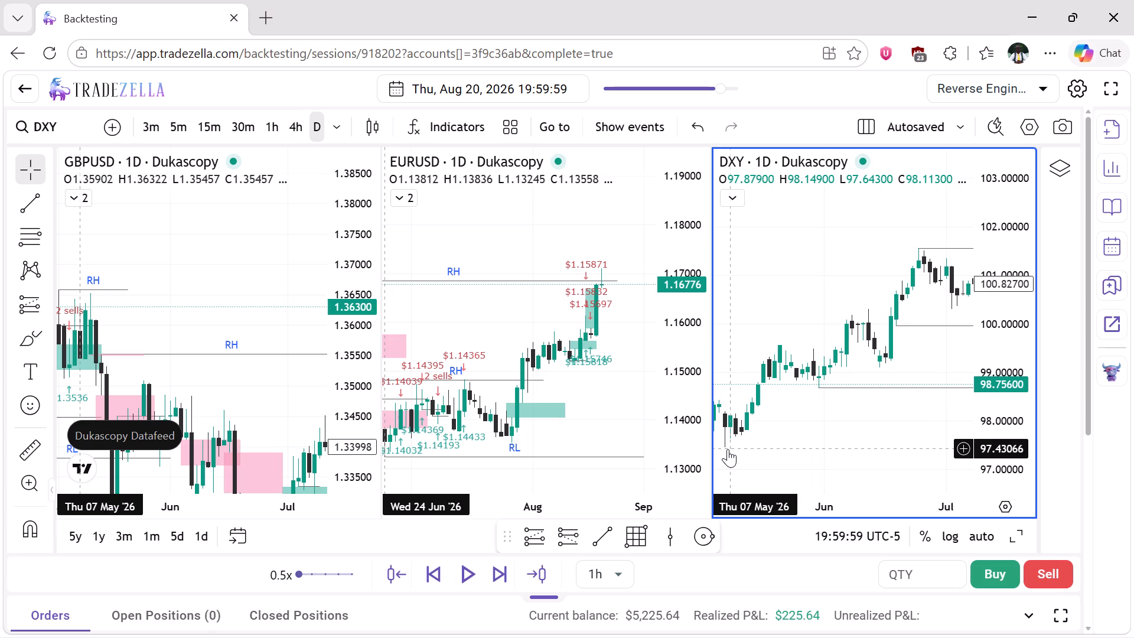
Examine DXY daily price from the May 2026 lows forward to the August decline, and GBPUSD's most recent August daily candles.
scroll(724, 450, "left", 1)
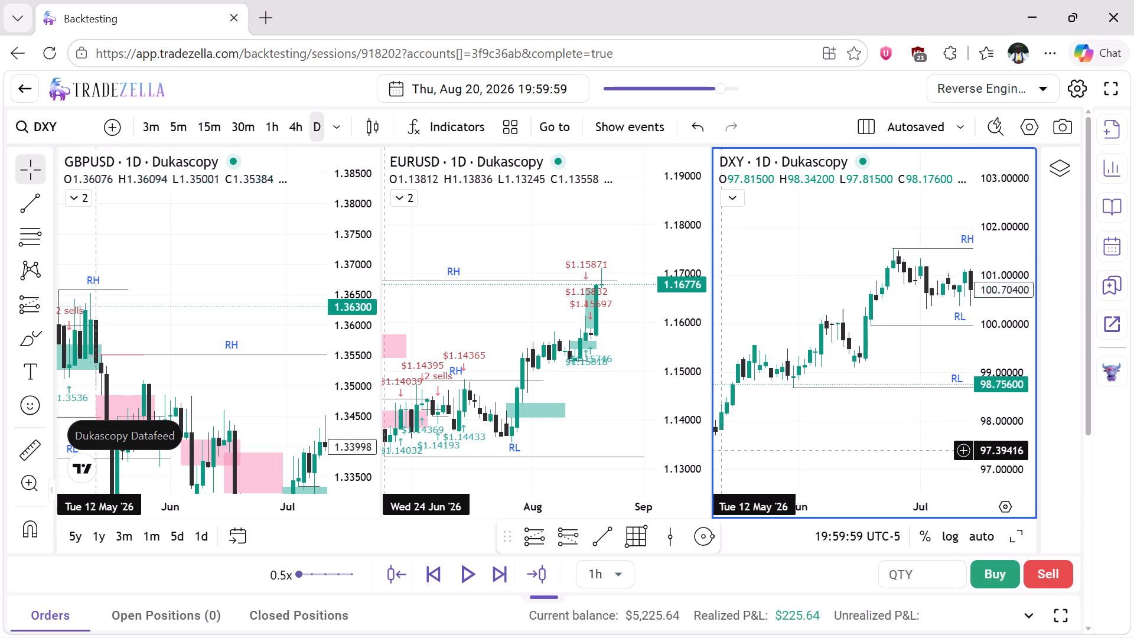
scroll(724, 450, "left", 3)
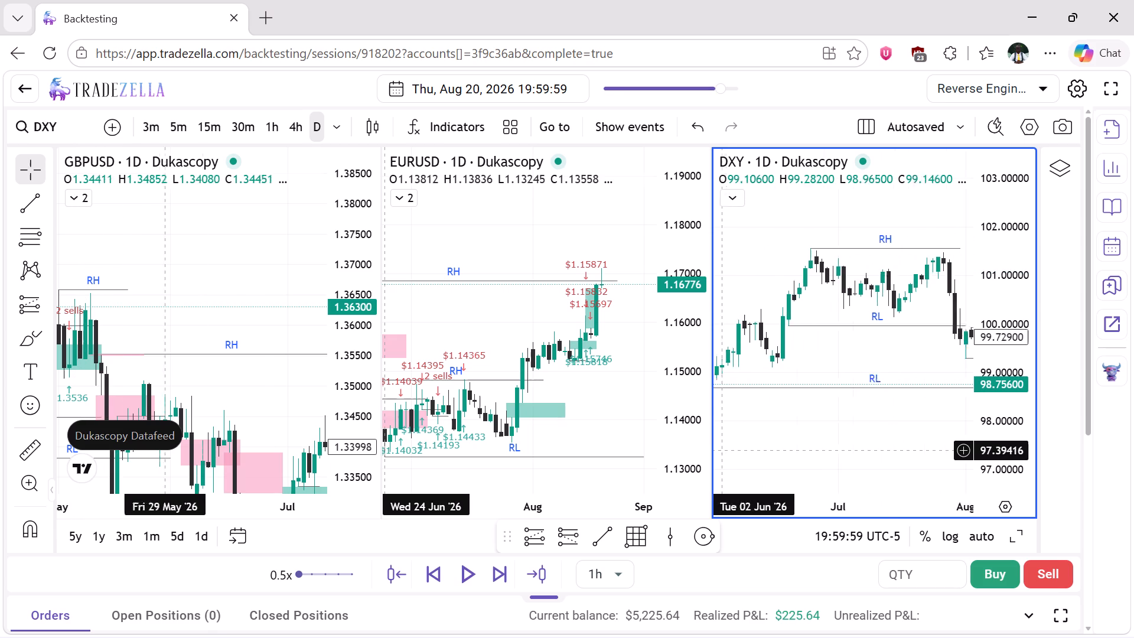
scroll(724, 450, "left", 1)
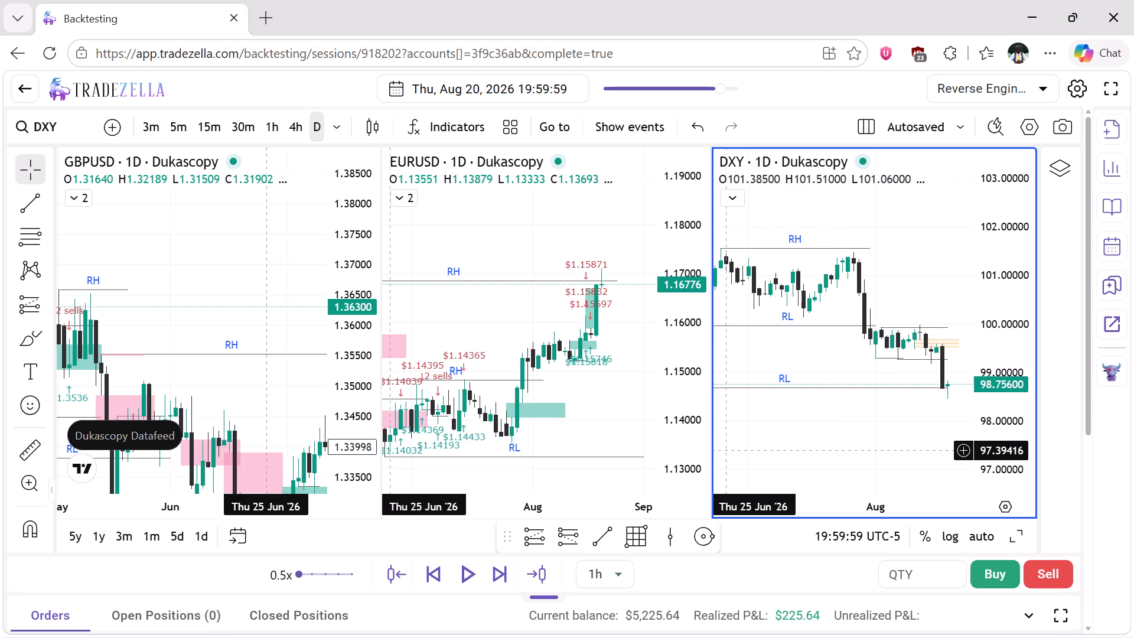
scroll(724, 450, "left", 1)
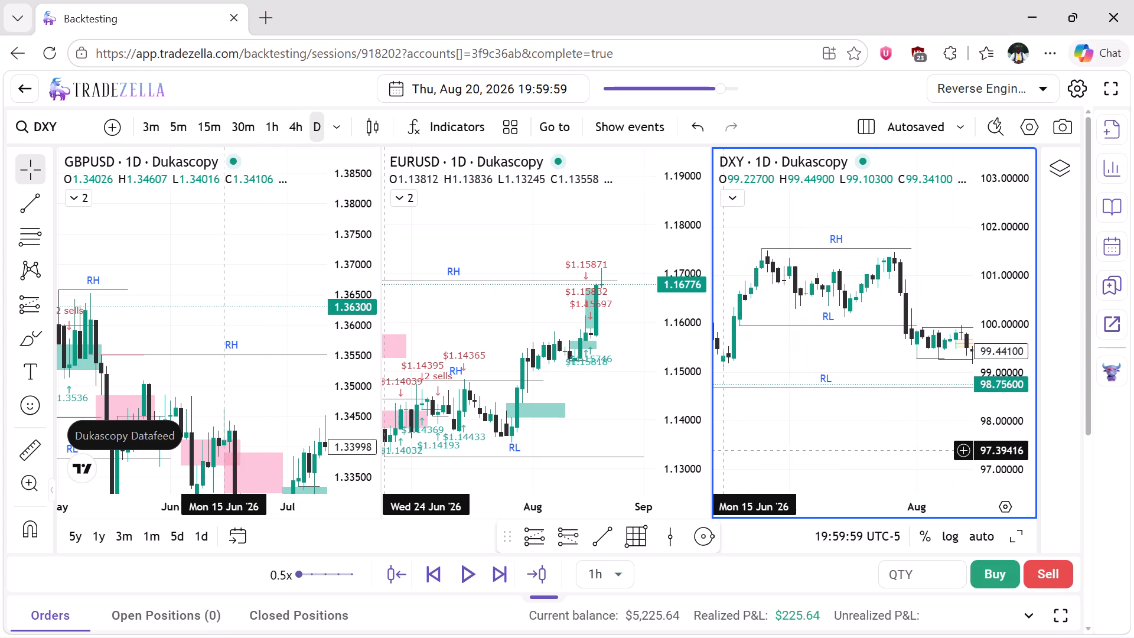
scroll(724, 450, "left", 1)
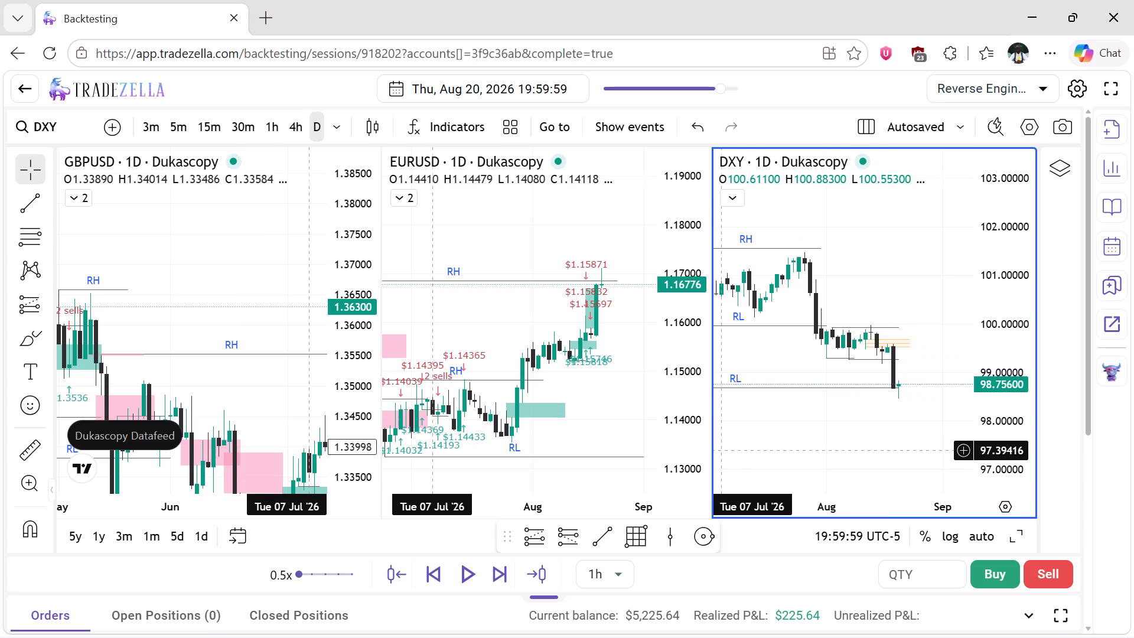
scroll(724, 450, "right", 1)
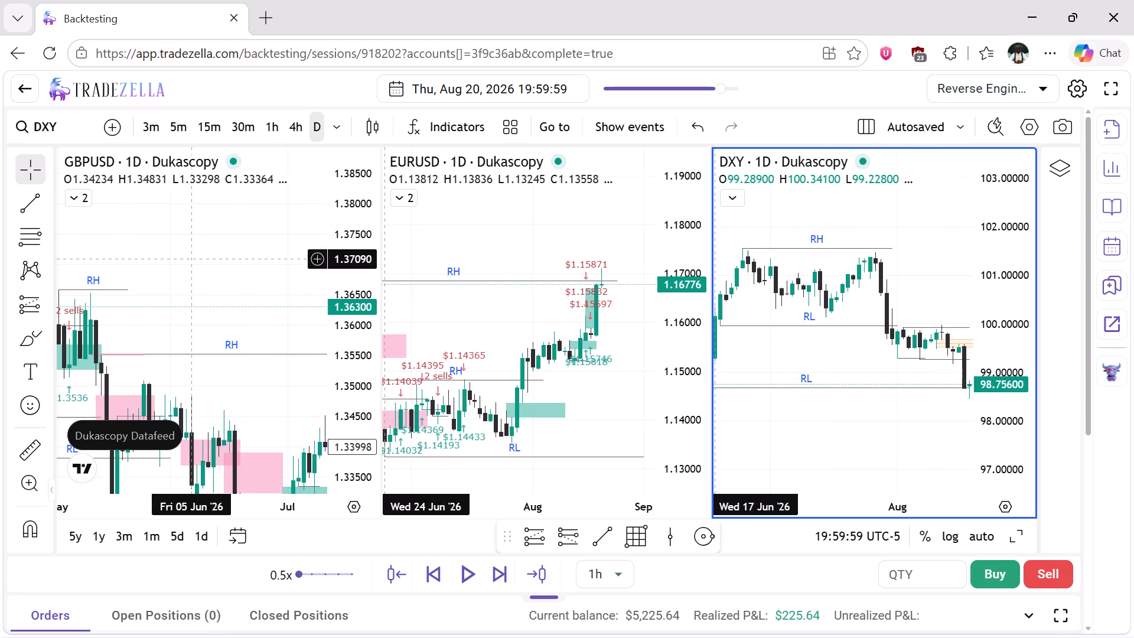
scroll(194, 259, "left", 5)
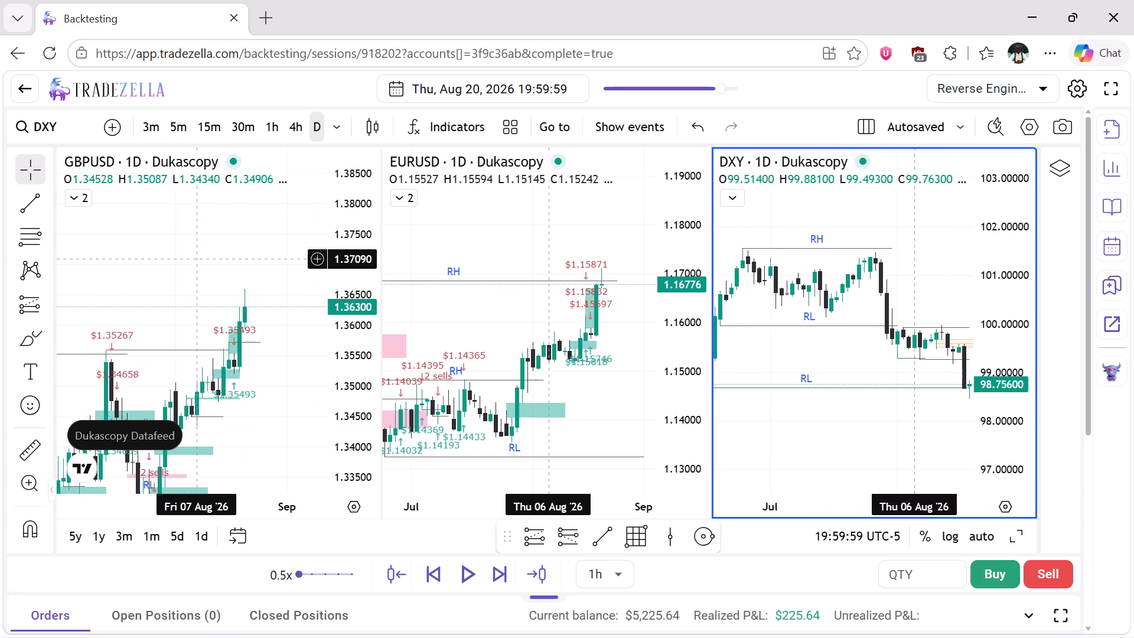
scroll(194, 259, "left", 1)
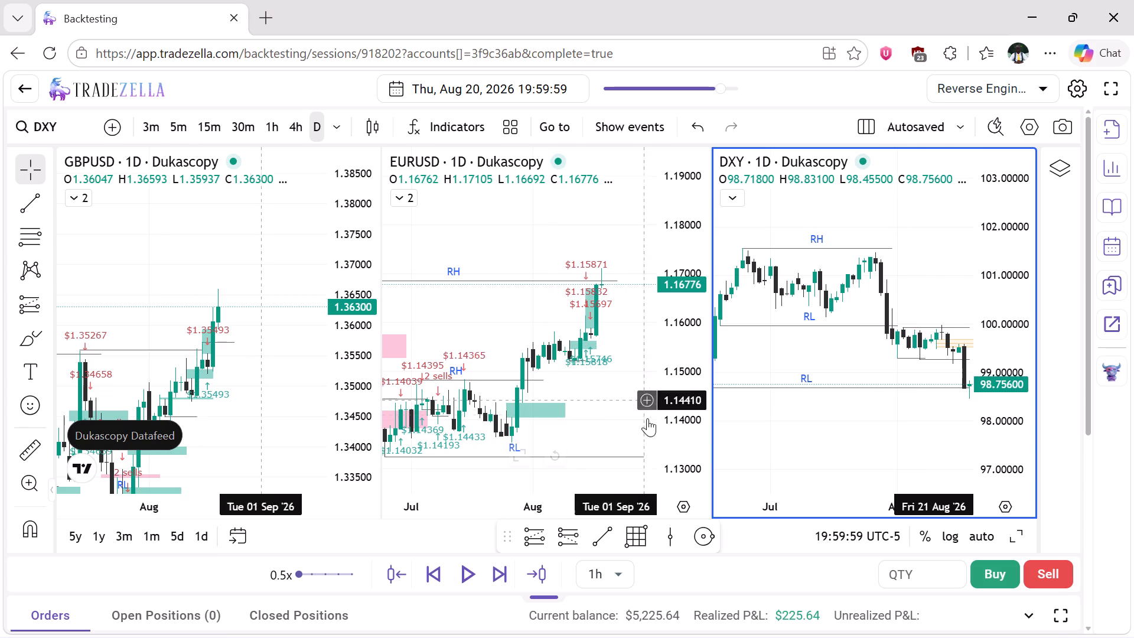
Set the replay step interval to 5min.
left_click(620, 574)
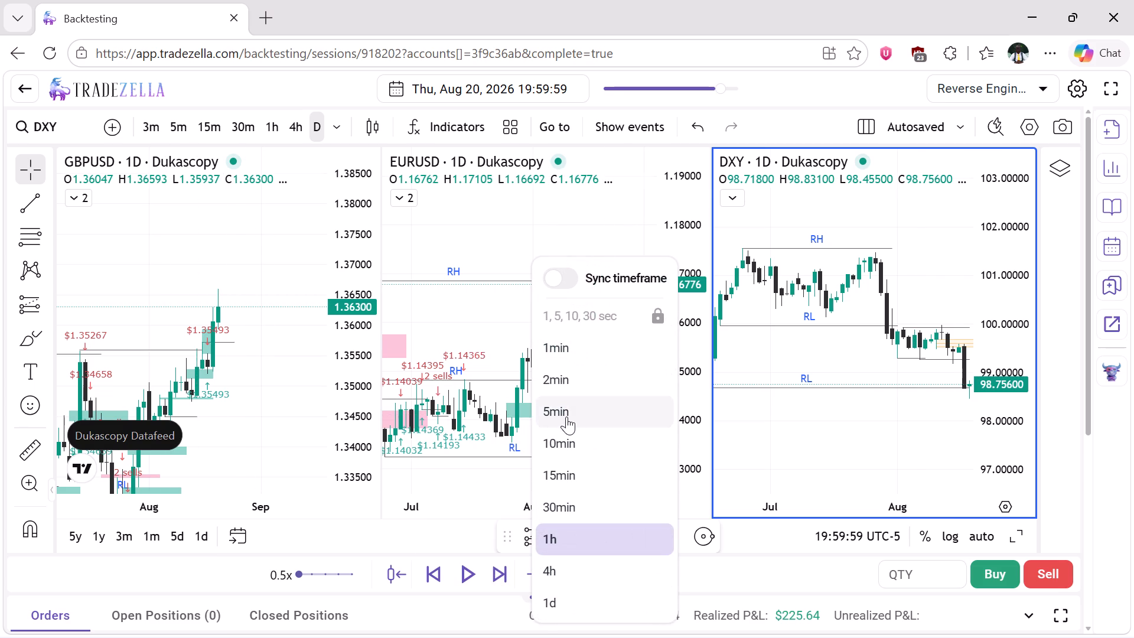
left_click(566, 416)
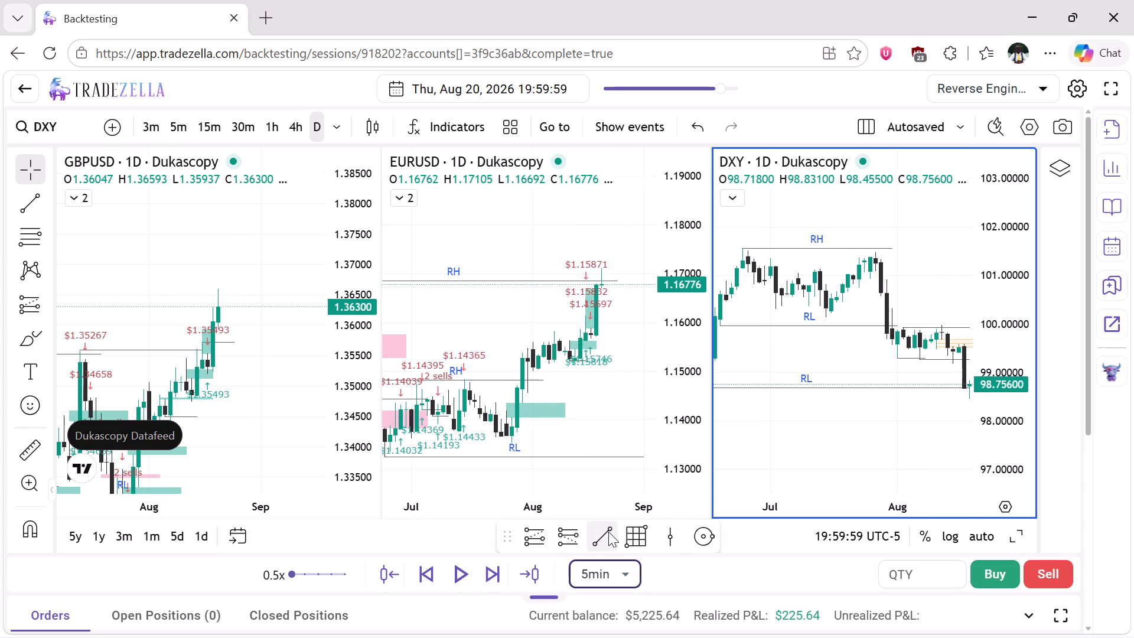
Draw a short horizontal trend line on GBPUSD daily at about 1.3632, from 19 August to 25 August 2026.
left_click(608, 532)
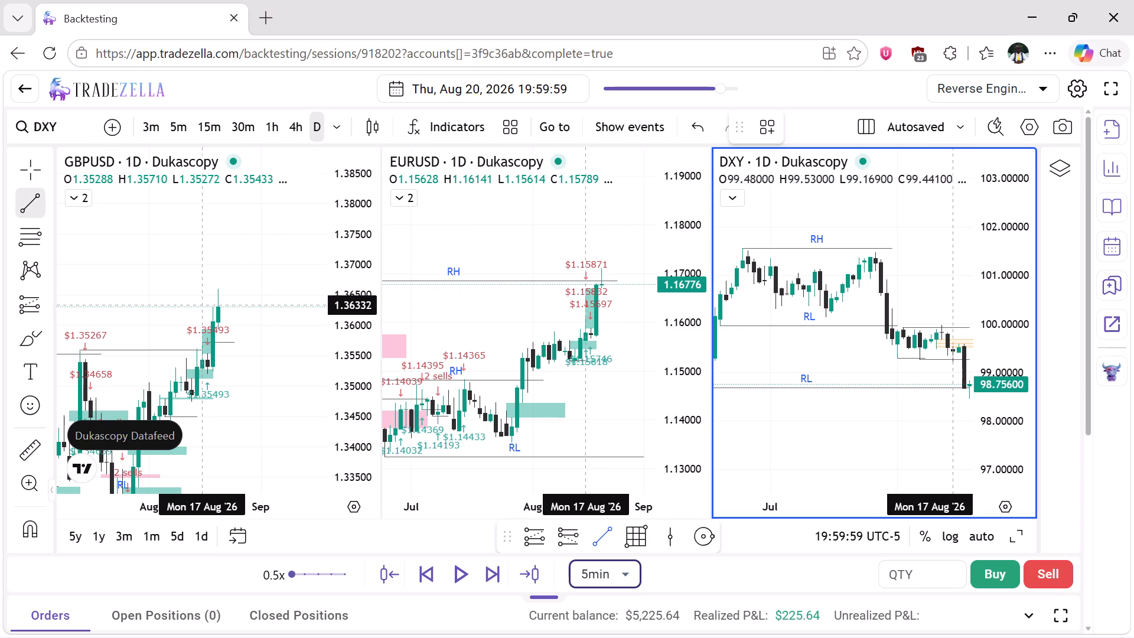
left_click_drag(213, 306, 215, 306)
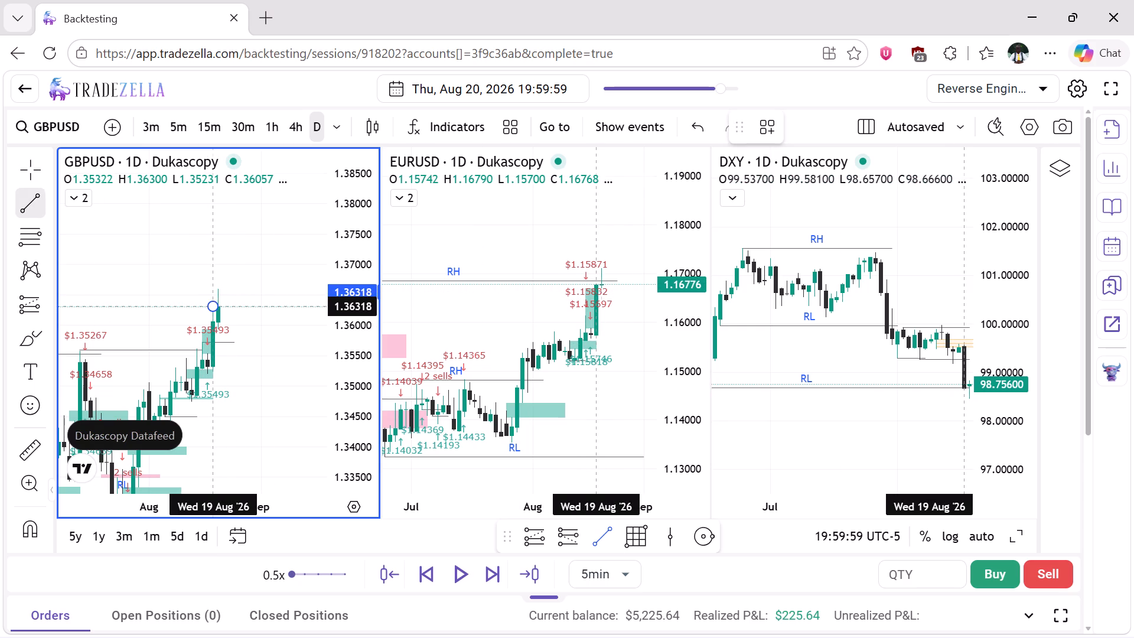
left_click_drag(215, 306, 234, 307)
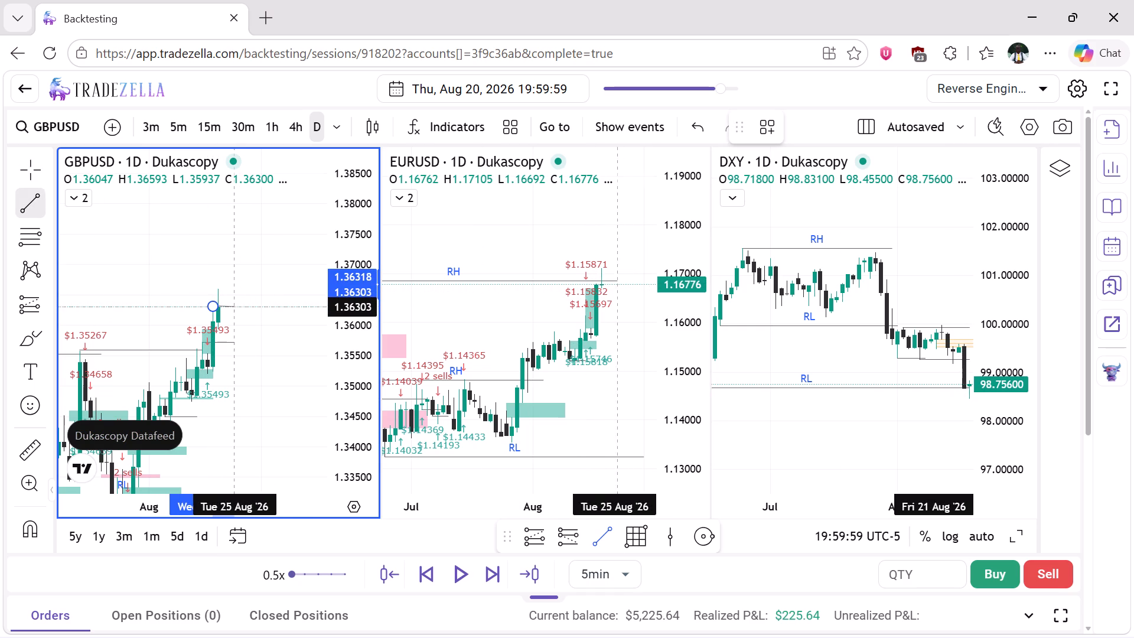
left_click_drag(234, 307, 232, 307)
left_click(232, 307, "shift")
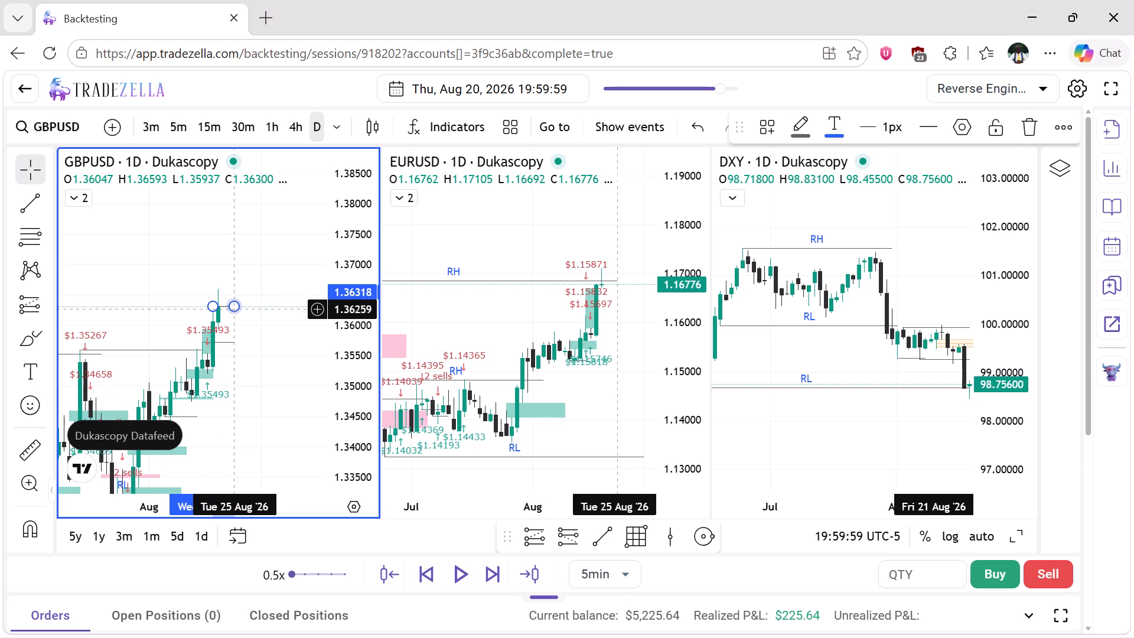
left_click(242, 331)
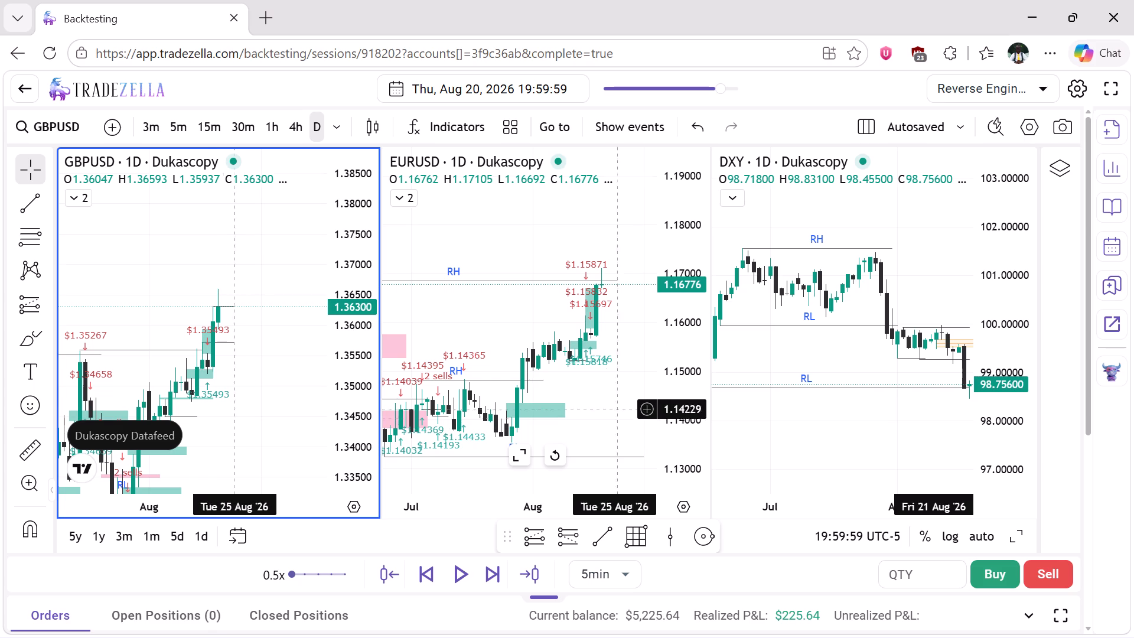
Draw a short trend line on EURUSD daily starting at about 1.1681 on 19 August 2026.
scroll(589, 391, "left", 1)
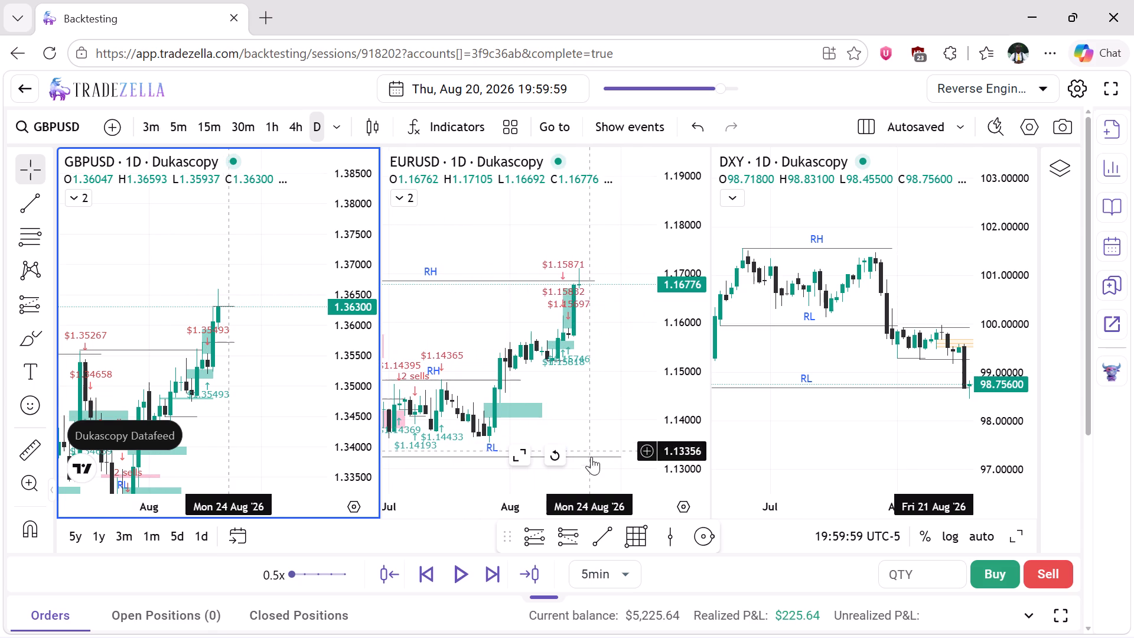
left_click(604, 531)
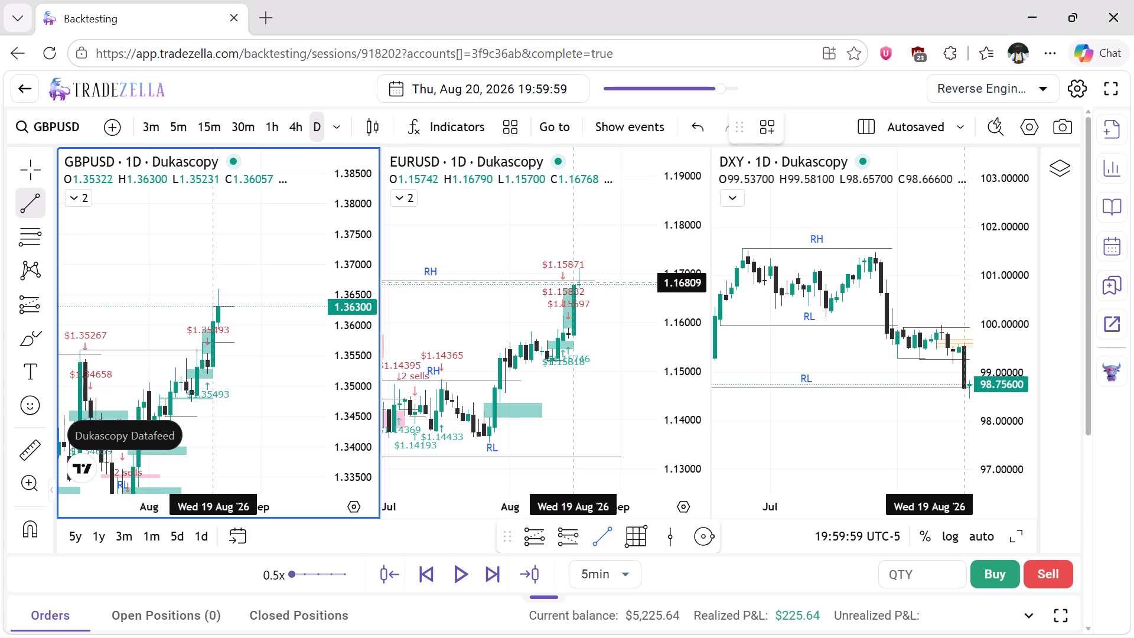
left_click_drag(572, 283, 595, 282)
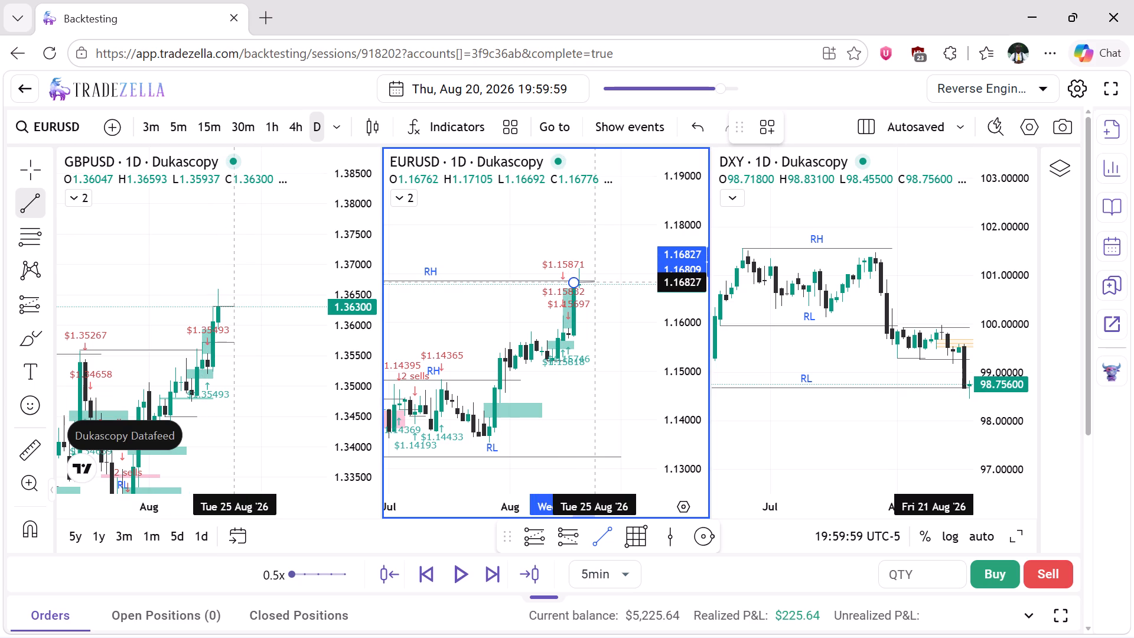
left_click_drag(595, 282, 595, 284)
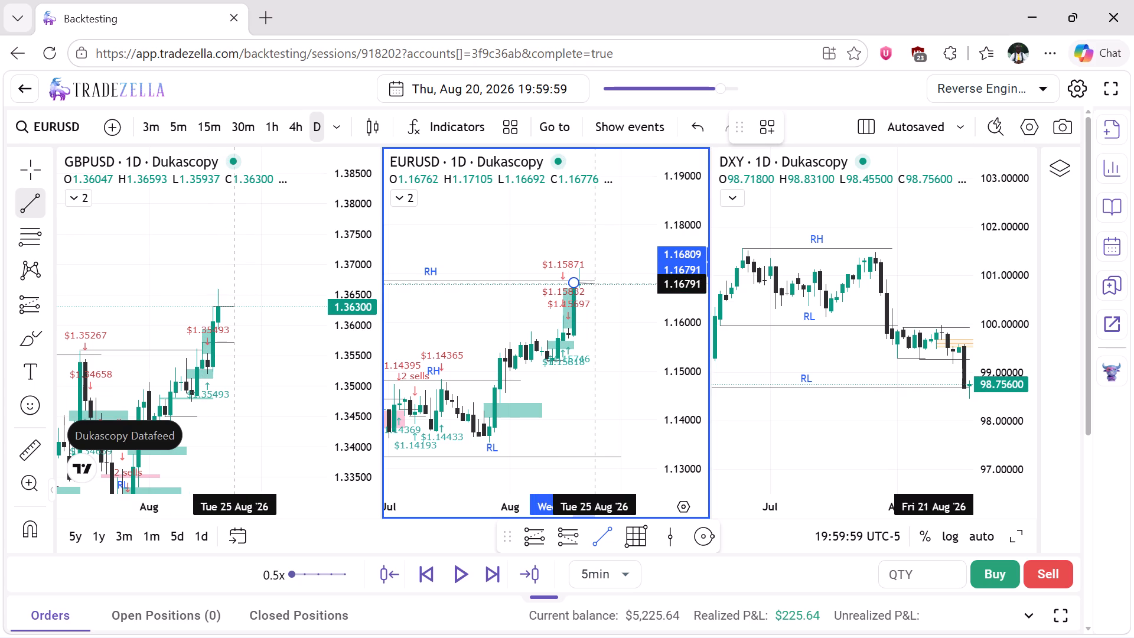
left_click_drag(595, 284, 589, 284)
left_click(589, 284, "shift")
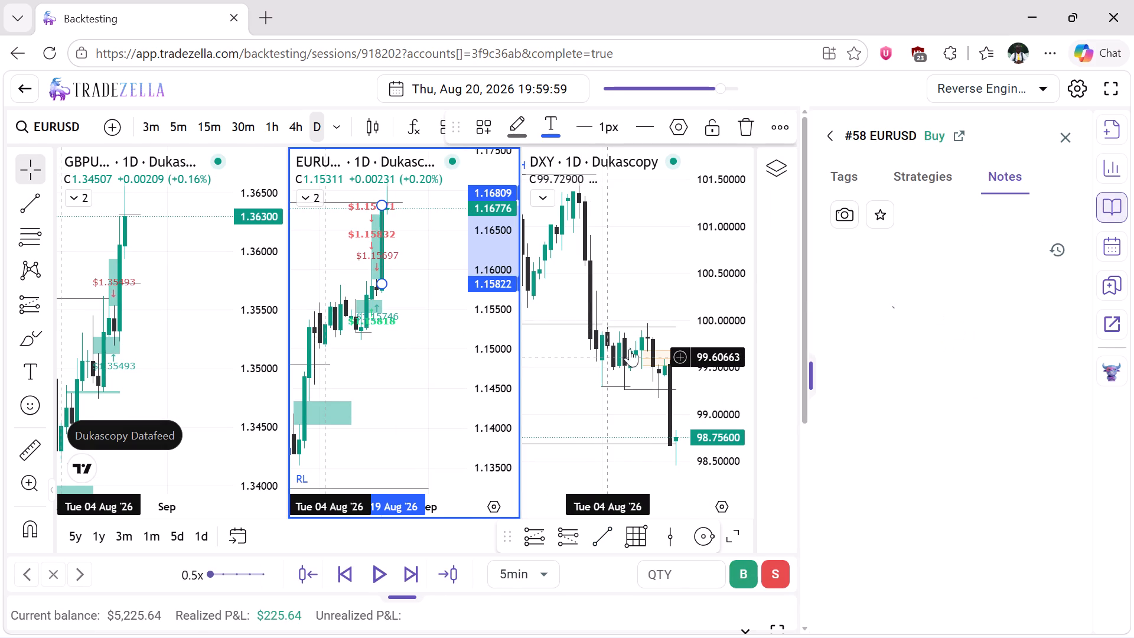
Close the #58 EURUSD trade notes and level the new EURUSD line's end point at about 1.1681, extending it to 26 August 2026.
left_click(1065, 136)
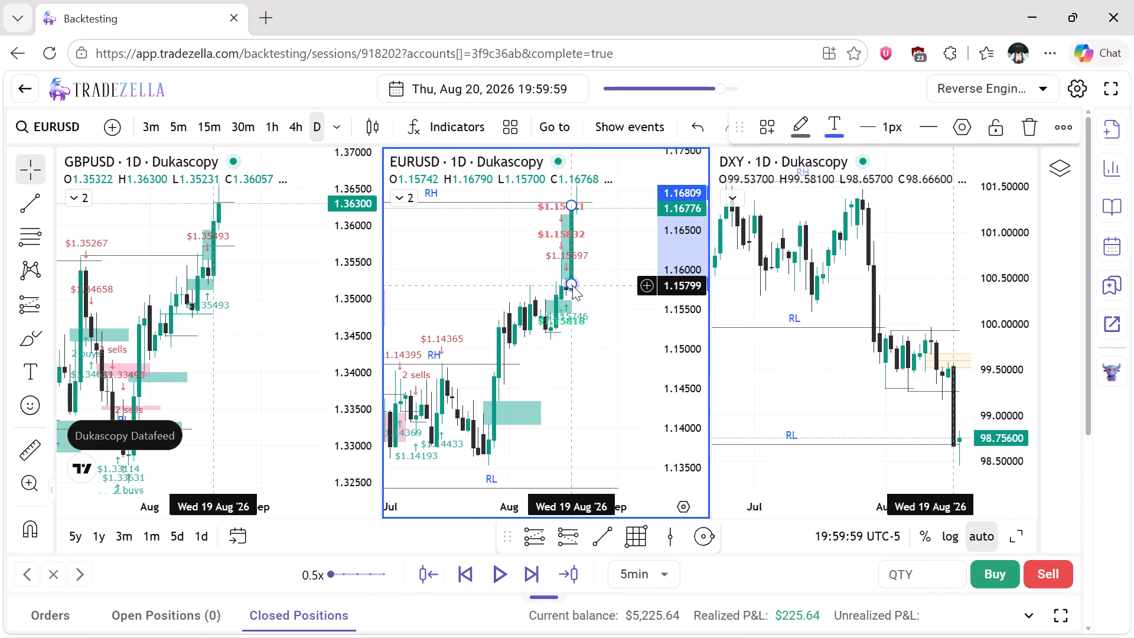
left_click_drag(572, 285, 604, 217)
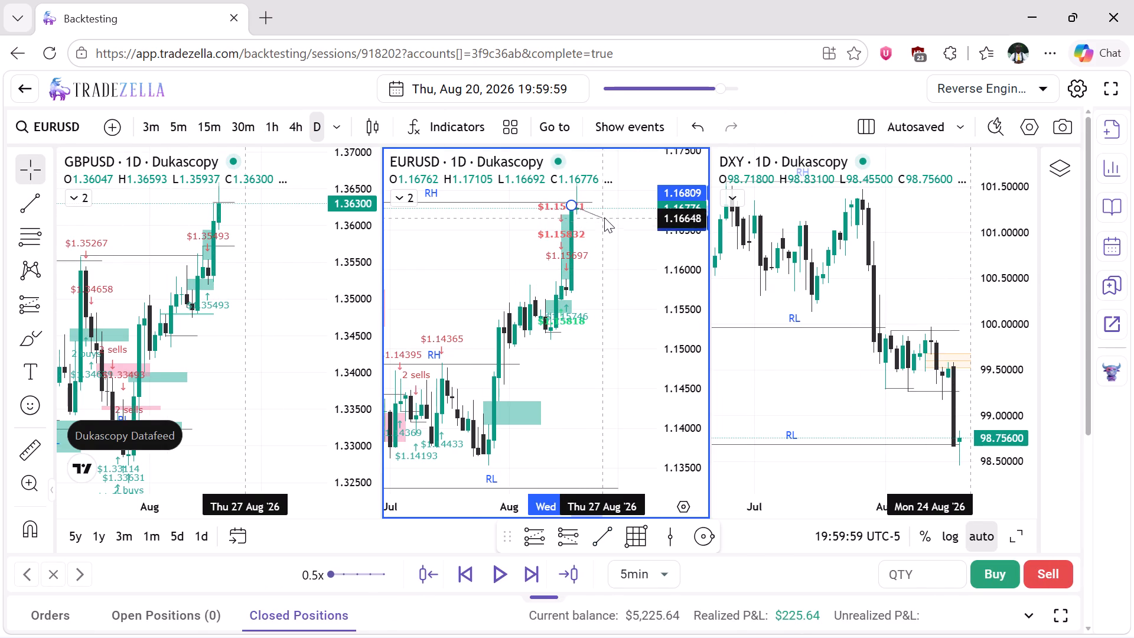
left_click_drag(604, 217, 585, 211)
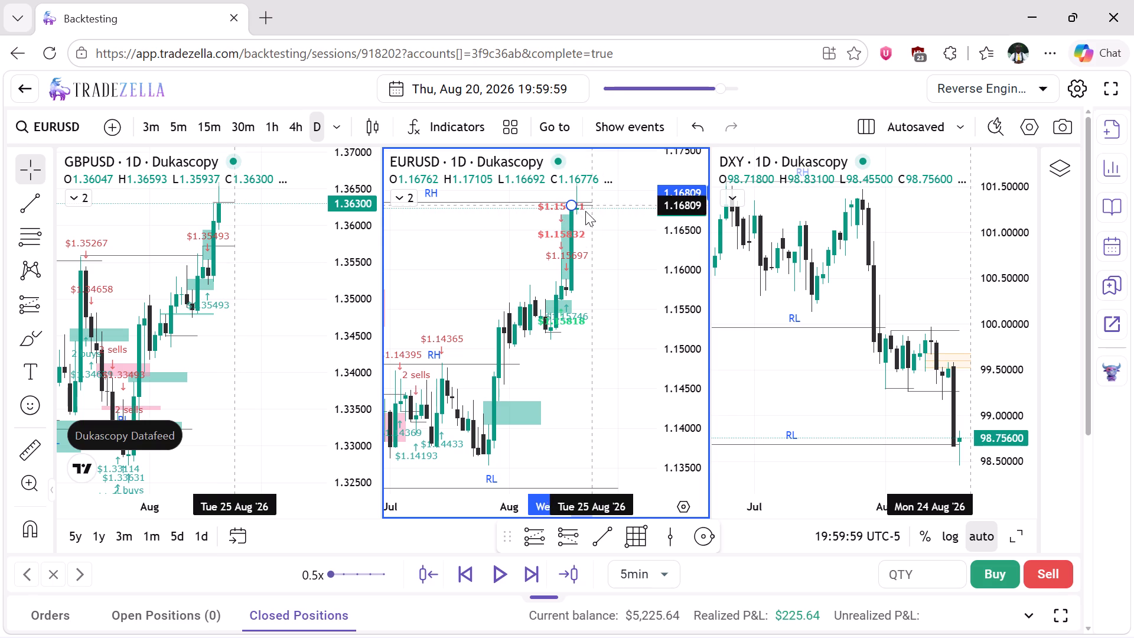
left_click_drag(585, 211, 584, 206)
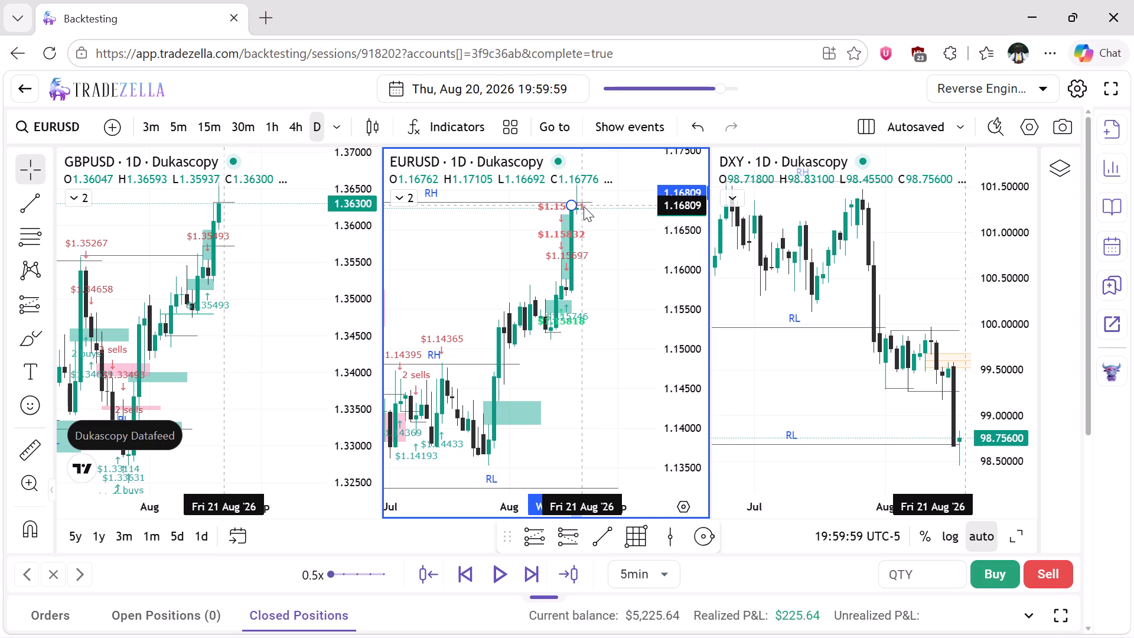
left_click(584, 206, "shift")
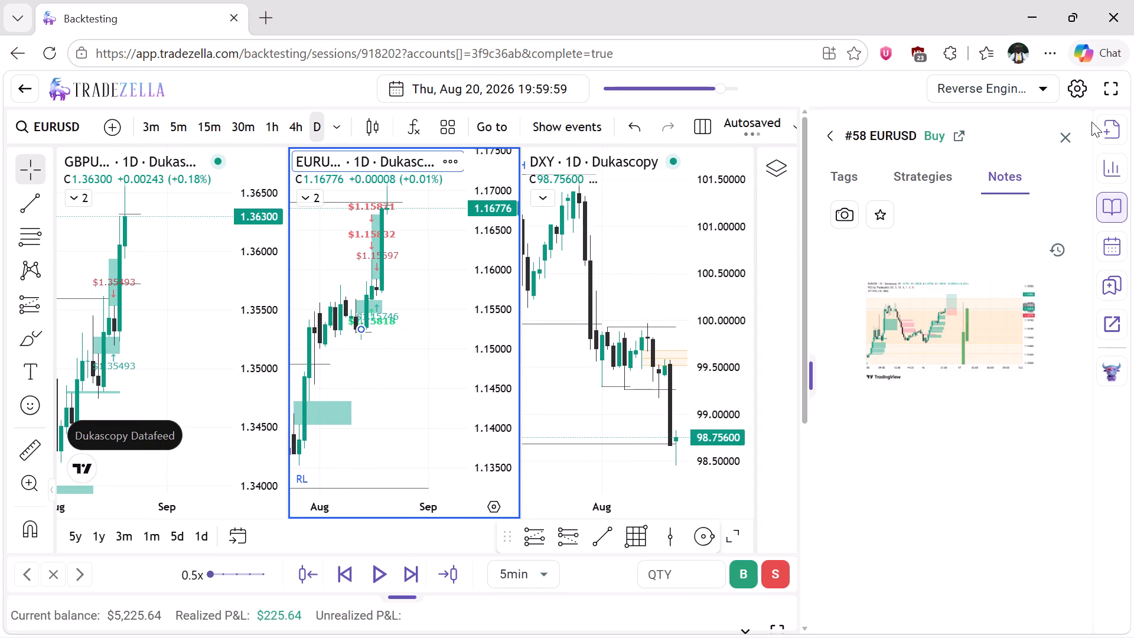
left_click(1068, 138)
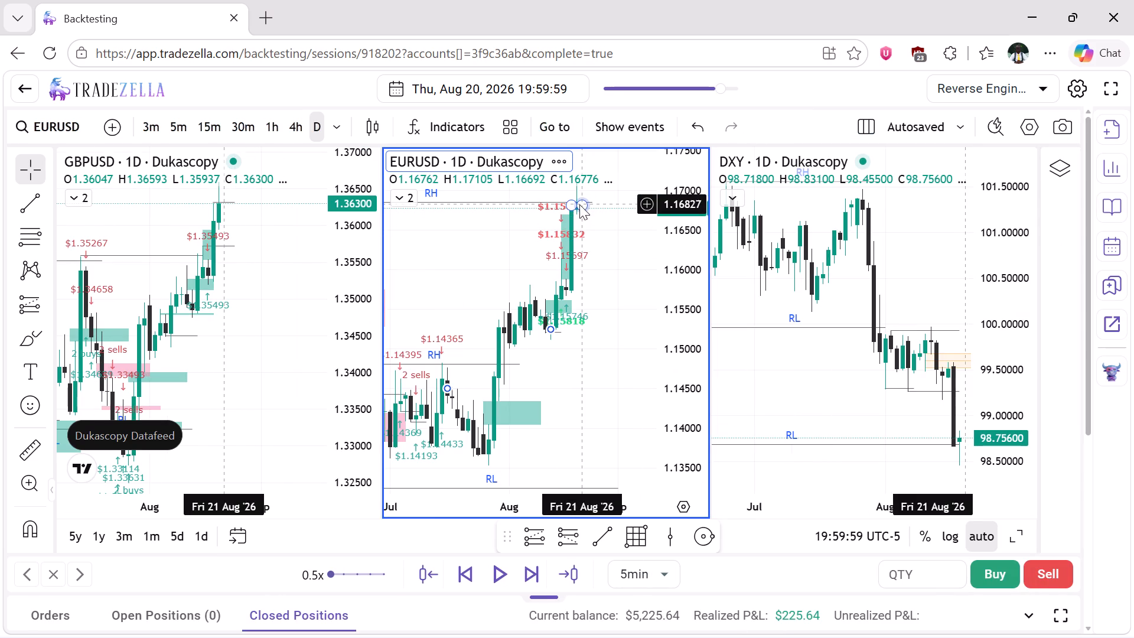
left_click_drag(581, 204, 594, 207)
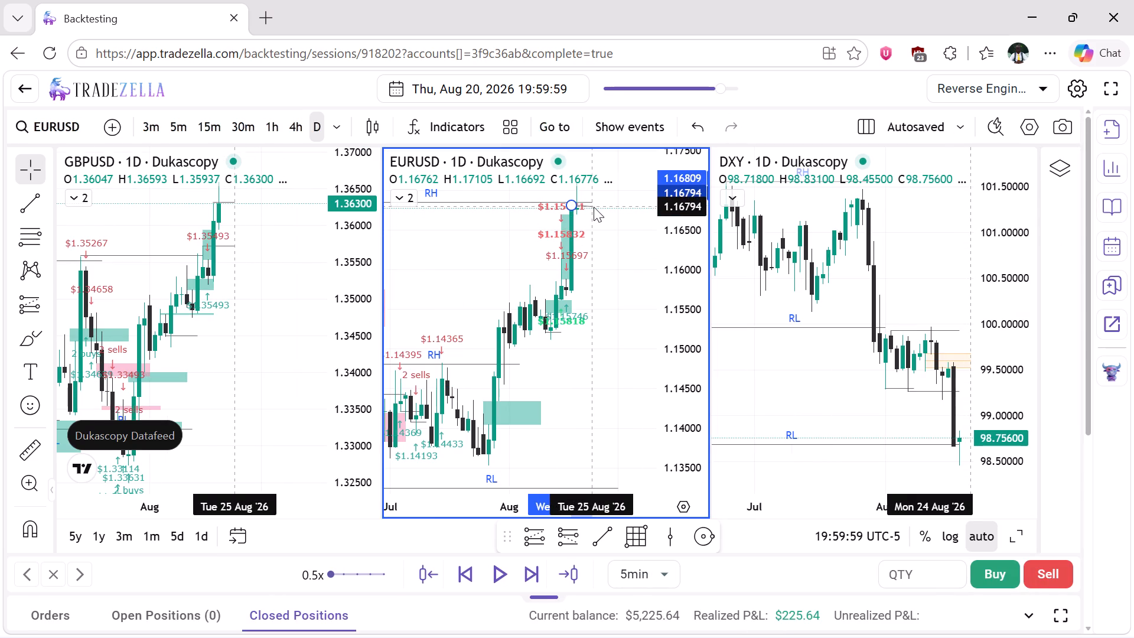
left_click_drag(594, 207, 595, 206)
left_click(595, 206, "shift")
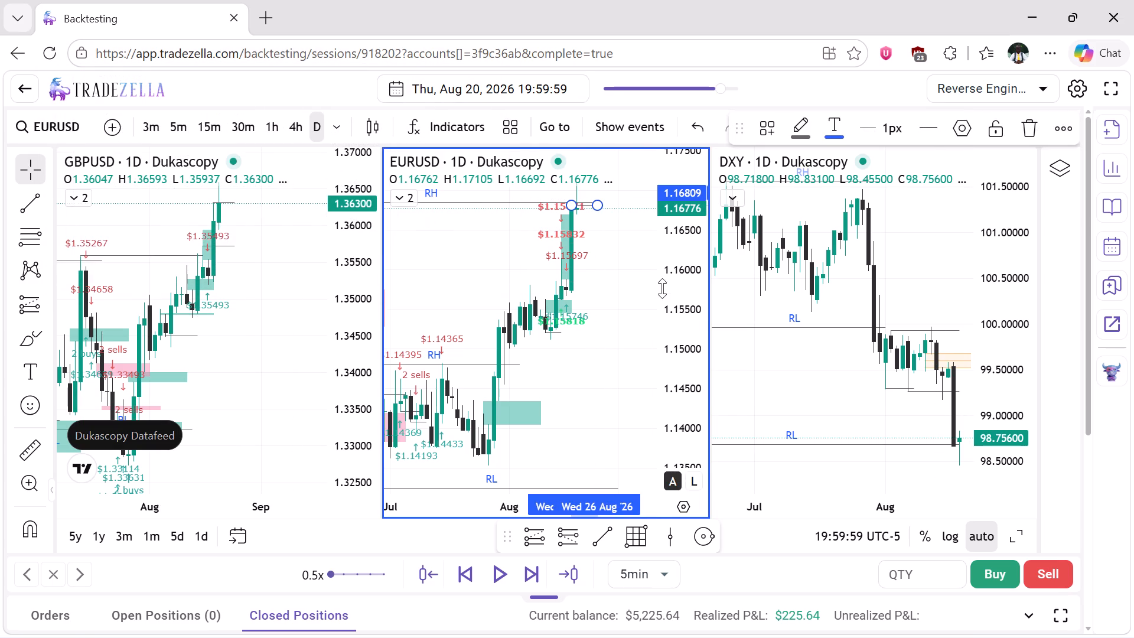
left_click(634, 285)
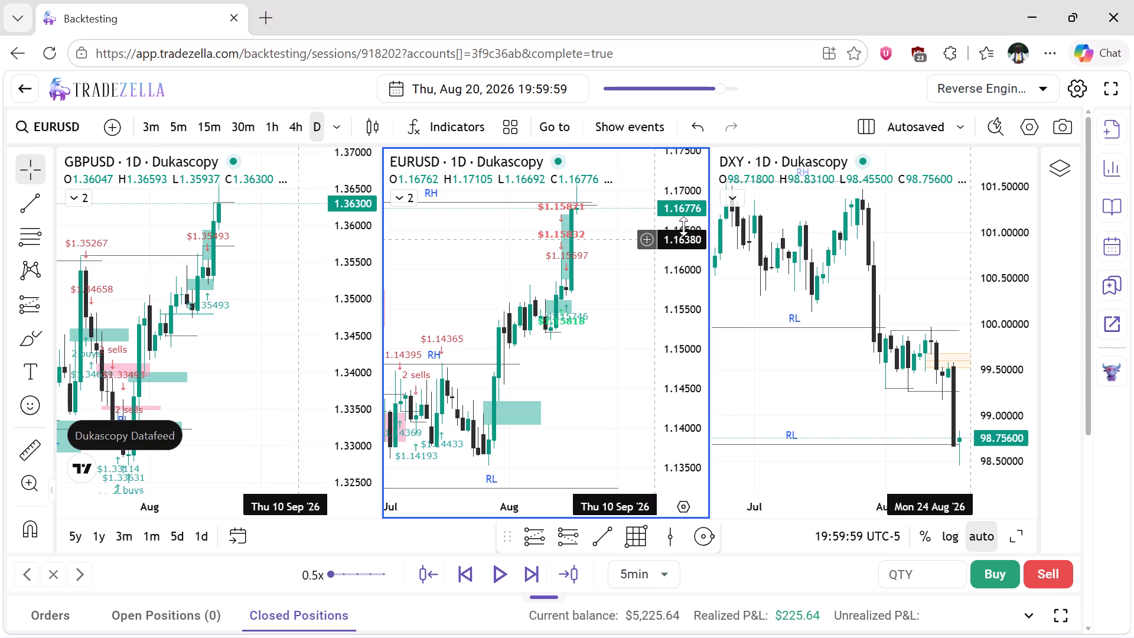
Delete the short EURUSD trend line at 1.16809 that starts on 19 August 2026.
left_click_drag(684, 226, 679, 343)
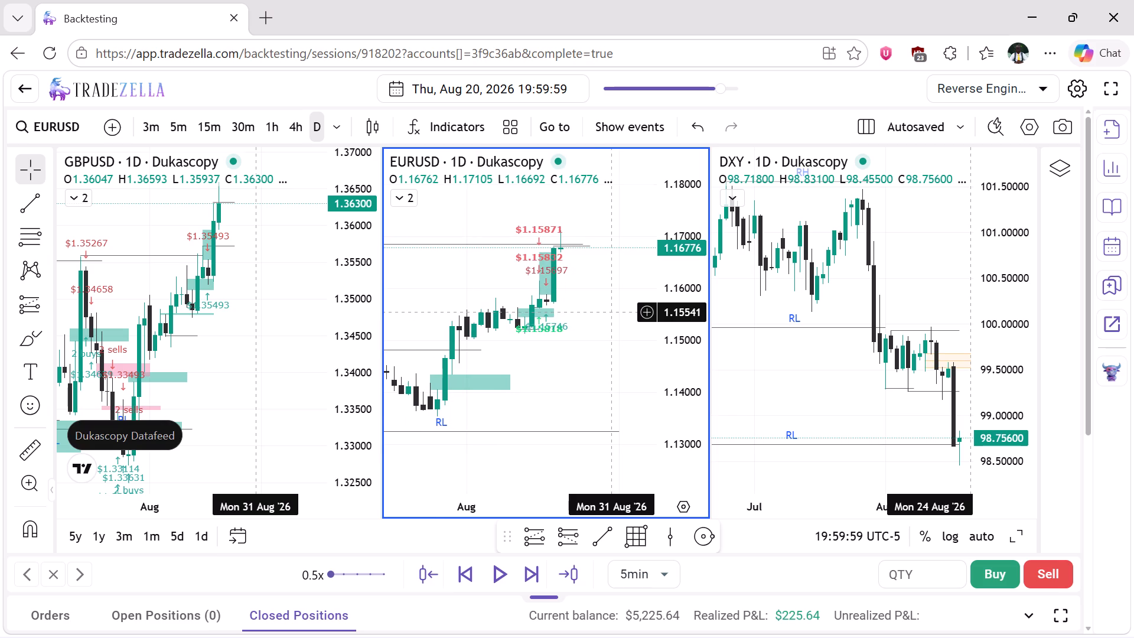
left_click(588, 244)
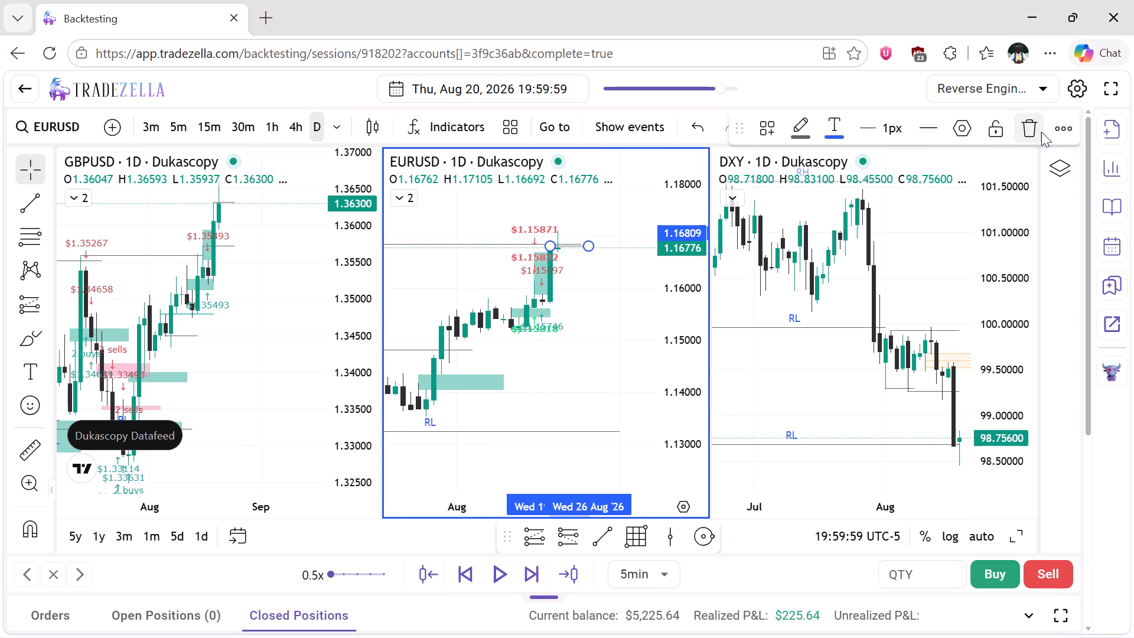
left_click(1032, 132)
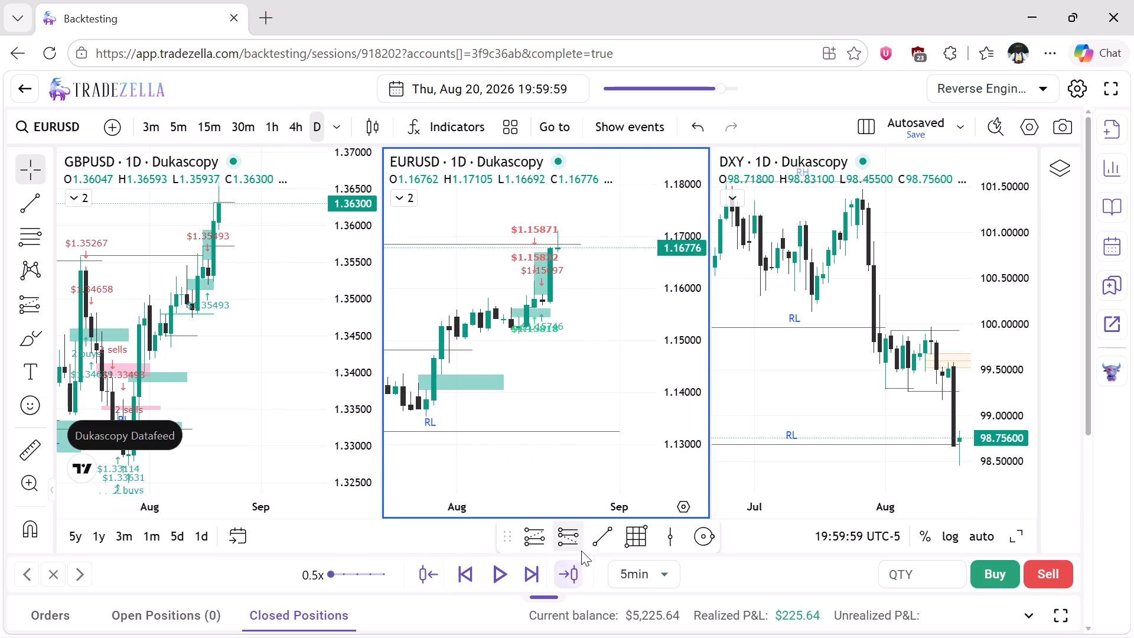
Draw a horizontal trend line on EURUSD daily at about 1.1680, from 19 August to 27 August 2026.
left_click(592, 540)
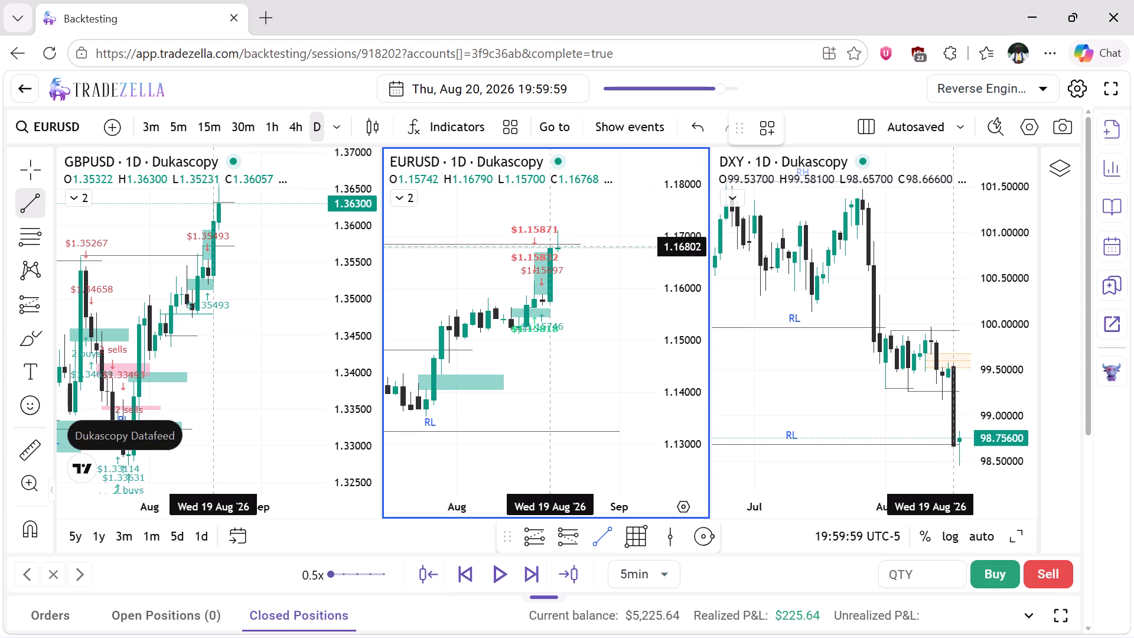
left_click(547, 247)
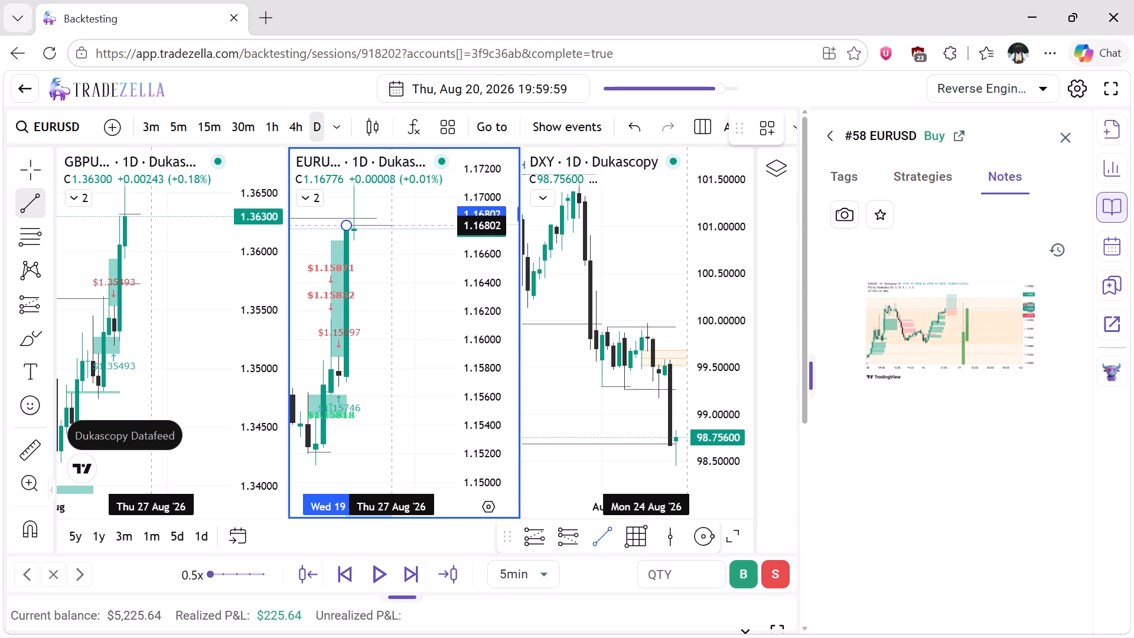
left_click(389, 226)
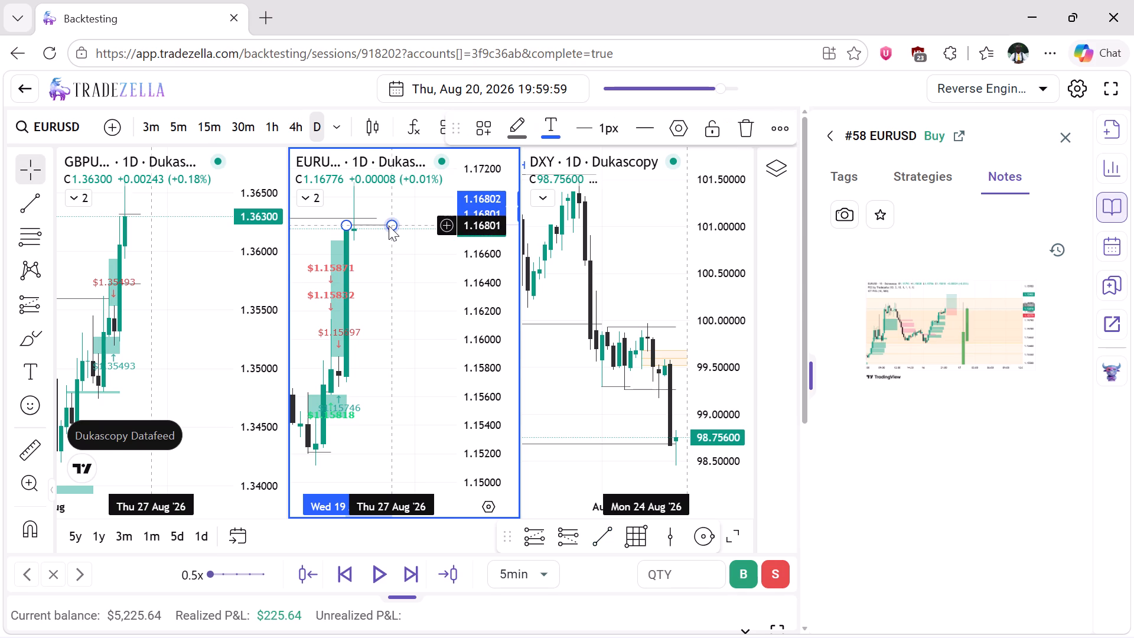
Lower the new EURUSD daily trend line to 1.16789, keeping it horizontal from 19 August to 26 August 2026.
left_click(392, 263)
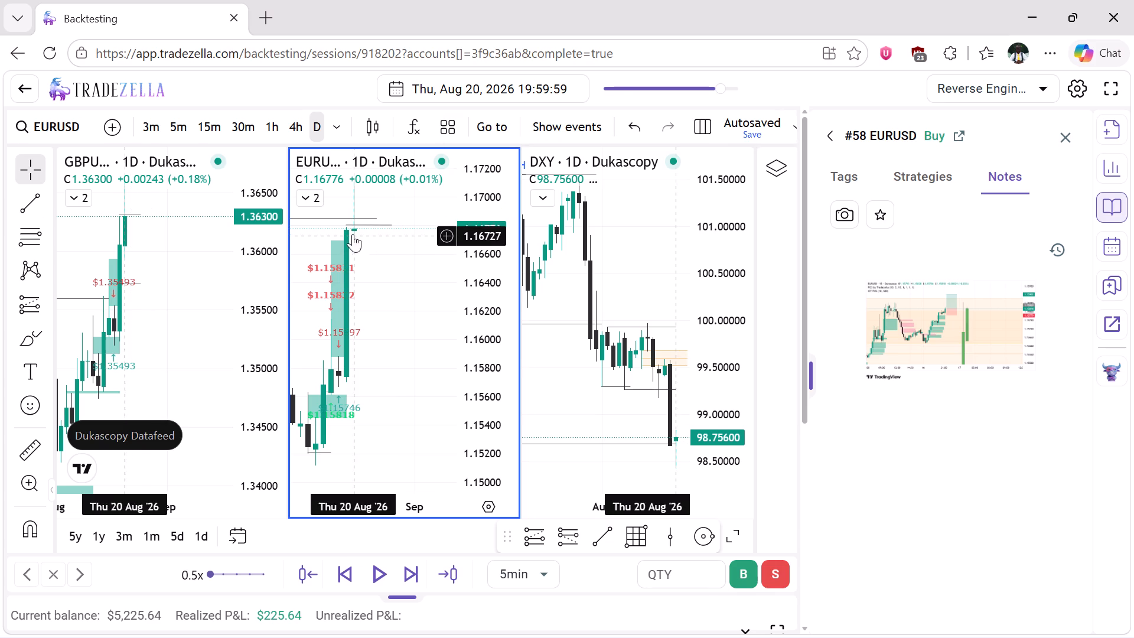
left_click(346, 225)
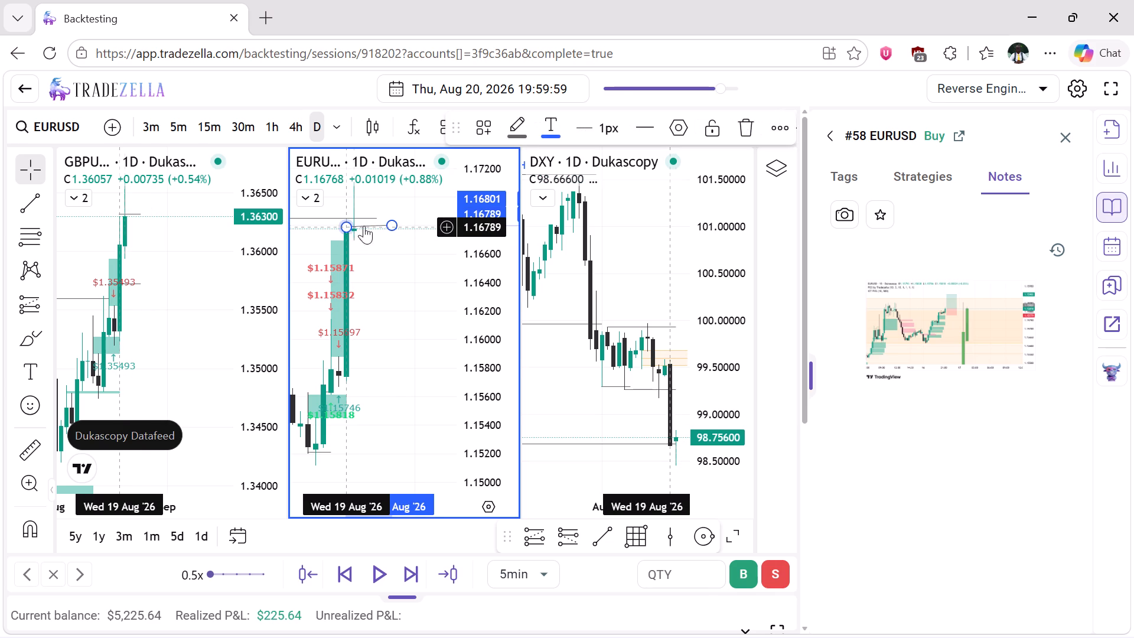
left_click_drag(393, 227, 387, 227)
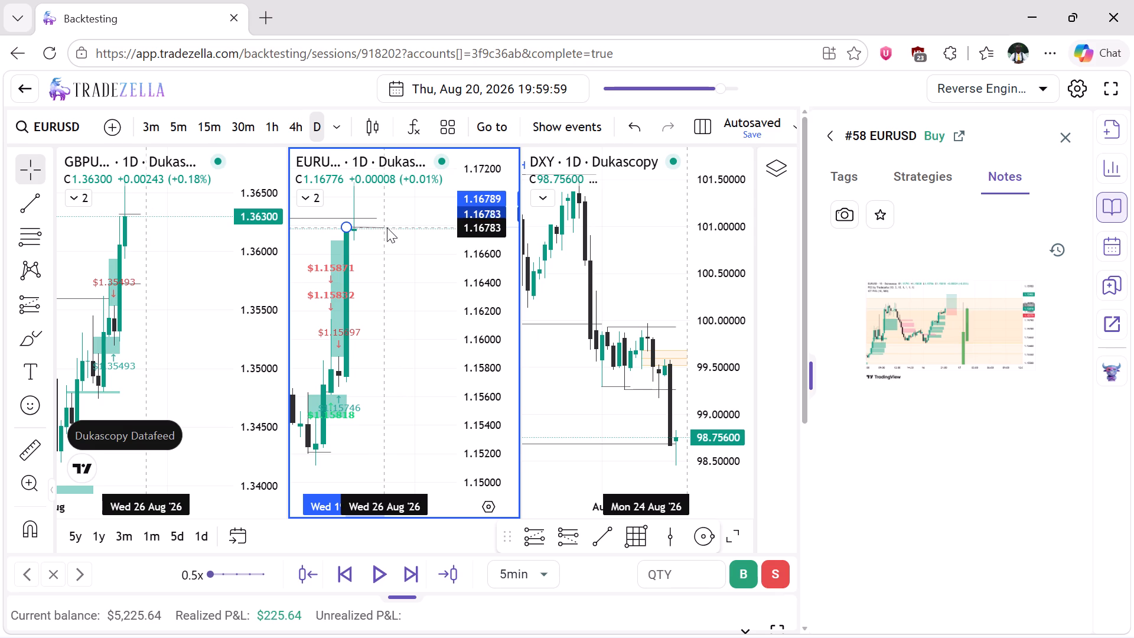
left_click_drag(387, 227, 387, 226)
left_click(387, 226, "shift")
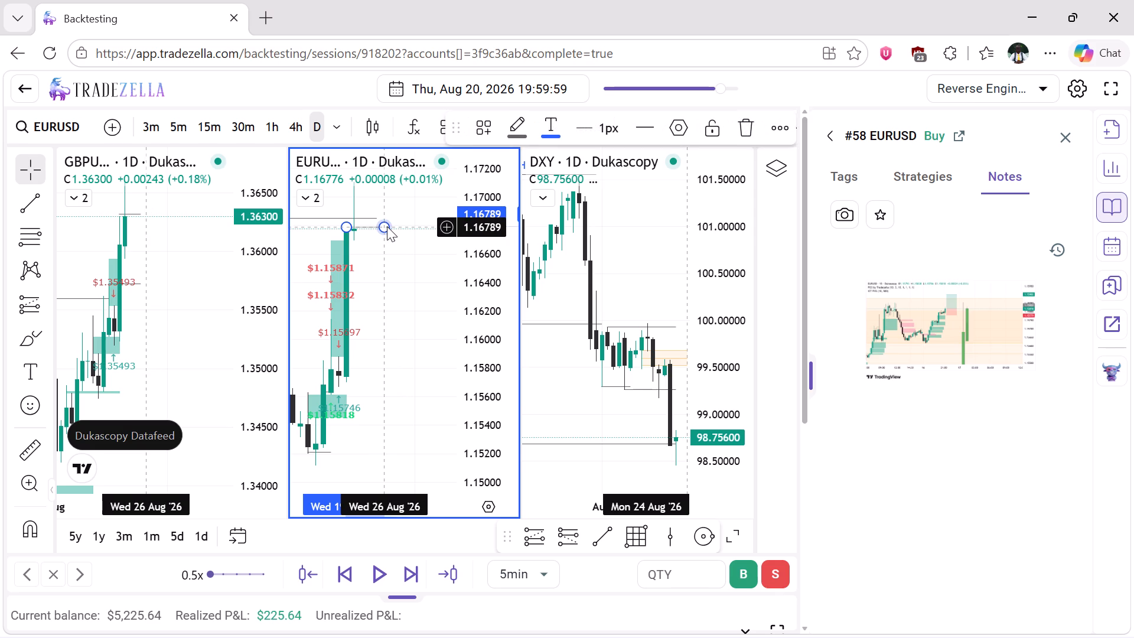
left_click(390, 253)
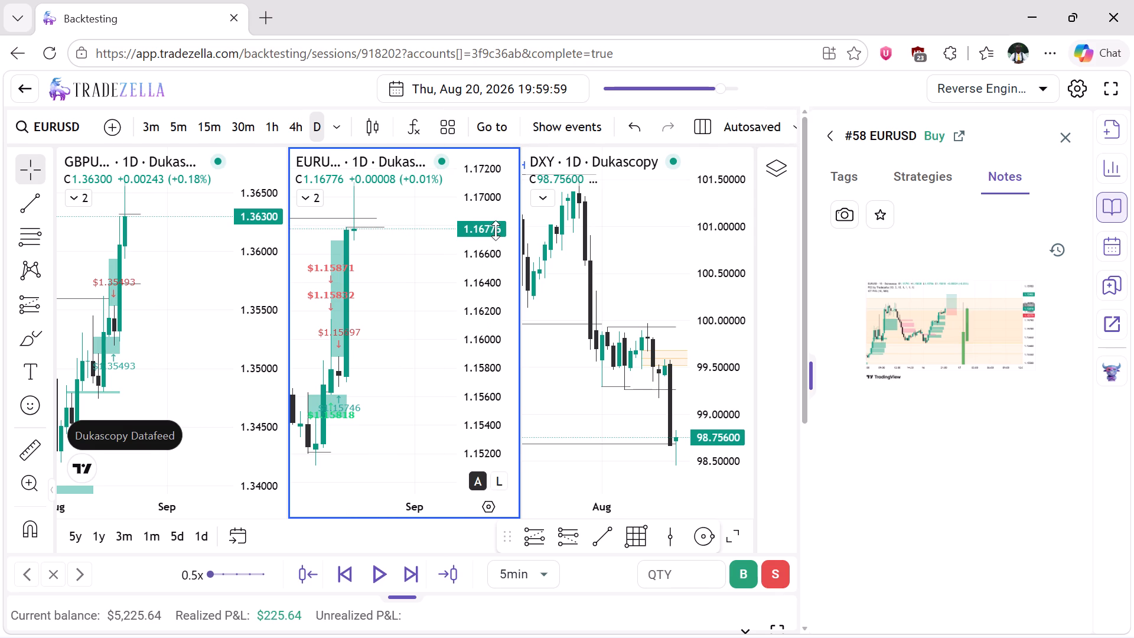
Close the #58 EURUSD trade notes.
left_click_drag(496, 225, 510, 382)
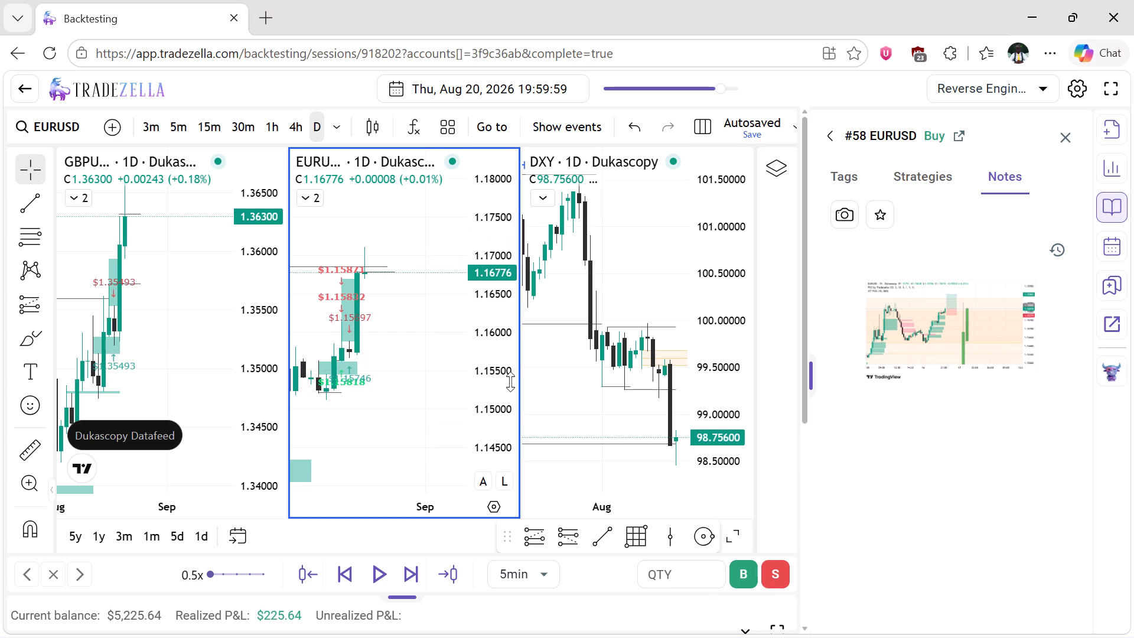
left_click_drag(499, 262, 491, 175)
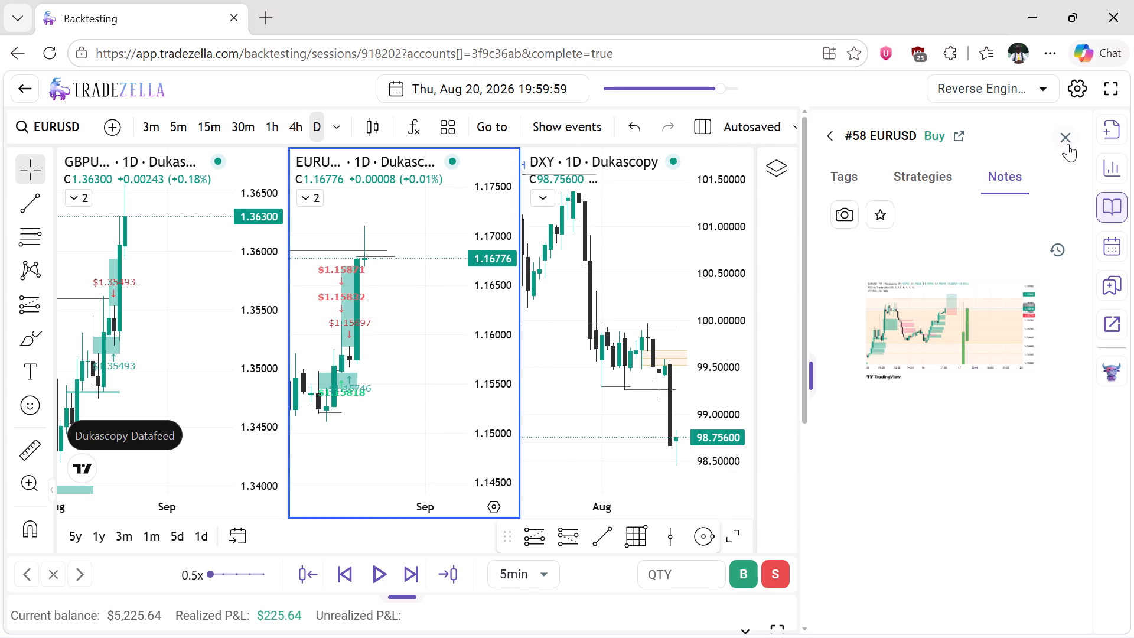
left_click(1069, 143)
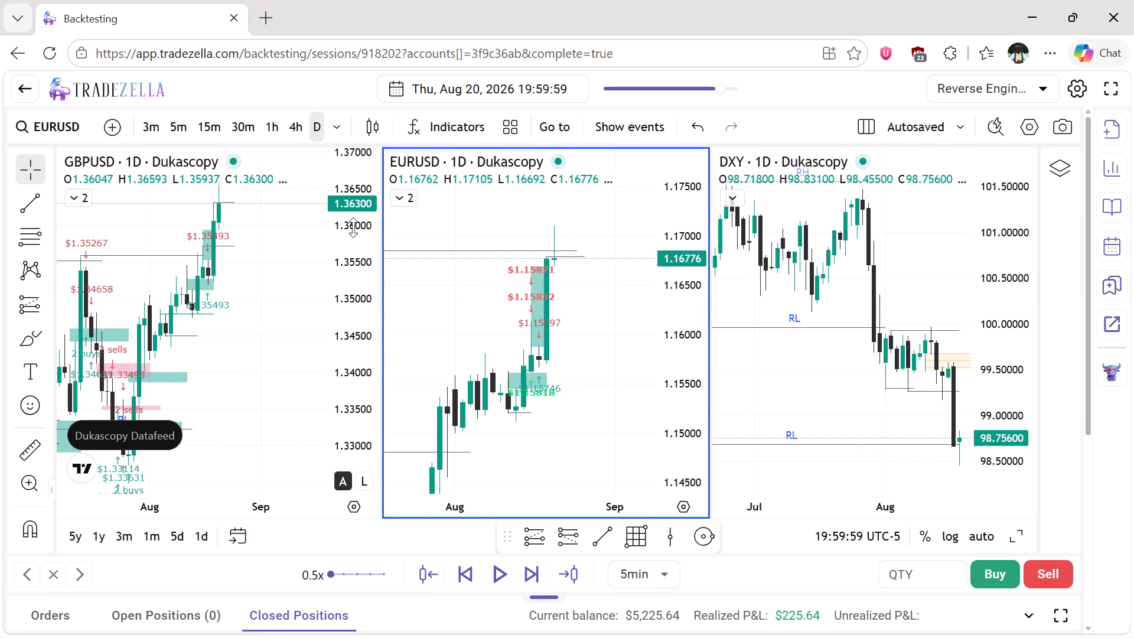
Switch the GBPUSD chart to the 1-hour timeframe with its recent candles and projected daily candles fitted in view.
left_click_drag(364, 222, 365, 267)
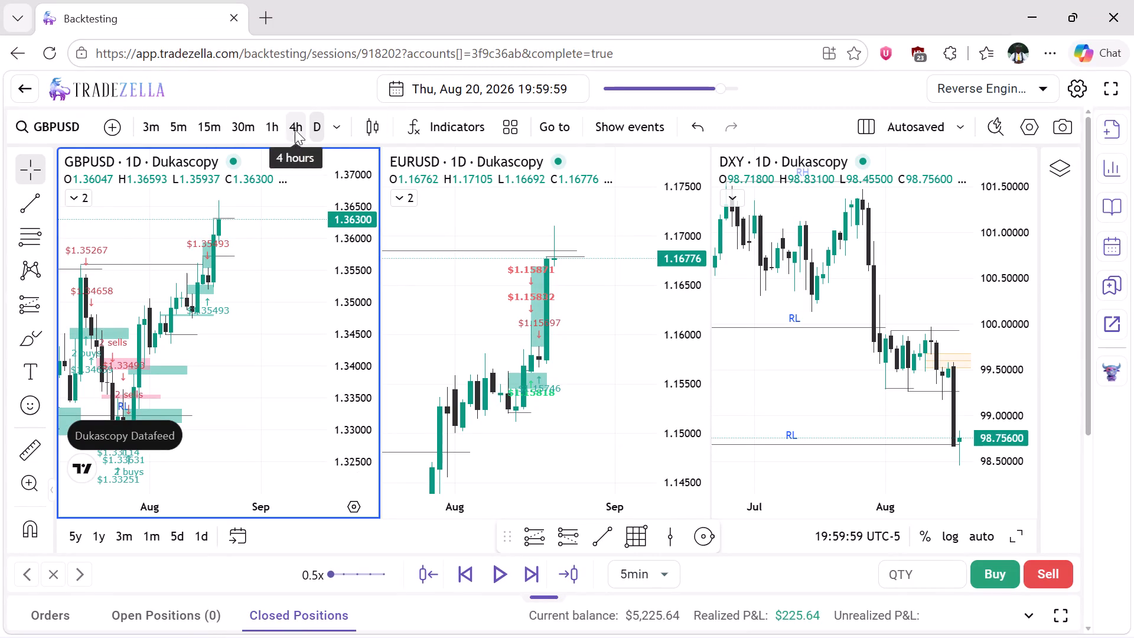
left_click(273, 129)
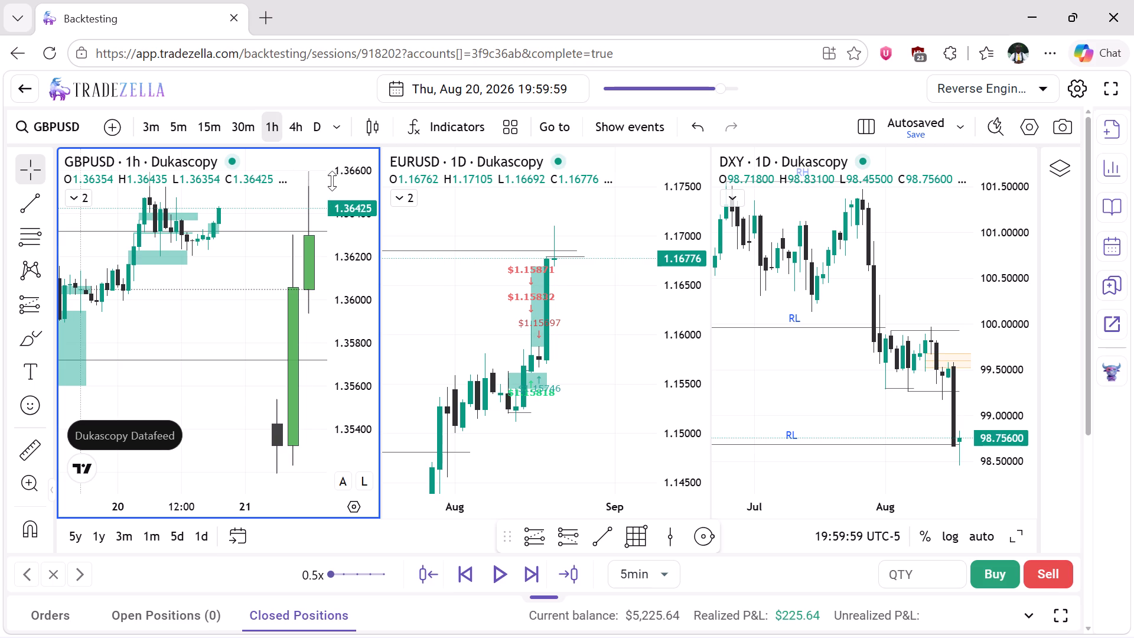
left_click_drag(346, 181, 350, 321)
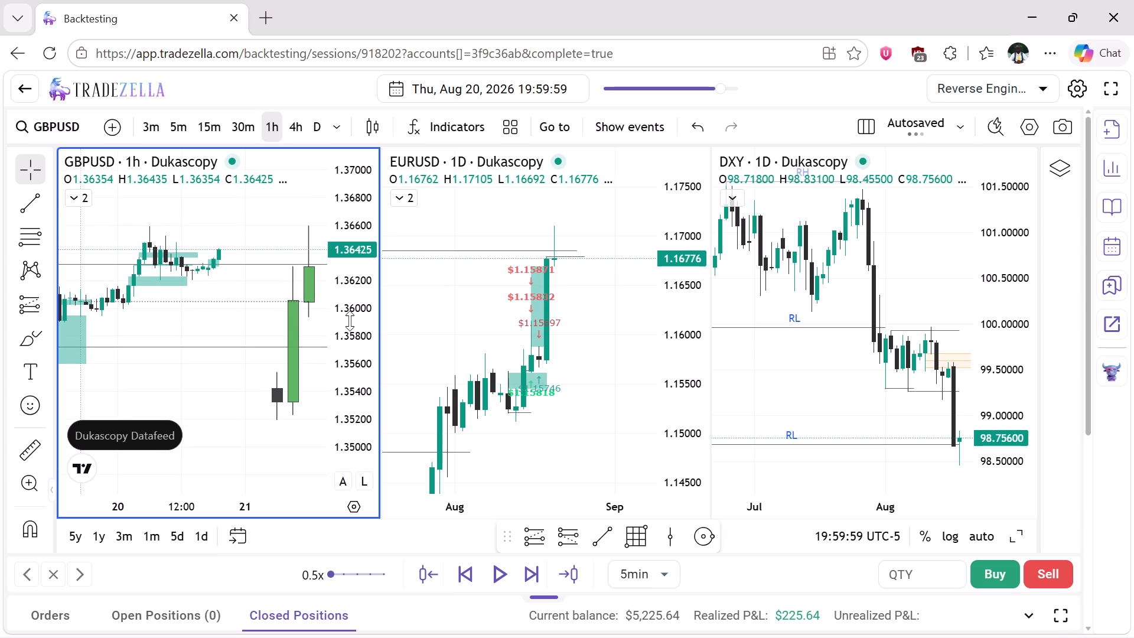
left_click_drag(350, 321, 344, 243)
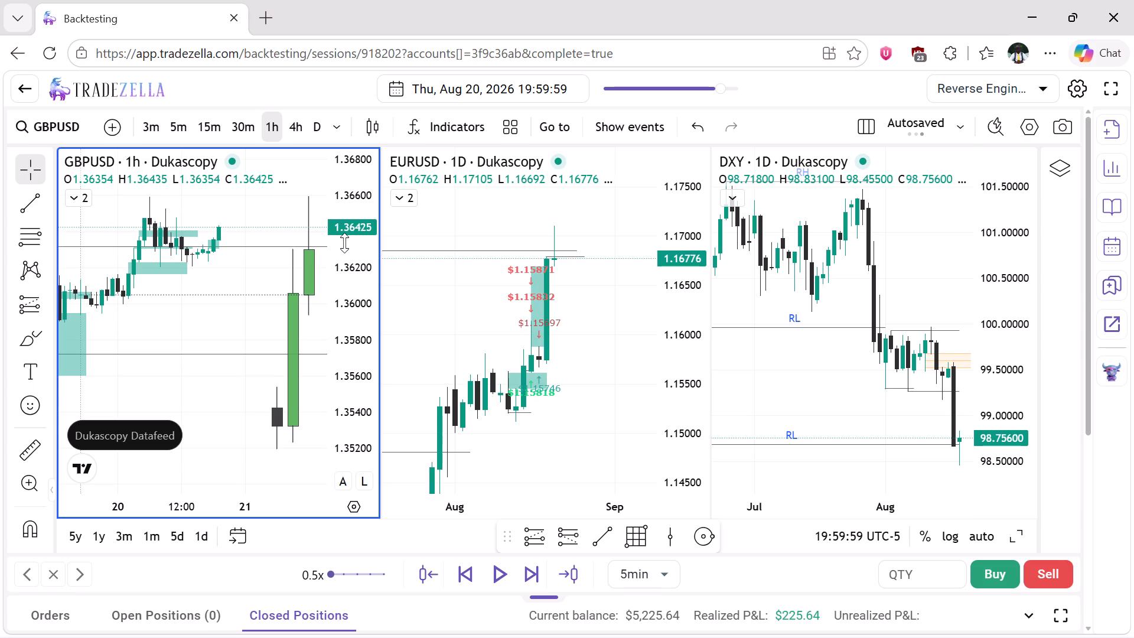
Switch the EURUSD chart to the 1-hour timeframe with its recent candles and projected daily candles fitted in view.
left_click(490, 232)
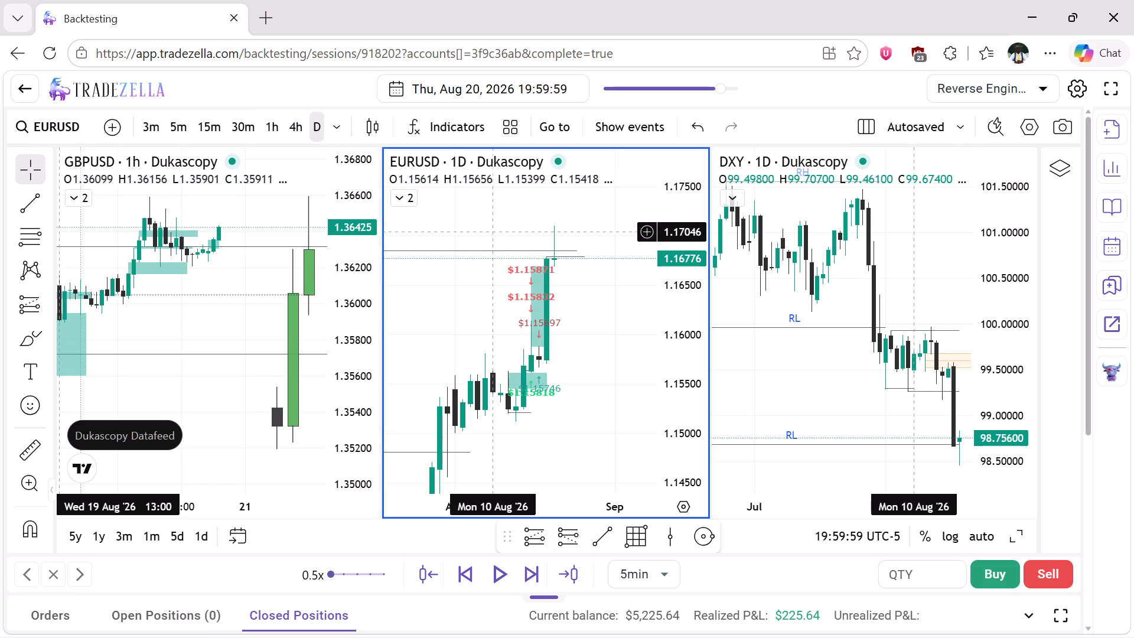
left_click(272, 137)
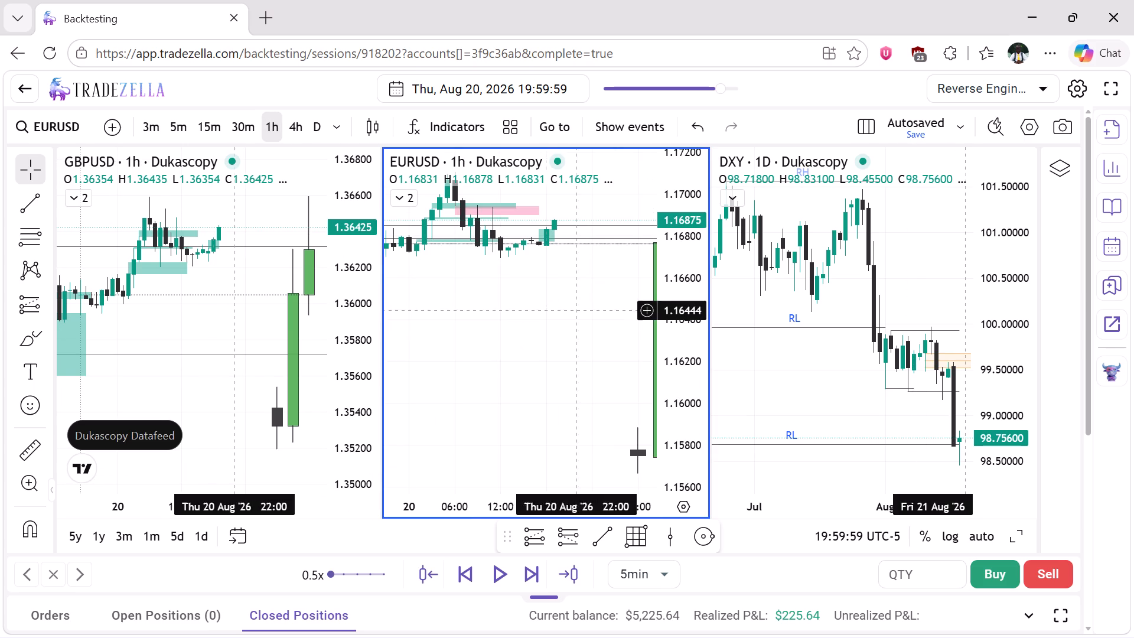
right_click(608, 311)
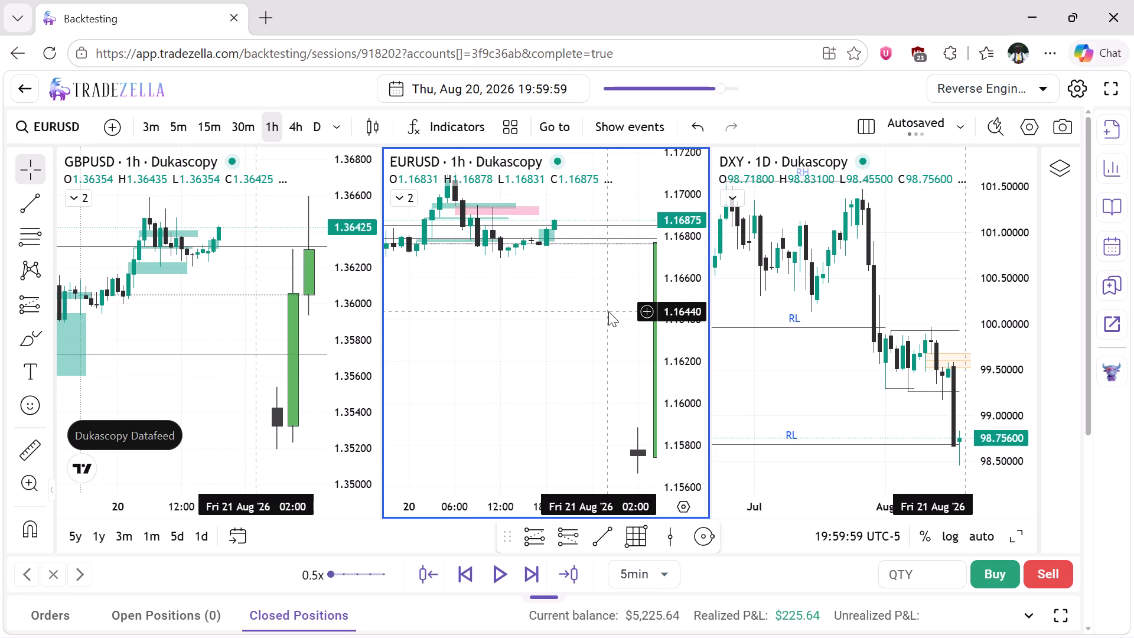
left_click(646, 137)
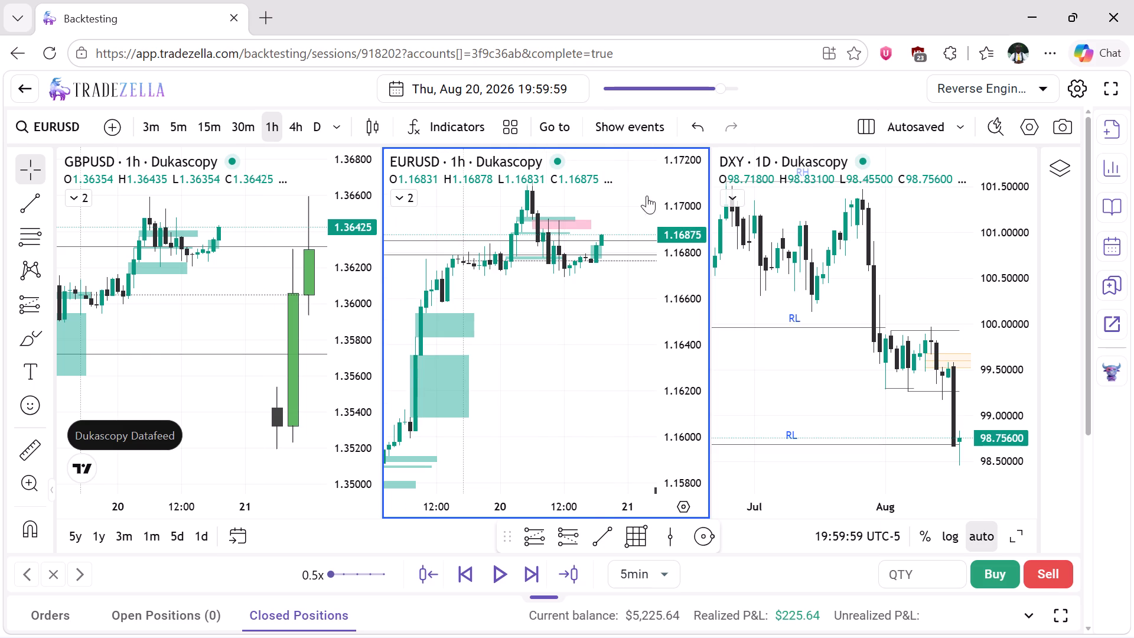
left_click_drag(674, 215, 674, 255)
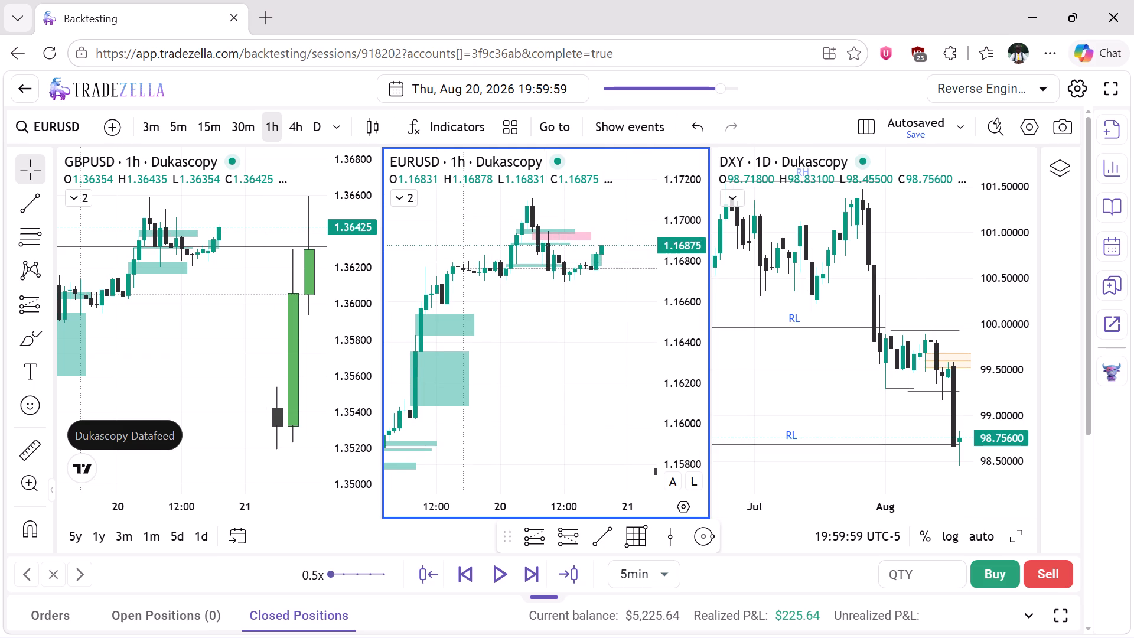
scroll(588, 284, "left", 2)
scroll(588, 284, "right", 1)
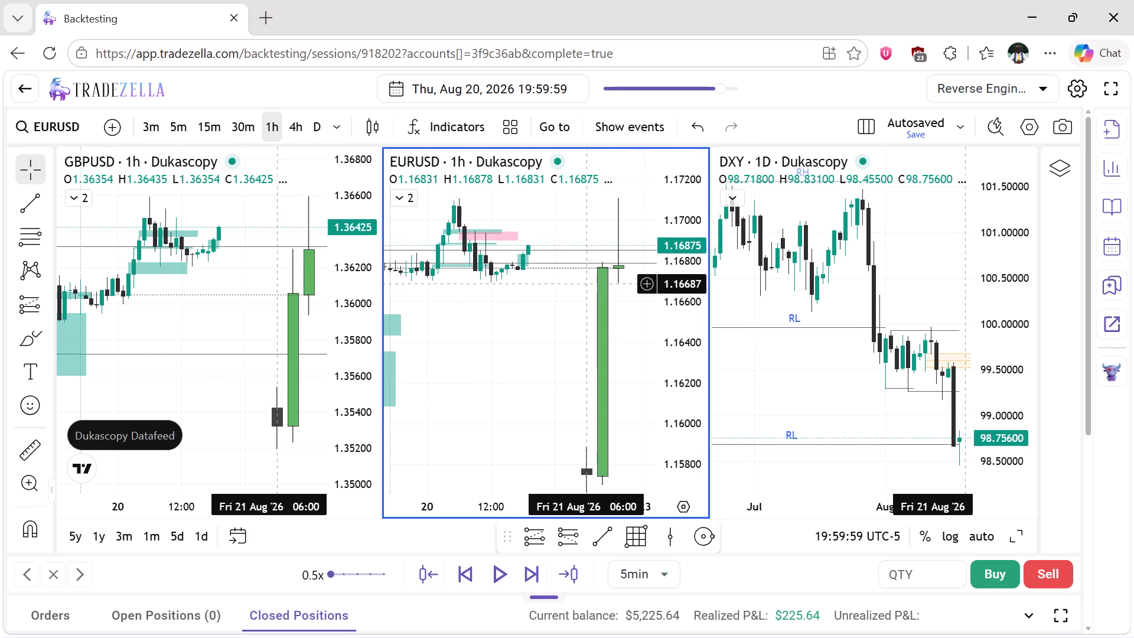
Advance the replay candle by candle in 5-minute steps to 21:04:59 on 20 August 2026.
left_click(530, 580)
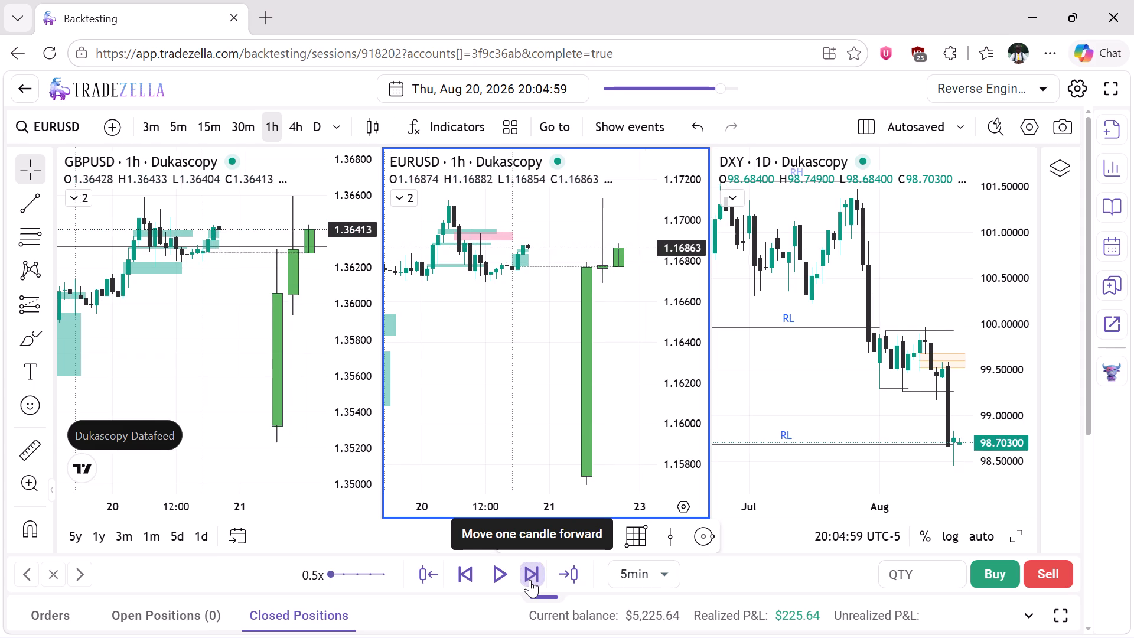
left_click(530, 580)
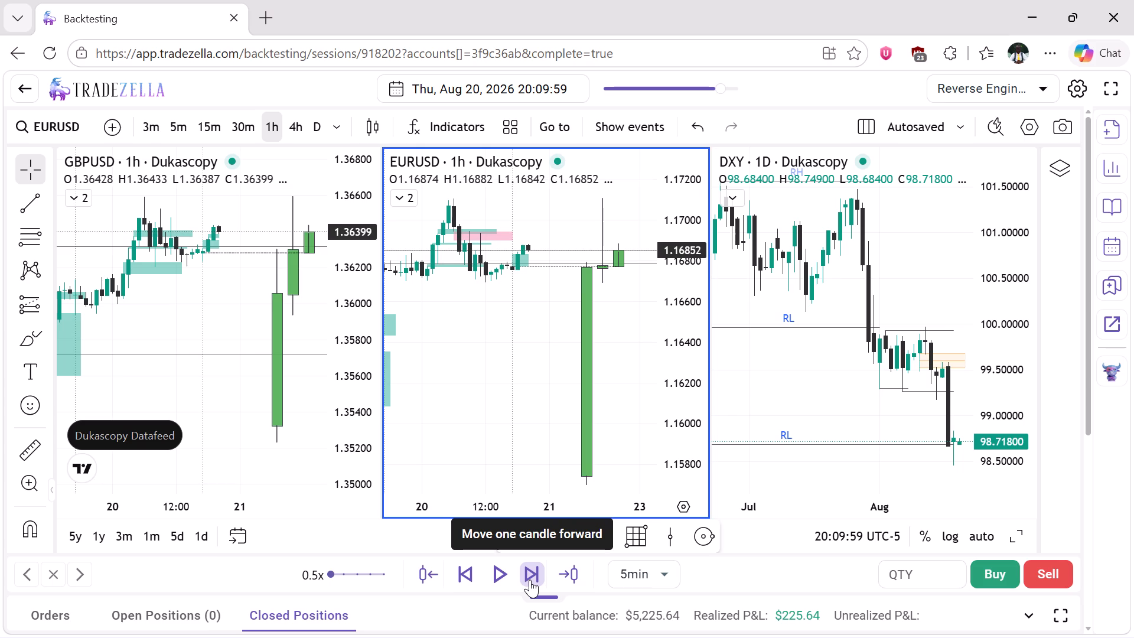
left_click(530, 580)
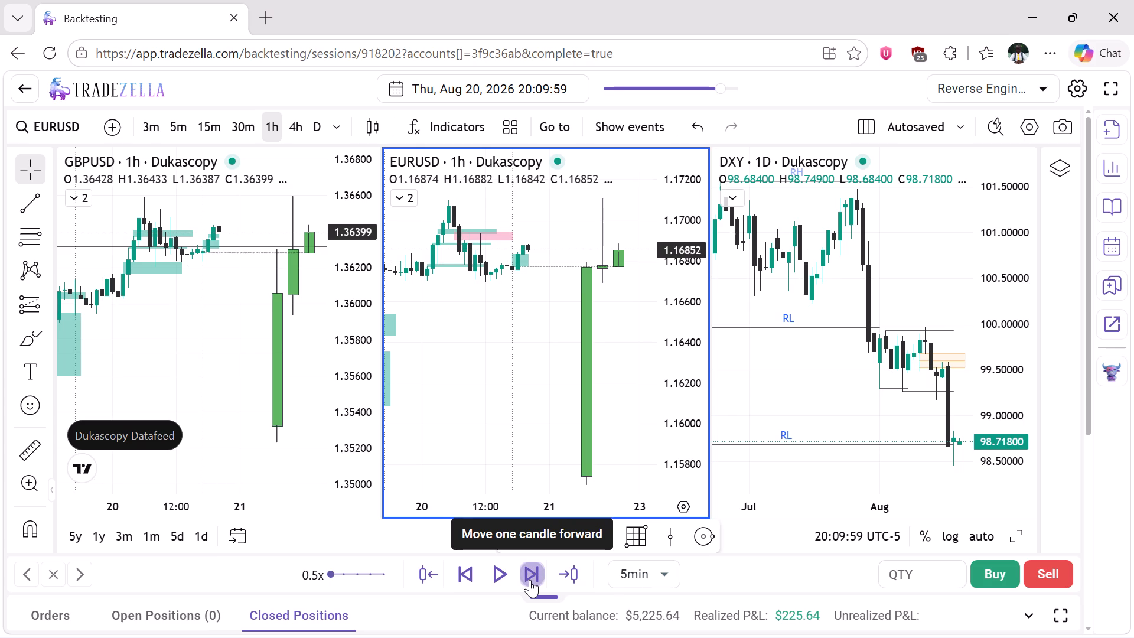
left_click(530, 580)
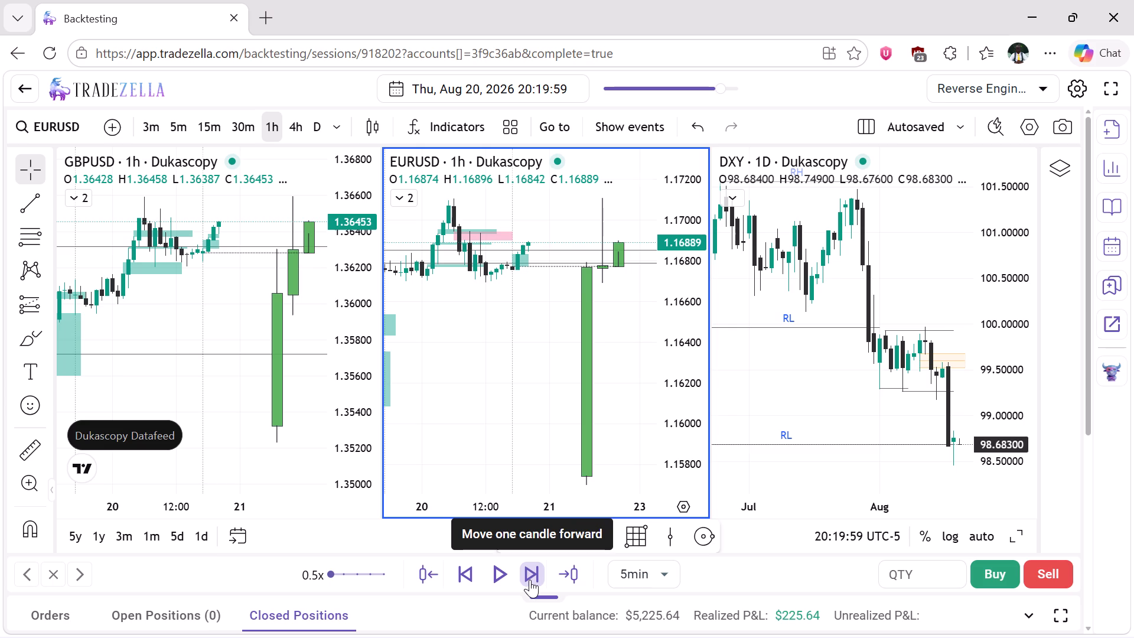
left_click(530, 580)
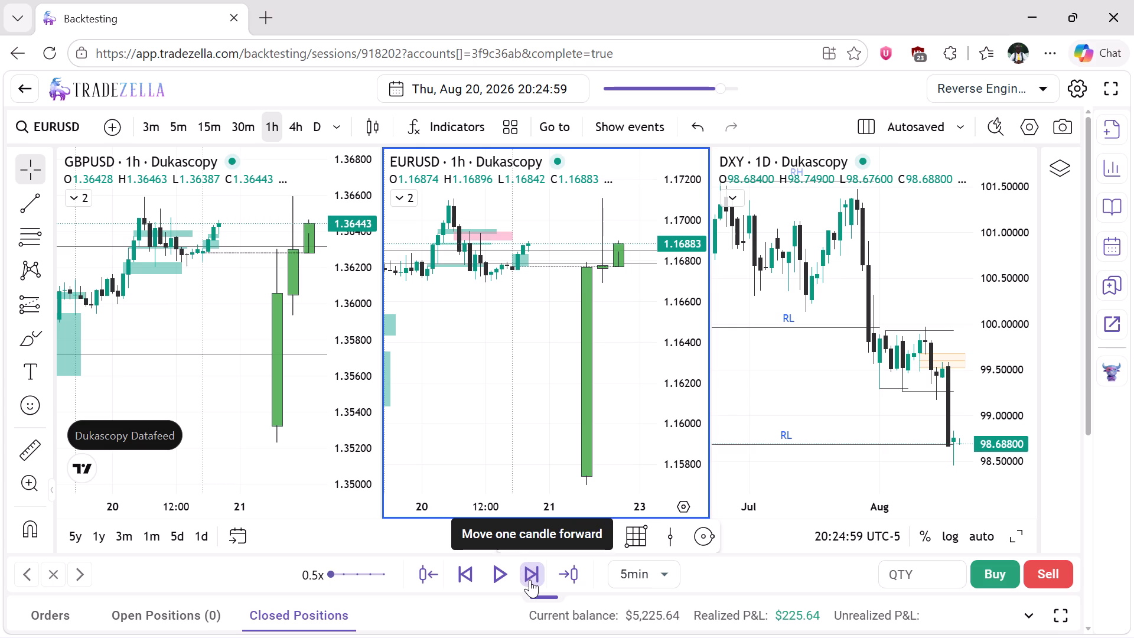
left_click(530, 580)
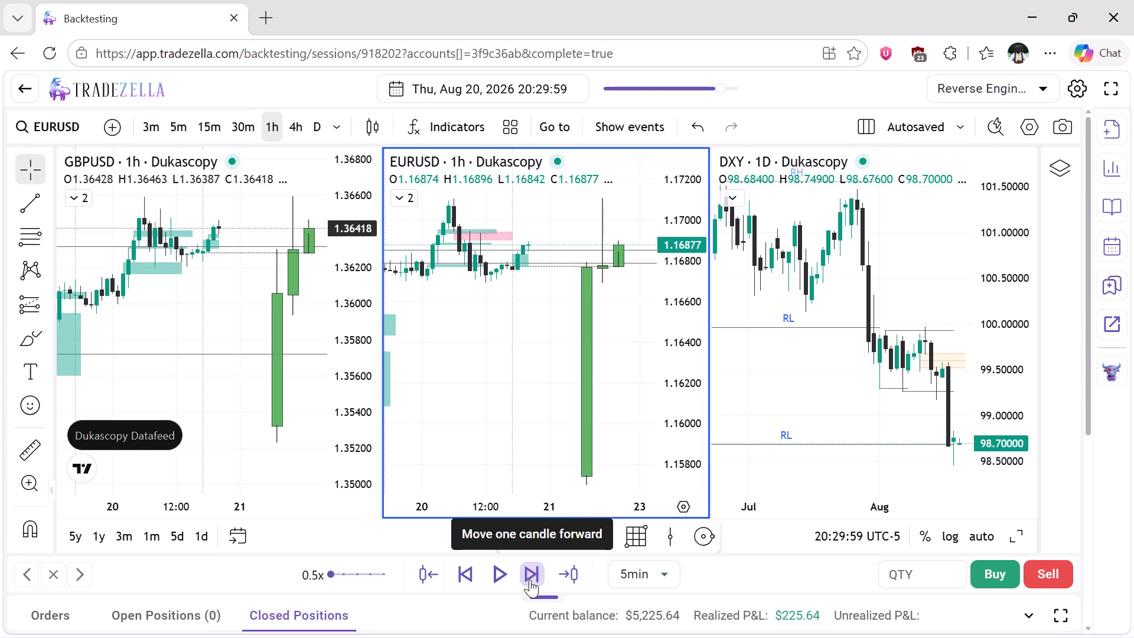
left_click(530, 580)
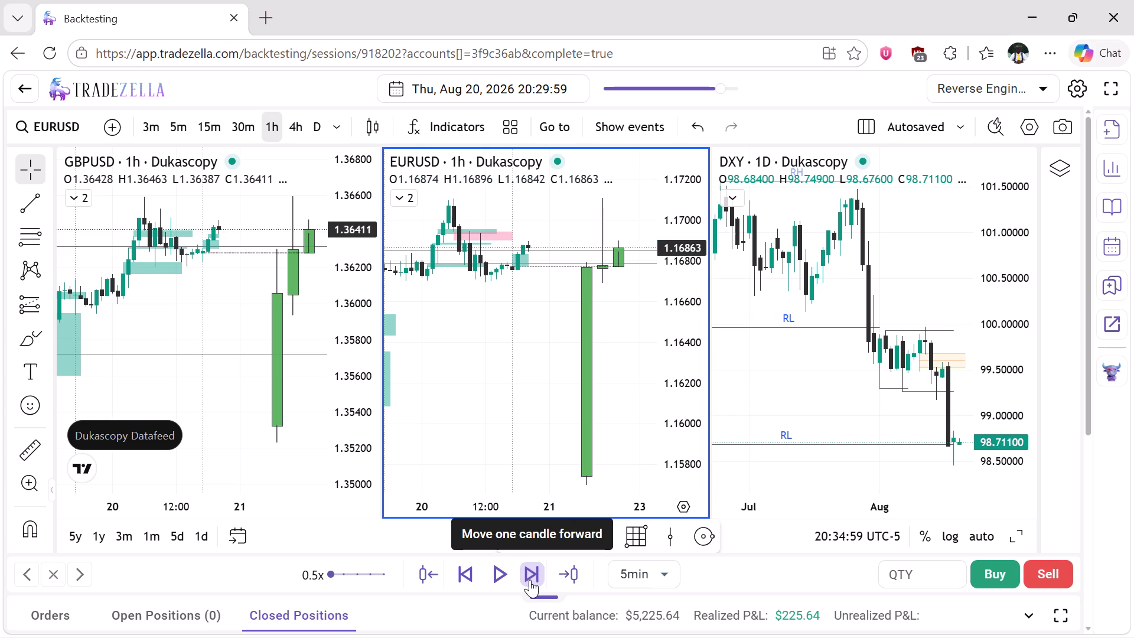
left_click(530, 580)
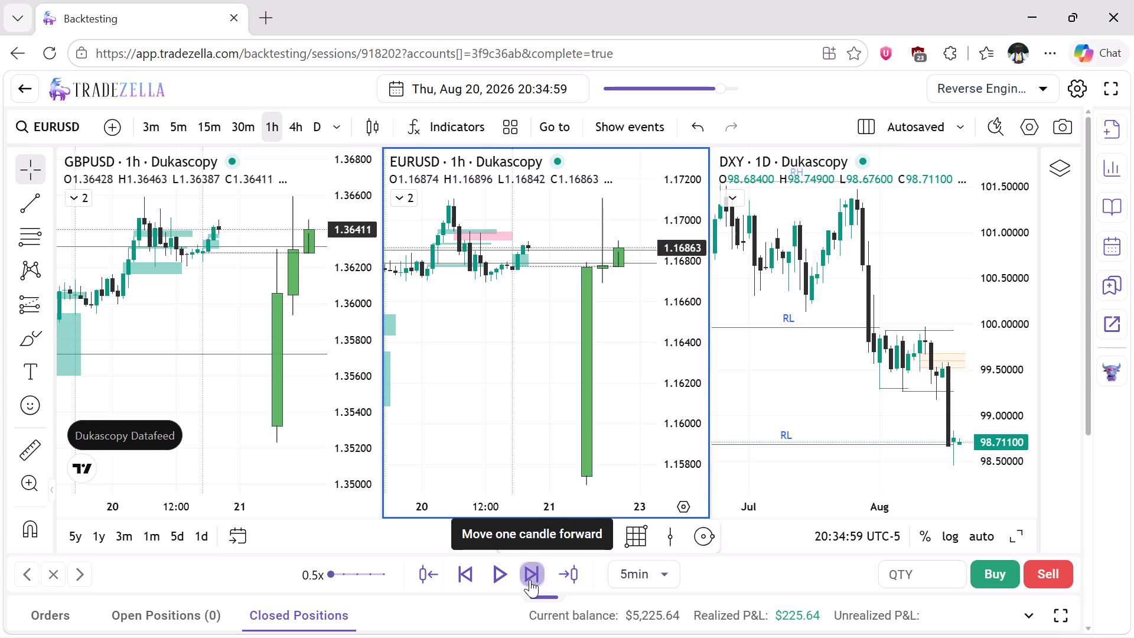
left_click(530, 580)
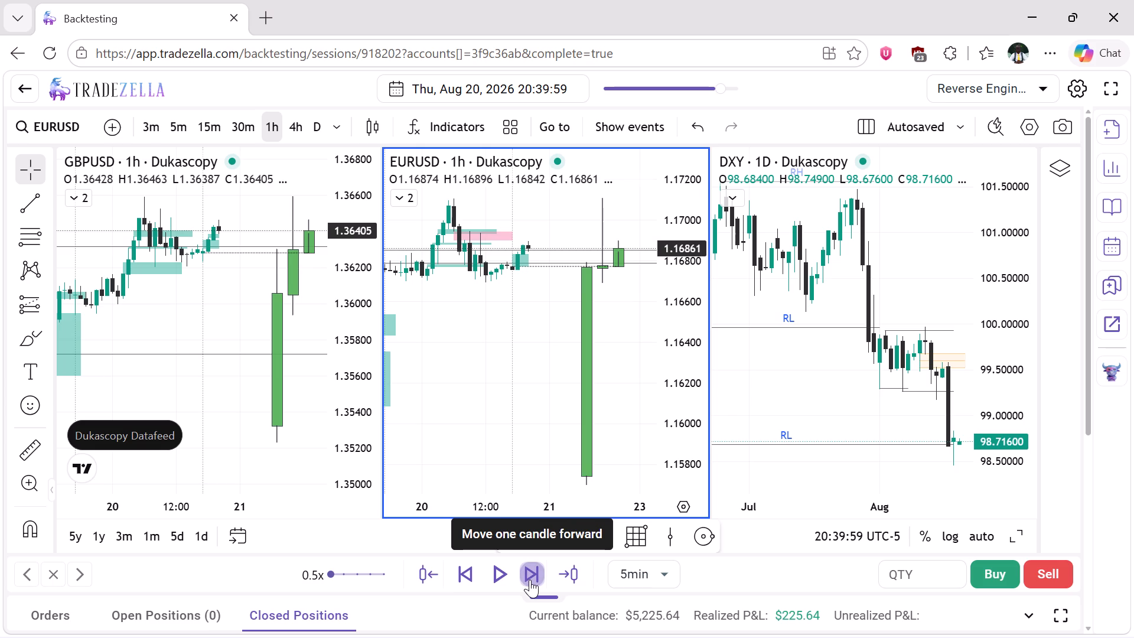
left_click(530, 580)
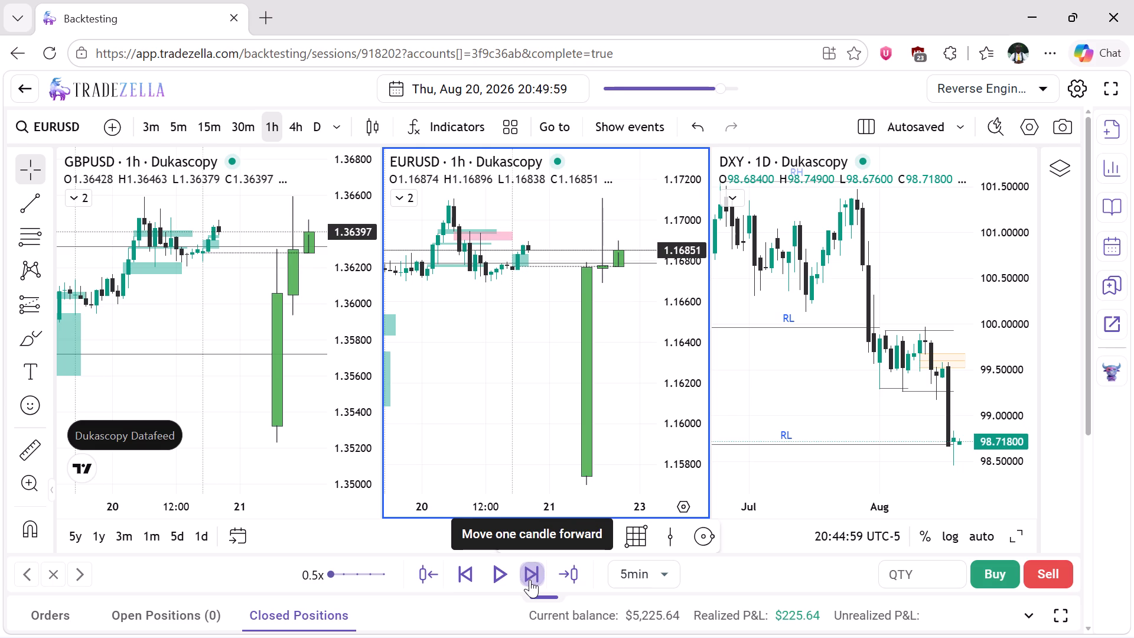
left_click(530, 580)
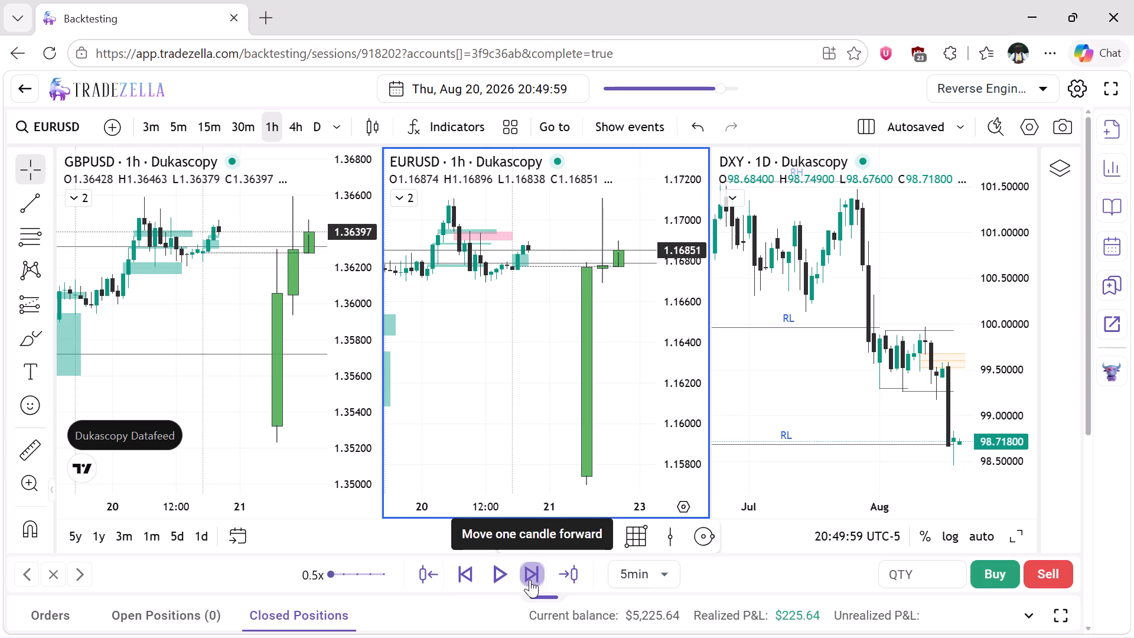
left_click(530, 580)
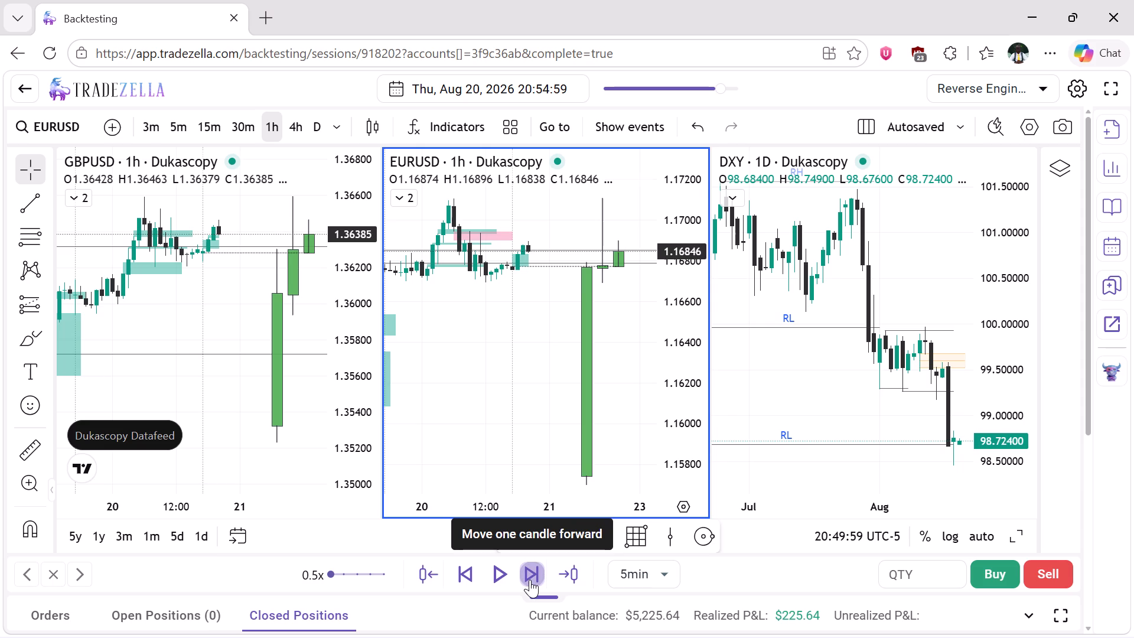
left_click(530, 580)
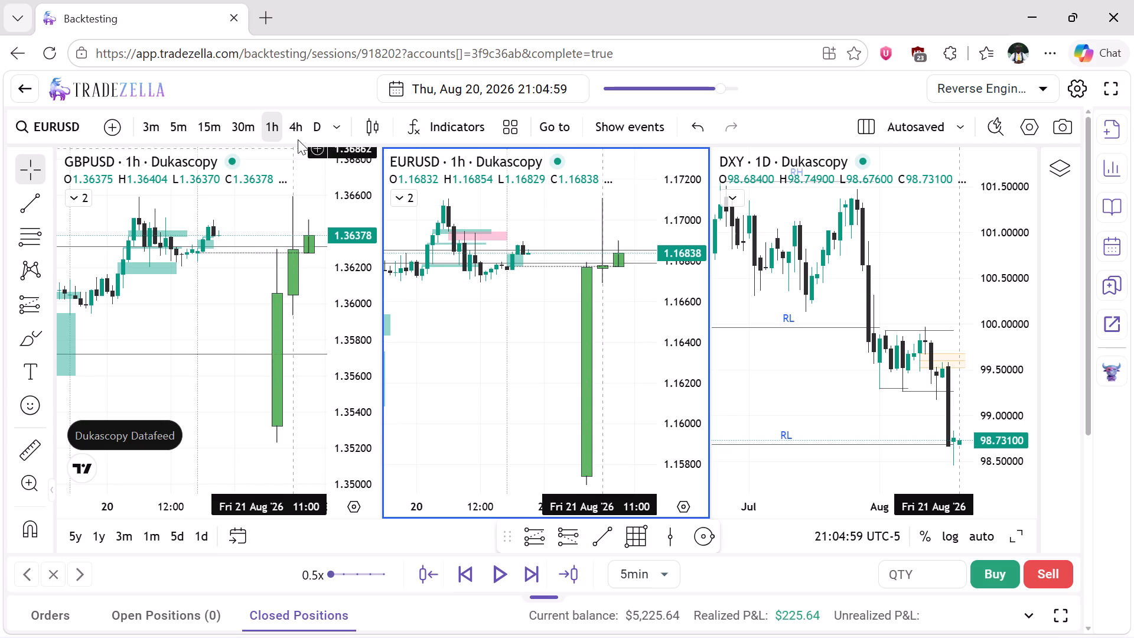
Examine EURUSD and GBPUSD on the 4-hour timeframe, returning GBPUSD to 1 hour.
left_click(301, 125)
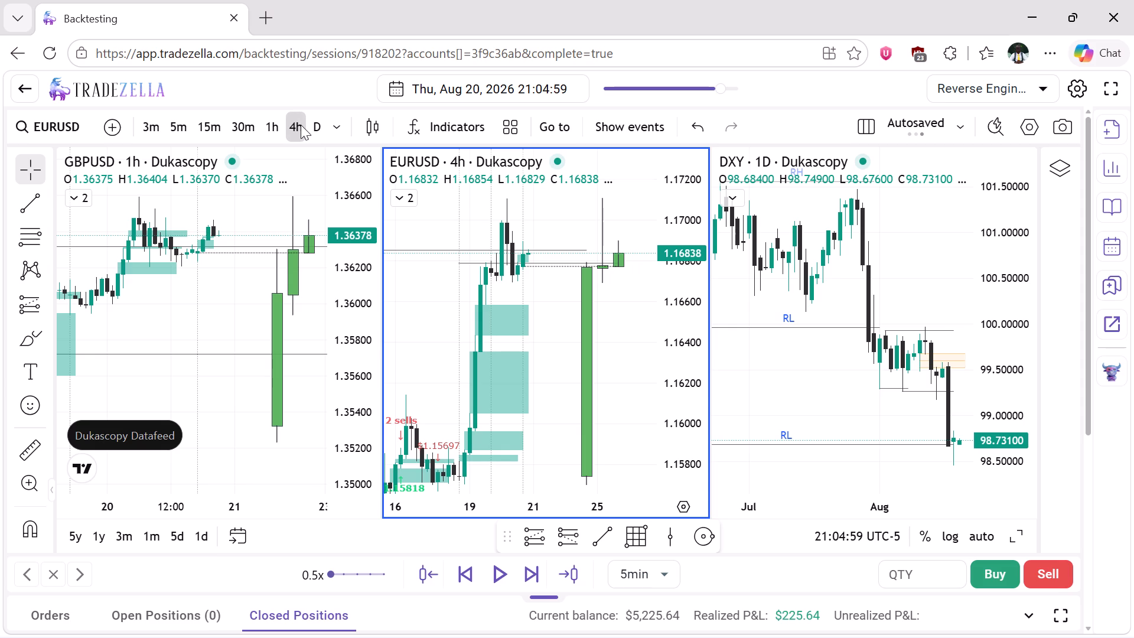
left_click(254, 224)
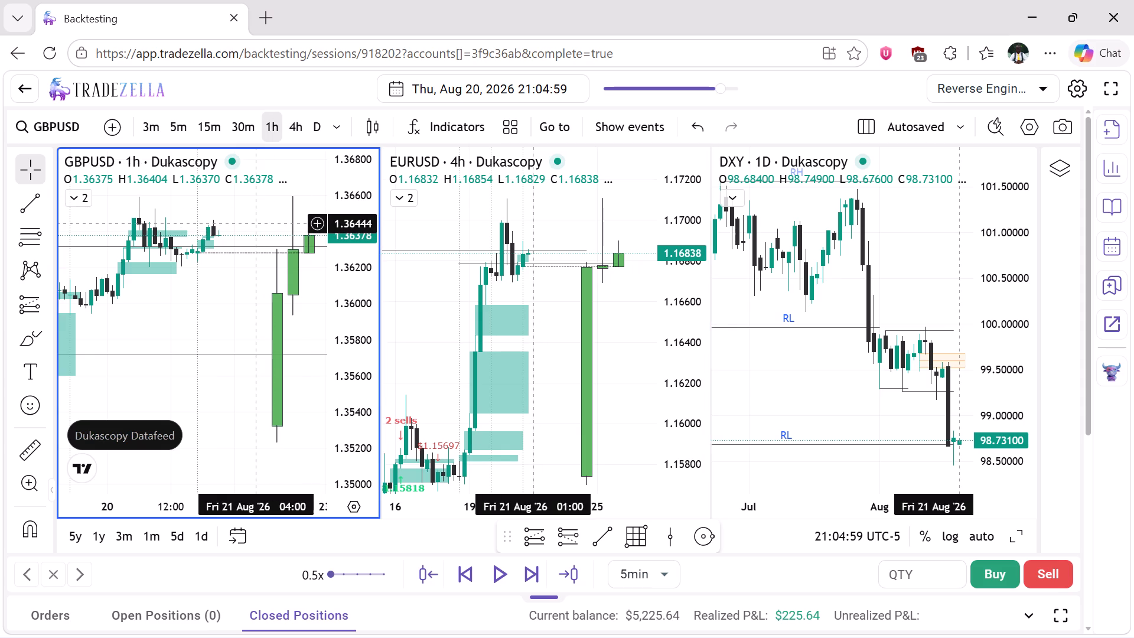
left_click(300, 126)
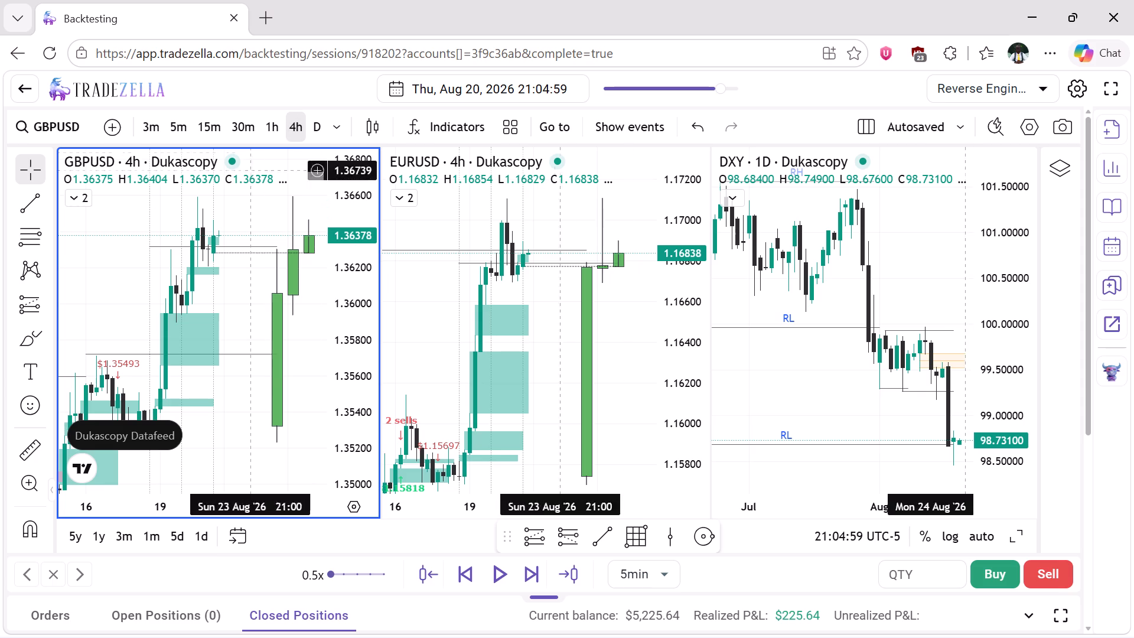
left_click(275, 131)
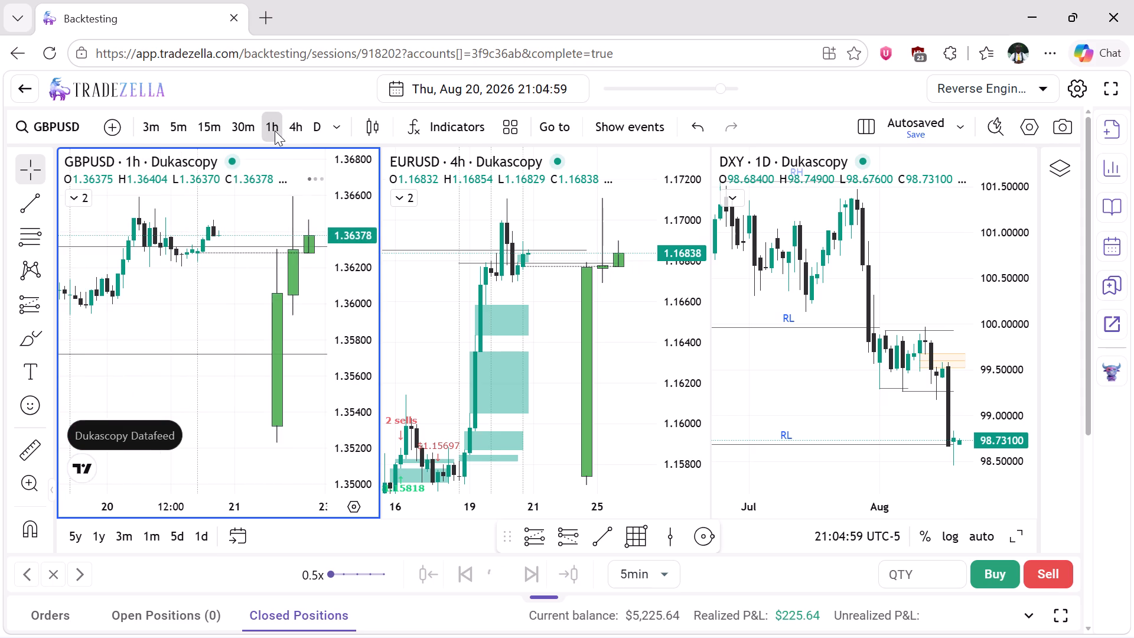
Return the EURUSD chart to the 1-hour timeframe.
left_click(460, 214)
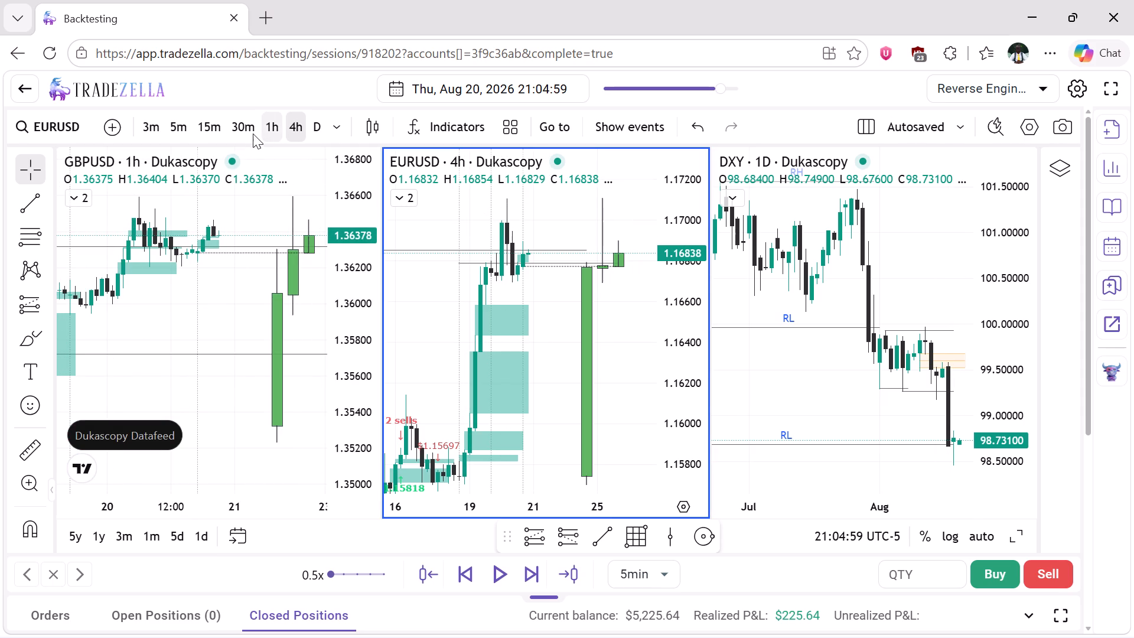
left_click(278, 126)
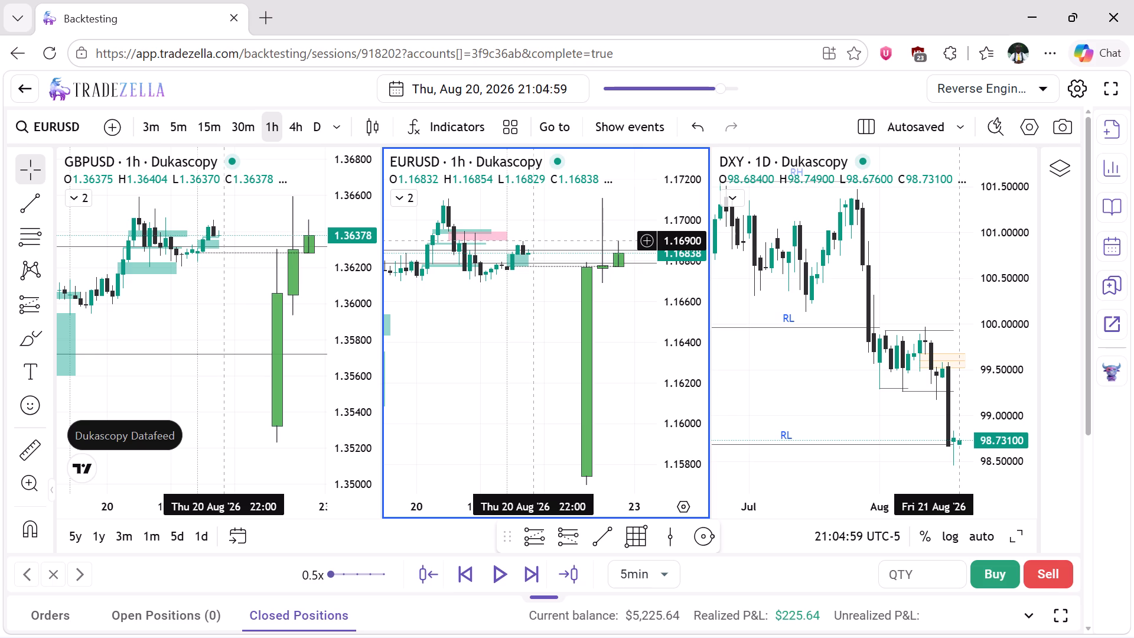
Advance the replay candle by candle in 5-minute steps to 23:59:59 on 20 August 2026.
left_click(530, 571)
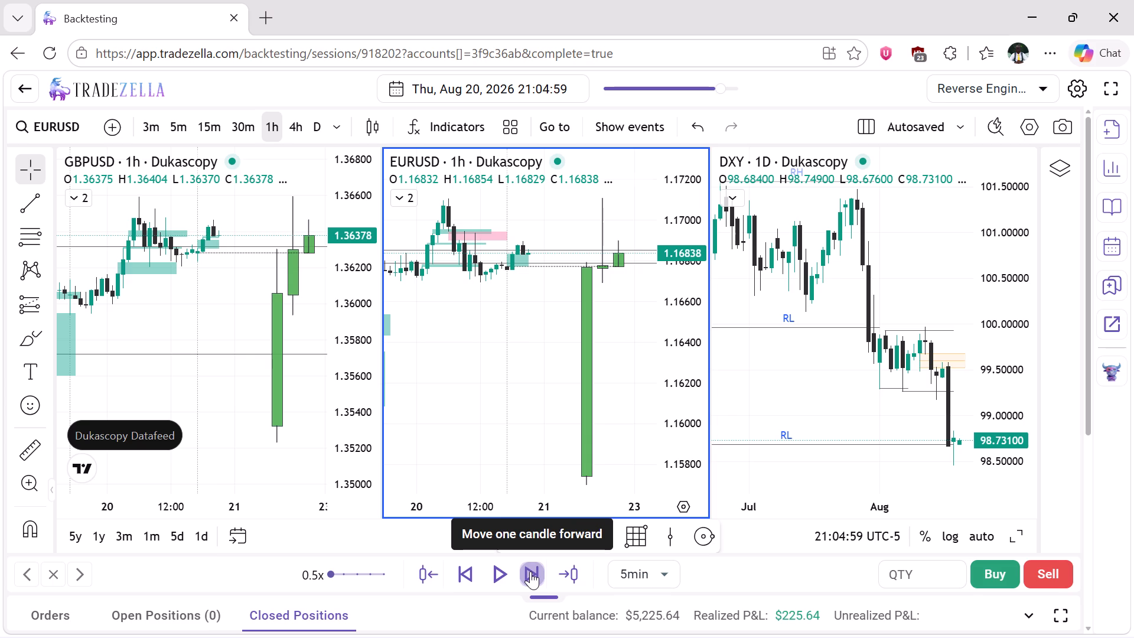
left_click(530, 571)
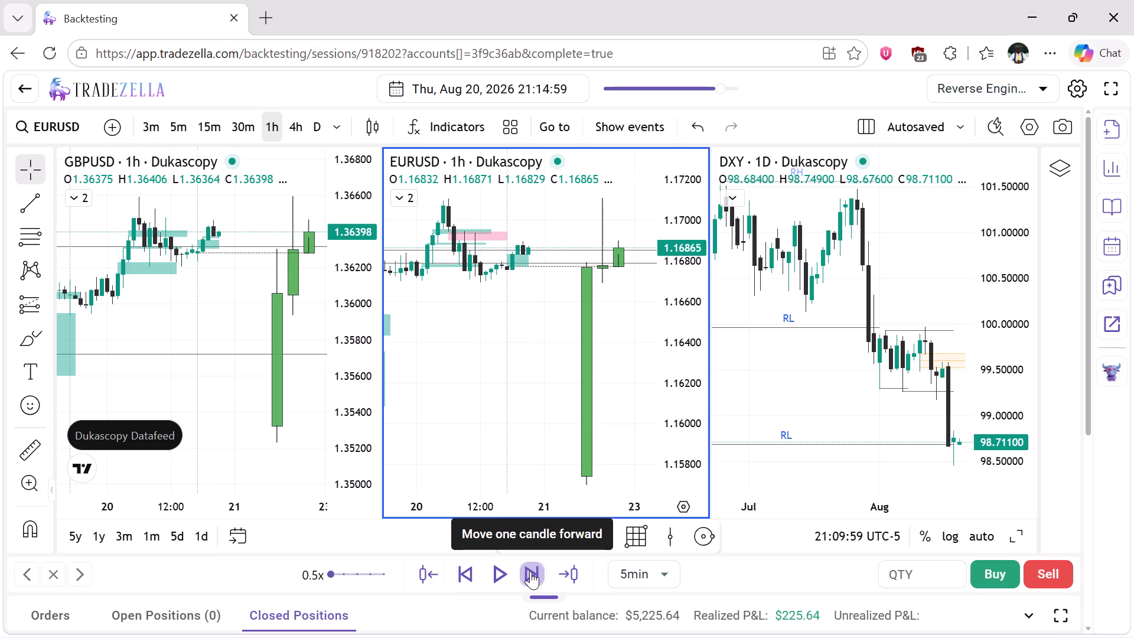
left_click(530, 571)
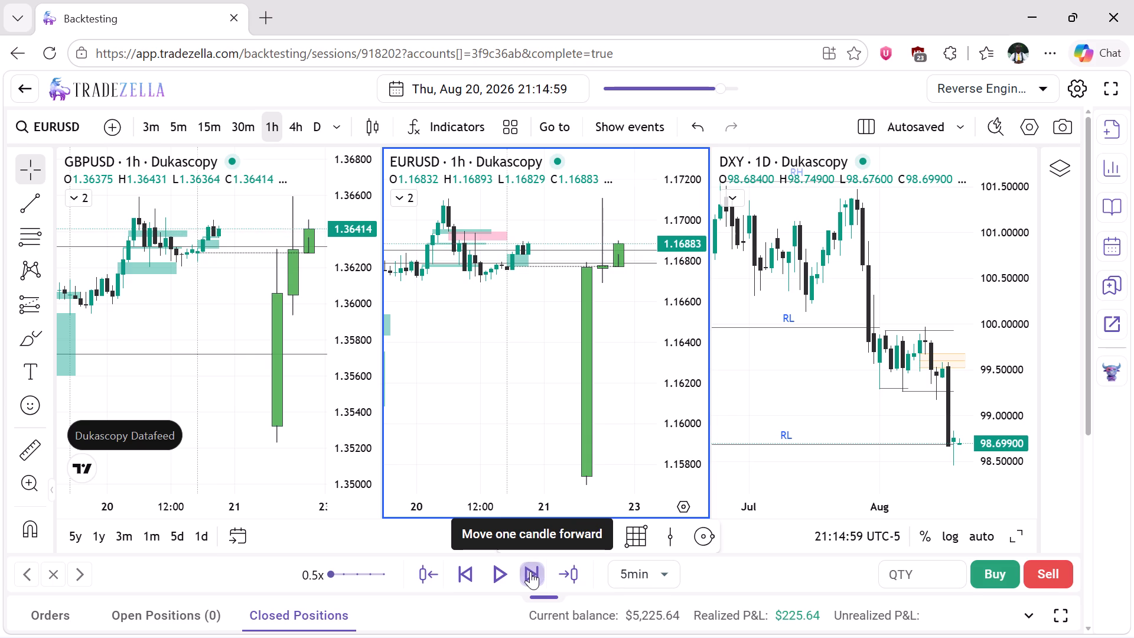
left_click(530, 571)
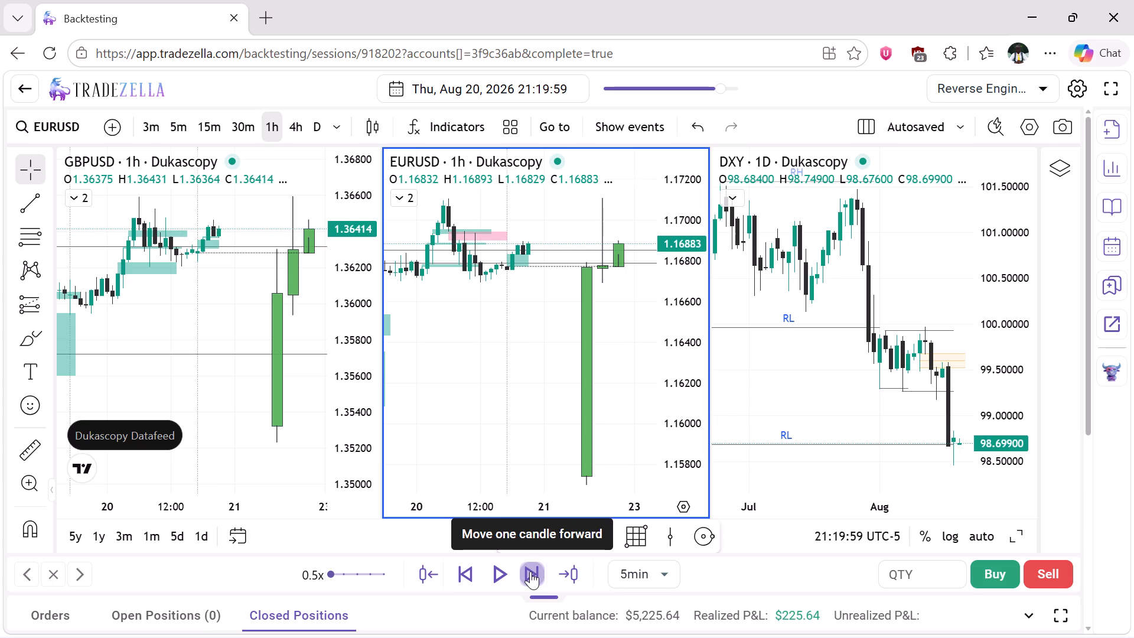
left_click(530, 571)
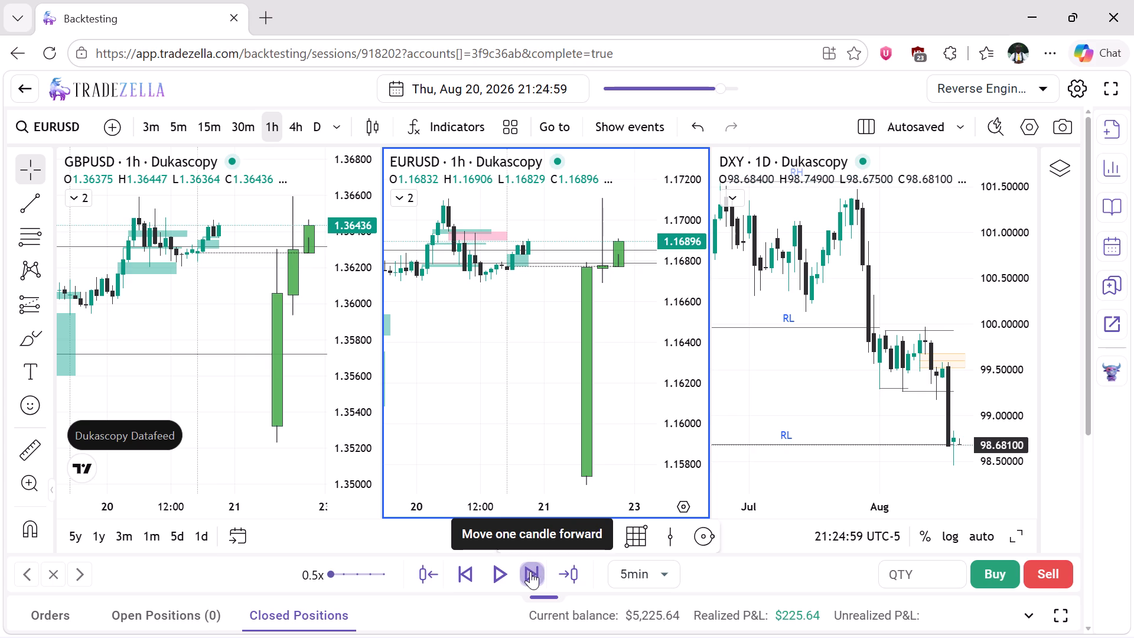
left_click(530, 571)
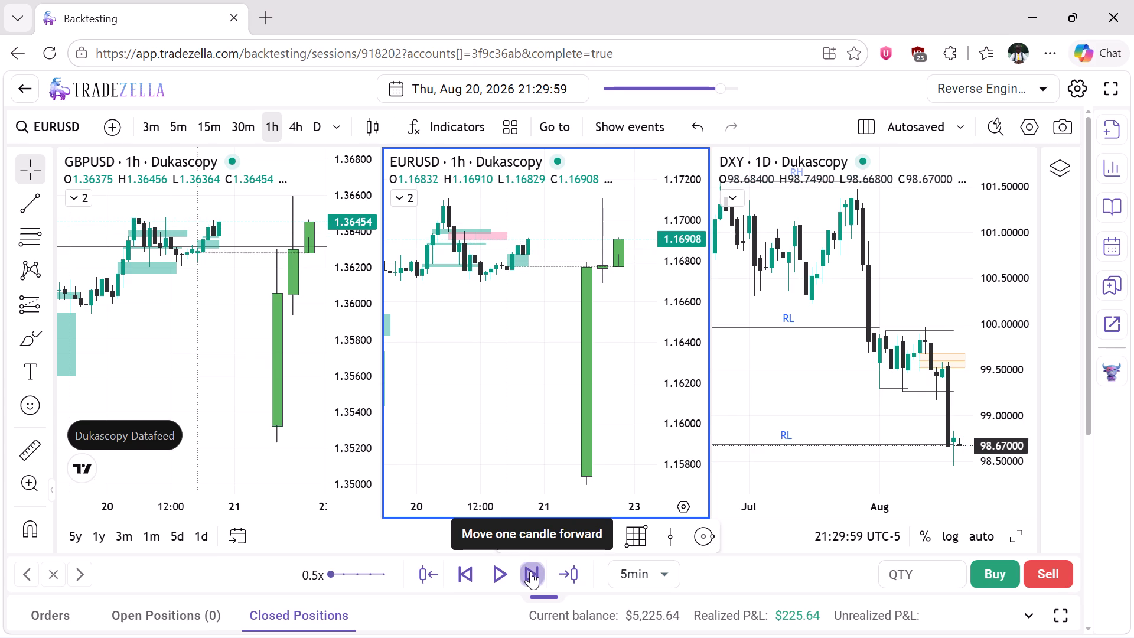
left_click(530, 571)
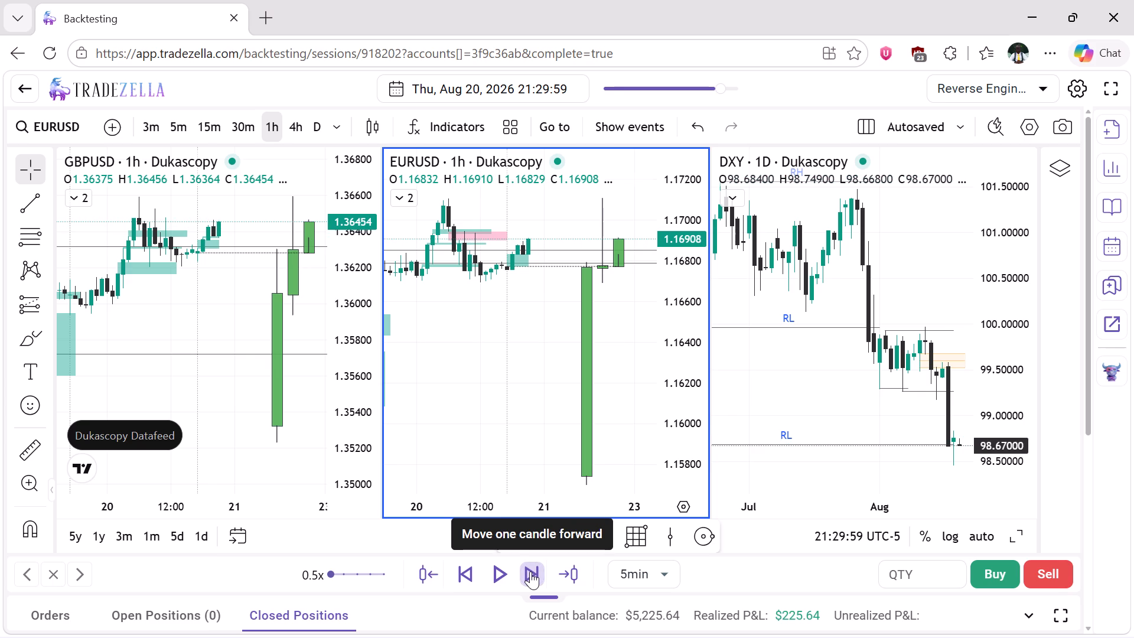
left_click(530, 571)
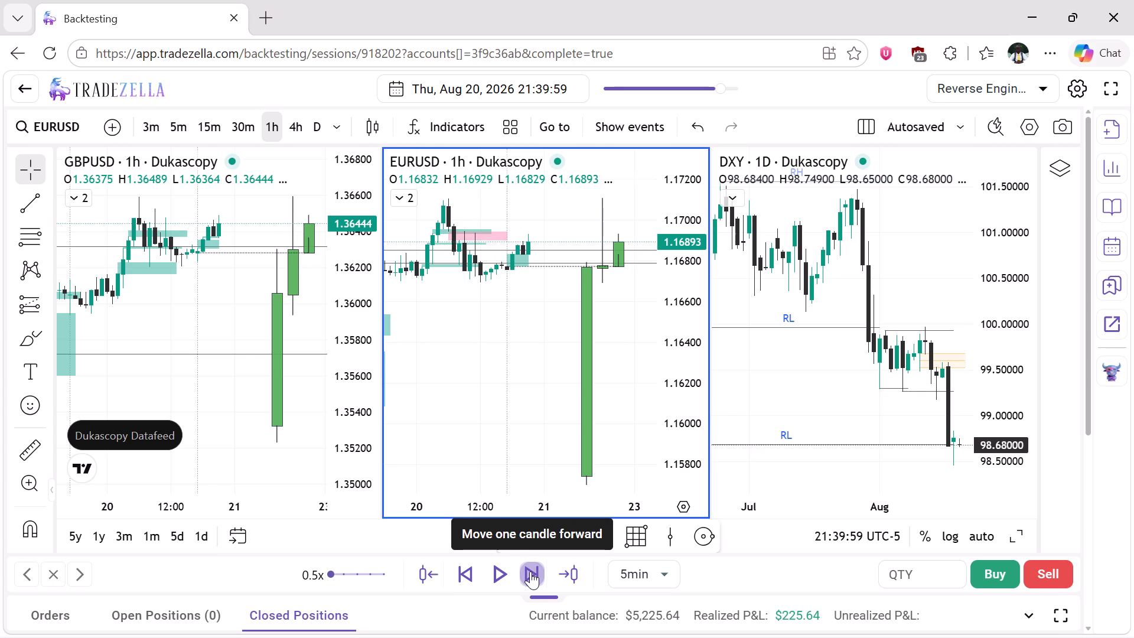
left_click(530, 571)
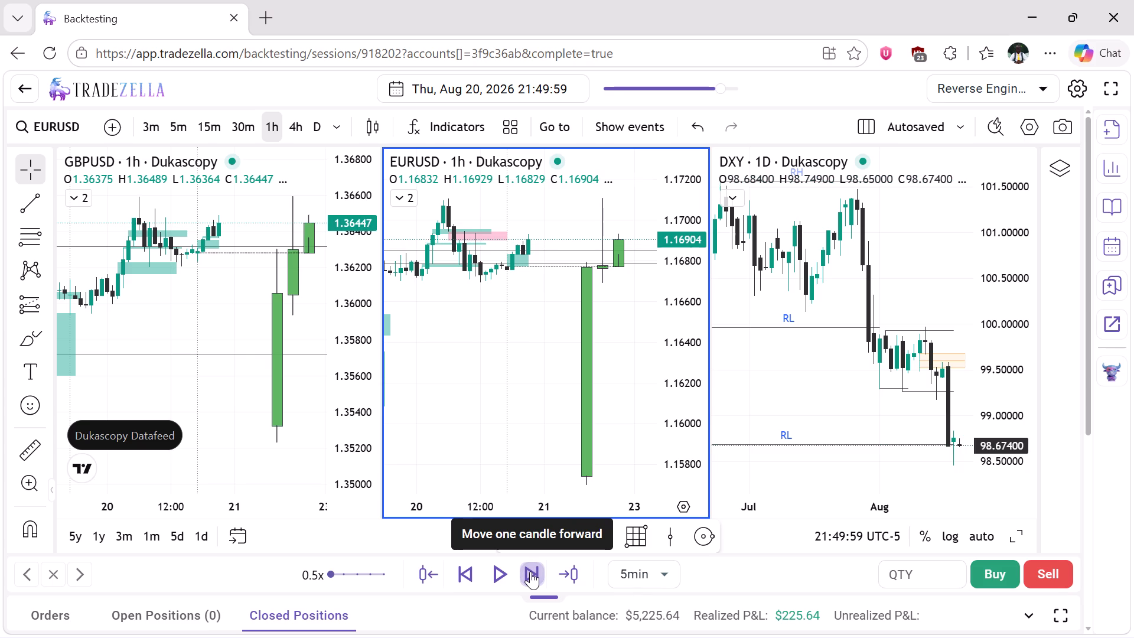
left_click(530, 571)
left_click(530, 571)
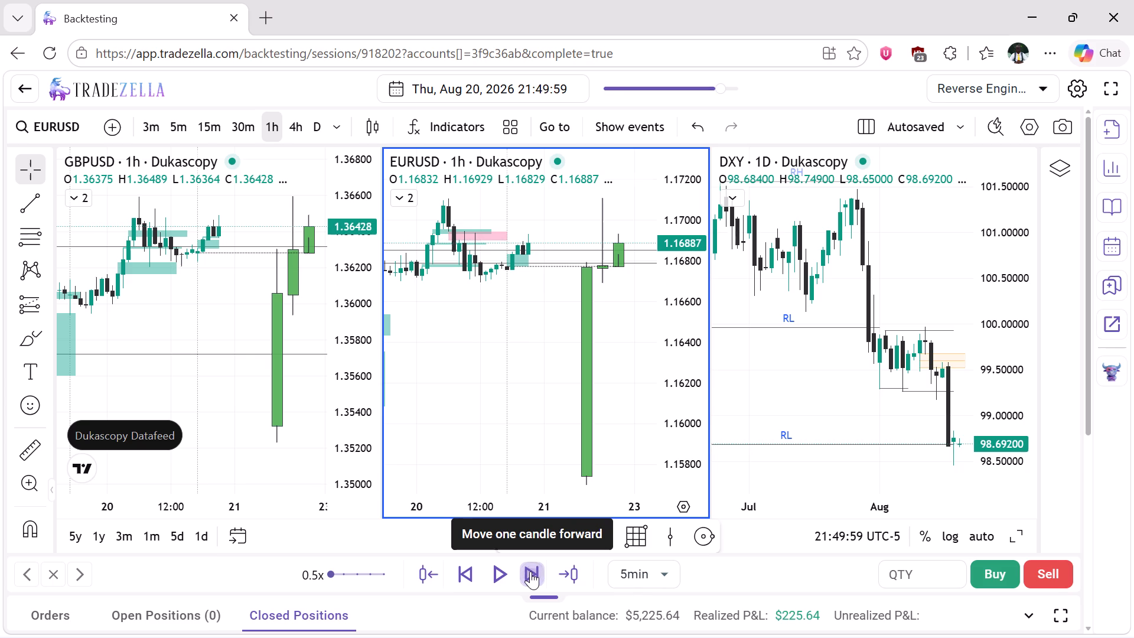
left_click(530, 571)
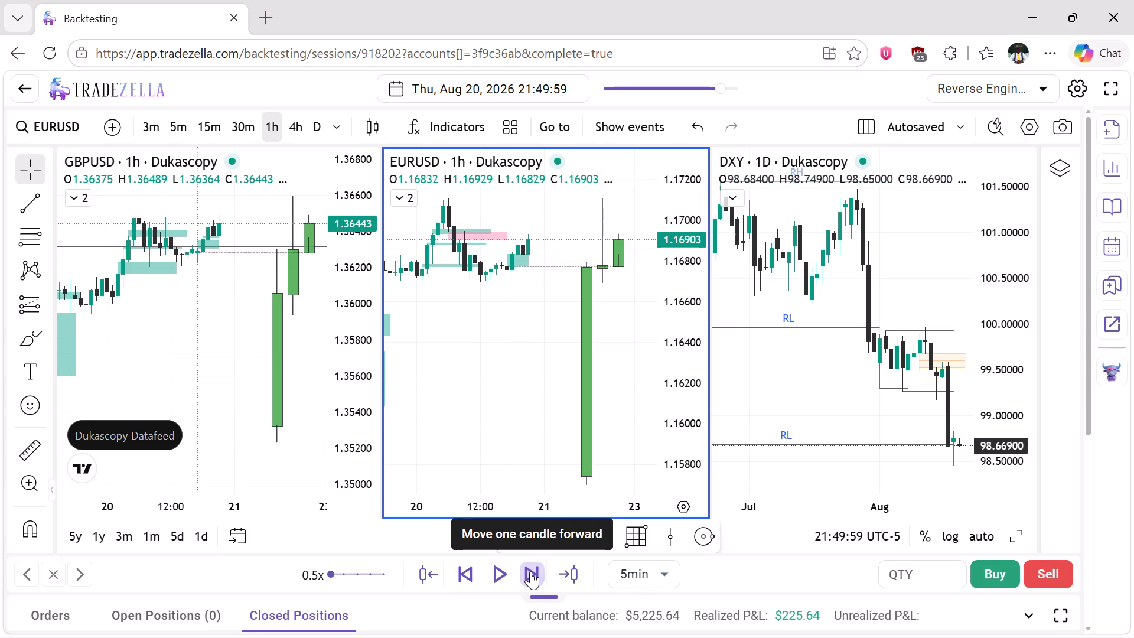
left_click(530, 571)
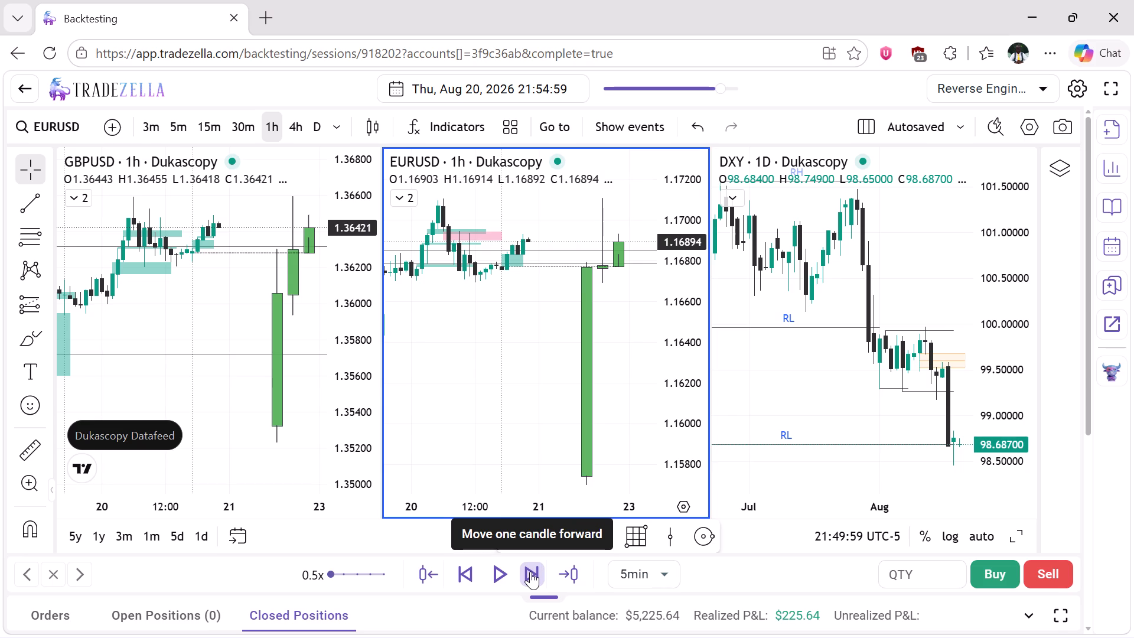
left_click(530, 571)
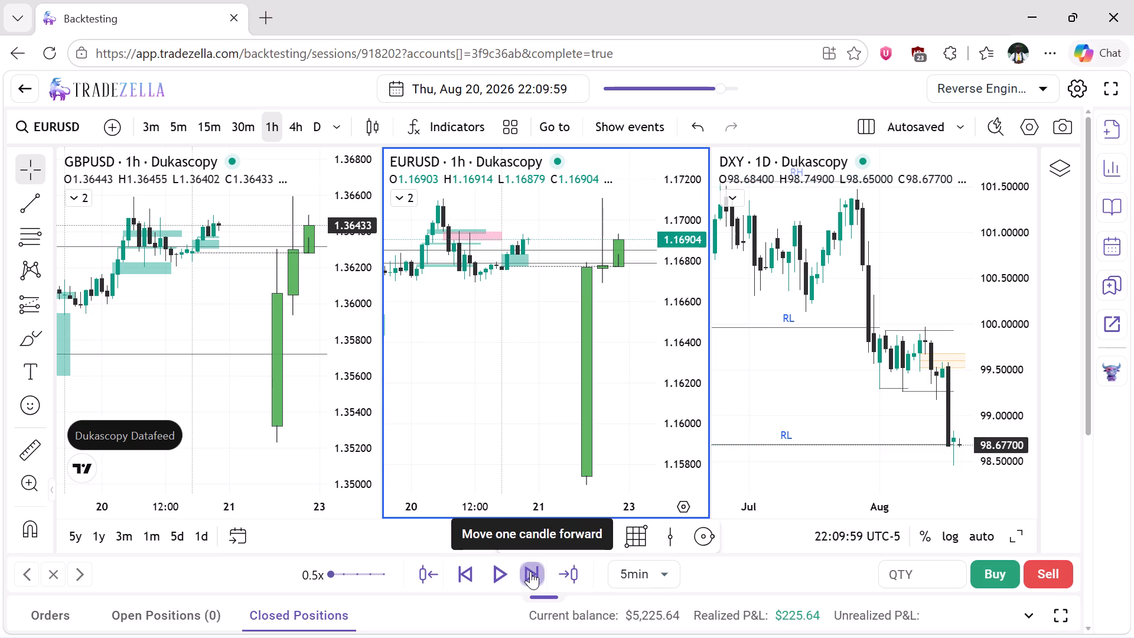
left_click(530, 571)
left_click(530, 571)
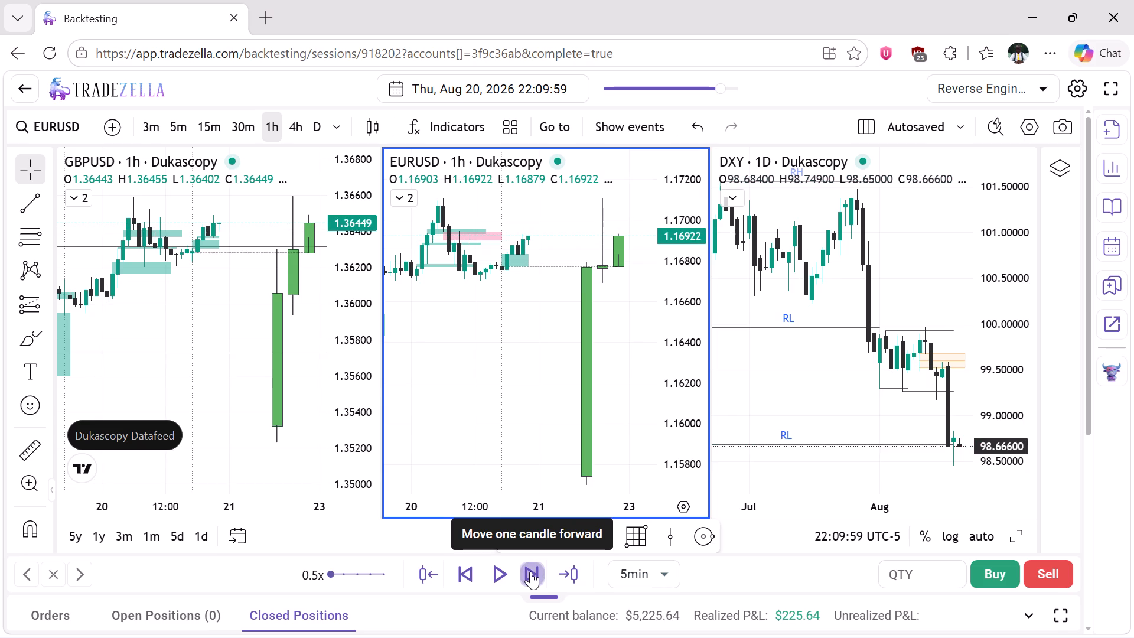
left_click(530, 571)
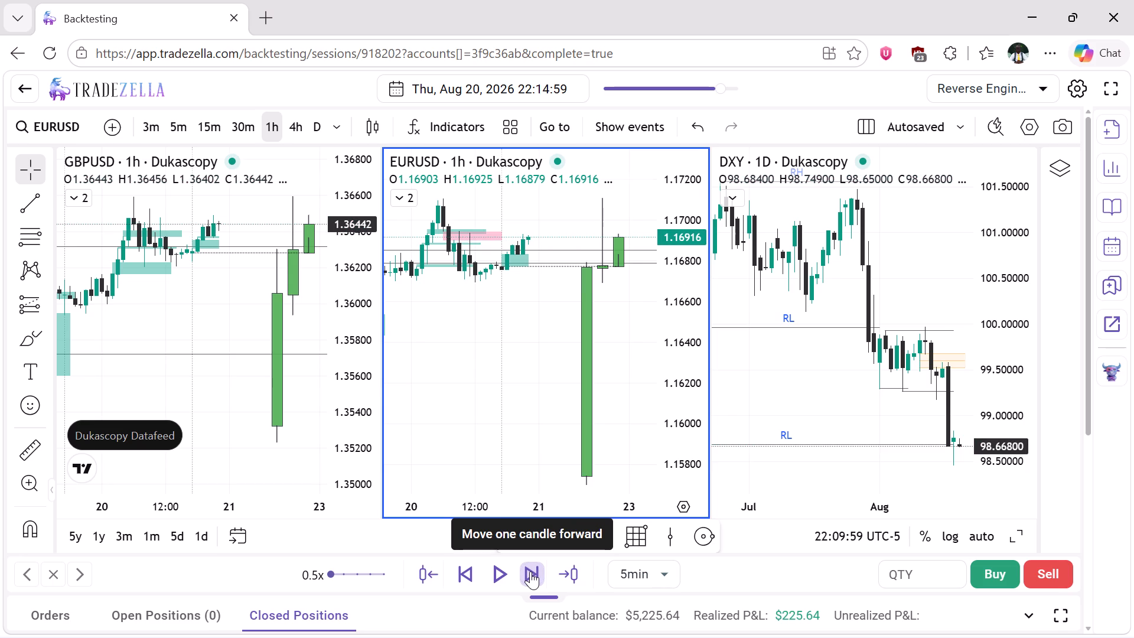
left_click(530, 571)
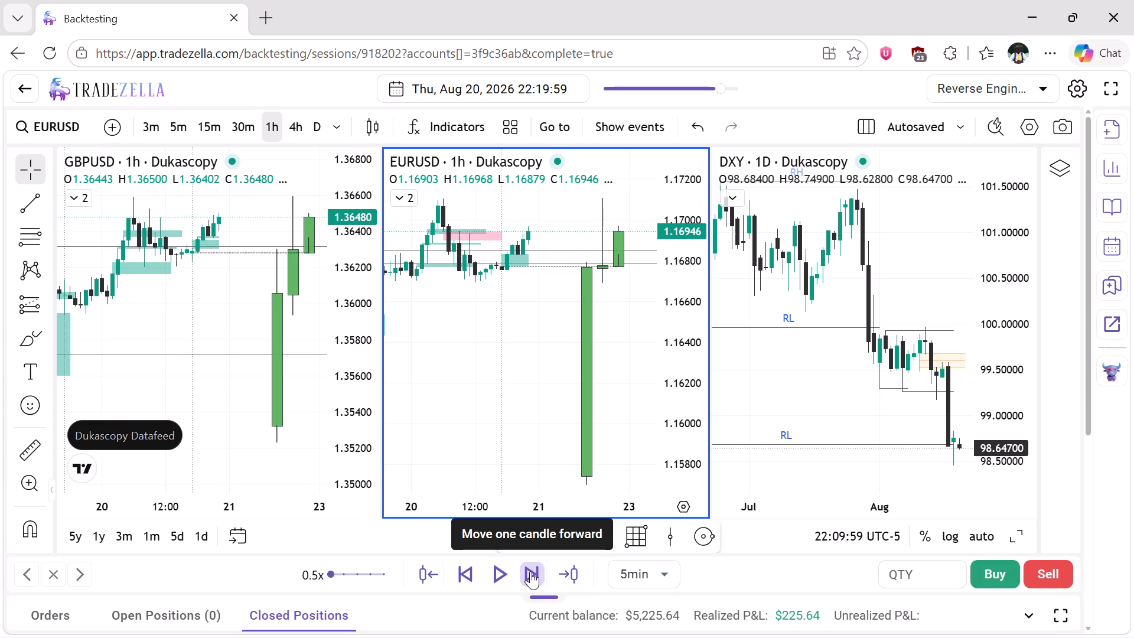
left_click(530, 571)
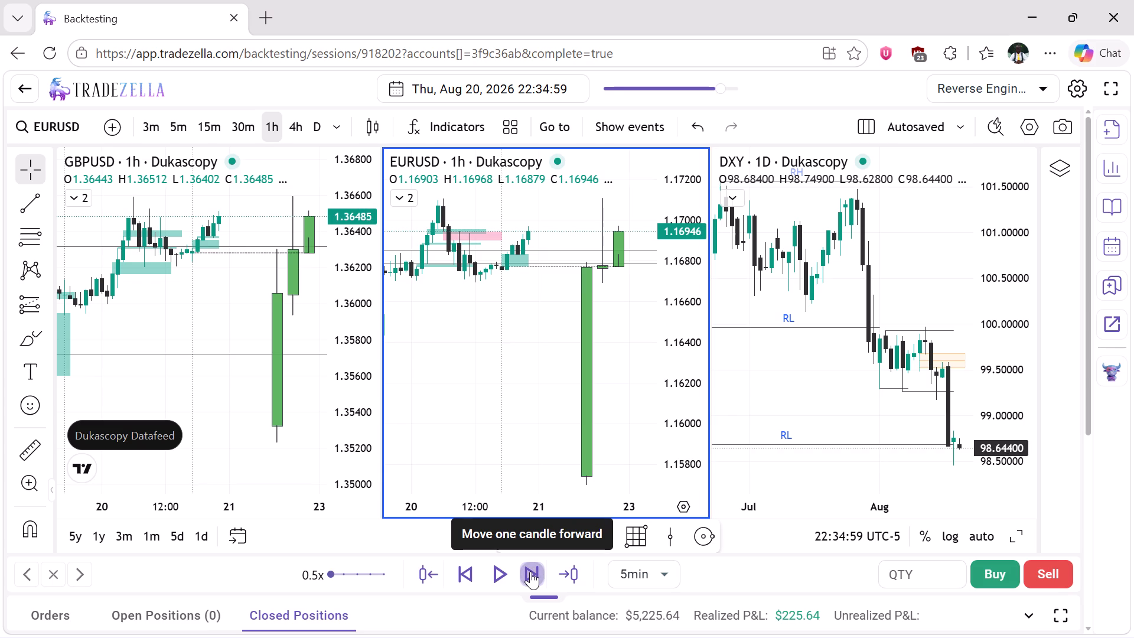
left_click(530, 571)
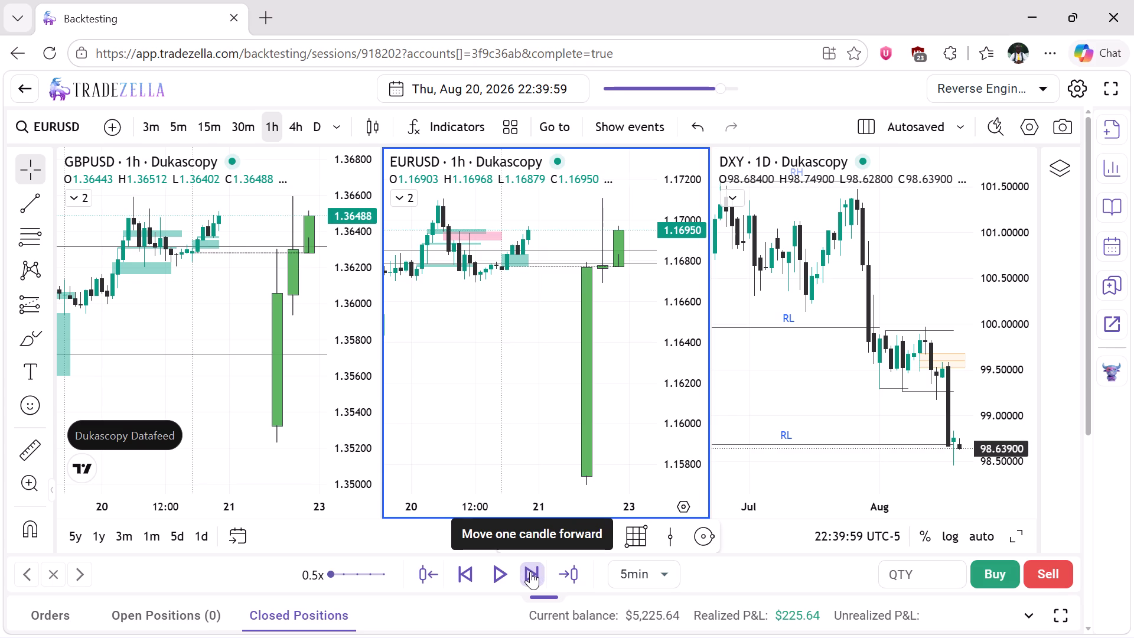
left_click(530, 571)
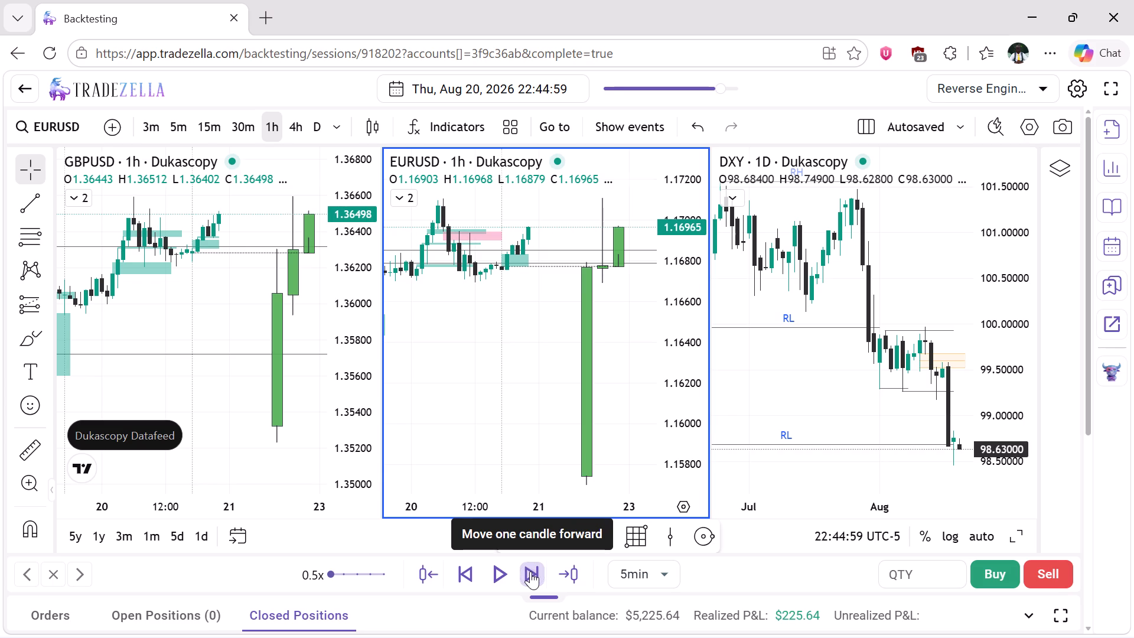
left_click(530, 571)
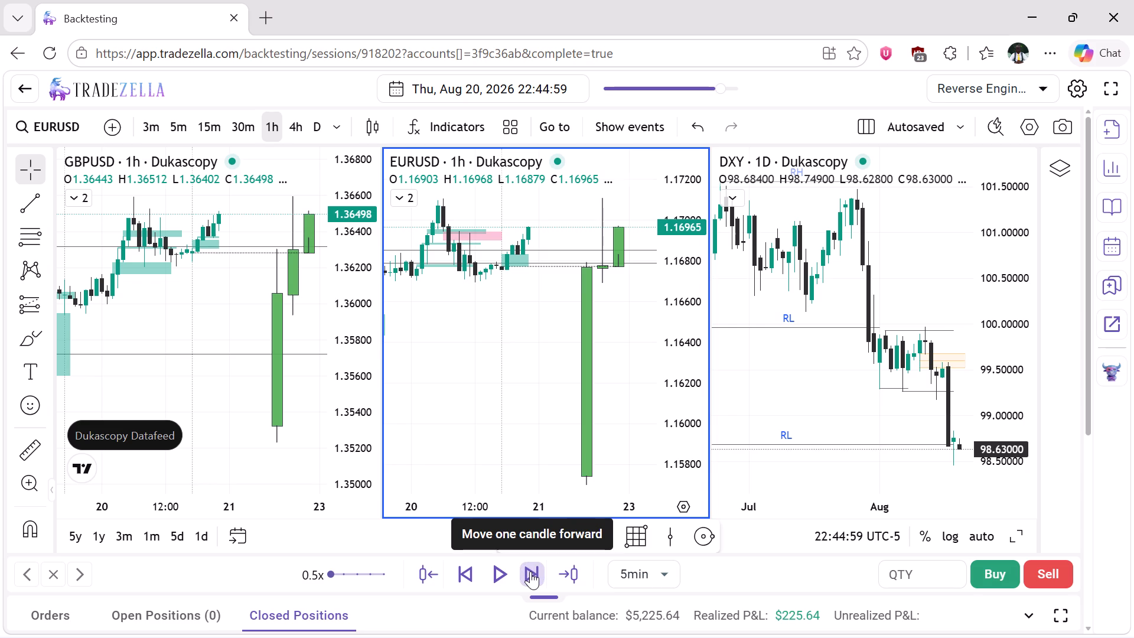
left_click(530, 571)
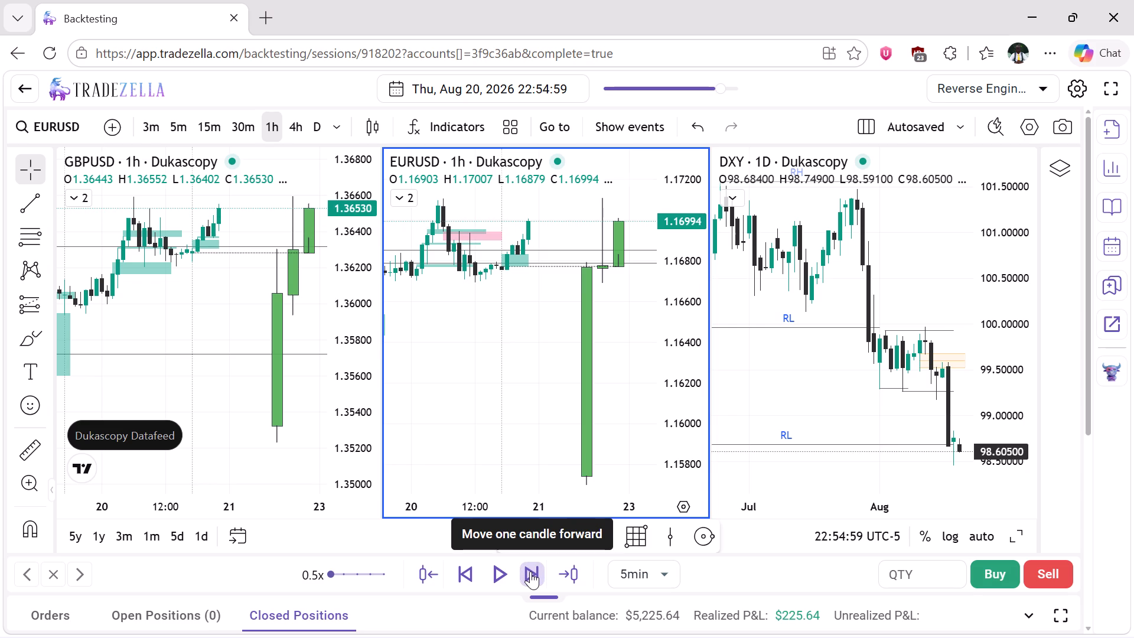
left_click(530, 571)
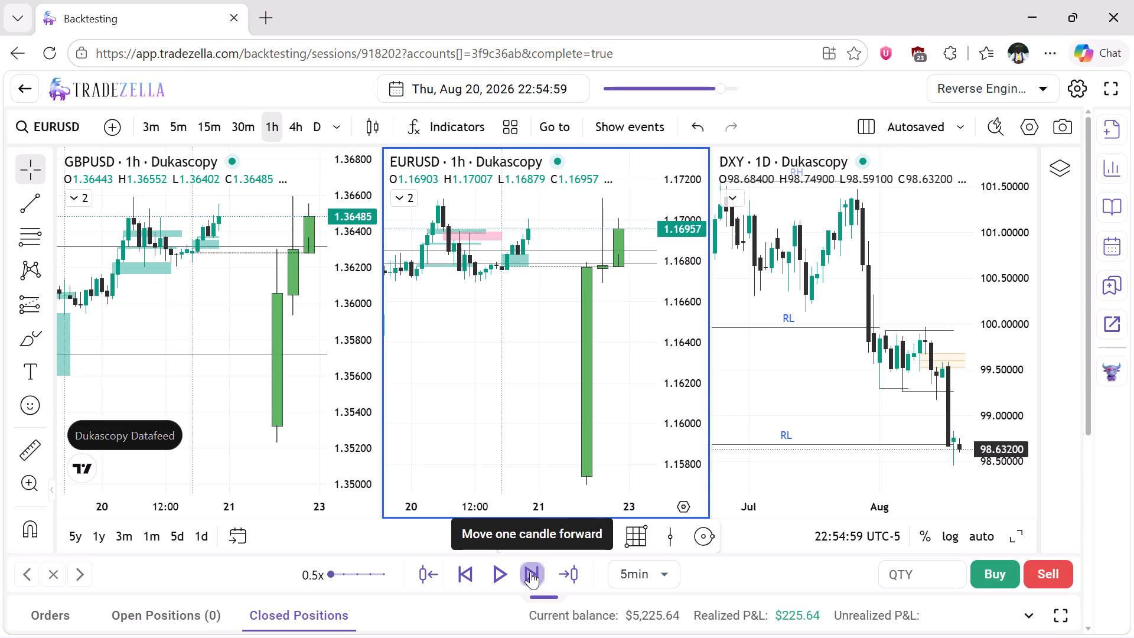
left_click(530, 571)
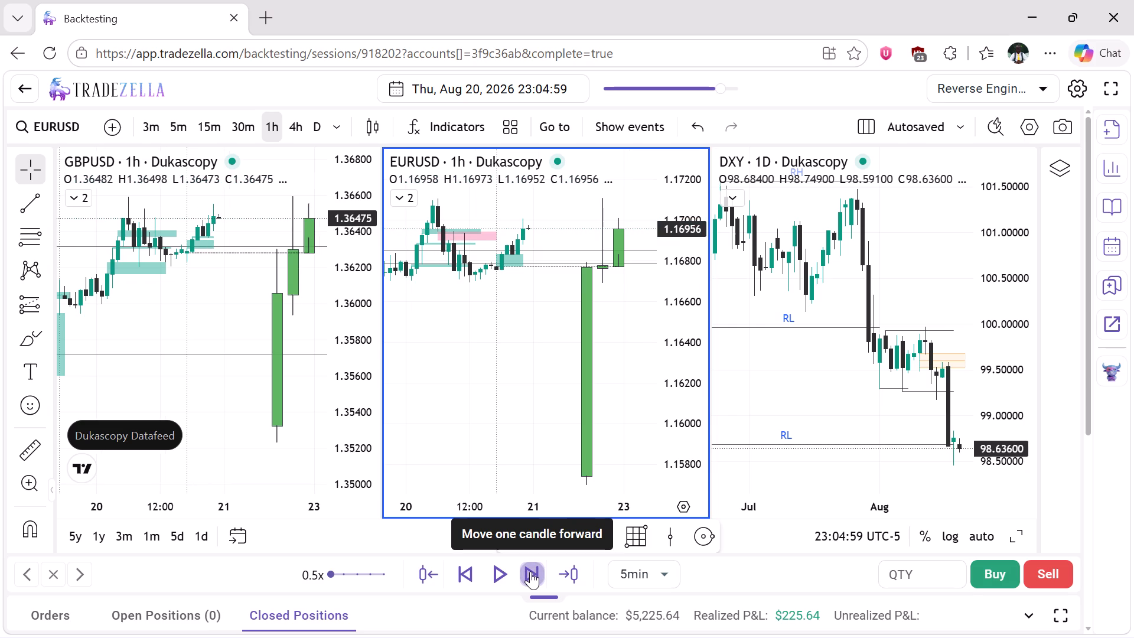
left_click(530, 571)
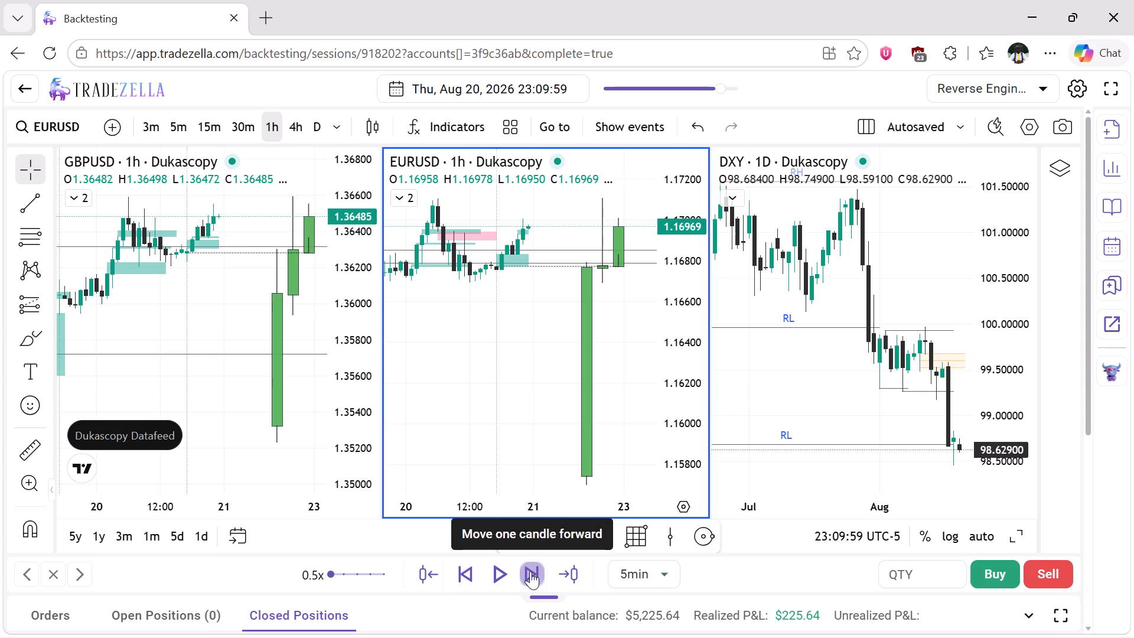
left_click(530, 571)
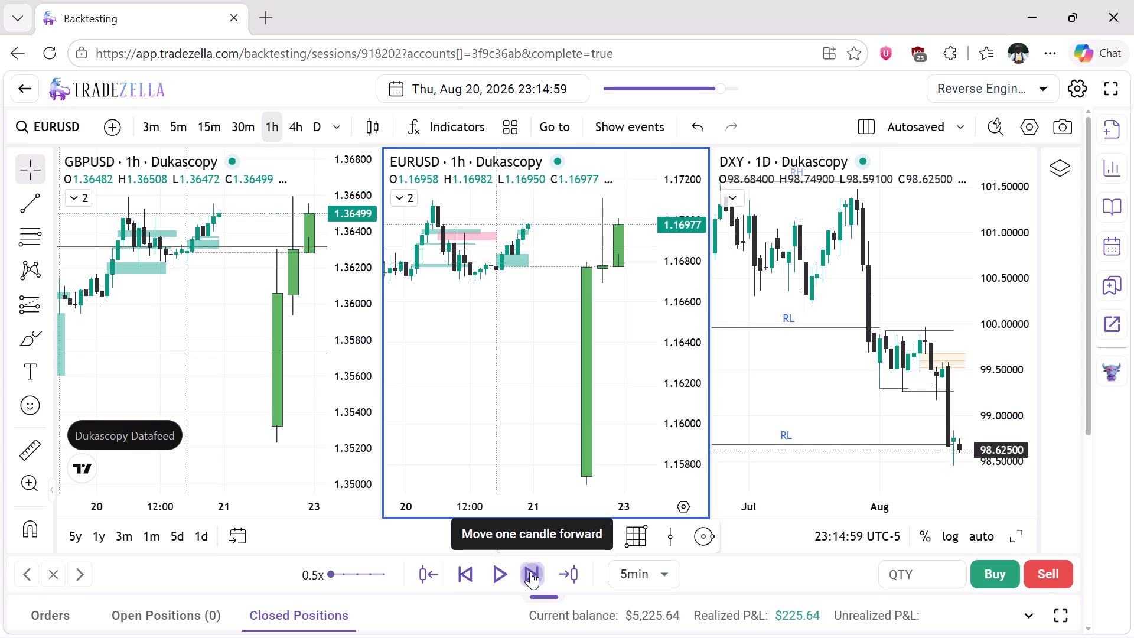
left_click(530, 571)
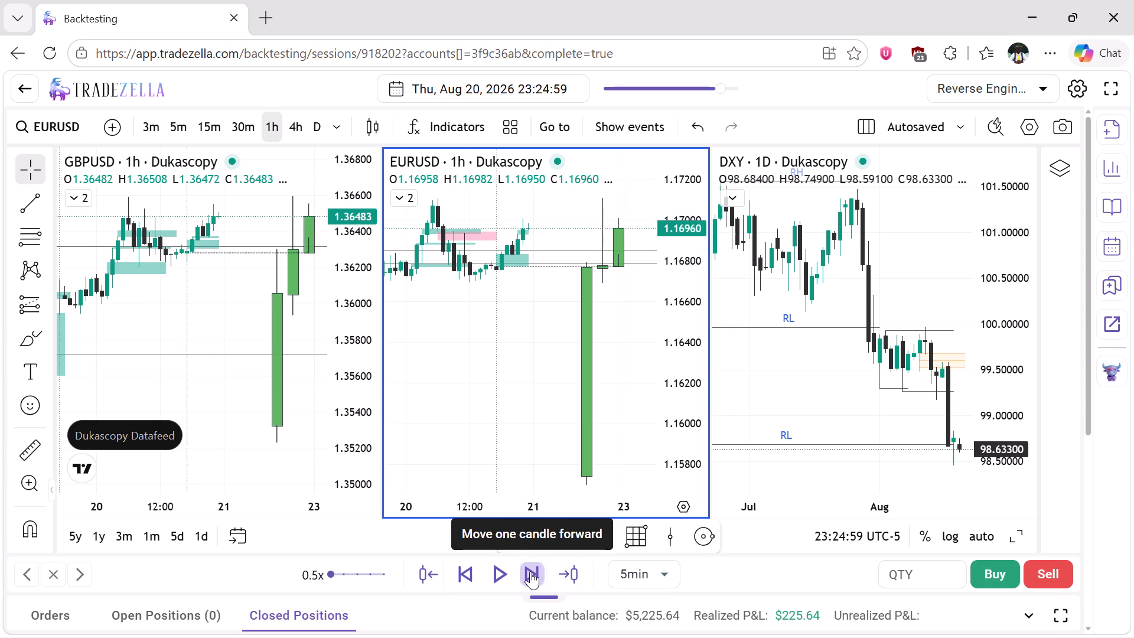
left_click(530, 571)
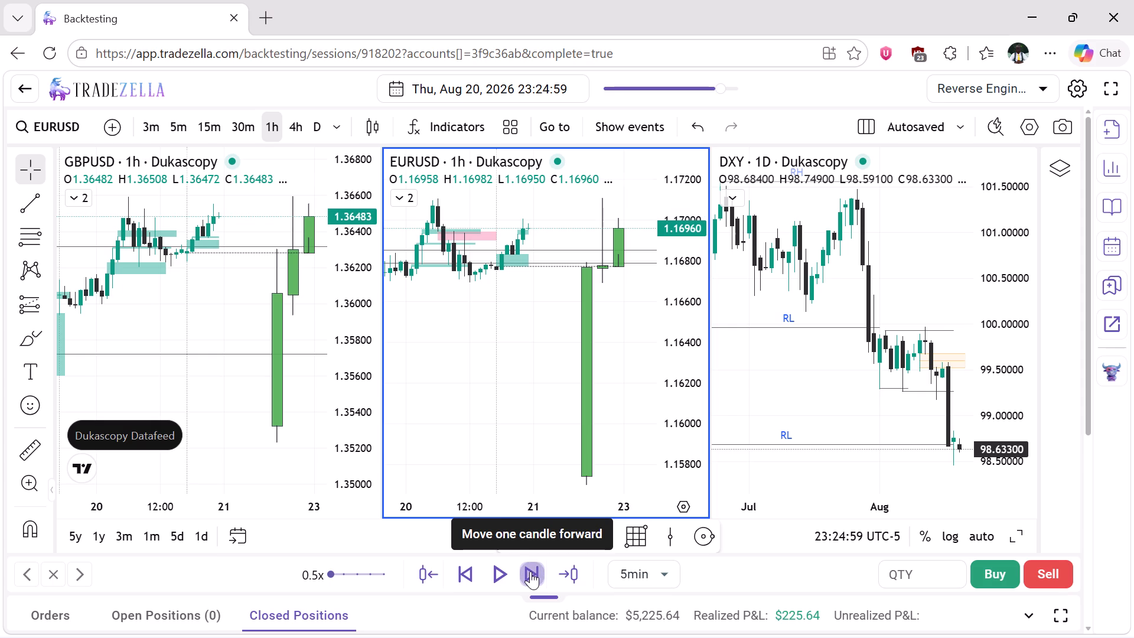
left_click(530, 571)
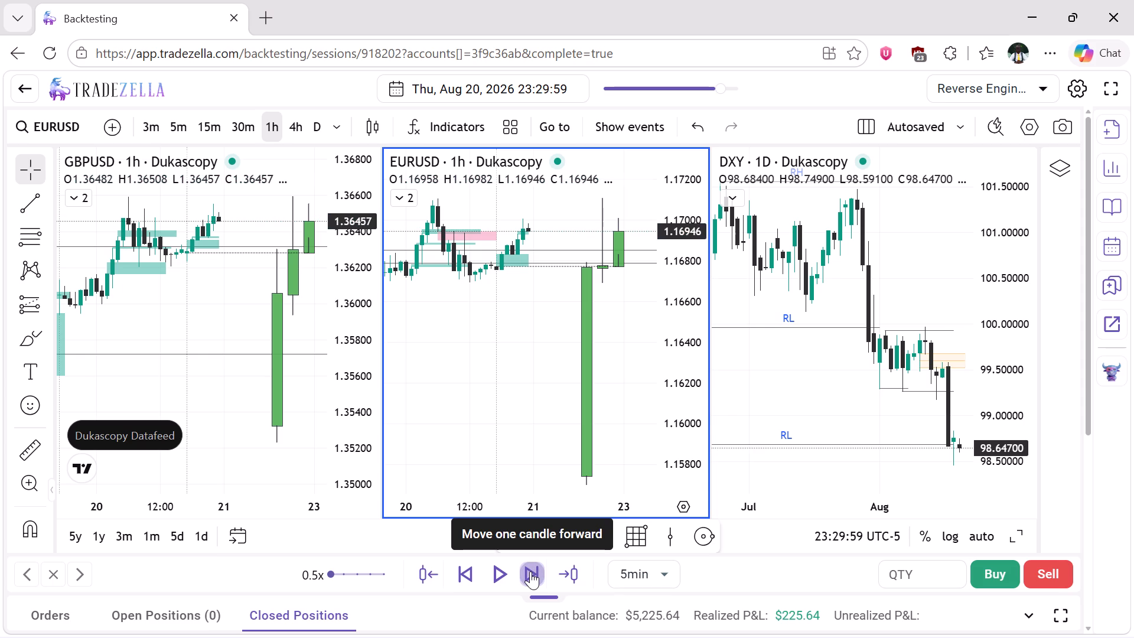
left_click(530, 571)
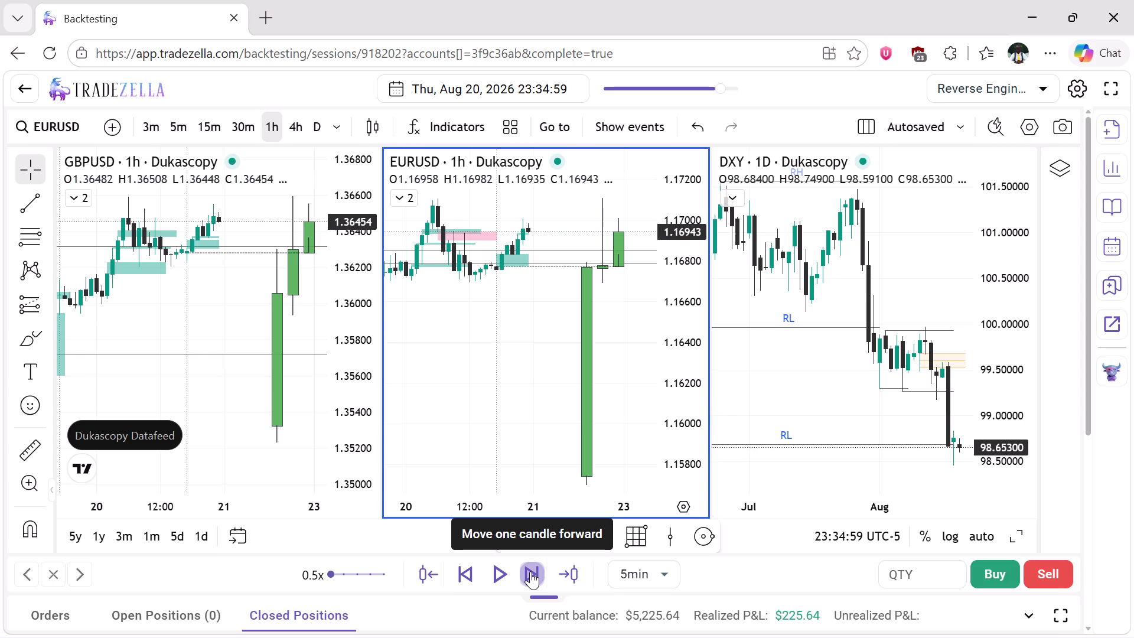
left_click(530, 571)
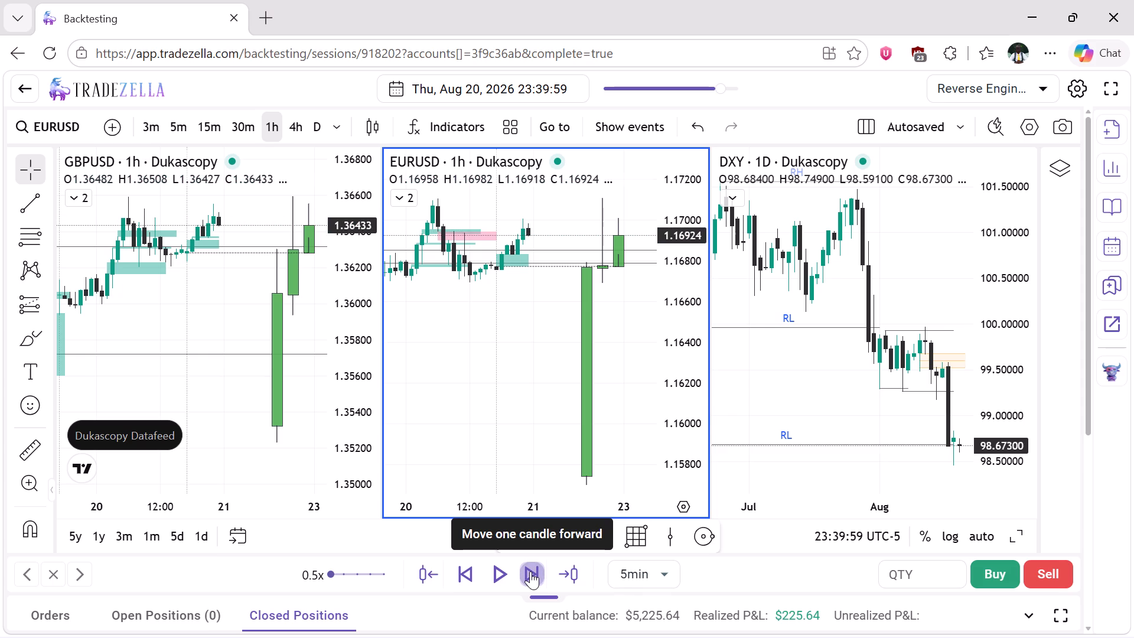
left_click(530, 571)
left_click(530, 571)
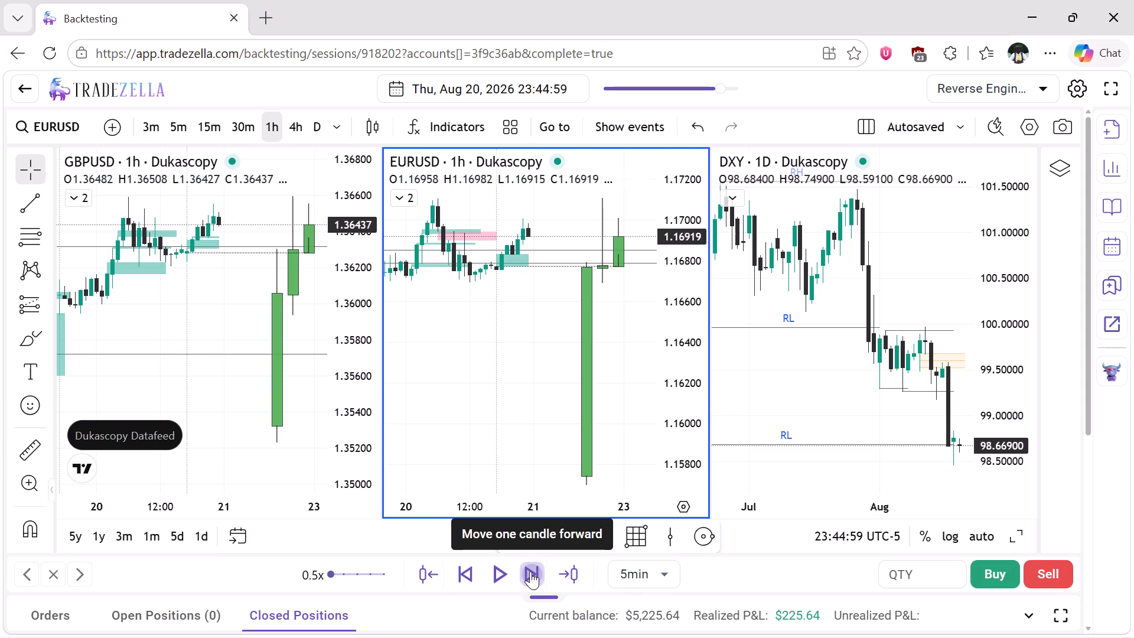
left_click(530, 571)
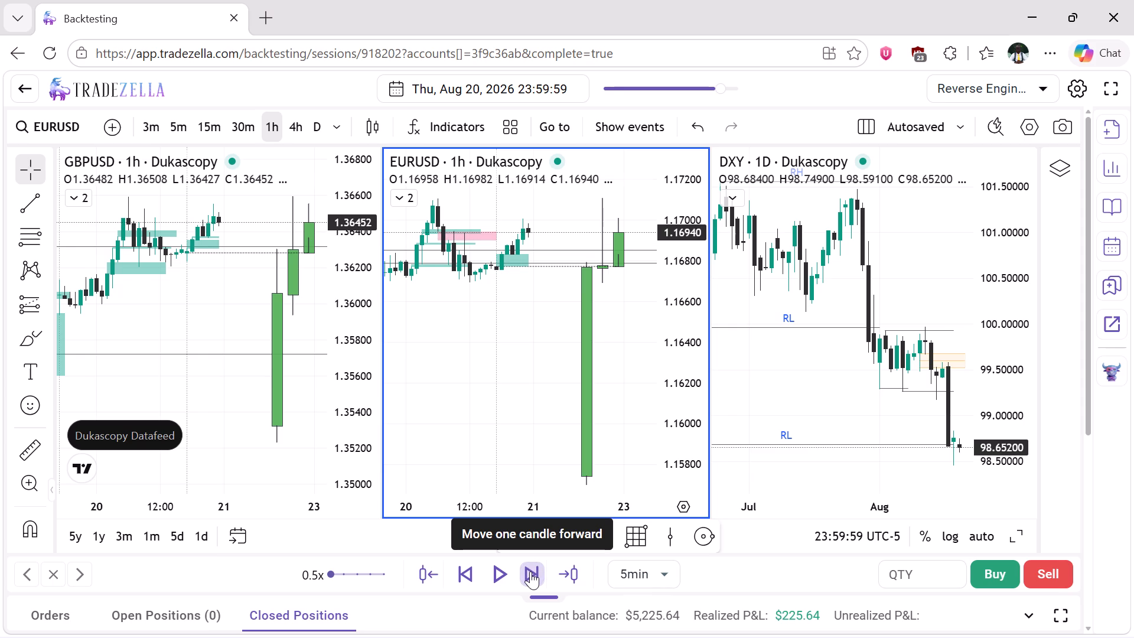
Switch the EURUSD chart to the daily timeframe.
left_click(318, 135)
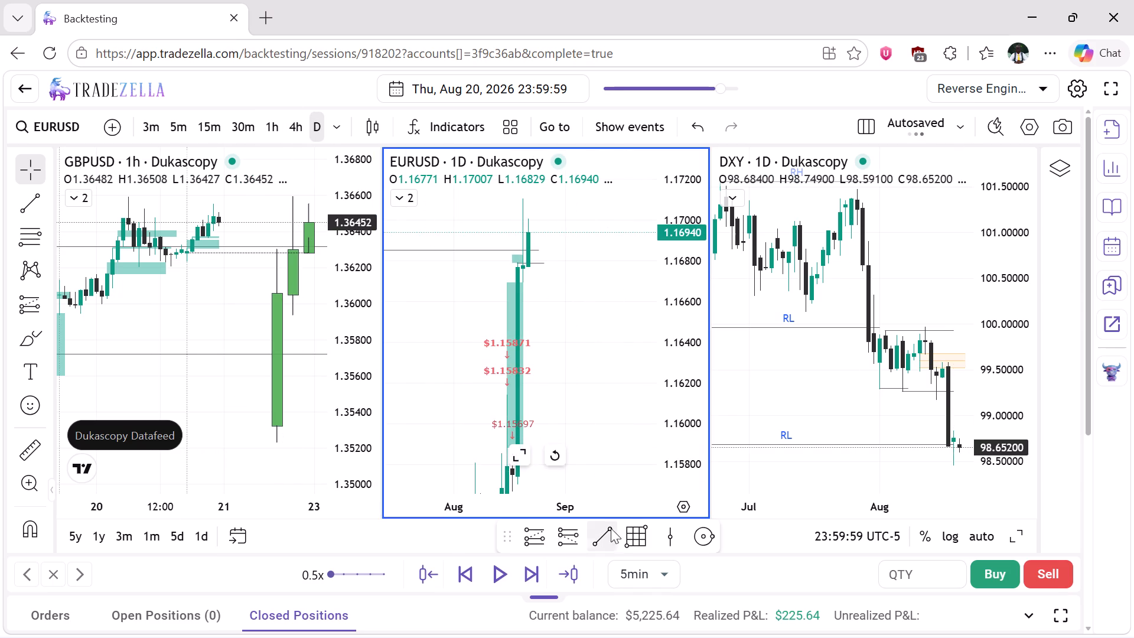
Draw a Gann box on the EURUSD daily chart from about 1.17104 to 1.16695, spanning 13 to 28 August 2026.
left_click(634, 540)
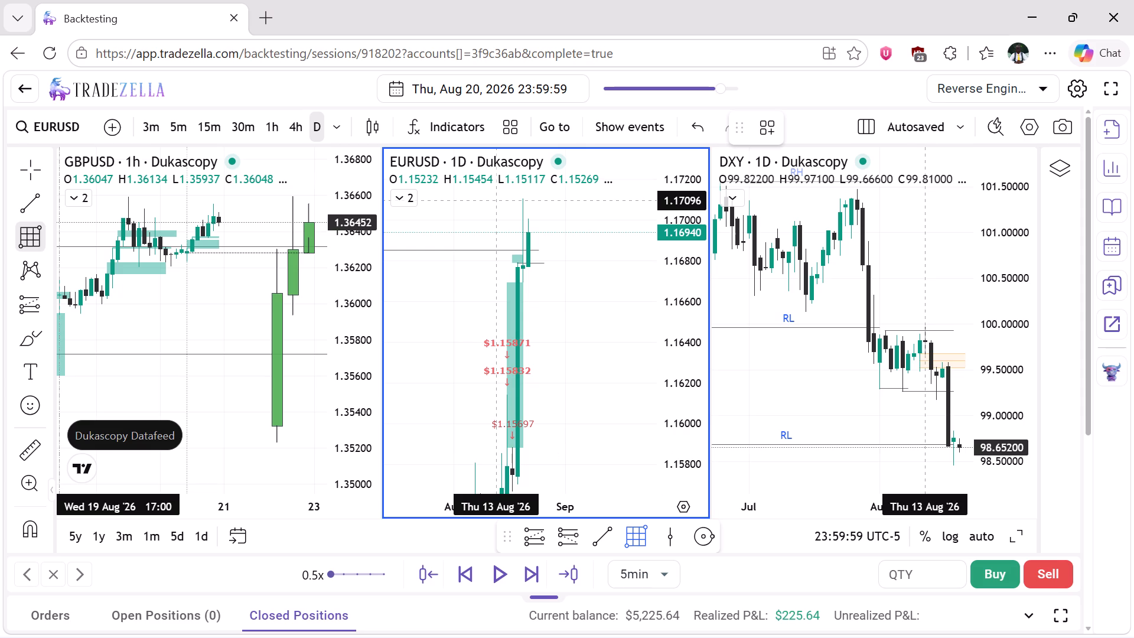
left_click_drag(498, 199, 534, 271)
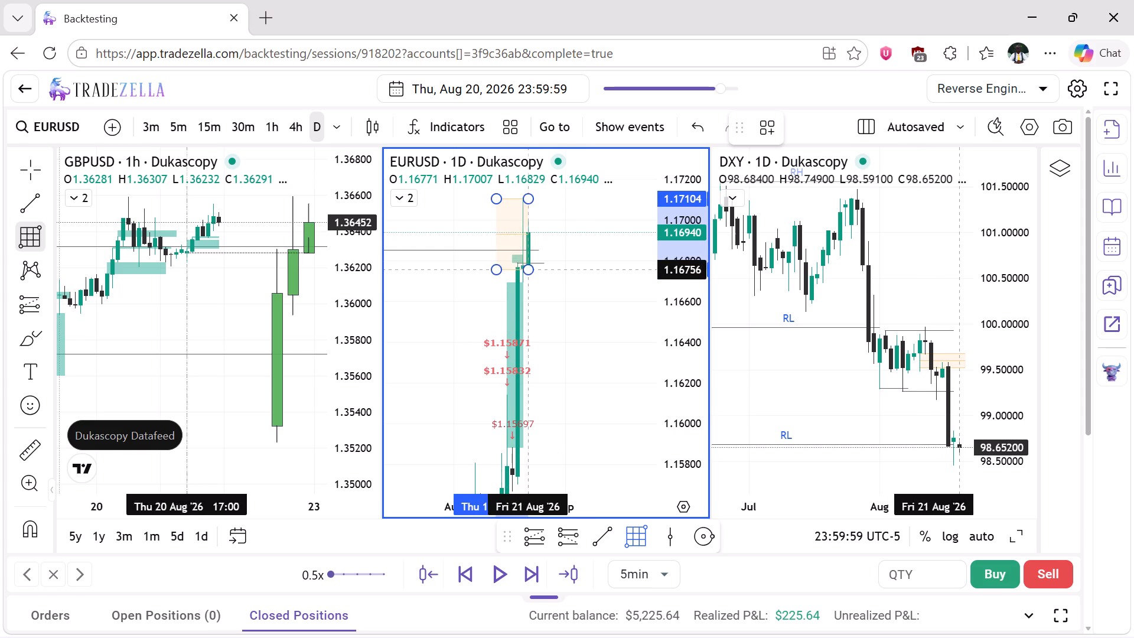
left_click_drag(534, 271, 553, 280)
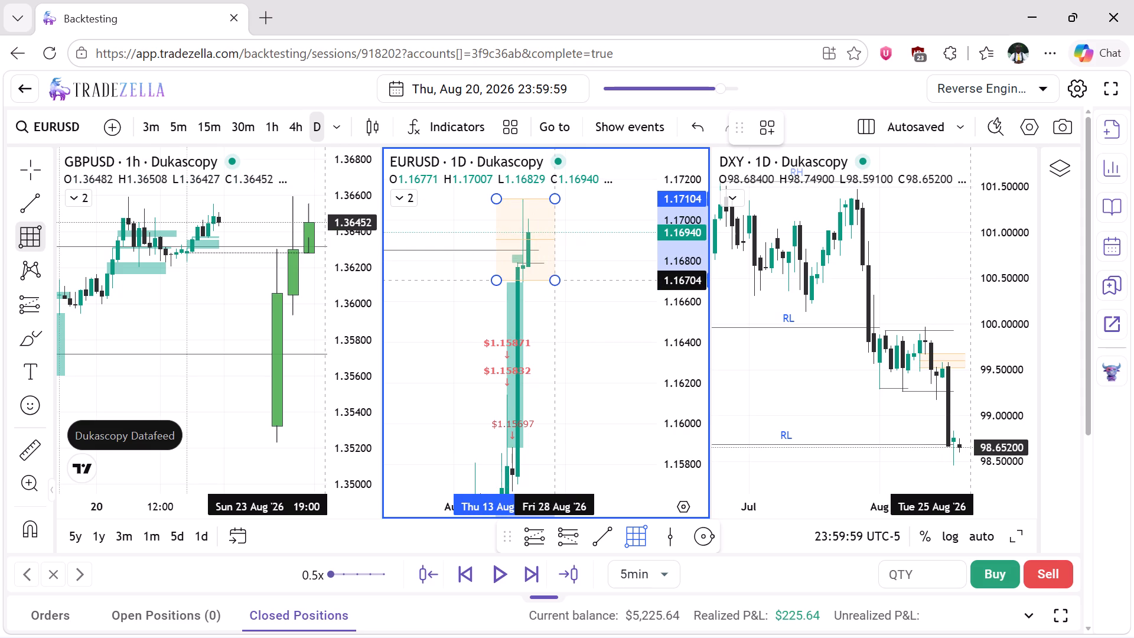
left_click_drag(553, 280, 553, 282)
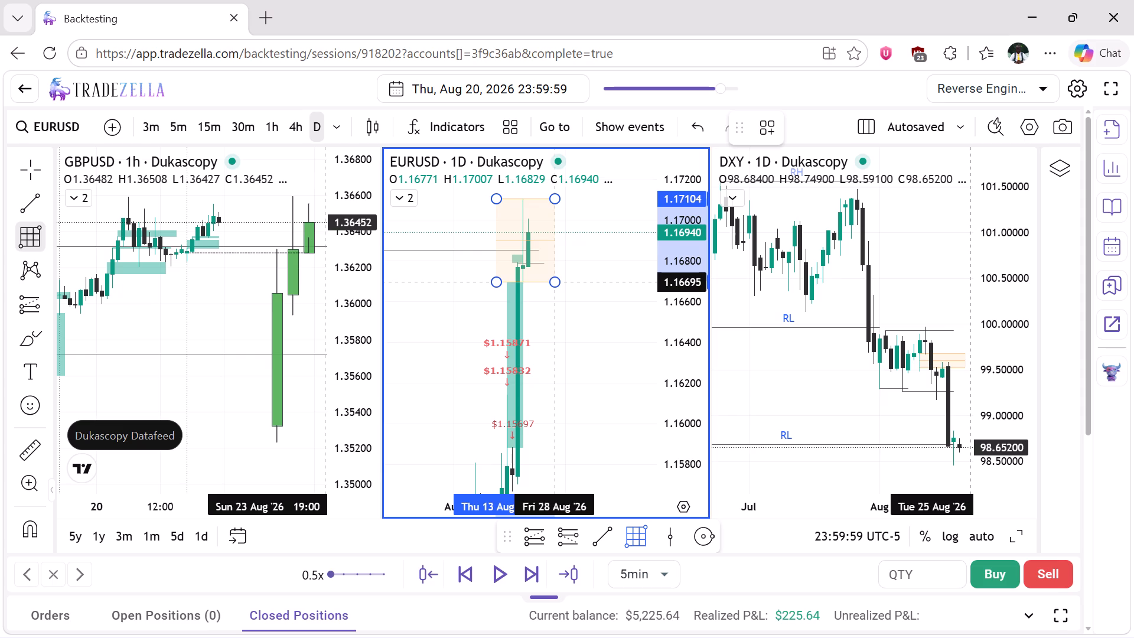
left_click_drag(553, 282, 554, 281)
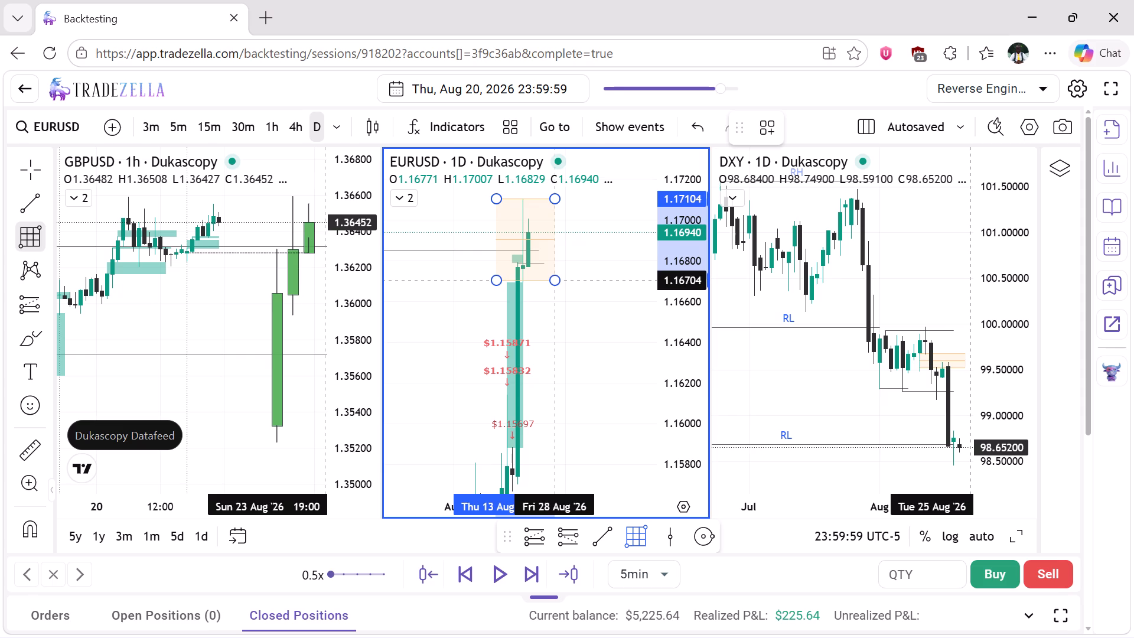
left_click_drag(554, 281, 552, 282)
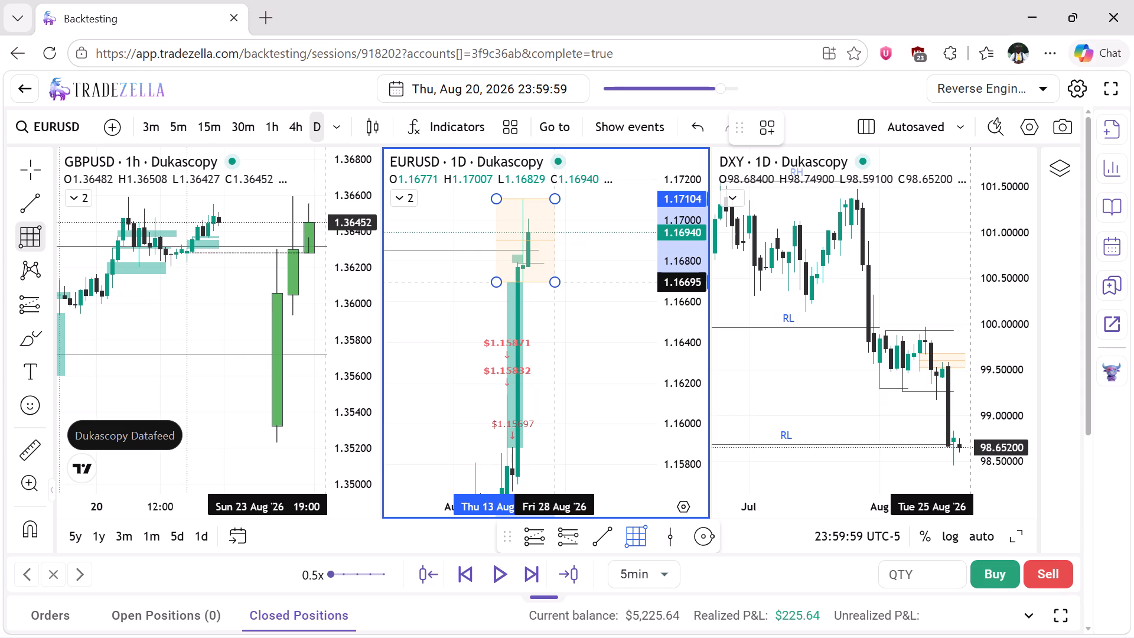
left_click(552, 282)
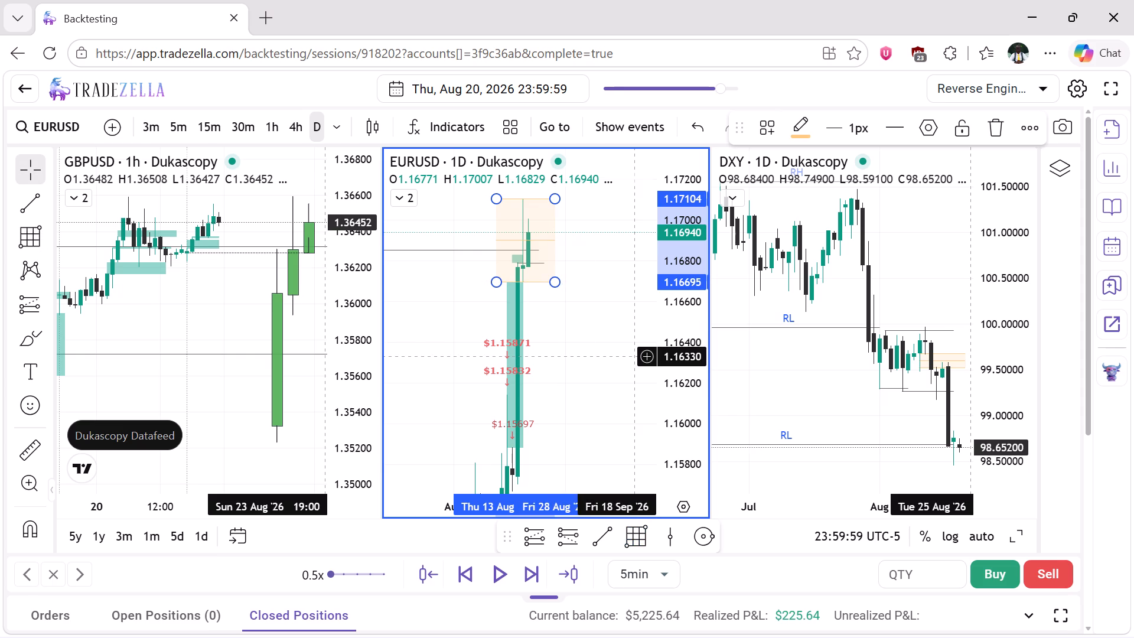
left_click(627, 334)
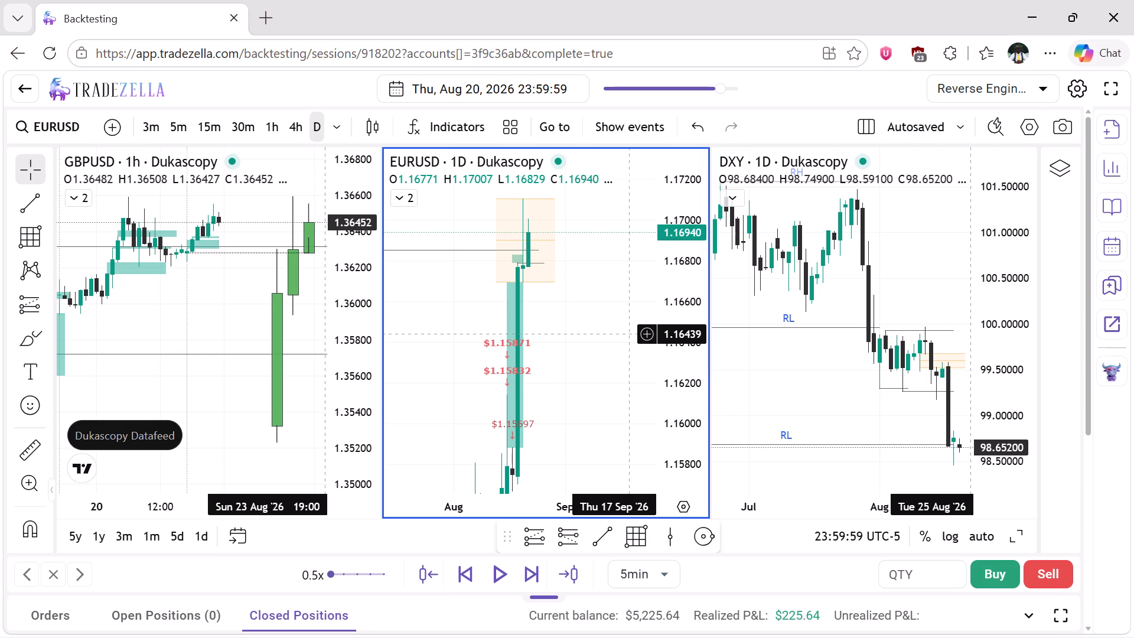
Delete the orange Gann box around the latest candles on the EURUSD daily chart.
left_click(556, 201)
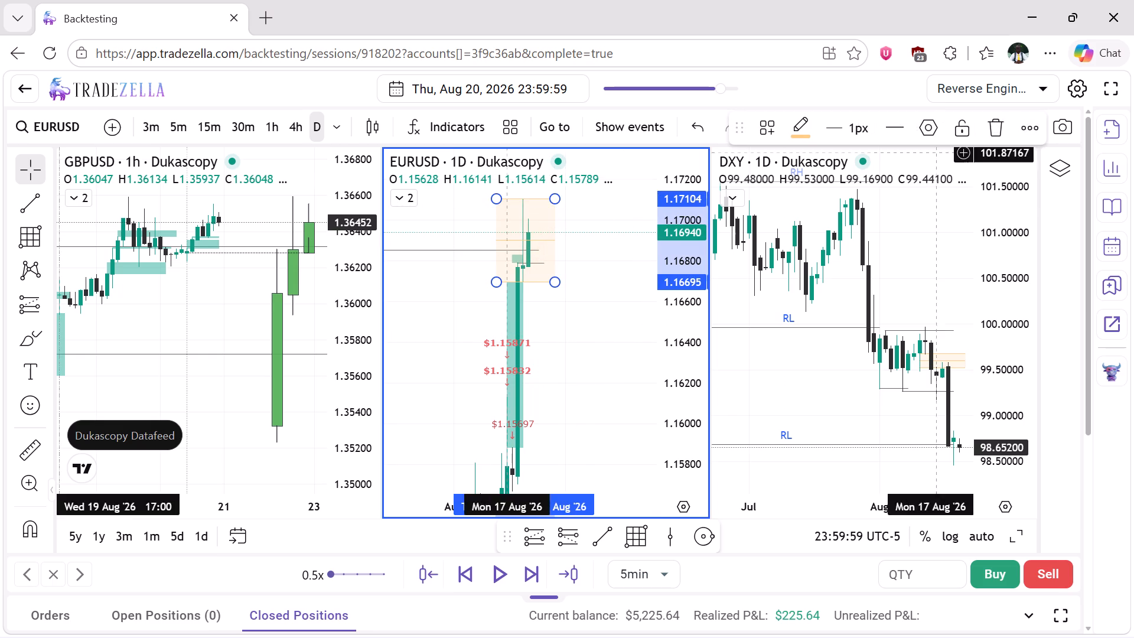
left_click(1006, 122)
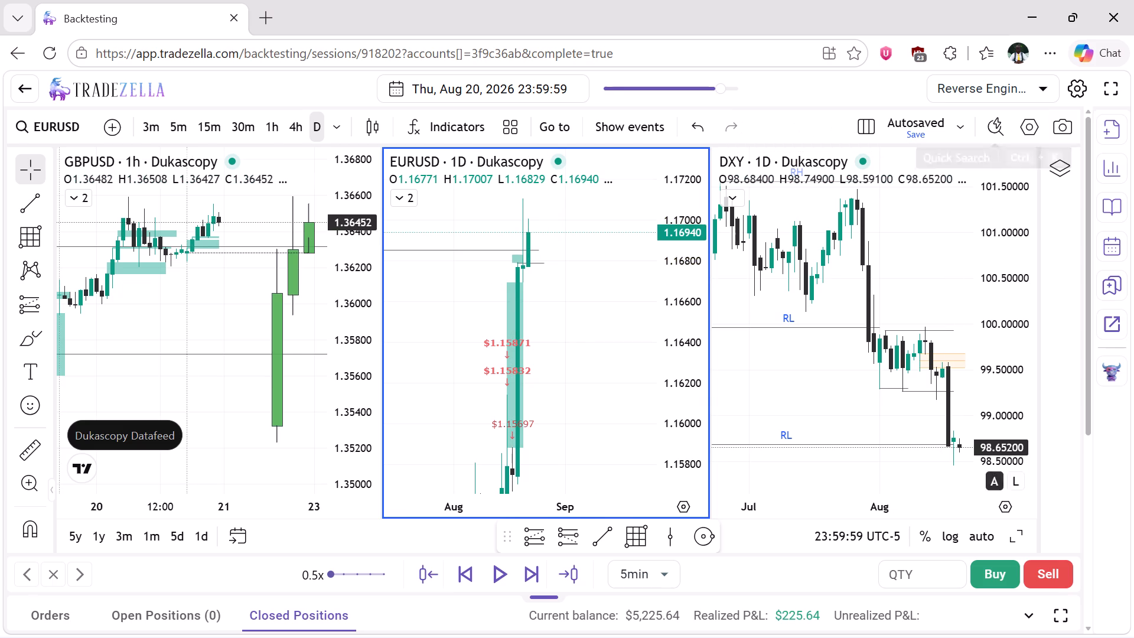
Return the EURUSD chart to the 1-hour timeframe.
left_click(282, 132)
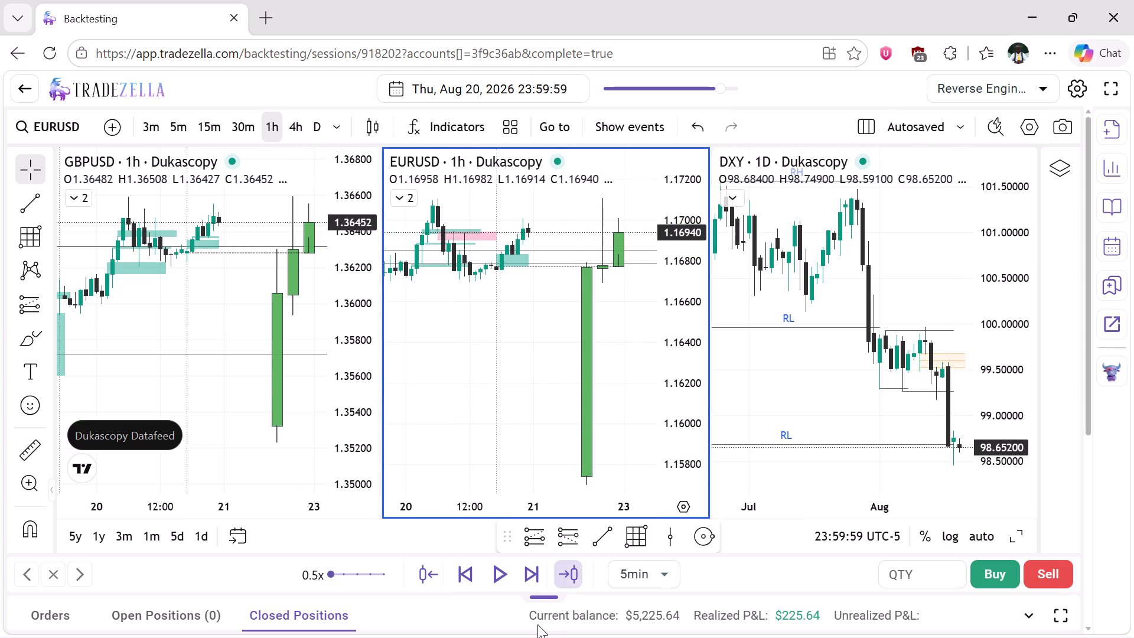
Advance the replay candle by candle in 5-minute steps to 00:54:59 on 21 August 2026.
left_click(533, 575)
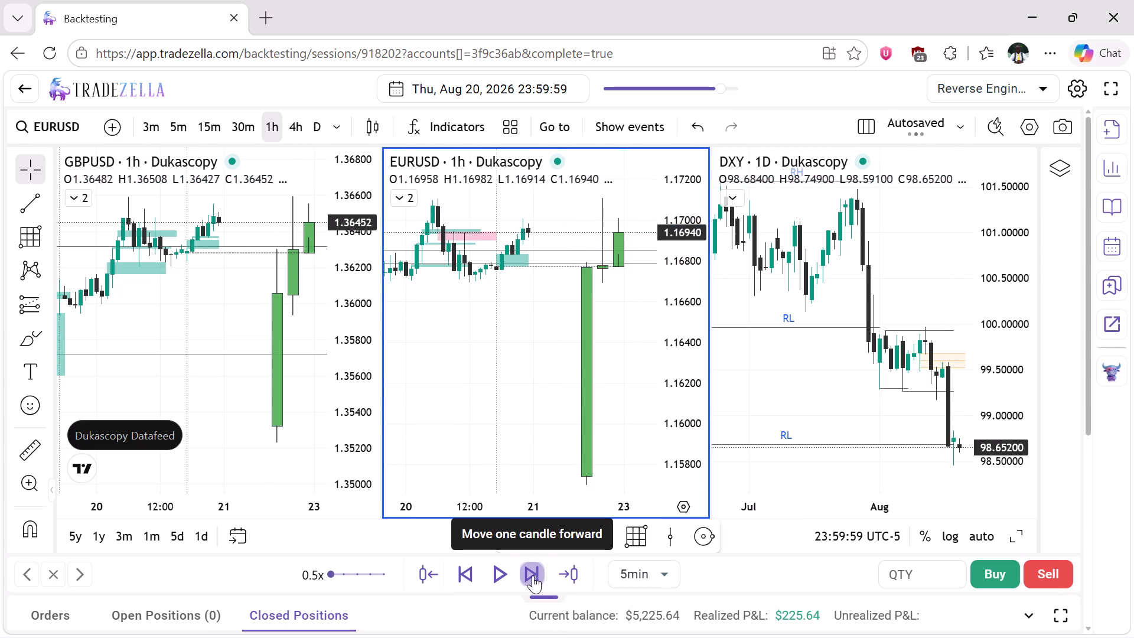
left_click(533, 575)
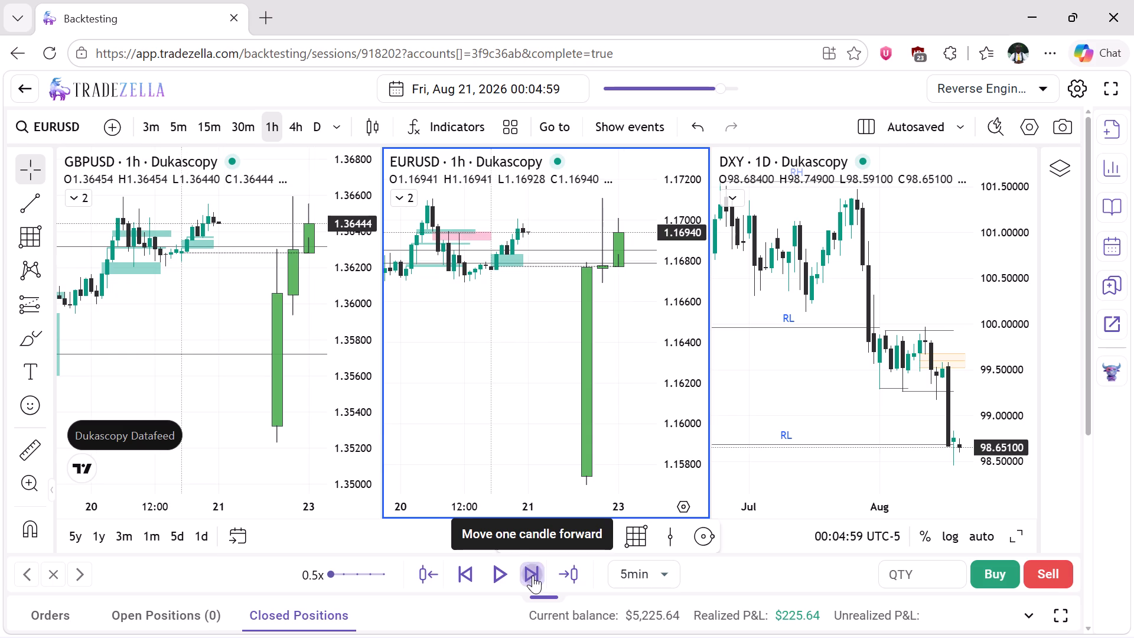
left_click(533, 575)
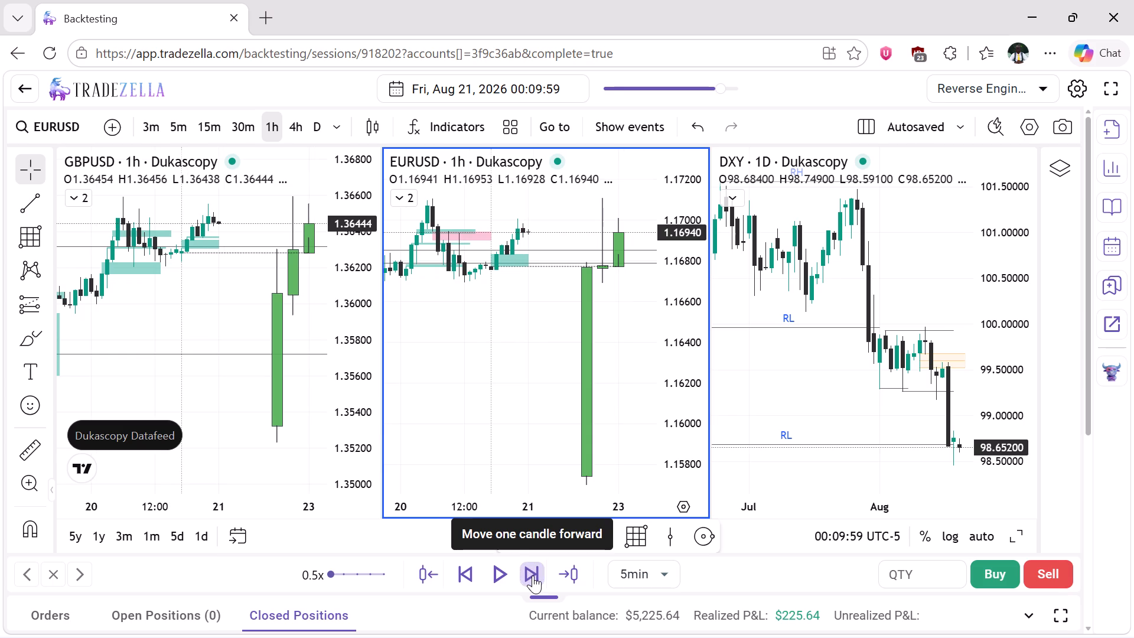
left_click(533, 575)
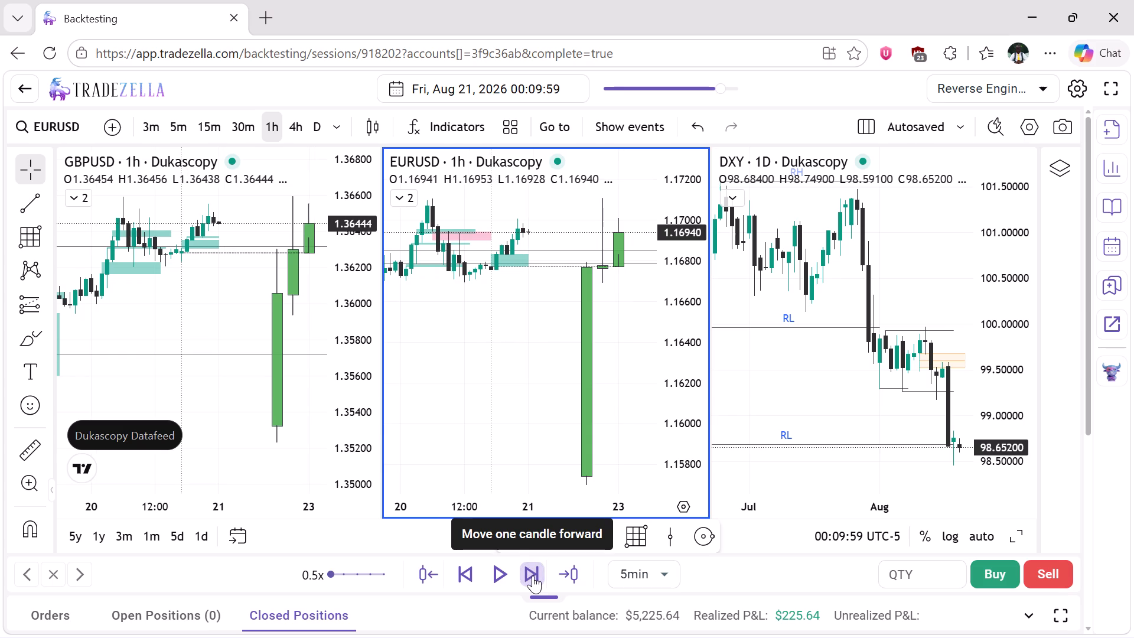
left_click(533, 575)
left_click(533, 575)
left_click(533, 575)
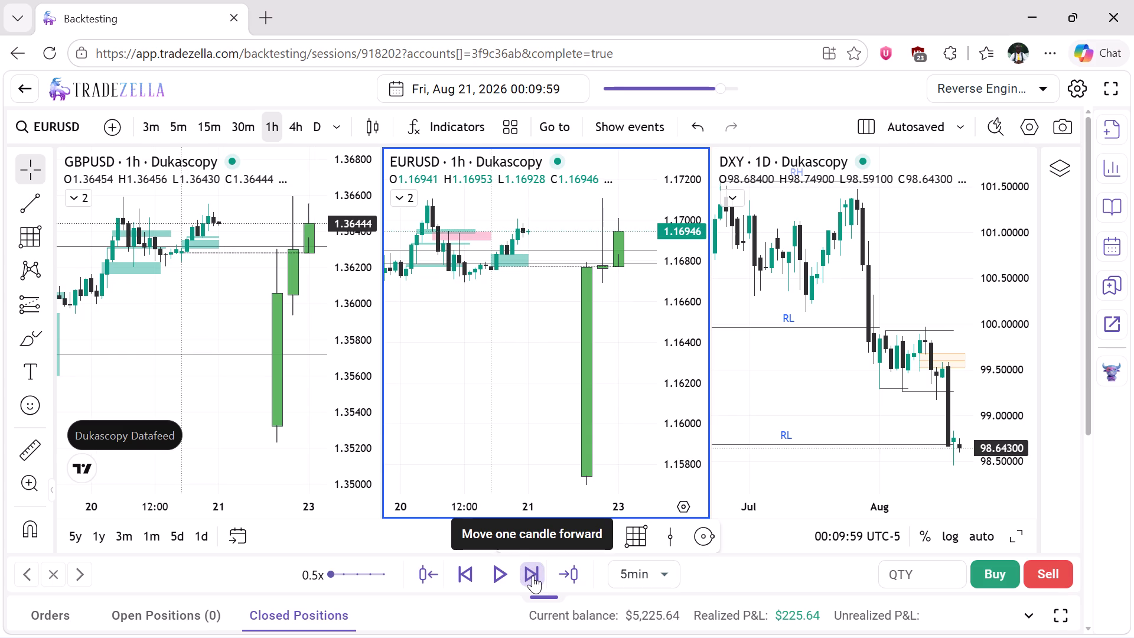
left_click(533, 575)
left_click(533, 575)
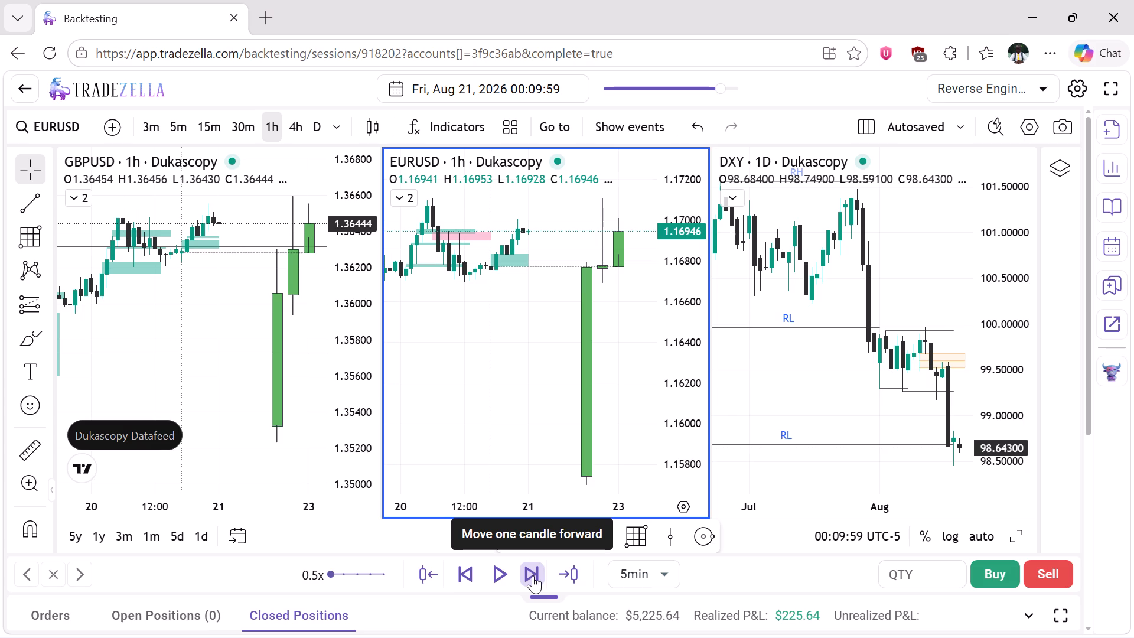
left_click(533, 575)
left_click(533, 575)
left_click(533, 575)
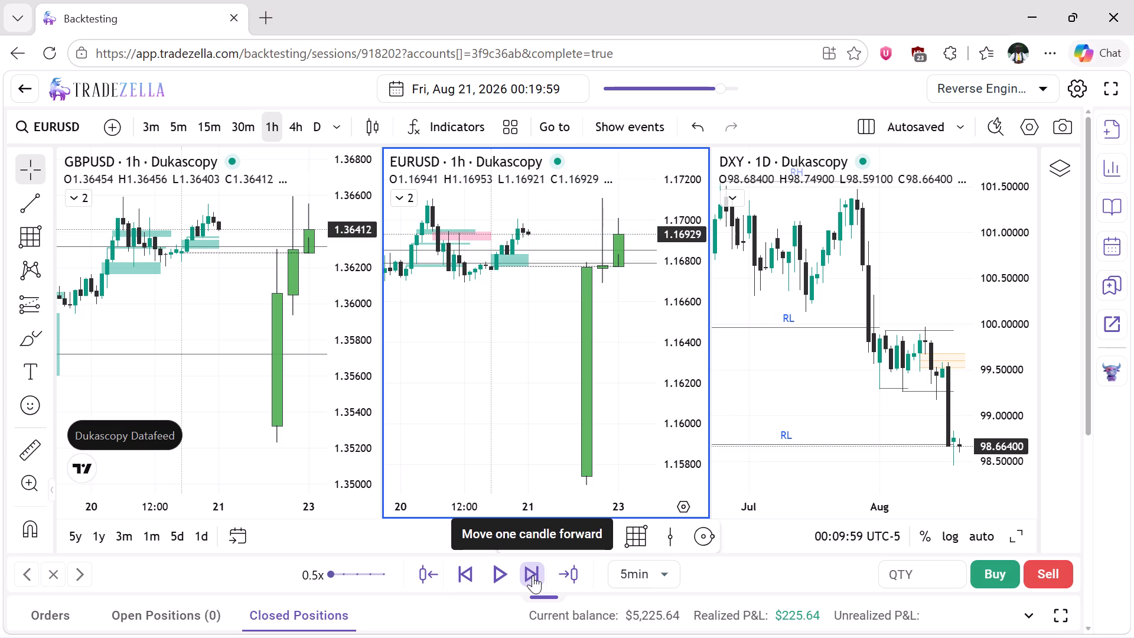
left_click(533, 575)
left_click(533, 575)
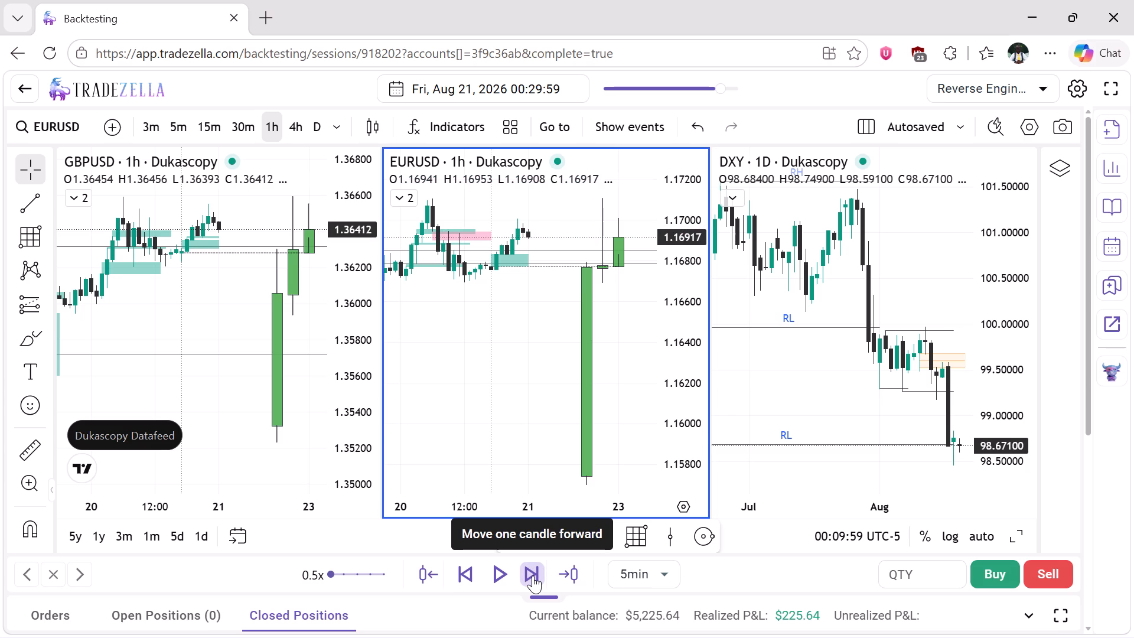
left_click(533, 575)
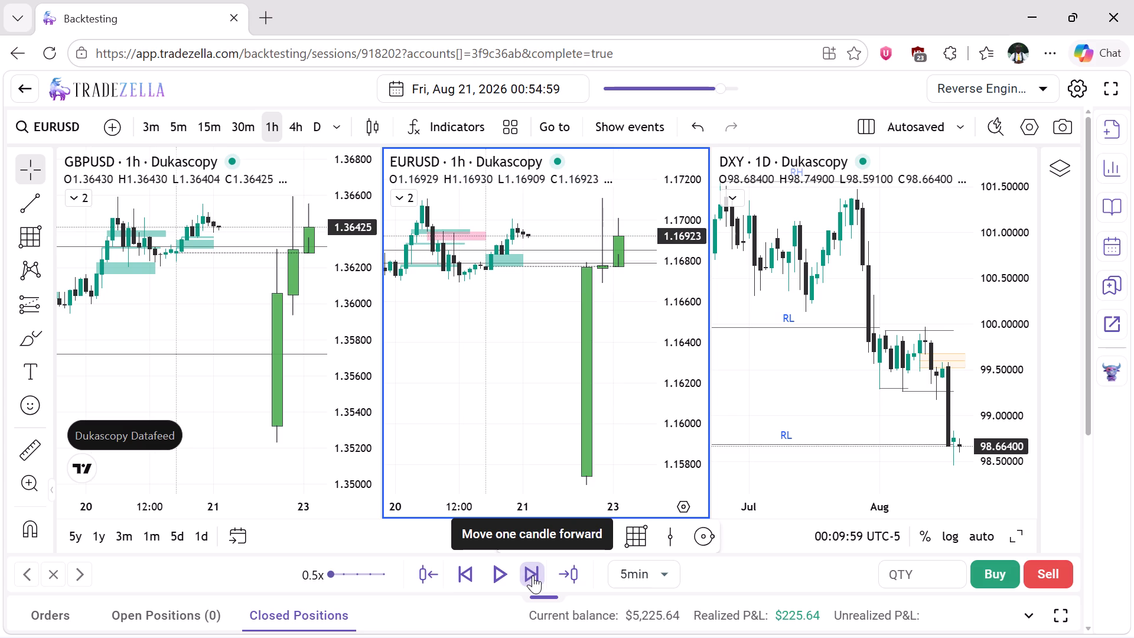
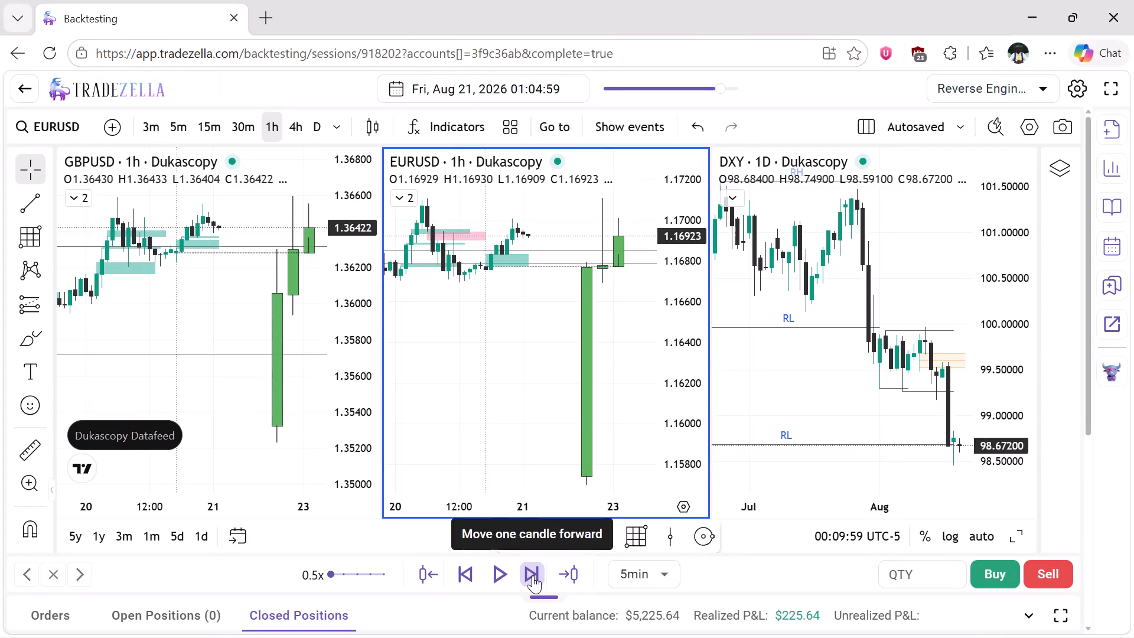
Advance the replay candle by candle in 5-minute steps to 02:04:59 on 21 August 2026.
left_click(533, 575)
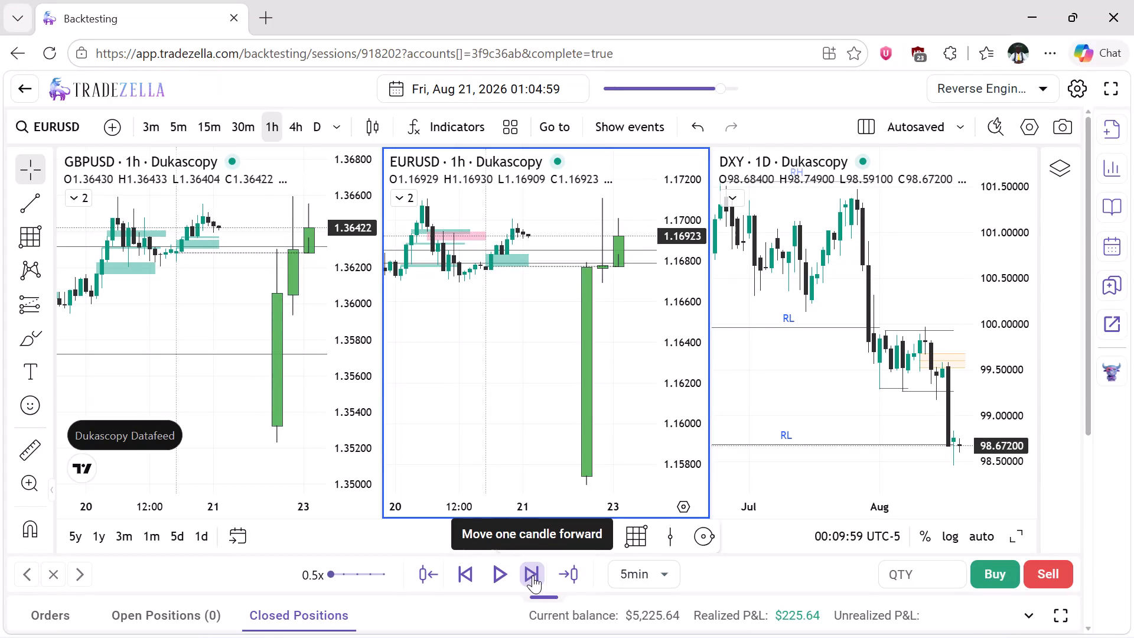
left_click(533, 575)
left_click(533, 575)
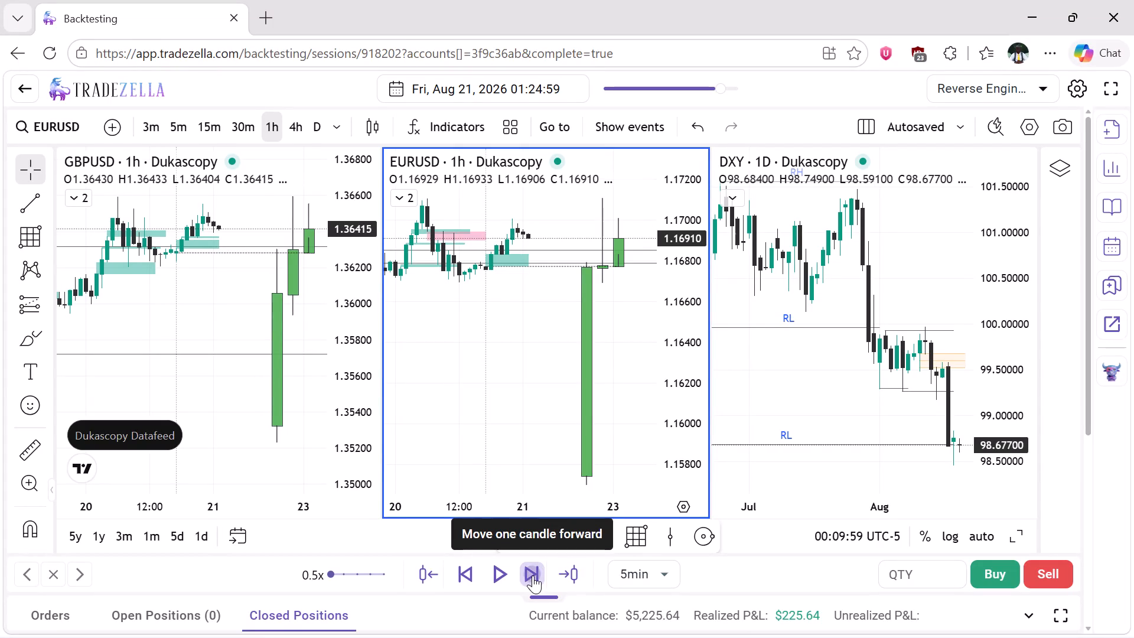
left_click(533, 575)
left_click(533, 575)
left_click(533, 575)
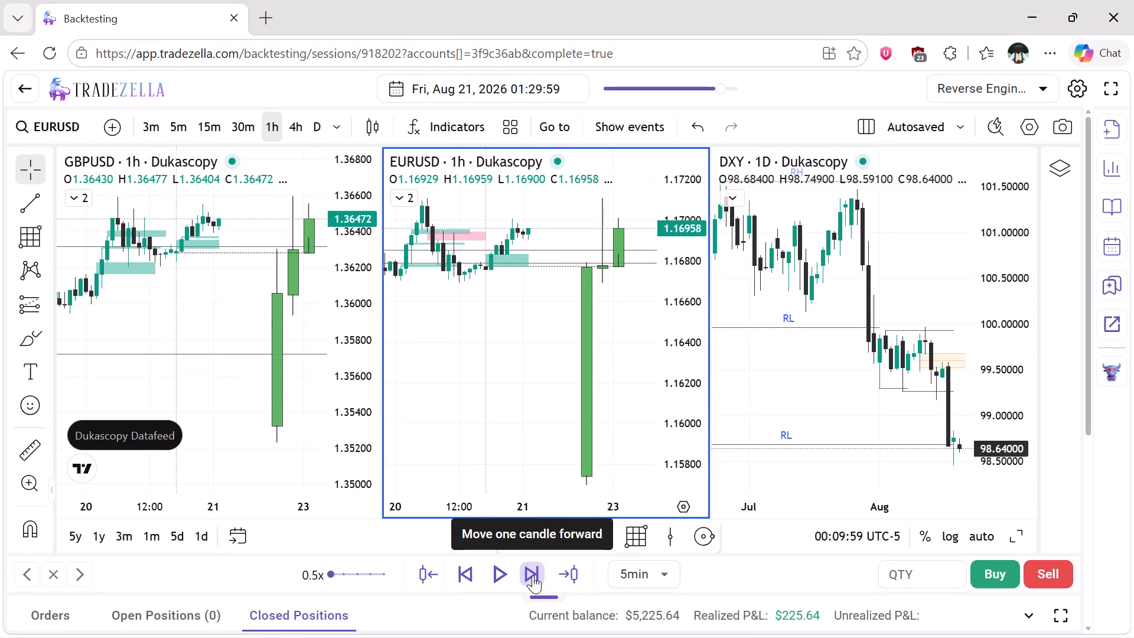
left_click(533, 575)
left_click(533, 575)
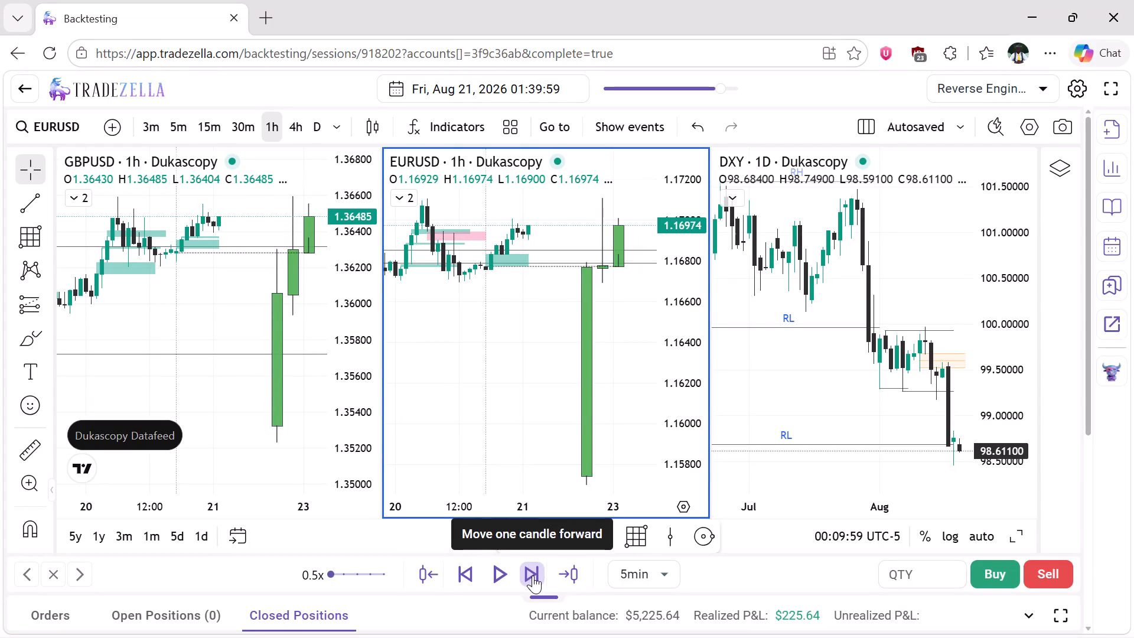
left_click(533, 575)
left_click(533, 575)
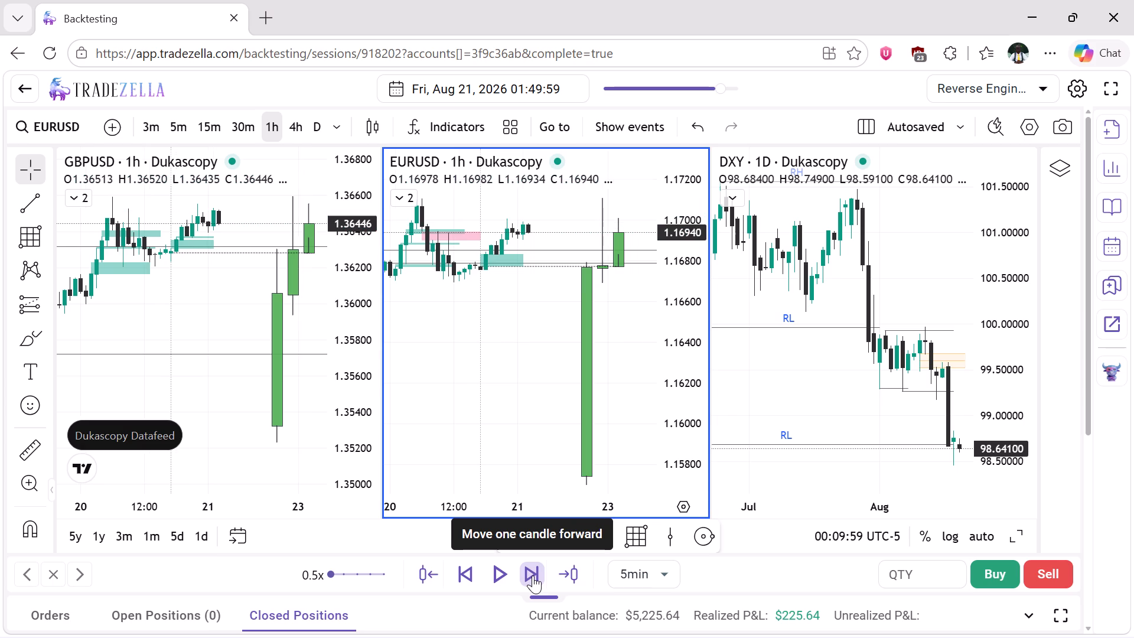
left_click(533, 575)
left_click(533, 575)
left_click(533, 575)
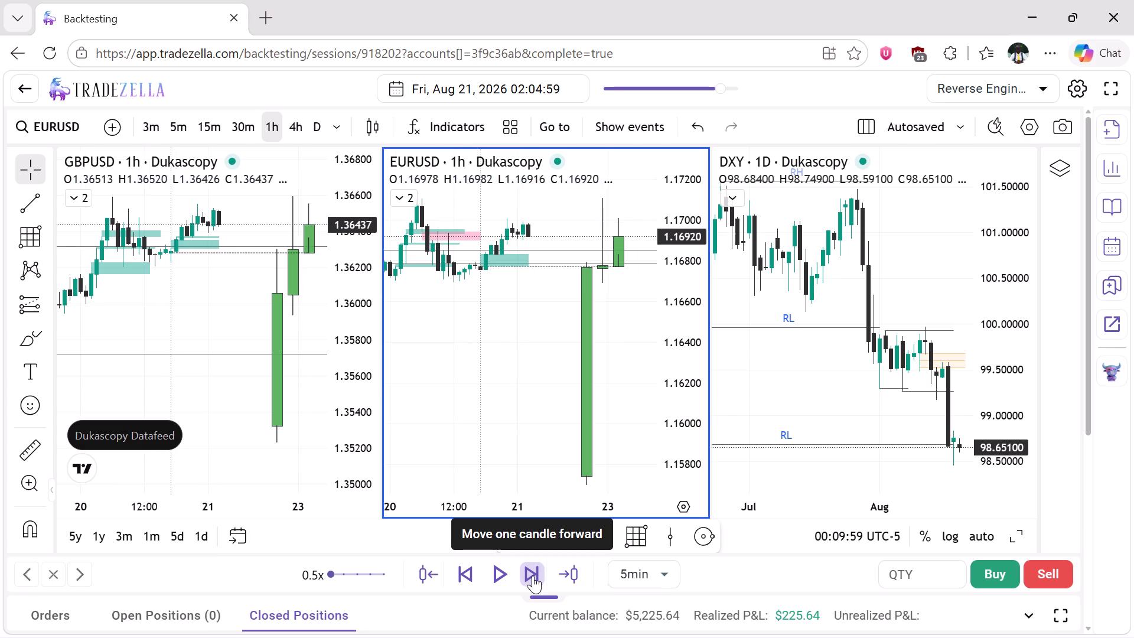
Advance the replay in 5-minute steps to 03:04:59 on 21 August 2026.
left_click(533, 575)
left_click(533, 575)
left_click(533, 575)
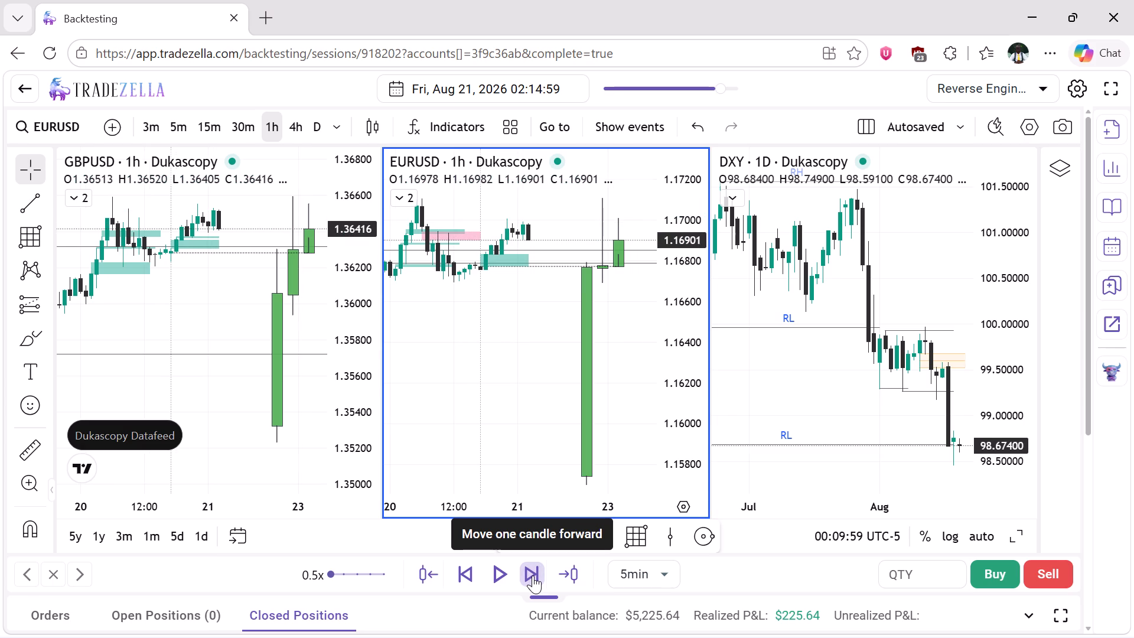
left_click(533, 575)
left_click(533, 575)
left_click(533, 575)
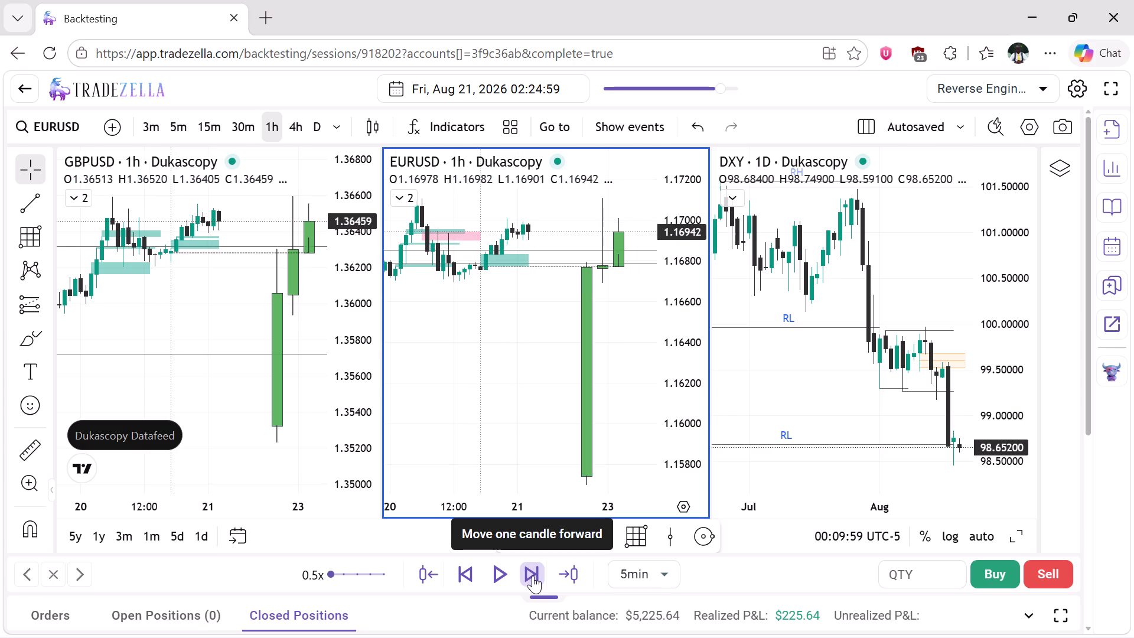
left_click(533, 575)
left_click(533, 575)
left_click(533, 575)
left_click(533, 575)
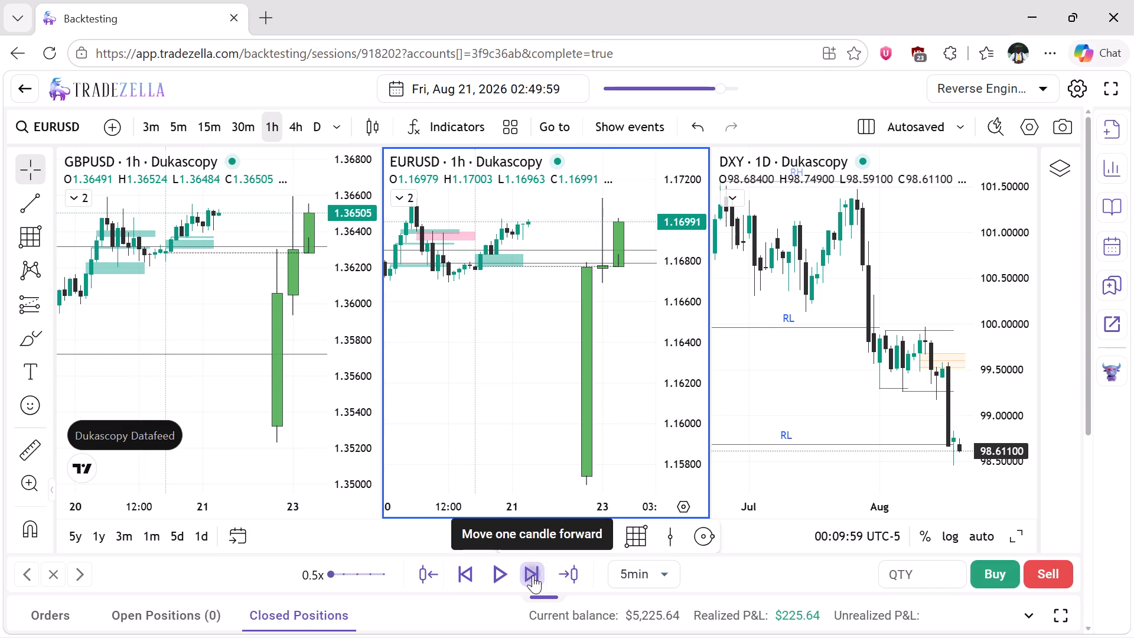
triple_click(533, 575)
double_click(533, 575)
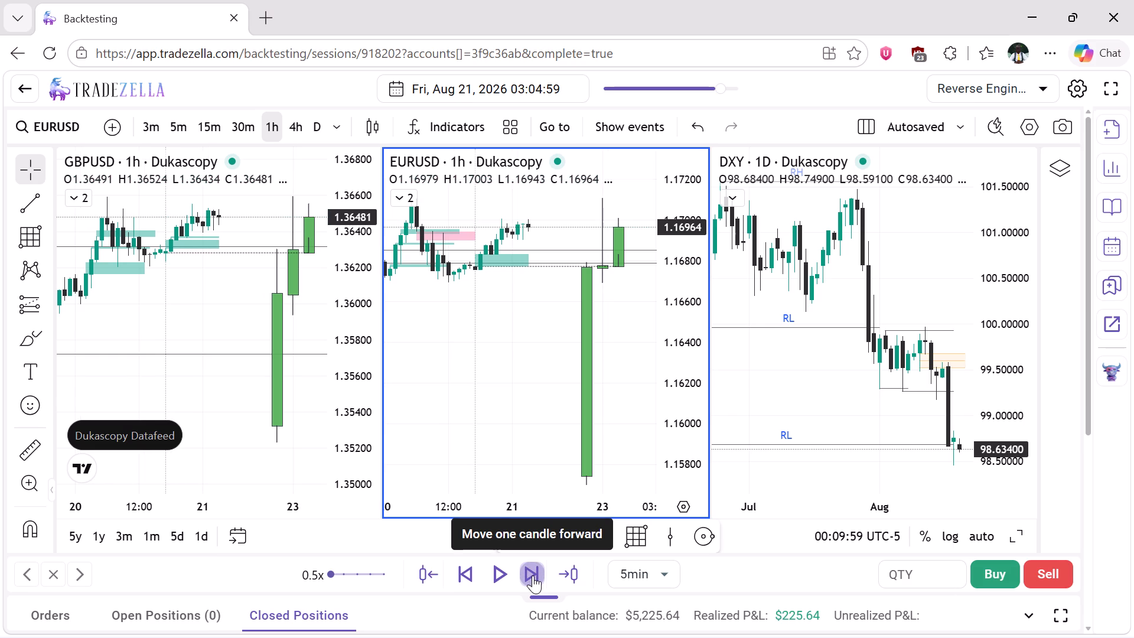
Advance the replay in 5-minute steps to 04:04:59 on 21 August 2026.
left_click(533, 575)
left_click(533, 575)
left_click(533, 575)
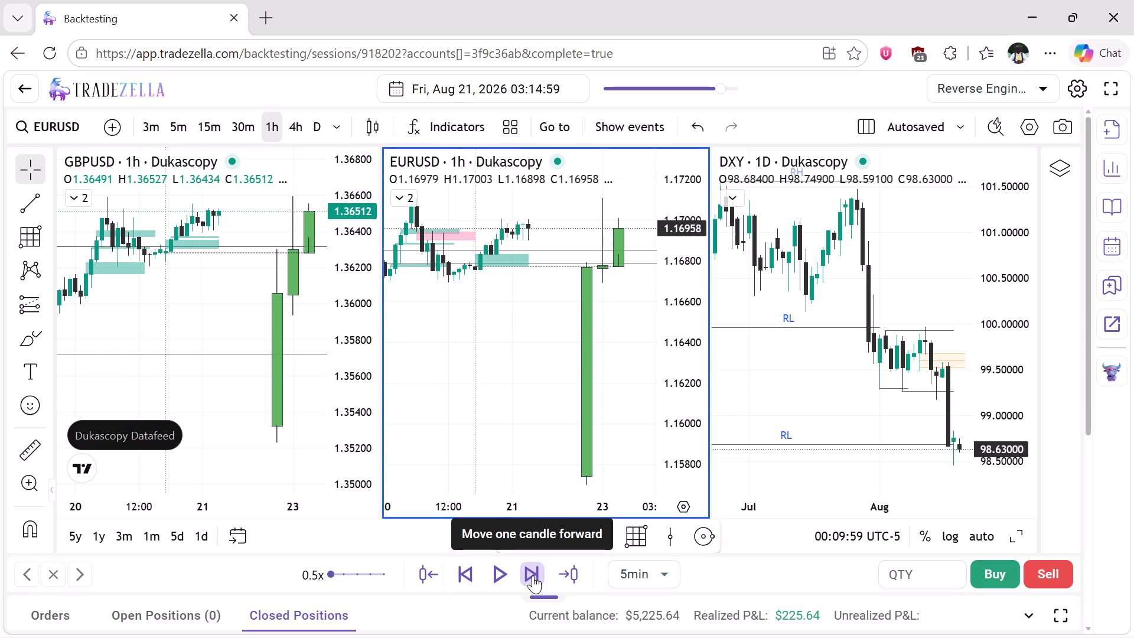
left_click(533, 575)
left_click(533, 575)
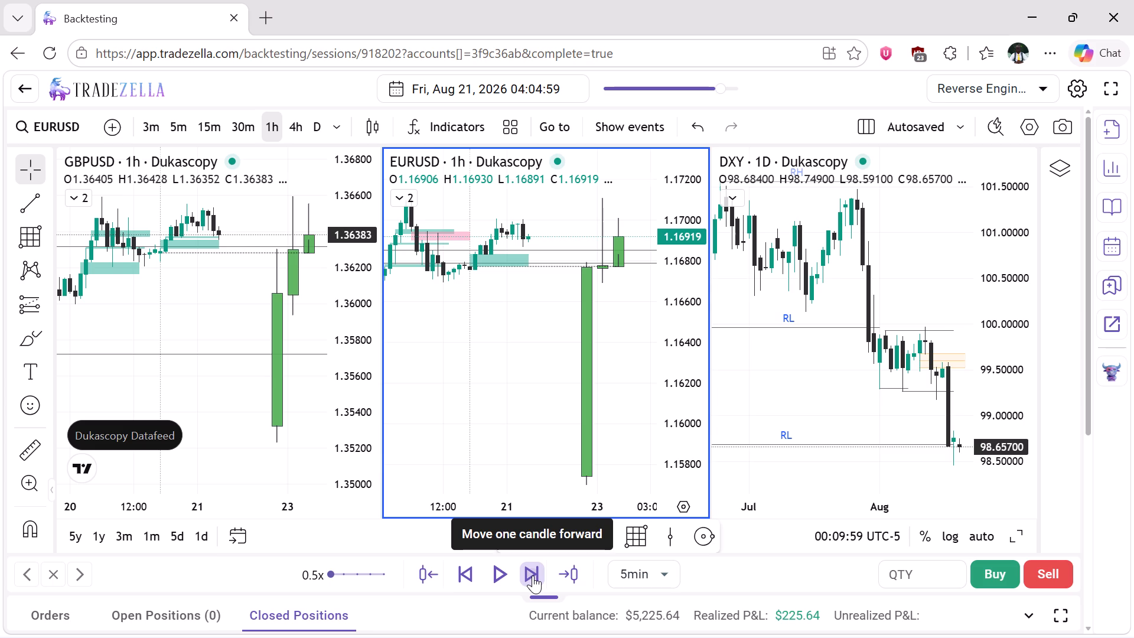
Advance the replay in 5-minute steps to 05:14:59 on 21 August 2026.
left_click(533, 575)
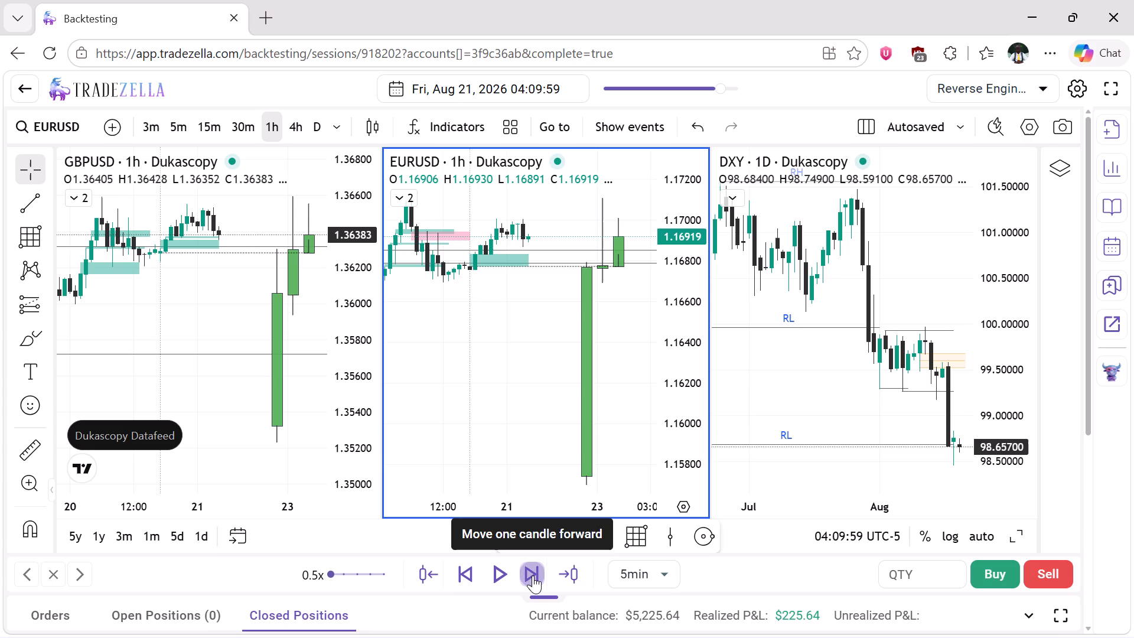
left_click(533, 575)
left_click(533, 575)
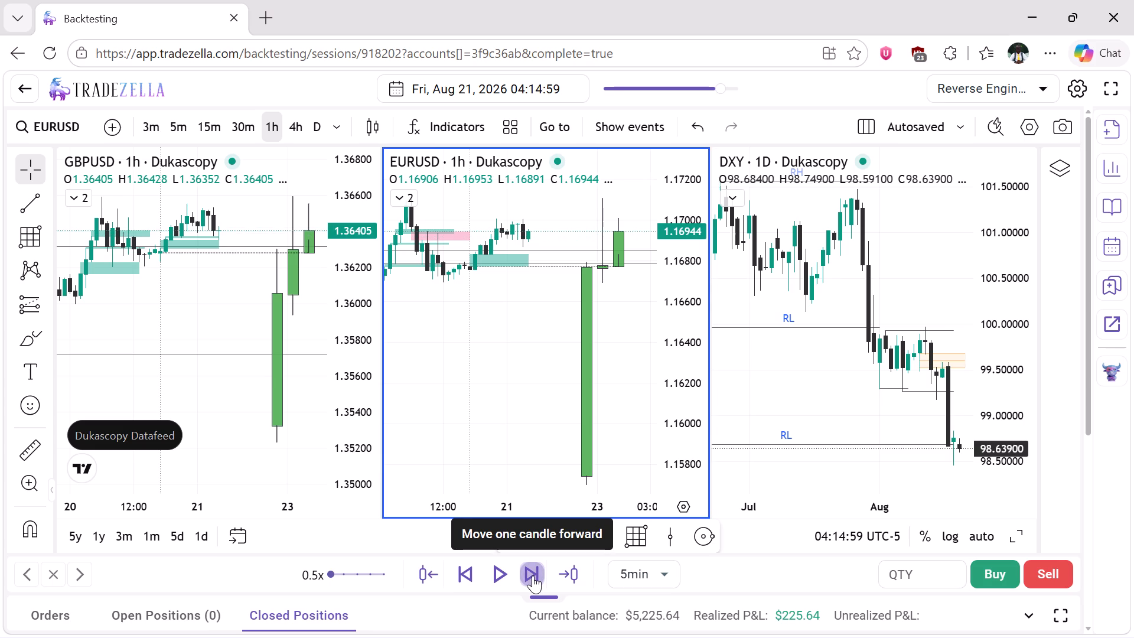
left_click(533, 575)
left_click(533, 575)
left_click(533, 575)
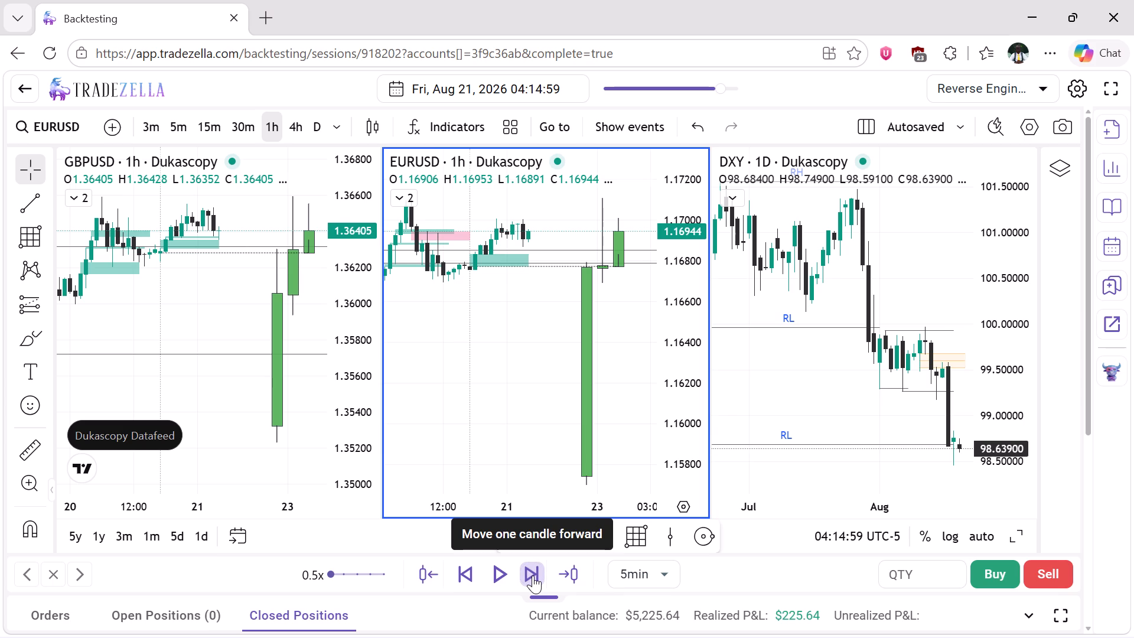
left_click(533, 575)
left_click(533, 575)
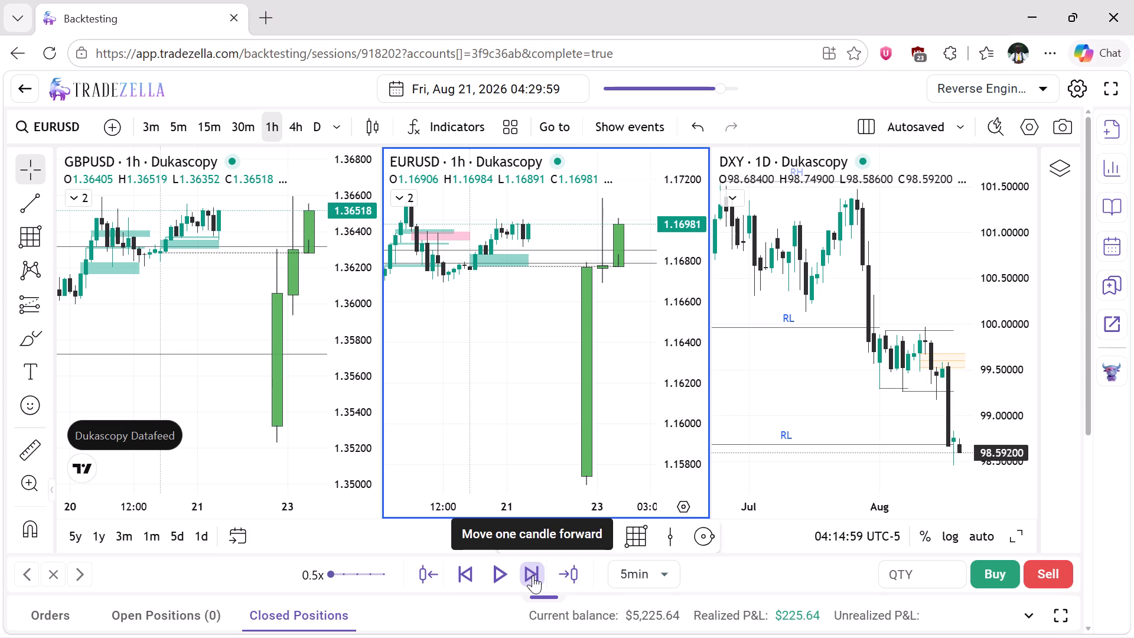
left_click(533, 575)
left_click(533, 575)
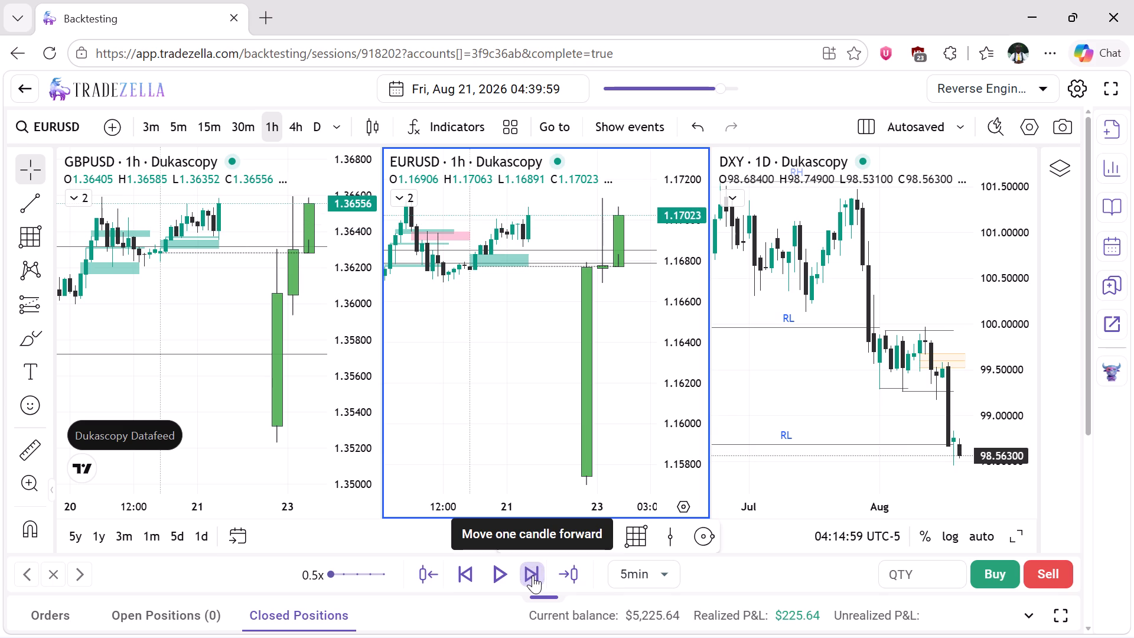
left_click(533, 575)
left_click(533, 575)
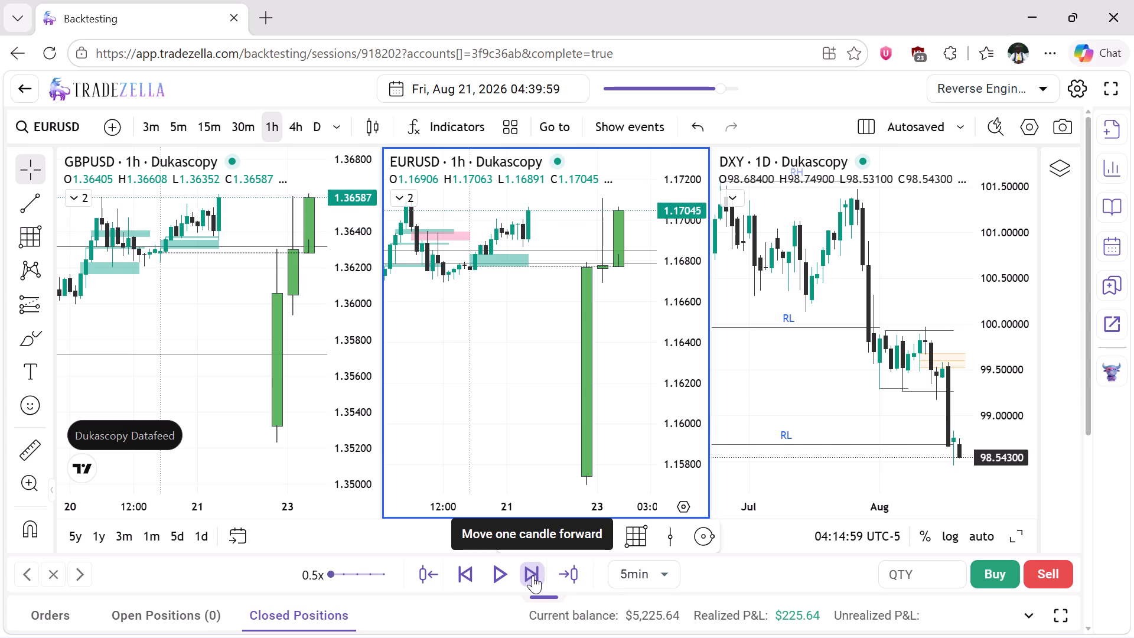
left_click(533, 575)
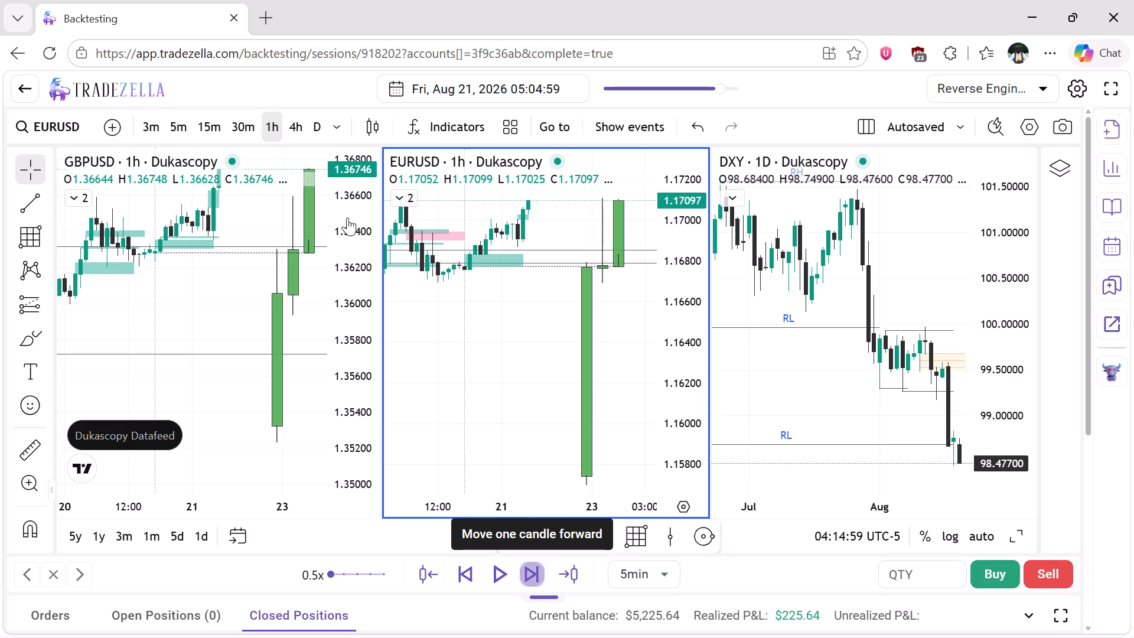
Advance the replay by two more 5-minute candles to 05:24:59 on 21 August 2026.
left_click_drag(343, 209, 350, 300)
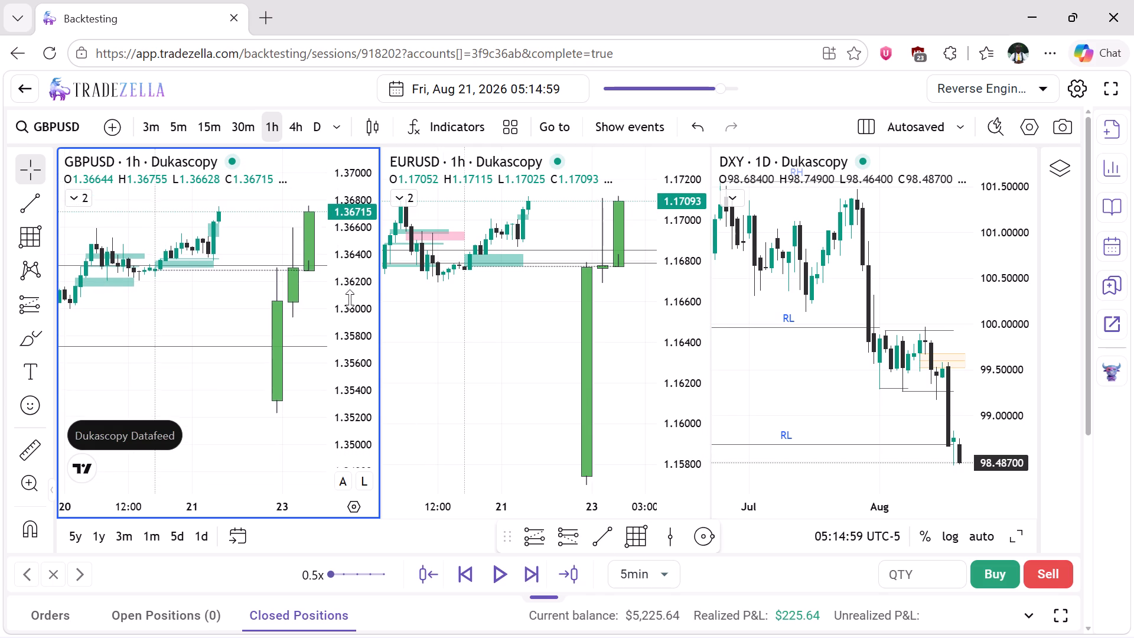
left_click_drag(350, 300, 350, 306)
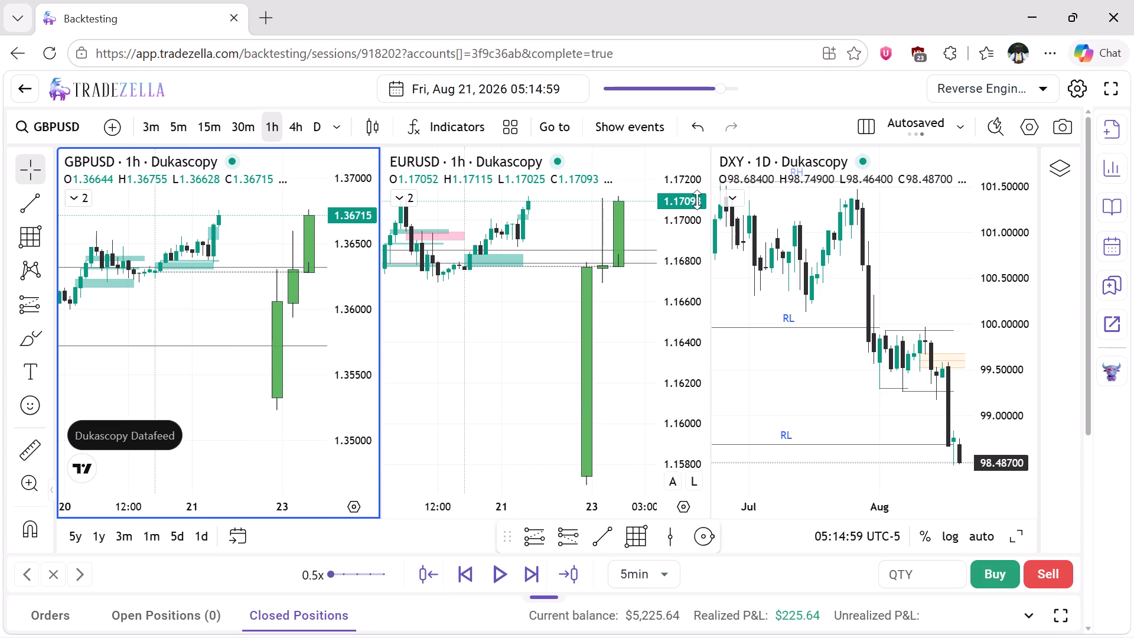
left_click_drag(687, 206, 688, 289)
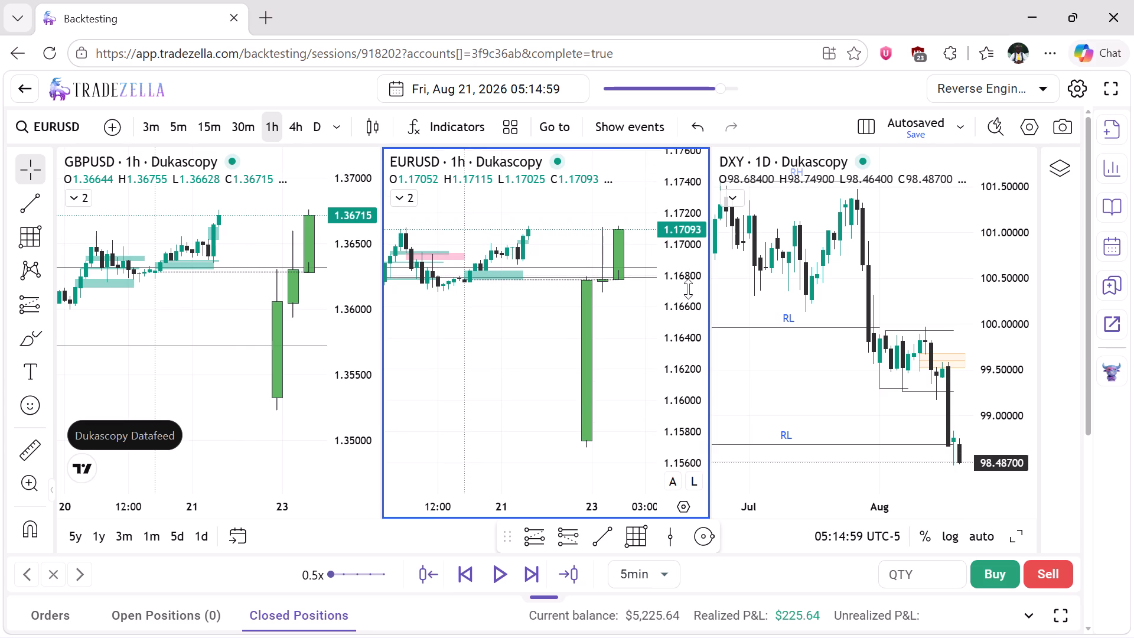
left_click(533, 571)
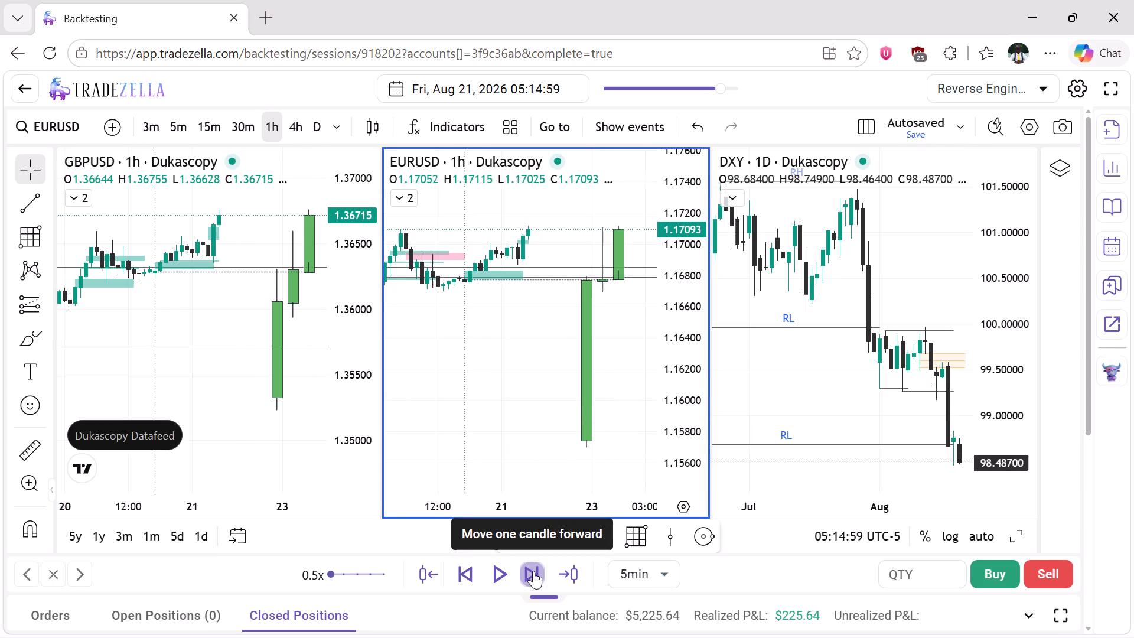
left_click(533, 571)
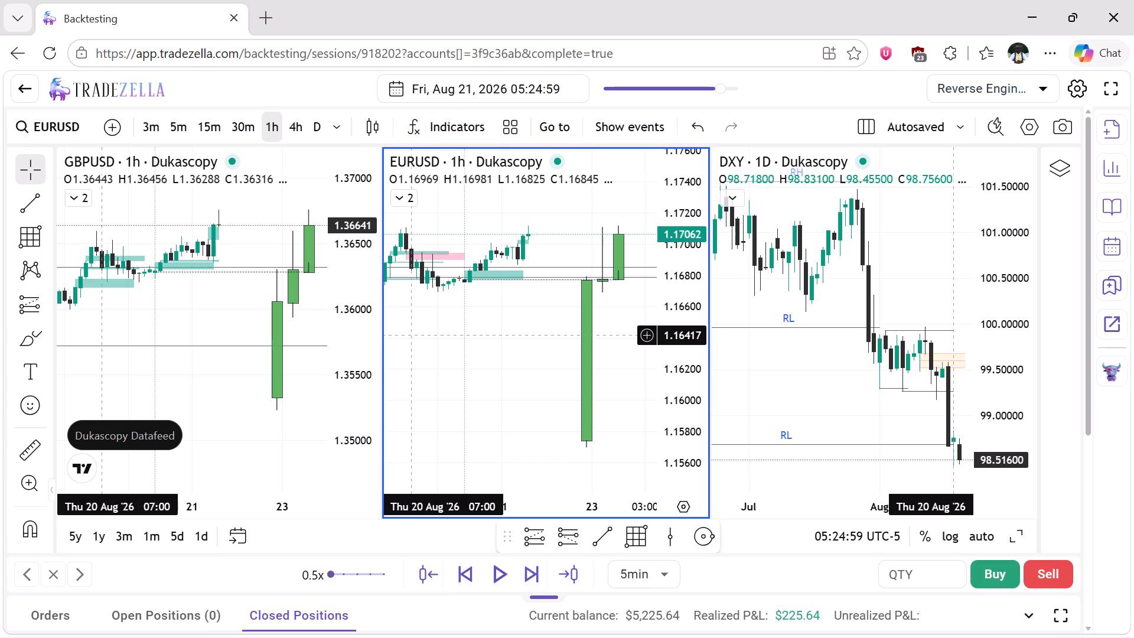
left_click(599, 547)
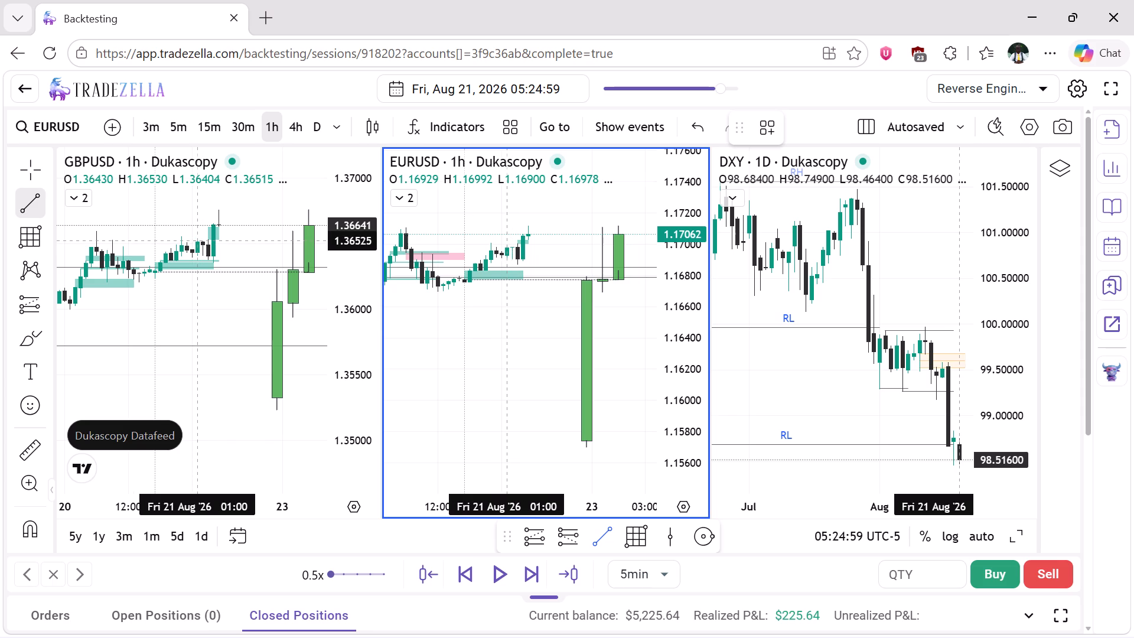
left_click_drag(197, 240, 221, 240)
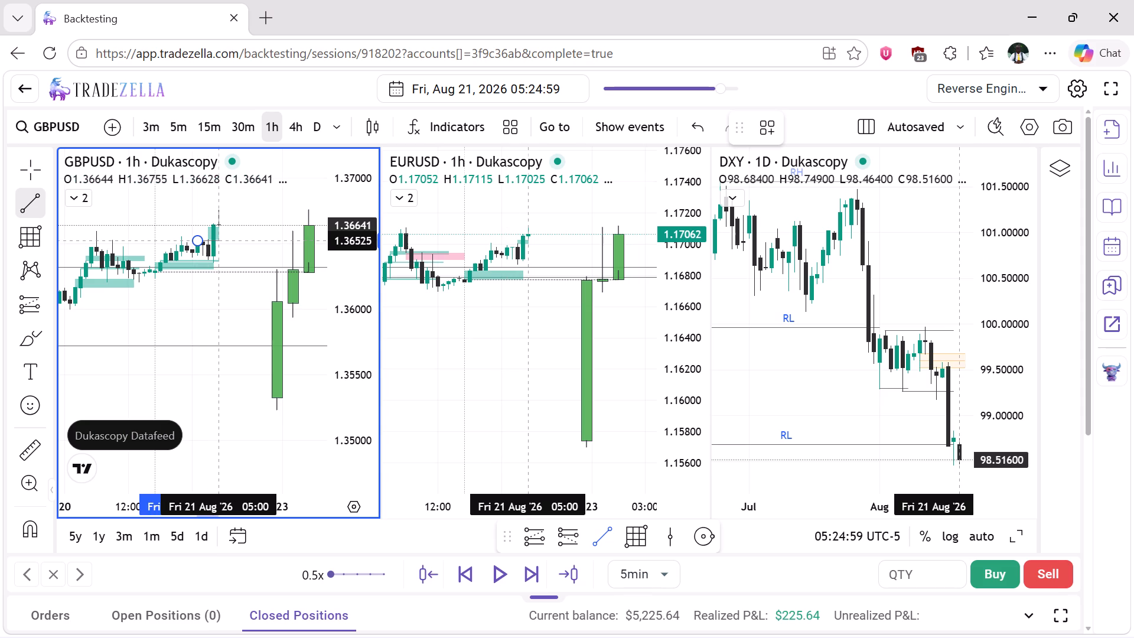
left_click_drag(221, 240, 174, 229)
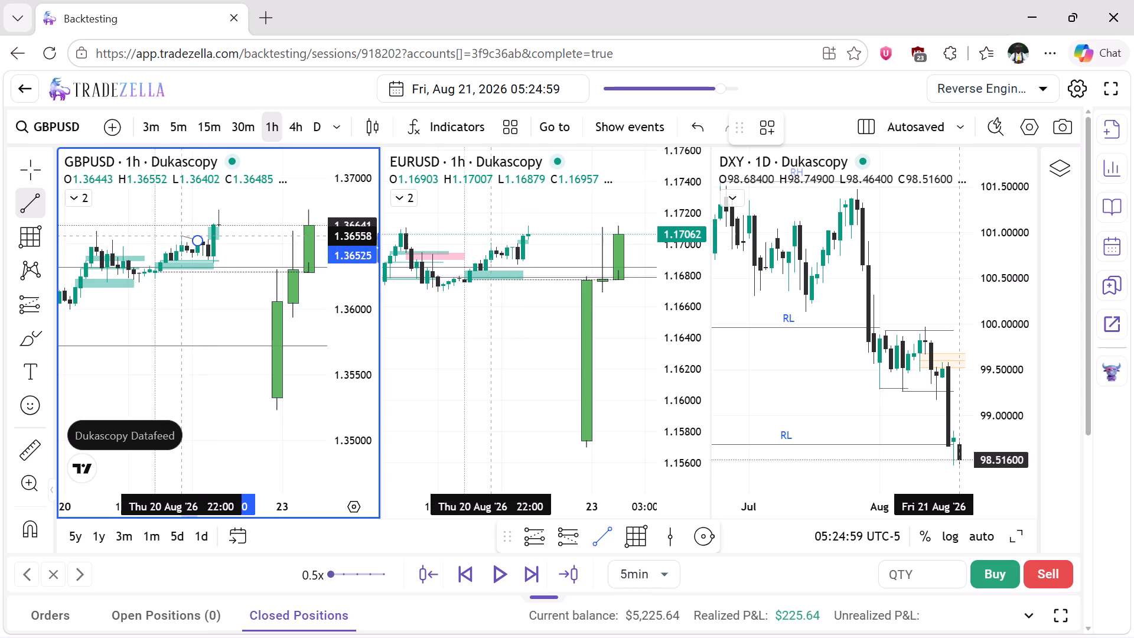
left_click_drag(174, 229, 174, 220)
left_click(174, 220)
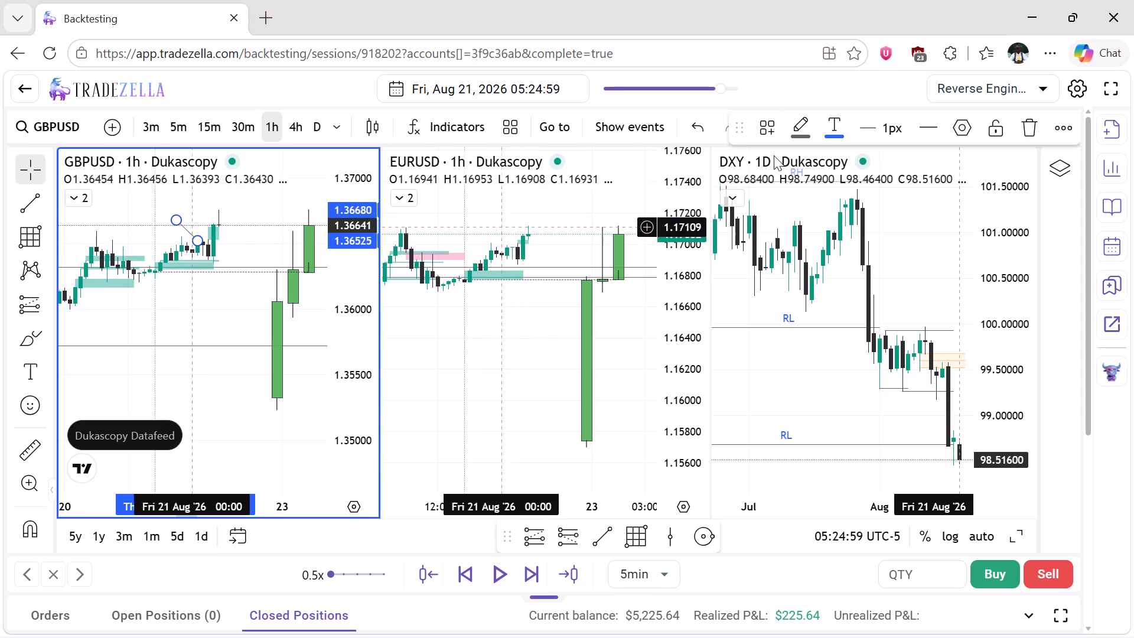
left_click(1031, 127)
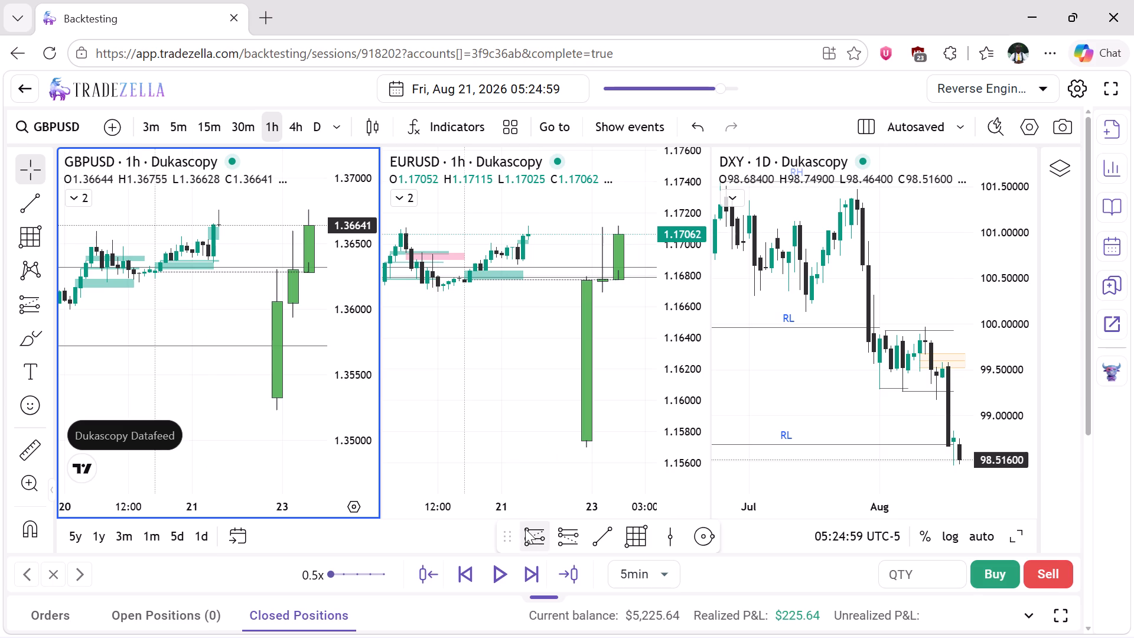
Draw a trend line from a saved template on the GBPUSD 1-hour chart at about 1.36518, from 02:00 to 07:00 on 21 August 2026.
left_click(604, 531)
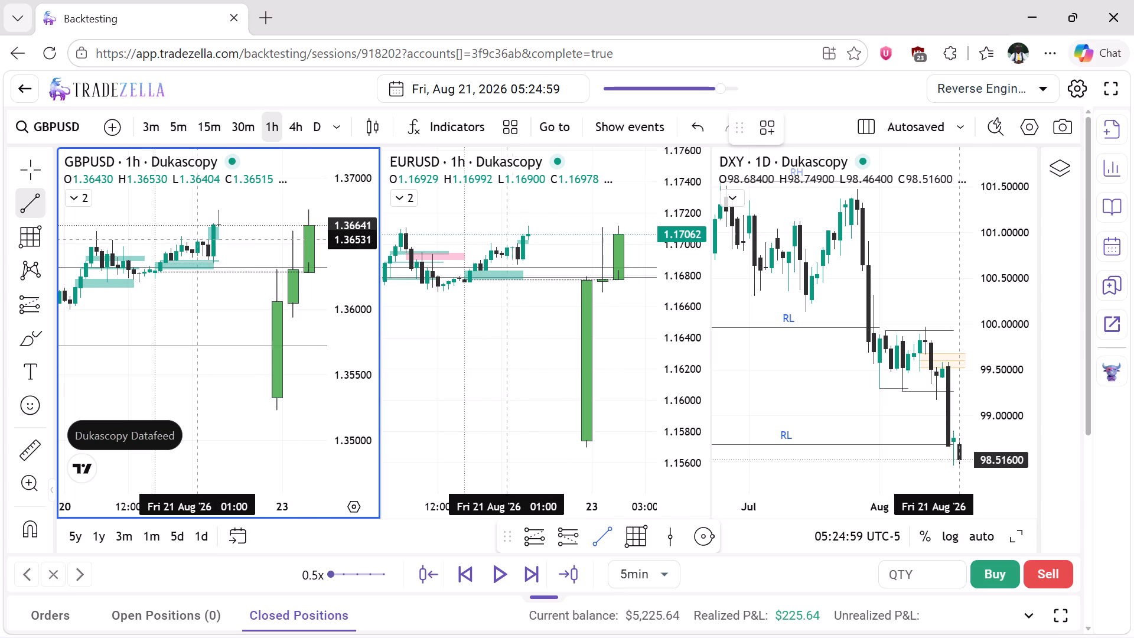
left_click(771, 134)
left_click(775, 204)
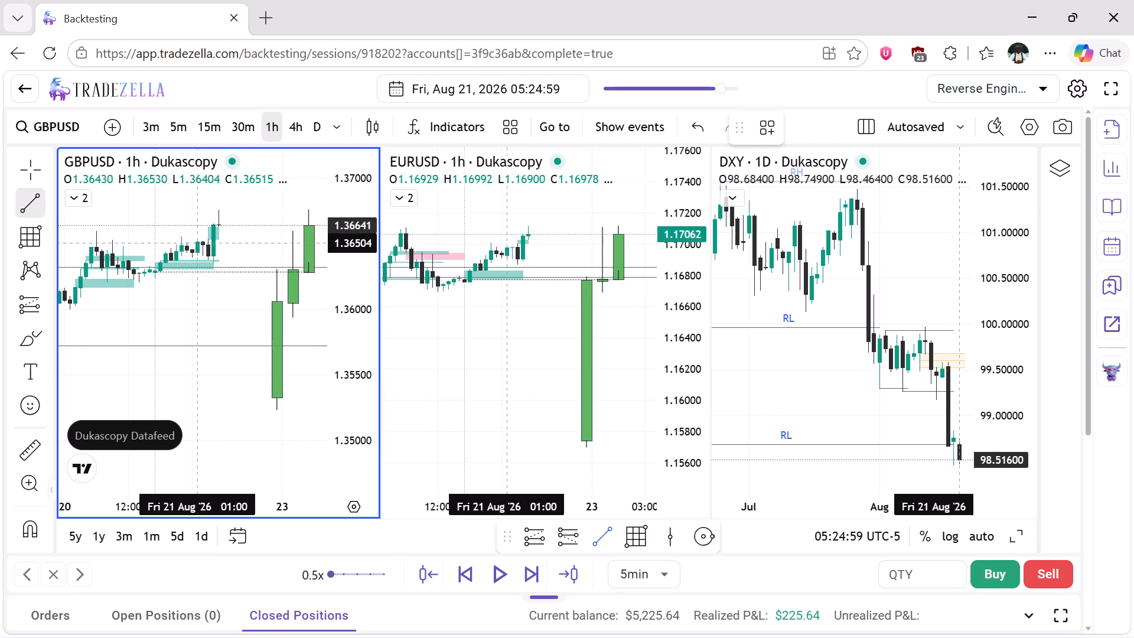
left_click_drag(188, 242, 219, 242)
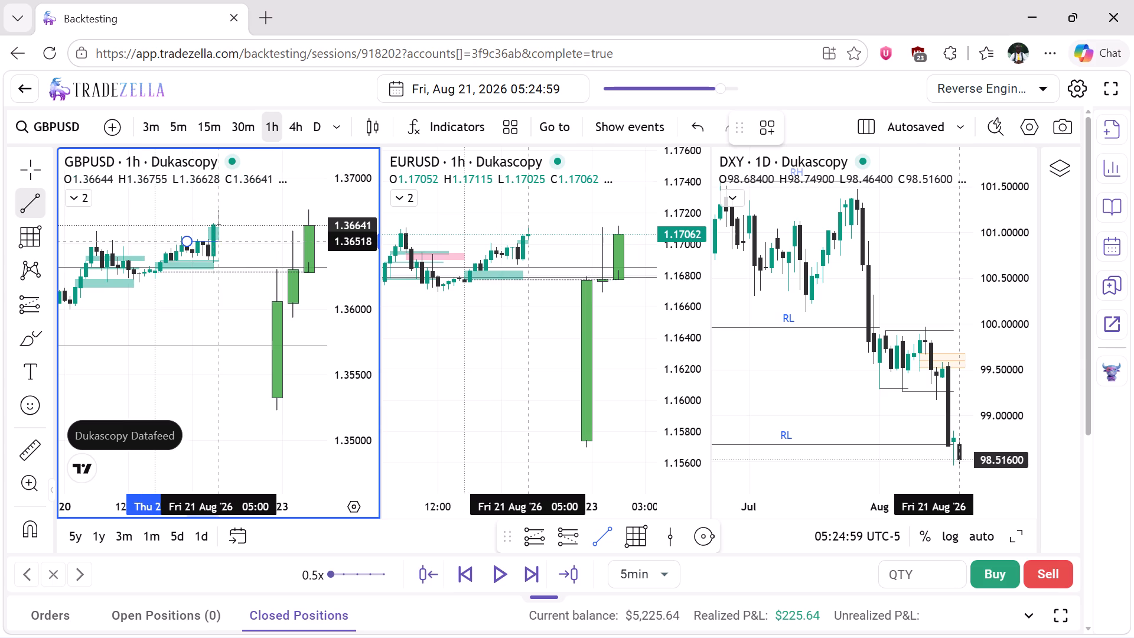
left_click_drag(219, 242, 231, 242)
left_click(231, 242, "shift")
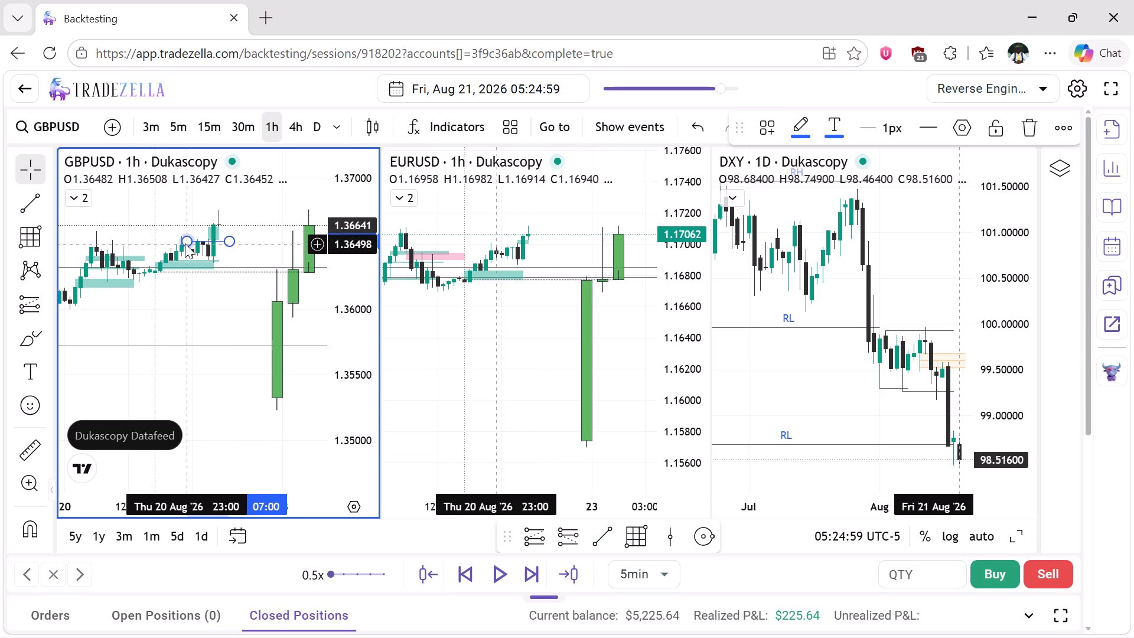
left_click_drag(185, 243, 201, 243)
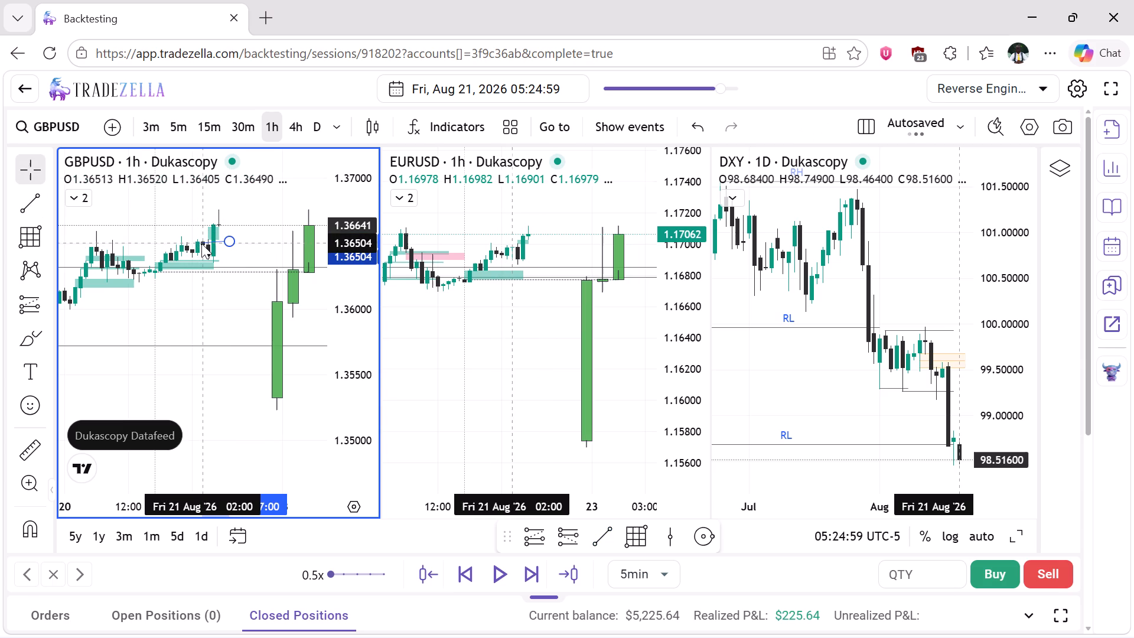
left_click_drag(201, 243, 203, 249)
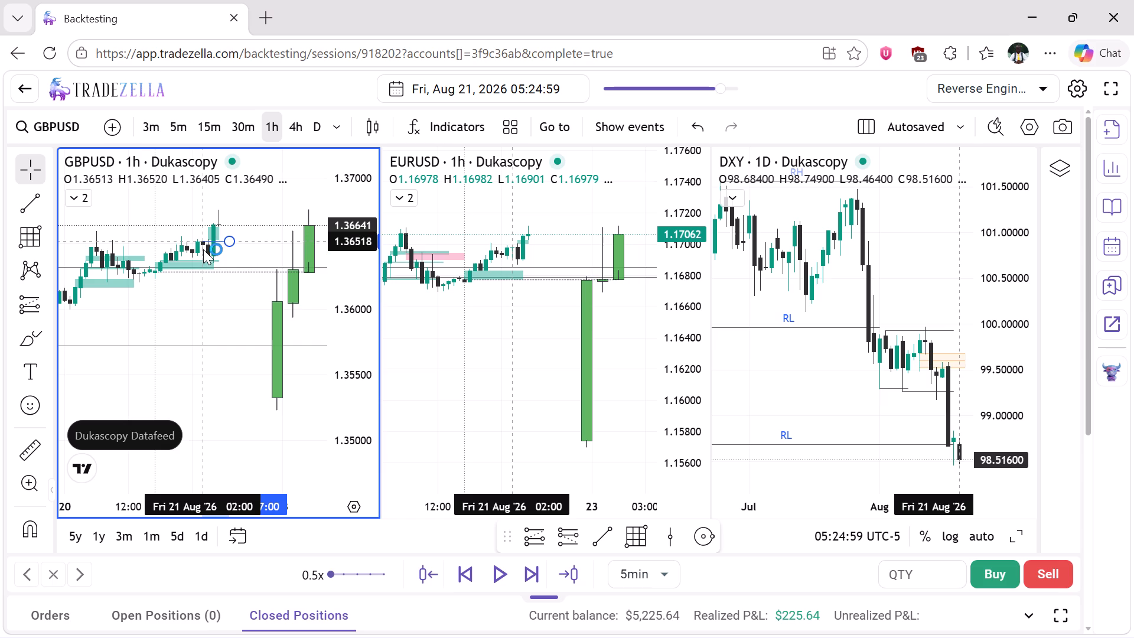
Shorten the 1.36518 trend line on the GBPUSD 1-hour chart so it spans 02:00 to 05:00 on 21 August 2026.
left_click_drag(203, 249, 203, 242)
left_click(203, 242, "shift")
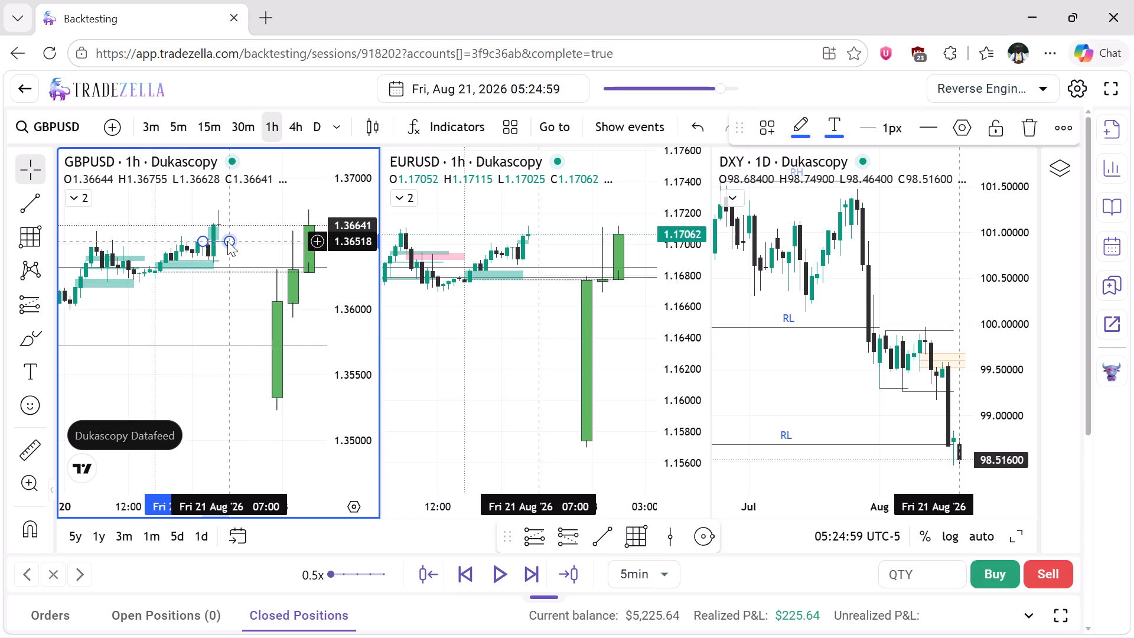
left_click_drag(227, 241, 219, 241)
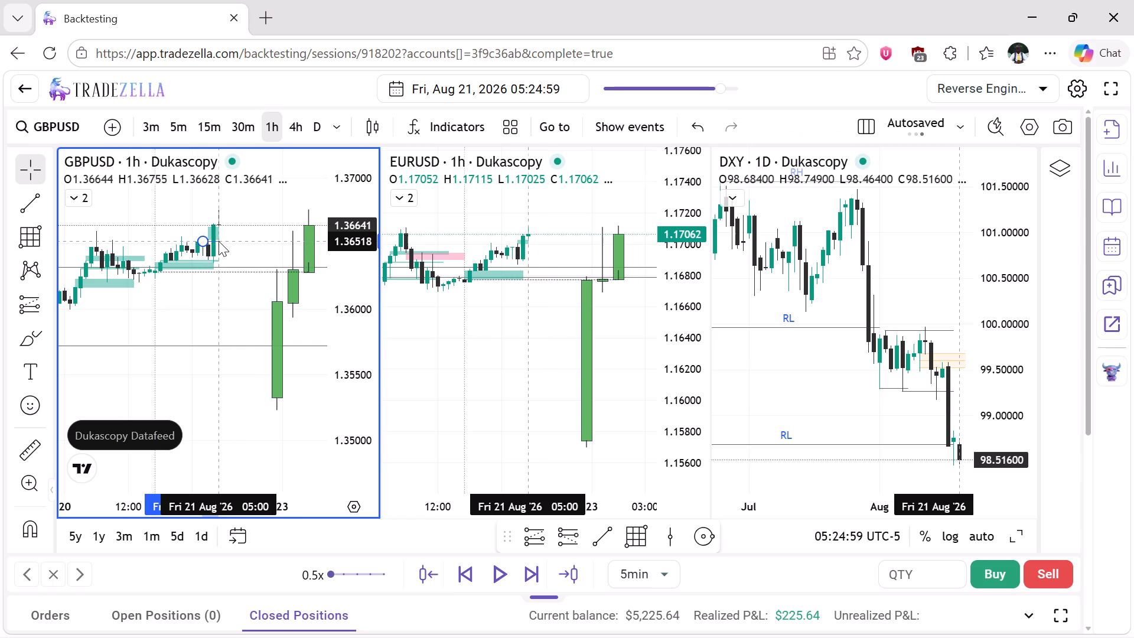
left_click_drag(219, 241, 216, 241)
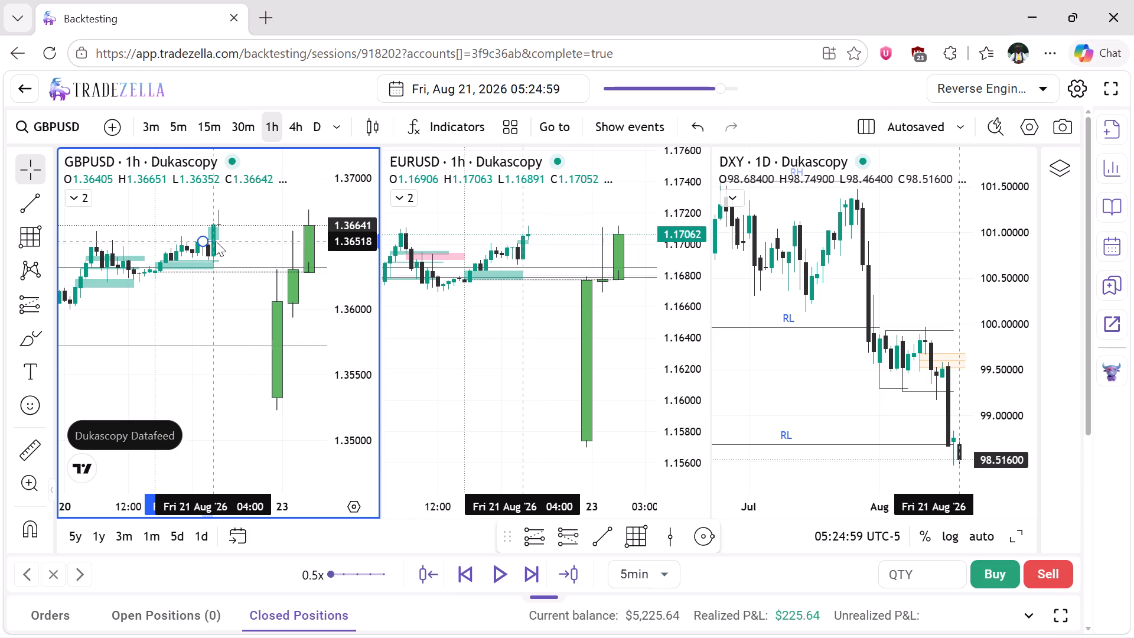
left_click_drag(216, 241, 219, 241)
left_click(219, 241, "shift")
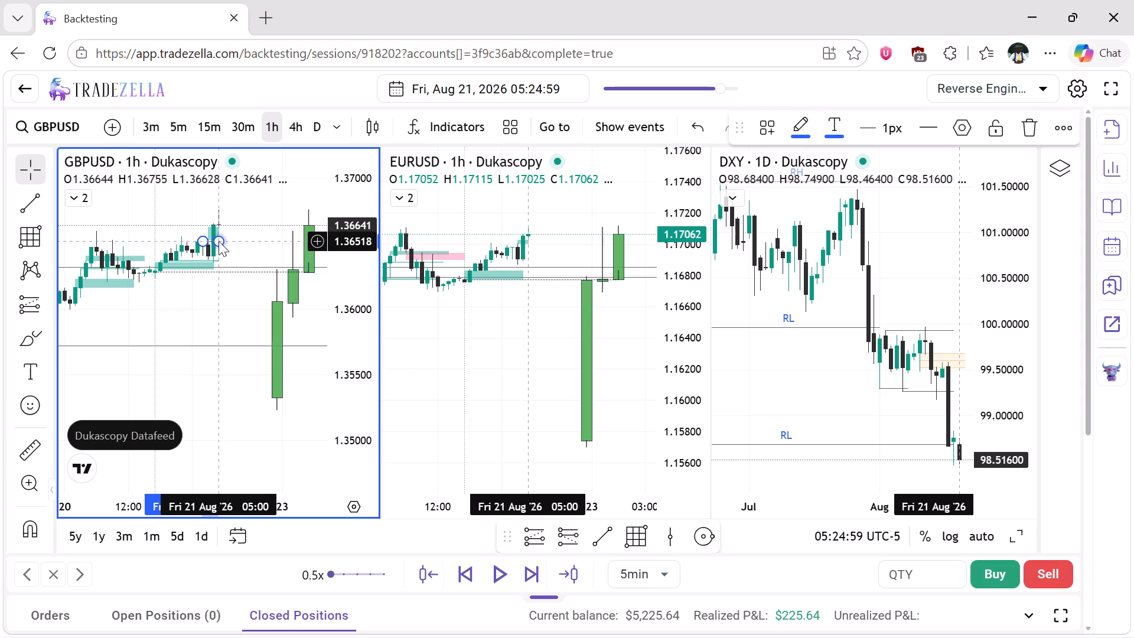
left_click(240, 242)
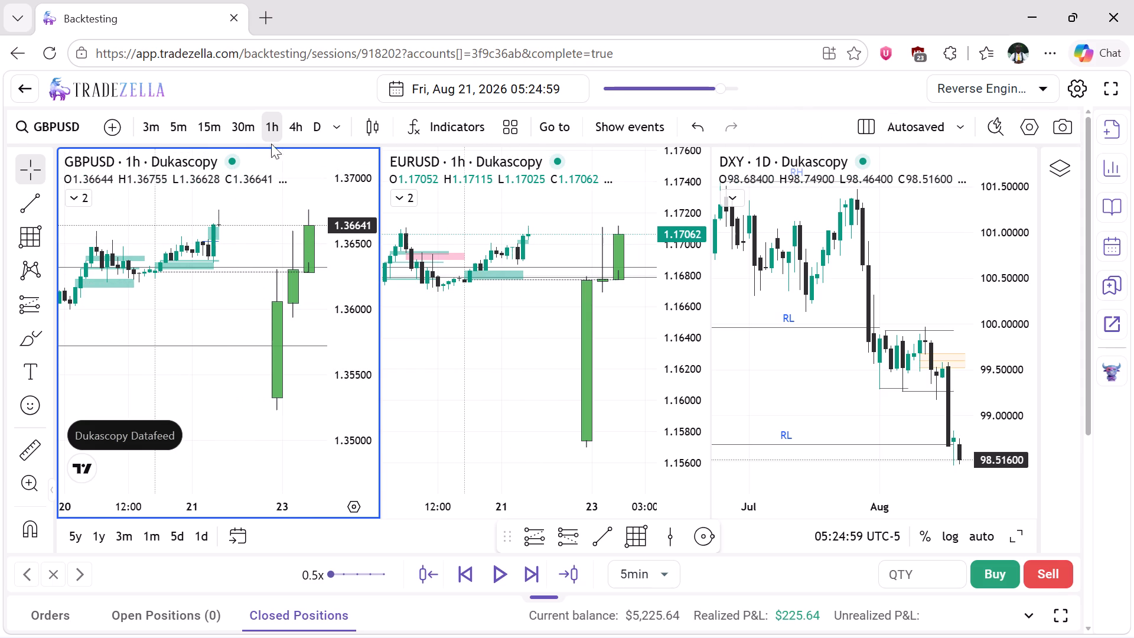
Compare GBPUSD on the 4-hour, 5-minute and 15-minute timeframes, leaving the chart on 15 minutes.
left_click(302, 132)
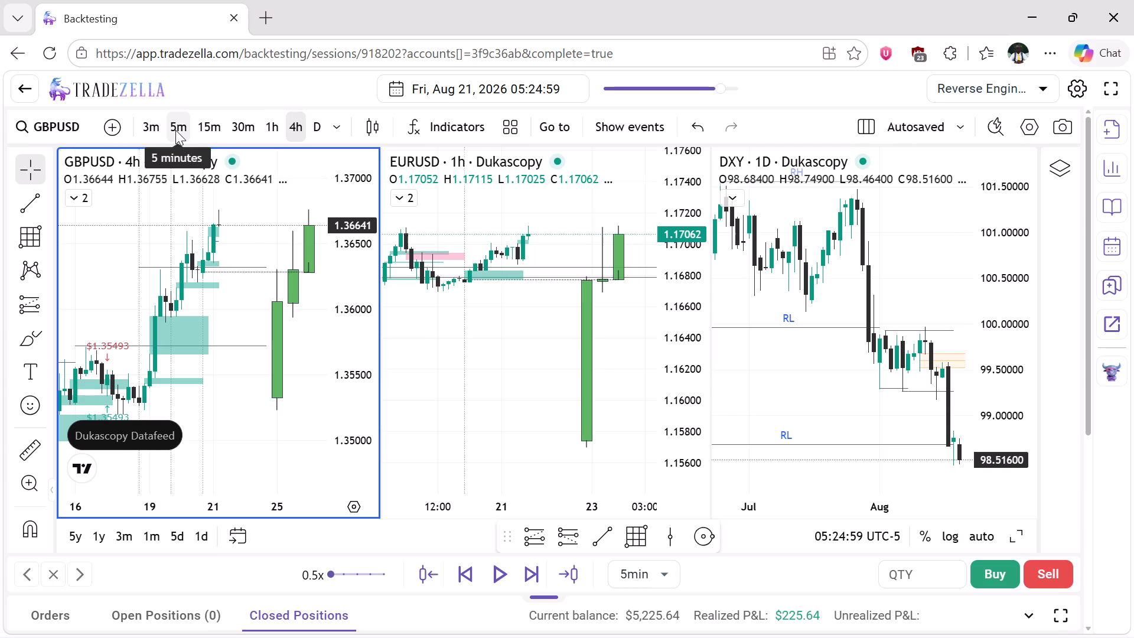
left_click(175, 130)
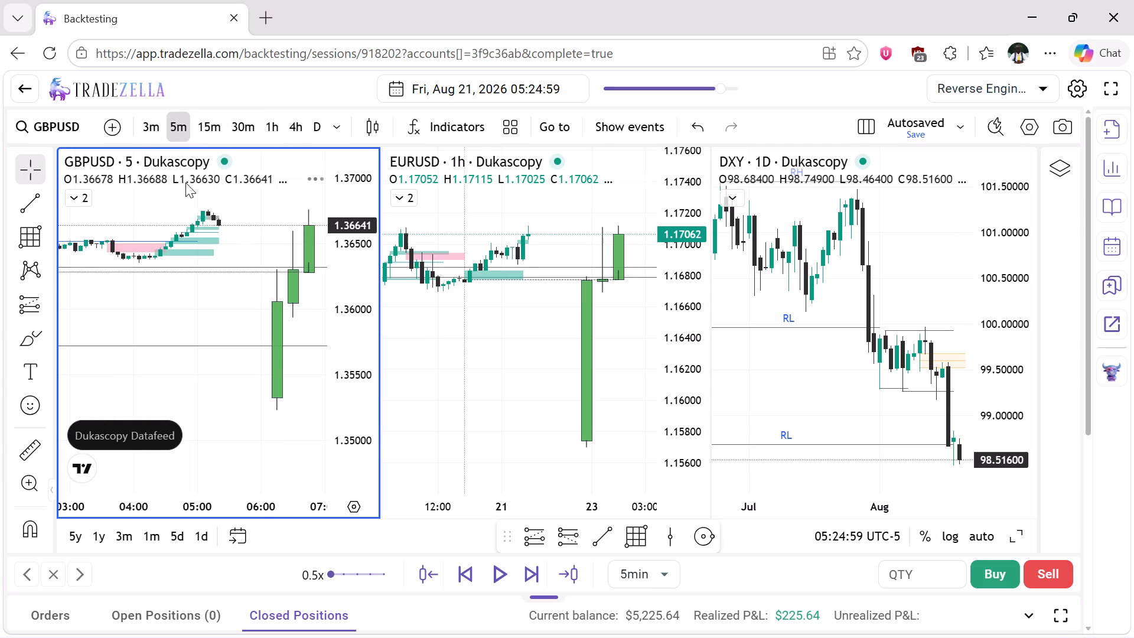
left_click(214, 125)
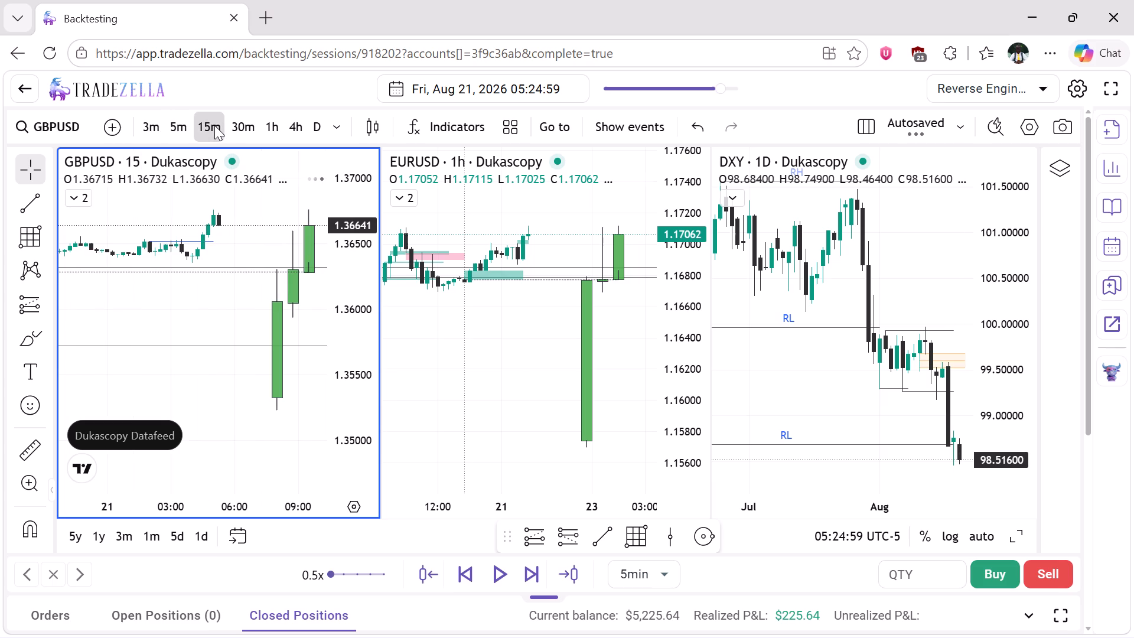
left_click(305, 132)
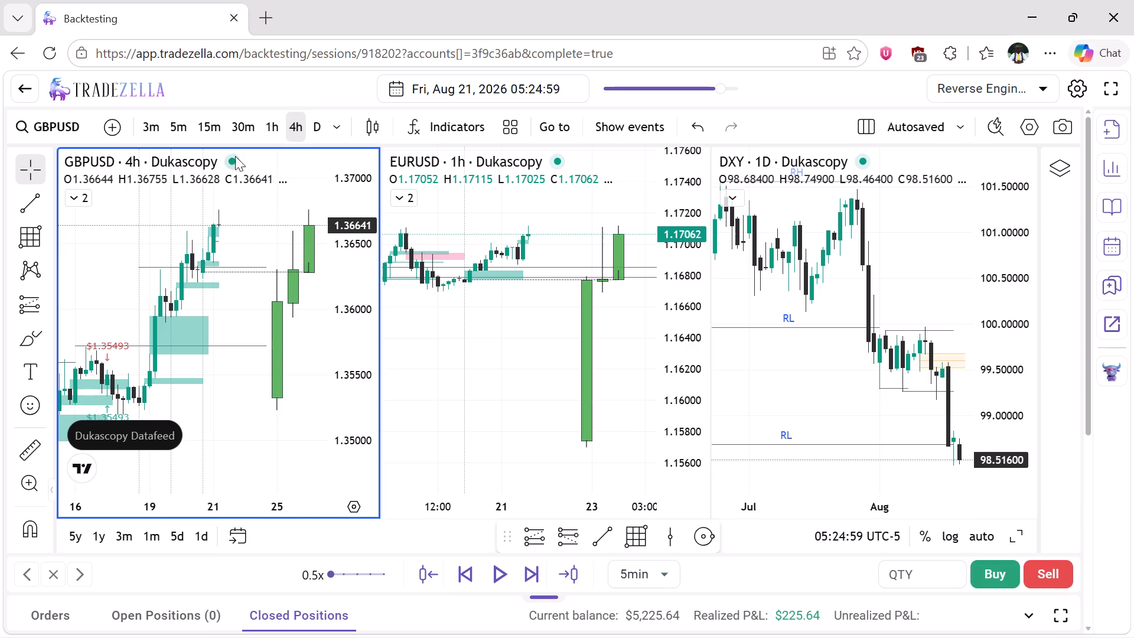
left_click(209, 125)
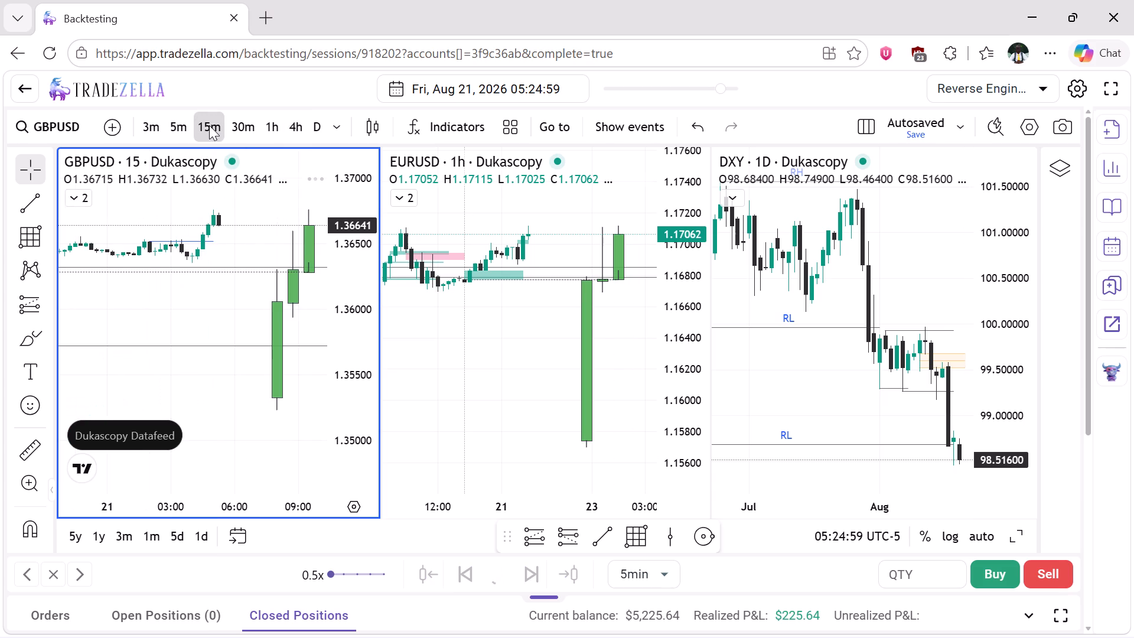
Examine the GBPUSD 15-minute price action from 20 August up to the latest replay candle on 21 August 2026.
right_click(236, 252)
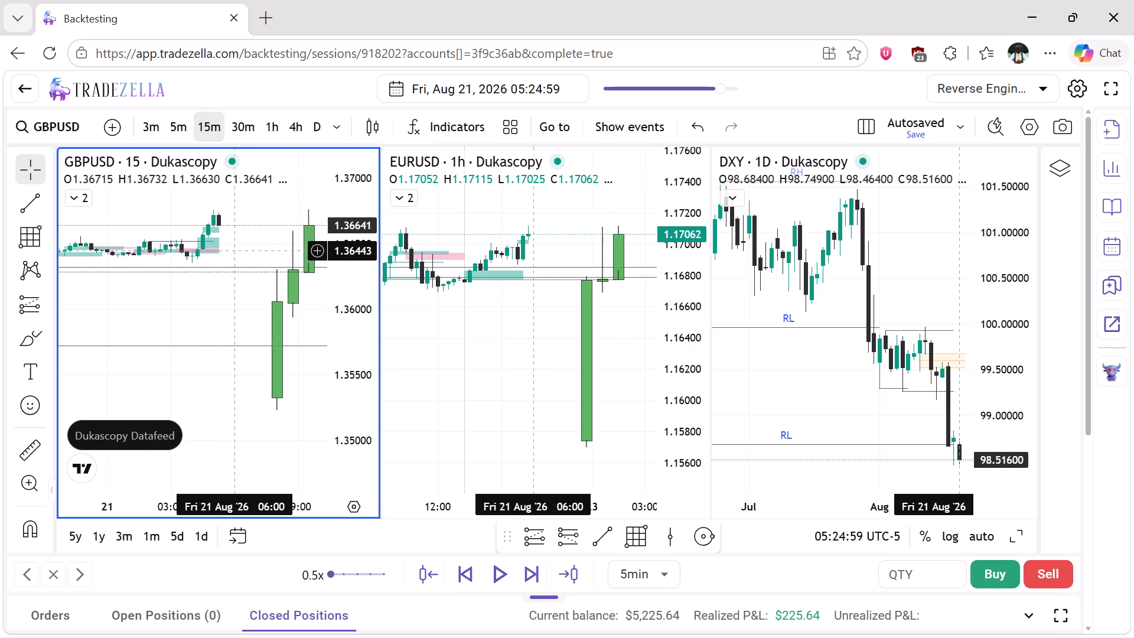
left_click(288, 138)
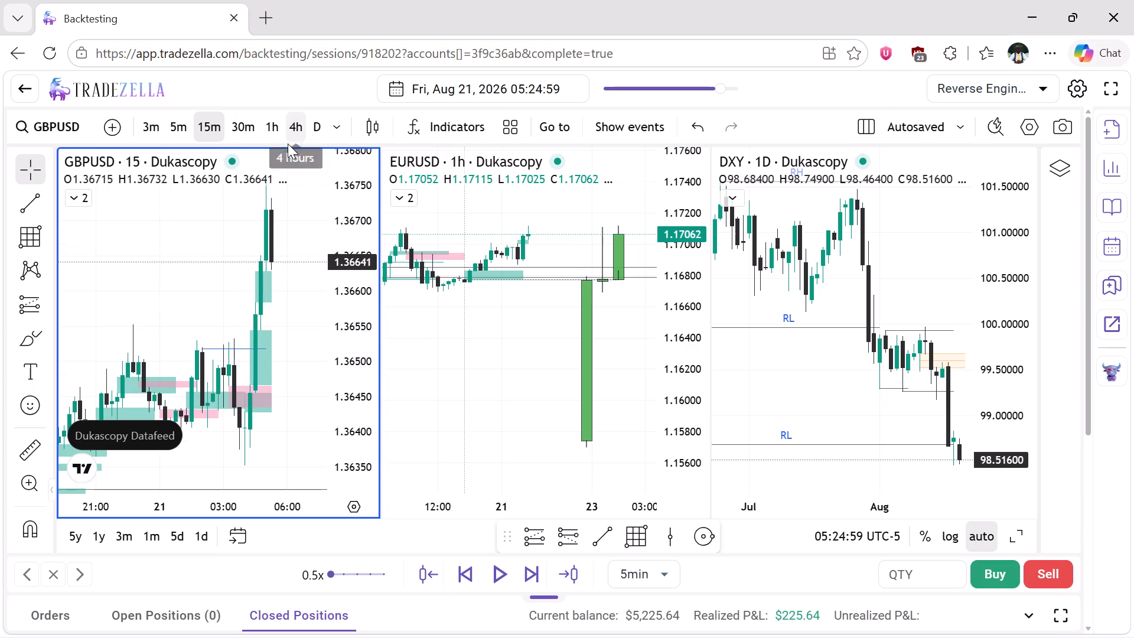
left_click_drag(330, 189, 331, 284)
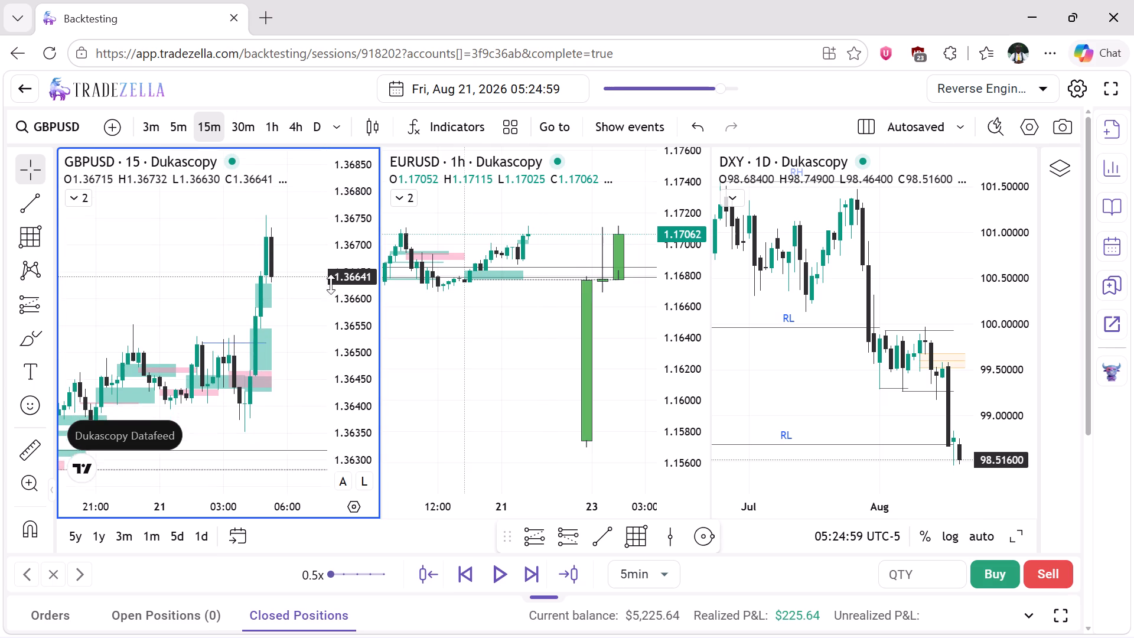
left_click_drag(331, 284, 332, 419)
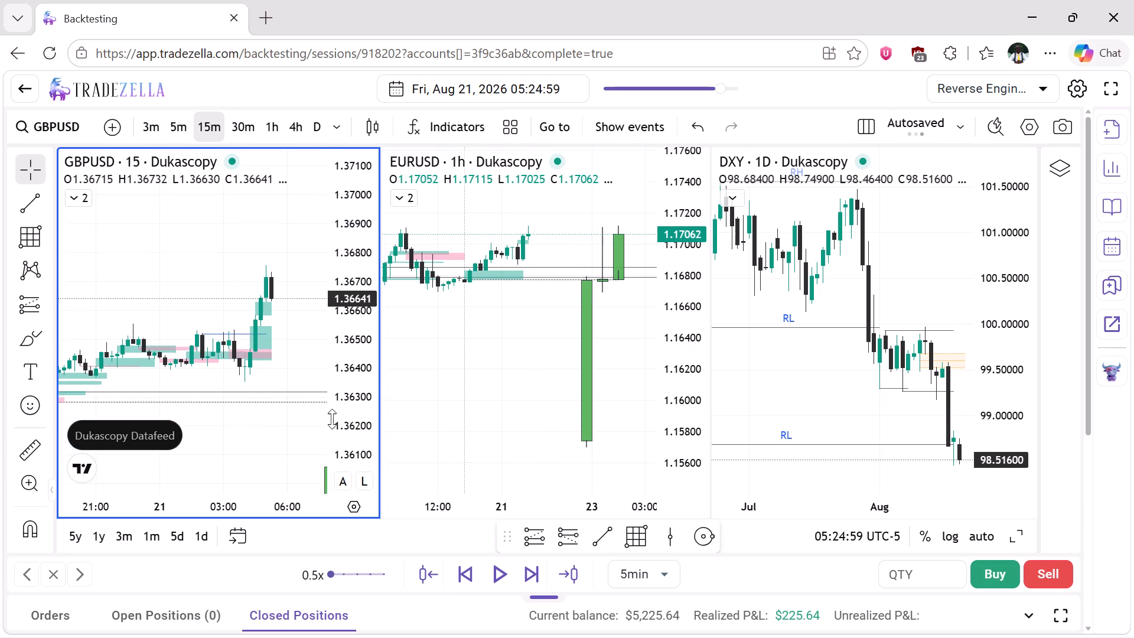
left_click_drag(332, 419, 330, 391)
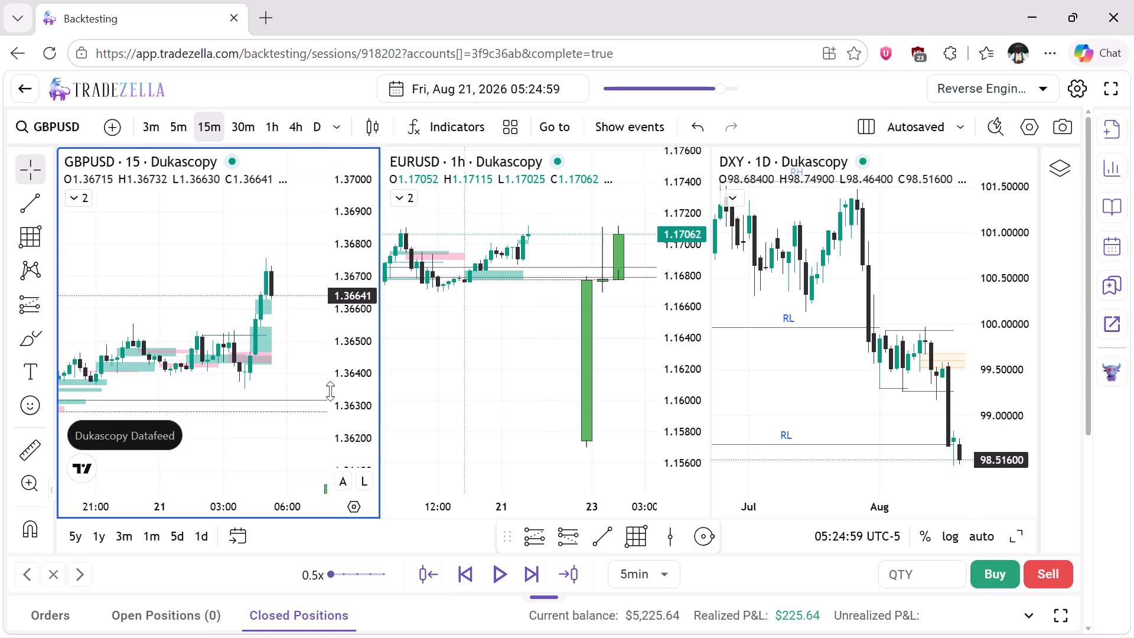
left_click_drag(330, 391, 330, 393)
scroll(268, 346, "right", 1)
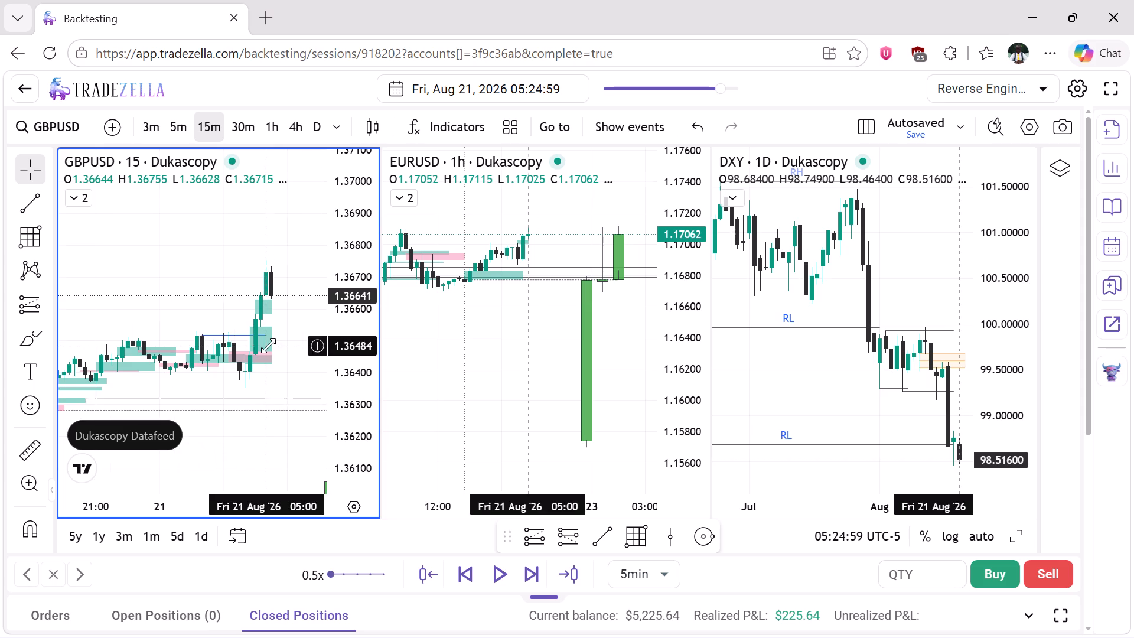
scroll(268, 346, "right", 2)
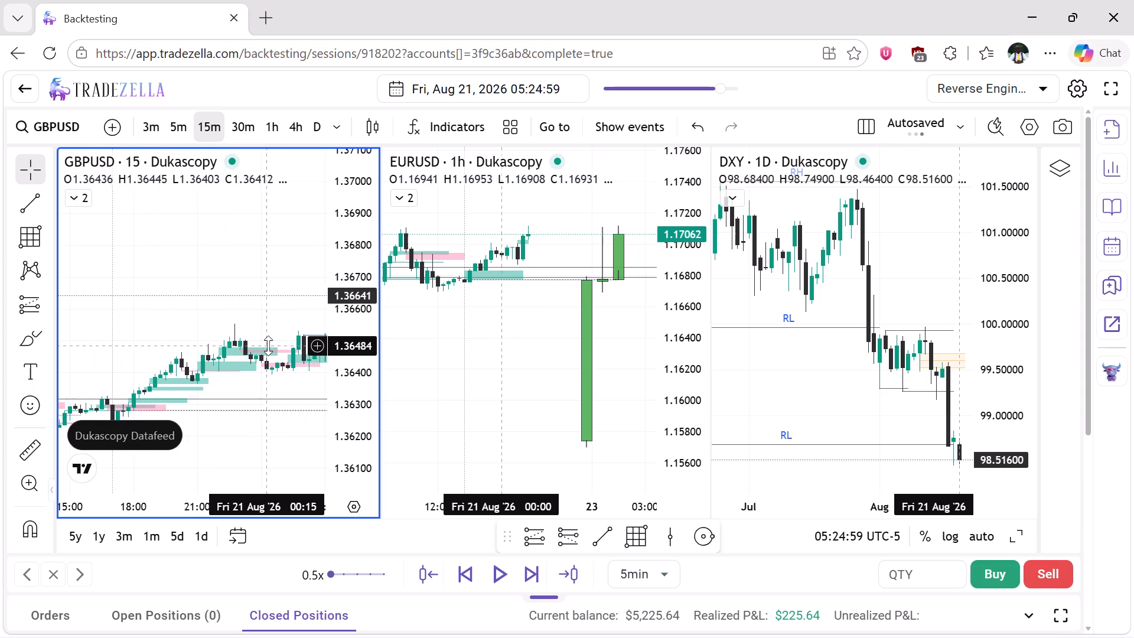
scroll(268, 346, "right", 2)
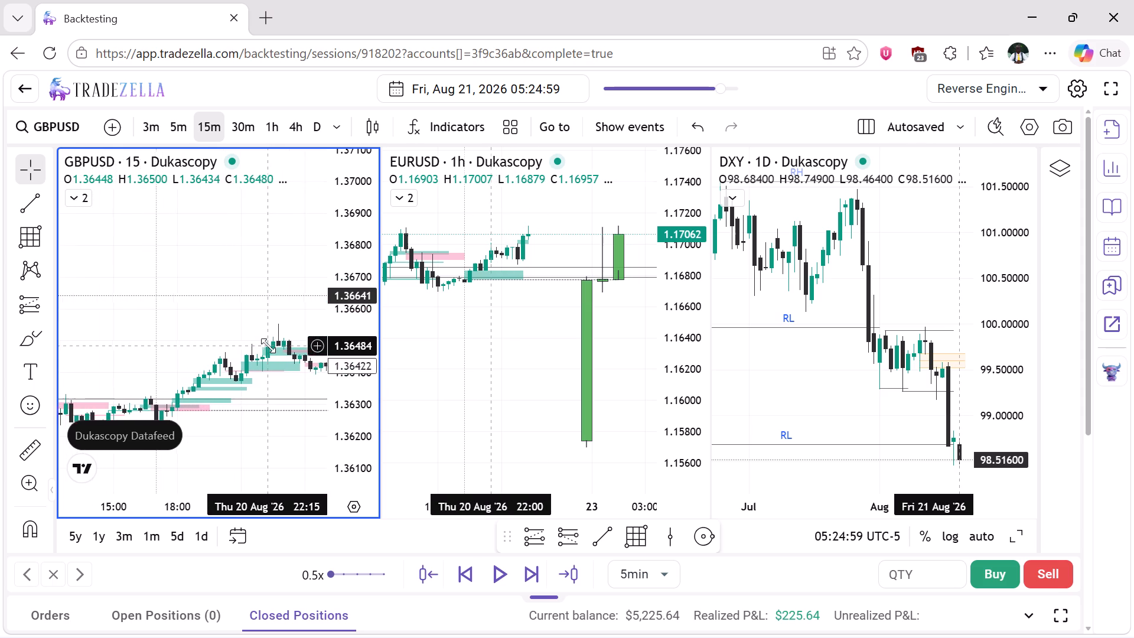
scroll(268, 346, "right", 1)
scroll(268, 346, "left", 1)
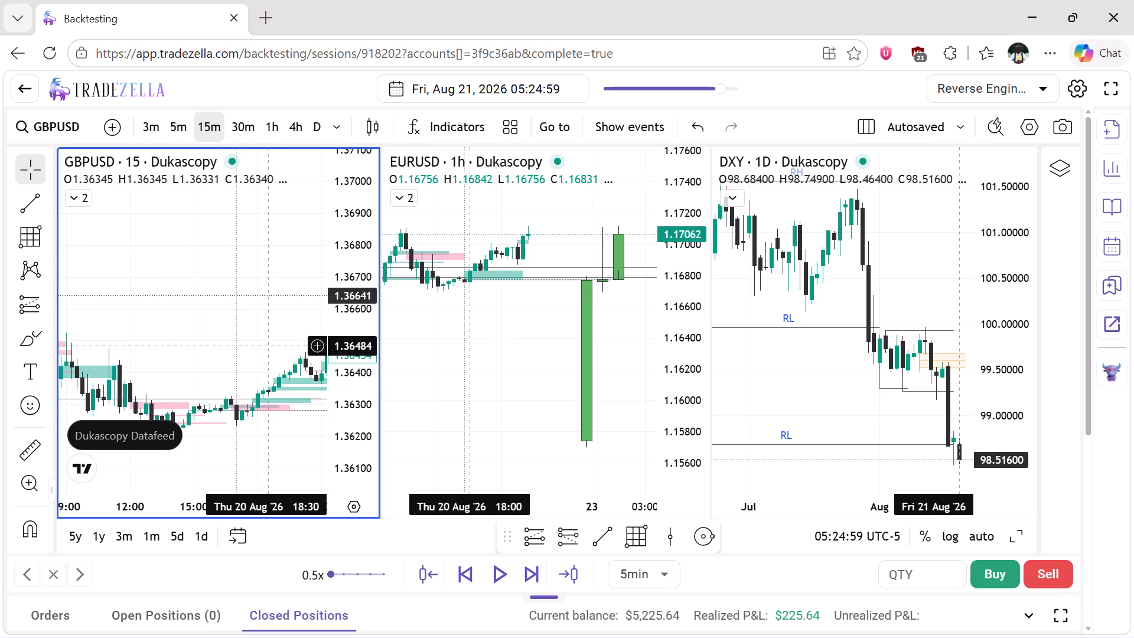
scroll(268, 346, "left", 2)
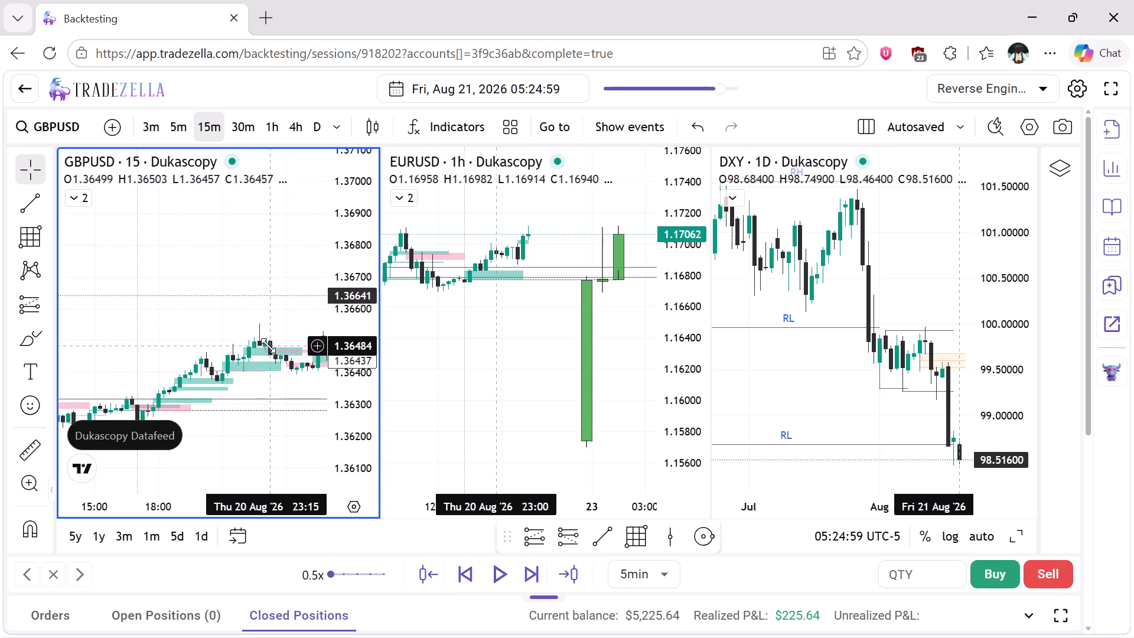
scroll(268, 346, "left", 2)
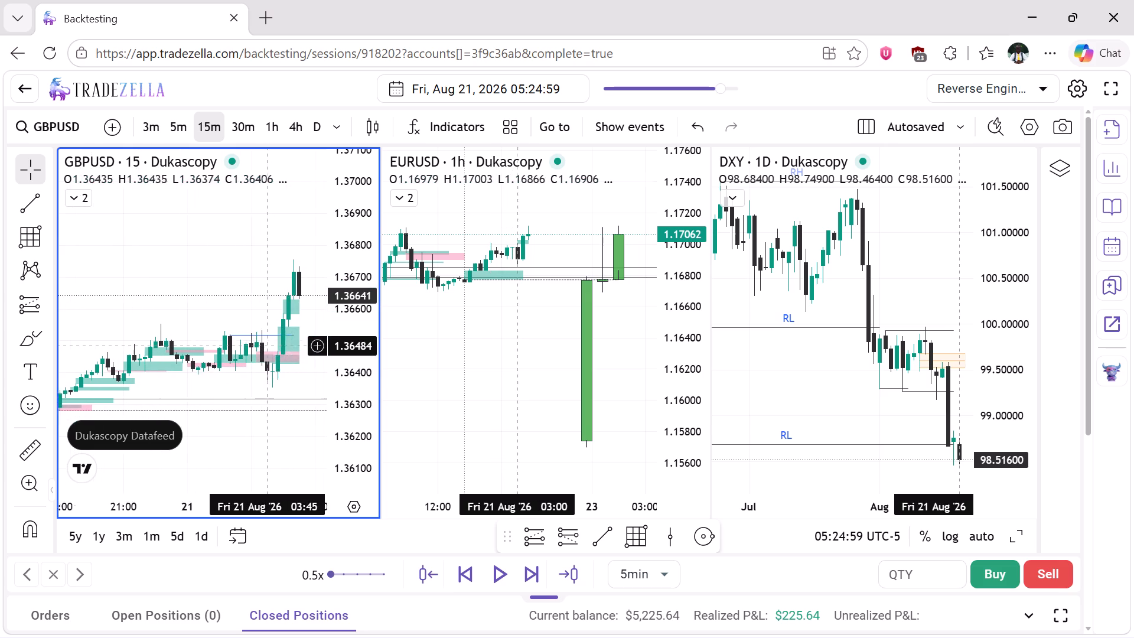
scroll(268, 346, "left", 2)
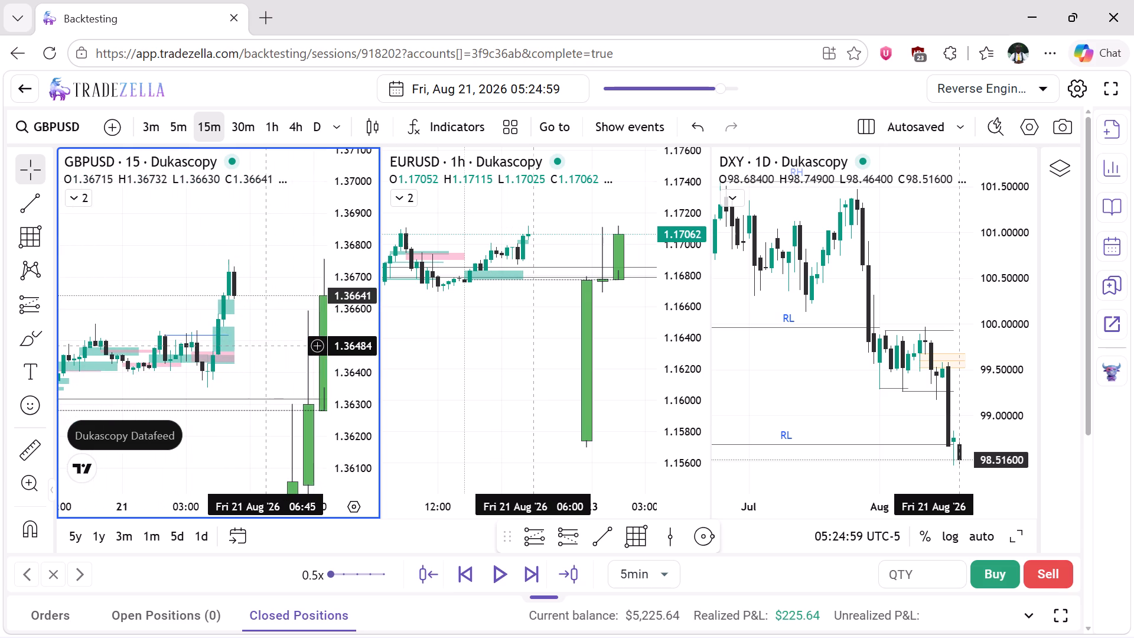
scroll(268, 346, "left", 1)
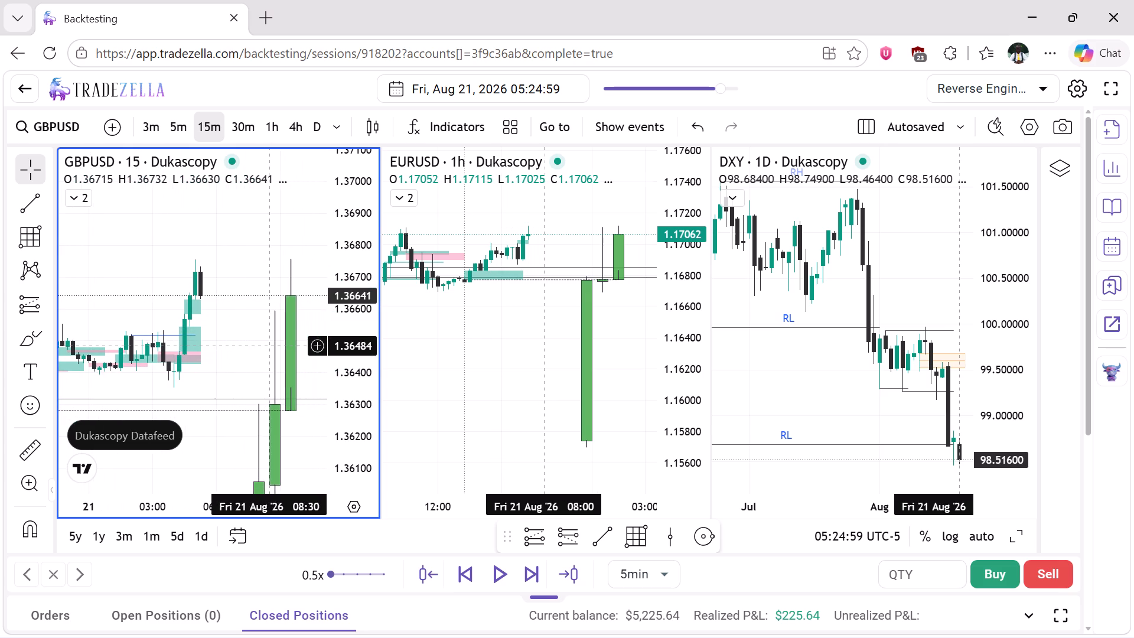
Advance the replay in 5-minute steps to 05:44:59 on 21 August 2026.
left_click(527, 572)
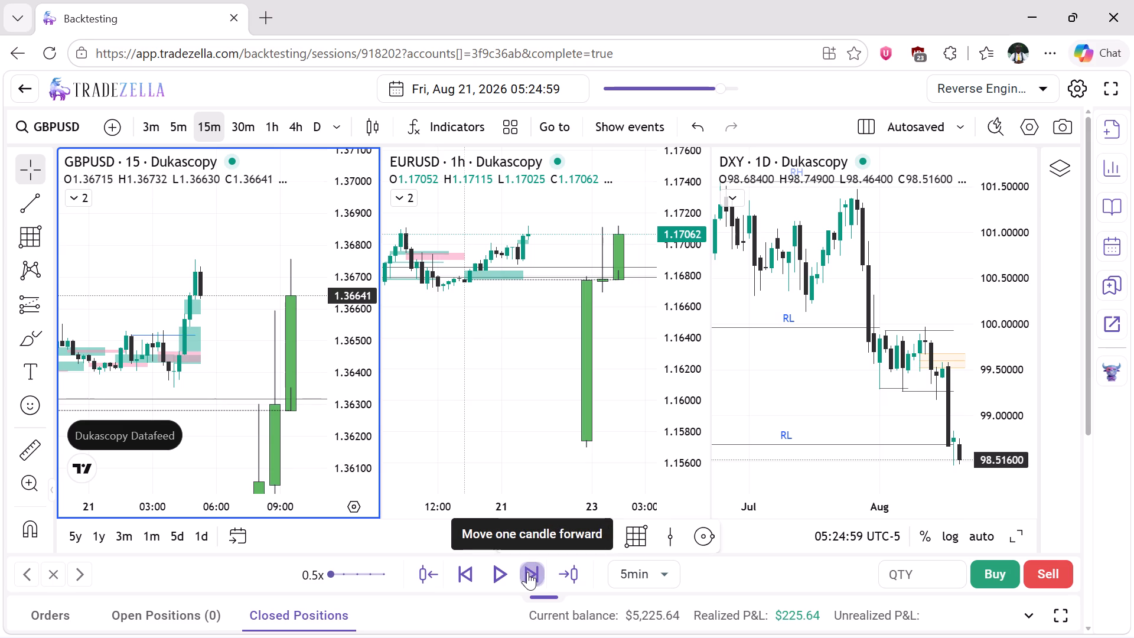
left_click(527, 572)
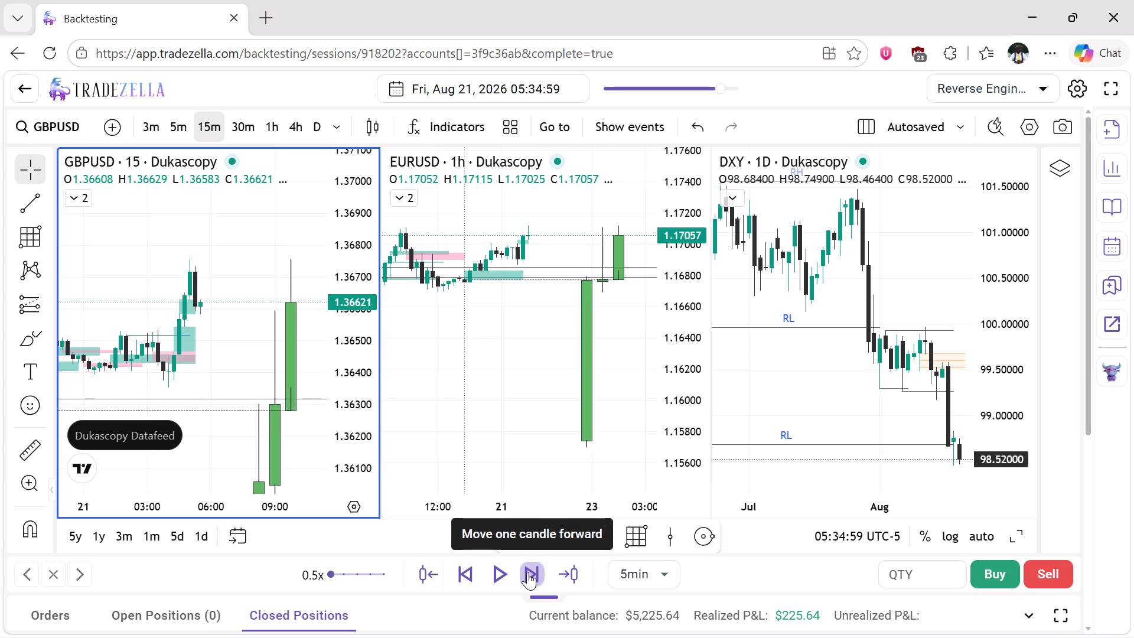
left_click(527, 572)
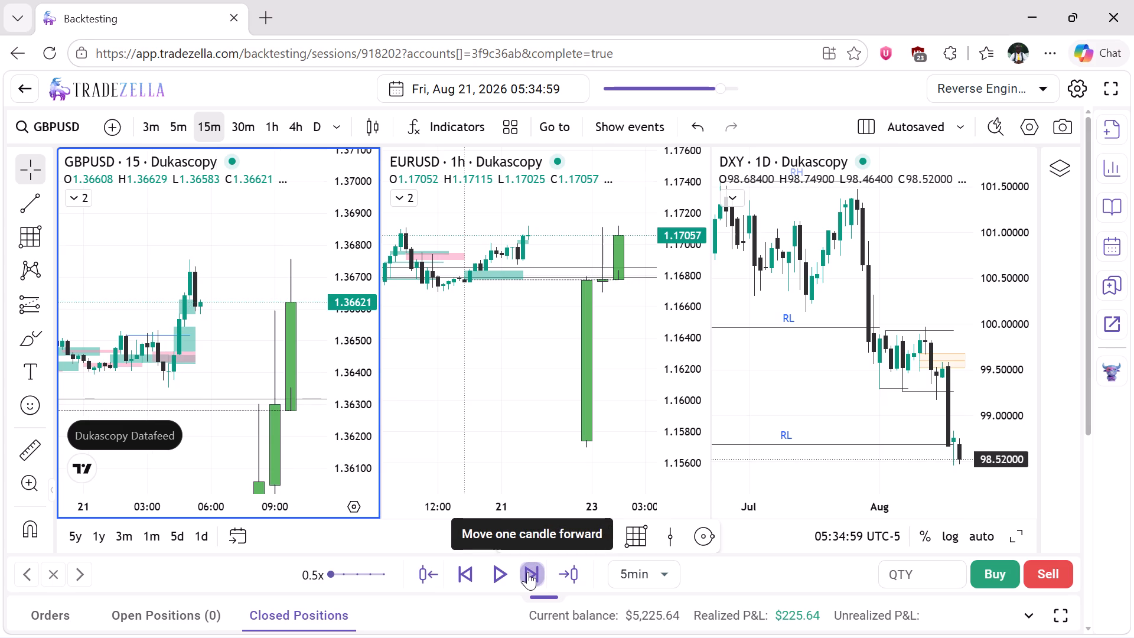
left_click(527, 572)
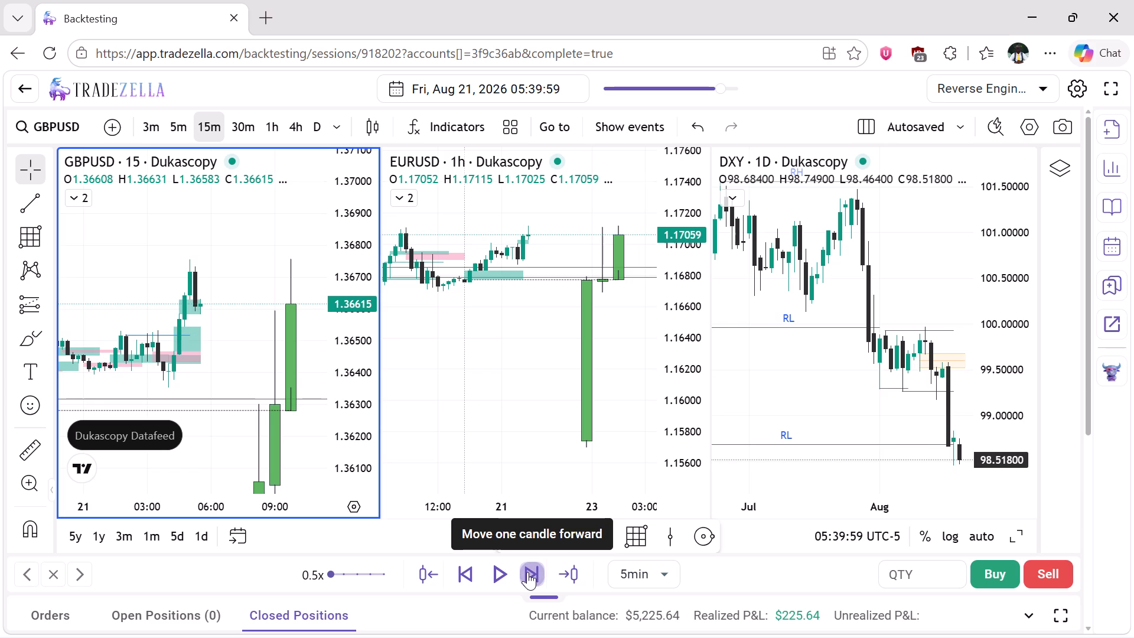
left_click(527, 572)
left_click(527, 572)
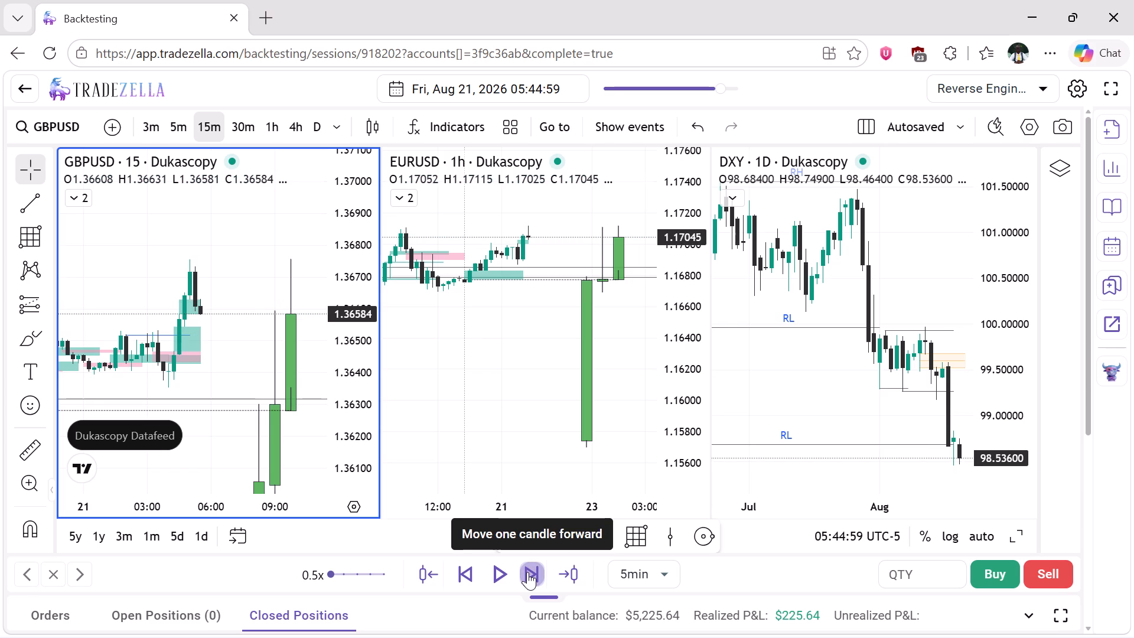
Advance the replay in 5-minute steps to 06:54:59 on 21 August 2026.
left_click(527, 572)
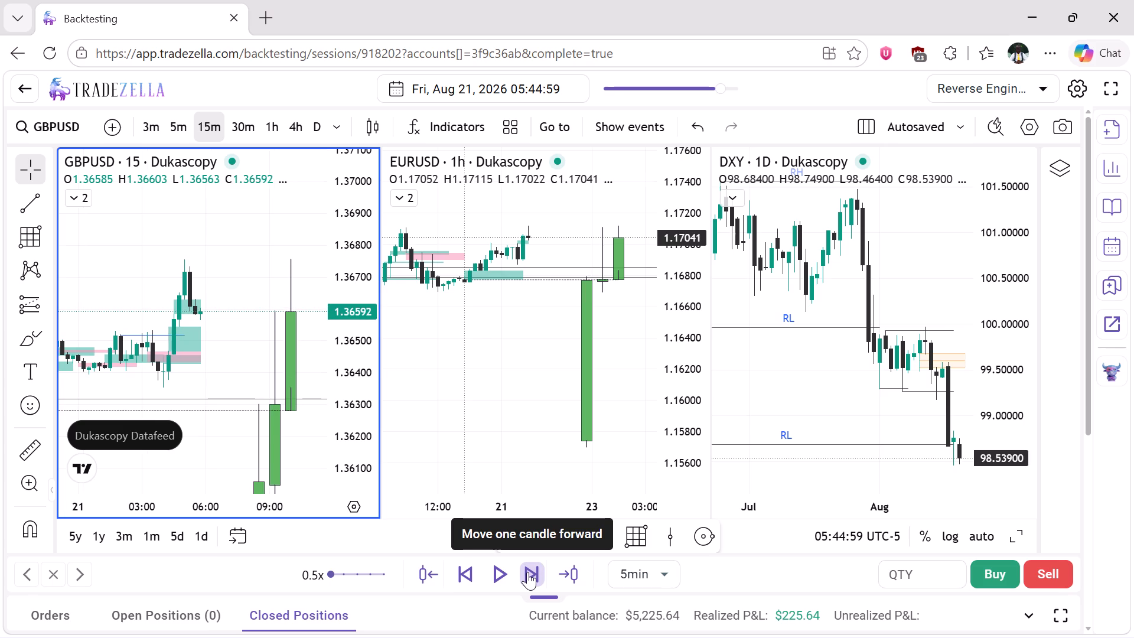
left_click(527, 572)
left_click(527, 572)
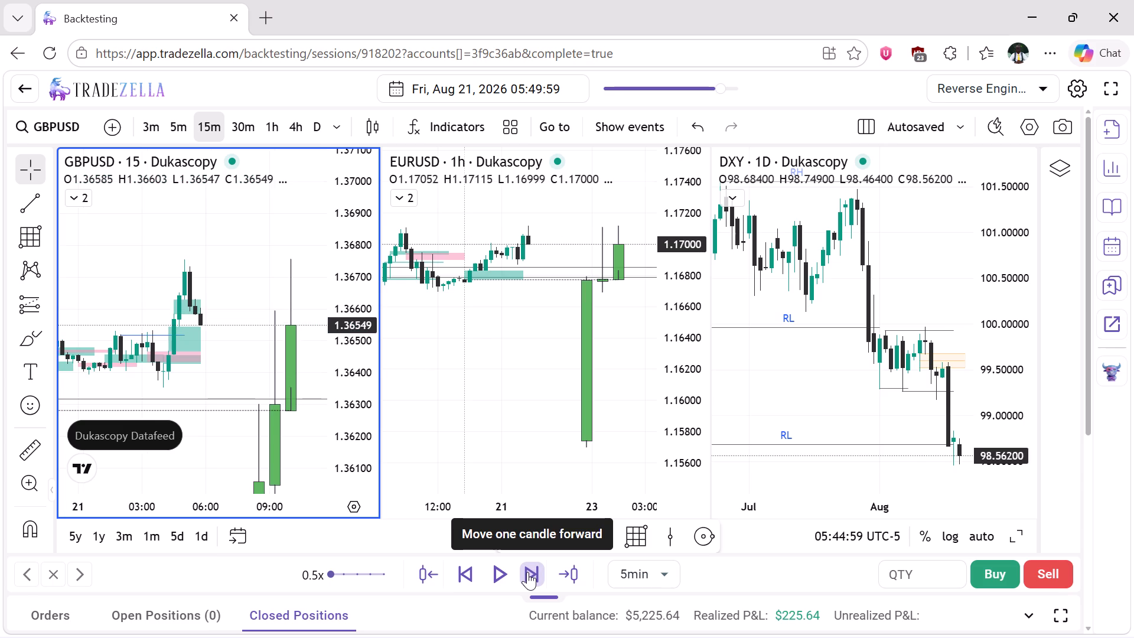
left_click(527, 572)
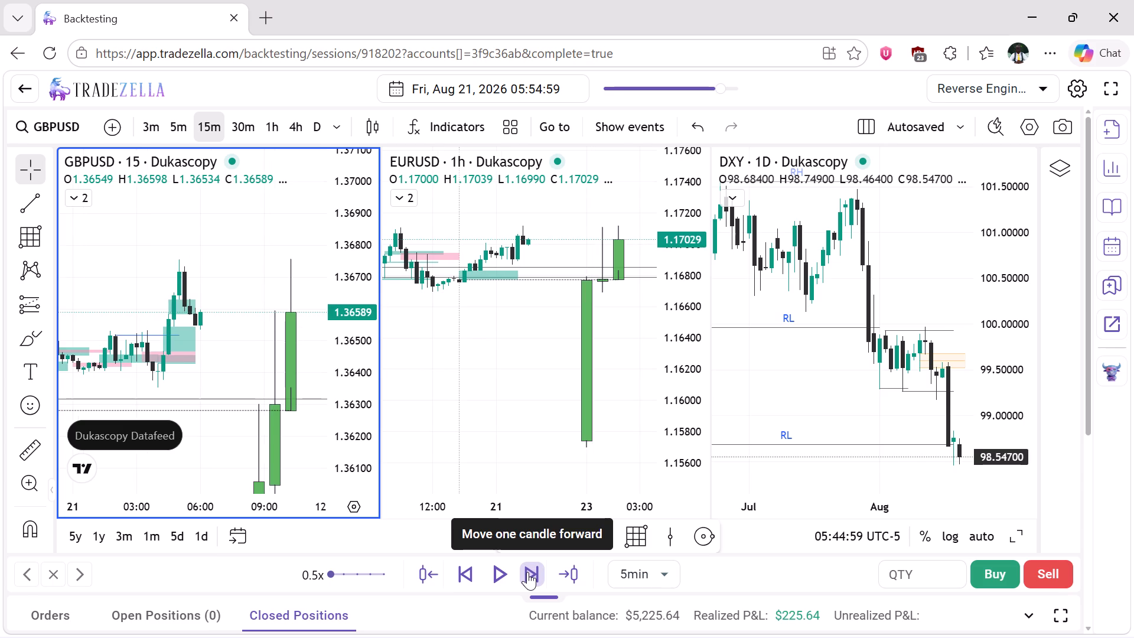
left_click(527, 572)
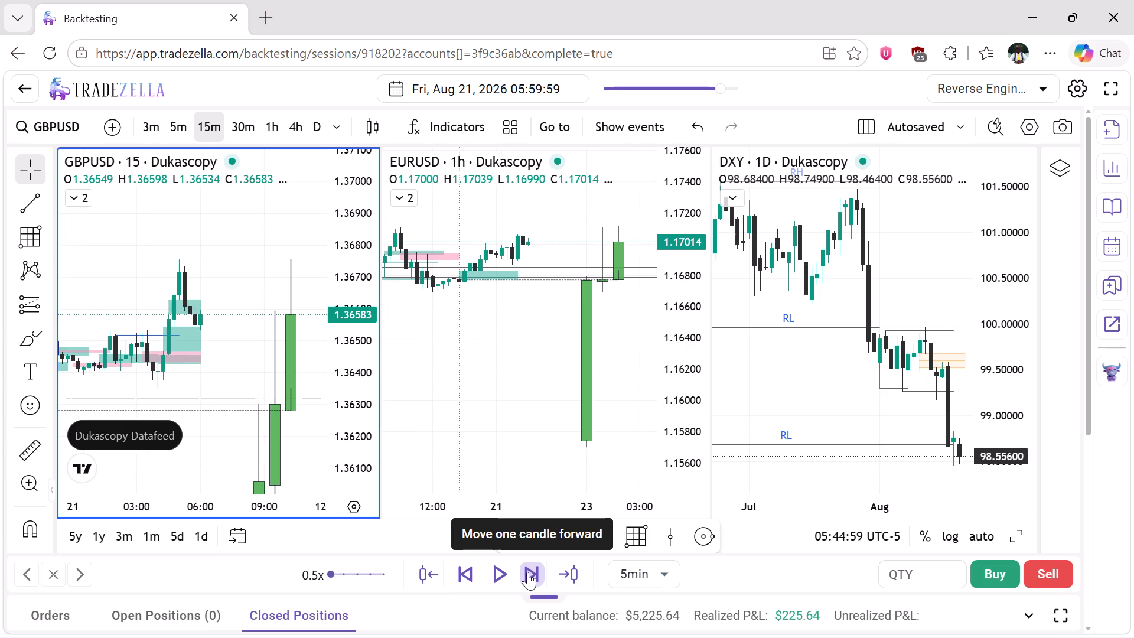
left_click(527, 572)
left_click(527, 572)
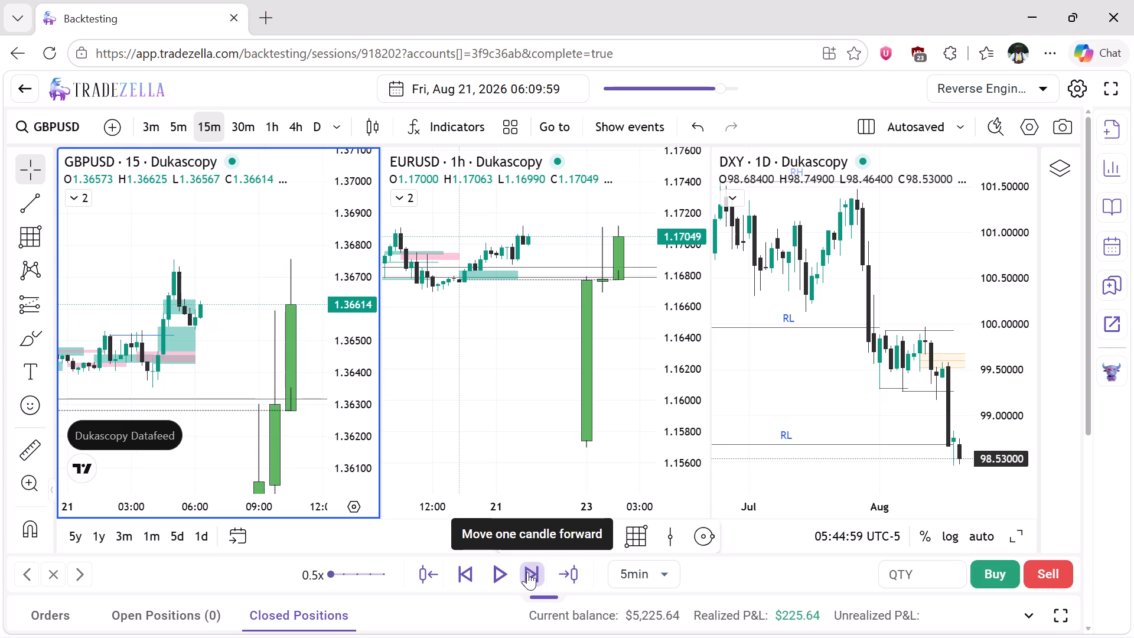
left_click(527, 572)
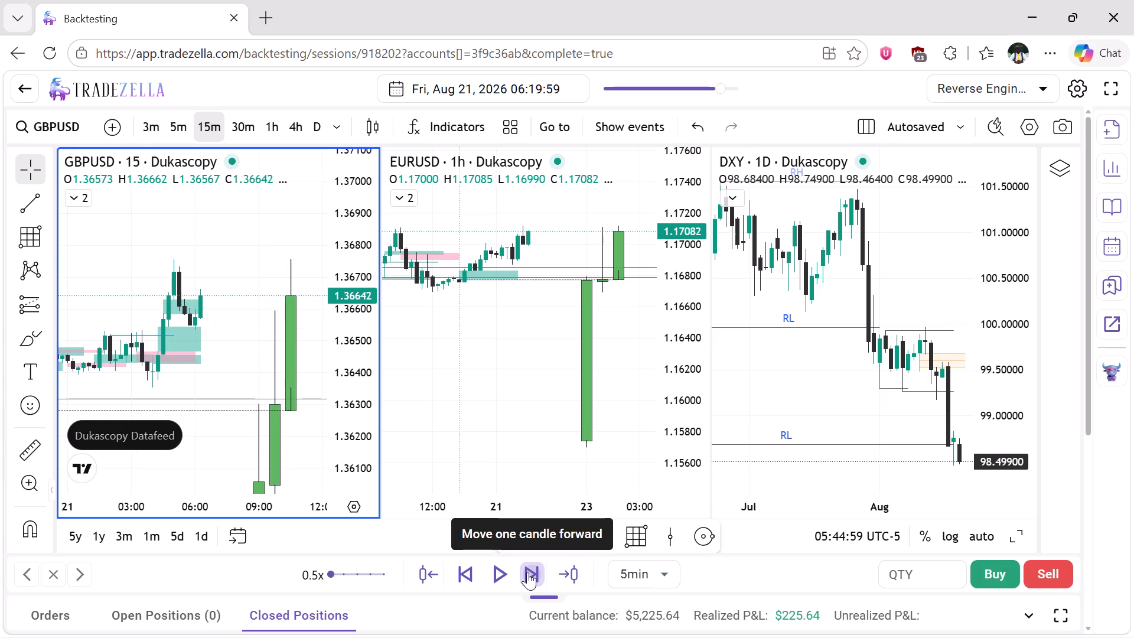
left_click(527, 572)
left_click(527, 572)
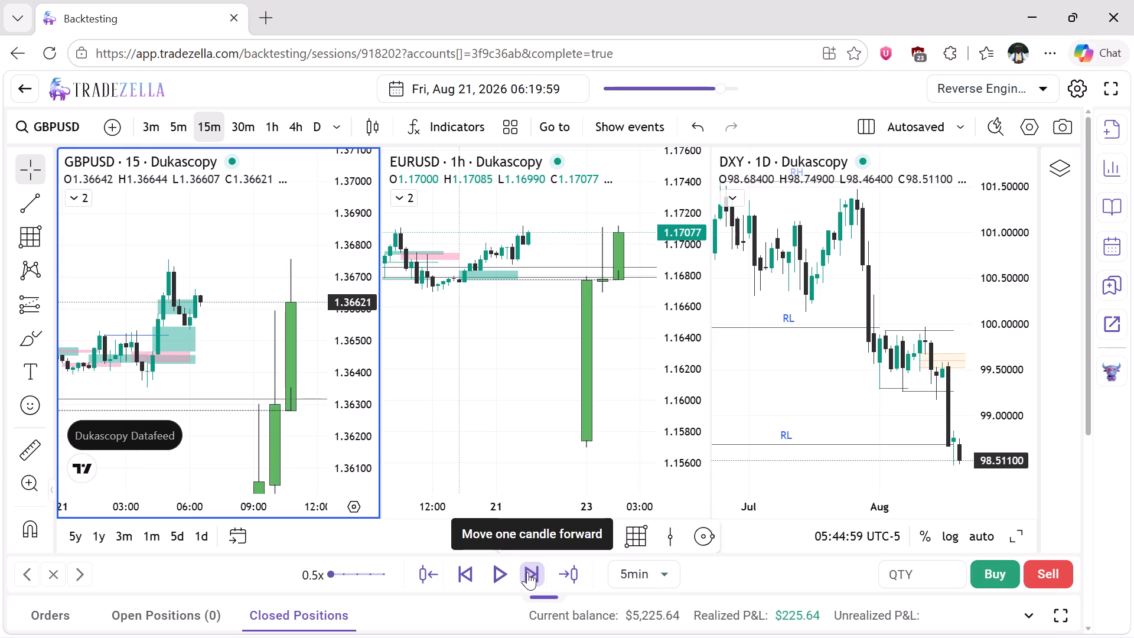
left_click(527, 572)
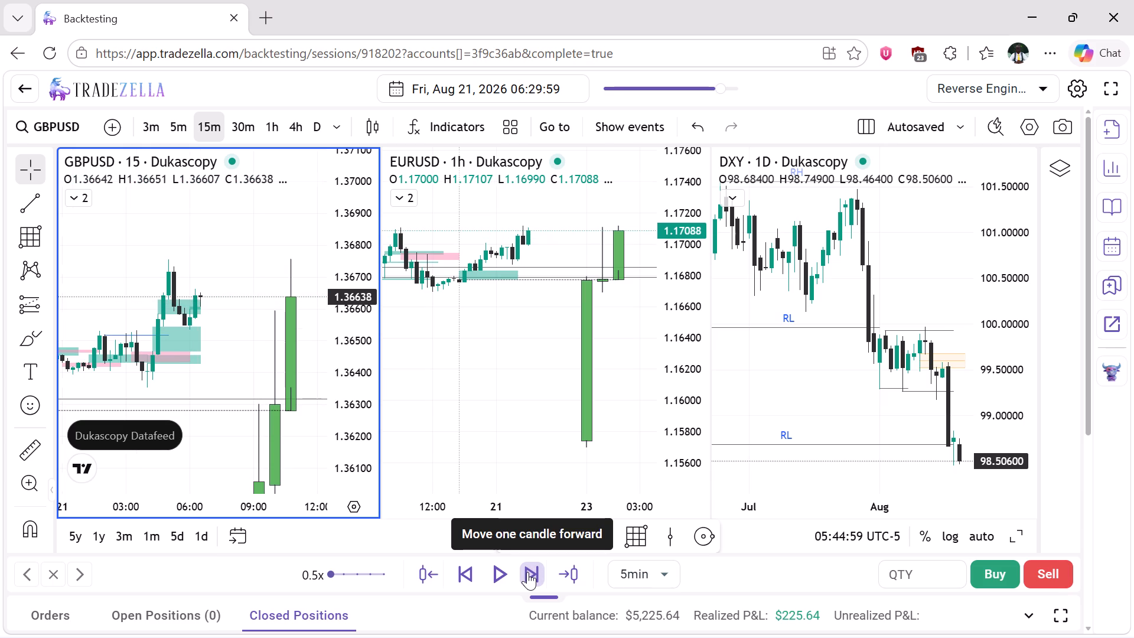
left_click(527, 572)
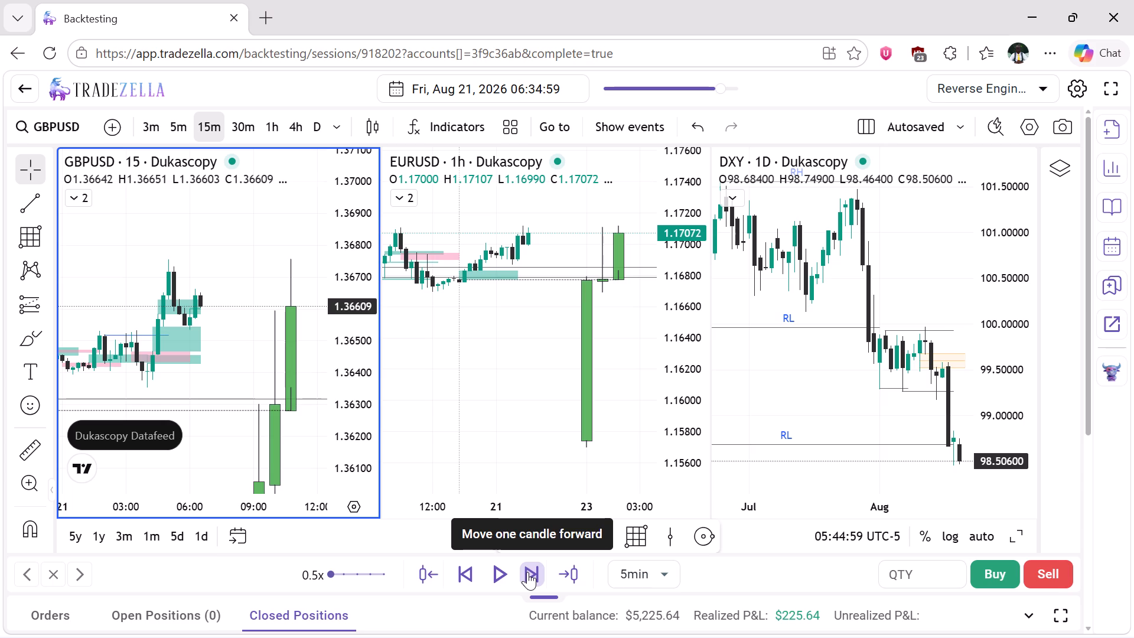
Examine the GBPUSD 15-minute price action from late 20 August to the latest replay candle, including the 1.36518 trend line area.
scroll(241, 351, "right", 3)
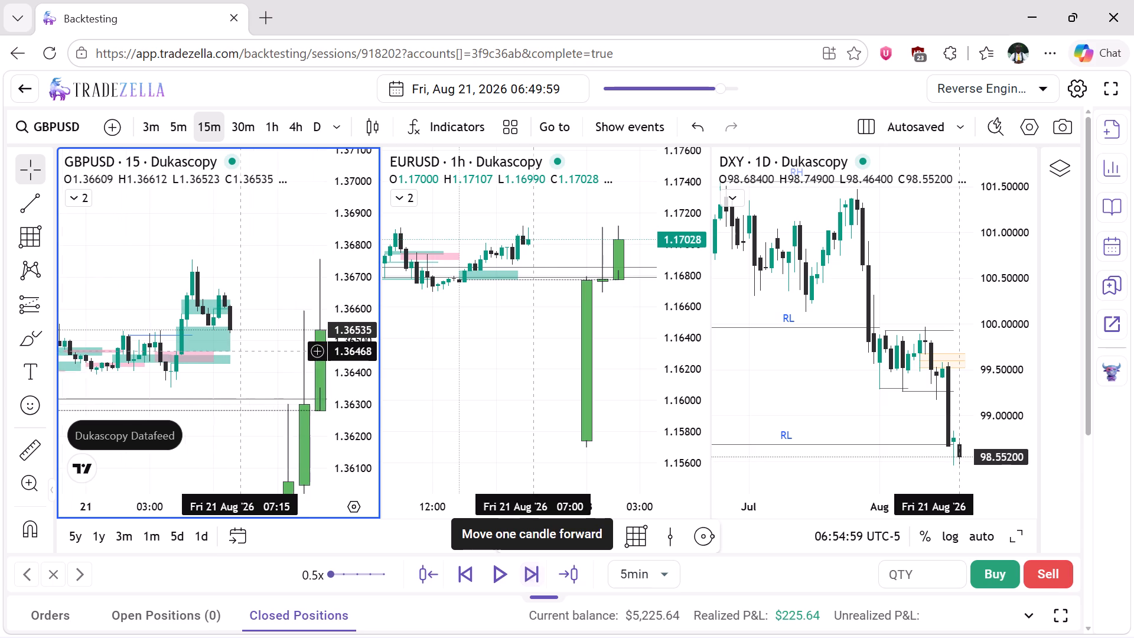
scroll(241, 351, "right", 2)
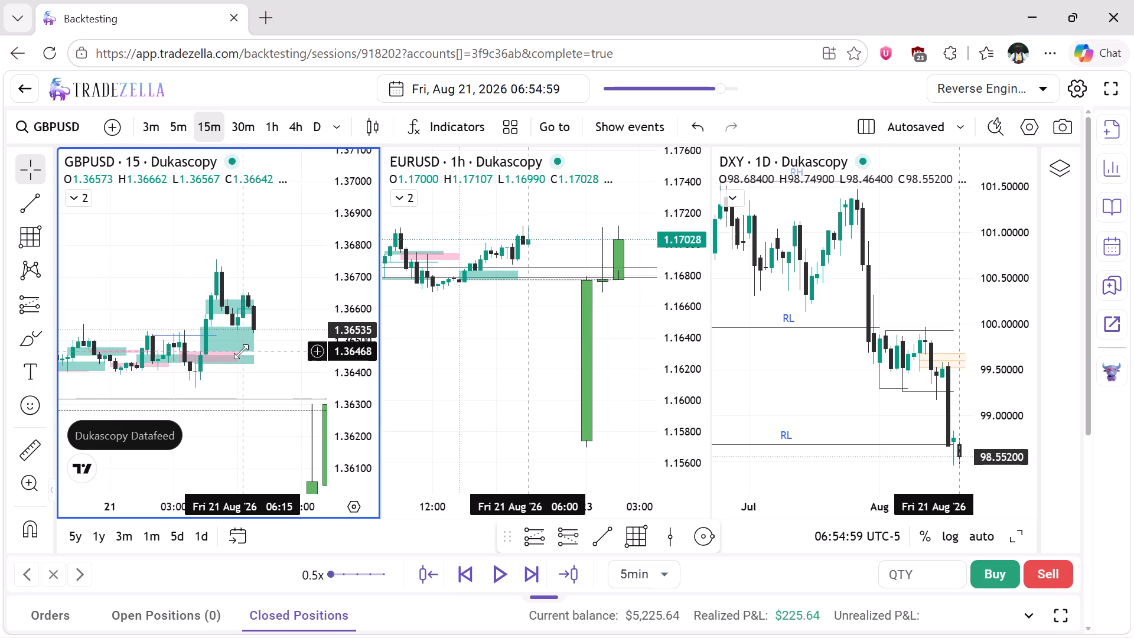
scroll(241, 351, "right", 3)
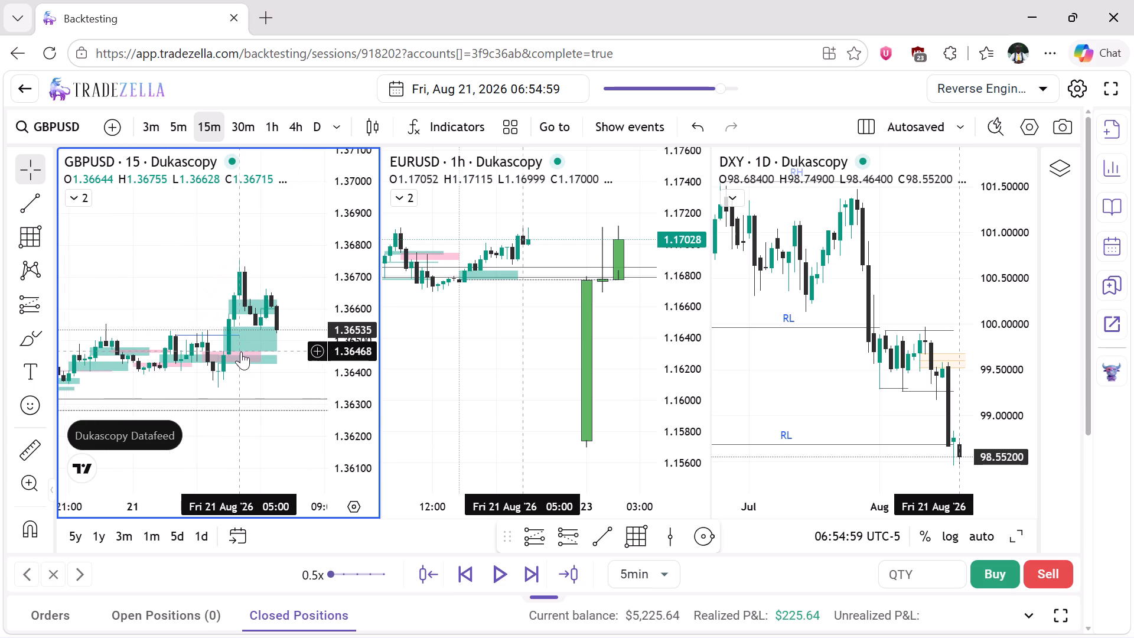
scroll(241, 351, "right", 2)
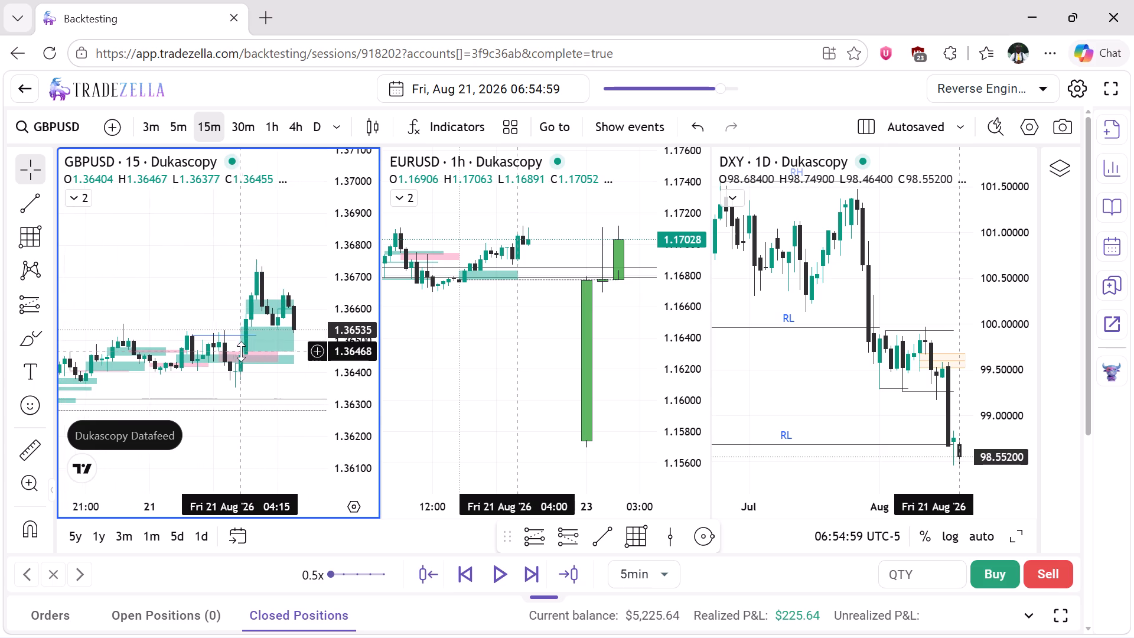
scroll(241, 351, "right", 1)
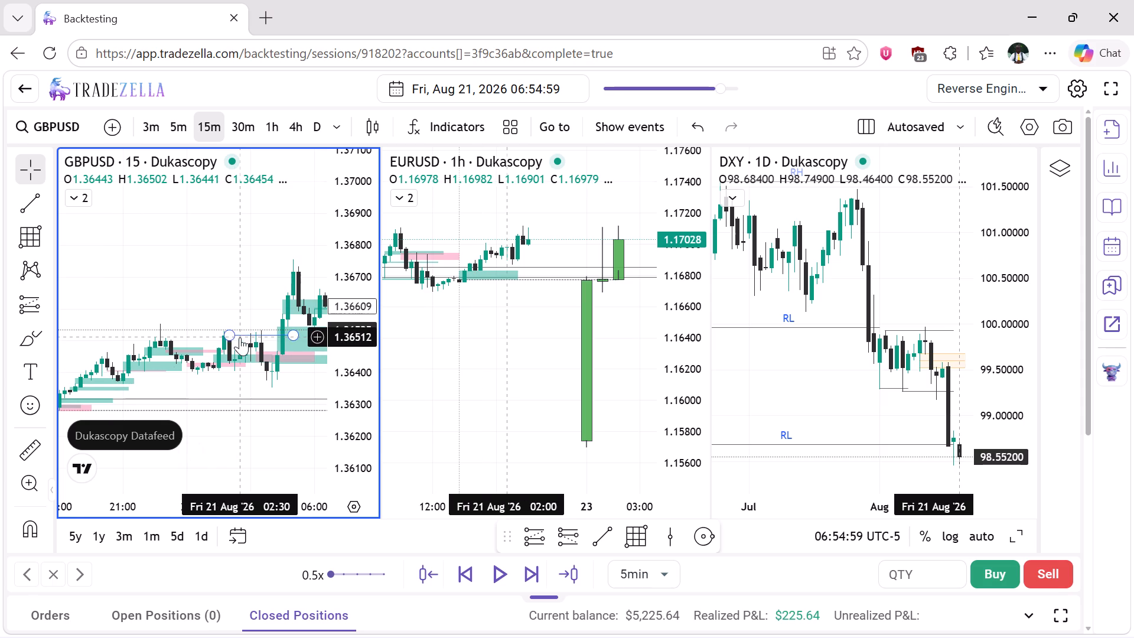
scroll(240, 337, "left", 3)
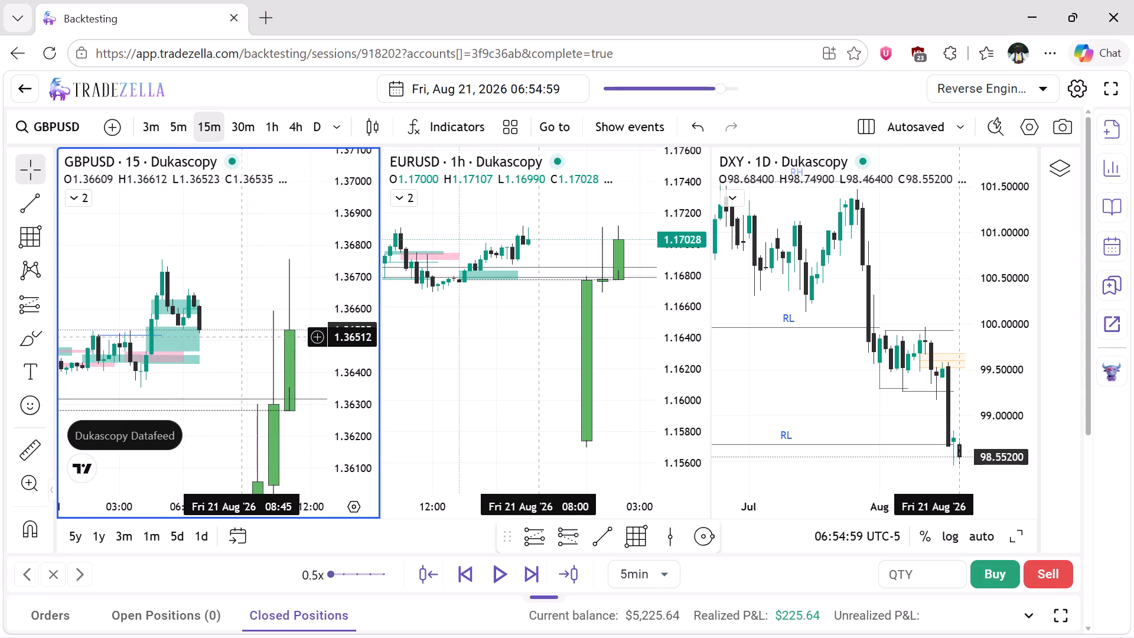
Continue advancing the replay in 5-minute steps beyond 06:54:59 on 21 August 2026.
left_click(530, 571)
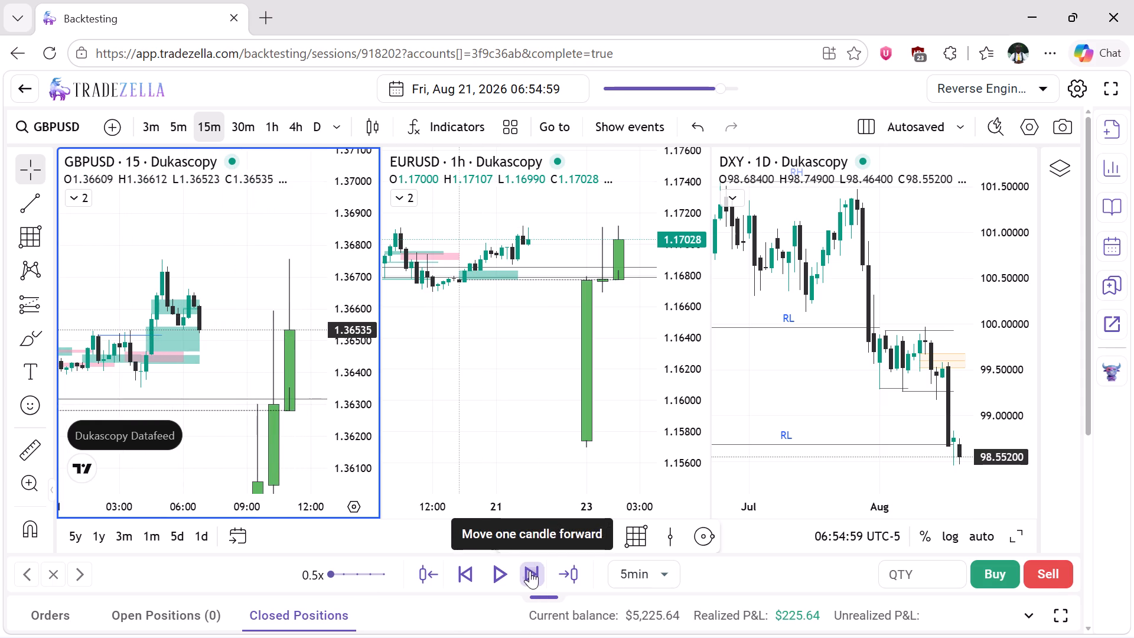
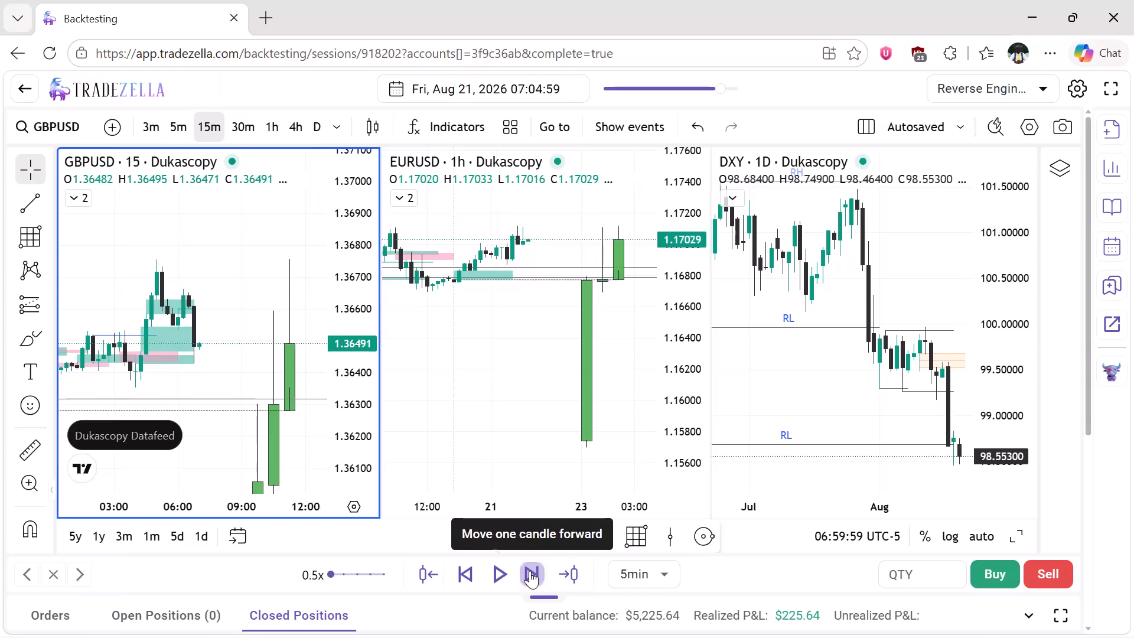
Advance the replay in 5-minute steps to 08:09:59 on 21 August 2026.
left_click(530, 571)
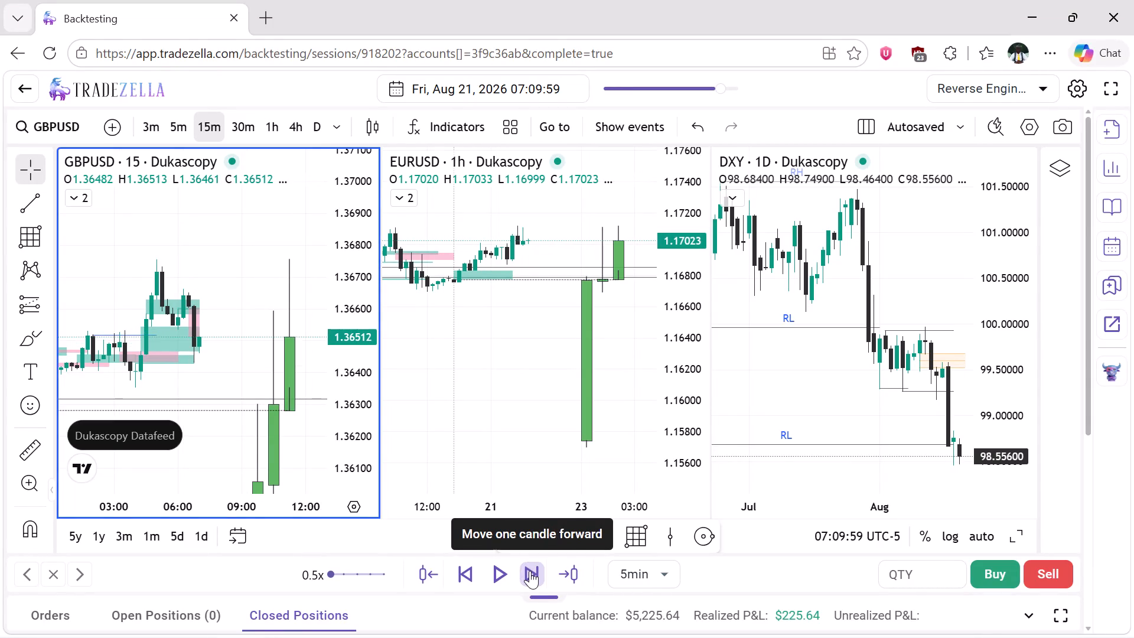
left_click(530, 571)
left_click(530, 571)
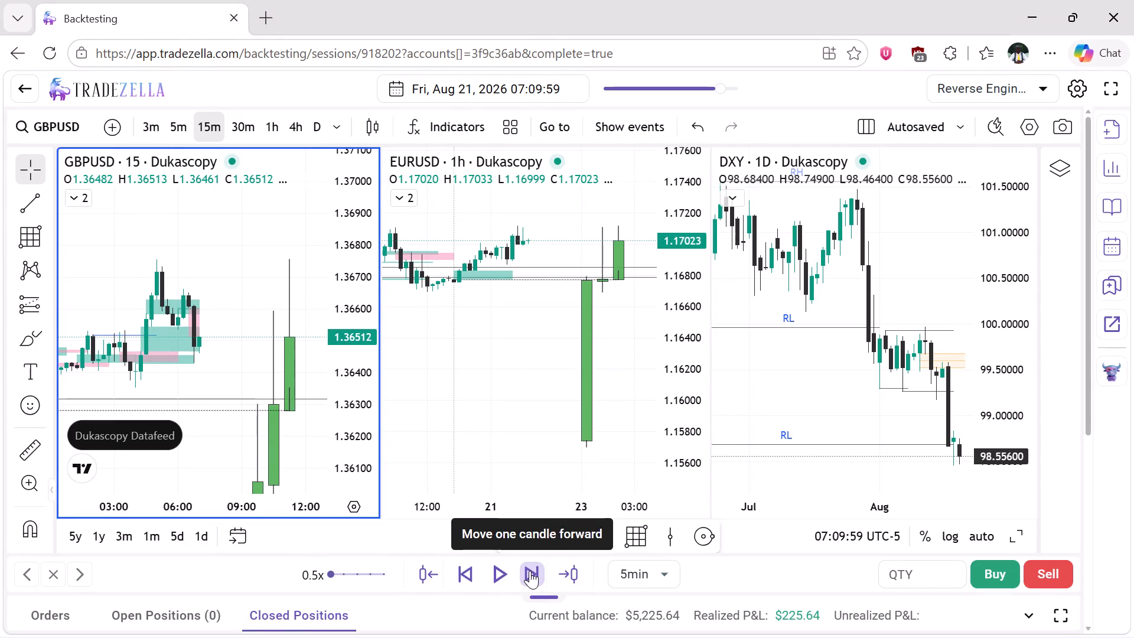
left_click(530, 571)
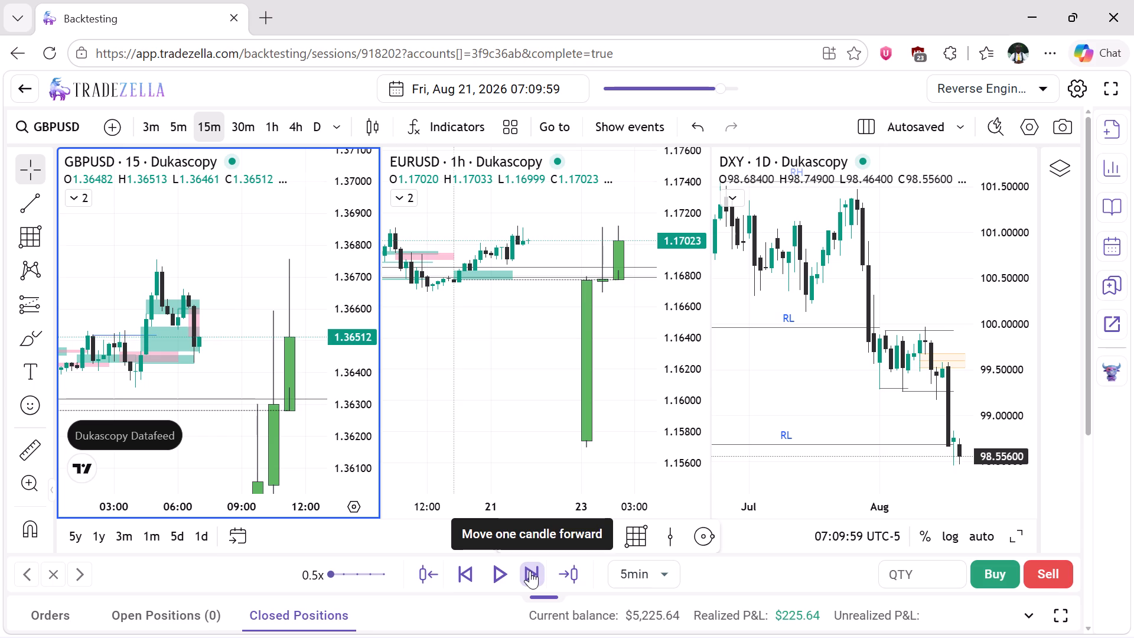
left_click(530, 571)
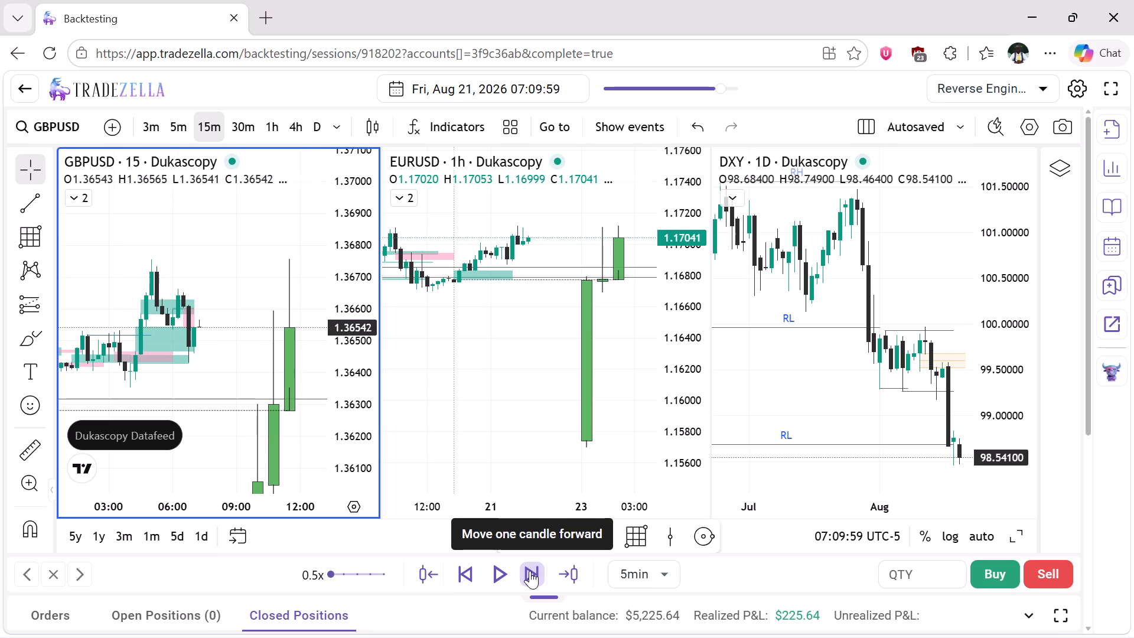
left_click(530, 571)
left_click(530, 571)
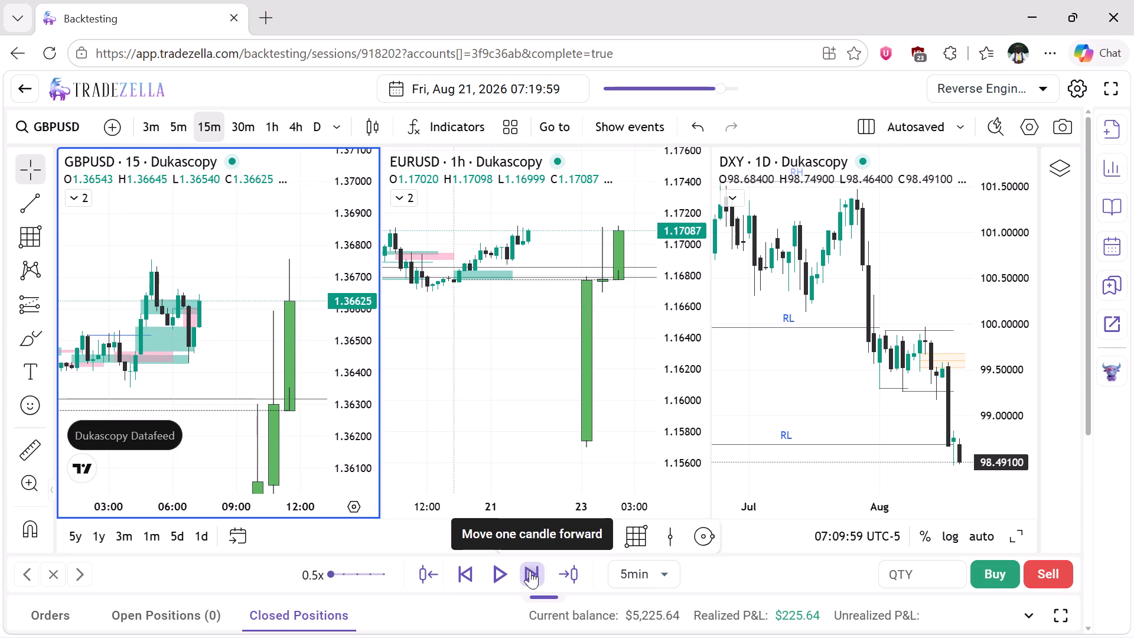
left_click(530, 571)
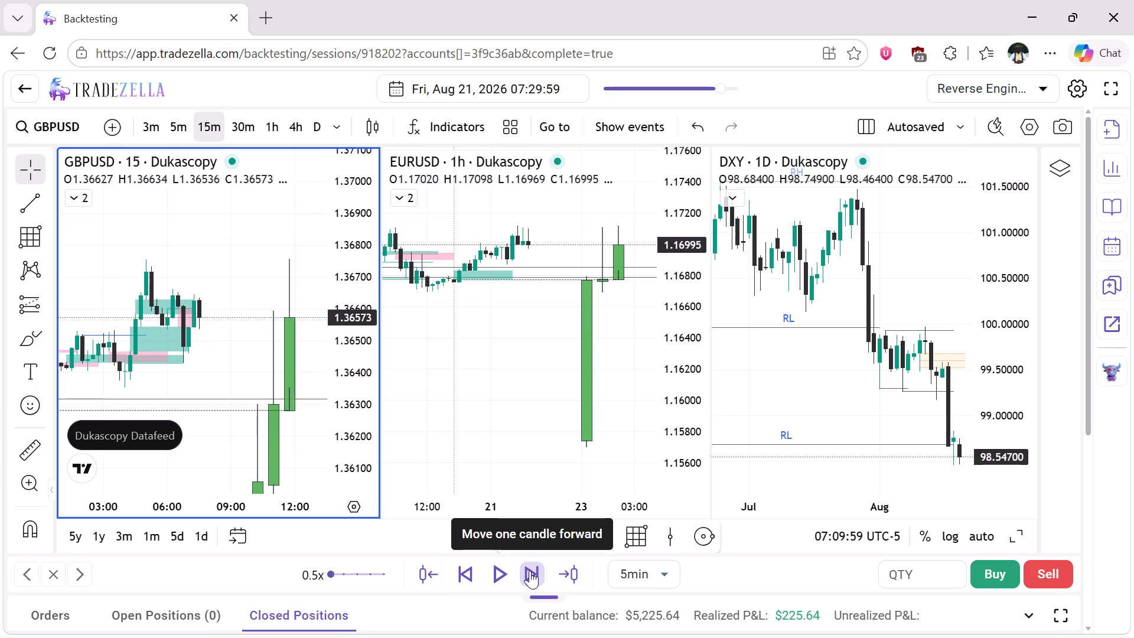
left_click(530, 571)
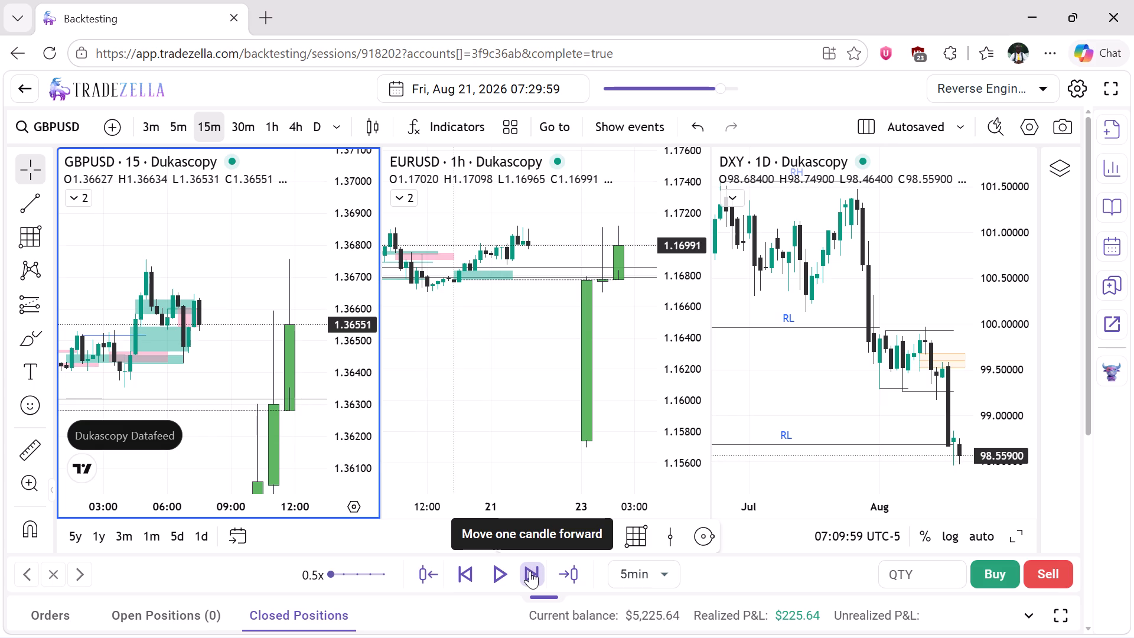
left_click(530, 571)
left_click(530, 571)
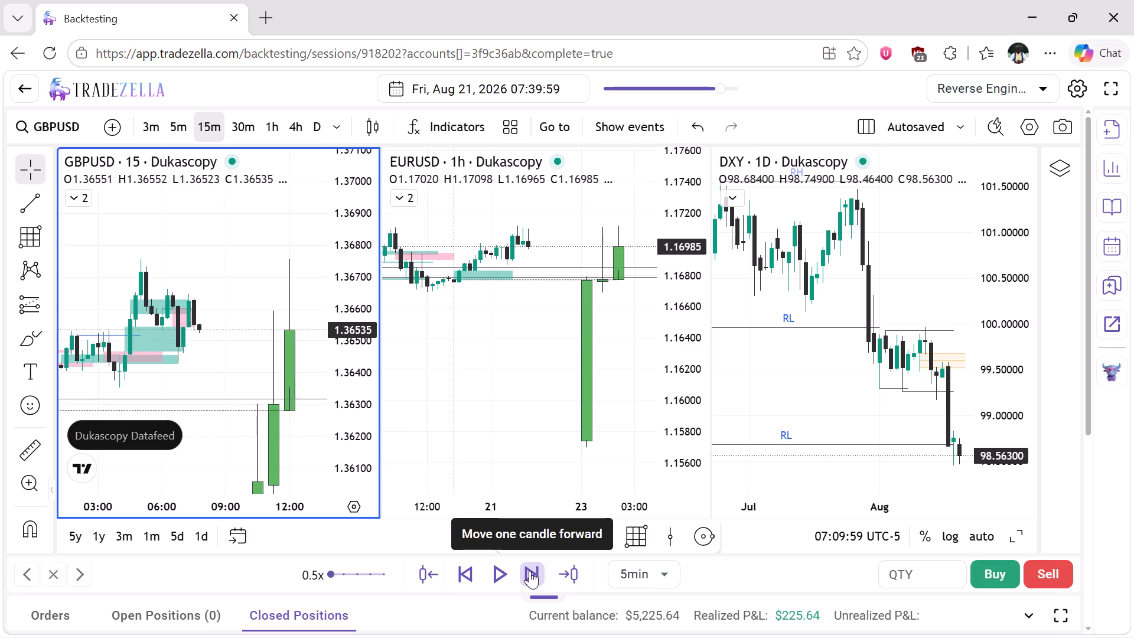
left_click(530, 571)
left_click(530, 571)
Advance the replay in 5-minute steps to 09:19:59 on 21 August 2026.
left_click(530, 571)
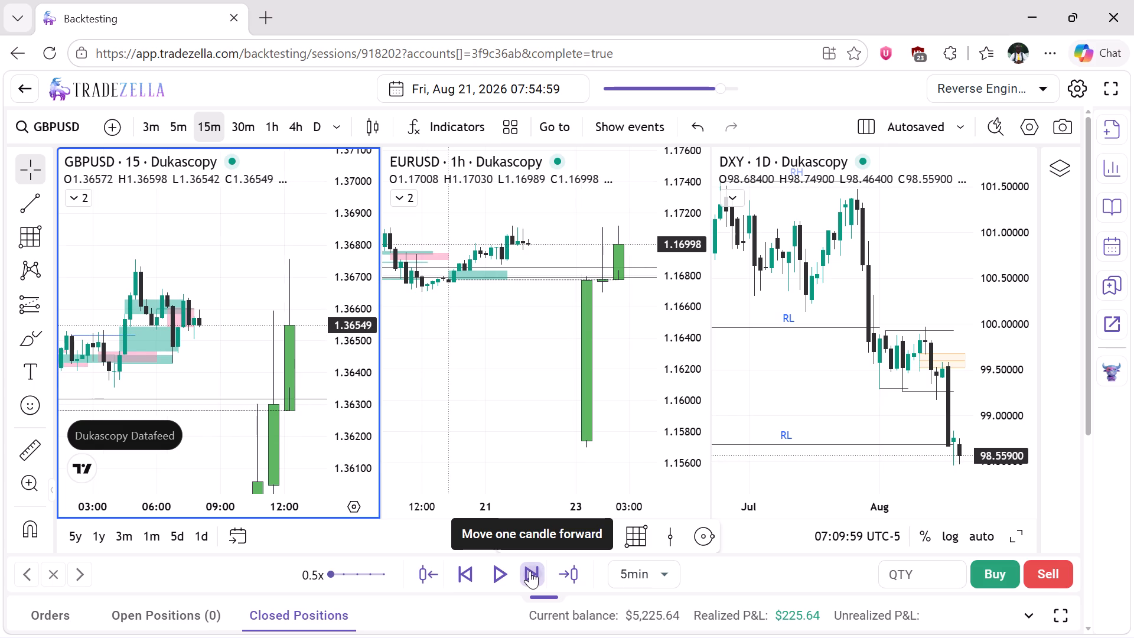
left_click(530, 571)
left_click(530, 571)
left_click(530, 571)
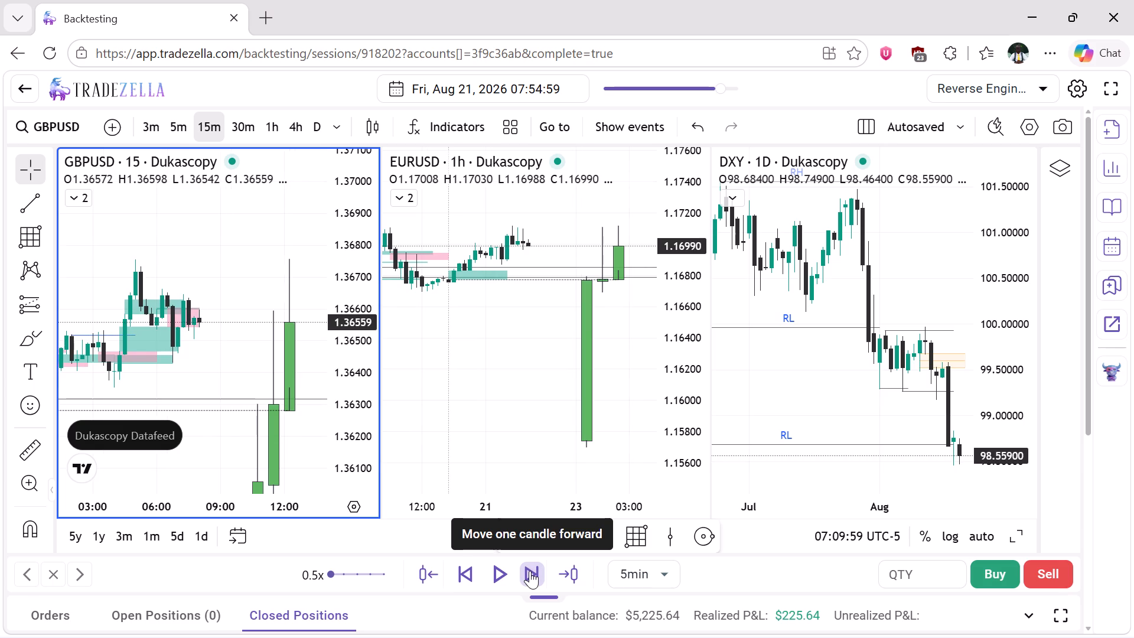
left_click(530, 571)
left_click(530, 571)
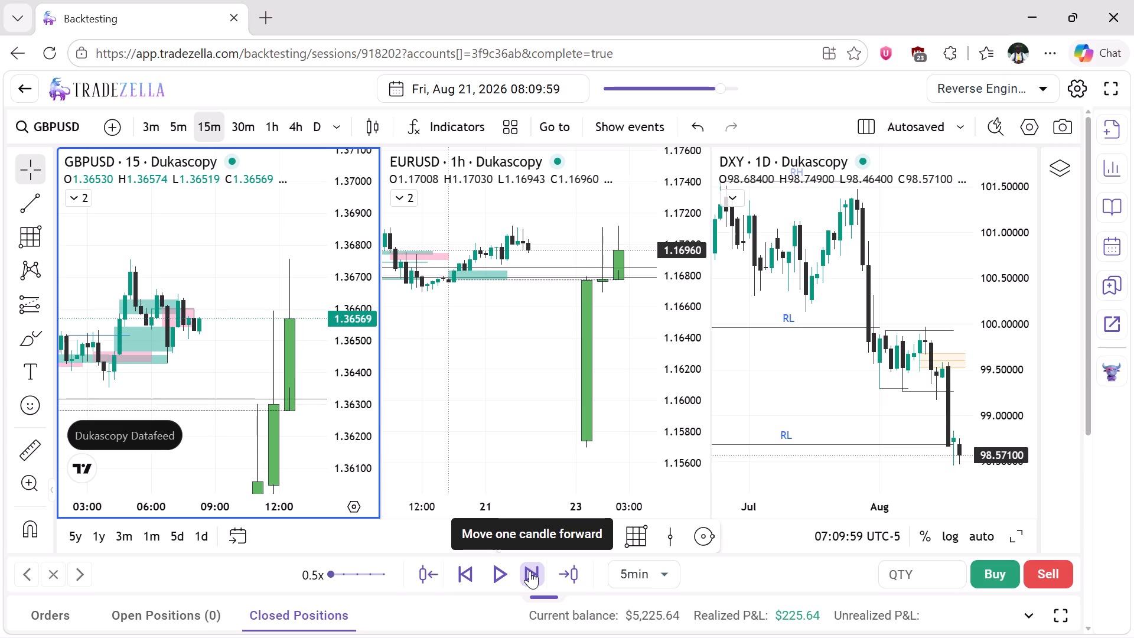
left_click(530, 571)
left_click(530, 571)
left_click(530, 571)
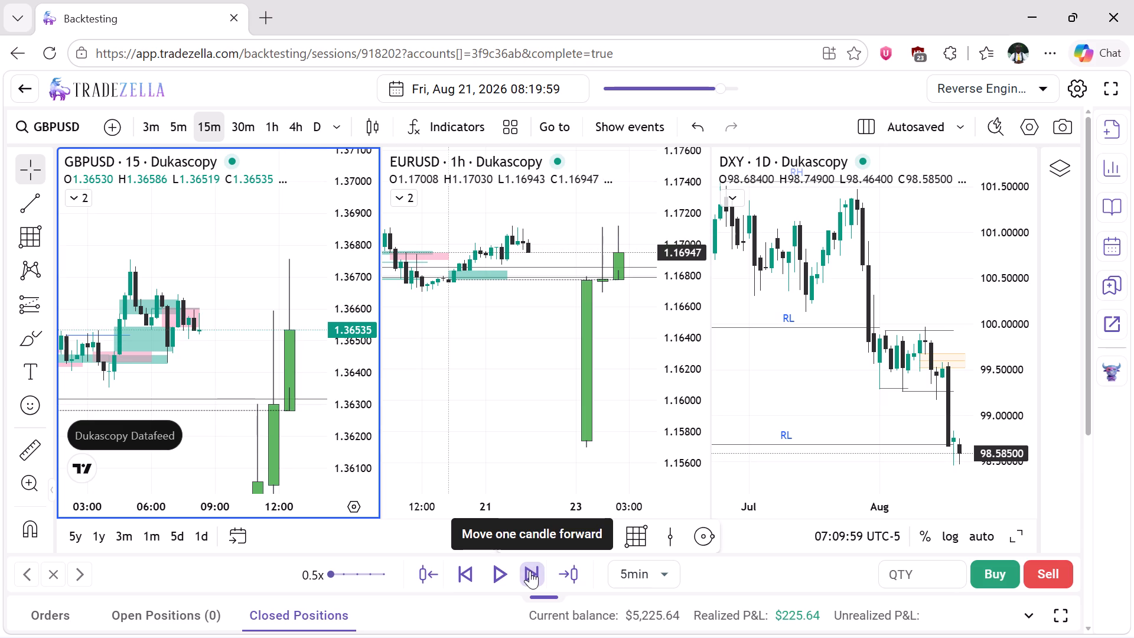
left_click(530, 571)
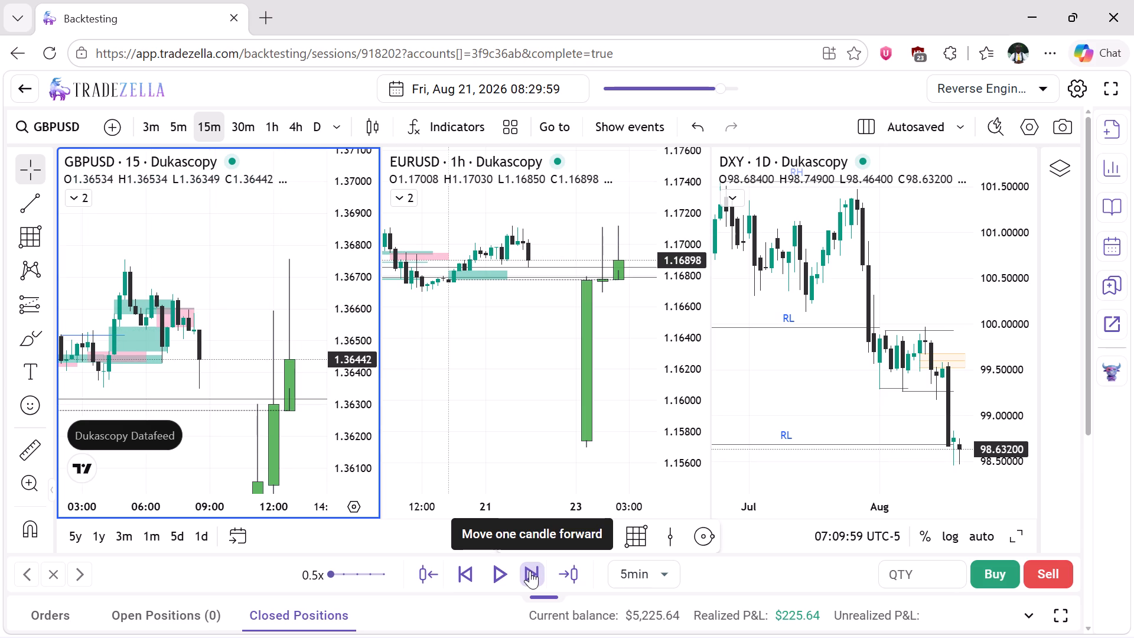
left_click(530, 571)
left_click(530, 571)
left_click(530, 571)
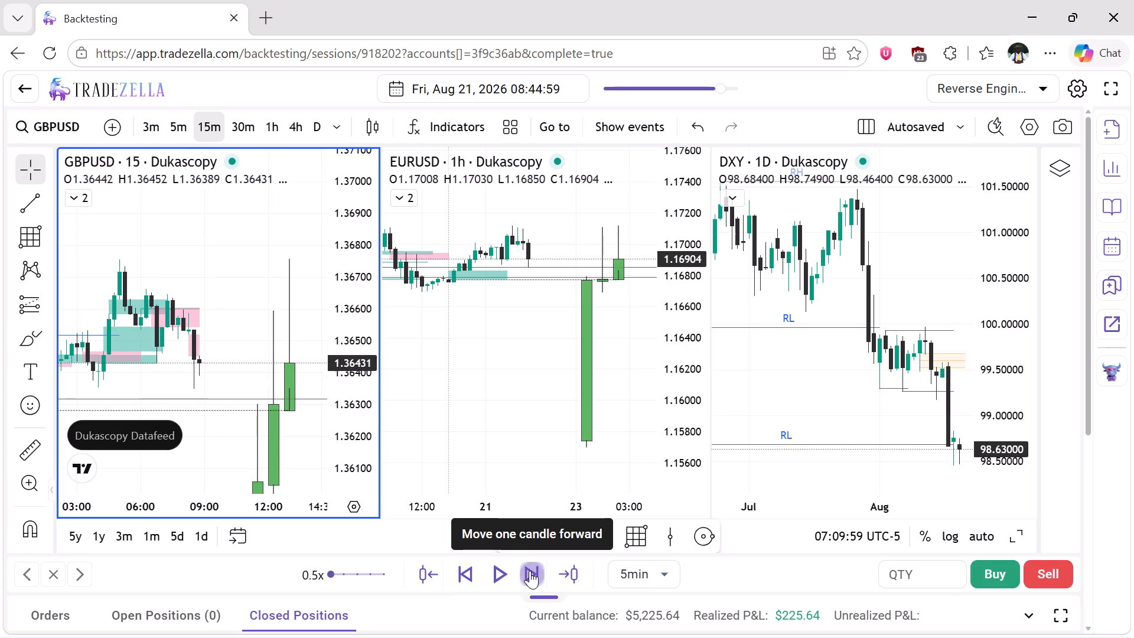
left_click(530, 571)
Advance the replay in 5-minute steps to 10:19:59 on 21 August 2026.
left_click(530, 571)
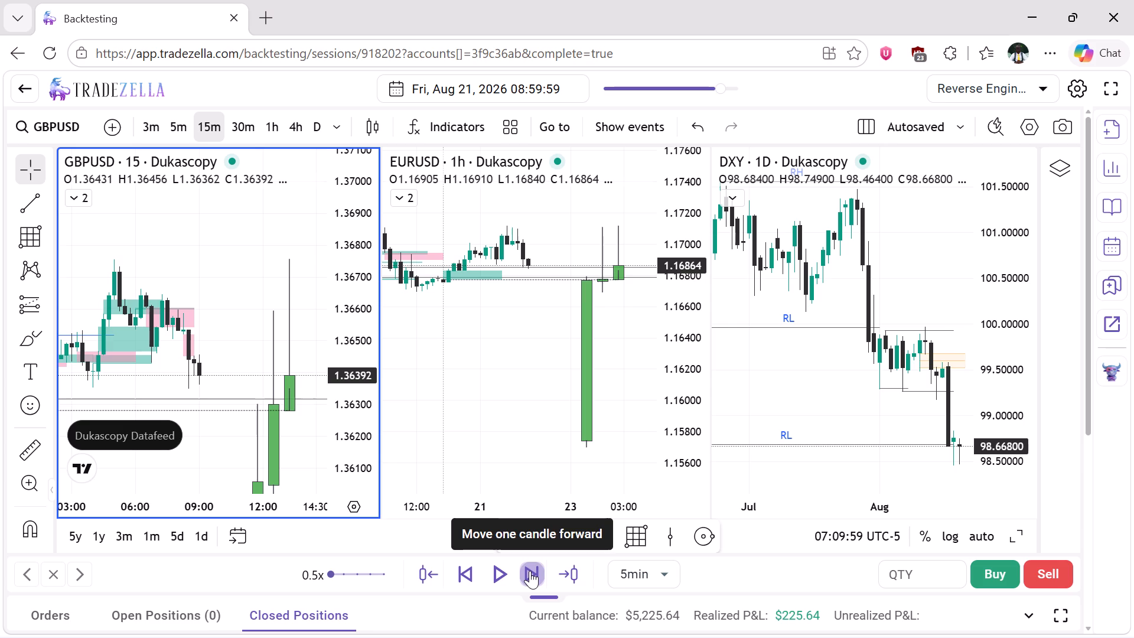
left_click(530, 571)
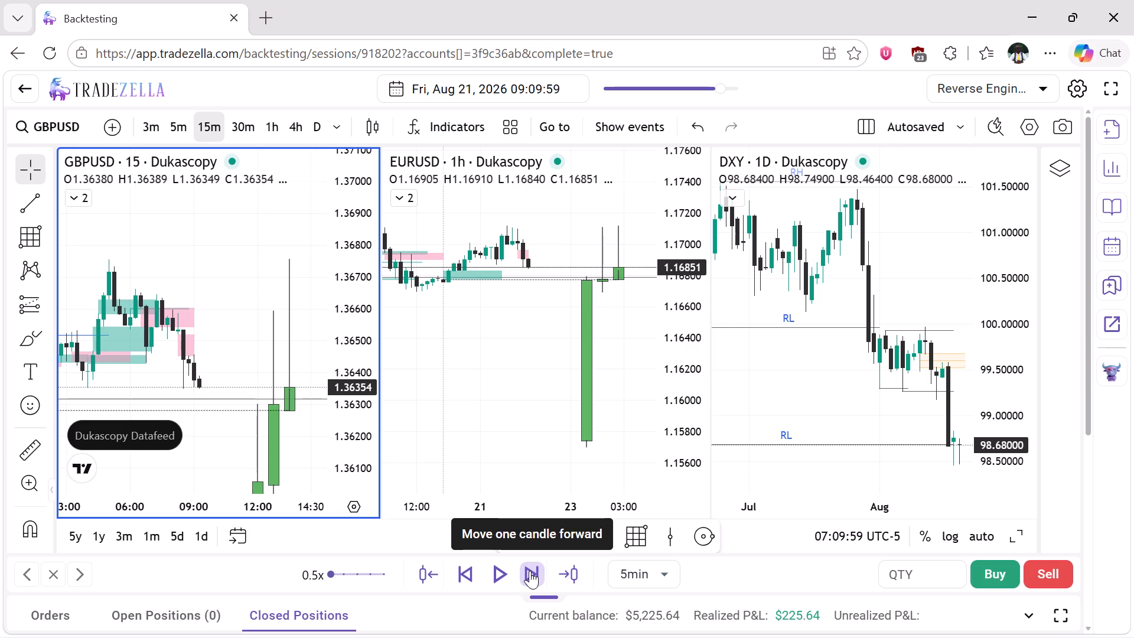
left_click(530, 571)
left_click(530, 571)
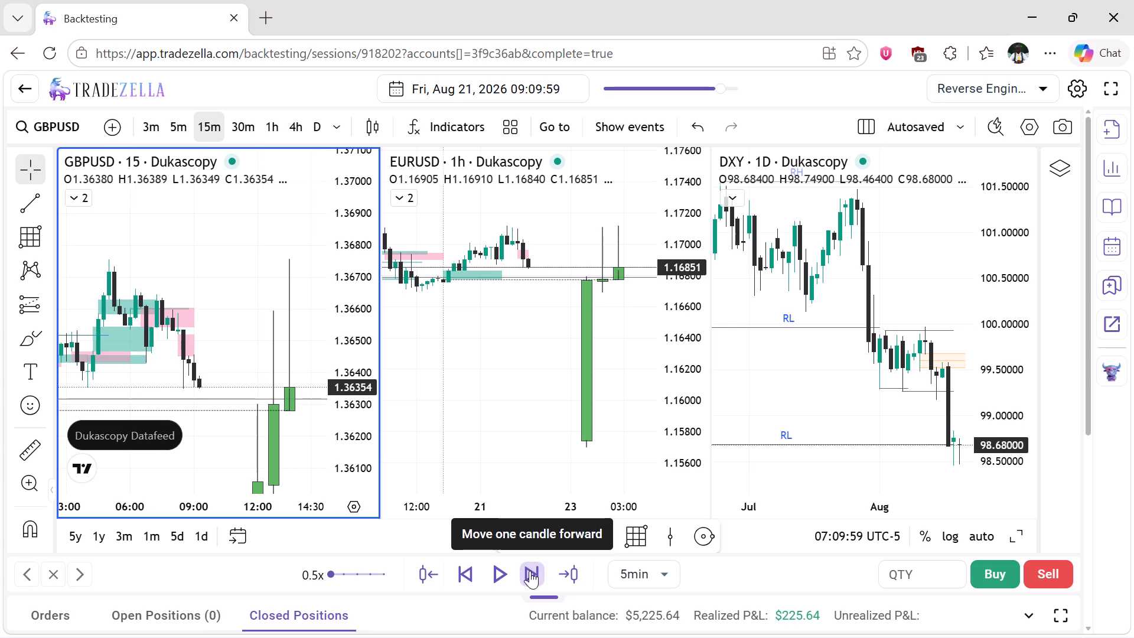
left_click(530, 571)
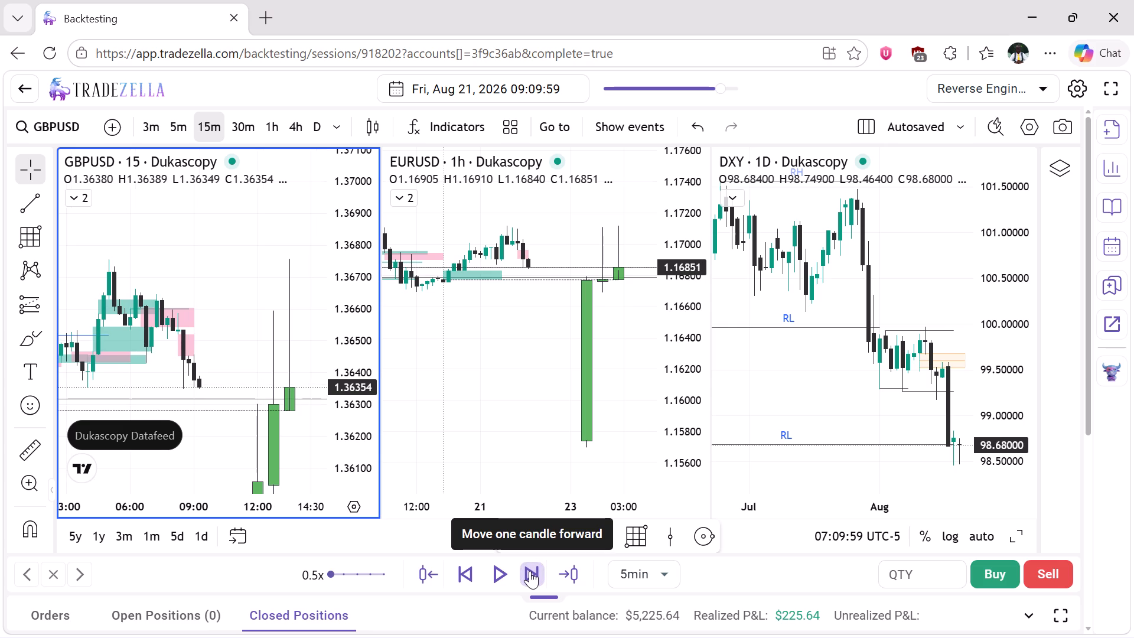
left_click(530, 571)
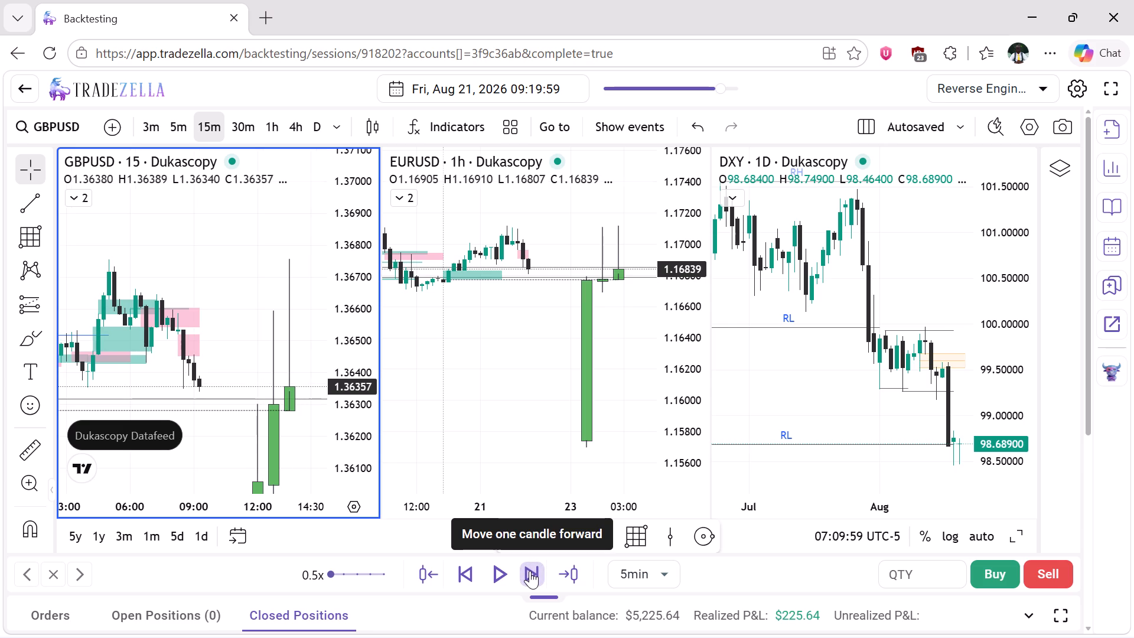
left_click(530, 571)
left_click(530, 571)
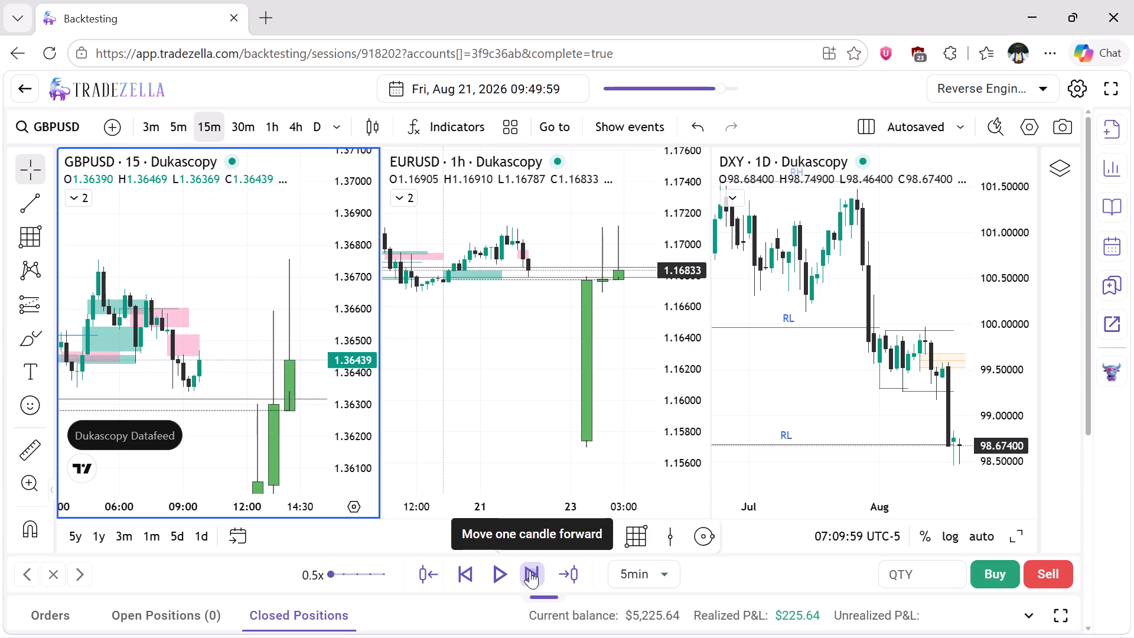
left_click(530, 571)
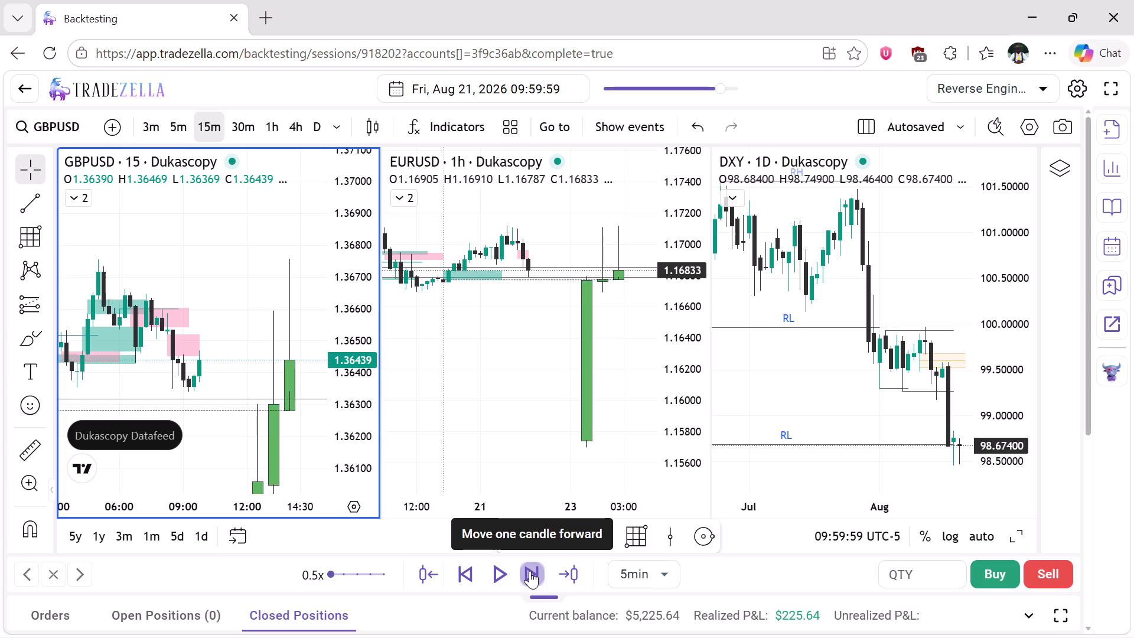
left_click(530, 571)
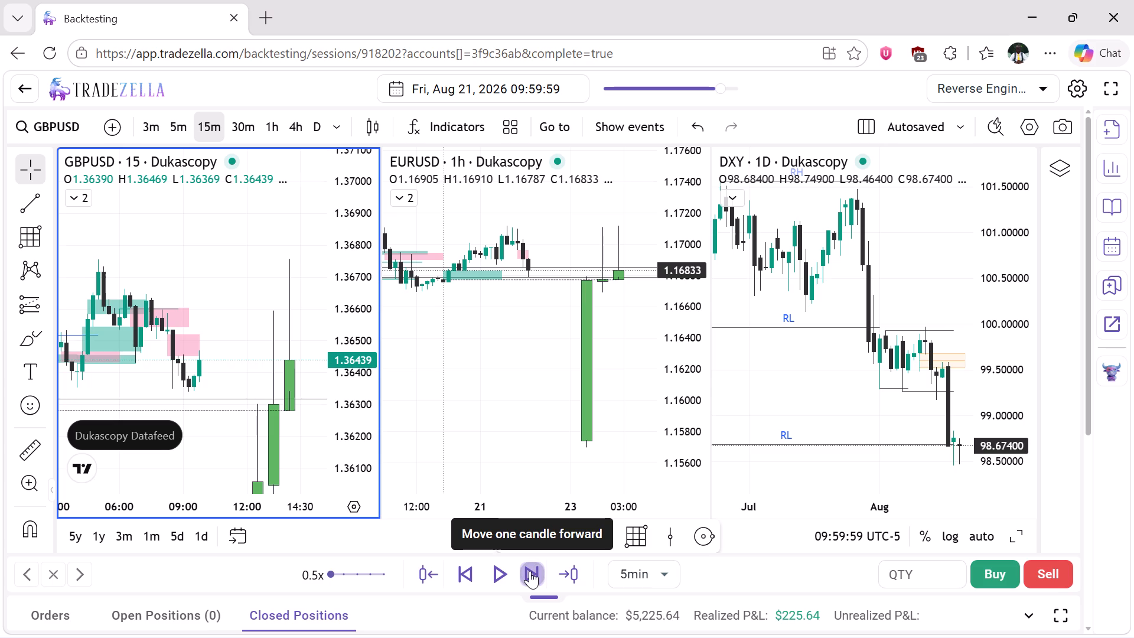
left_click(530, 571)
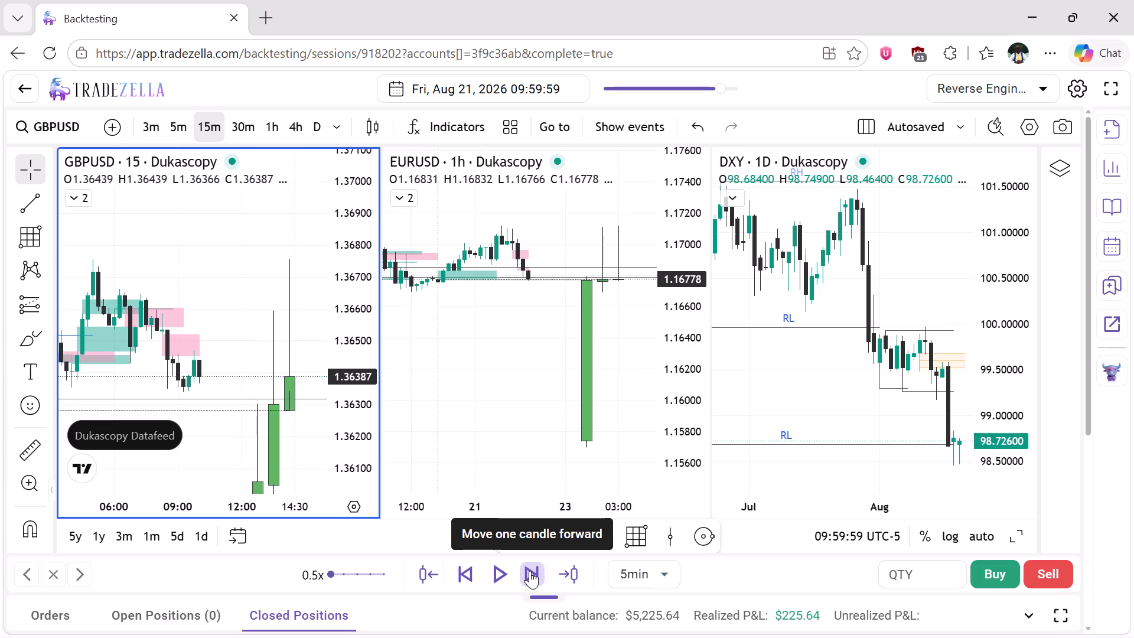
left_click(530, 571)
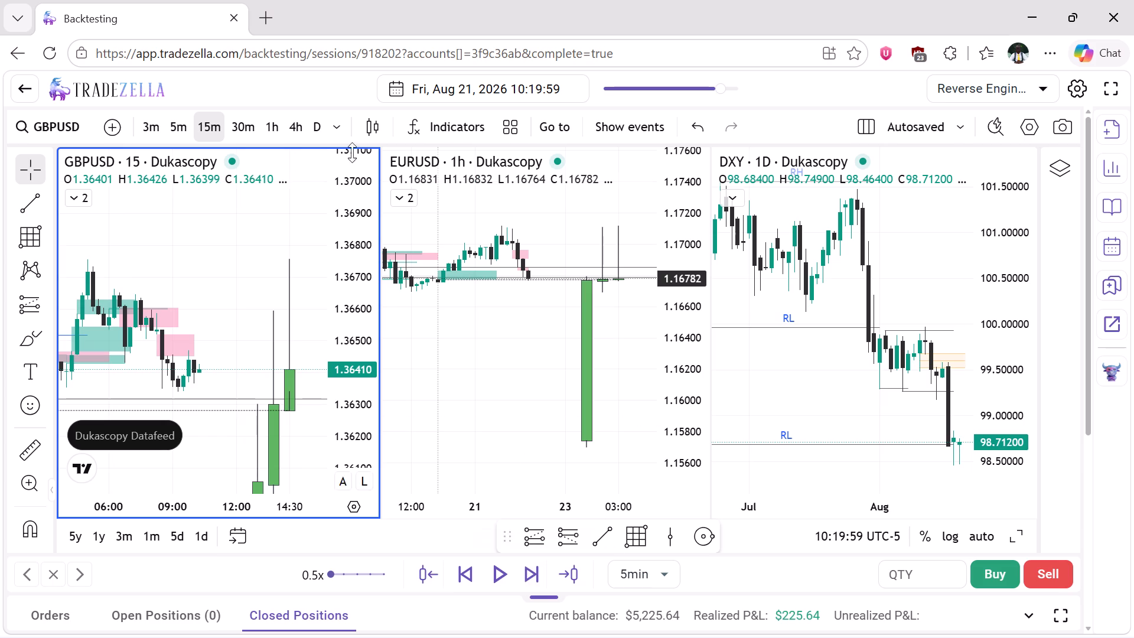
Switch the GBPUSD chart to the daily timeframe and reset its view to show the July and August candles.
left_click(315, 129)
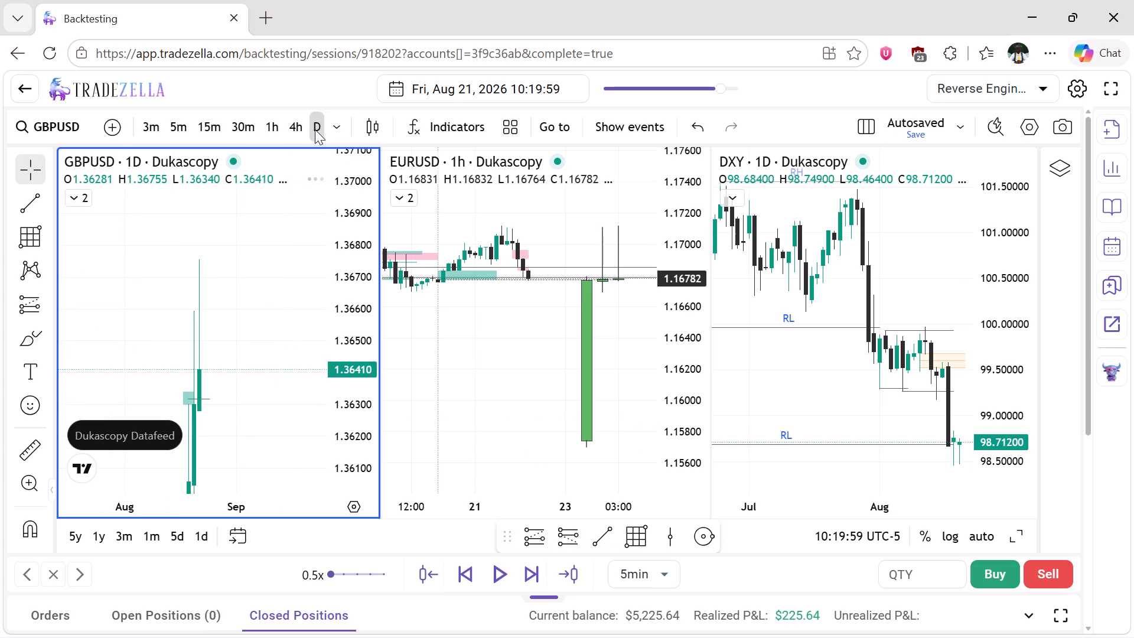
left_click_drag(353, 238, 370, 331)
left_click_drag(370, 331, 364, 369)
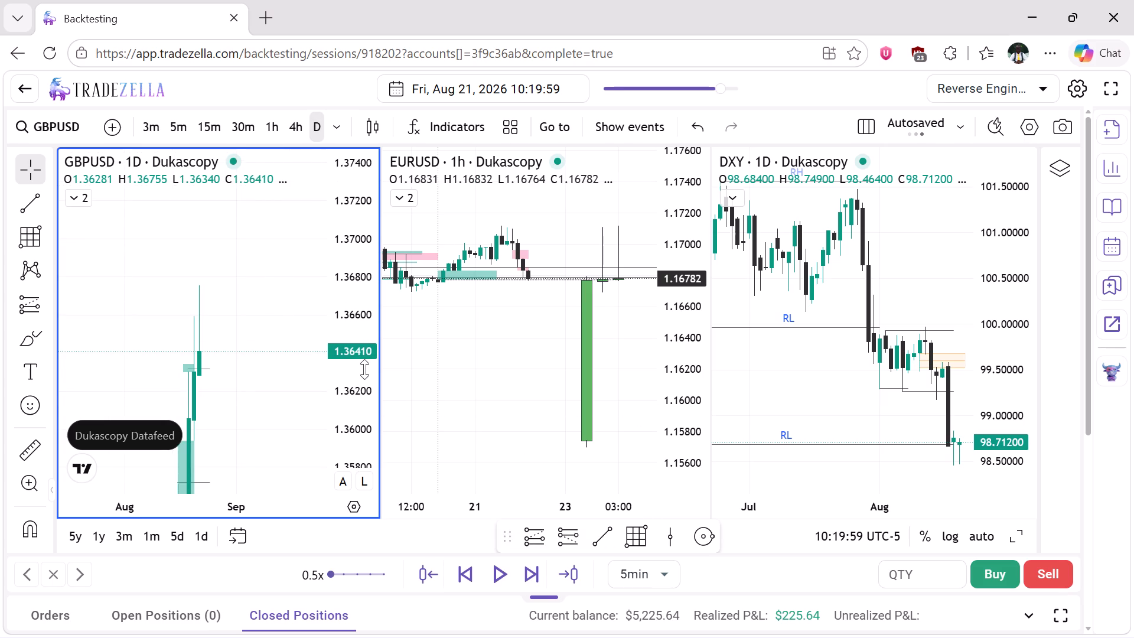
right_click(241, 279)
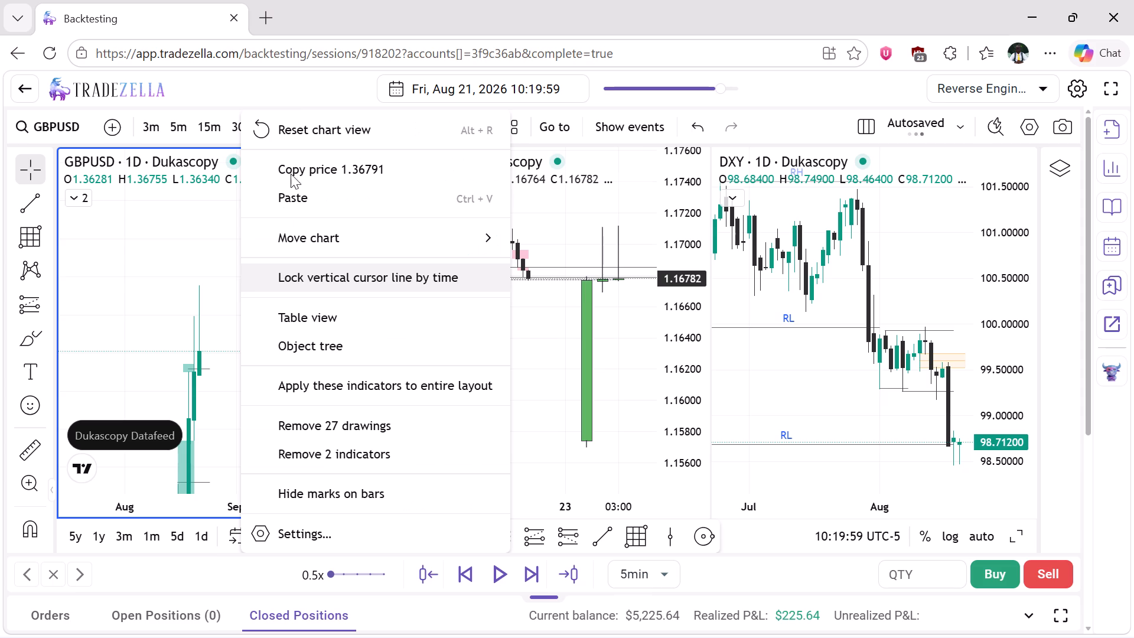
left_click(307, 126)
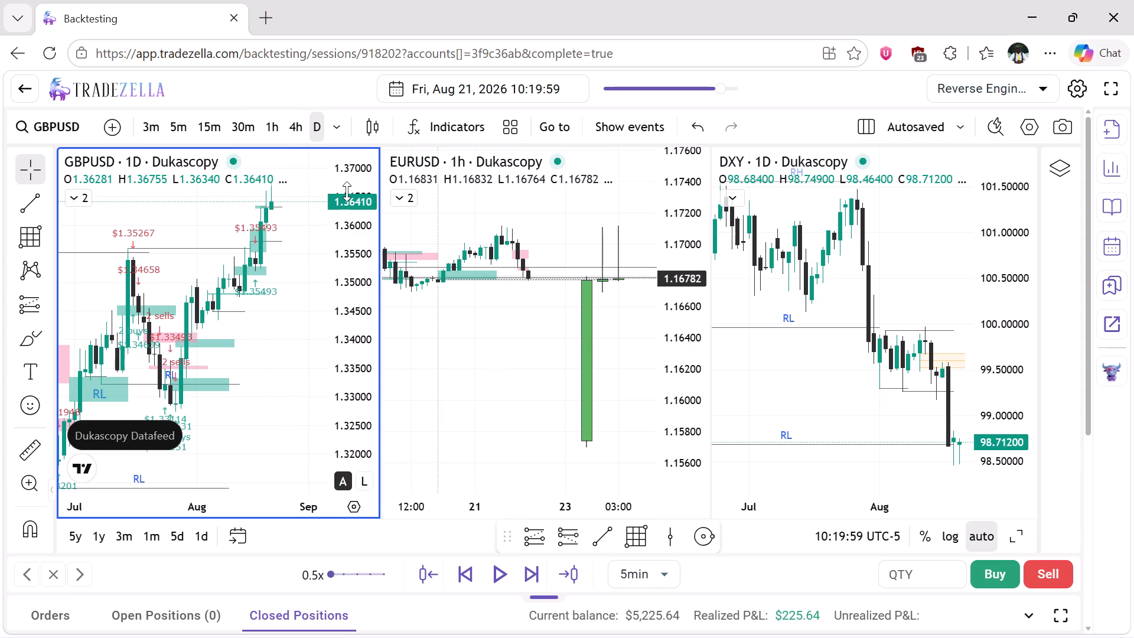
left_click_drag(347, 191, 350, 246)
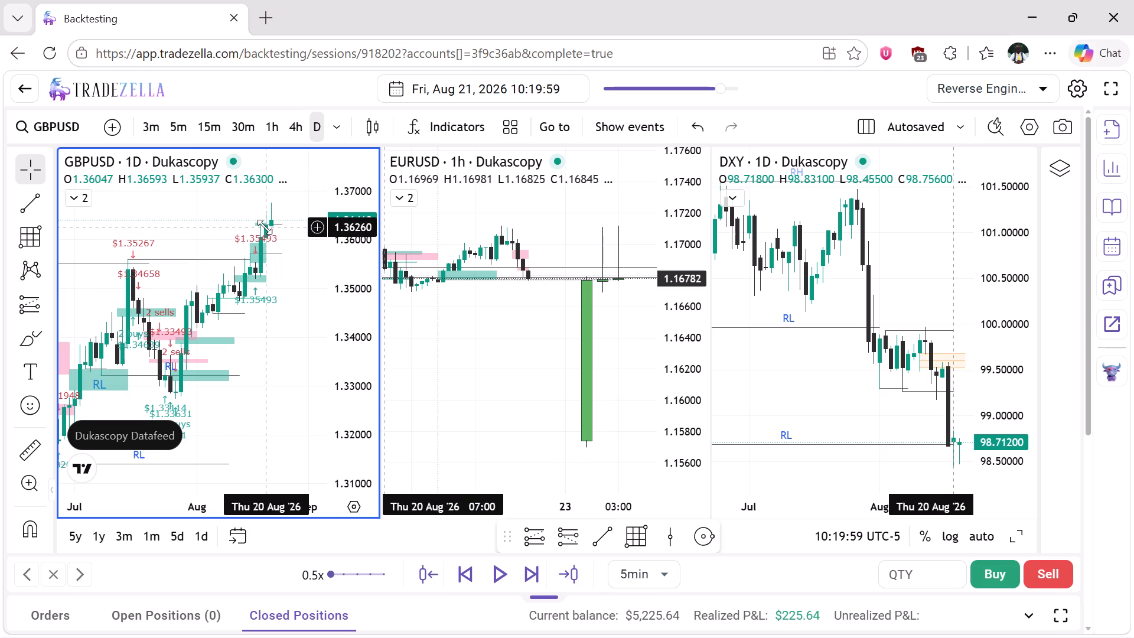
Raise both ends of the short line at the latest GBPUSD daily candles to the 20 August high at 1.36593, and close the trade details.
left_click(281, 226)
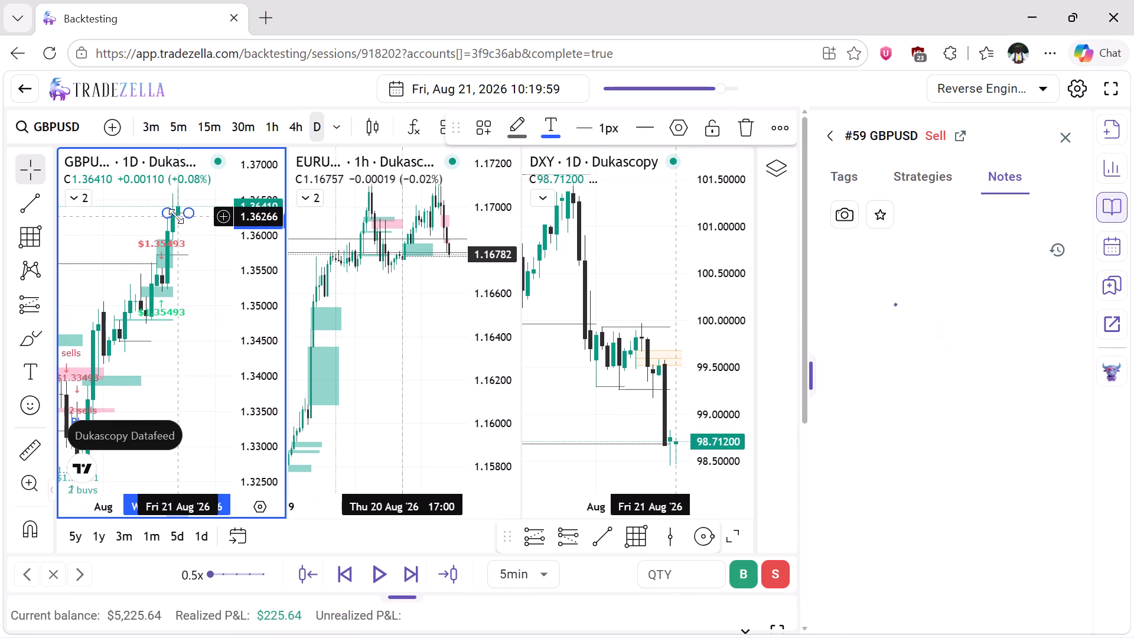
left_click_drag(169, 215, 175, 197)
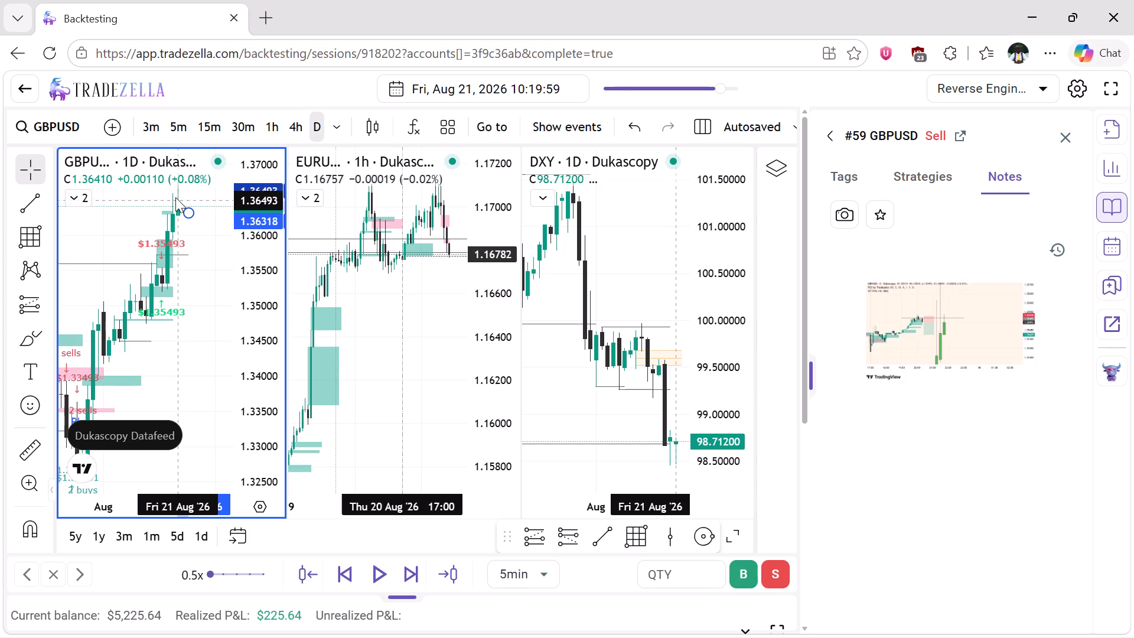
left_click_drag(175, 197, 174, 193)
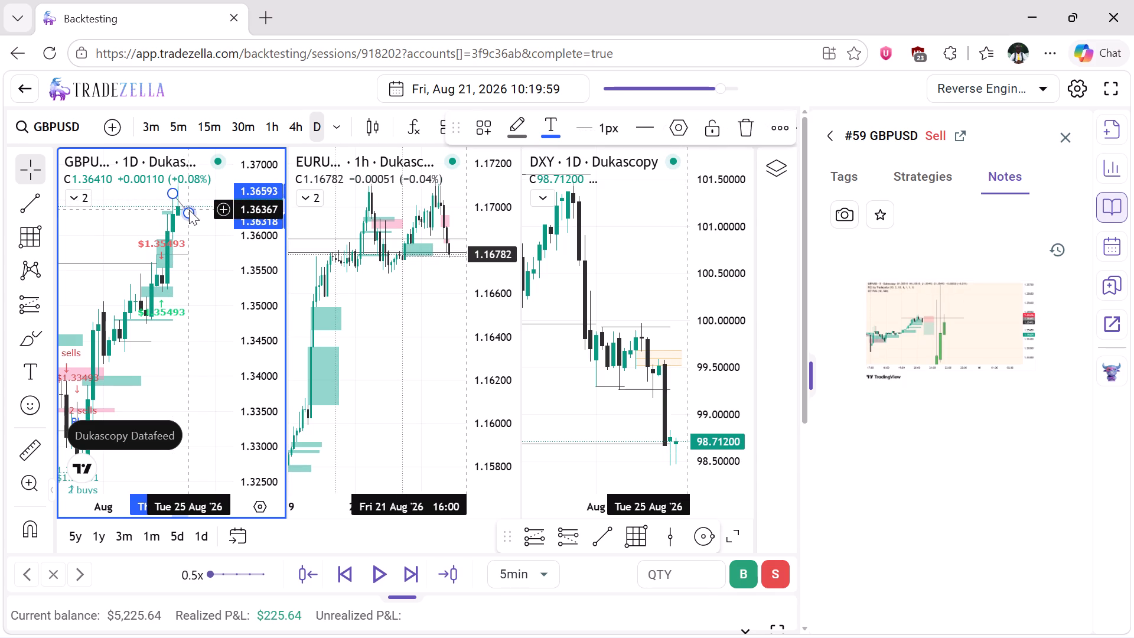
left_click_drag(189, 210, 189, 197)
left_click(189, 197, "shift")
left_click(197, 233)
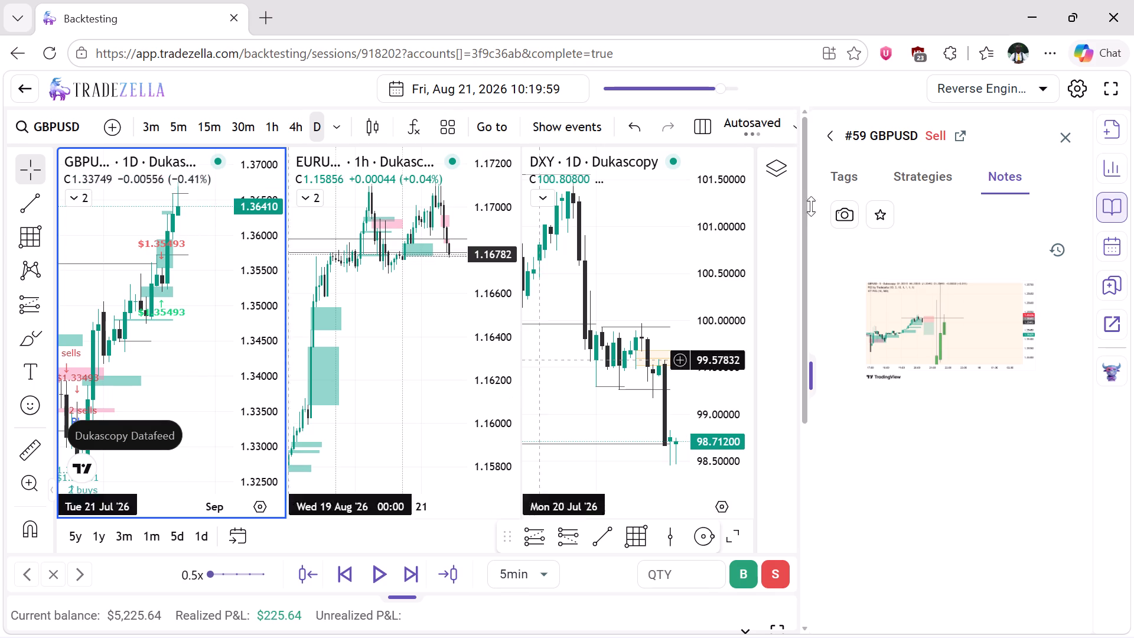
left_click(1068, 145)
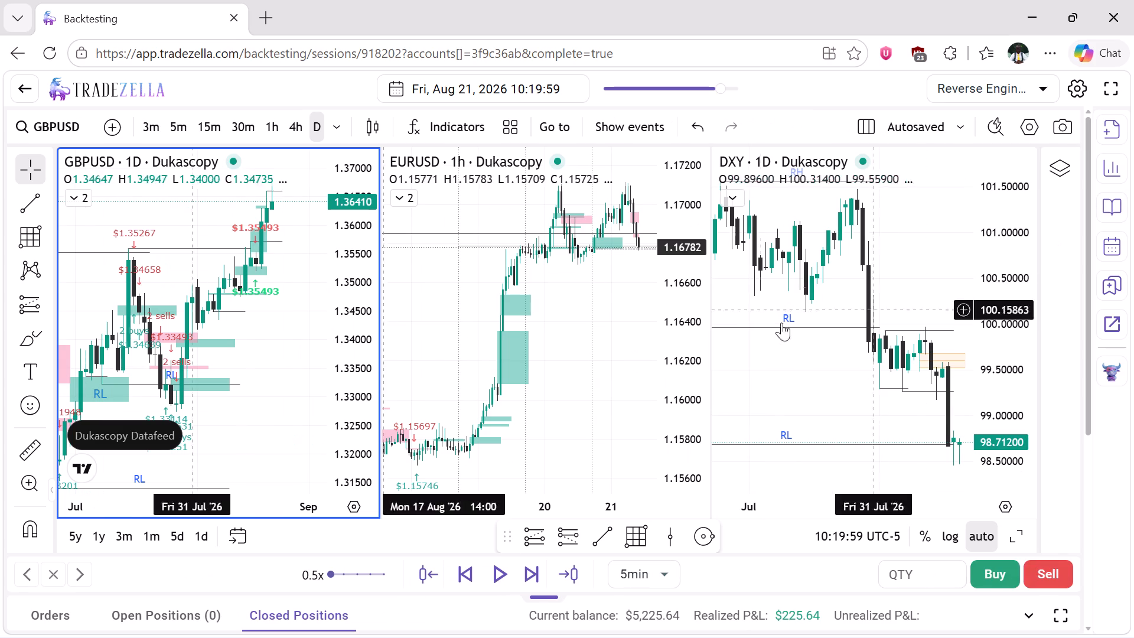
Reset the EURUSD 1-hour chart view to examine the 20 and 21 August candles.
right_click(589, 316)
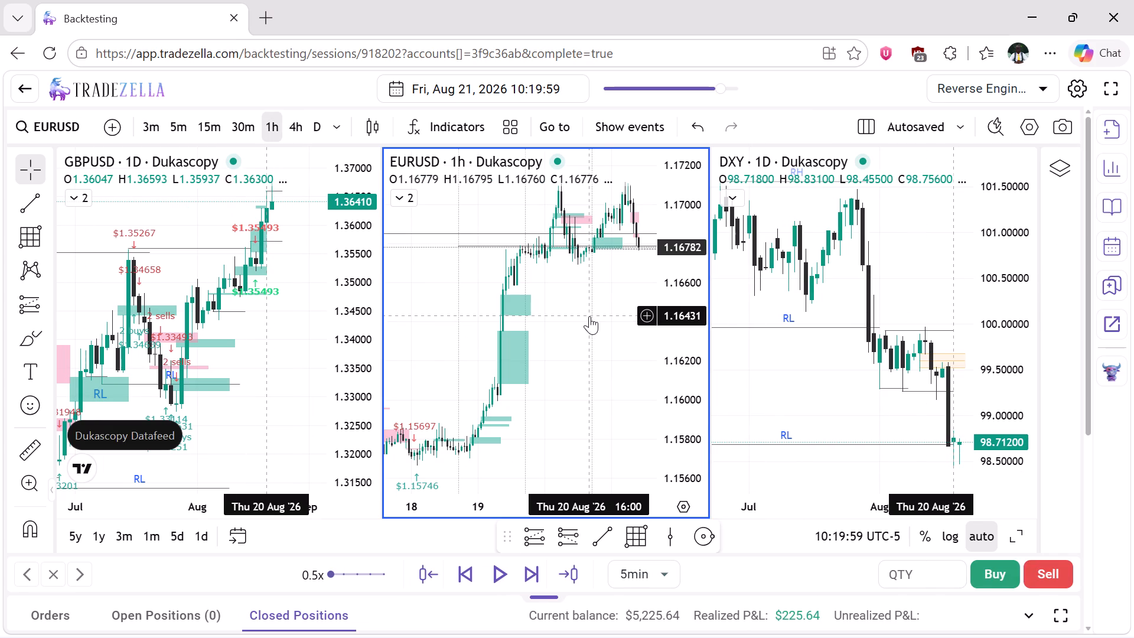
right_click(589, 316)
scroll(589, 316, "left", 2)
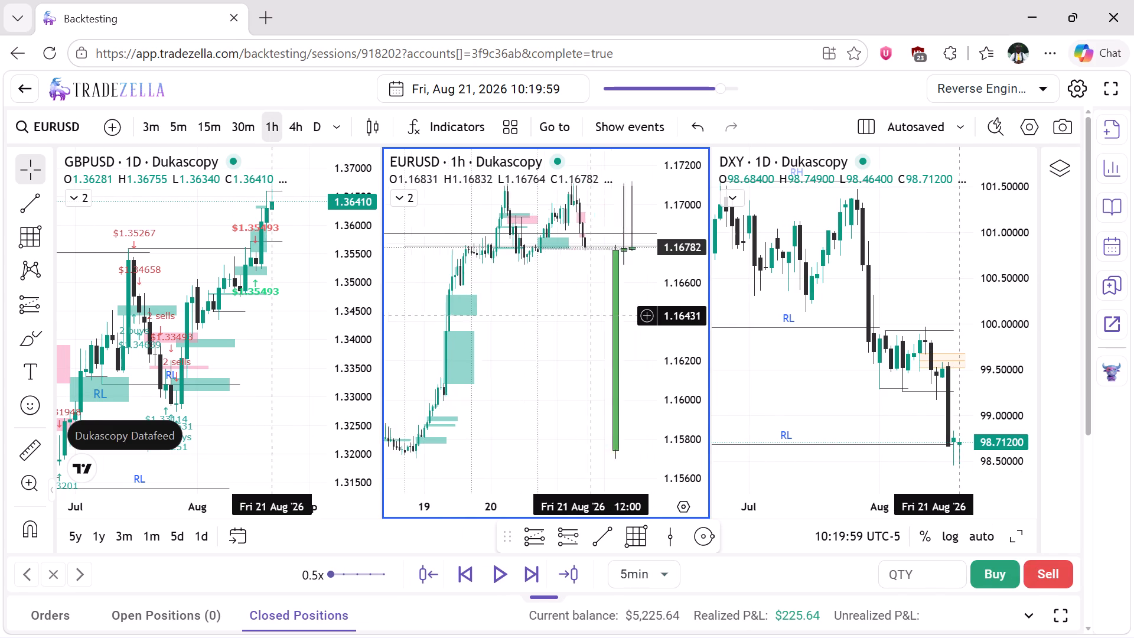
scroll(589, 316, "left", 1)
right_click(573, 316)
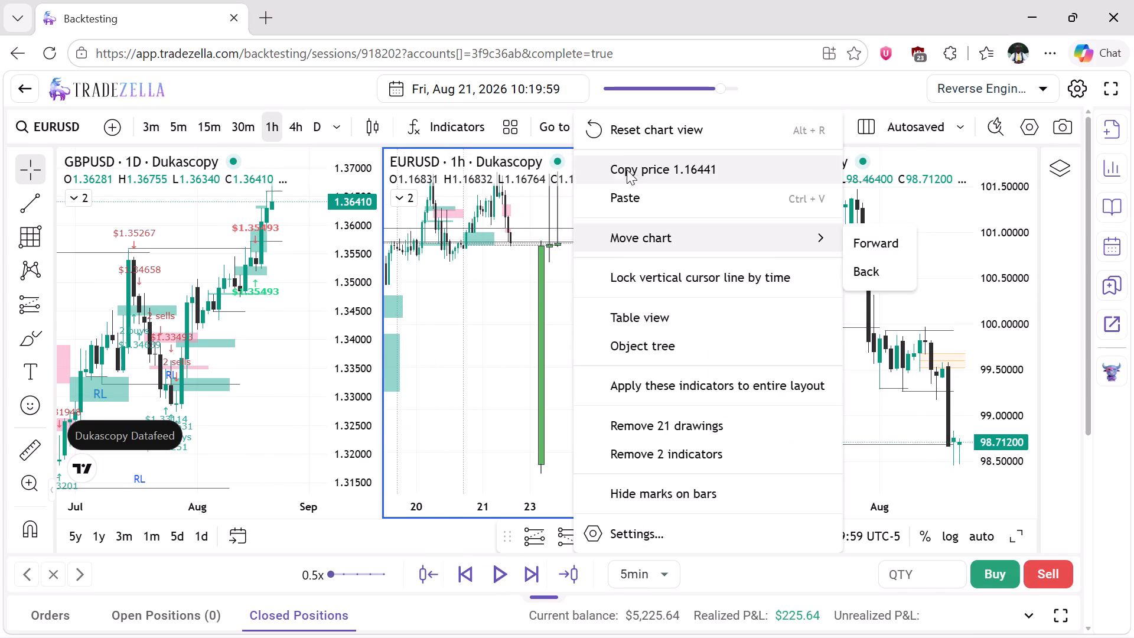
left_click(637, 132)
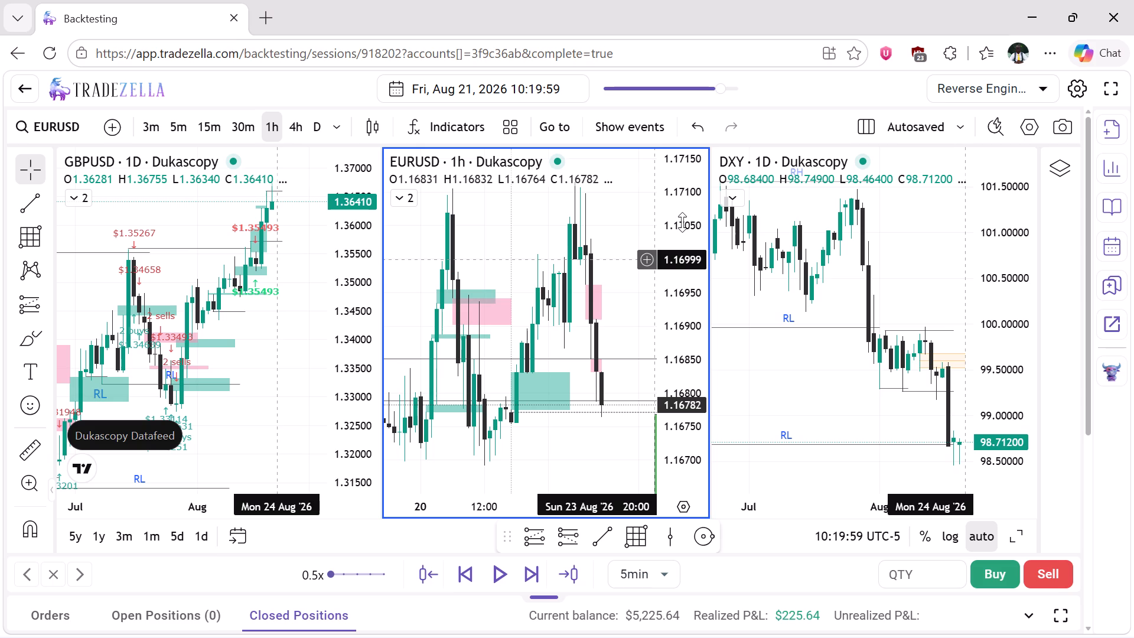
left_click_drag(682, 222, 679, 317)
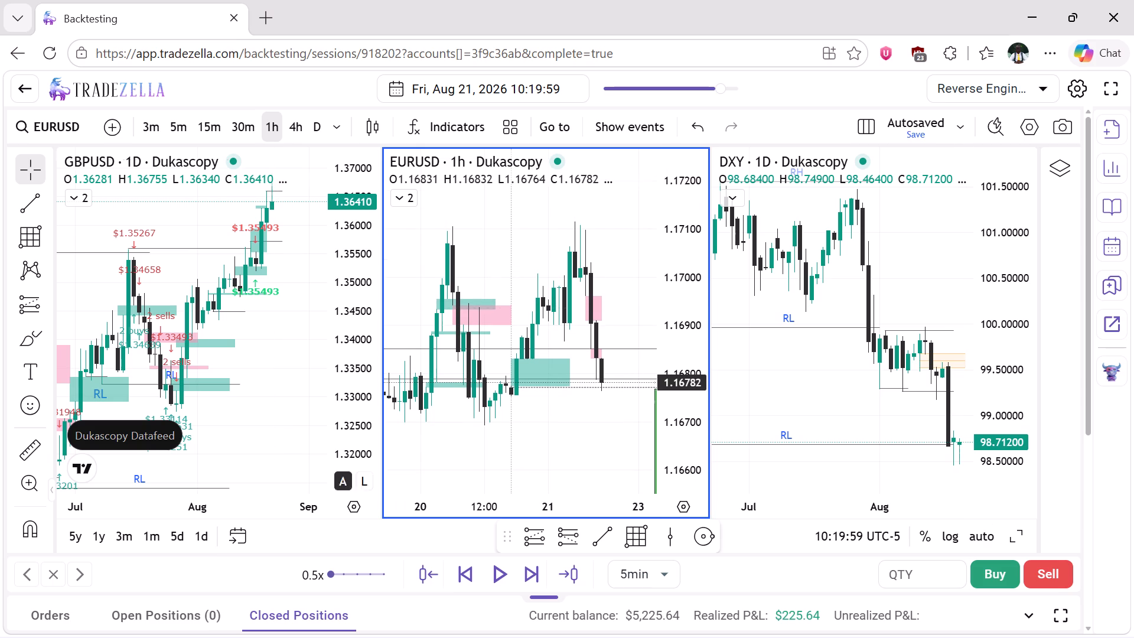
Switch the EURUSD chart to the daily timeframe and reset its view to show the July and August candles.
left_click(318, 126)
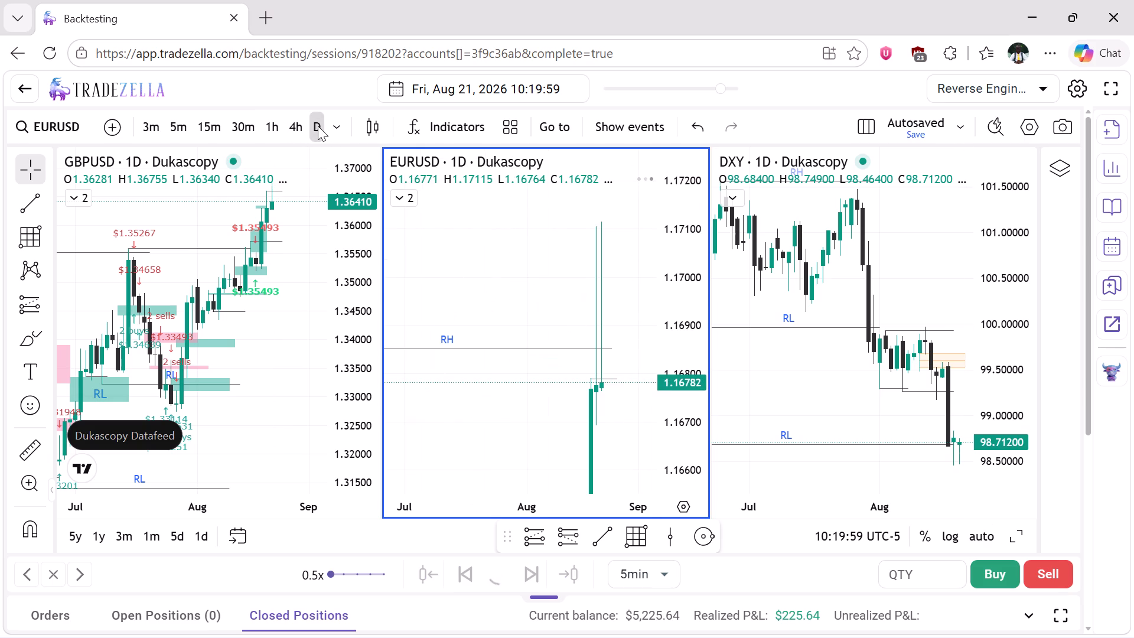
left_click_drag(673, 260, 677, 399)
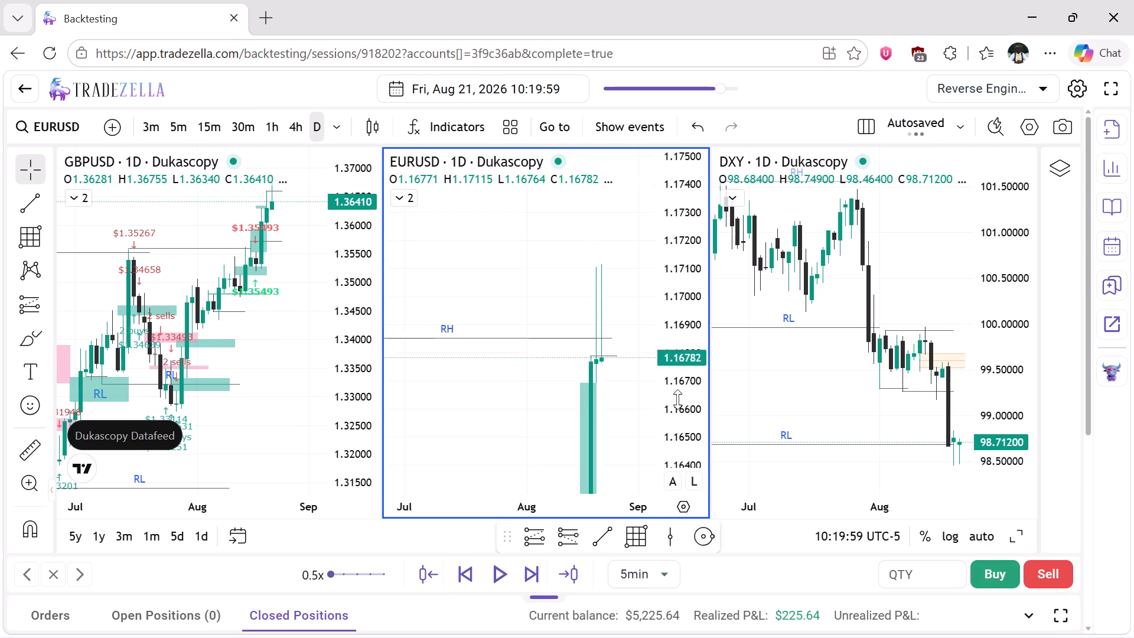
left_click_drag(677, 399, 682, 450)
right_click(634, 295)
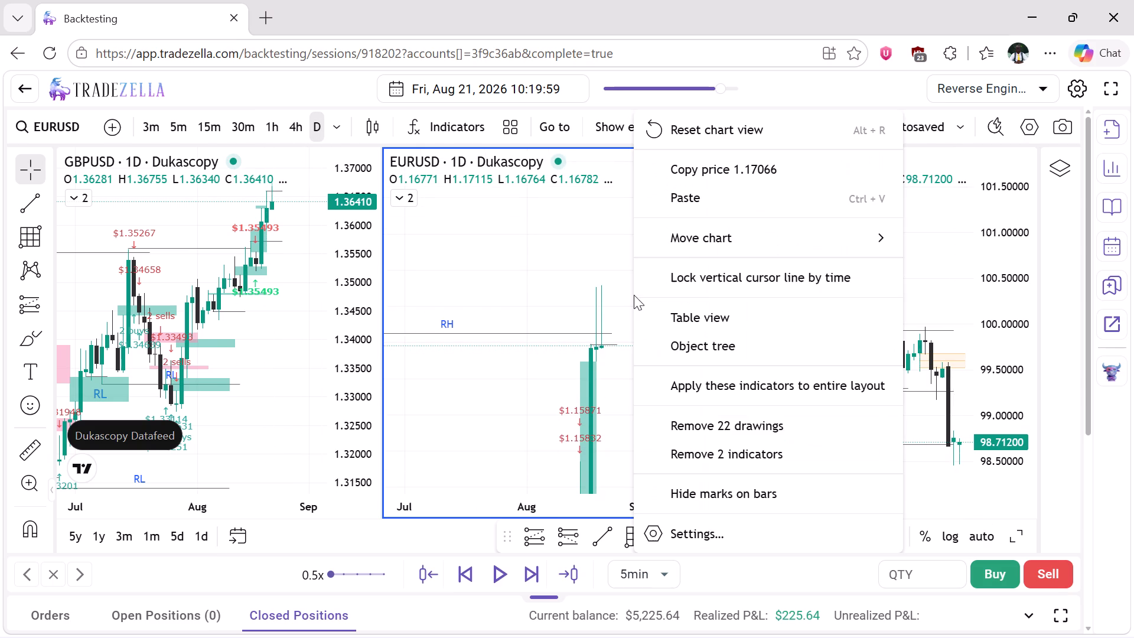
left_click(692, 139)
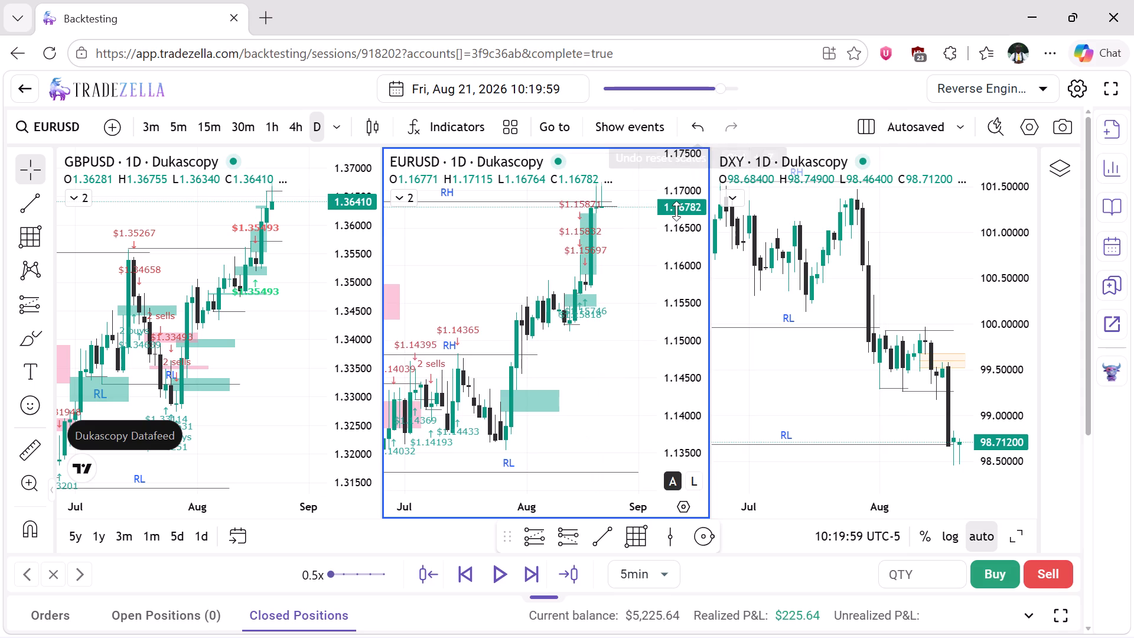
left_click_drag(676, 211, 664, 279)
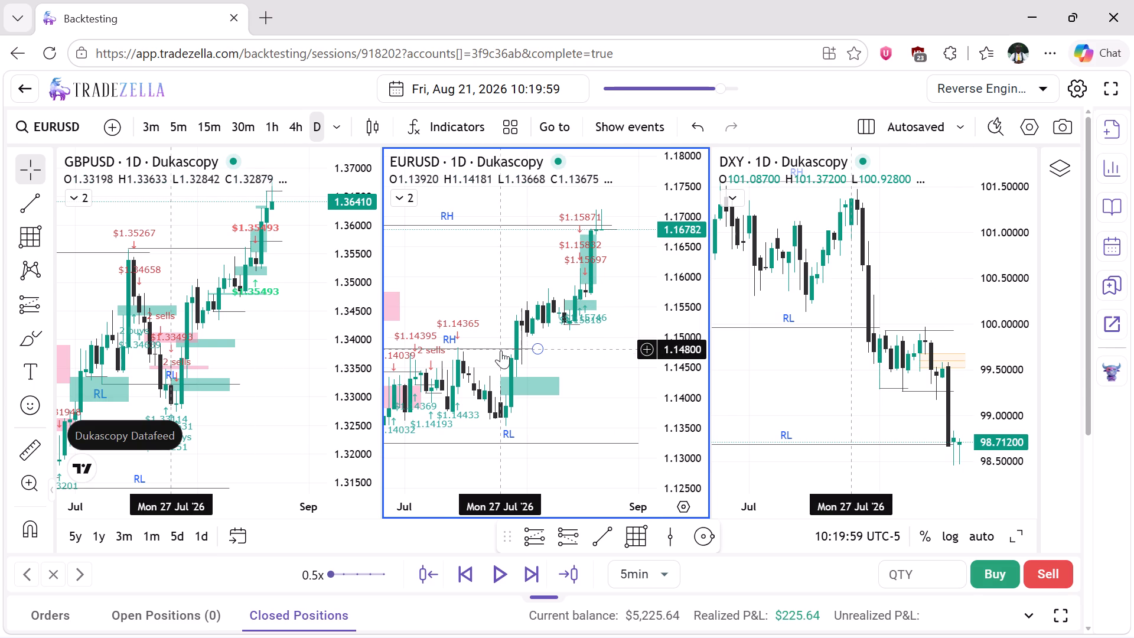
scroll(501, 350, "left", 2)
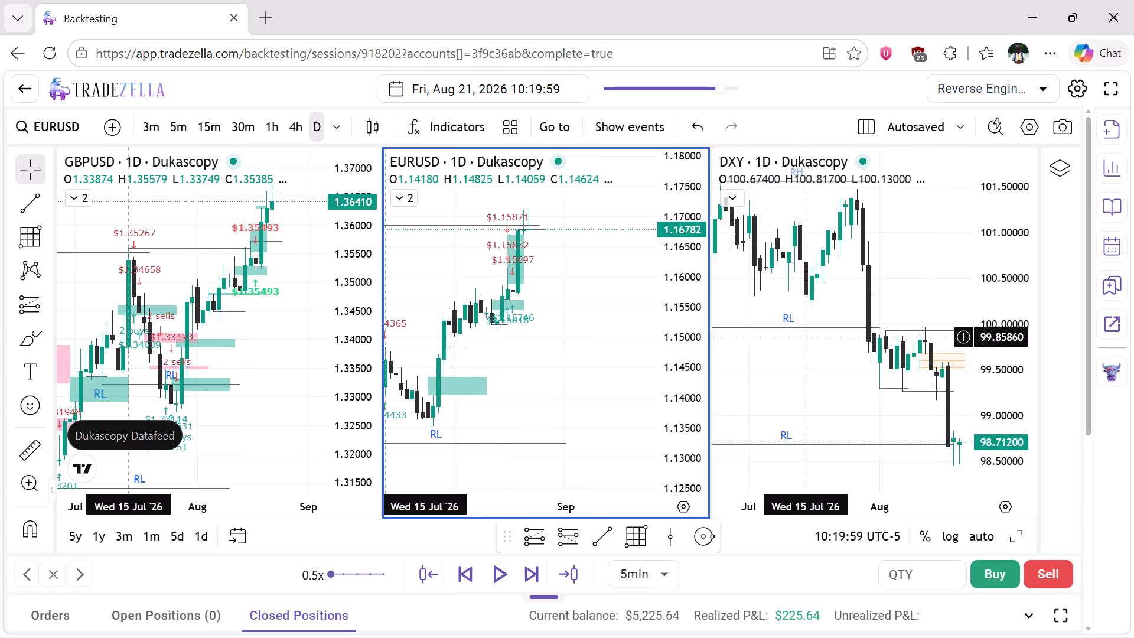
scroll(807, 336, "left", 1)
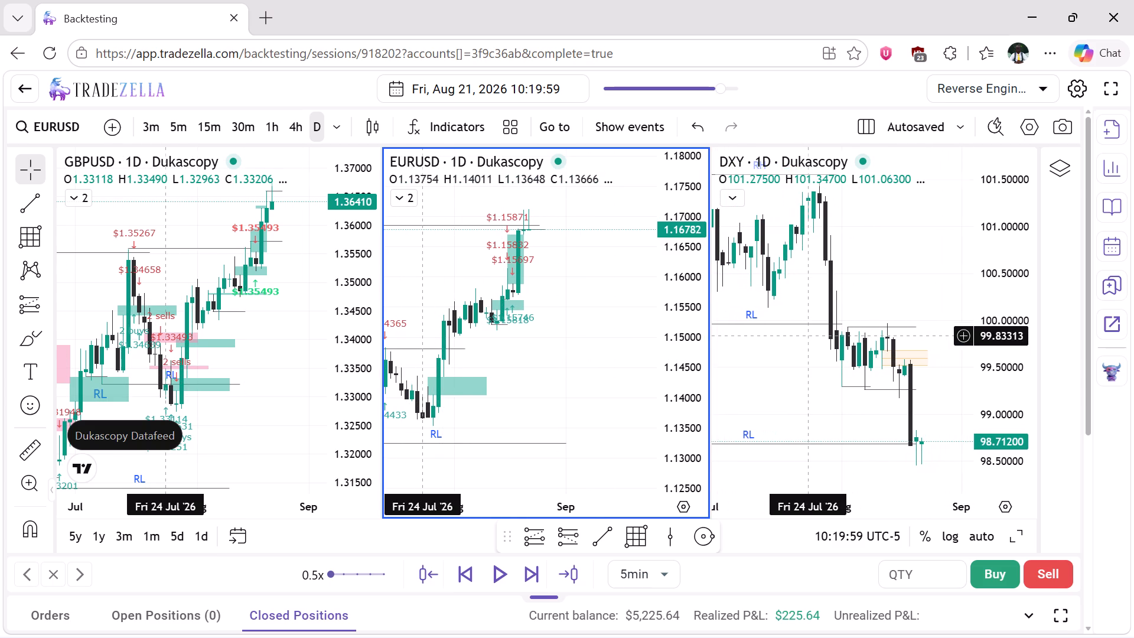
scroll(807, 336, "right", 1)
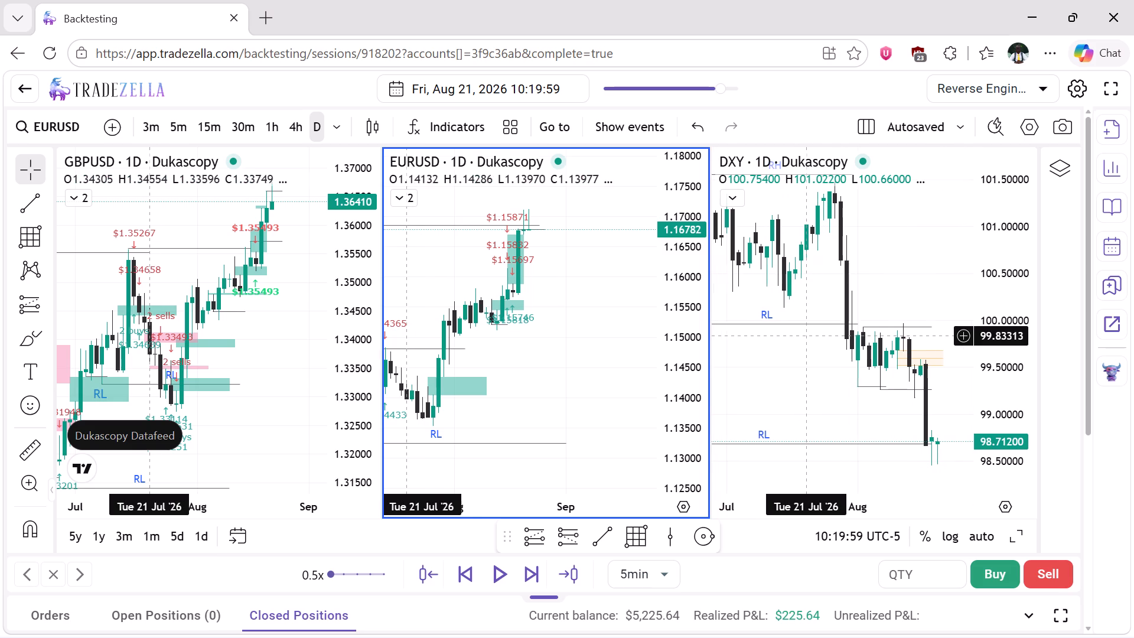
scroll(807, 336, "right", 1)
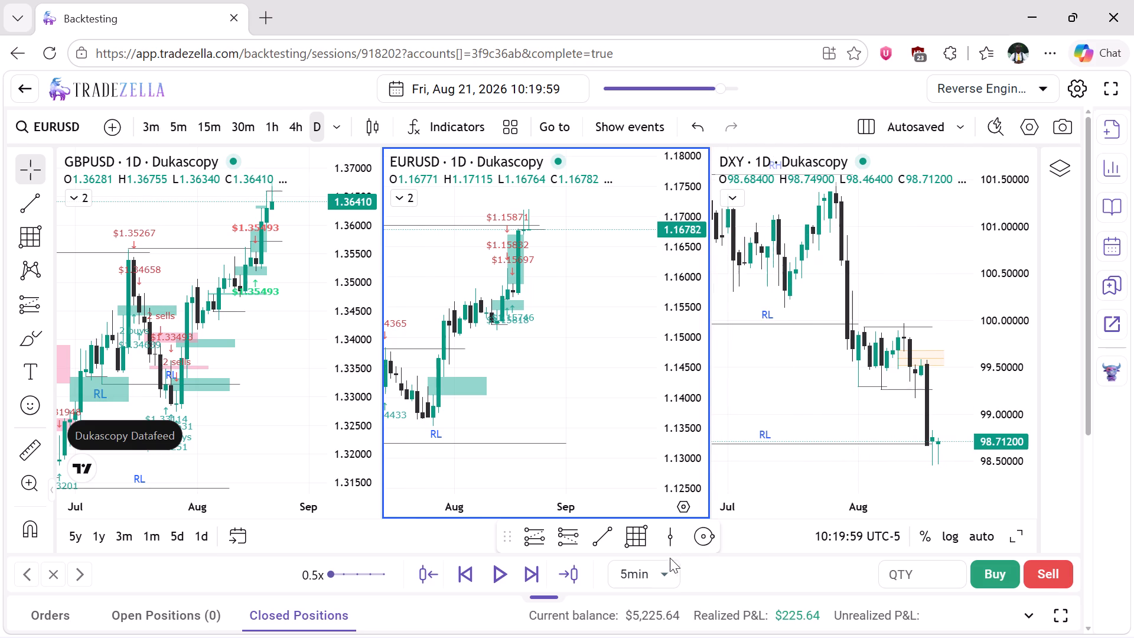
Advance the replay in 4-hour steps to 16:59:59 on 21 August 2026.
left_click(659, 571)
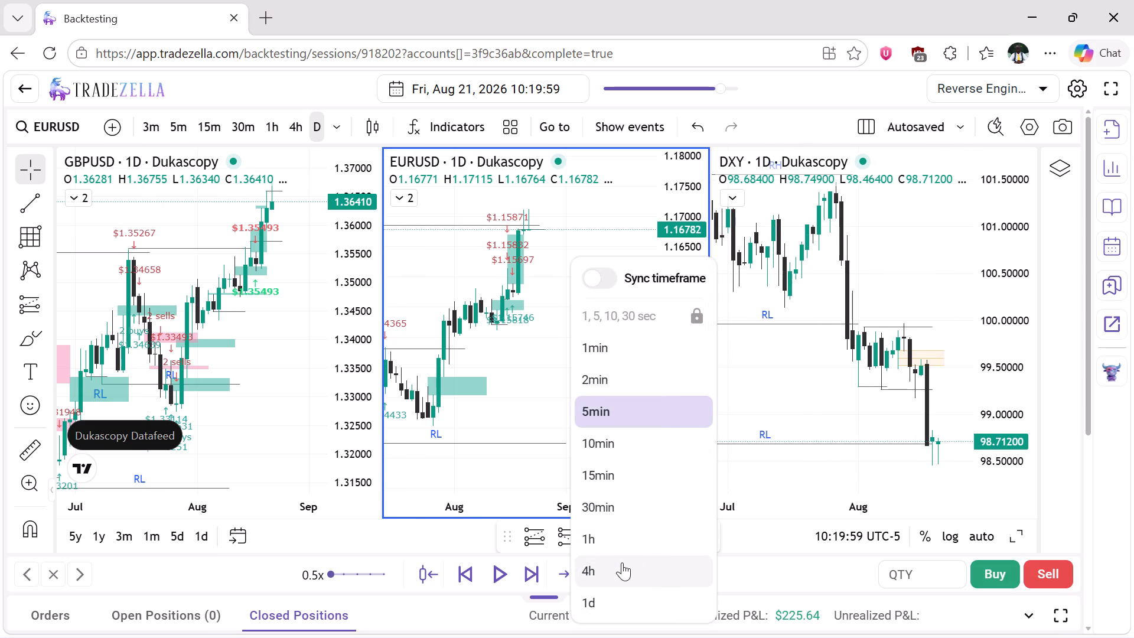
left_click(622, 562)
left_click(530, 571)
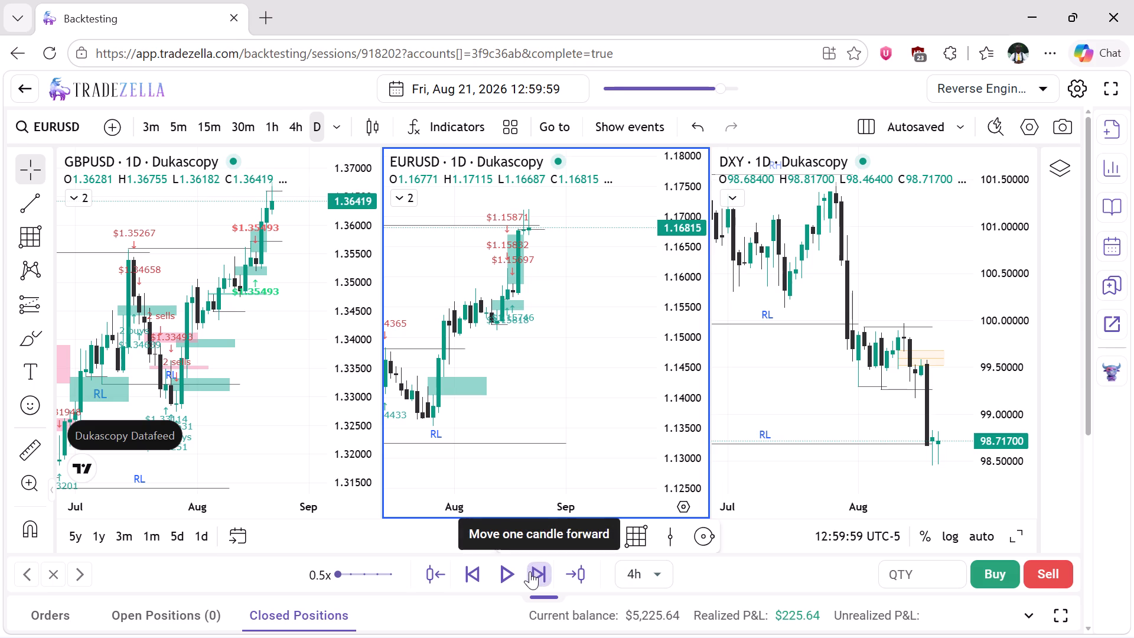
left_click(530, 571)
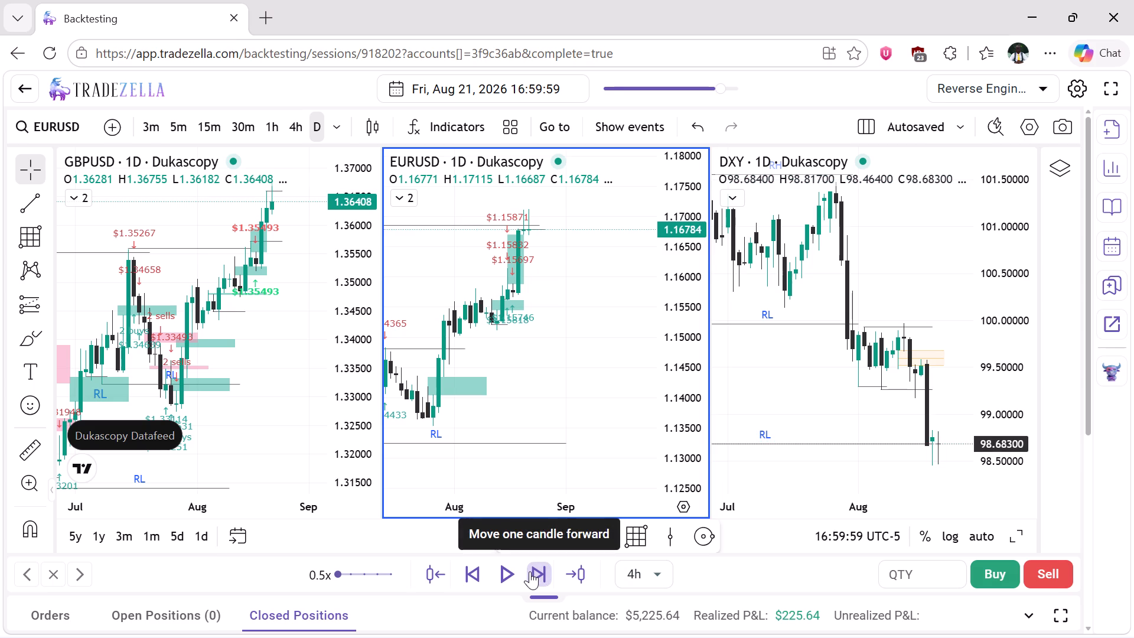
Advance the replay in 1-hour steps to 19:59:59 on 23 August 2026.
left_click(657, 578)
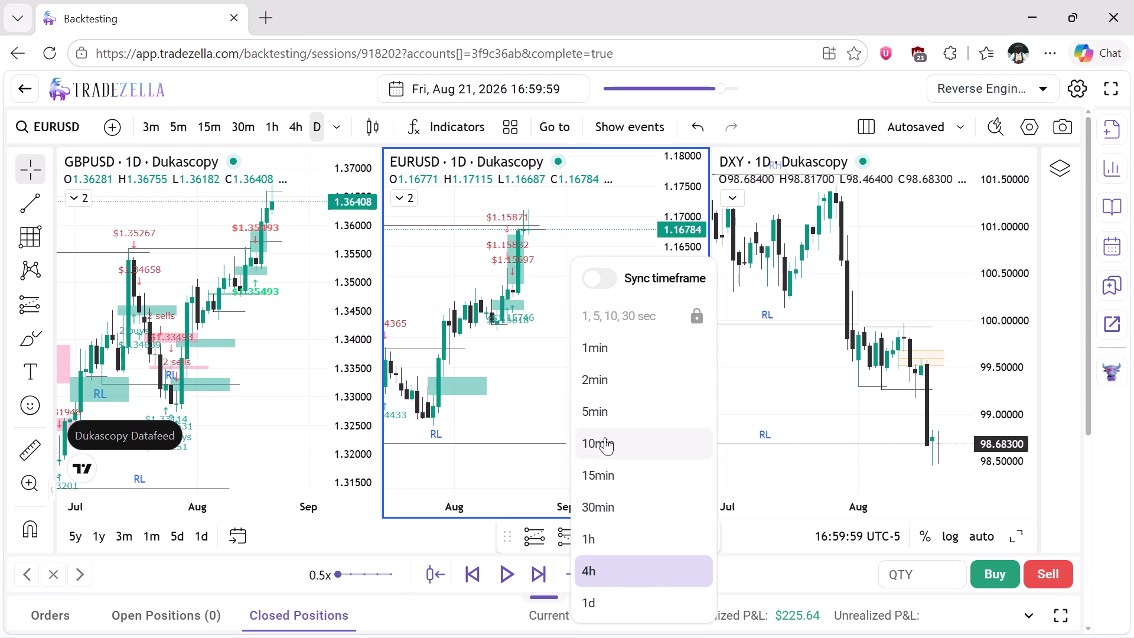
left_click(601, 531)
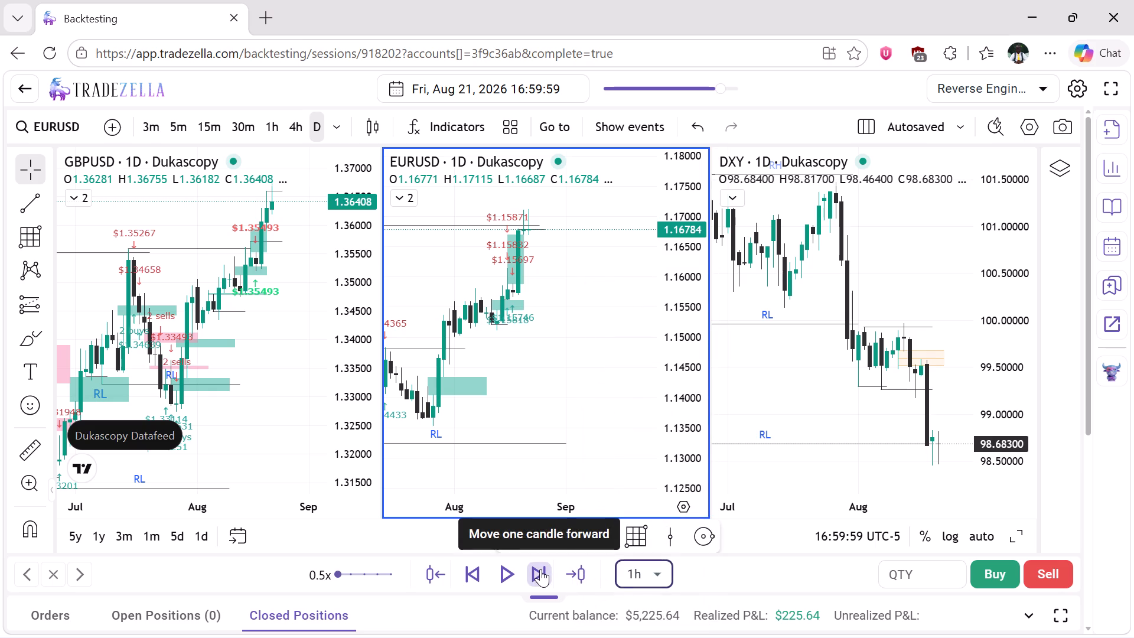
left_click(540, 569)
left_click(540, 569)
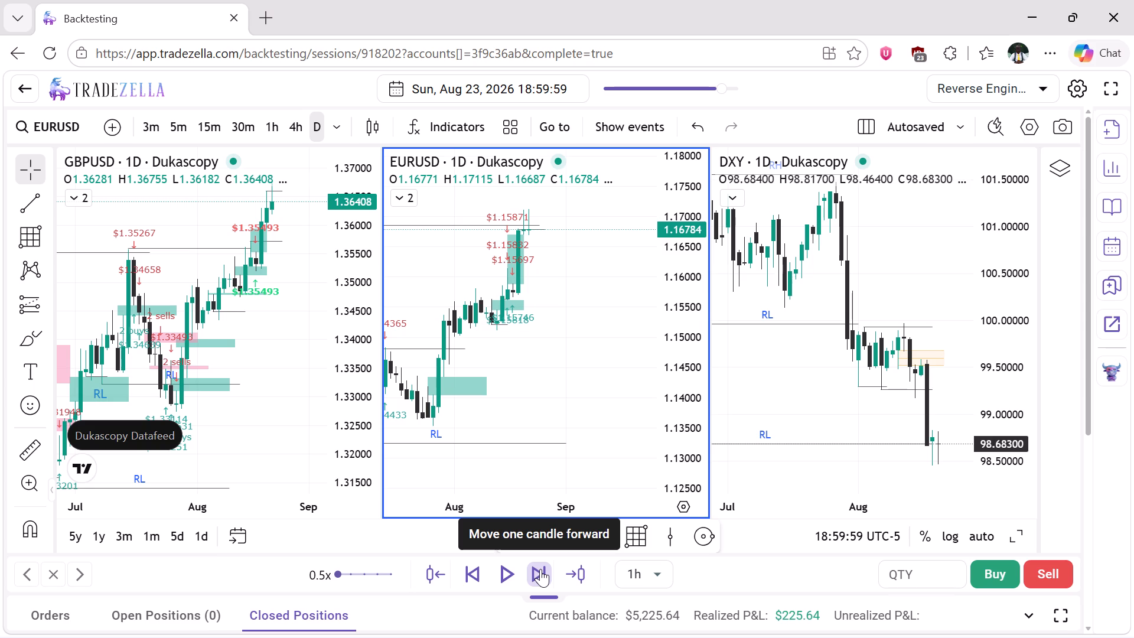
left_click(540, 569)
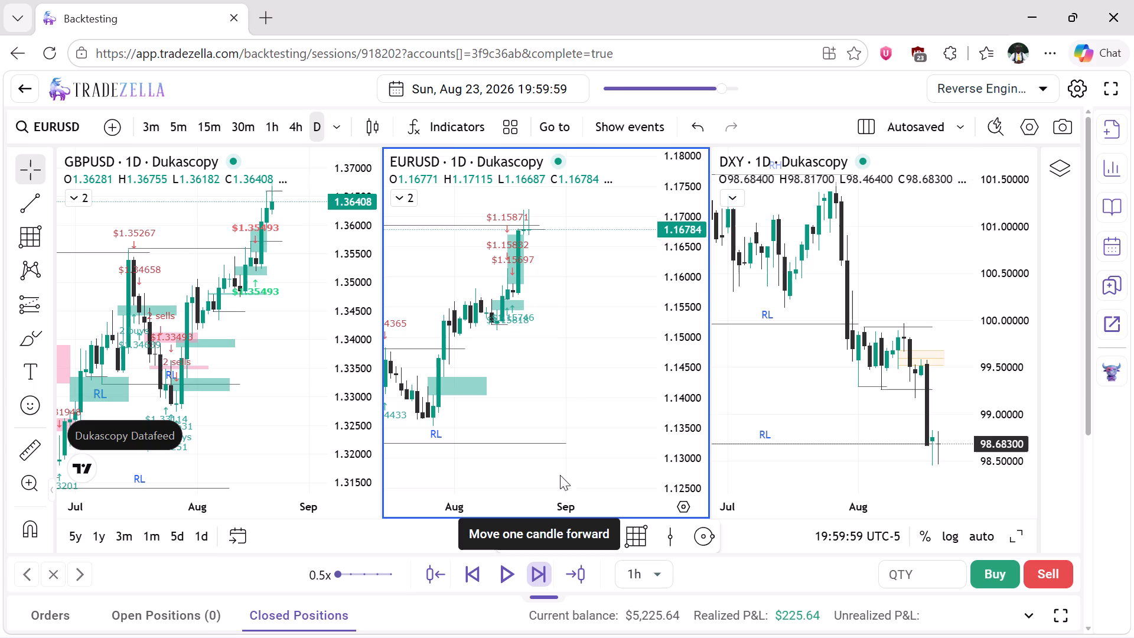
Delete the short line at 1.16789 by the latest EURUSD daily candles.
left_click(543, 230)
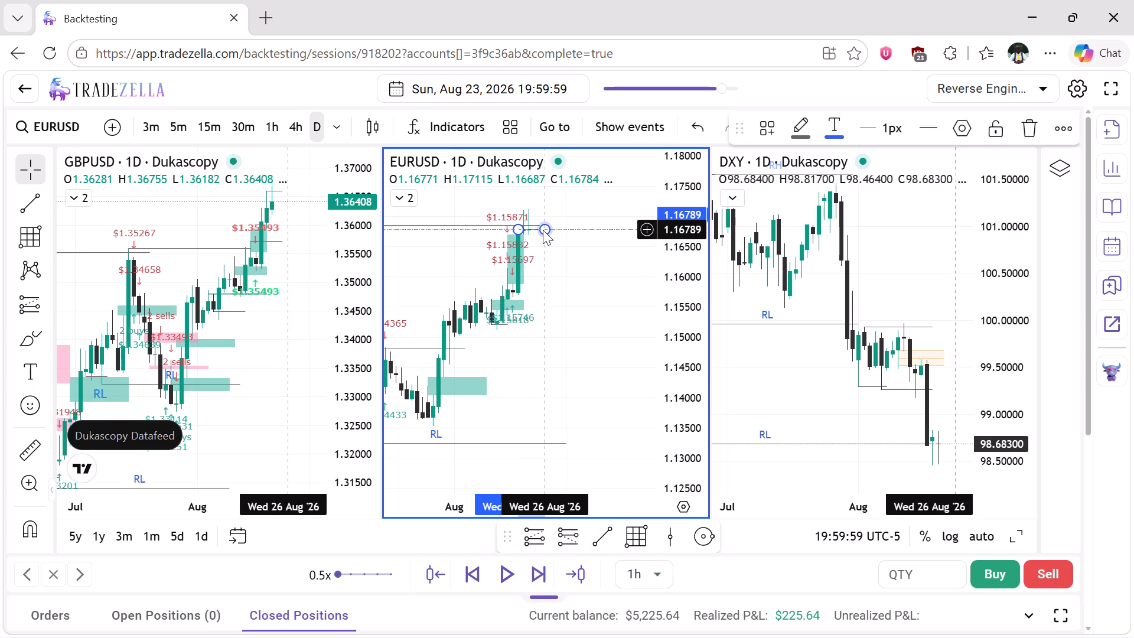
left_click(1040, 129)
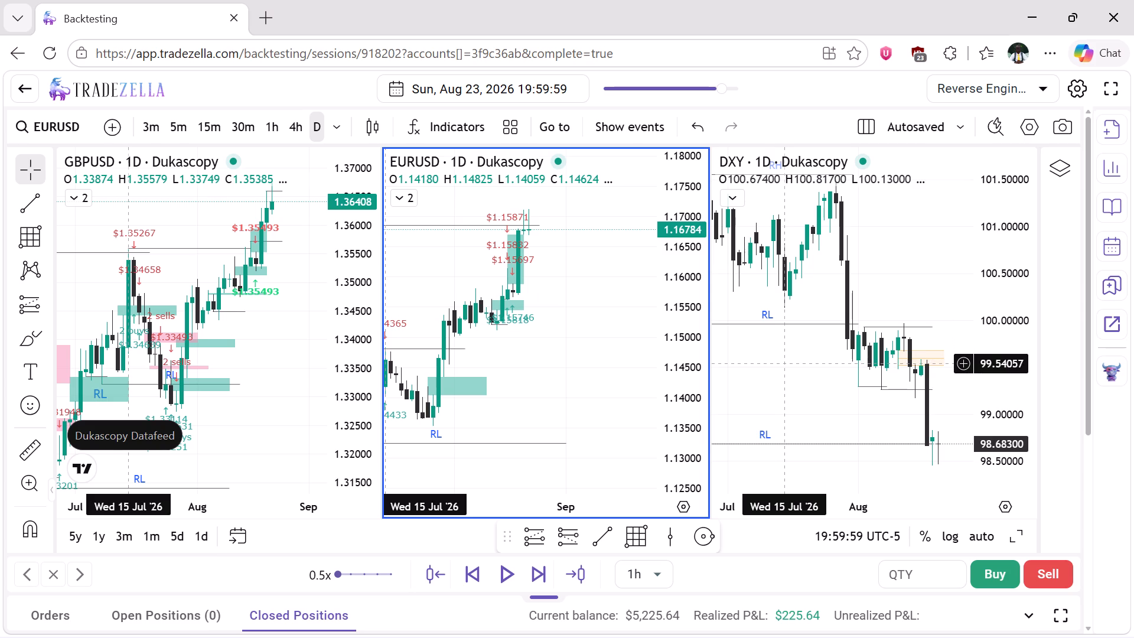
left_click(752, 361)
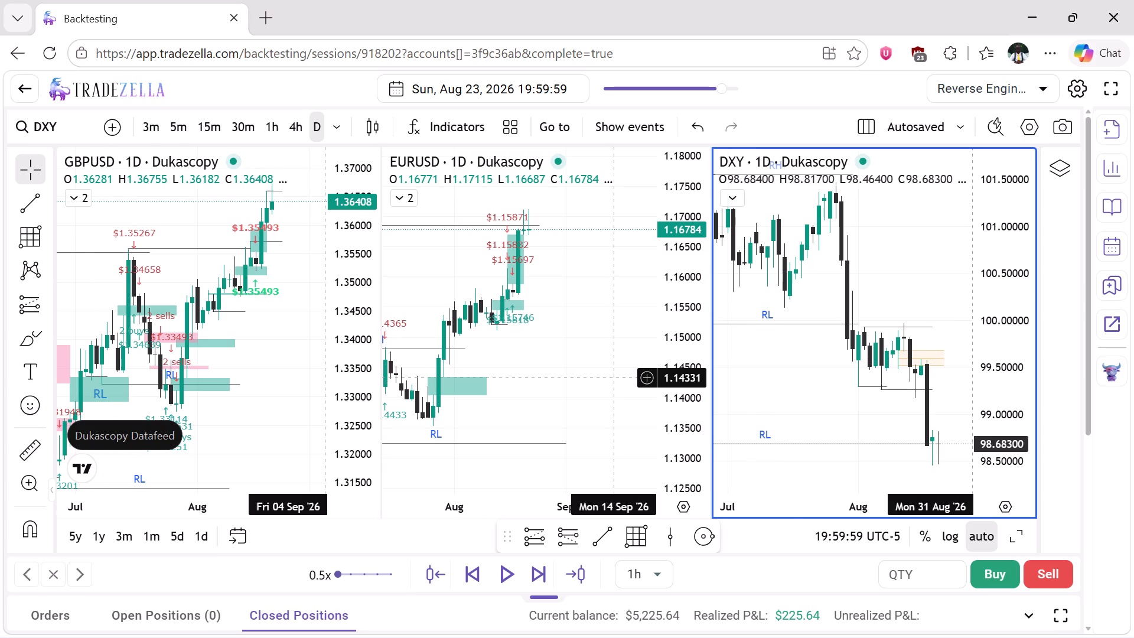
left_click(603, 379)
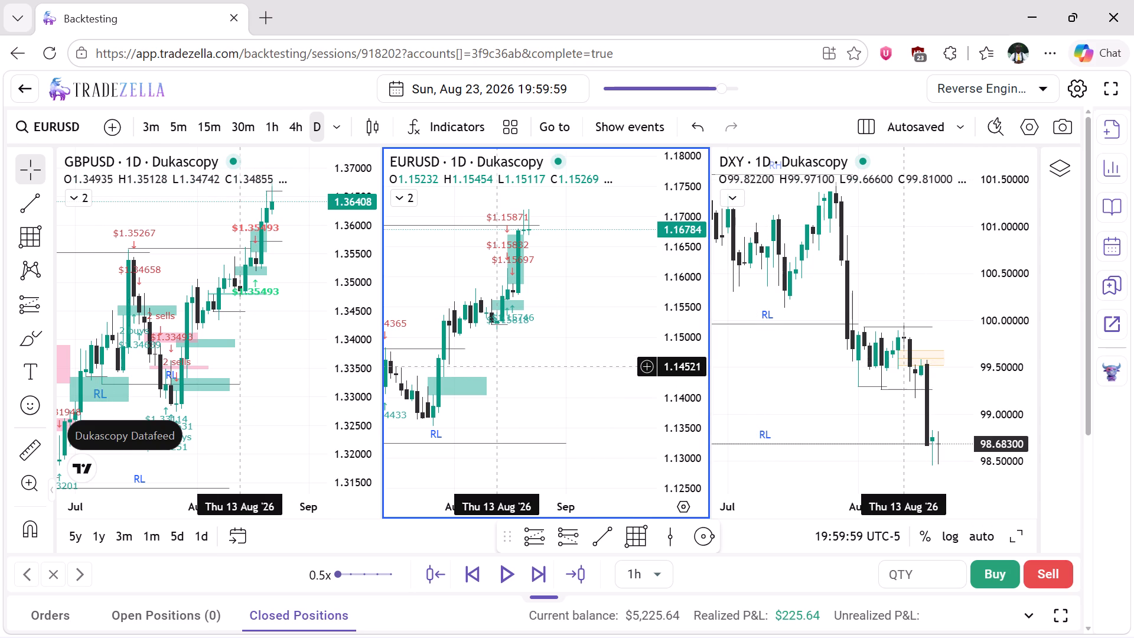
Set the replay step to 5 minutes.
left_click(656, 567)
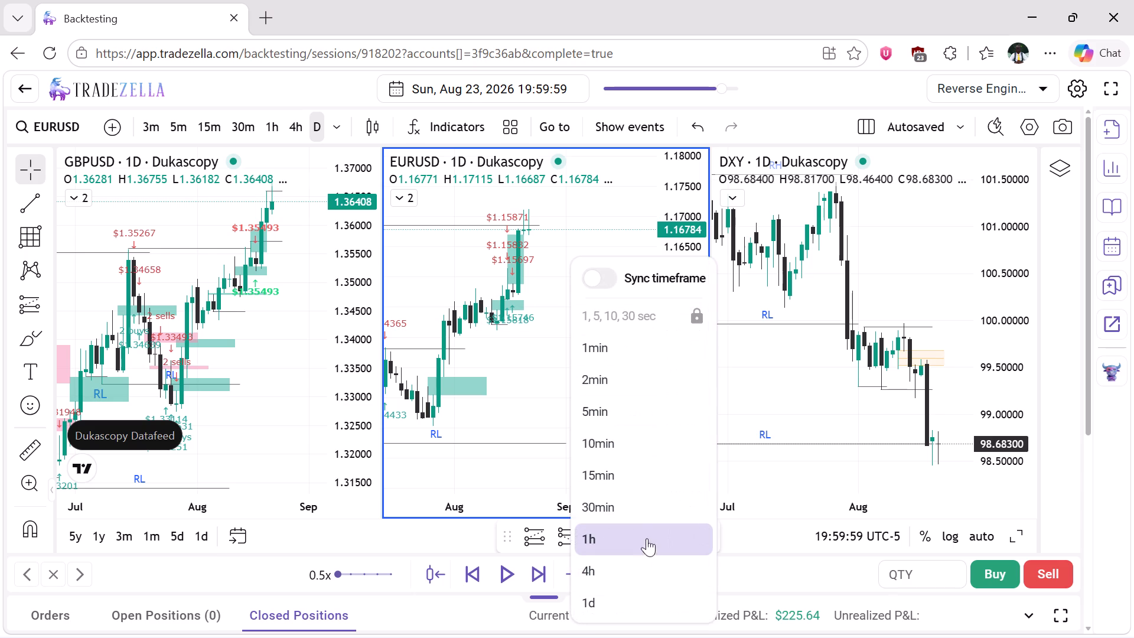
left_click(617, 413)
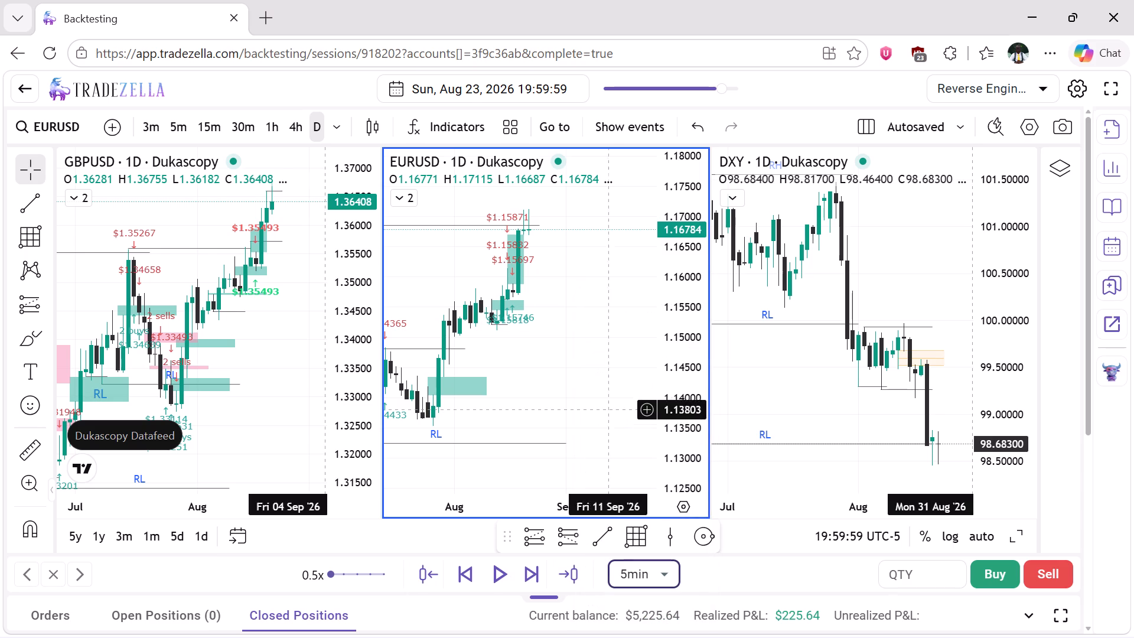
Switch the EURUSD chart to the 1-hour timeframe and reset its view to show the 21 and 23 August candles.
left_click(272, 135)
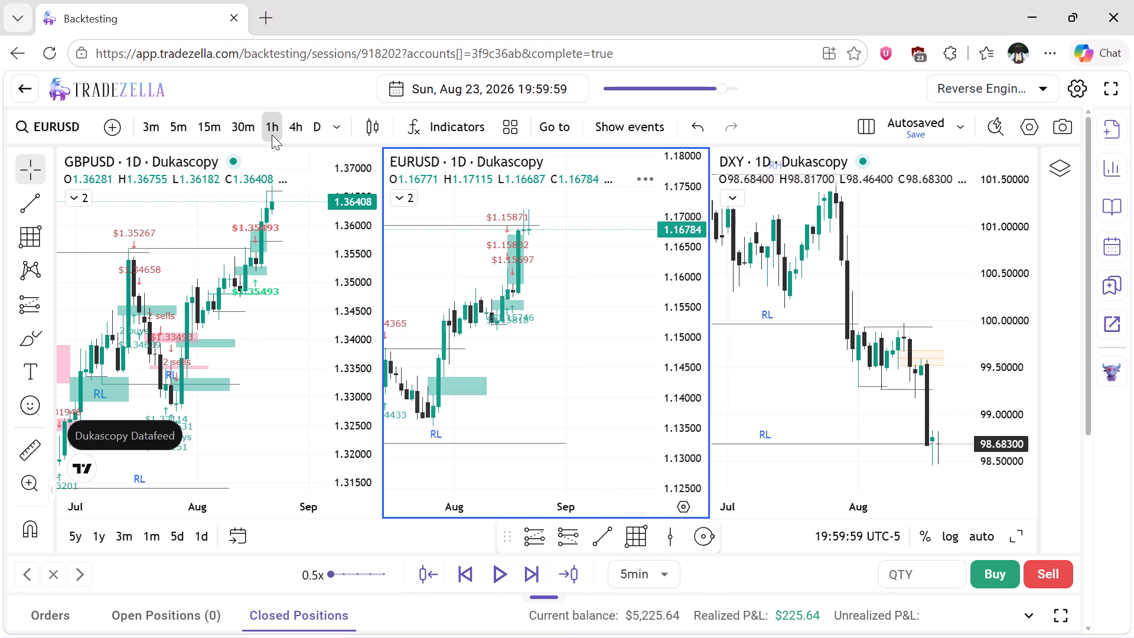
right_click(556, 346)
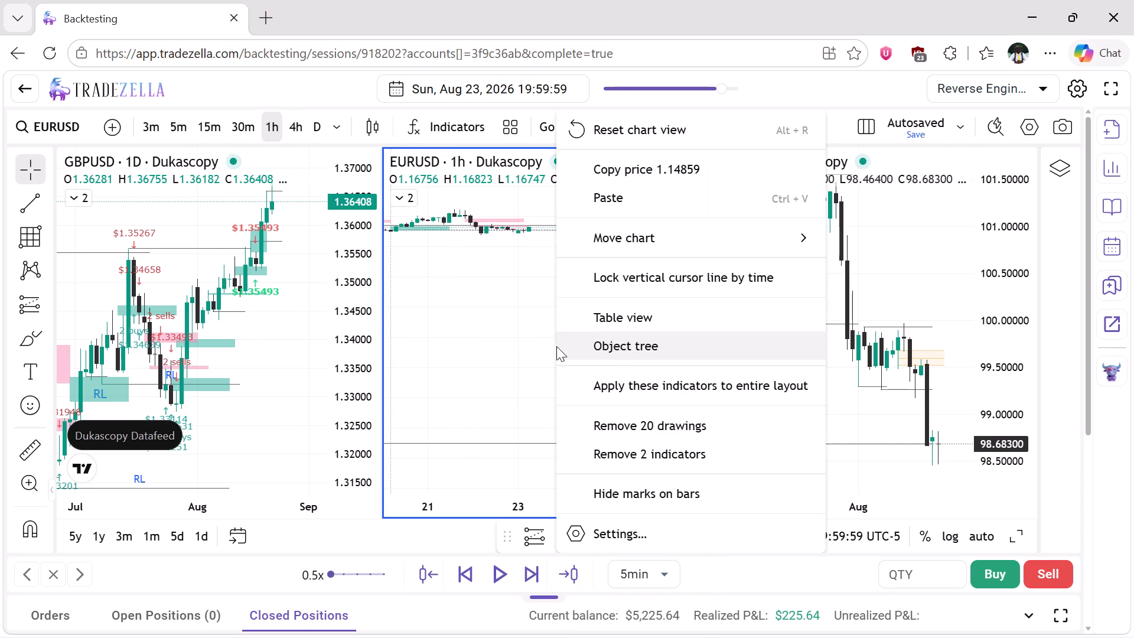
left_click(620, 135)
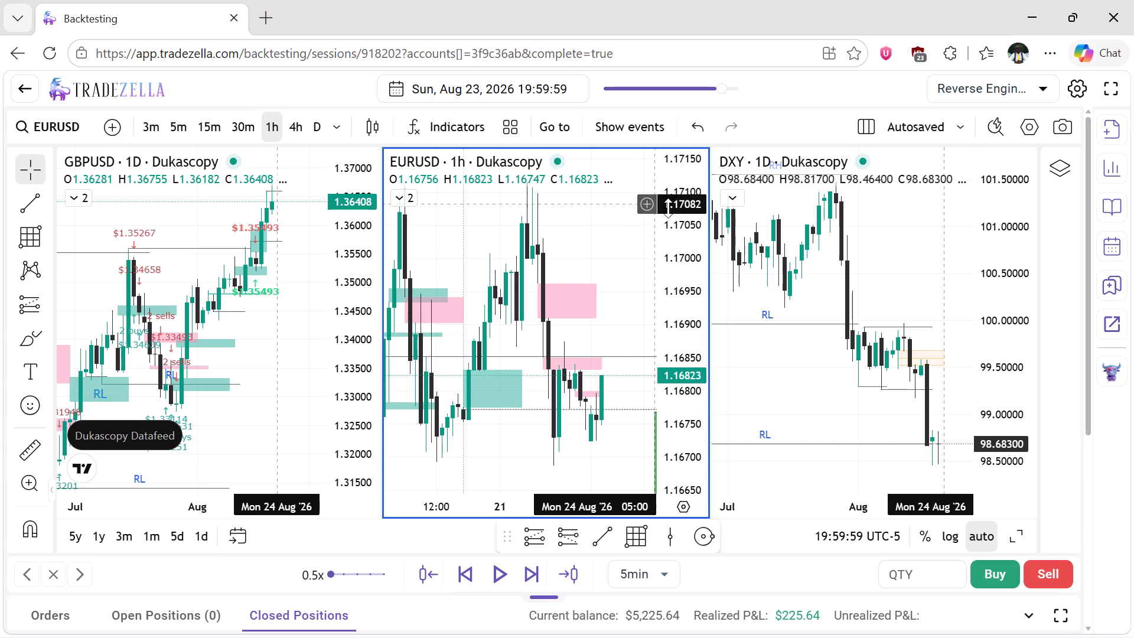
left_click_drag(685, 210, 702, 376)
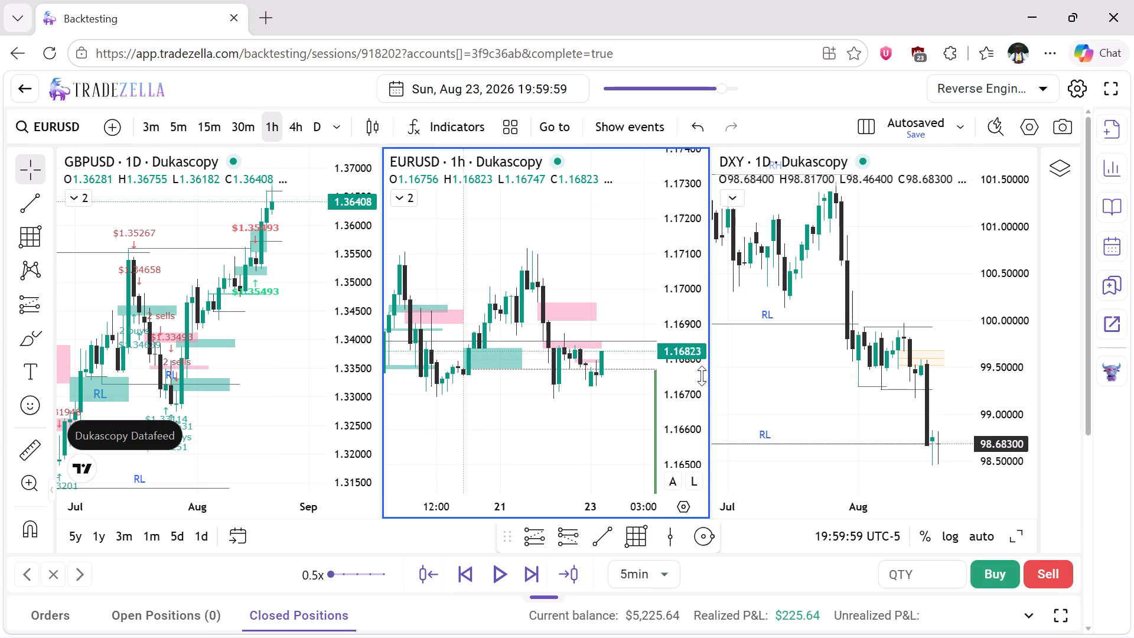
scroll(540, 387, "left", 1)
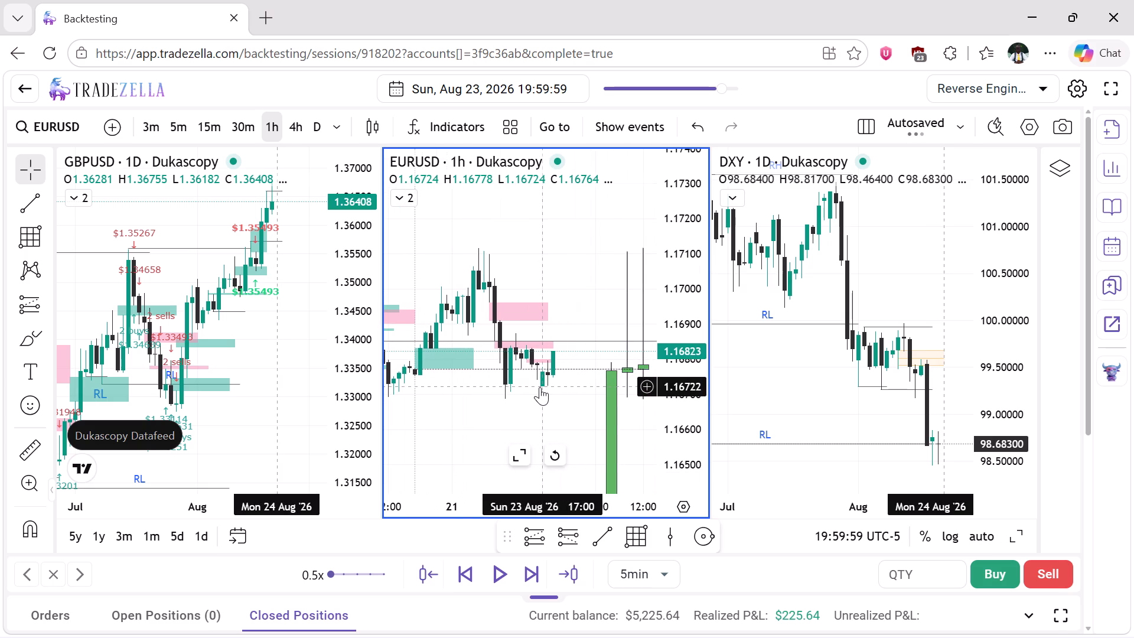
Switch the GBPUSD chart to the 1-hour timeframe and compress its price scale.
left_click(279, 315)
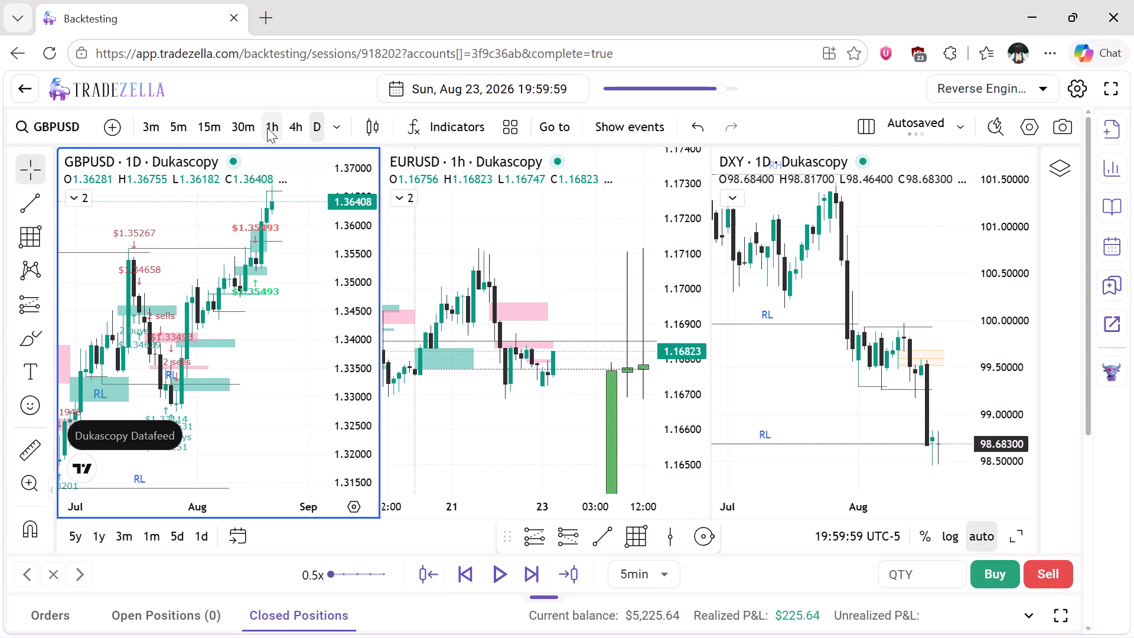
left_click(267, 128)
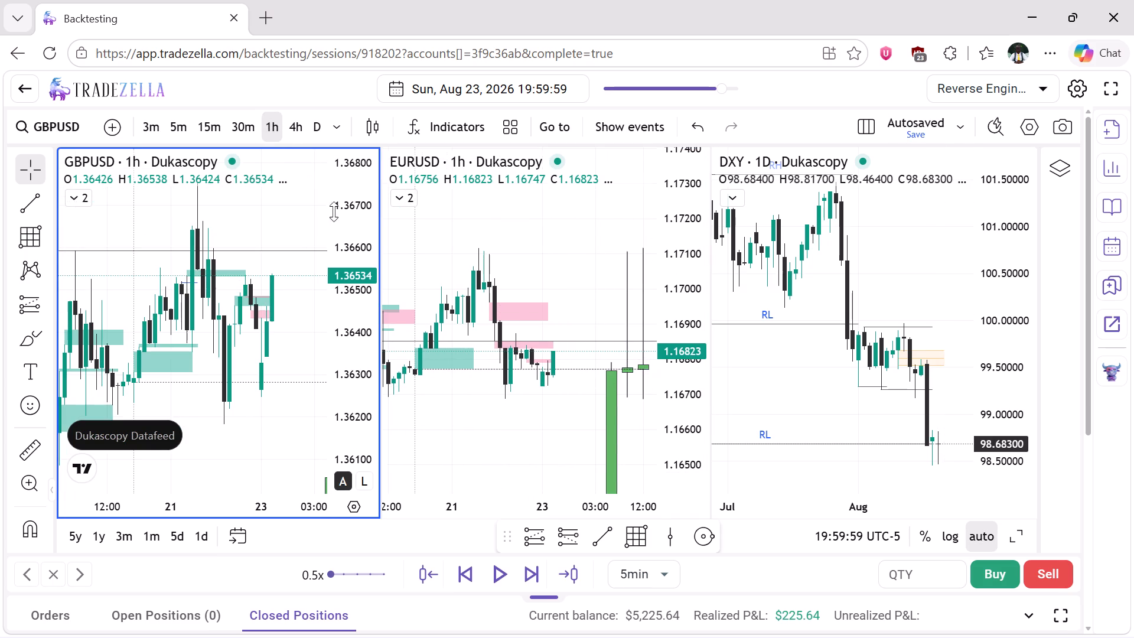
left_click_drag(338, 220, 335, 338)
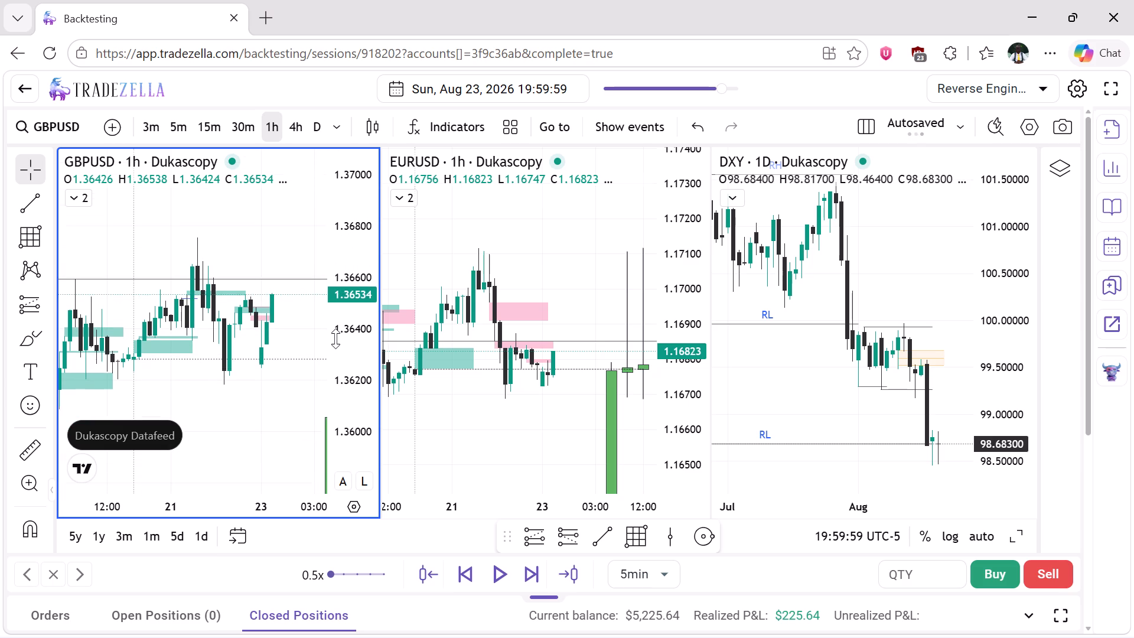
Switch the GBPUSD chart to the daily timeframe and examine the July to August candles and marked levels.
left_click_drag(335, 338, 335, 331)
left_click(317, 132)
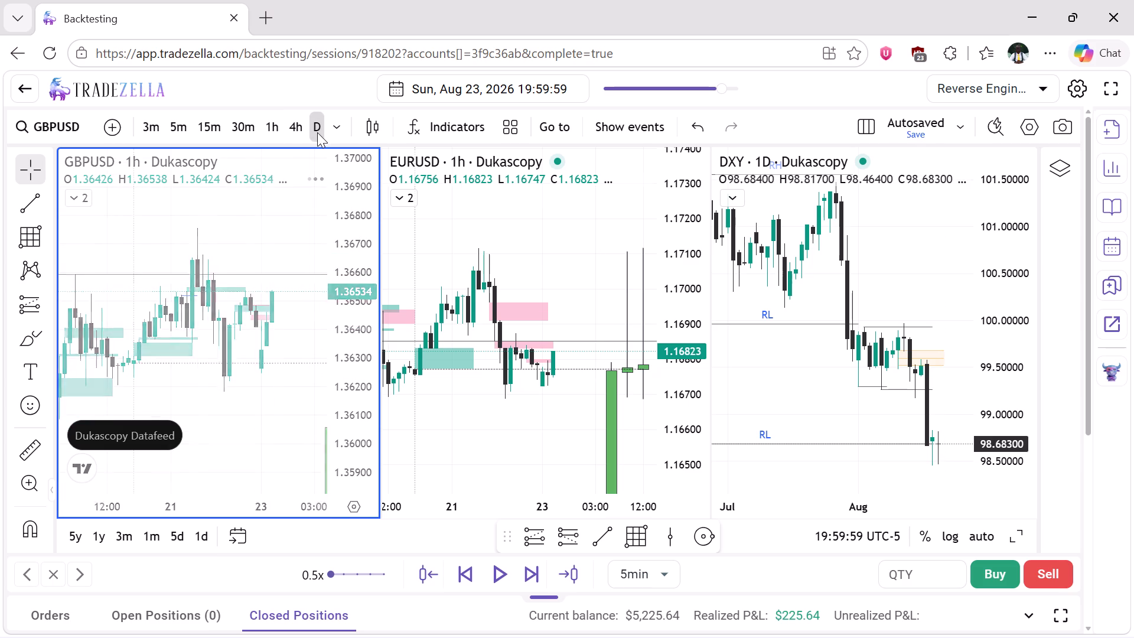
left_click_drag(341, 203, 337, 380)
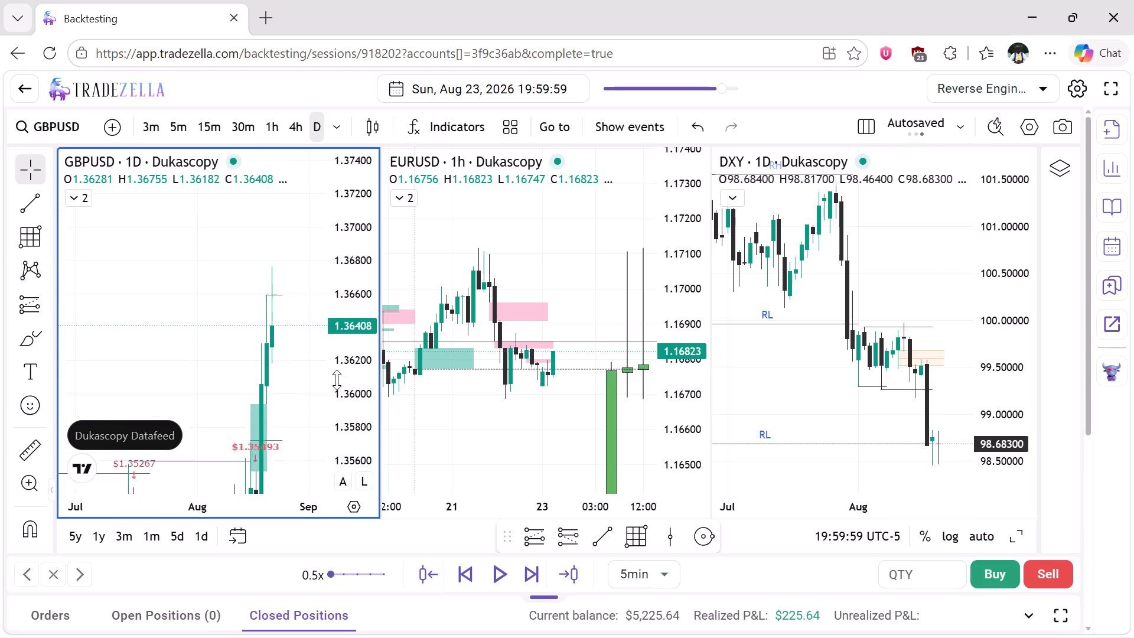
left_click_drag(337, 380, 341, 545)
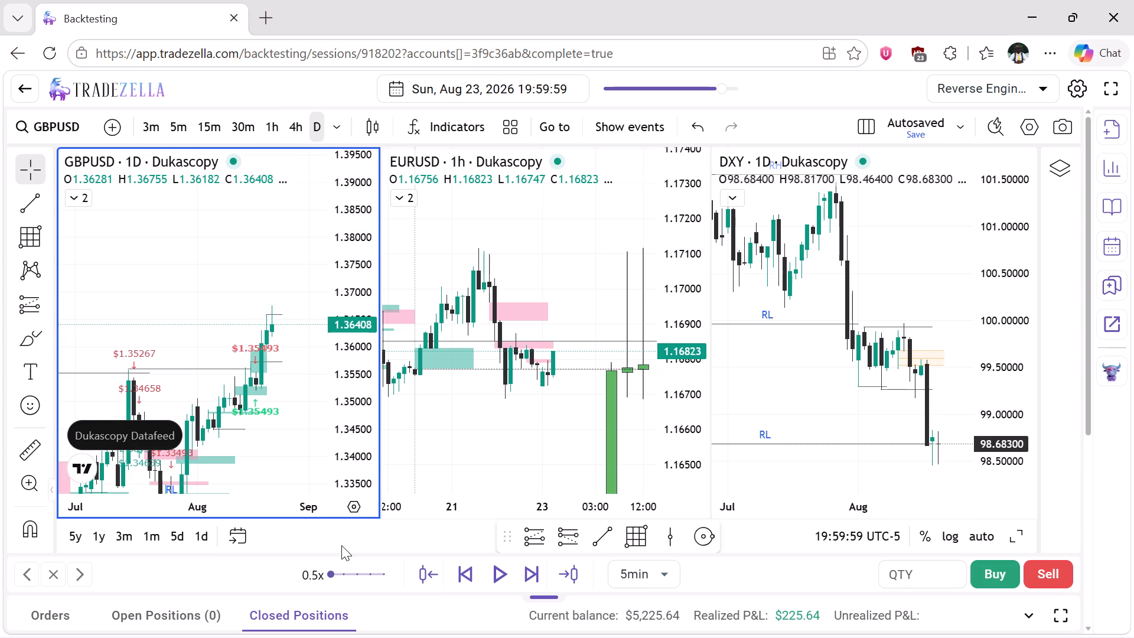
Return the GBPUSD chart to the 1-hour timeframe and reset its view.
left_click(272, 129)
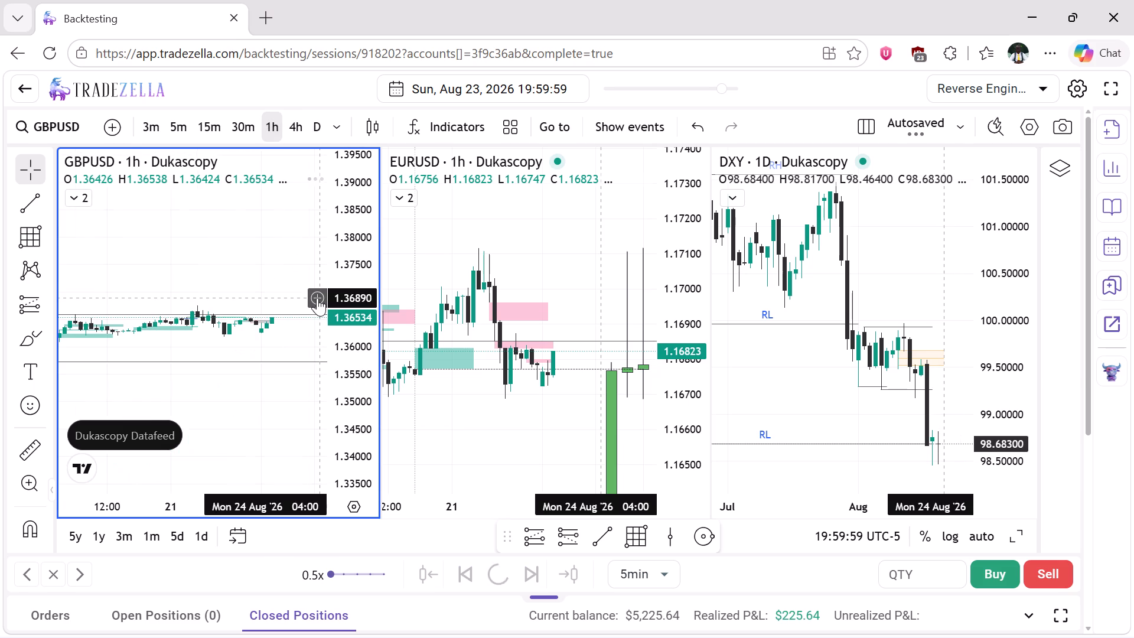
right_click(263, 255)
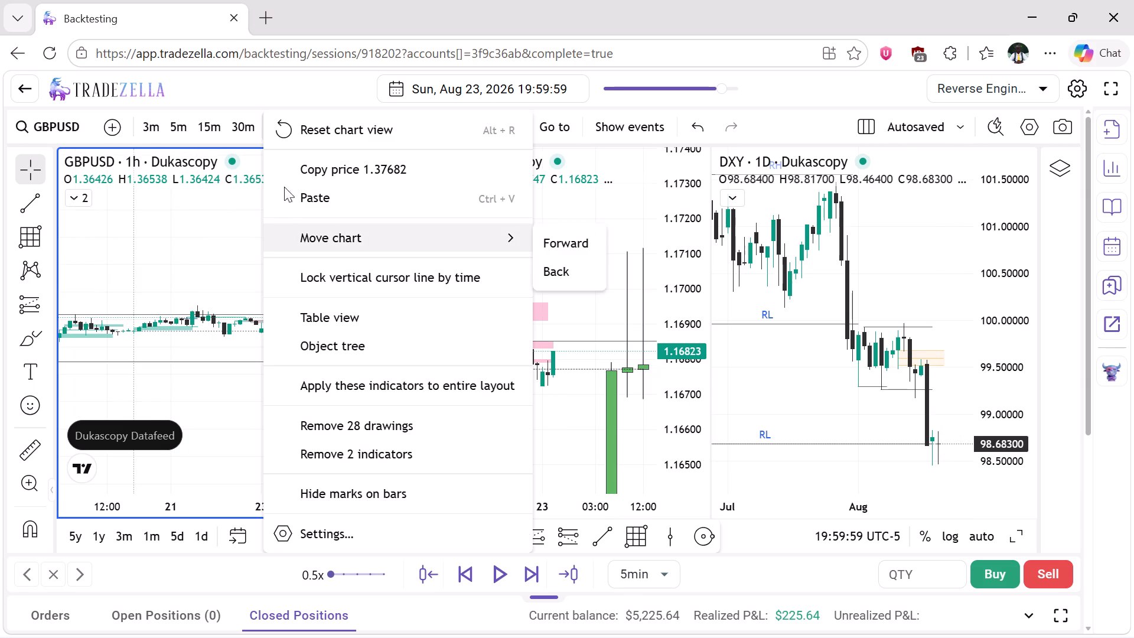
left_click(319, 127)
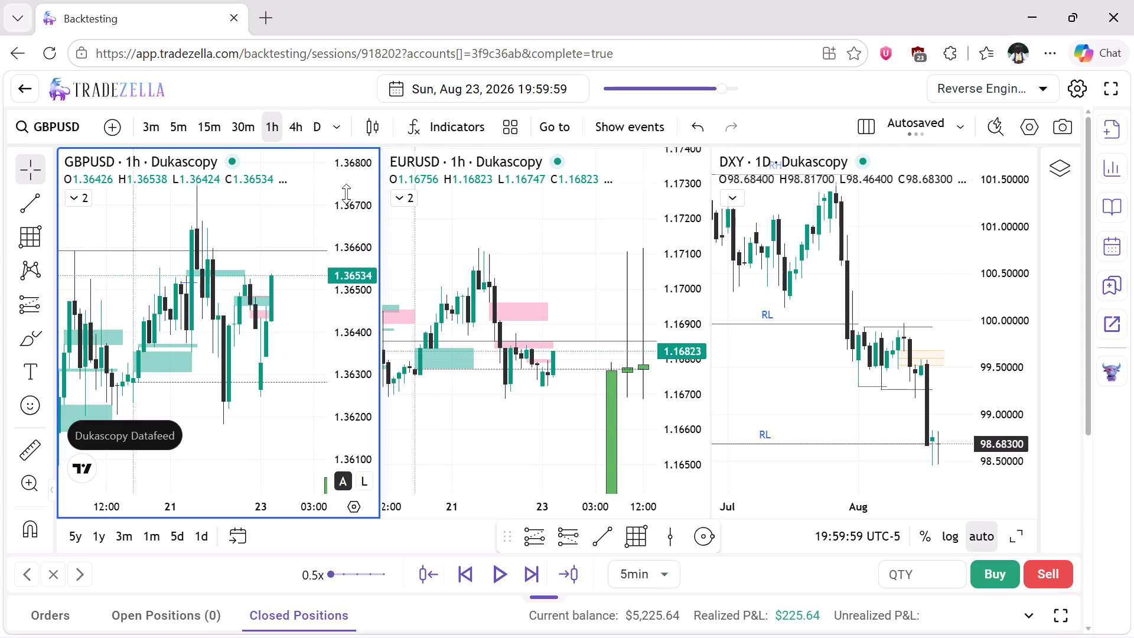
Delete the short line at 1.36518 by the early 21 August candles on the GBPUSD 1-hour chart.
left_click_drag(346, 194, 349, 325)
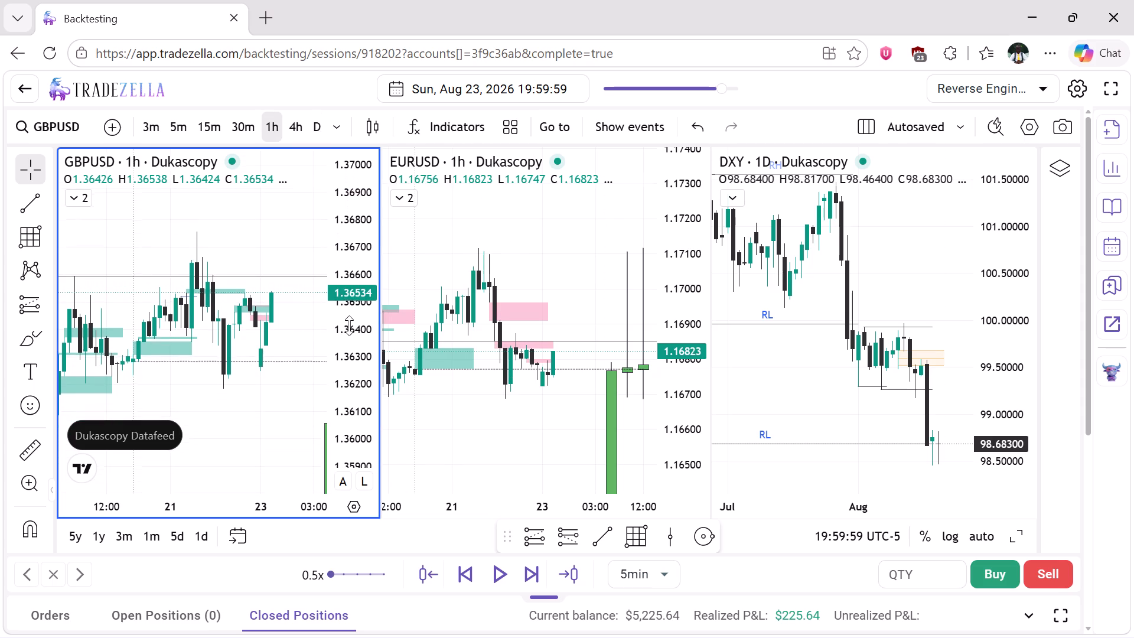
left_click_drag(349, 325, 349, 327)
scroll(255, 302, "left", 1)
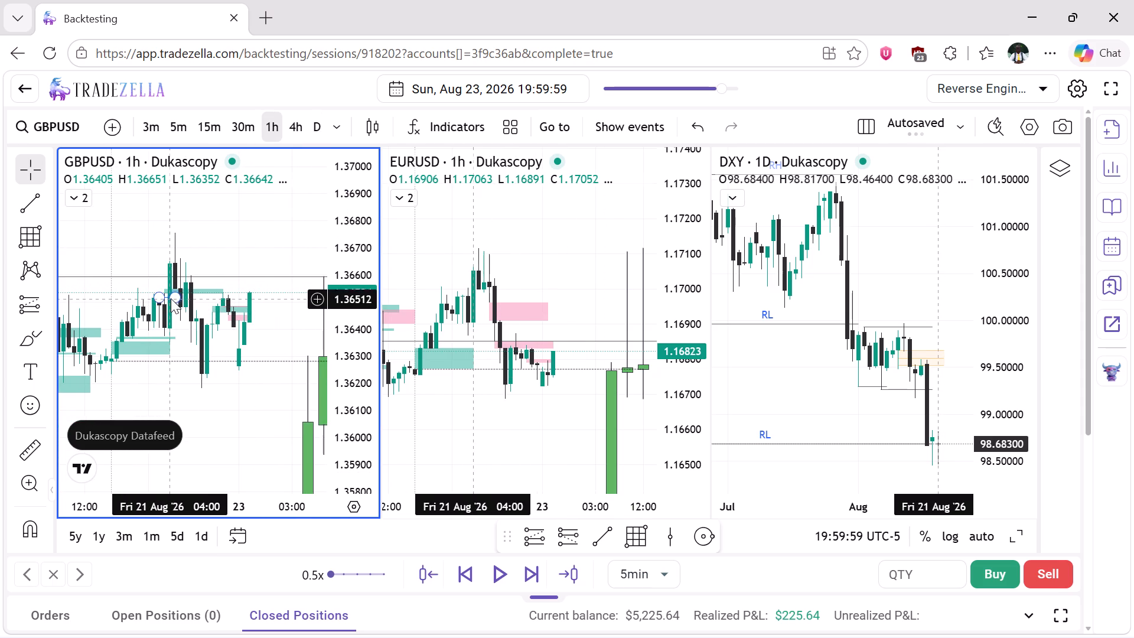
left_click(171, 298)
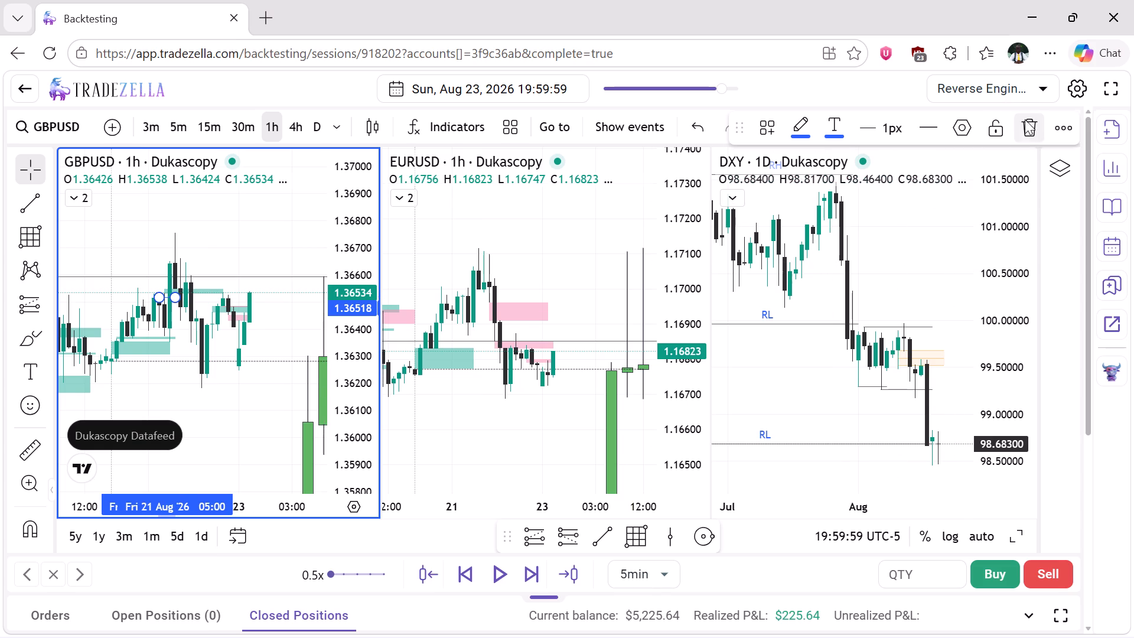
left_click(1024, 125)
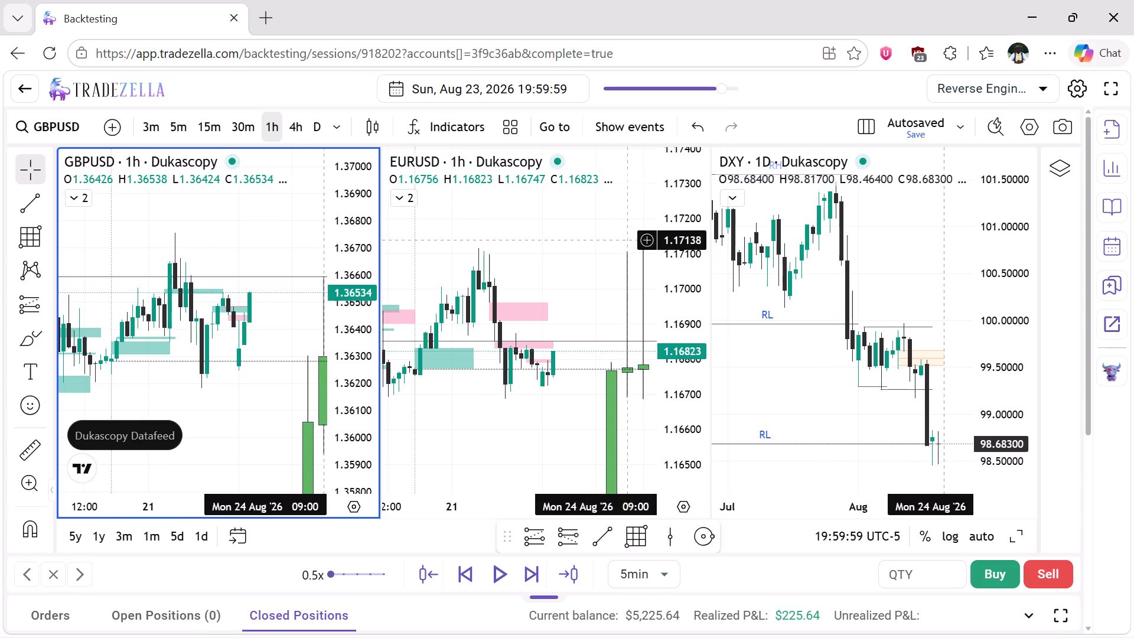
Advance the replay candle by candle in 5-minute steps from 19:59:59 to past 20:39:59 on 23 August.
left_click_drag(343, 228, 350, 292)
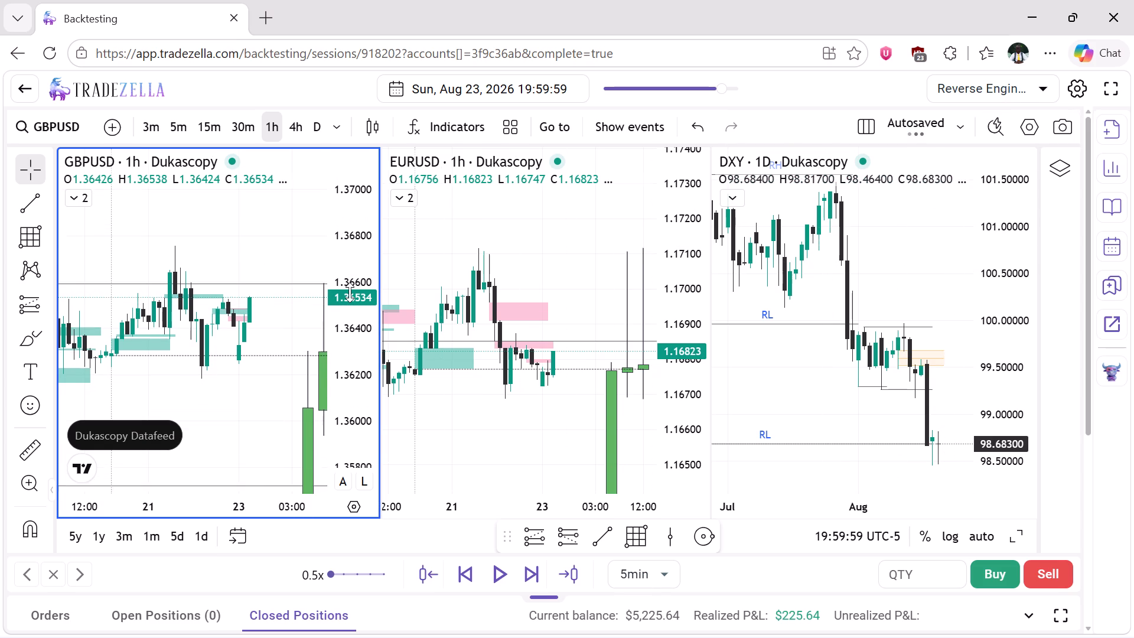
left_click_drag(350, 292, 349, 307)
scroll(208, 321, "left", 1)
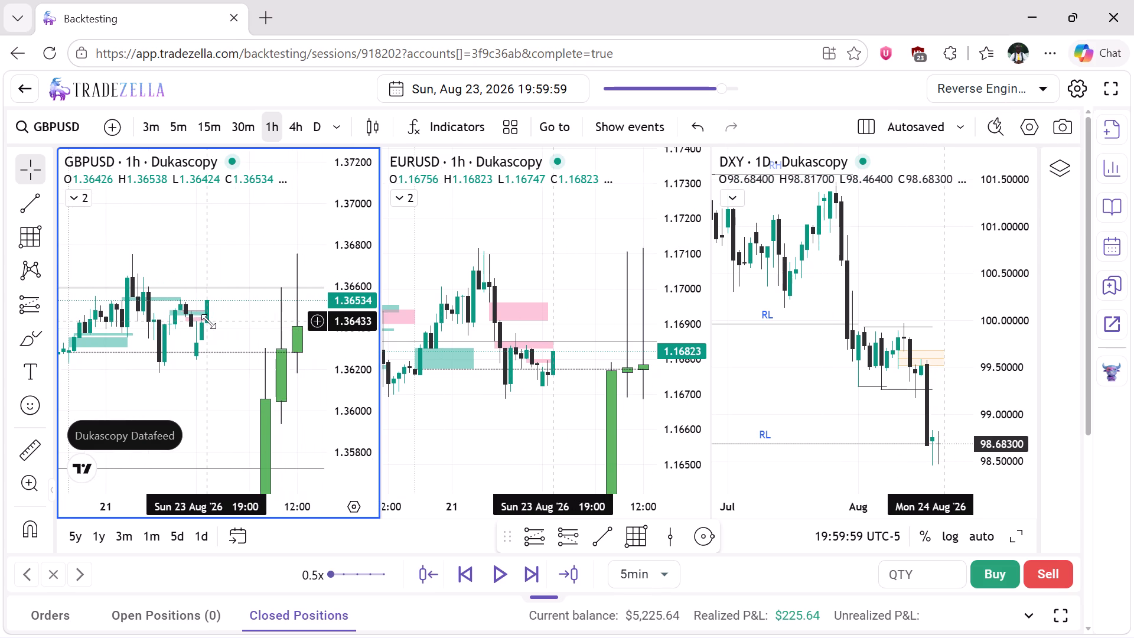
scroll(525, 286, "left", 1)
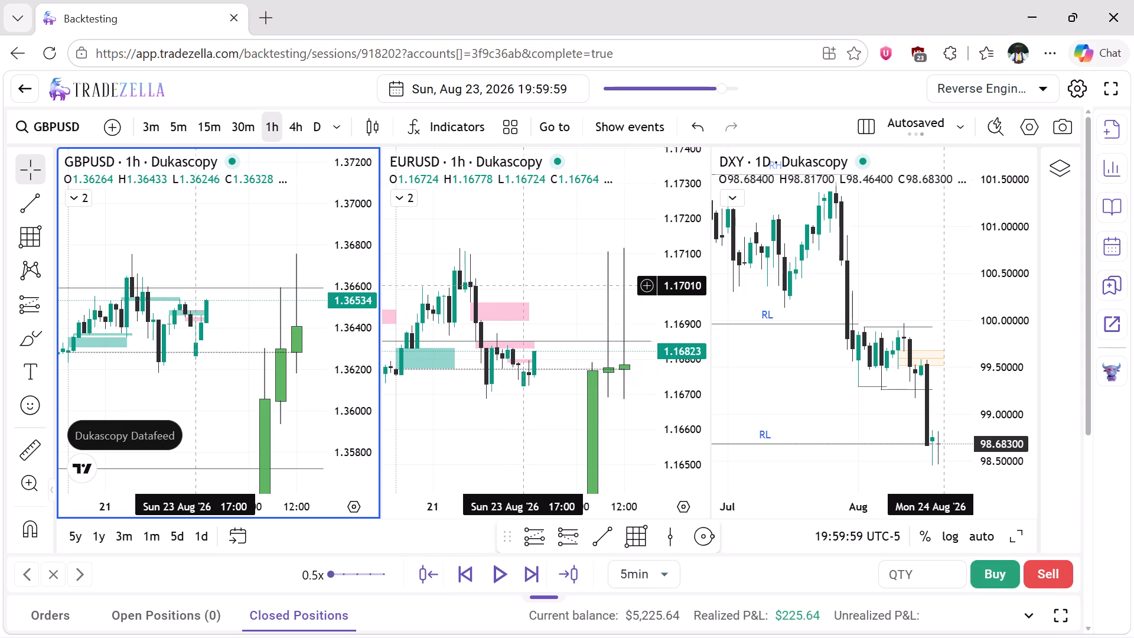
scroll(525, 286, "left", 1)
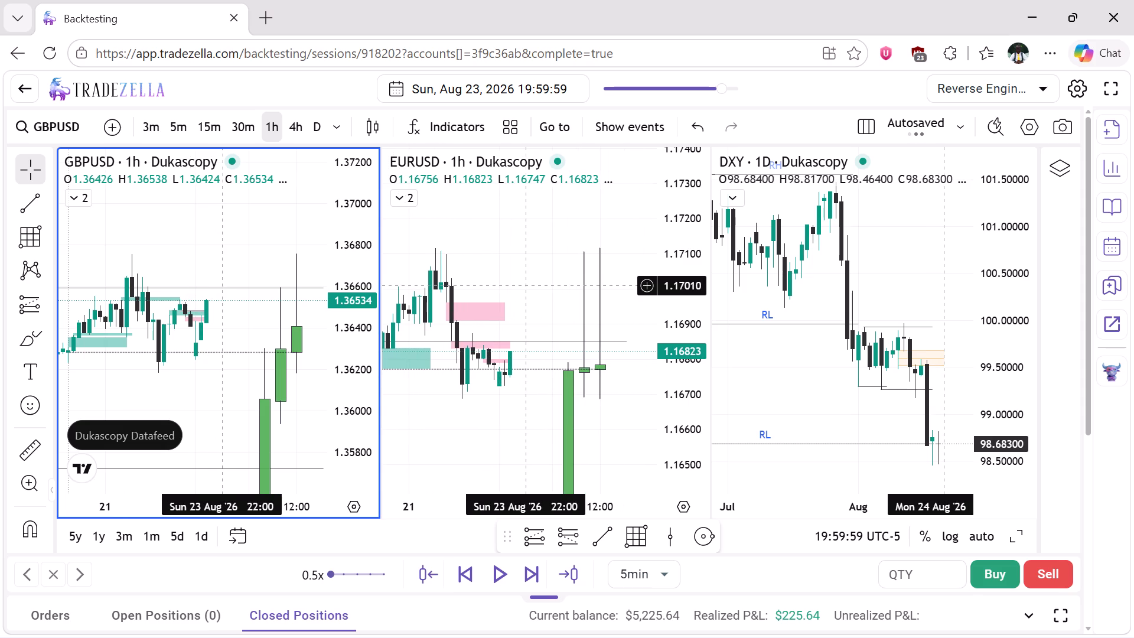
left_click(535, 574)
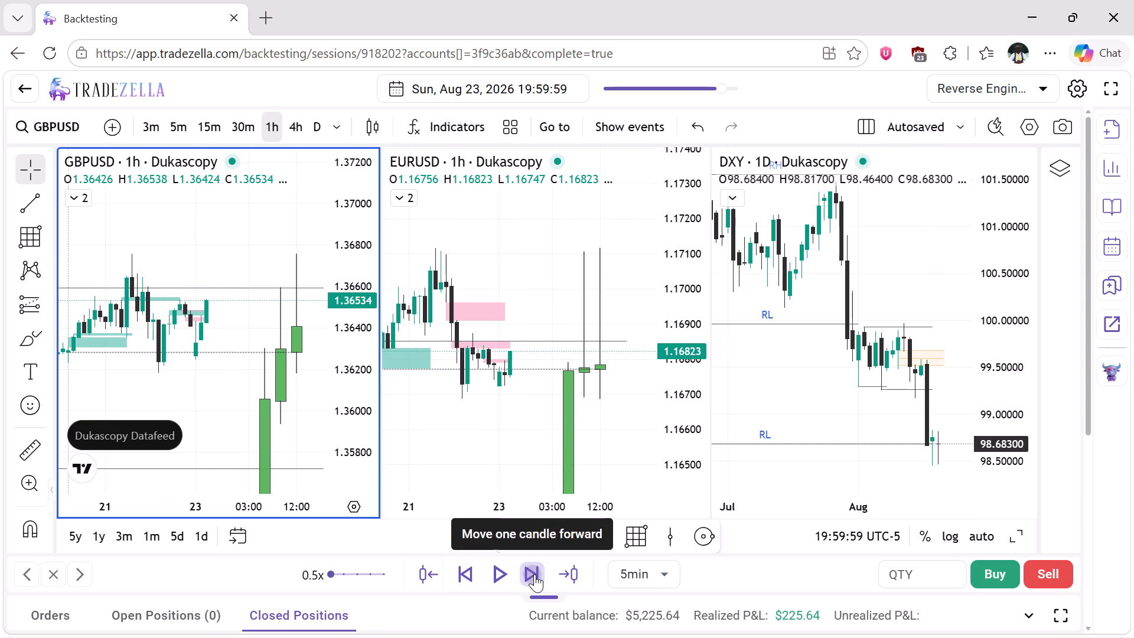
left_click(535, 574)
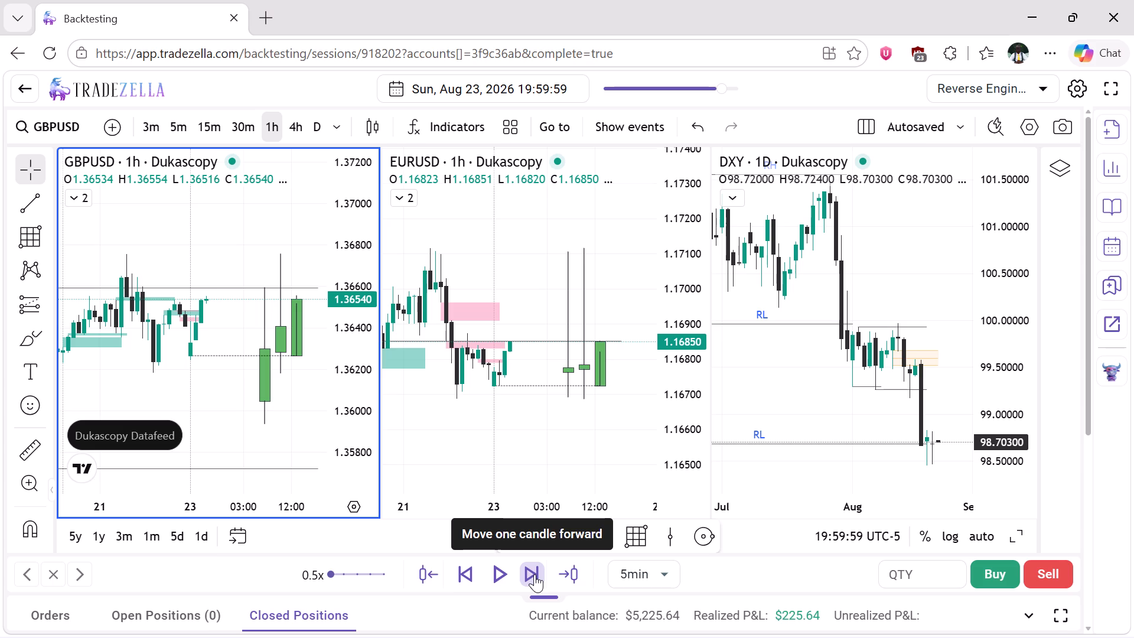
left_click(535, 574)
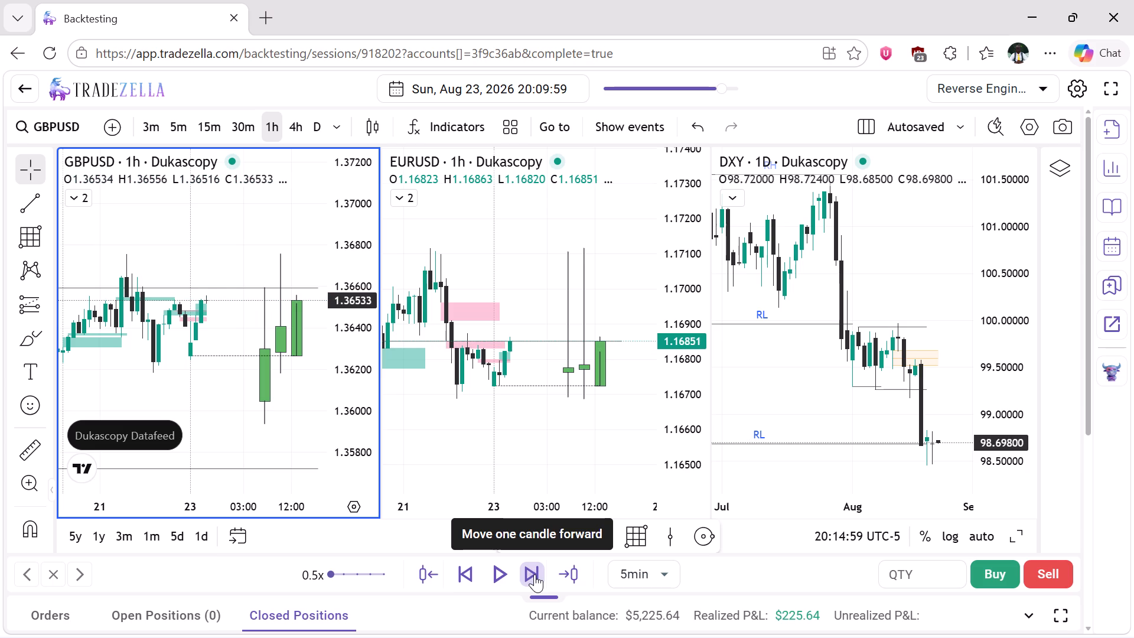
left_click(535, 574)
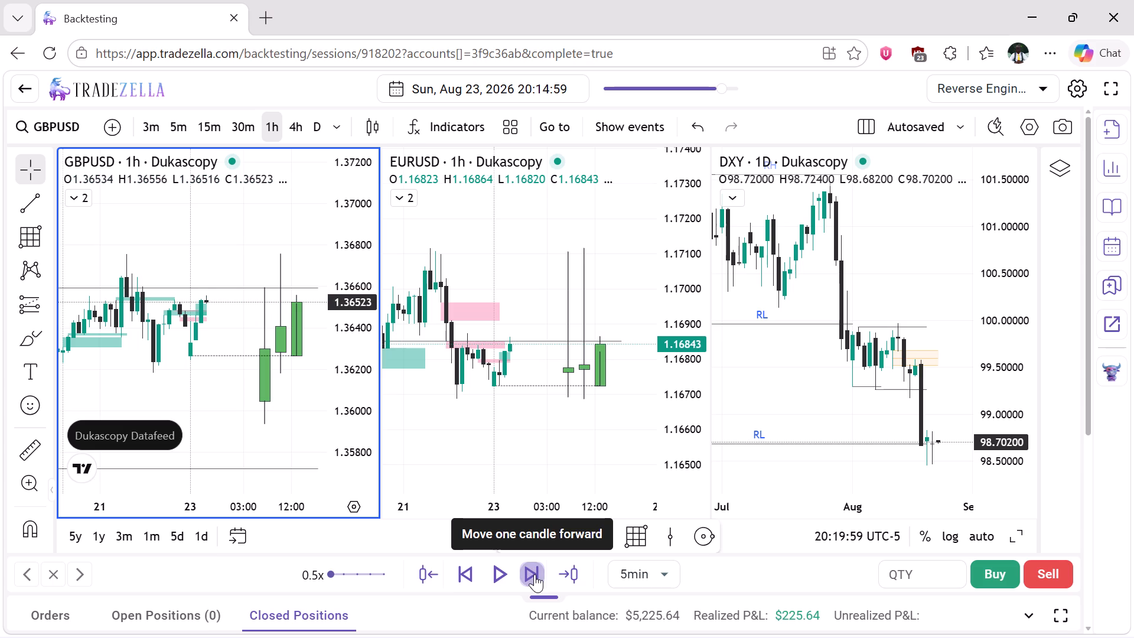
left_click(535, 574)
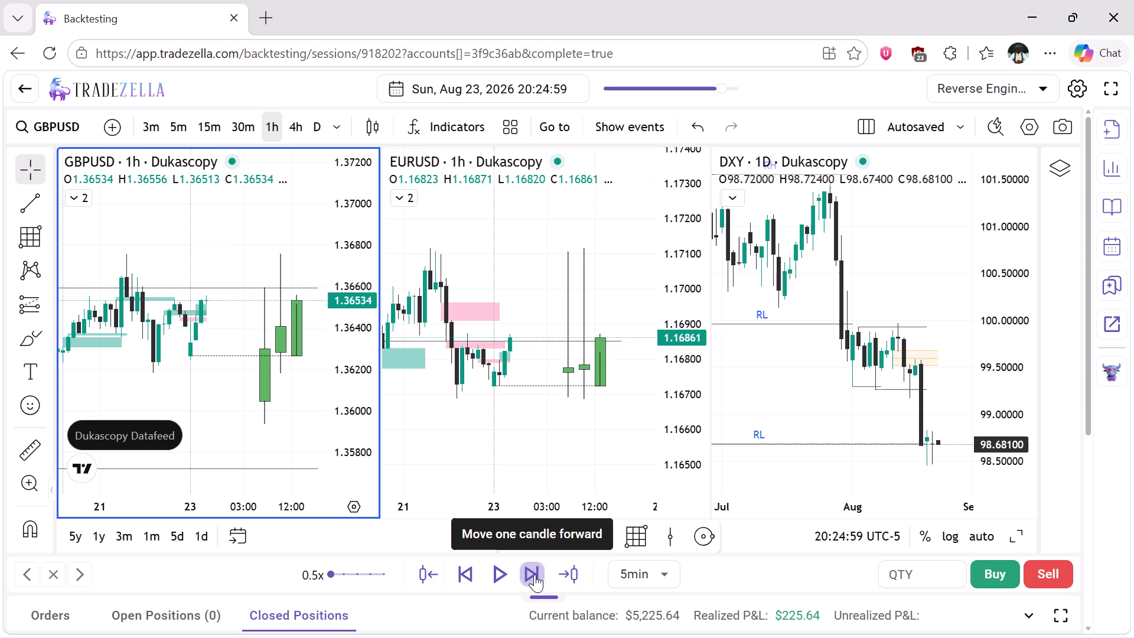
left_click(535, 574)
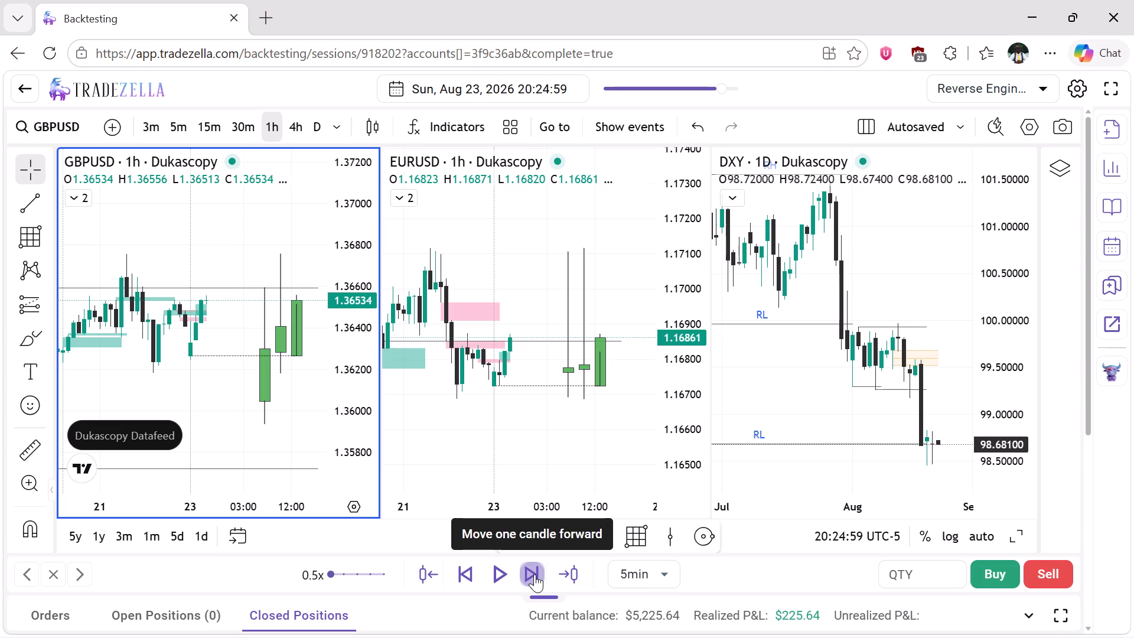
left_click(535, 574)
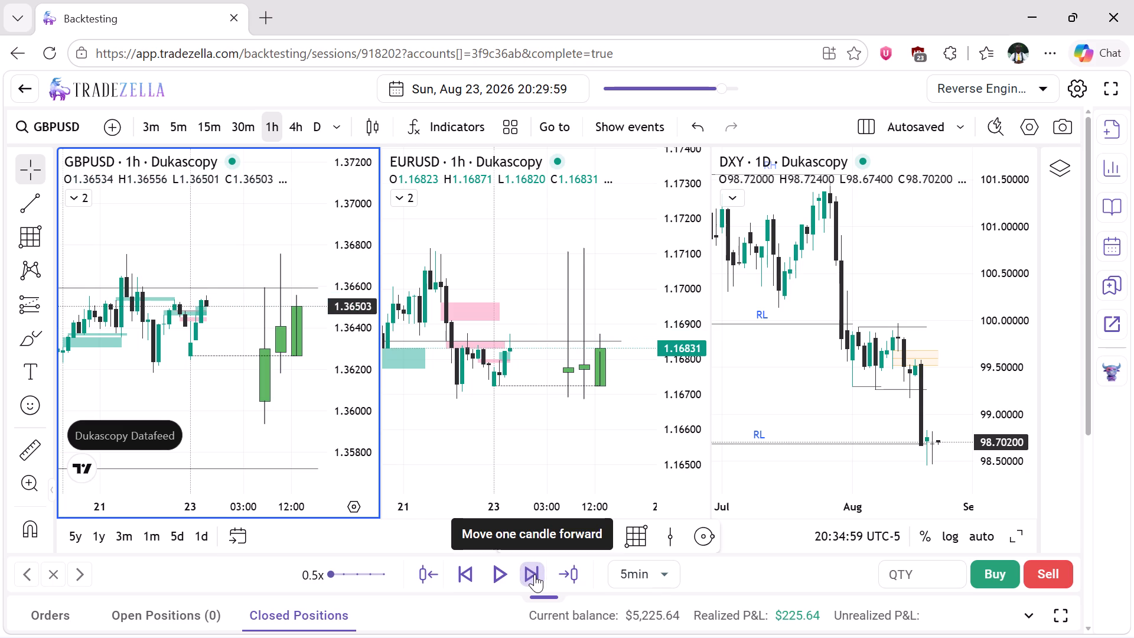
left_click(535, 574)
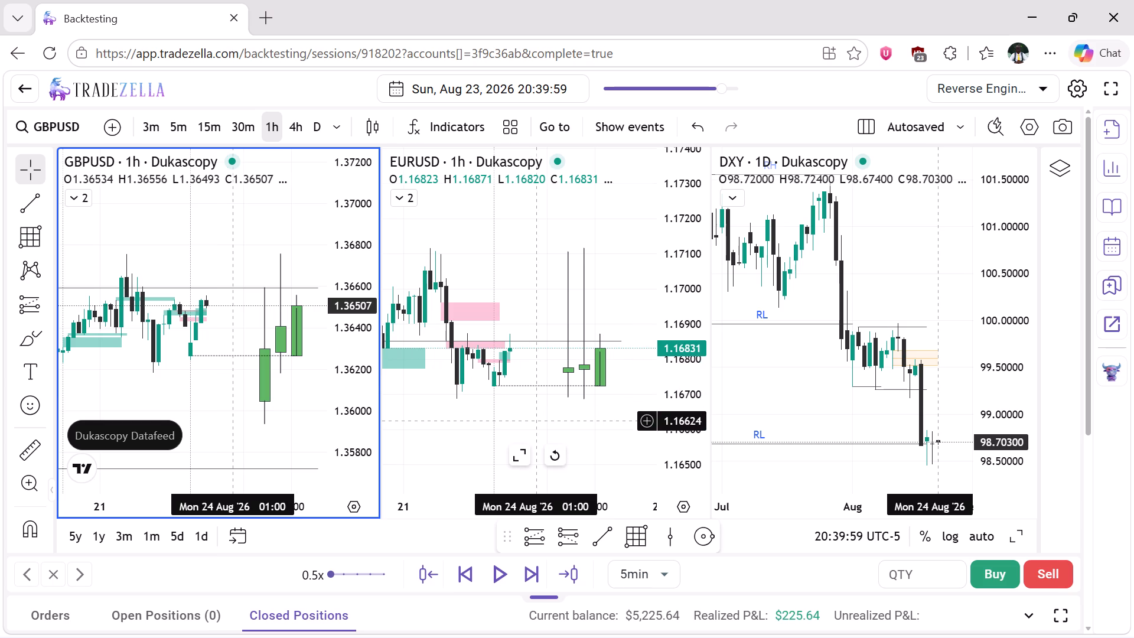
left_click(530, 571)
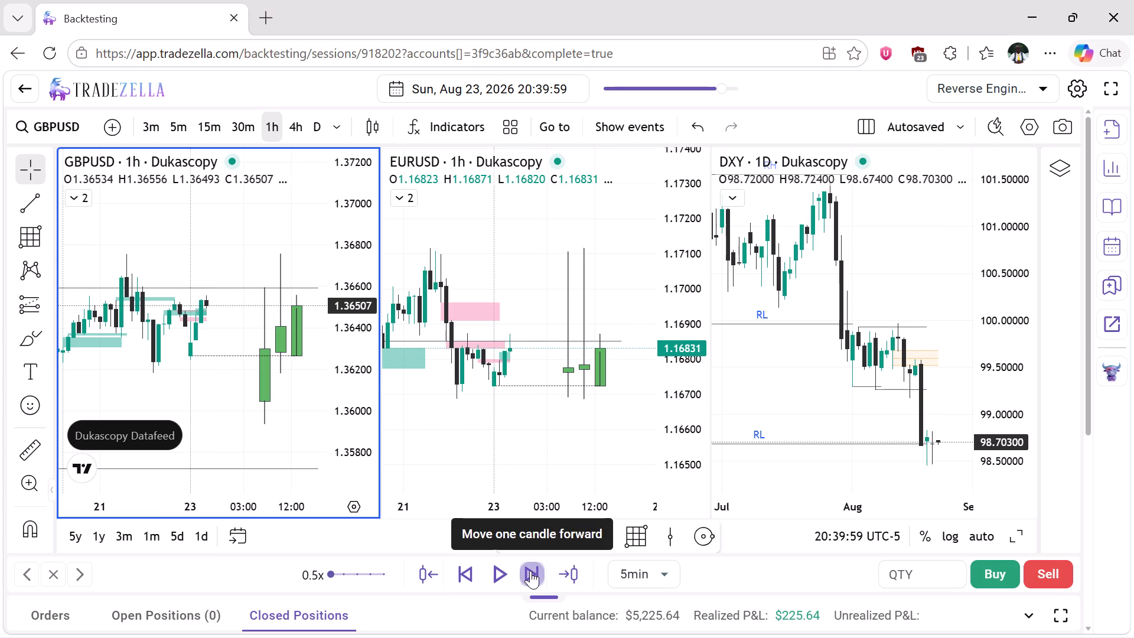
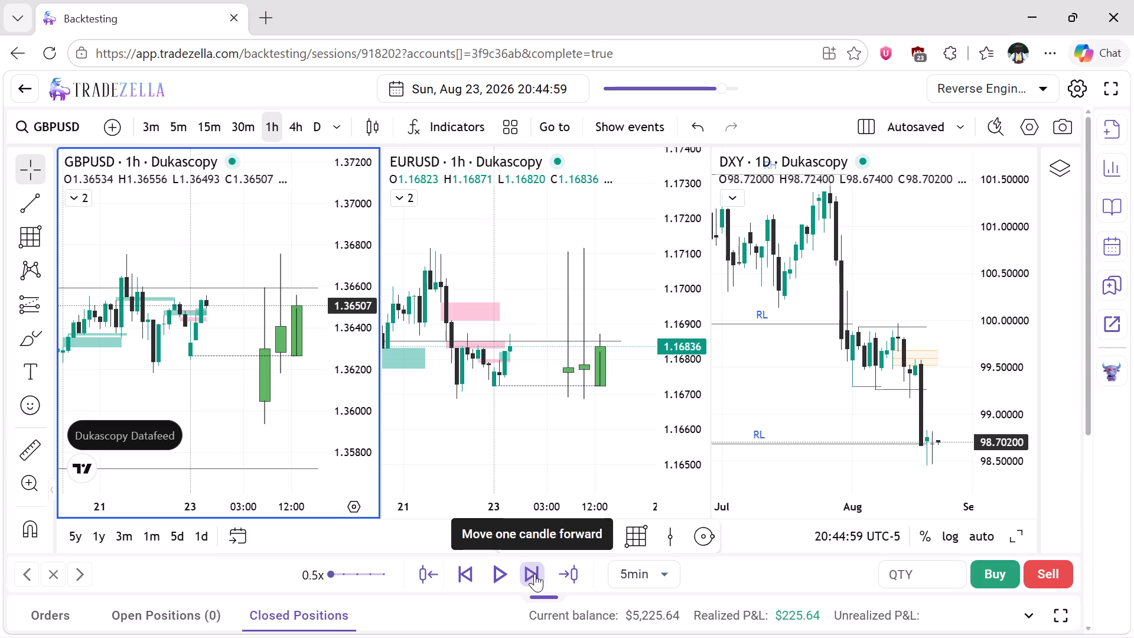
Advance the replay candle by candle in 5-minute steps from 20:44:59 to 21:59:59 on 23 August.
left_click(535, 574)
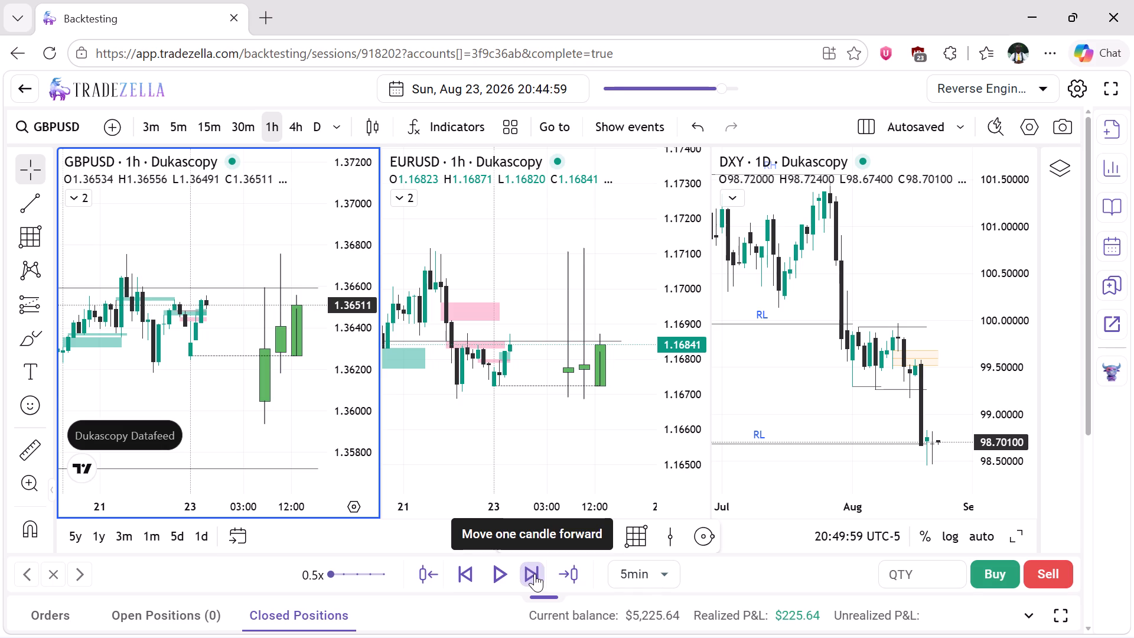
left_click(535, 574)
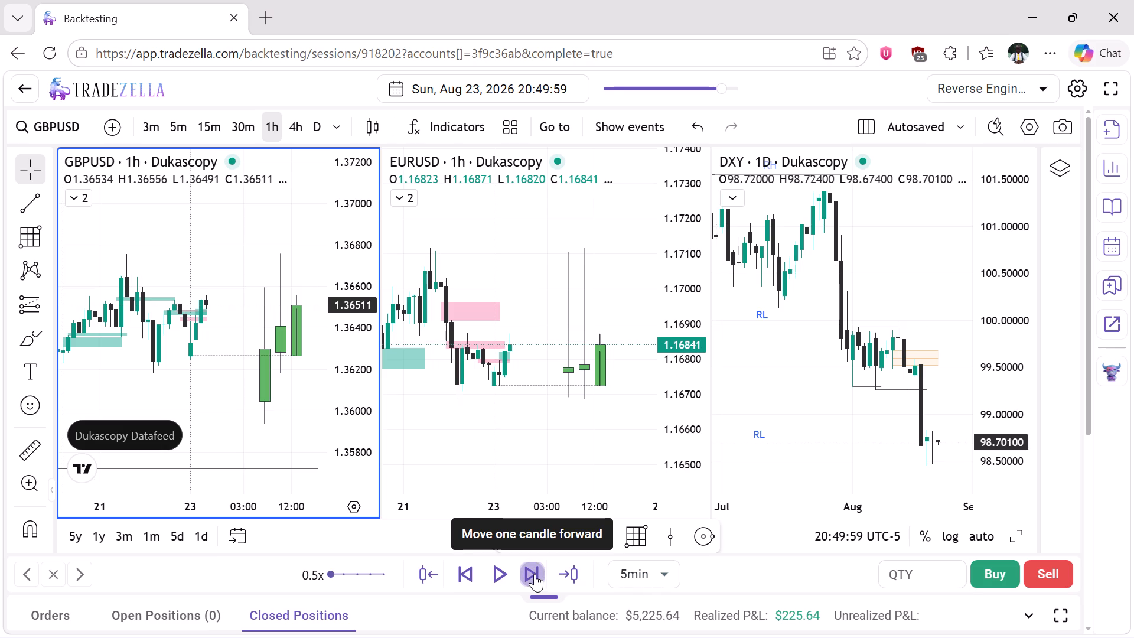
left_click(535, 574)
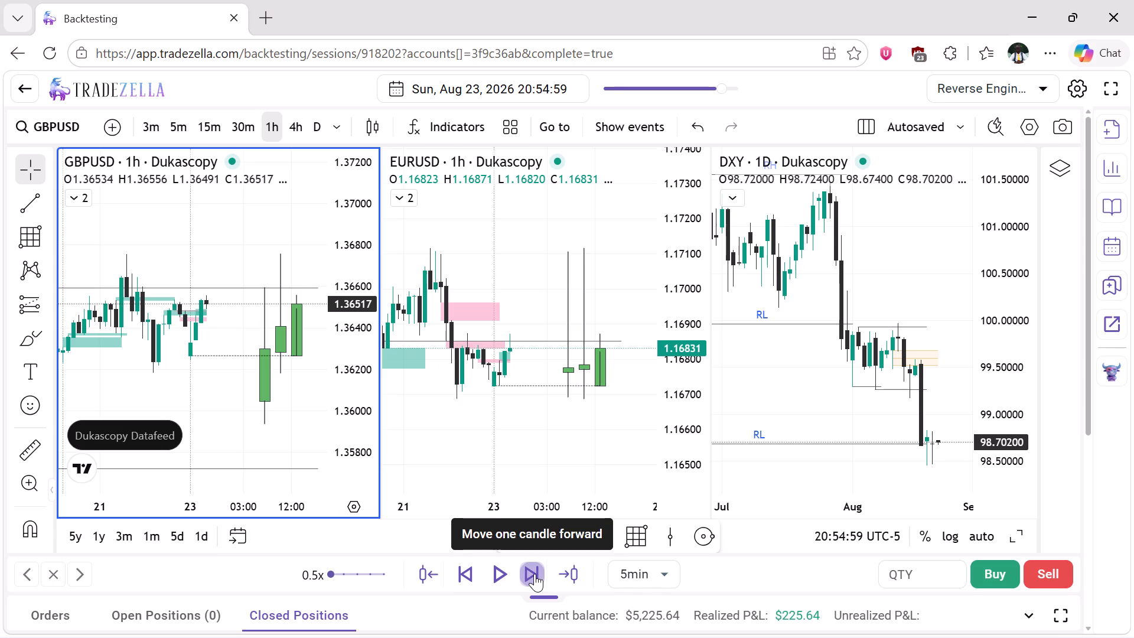
left_click(535, 574)
left_click(535, 574)
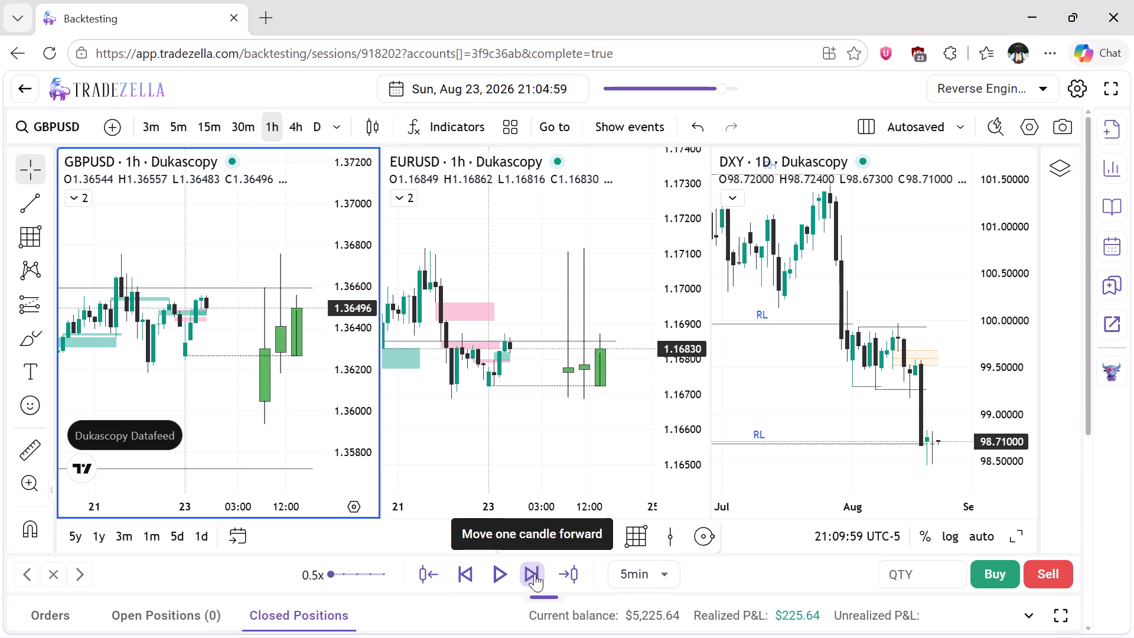
left_click(535, 574)
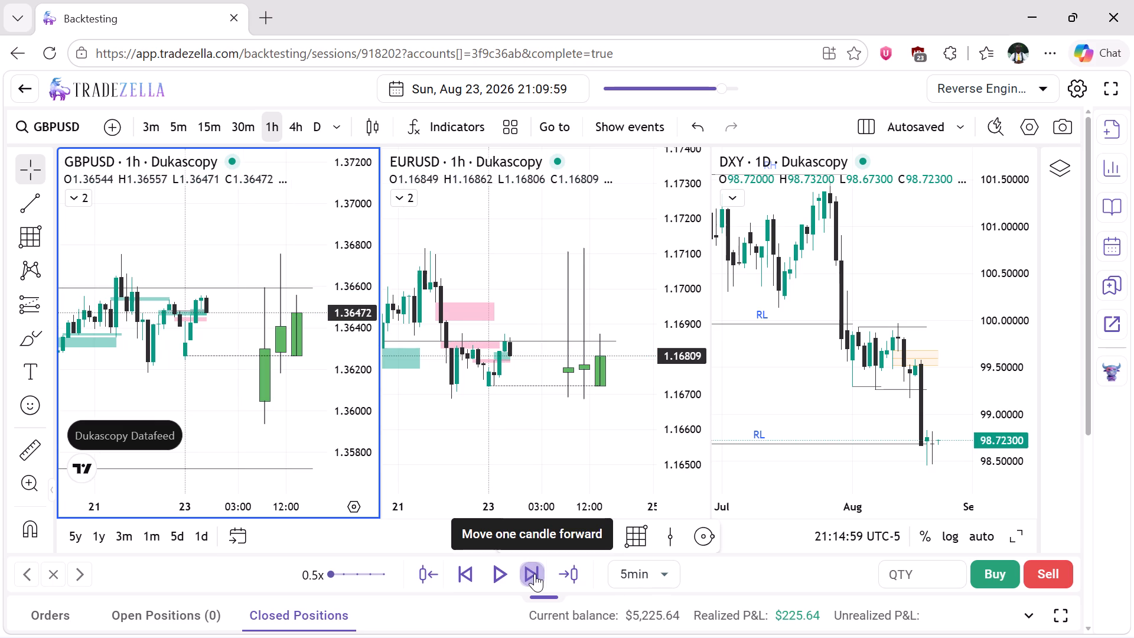
left_click(535, 574)
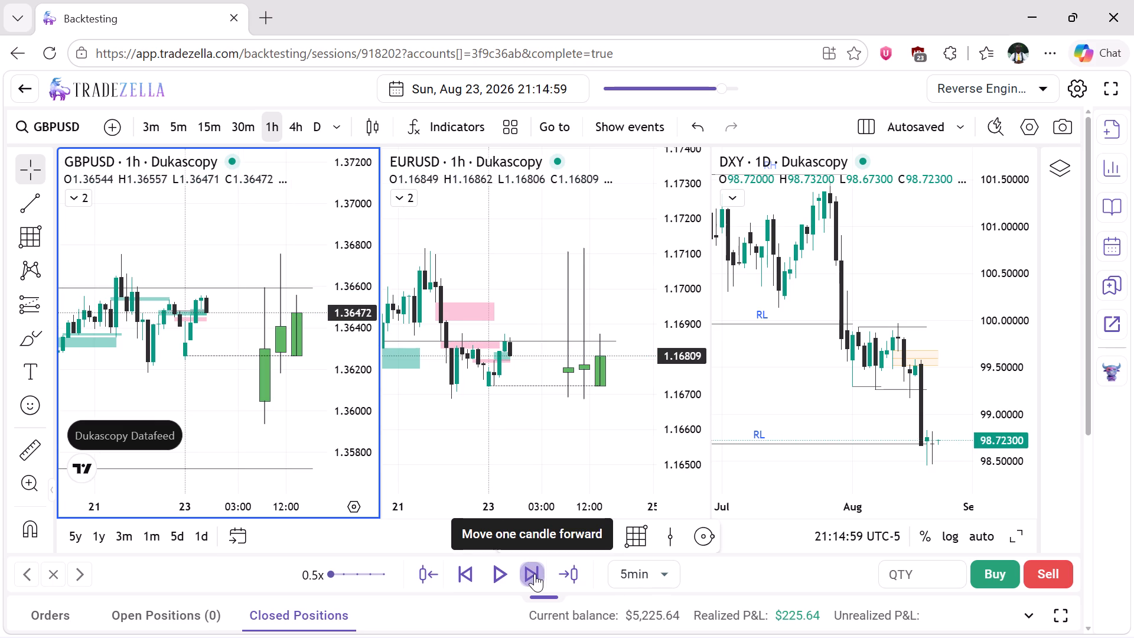
left_click(535, 574)
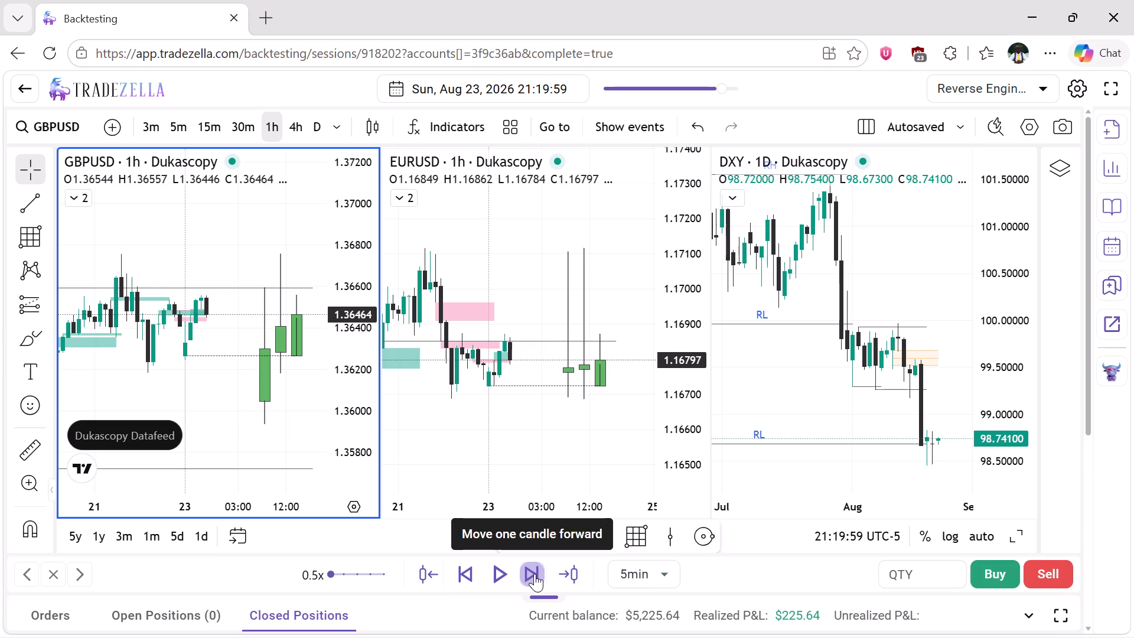
left_click(535, 574)
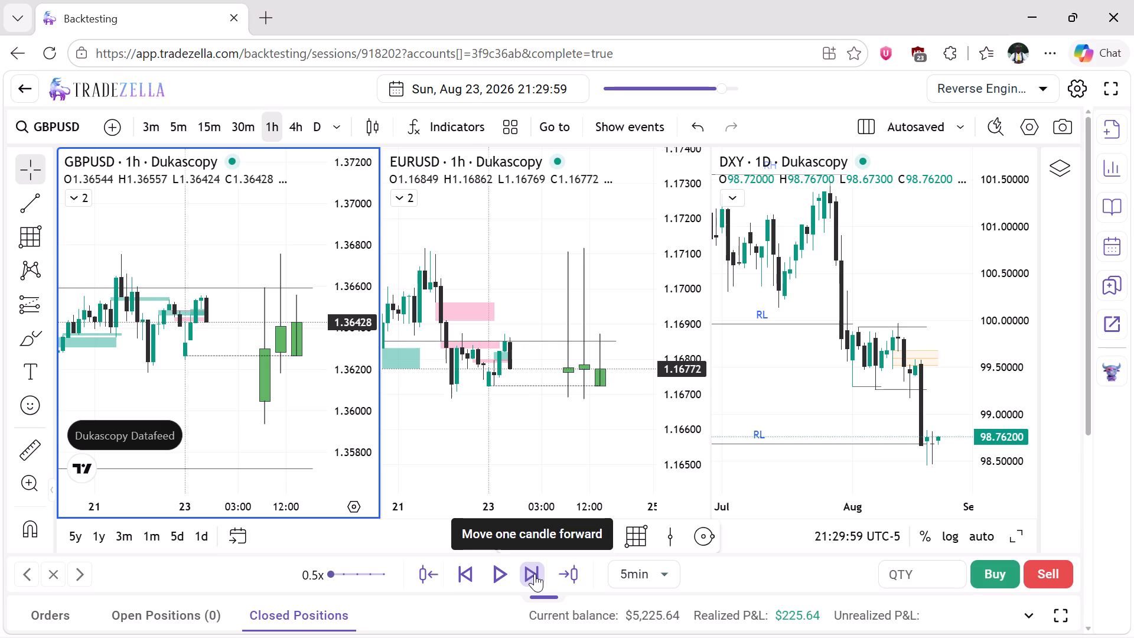
left_click(535, 574)
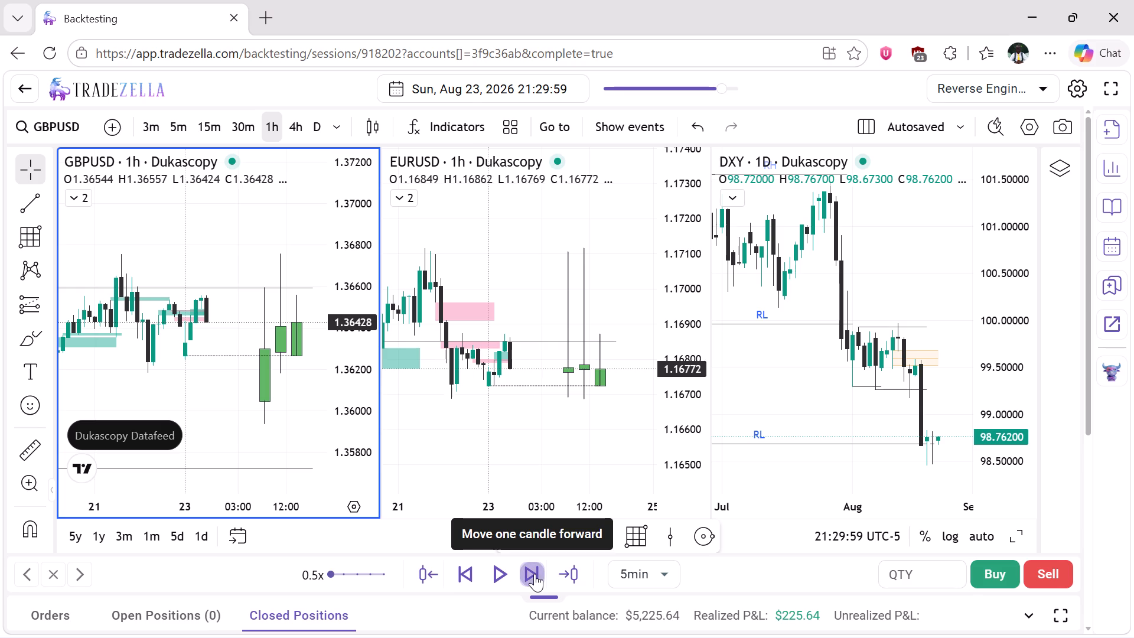
left_click(535, 574)
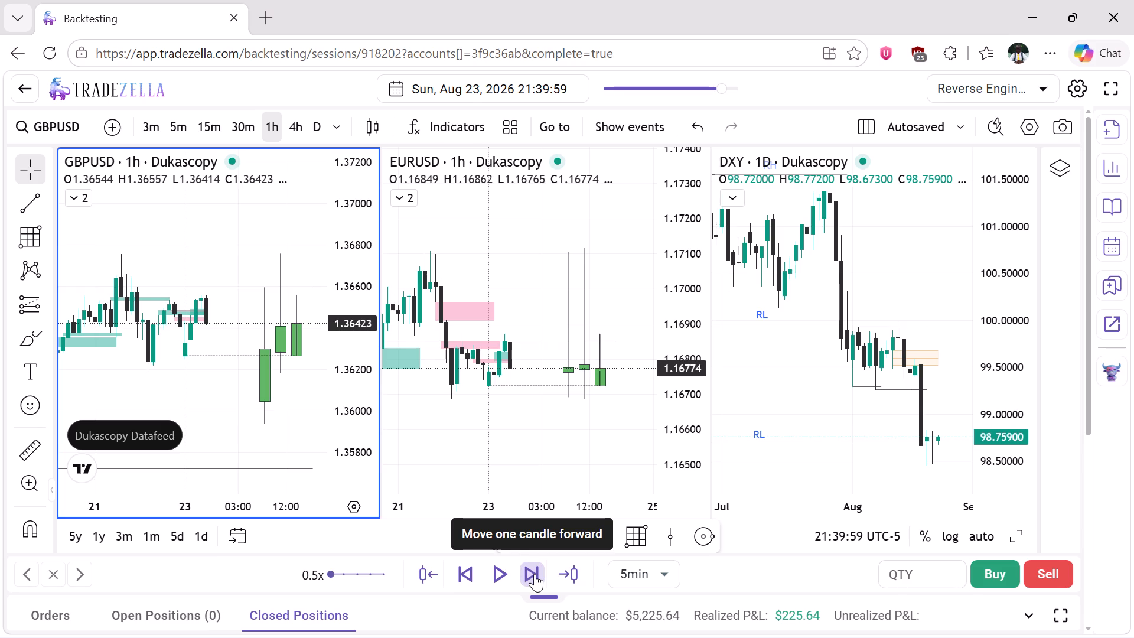
left_click(535, 574)
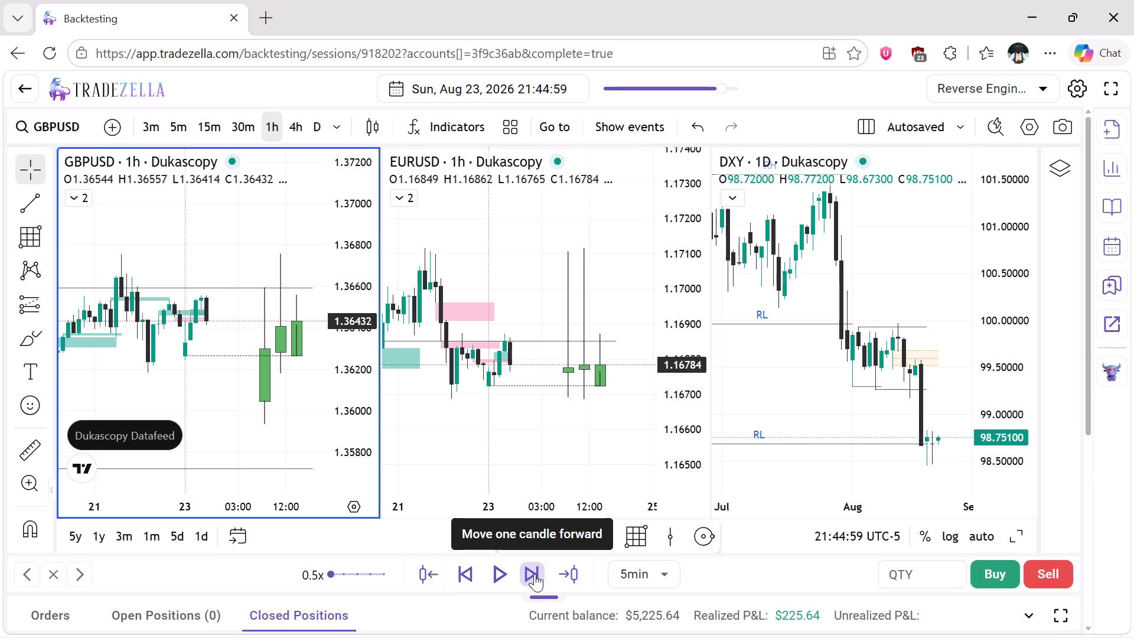
left_click(535, 574)
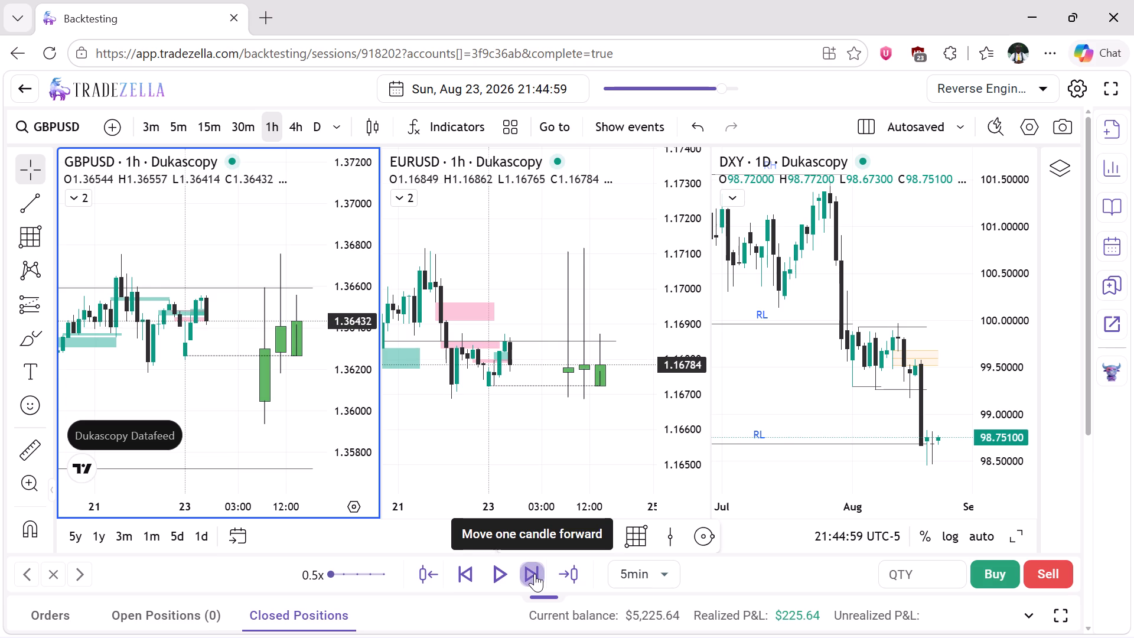
left_click(535, 574)
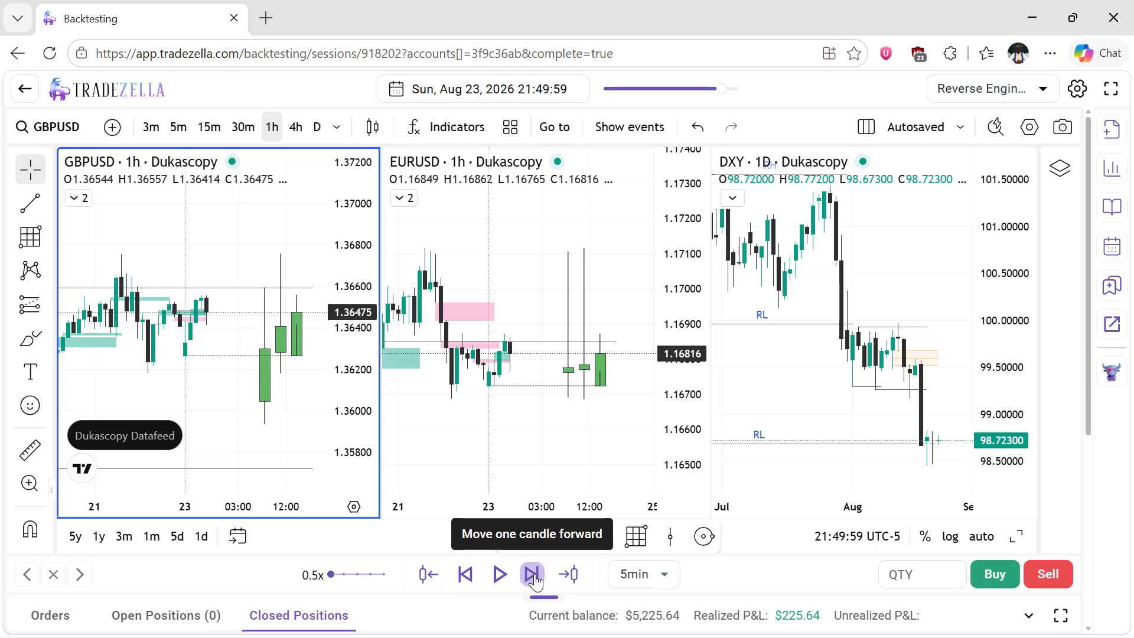
left_click(535, 574)
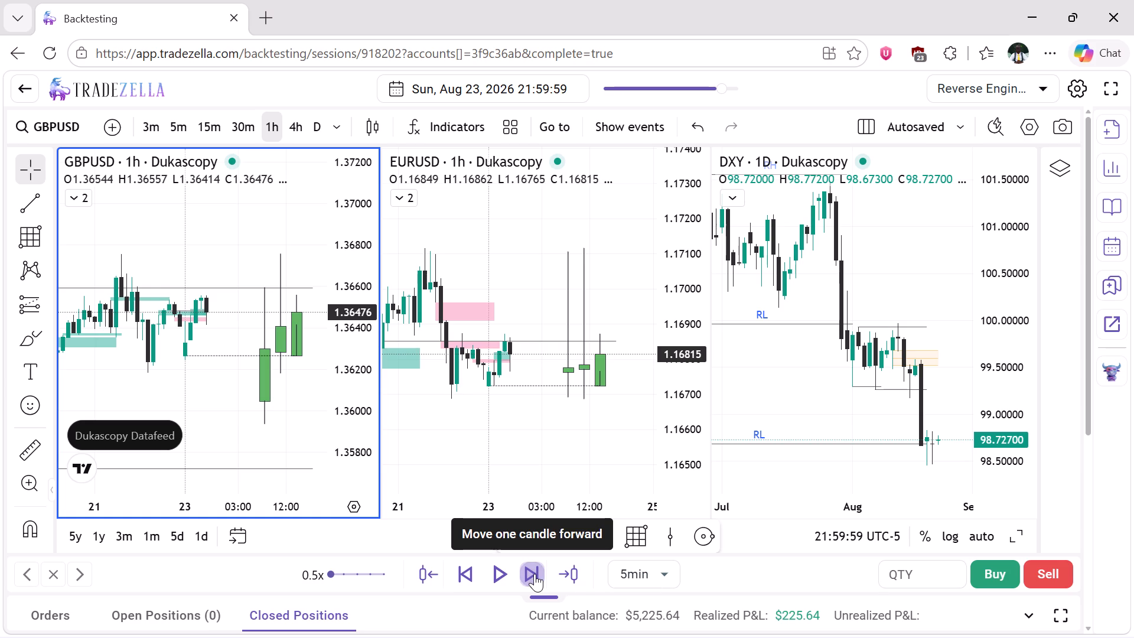
Continue the replay in 5-minute steps through the next hourly candle, from 21:59:59 to 22:59:59 on 23 August.
left_click(535, 574)
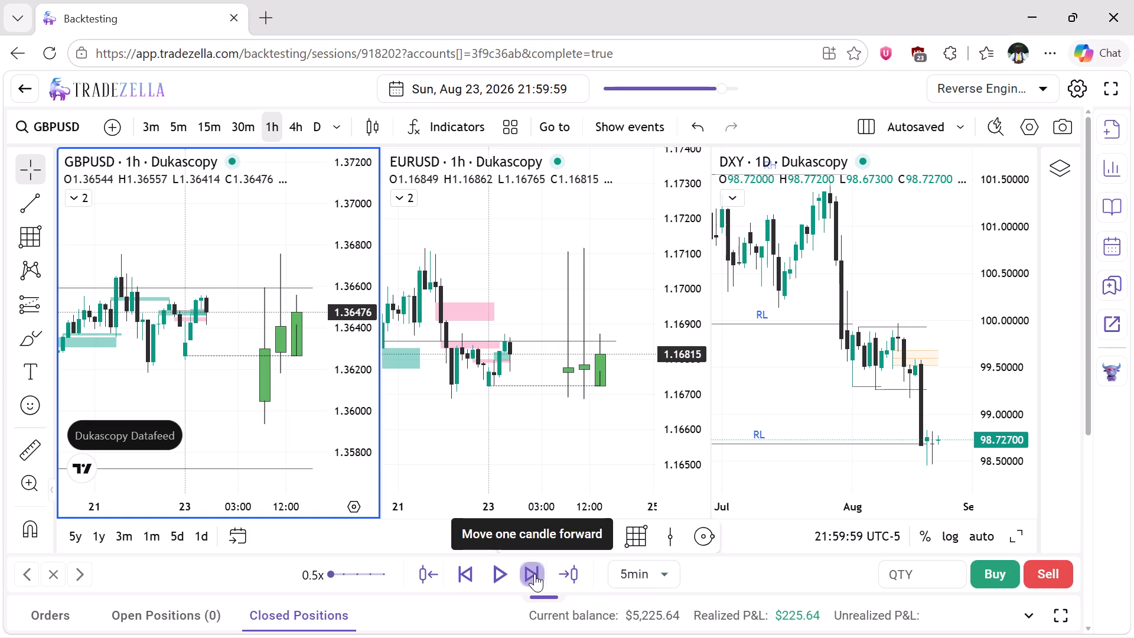
left_click(535, 574)
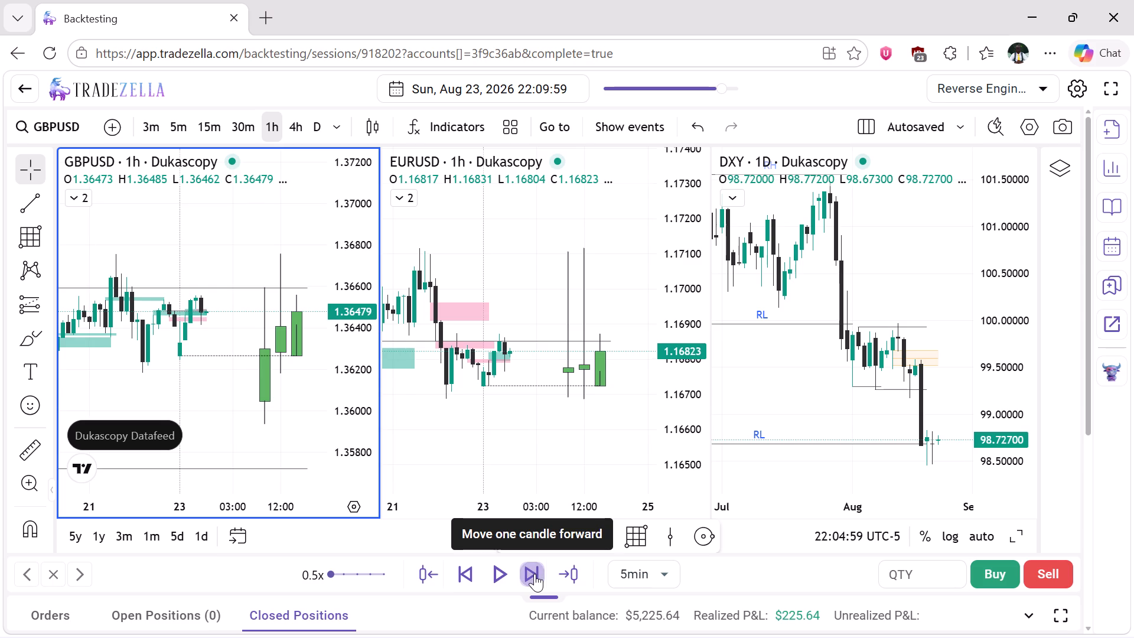
left_click(535, 574)
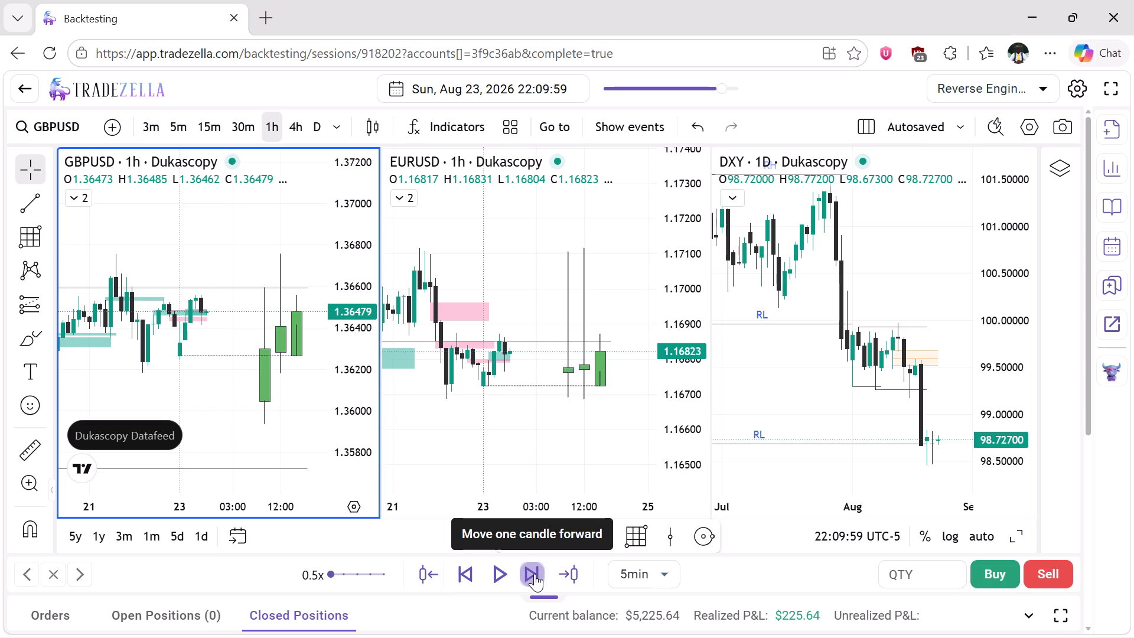
left_click(535, 574)
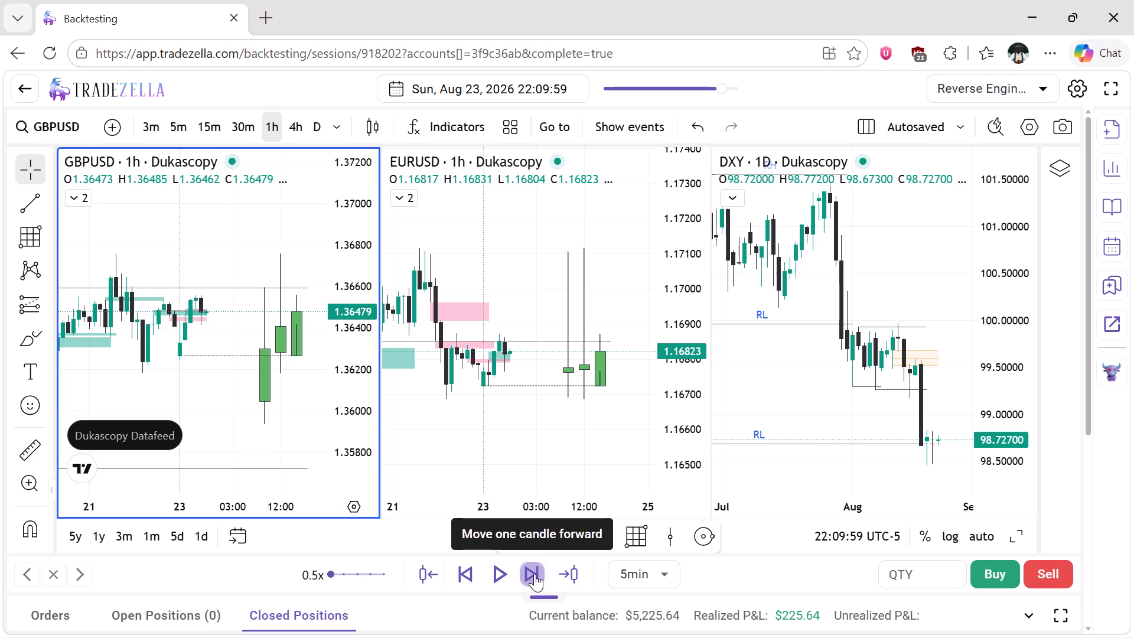
left_click(535, 574)
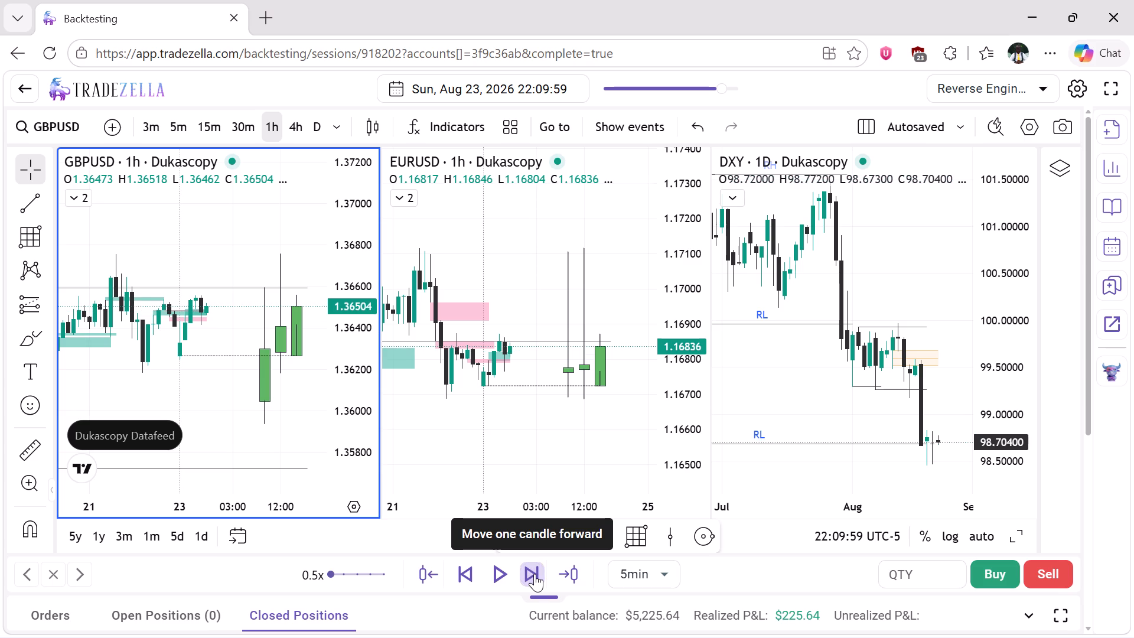
left_click(535, 574)
left_click(535, 574)
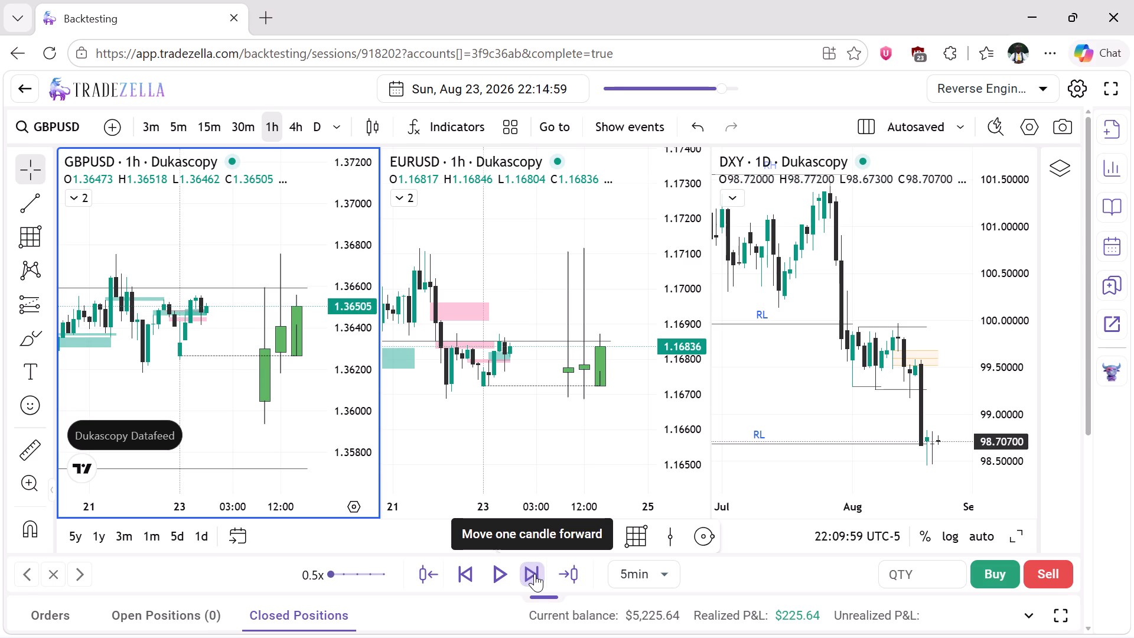
left_click(535, 574)
left_click(535, 574)
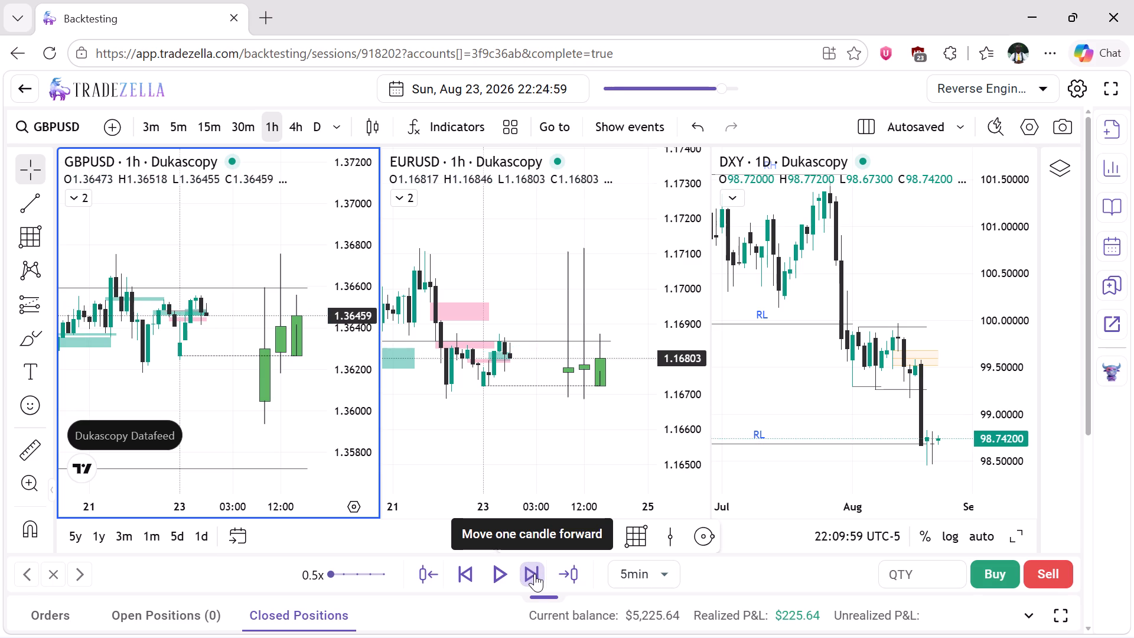
left_click(535, 574)
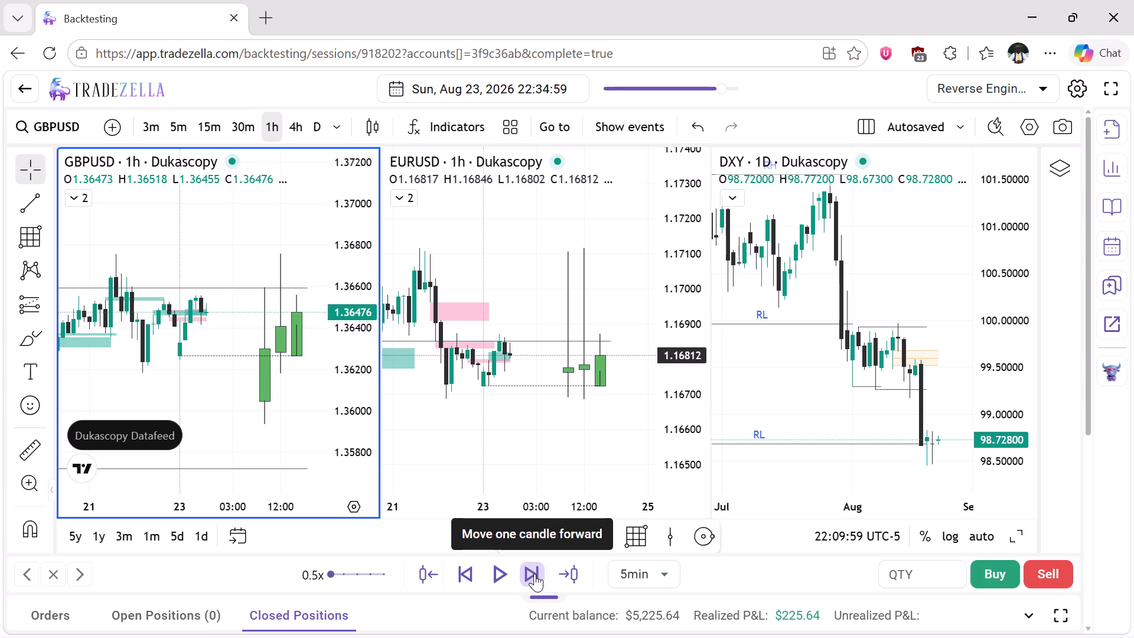
left_click(535, 574)
left_click(535, 574)
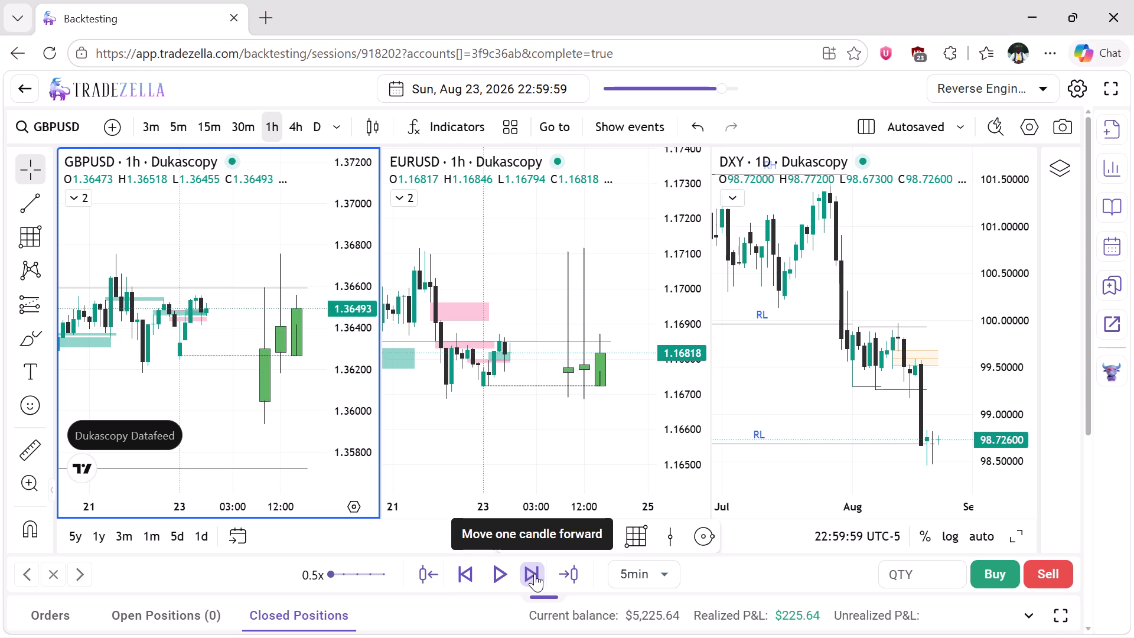
Step the replay forward in 5-minute candles from 22:59:59 to 23:59:59 on 23 August.
left_click(535, 574)
left_click(535, 574)
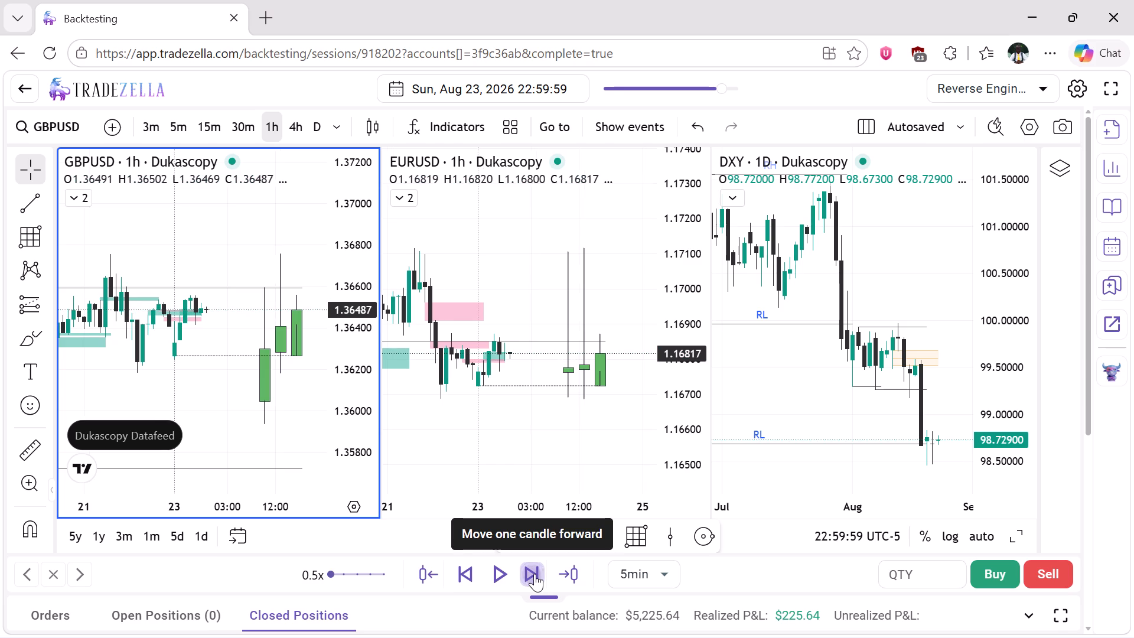
left_click(535, 574)
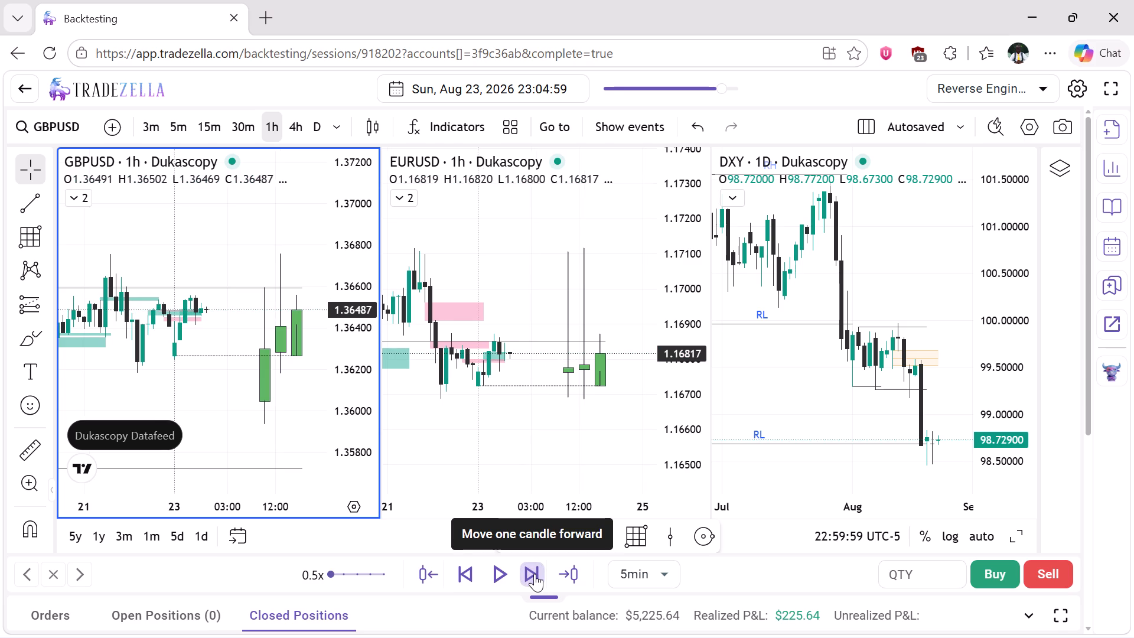
left_click(535, 574)
left_click(535, 574)
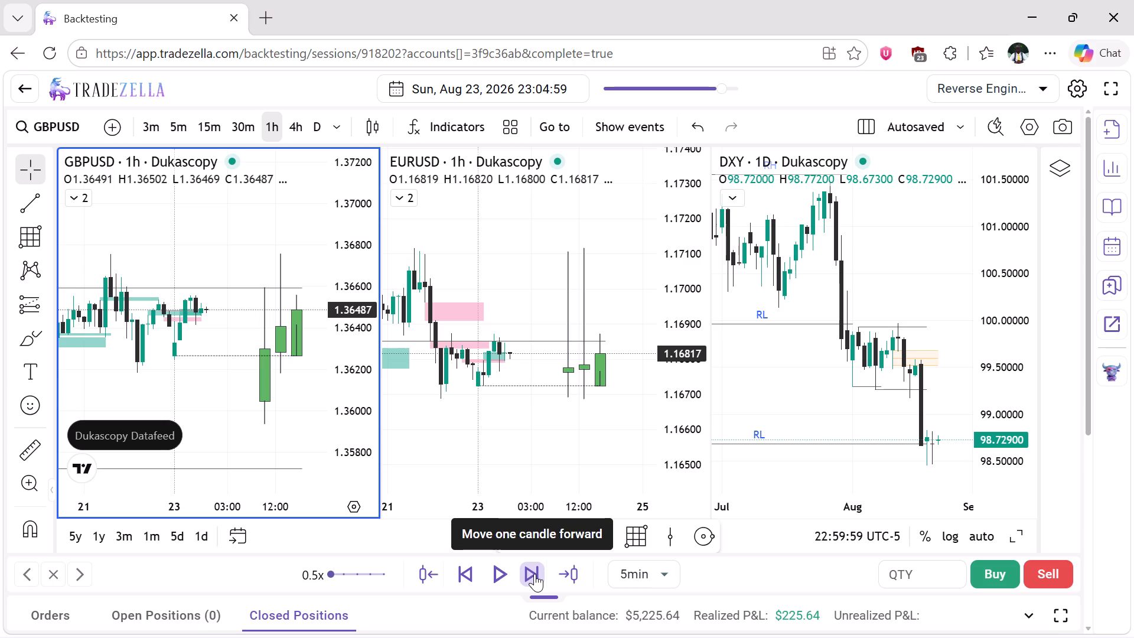
left_click(535, 574)
left_click(535, 574)
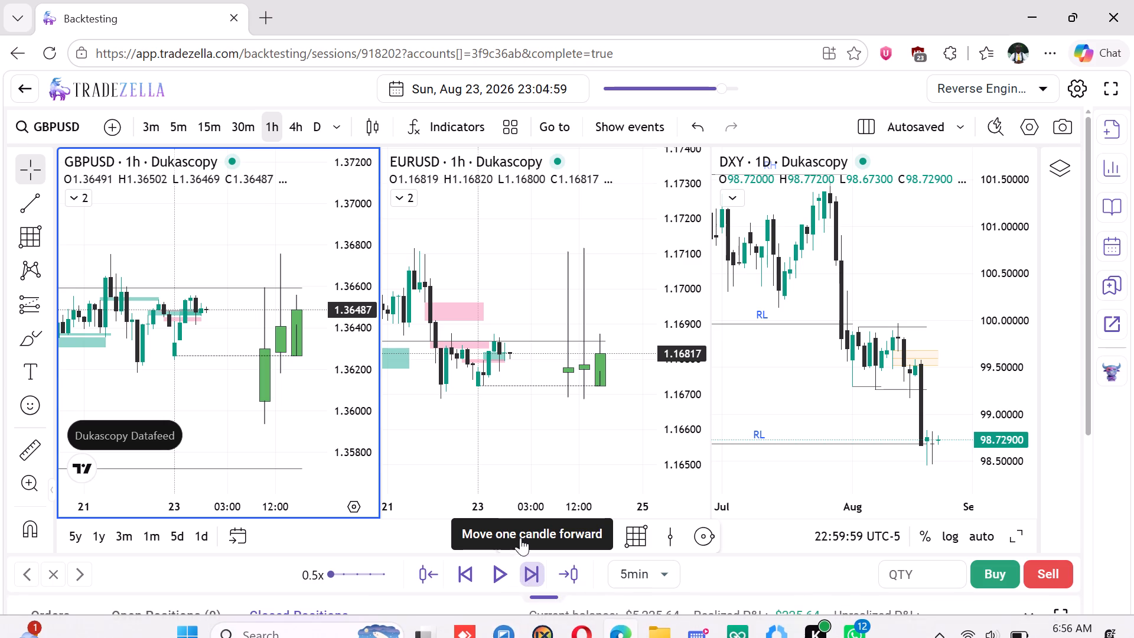
left_click(532, 571)
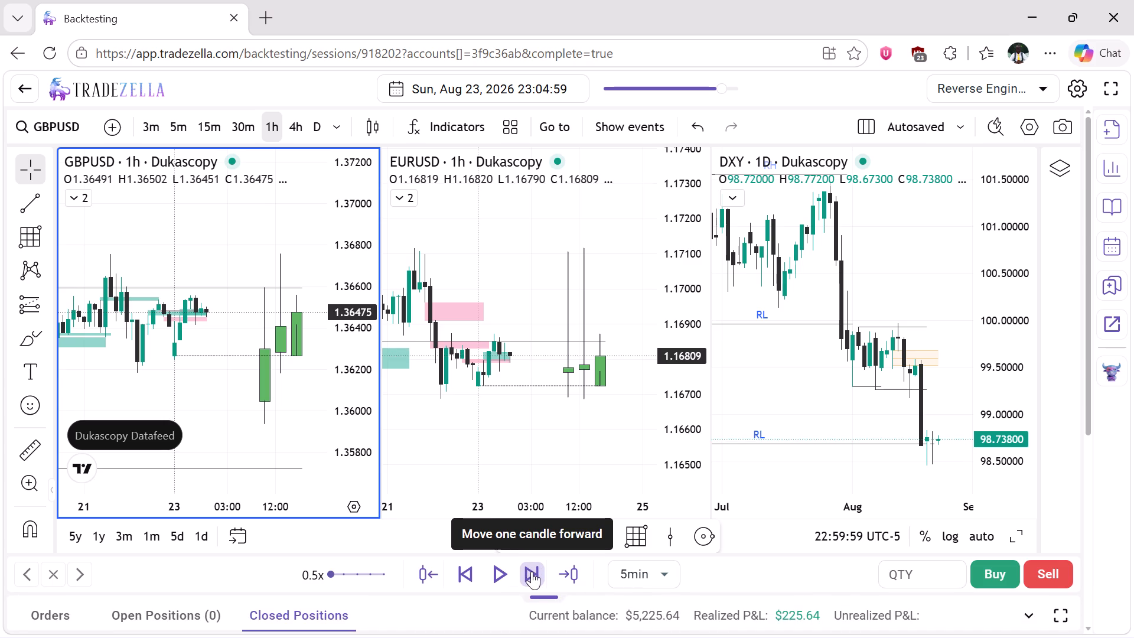
left_click(532, 571)
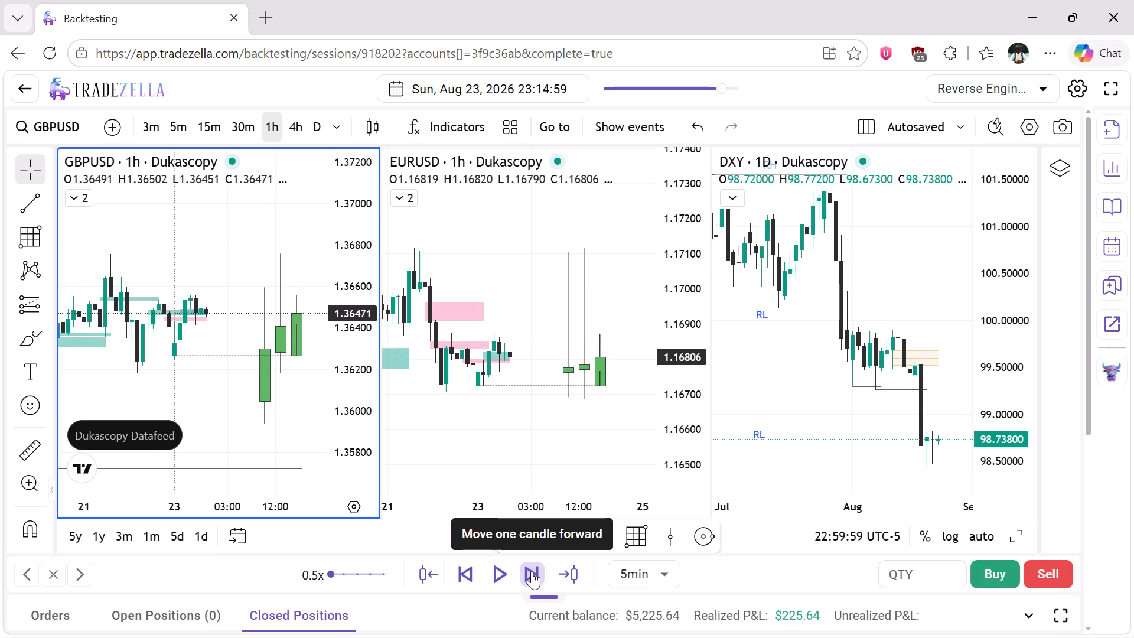
left_click(532, 571)
left_click(532, 571)
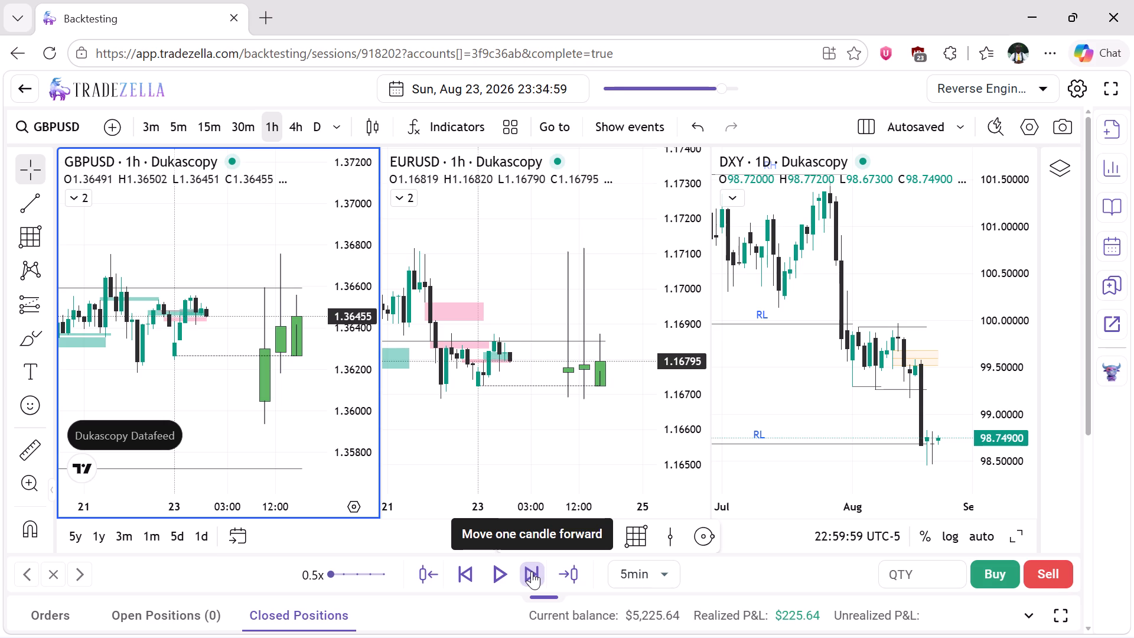
left_click(532, 571)
left_click(532, 571)
left_click(532, 571)
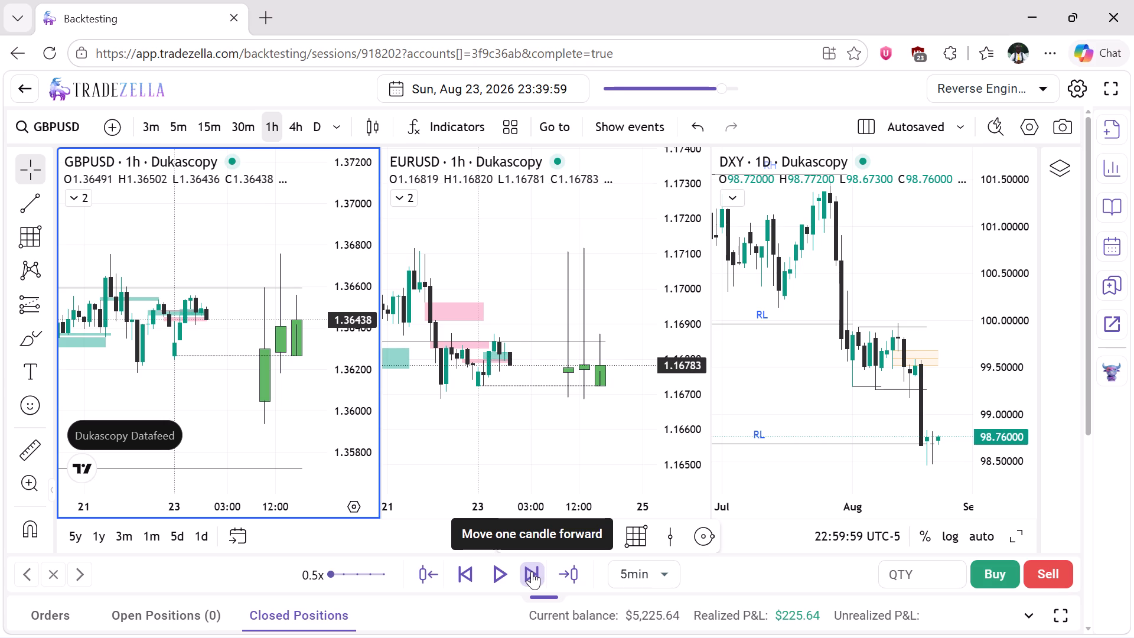
left_click(532, 571)
left_click(532, 571)
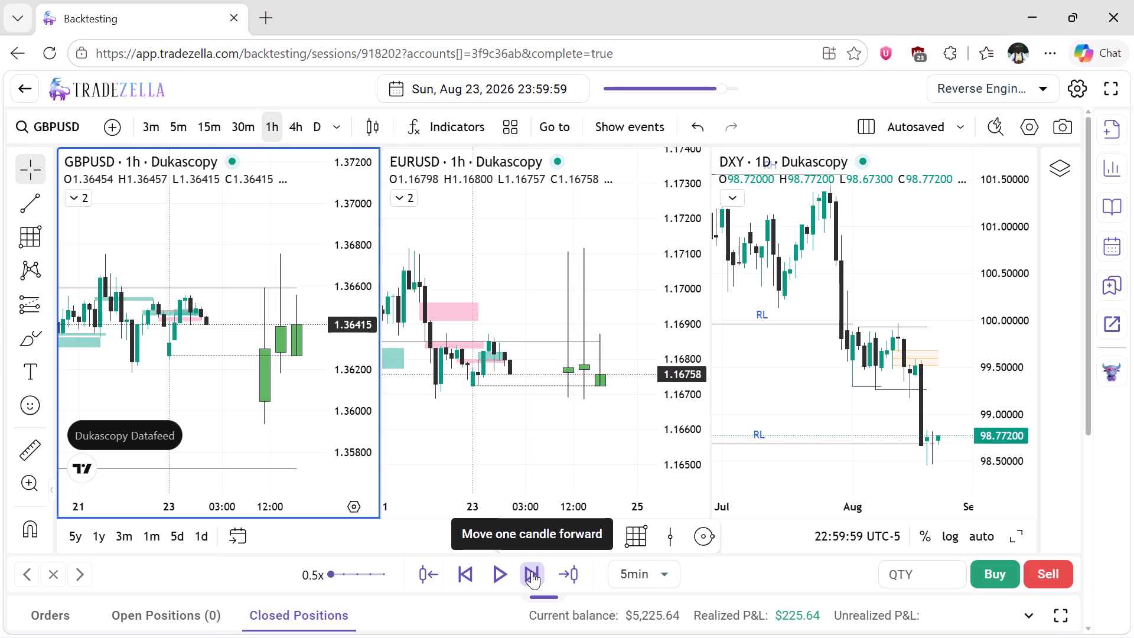
Advance the replay candle by candle in 5-minute steps from 23:59:59 on 23 August to 00:59:59 on 24 August.
left_click(532, 571)
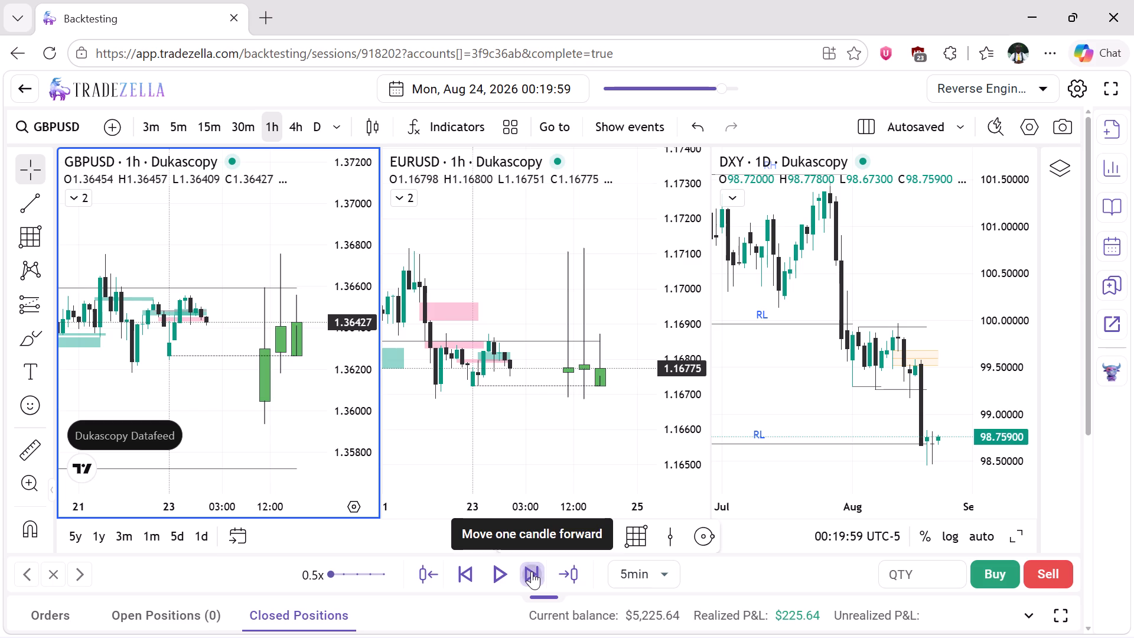
left_click(532, 571)
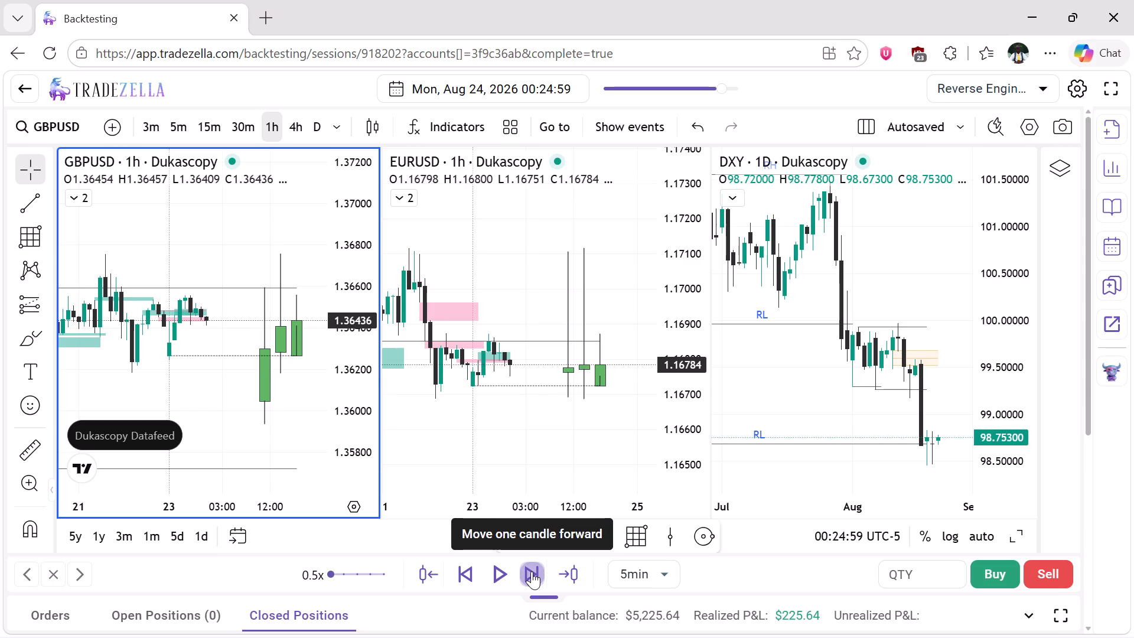
left_click(532, 571)
left_click(532, 571)
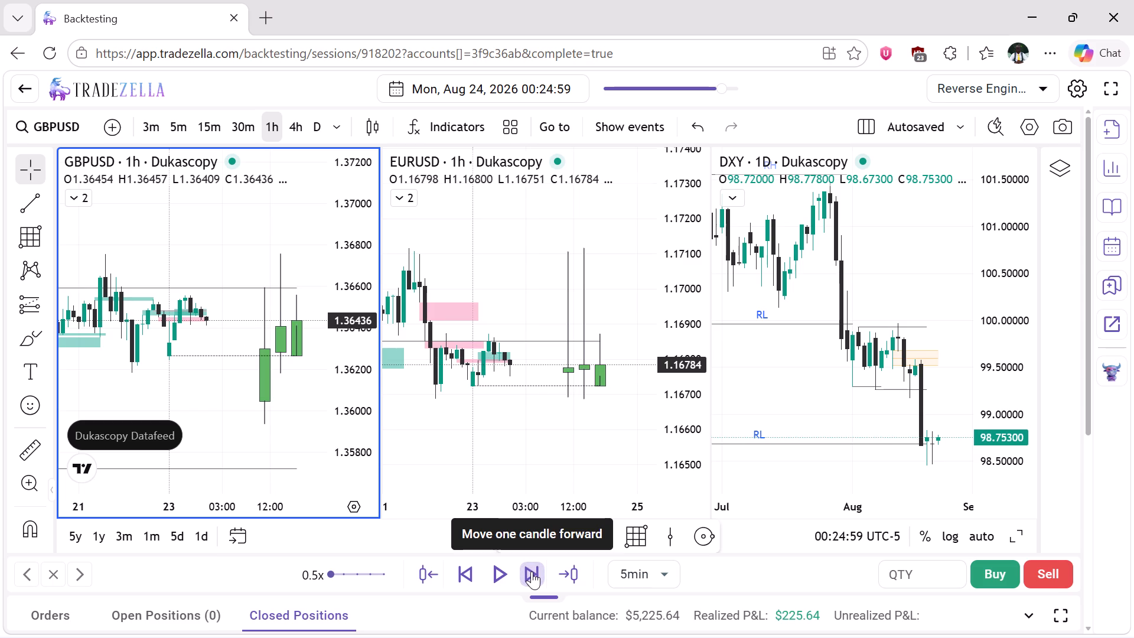
left_click(532, 571)
left_click(532, 571)
left_click(532, 571)
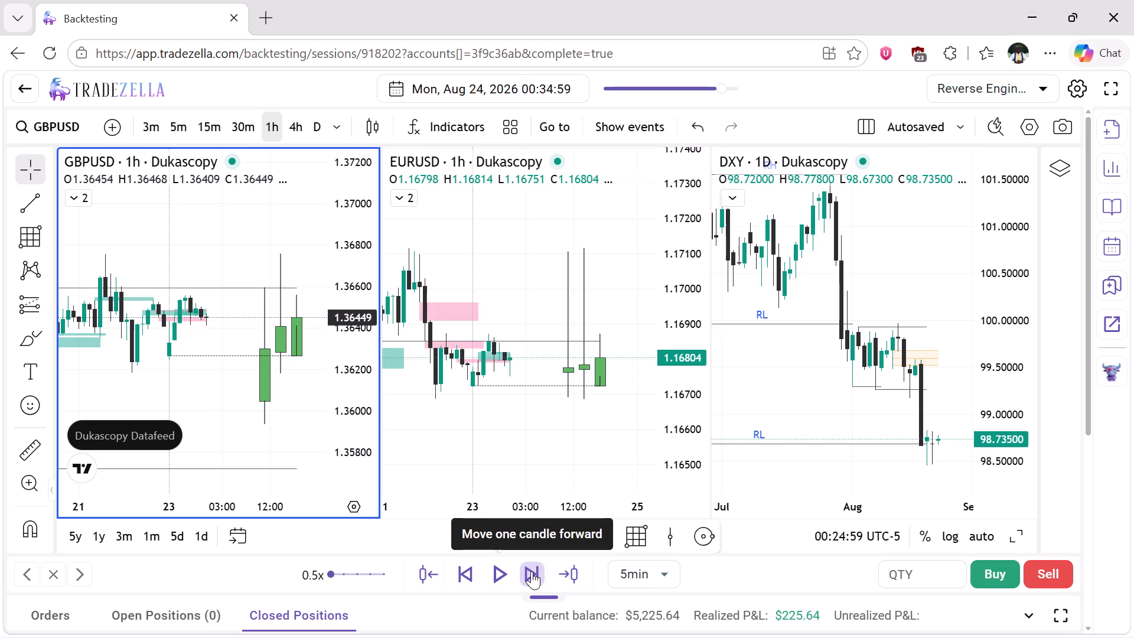
left_click(532, 571)
left_click(532, 571)
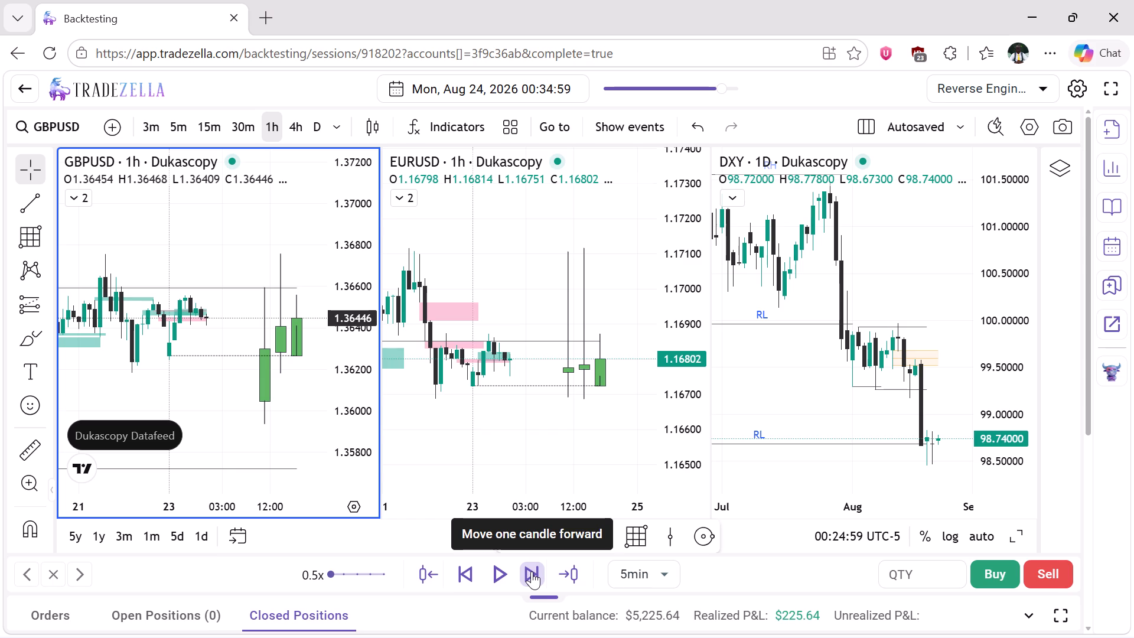
left_click(532, 571)
left_click(532, 571)
left_click(532, 571)
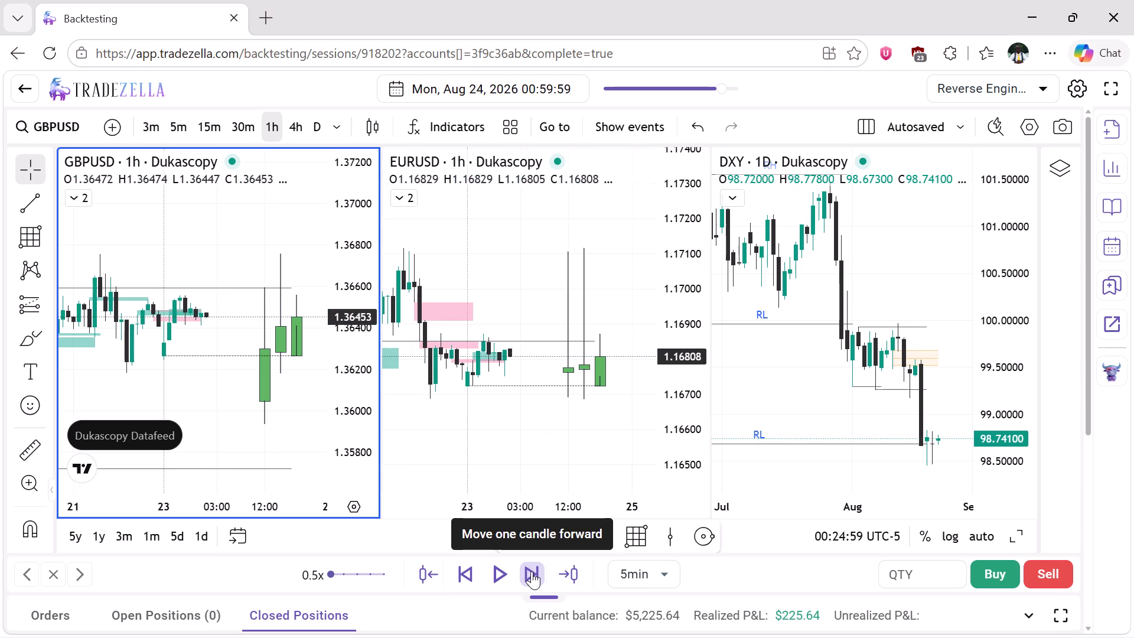
Continue the replay in 5-minute steps past 00:59:59 on 24 August into the next hourly candle.
left_click(532, 571)
left_click(532, 571)
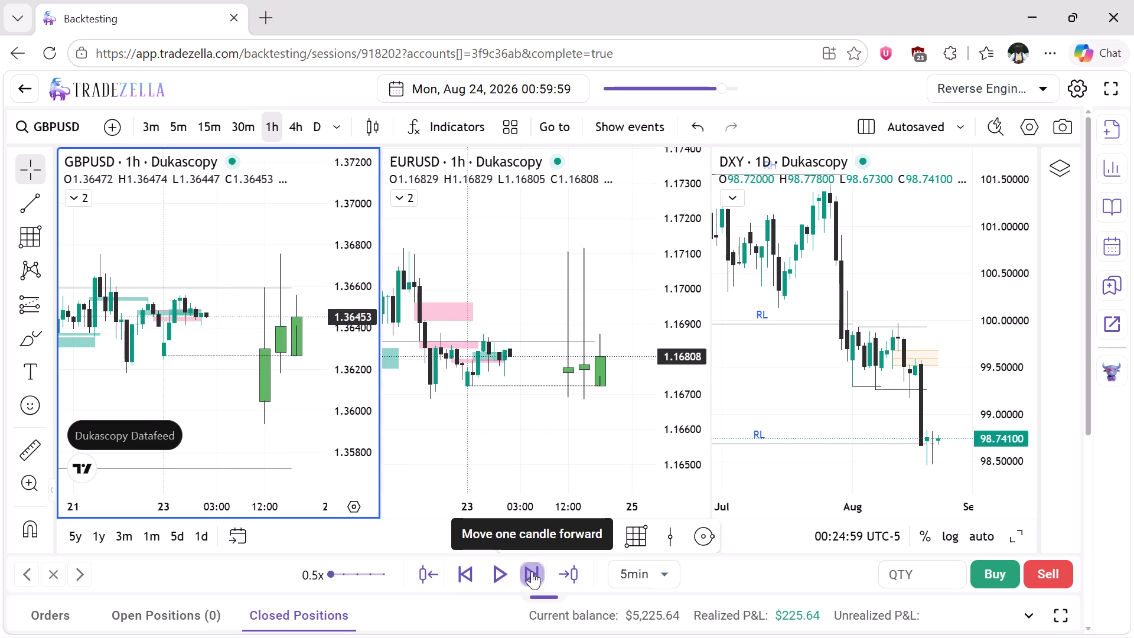
left_click(532, 571)
left_click(532, 571)
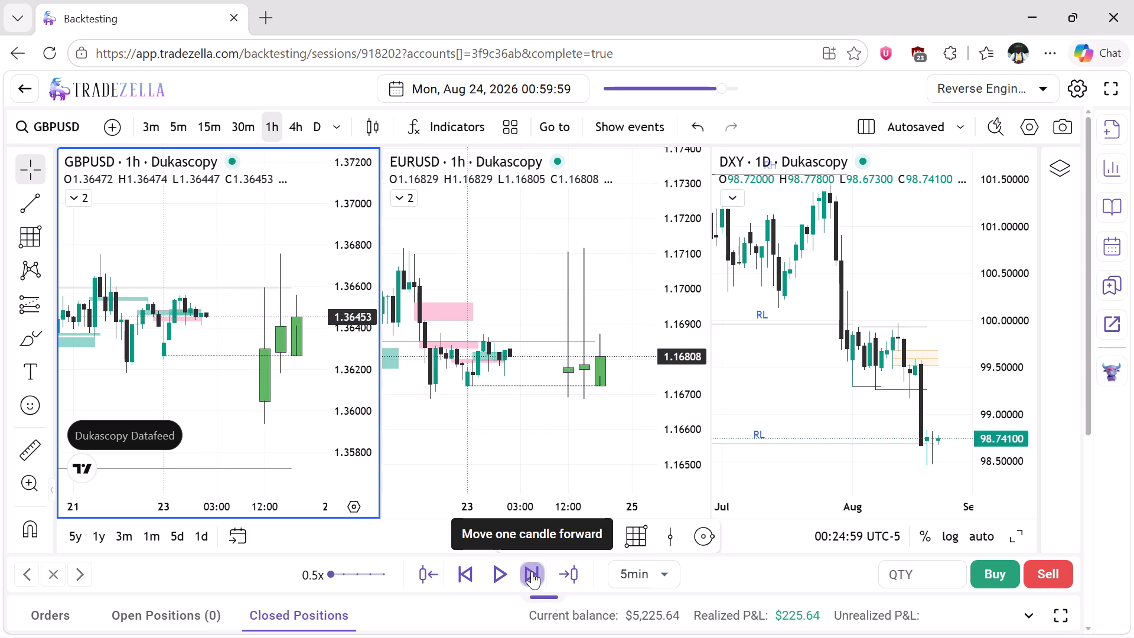
left_click(532, 571)
left_click(532, 571)
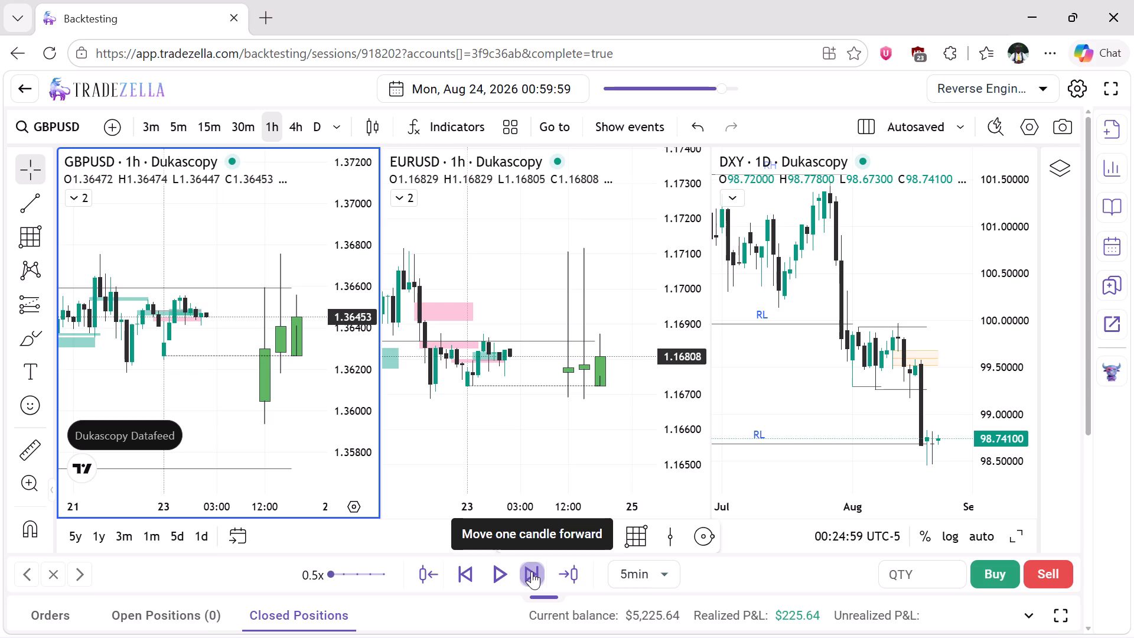
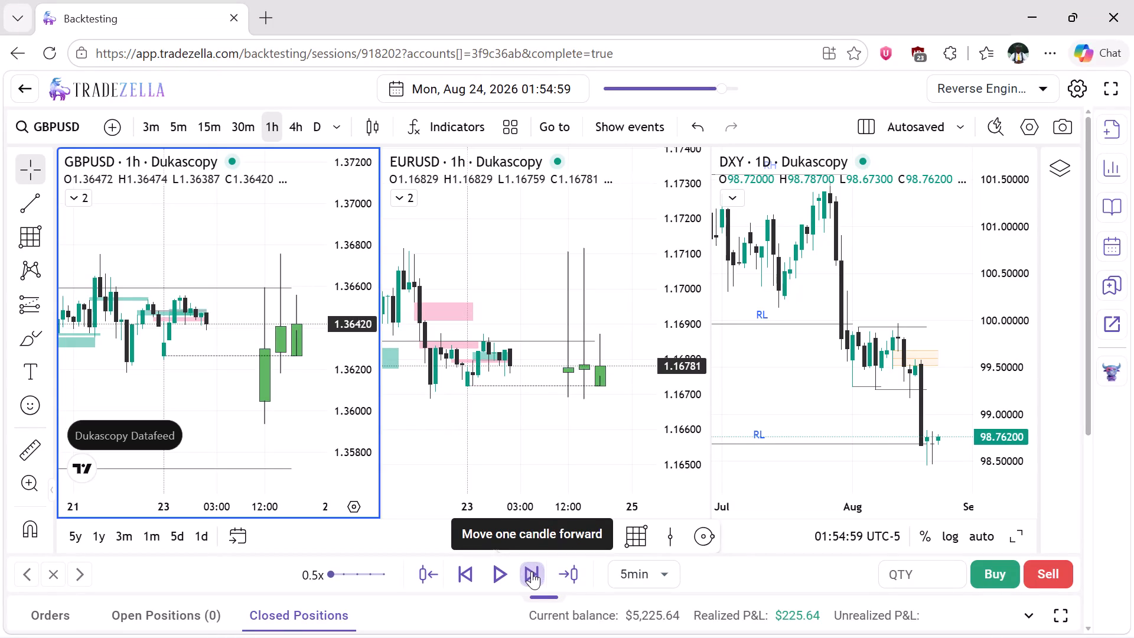
Advance the replay in 5-minute steps from 01:54:59 to 02:59:59 on 24 August.
left_click(532, 571)
left_click(532, 571)
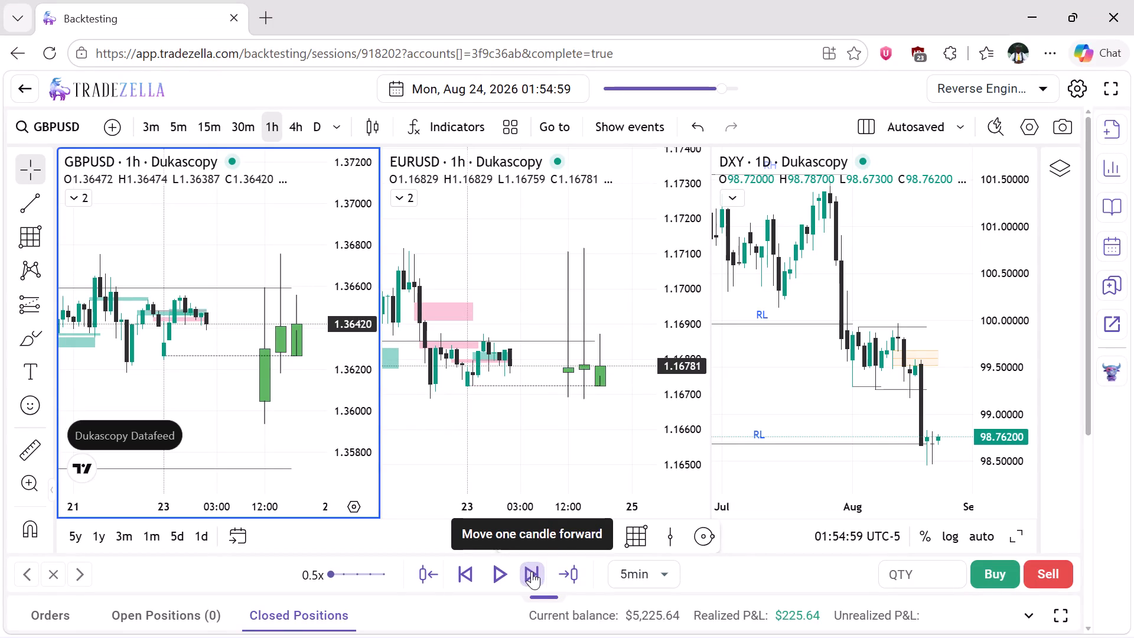
left_click(532, 571)
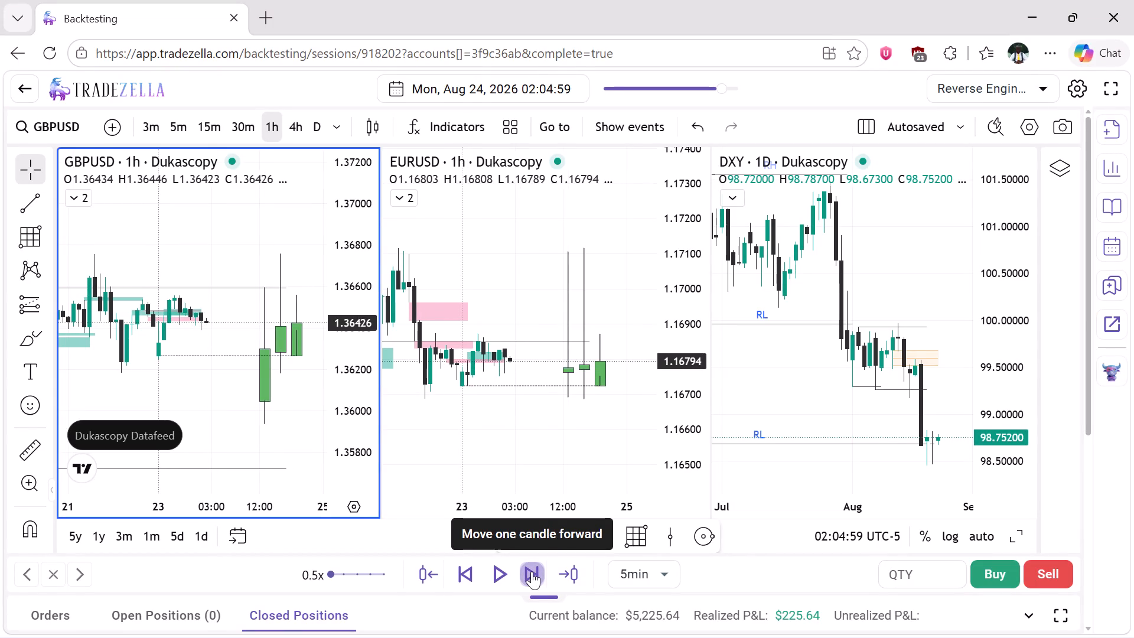
left_click(532, 571)
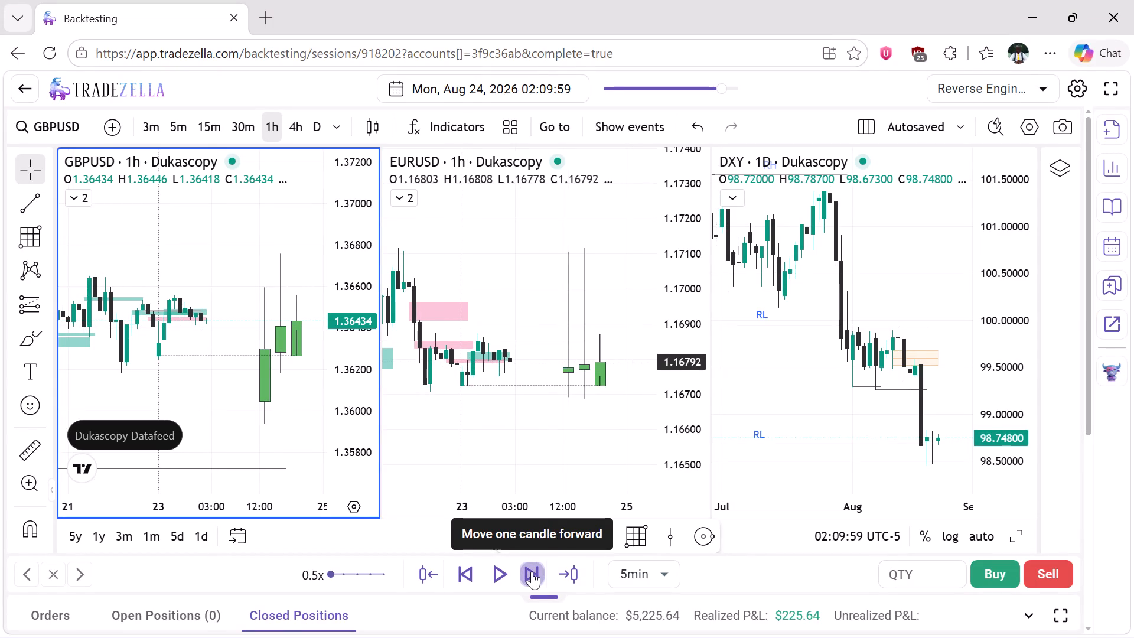
left_click(532, 571)
left_click(532, 571)
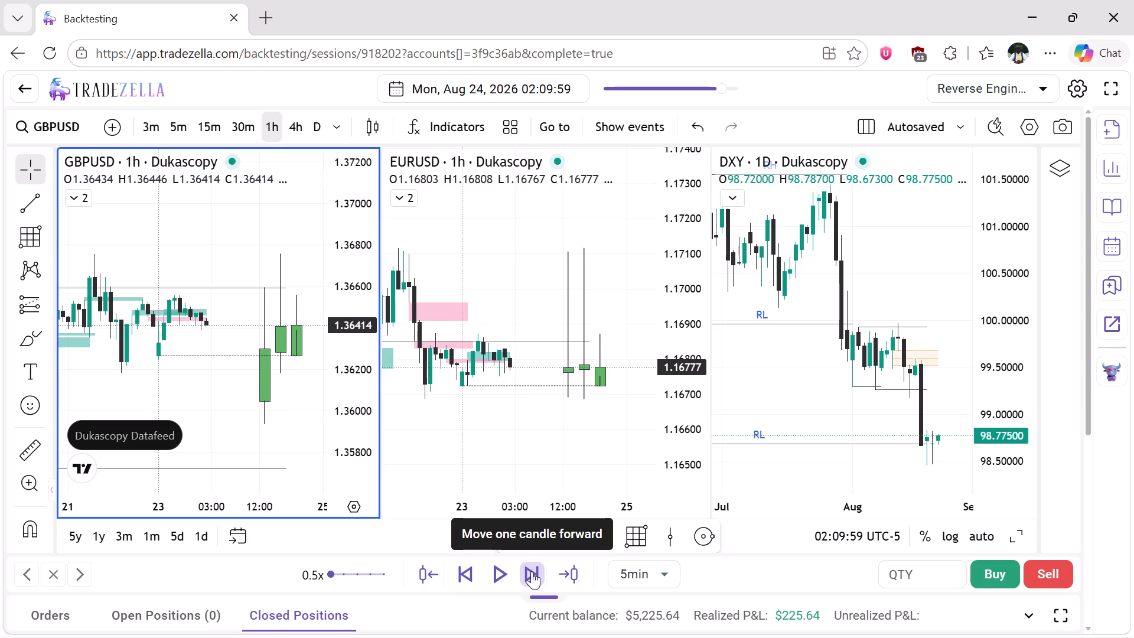
left_click(532, 571)
left_click(532, 571)
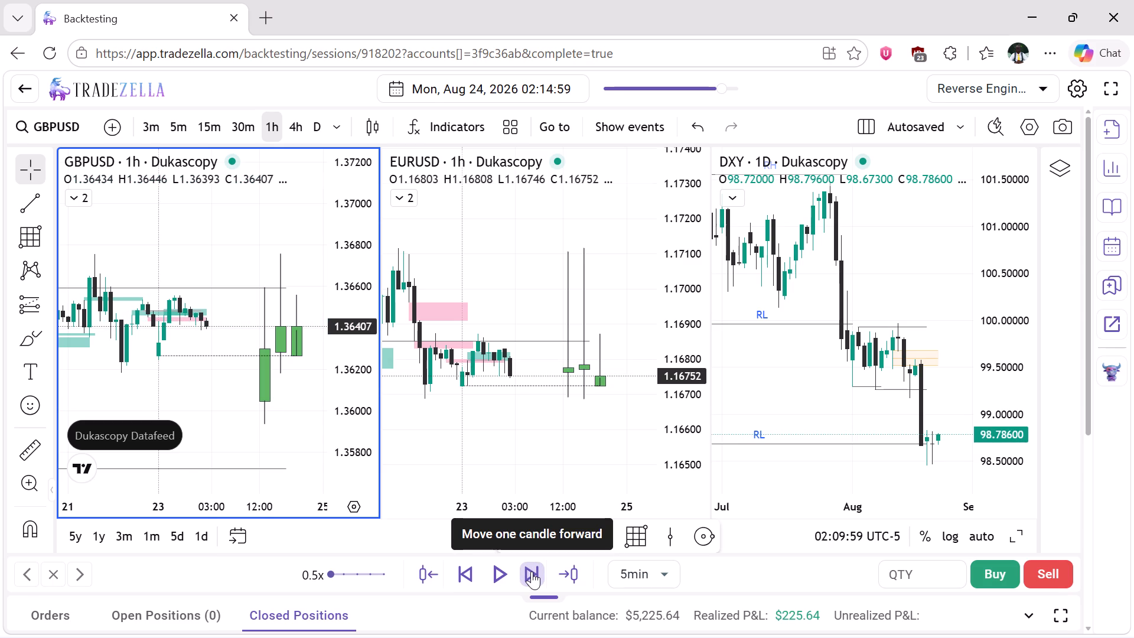
left_click(532, 571)
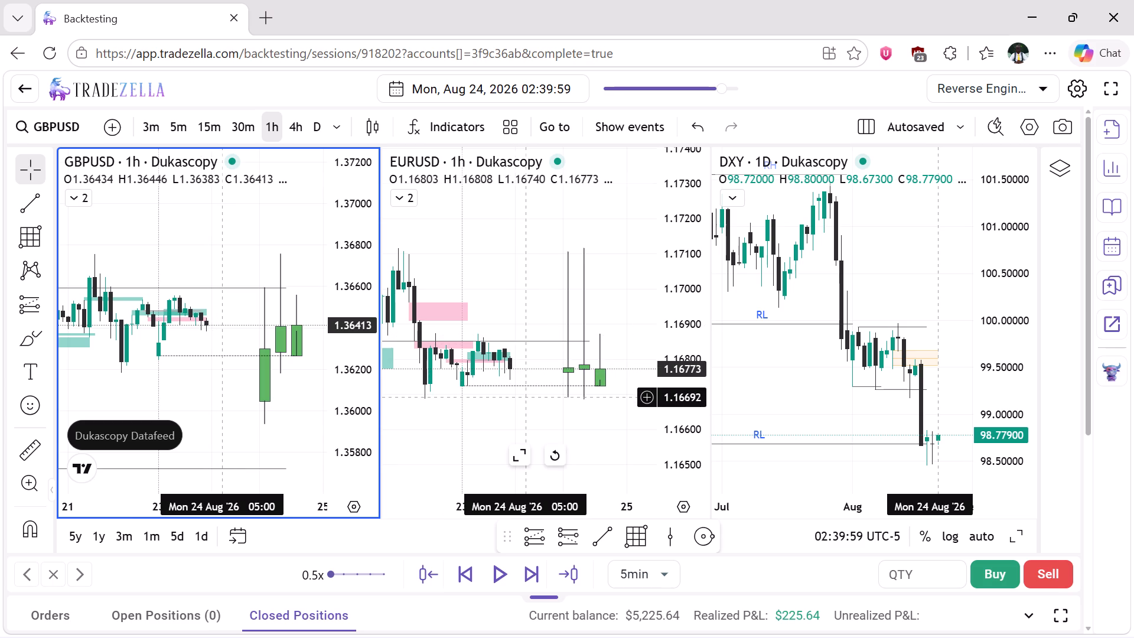
left_click(537, 573)
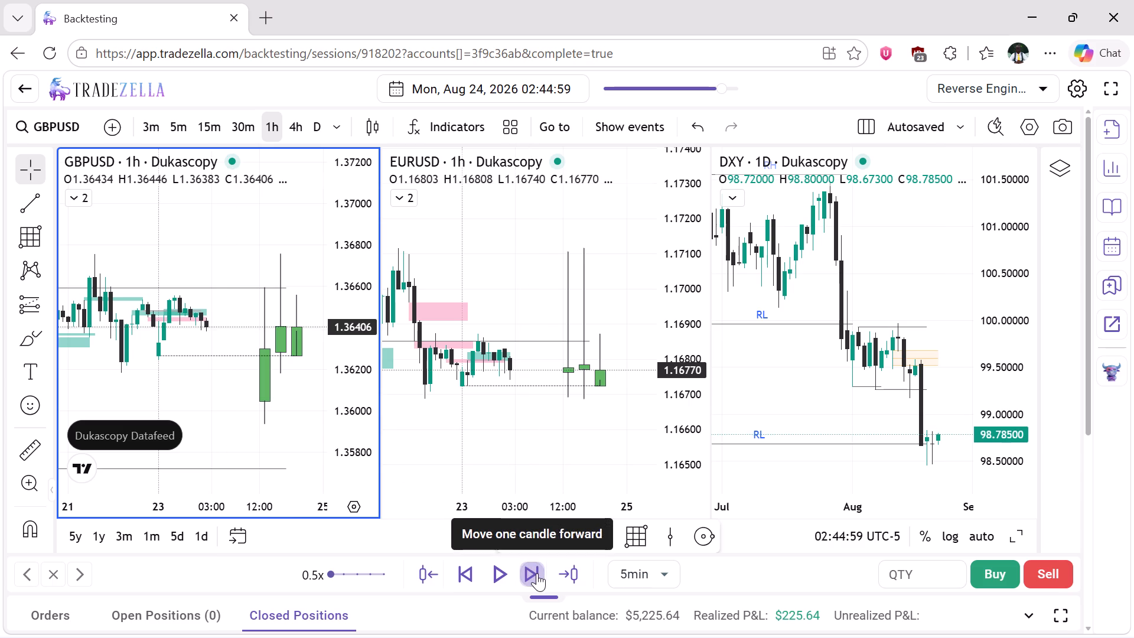
left_click(537, 573)
left_click(537, 573)
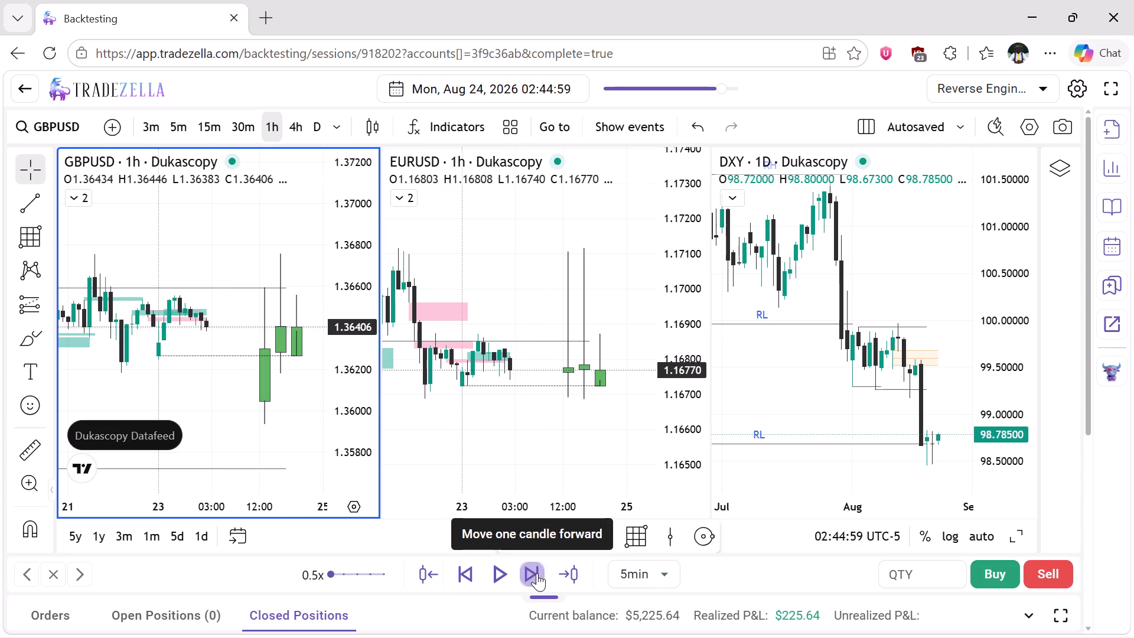
left_click(537, 573)
Step the replay forward candle by candle in 5-minute steps from 02:59:59 to 03:59:59 on 24 August.
left_click(537, 573)
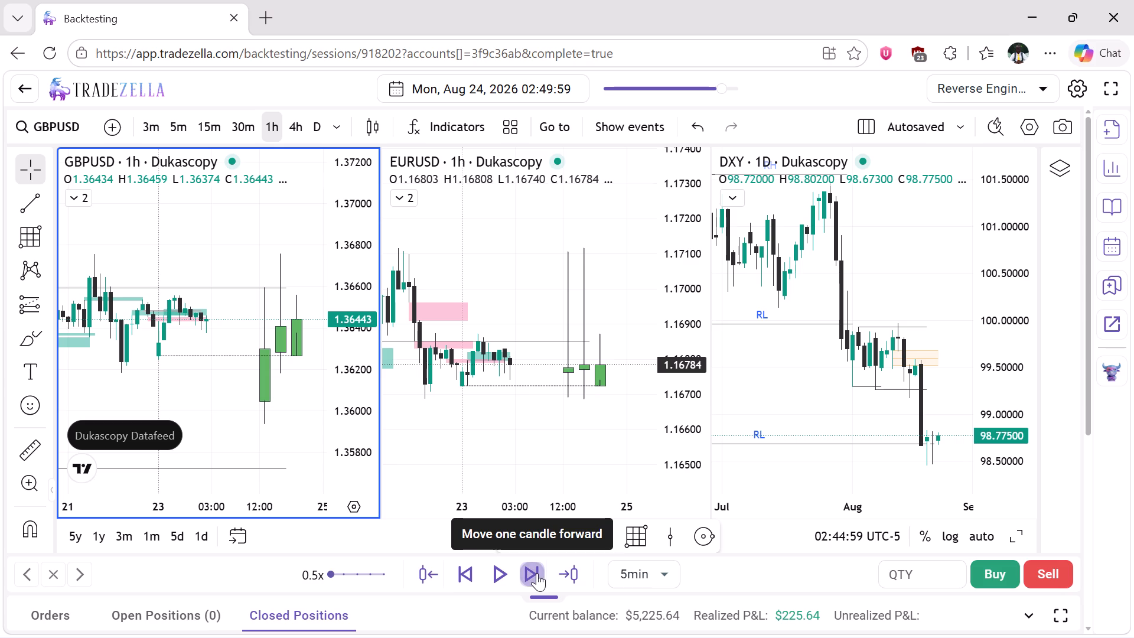
left_click(537, 573)
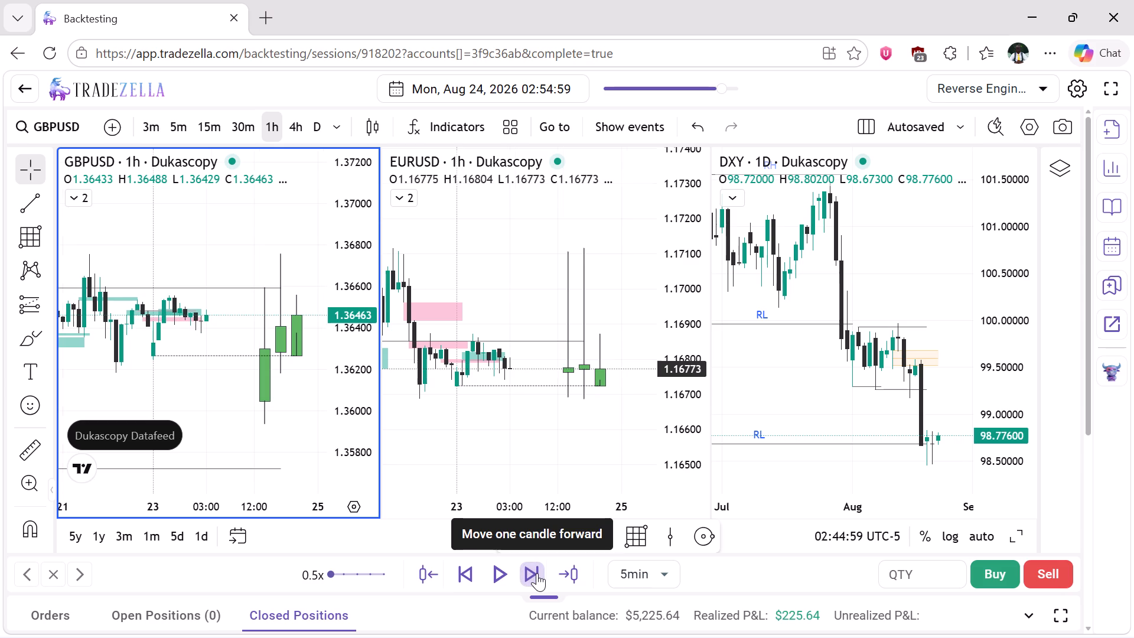
left_click(537, 573)
left_click(537, 573)
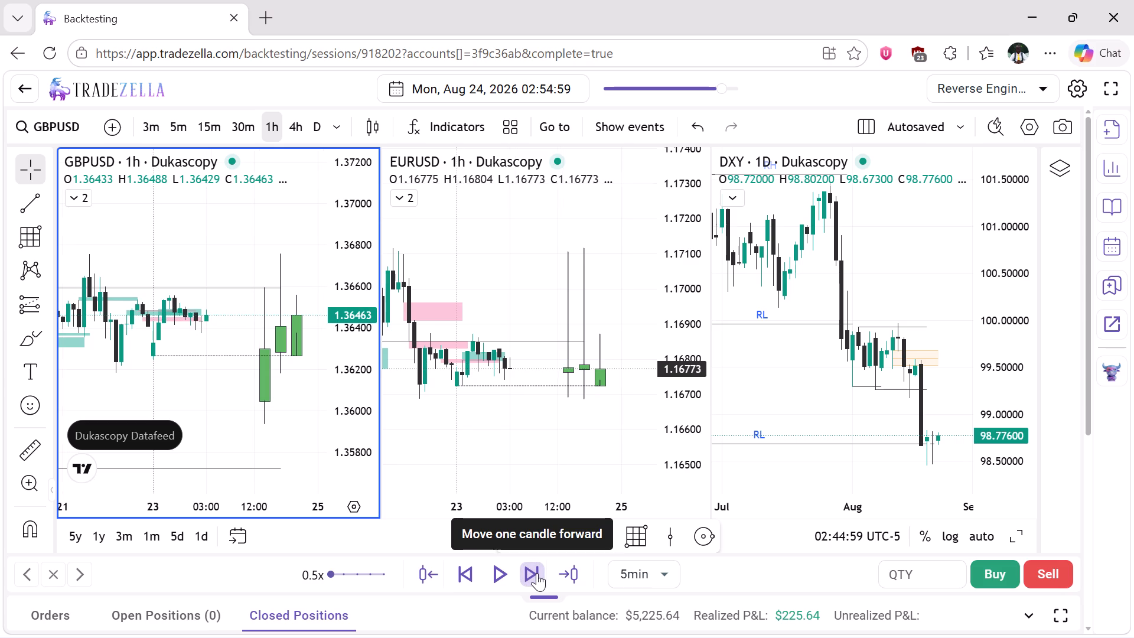
left_click(537, 573)
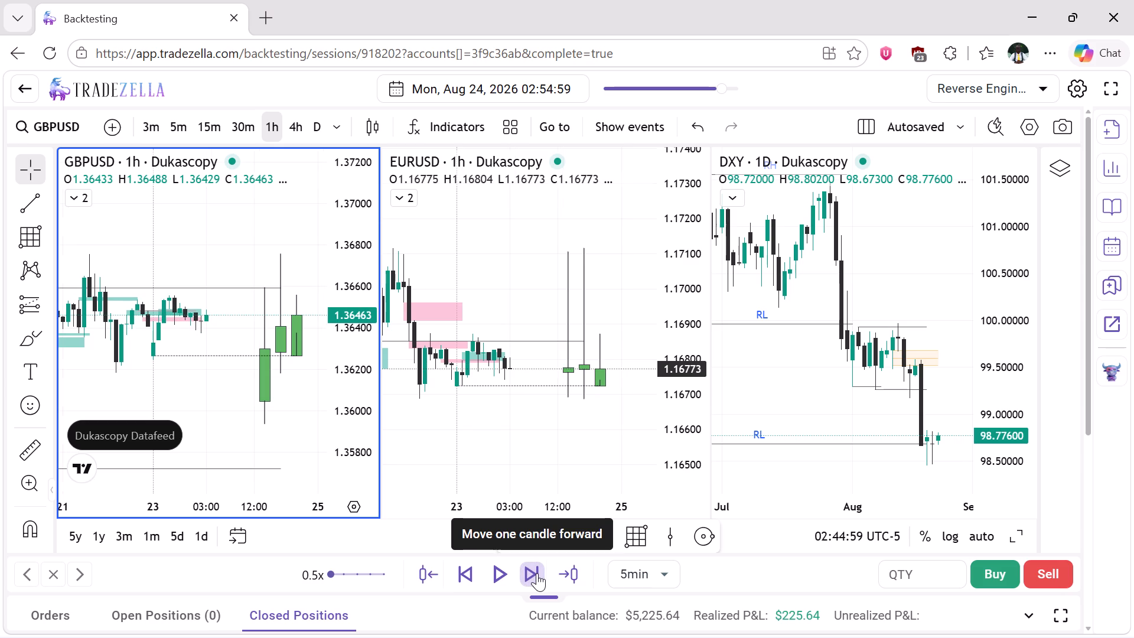
left_click(537, 573)
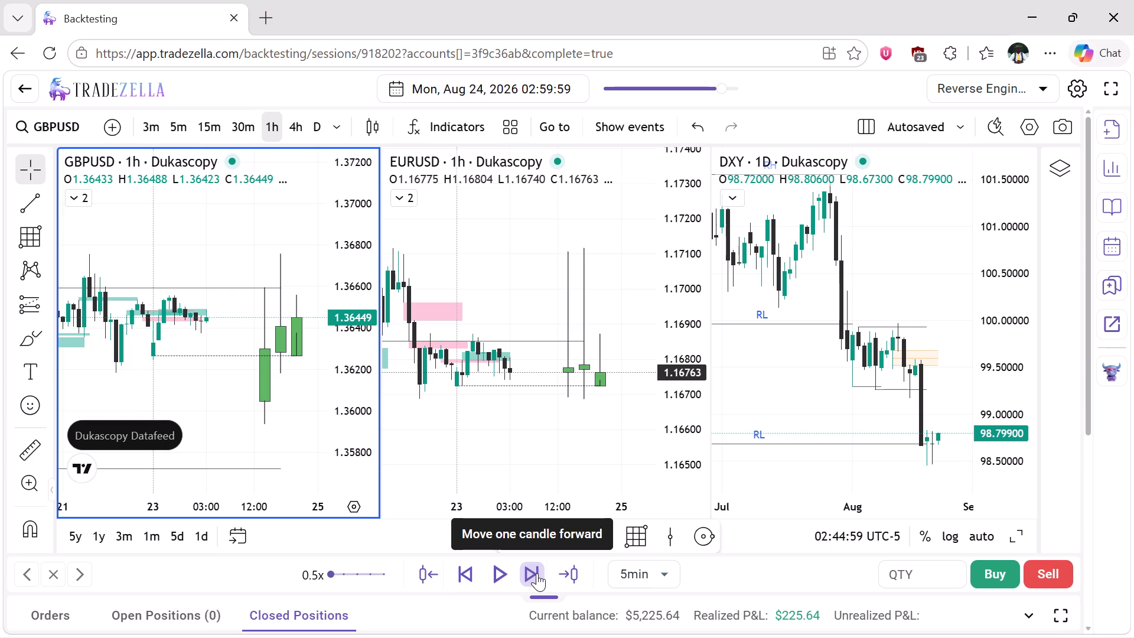
left_click(537, 573)
left_click(537, 573)
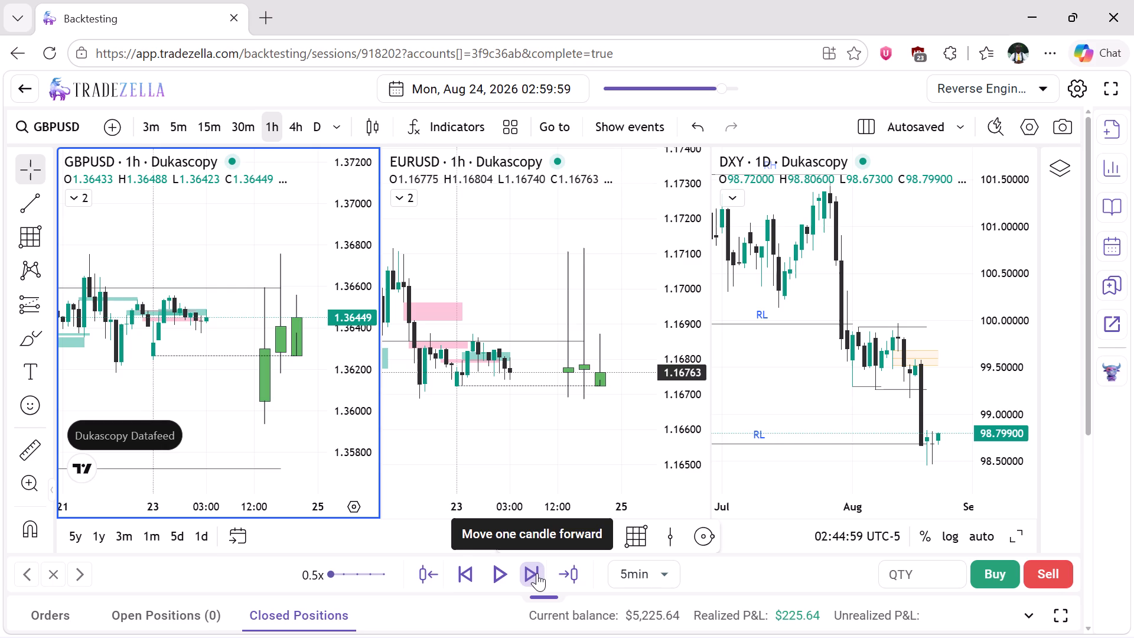
left_click(537, 573)
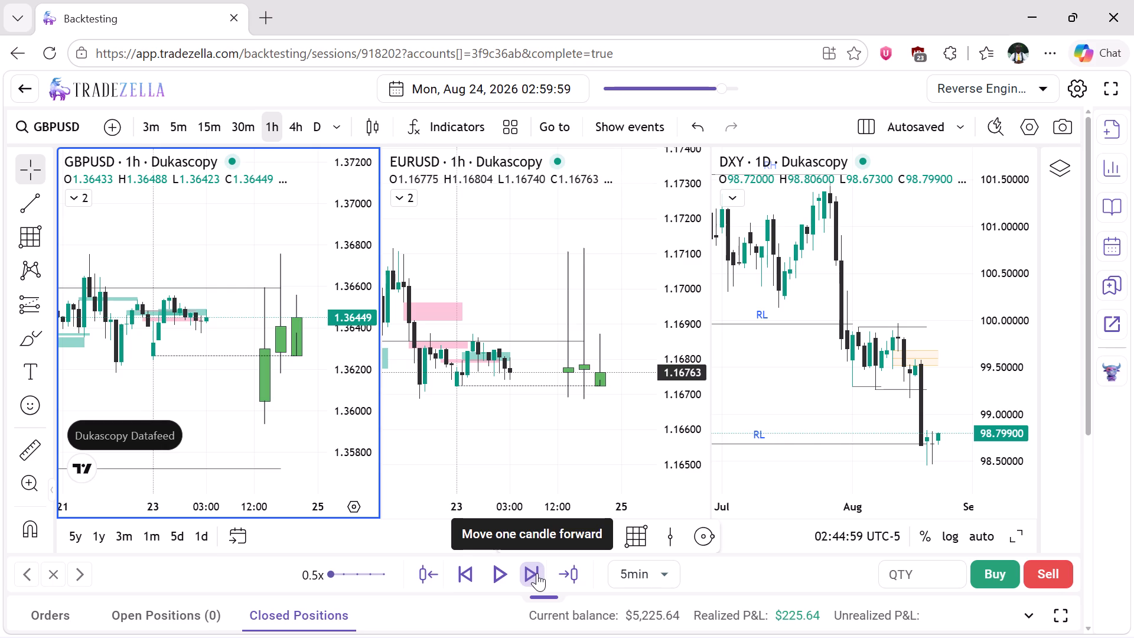
left_click(537, 573)
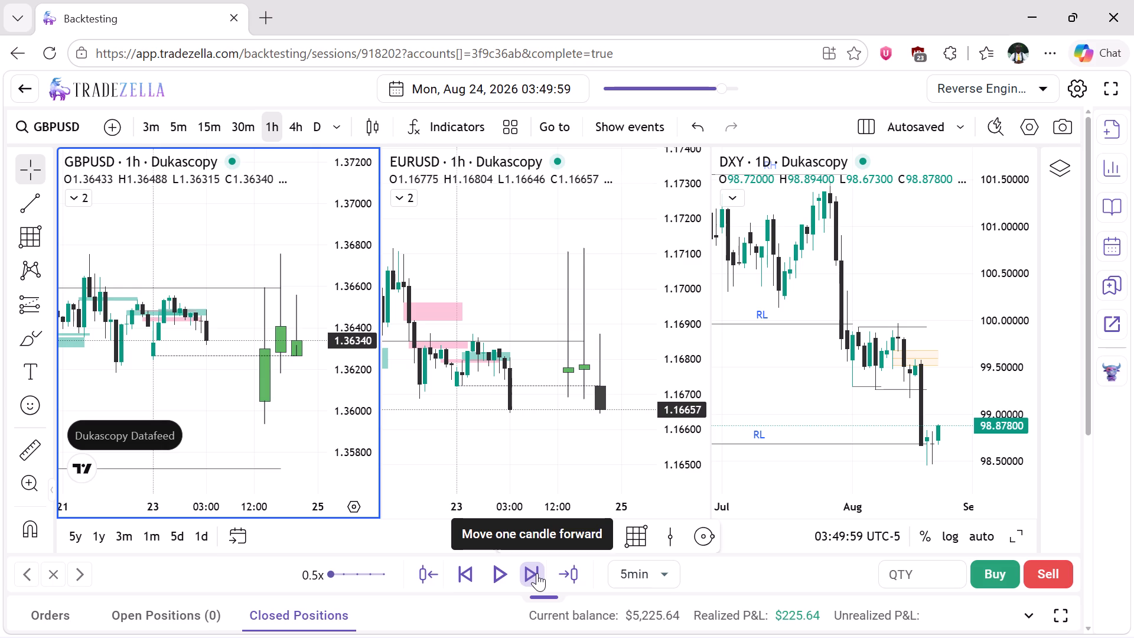
left_click(537, 573)
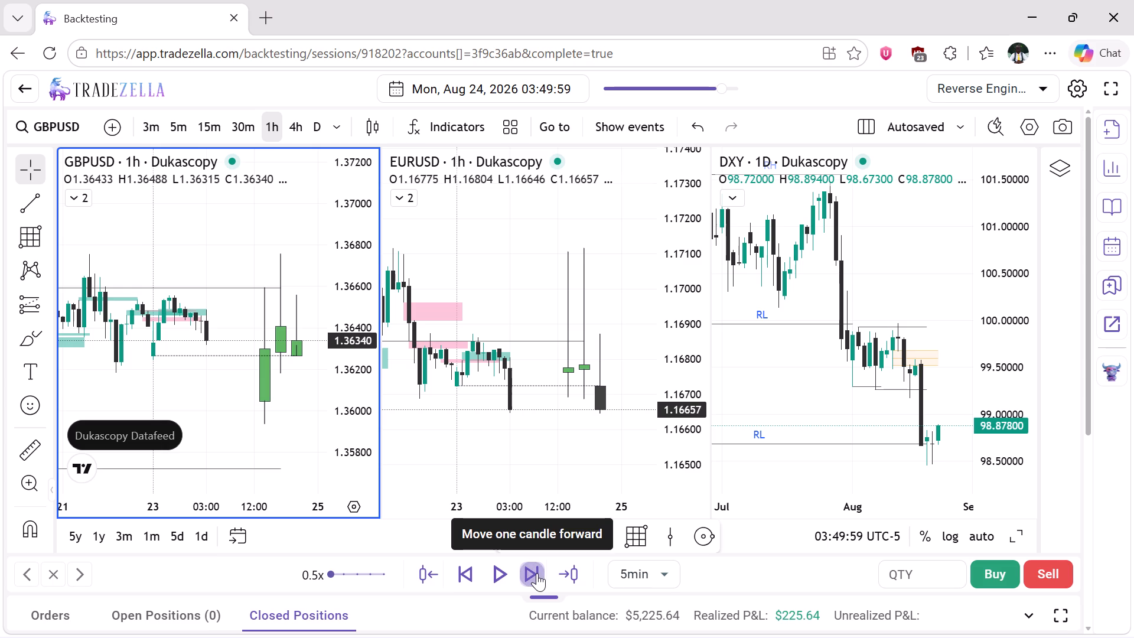
left_click(537, 573)
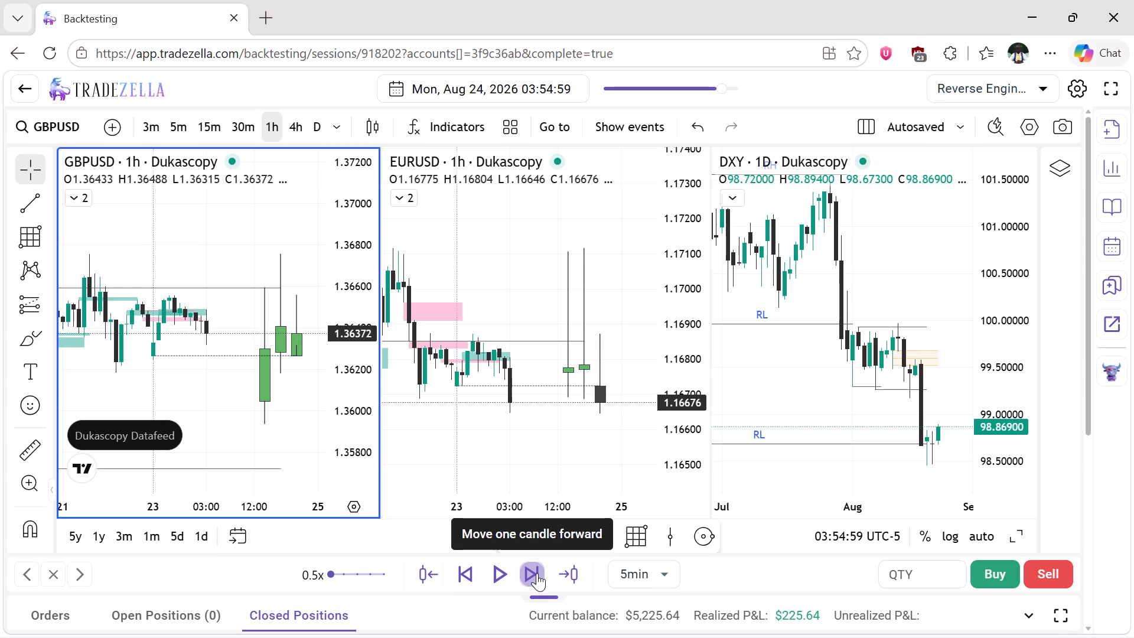
Continue the replay in 5-minute steps from 03:59:59 on 24 August to the close of the next hourly candle.
left_click(537, 573)
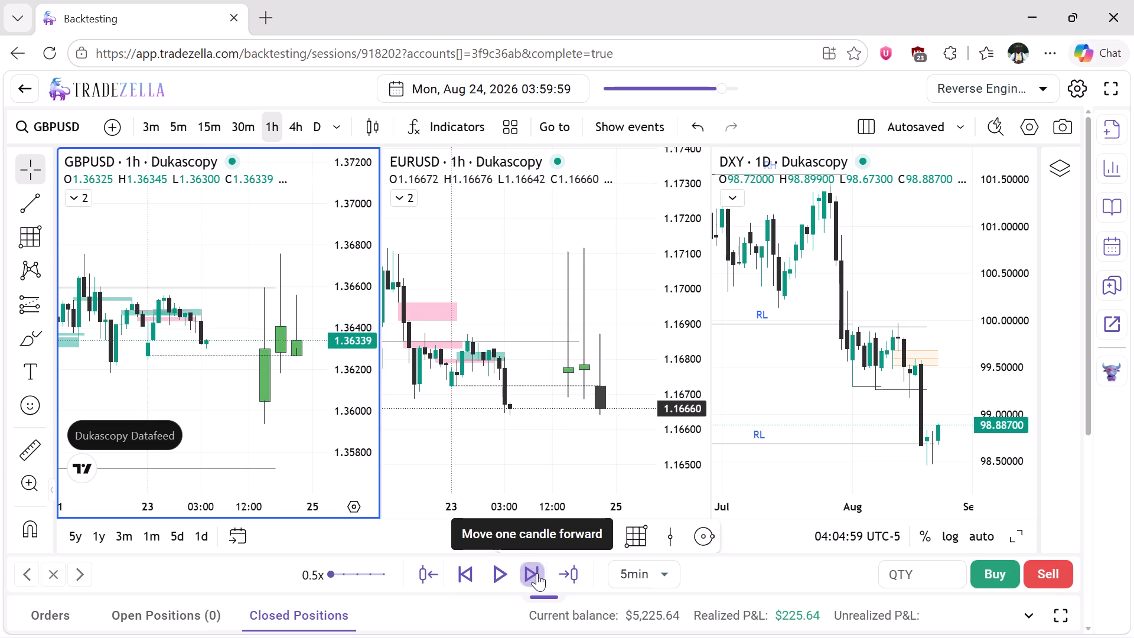
left_click(537, 573)
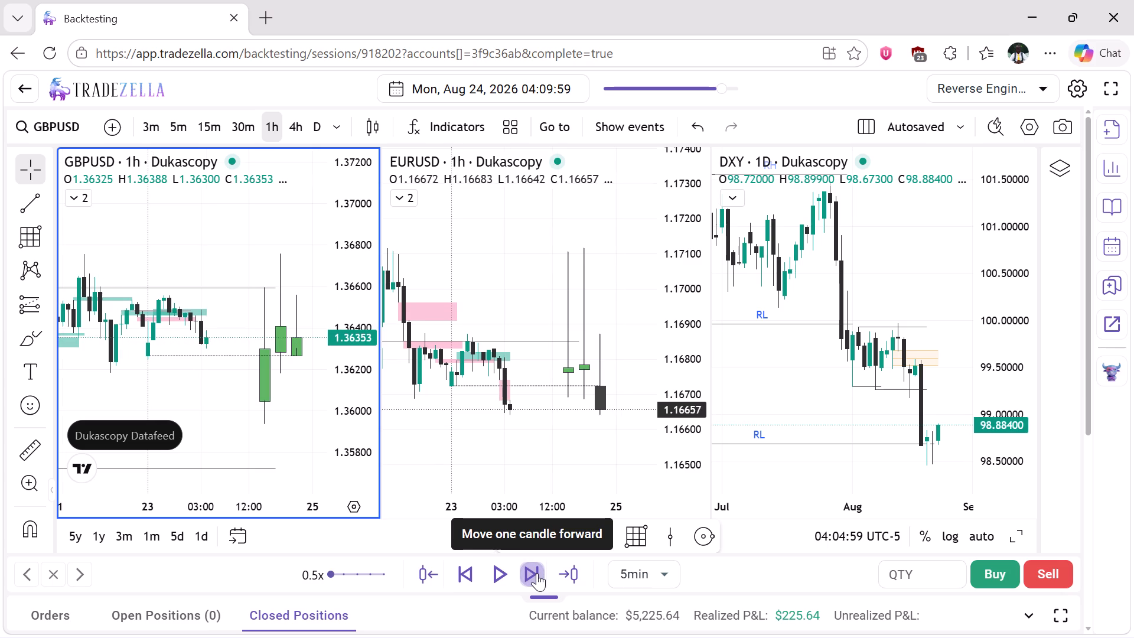
left_click(537, 573)
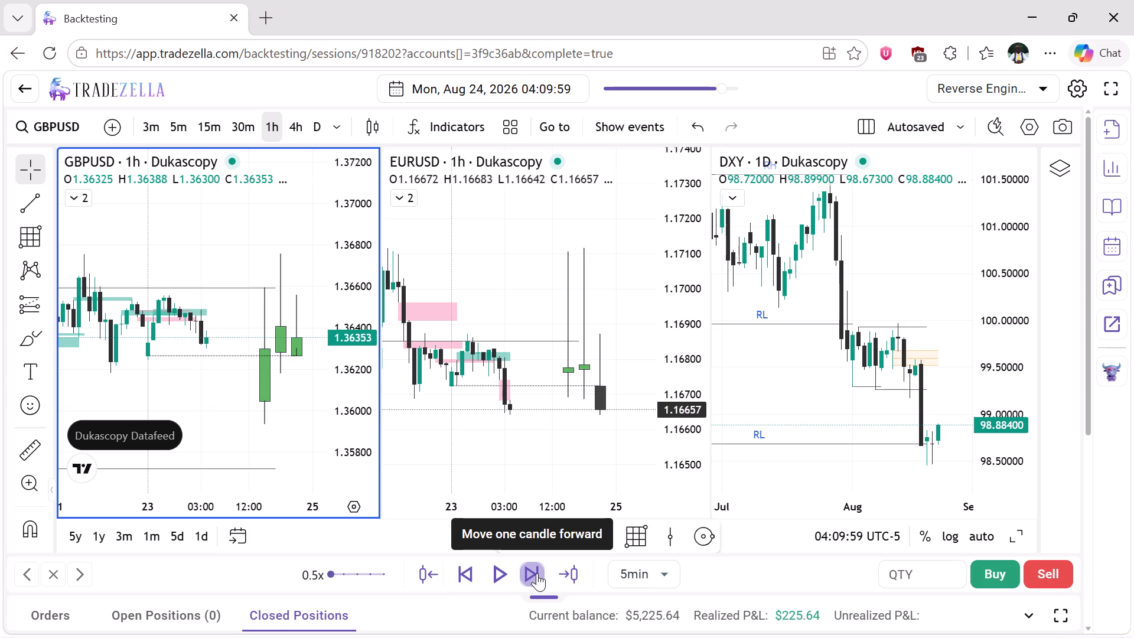
left_click(537, 573)
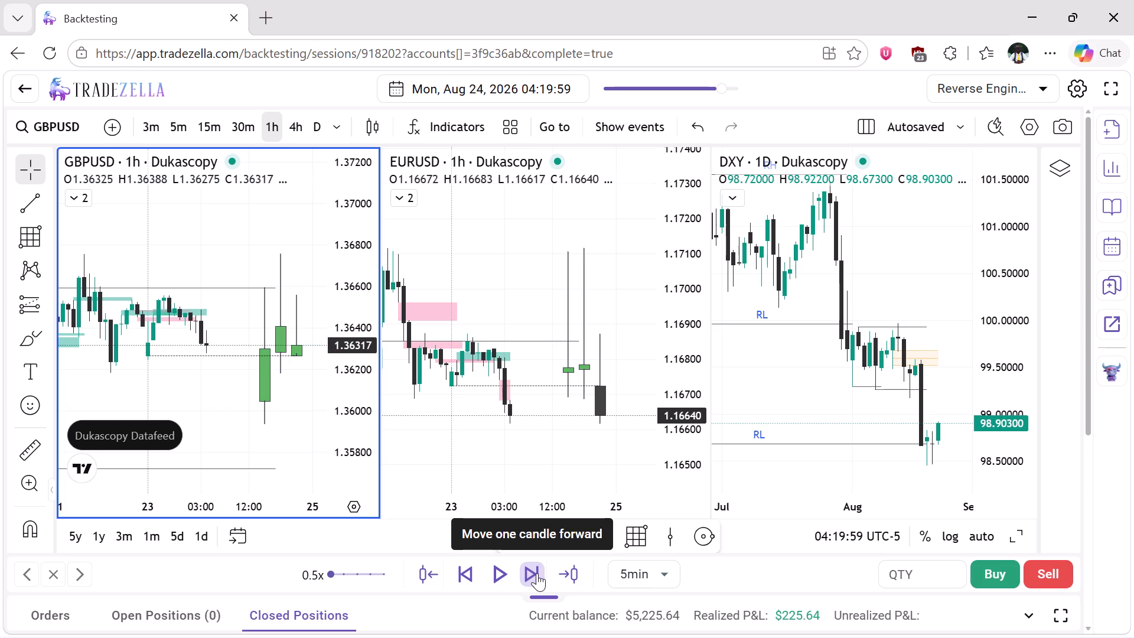
left_click(537, 573)
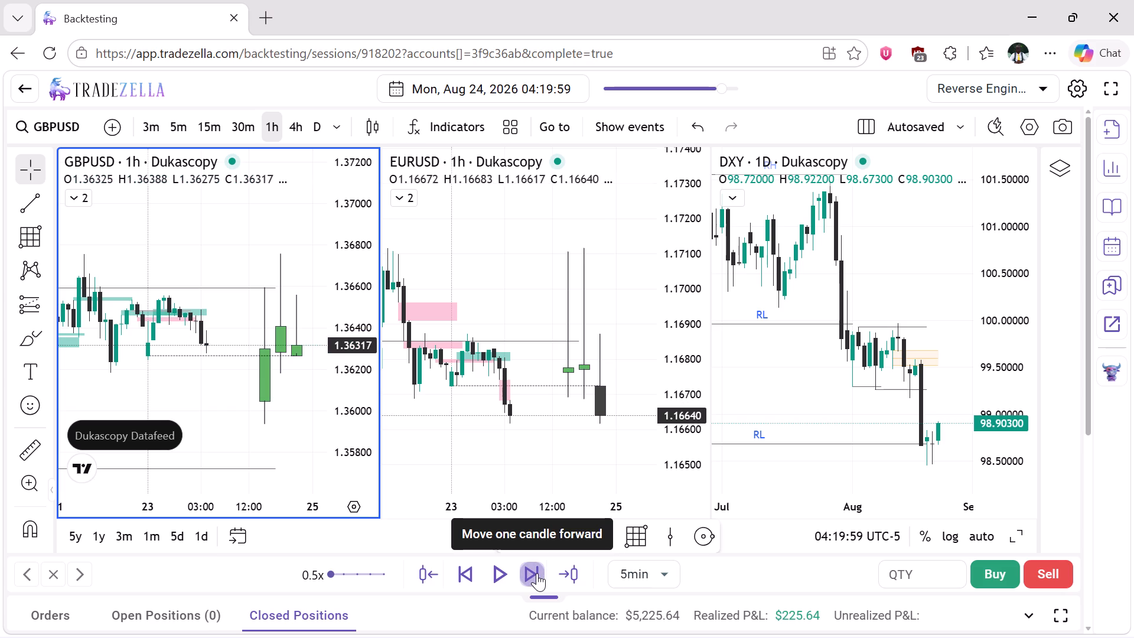
left_click(537, 573)
left_click(537, 573)
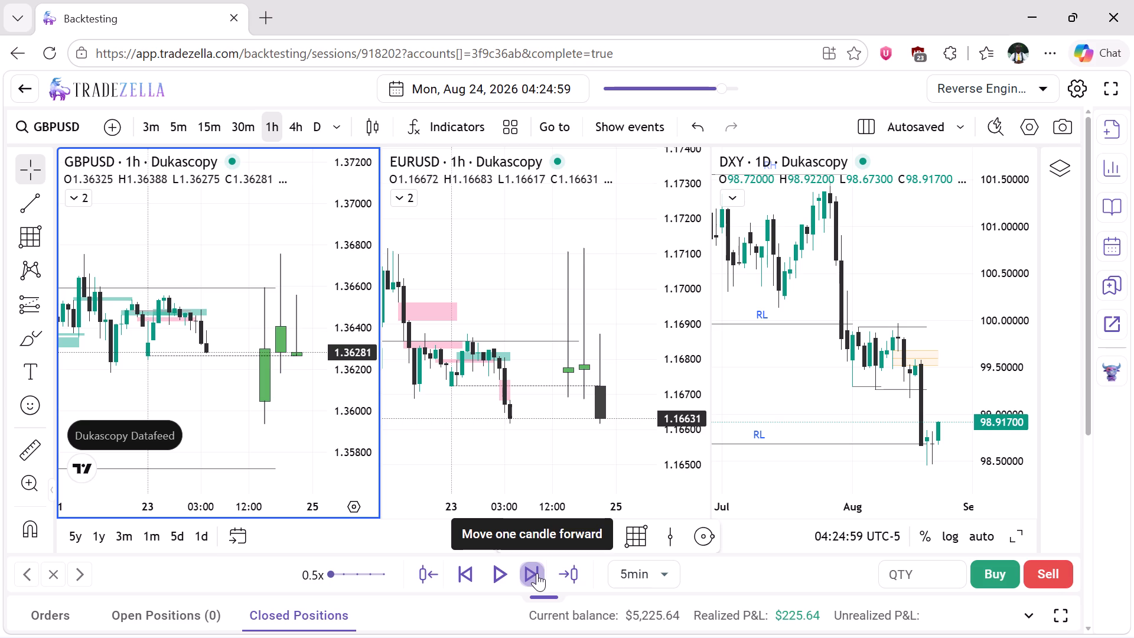
left_click(537, 573)
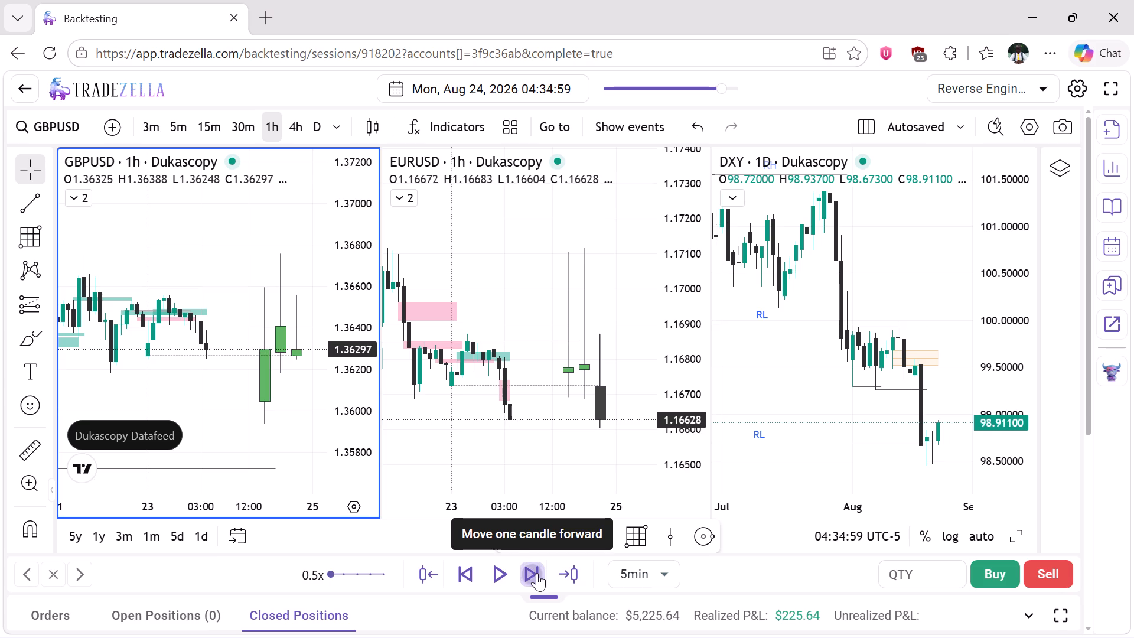
left_click(537, 573)
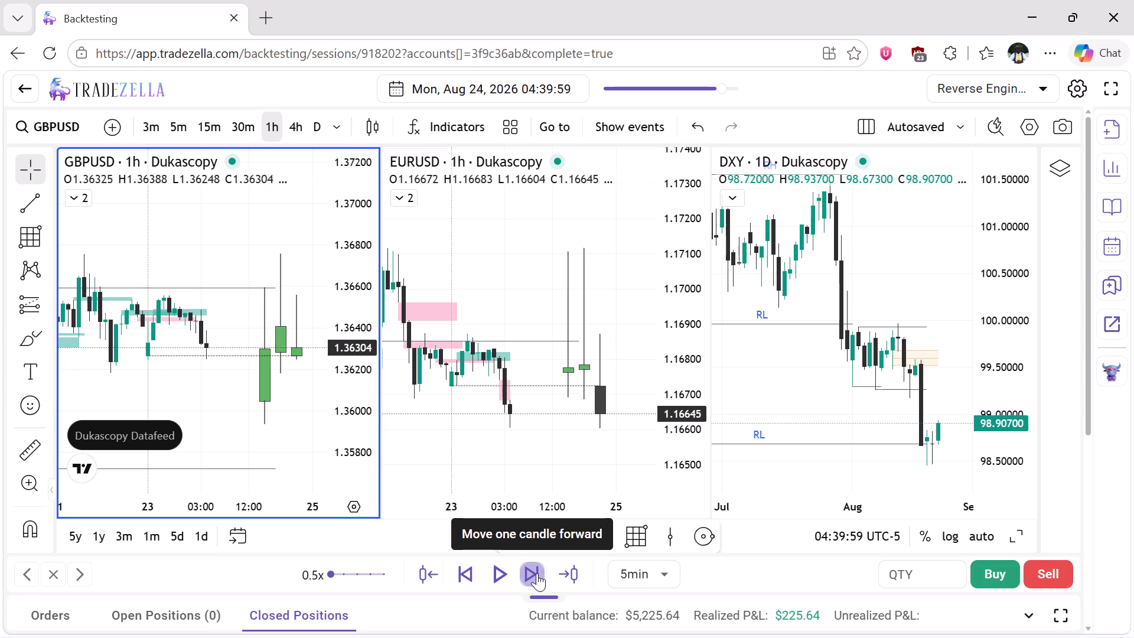
left_click(537, 573)
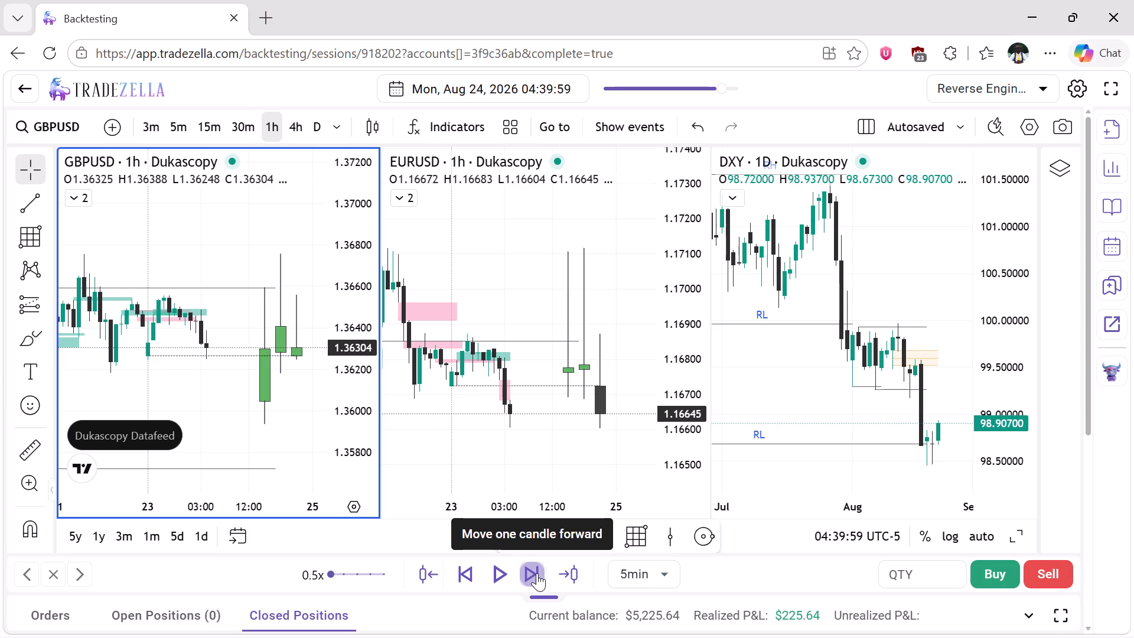
left_click(537, 573)
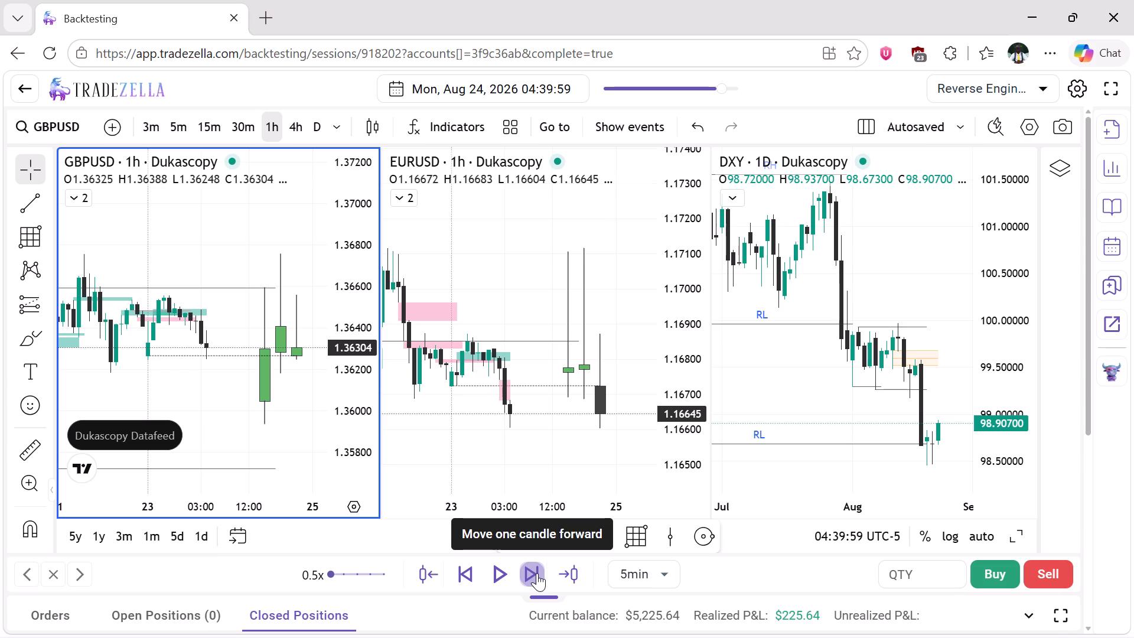
left_click(537, 573)
Advance the replay in 5-minute steps from 04:39:59 to 05:29:59 on 24 August.
left_click(537, 573)
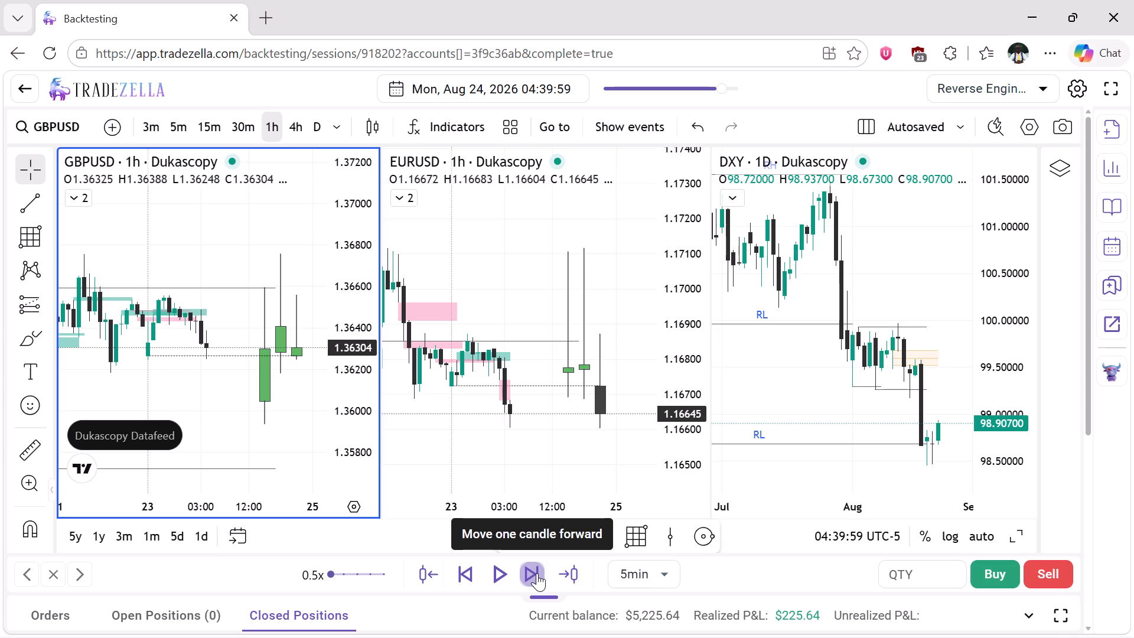
left_click(537, 573)
left_click(537, 573)
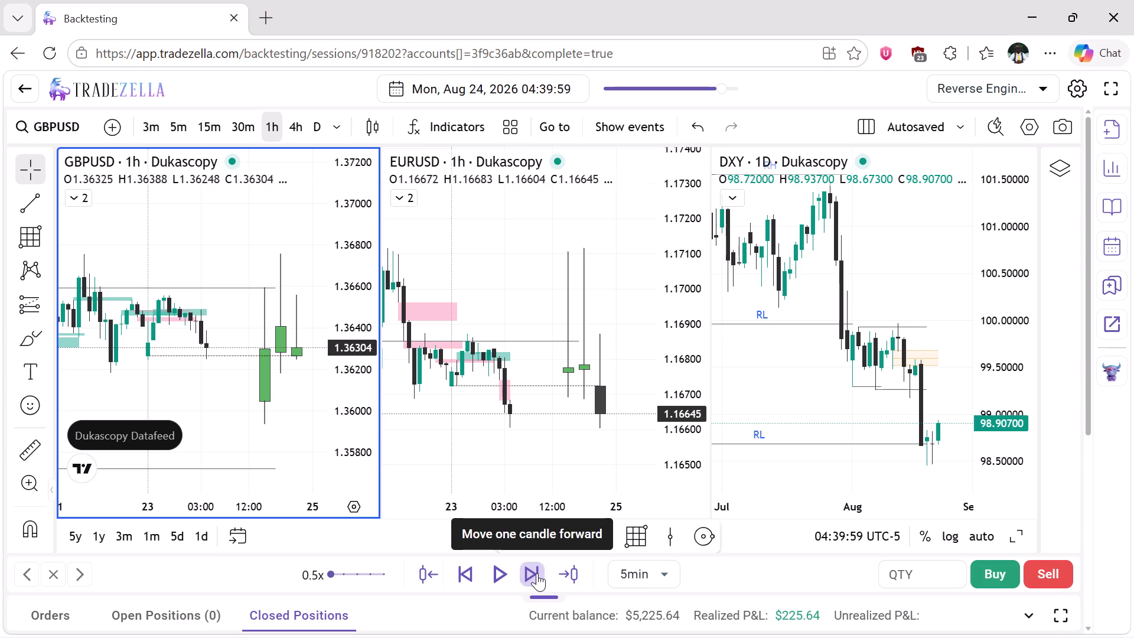
left_click(537, 573)
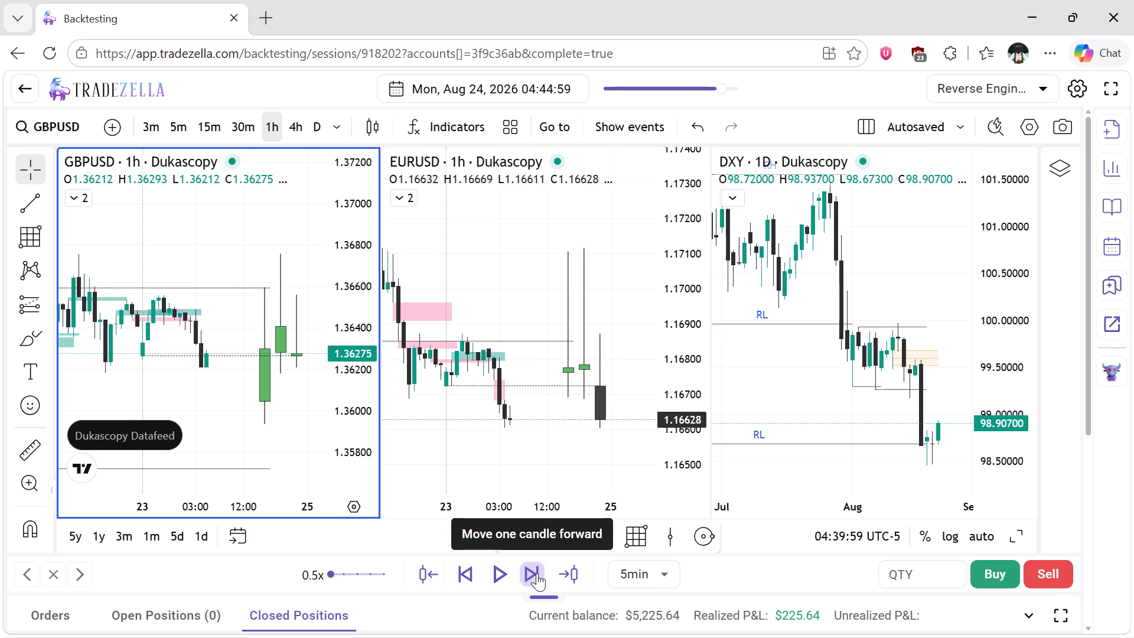
left_click(537, 573)
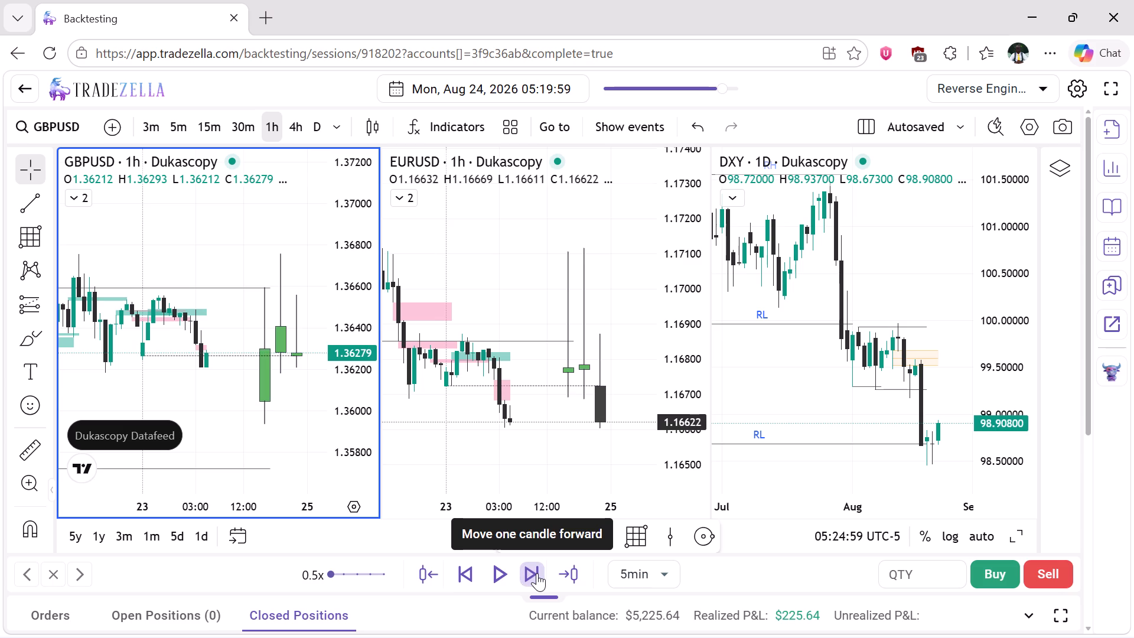
left_click(537, 573)
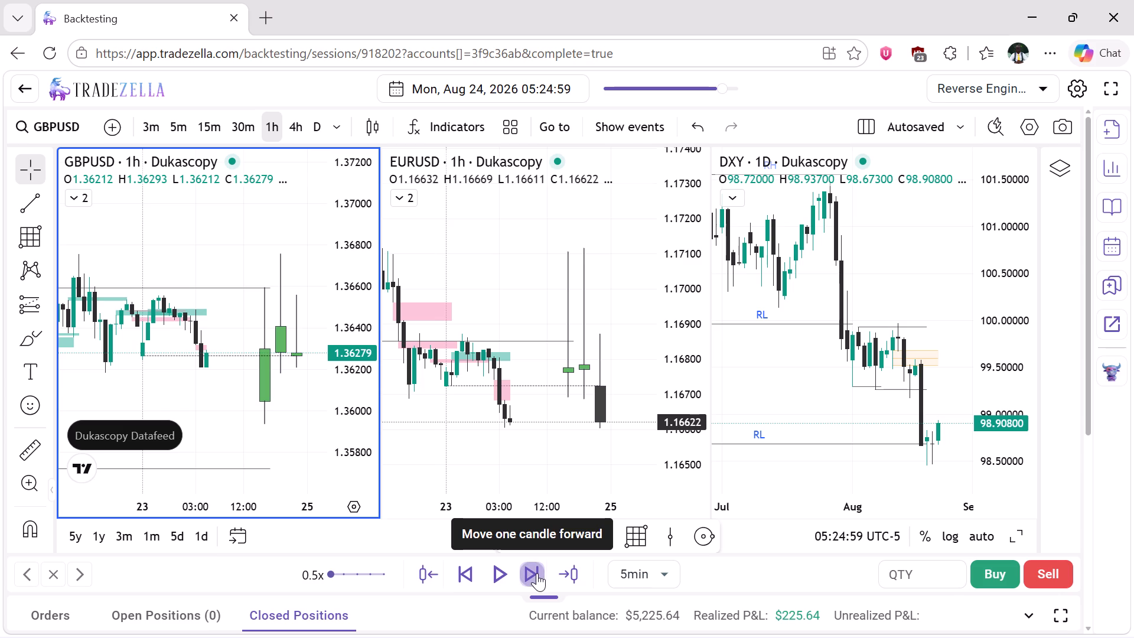
left_click(537, 573)
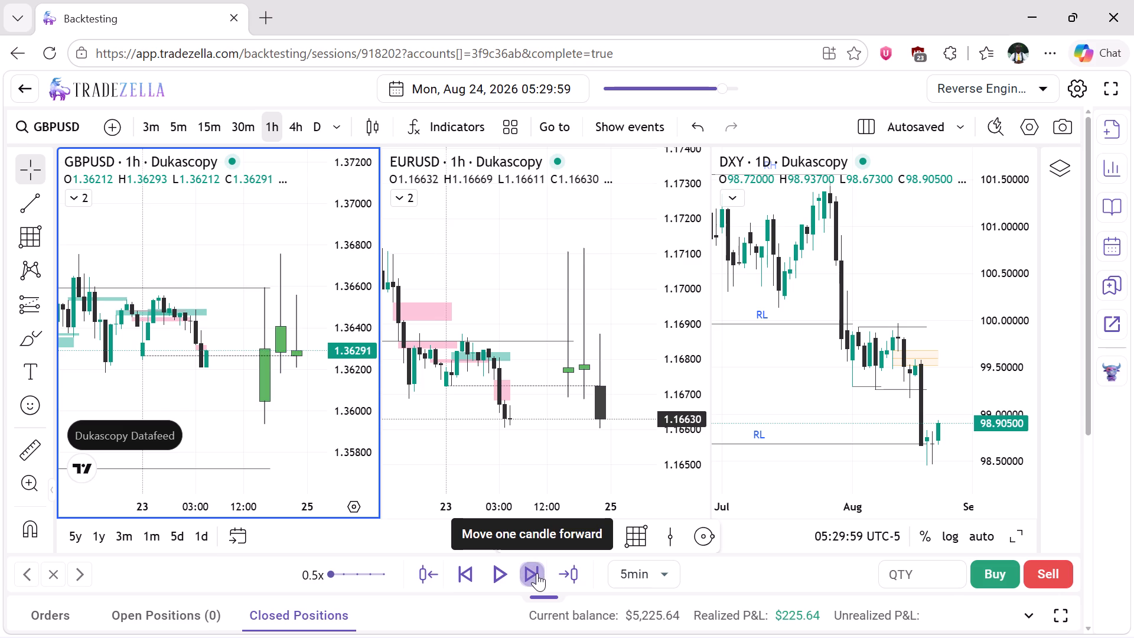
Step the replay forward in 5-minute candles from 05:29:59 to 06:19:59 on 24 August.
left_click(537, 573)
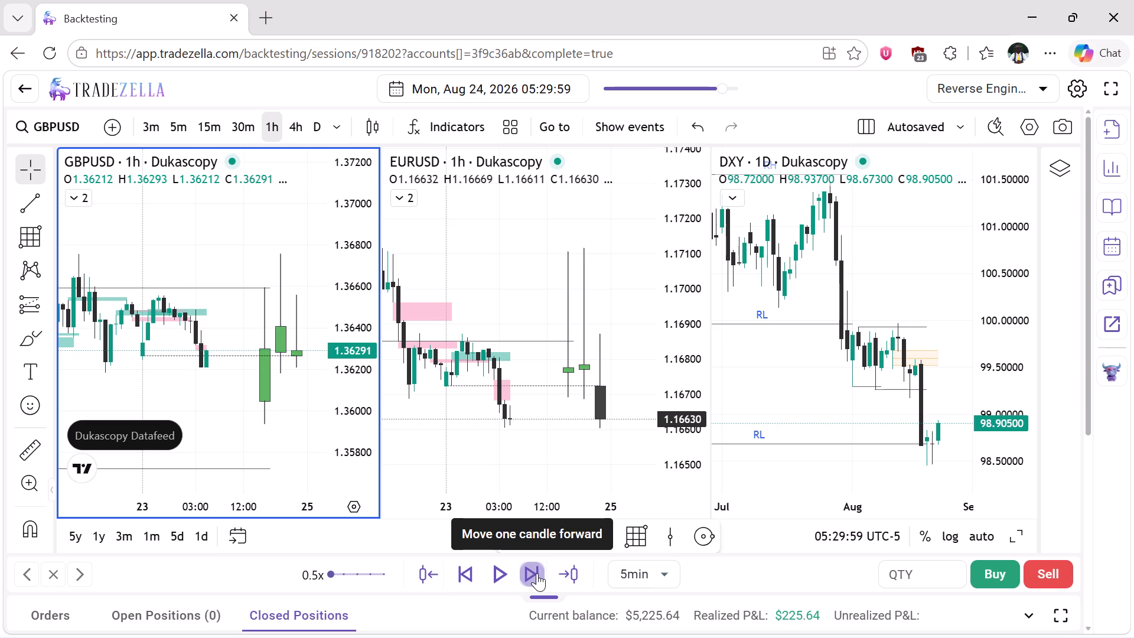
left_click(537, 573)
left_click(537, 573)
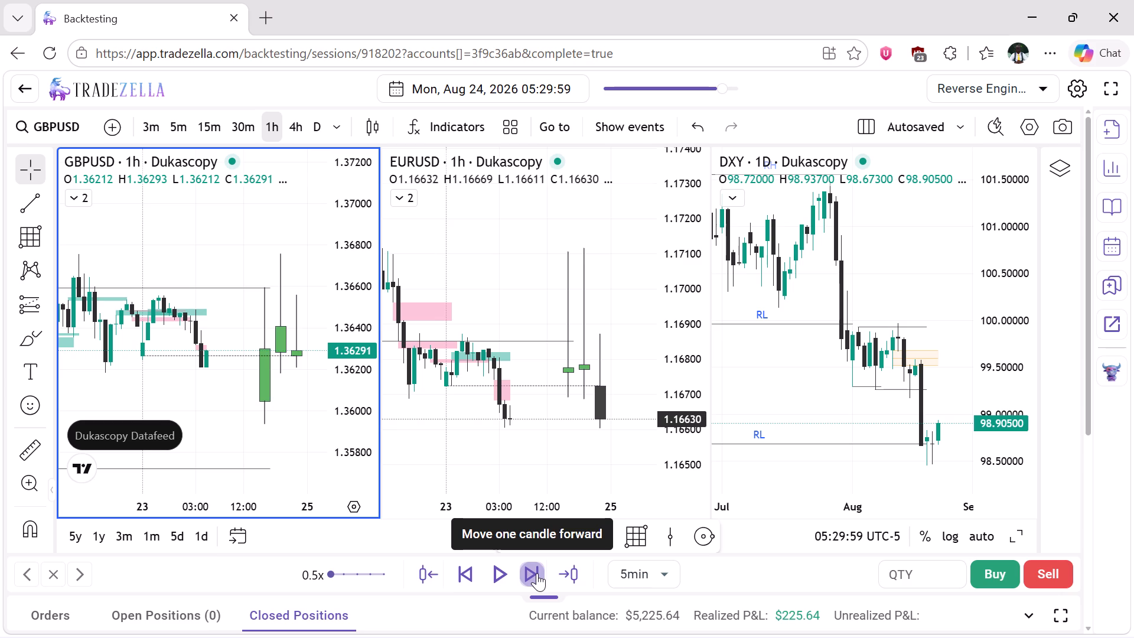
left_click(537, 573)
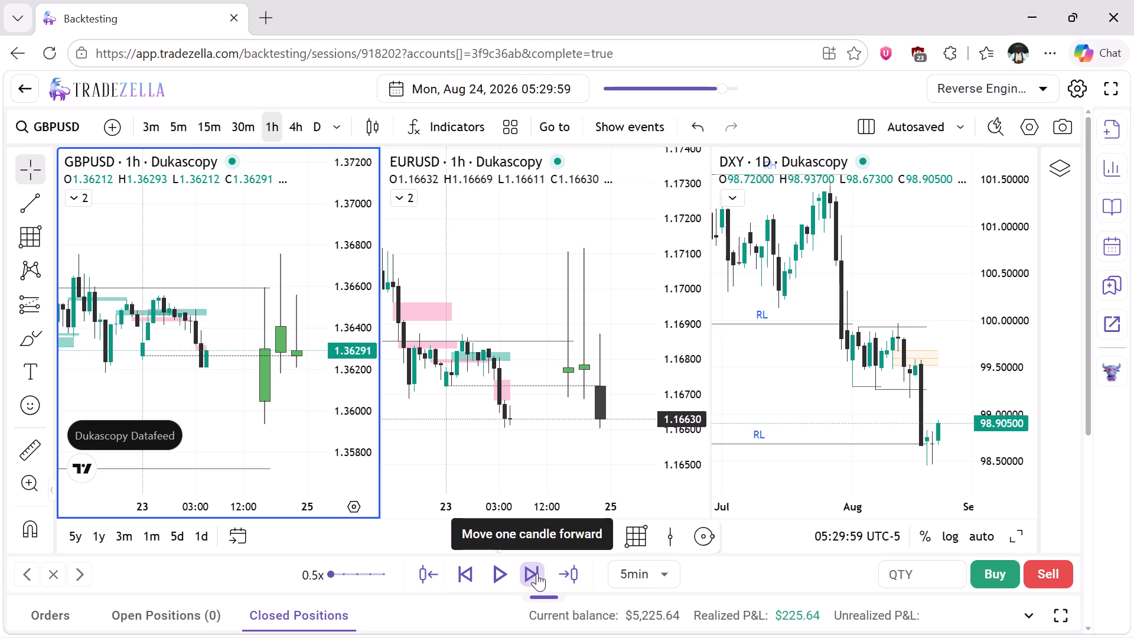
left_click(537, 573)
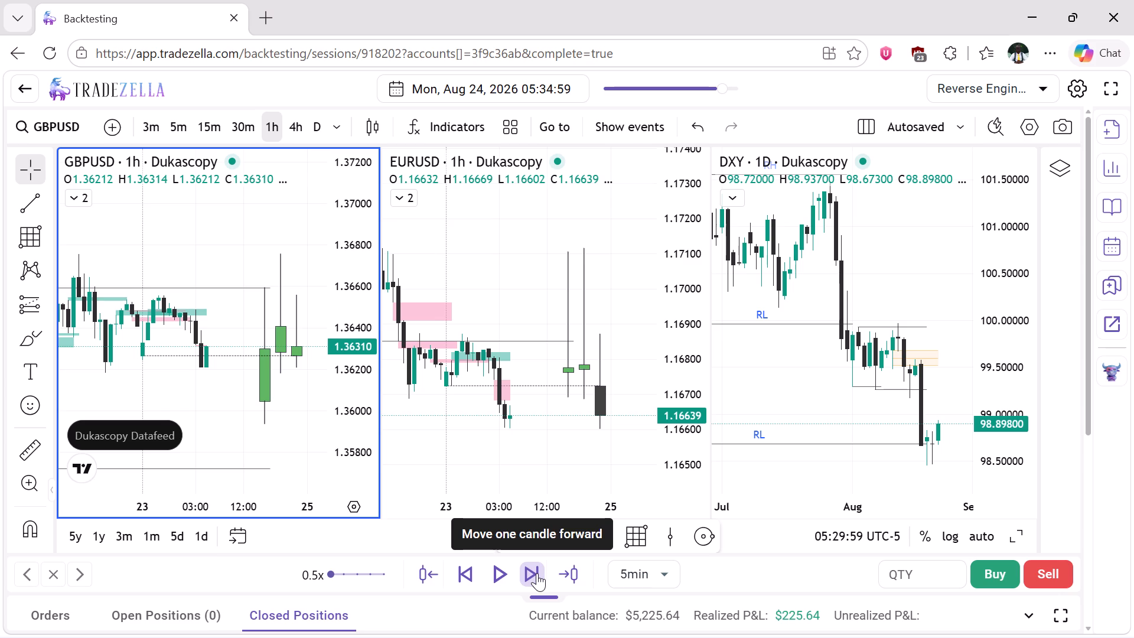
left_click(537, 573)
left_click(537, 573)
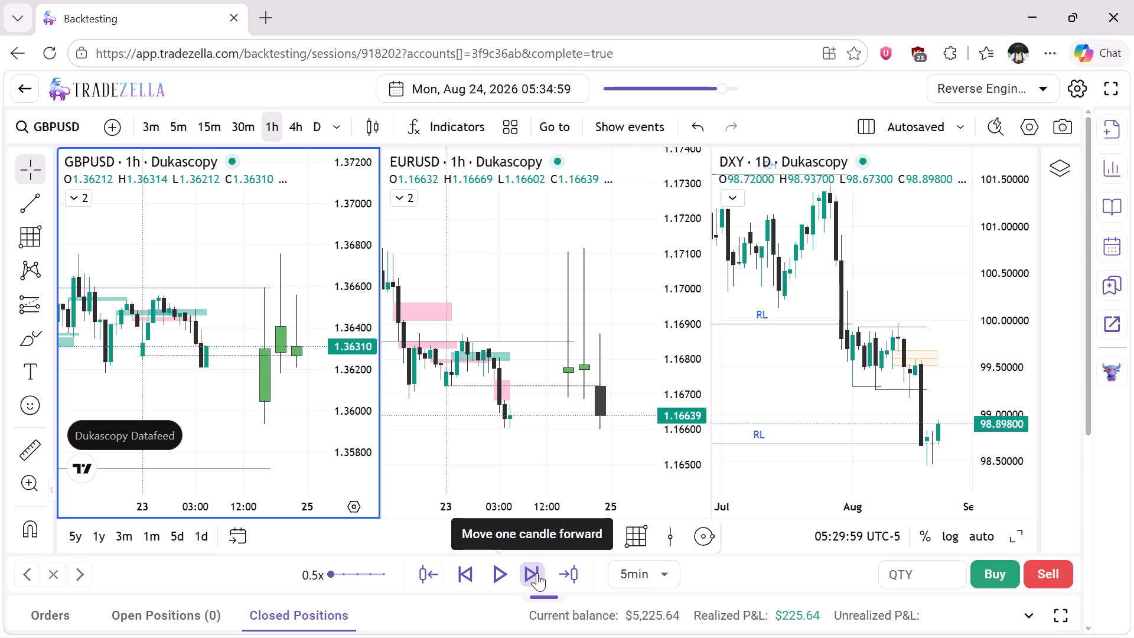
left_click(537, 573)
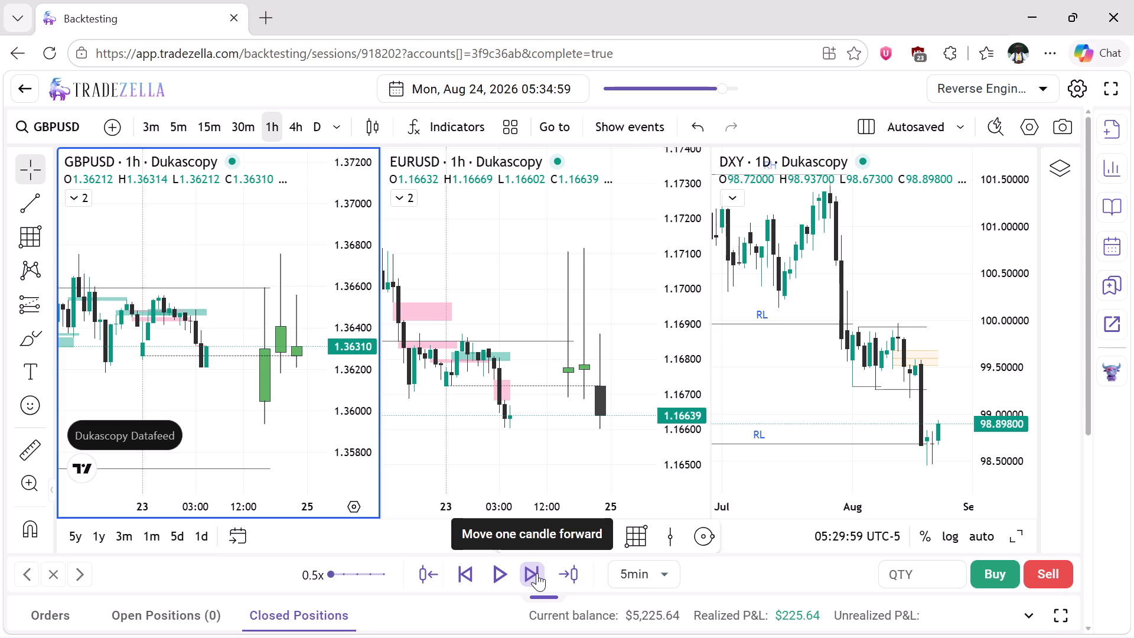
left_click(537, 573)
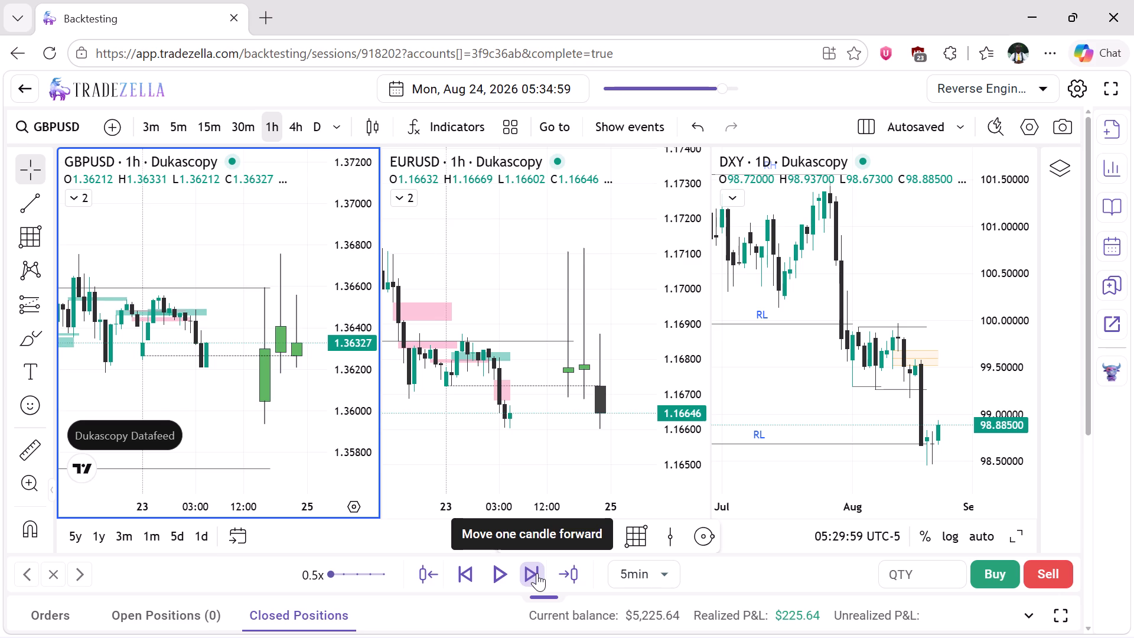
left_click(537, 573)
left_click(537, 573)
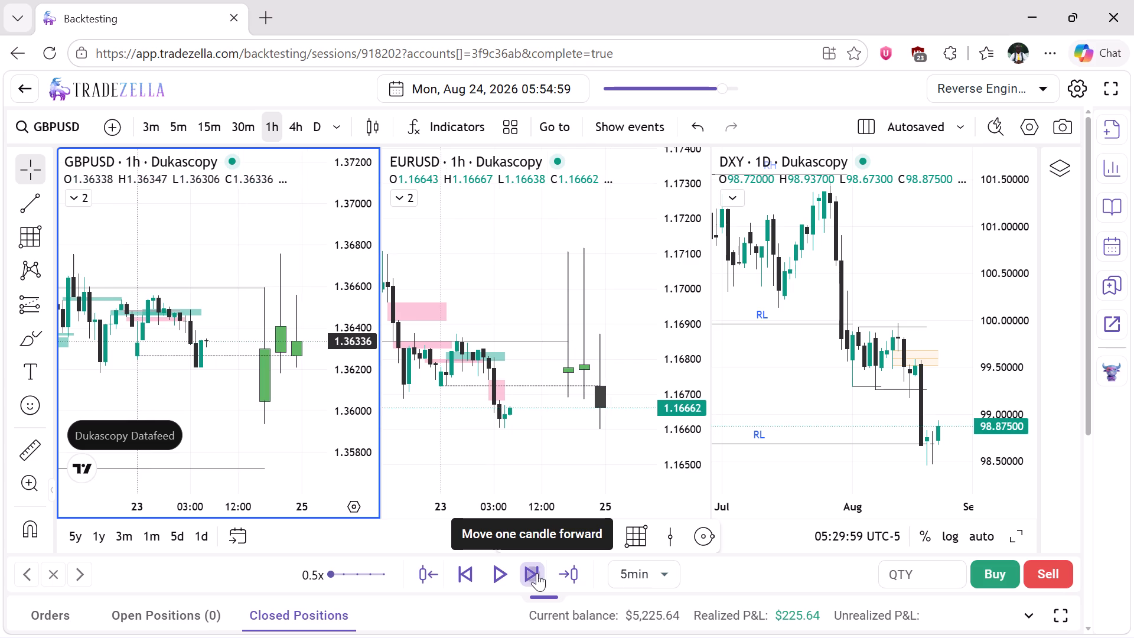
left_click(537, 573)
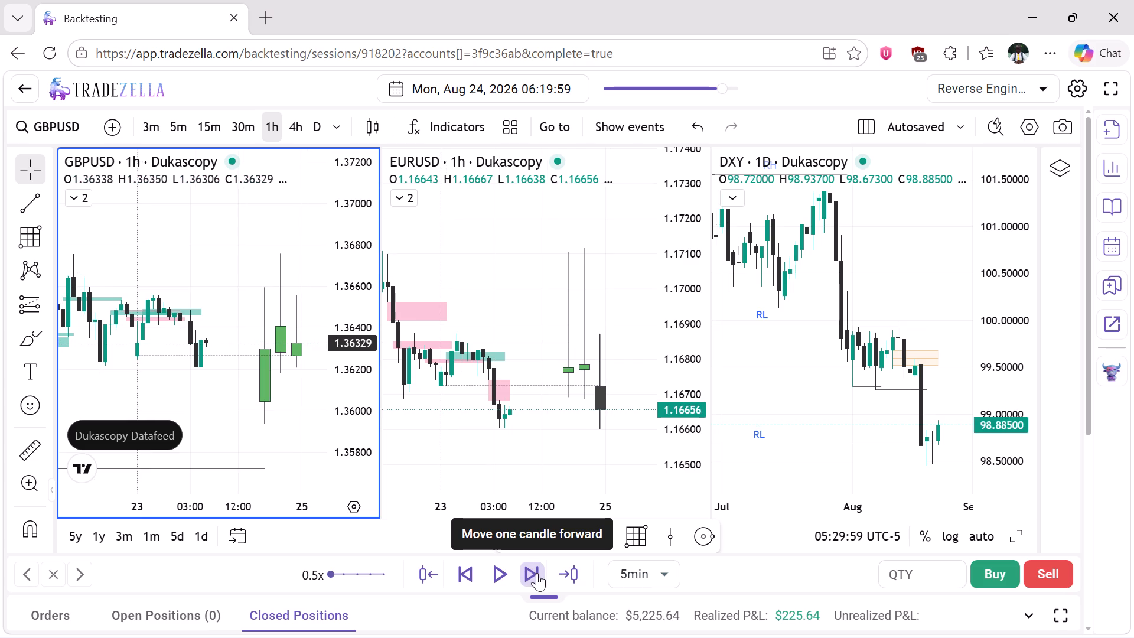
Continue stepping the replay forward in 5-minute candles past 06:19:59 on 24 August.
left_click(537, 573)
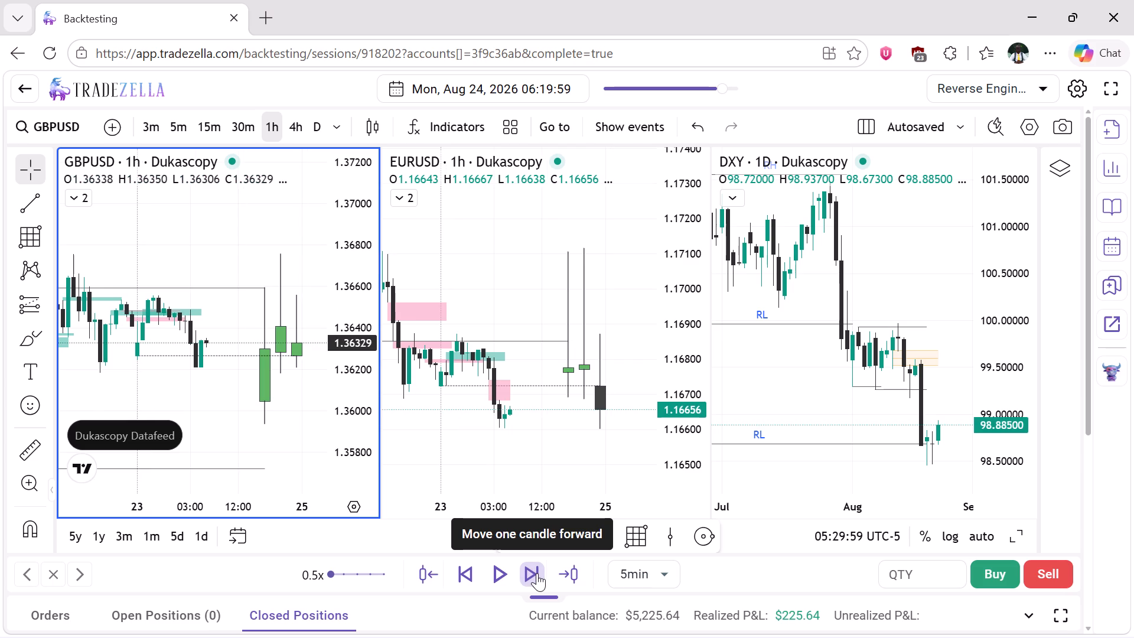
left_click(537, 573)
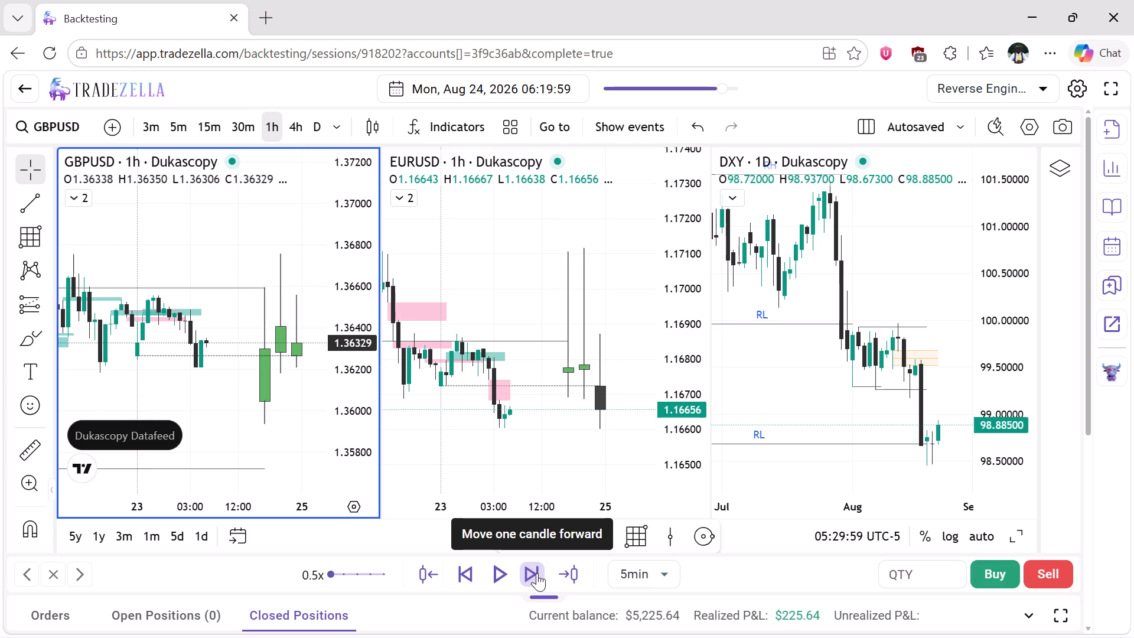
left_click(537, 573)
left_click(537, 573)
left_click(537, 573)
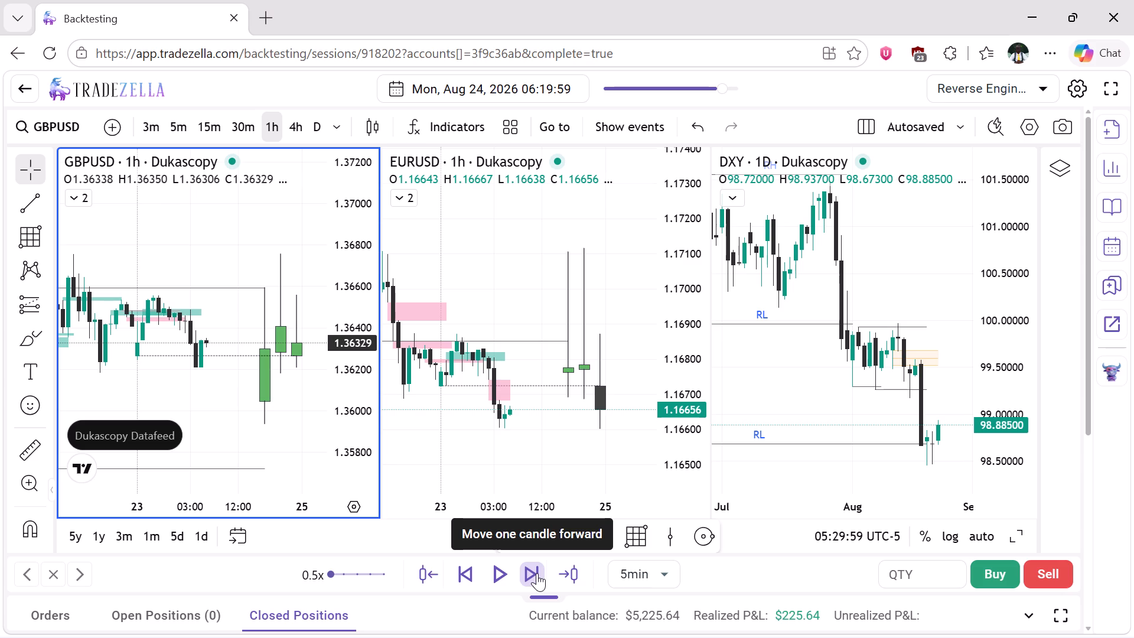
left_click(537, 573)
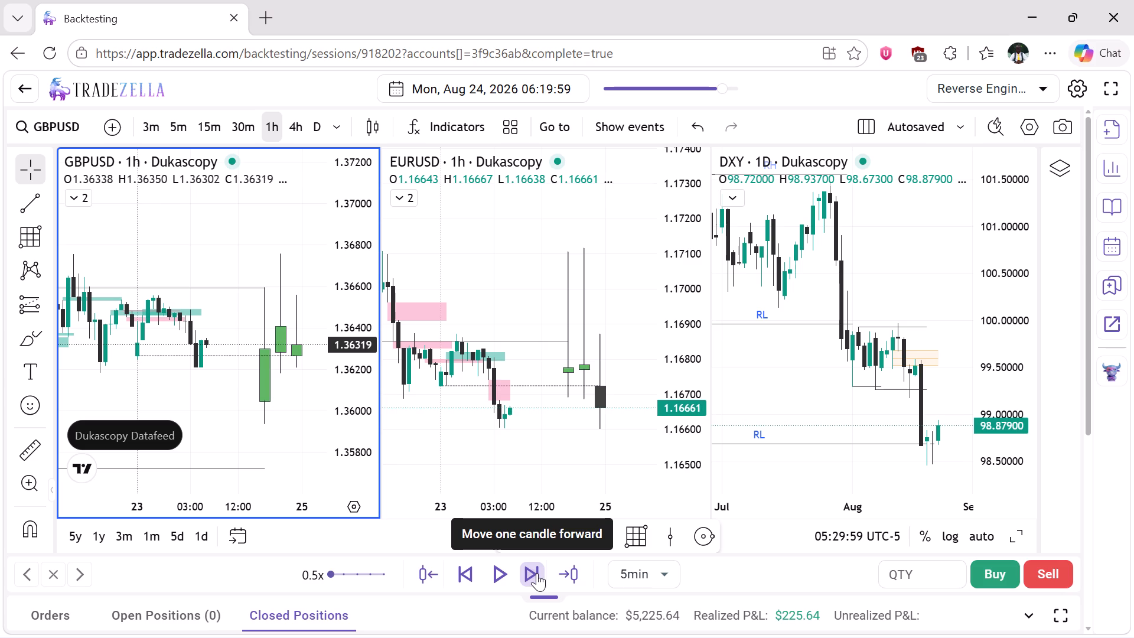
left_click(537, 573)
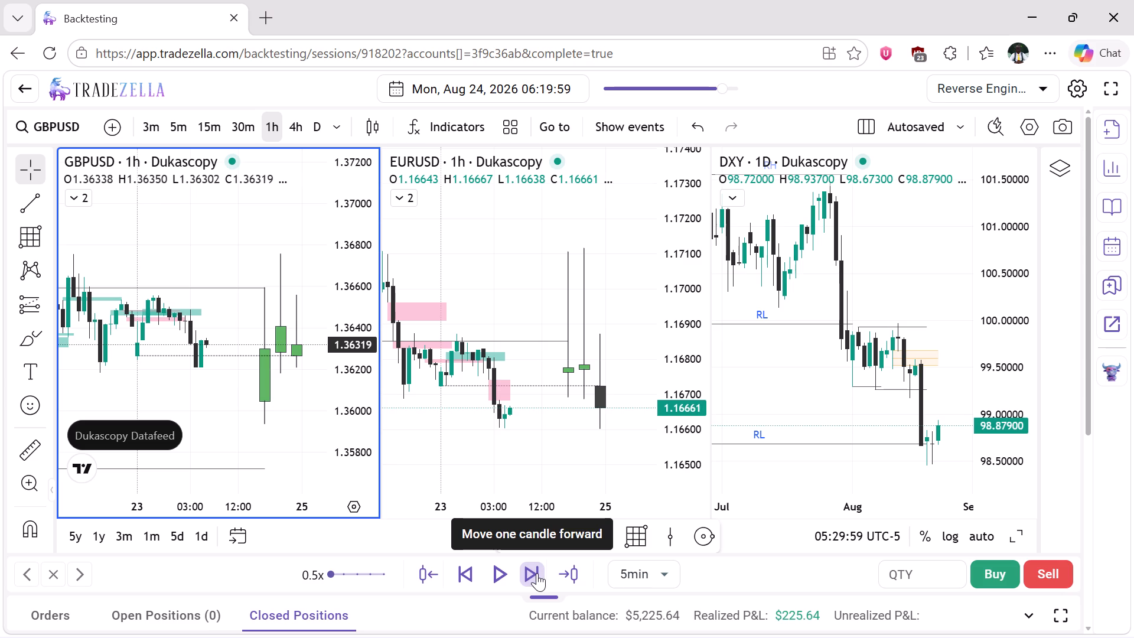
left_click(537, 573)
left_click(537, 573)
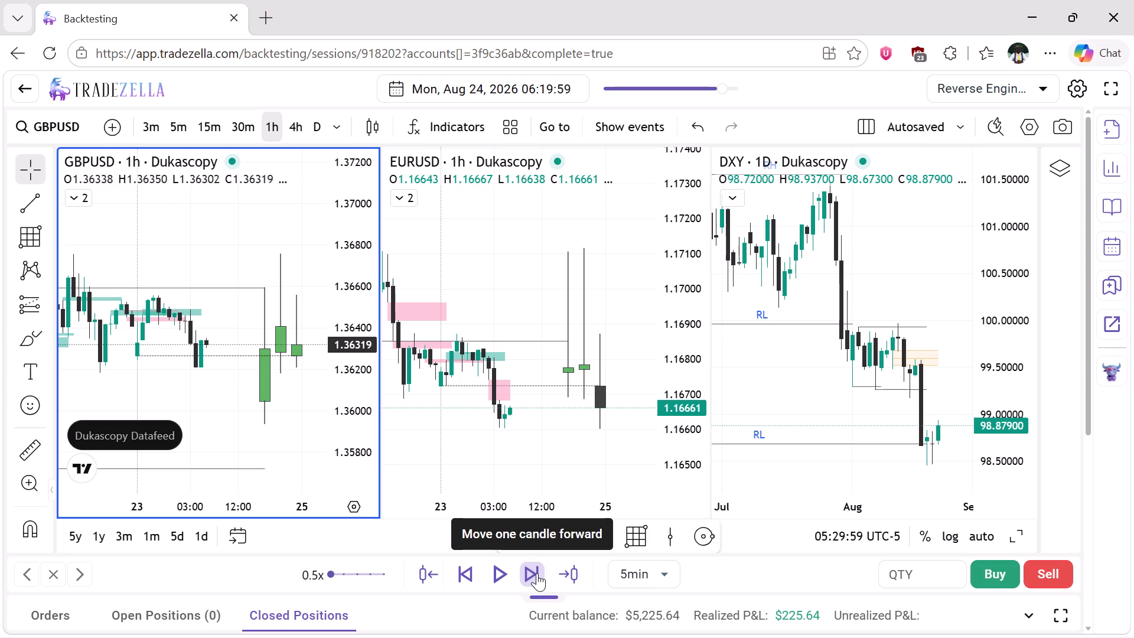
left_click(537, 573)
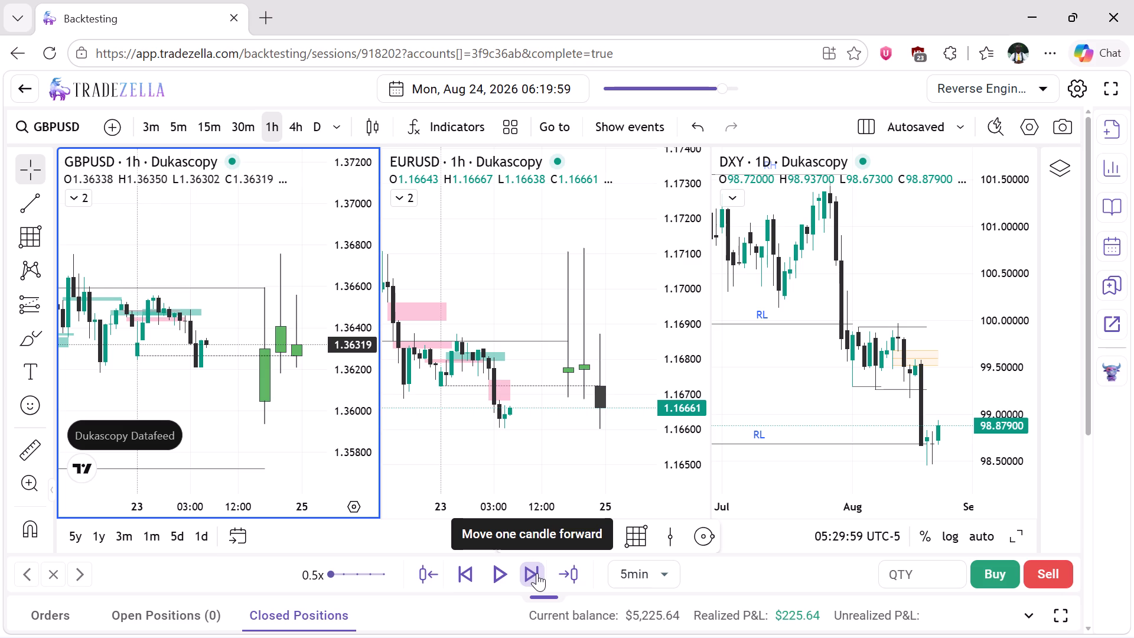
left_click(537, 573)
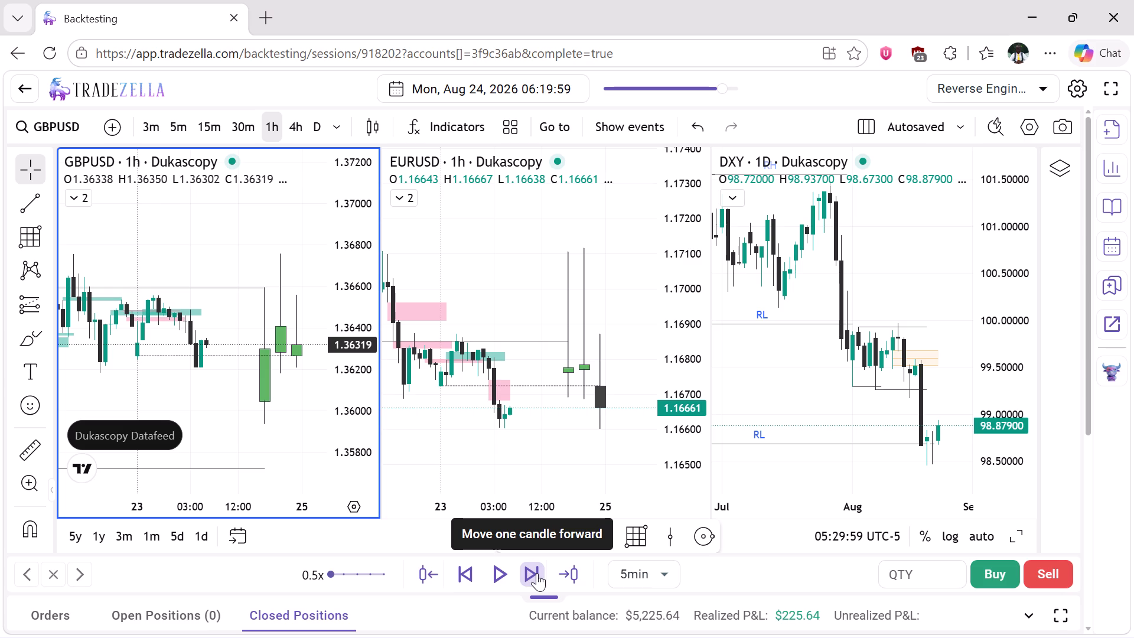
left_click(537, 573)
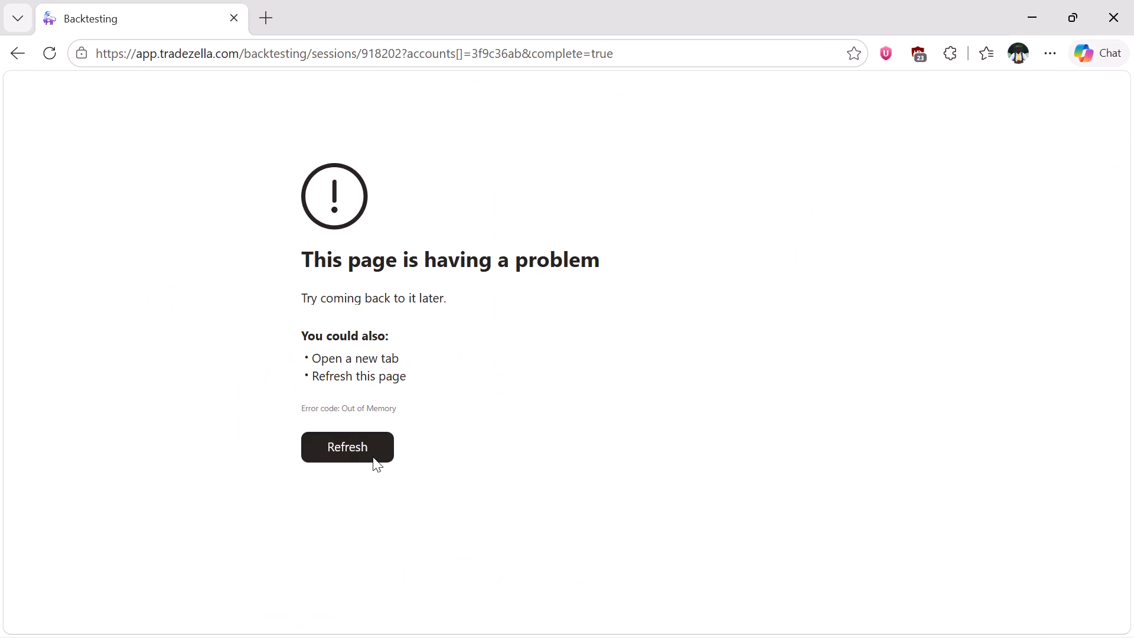
Reload the crashed backtesting session page and close the Place order form.
left_click(356, 450)
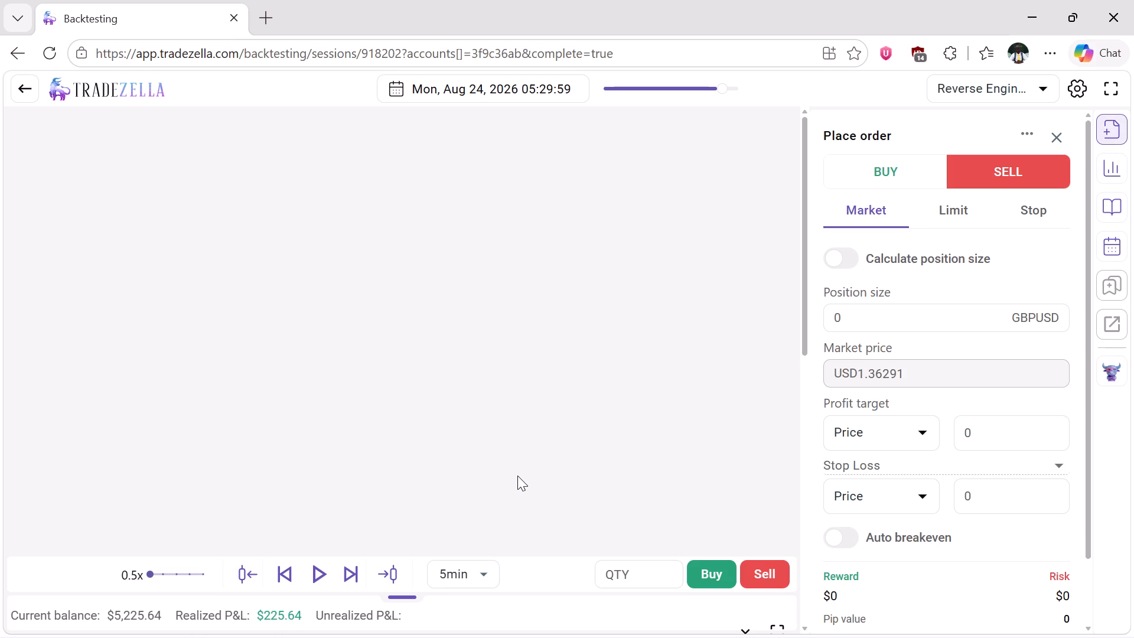
left_click(1060, 130)
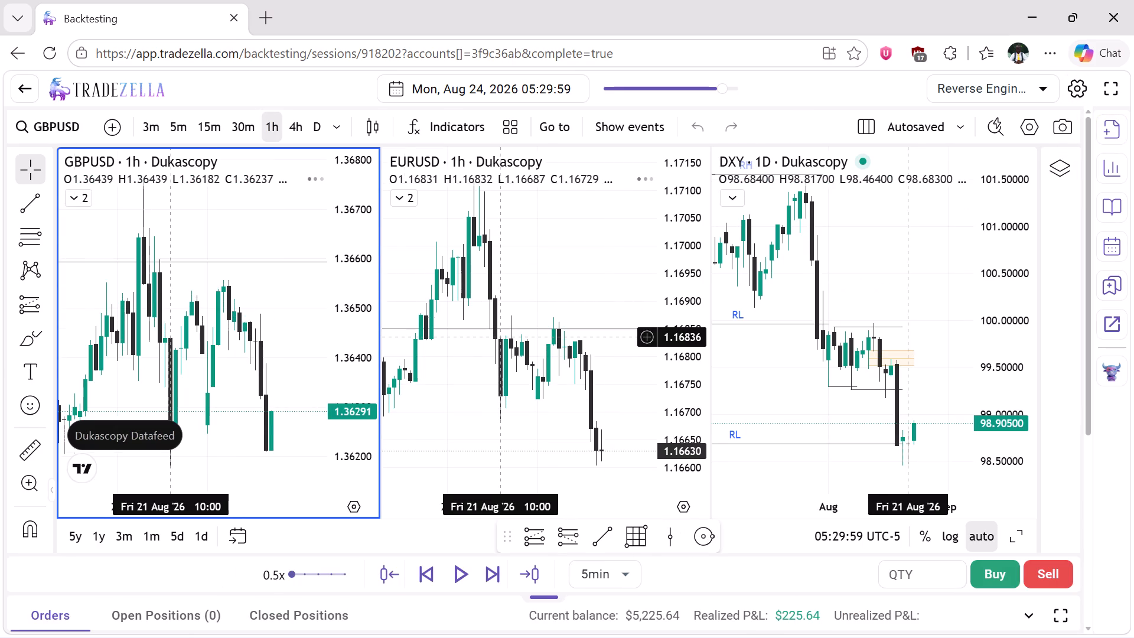
Compress the GBPUSD chart's price scale so it covers a wider price range.
left_click_drag(361, 284, 367, 329)
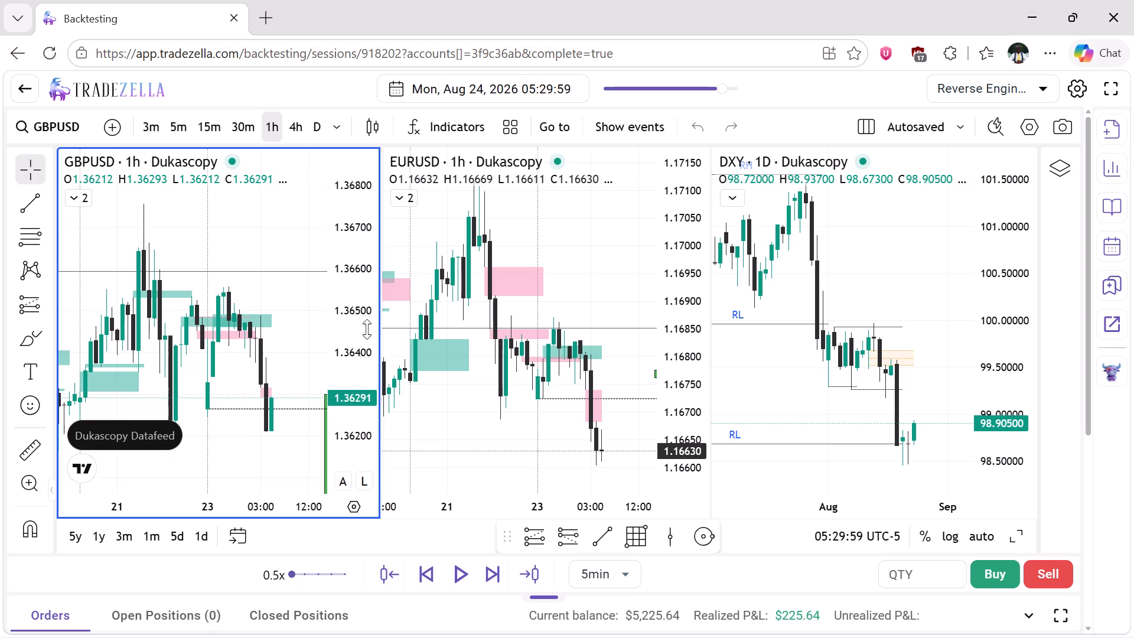
left_click_drag(367, 329, 367, 340)
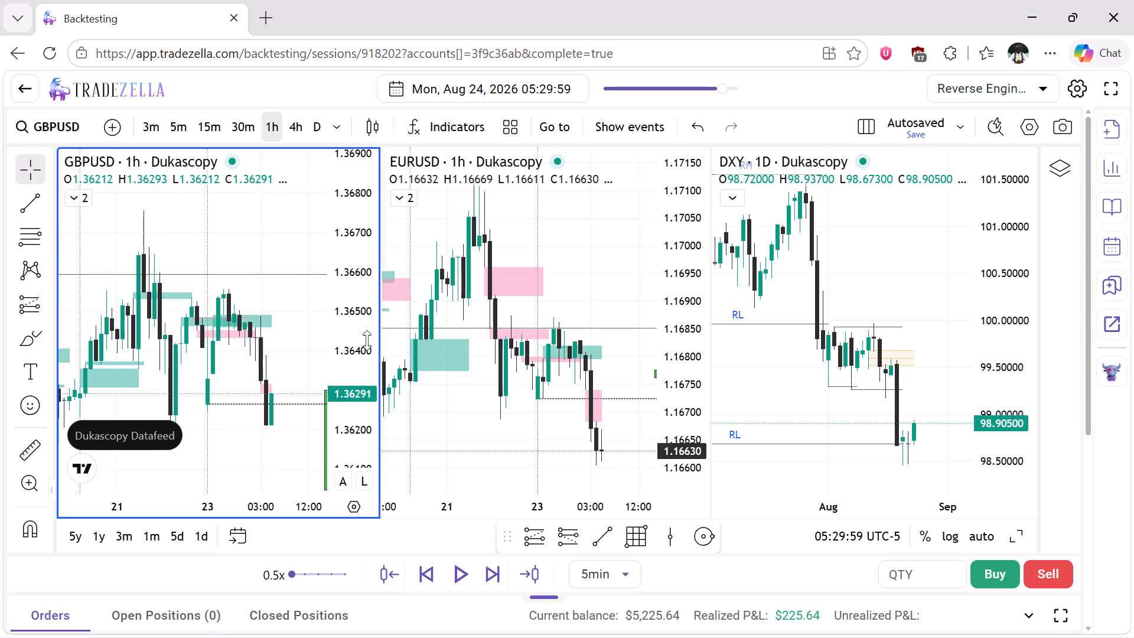
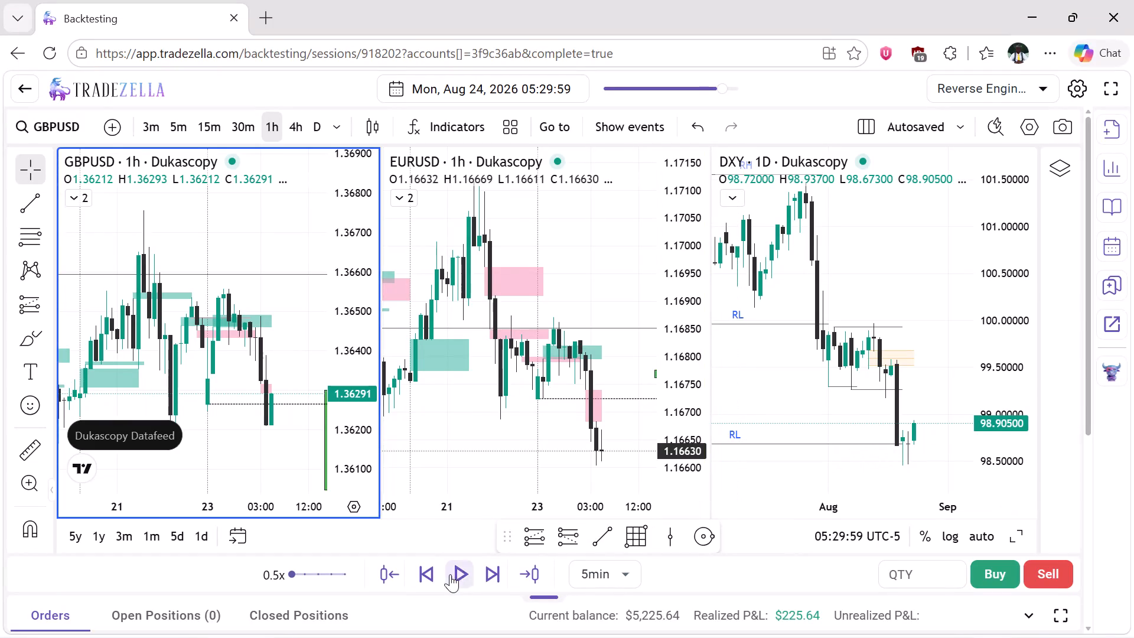
Step the replay forward in 5-minute candles from 05:29:59 to 06:09:59 on 24 August.
left_click(496, 569)
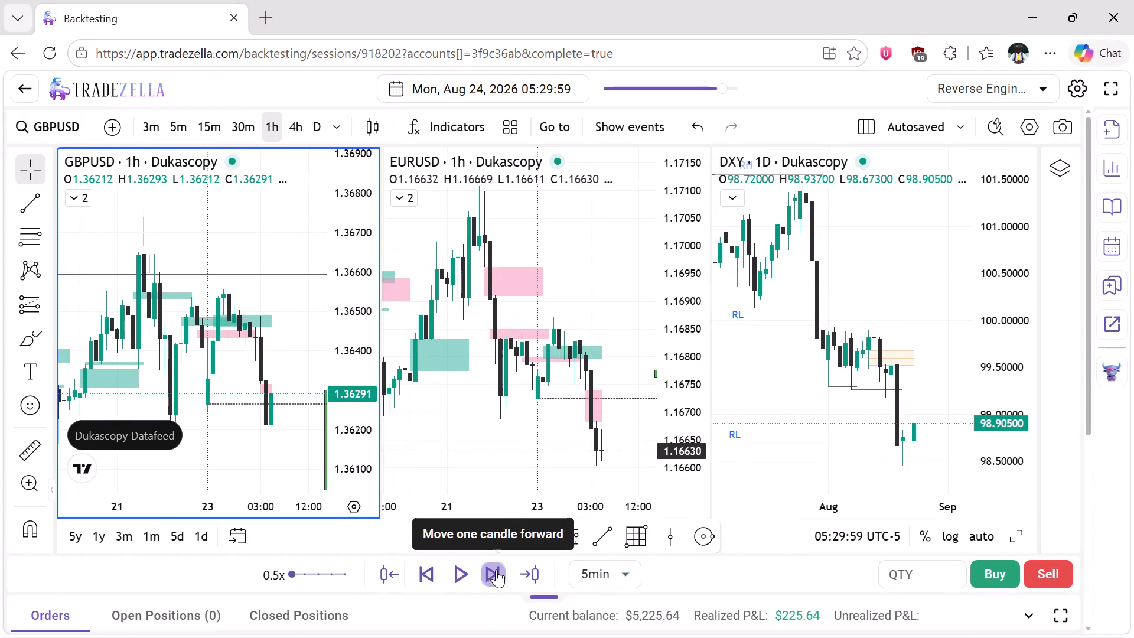
left_click(496, 569)
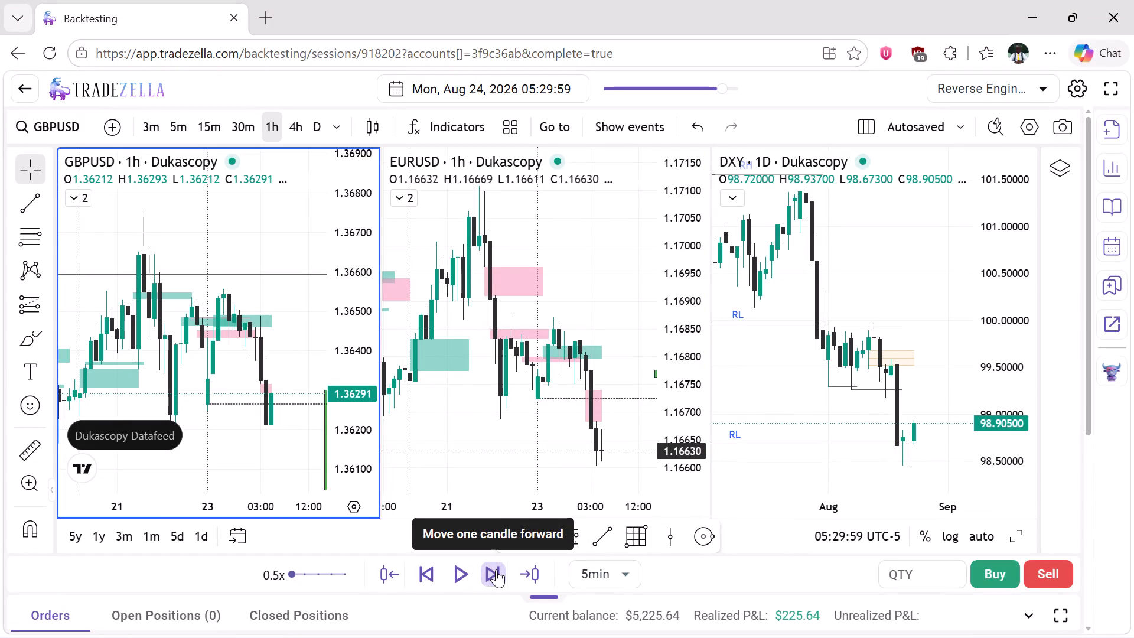
left_click(496, 569)
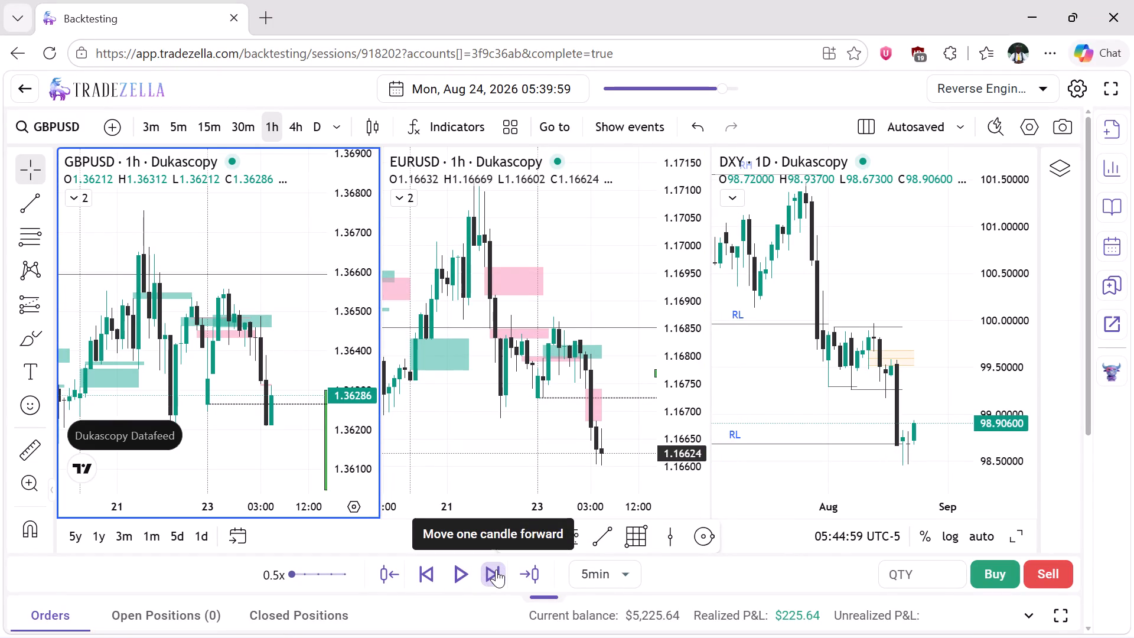
left_click(496, 569)
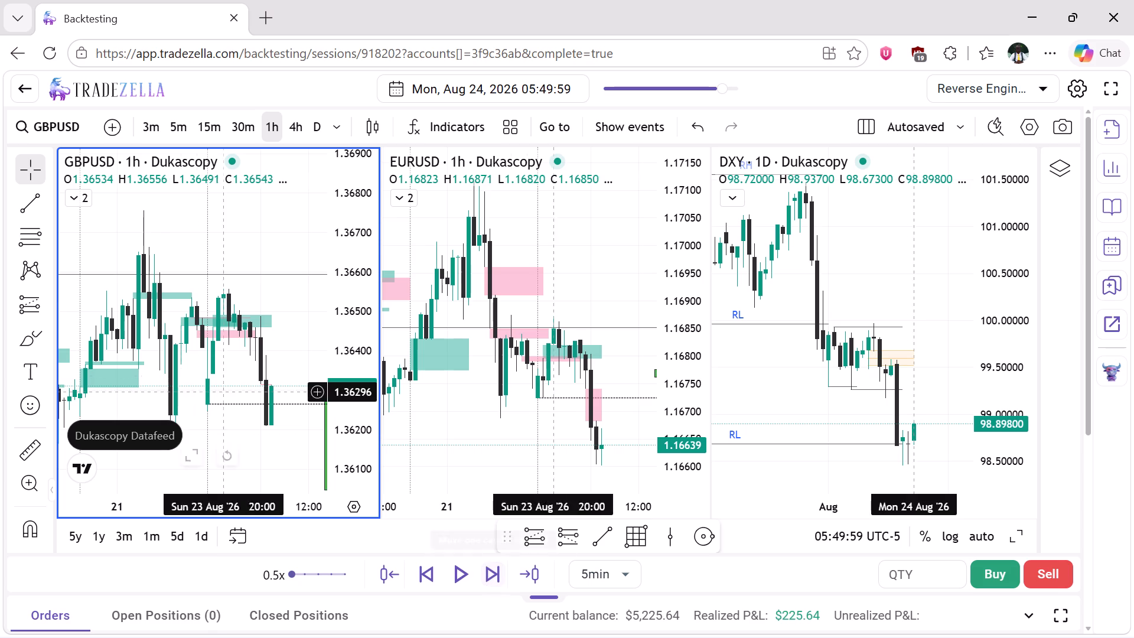
scroll(159, 358, "left", 1)
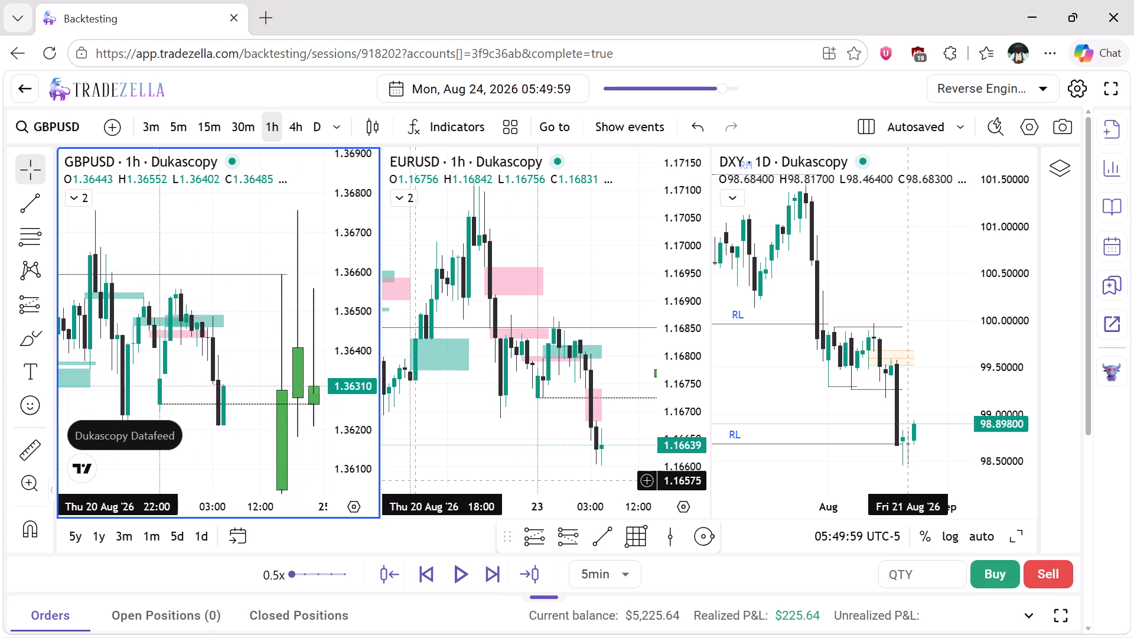
scroll(576, 374, "left", 1)
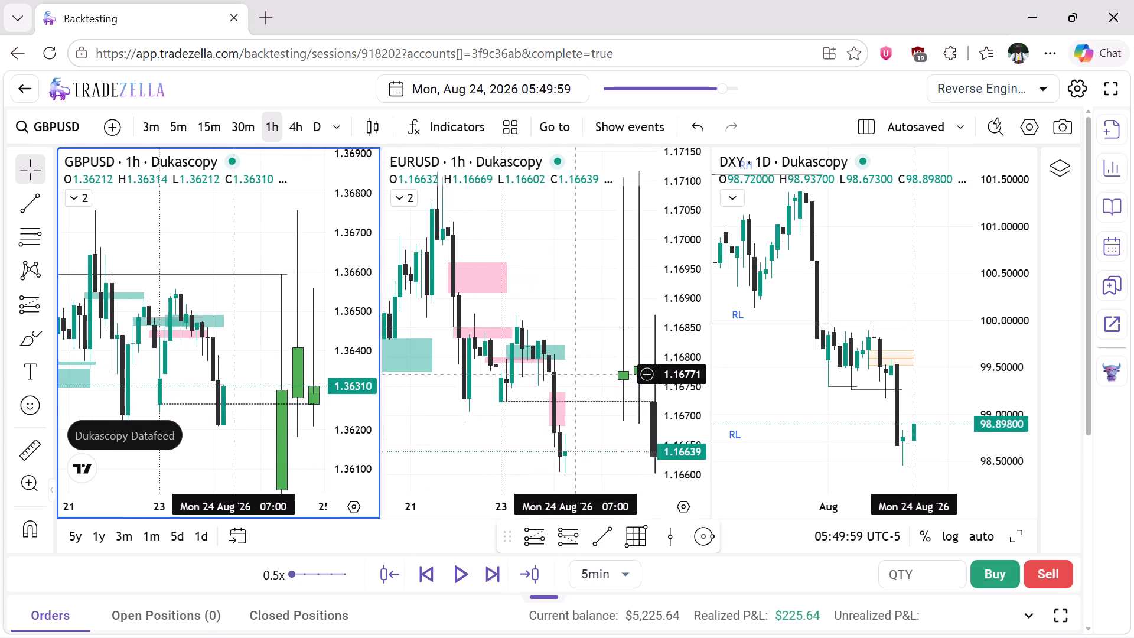
scroll(576, 374, "left", 1)
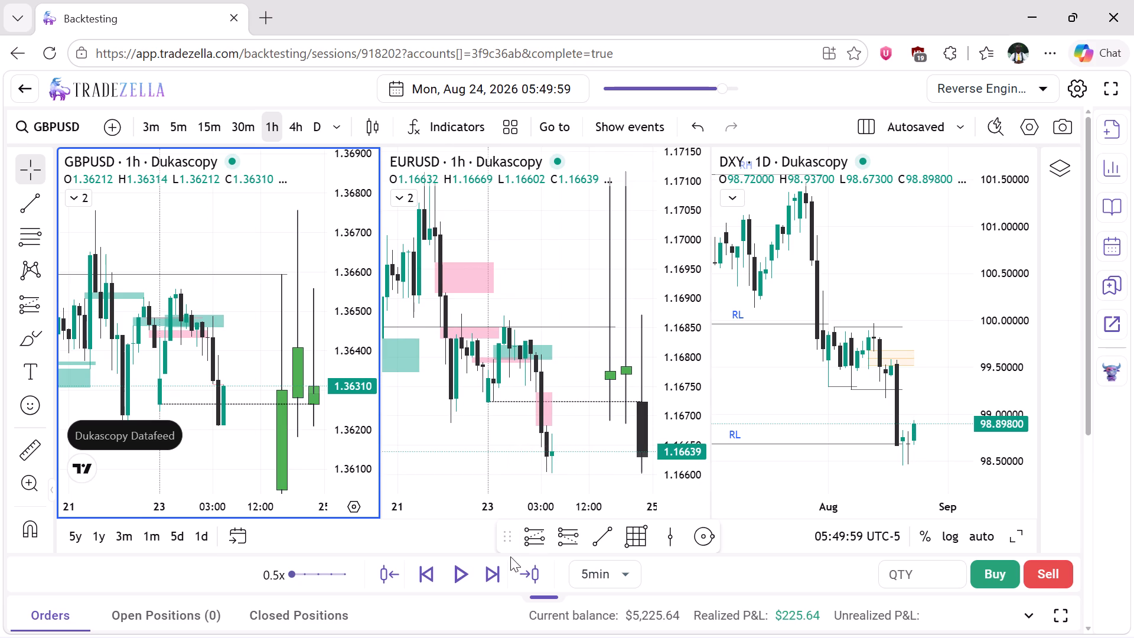
left_click(487, 567)
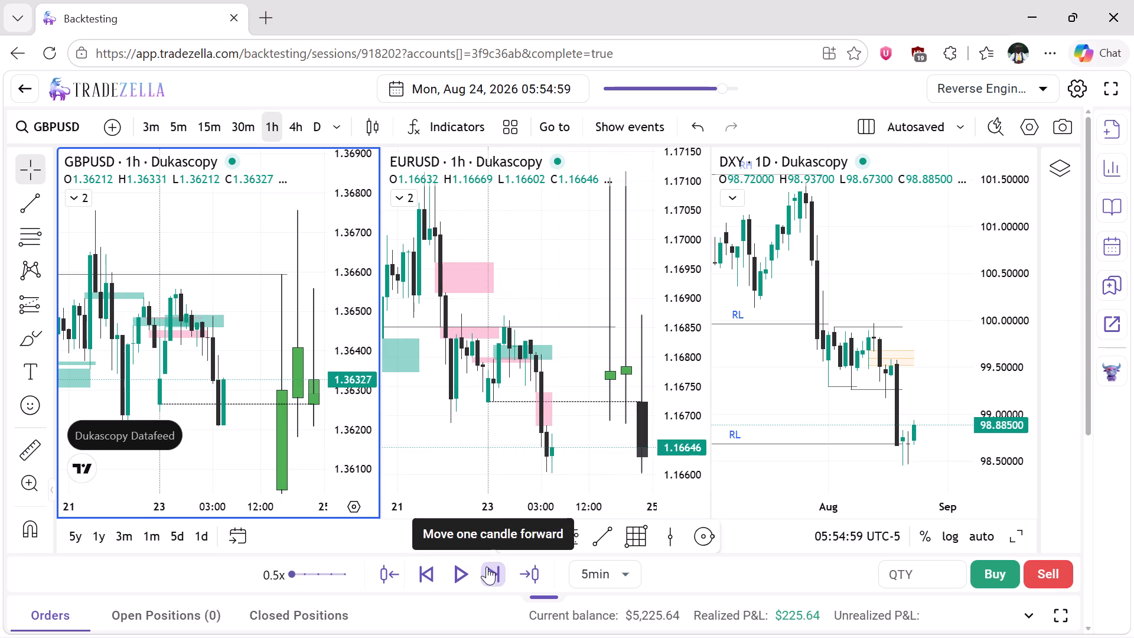
left_click(487, 567)
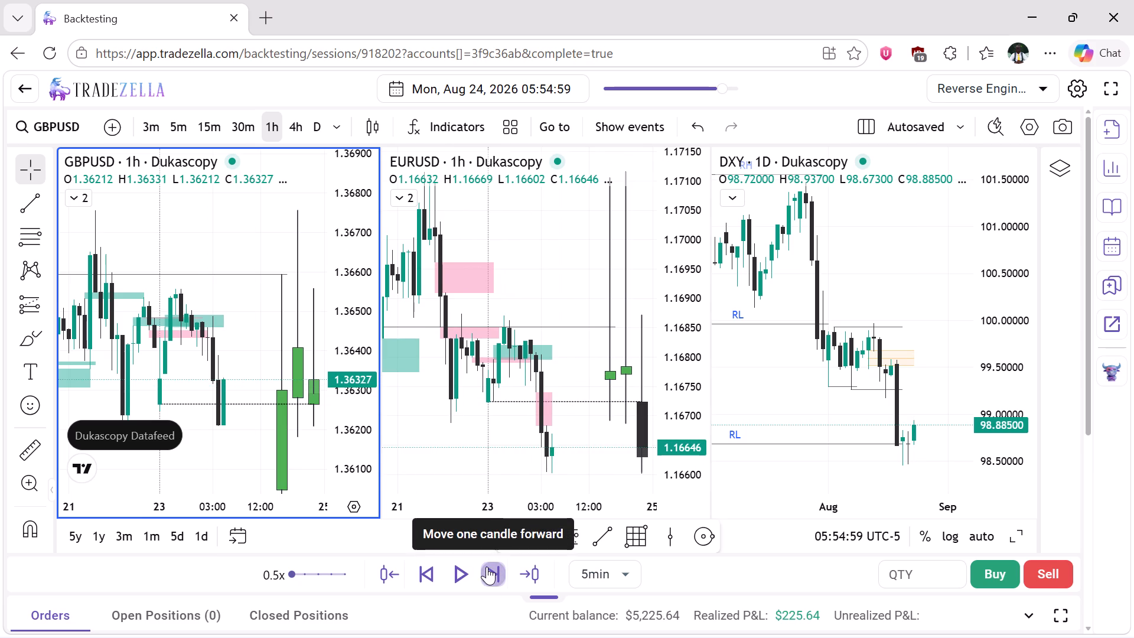
left_click(487, 567)
left_click(487, 567)
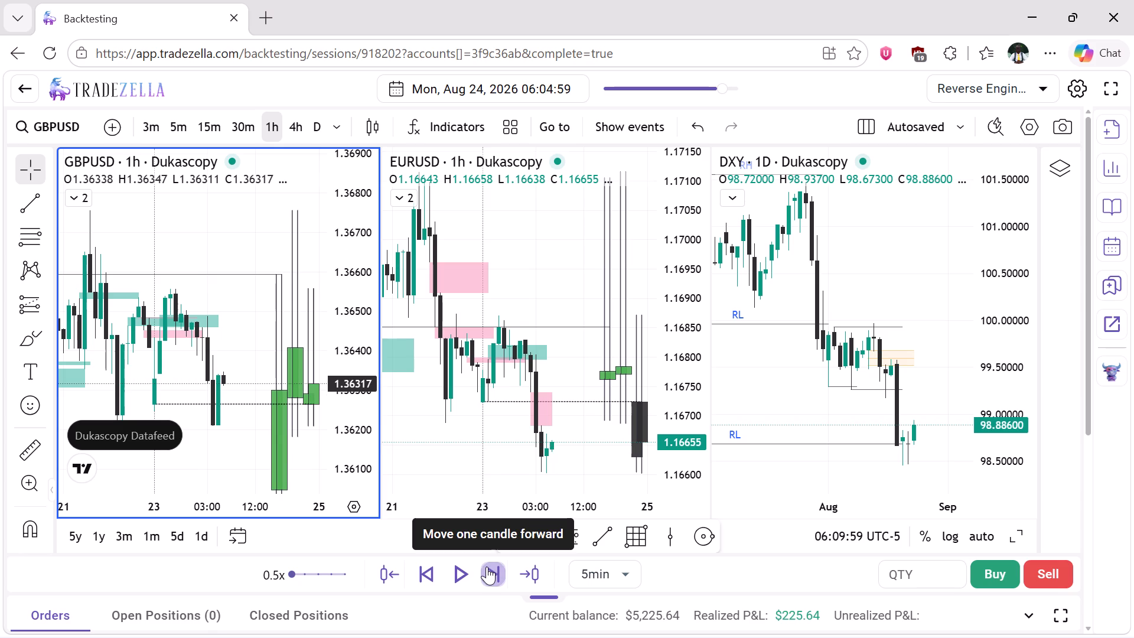
Reload the backtesting session page and close the Place order form.
left_click(53, 54)
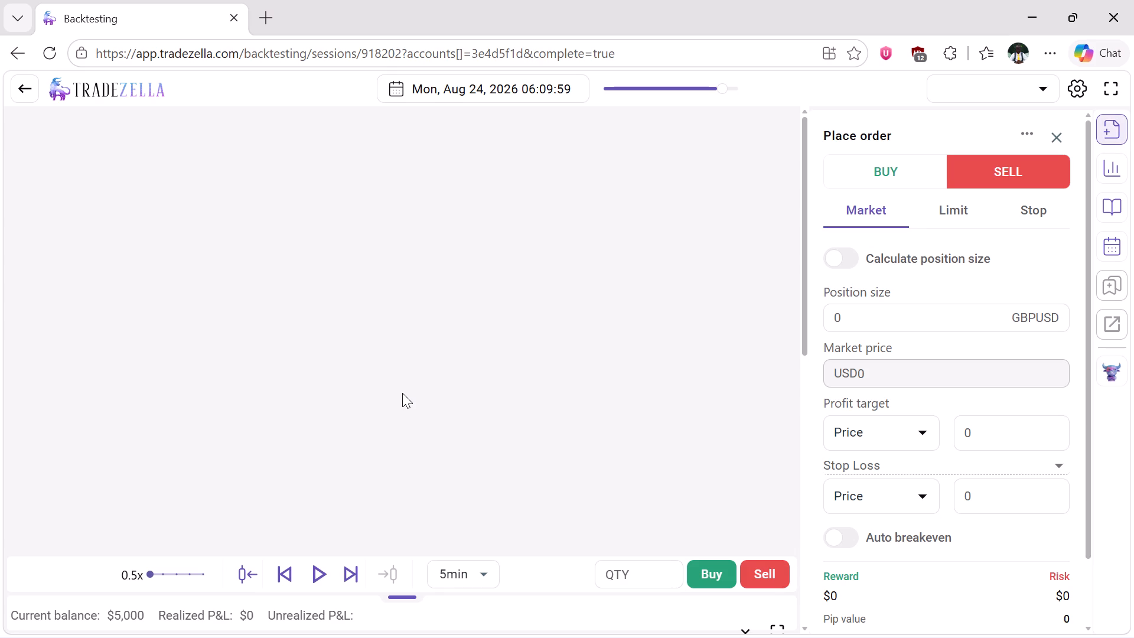
left_click(1057, 131)
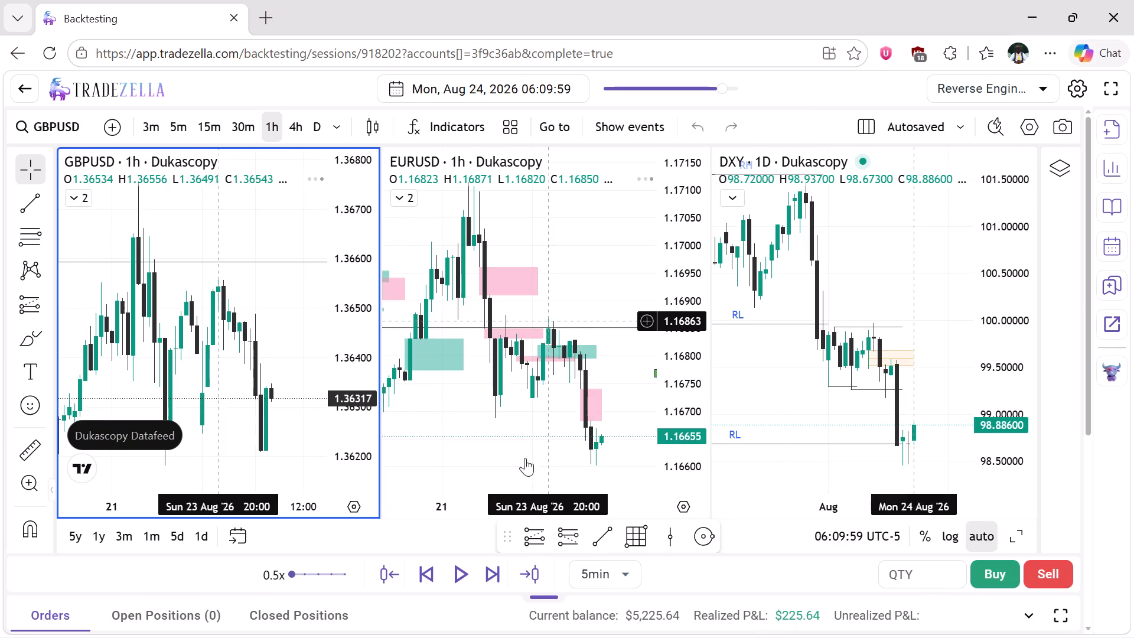
Step the replay forward in 5-minute candles from 06:09:59 to 06:49:59 on 24 August.
left_click(498, 578)
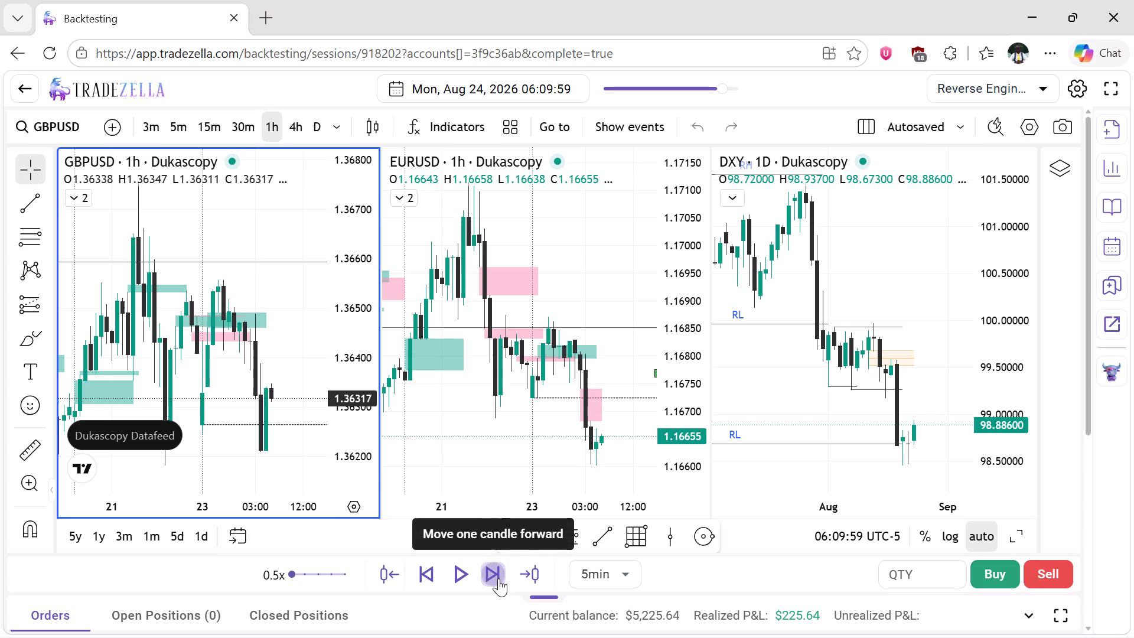
left_click(498, 578)
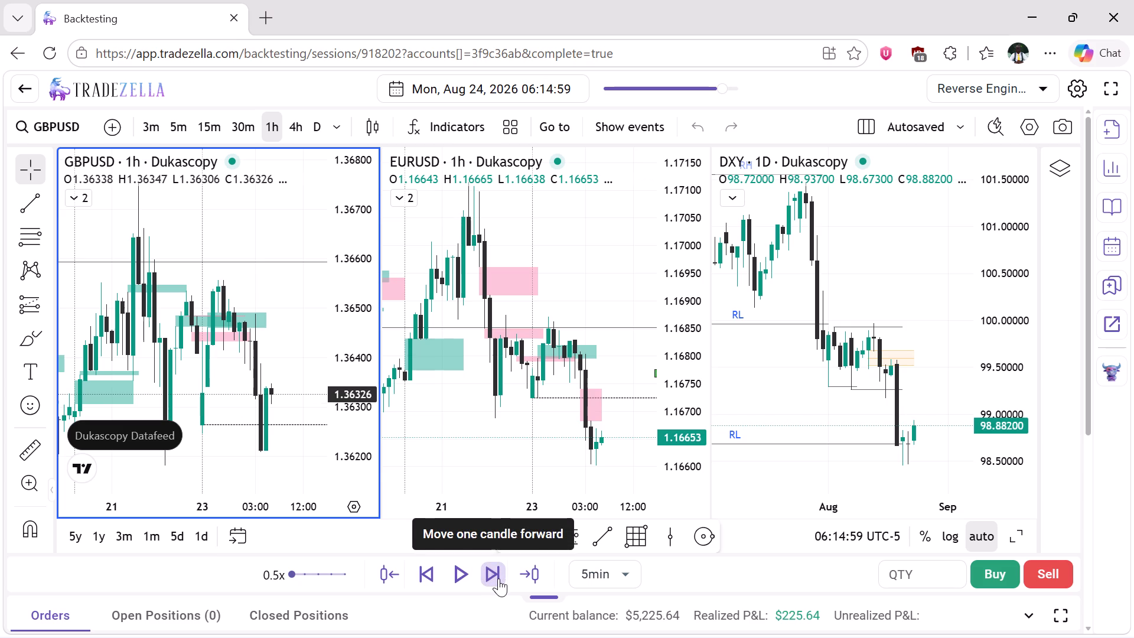
left_click(498, 578)
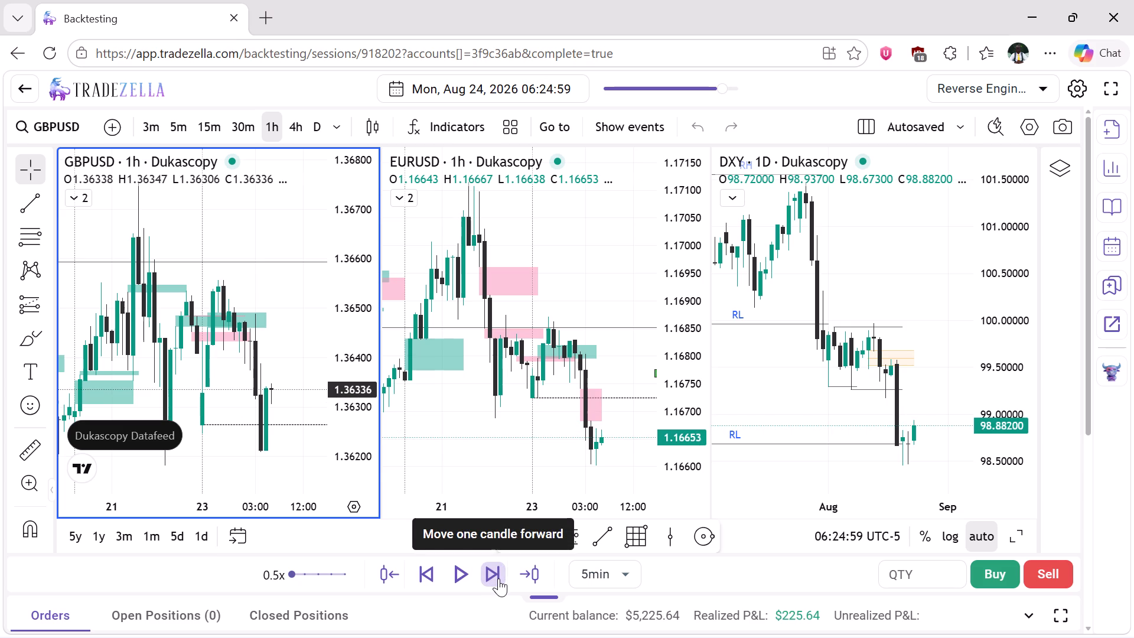
left_click(498, 578)
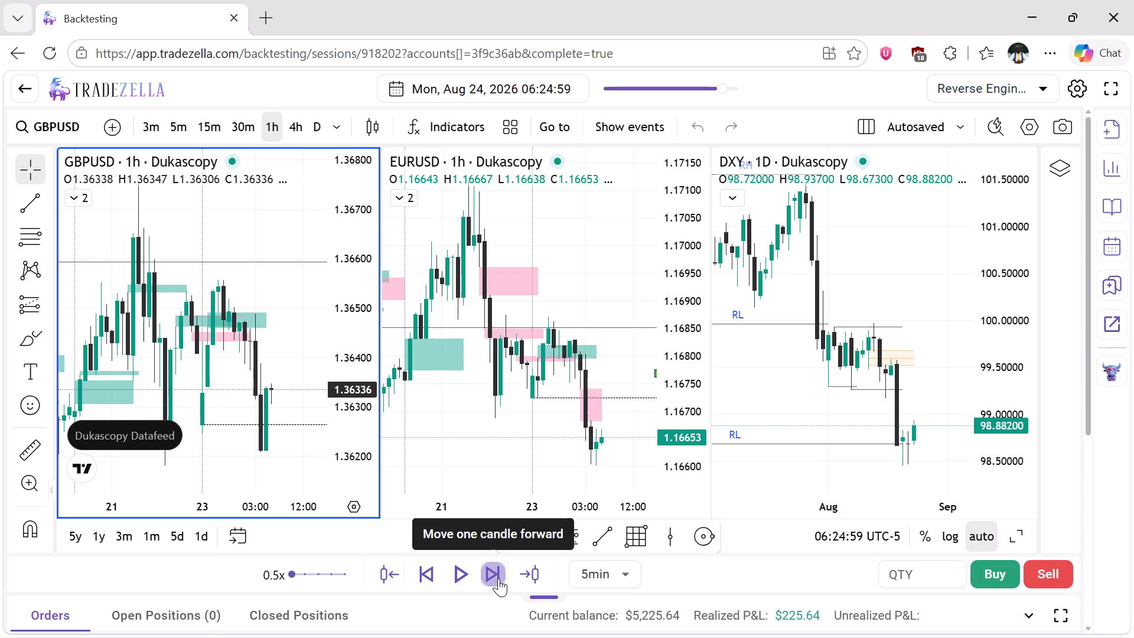
left_click(498, 578)
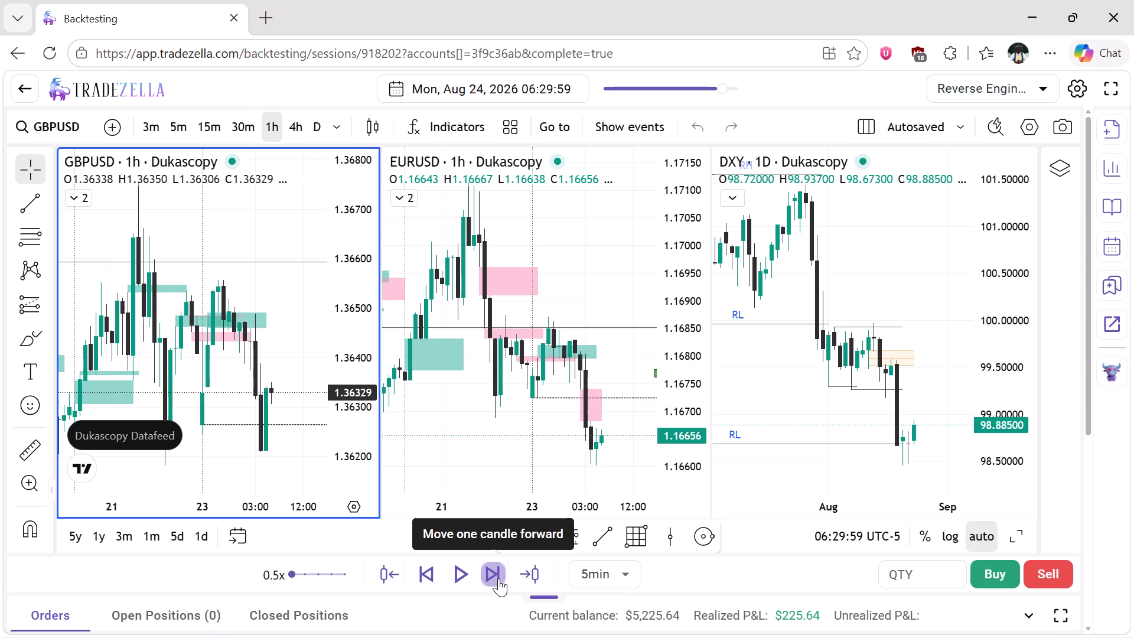
left_click(498, 578)
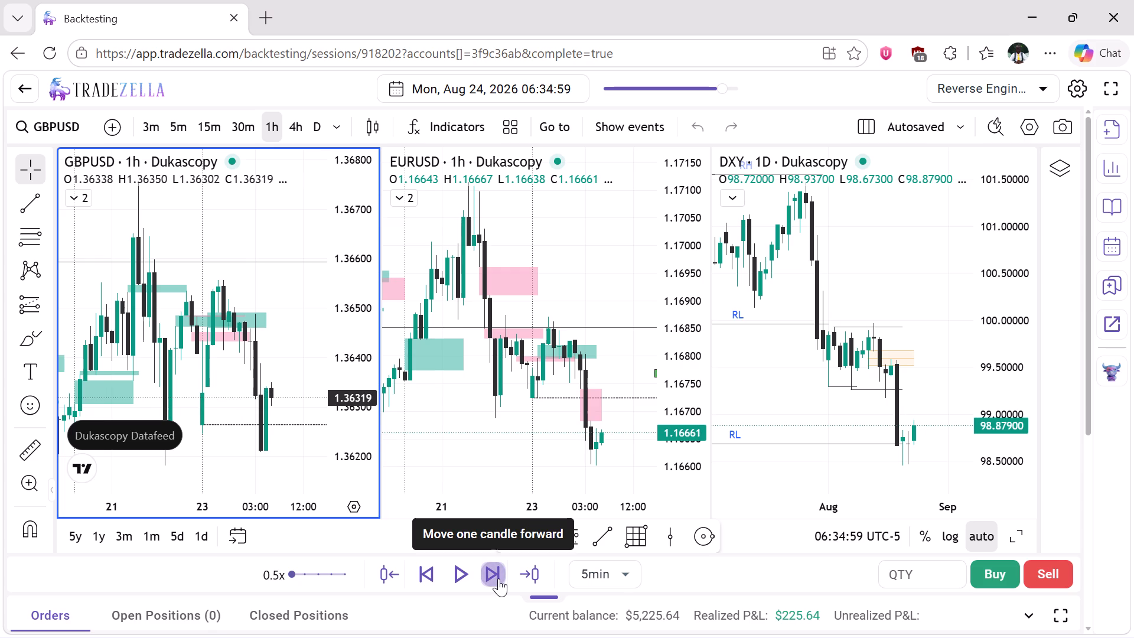
left_click(498, 578)
left_click(498, 578)
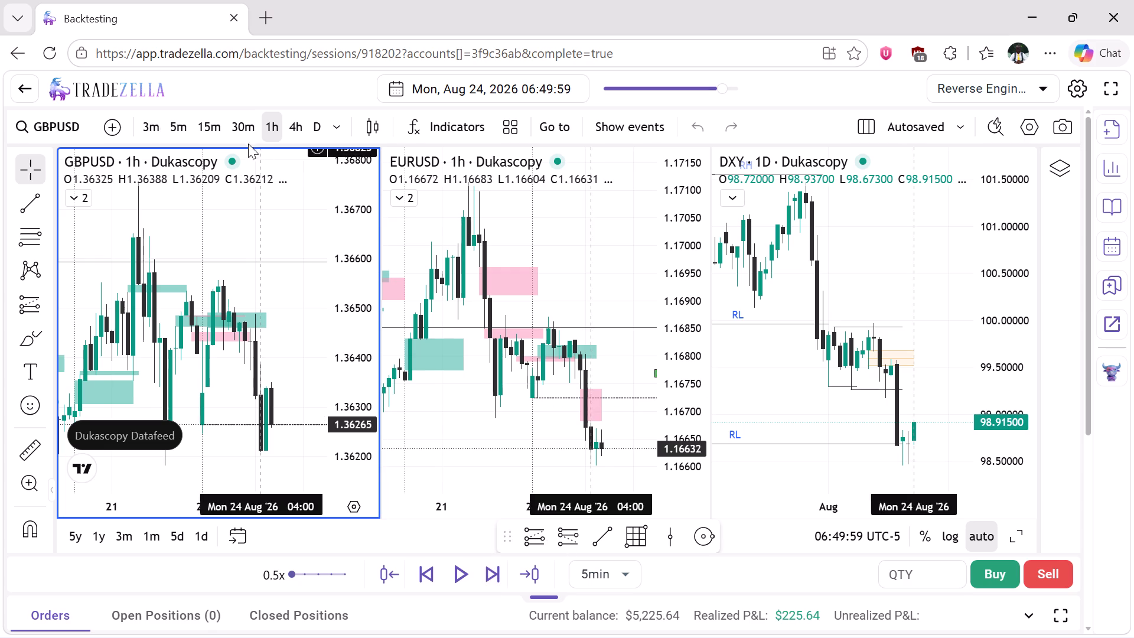
Switch the GBPUSD chart to the daily timeframe and compress its price scale to cover a wider price range.
left_click(312, 132)
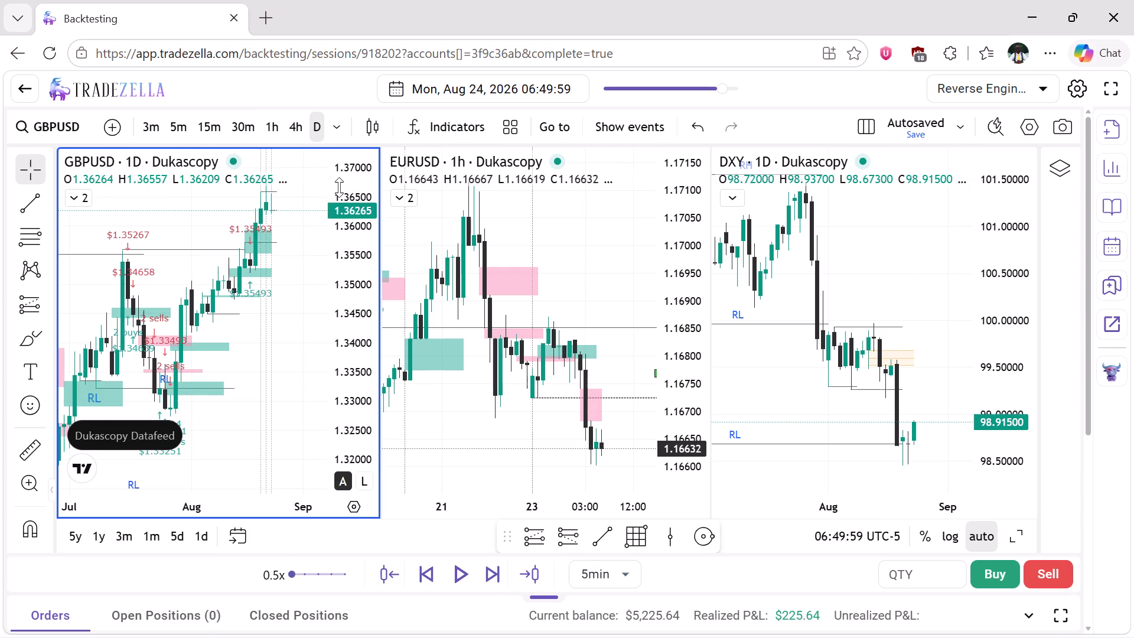
left_click_drag(339, 187, 354, 303)
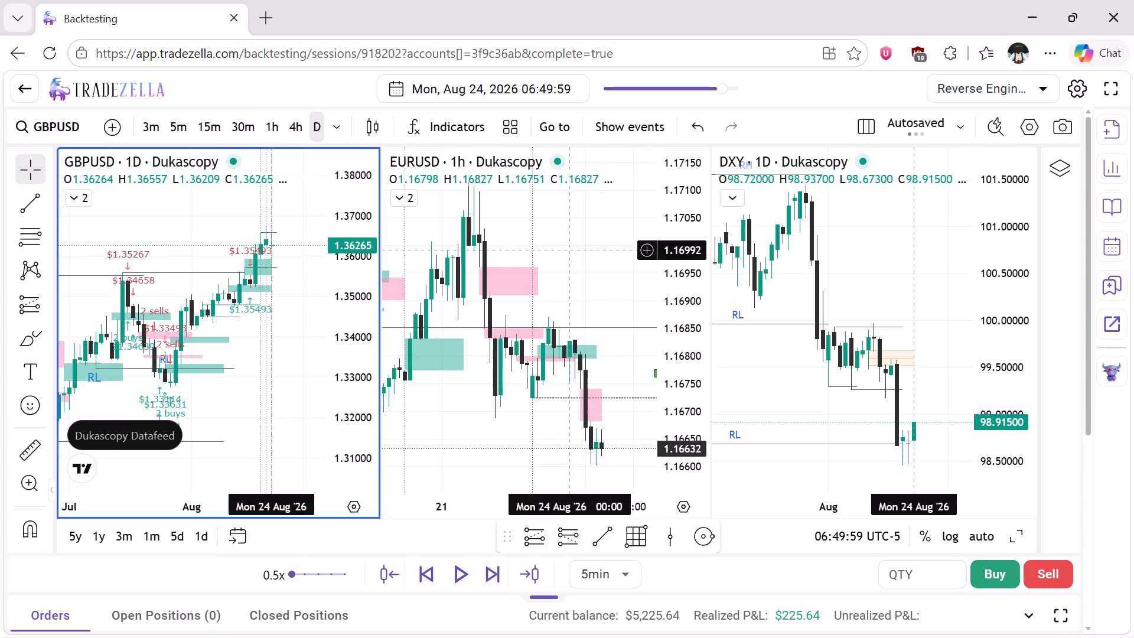
Switch the EURUSD chart to the daily timeframe.
left_click(567, 250)
left_click(317, 126)
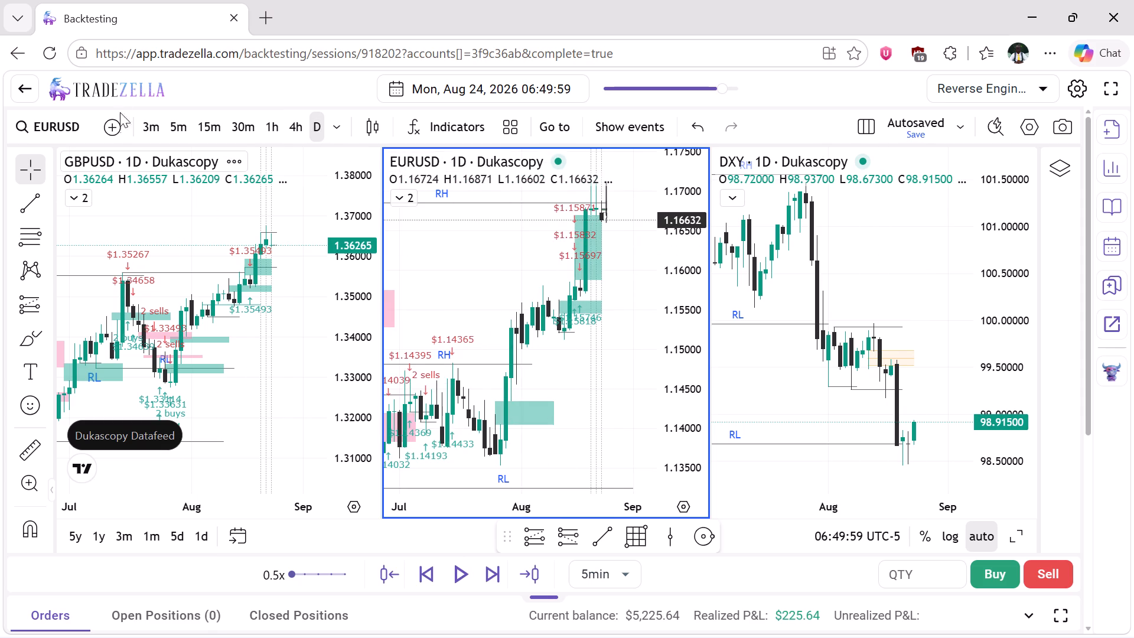
Reload the backtesting session page again and close the Place order form.
left_click(51, 63)
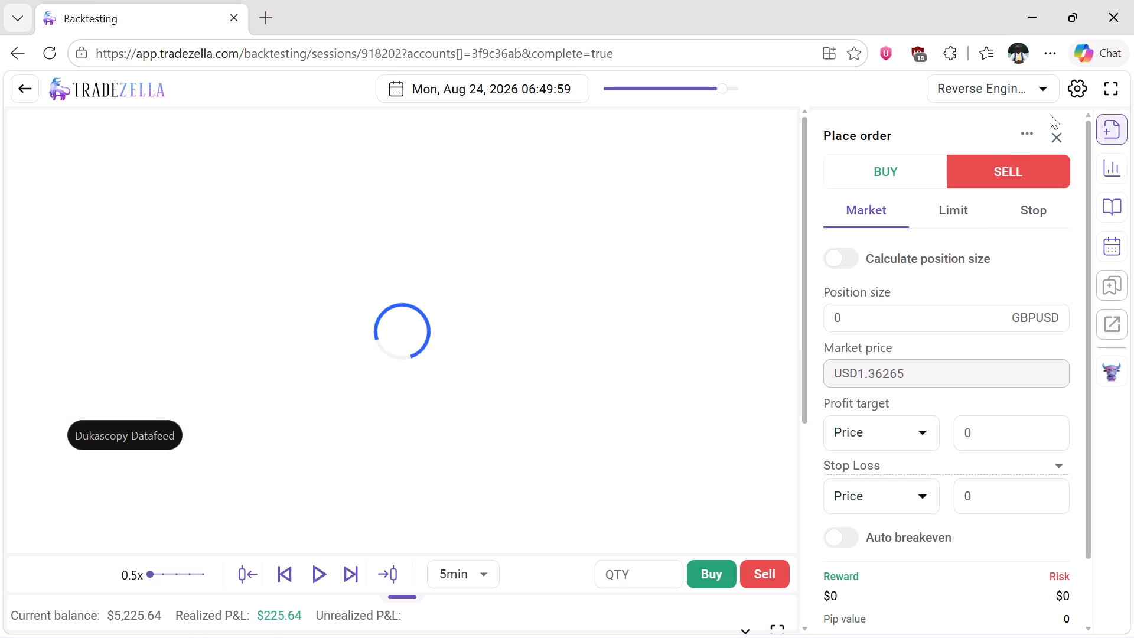
left_click(1058, 135)
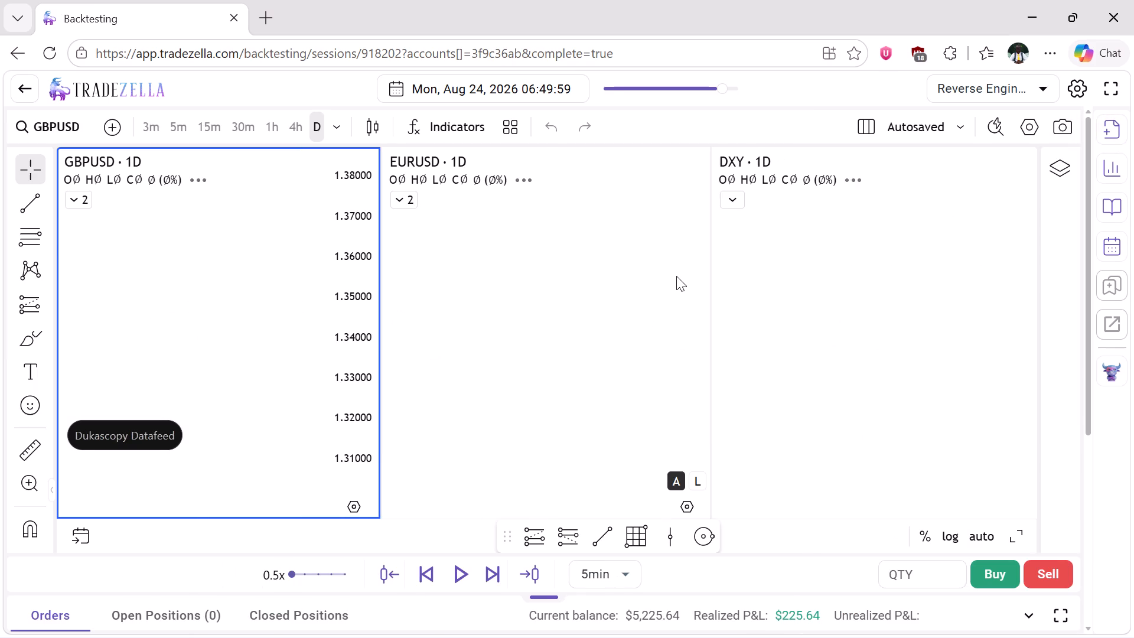
Compress the EURUSD daily chart's price scale so it covers a wider price range.
left_click_drag(695, 194, 701, 306)
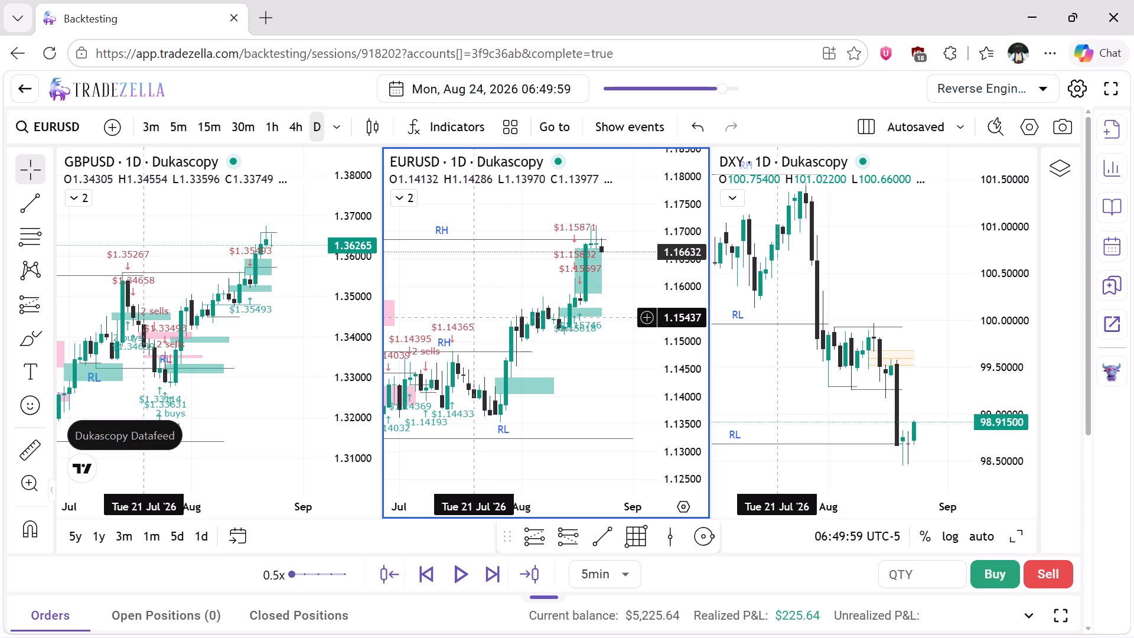
Set the replay step to 4h and advance the replay from 06:49:59 to 16:59:59 on 24 August.
left_click(627, 567)
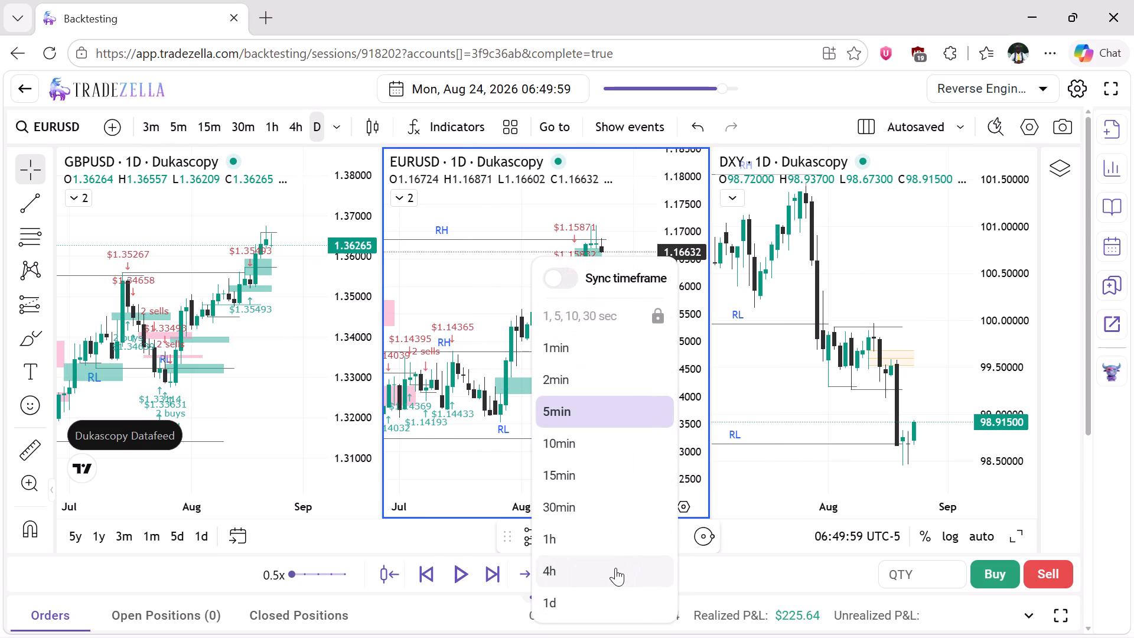
left_click(615, 568)
left_click(499, 571)
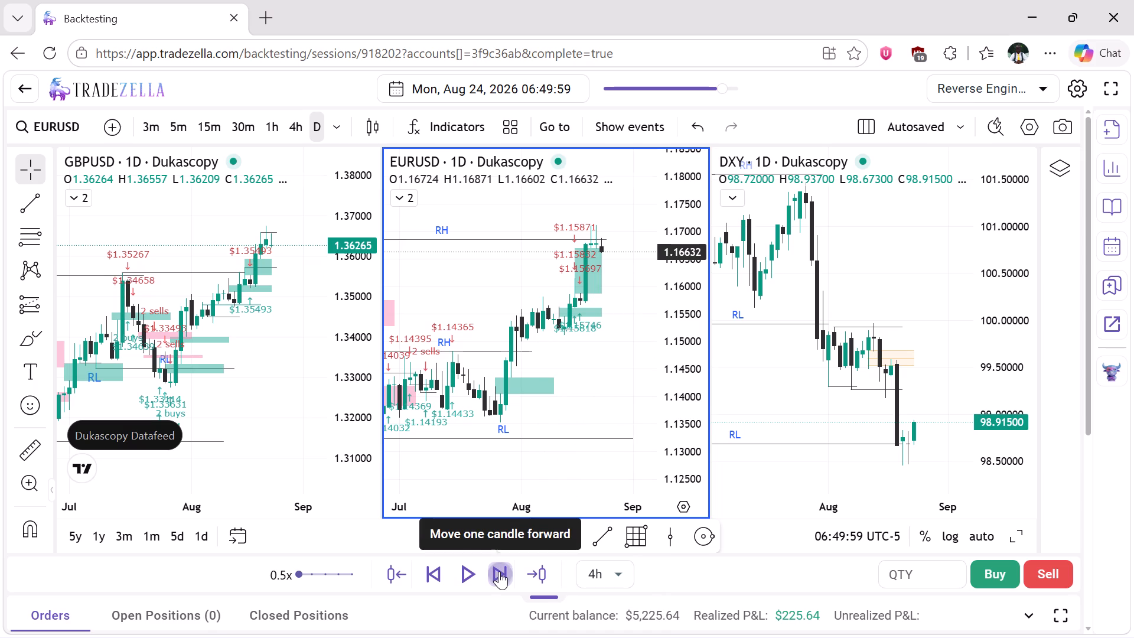
left_click(499, 571)
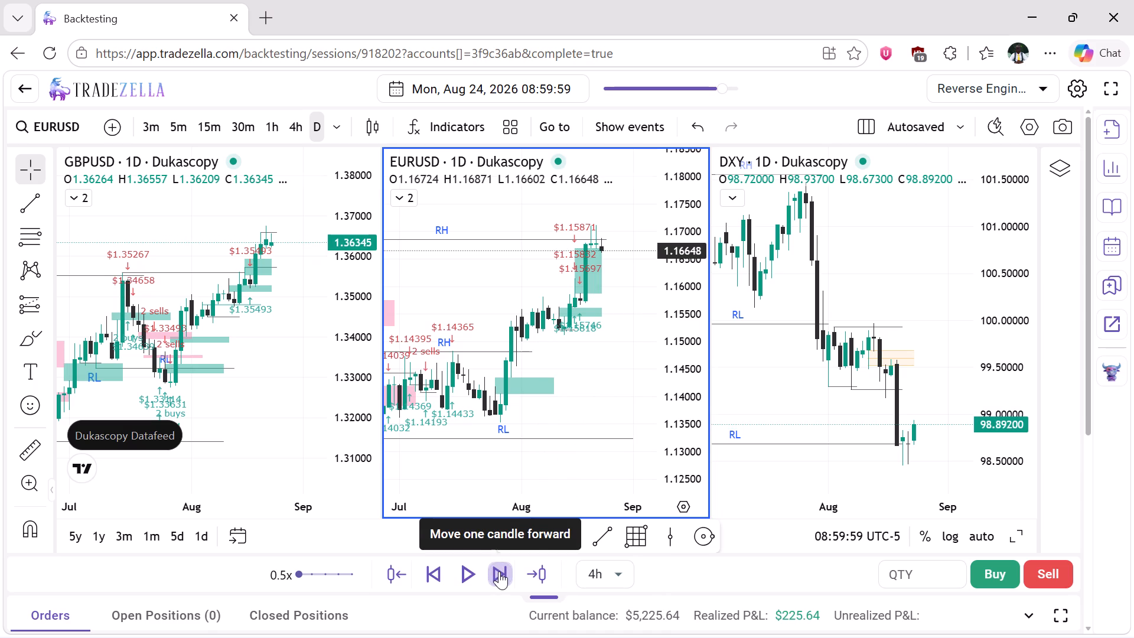
left_click(499, 571)
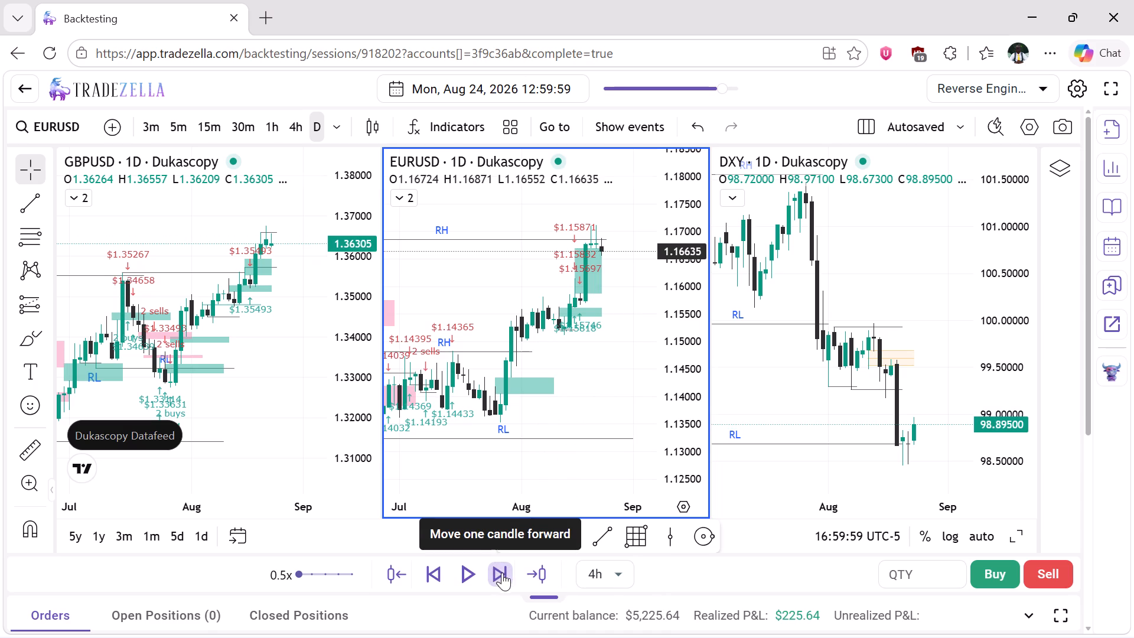
Set the replay step to 1h and advance the replay from 16:59:59 to 19:59:59 on 24 August.
left_click(606, 569)
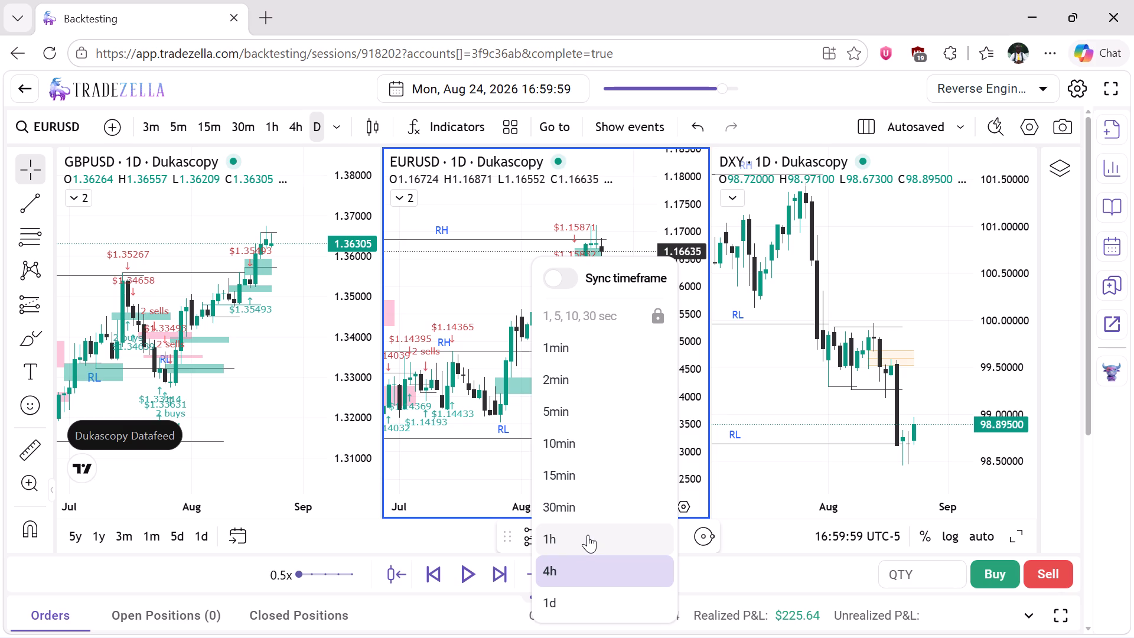
left_click(588, 535)
left_click(498, 567)
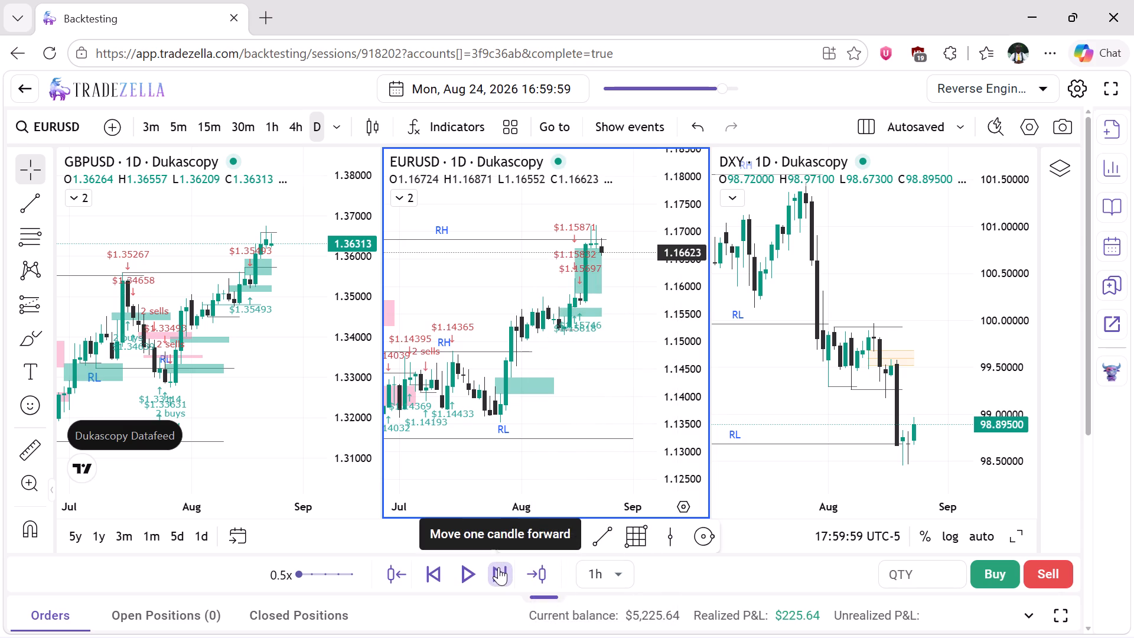
left_click(498, 567)
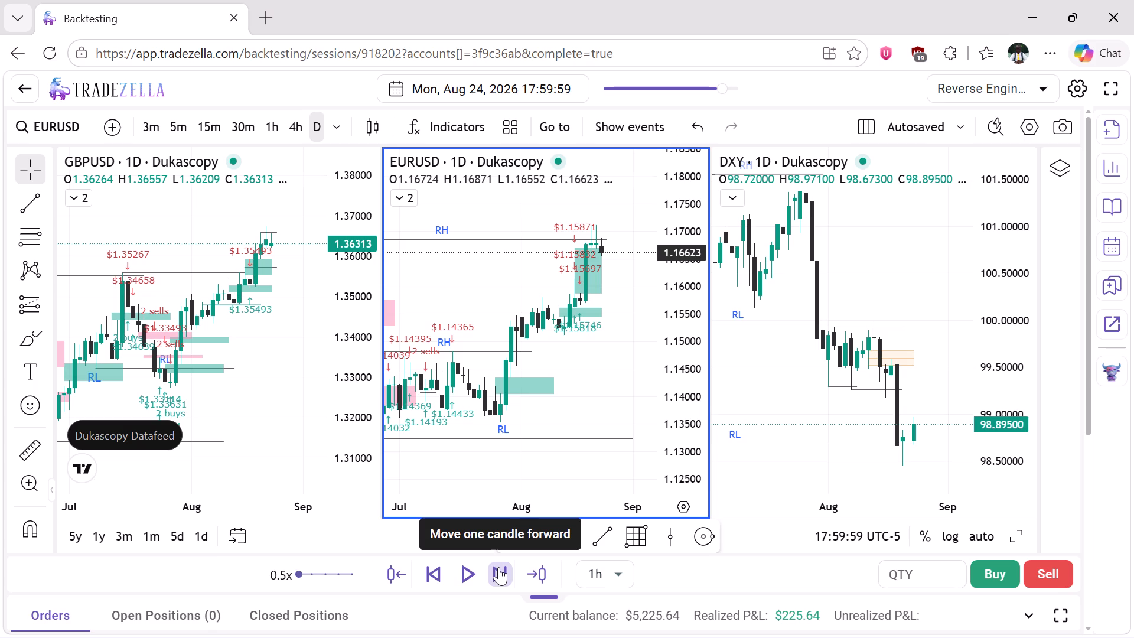
left_click(498, 567)
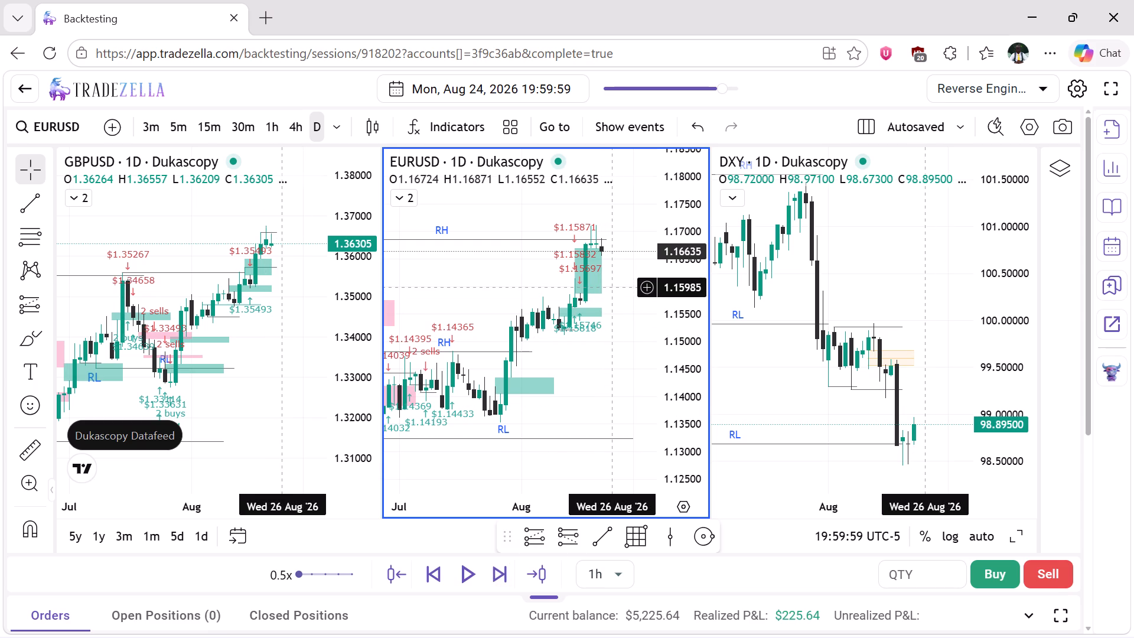
Set the replay step to 5min.
scroll(610, 288, "left", 1)
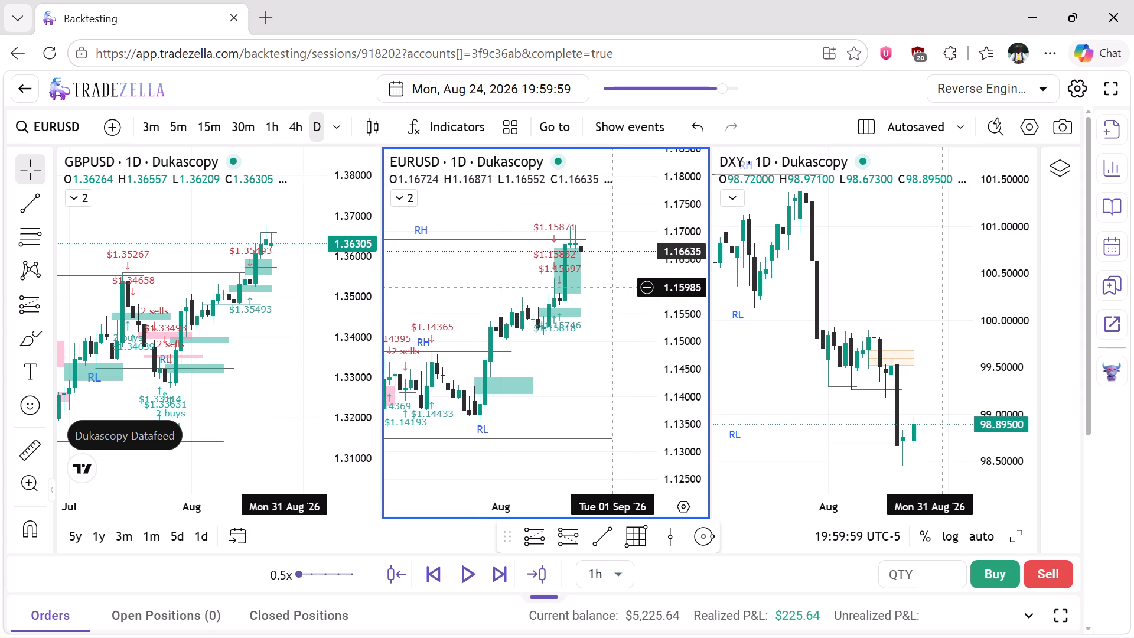
scroll(610, 288, "left", 2)
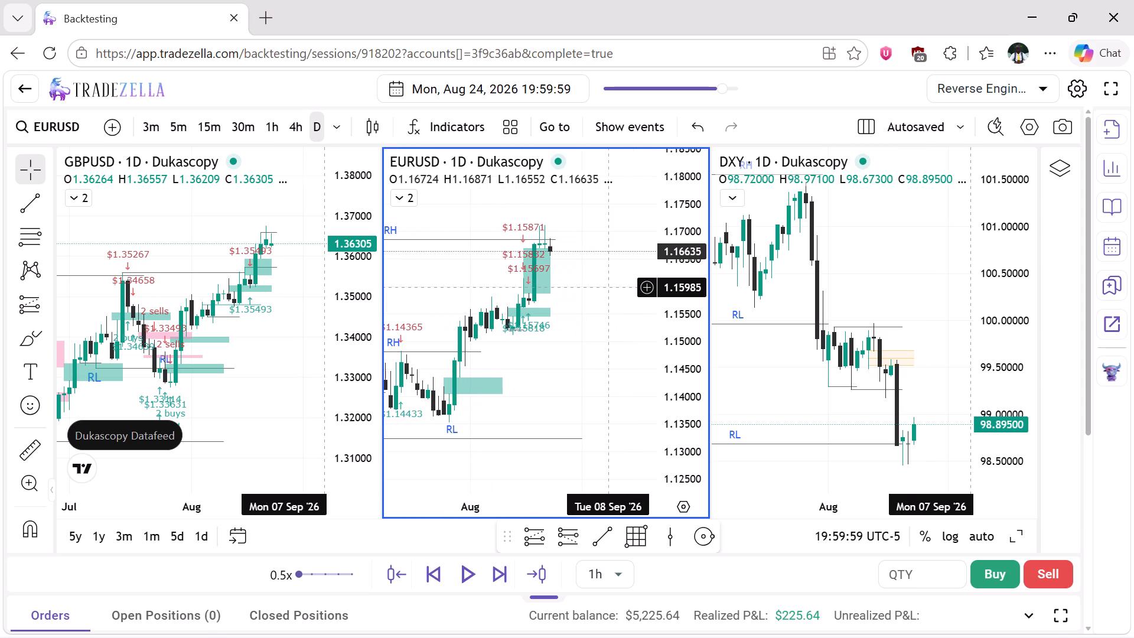
scroll(610, 288, "left", 1)
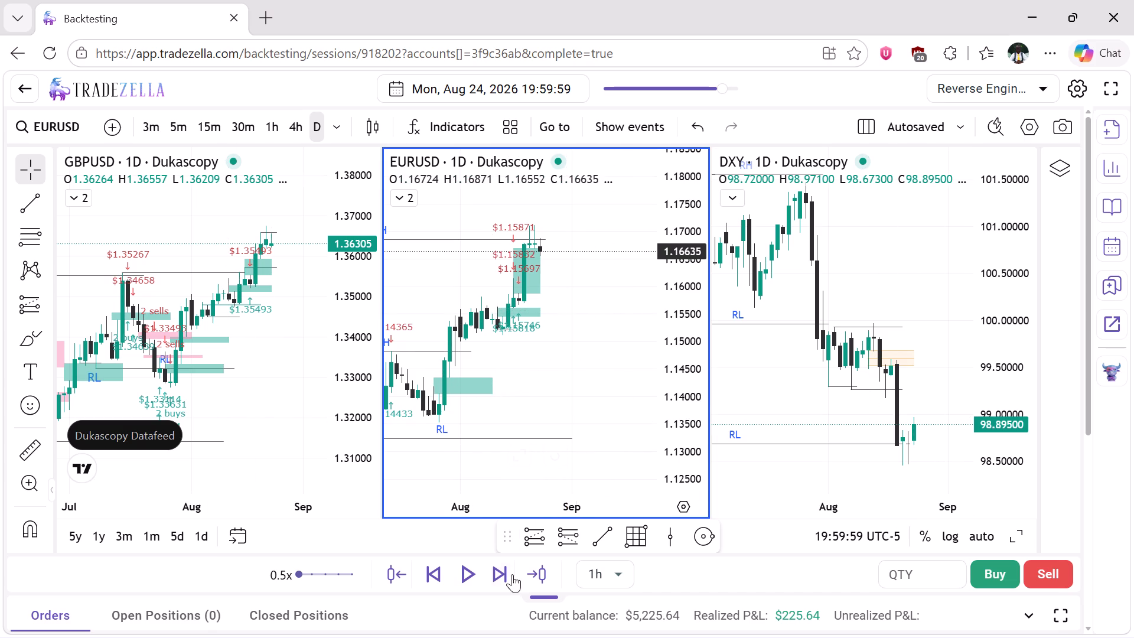
left_click(620, 564)
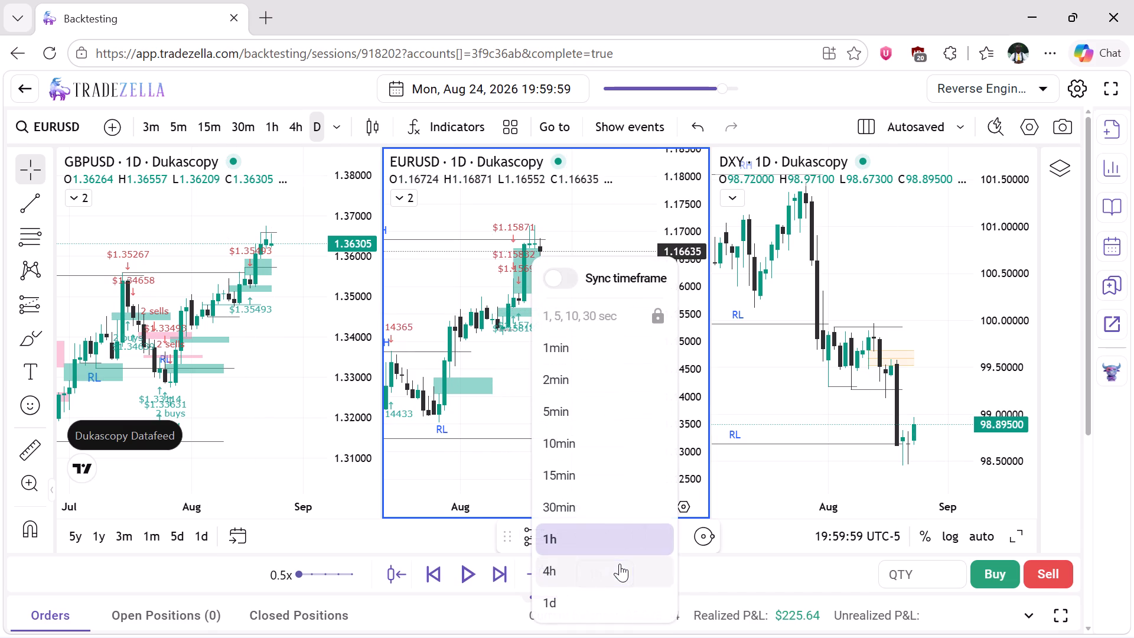
left_click(589, 427)
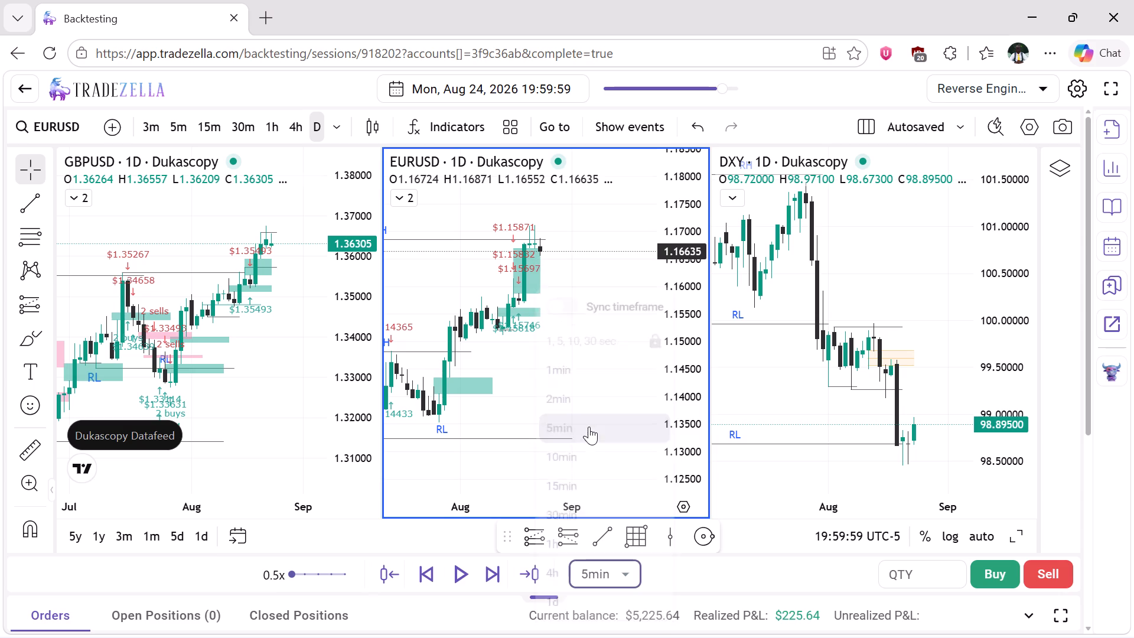
Draw a Gann box on the EURUSD daily chart from about 1.1689 on 19 August to about 1.1653 on 28 August.
left_click(637, 534)
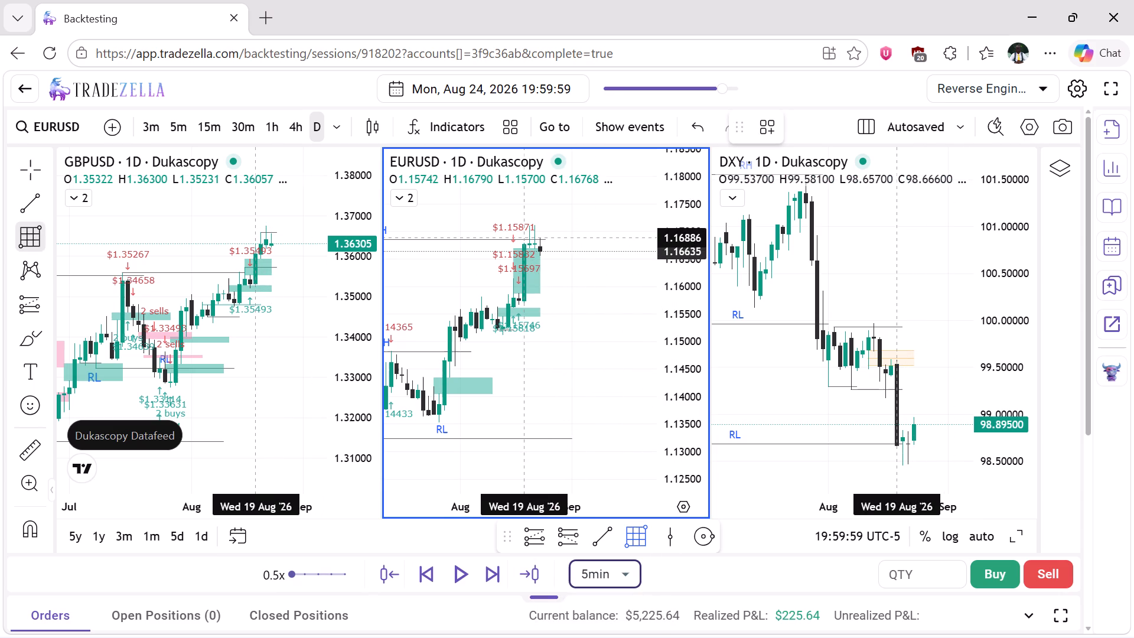
left_click_drag(526, 238, 572, 256)
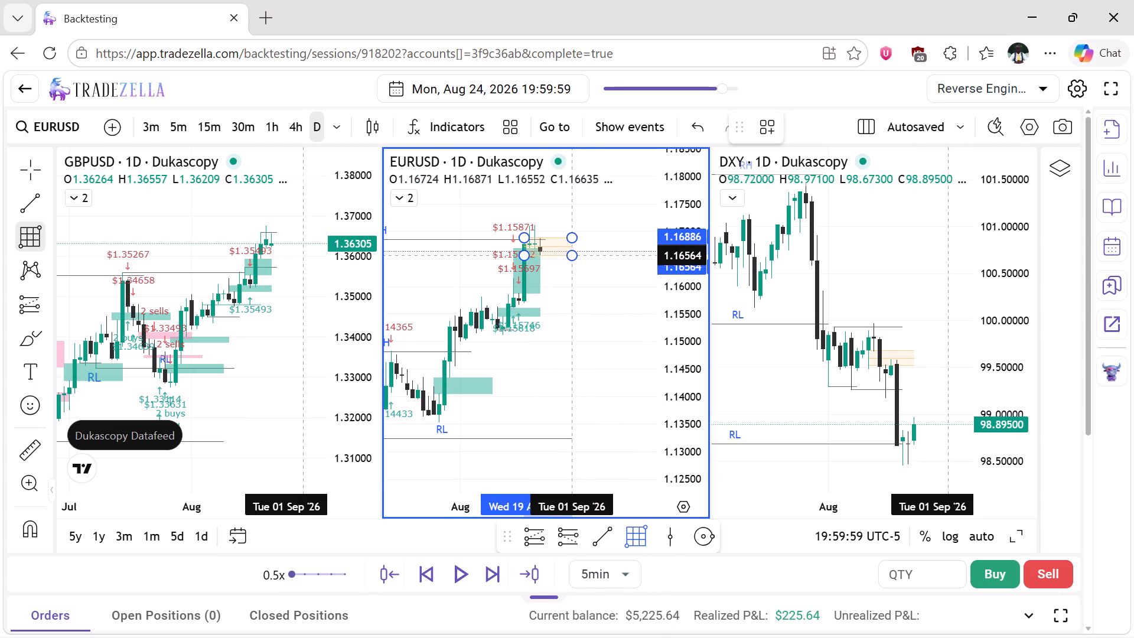
left_click_drag(572, 256, 568, 258)
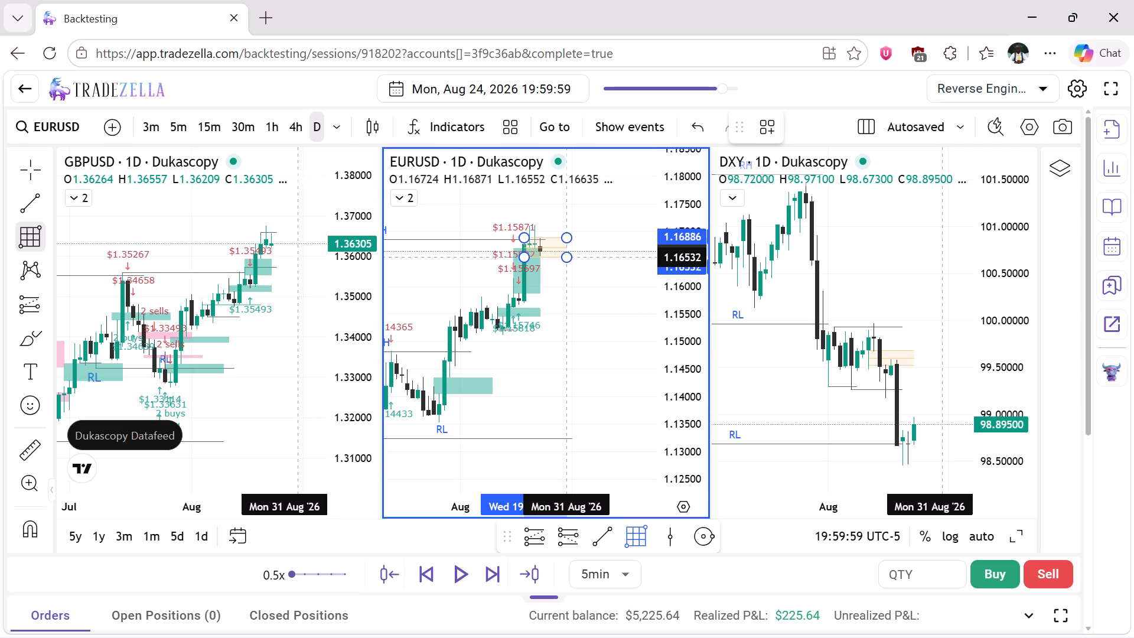
left_click_drag(568, 258, 563, 256)
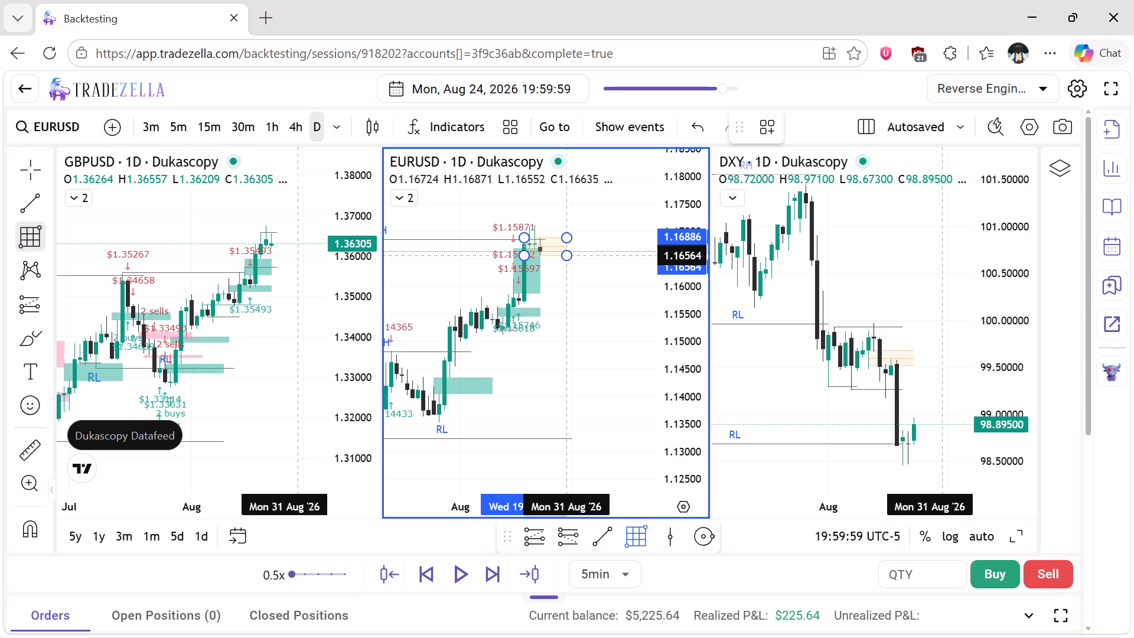
left_click_drag(563, 256, 563, 256)
left_click(563, 256)
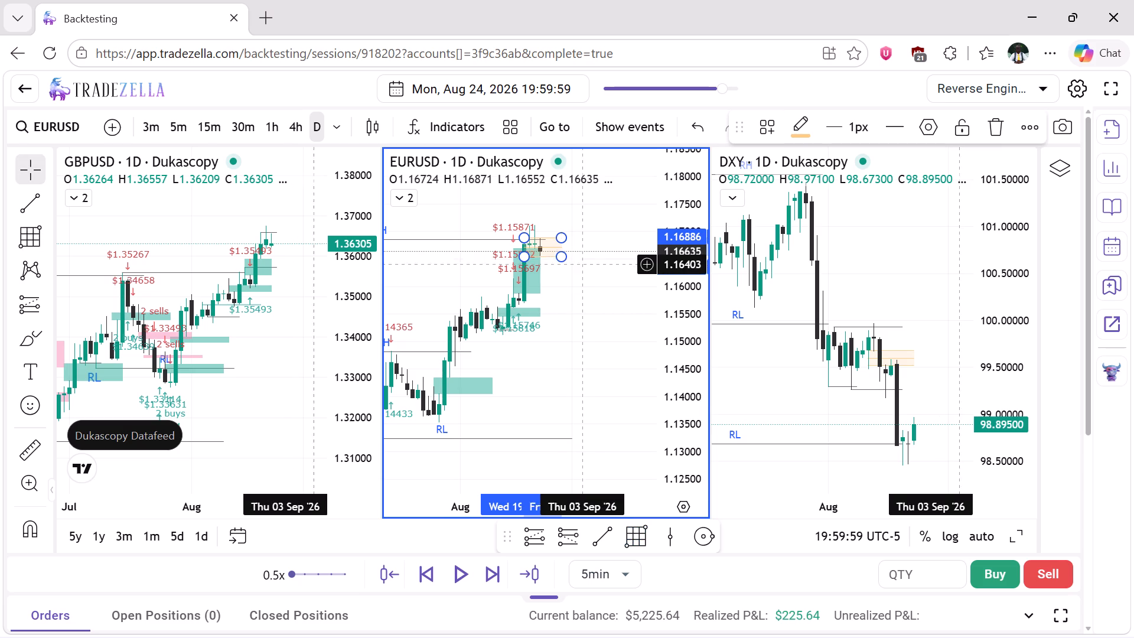
left_click(589, 277)
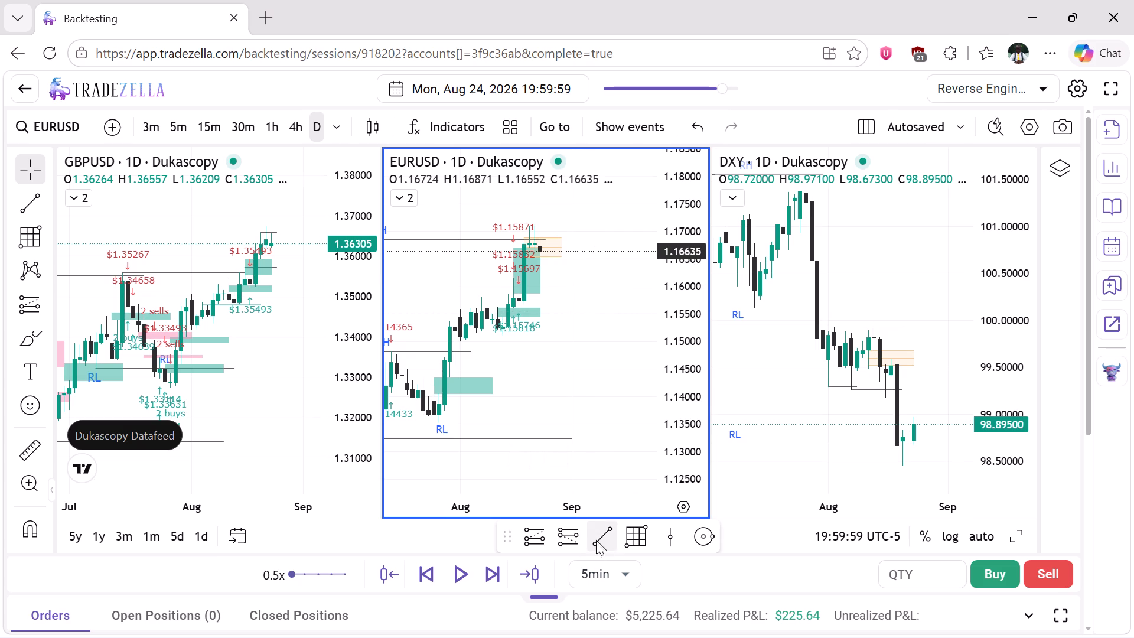
Draw a Gann box on the GBPUSD daily chart from about 1.3659 on 20 August to about 1.3619 on 27 August.
left_click(631, 542)
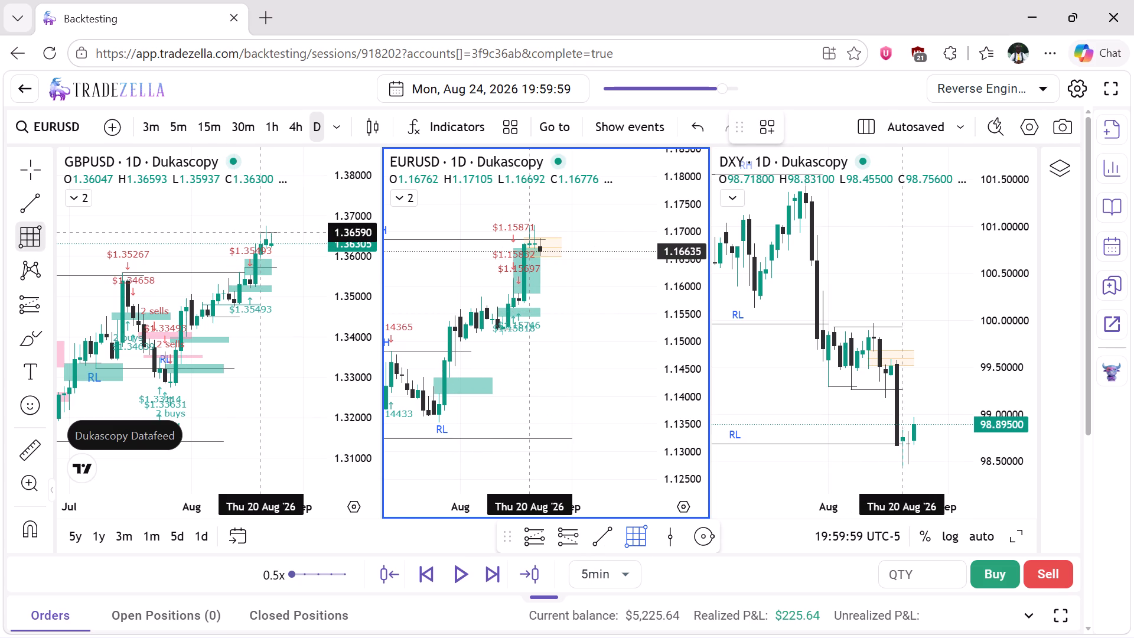
left_click_drag(263, 232, 292, 246)
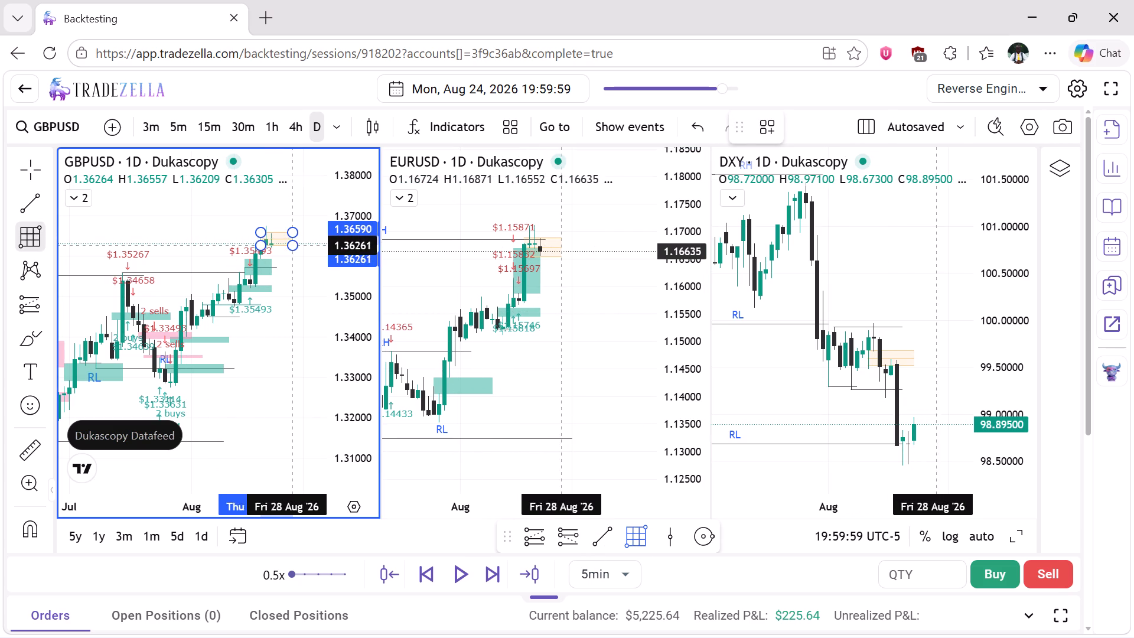
left_click_drag(292, 246, 285, 249)
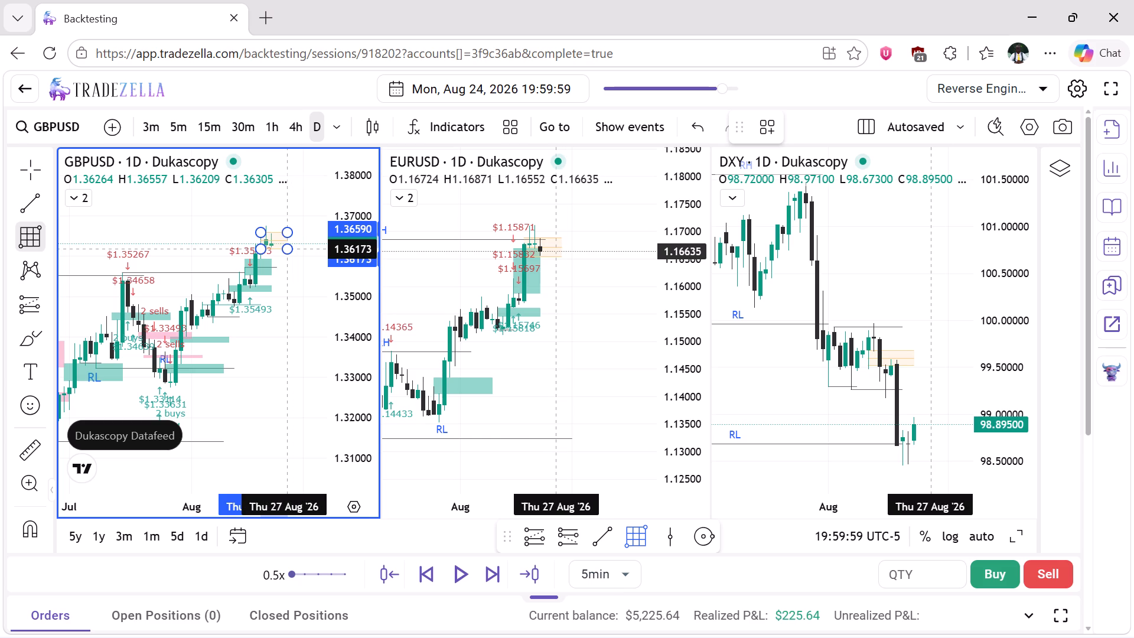
left_click_drag(285, 249, 285, 248)
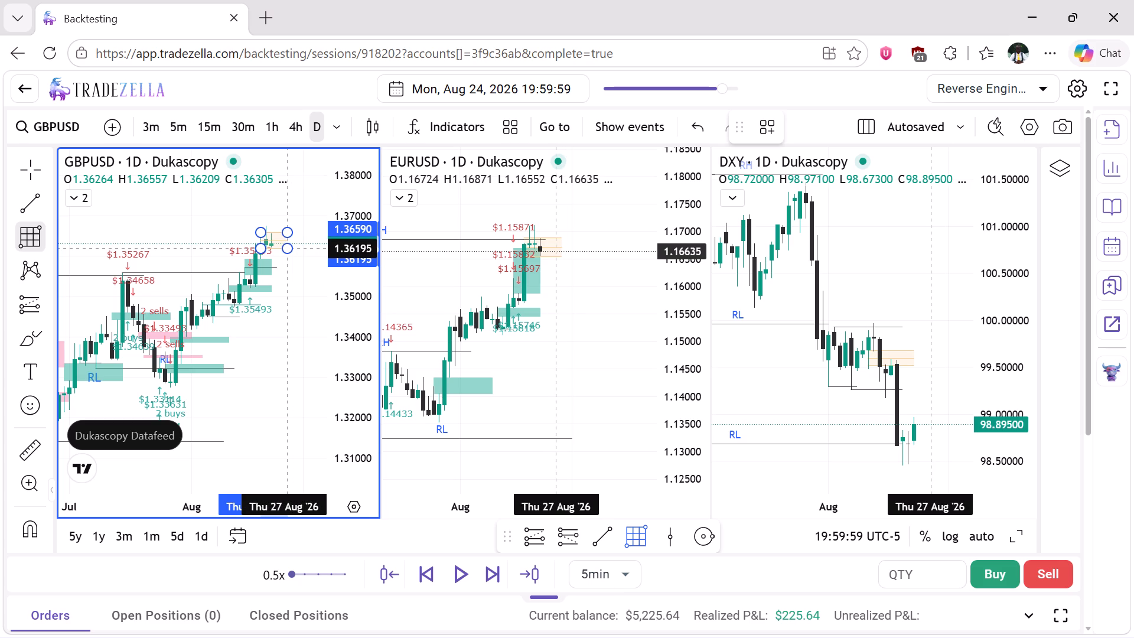
left_click_drag(285, 248, 285, 249)
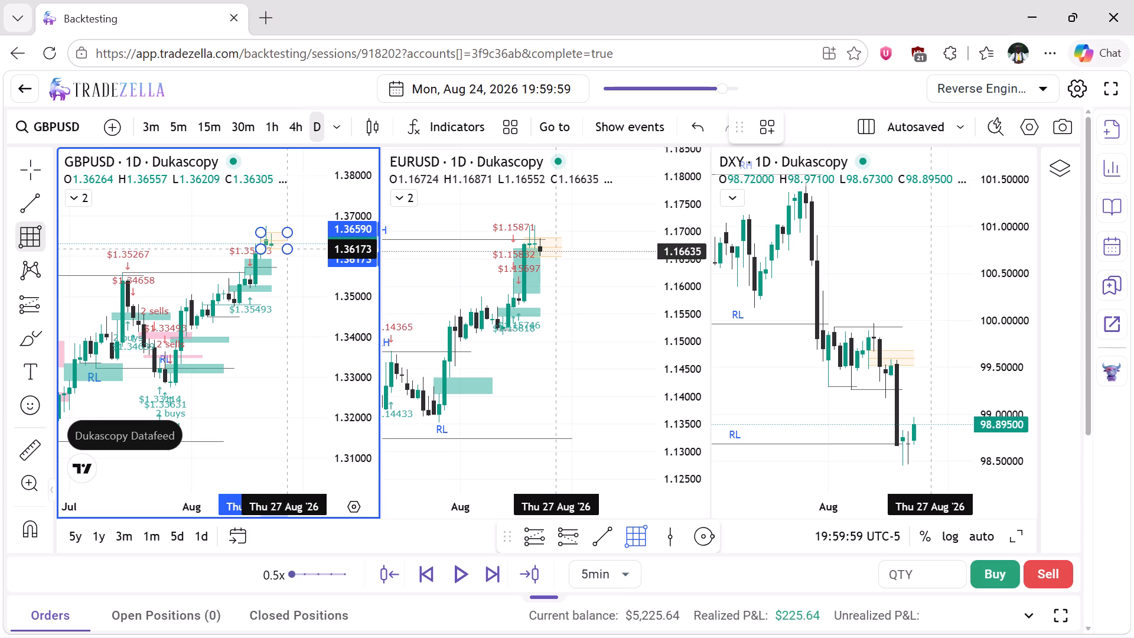
left_click_drag(285, 249, 285, 249)
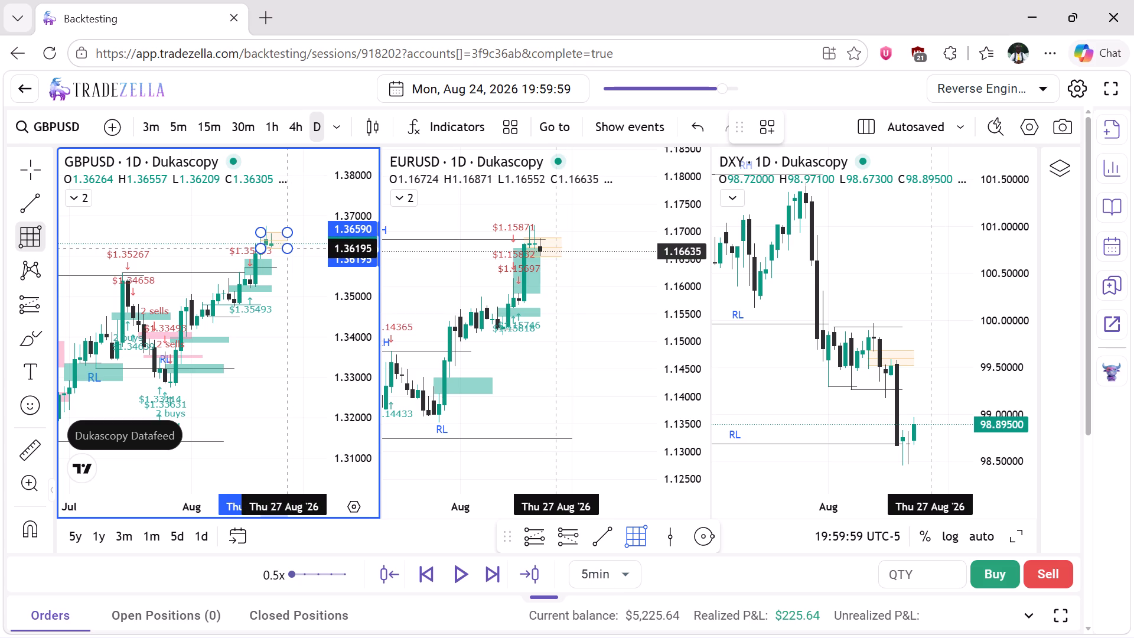
left_click(285, 249)
left_click(265, 289)
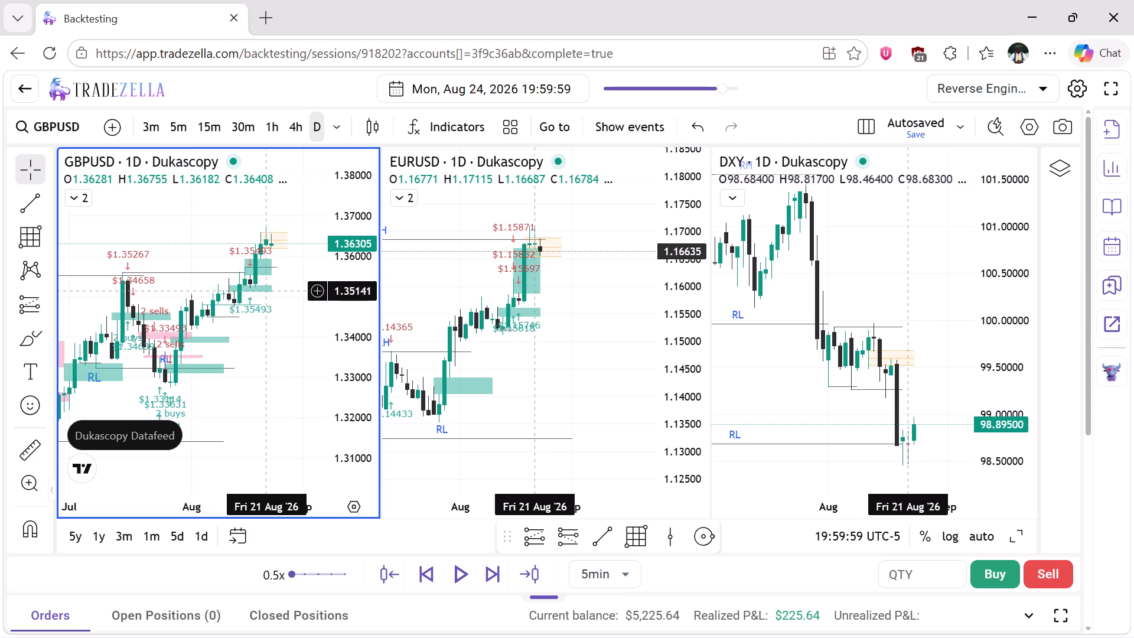
Switch the GBPUSD chart to the 1h timeframe.
left_click(281, 129)
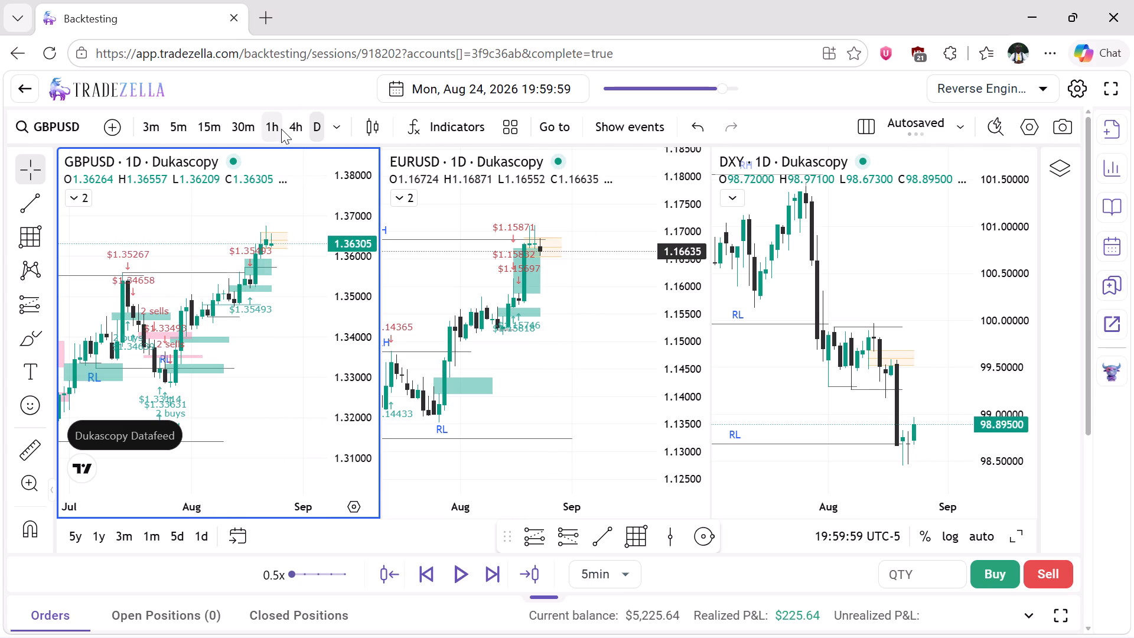
scroll(238, 227, "left", 1)
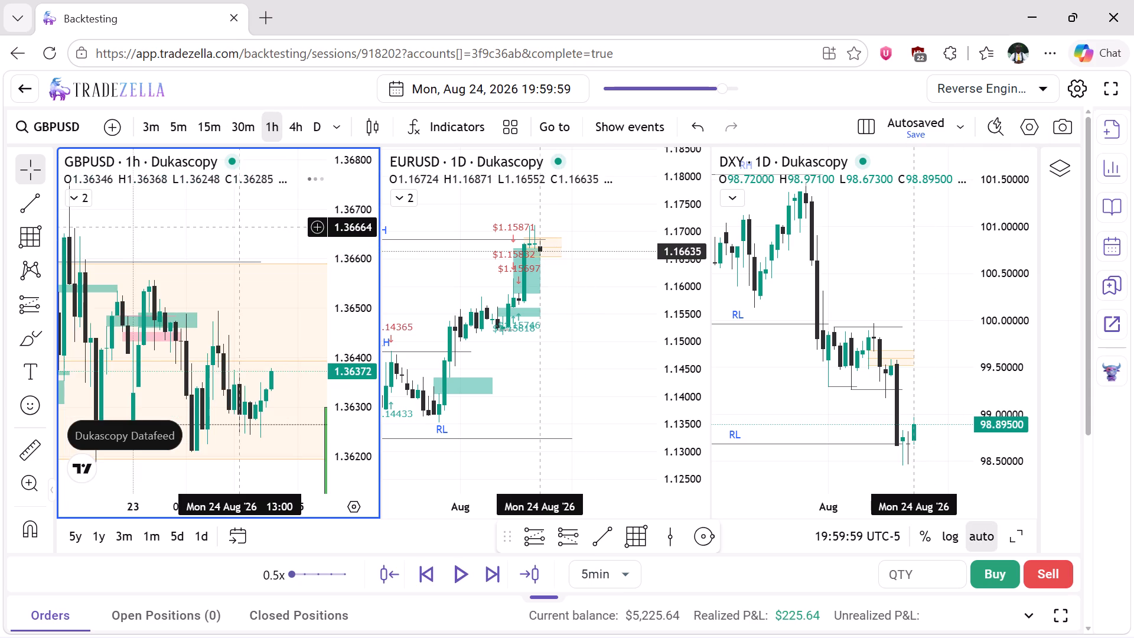
scroll(238, 227, "left", 1)
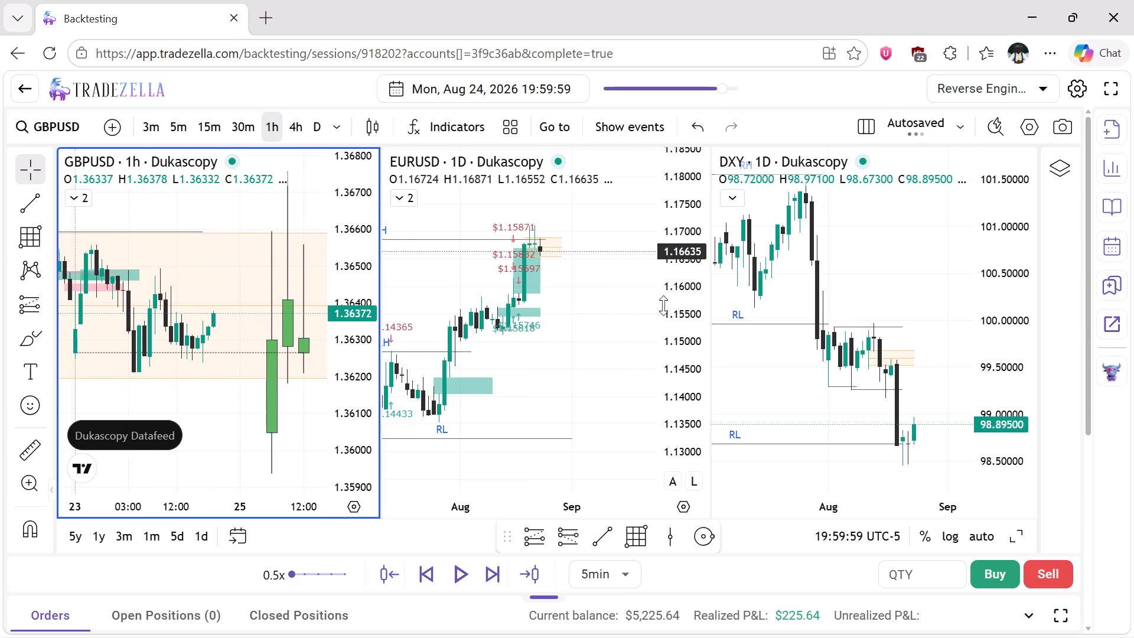
Switch the EURUSD chart to the 1h timeframe and slightly compress its price scale.
left_click(600, 298)
left_click(270, 125)
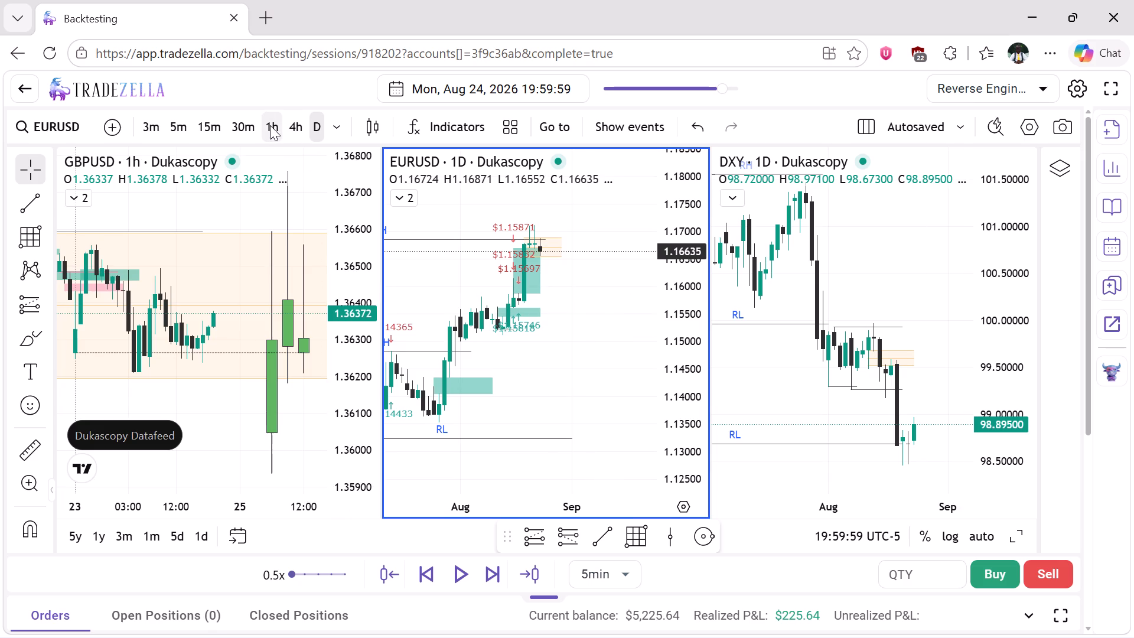
scroll(528, 235, "left", 1)
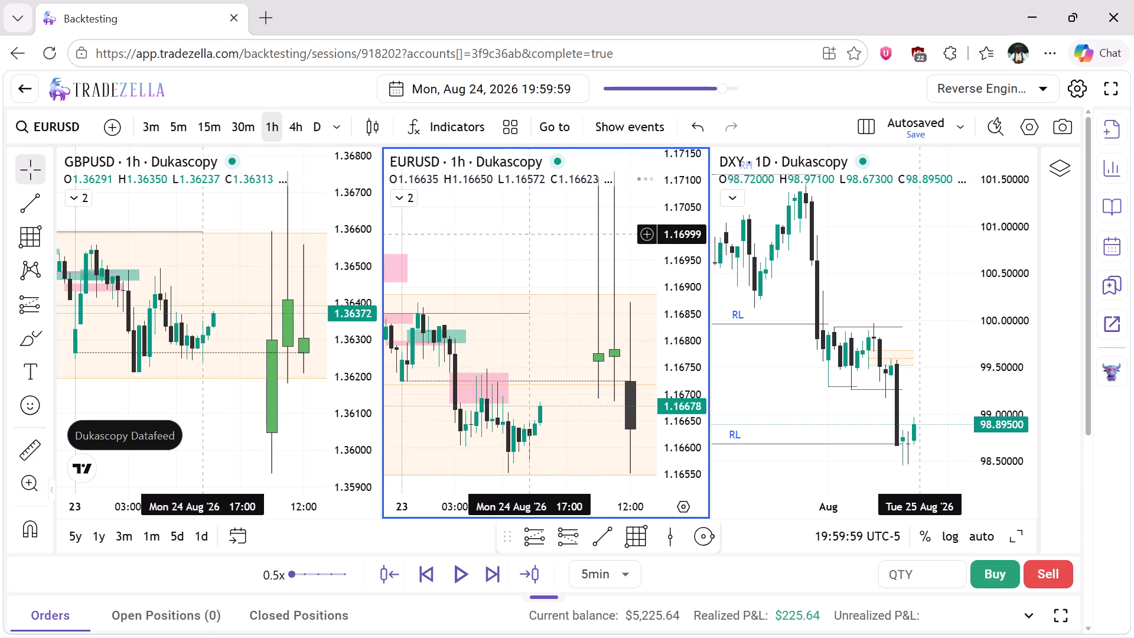
scroll(528, 235, "left", 1)
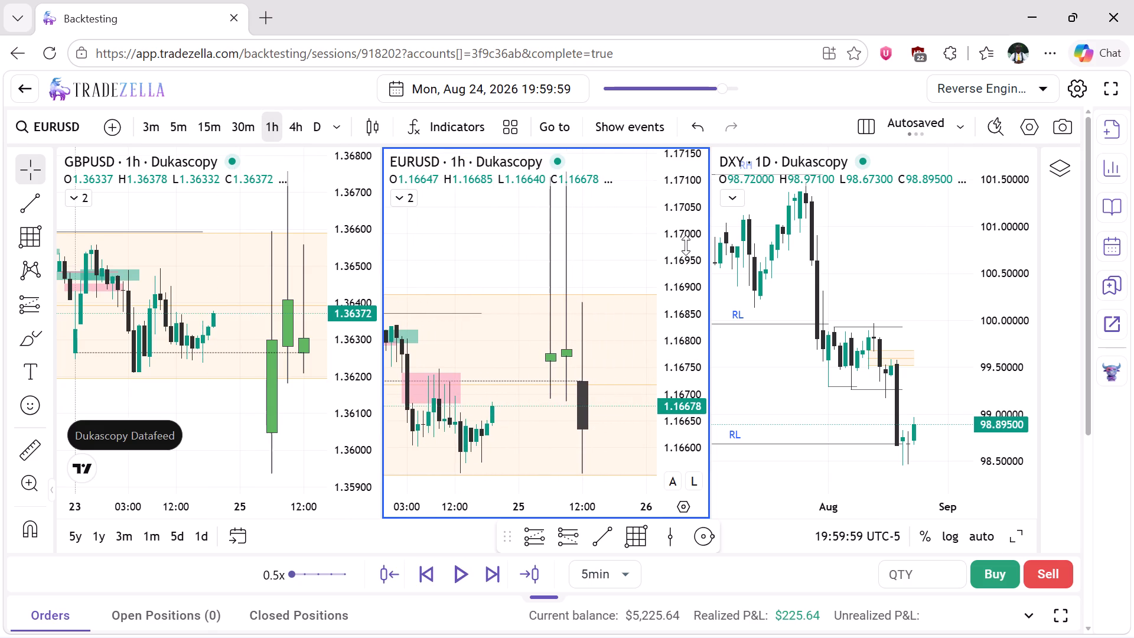
left_click_drag(686, 245, 686, 267)
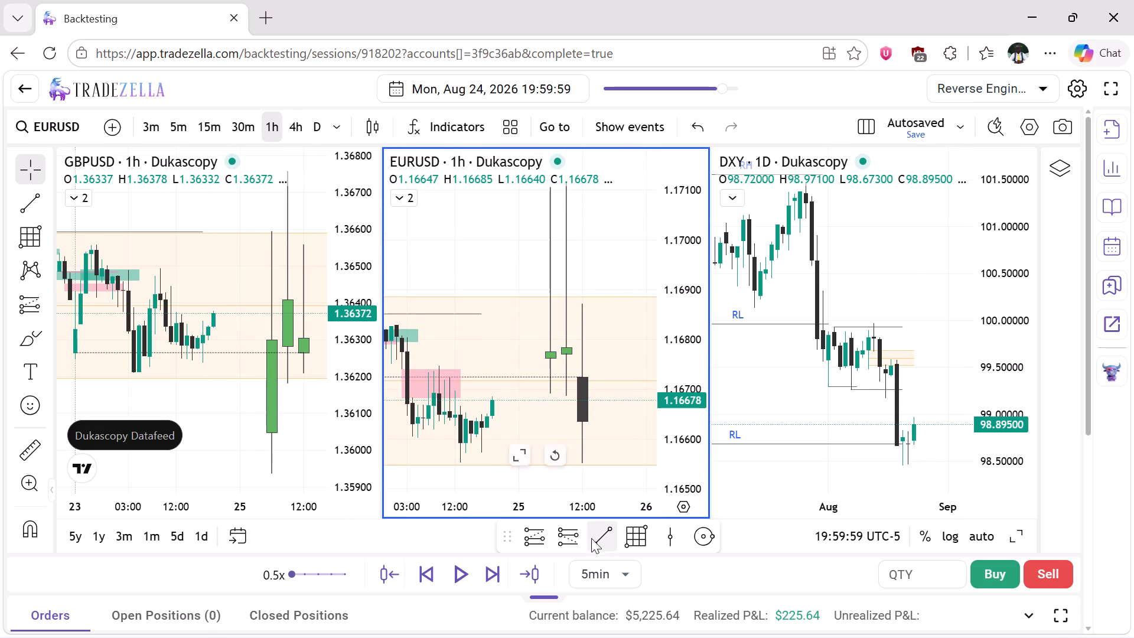
Advance the replay in 5min steps to 20:59:59 on 24 August.
left_click(497, 581)
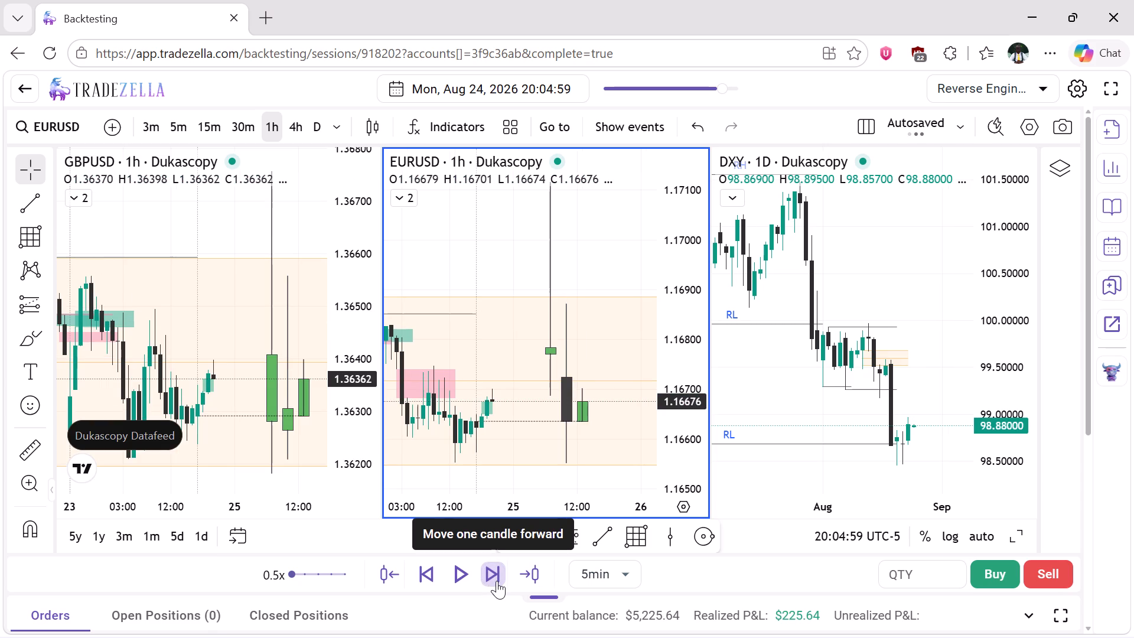
left_click(497, 581)
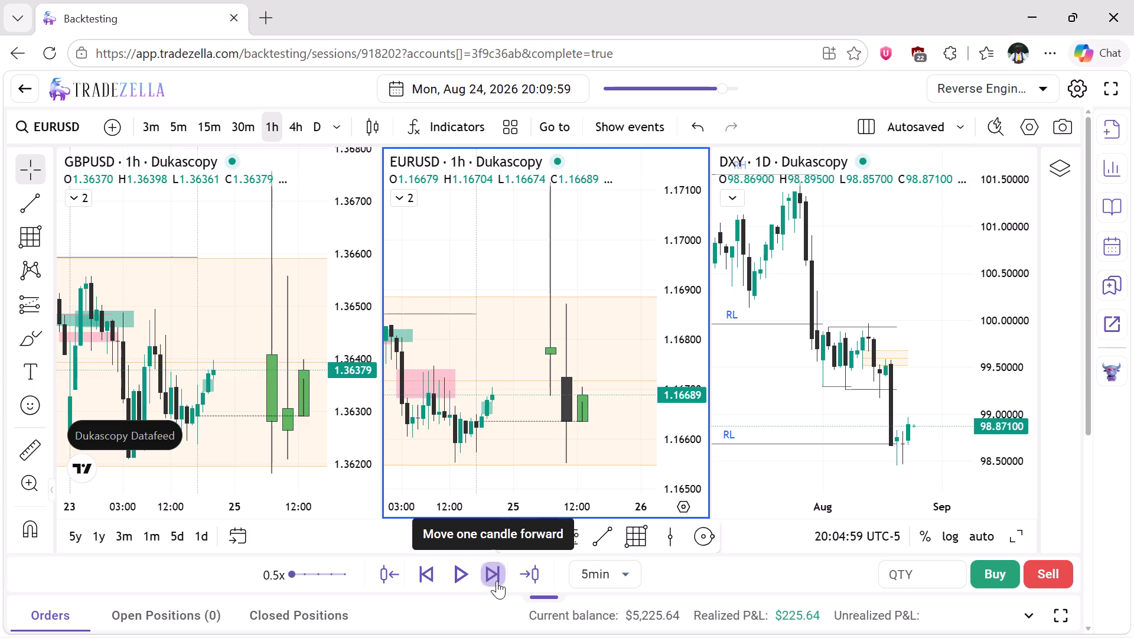
left_click(497, 581)
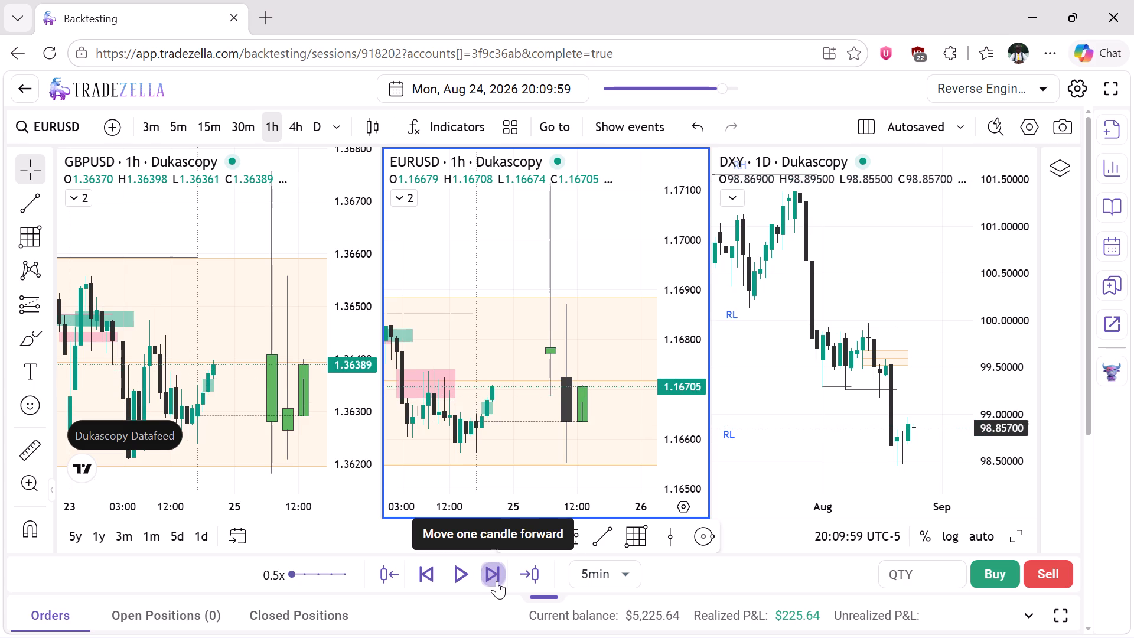
left_click(497, 581)
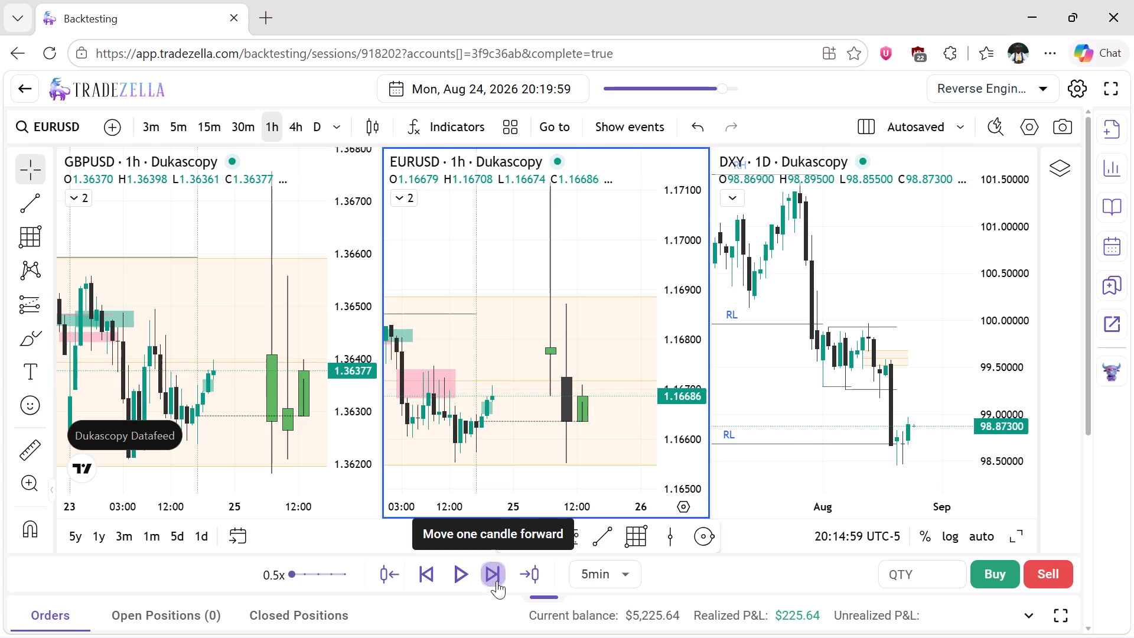
left_click(497, 581)
left_click(497, 581)
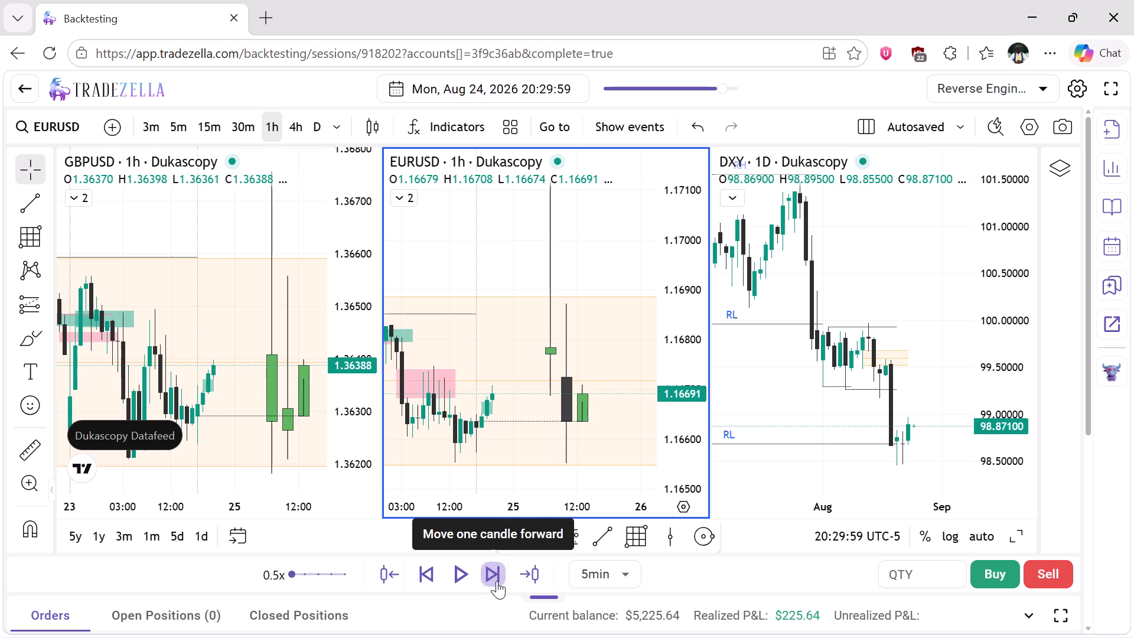
left_click(497, 581)
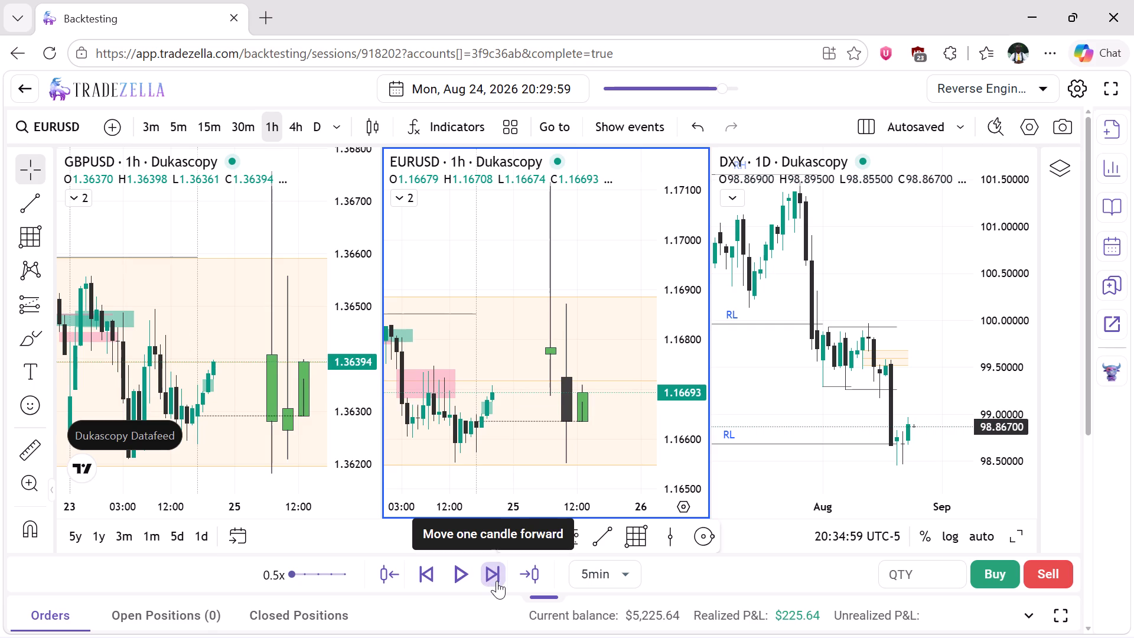
left_click(497, 581)
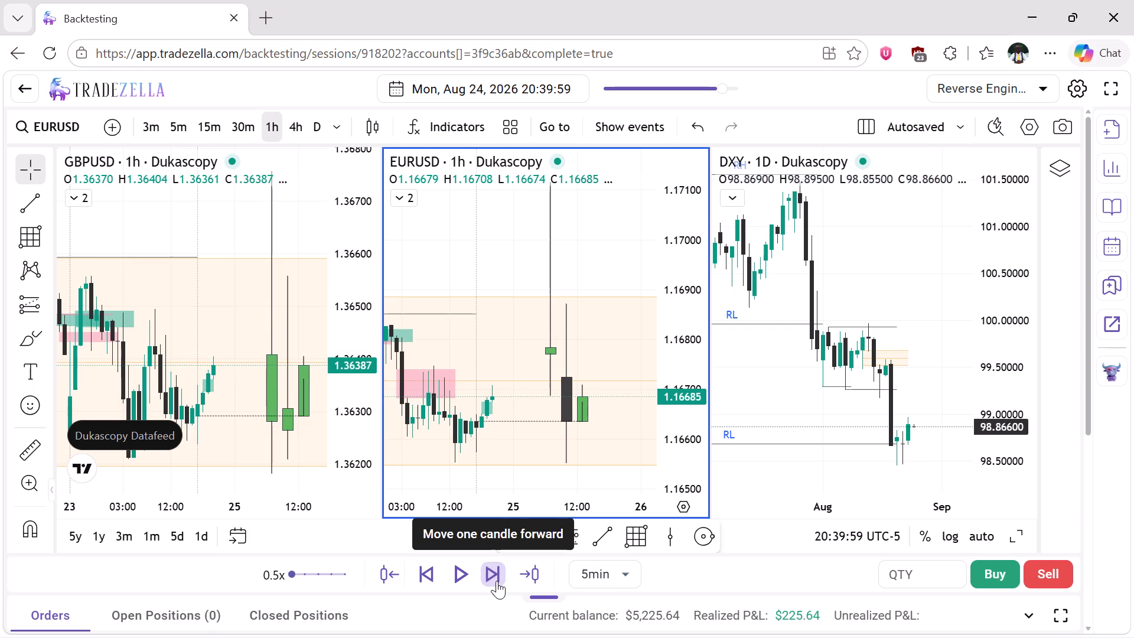
left_click(497, 581)
left_click(497, 581)
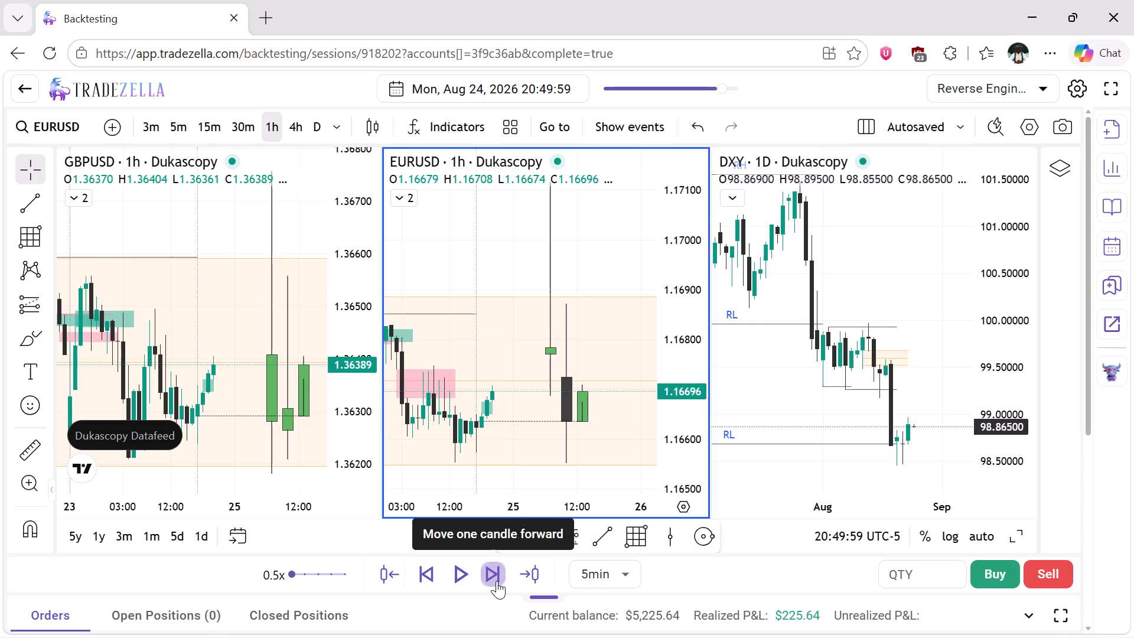
left_click(497, 581)
left_click(497, 581)
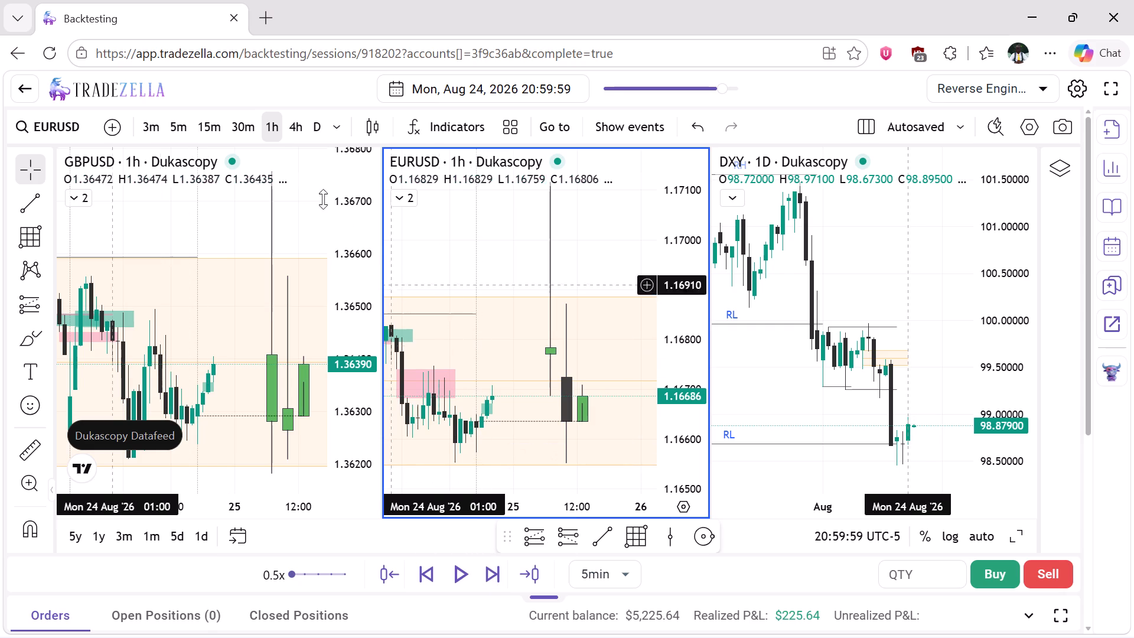
Switch the EURUSD chart to the 4h timeframe.
left_click(298, 122)
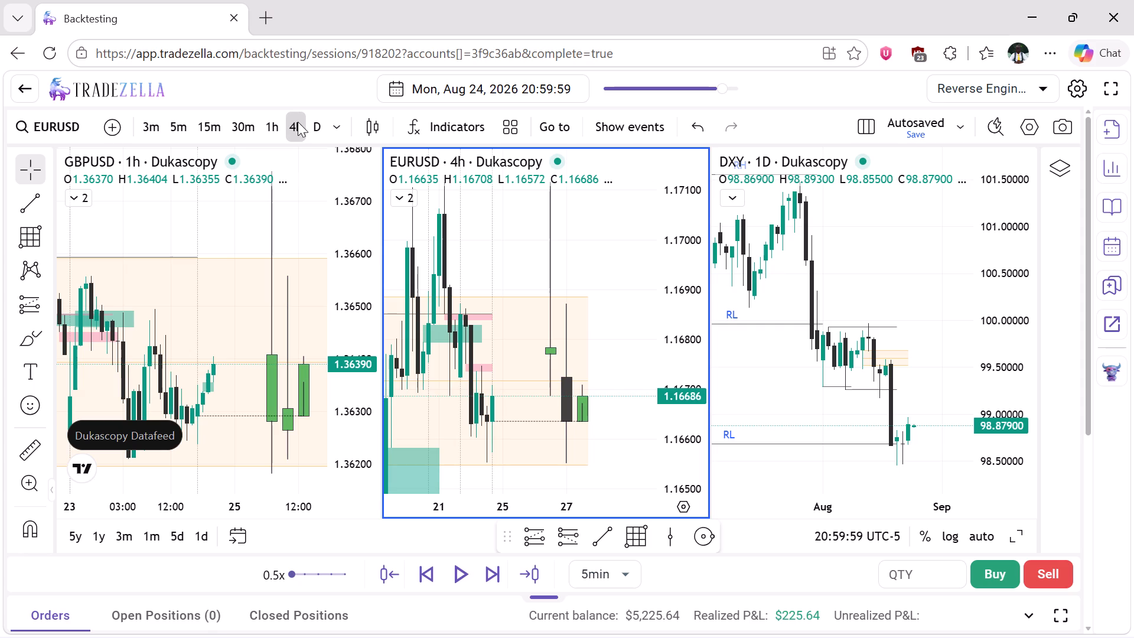
Check the GBPUSD chart on the 4h timeframe and return it to 1h.
left_click(236, 224)
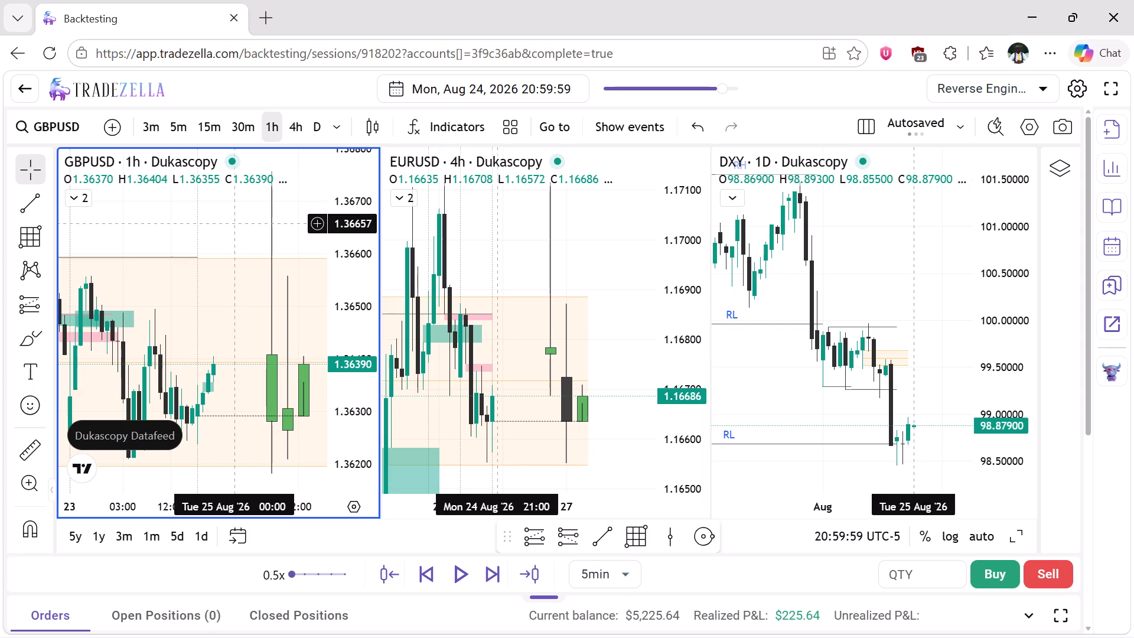
left_click(301, 131)
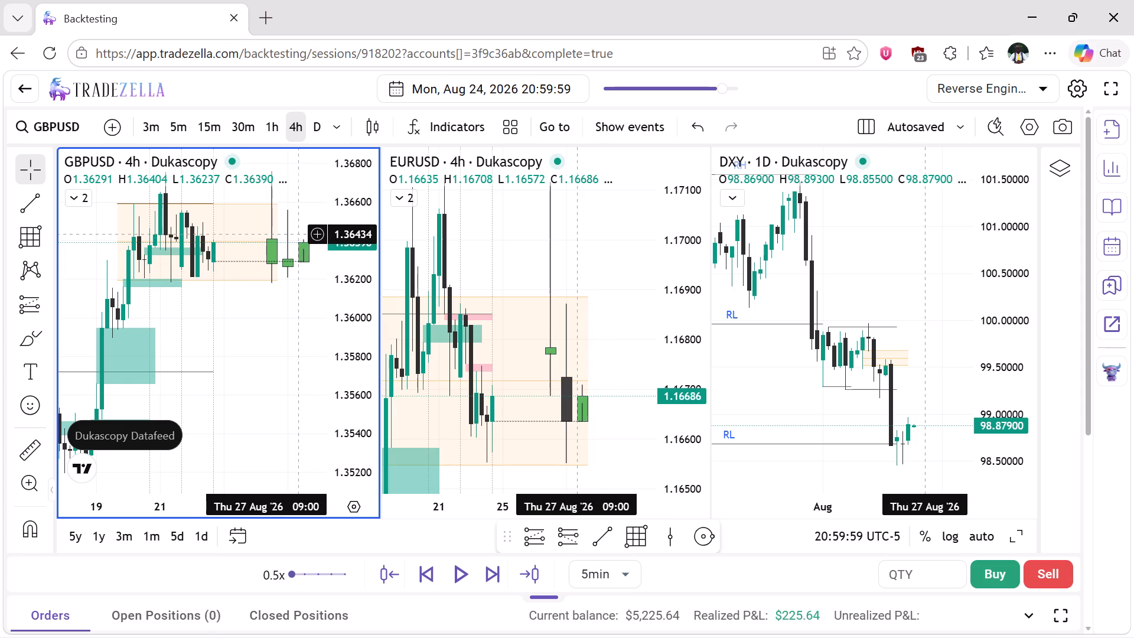
left_click(266, 130)
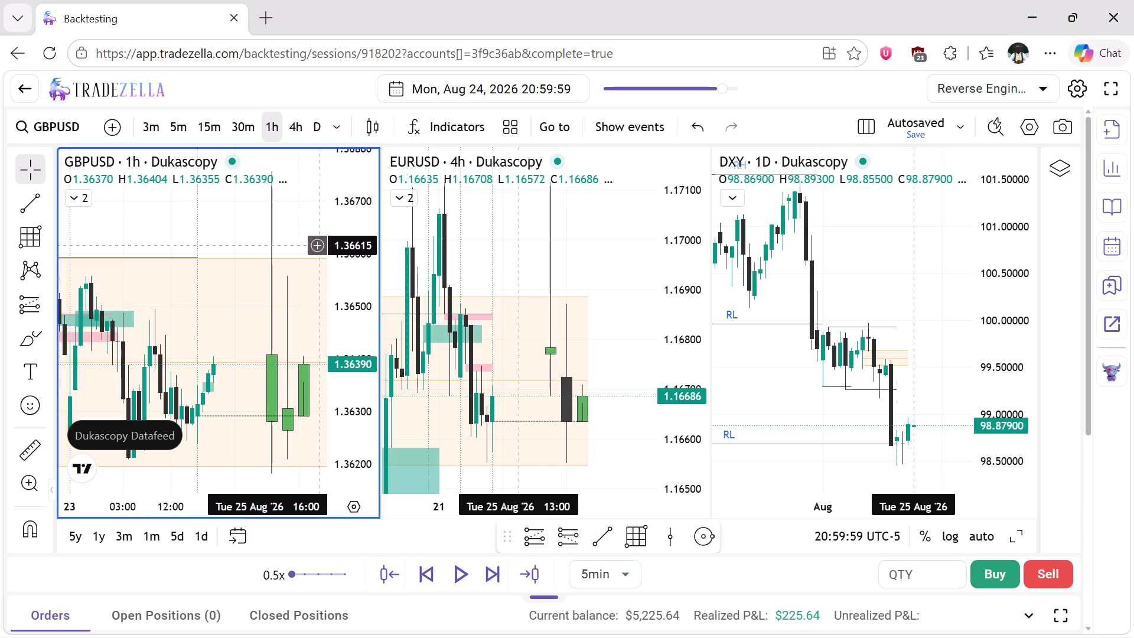
Switch the EURUSD chart back to the 1h timeframe.
left_click(584, 235)
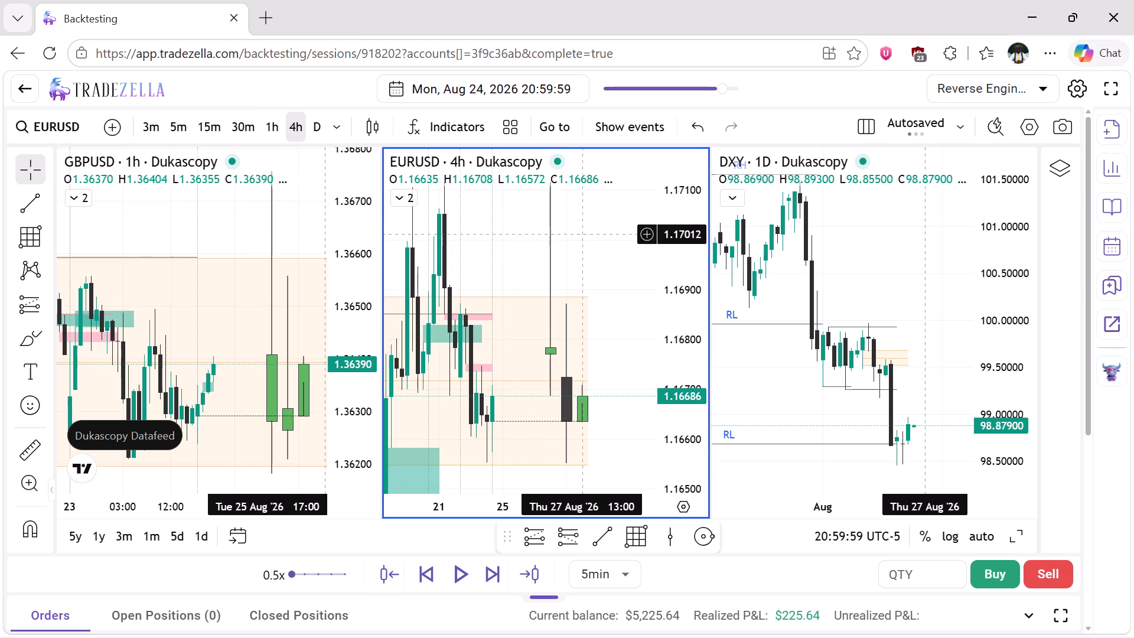
left_click(270, 126)
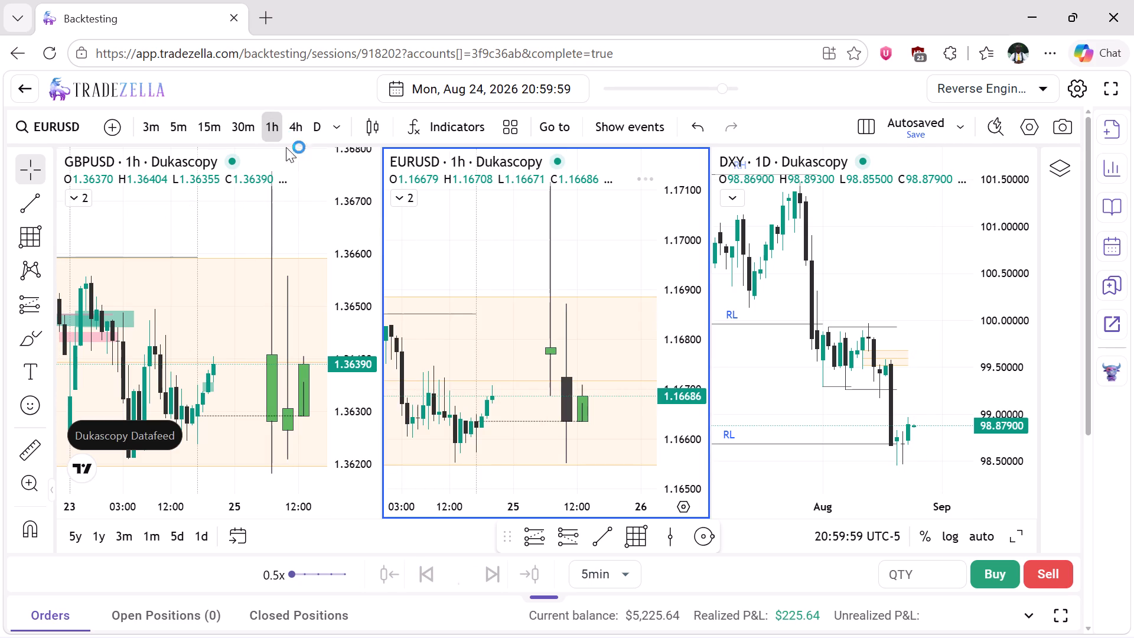
Advance the replay in 5min steps to 21:59:59 on 24 August.
left_click(490, 578)
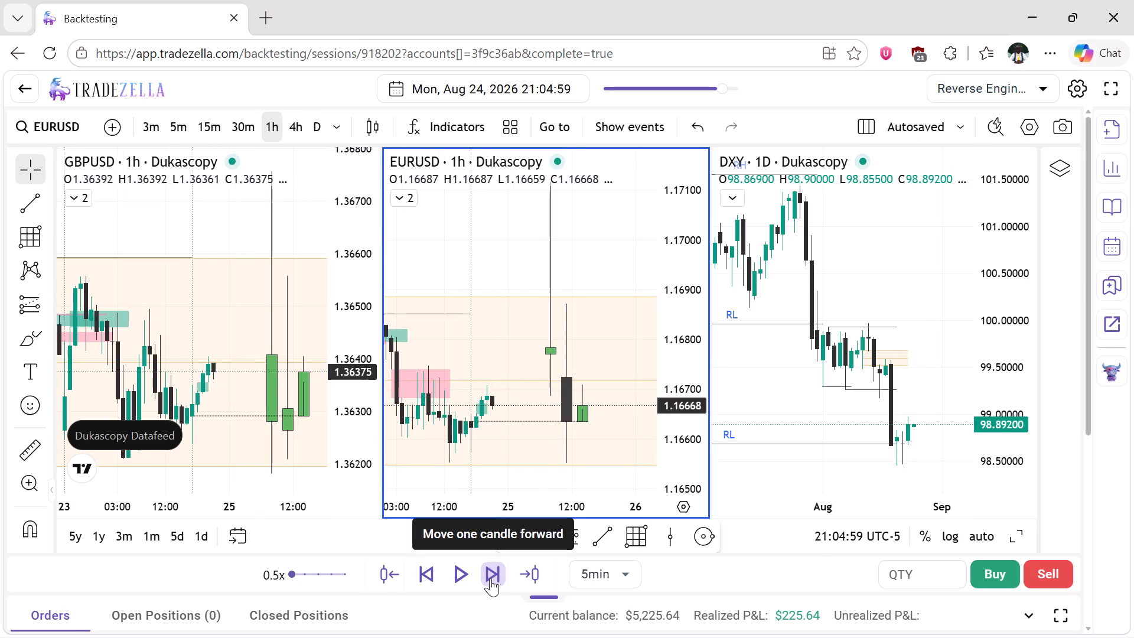
left_click(490, 578)
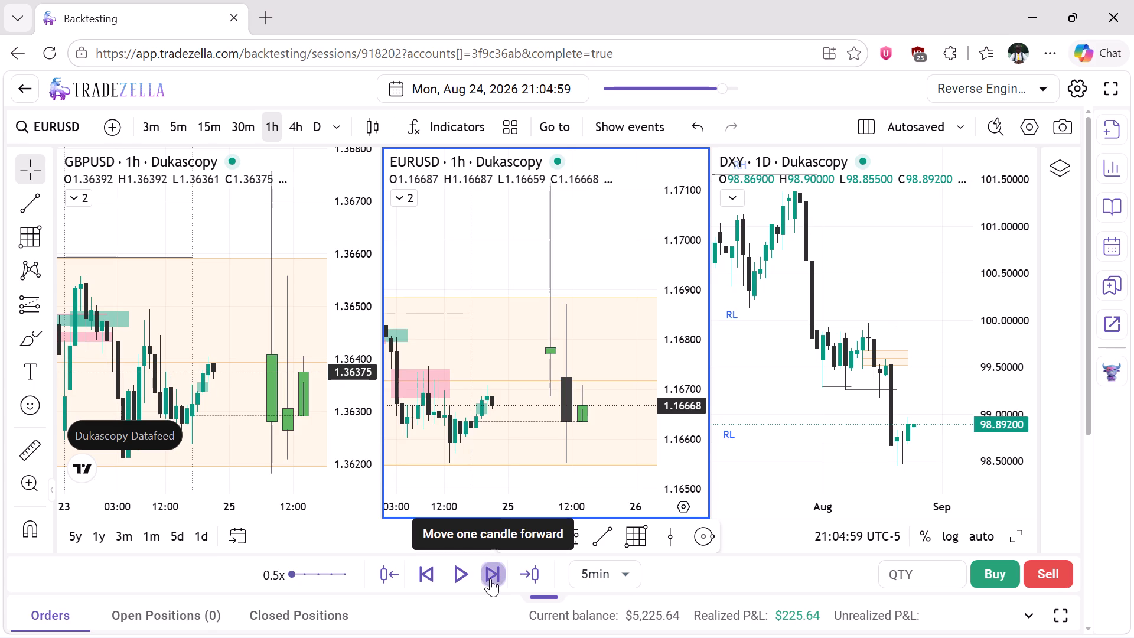
left_click(490, 578)
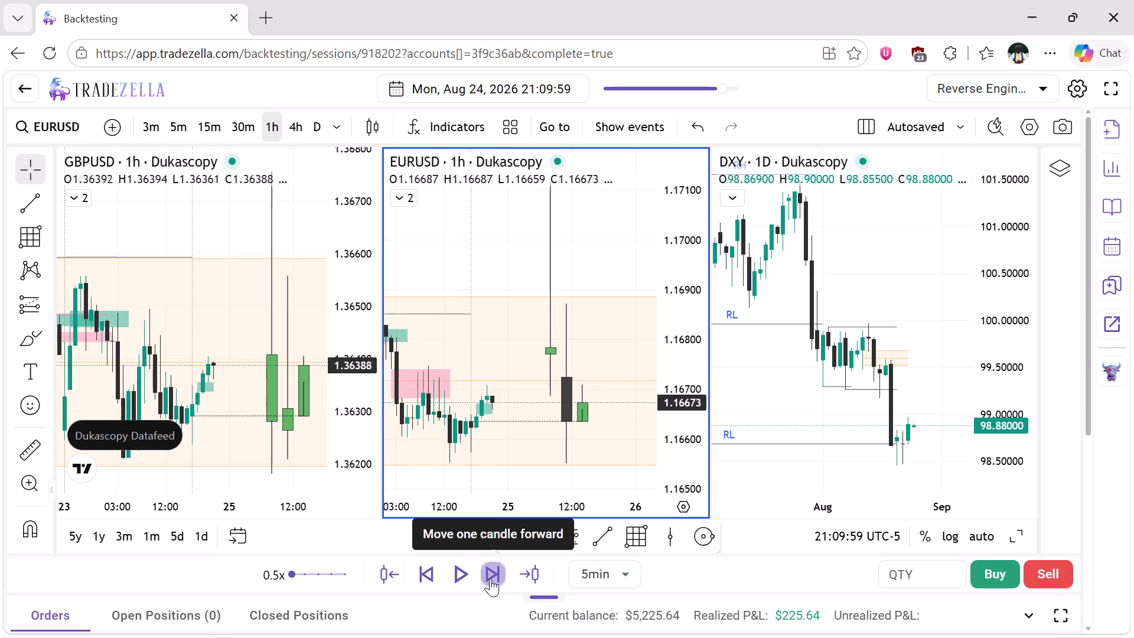
left_click(490, 578)
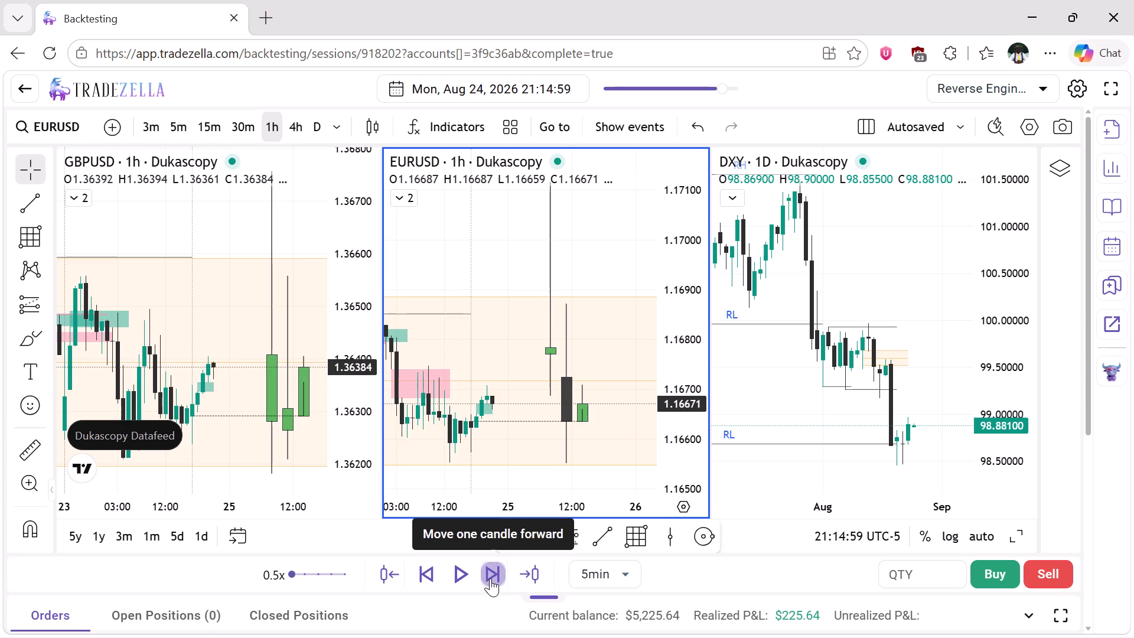
left_click(490, 578)
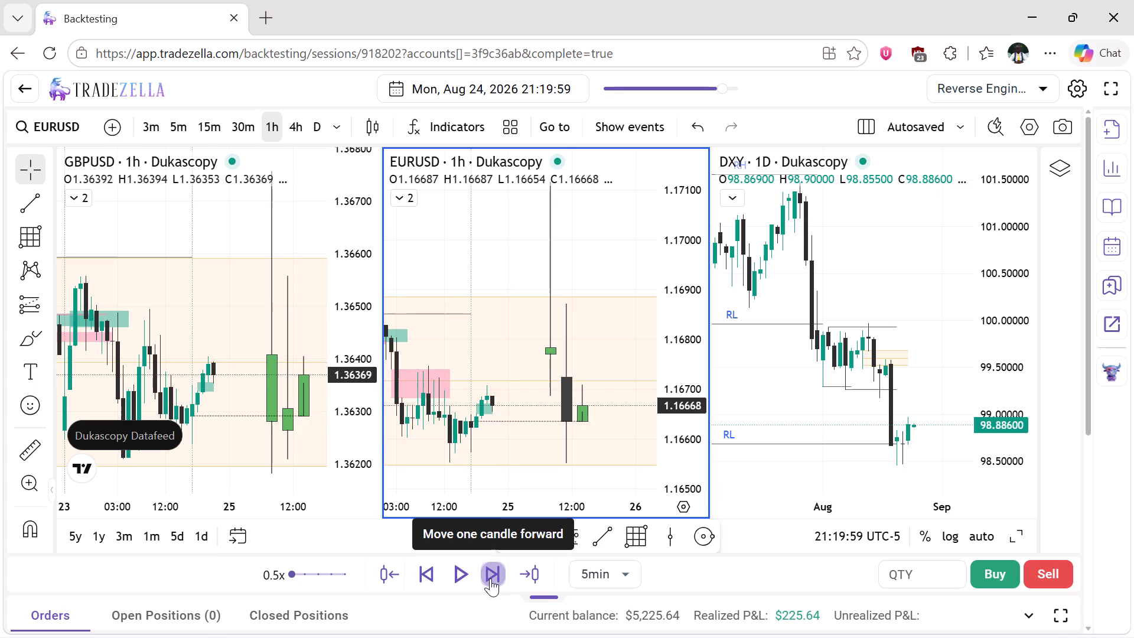
left_click(490, 578)
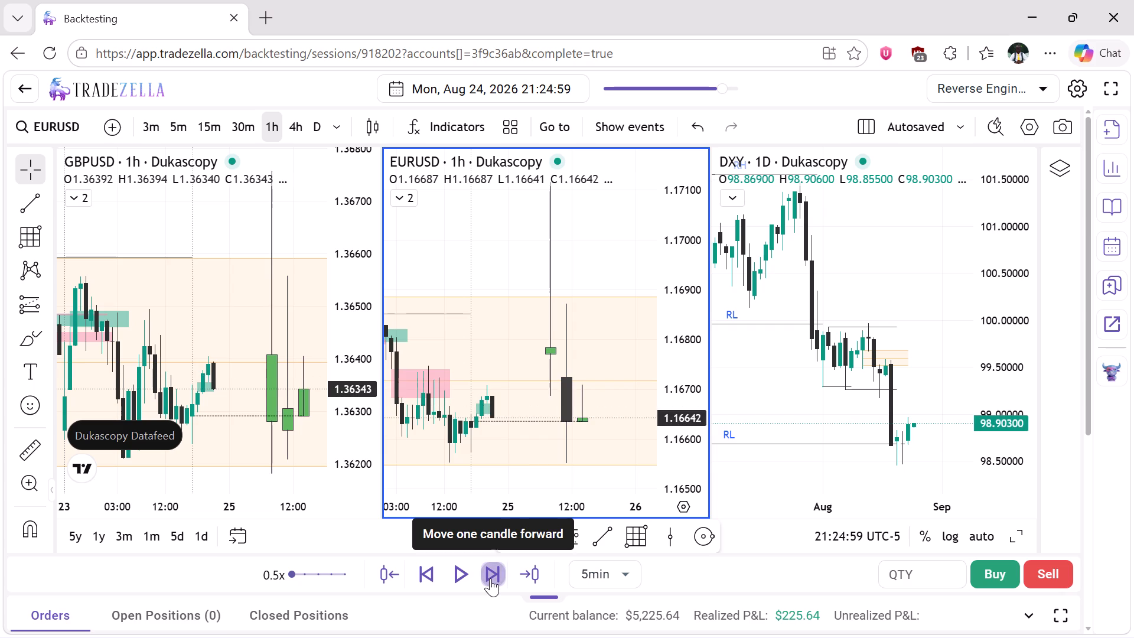
left_click(490, 578)
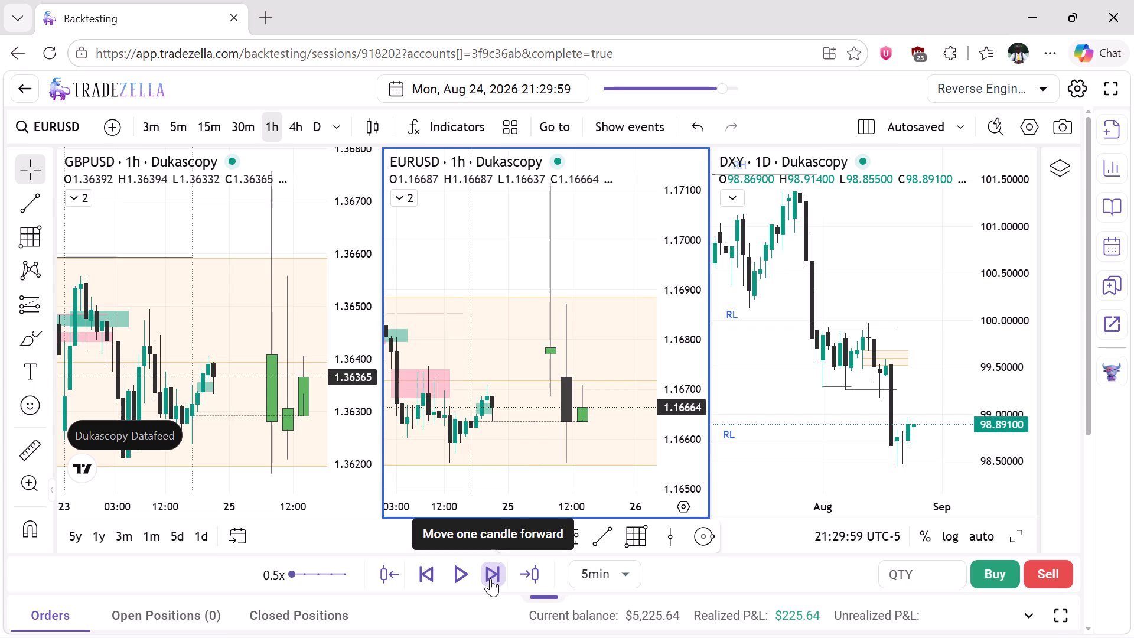
left_click(490, 578)
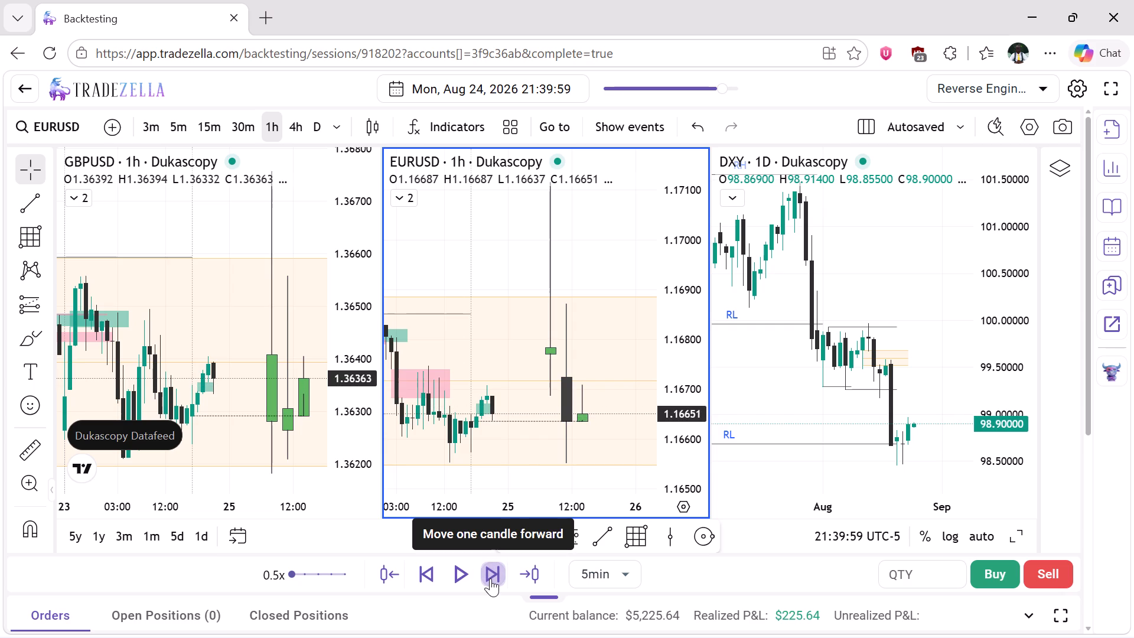
left_click(490, 578)
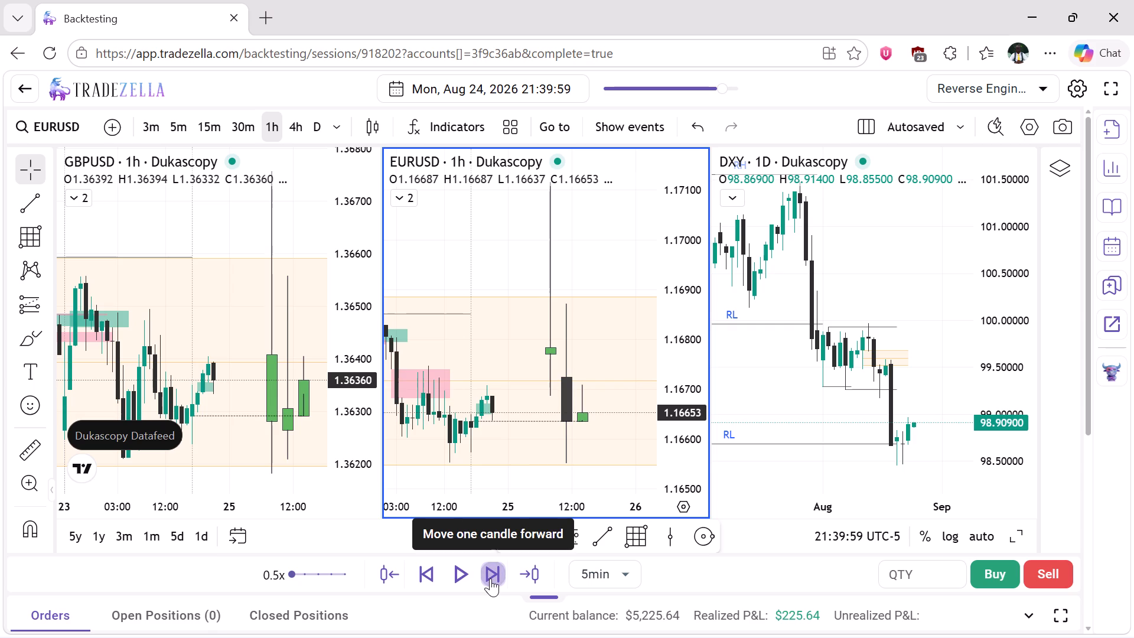
left_click(490, 578)
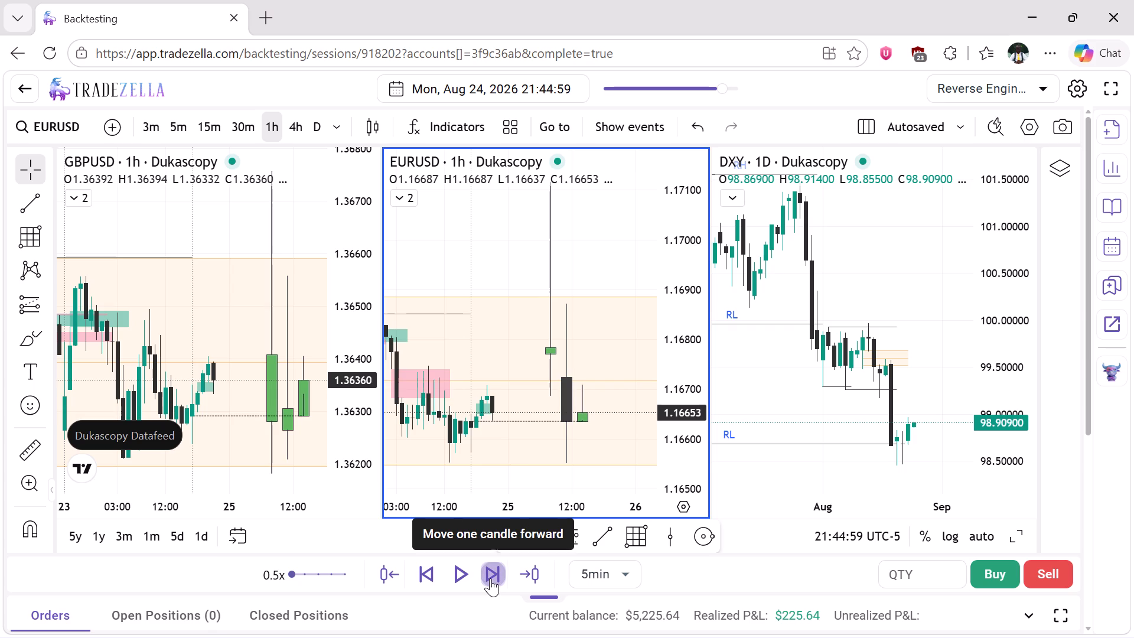
left_click(490, 578)
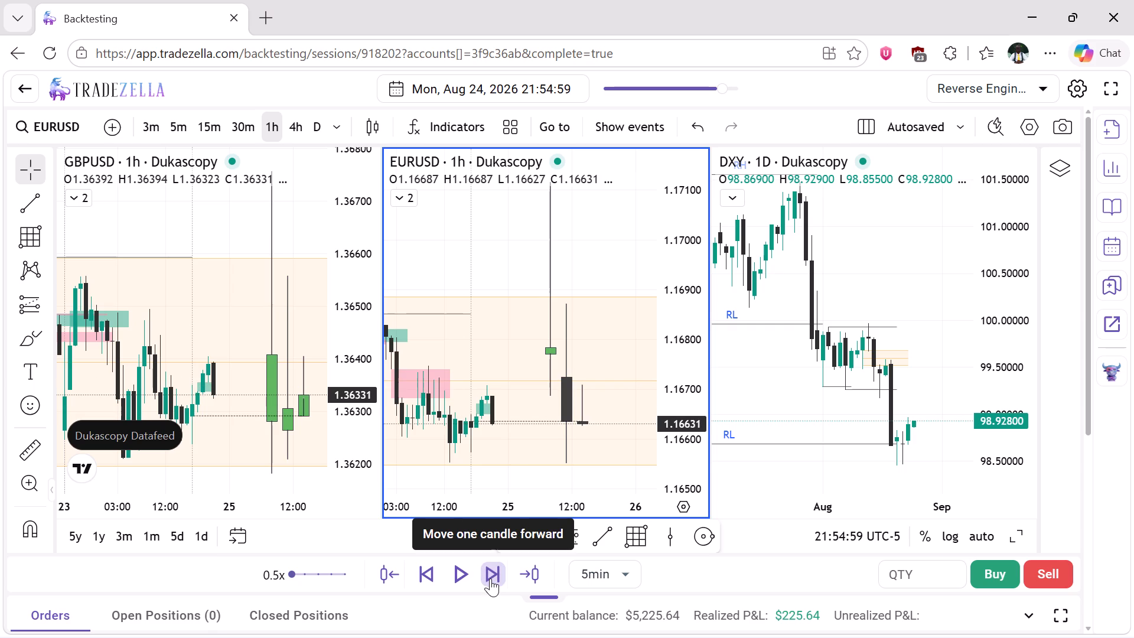
left_click(490, 578)
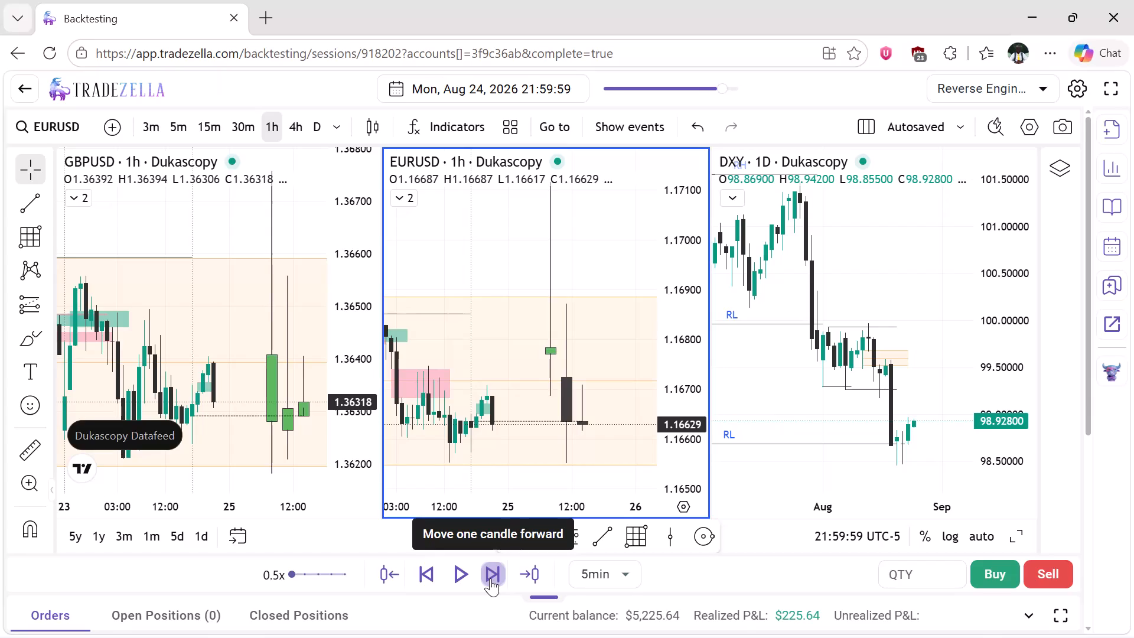
Check the EURUSD and GBPUSD charts on the 4h timeframe and return both to 1h.
left_click(295, 135)
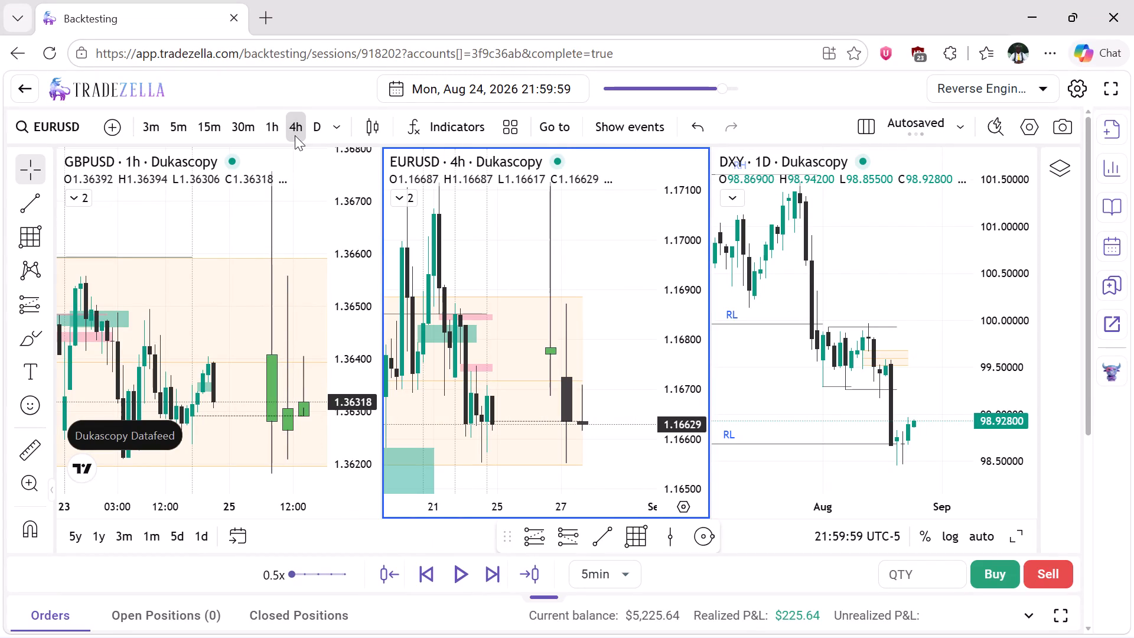
left_click(229, 247)
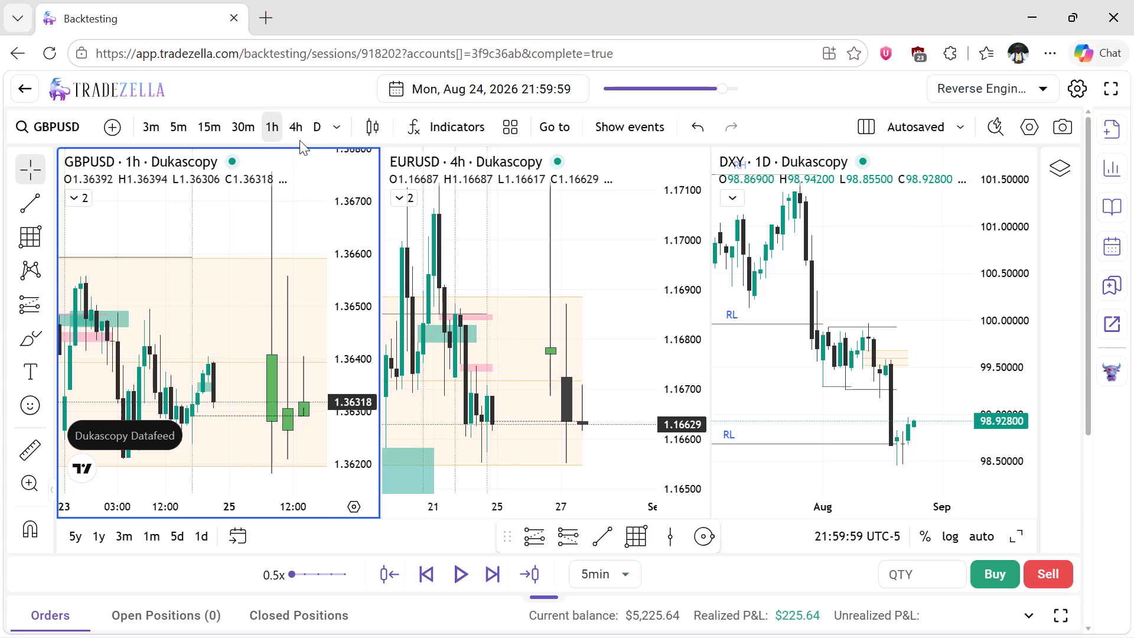
left_click(299, 140)
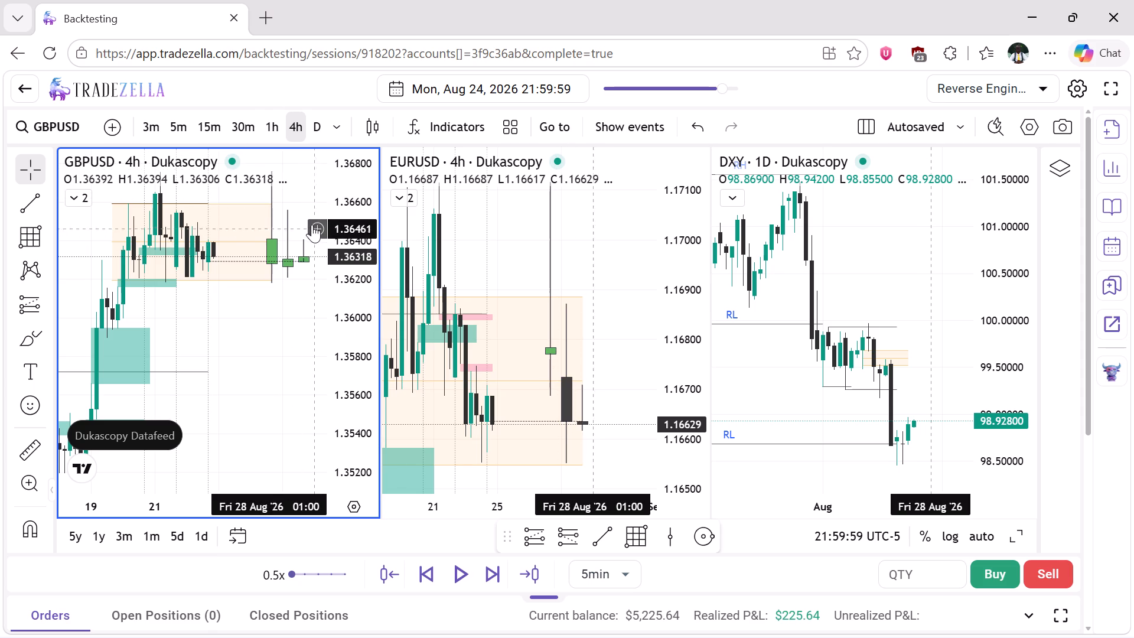
left_click(277, 138)
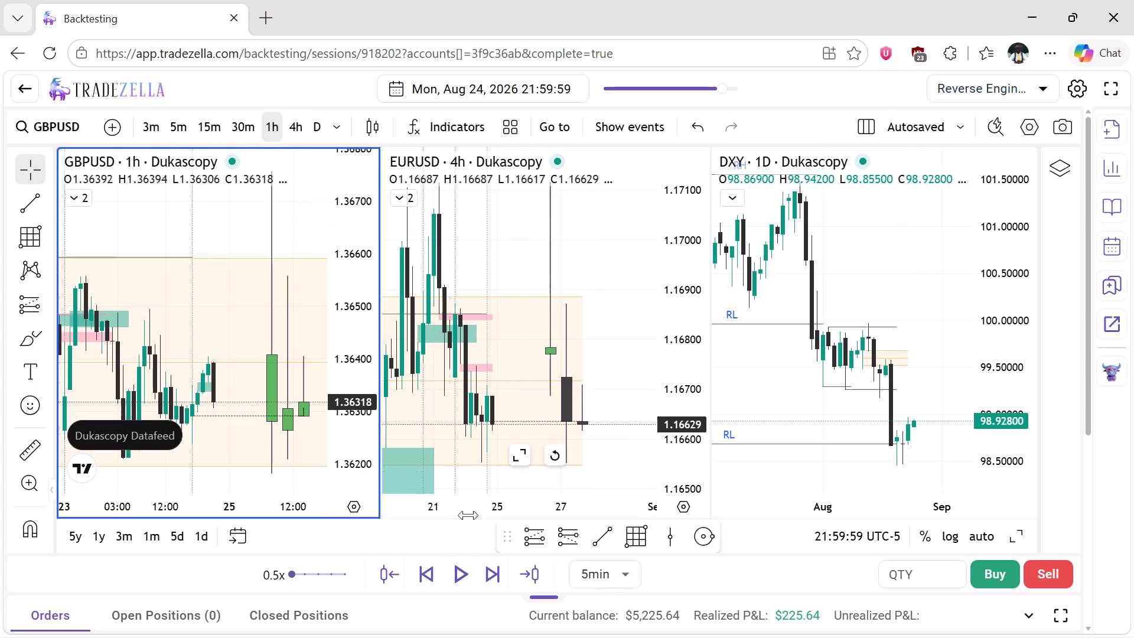
left_click(514, 315)
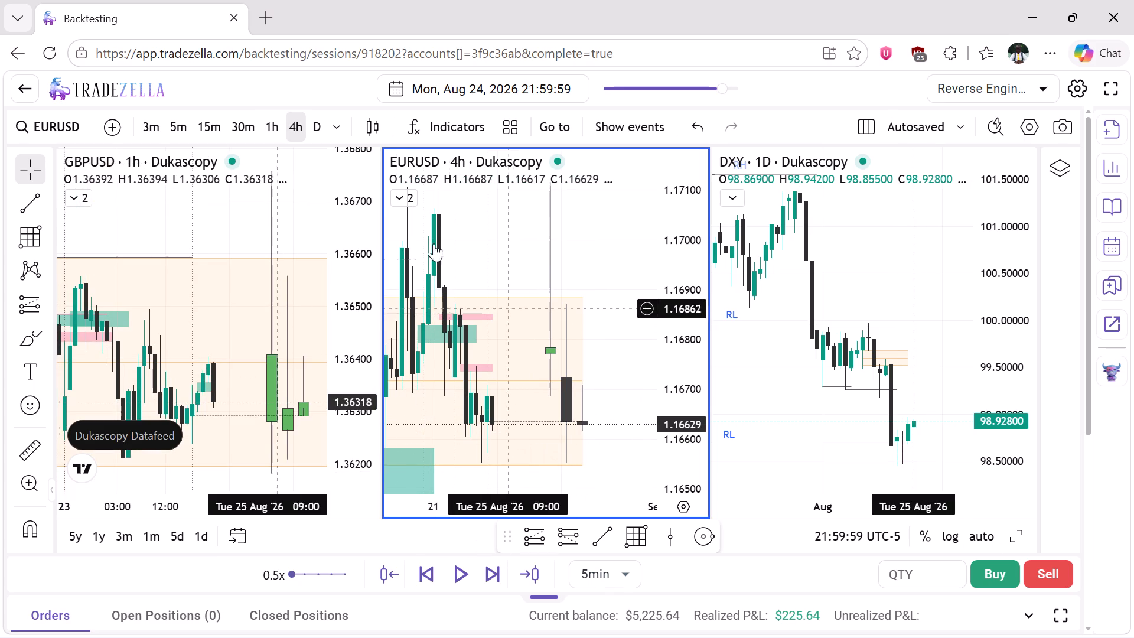
left_click(279, 129)
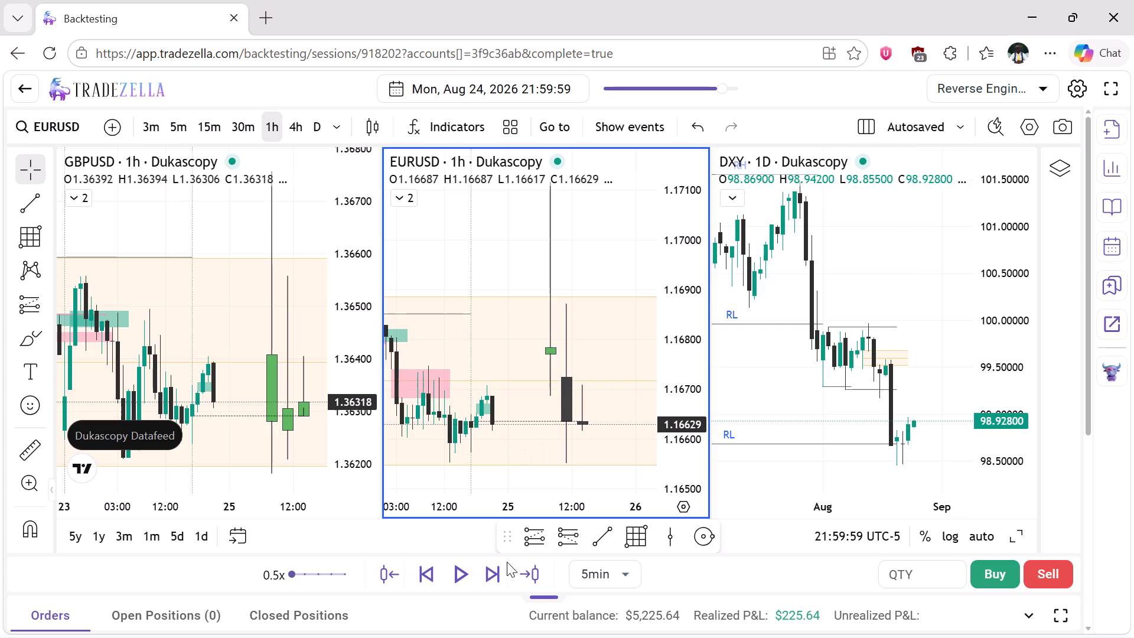
Advance the replay in 5min steps to 22:59:59 on 24 August.
left_click(491, 571)
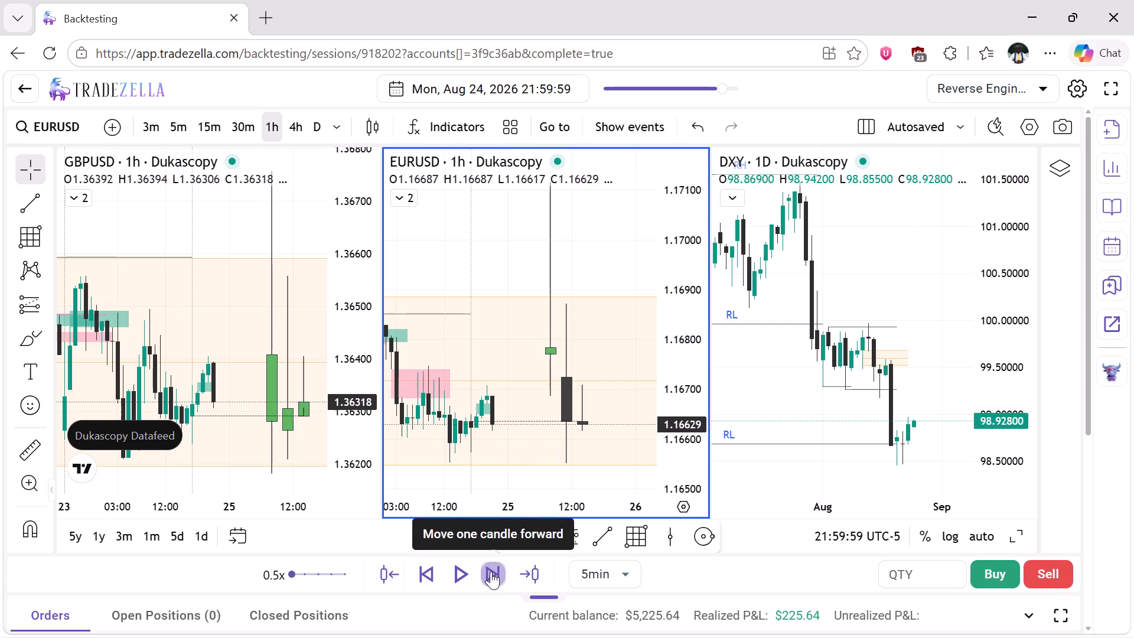
left_click(491, 571)
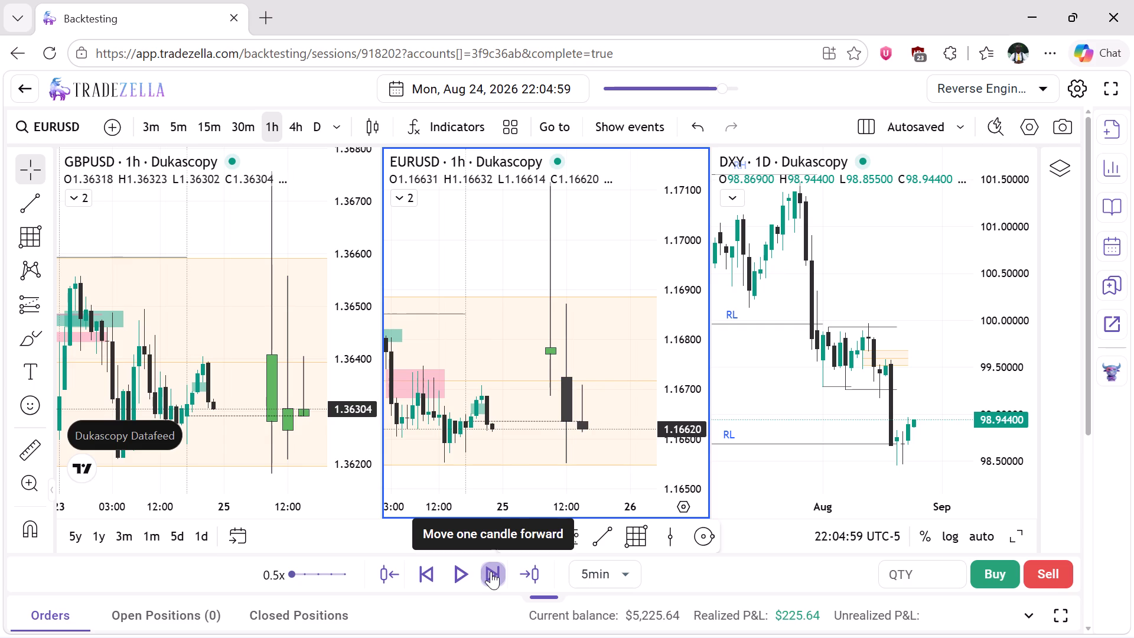
left_click(491, 571)
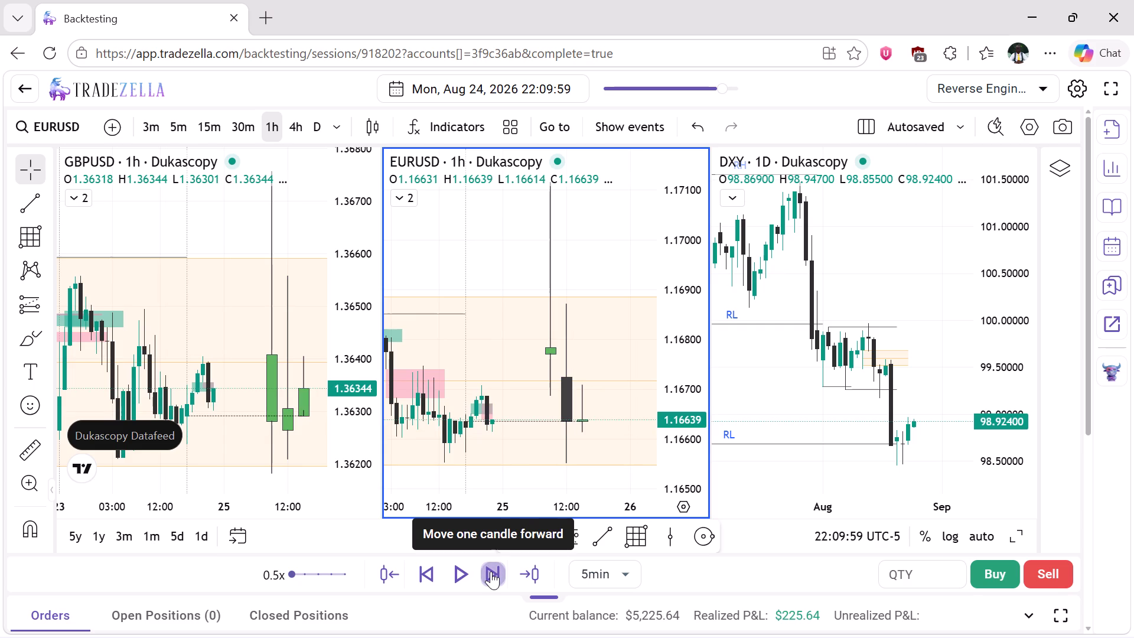
left_click(491, 571)
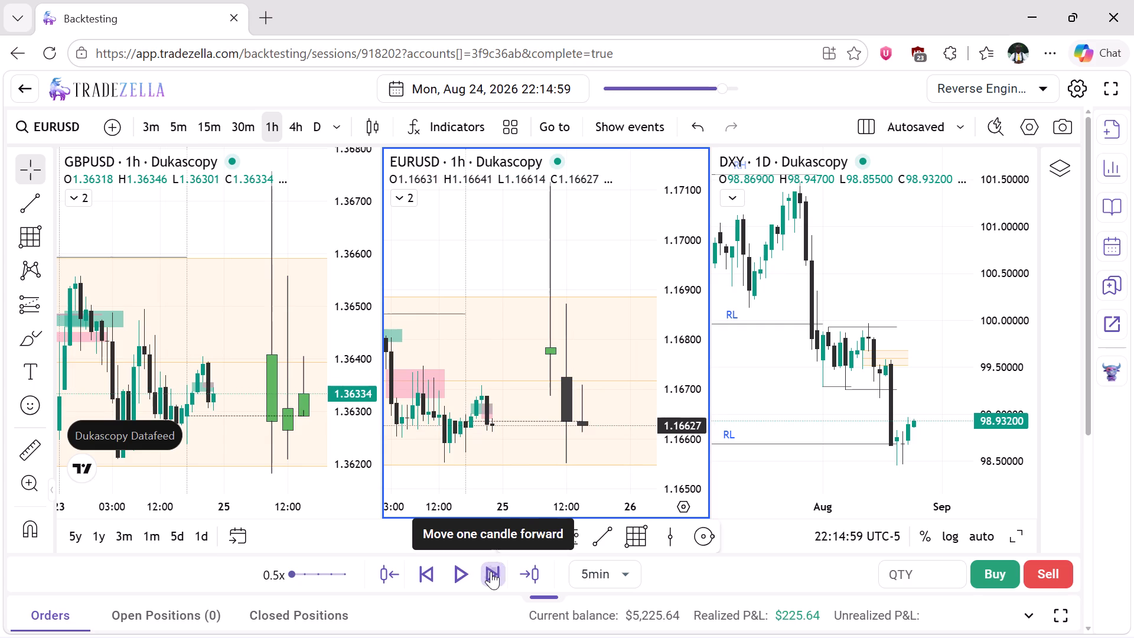
left_click(491, 571)
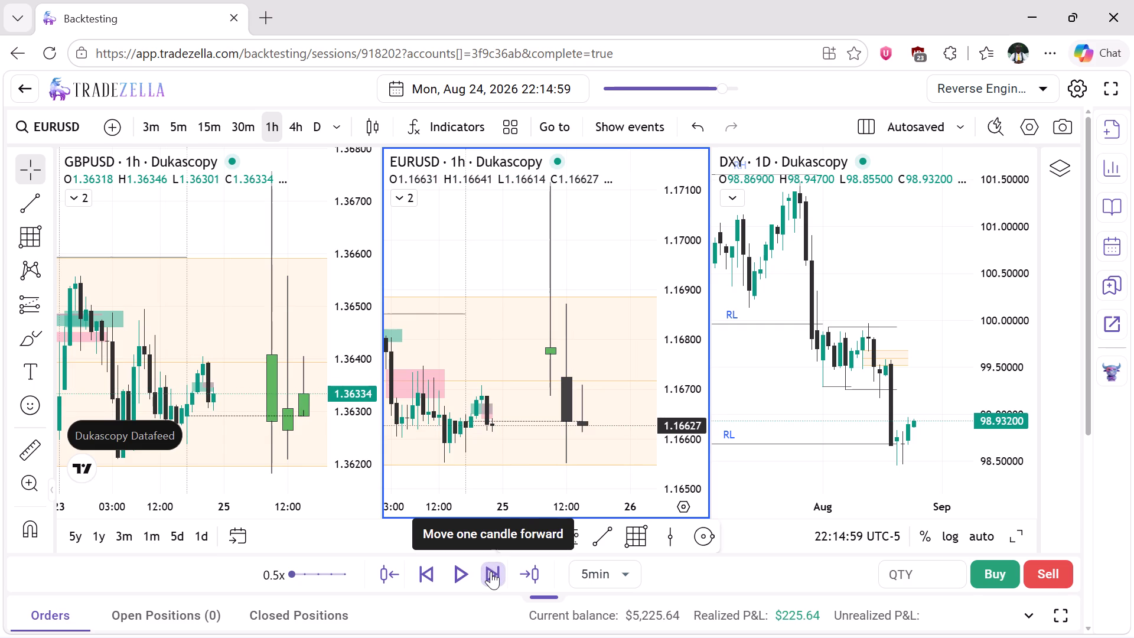
left_click(491, 571)
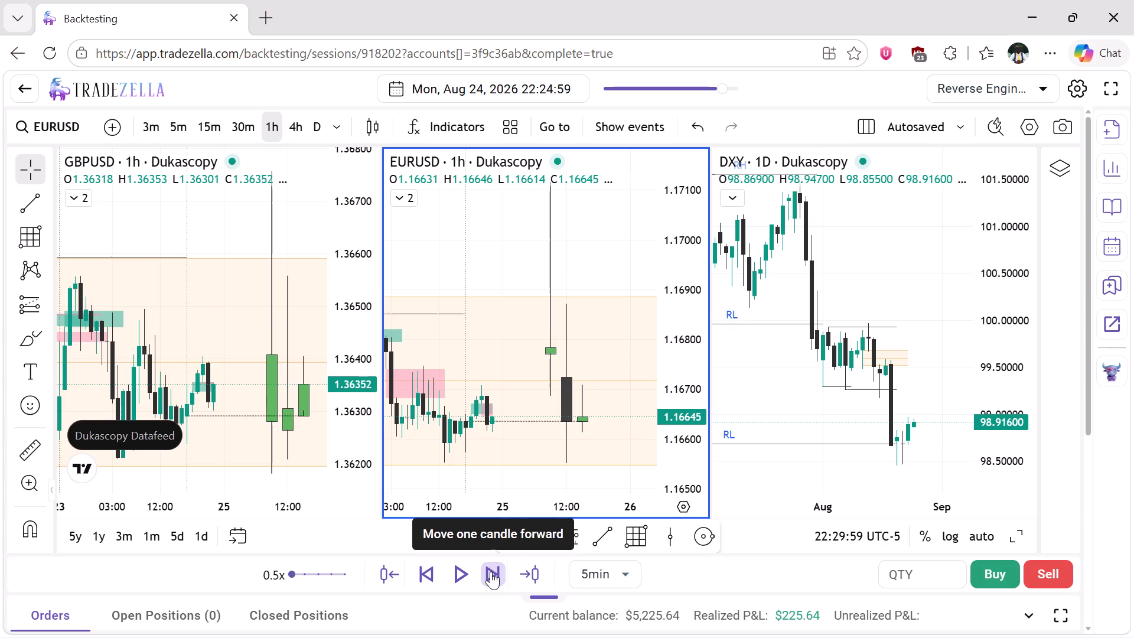
left_click(491, 571)
left_click(491, 571)
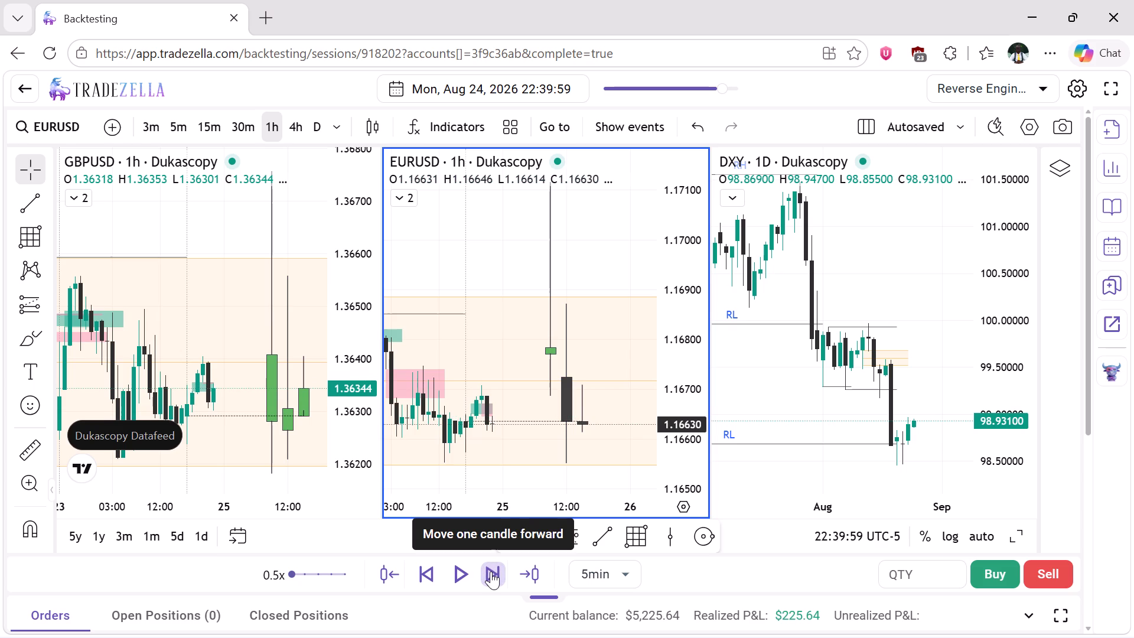
left_click(491, 571)
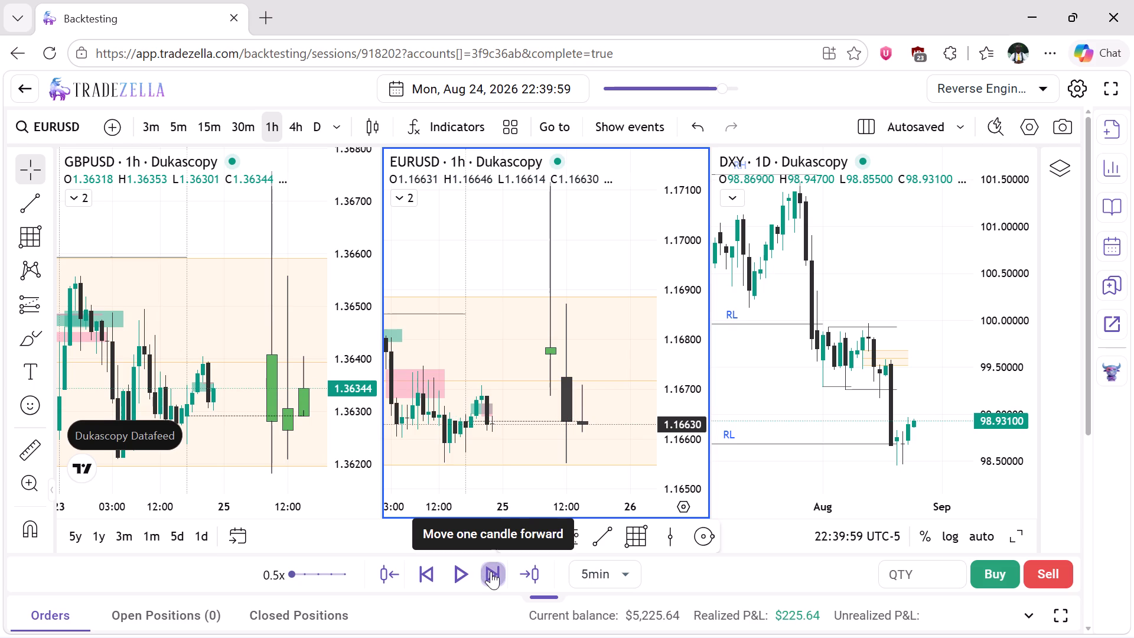
left_click(491, 571)
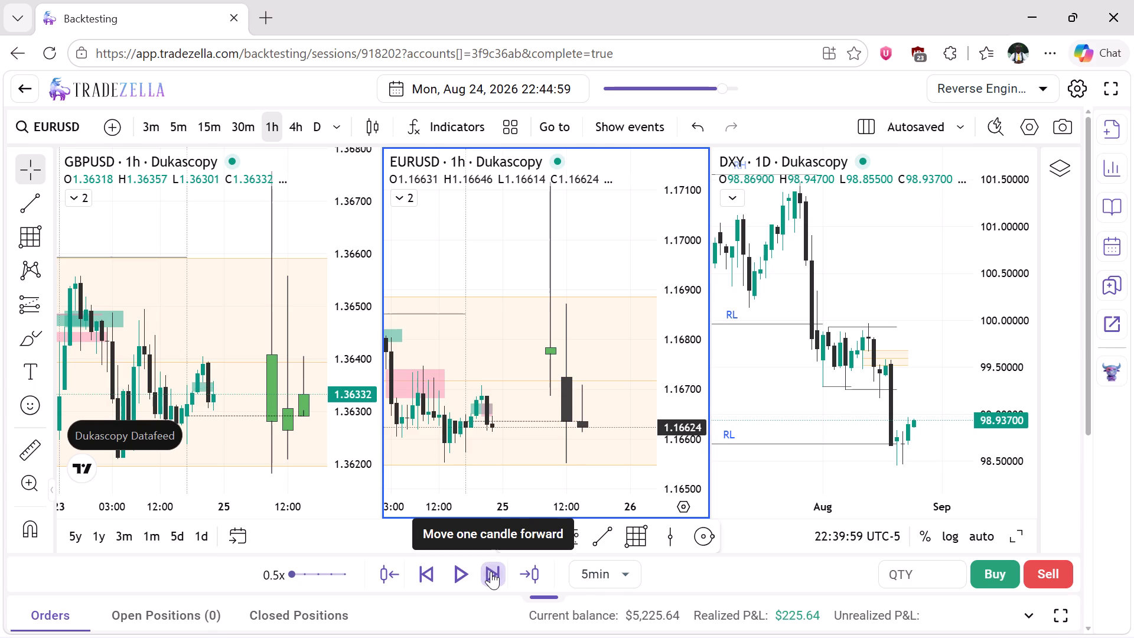
left_click(491, 571)
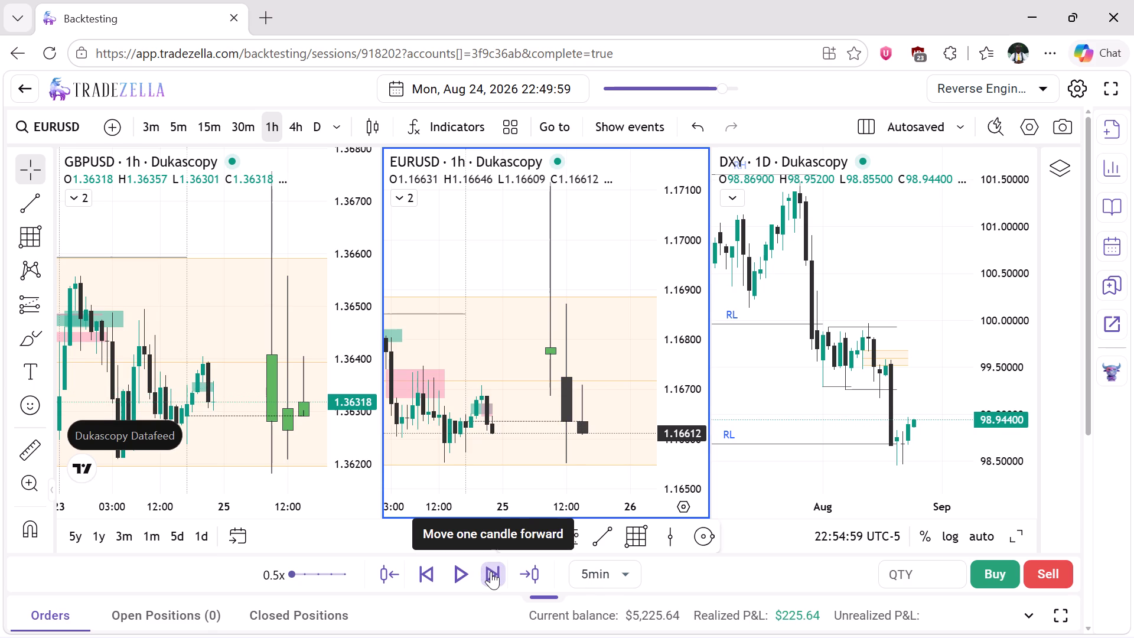
left_click(491, 571)
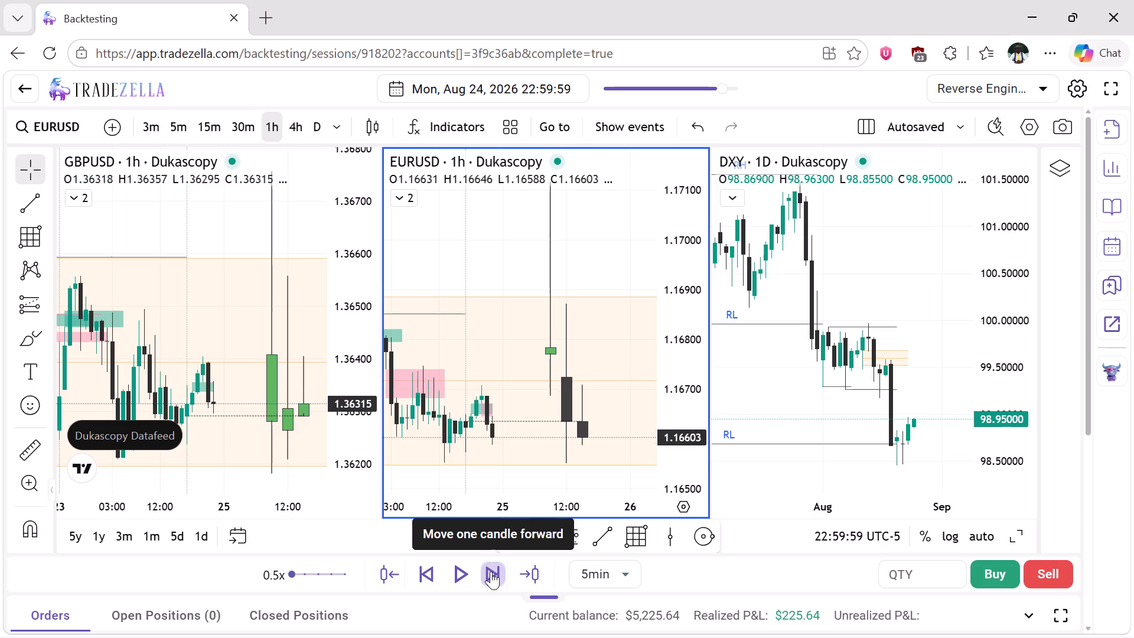
left_click(491, 571)
Check the EURUSD chart on the 4h timeframe and return it to 1h.
left_click(419, 579)
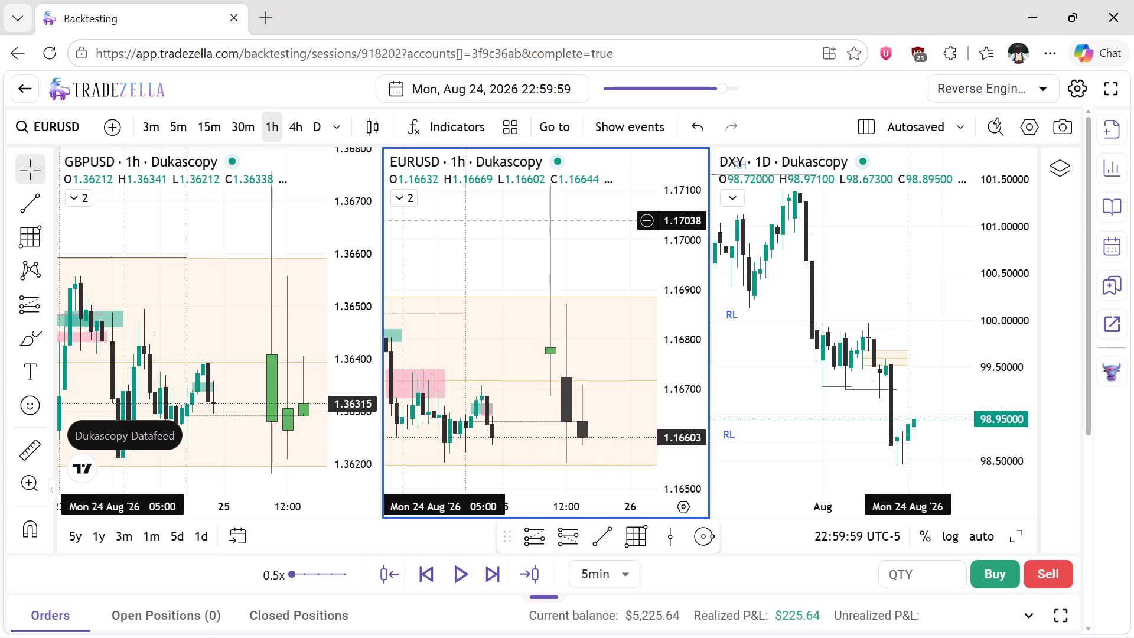
left_click(297, 136)
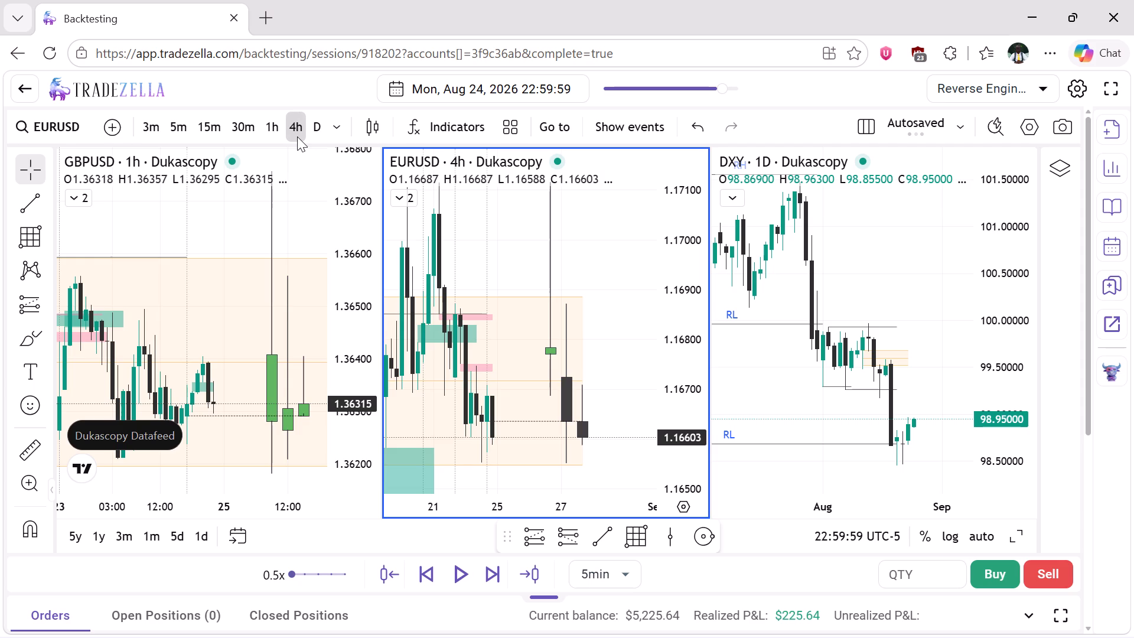
left_click(273, 134)
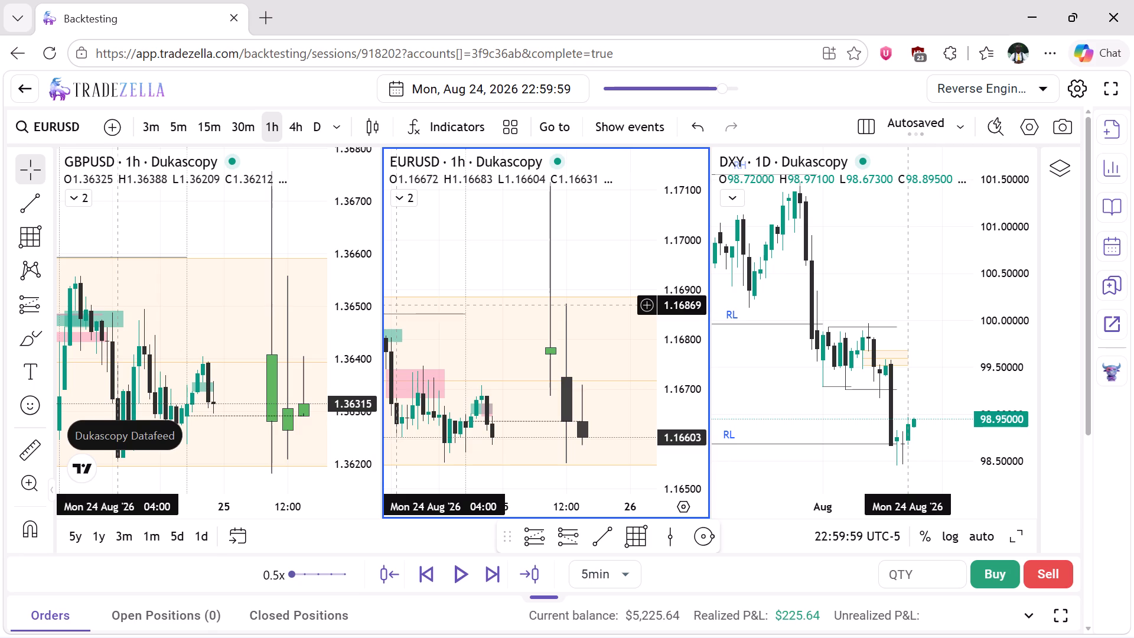
Examine recent EURUSD price action against the marked zones on the 30m timeframe.
left_click(242, 130)
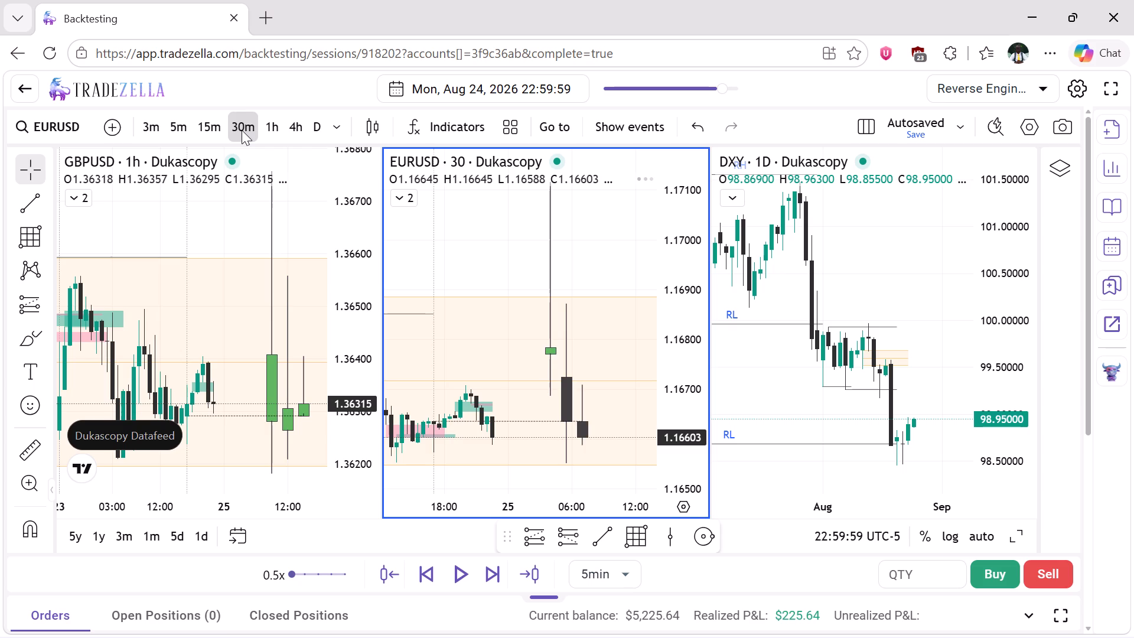
right_click(482, 233)
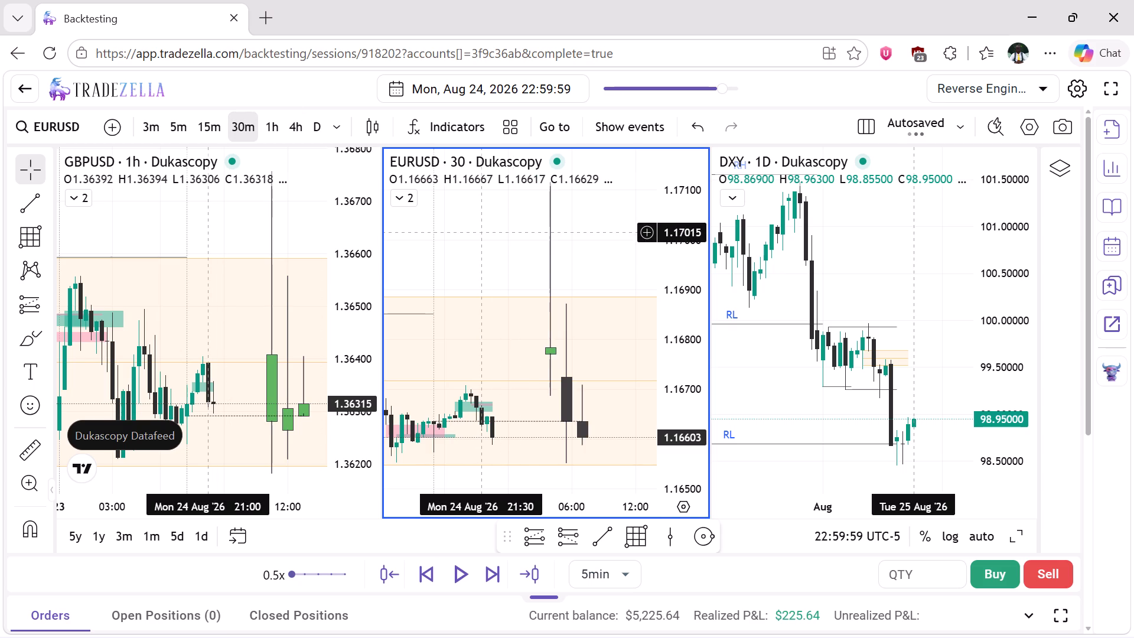
left_click(527, 127)
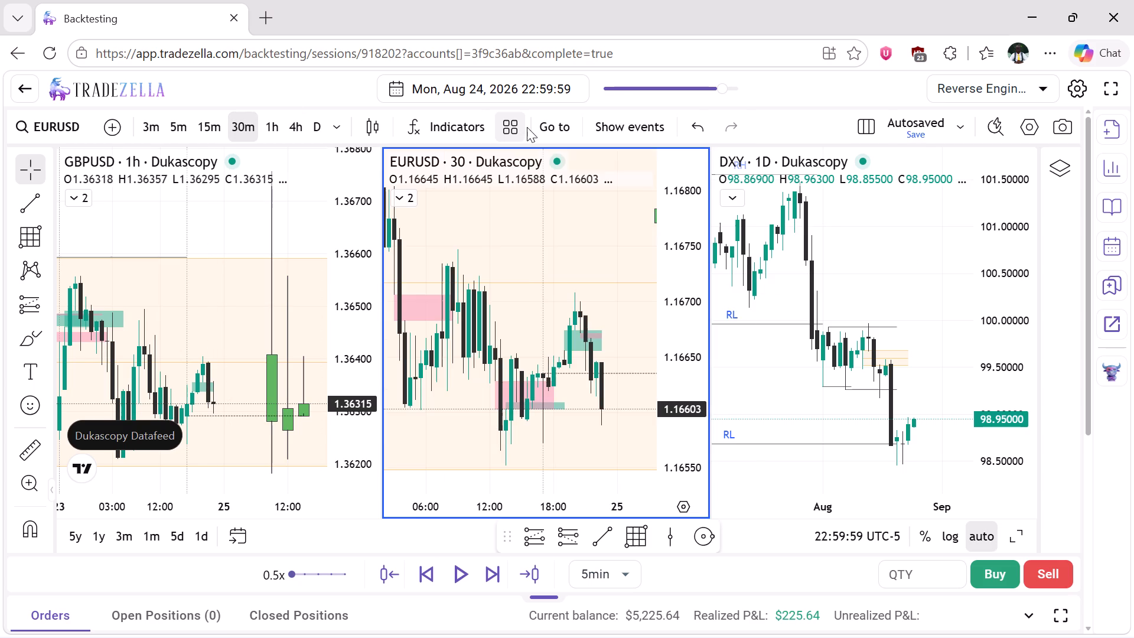
scroll(536, 224, "down", 1)
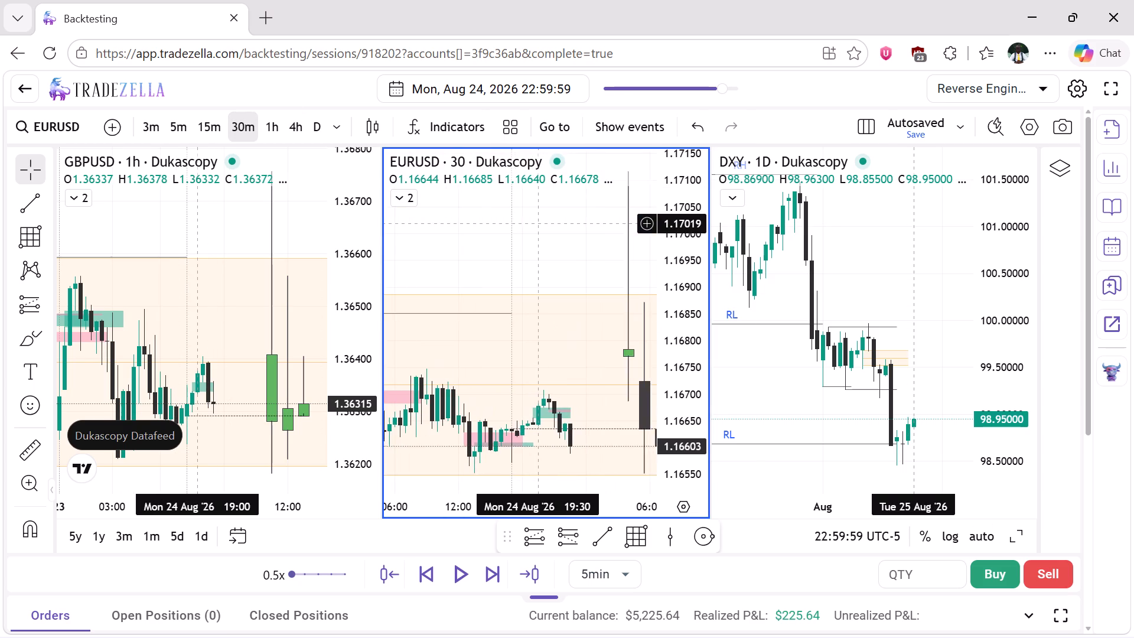
scroll(536, 224, "down", 2)
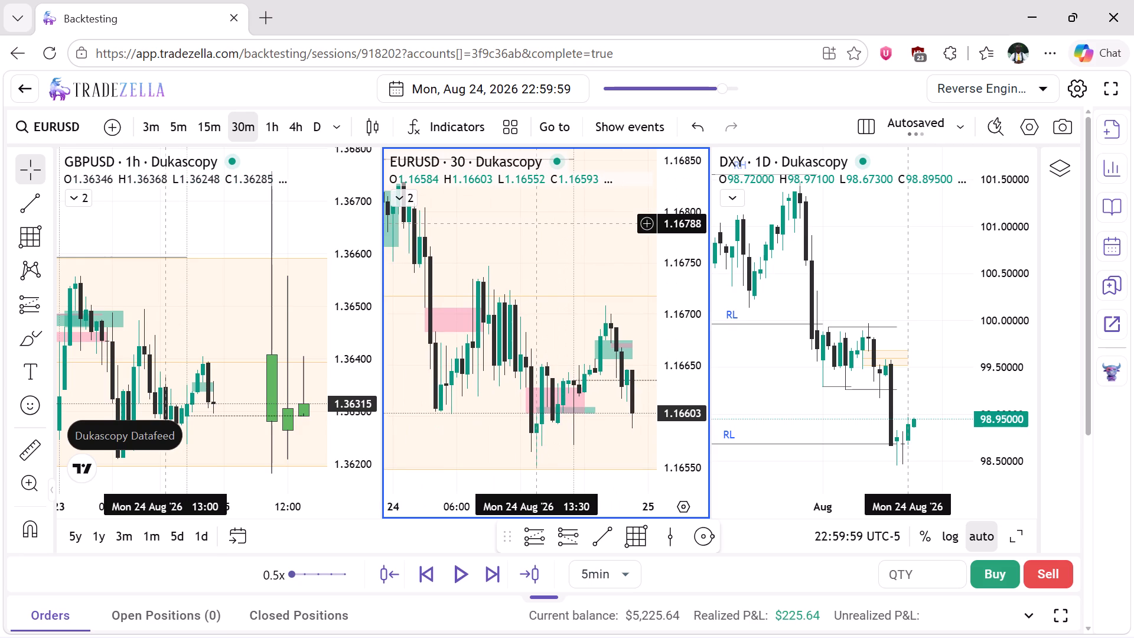
left_click_drag(664, 213, 693, 326)
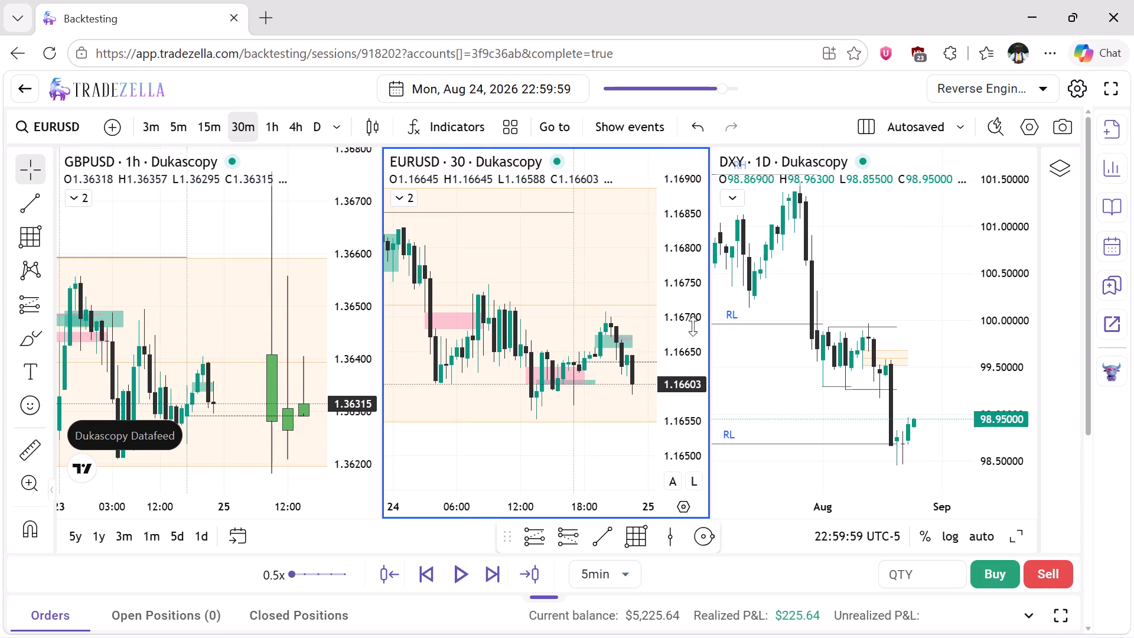
scroll(538, 243, "left", 2)
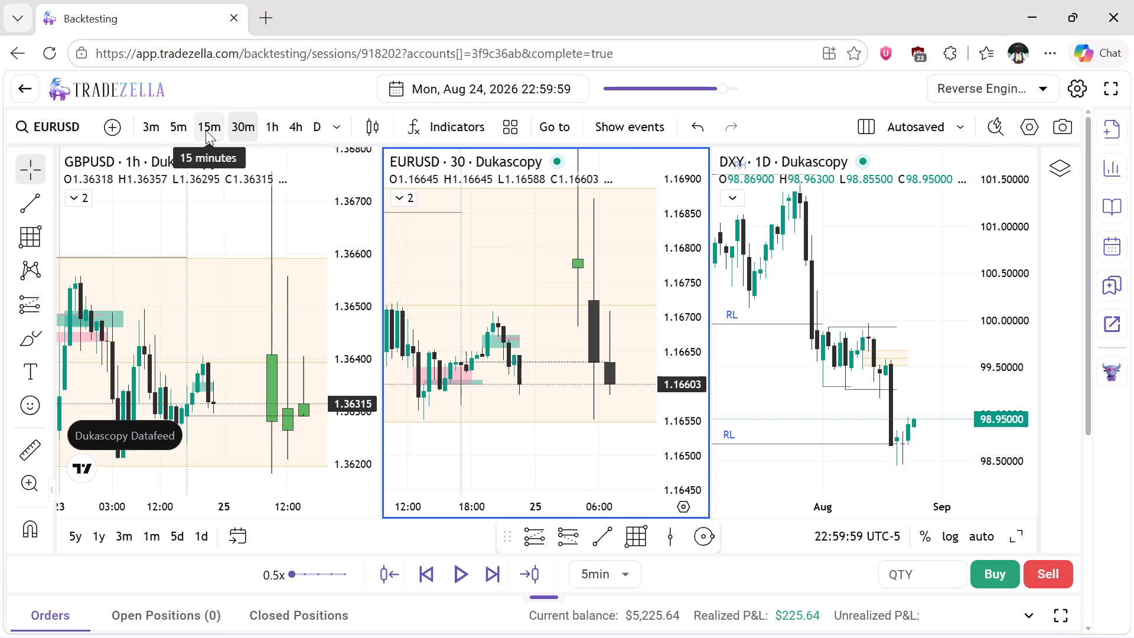
Compare EURUSD price action on the 15m and 1h timeframes, leaving the chart on 15m.
left_click(206, 130)
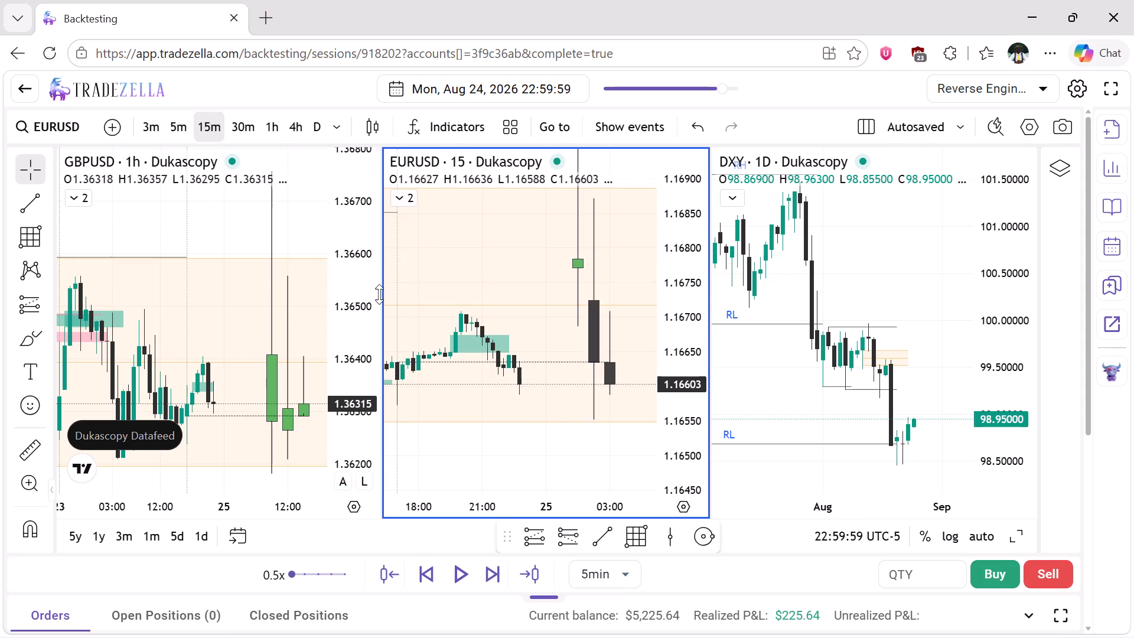
scroll(478, 274, "right", 1)
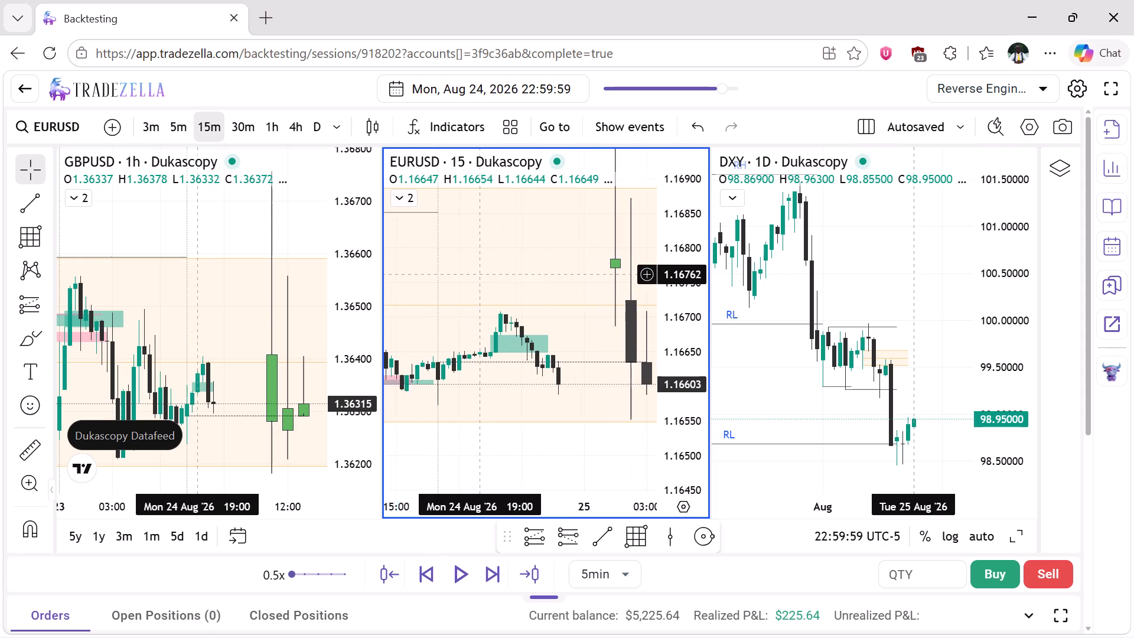
scroll(478, 274, "right", 1)
scroll(478, 274, "left", 2)
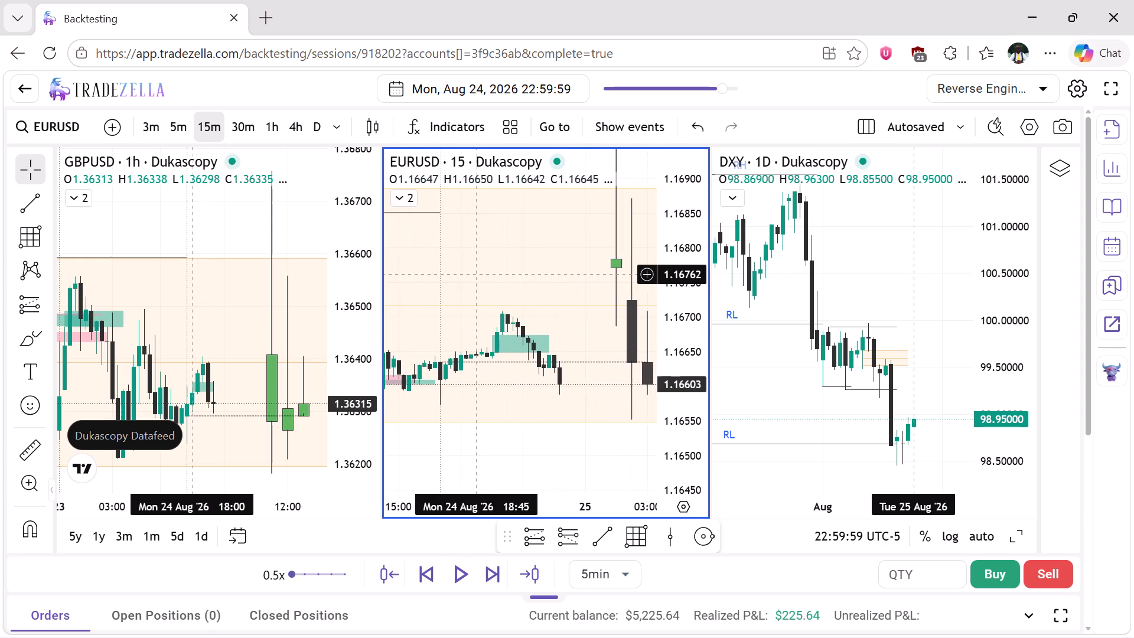
scroll(478, 274, "left", 1)
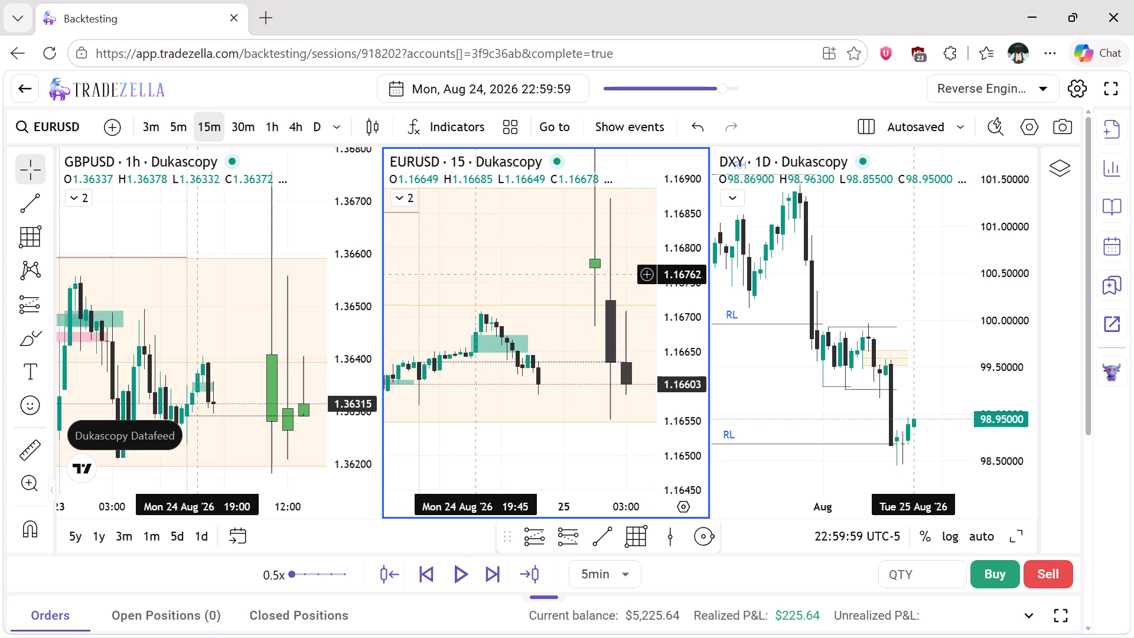
left_click(277, 141)
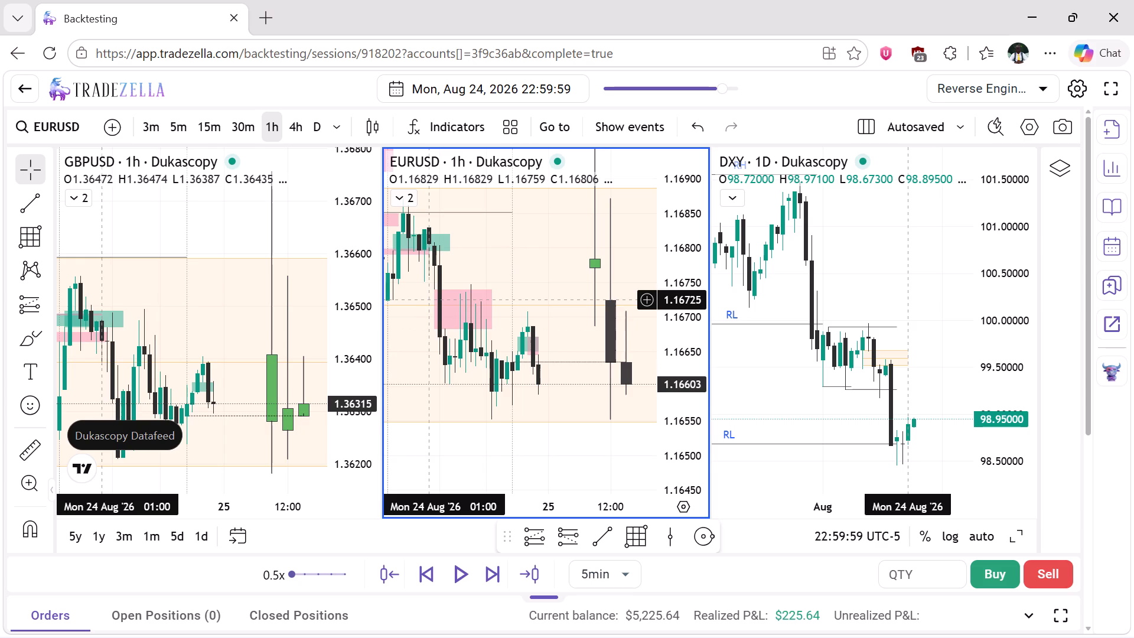
left_click(206, 134)
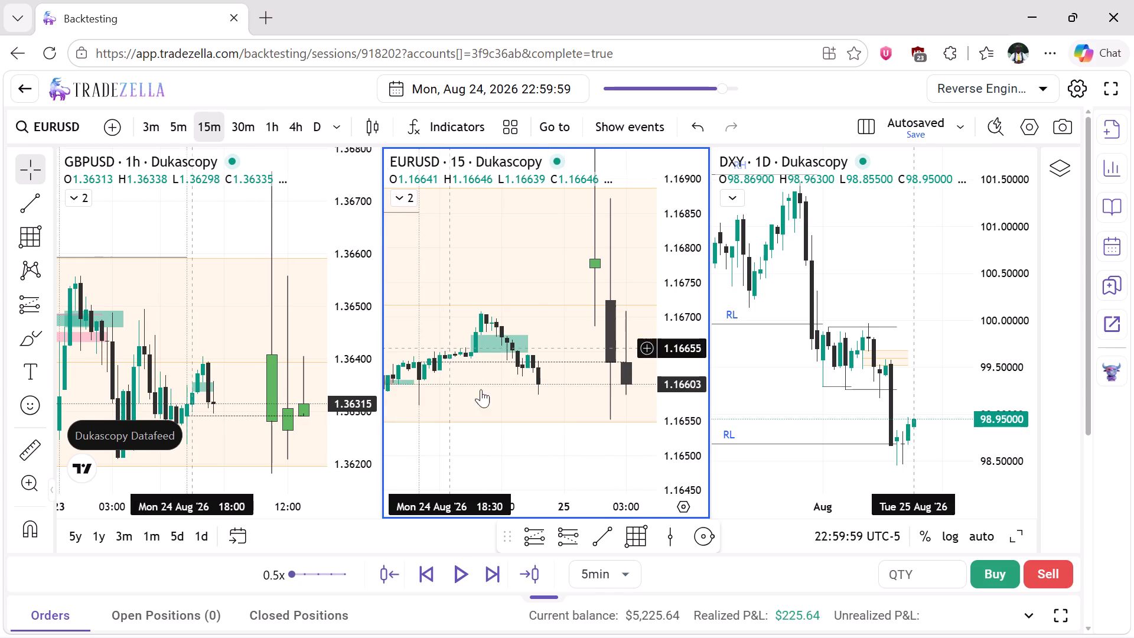
Place a short position on the EURUSD 15m chart at the latest candle, with entry about 1.16605 and stop about 1.16659.
left_click(556, 538)
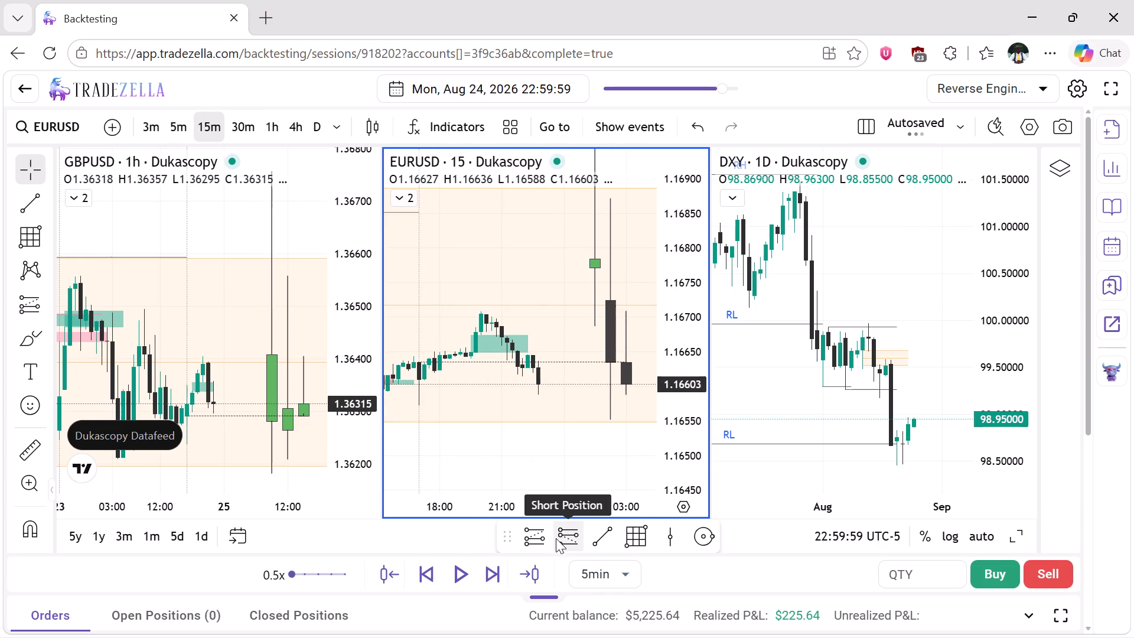
left_click(542, 383)
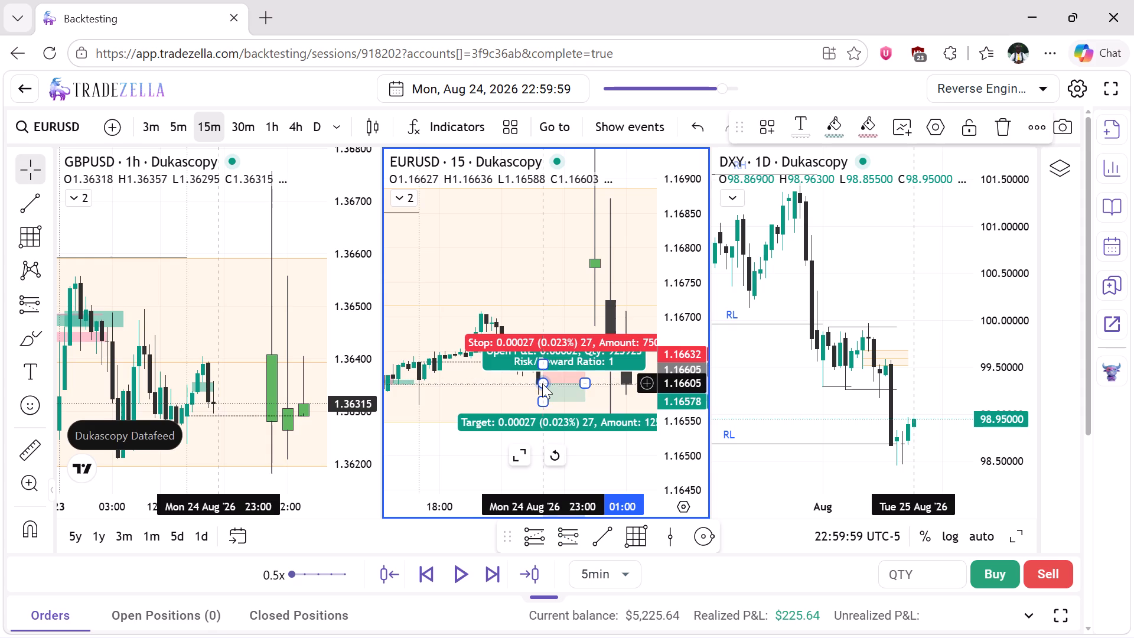
left_click_drag(545, 361, 545, 360)
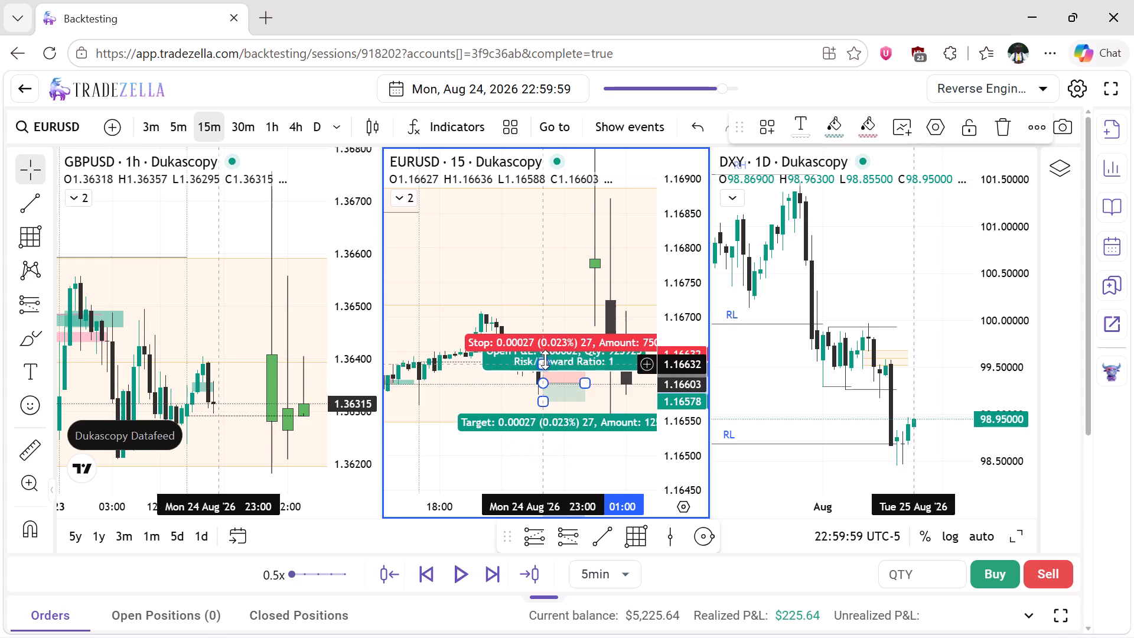
left_click_drag(545, 360, 543, 346)
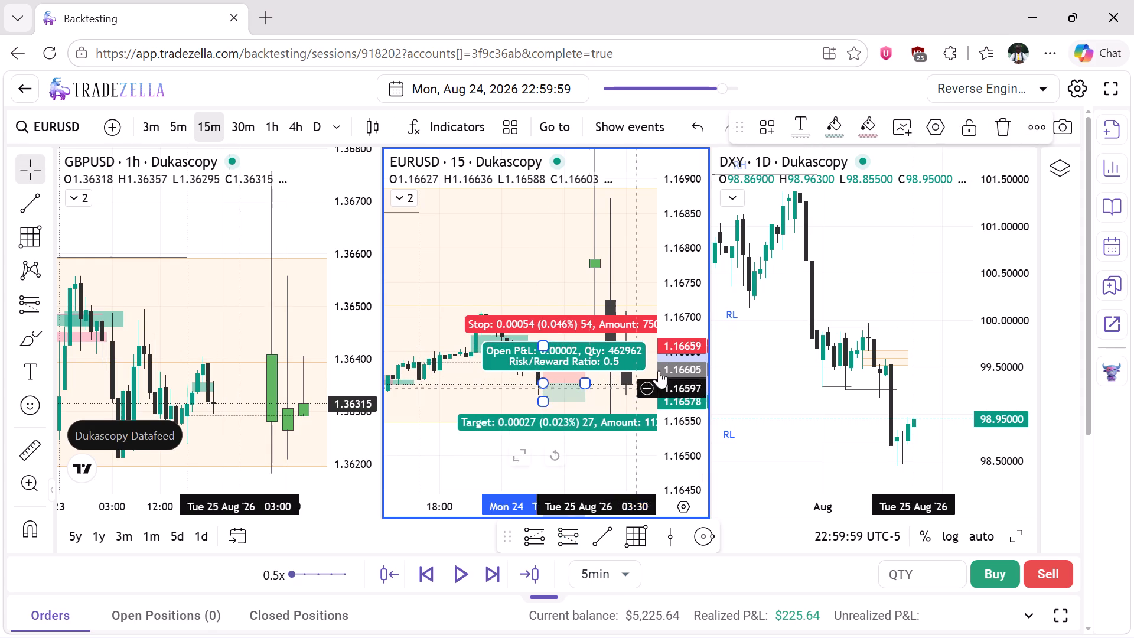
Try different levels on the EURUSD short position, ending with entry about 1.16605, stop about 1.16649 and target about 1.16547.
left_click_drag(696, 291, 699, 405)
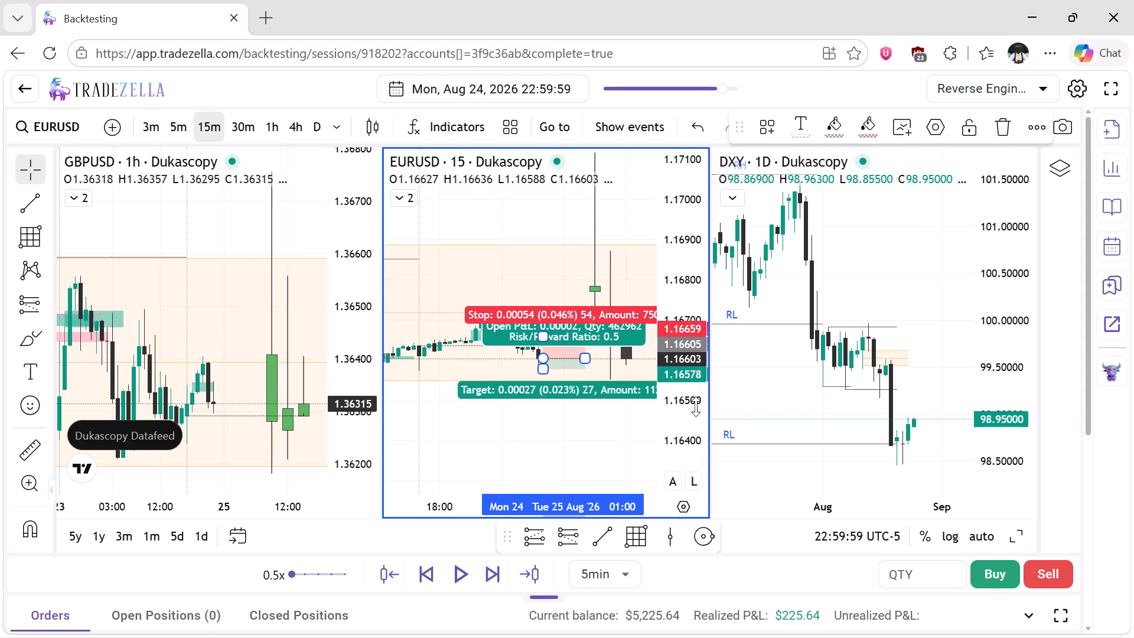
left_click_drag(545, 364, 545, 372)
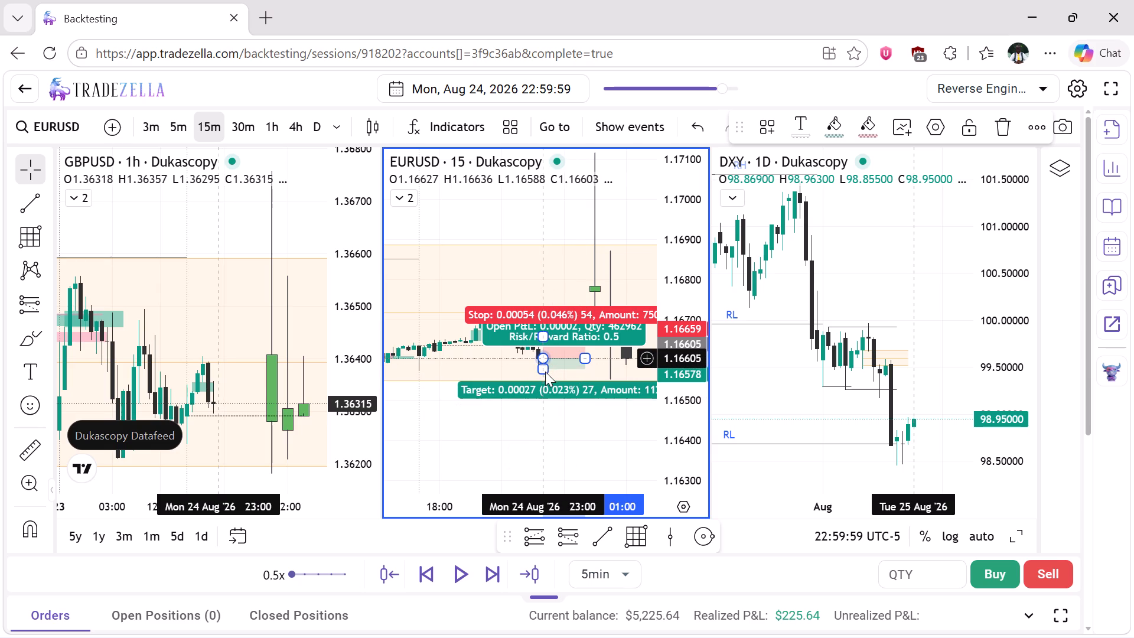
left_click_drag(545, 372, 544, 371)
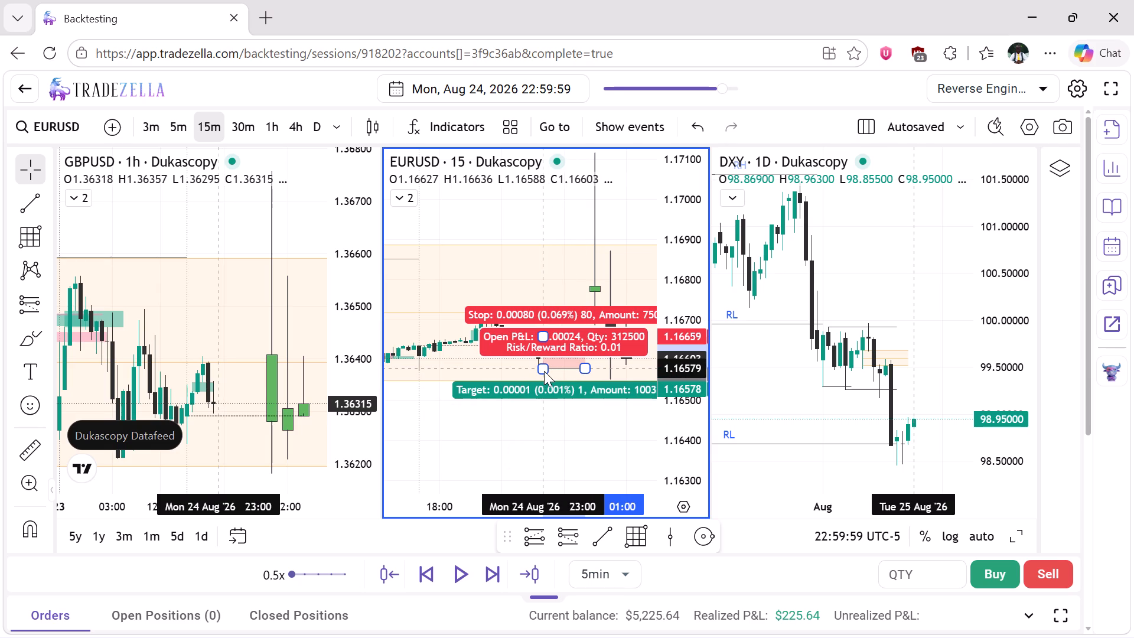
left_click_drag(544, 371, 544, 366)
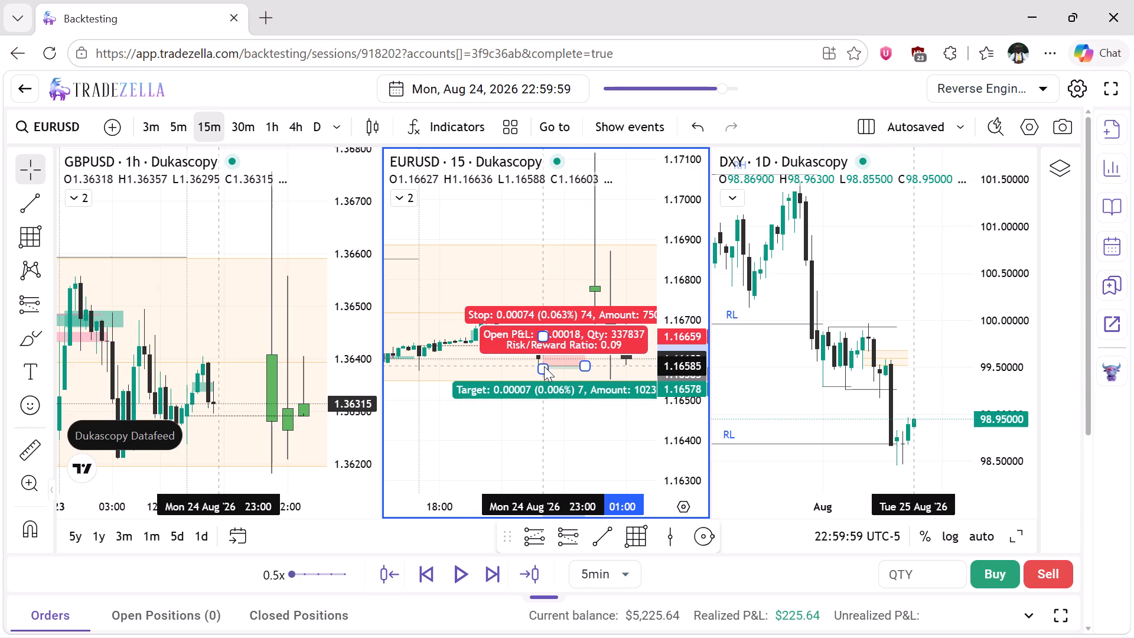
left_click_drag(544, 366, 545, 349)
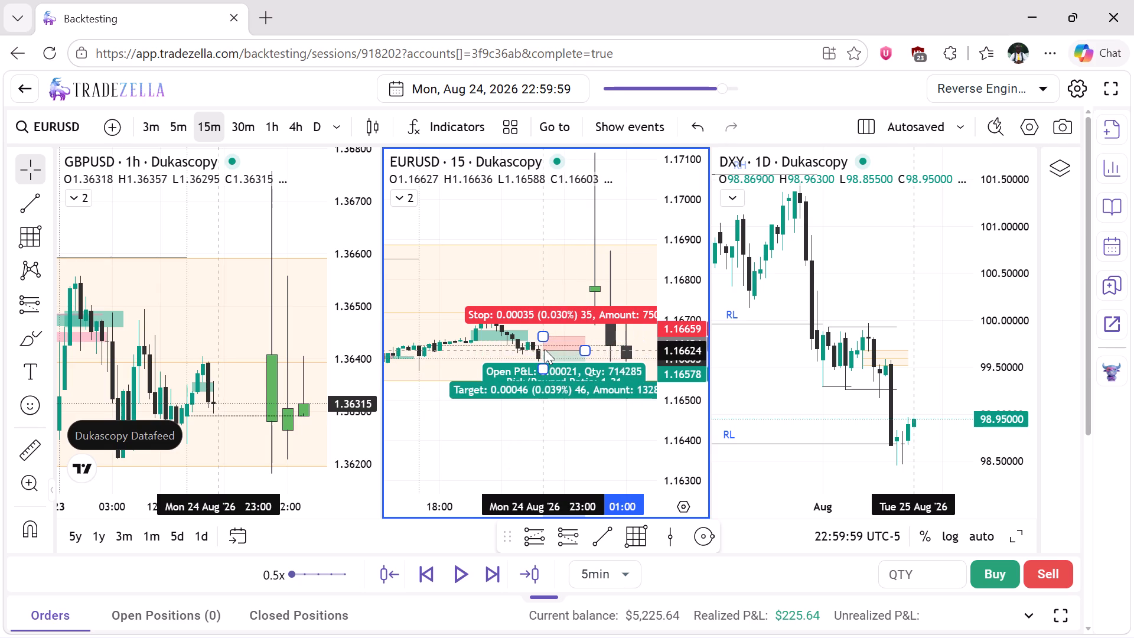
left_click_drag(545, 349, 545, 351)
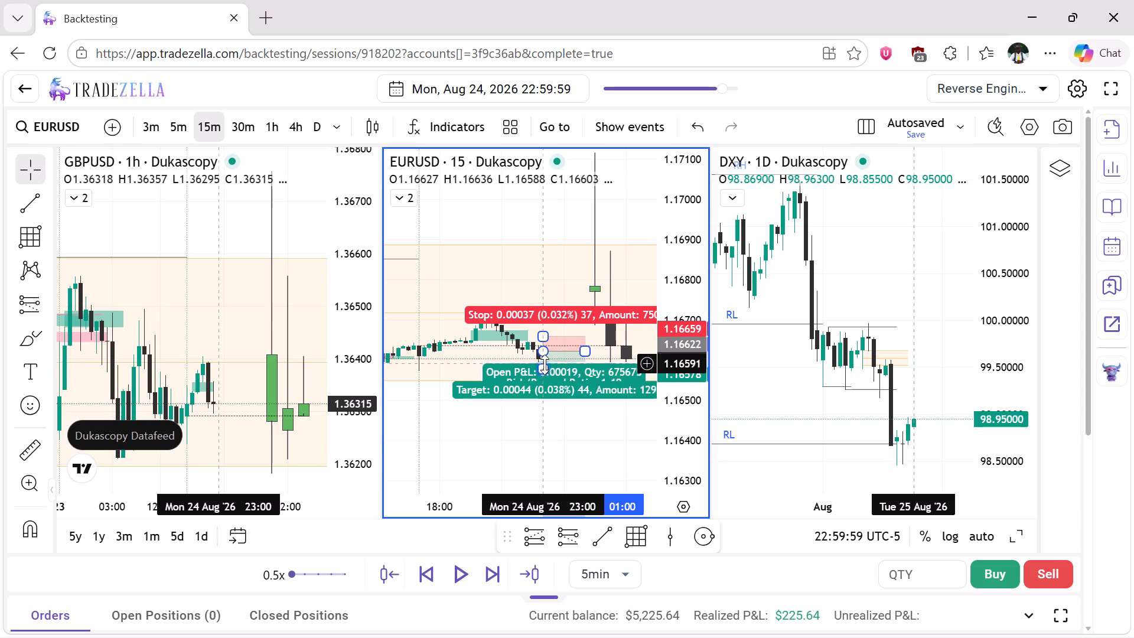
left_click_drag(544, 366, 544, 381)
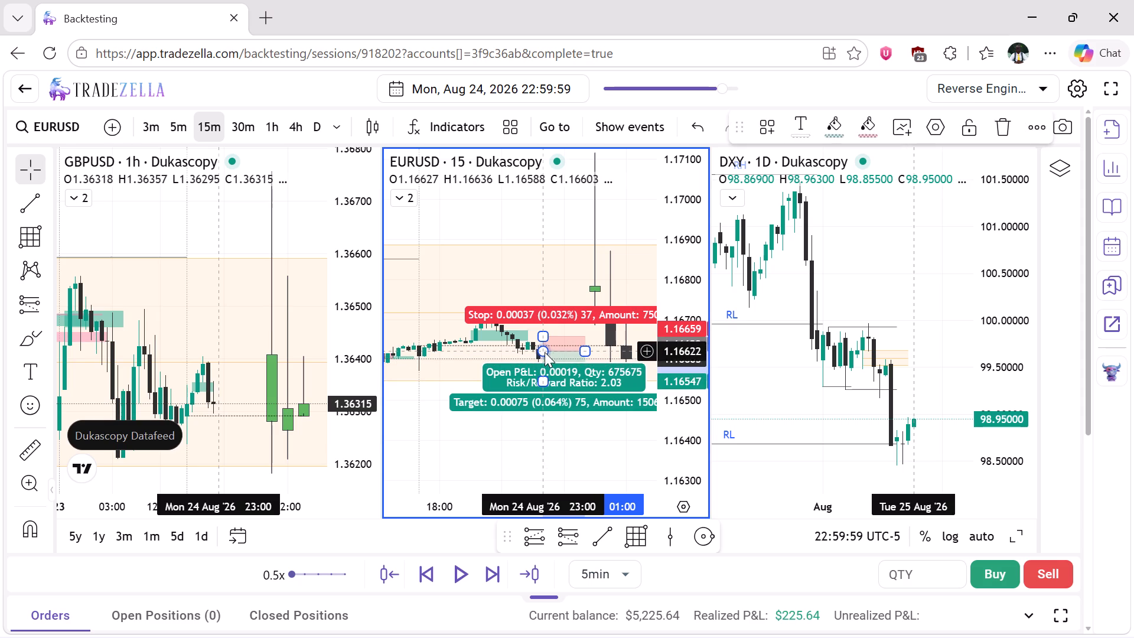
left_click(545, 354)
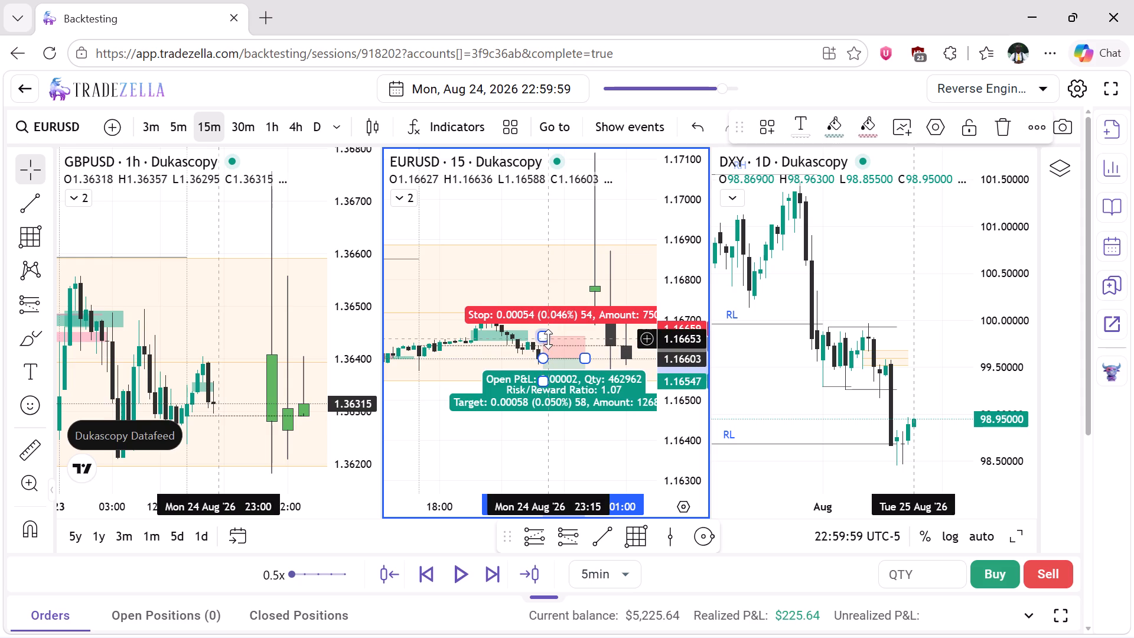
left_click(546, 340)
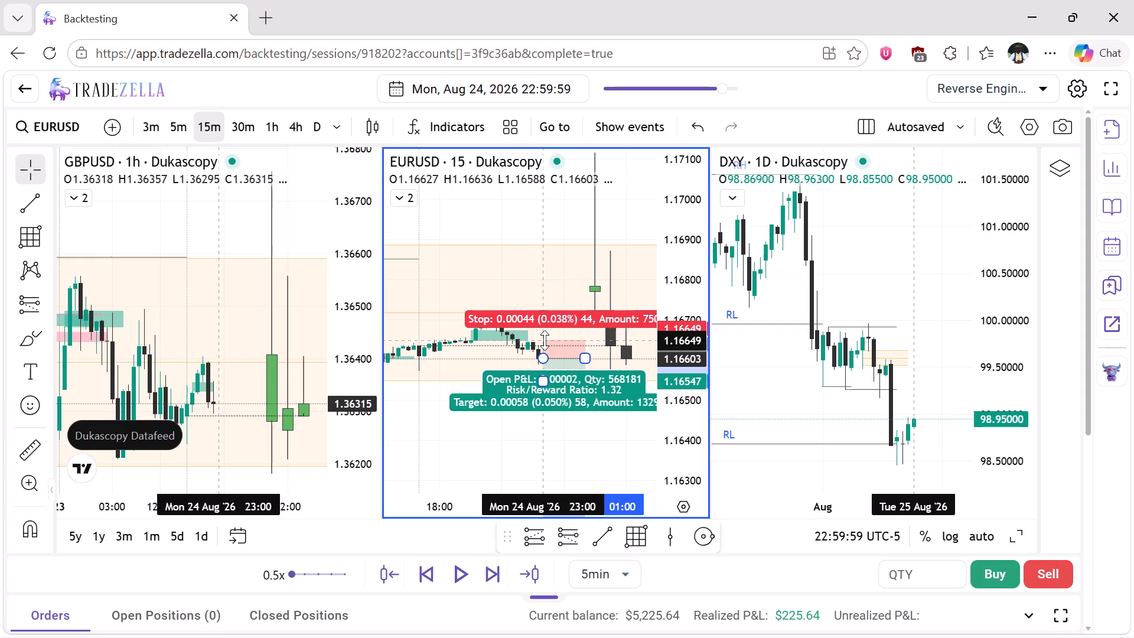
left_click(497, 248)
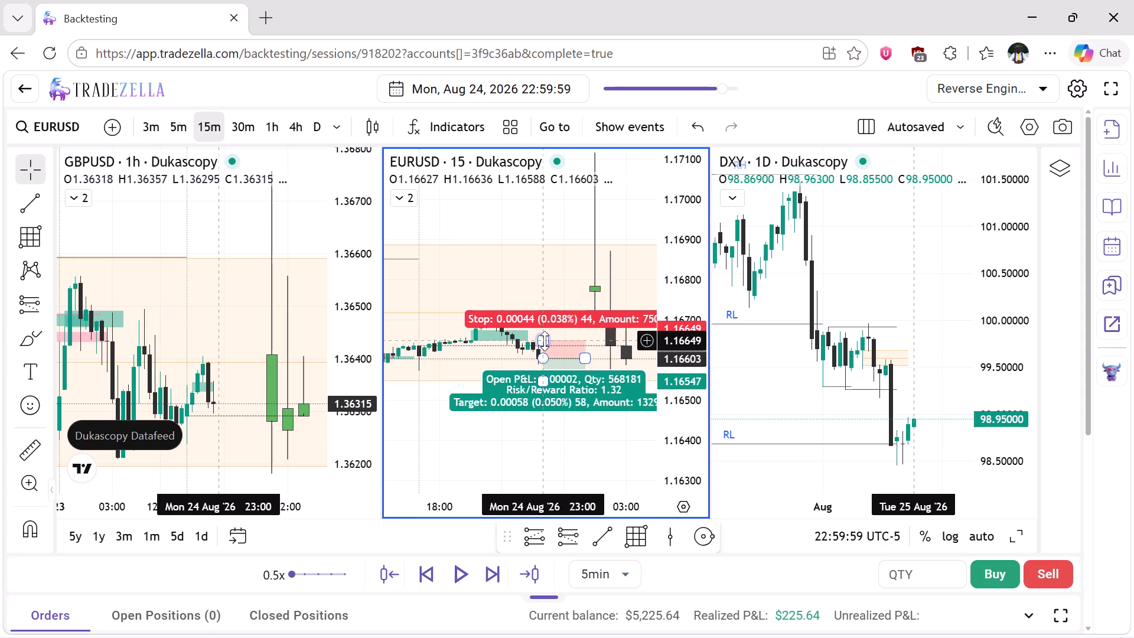
Move the EURUSD short position's stop to about 1.16708 and its target to about 1.16459.
left_click_drag(545, 341, 544, 320)
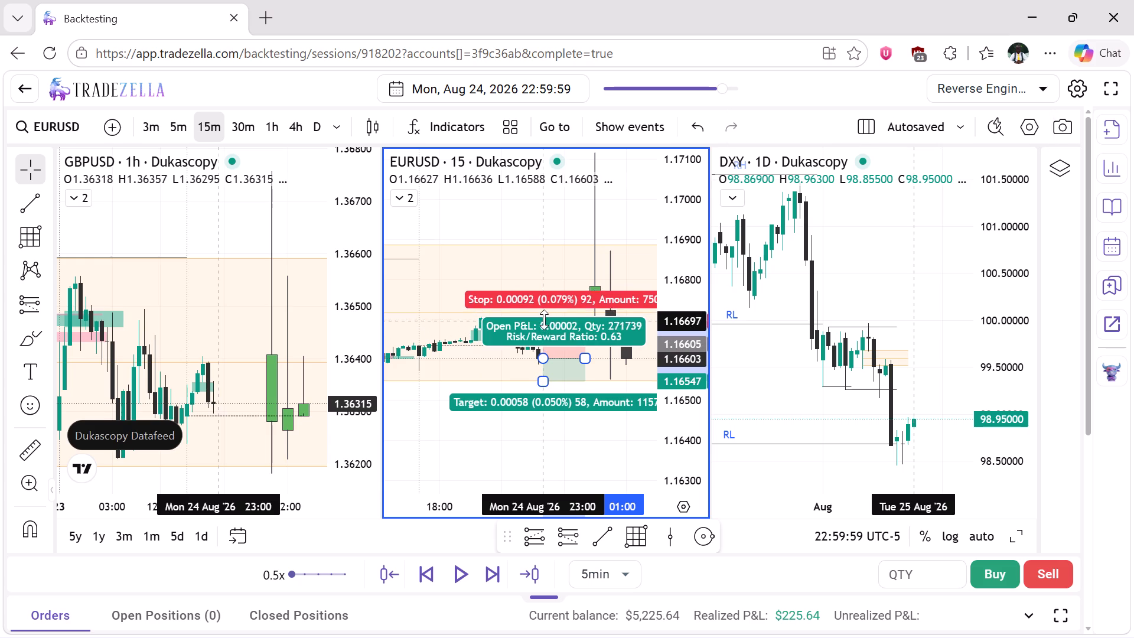
left_click_drag(544, 320, 544, 317)
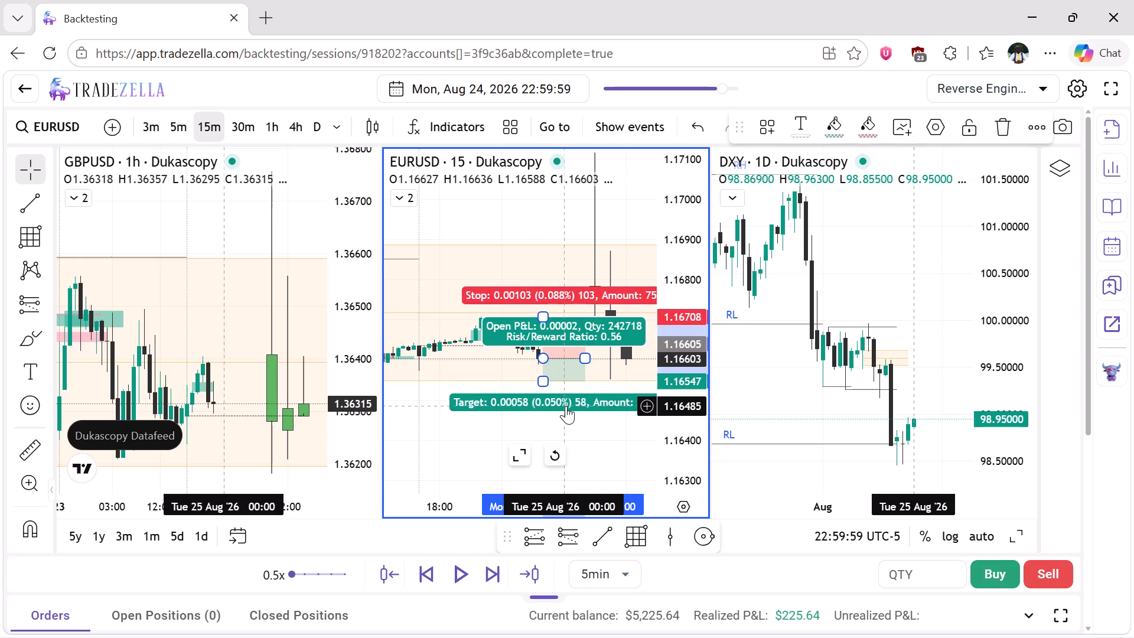
left_click_drag(545, 384, 545, 397)
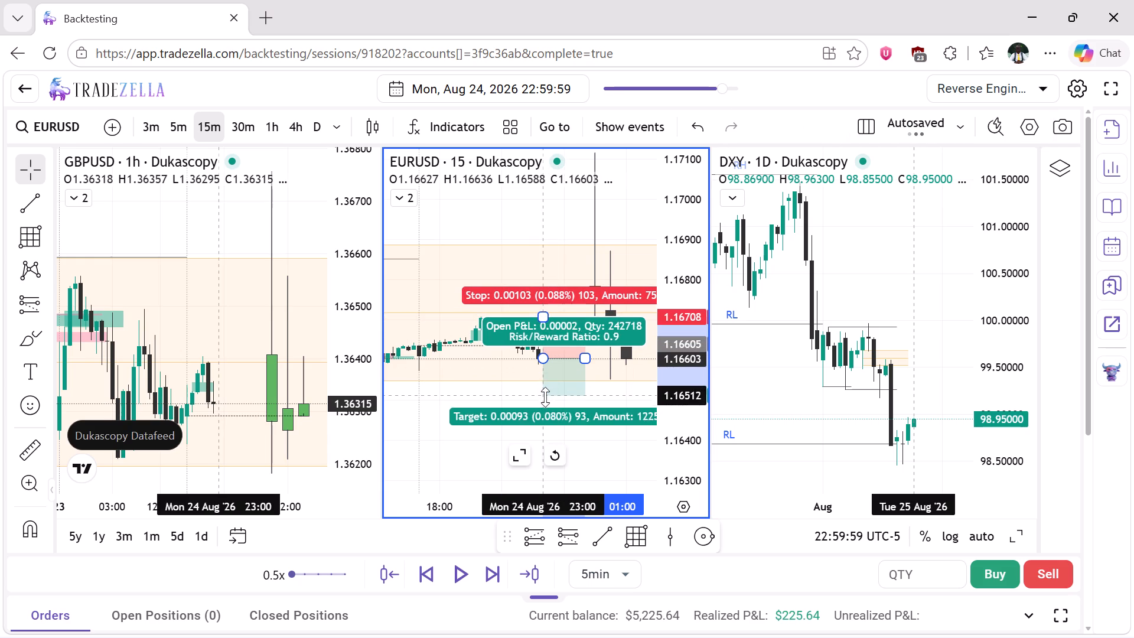
left_click_drag(545, 397, 545, 405)
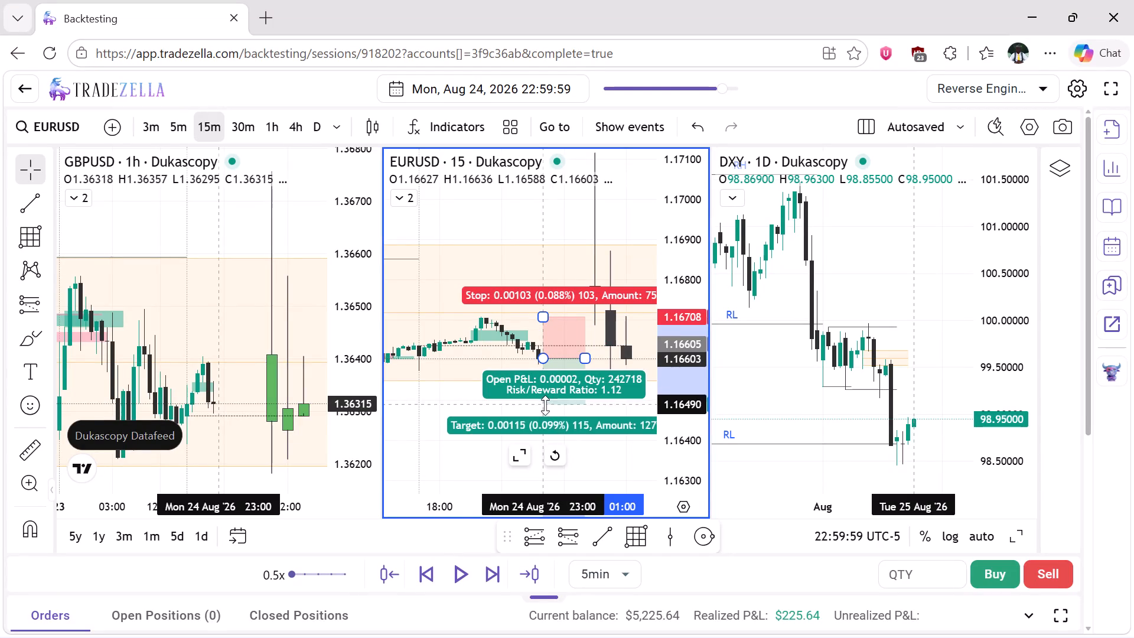
left_click_drag(545, 405, 545, 417)
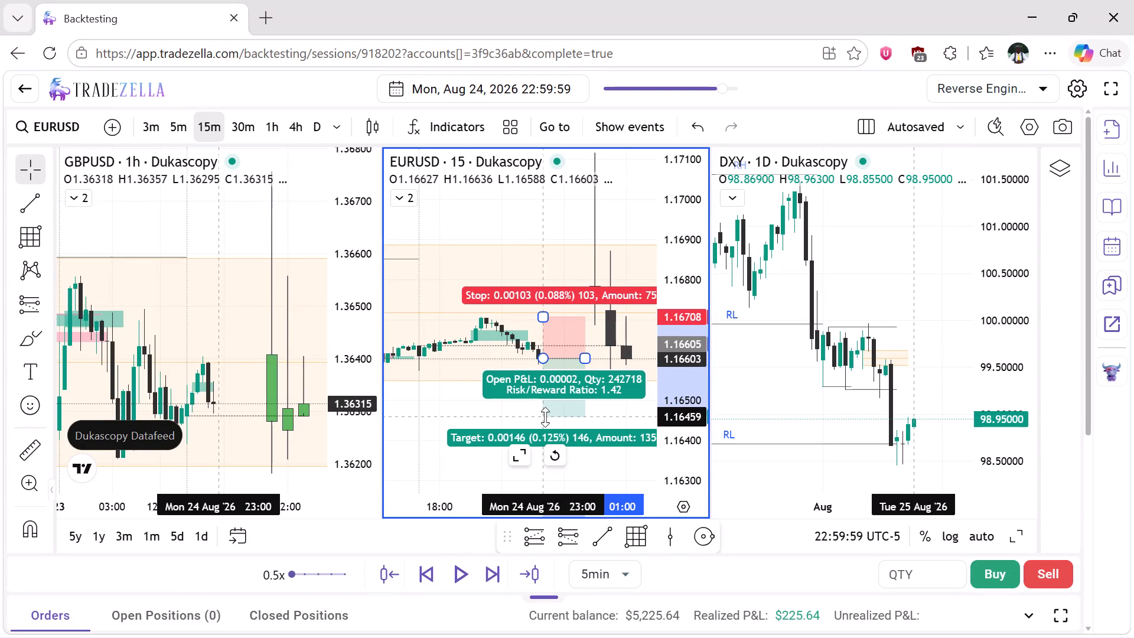
Lower the EURUSD short position's target to about 1.16399 for a risk/reward ratio of 2.
left_click_drag(545, 417, 547, 431)
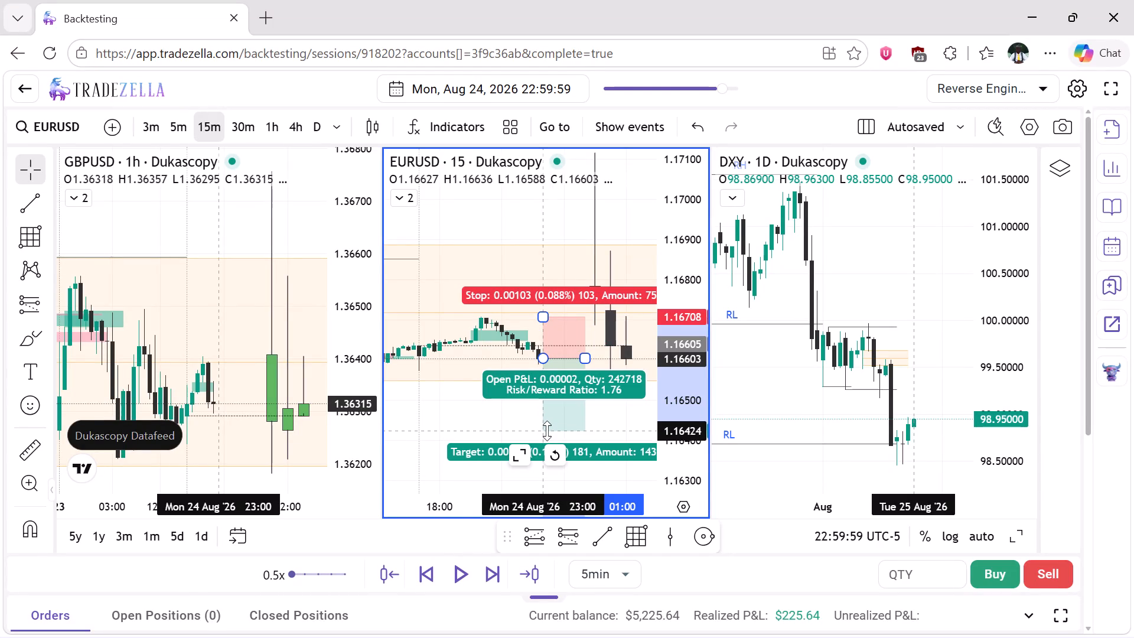
left_click_drag(547, 431, 548, 441)
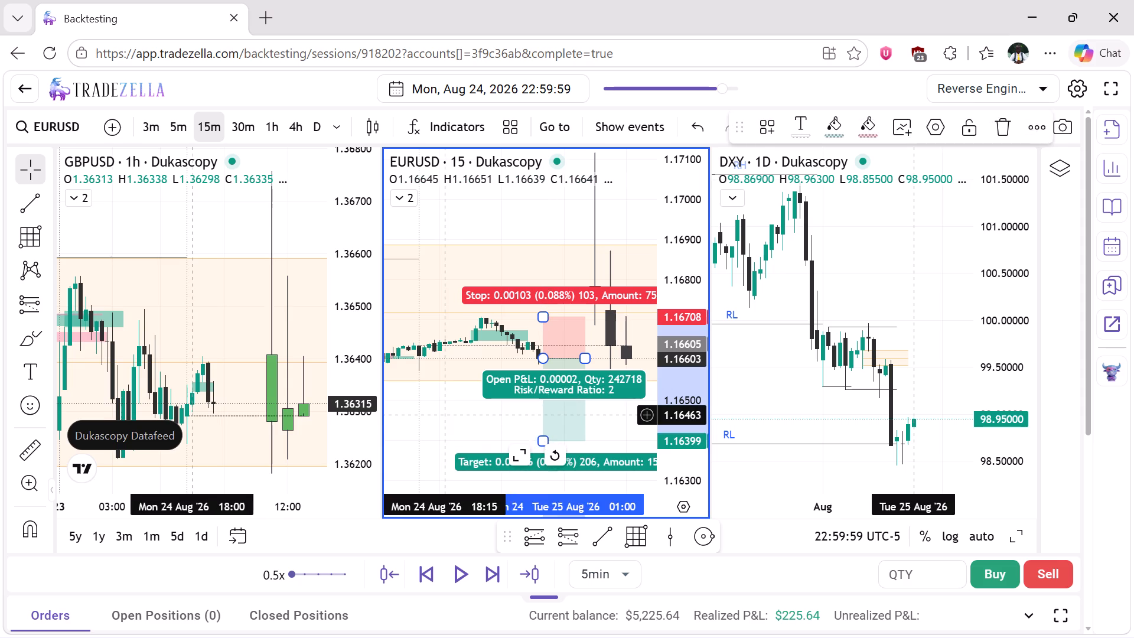
left_click(445, 415)
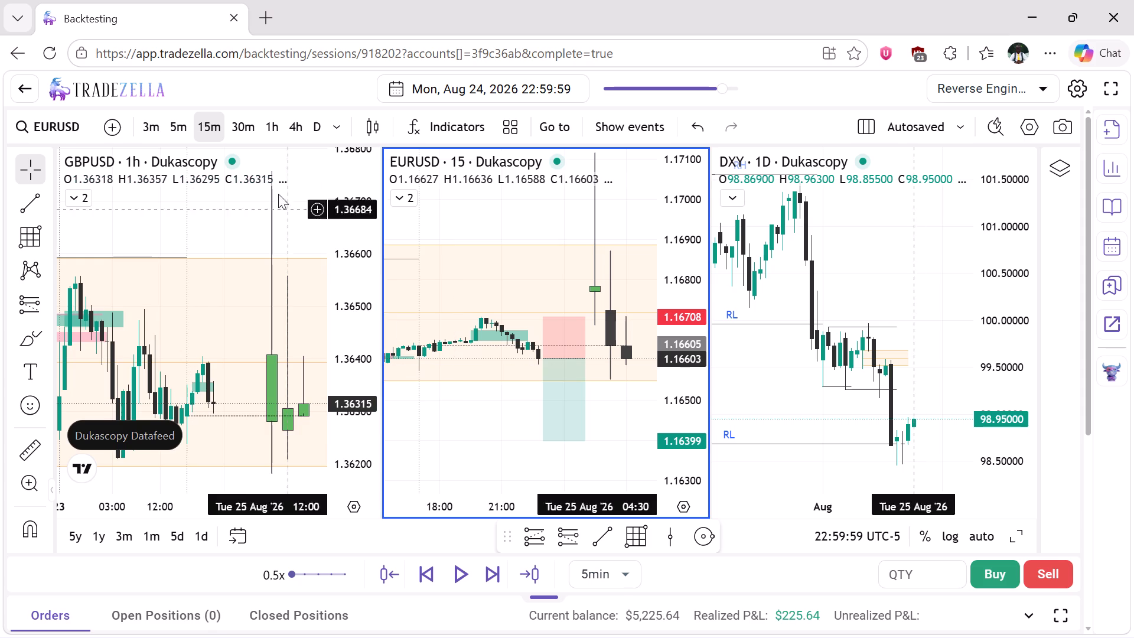
Examine EURUSD price action and its marked zones on the 30m, 1h, 4h and daily timeframes around the short position.
left_click(246, 139)
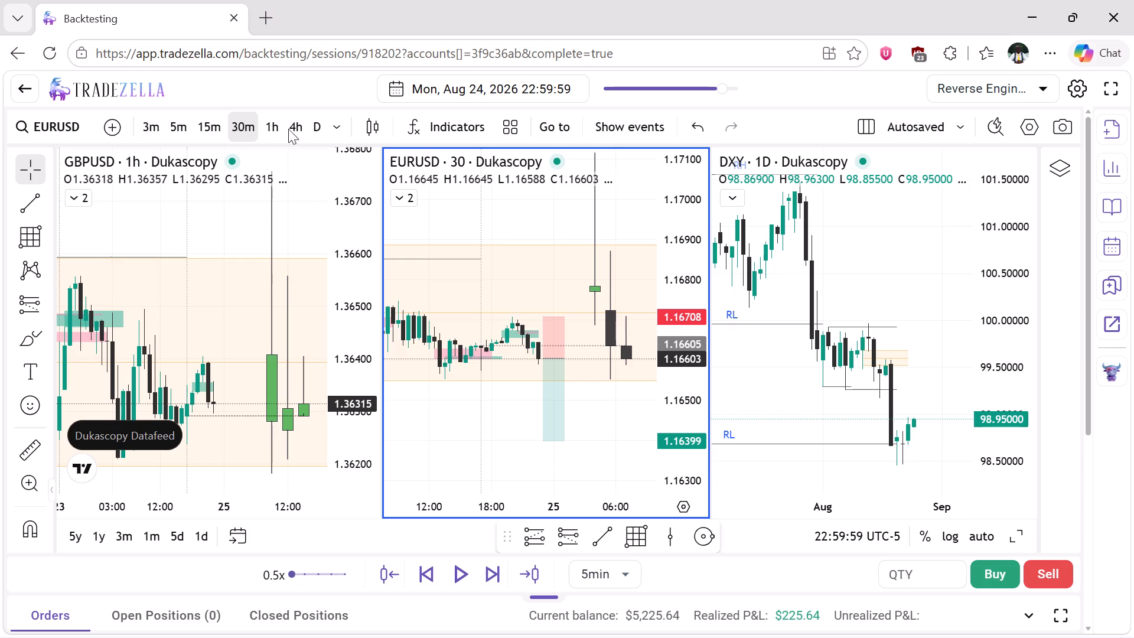
left_click(273, 128)
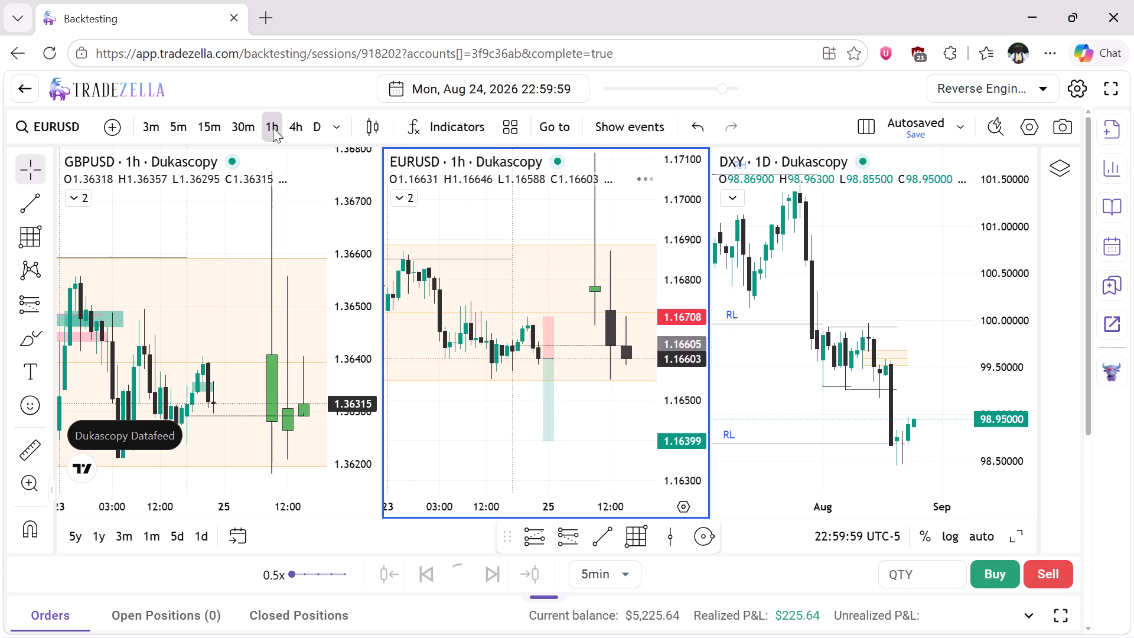
left_click(298, 129)
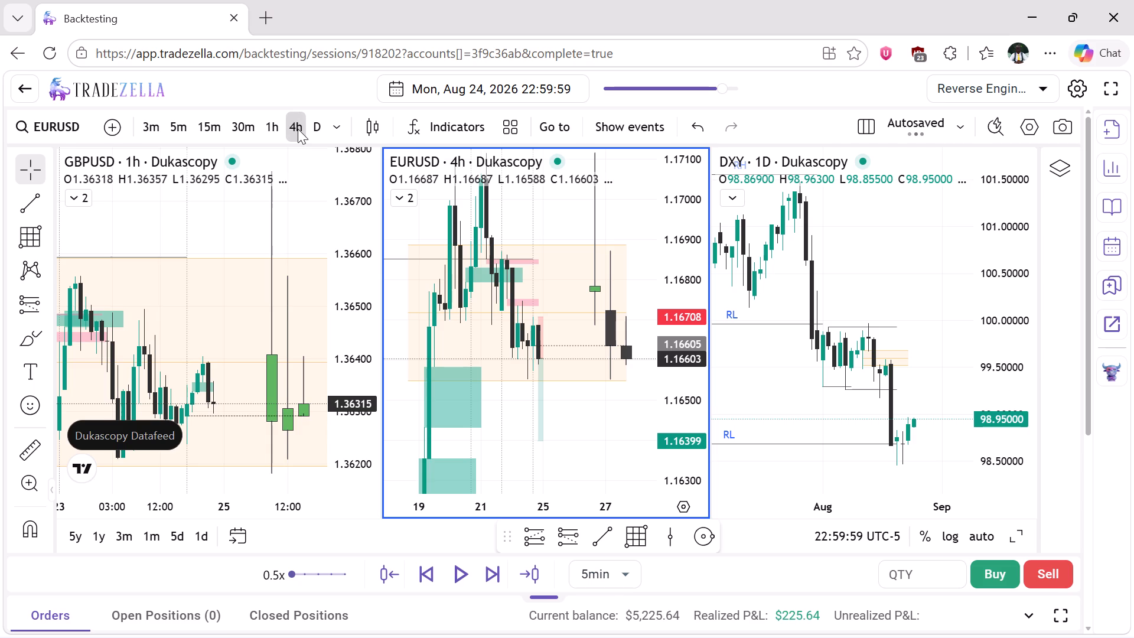
left_click(320, 129)
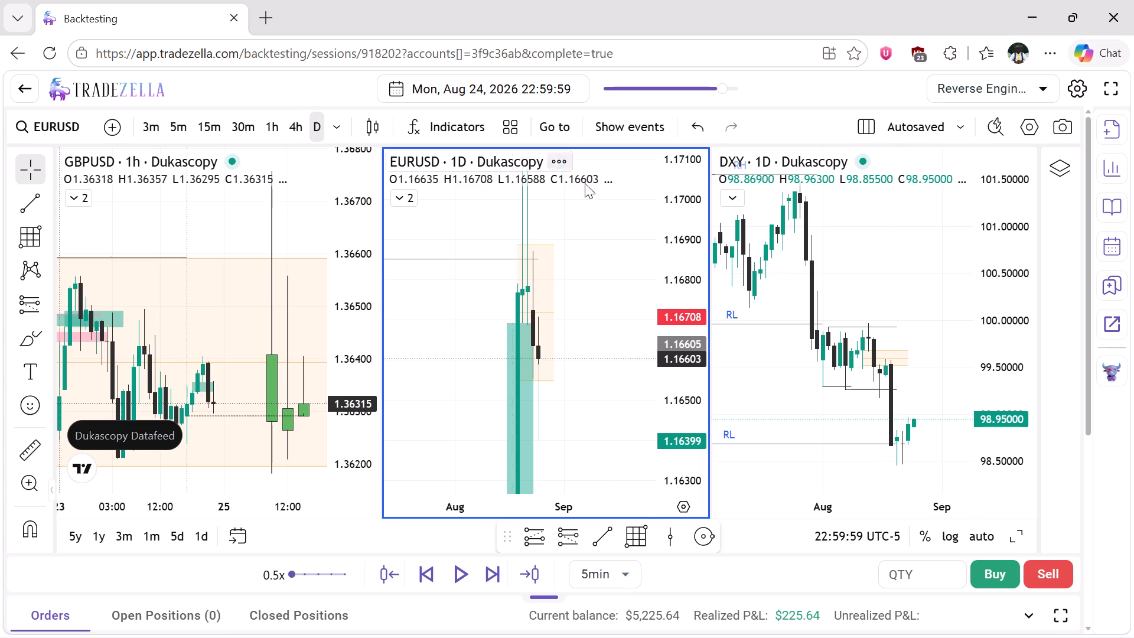
left_click_drag(682, 249, 692, 344)
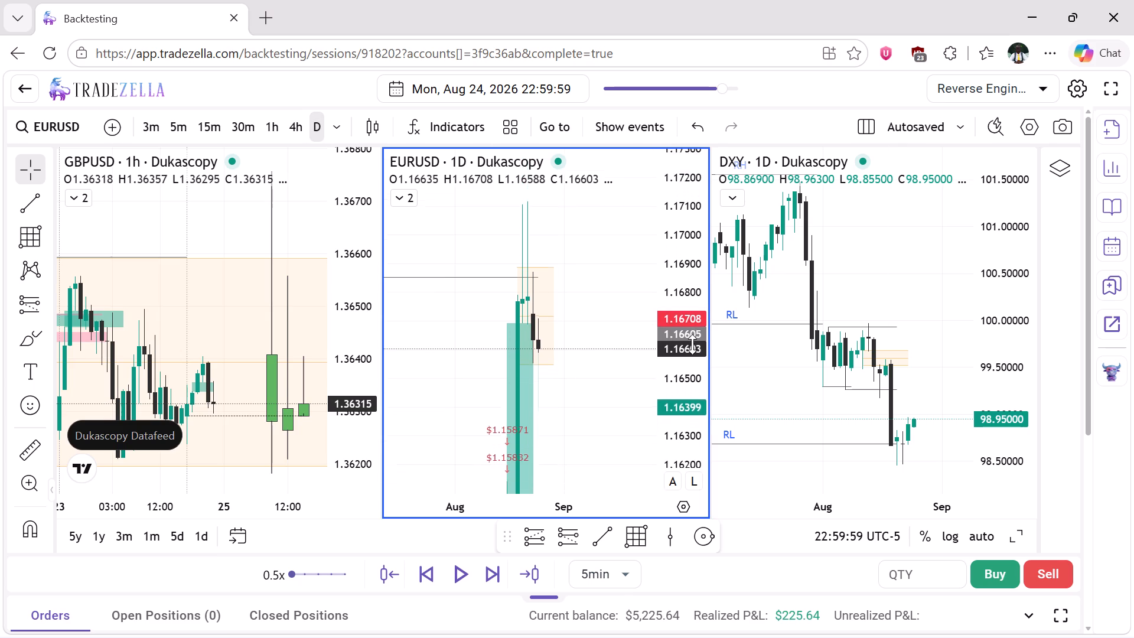
left_click_drag(692, 344, 695, 496)
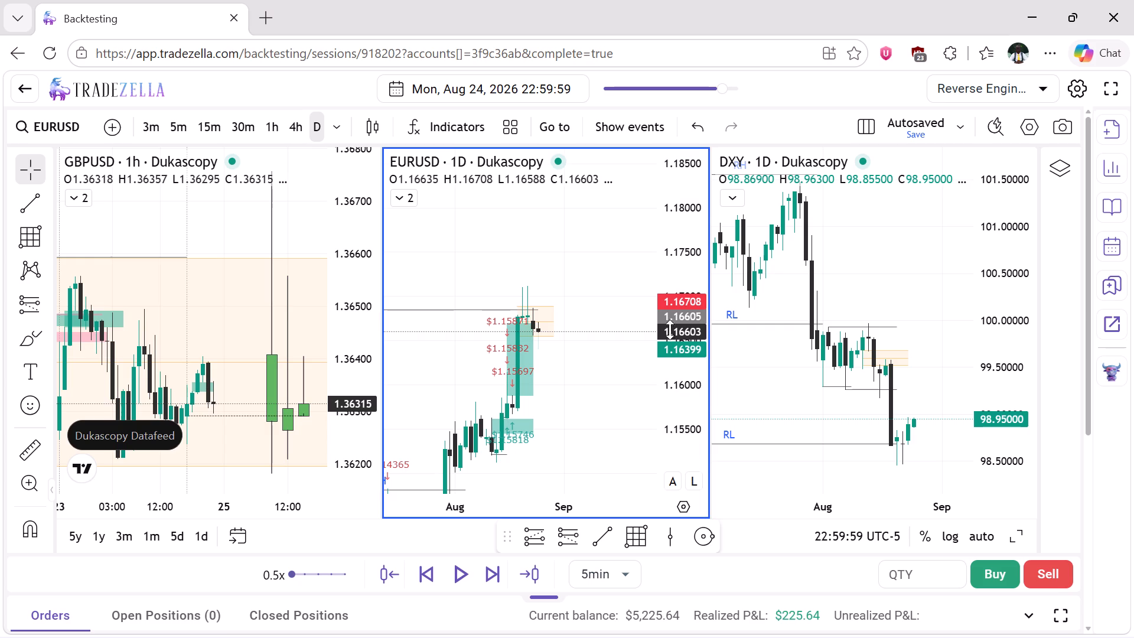
left_click_drag(683, 302, 686, 324)
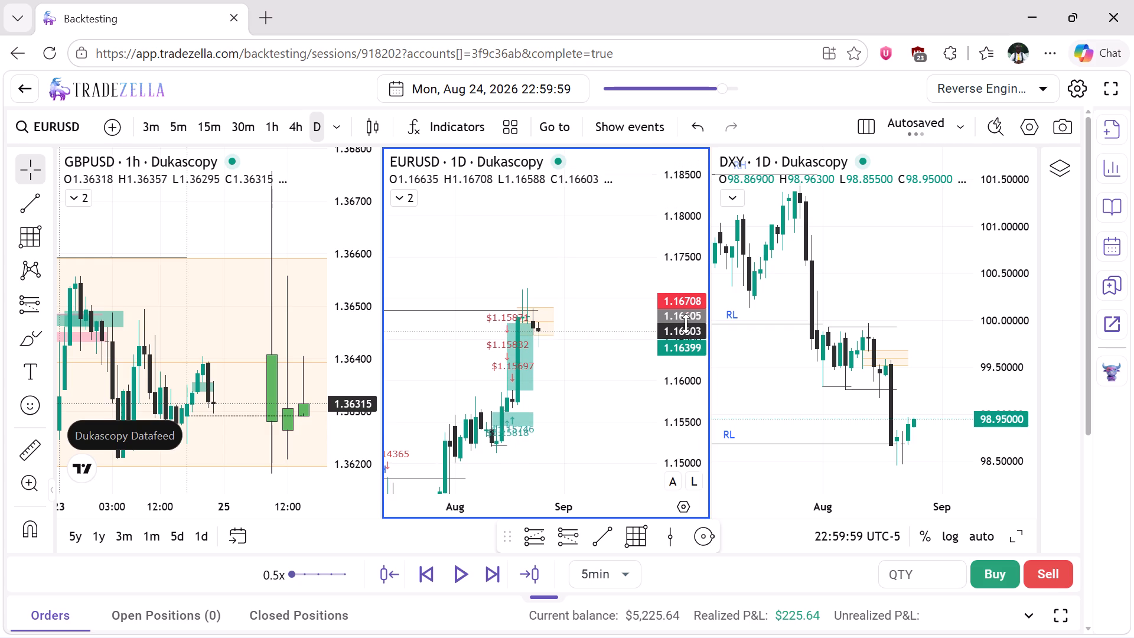
left_click_drag(686, 324, 688, 333)
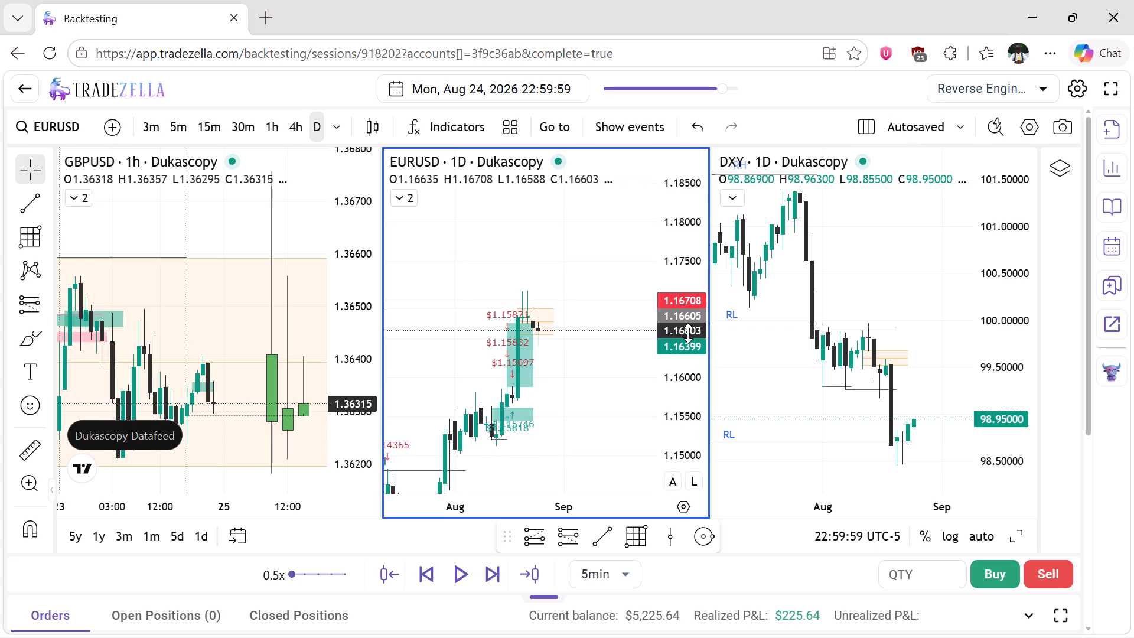
left_click_drag(688, 333, 689, 344)
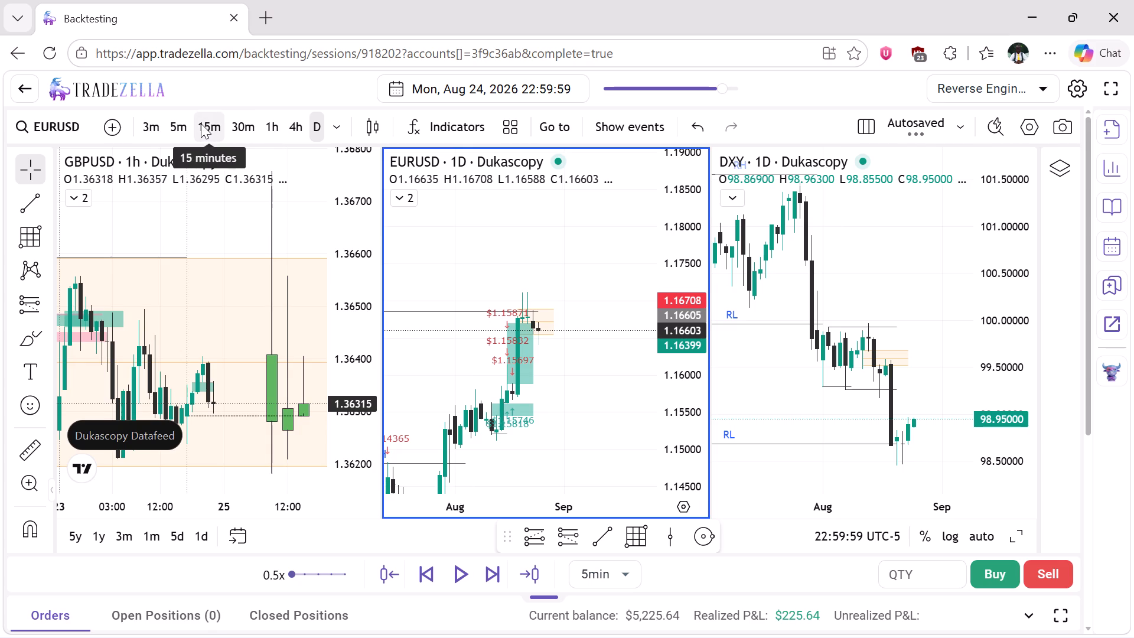
Return the EURUSD chart to the 1h timeframe and reset its view with the whole short position in sight.
left_click(271, 123)
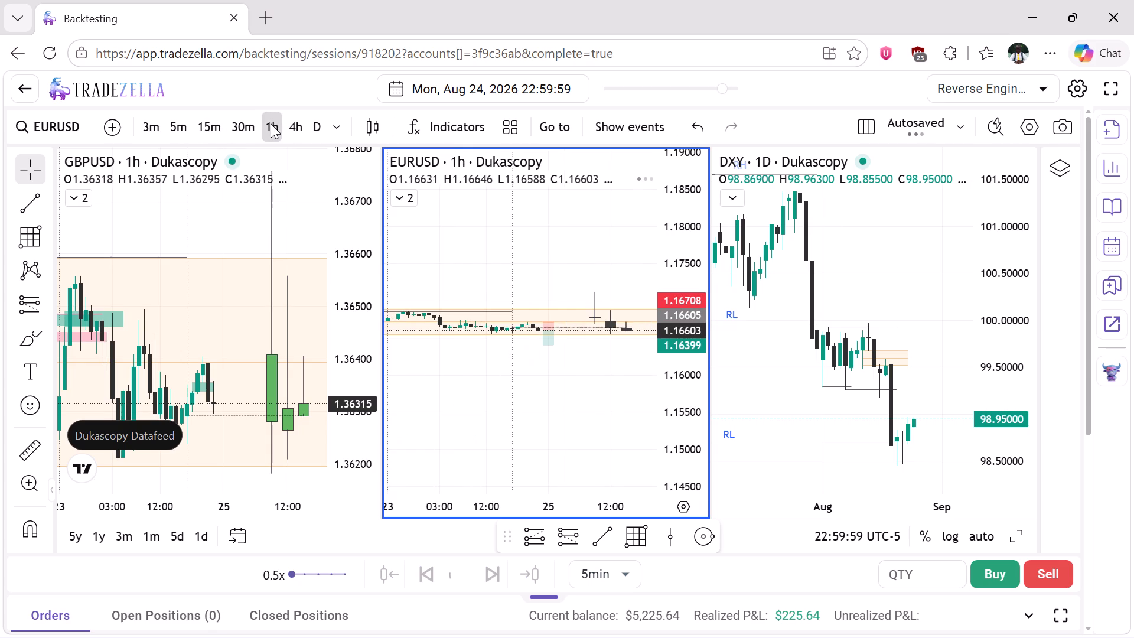
right_click(559, 209)
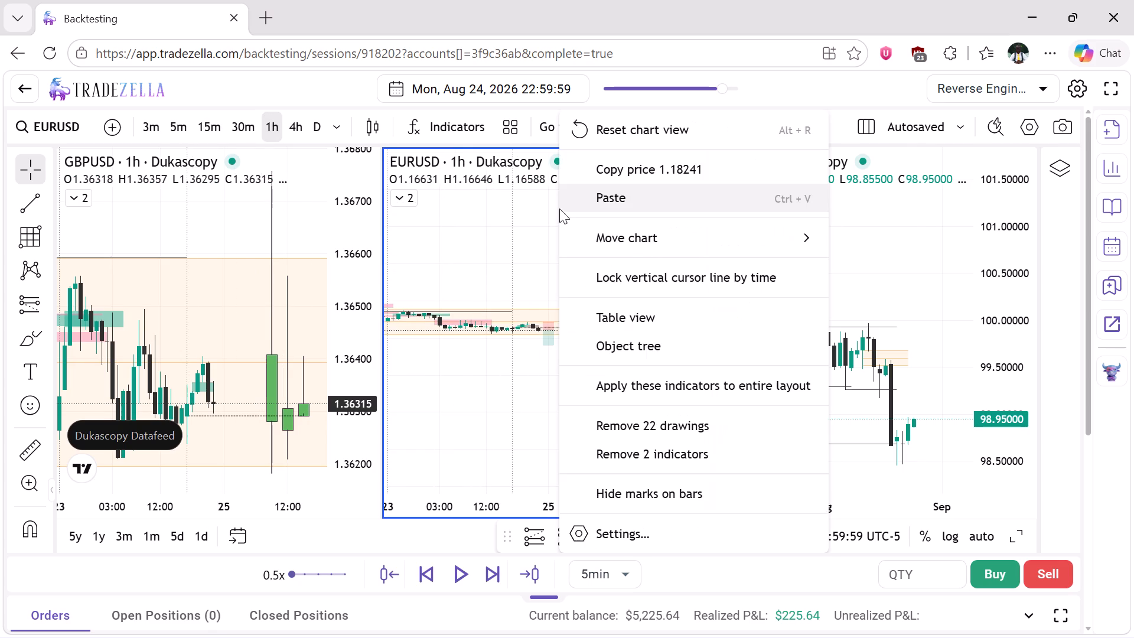
left_click(600, 132)
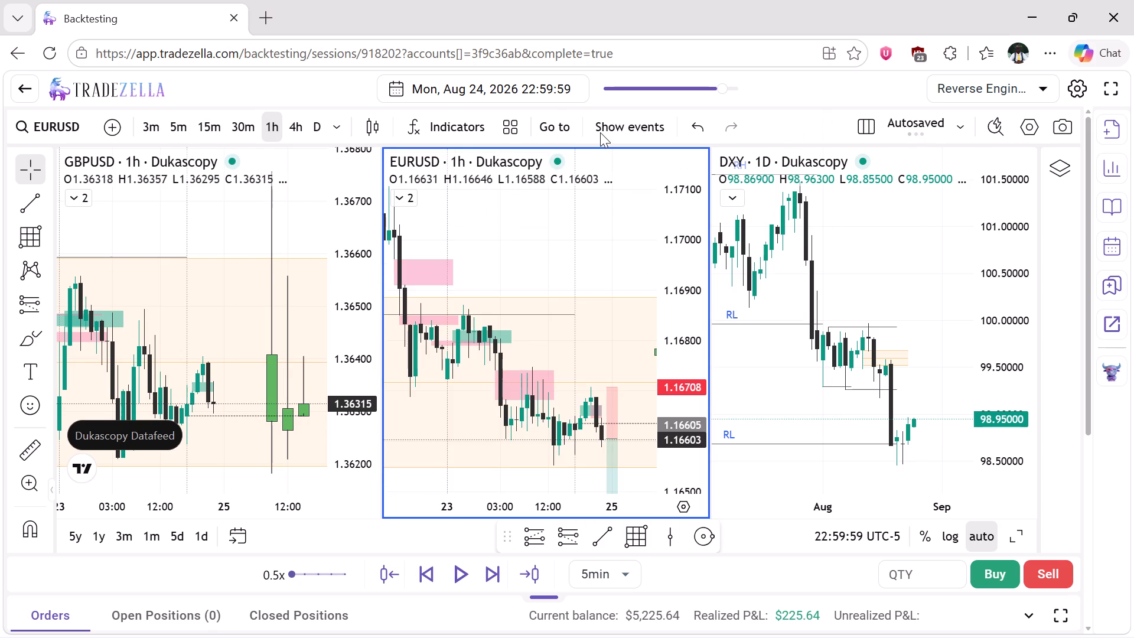
left_click_drag(676, 193, 685, 282)
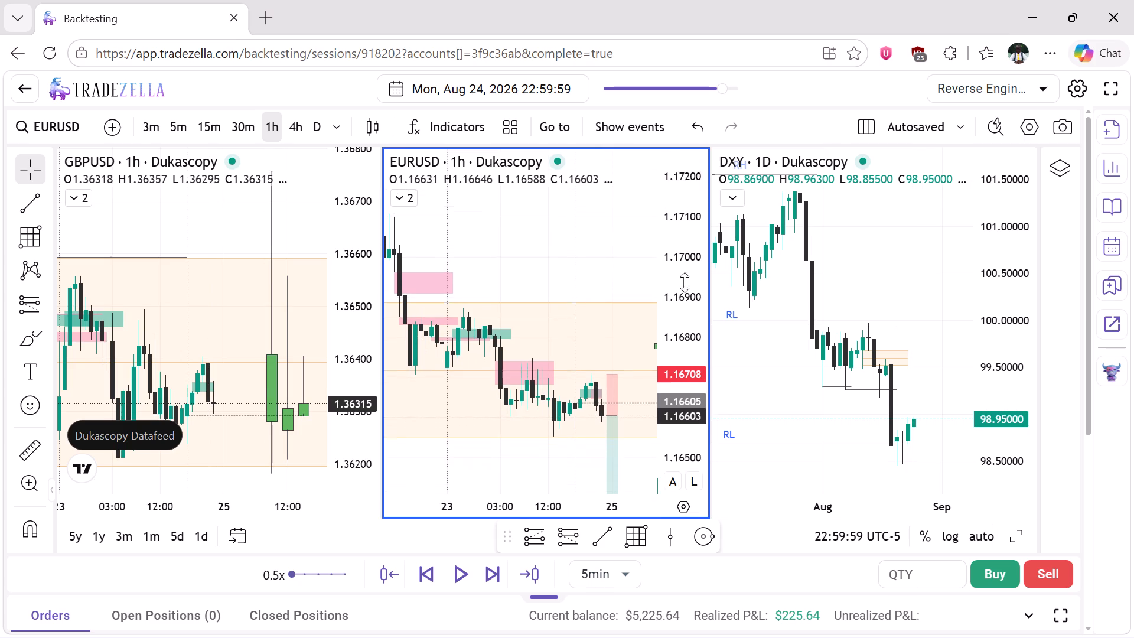
left_click_drag(685, 282, 685, 353)
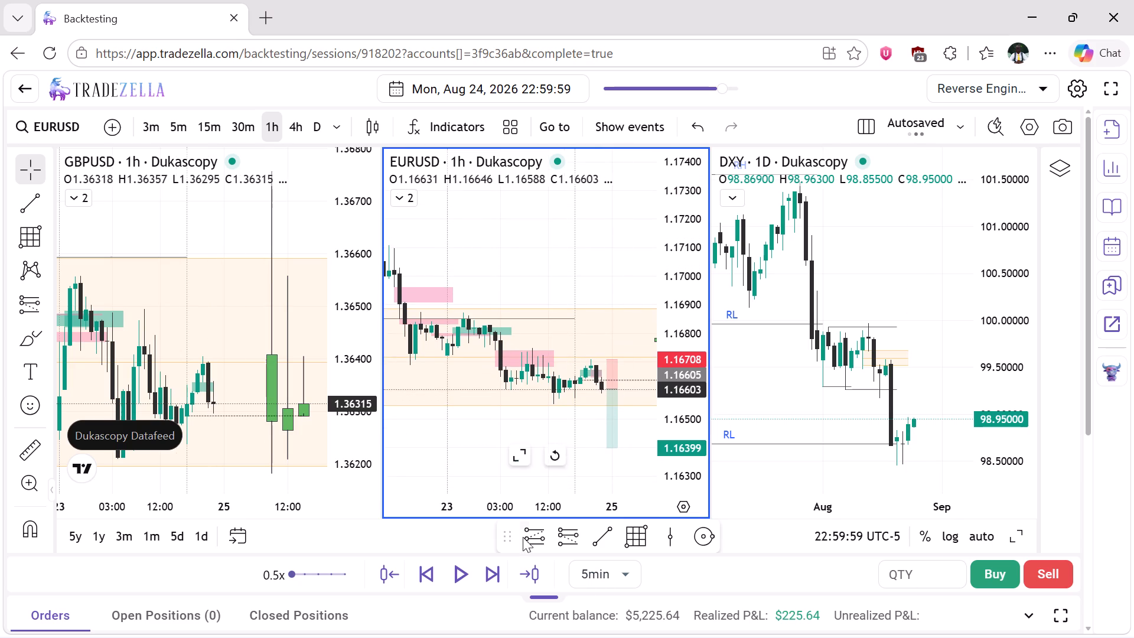
Advance the replay in 5-minute candles to 24 August 23:59:59, following EURUSD against the short position.
left_click(496, 572)
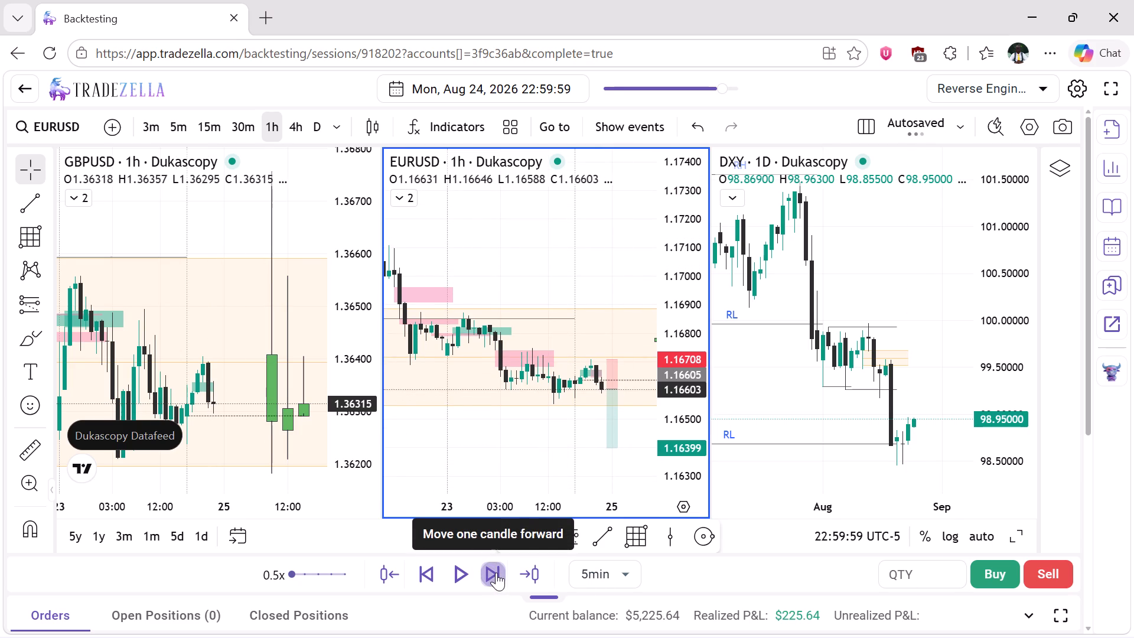
left_click(496, 572)
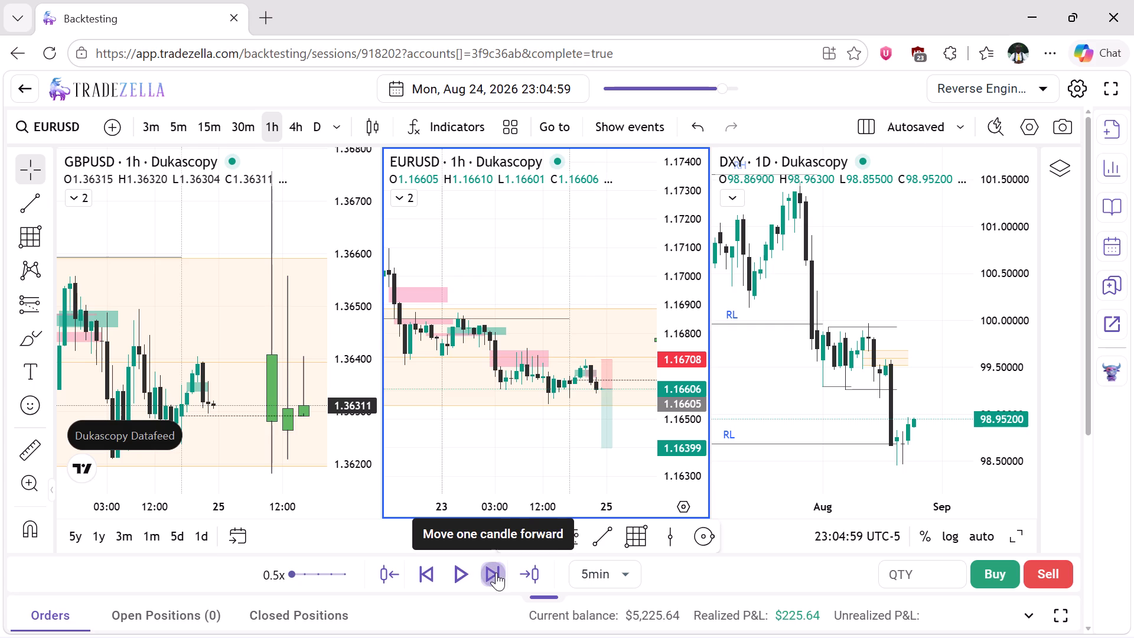
left_click(496, 572)
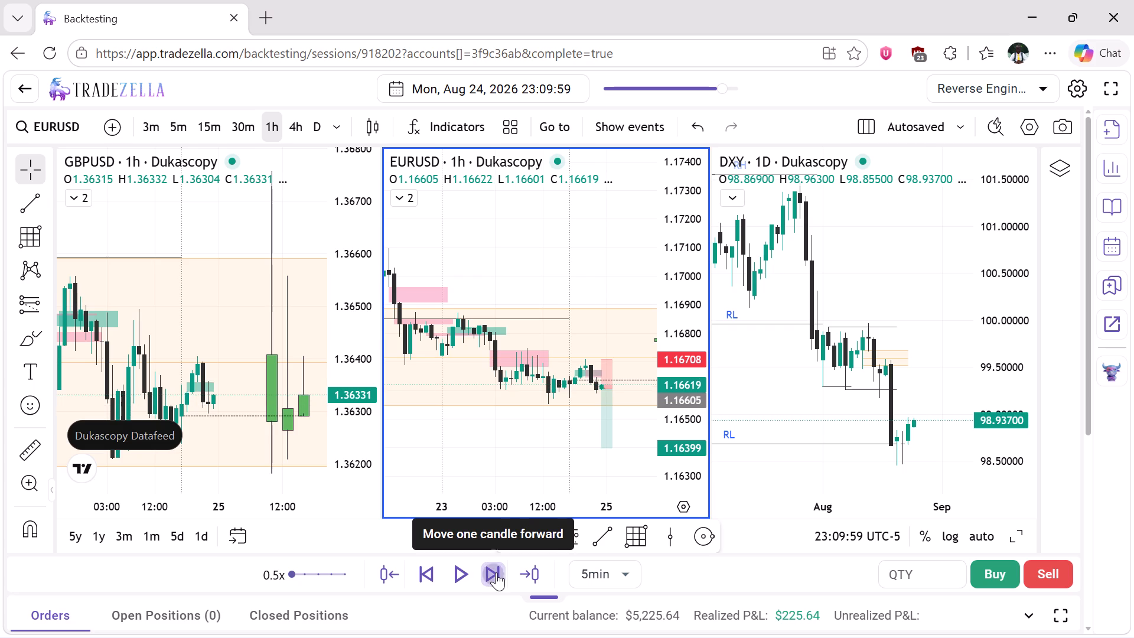
left_click(496, 572)
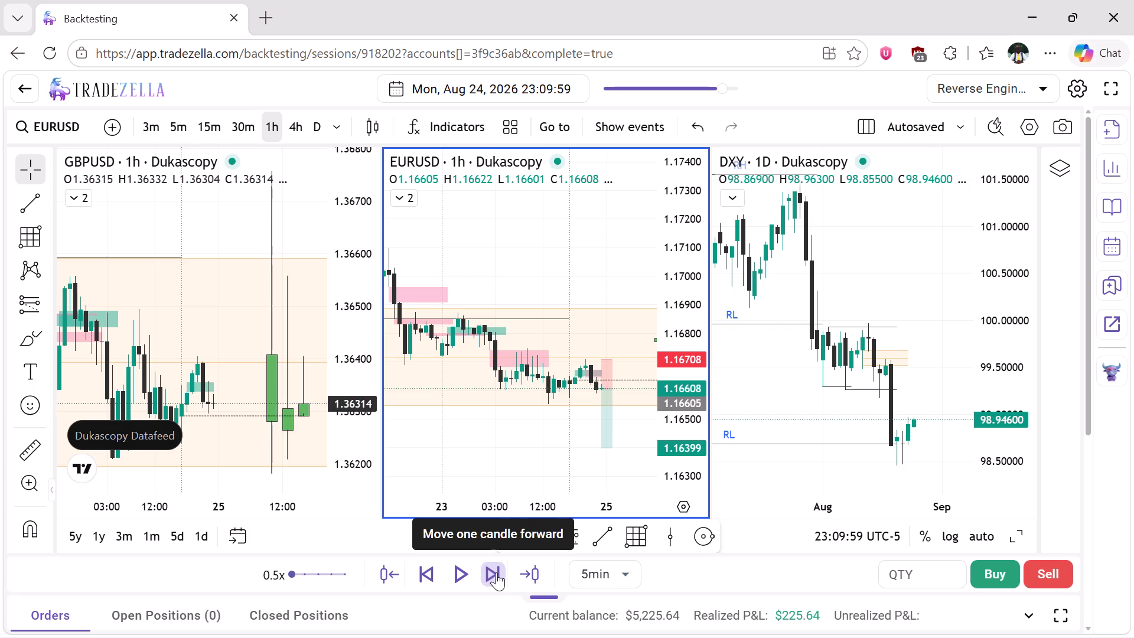
left_click(496, 572)
left_click(496, 572)
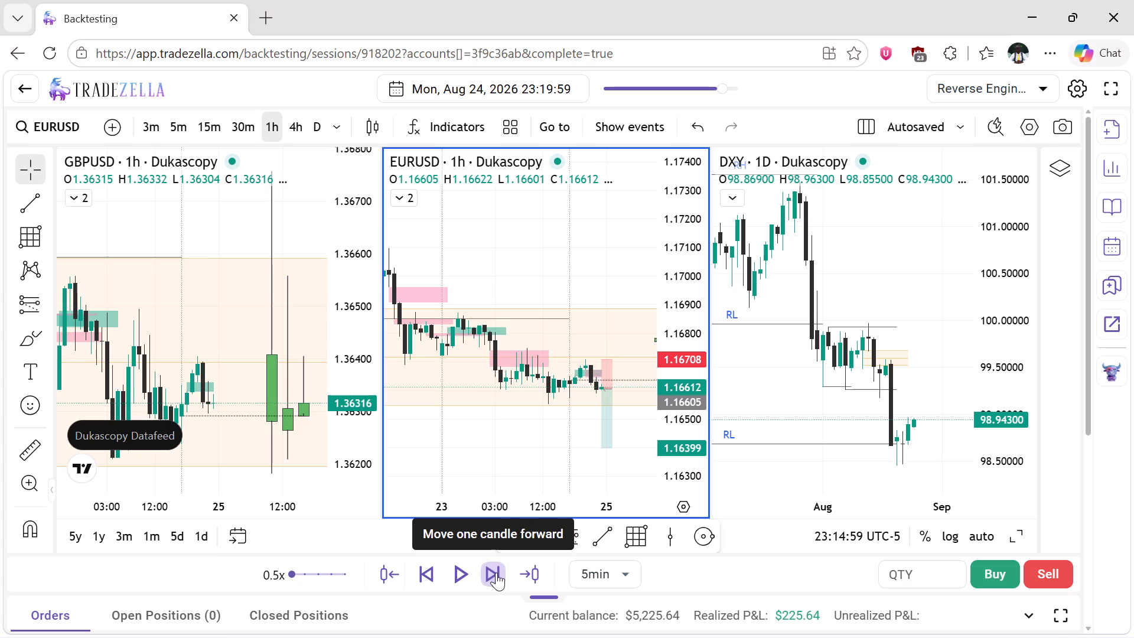
left_click(496, 572)
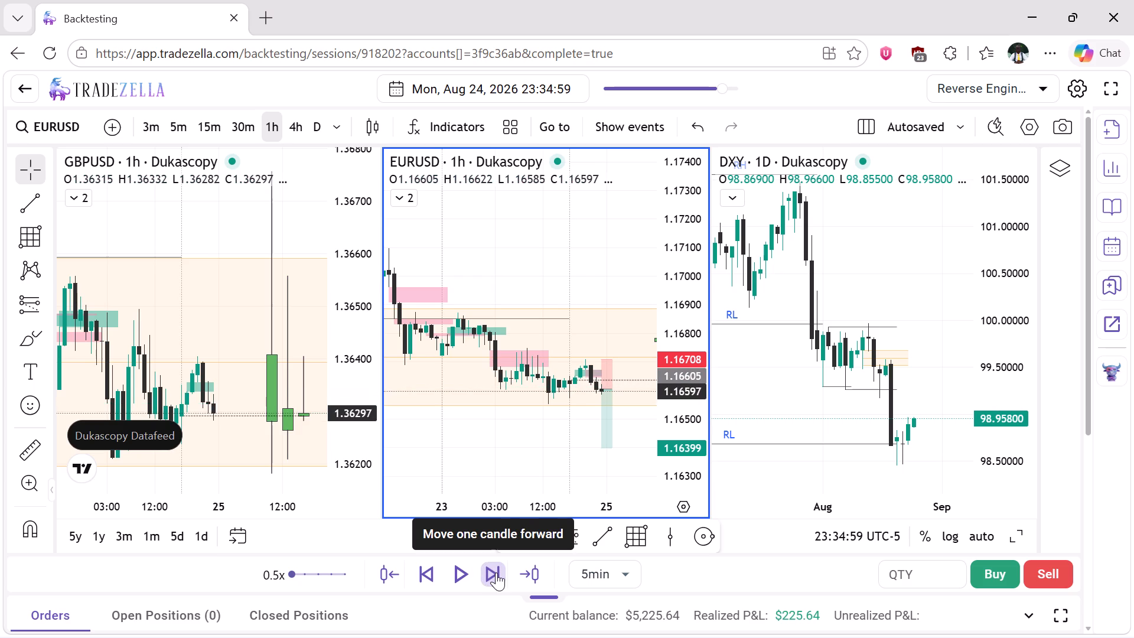
left_click(496, 572)
left_click(496, 572)
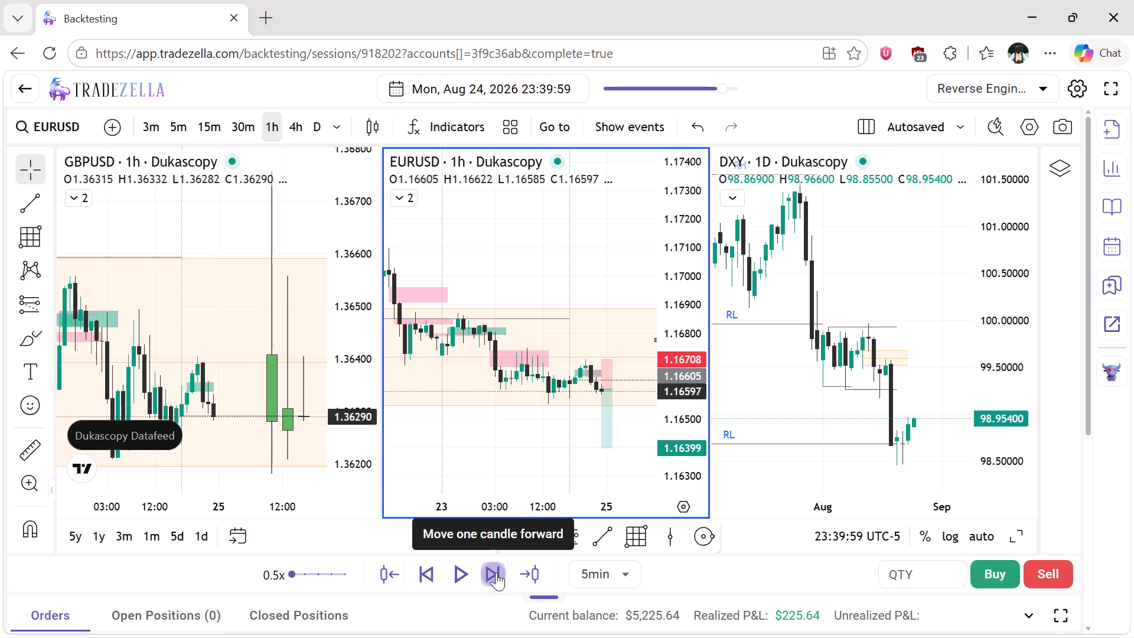
left_click(496, 572)
left_click(496, 572)
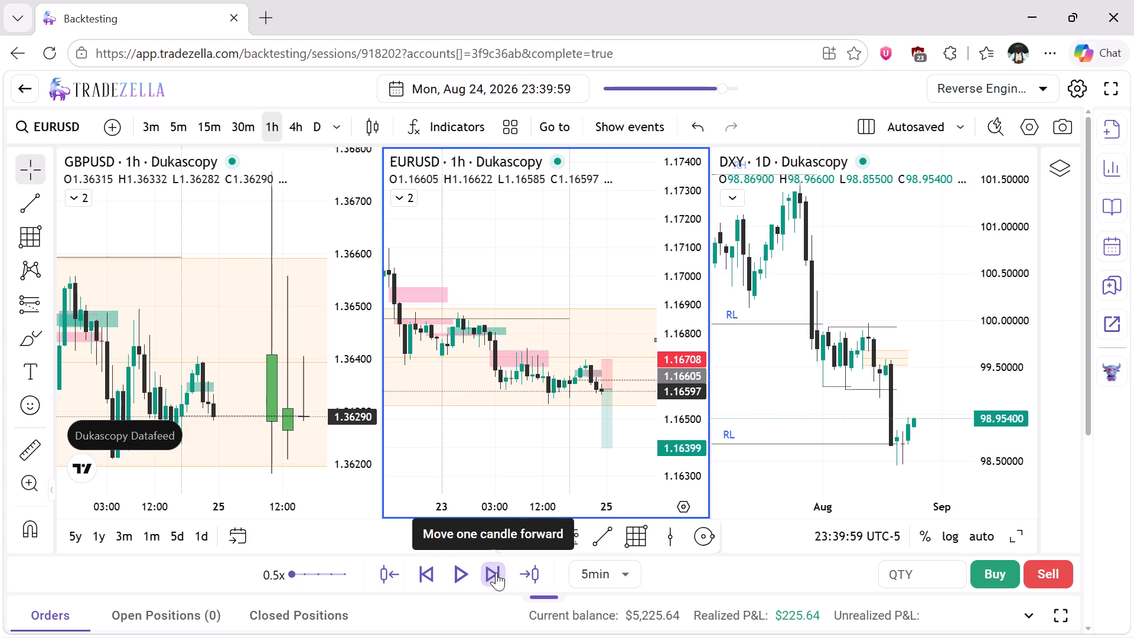
left_click(496, 572)
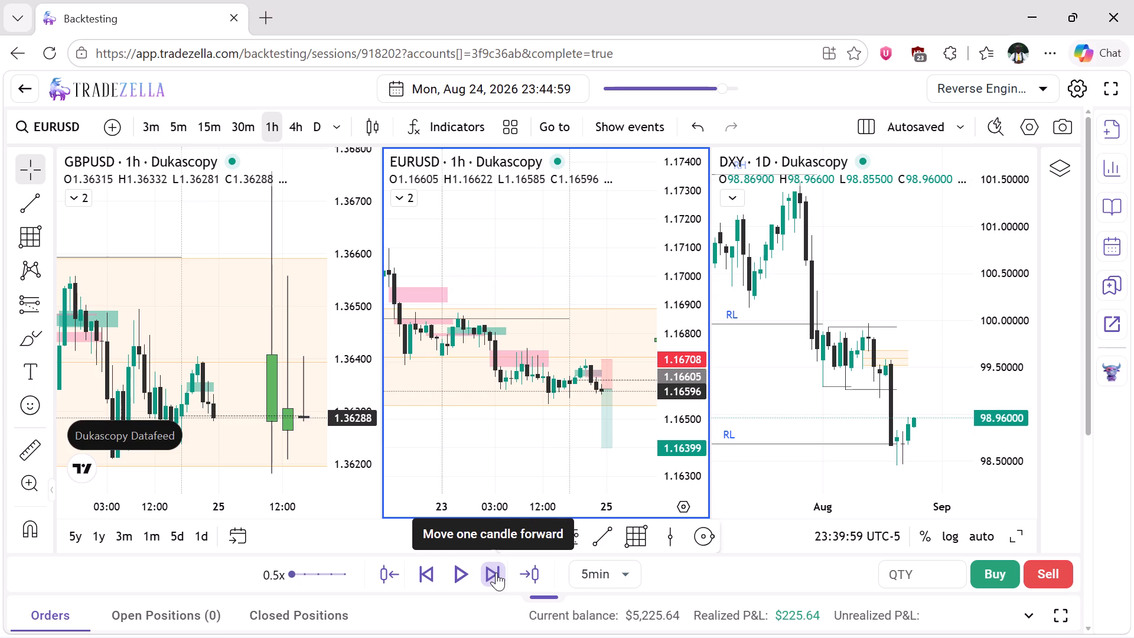
left_click(496, 572)
left_click(496, 572)
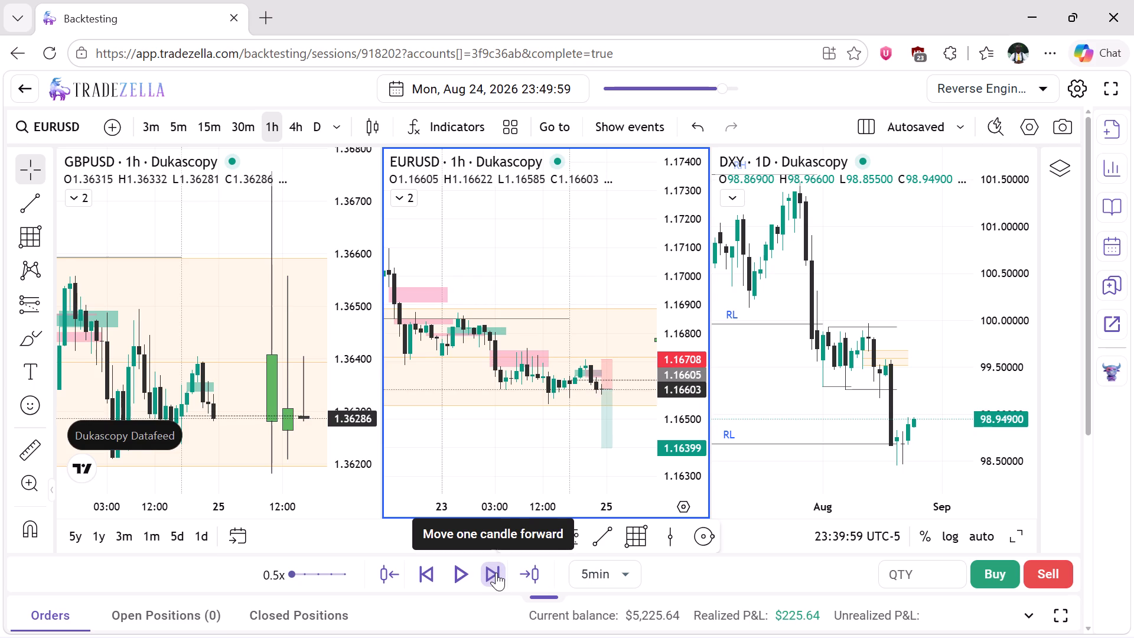
left_click(496, 572)
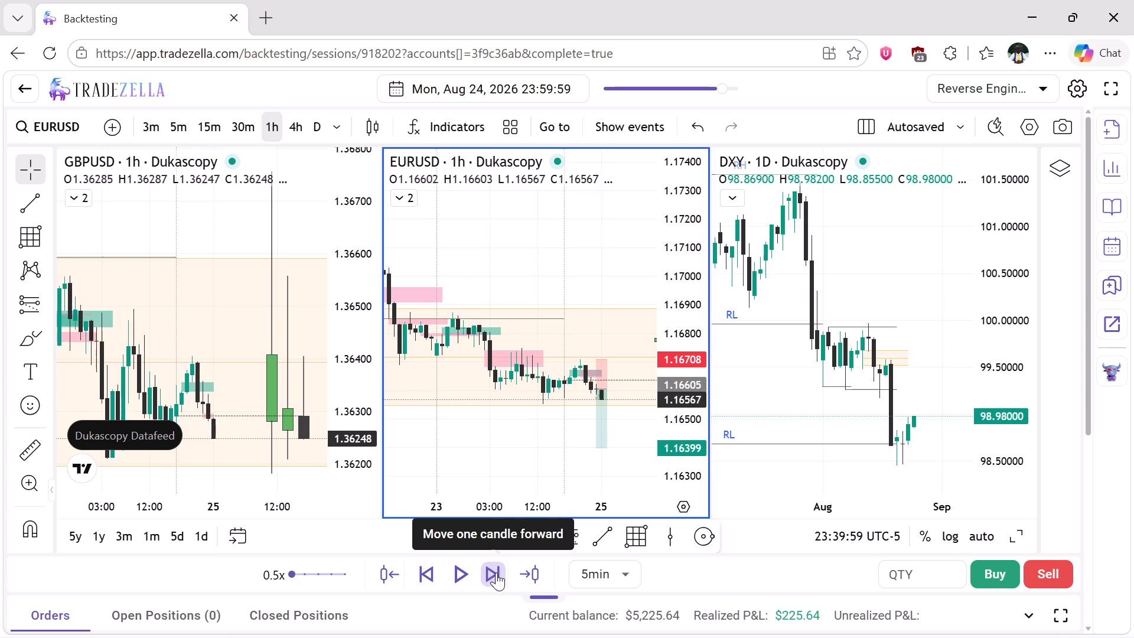
Continue the 5-minute candle replay to 25 August 00:59:59, following EURUSD towards the short position's target.
left_click(496, 572)
left_click(496, 572)
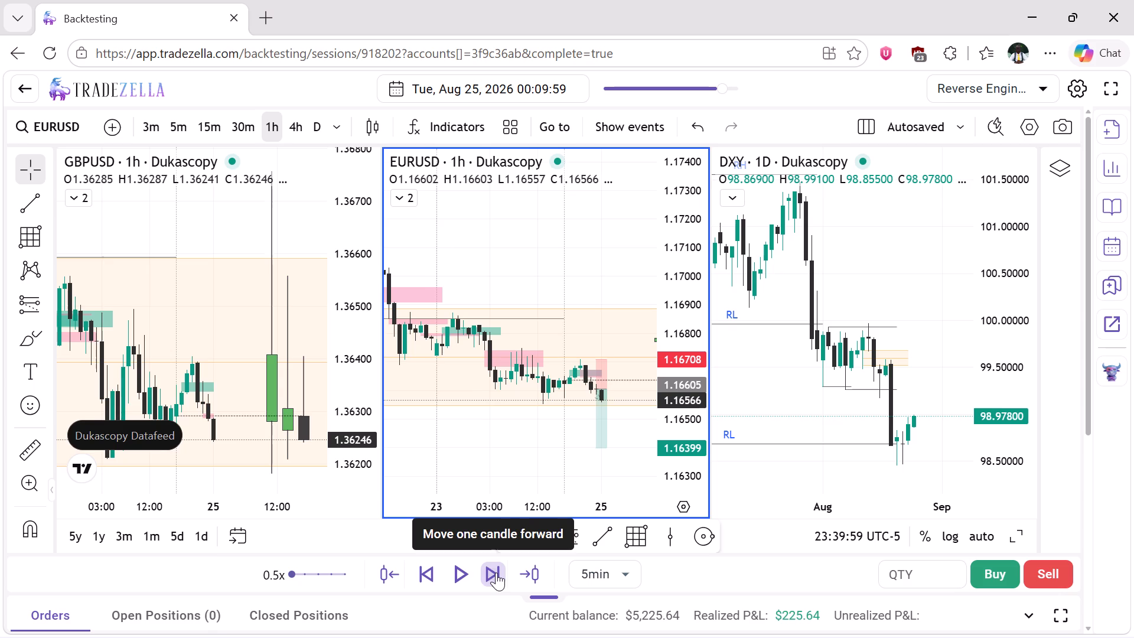
left_click(496, 572)
left_click(496, 572)
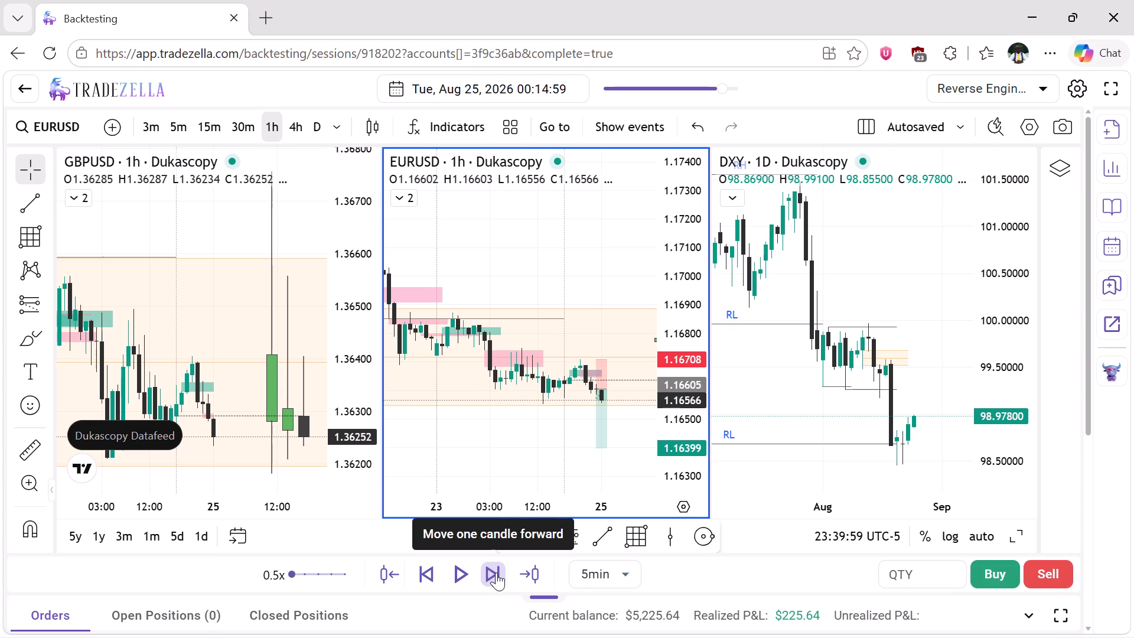
left_click(496, 572)
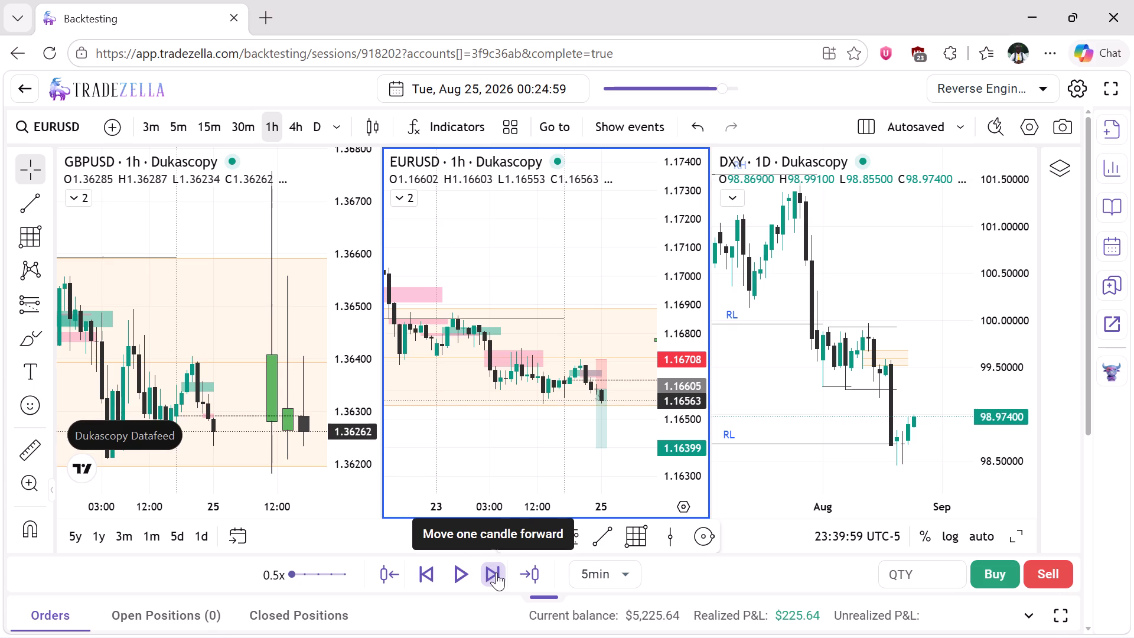
left_click(496, 572)
left_click(496, 572)
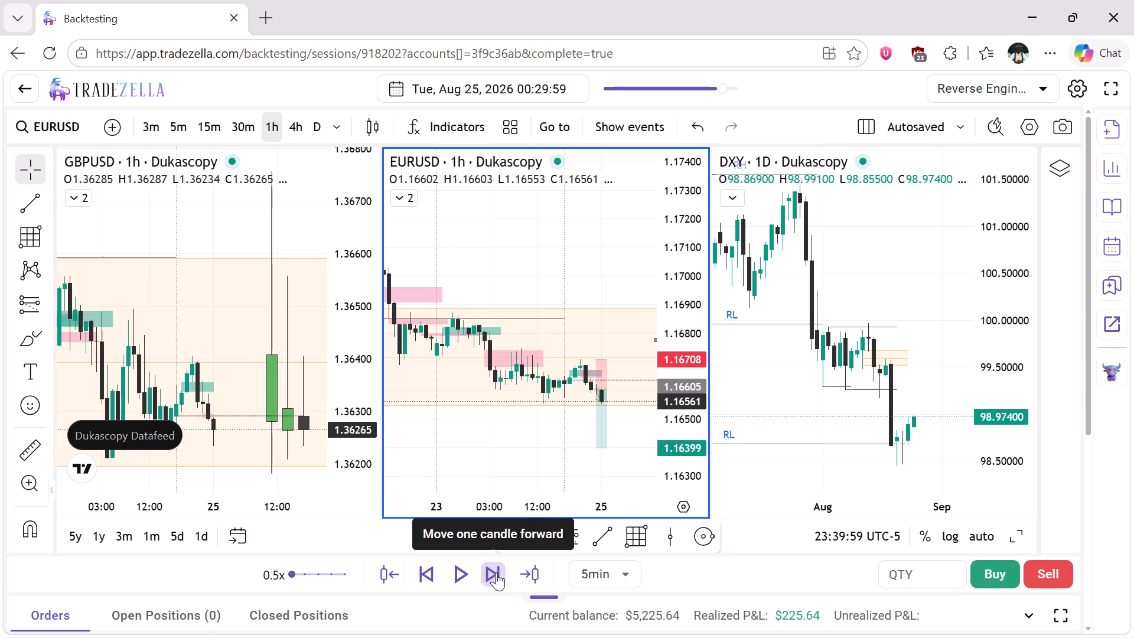
left_click(496, 572)
left_click(496, 572)
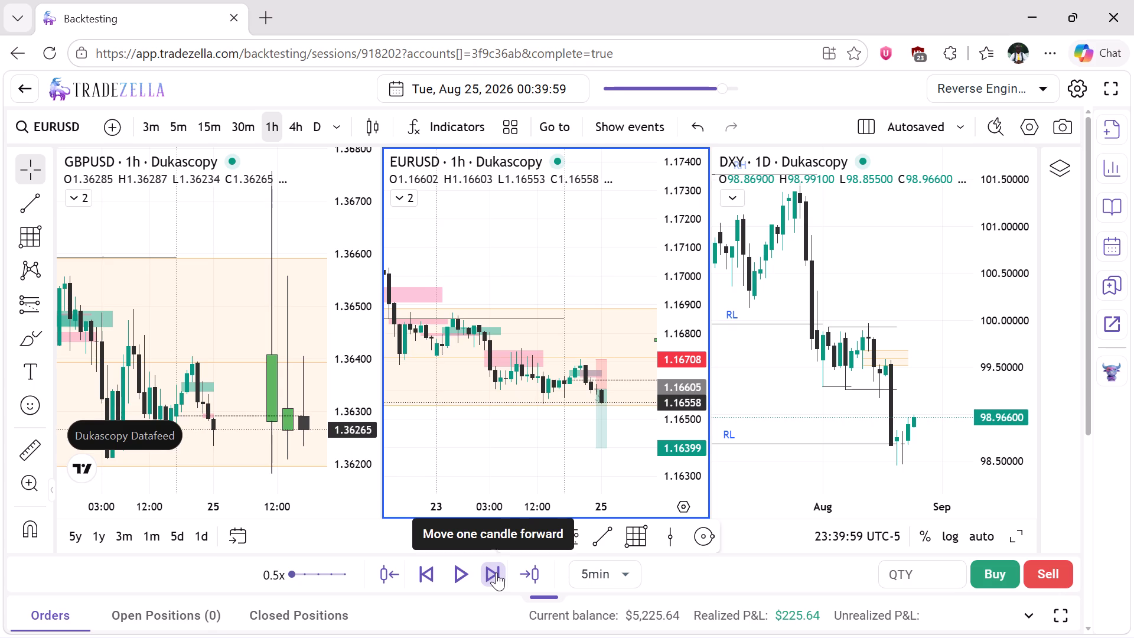
left_click(496, 572)
left_click(496, 572)
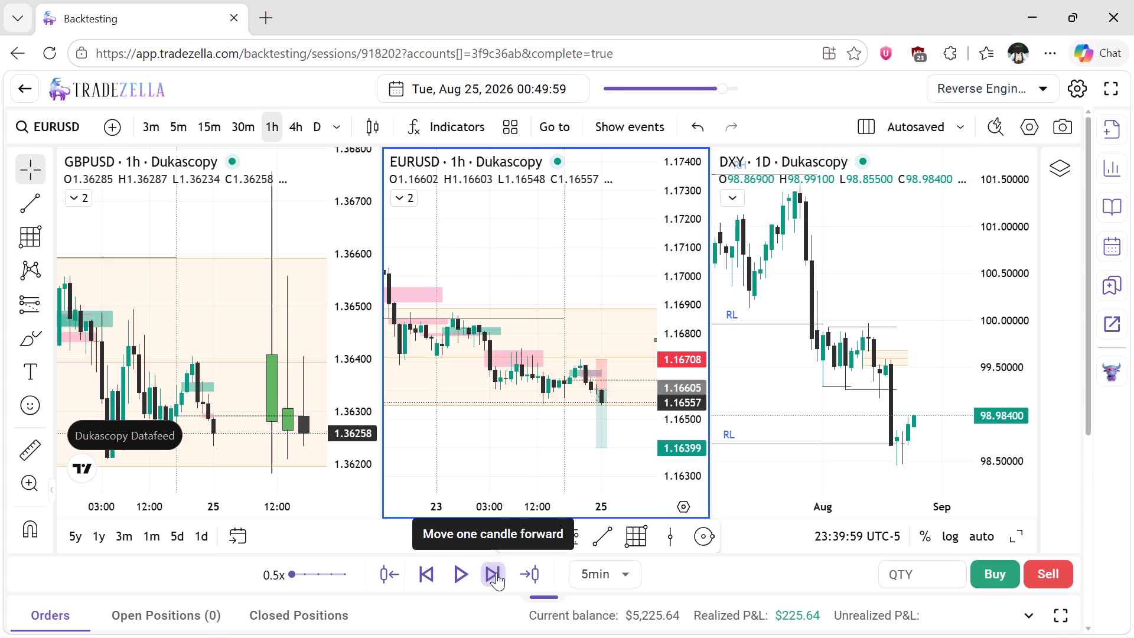
left_click(496, 572)
left_click(496, 572)
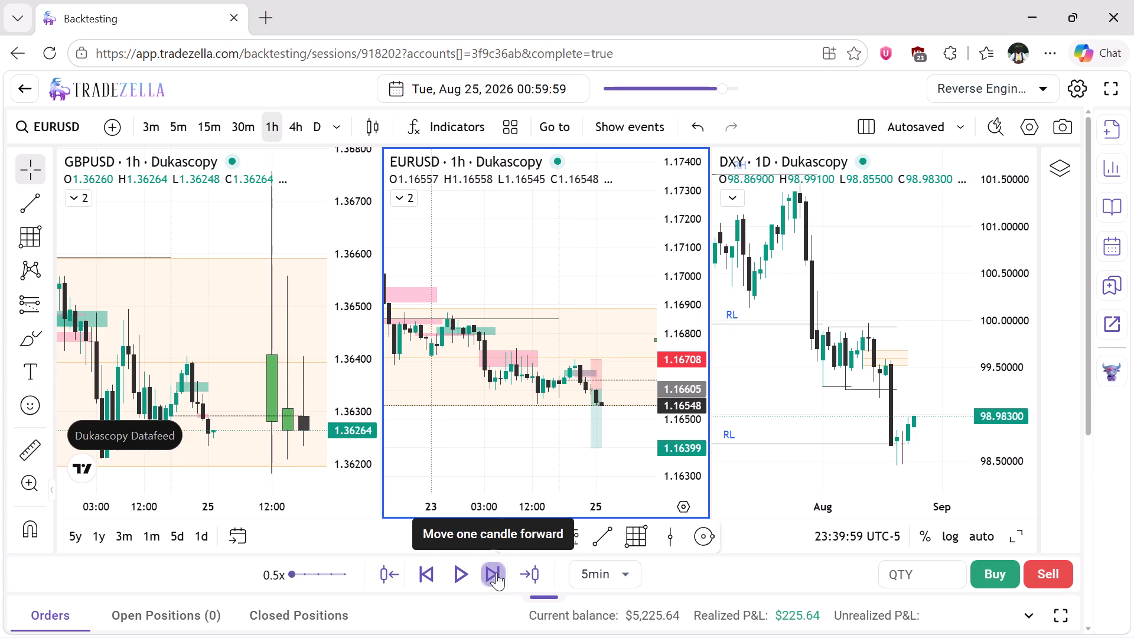
Advance the replay in 5-minute candles to 25 August 02:04:59, following EURUSD against the short position.
left_click(496, 572)
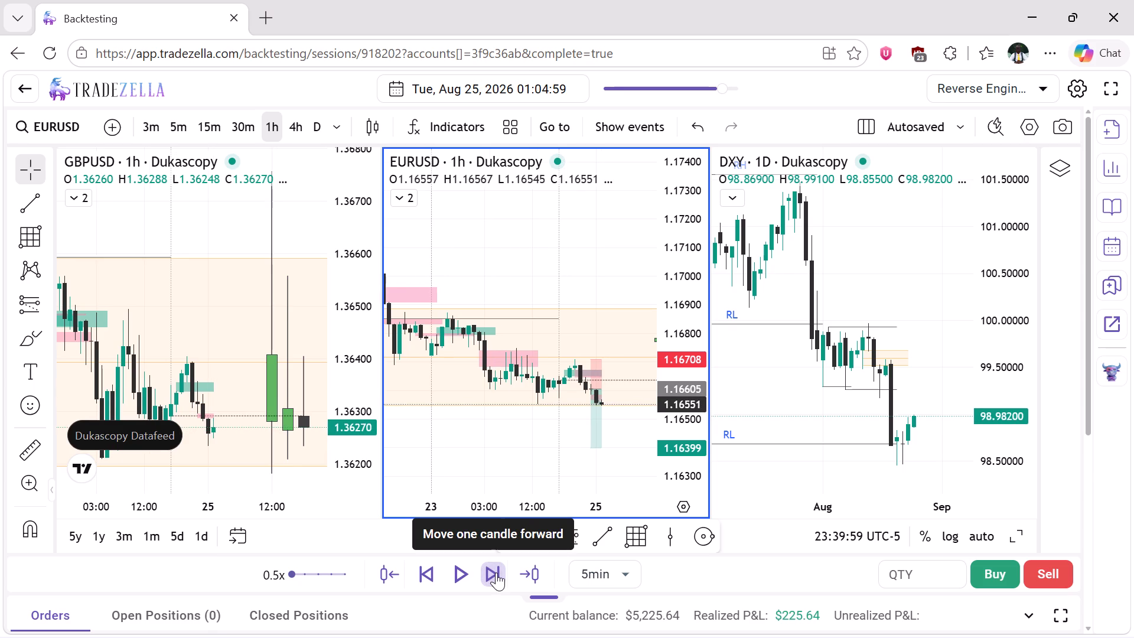
left_click(496, 572)
left_click(496, 572)
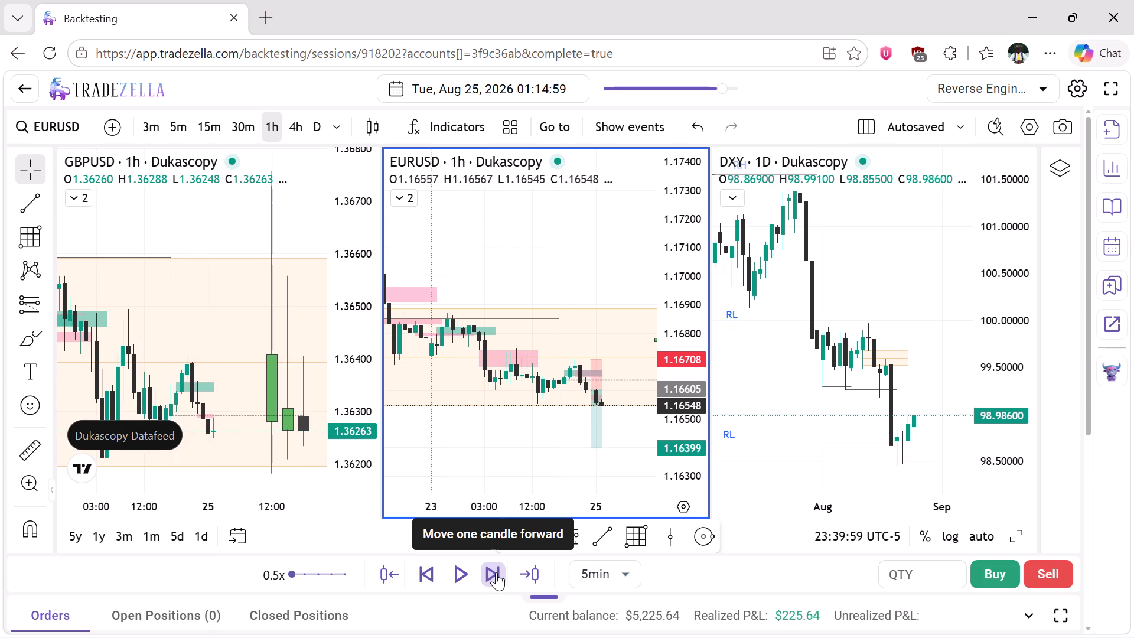
left_click(496, 572)
left_click(496, 572)
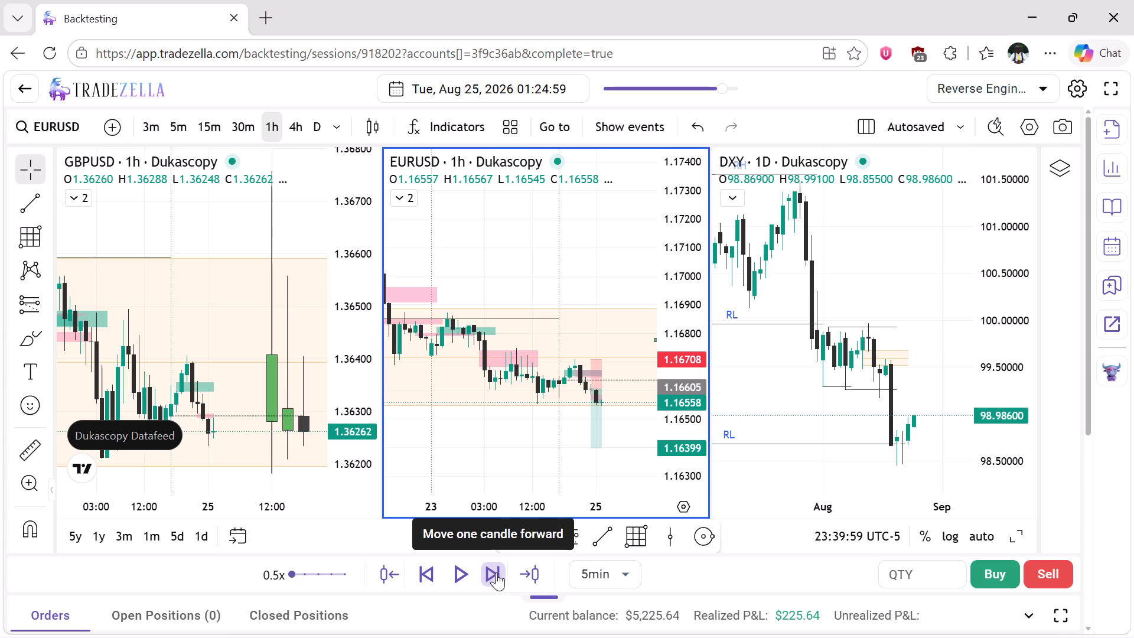
left_click(496, 572)
left_click(496, 572)
left_click(496, 572)
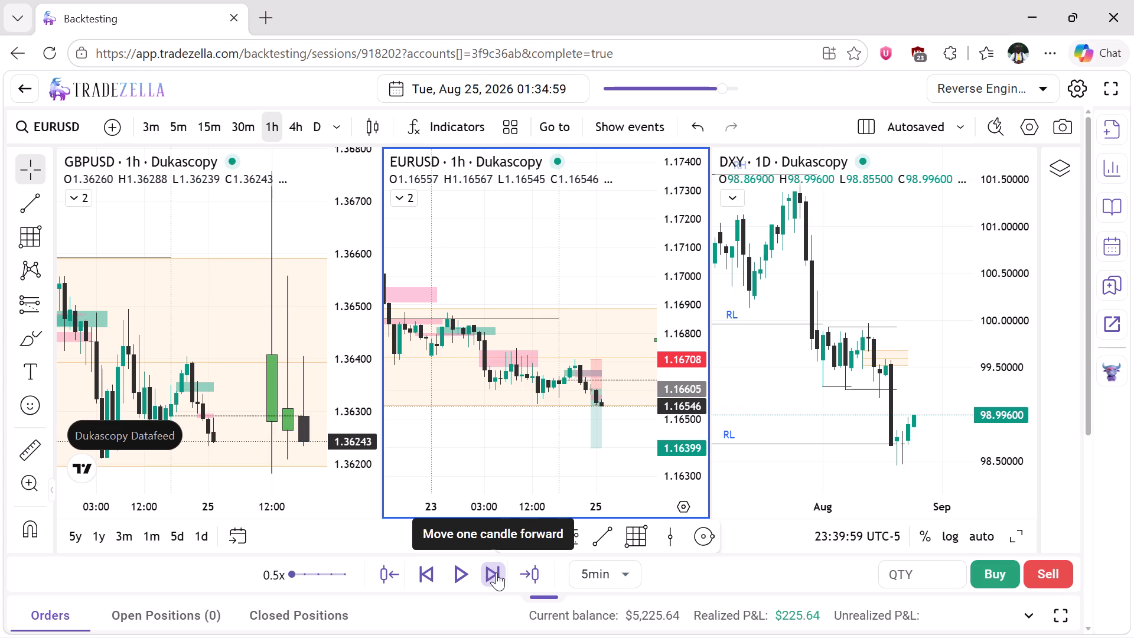
left_click(496, 572)
left_click(496, 572)
left_click(496, 572)
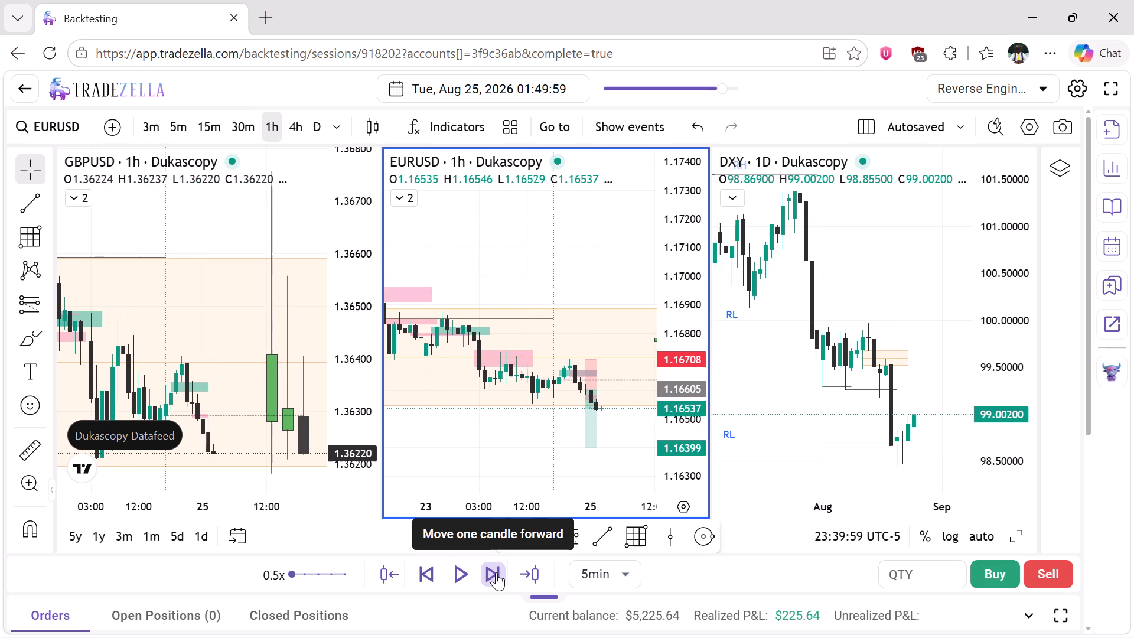
left_click(496, 572)
left_click(496, 572)
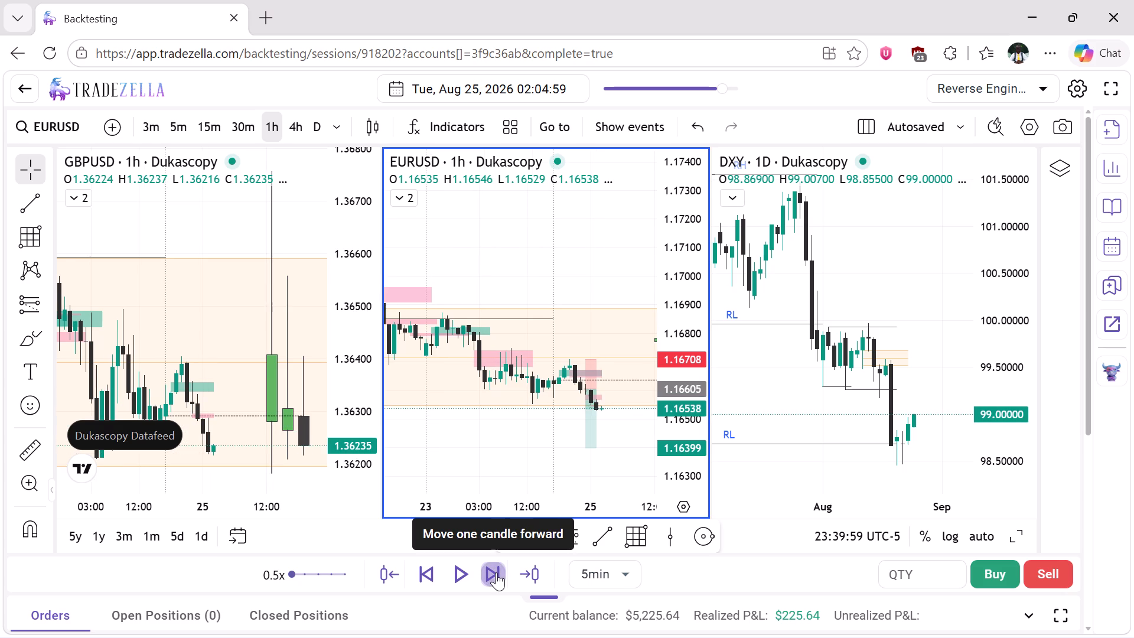
Continue the 5-minute candle replay to 25 August 02:59:59, following EURUSD between the short position's entry and target.
left_click(496, 572)
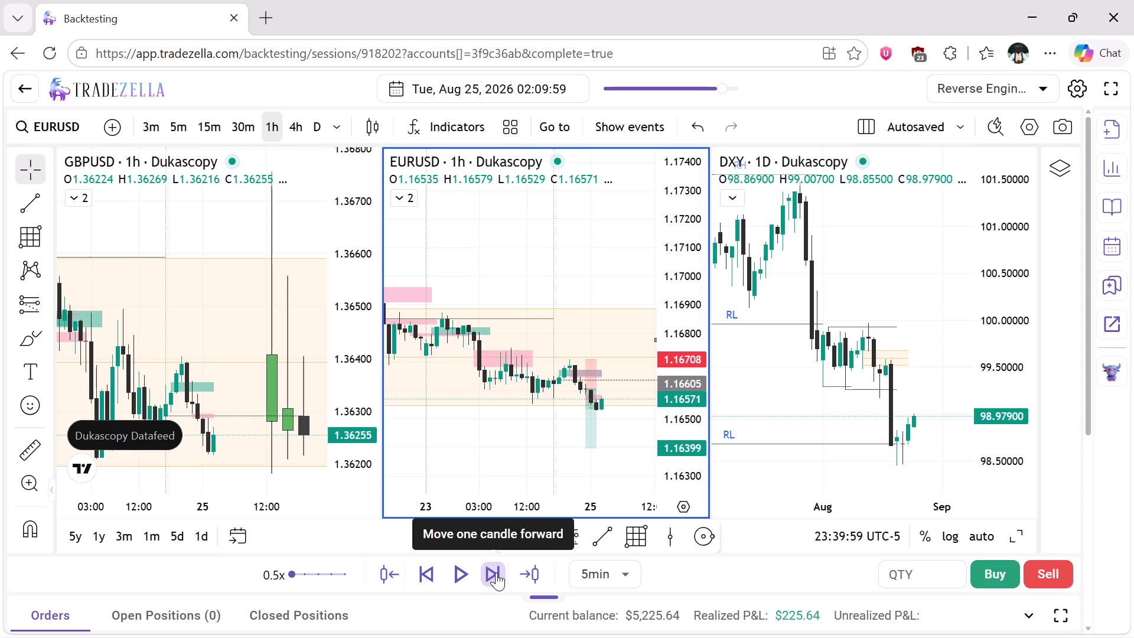
left_click(496, 572)
left_click(496, 572)
left_click(496, 572)
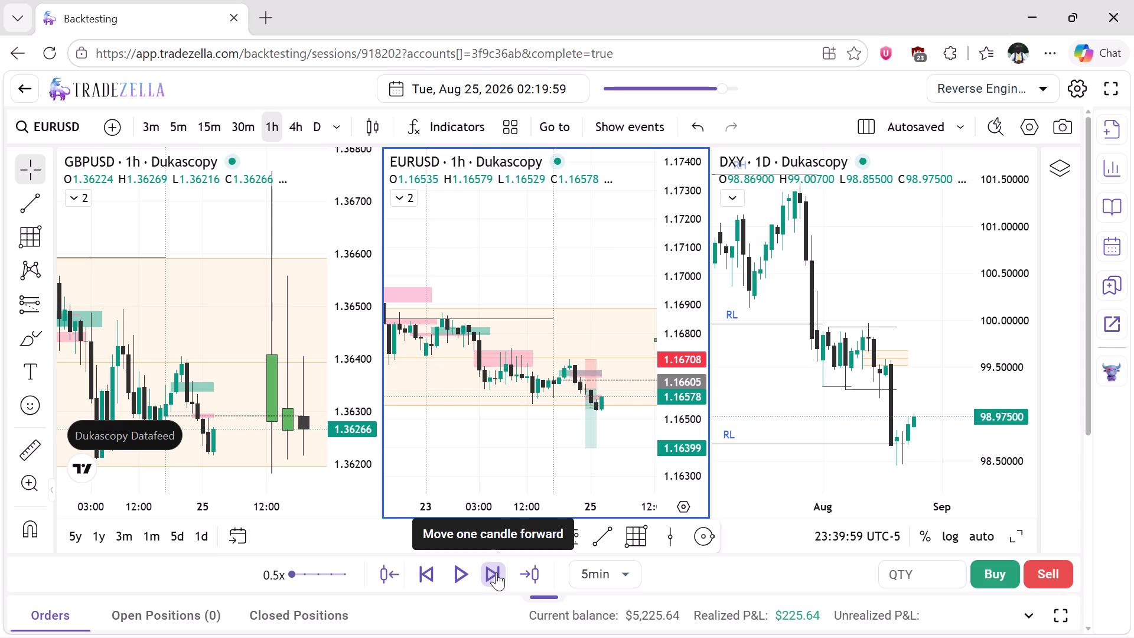
left_click(496, 572)
left_click(496, 572)
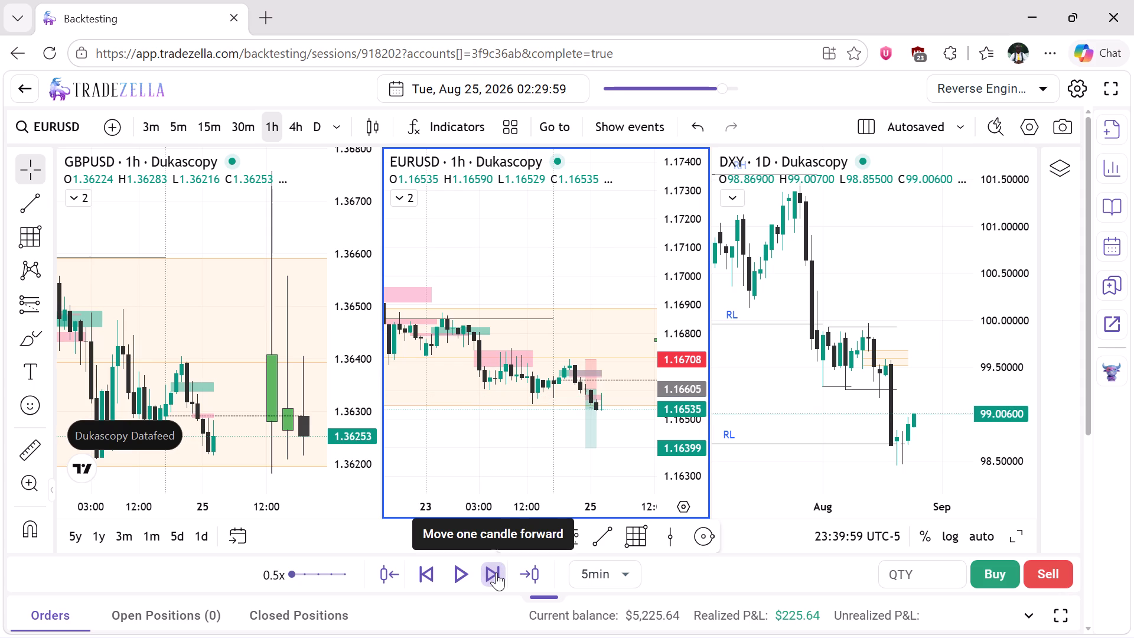
left_click(496, 572)
left_click(496, 572)
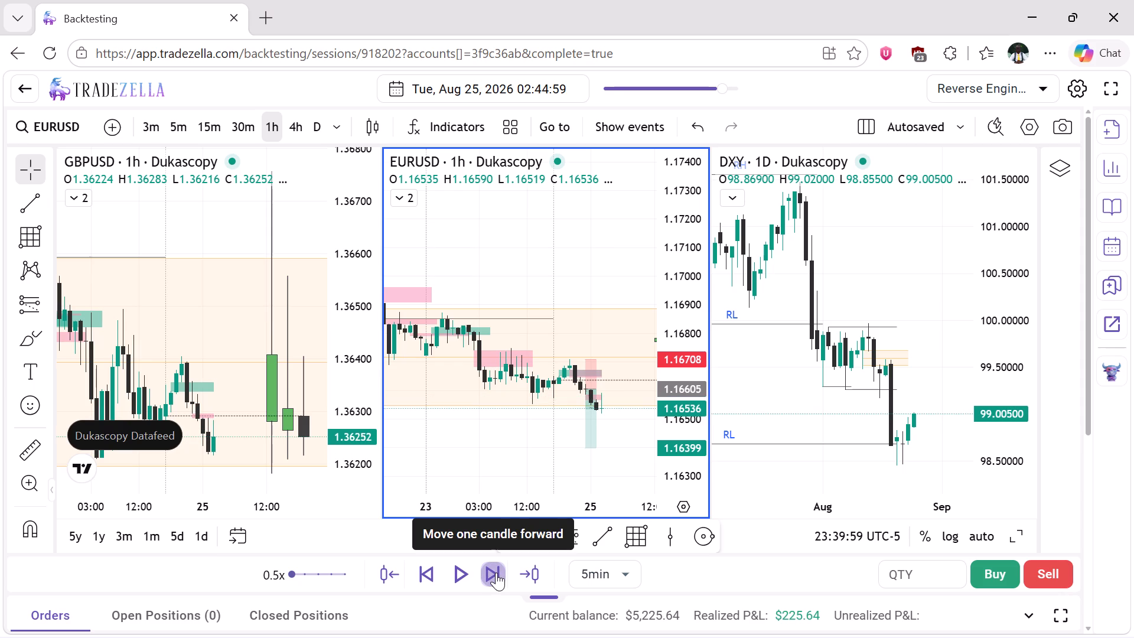
left_click(496, 572)
left_click(496, 572)
left_click(496, 572)
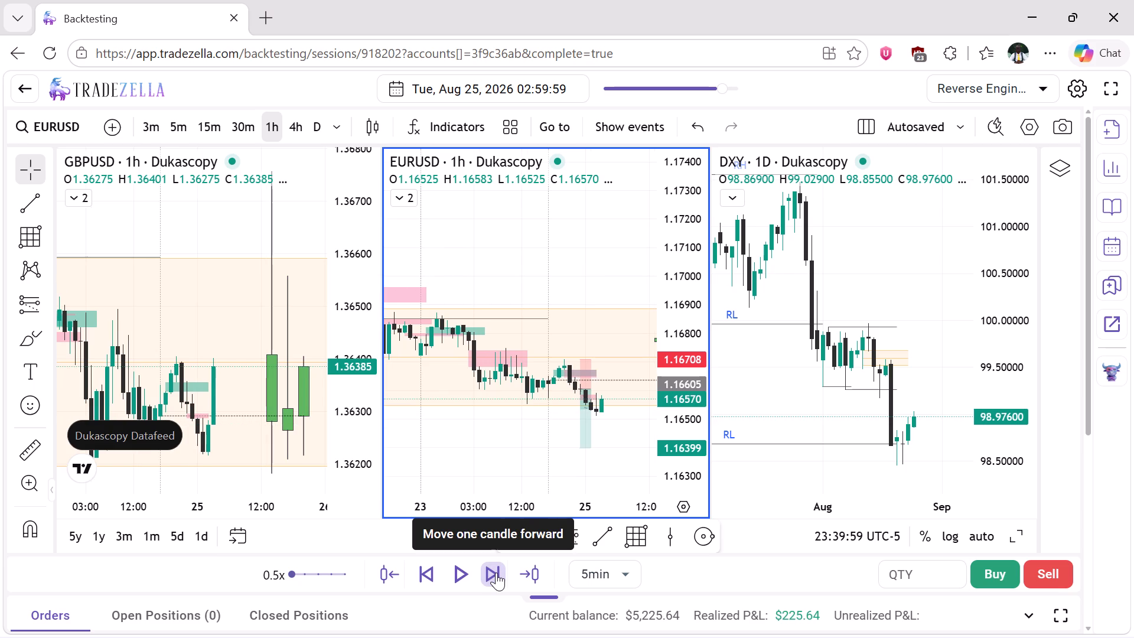
Step the replay forward in 5-minute candles to 25 August 03:54:59, watching EURUSD, GBPUSD and DXY together.
left_click(496, 572)
left_click(496, 572)
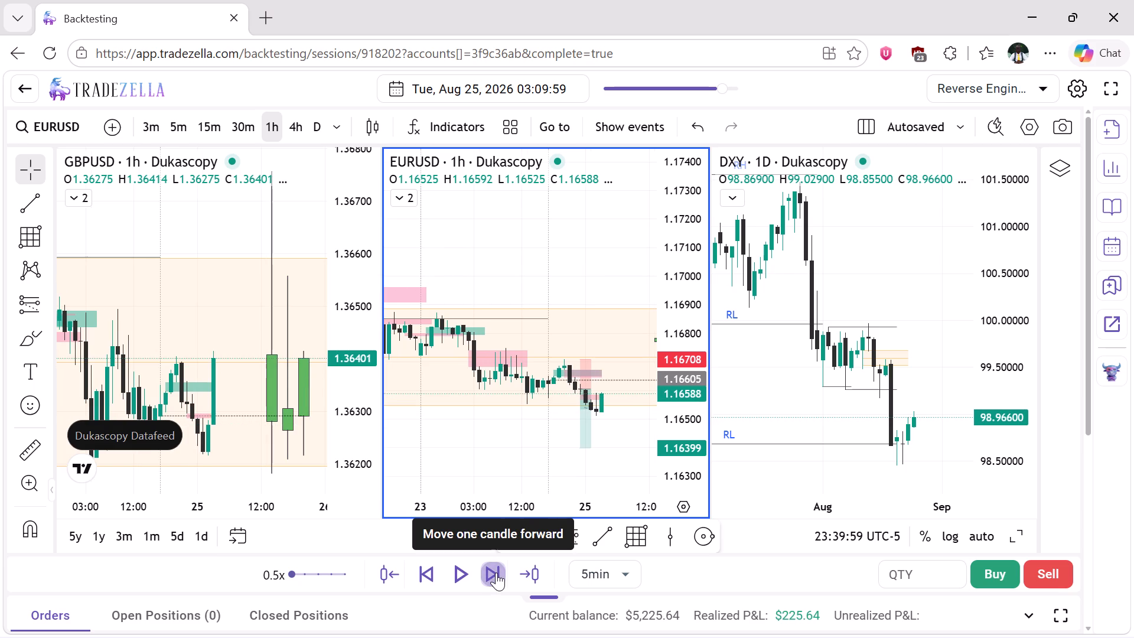
left_click(496, 572)
left_click(496, 572)
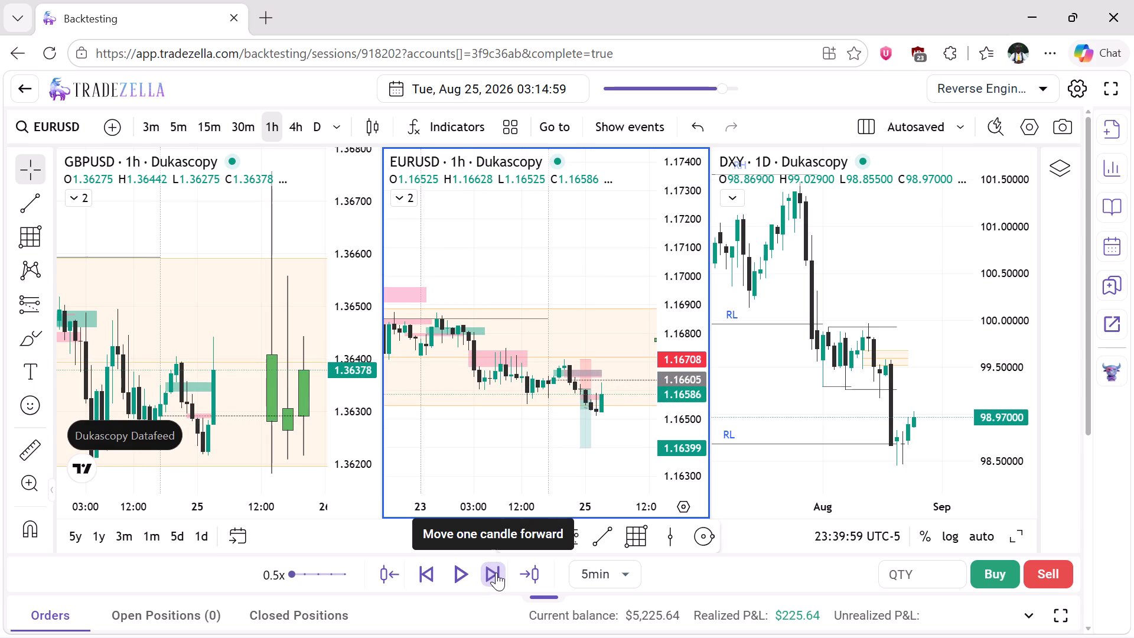
left_click(496, 572)
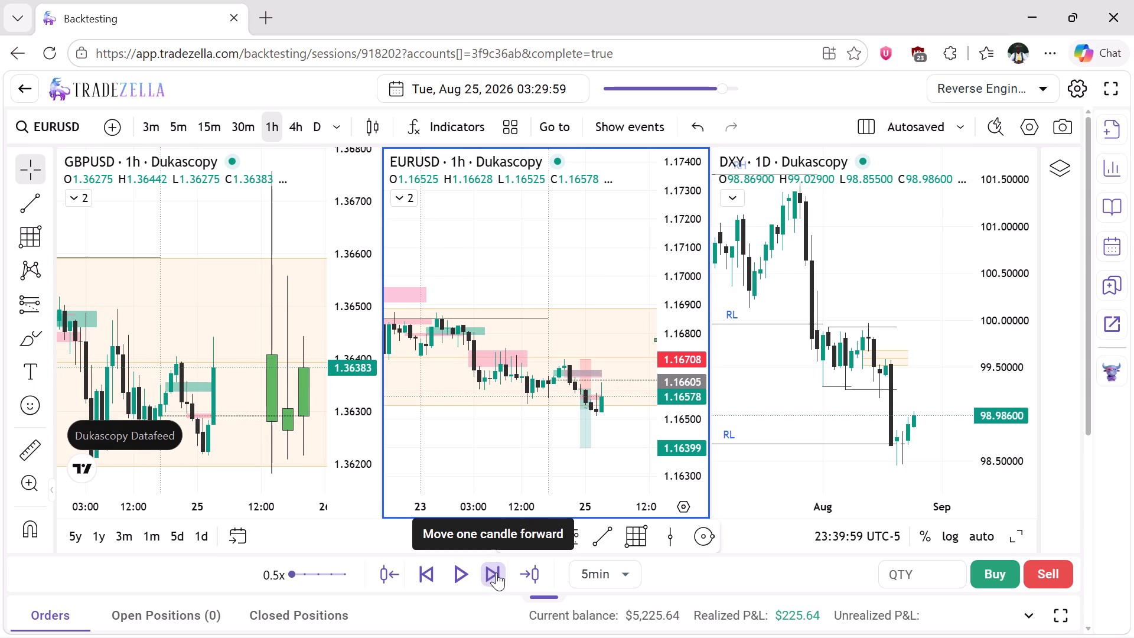
left_click(496, 572)
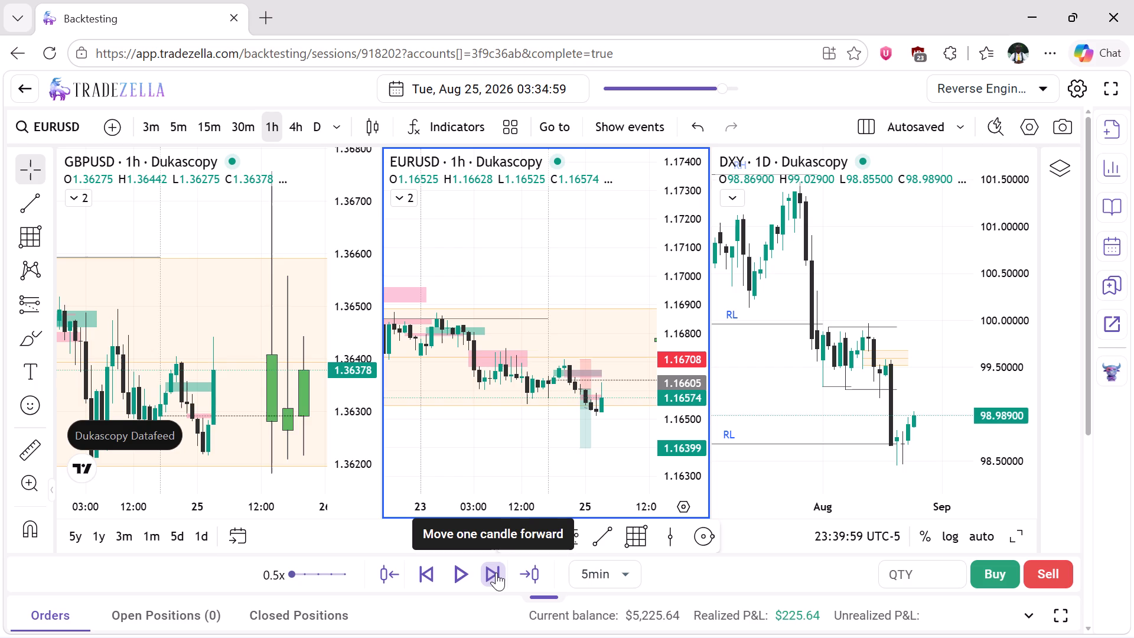
left_click(496, 572)
left_click(496, 572)
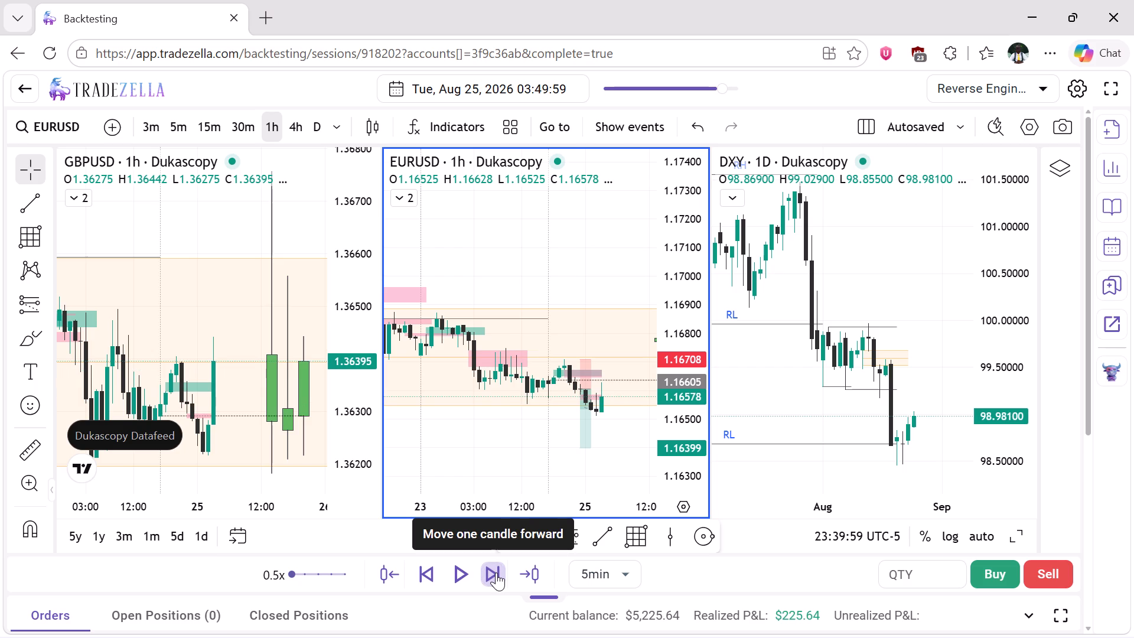
left_click(496, 572)
left_click(496, 572)
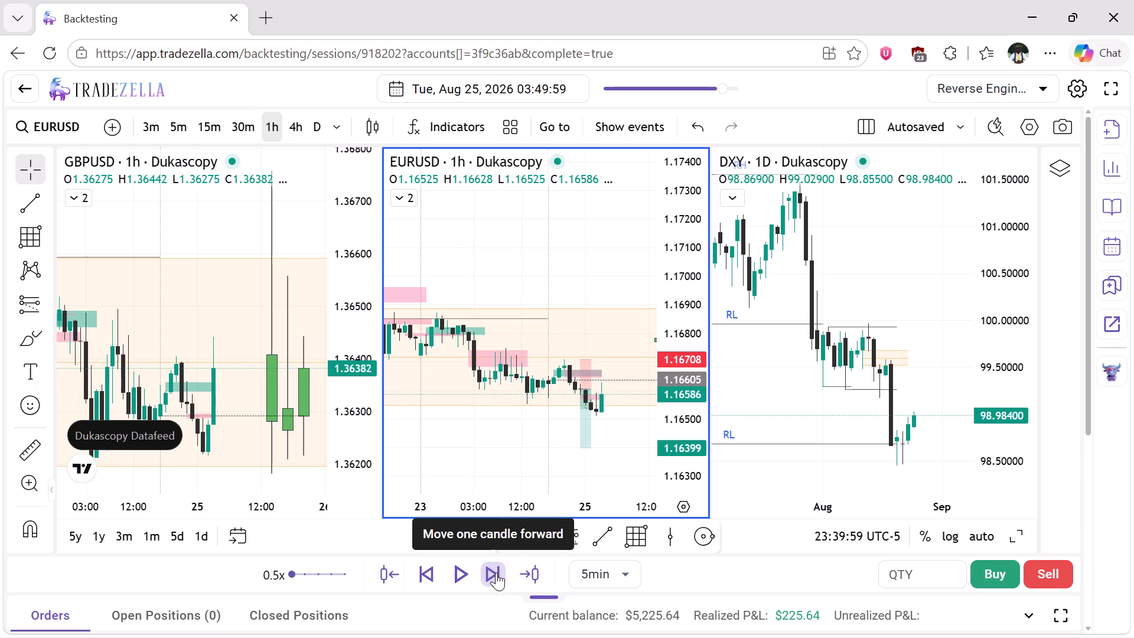
left_click(496, 572)
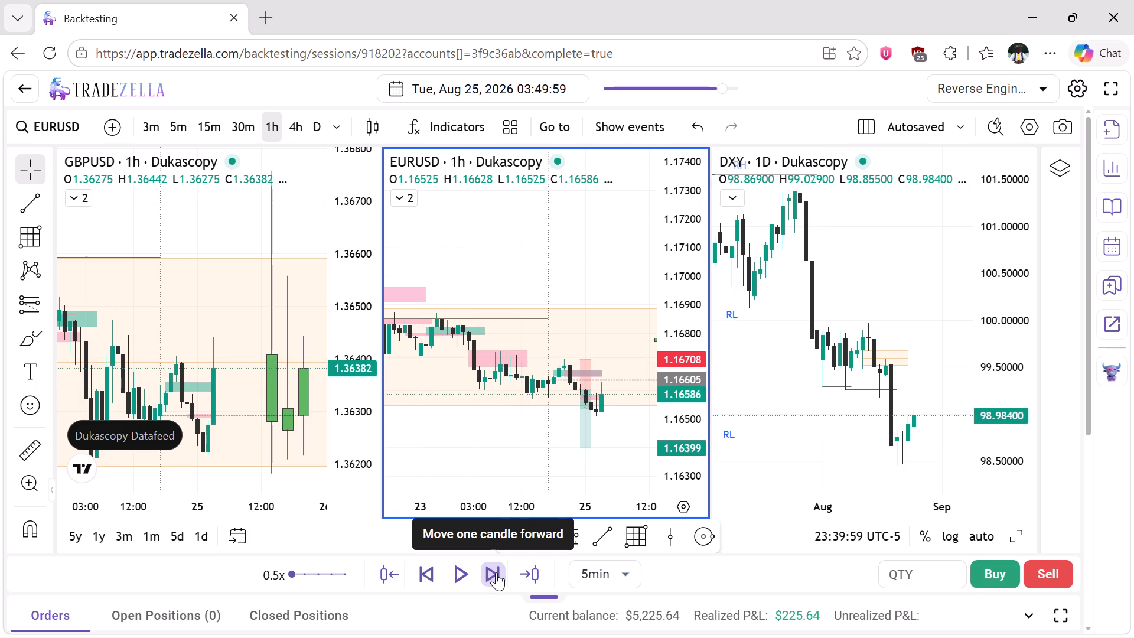
left_click(496, 572)
left_click(496, 572)
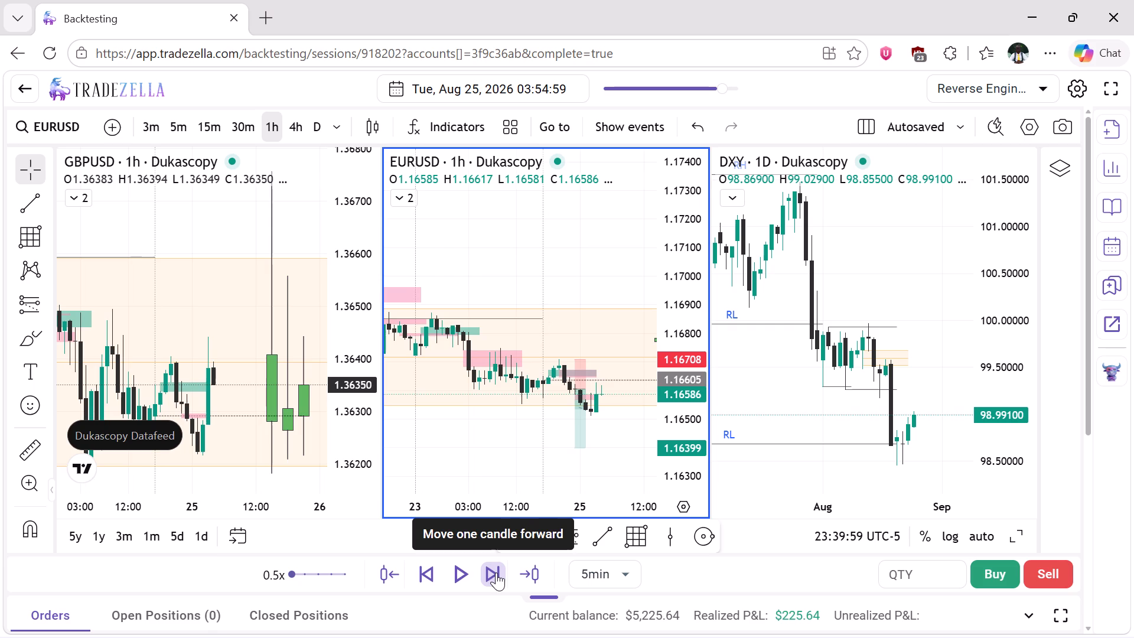
Advance the 5-minute candle replay to 25 August 04:59:59, following EURUSD against the short position's stop level.
left_click(496, 572)
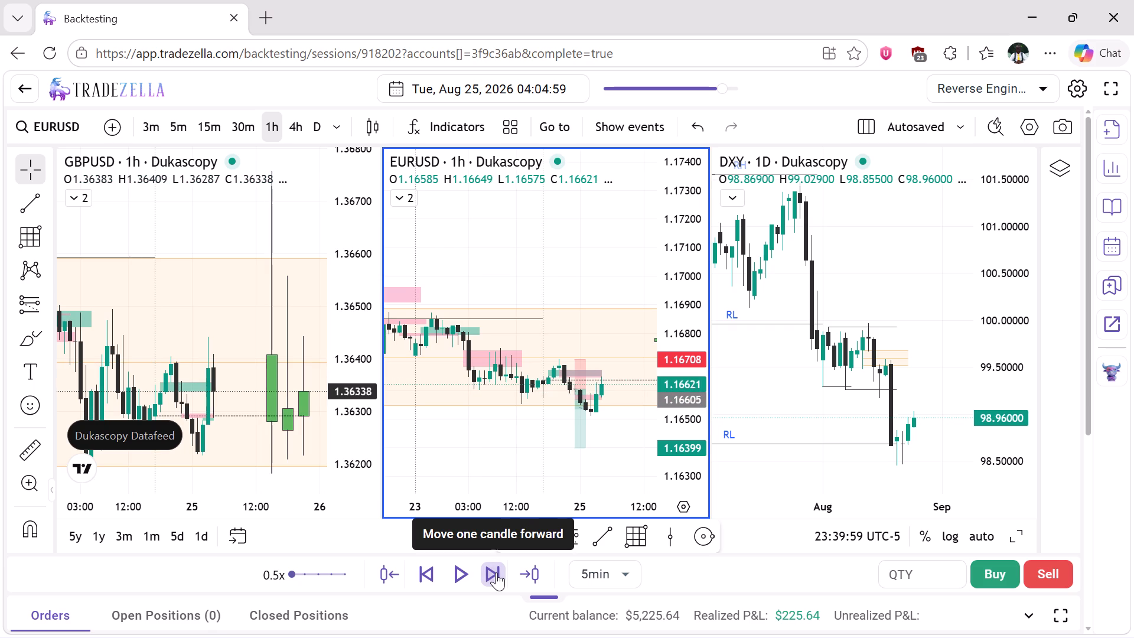
left_click(496, 572)
left_click(496, 572)
left_click(496, 572)
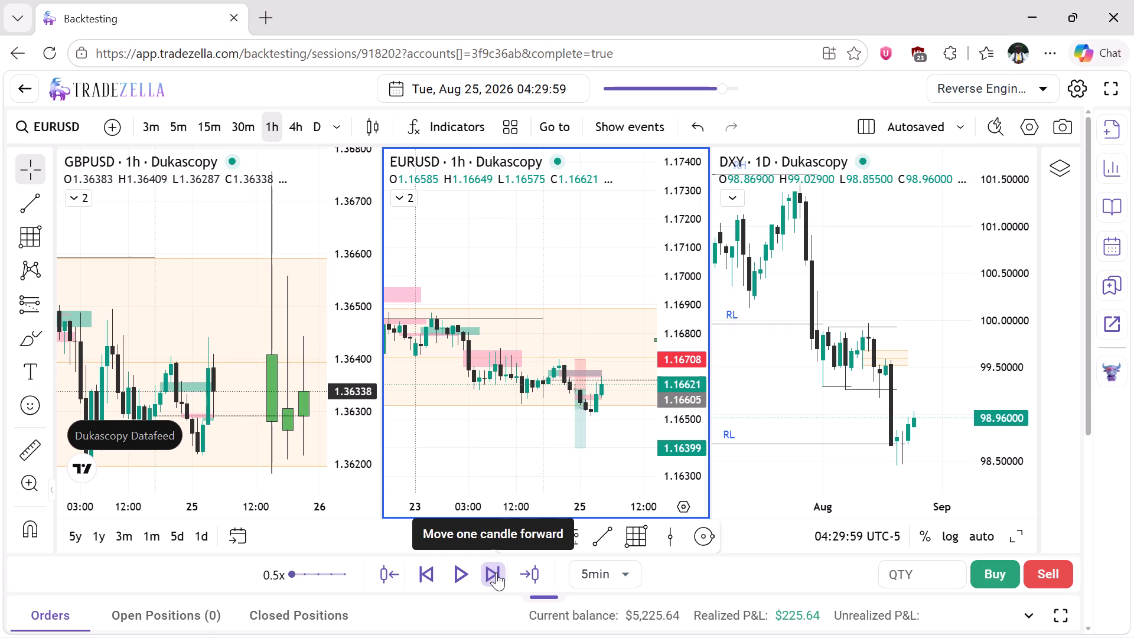
left_click(496, 572)
left_click(496, 572)
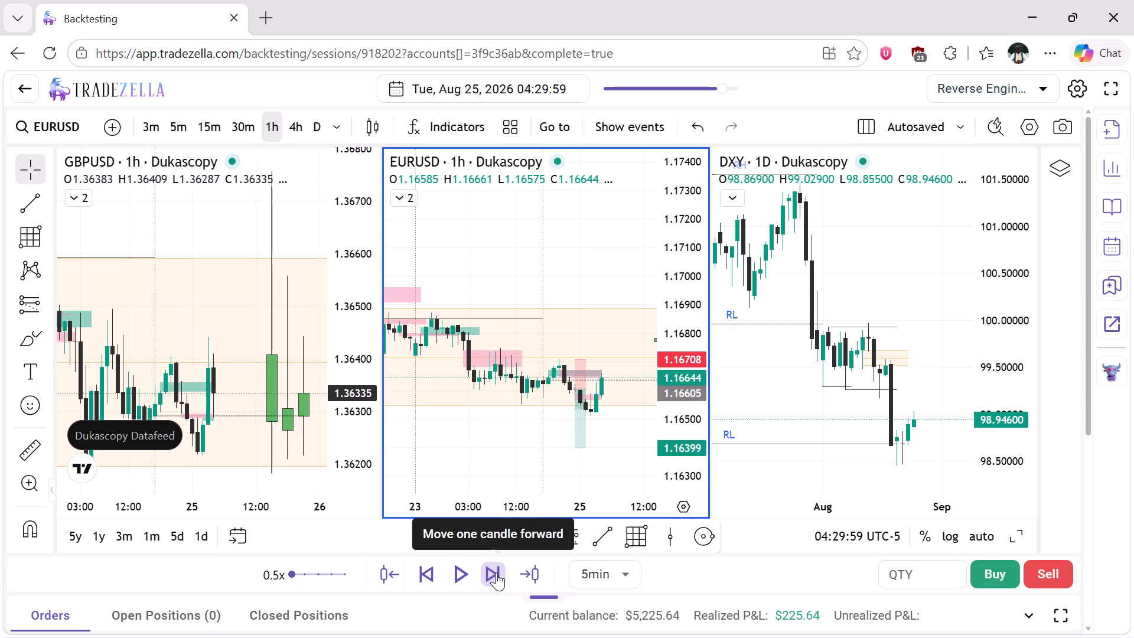
left_click(496, 572)
left_click(496, 572)
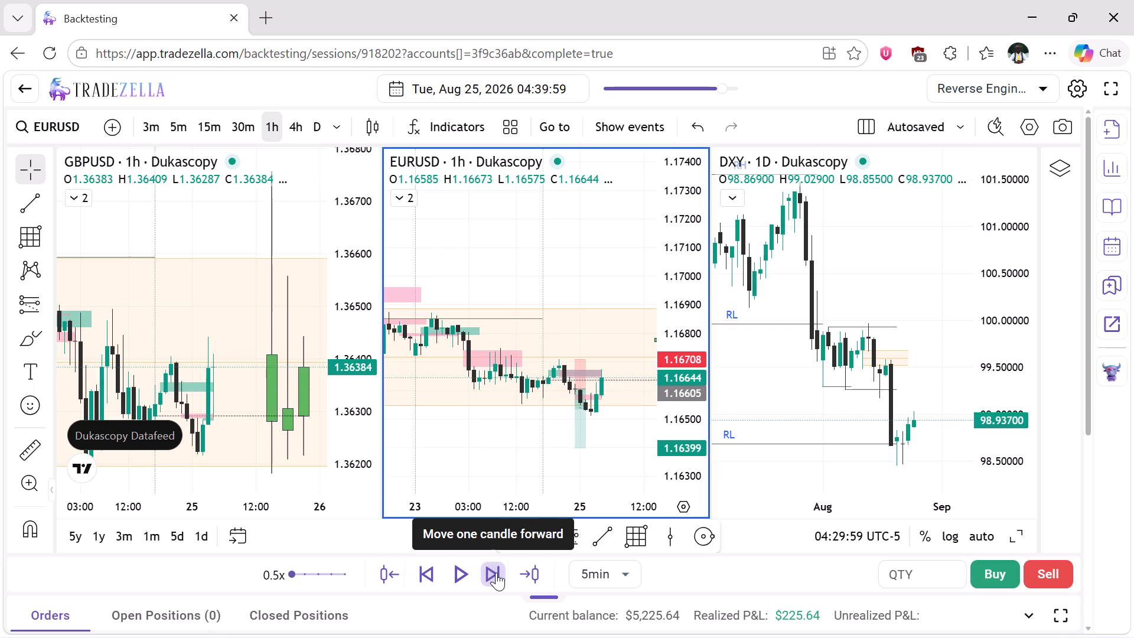
left_click(496, 572)
left_click(496, 572)
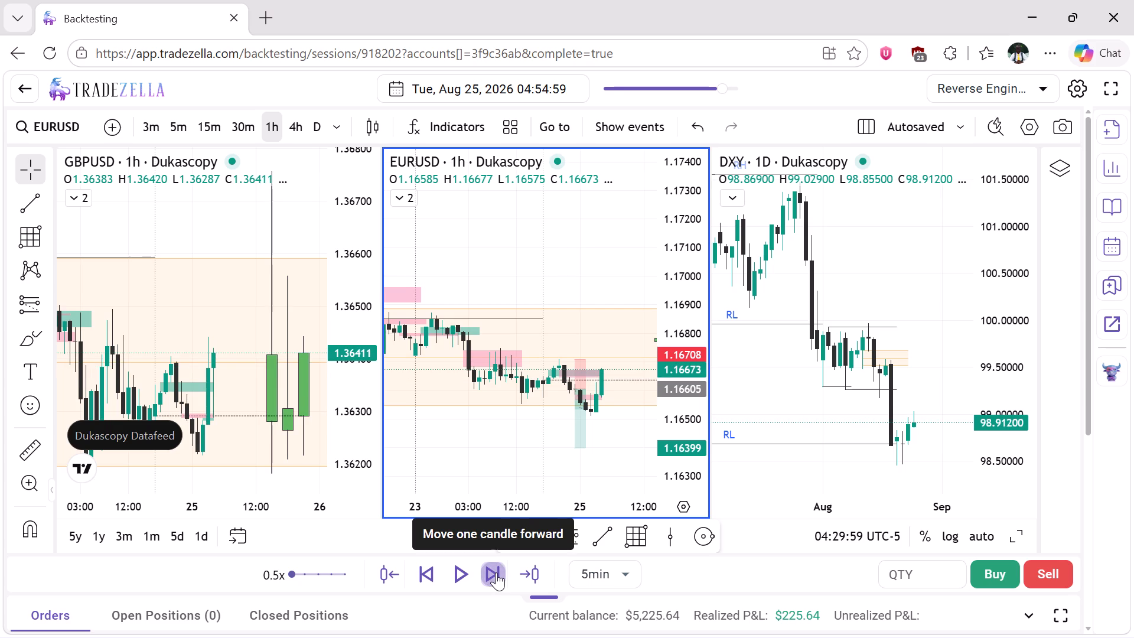
left_click(496, 572)
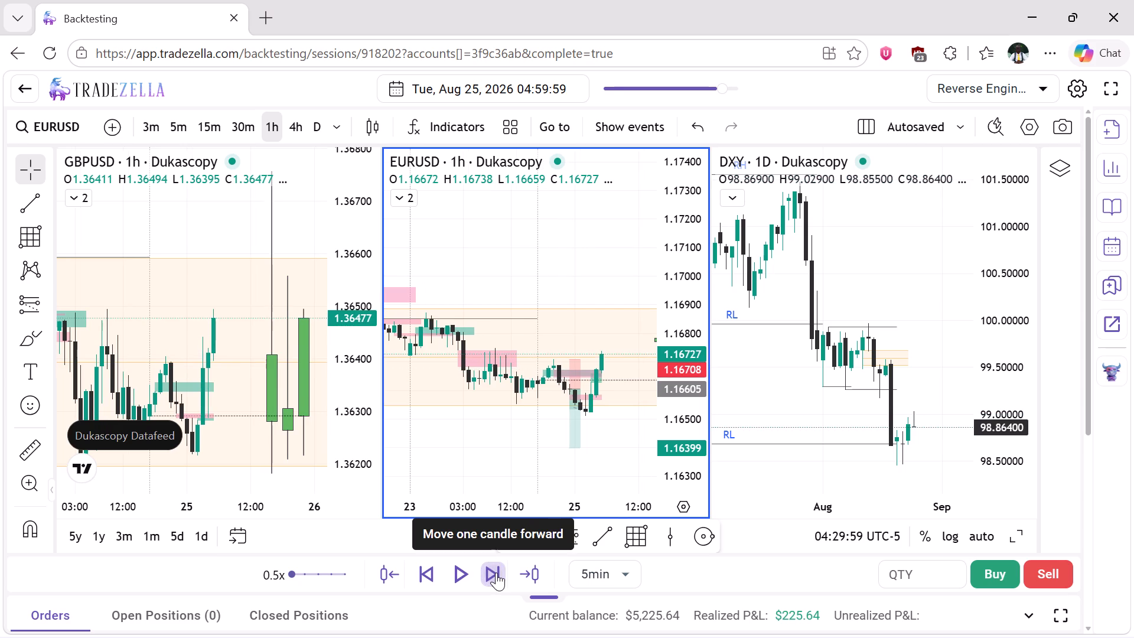
Continue the replay in 5-minute candles to 25 August 05:59:59, following EURUSD around the short position's stop level.
left_click(496, 572)
left_click(496, 572)
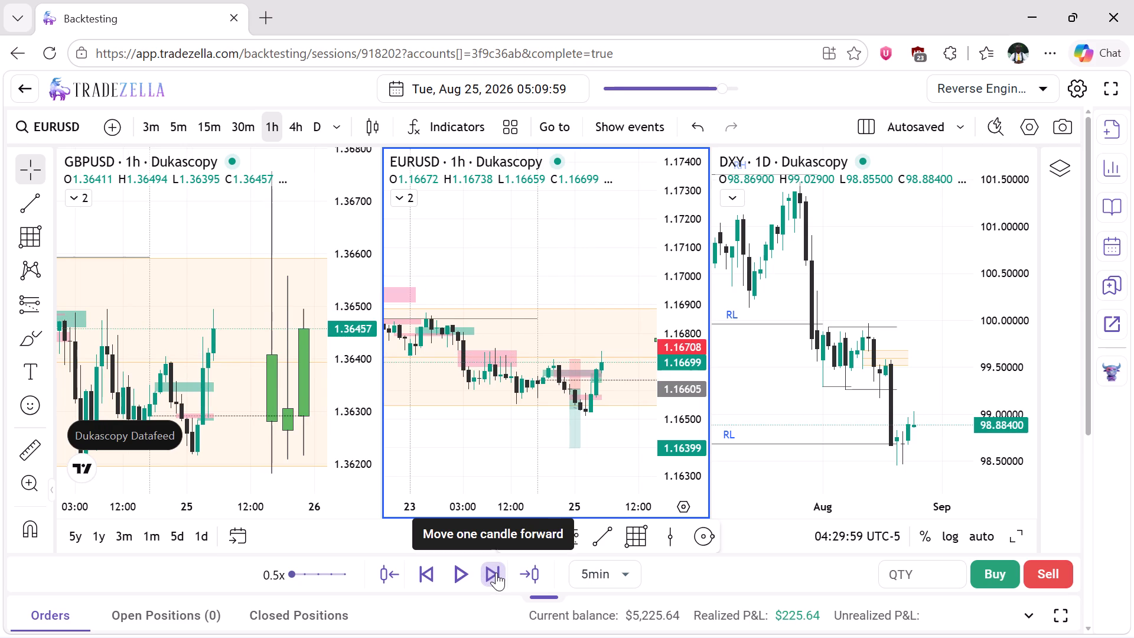
left_click(496, 572)
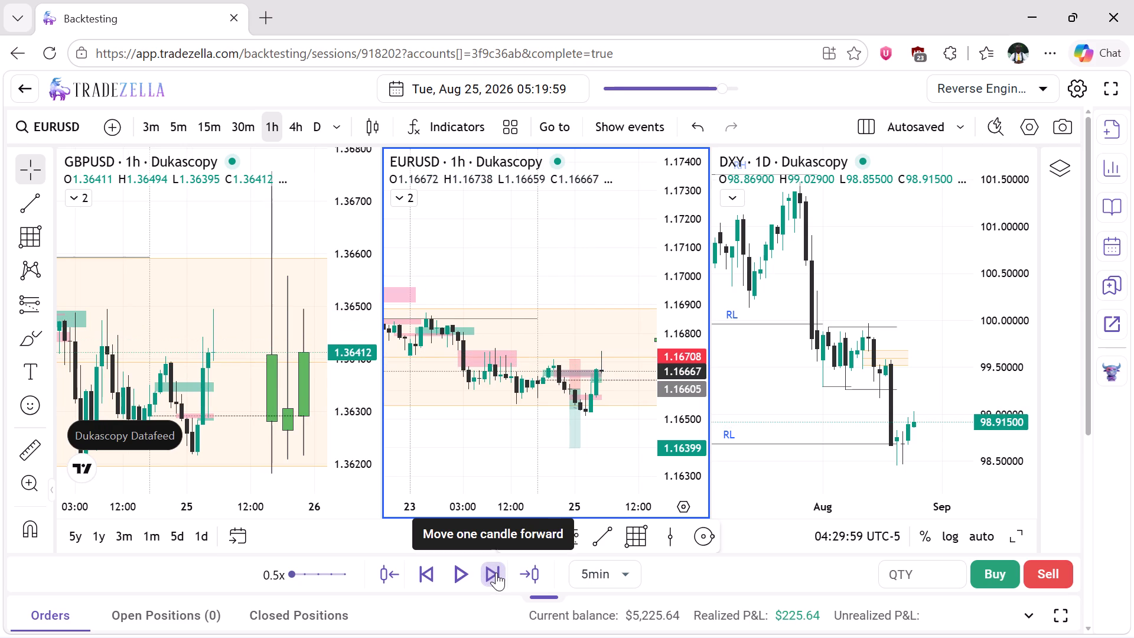
left_click(496, 572)
left_click(496, 572)
left_click(496, 572)
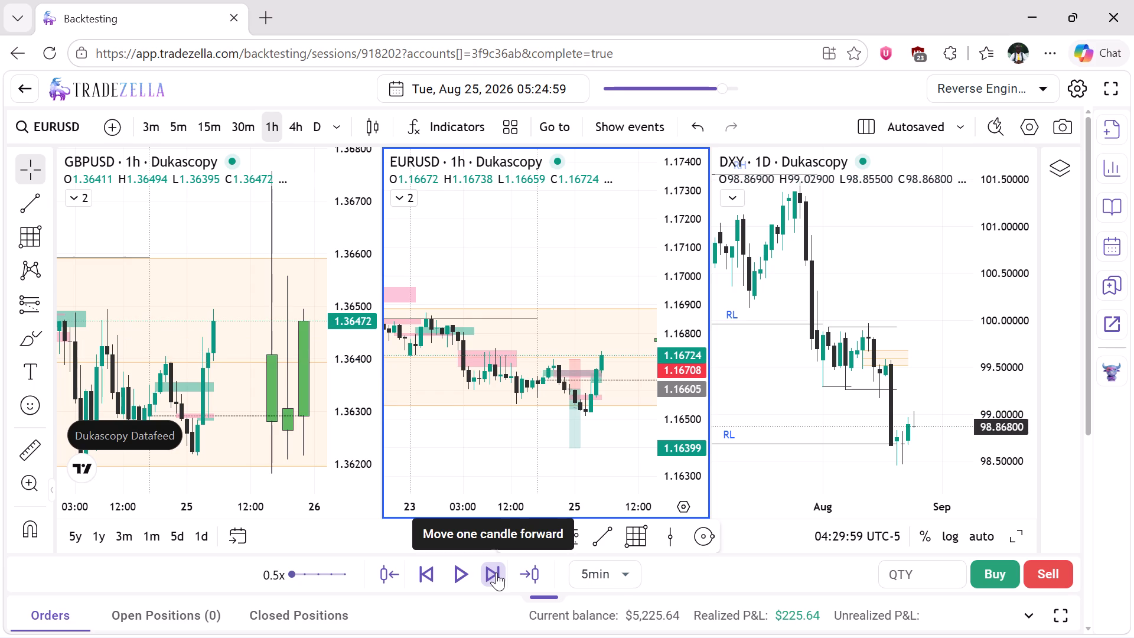
left_click(496, 572)
left_click(496, 572)
left_click(496, 572)
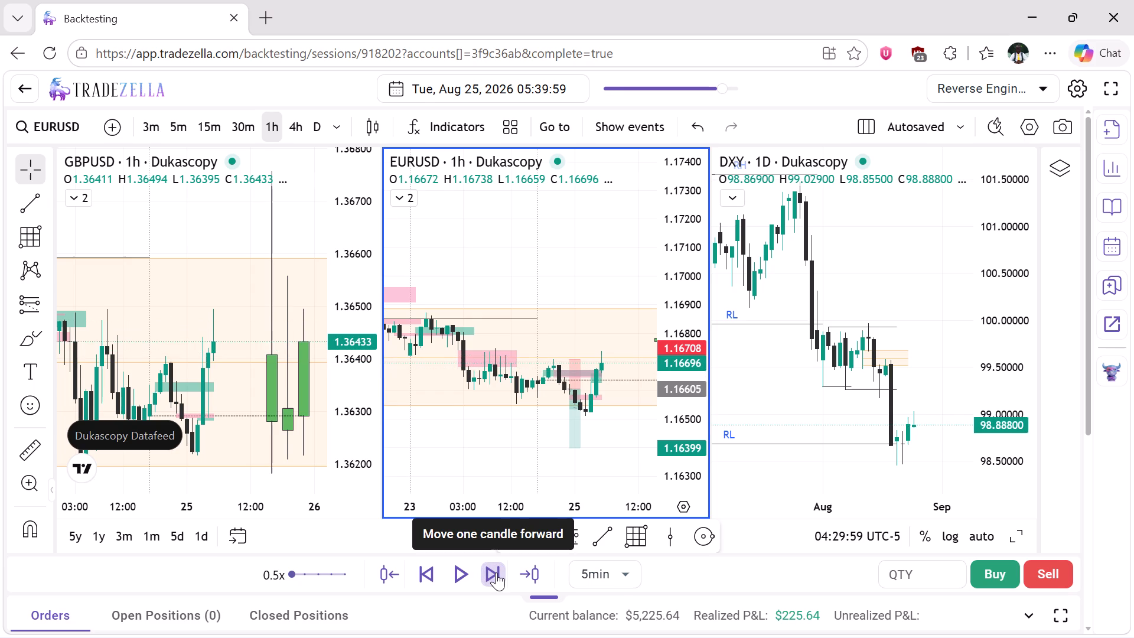
left_click(496, 572)
left_click(496, 572)
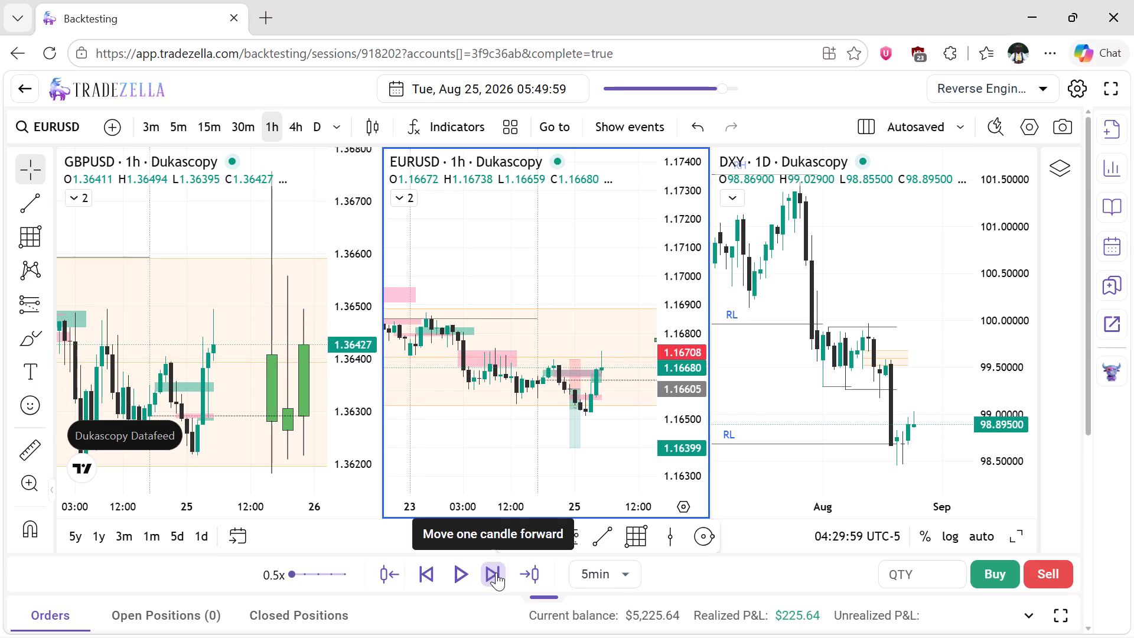
left_click(496, 572)
left_click(496, 572)
left_click(496, 572)
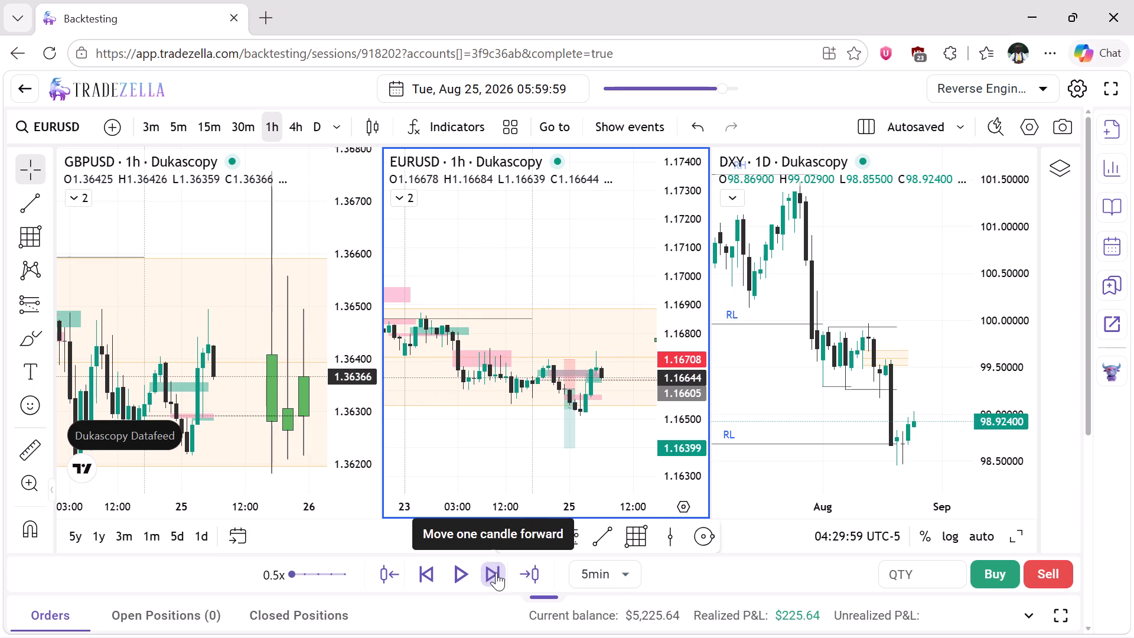
Advance the 5-minute candle replay to 25 August 07:09:59, following EURUSD and GBPUSD against their marked zones.
left_click(496, 572)
left_click(496, 572)
left_click(496, 572)
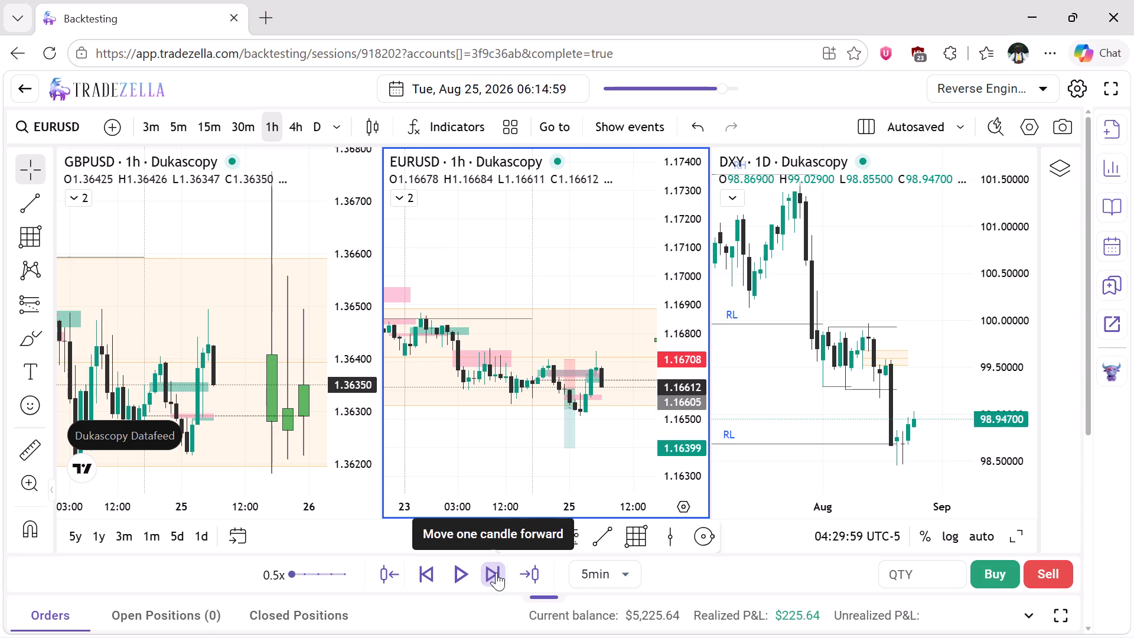
left_click(496, 572)
left_click(496, 572)
left_click(496, 572)
left_click(496, 572)
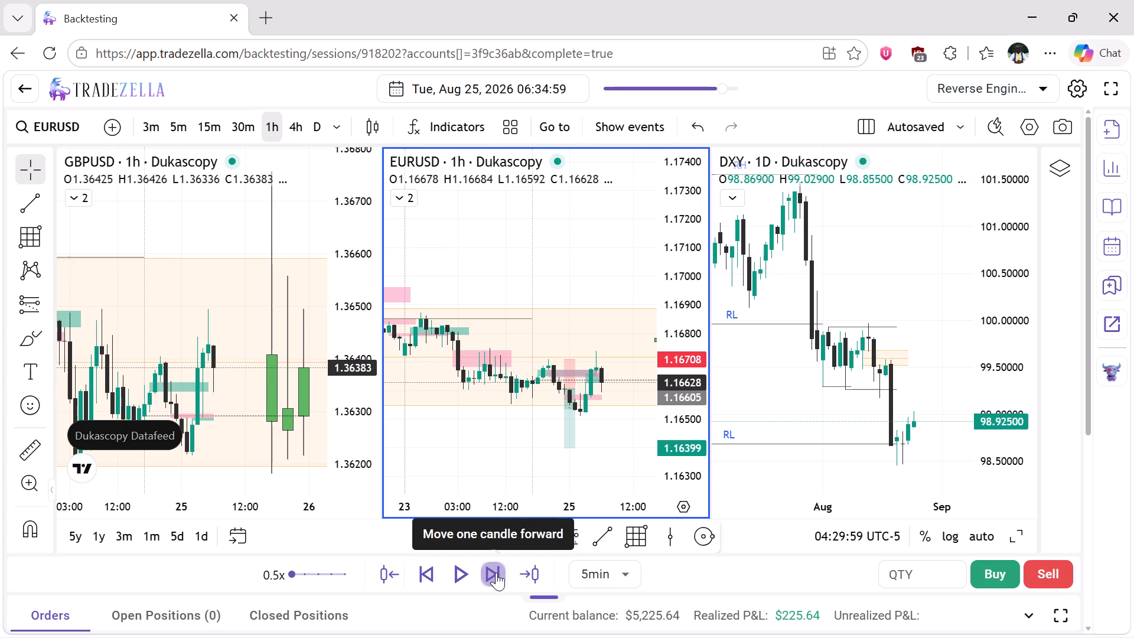
left_click(496, 572)
left_click(496, 572)
left_click(496, 572)
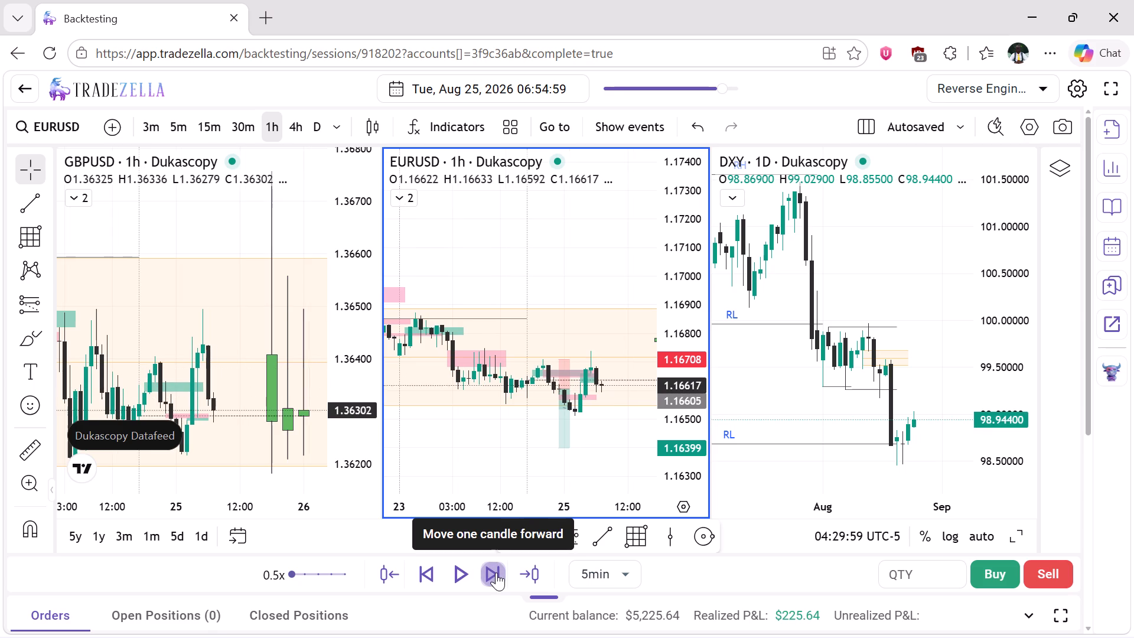
left_click(496, 572)
left_click(496, 572)
left_click(496, 572)
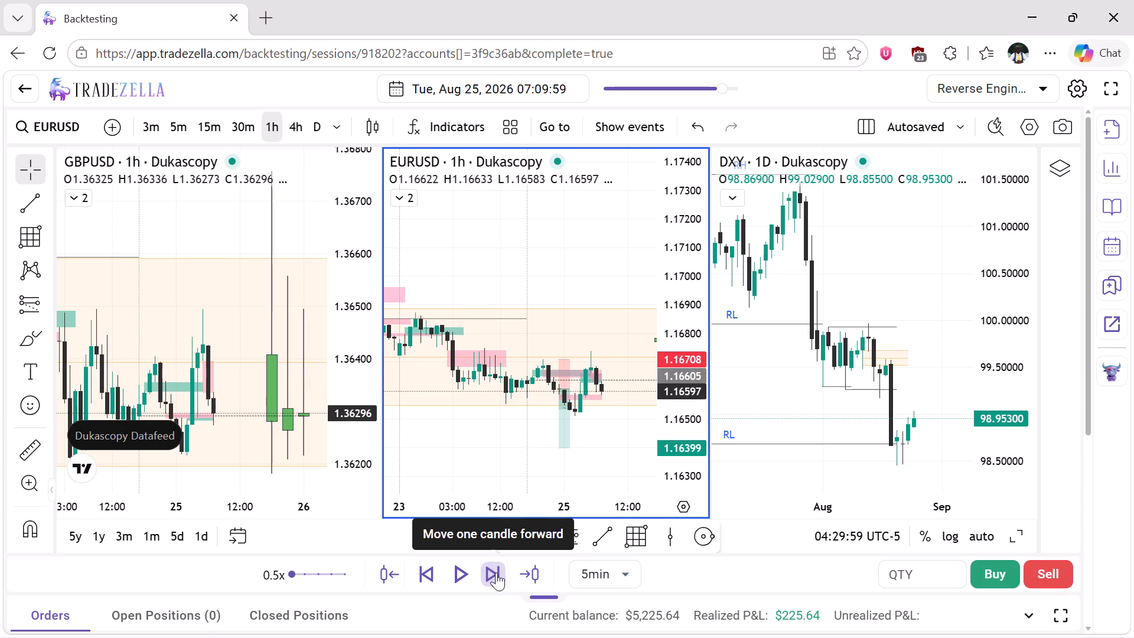
Advance the 5-minute candle replay to 25 August 07:54:59, following EURUSD and GBPUSD against their marked zones.
left_click(496, 572)
left_click(496, 572)
left_click(496, 572)
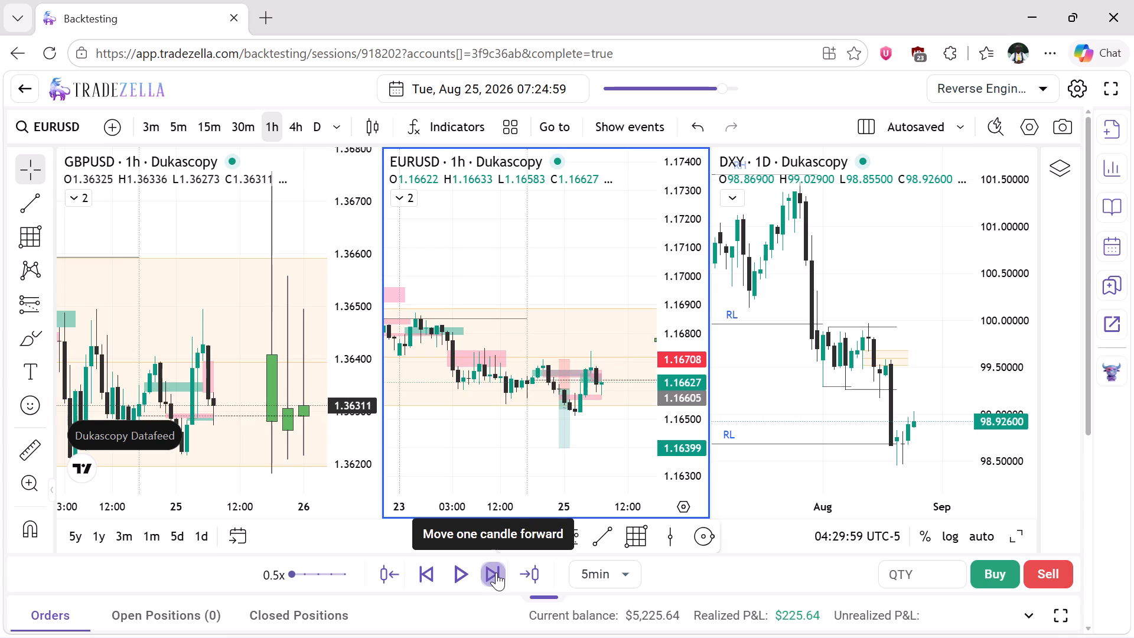
left_click(496, 572)
left_click(496, 572)
left_click(496, 572)
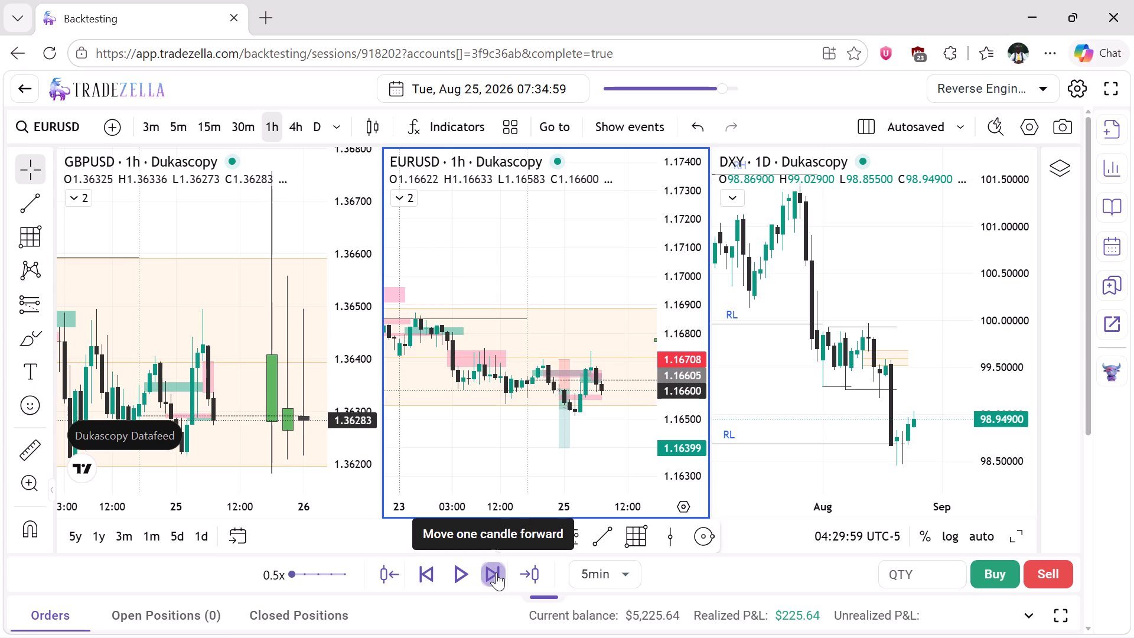
left_click(496, 572)
left_click(496, 572)
left_click(496, 572)
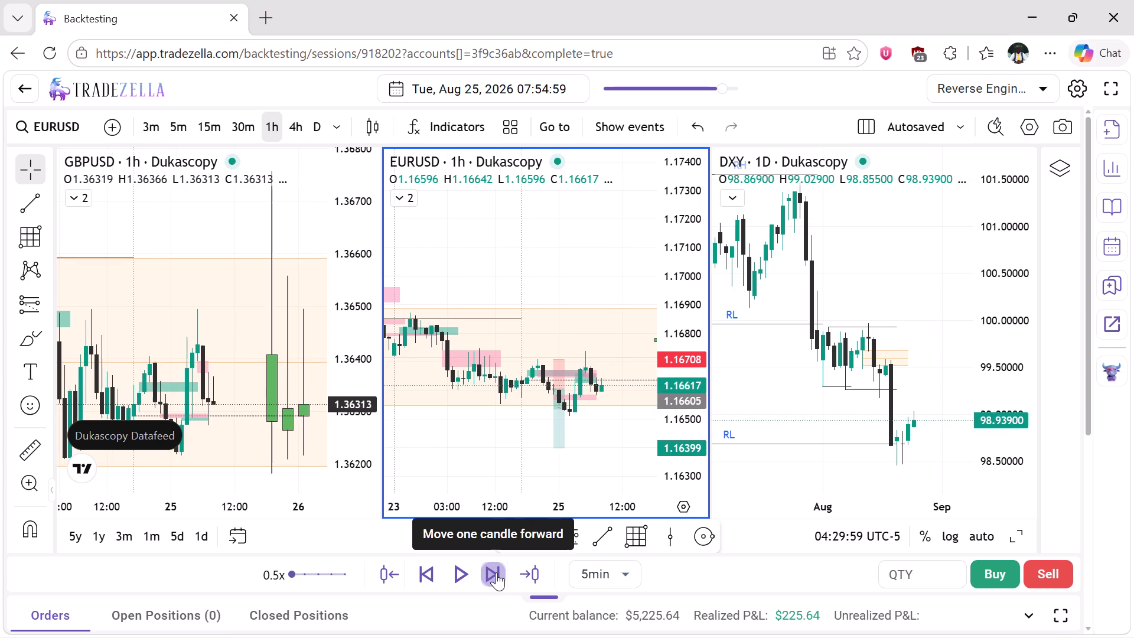
Continue the replay in 5-minute candles to 25 August 08:59:59, following EURUSD against the short position's stop level.
left_click(496, 572)
left_click(496, 572)
left_click(496, 572)
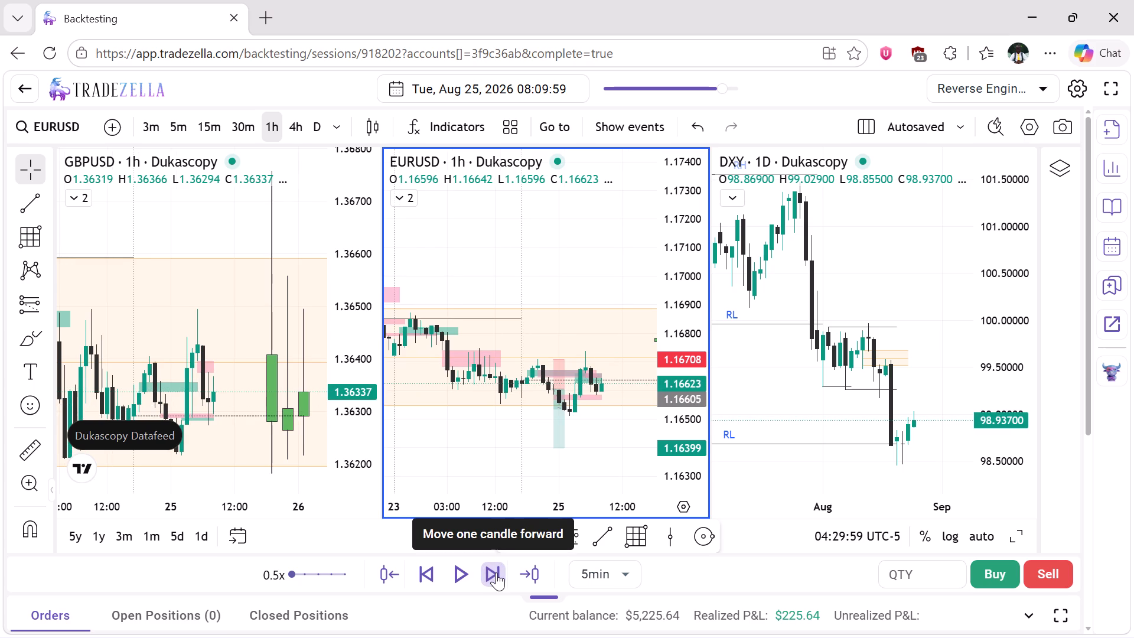
left_click(496, 572)
left_click(496, 572)
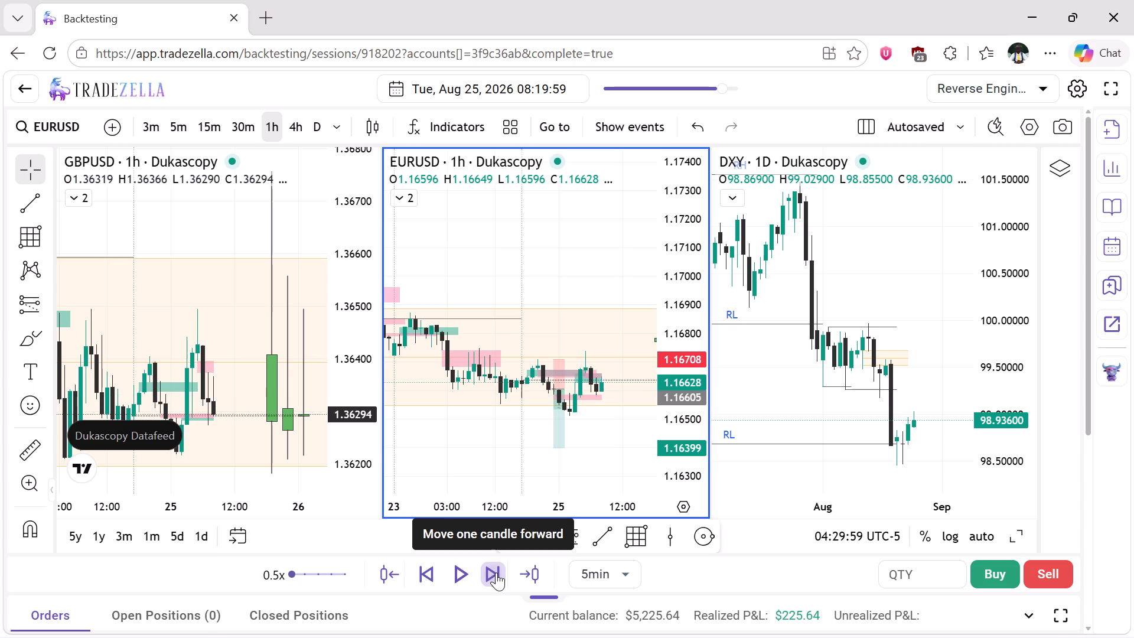
left_click(496, 572)
left_click(496, 572)
left_click(496, 572)
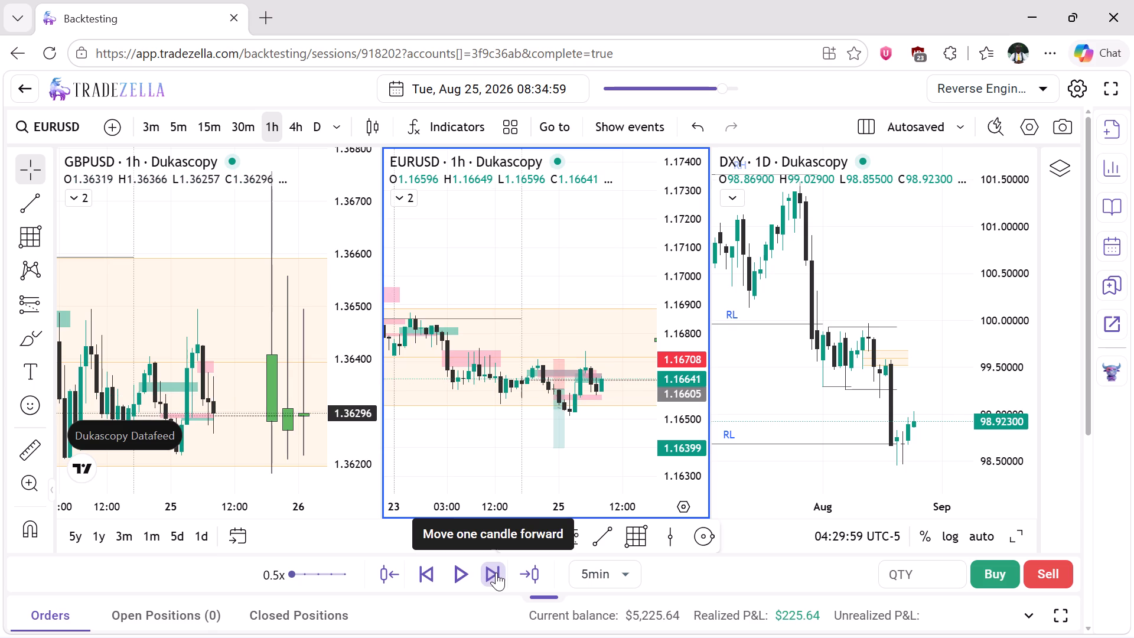
left_click(496, 572)
left_click(496, 572)
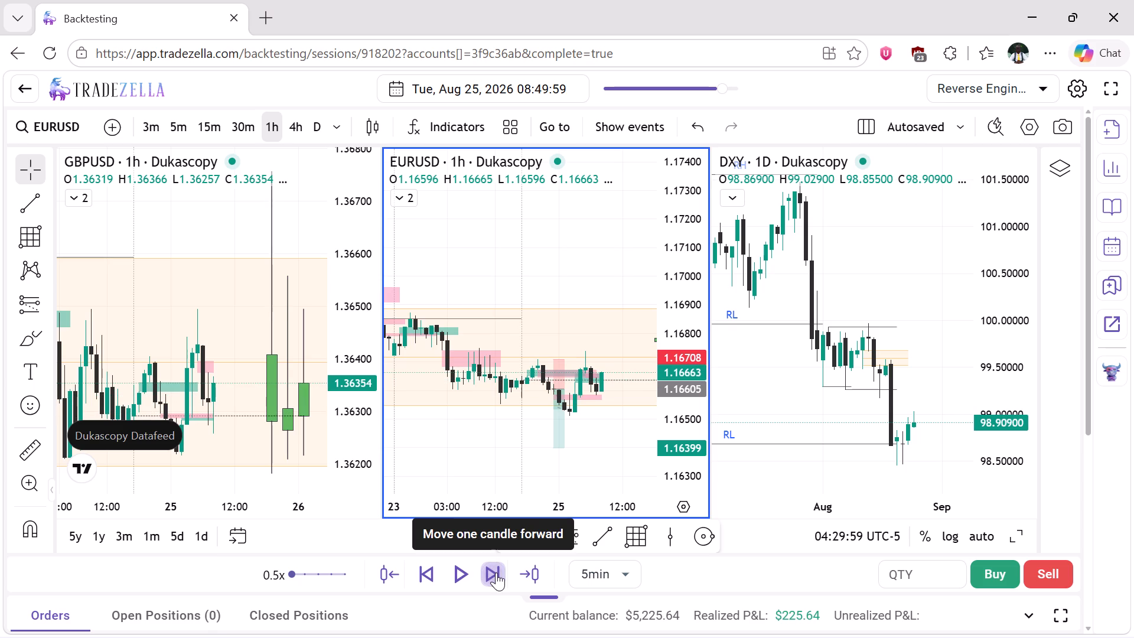
left_click(496, 572)
left_click(496, 572)
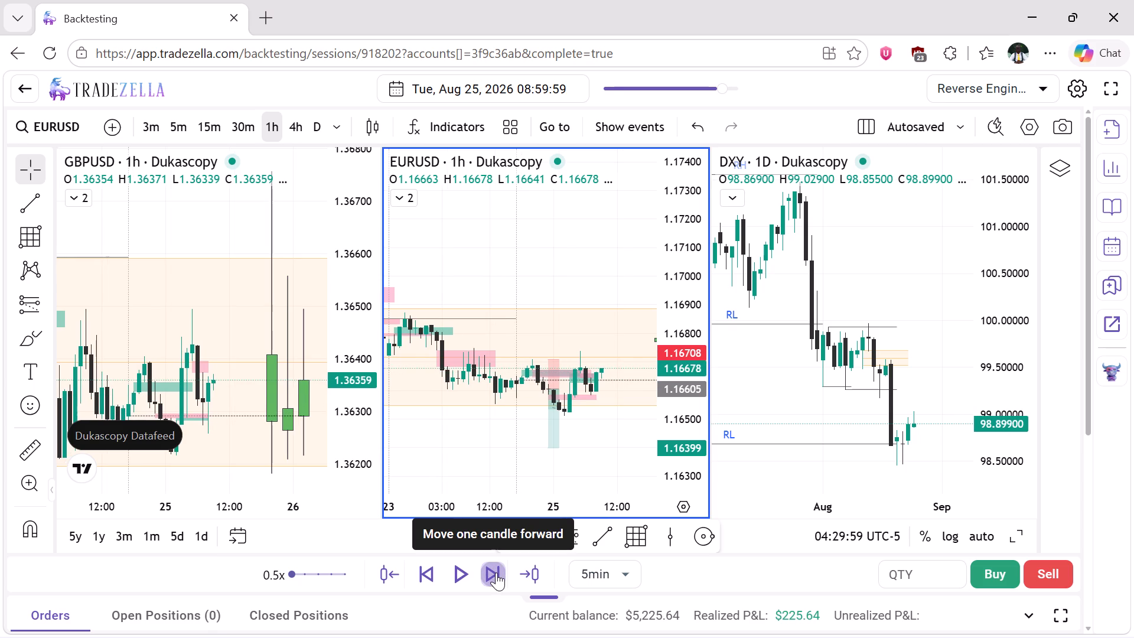
Step the 5-minute candle replay forward to 25 August 10:24:59, watching EURUSD around the short position's stop level.
left_click(496, 572)
left_click(496, 572)
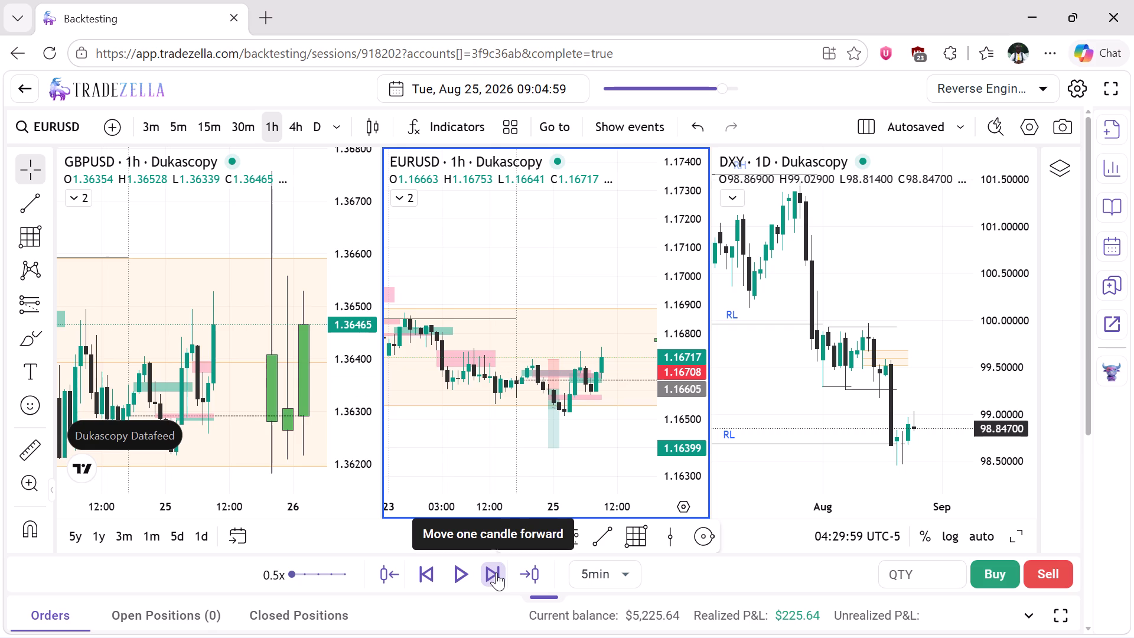
left_click(496, 572)
left_click(496, 572)
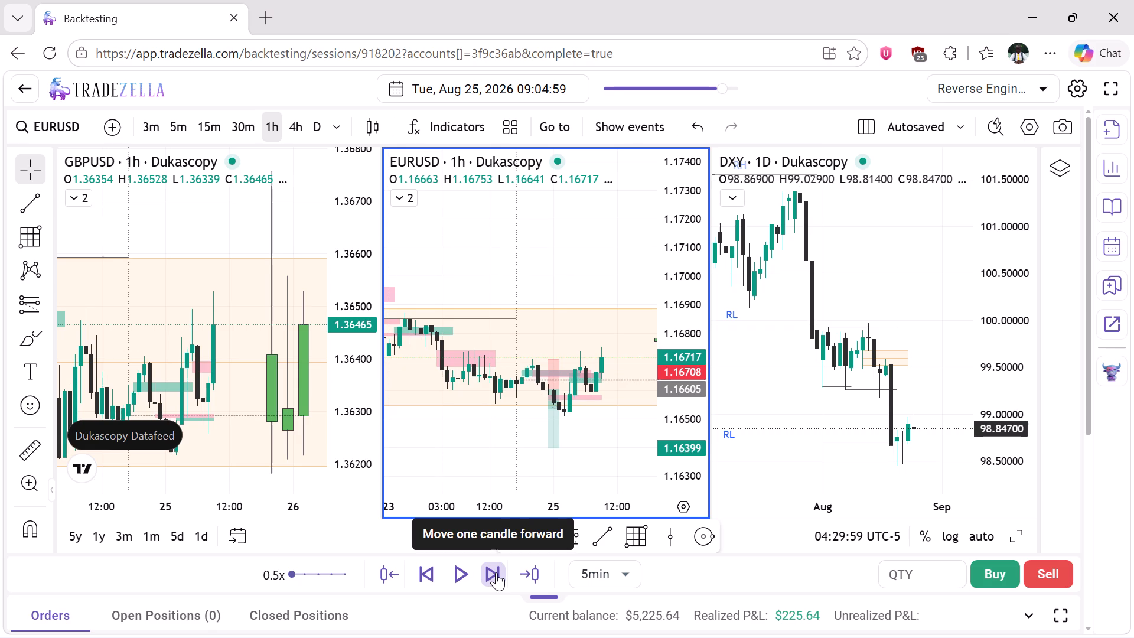
left_click(496, 572)
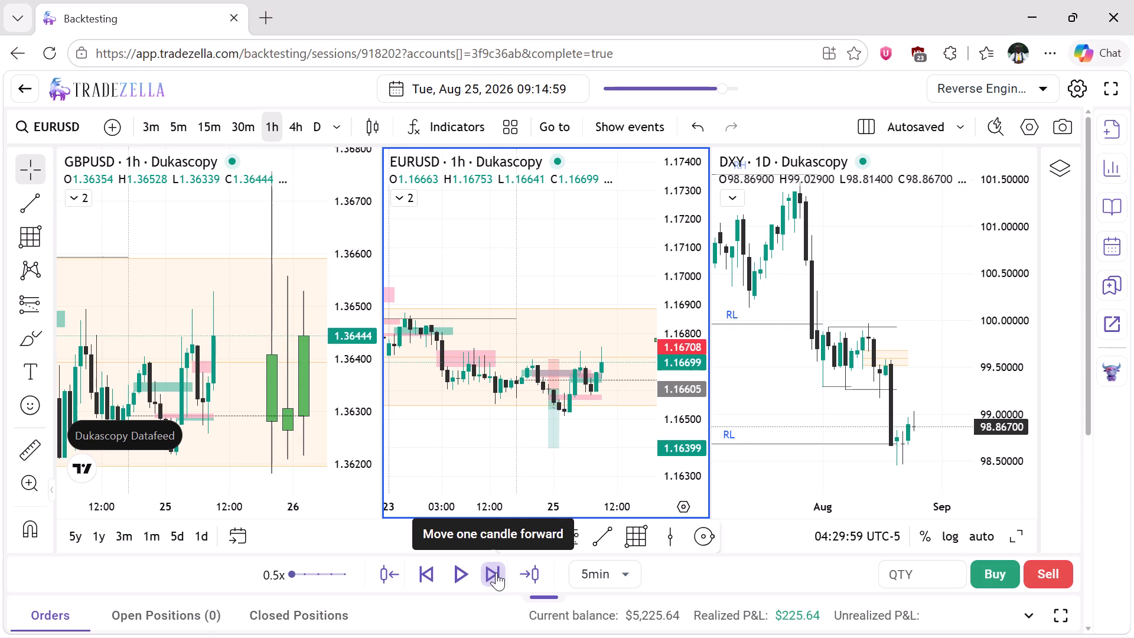
left_click(496, 572)
left_click(496, 572)
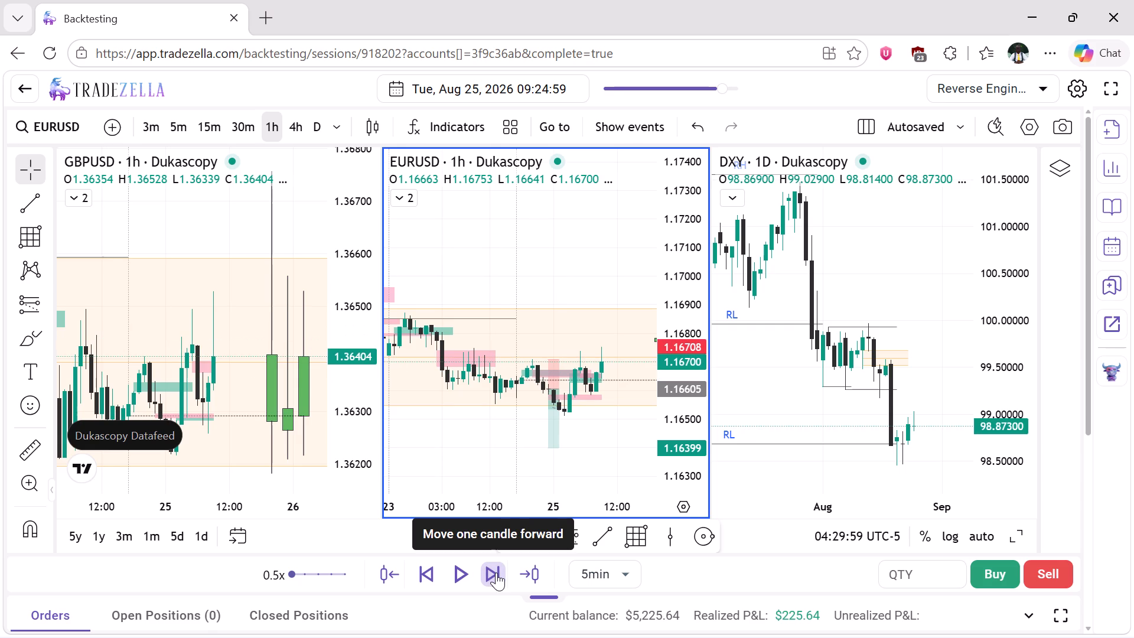
left_click(496, 572)
left_click(496, 572)
left_click(496, 572)
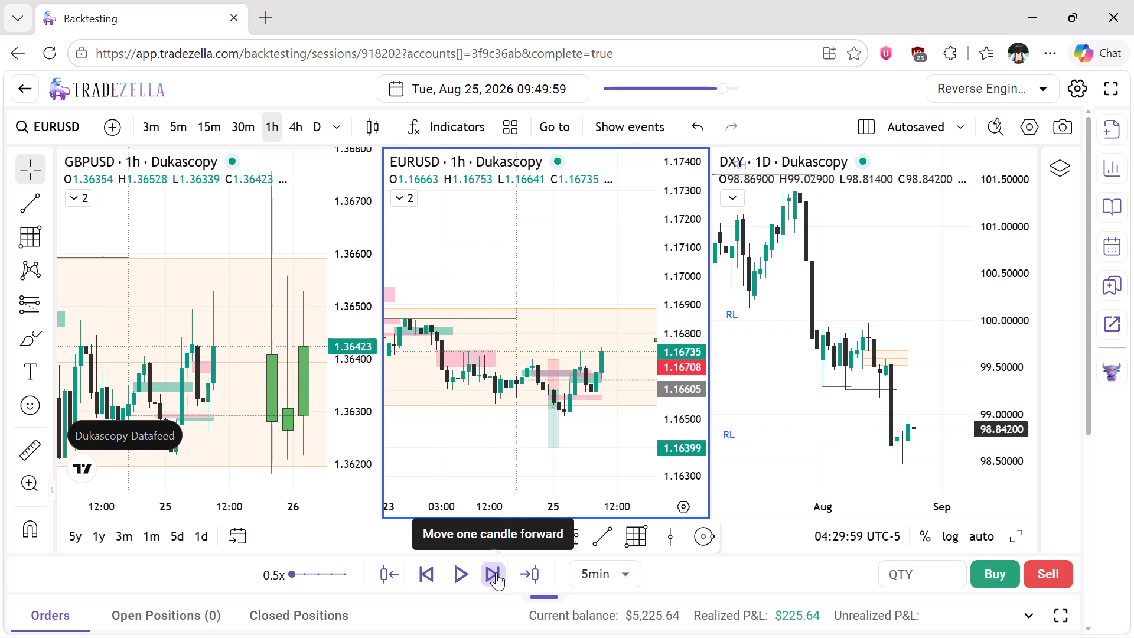
left_click(496, 572)
left_click(496, 572)
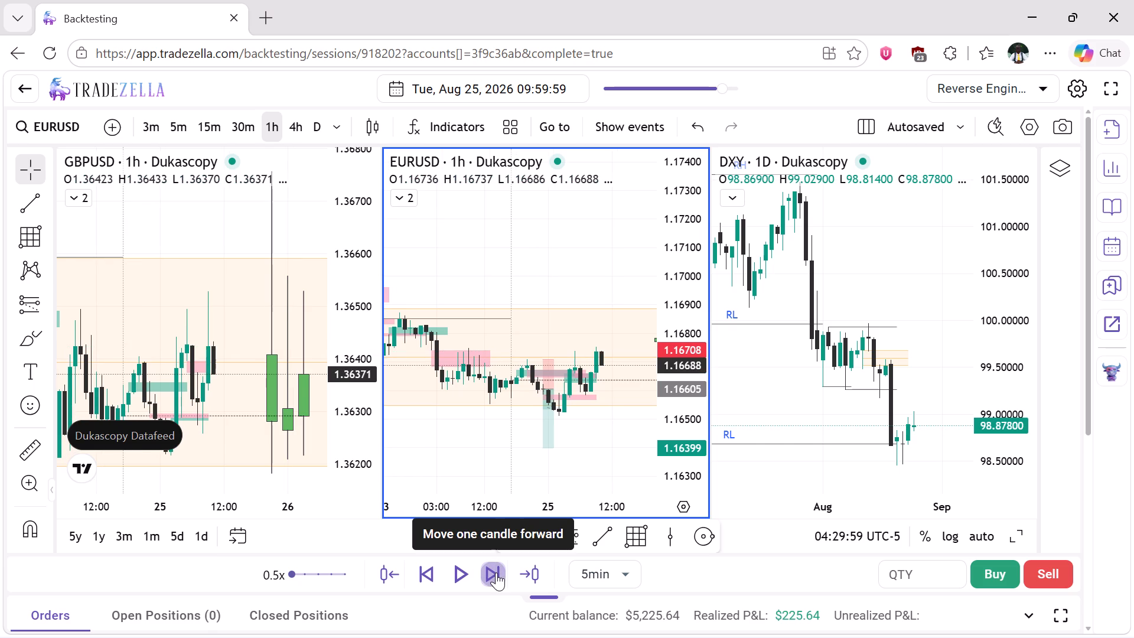
left_click(496, 572)
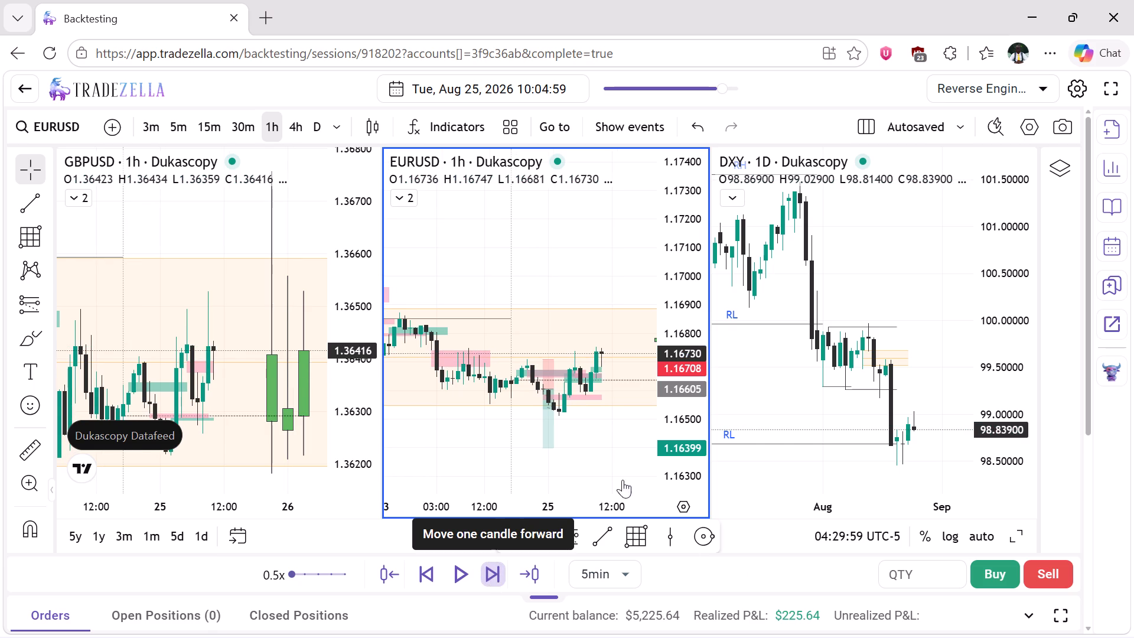
Delete the short position drawing with its stop and target levels from the EURUSD chart.
left_click(550, 415)
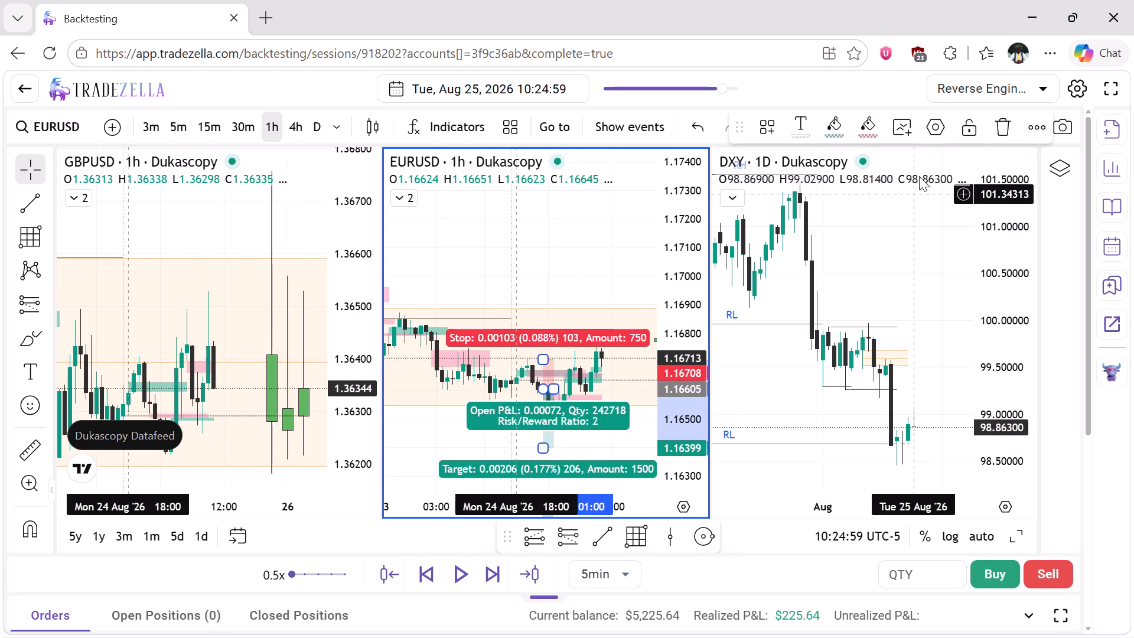
left_click(1001, 126)
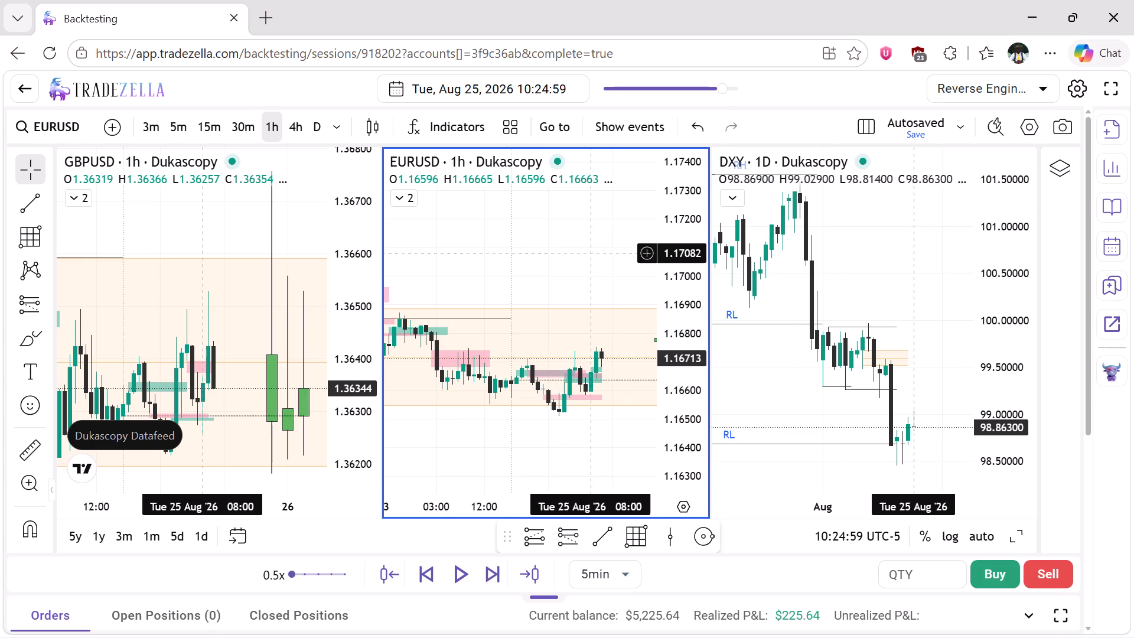
Switch the EURUSD chart to the daily timeframe and delete the orange range zone around the latest candles.
left_click(320, 128)
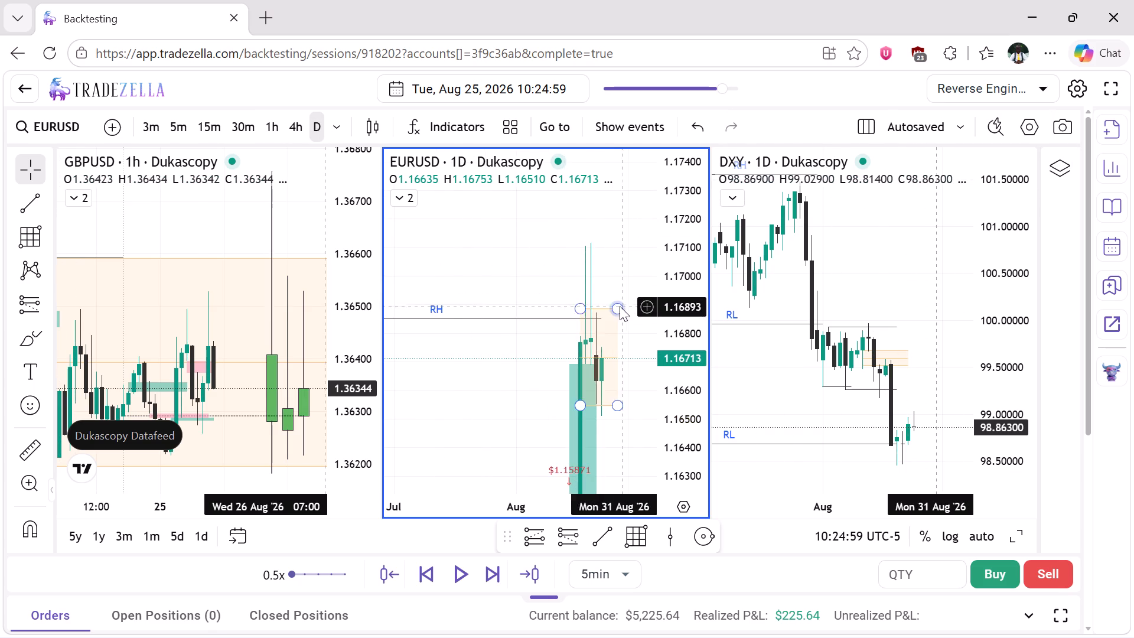
right_click(618, 272)
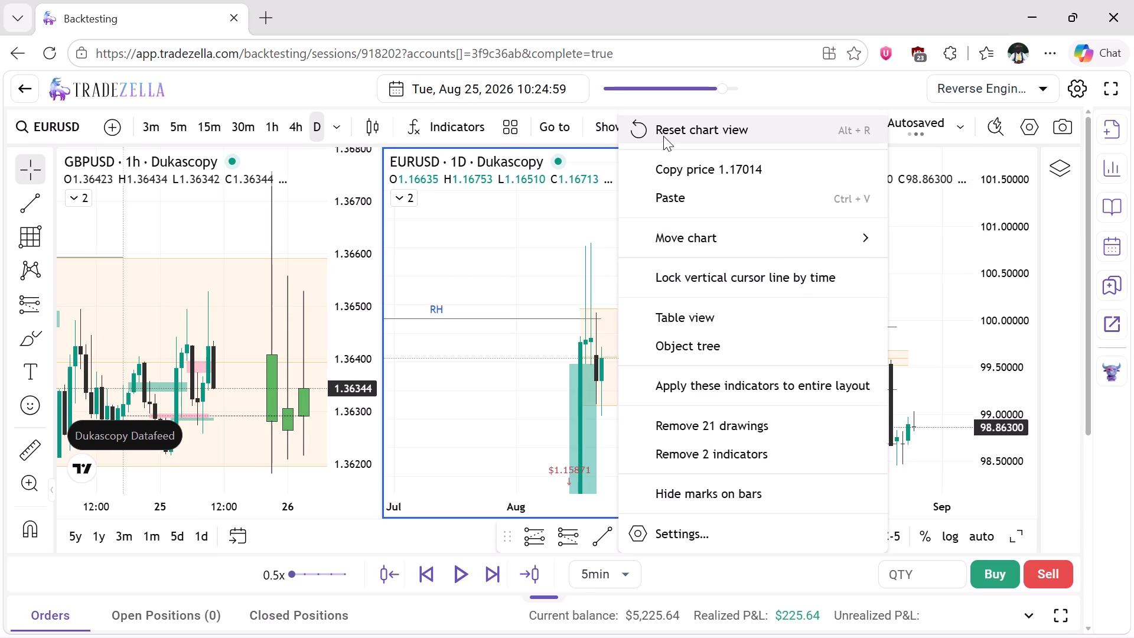
left_click(663, 136)
left_click_drag(660, 199, 668, 263)
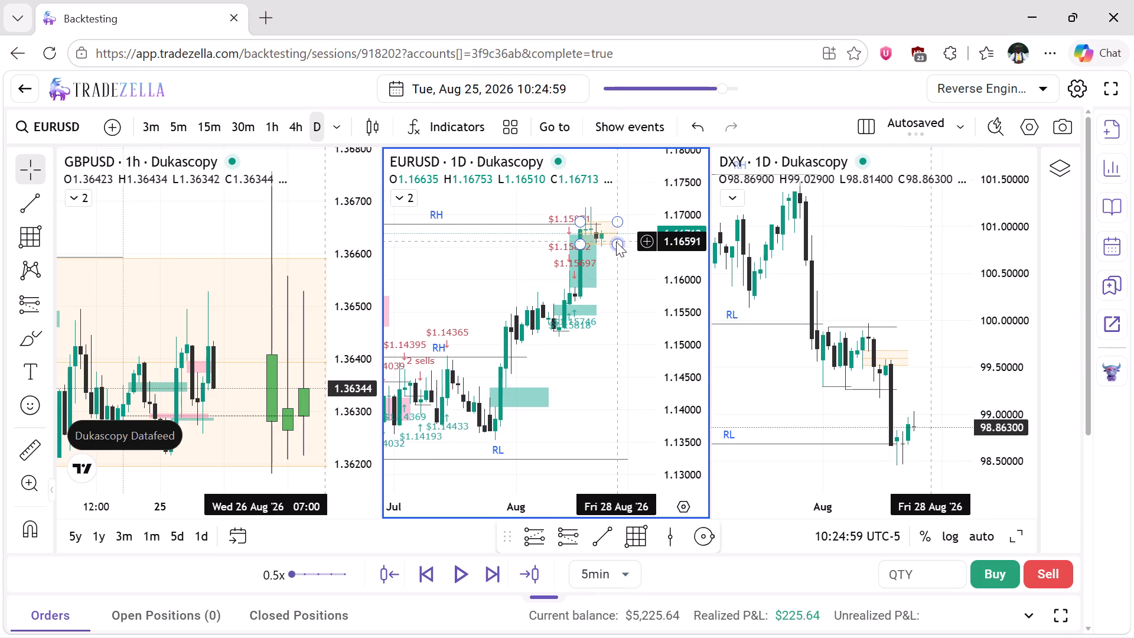
left_click(616, 242)
left_click(995, 126)
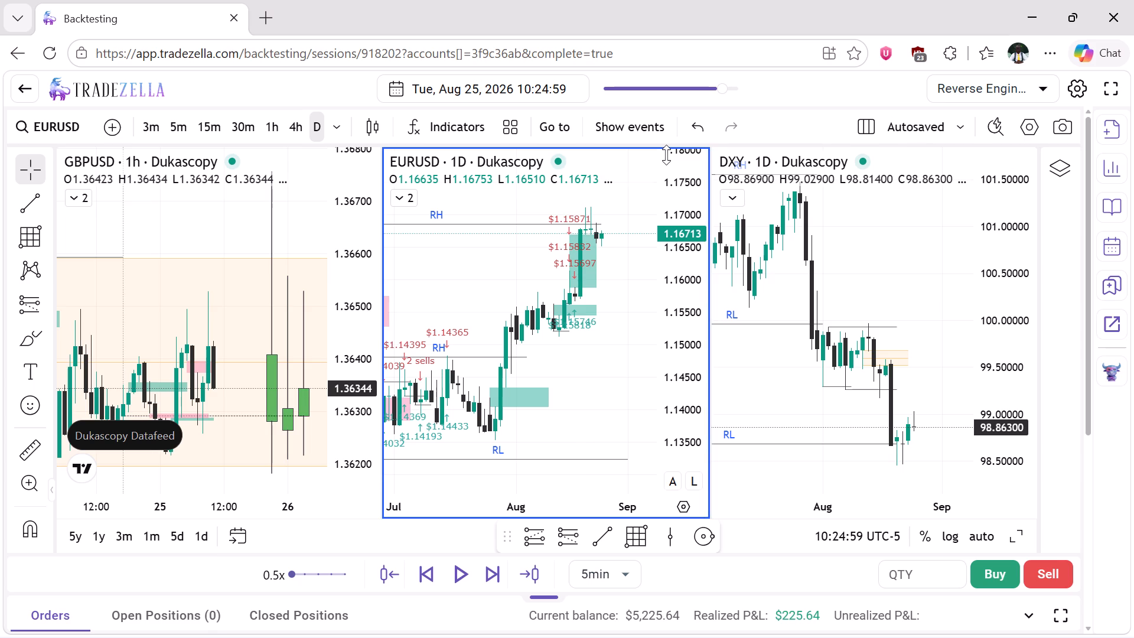
Switch the GBPUSD chart to the daily timeframe and delete the orange range zone around the latest candles.
left_click(190, 235)
left_click(315, 130)
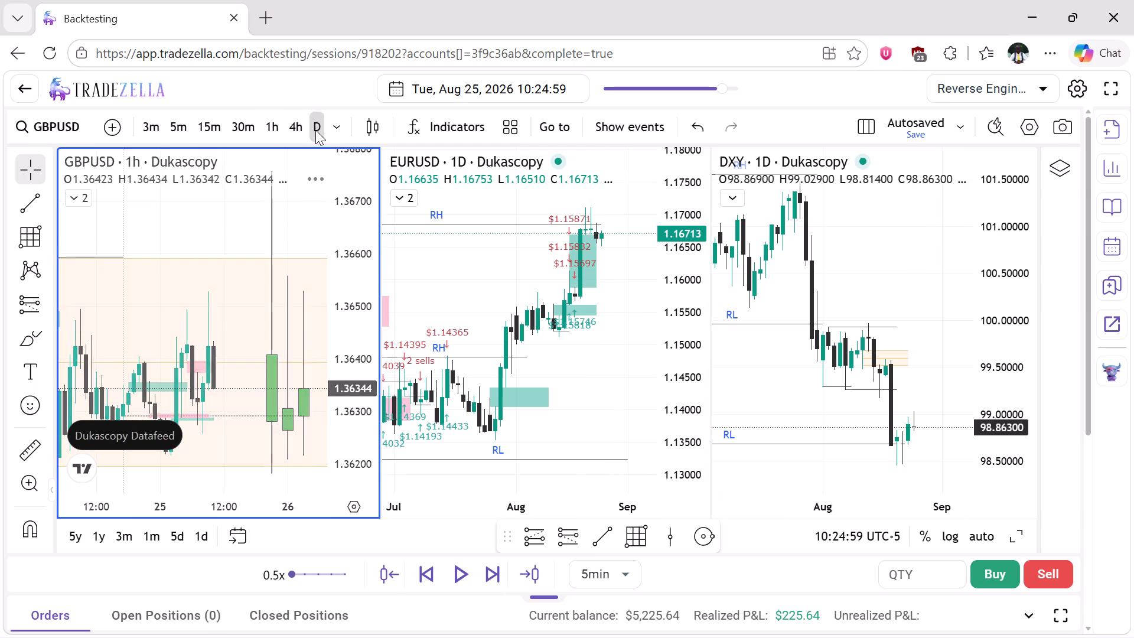
left_click_drag(340, 196, 334, 283)
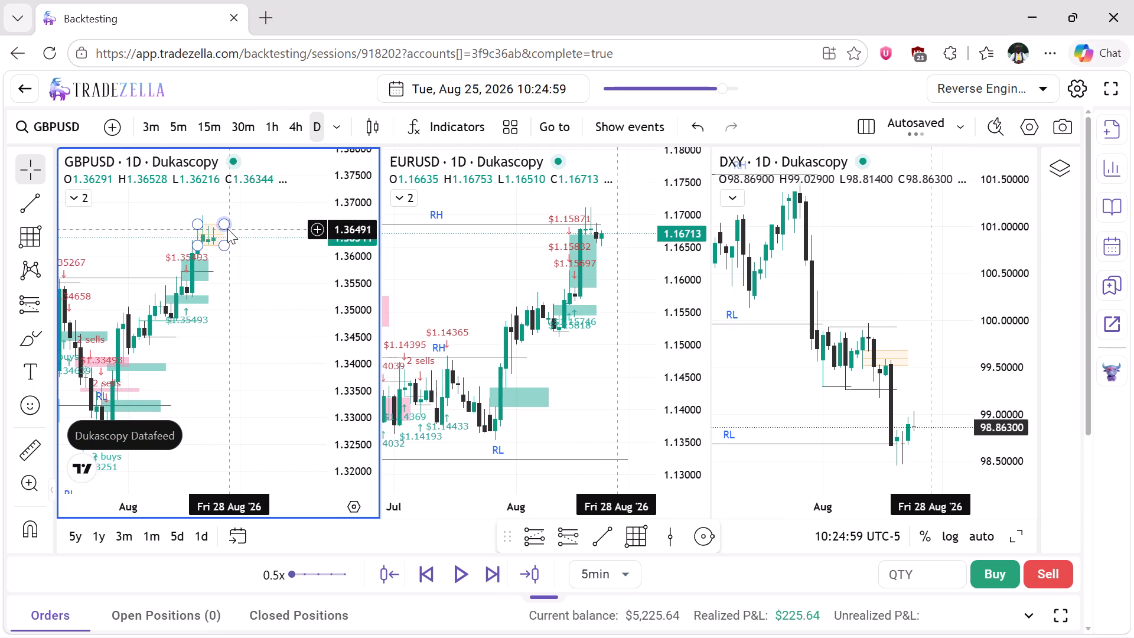
left_click(227, 223)
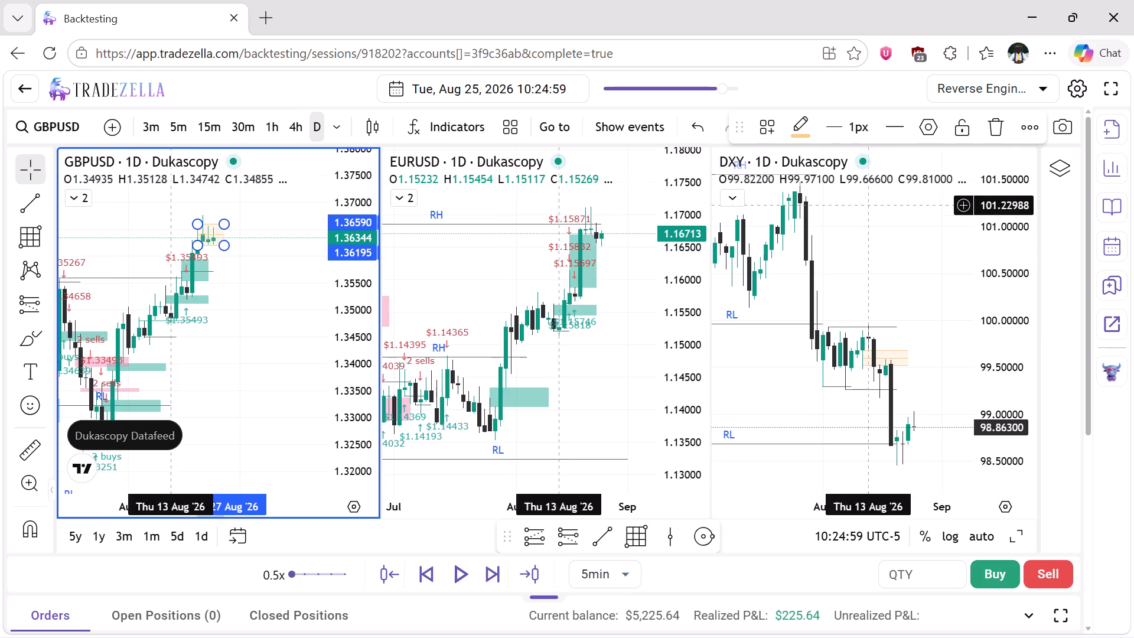
left_click(992, 126)
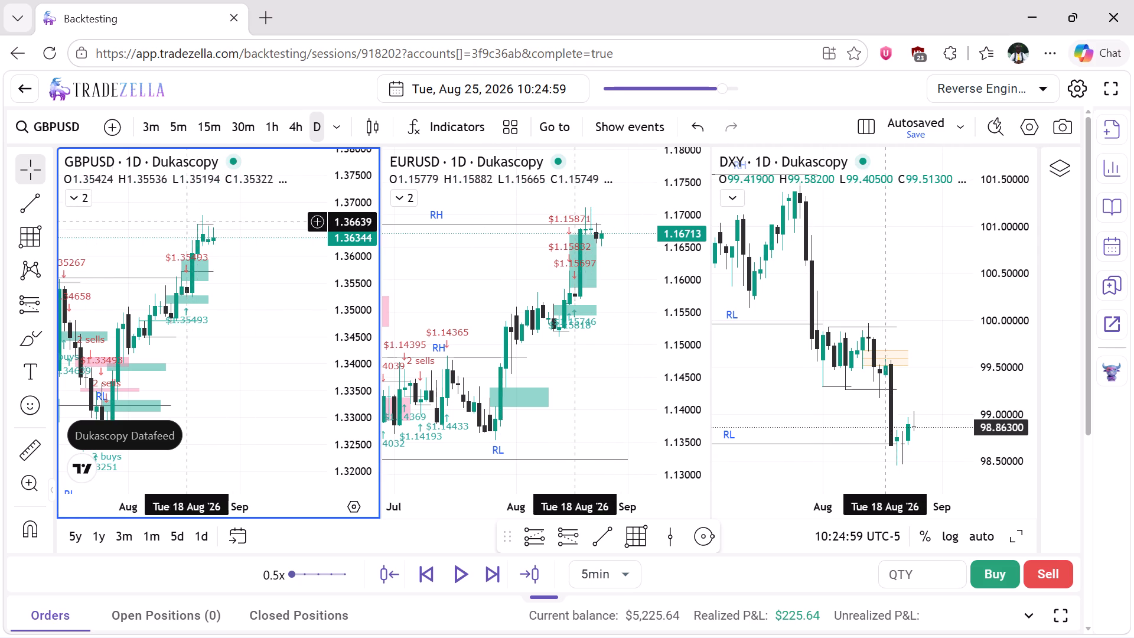
Delete the short horizontal line at the recent high, near 1.3659, on the daily GBPUSD chart.
left_click(215, 222)
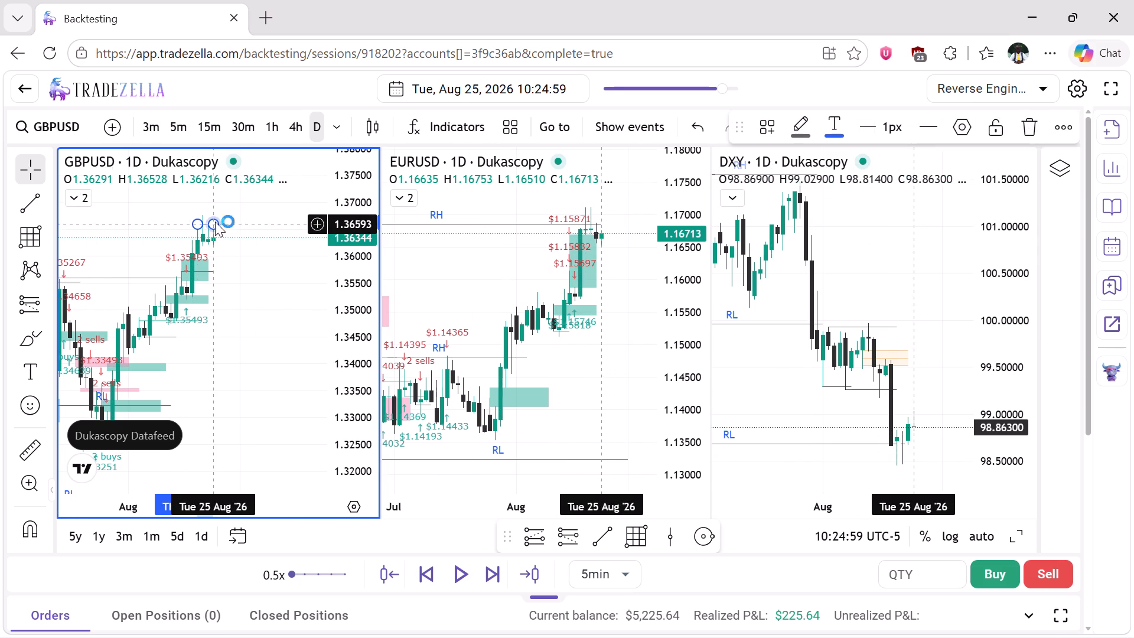
left_click(1022, 130)
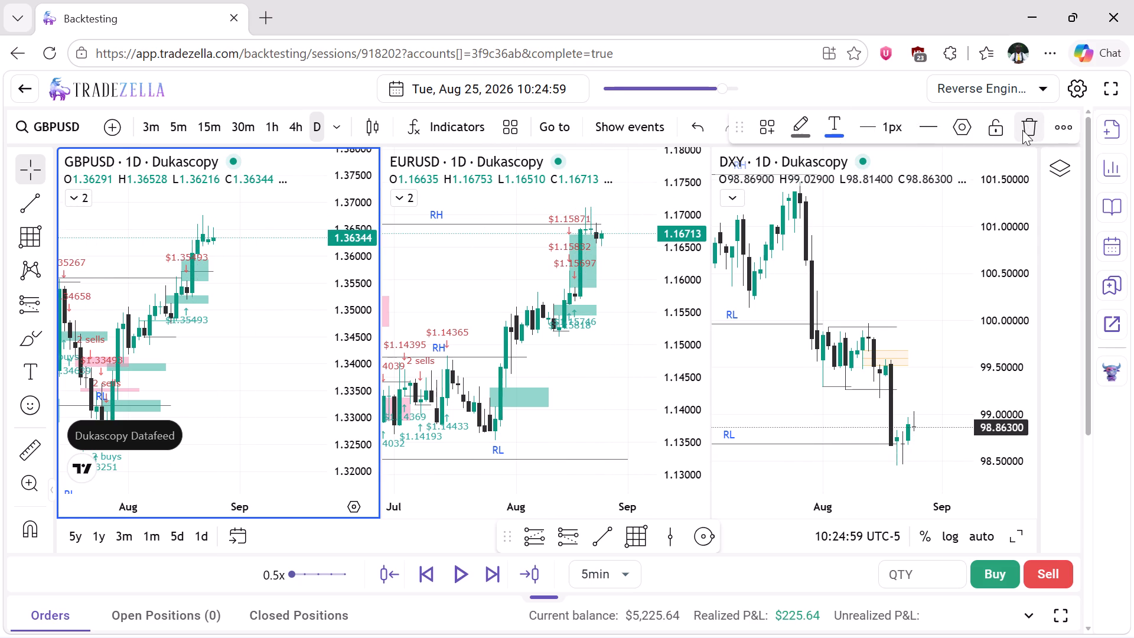
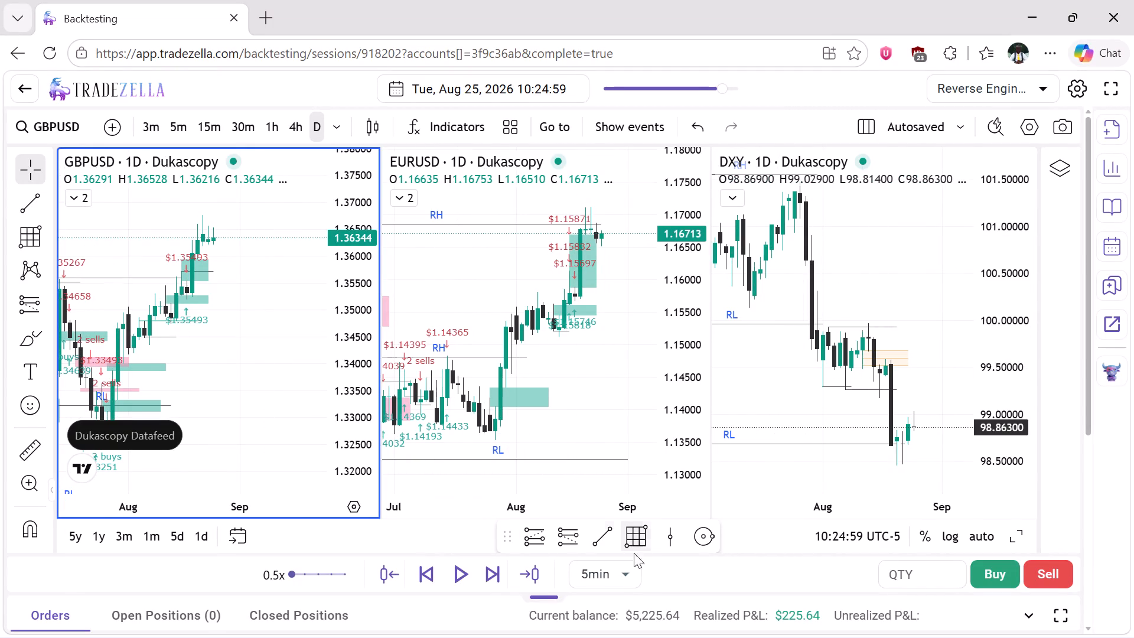
Set the replay step interval to 4h and advance the replay two candles to 25 August, 16:59:59.
left_click(625, 577)
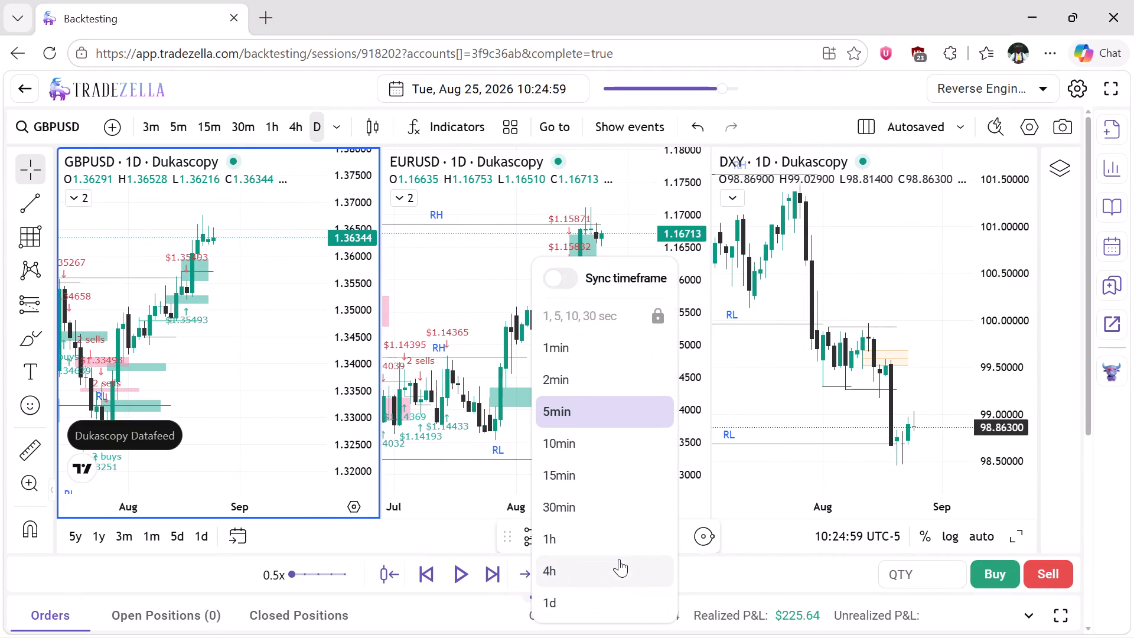
left_click(602, 577)
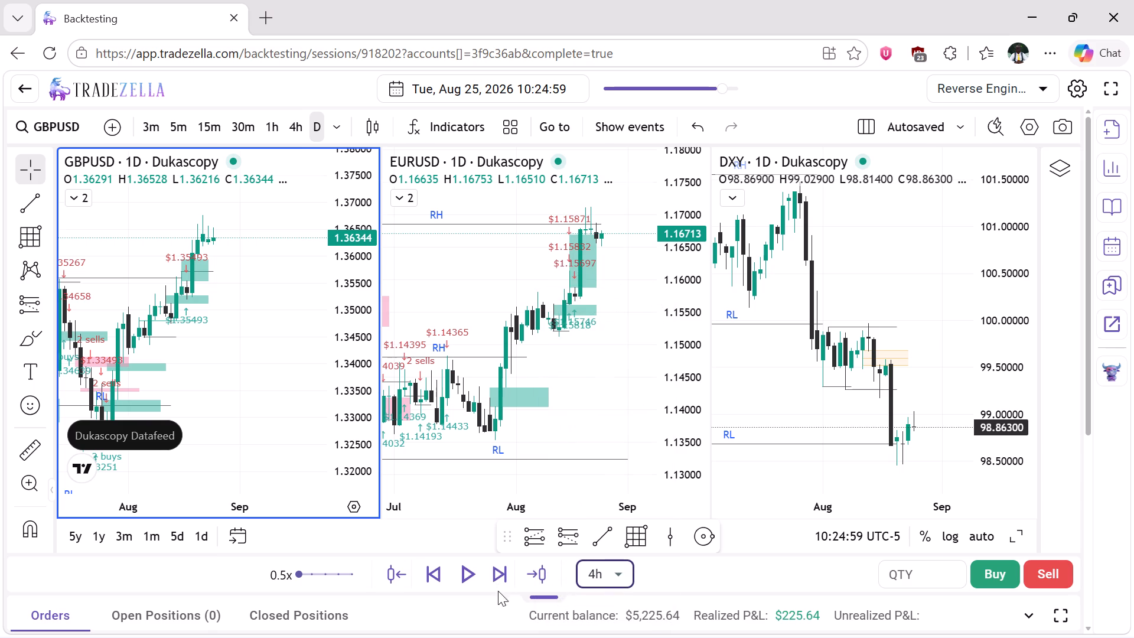
left_click(499, 580)
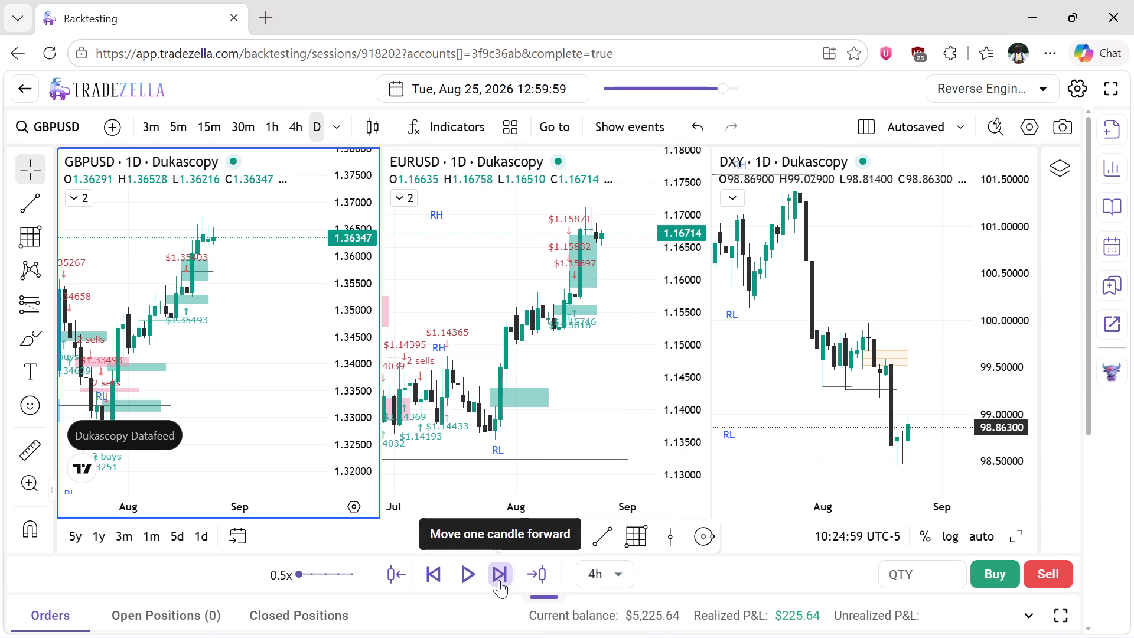
left_click(499, 580)
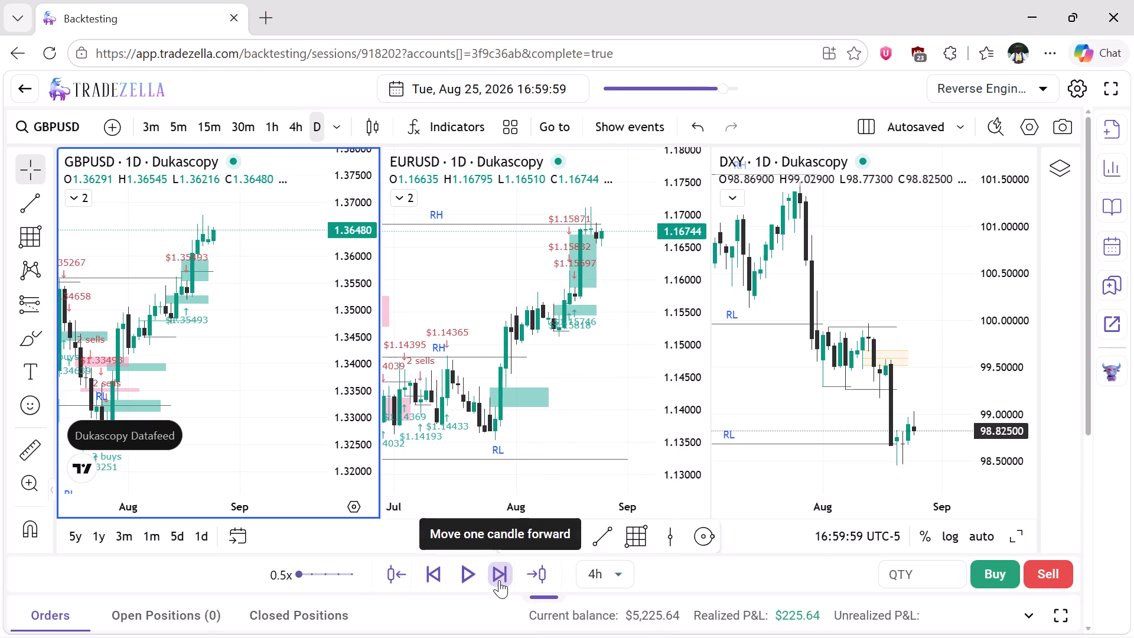
Set the replay step interval to 1h and advance the replay three candles to 25 August, 19:59:59.
left_click(616, 569)
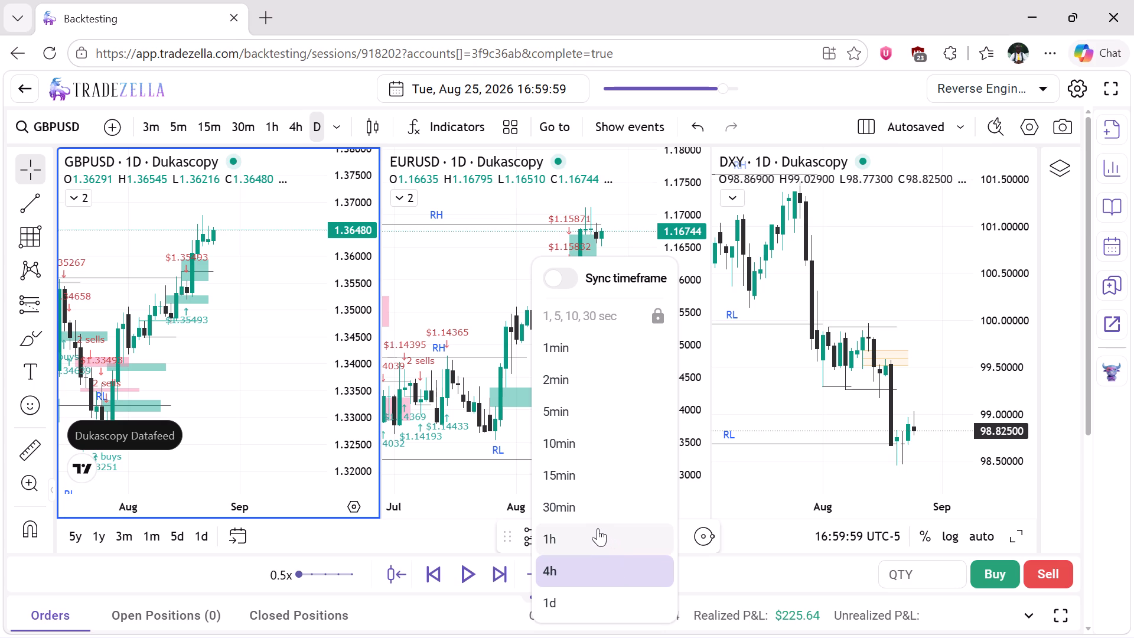
left_click(598, 528)
left_click(498, 568)
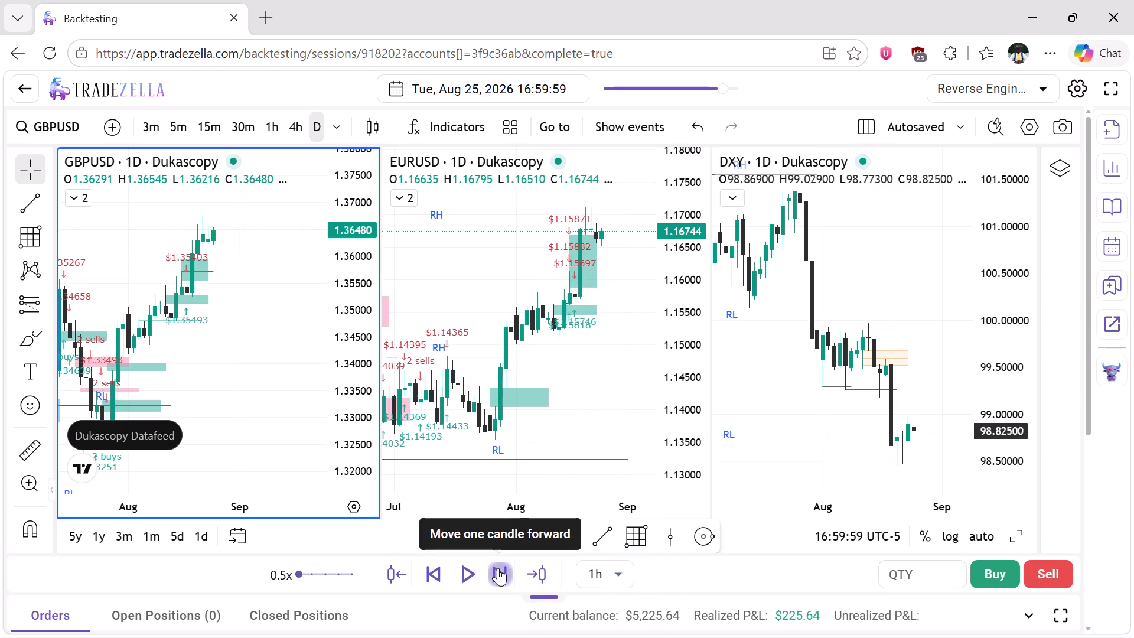
left_click(498, 568)
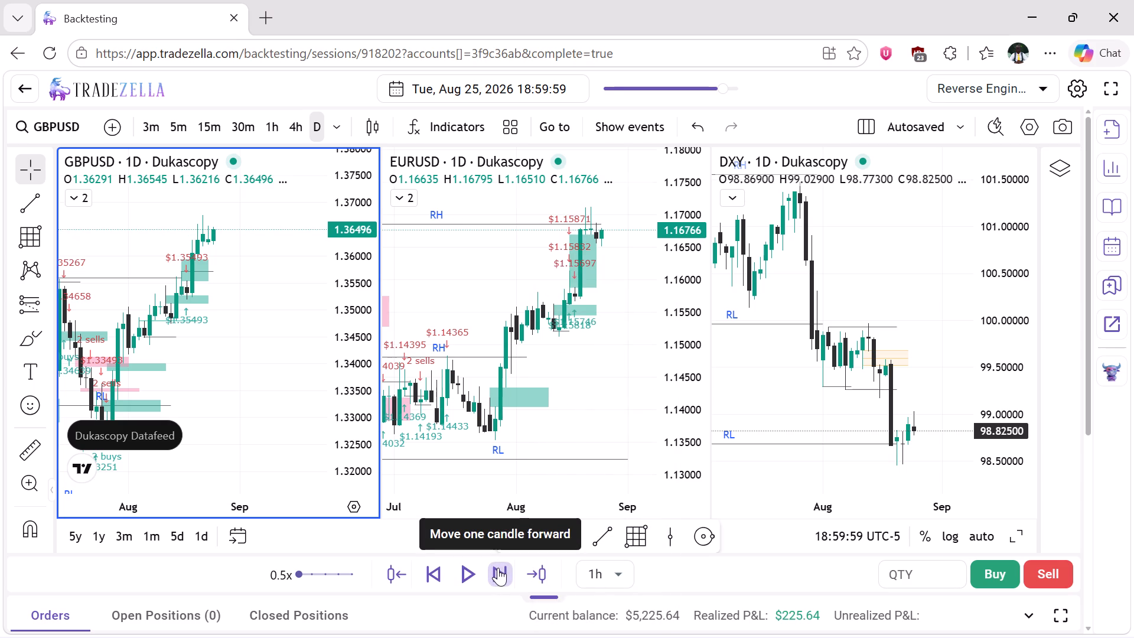
left_click(498, 568)
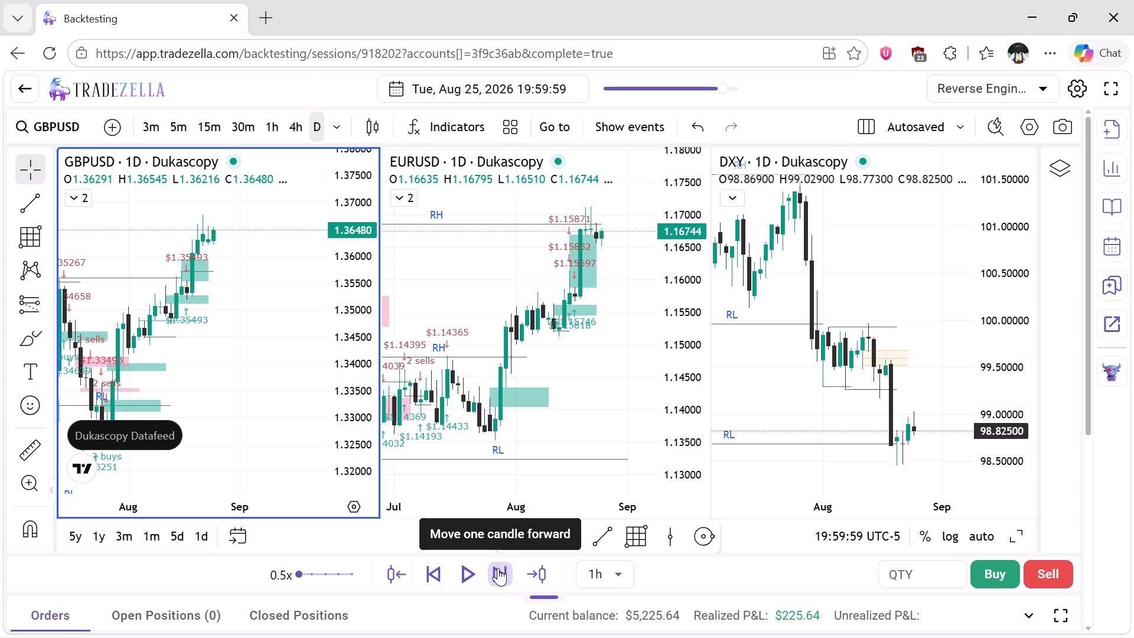
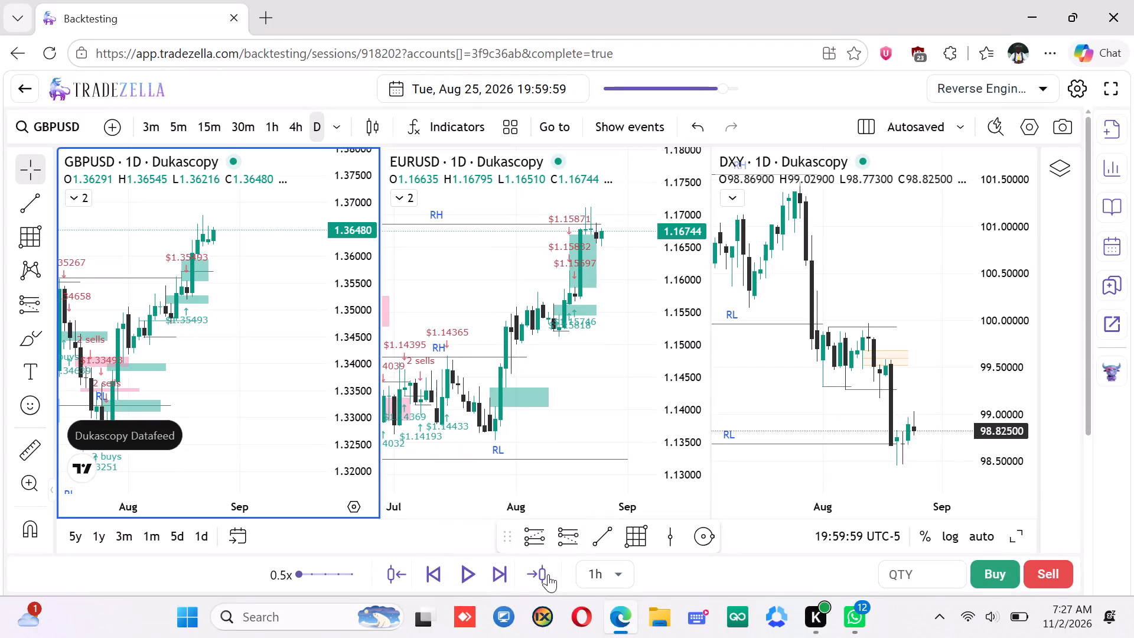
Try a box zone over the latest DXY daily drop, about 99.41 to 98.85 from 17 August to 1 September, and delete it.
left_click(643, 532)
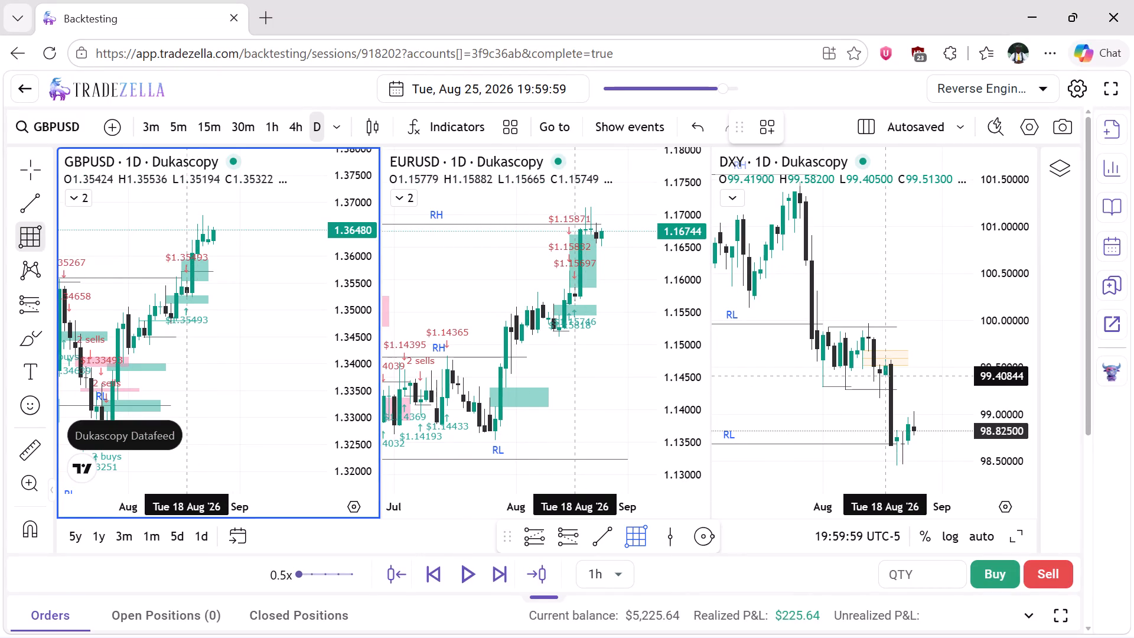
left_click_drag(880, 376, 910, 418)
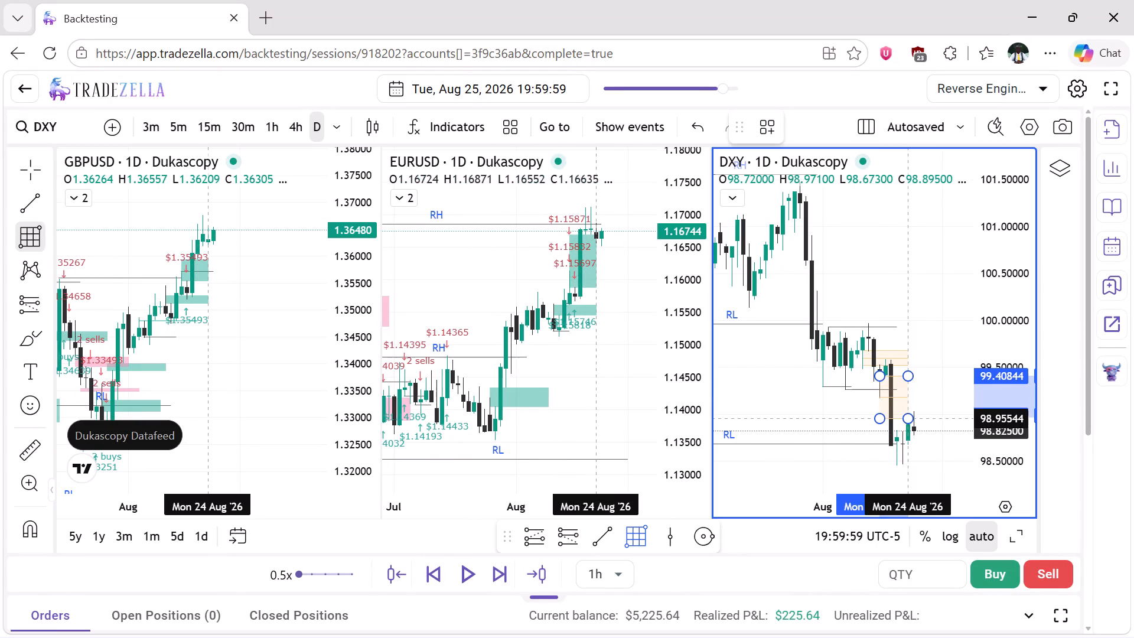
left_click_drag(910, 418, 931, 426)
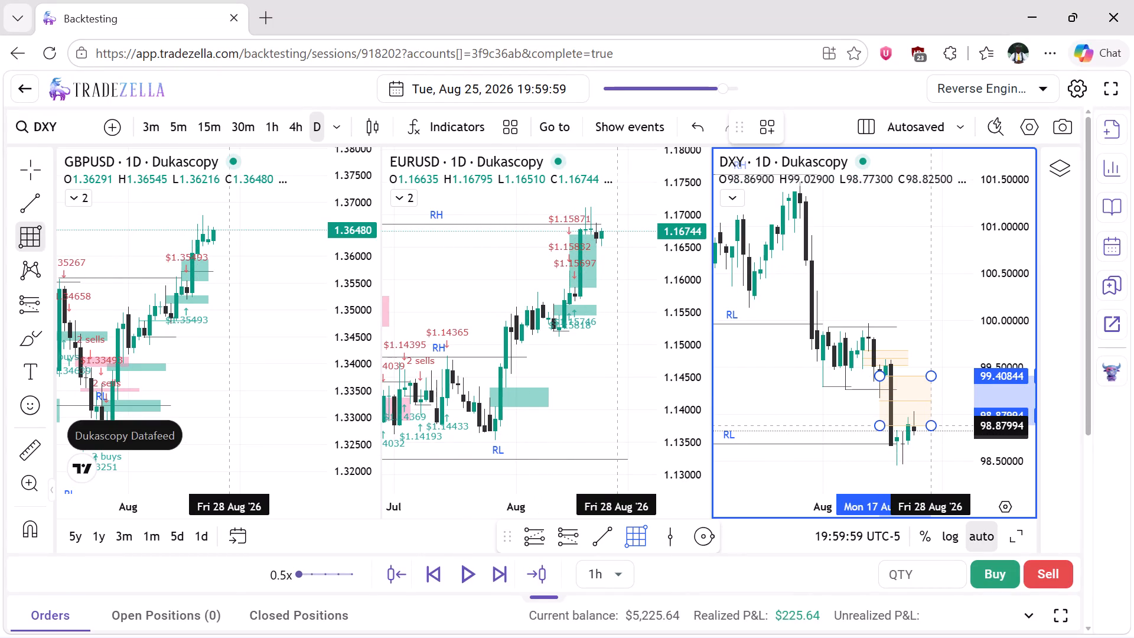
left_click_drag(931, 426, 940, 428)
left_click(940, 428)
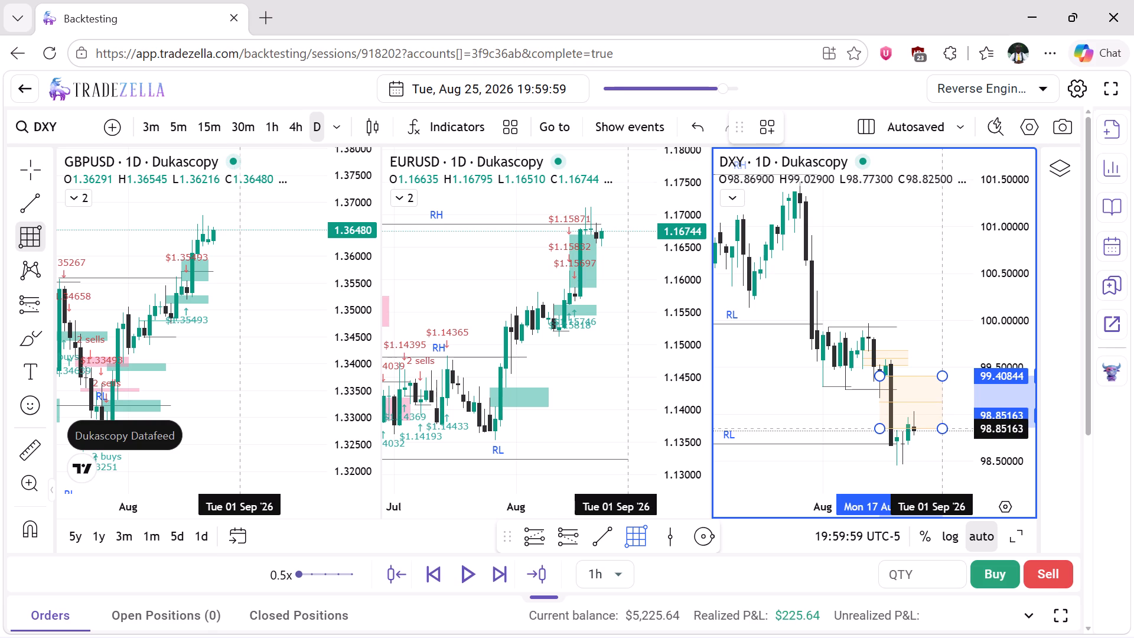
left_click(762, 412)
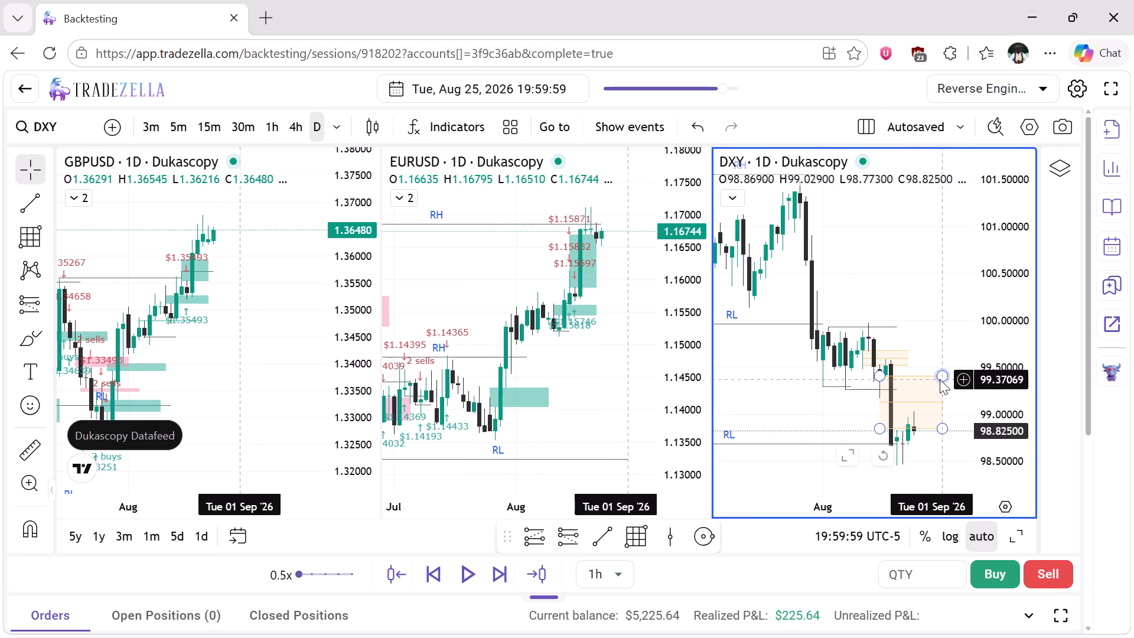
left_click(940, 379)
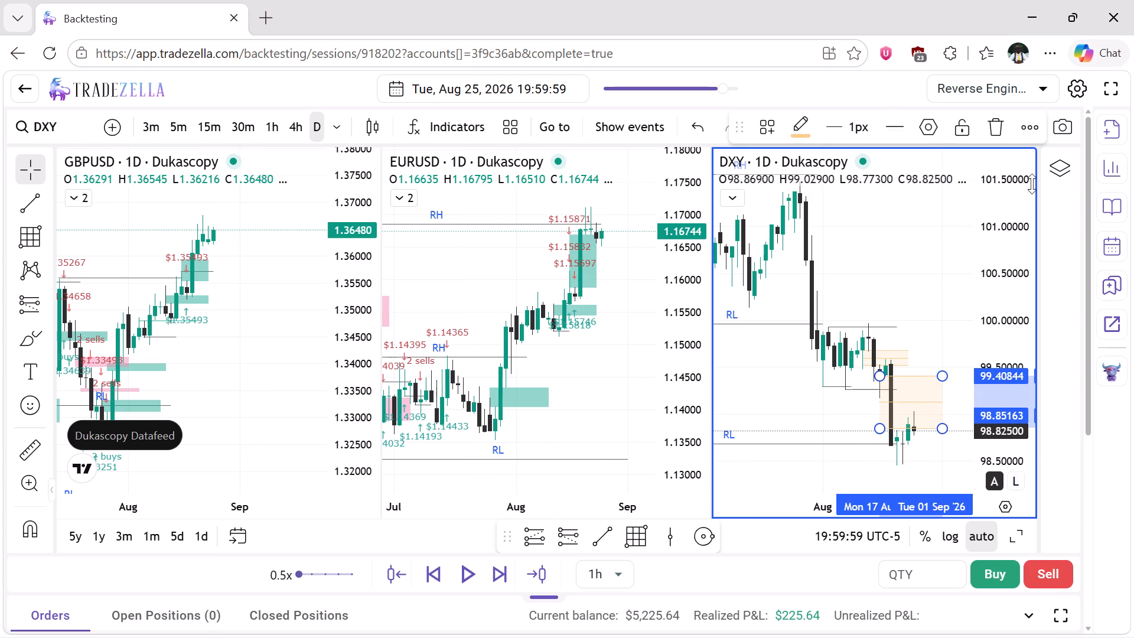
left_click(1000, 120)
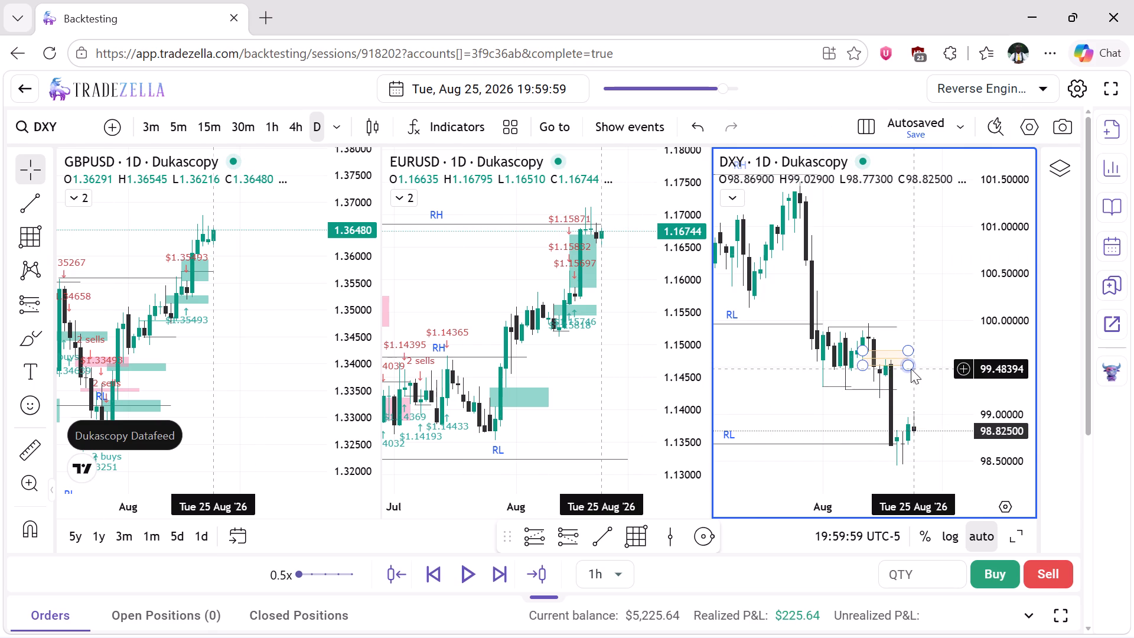
Draw a short horizontal trend line on DXY at about 98.974 from 24 to 27 August and apply the saved black line style.
left_click(608, 533)
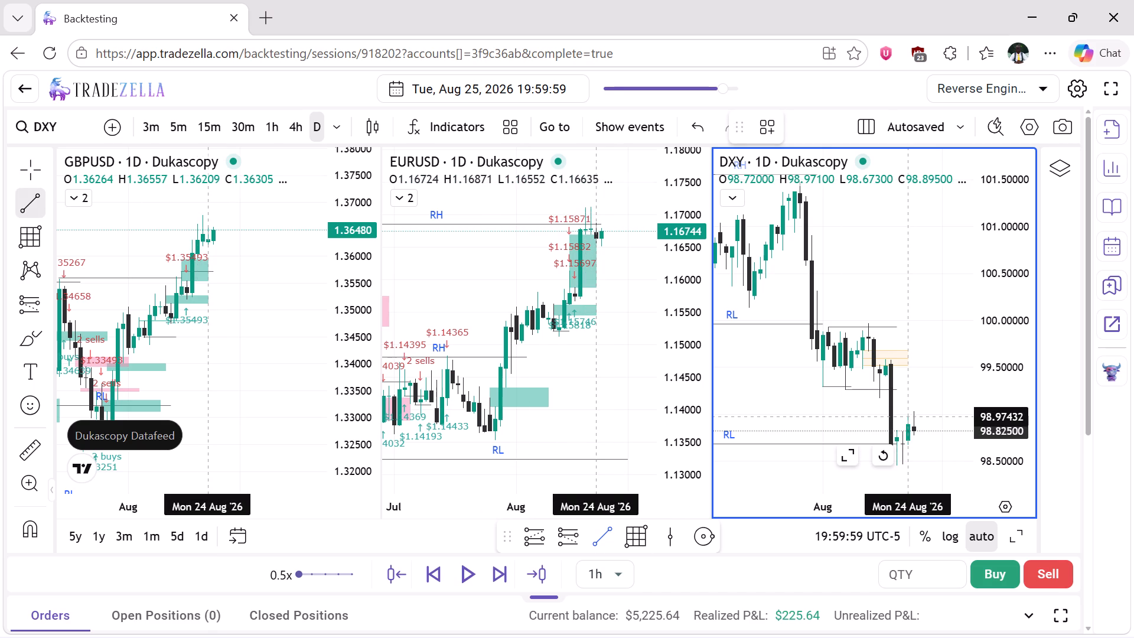
left_click_drag(908, 416, 924, 416)
left_click(924, 416)
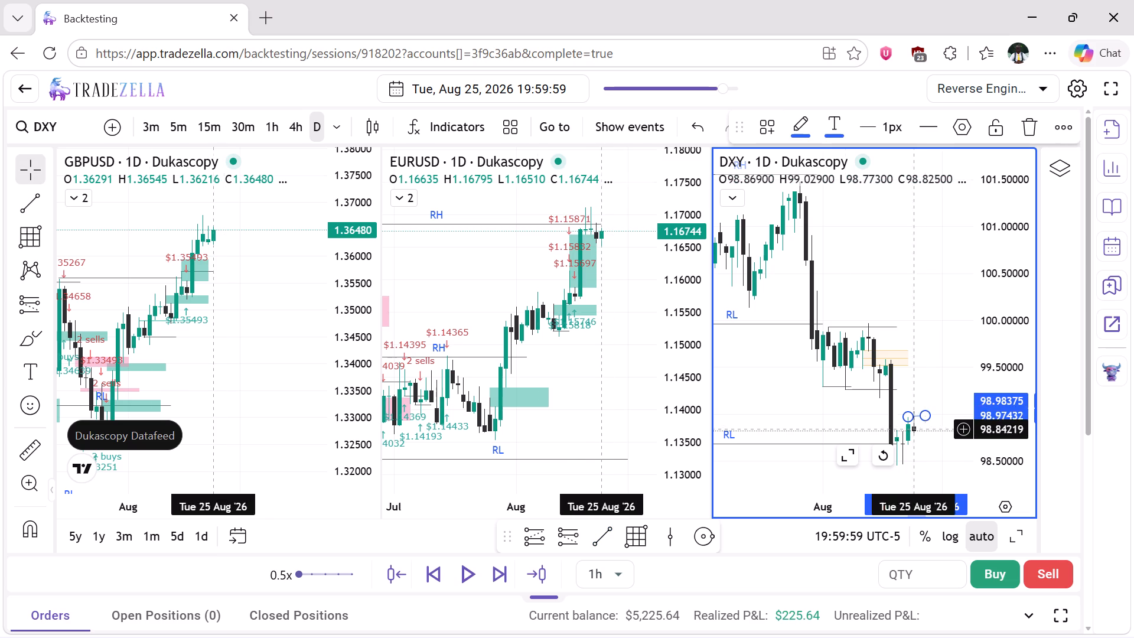
left_click(768, 129)
left_click(773, 259)
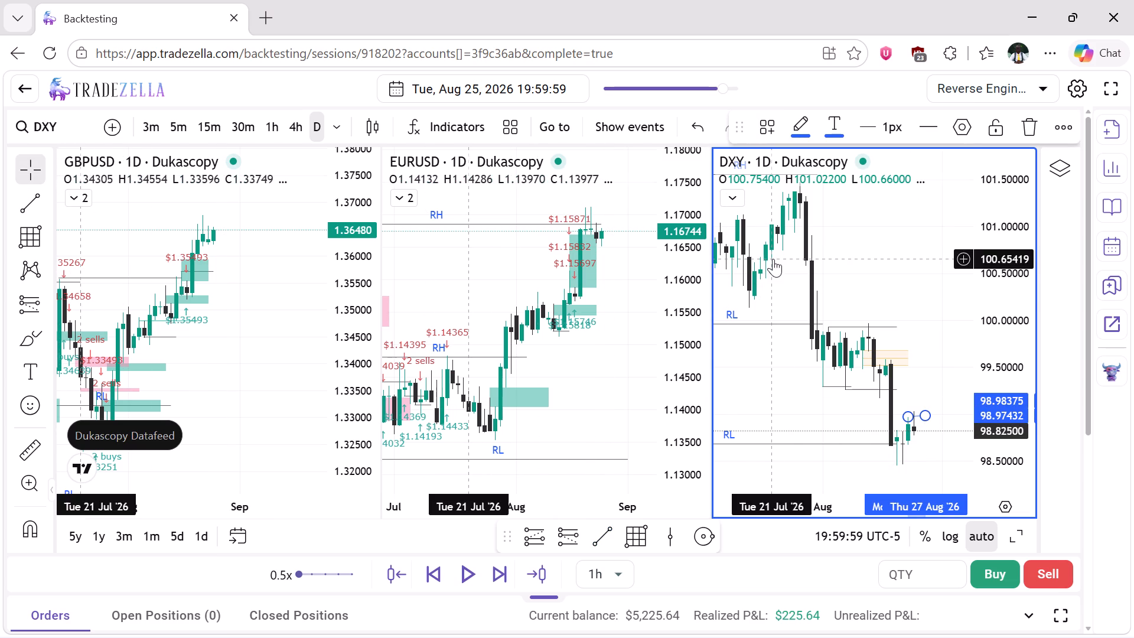
left_click(926, 415)
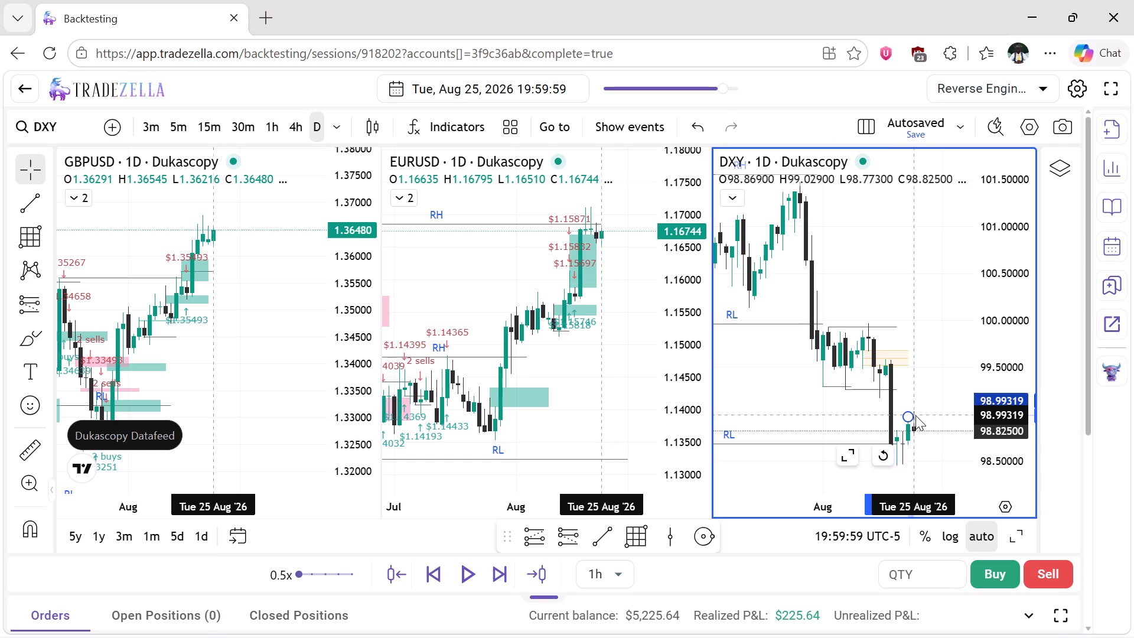
left_click(923, 415, "shift")
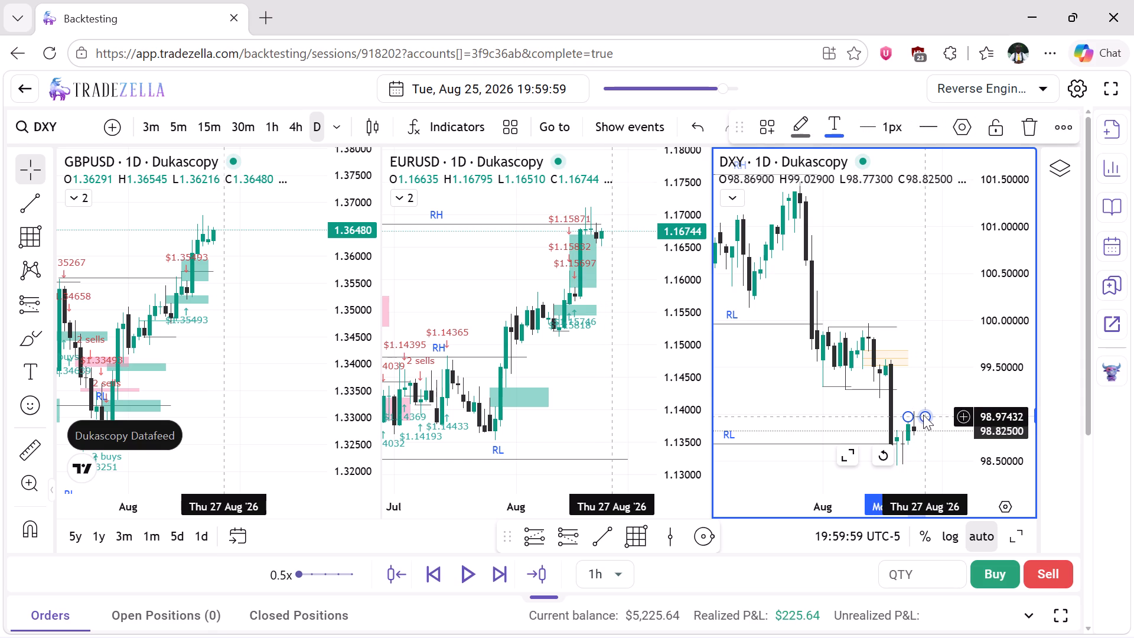
left_click(923, 392)
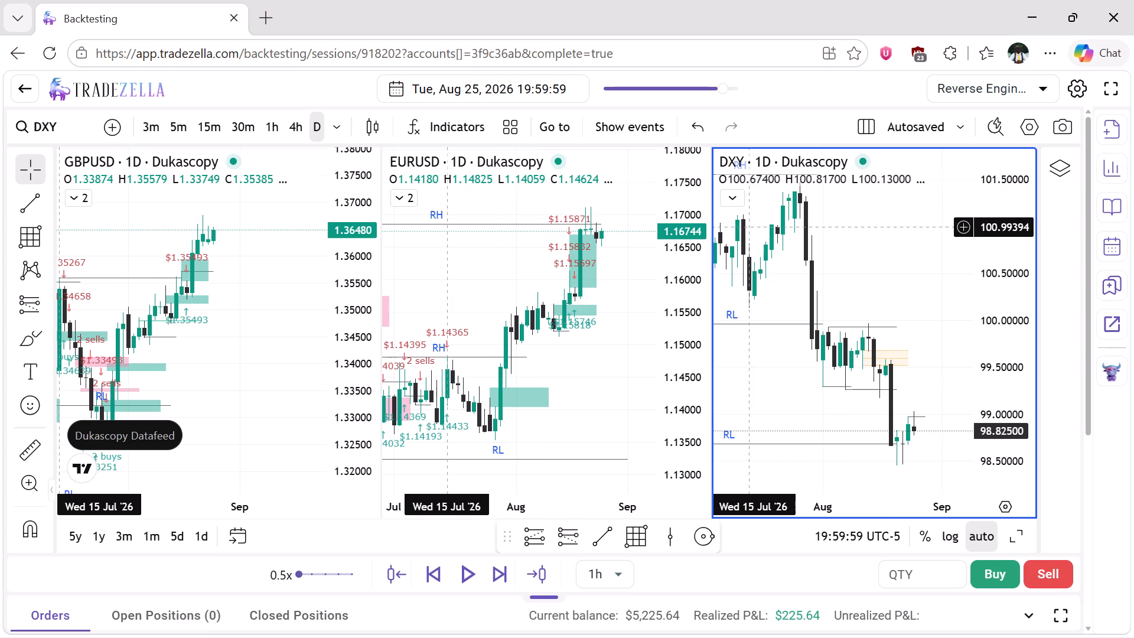
Draw a short horizontal trend line on EURUSD at about 1.1655 from 24 to 28 August, closing the opened trade details.
left_click(603, 533)
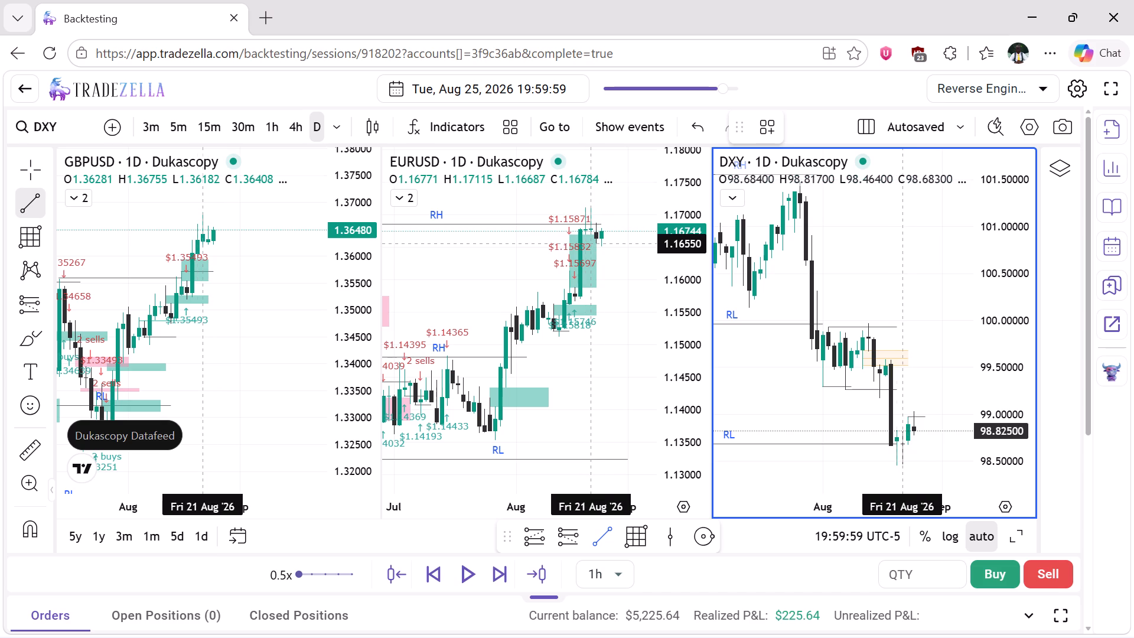
left_click(595, 244)
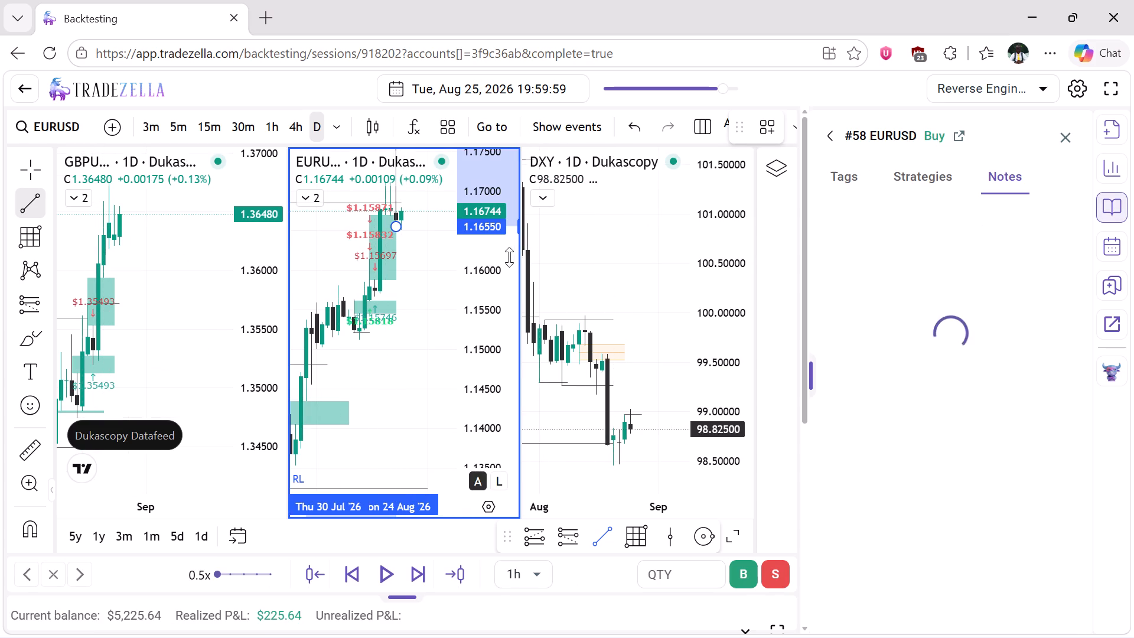
left_click(1058, 134)
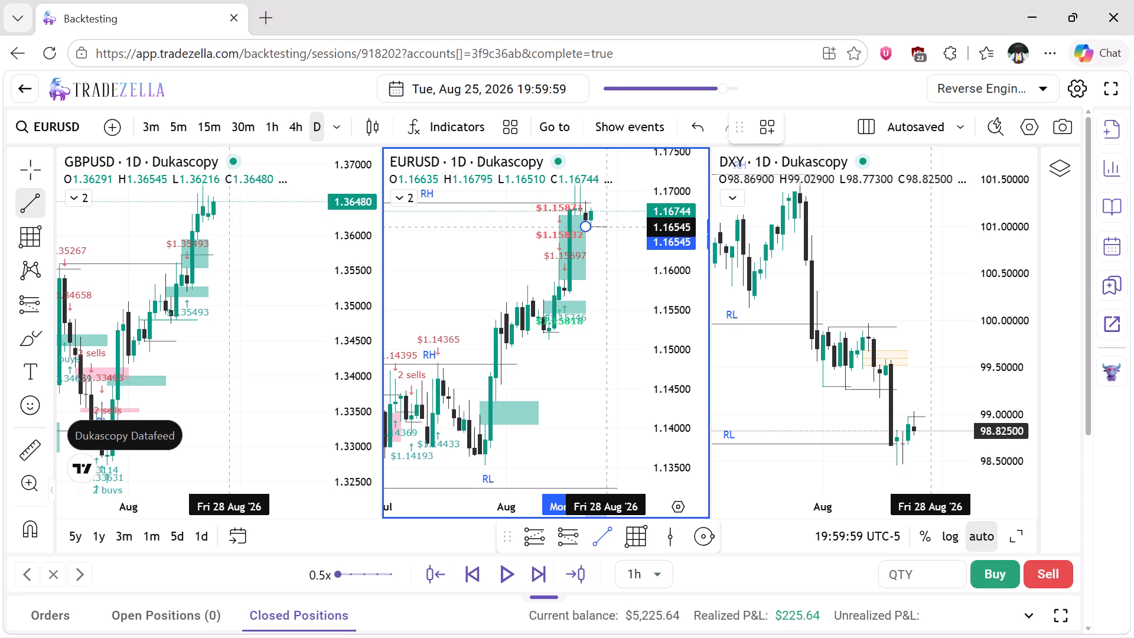
left_click(604, 227, "shift")
left_click(604, 253)
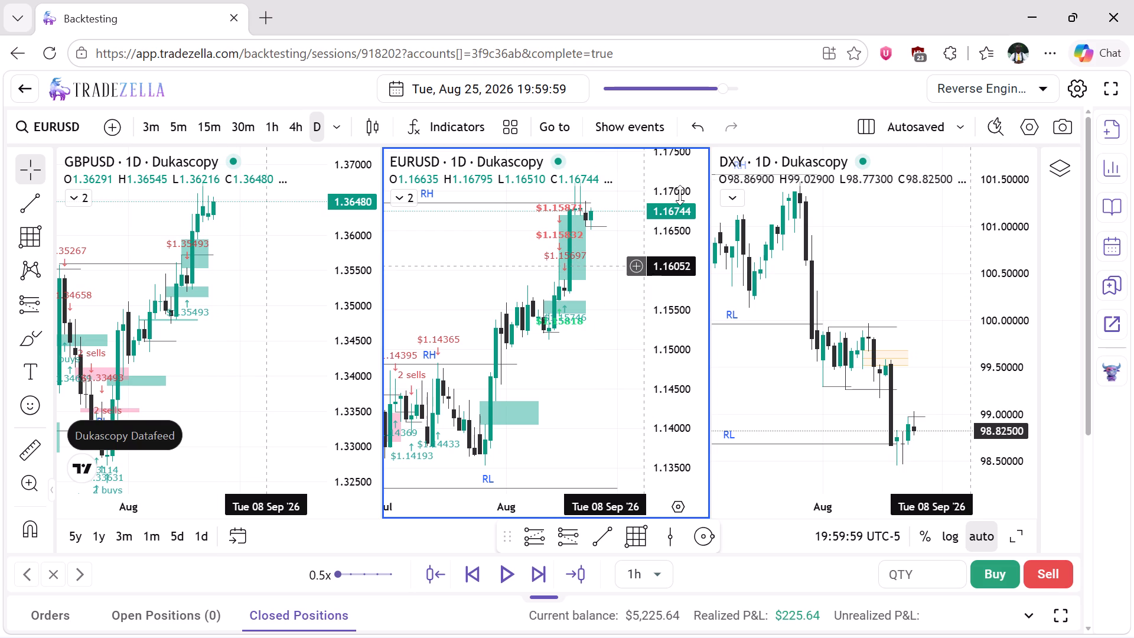
Switch the GBPUSD chart to the 1h timeframe, reset its view and compress its price scale.
left_click_drag(680, 195, 676, 269)
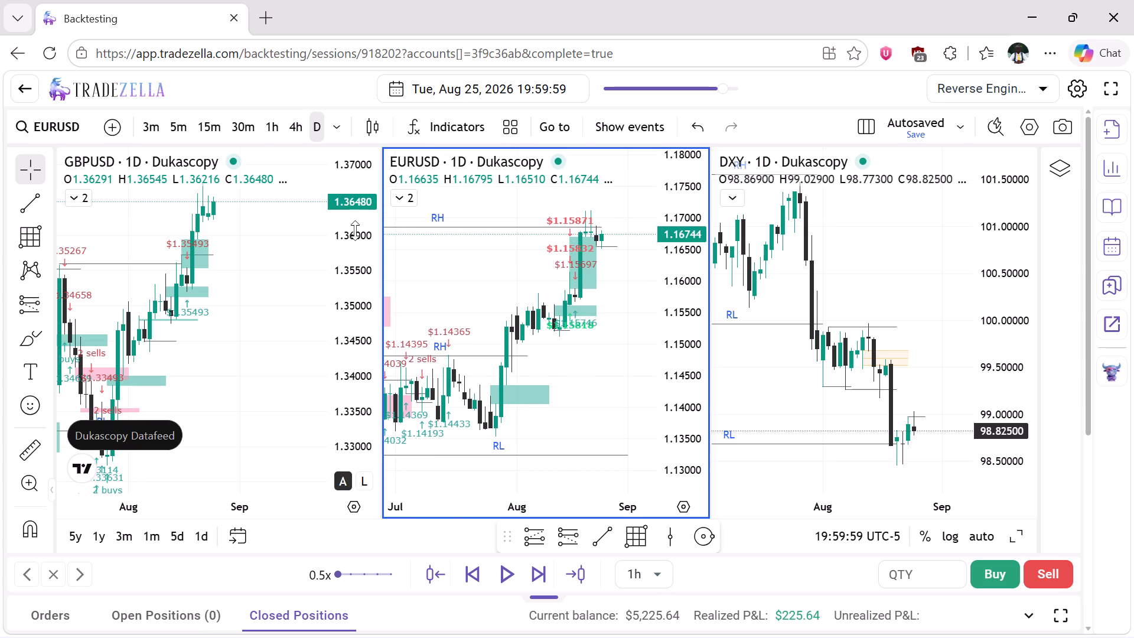
left_click_drag(349, 219, 352, 264)
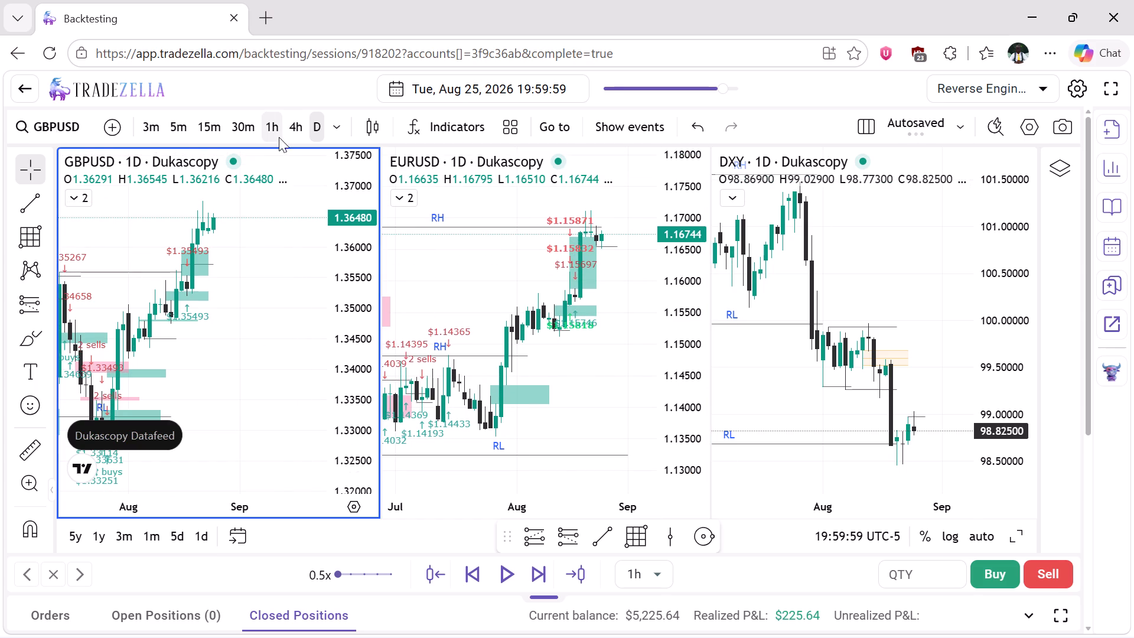
left_click(276, 135)
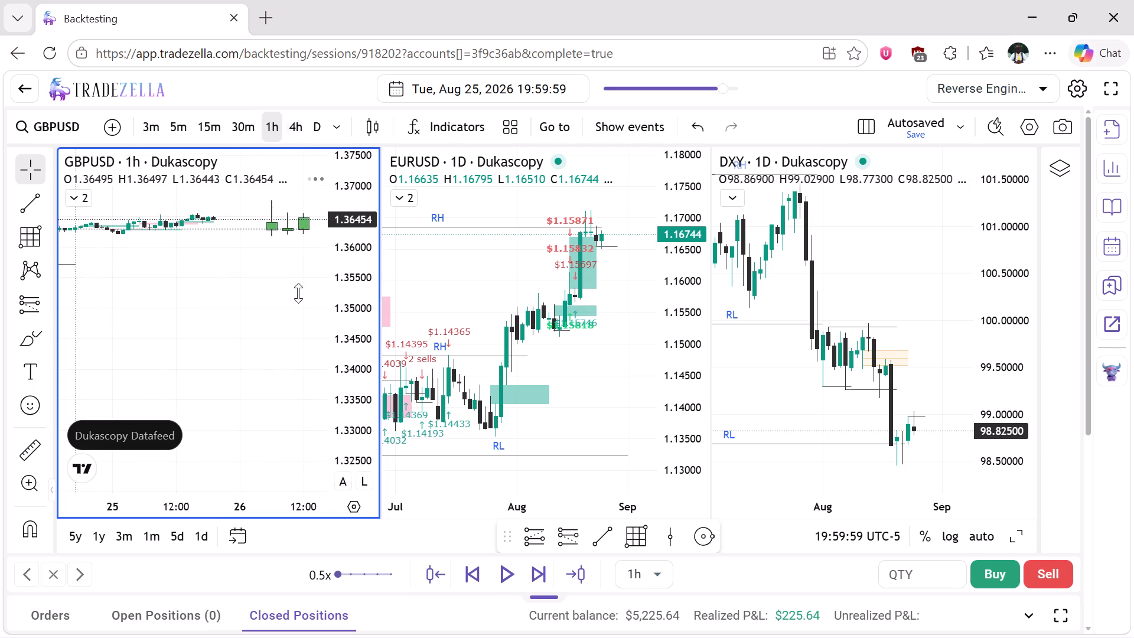
right_click(258, 307)
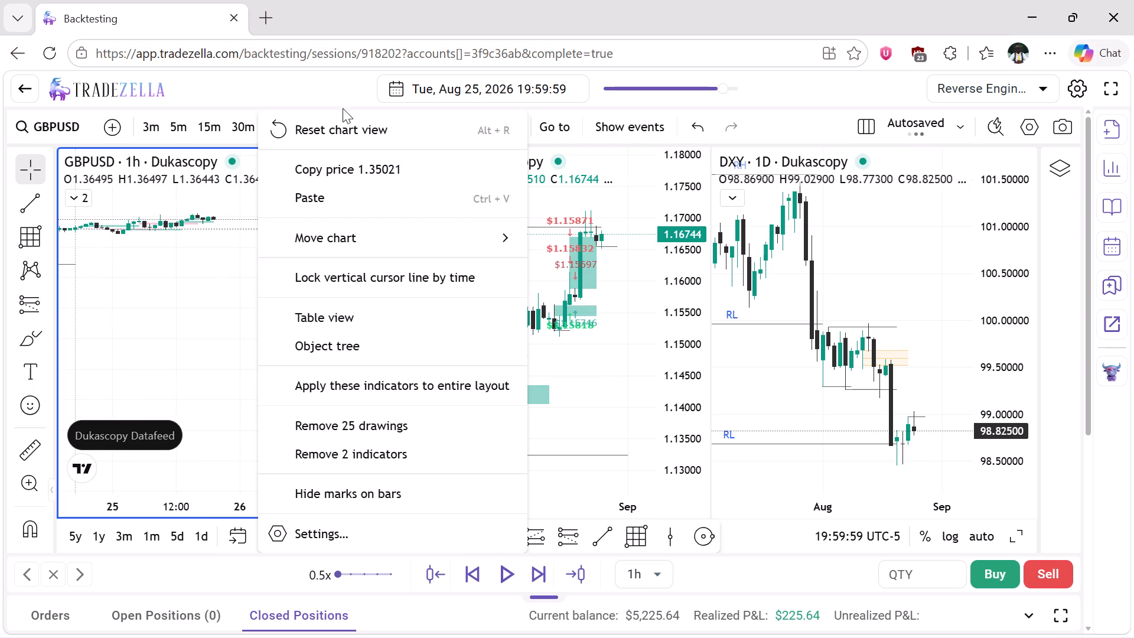
left_click(341, 125)
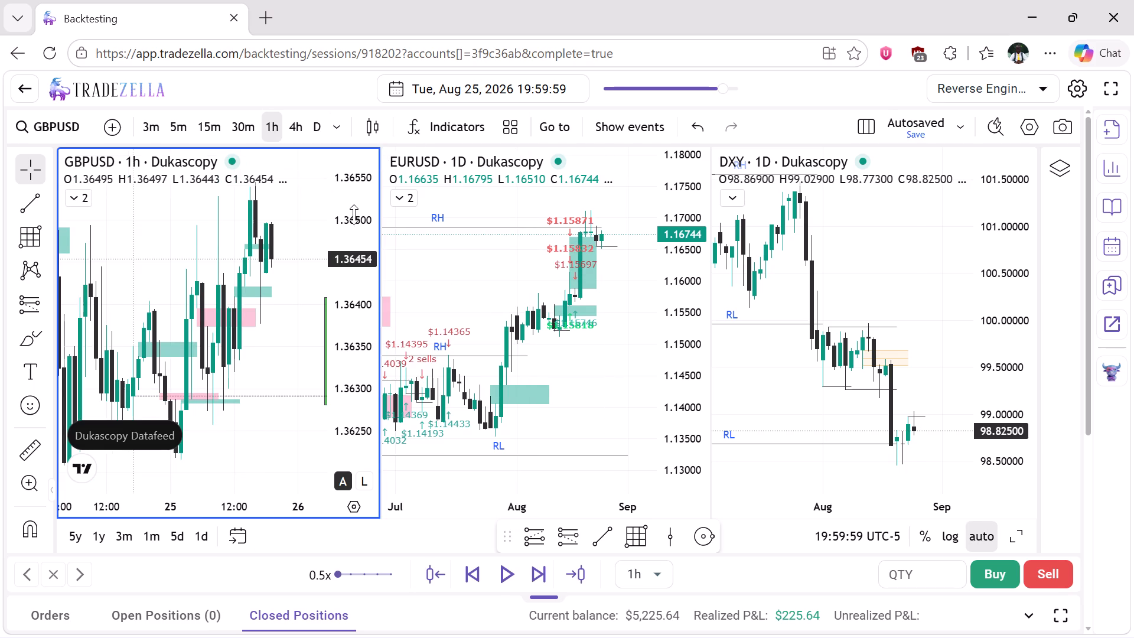
left_click_drag(354, 214, 351, 373)
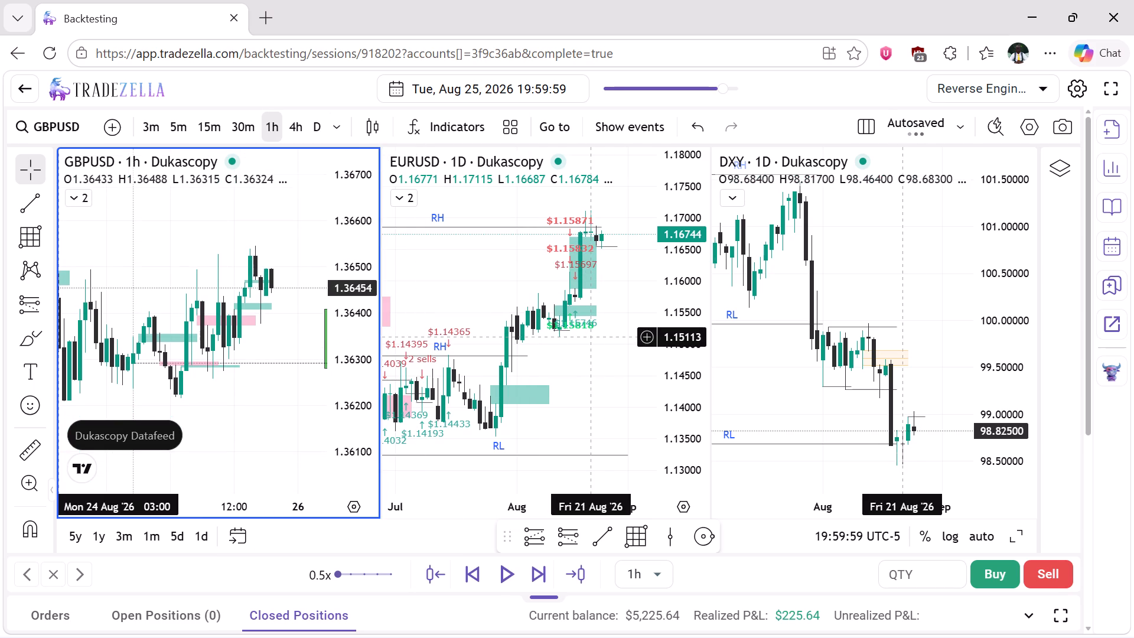
Switch the EURUSD chart to 1h, reset its view and bring the candles projected beyond current price into view on both pairs.
left_click(596, 361)
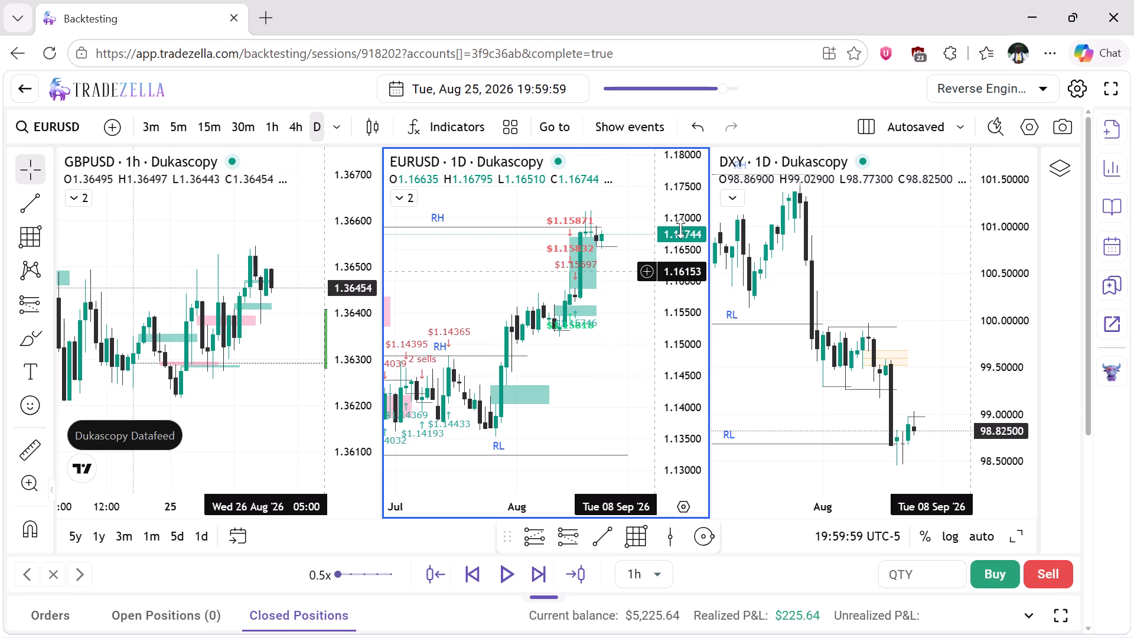
left_click_drag(680, 229, 680, 305)
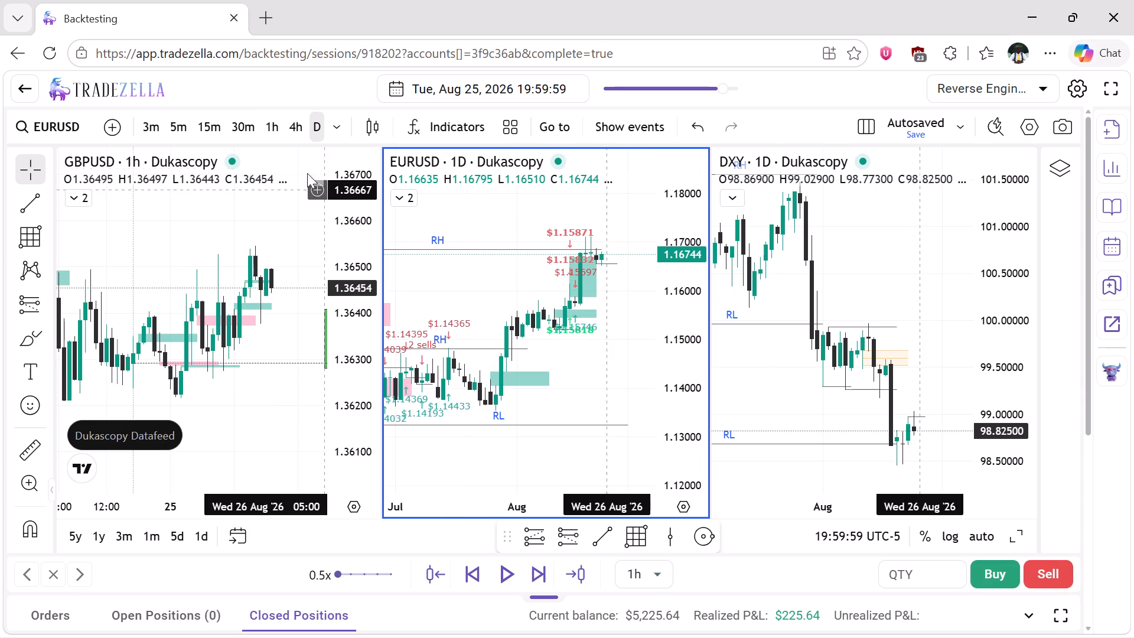
left_click(281, 142)
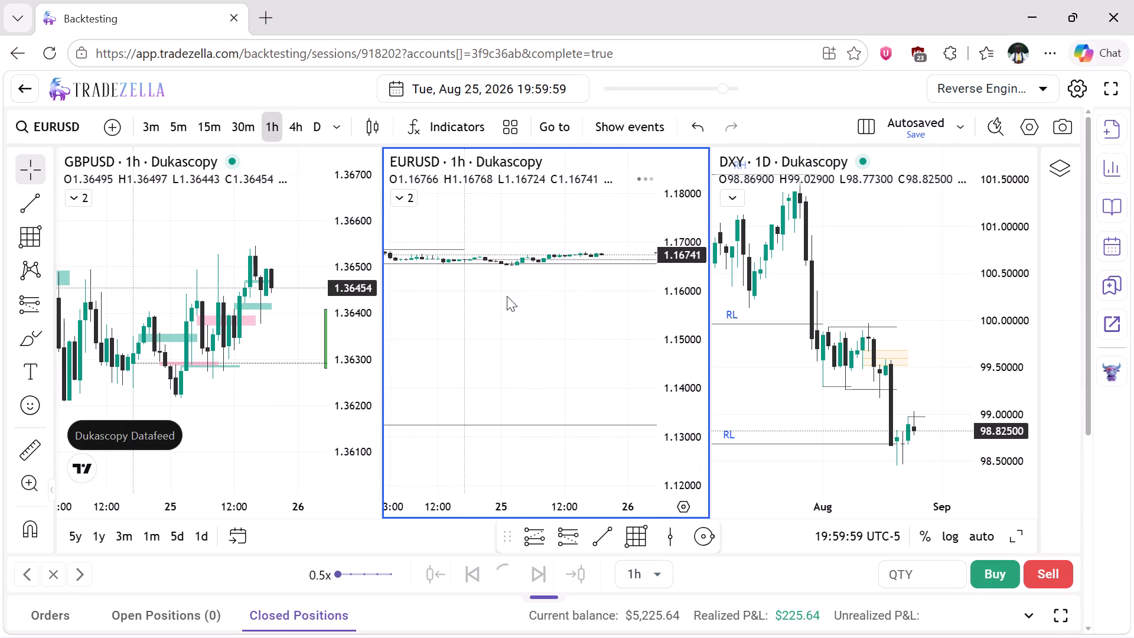
right_click(618, 341)
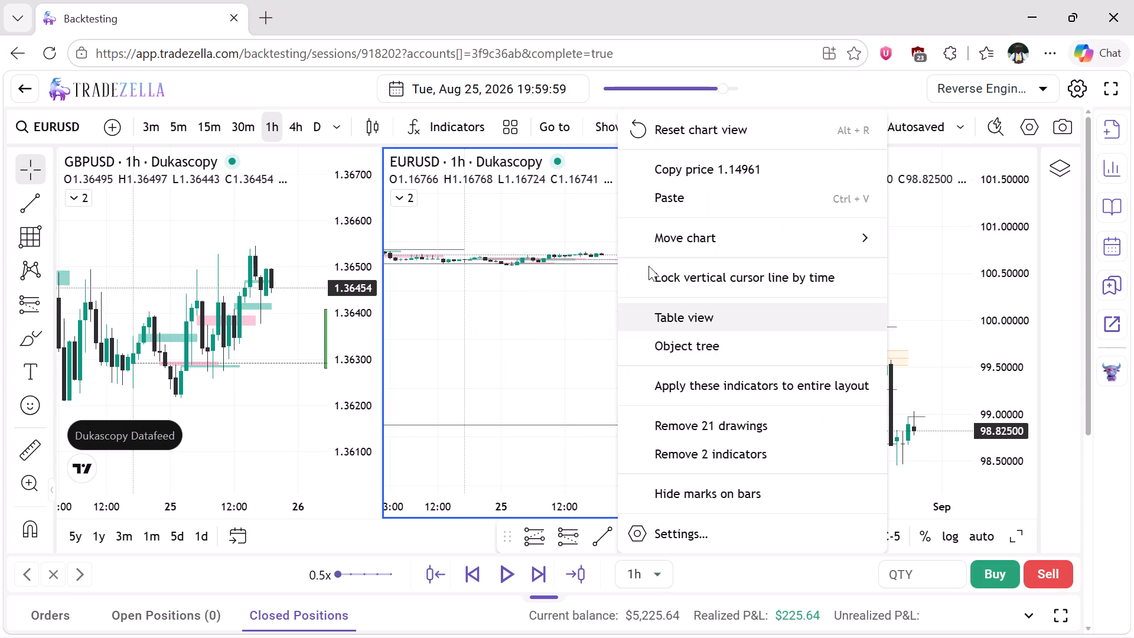
left_click(683, 128)
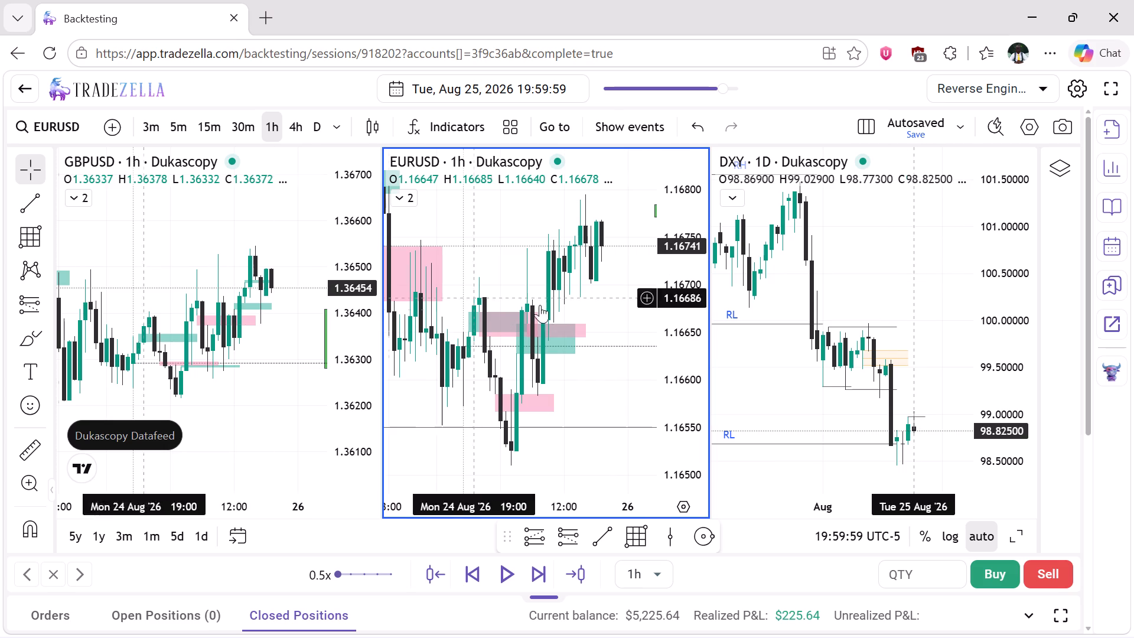
scroll(595, 328, "left", 2)
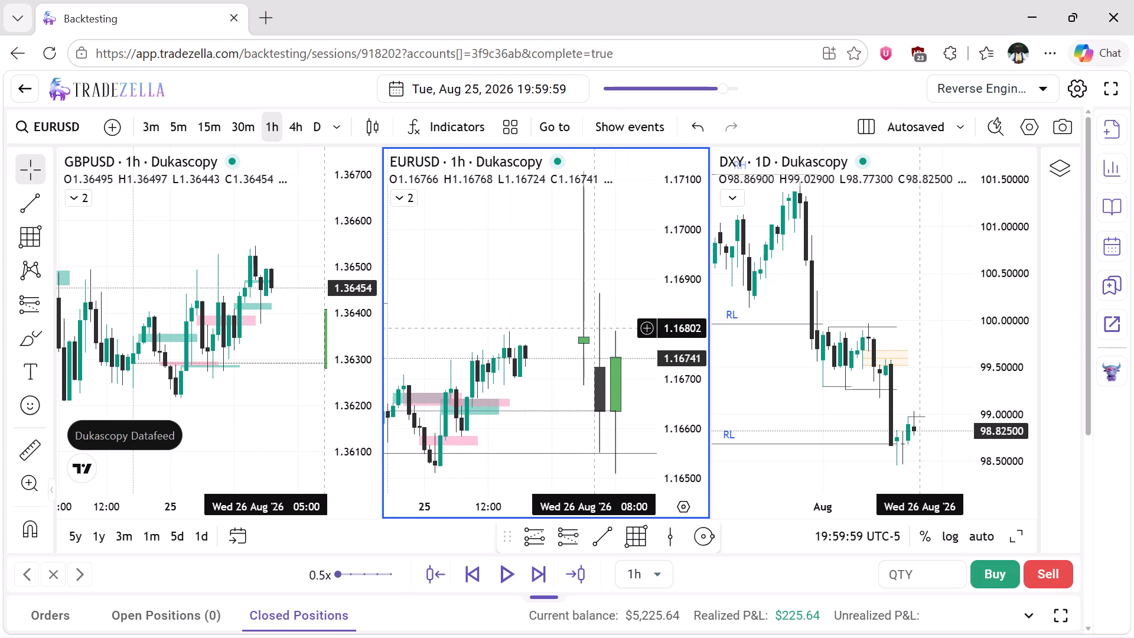
scroll(239, 335, "left", 1)
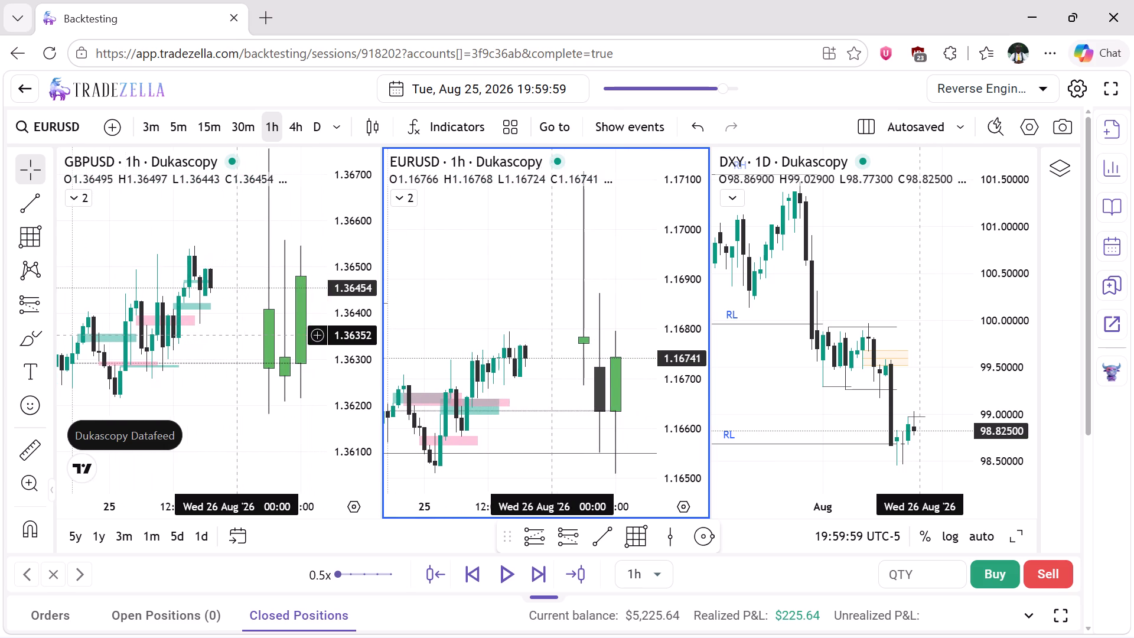
Set the replay step interval to 5min.
left_click(664, 573)
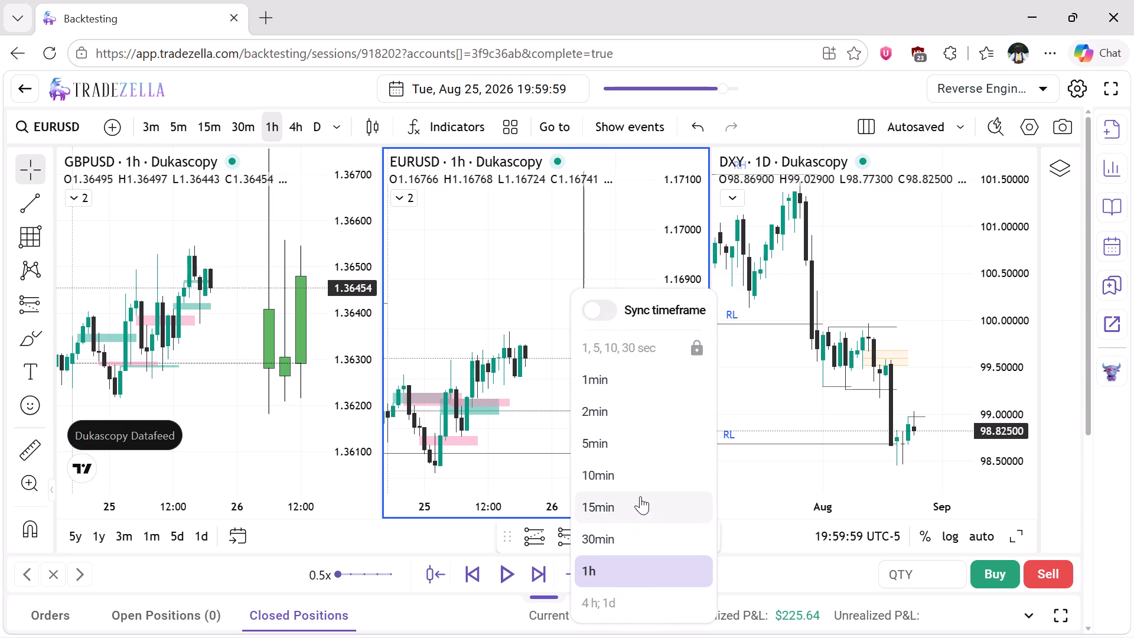
left_click(631, 434)
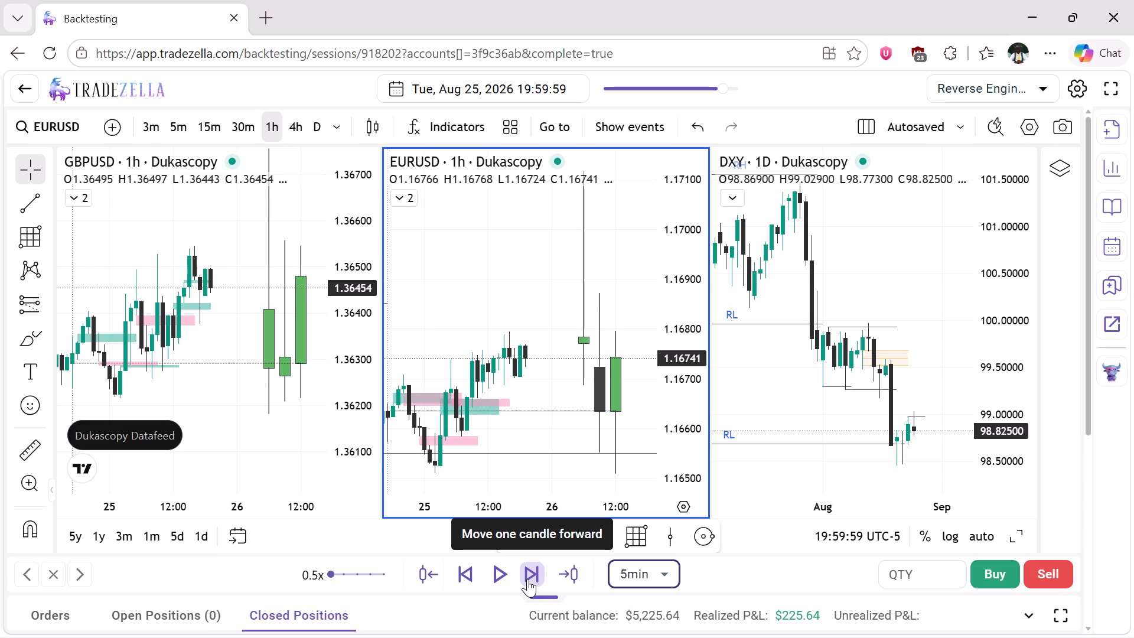
Check EURUSD on the daily timeframe and return the chart to 1h.
left_click(320, 136)
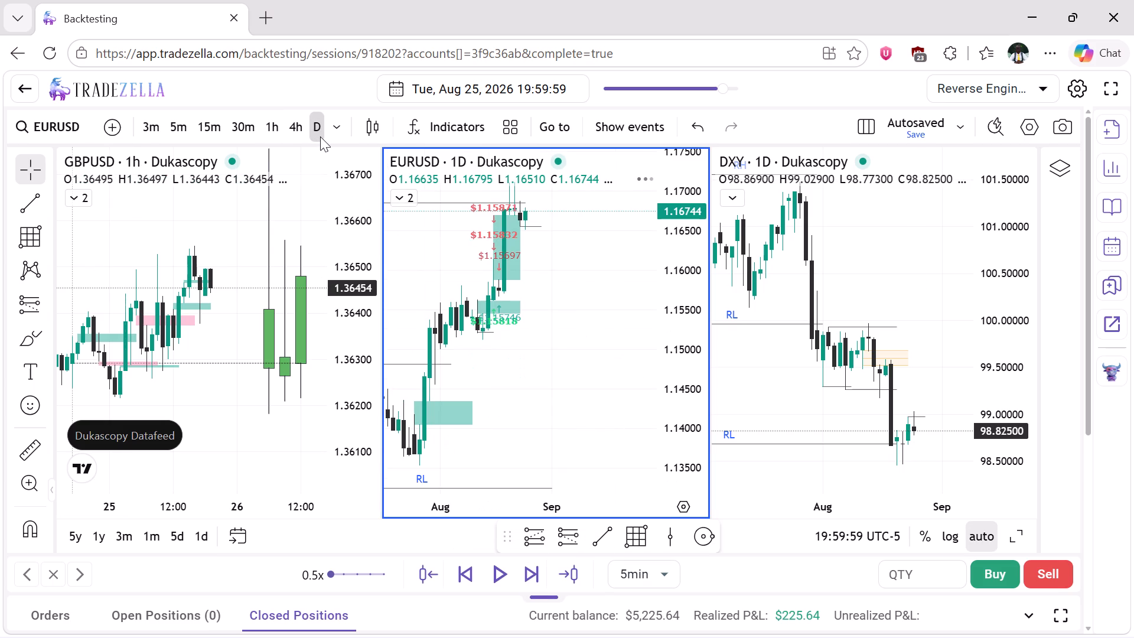
left_click(270, 126)
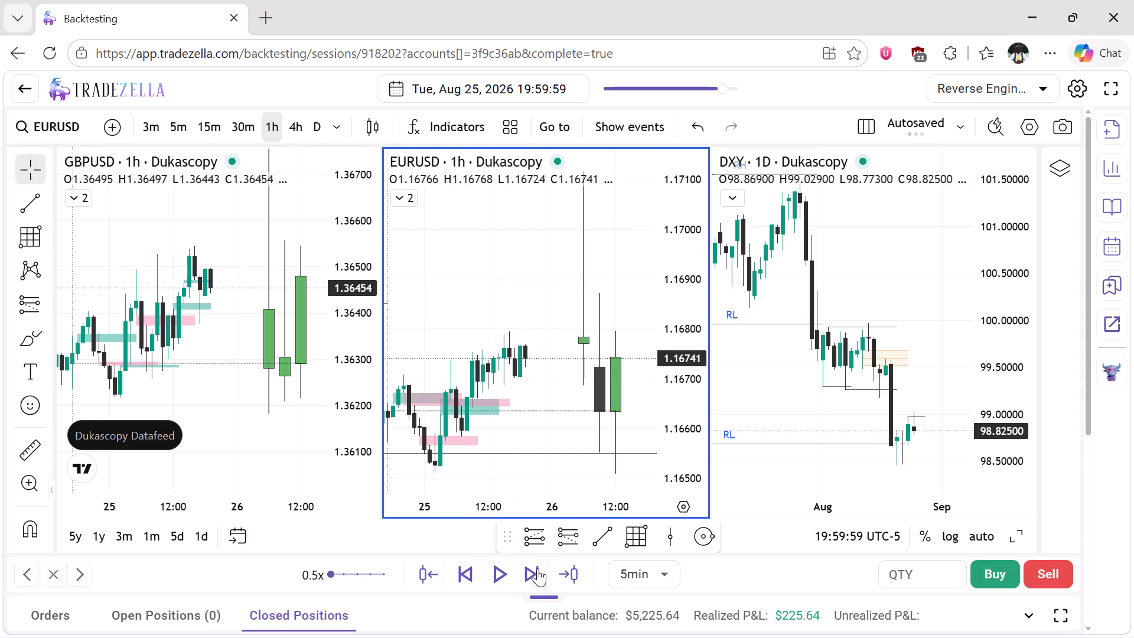
Advance the replay in 5-minute steps from 19:59:59 to 20:59:59 on 25 August 2026.
left_click(533, 571)
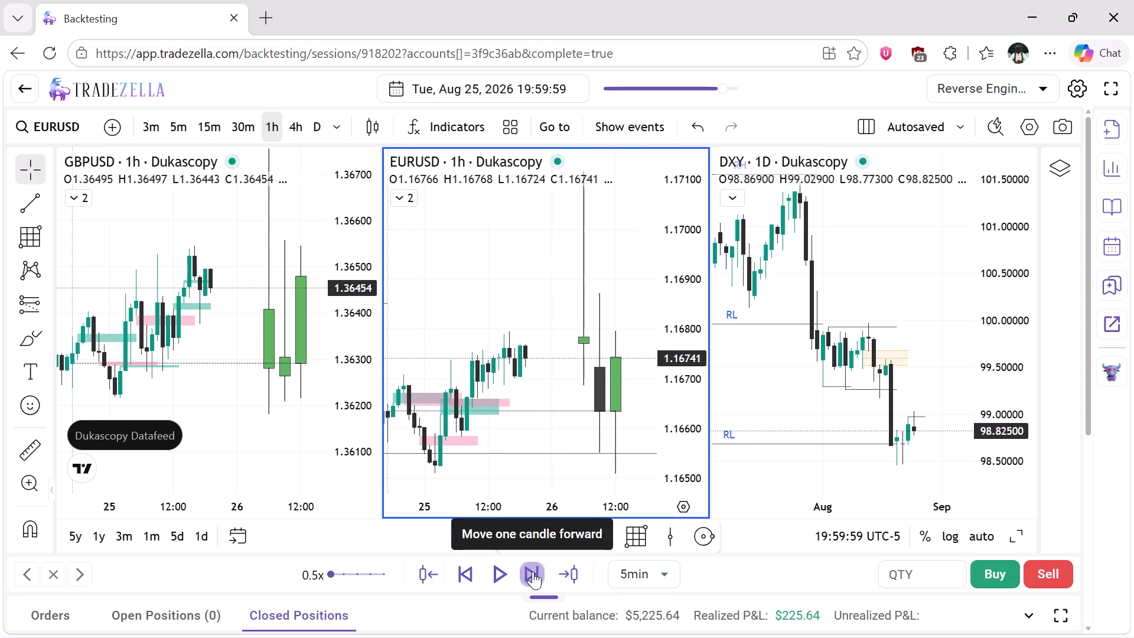
left_click(533, 571)
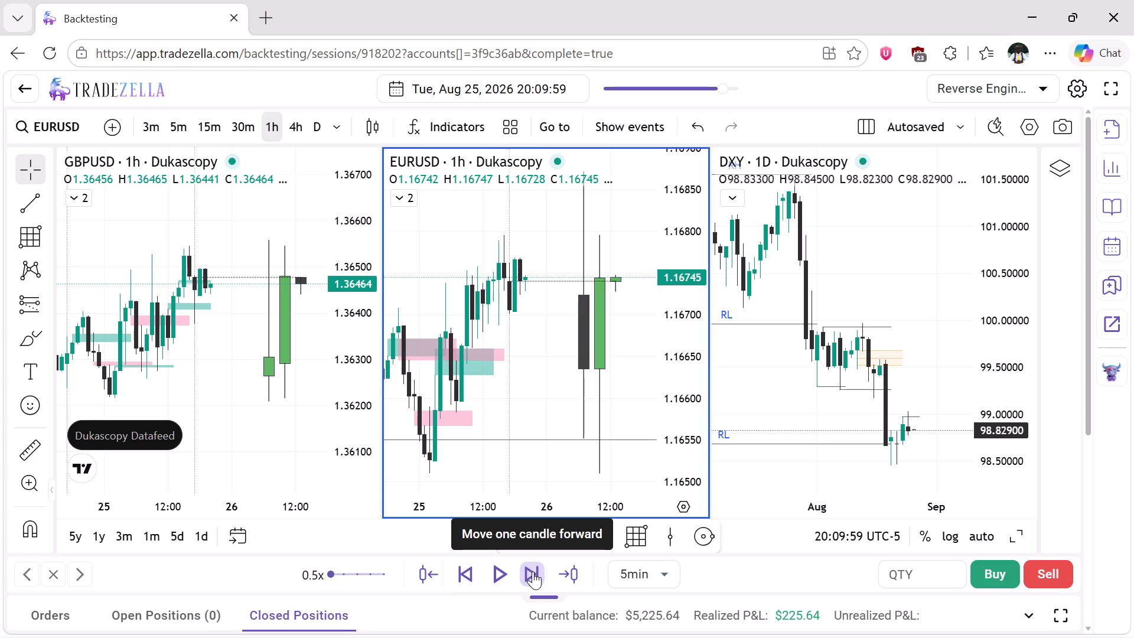
left_click(533, 571)
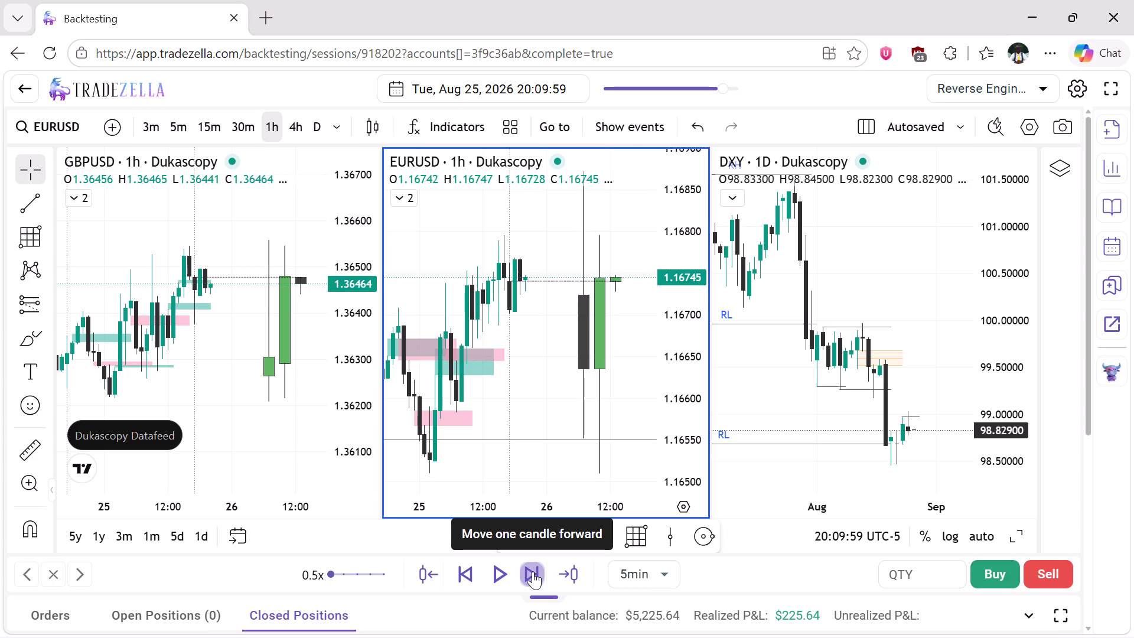
left_click(533, 571)
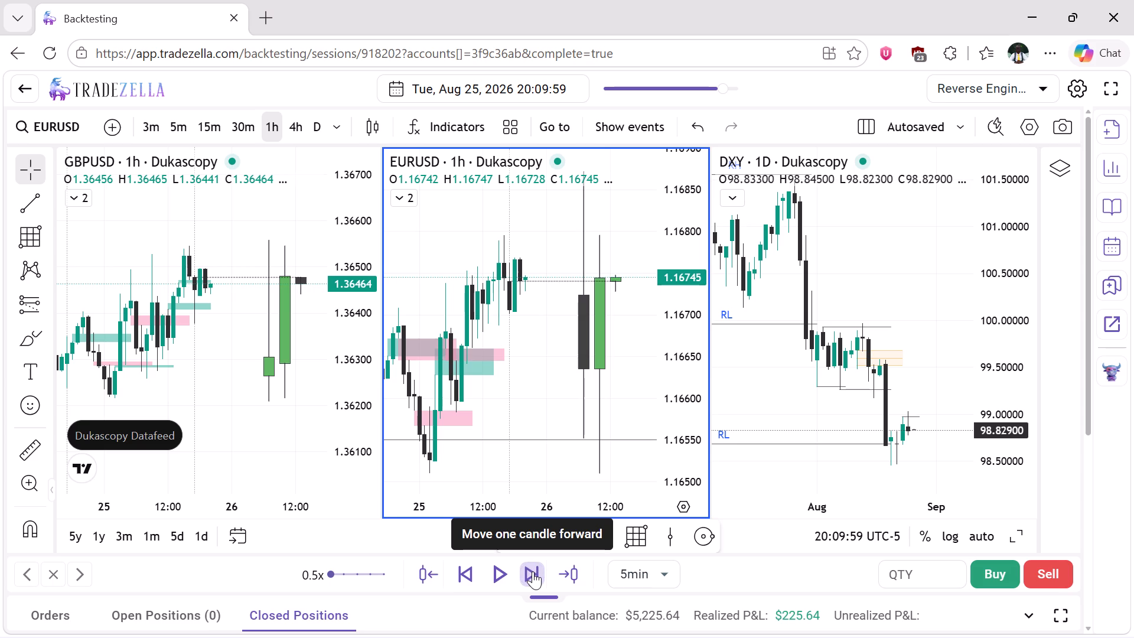
left_click(533, 571)
left_click(533, 571)
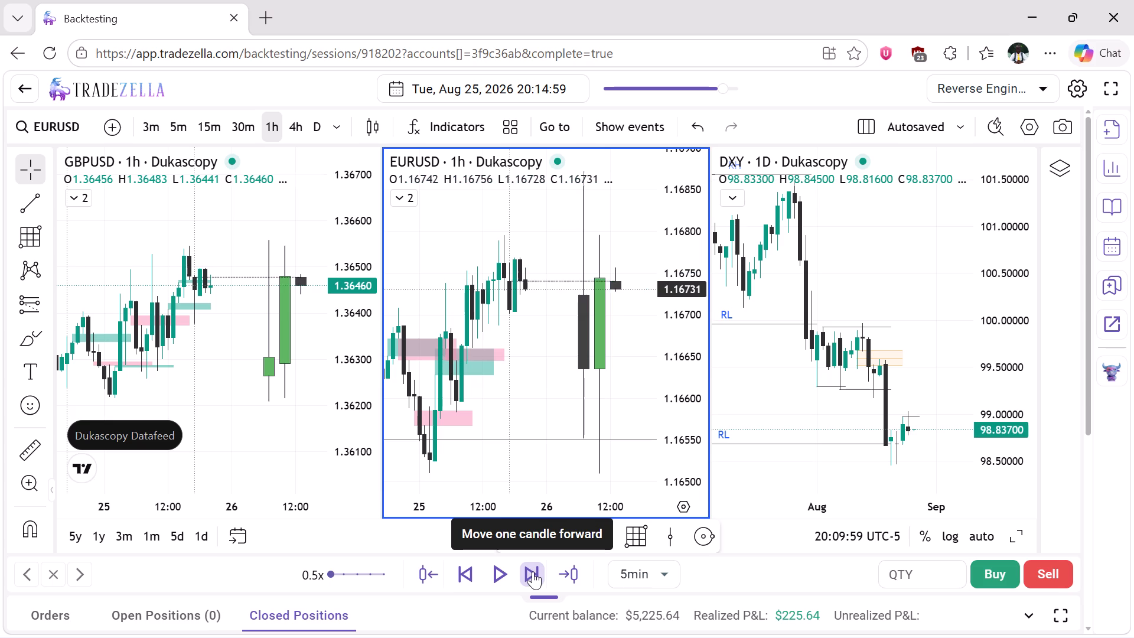
left_click(533, 571)
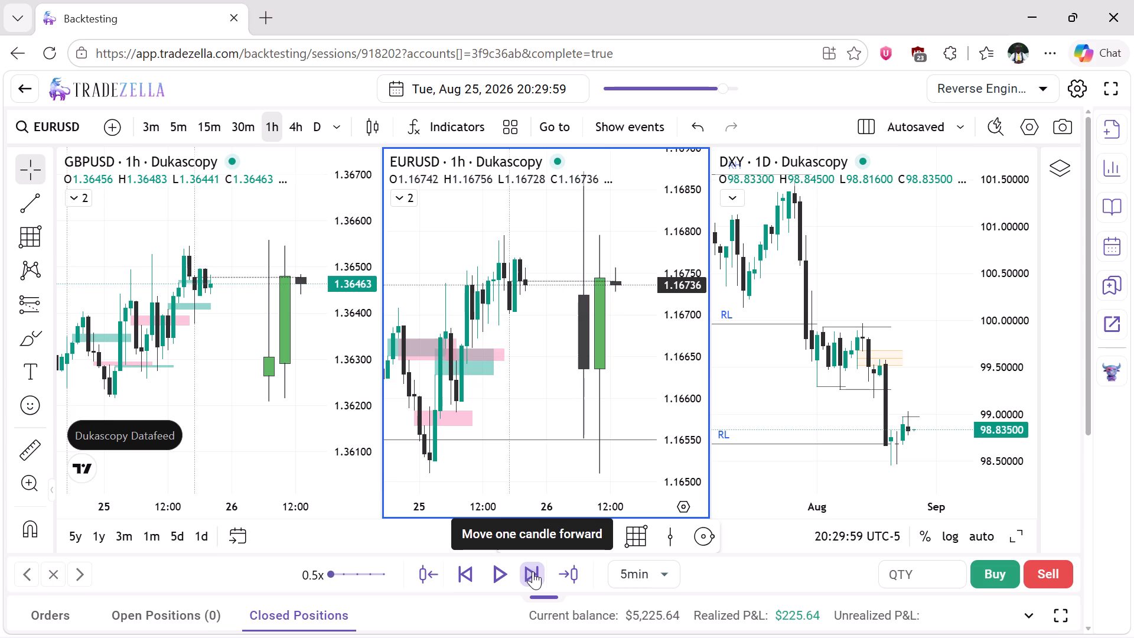
left_click(533, 571)
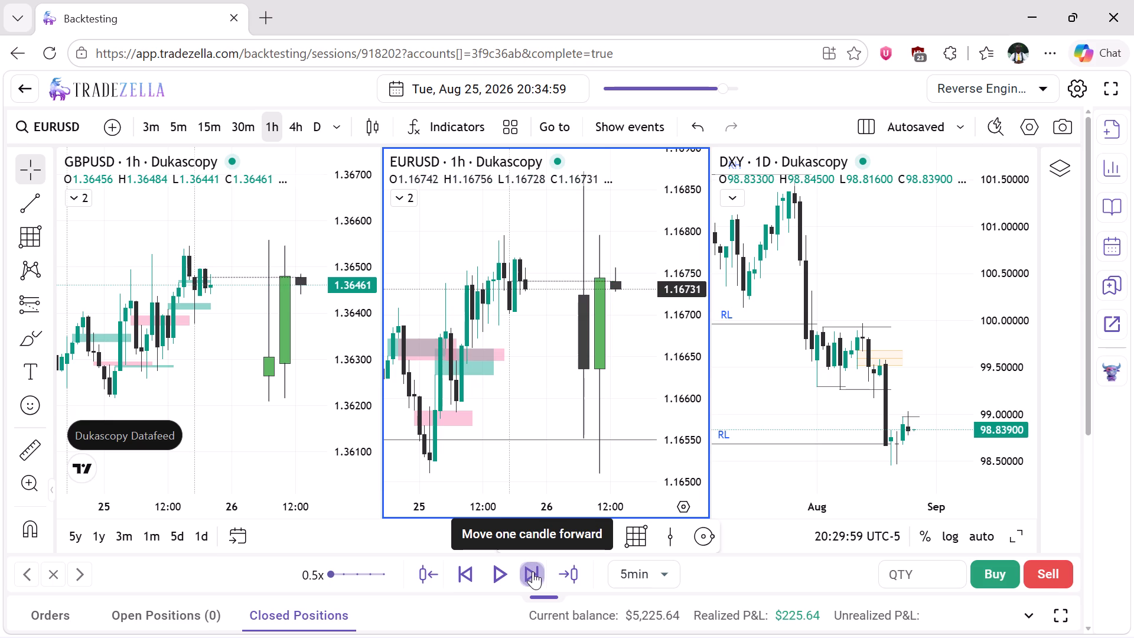
left_click(533, 571)
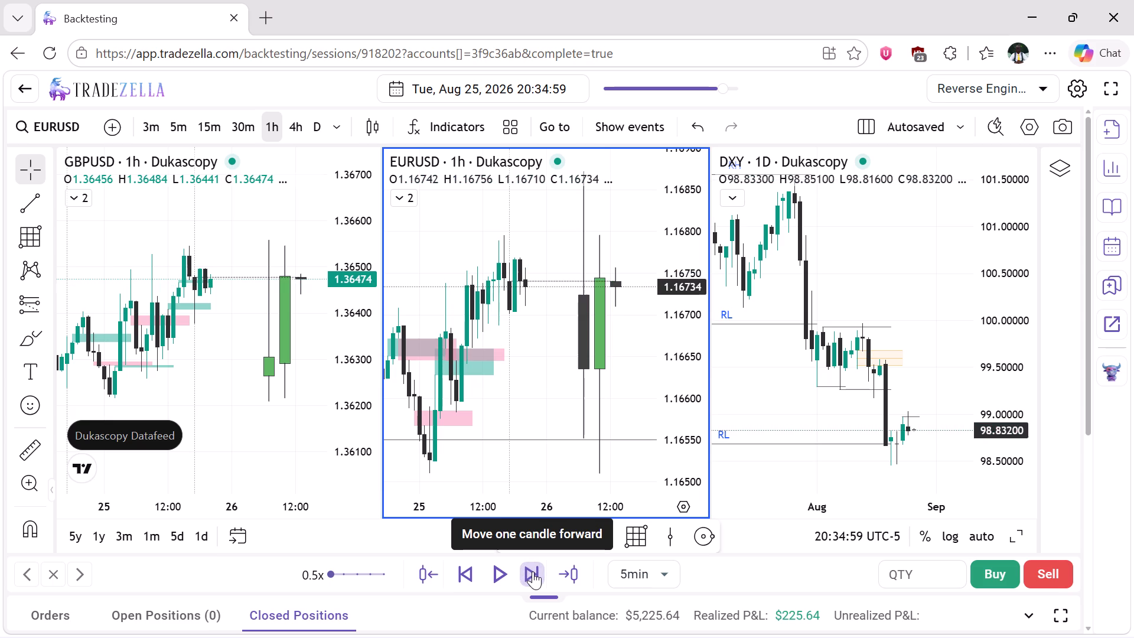
left_click(533, 571)
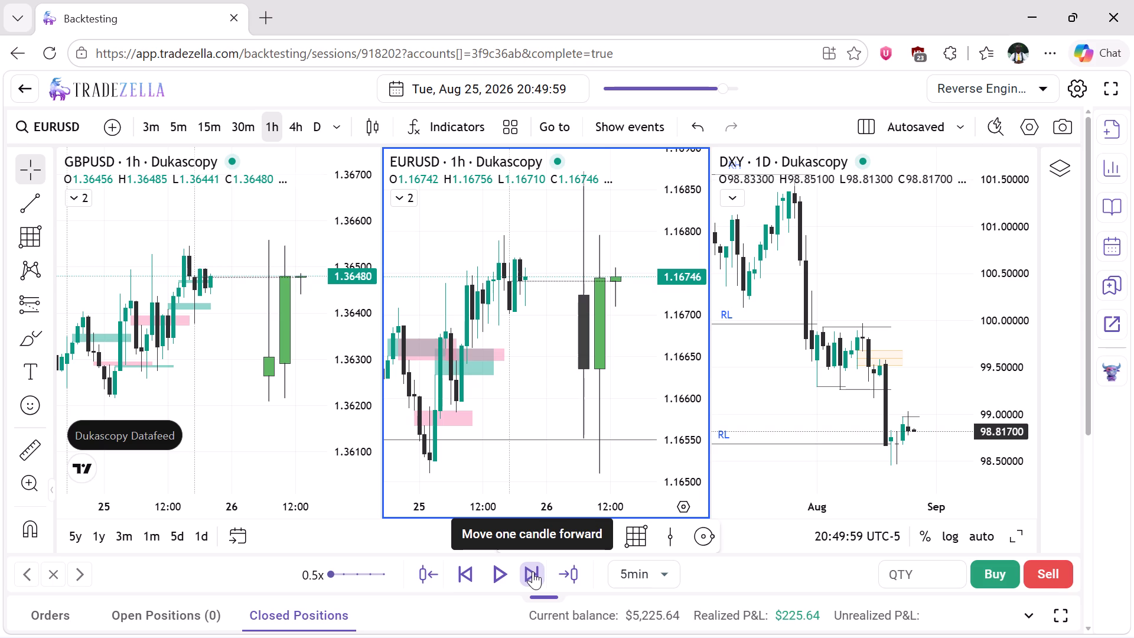
left_click(533, 571)
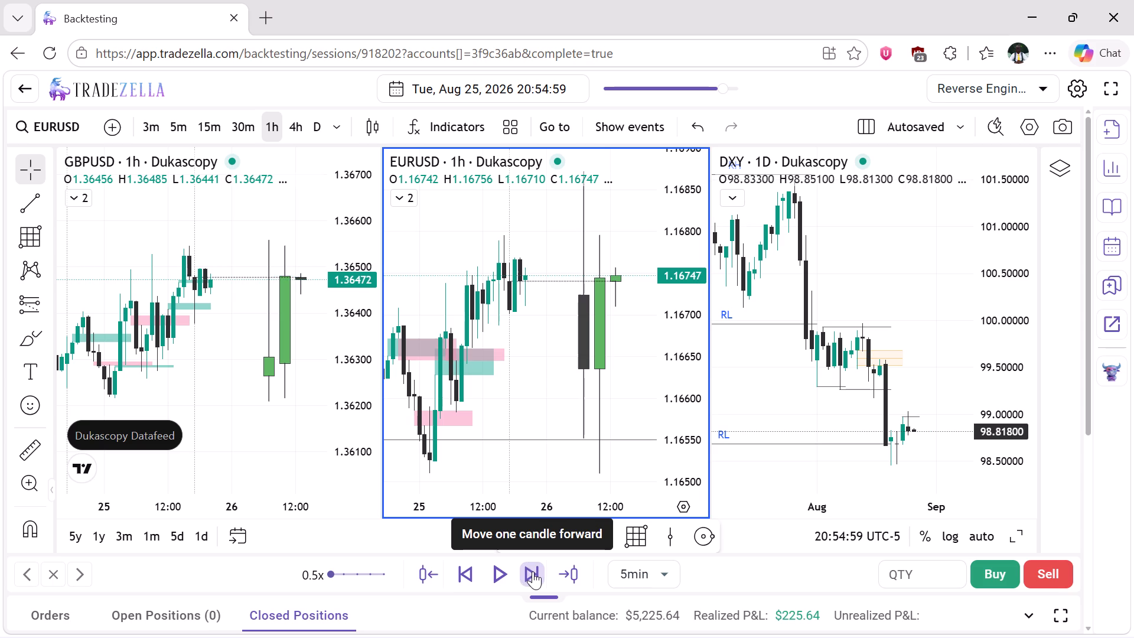
left_click(533, 571)
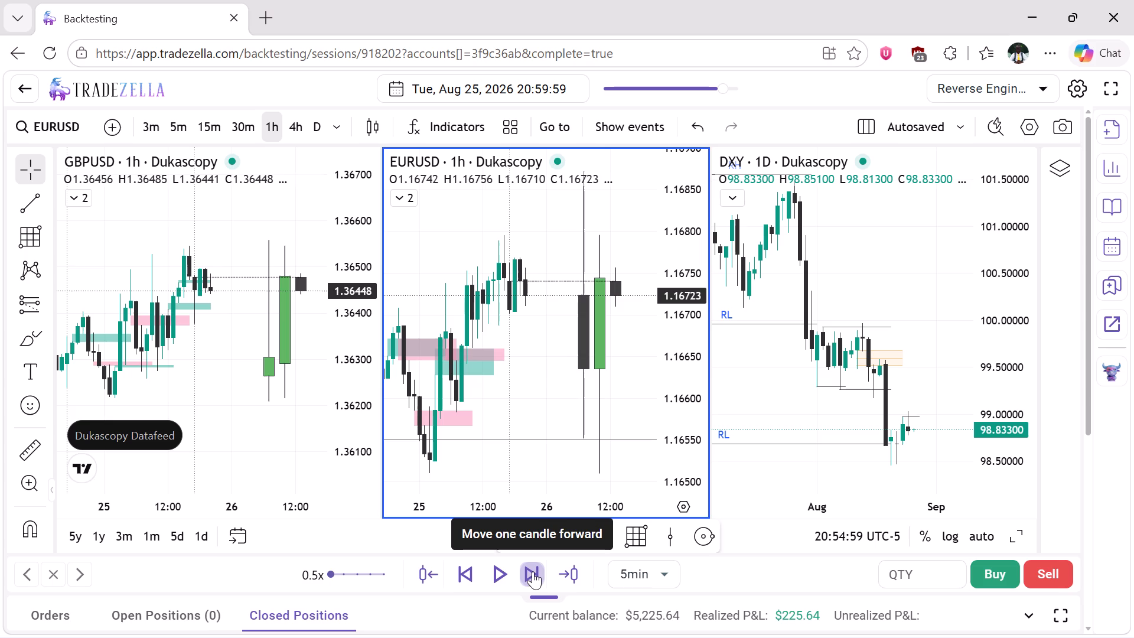
Advance the replay another hour in 5-minute steps to 21:59:59 on 25 August.
left_click(533, 571)
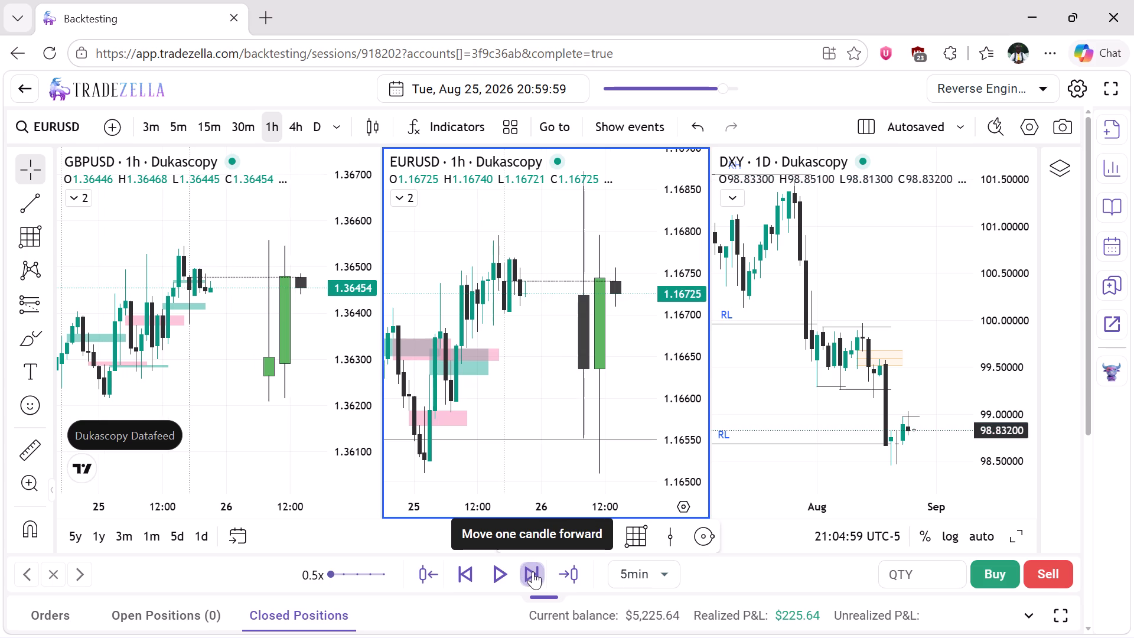
left_click(533, 571)
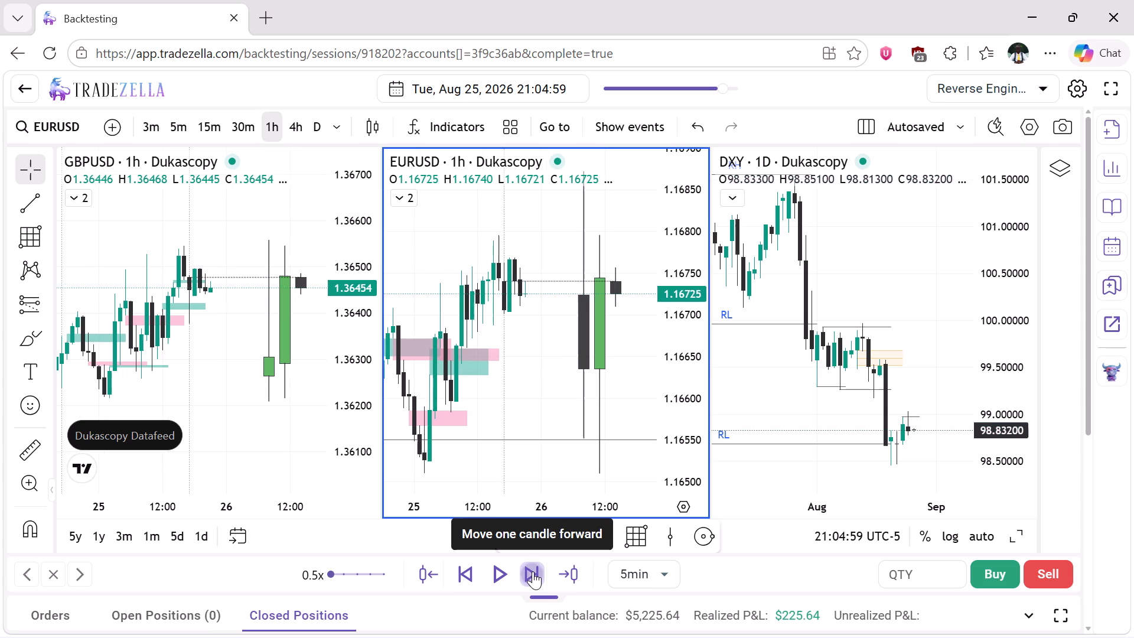
left_click(533, 571)
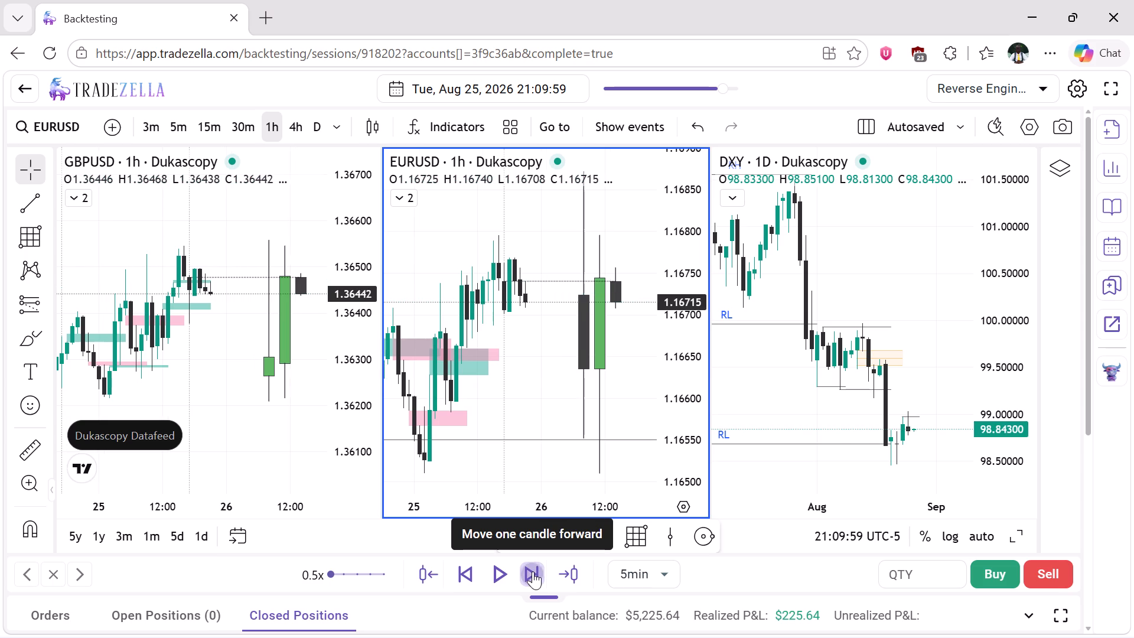
left_click(533, 571)
left_click(533, 571)
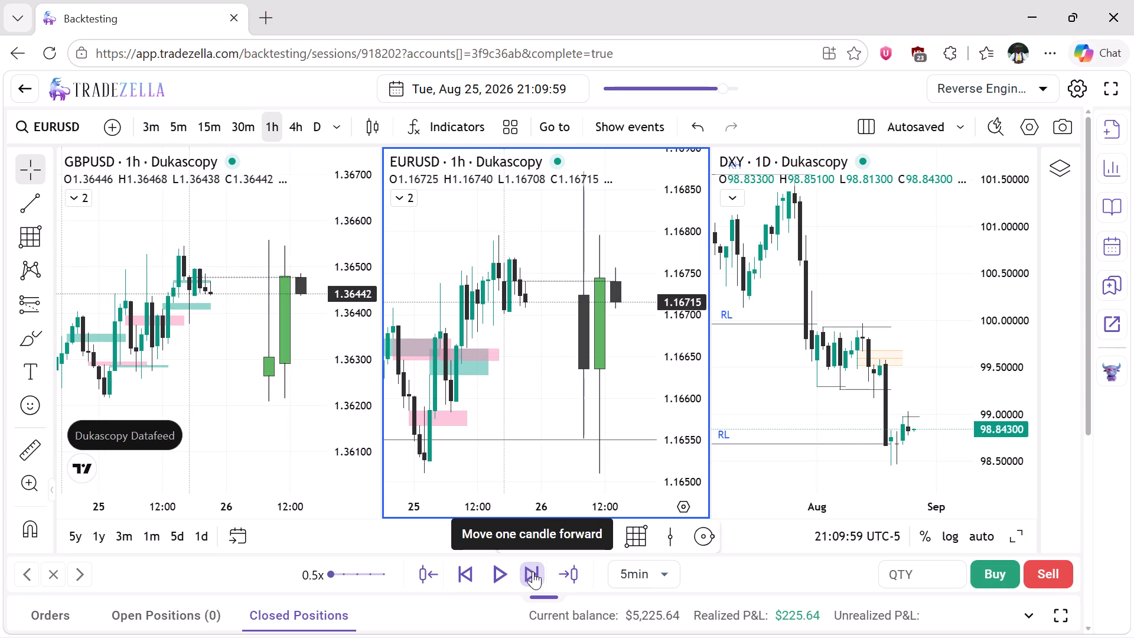
left_click(533, 571)
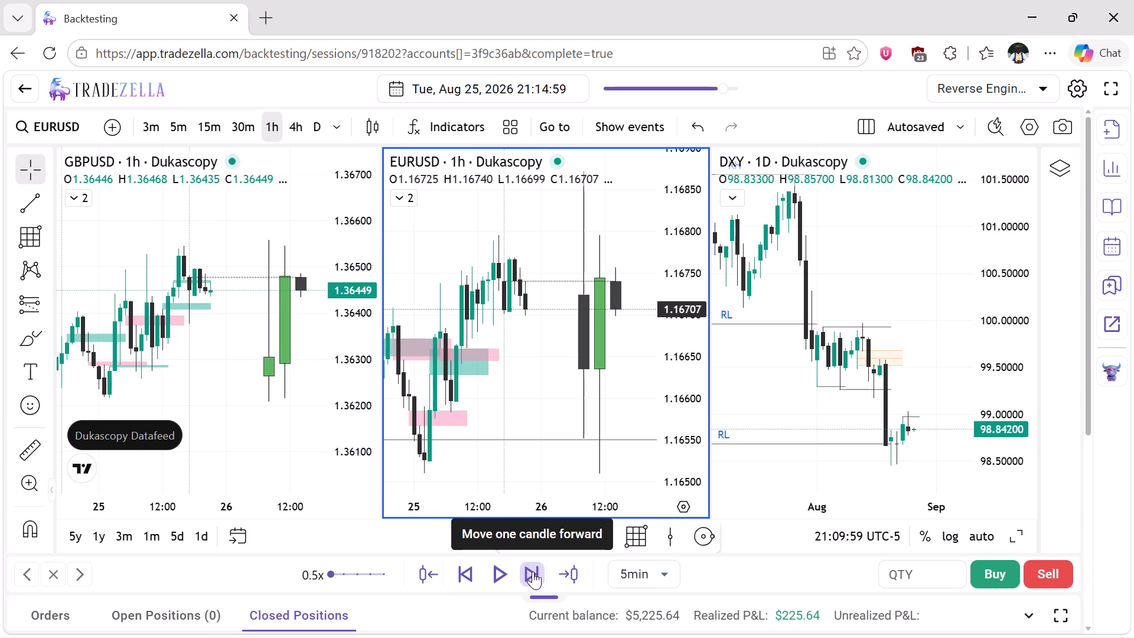
left_click(533, 571)
left_click(533, 571)
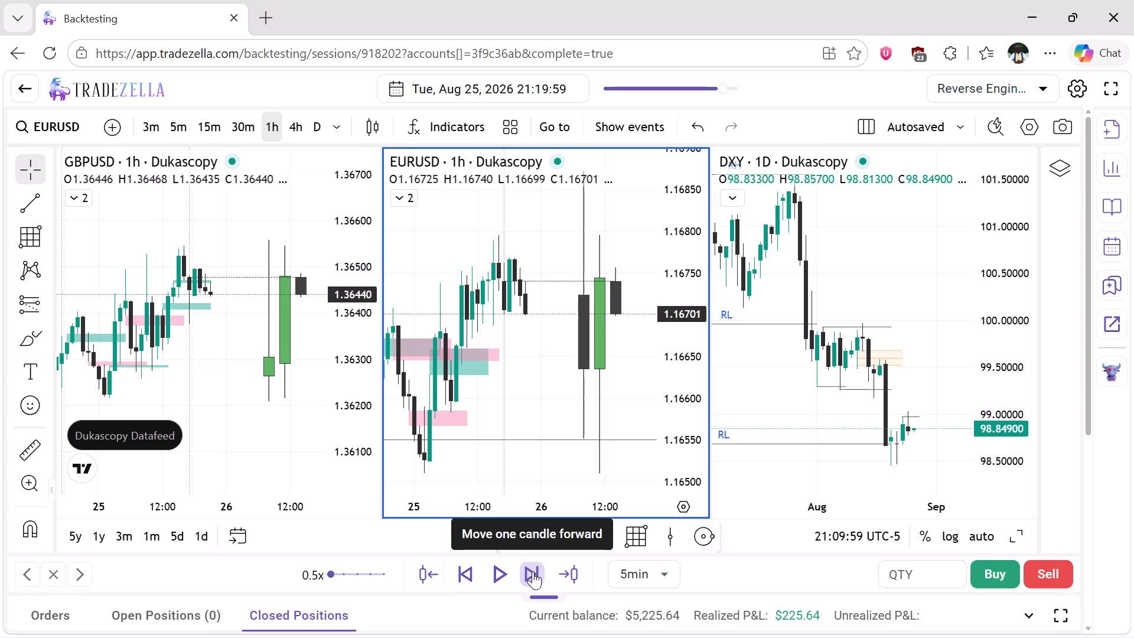
left_click(533, 571)
left_click(533, 571)
left_click(533, 571)
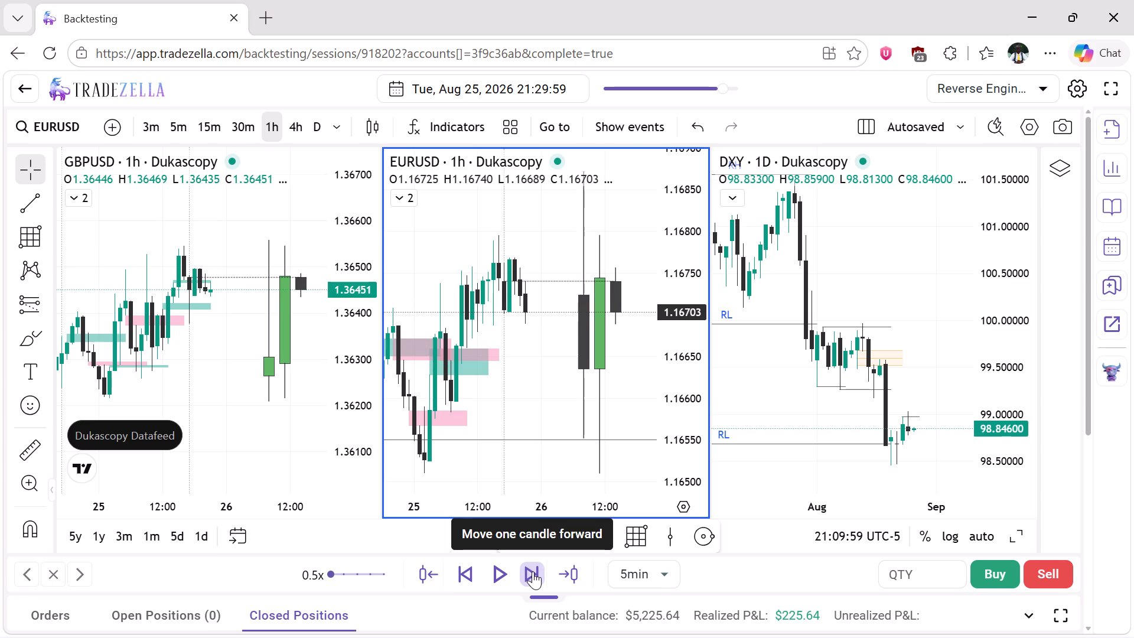
left_click(533, 571)
Continue the replay forward in 5-minute steps to 22:54:59 on 25 August.
left_click(533, 571)
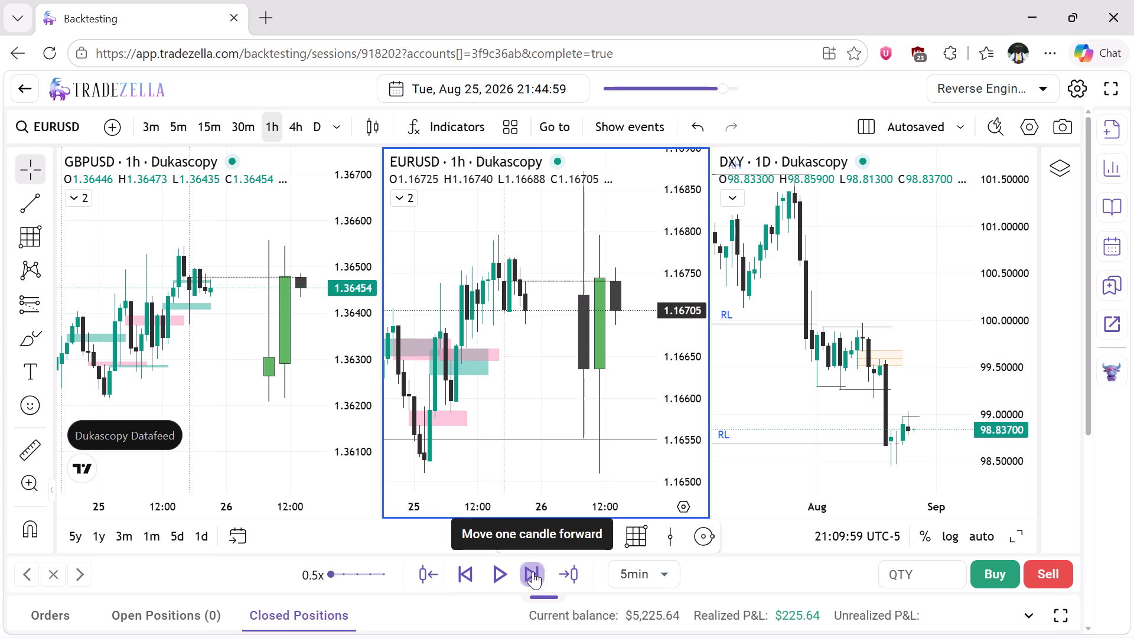
left_click(533, 571)
left_click(533, 571)
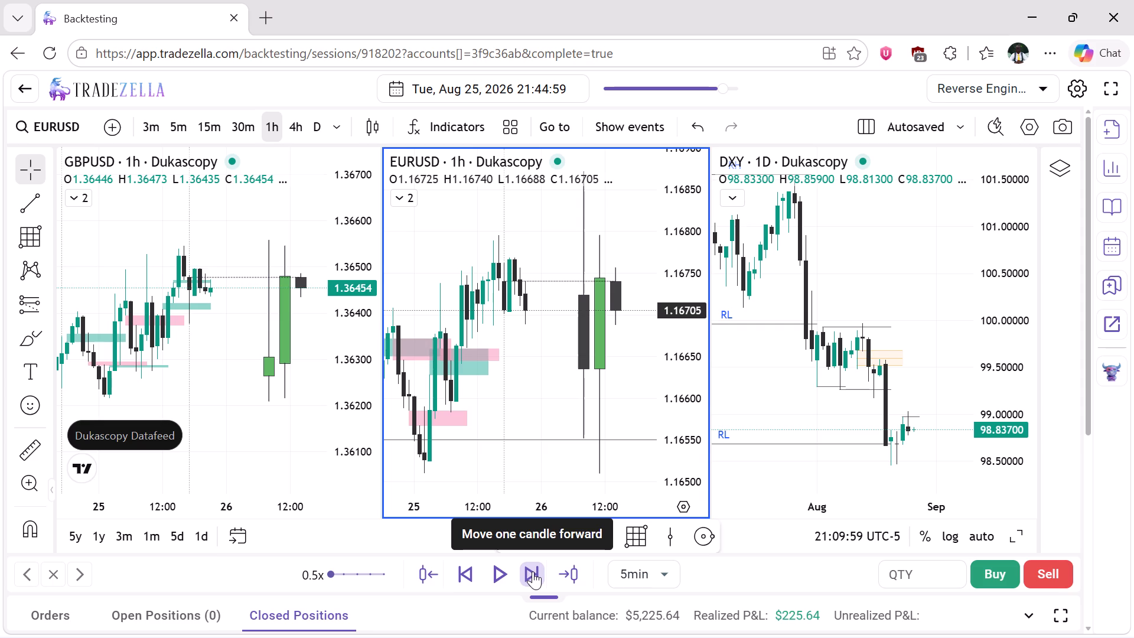
left_click(533, 571)
left_click(533, 571)
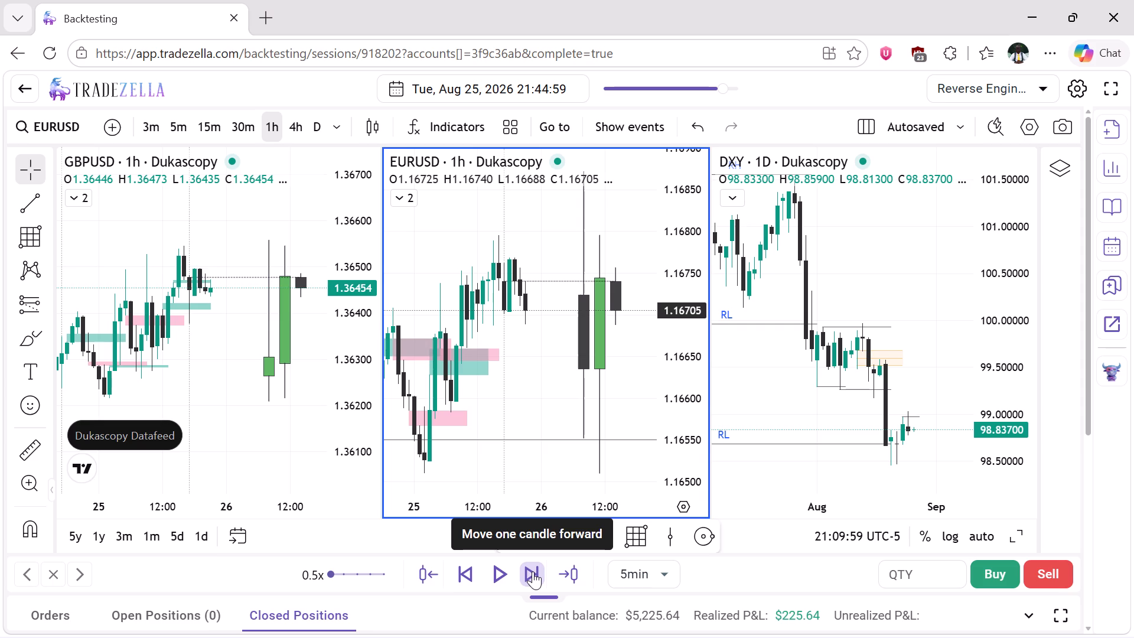
left_click(533, 571)
left_click(533, 571)
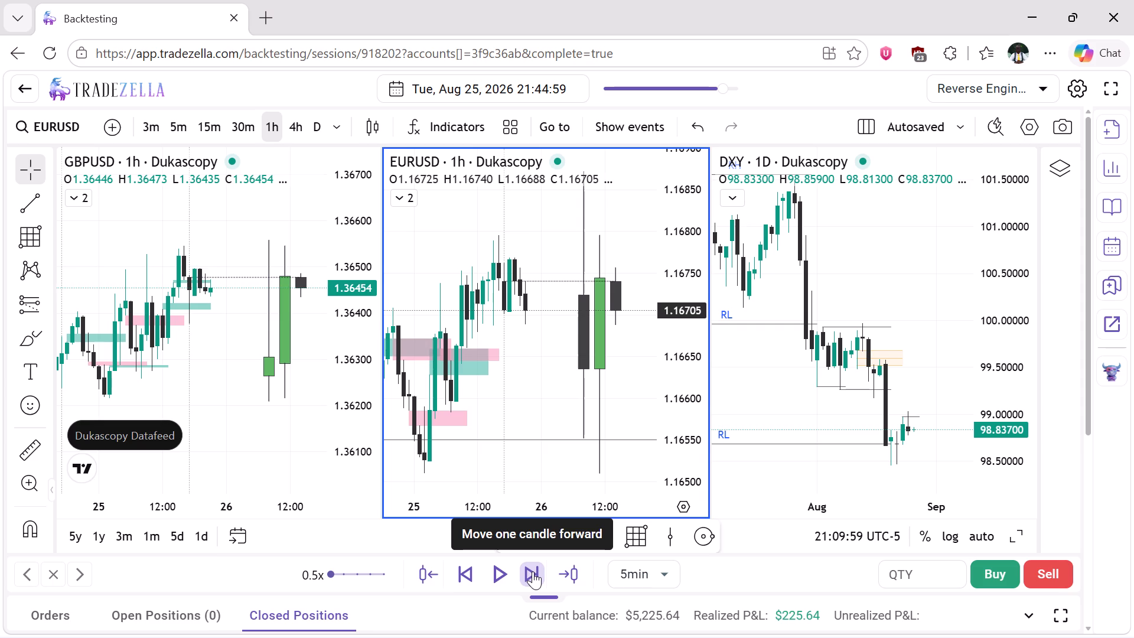
left_click(533, 571)
left_click(533, 571)
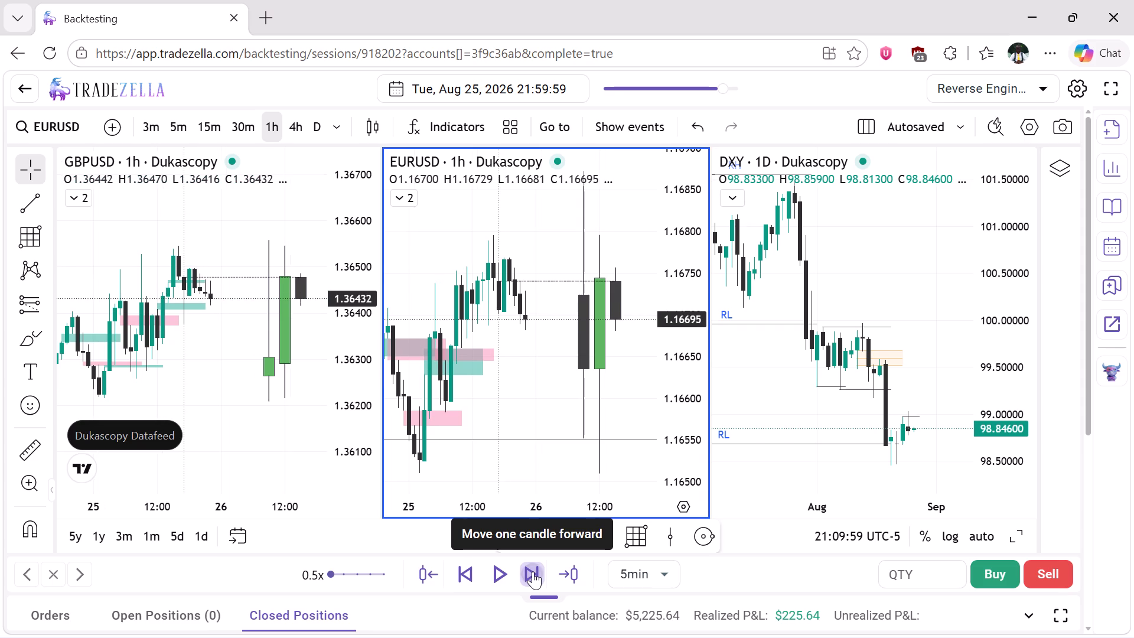
left_click(533, 571)
left_click(533, 571)
Step the replay forward in 5-minute increments to 23:49:59 on 25 August.
left_click(533, 571)
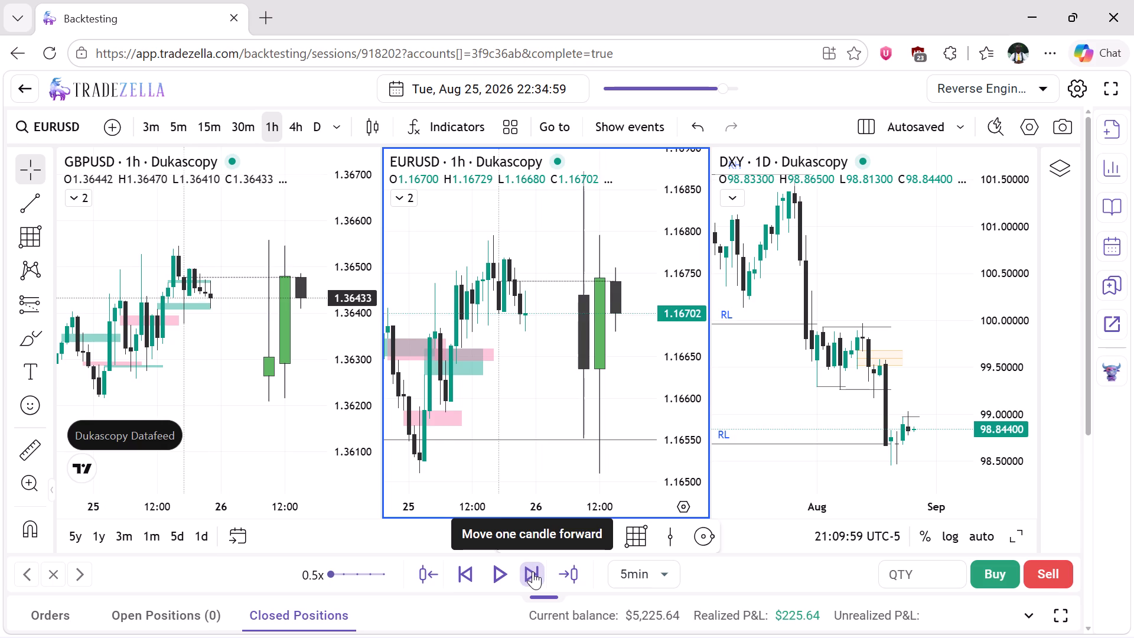
left_click(533, 571)
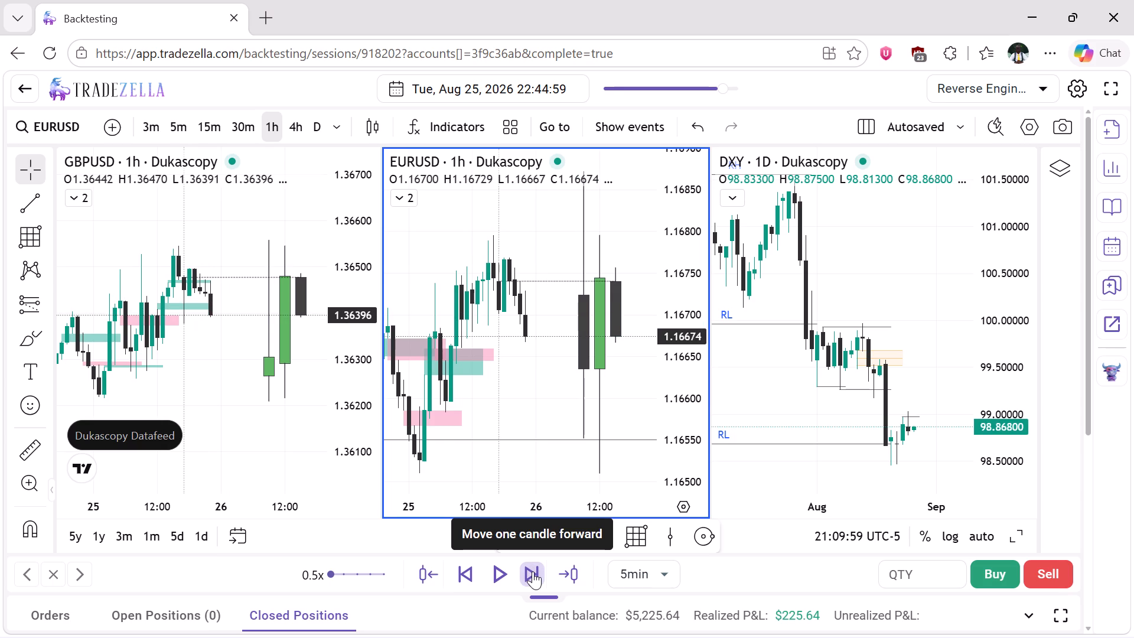
left_click(533, 571)
left_click(533, 571)
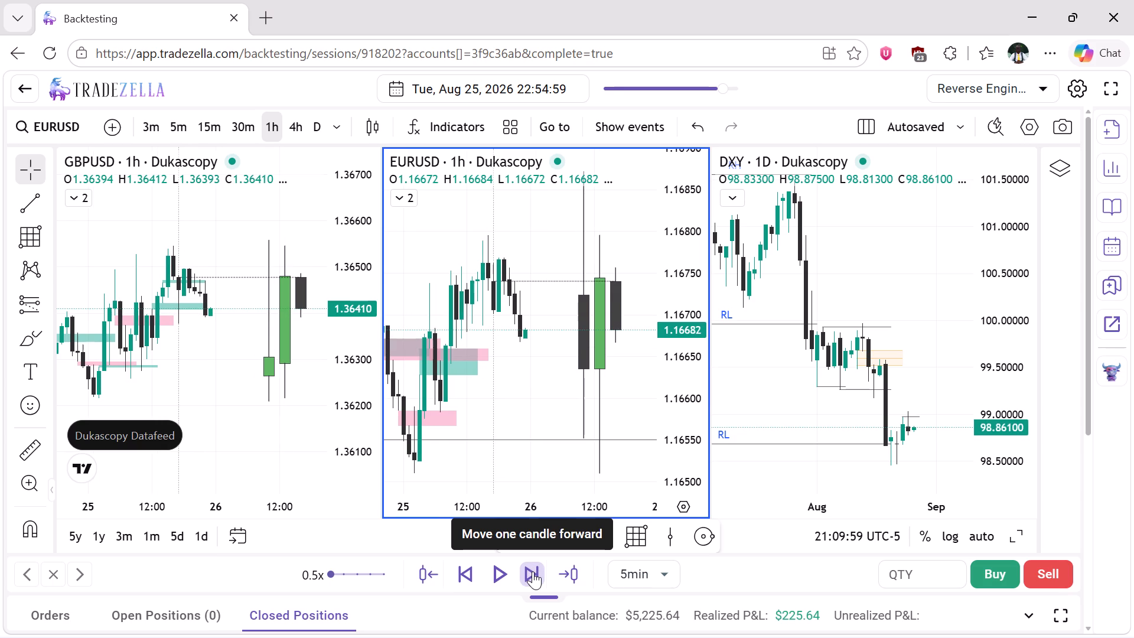
left_click(533, 571)
left_click(533, 571)
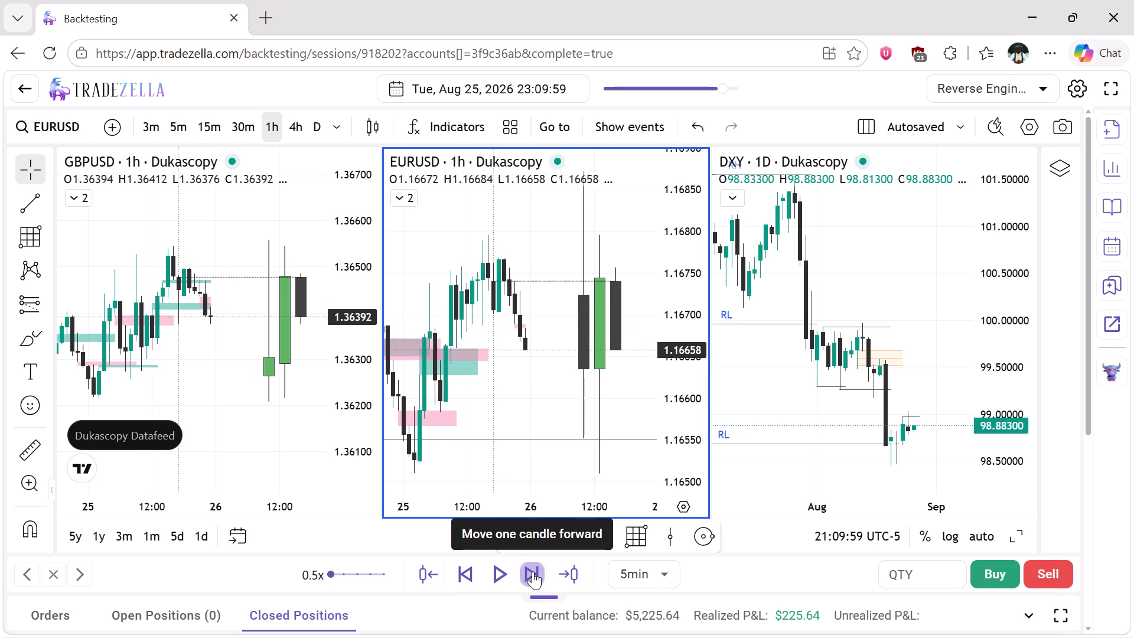
left_click(533, 571)
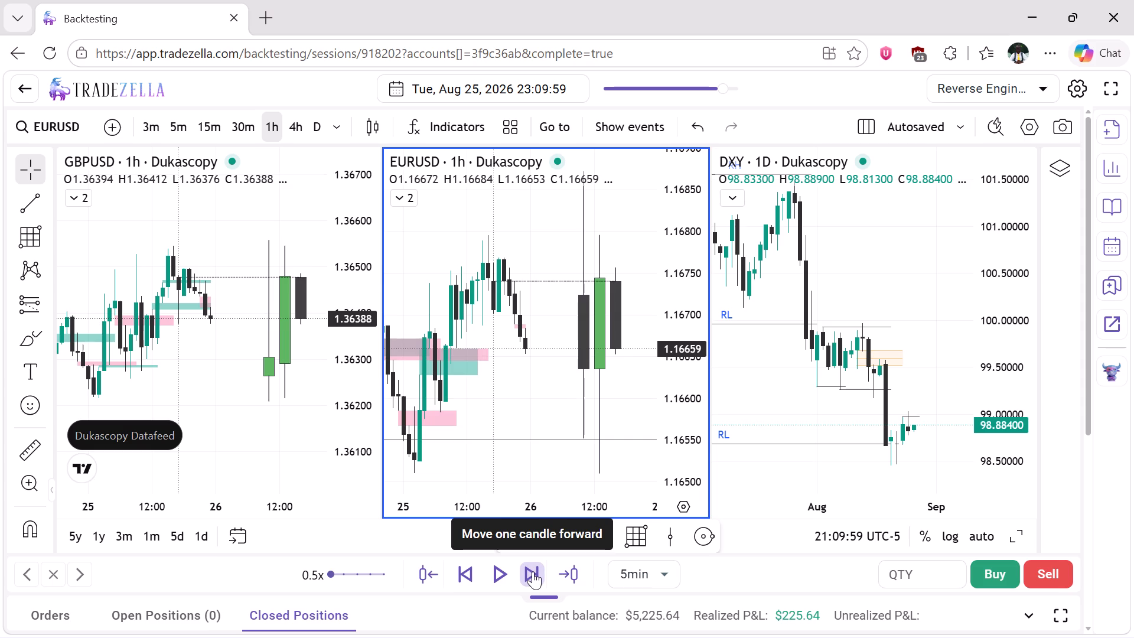
left_click(533, 571)
left_click(533, 571)
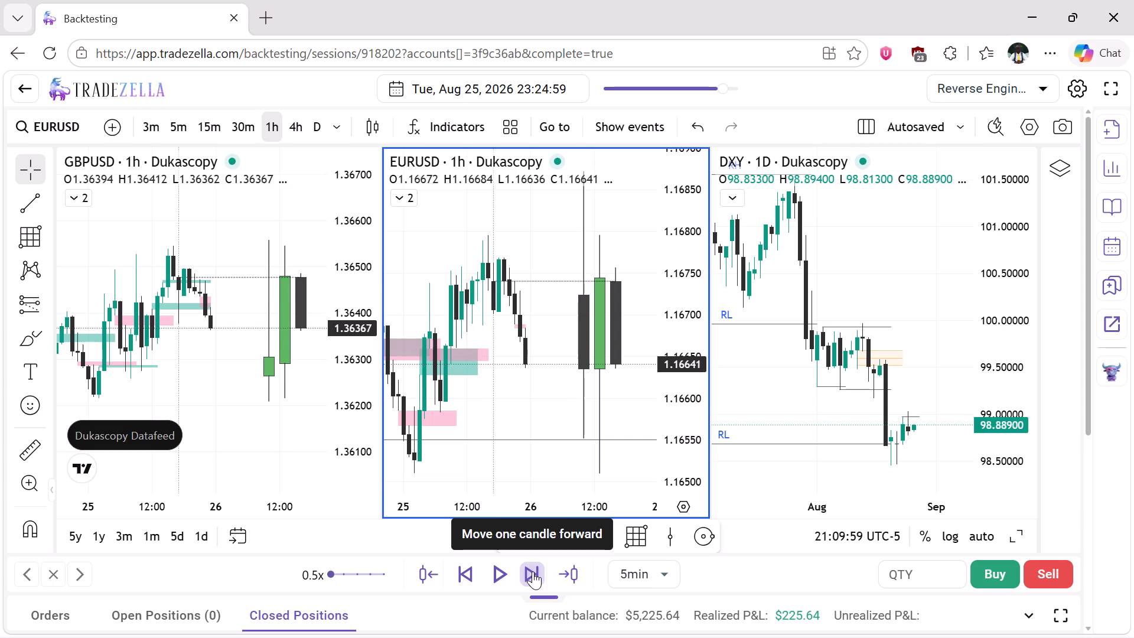
left_click(533, 571)
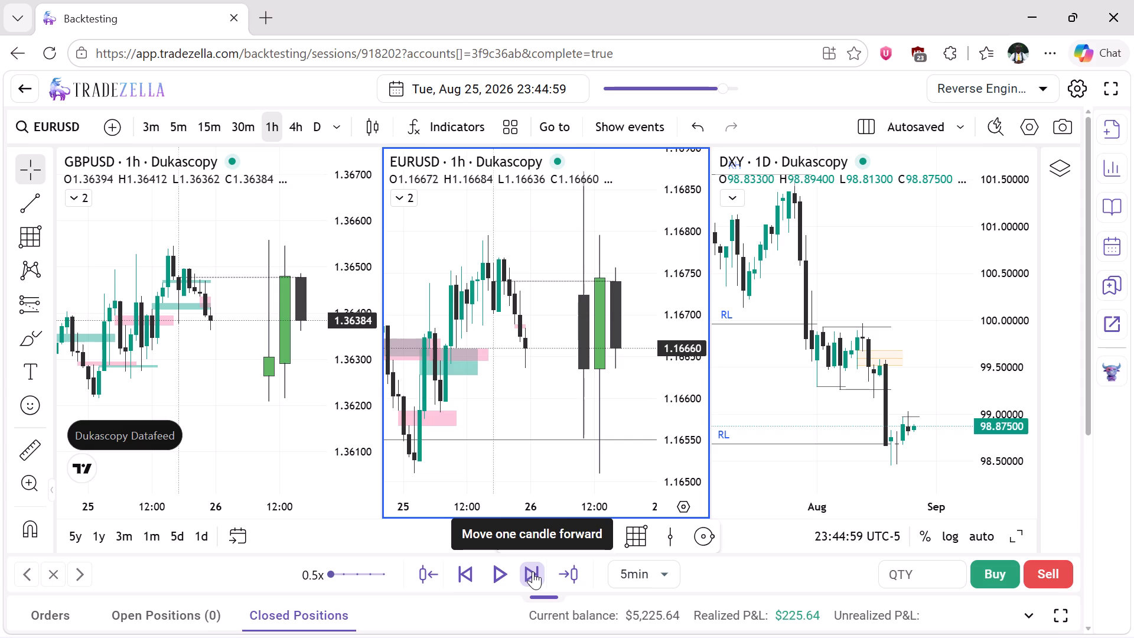
left_click(533, 571)
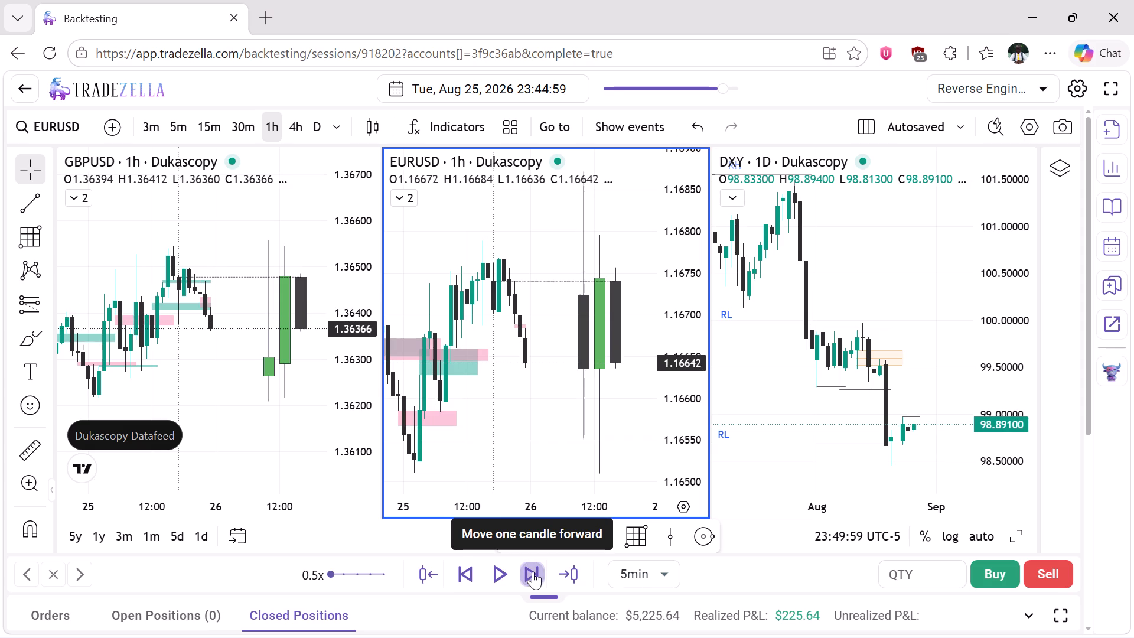
Advance the replay in 5-minute steps past midnight to 00:54:59 on 26 August 2026.
left_click(533, 571)
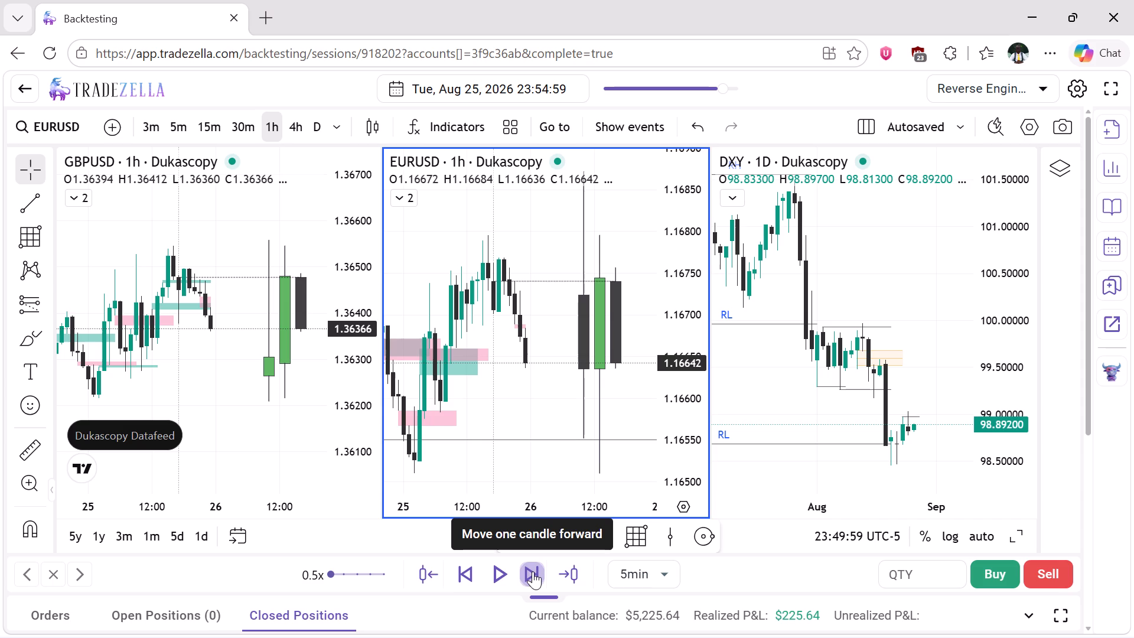
left_click(533, 571)
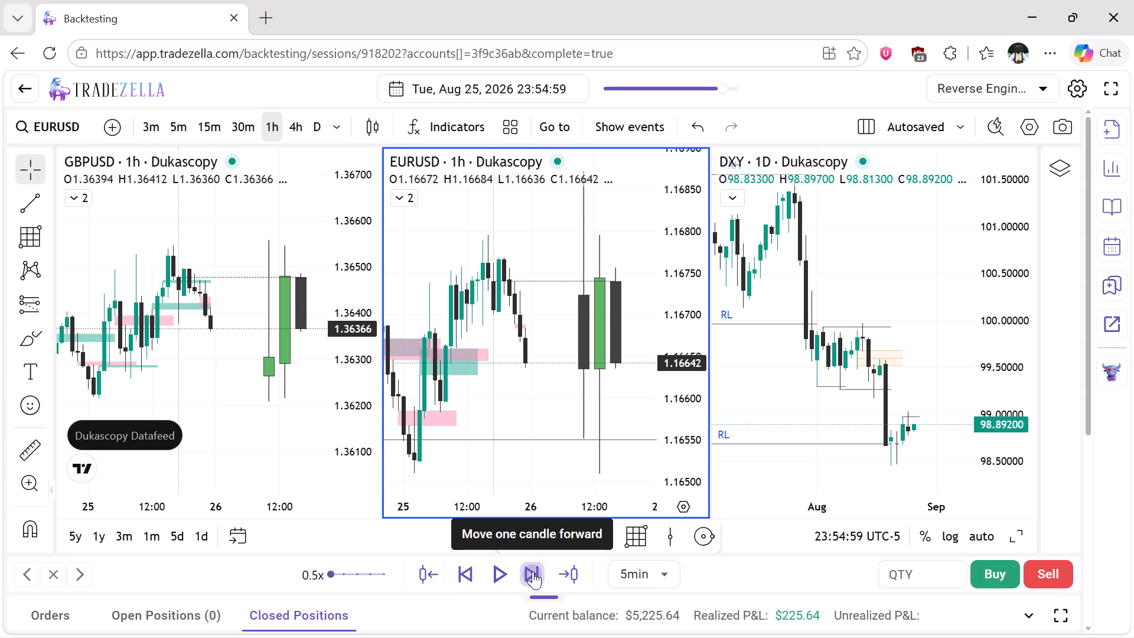
left_click(533, 571)
left_click(533, 571)
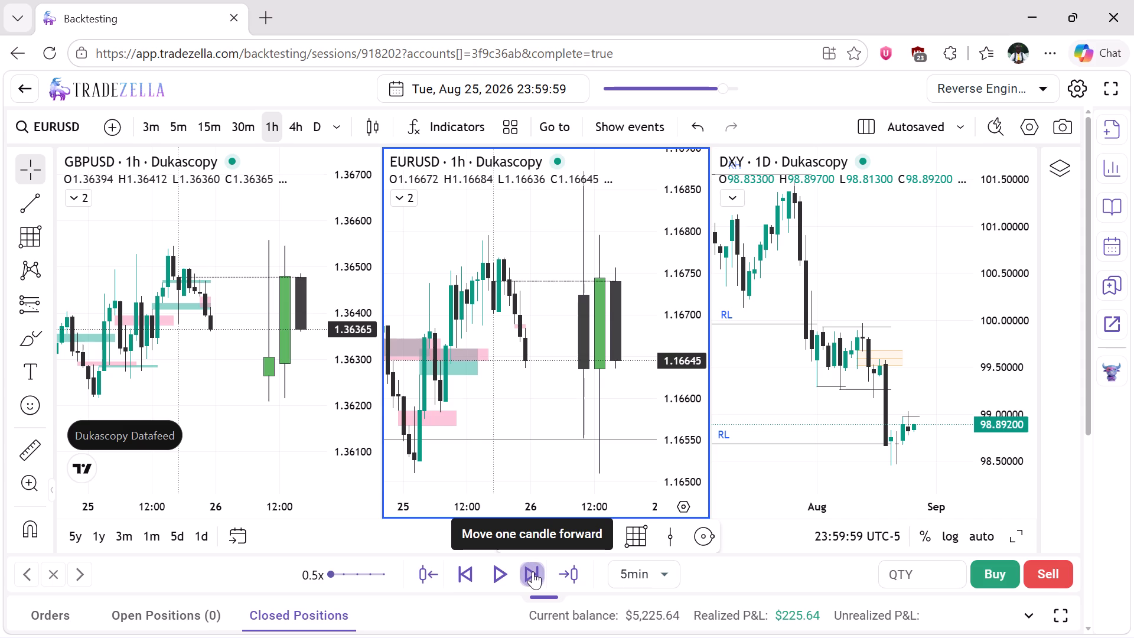
left_click(533, 571)
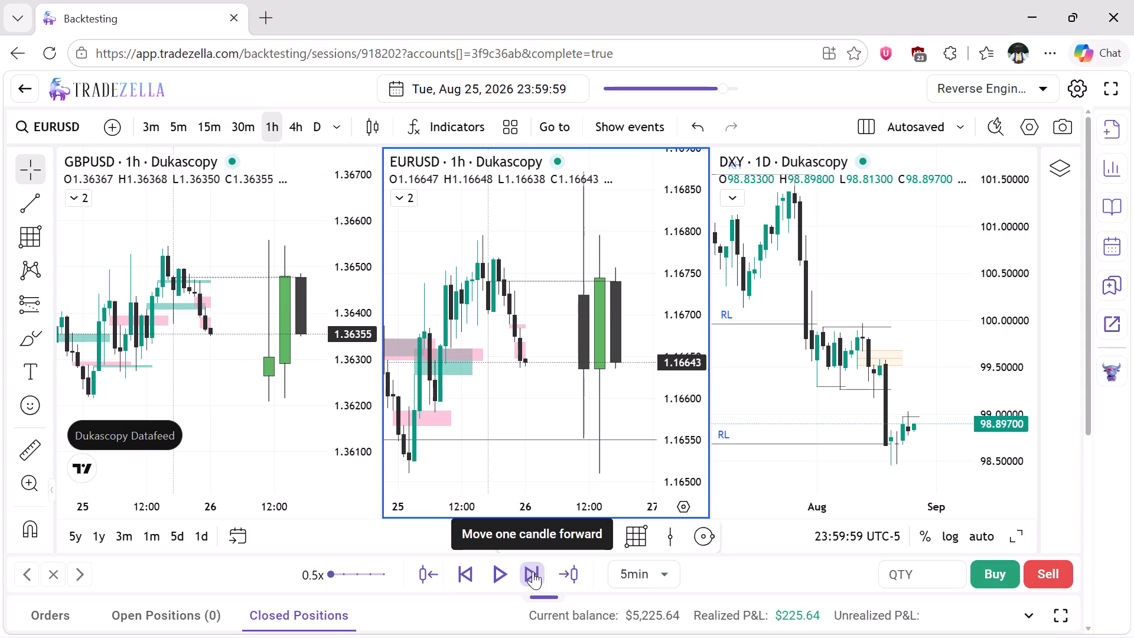
left_click(533, 571)
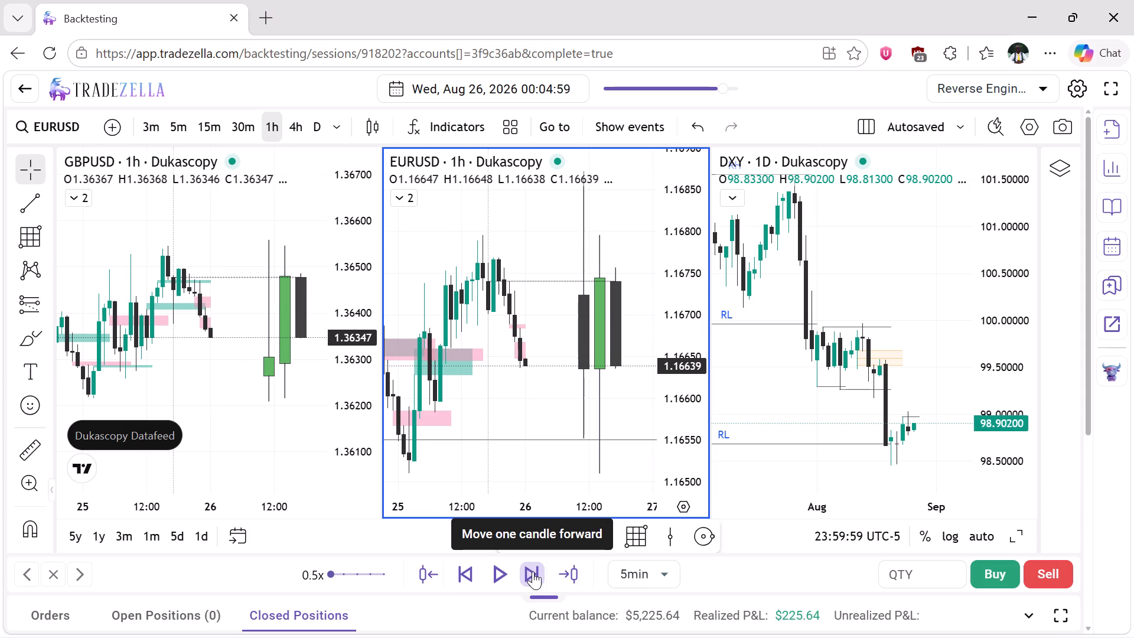
left_click(533, 571)
left_click(533, 571)
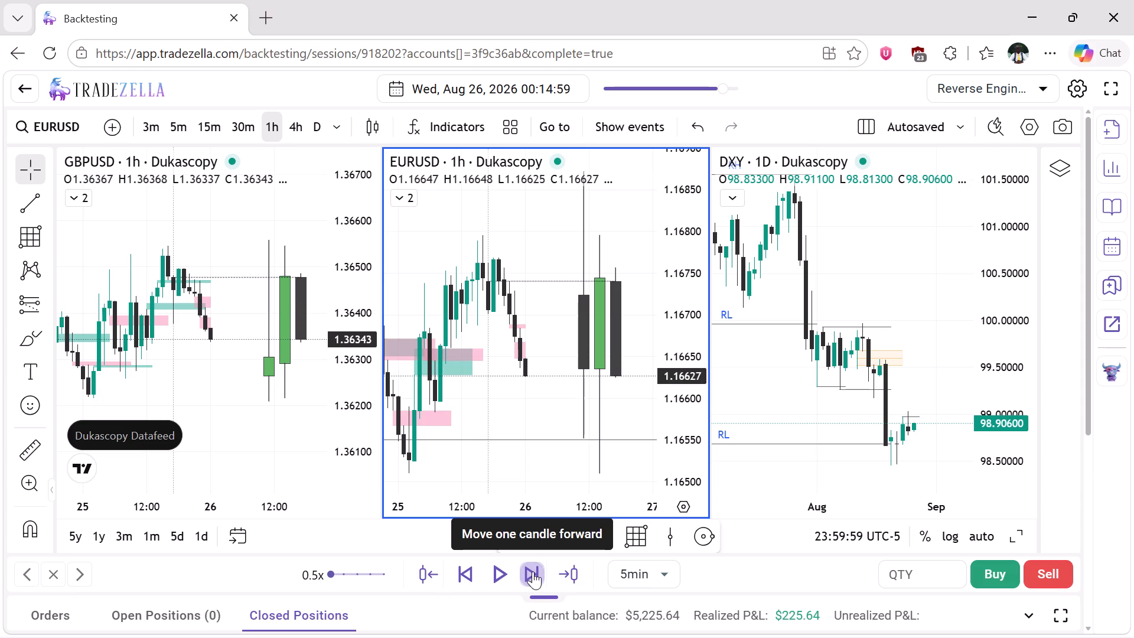
left_click(533, 571)
left_click(533, 571)
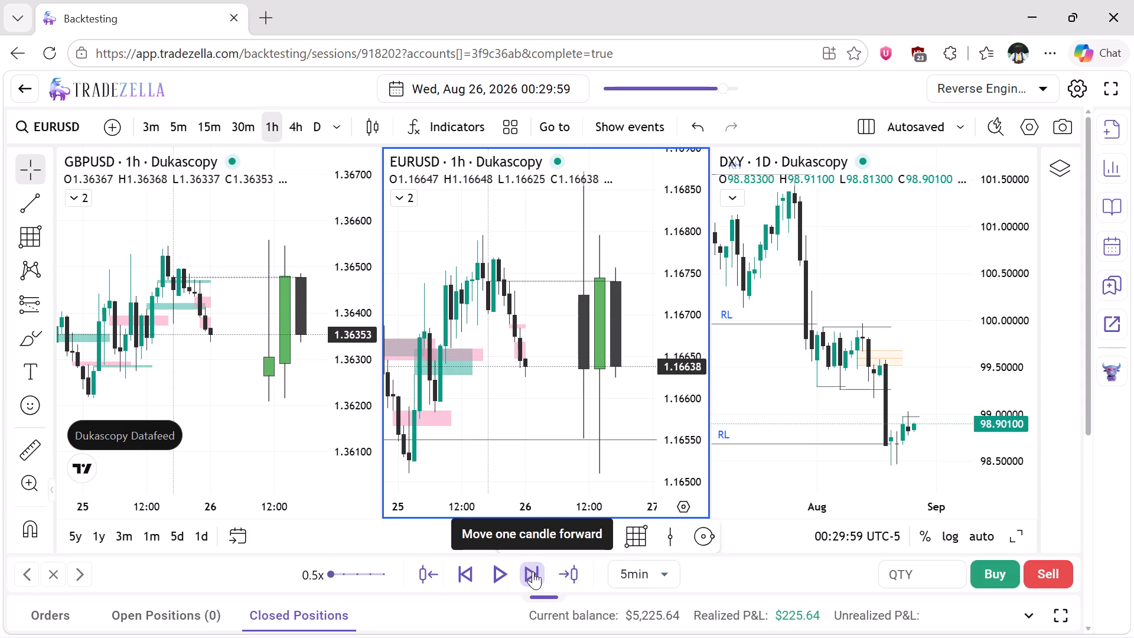
left_click(533, 571)
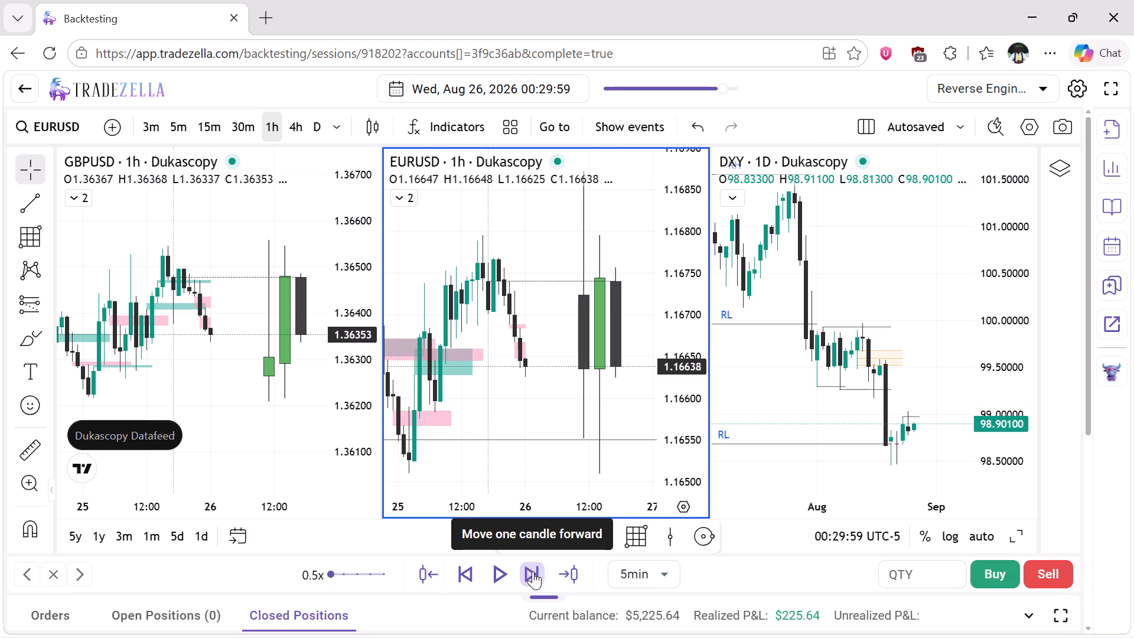
left_click(533, 571)
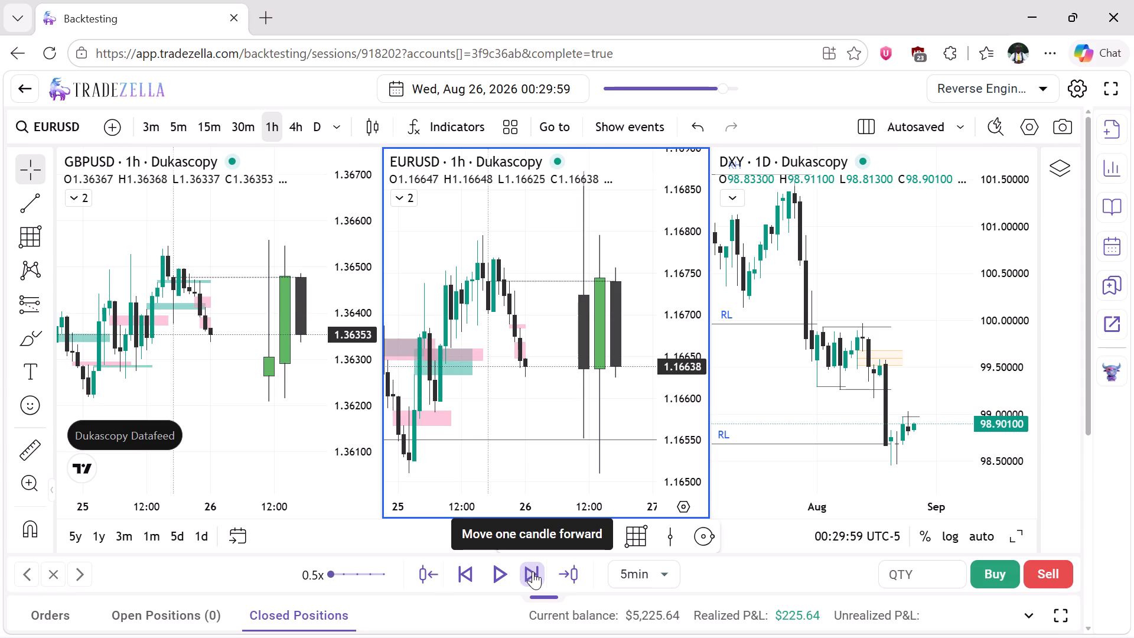
left_click(533, 571)
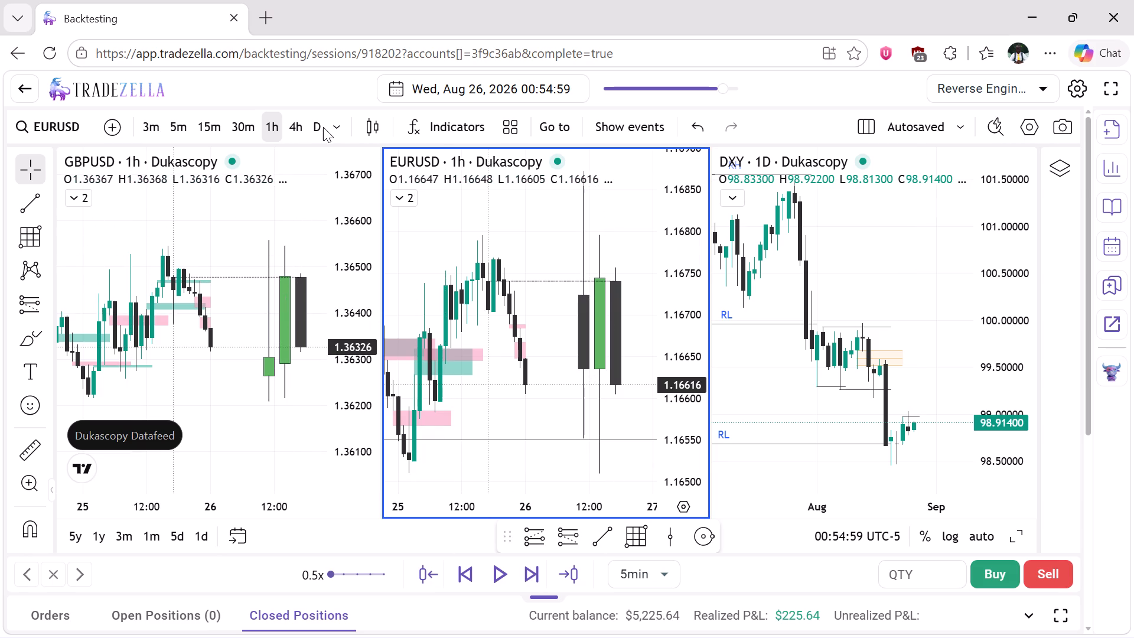
Review EURUSD on the 4h, 1h and daily timeframes in turn.
left_click(300, 129)
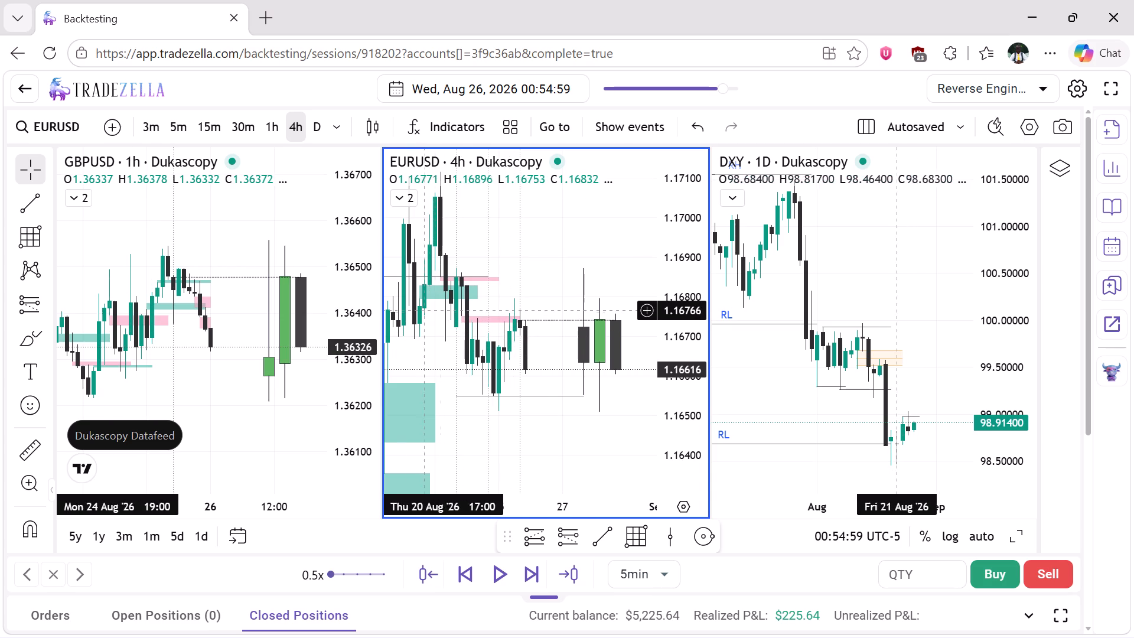
left_click(271, 128)
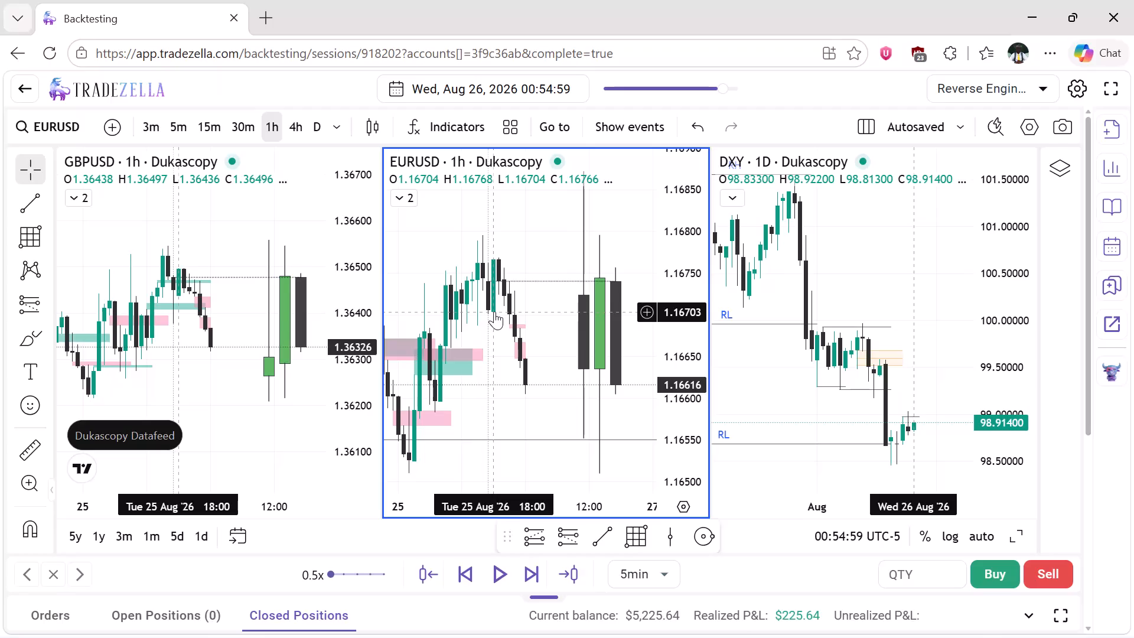
left_click(316, 123)
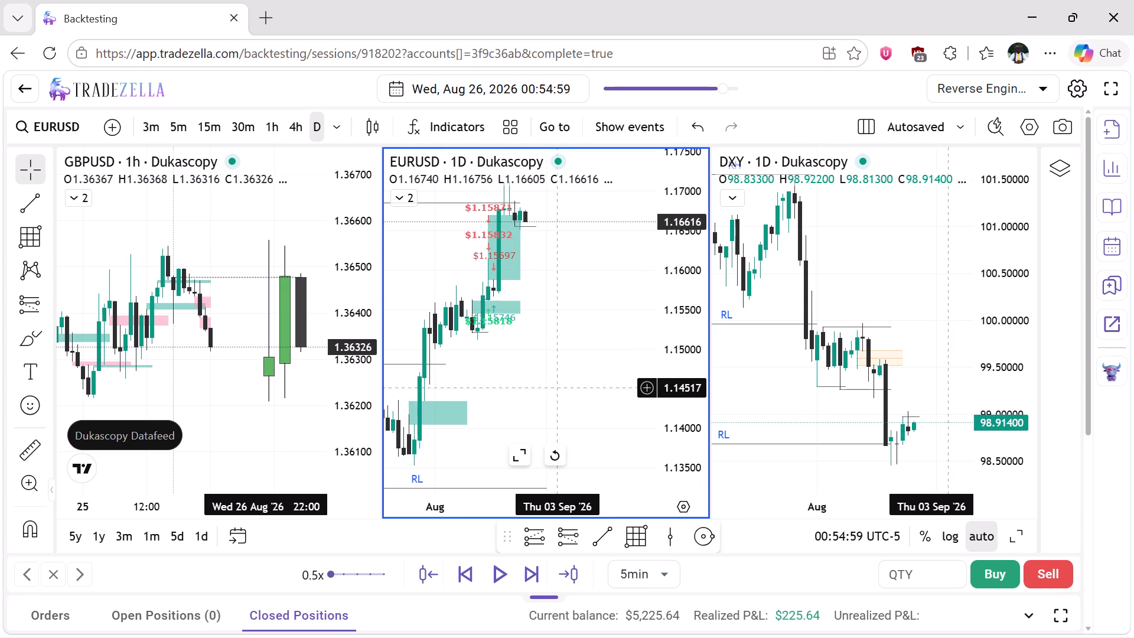
Advance the replay in 5-minute steps to 01:14:59 on 26 August.
left_click(534, 584)
left_click(534, 584)
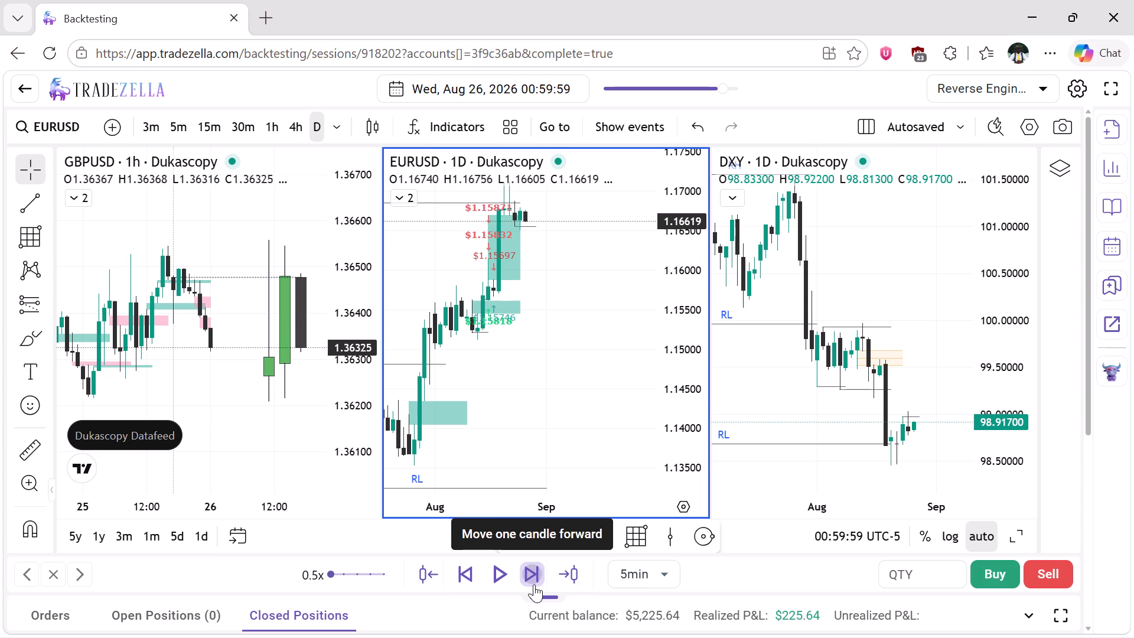
left_click(534, 584)
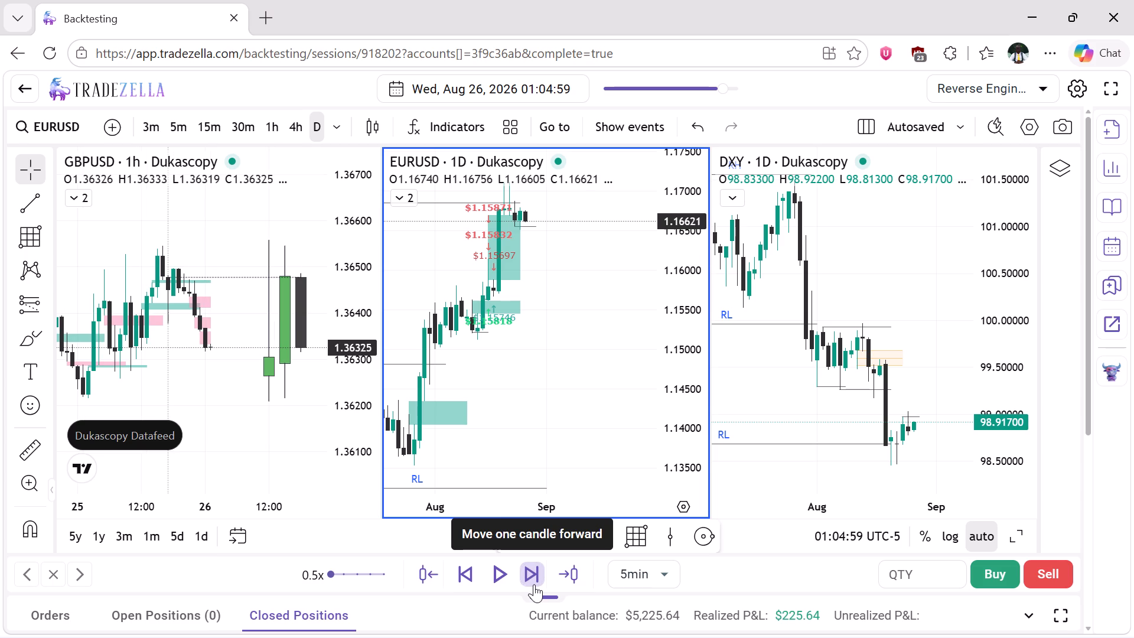
left_click(534, 584)
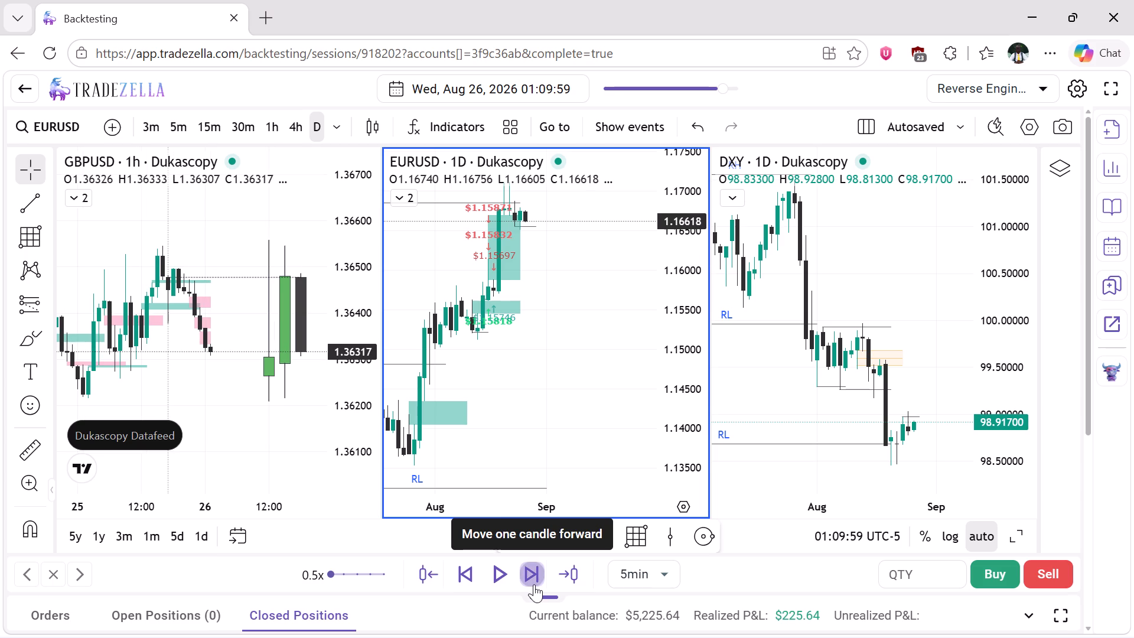
Set the EURUSD chart to the 1h timeframe.
left_click(273, 128)
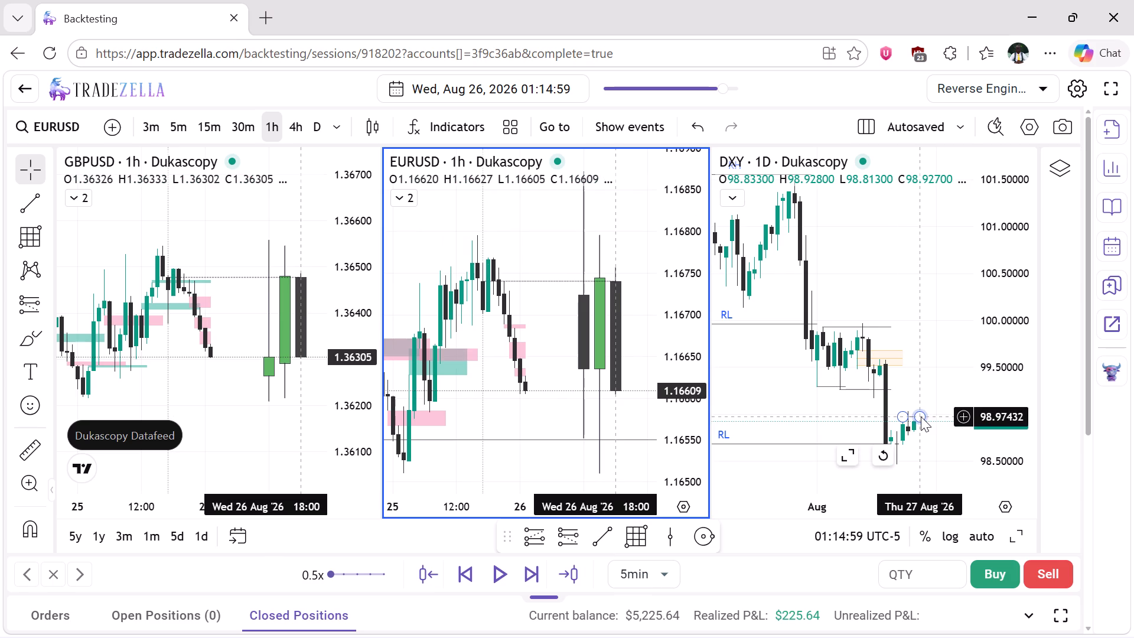
Delete the short level line at about 98.974 above the latest candles on the DXY daily chart.
left_click(921, 416)
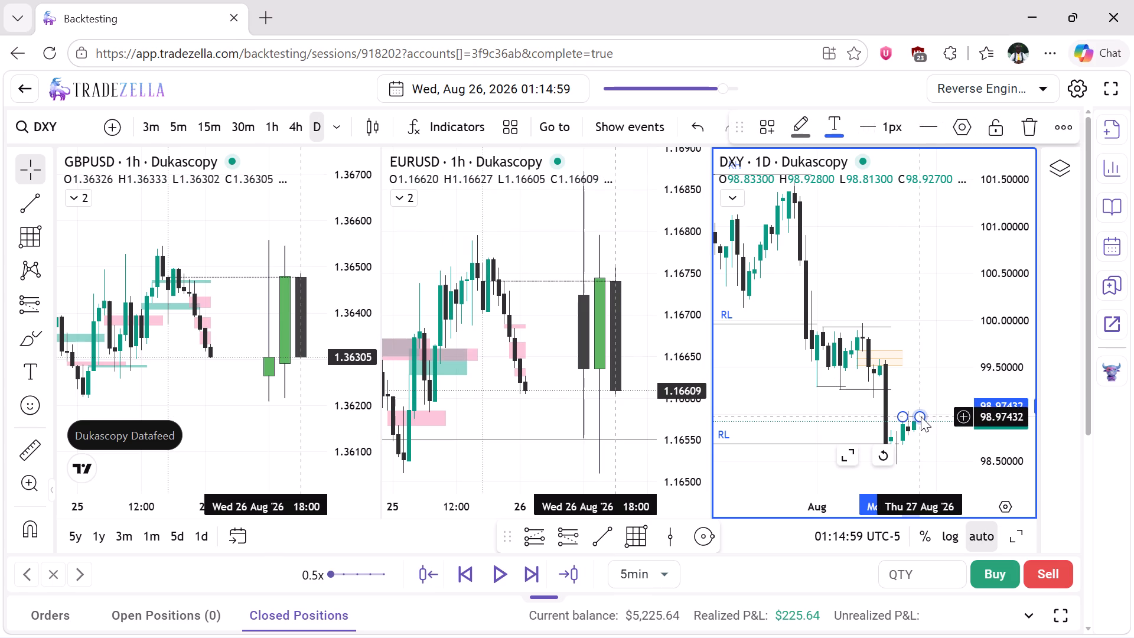
left_click(1032, 128)
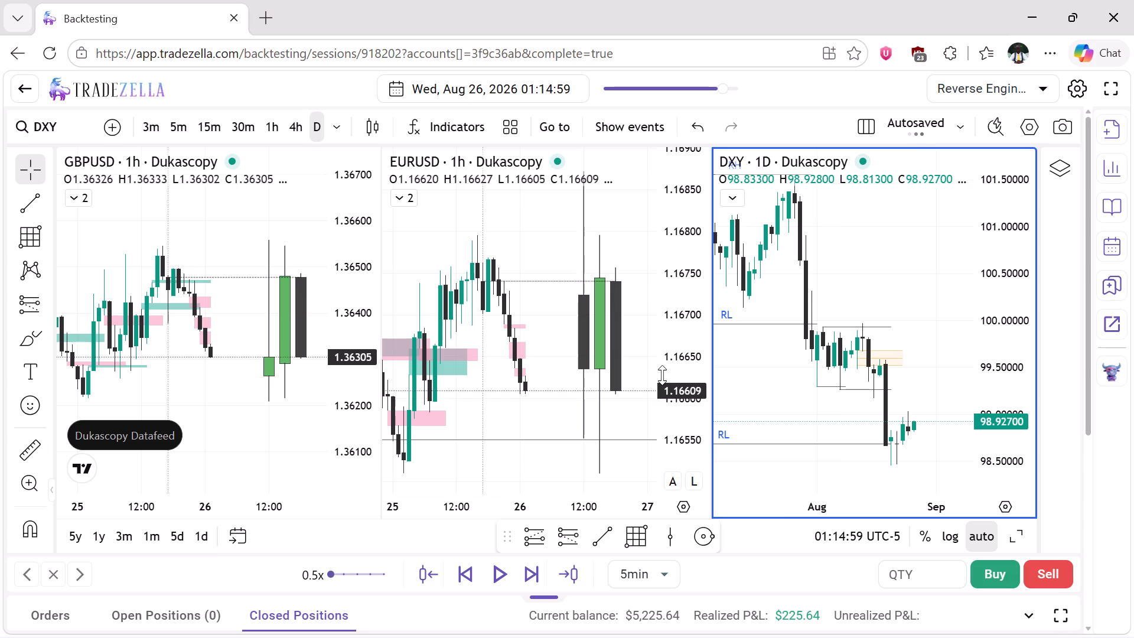
Advance the replay in 5-minute steps to 01:44:59 on 26 August.
left_click(524, 574)
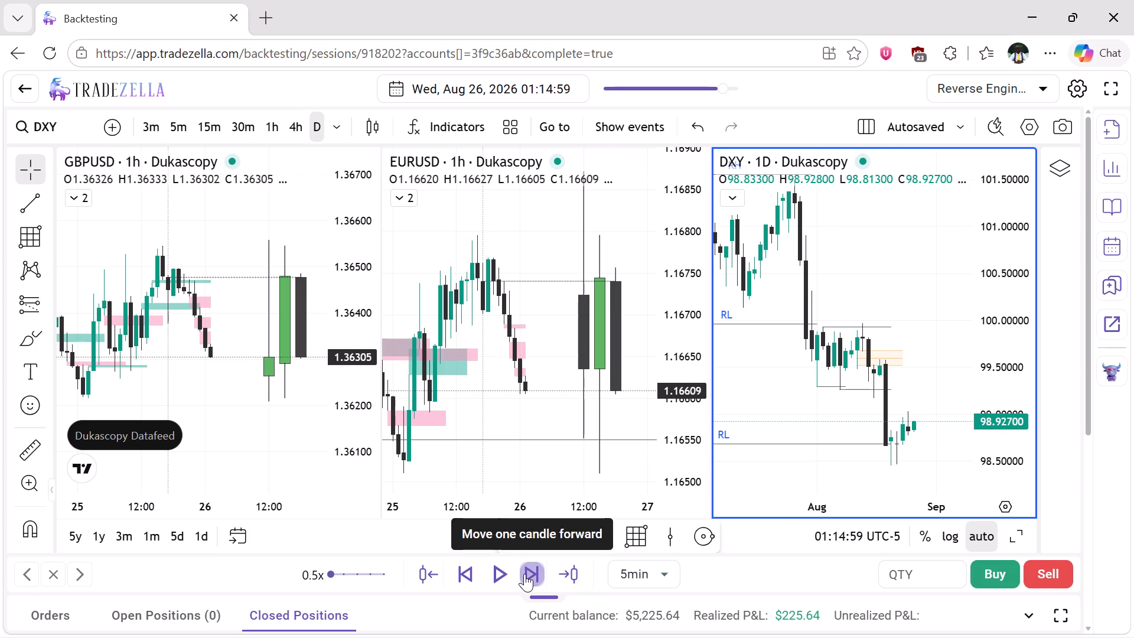
left_click(524, 574)
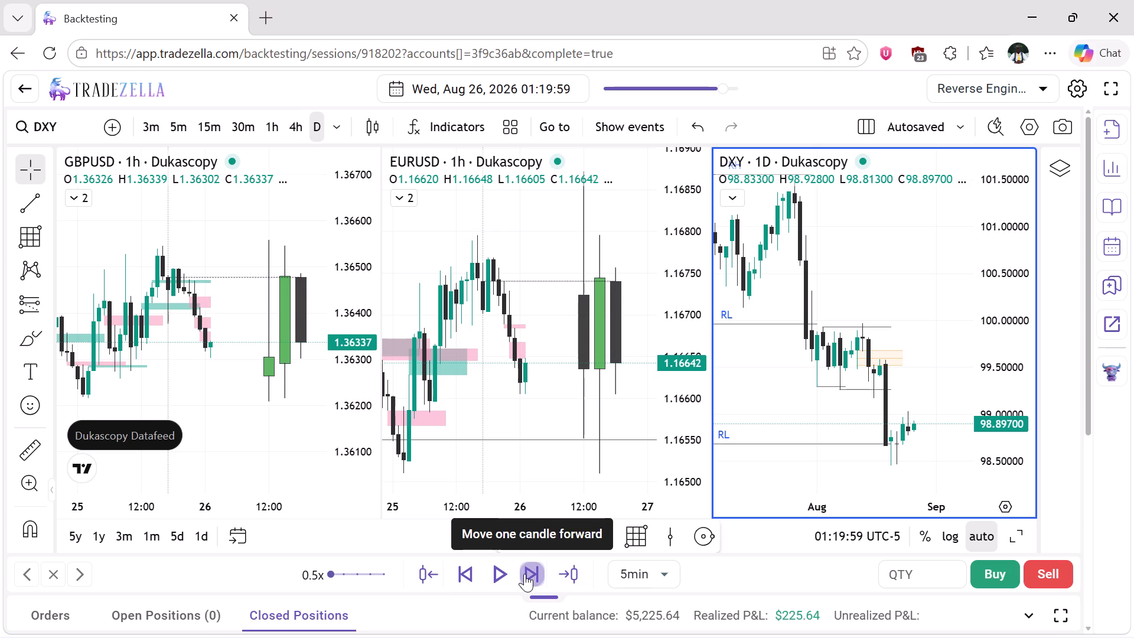
left_click(524, 574)
left_click(524, 574)
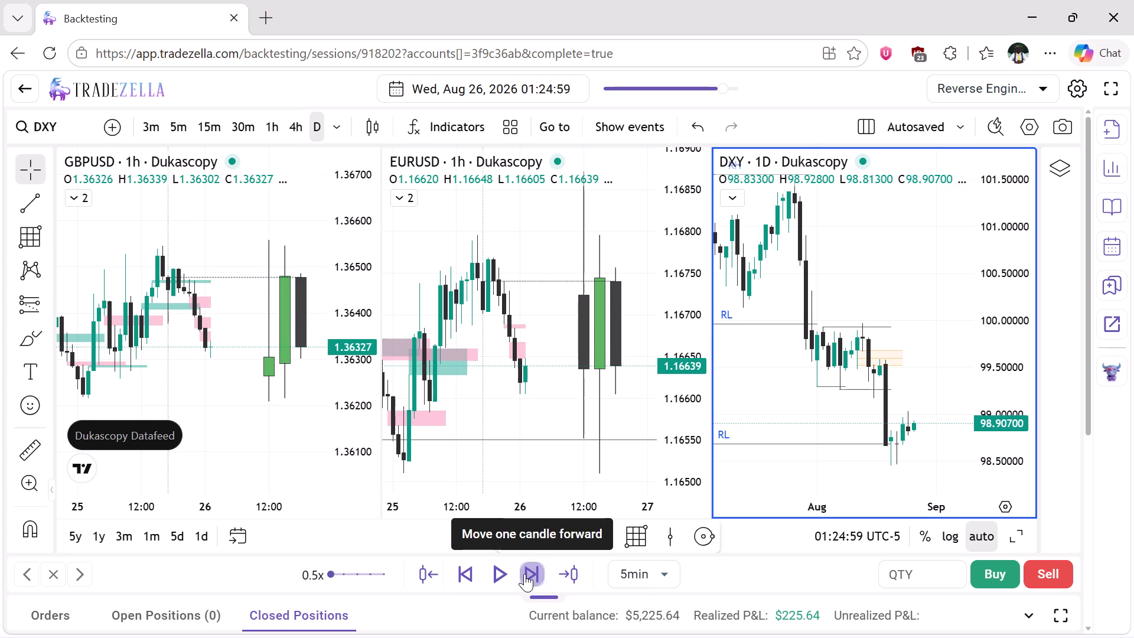
left_click(524, 574)
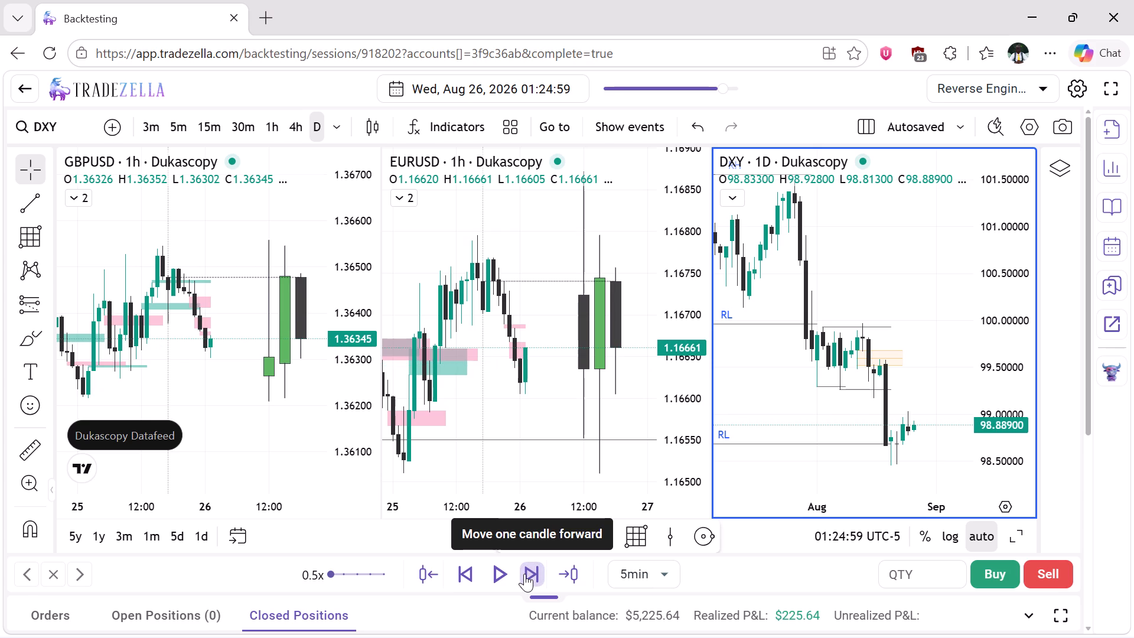
left_click(524, 574)
Advance the replay another hour in 5-minute steps to 02:44:59 on 26 August.
left_click(524, 574)
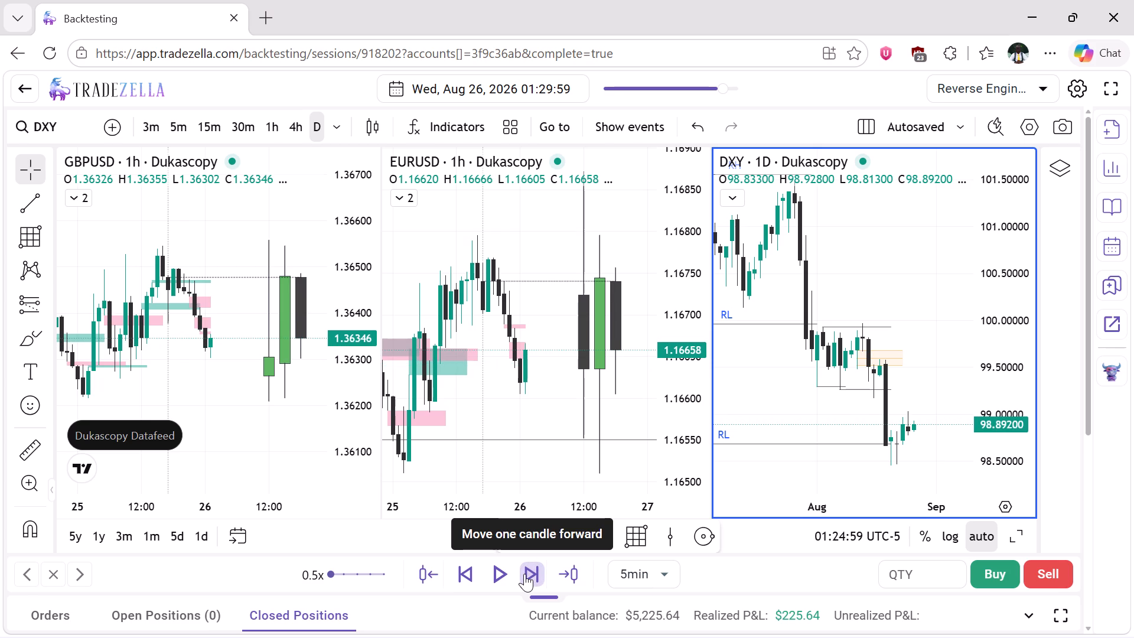
left_click(524, 574)
left_click(524, 574)
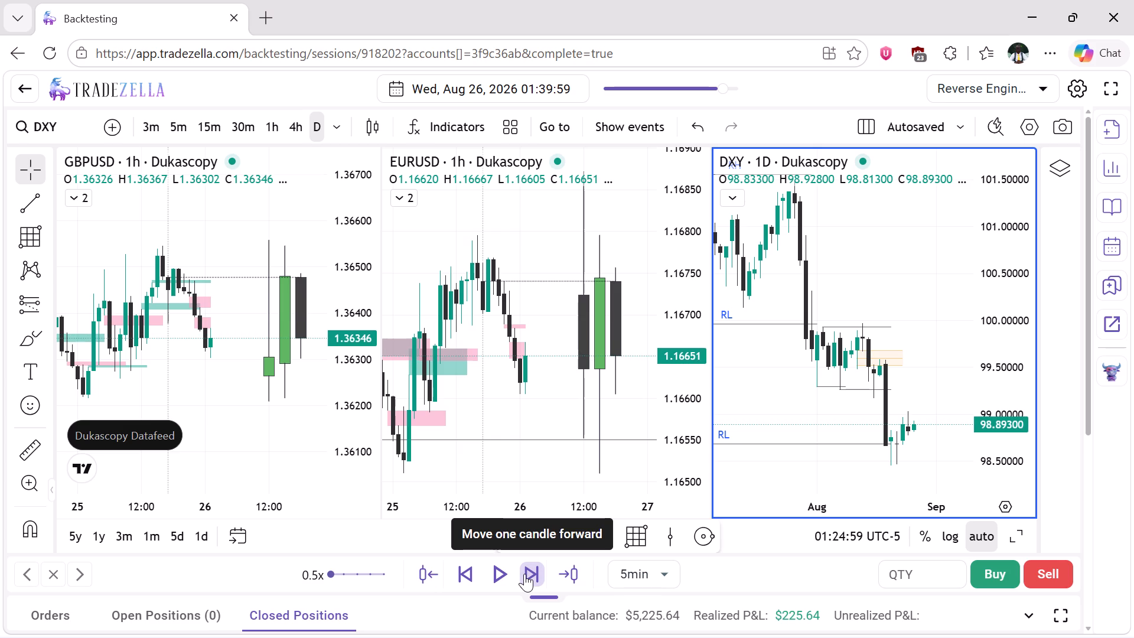
left_click(524, 574)
left_click(524, 574)
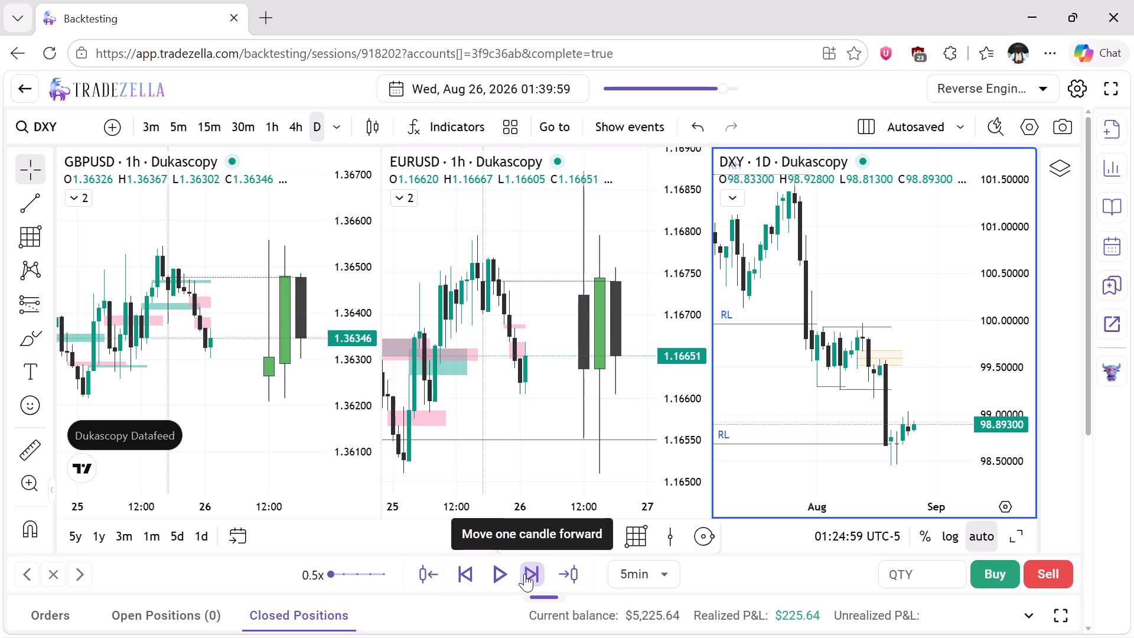
left_click(524, 574)
left_click(524, 574)
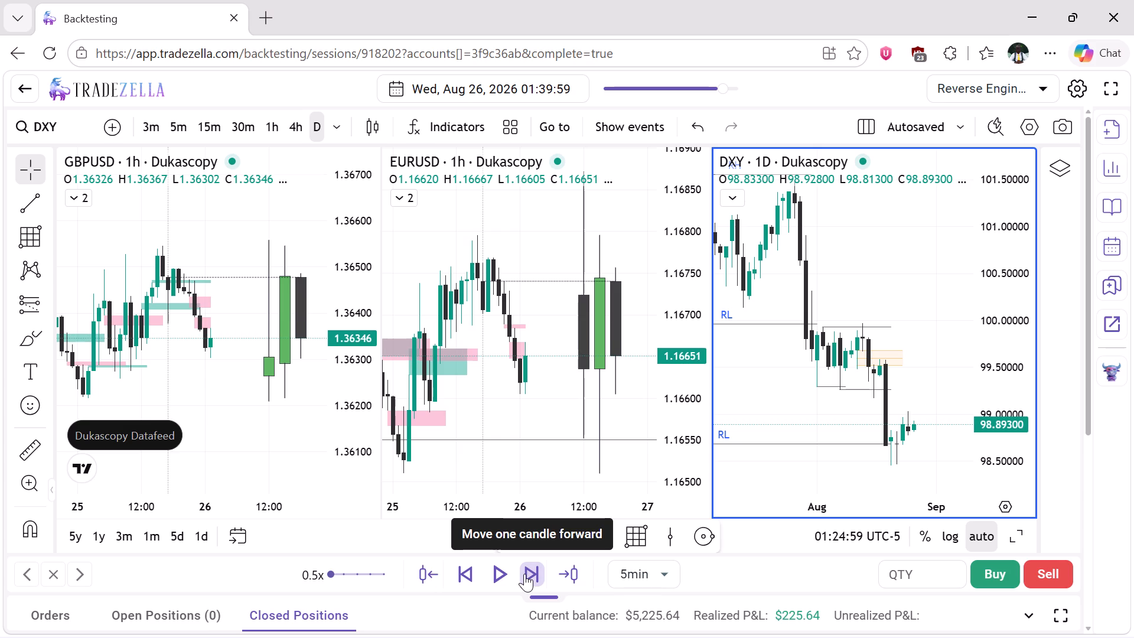
left_click(524, 574)
left_click(524, 574)
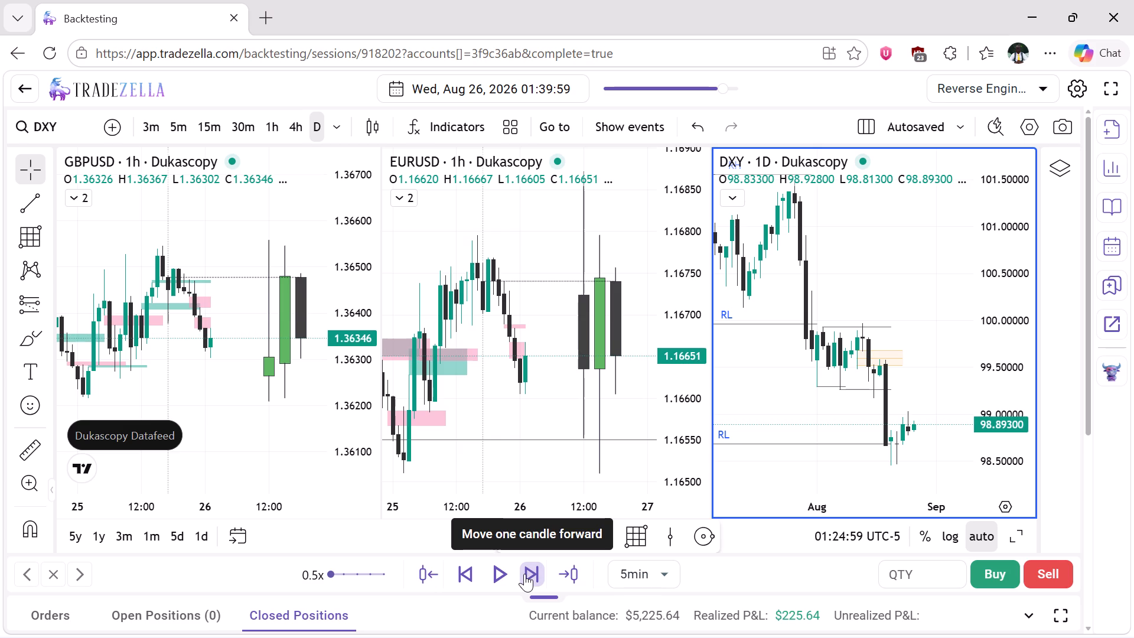
left_click(524, 574)
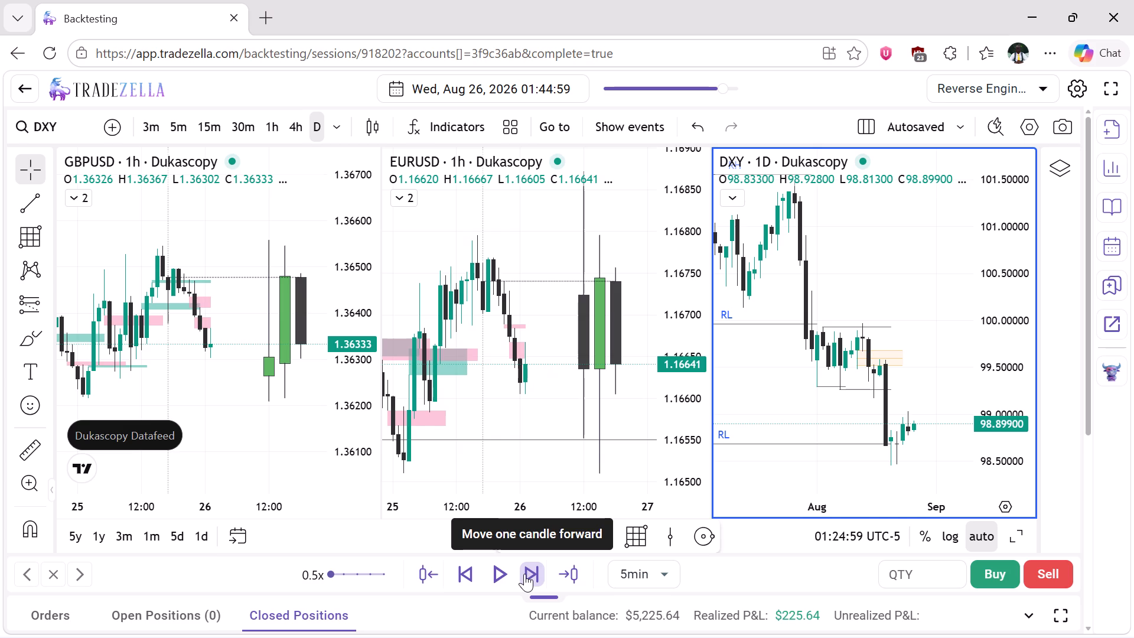
left_click(524, 574)
left_click(524, 574)
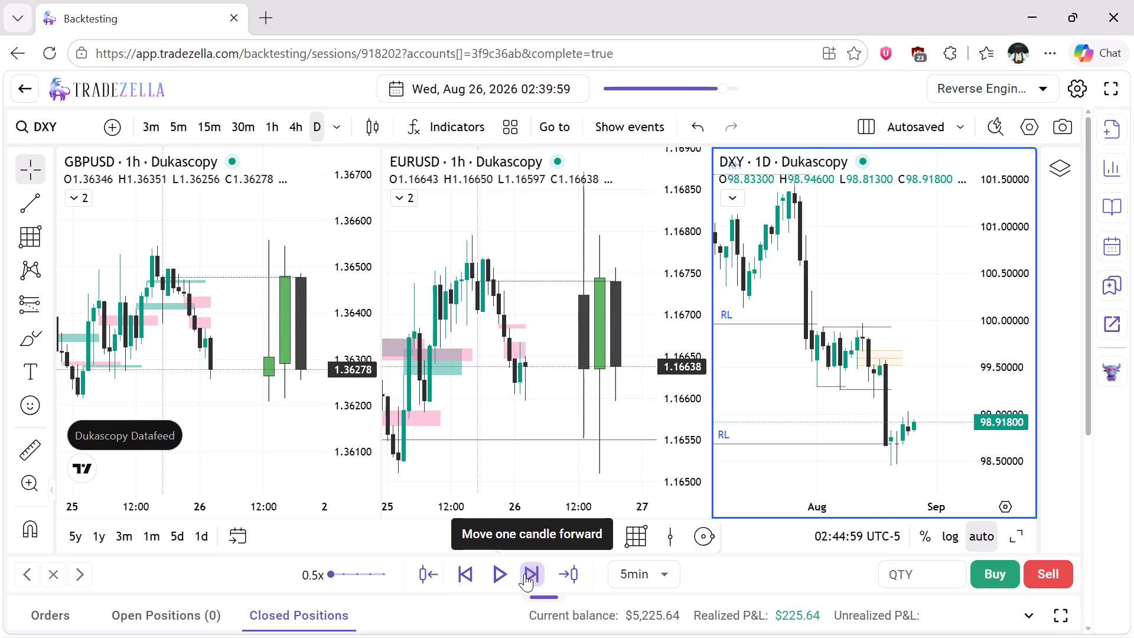
Continue the replay forward in 5-minute steps to 03:19:59 on 26 August.
left_click(524, 574)
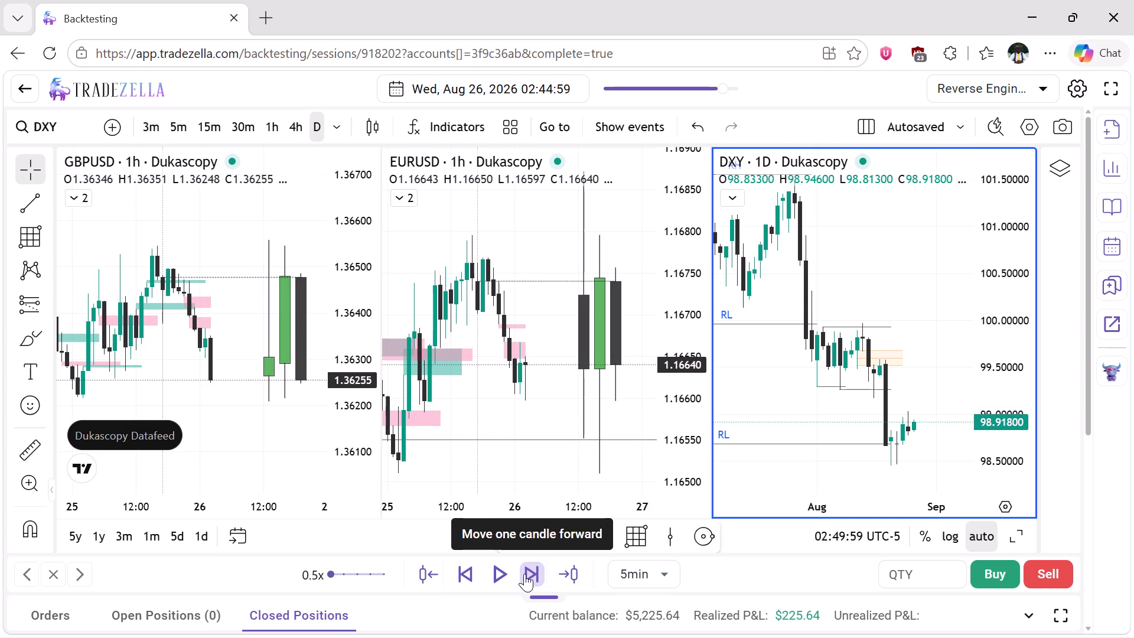
left_click(524, 574)
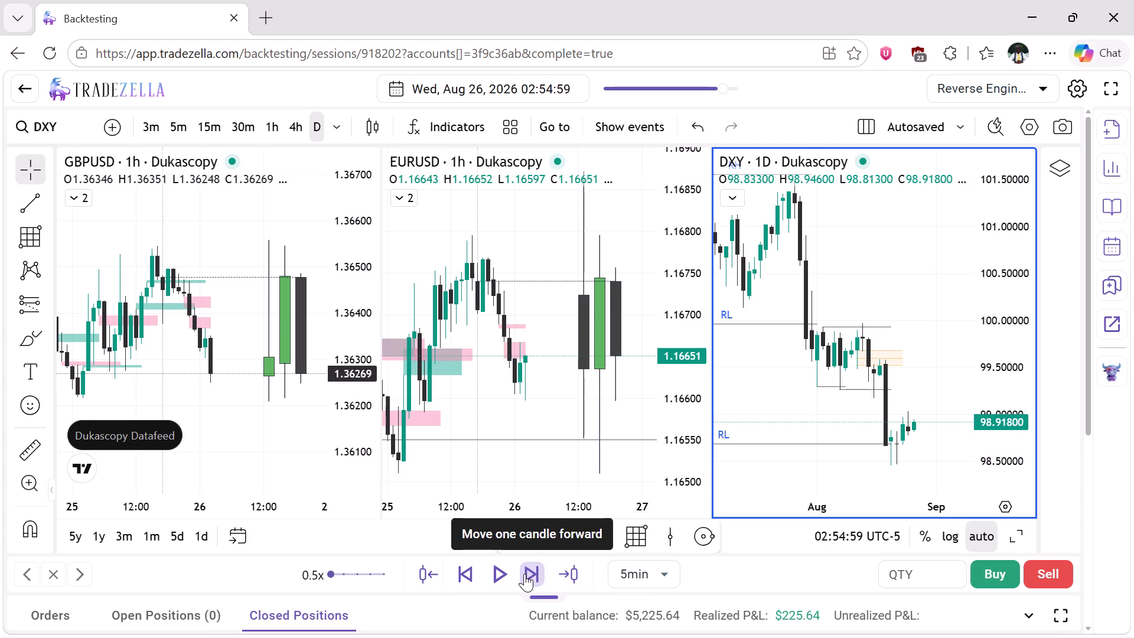
left_click(524, 574)
left_click(524, 574)
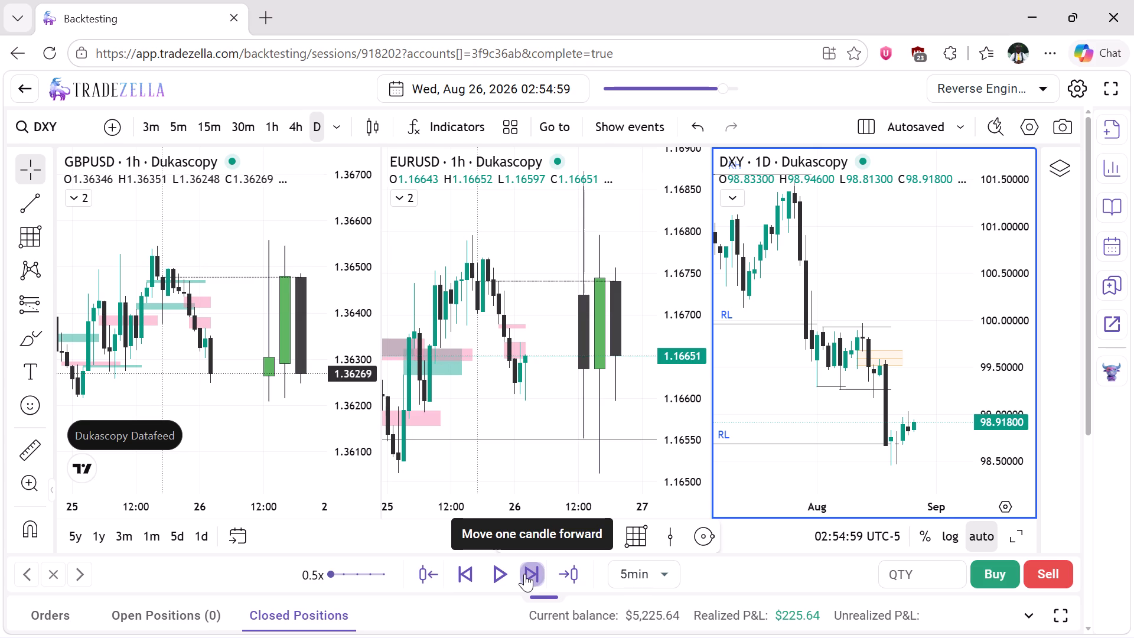
left_click(524, 574)
left_click(524, 574)
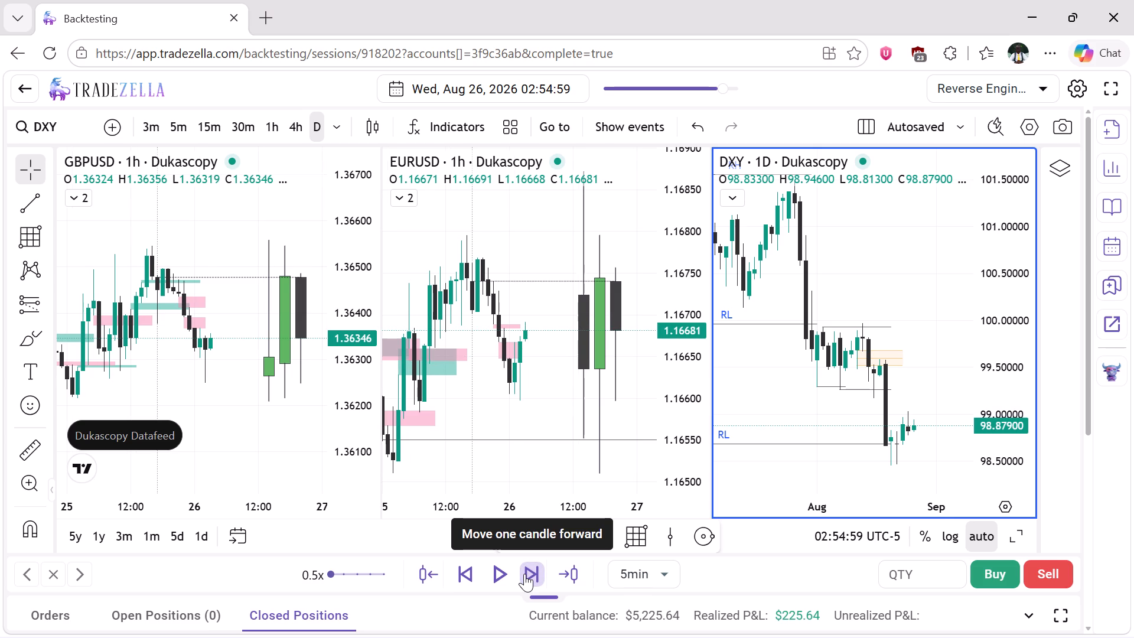
left_click(524, 574)
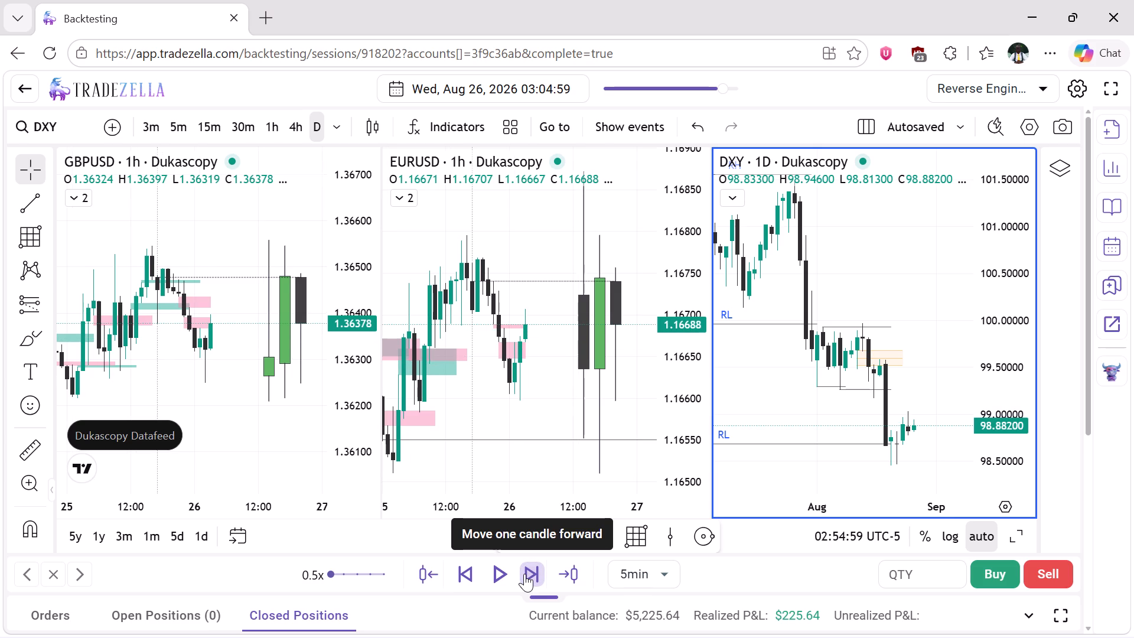
Switch the EURUSD and GBPUSD charts to the daily timeframe and reset the GBPUSD chart view with a slightly compressed price scale.
left_click(530, 220)
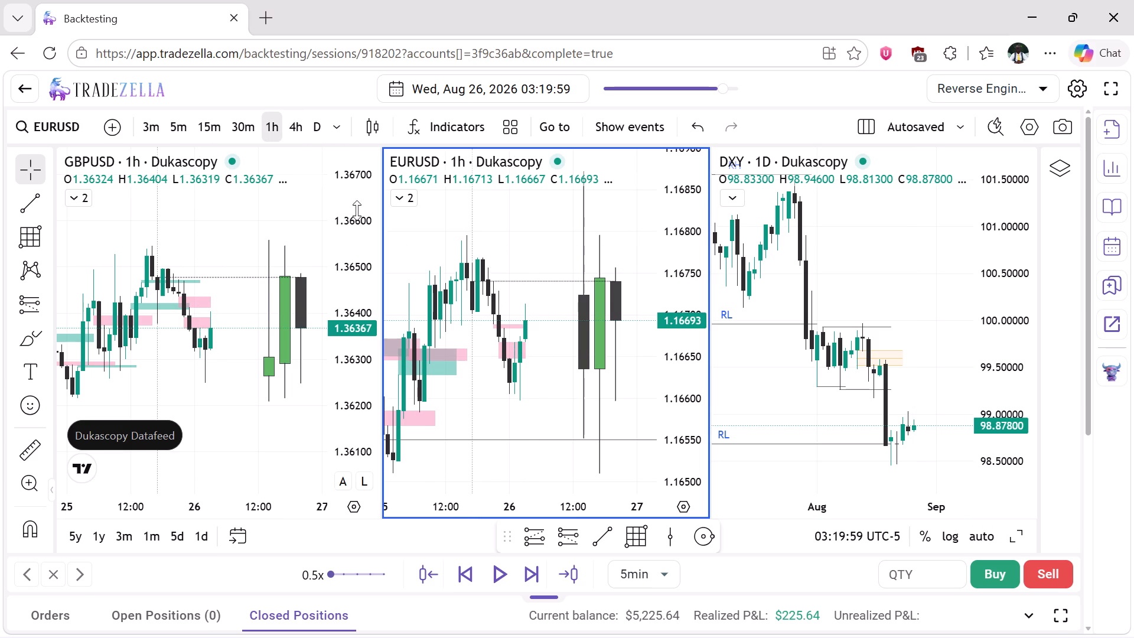
left_click(322, 129)
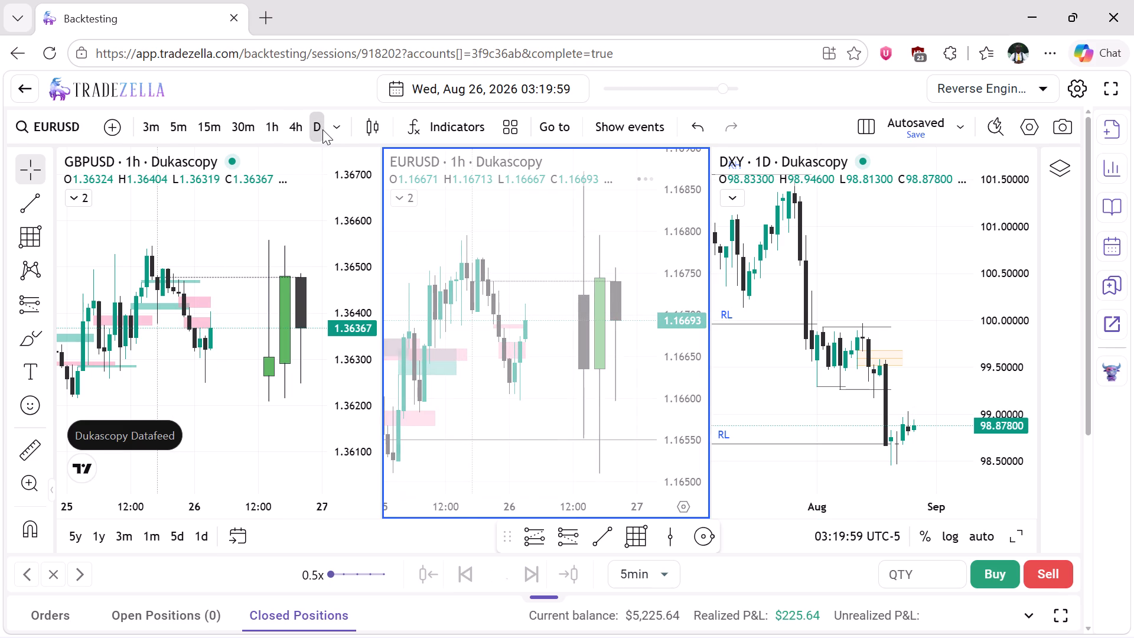
left_click(278, 206)
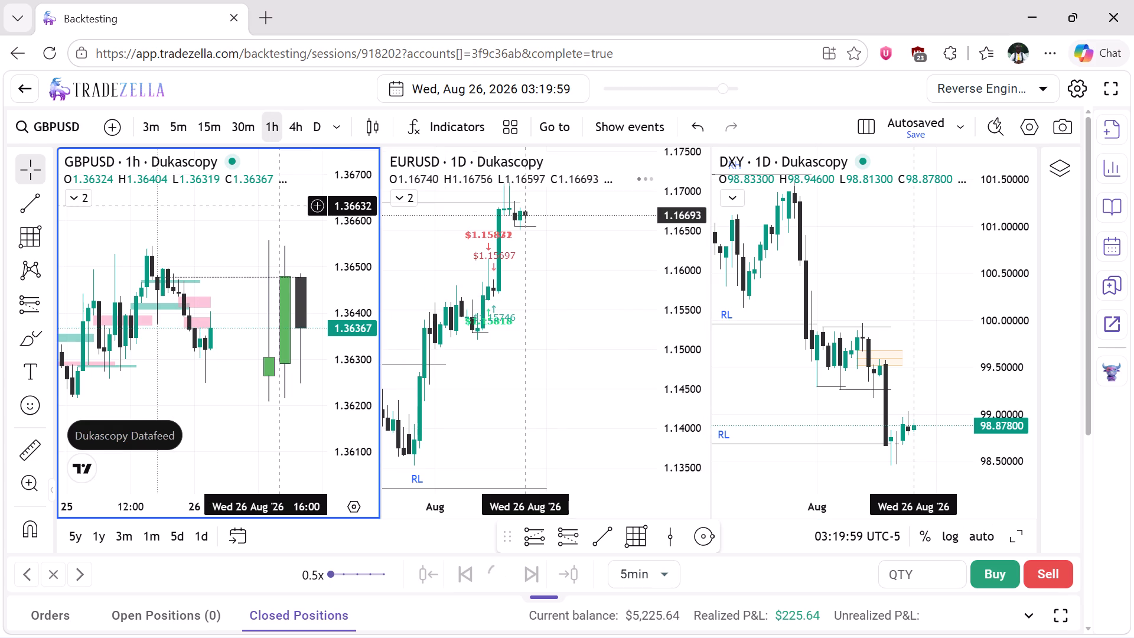
left_click(324, 128)
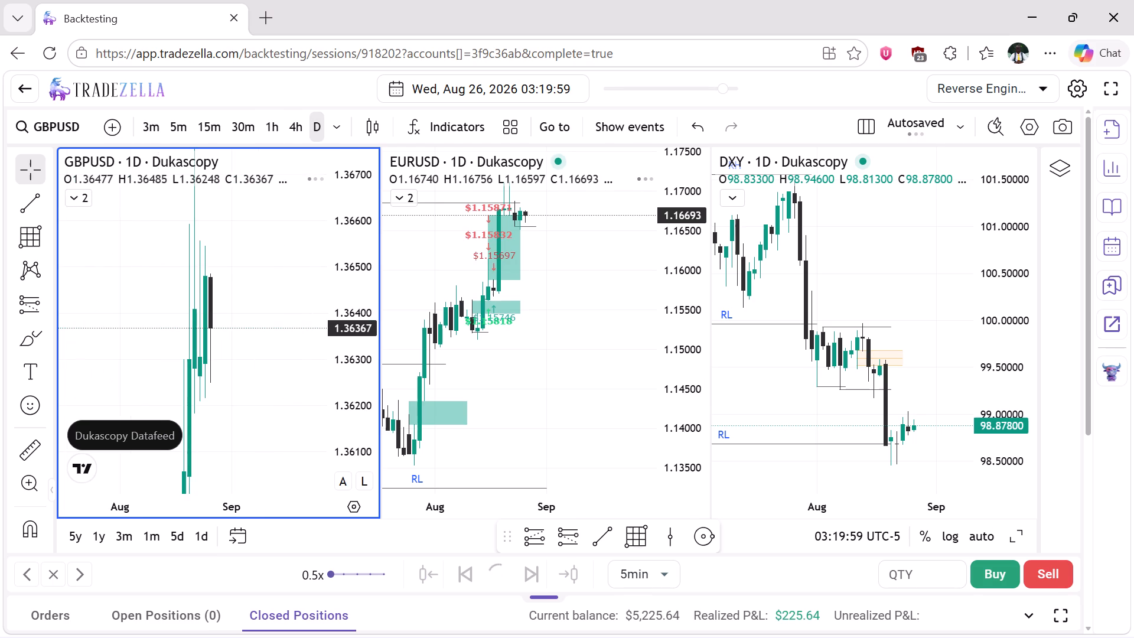
right_click(250, 261)
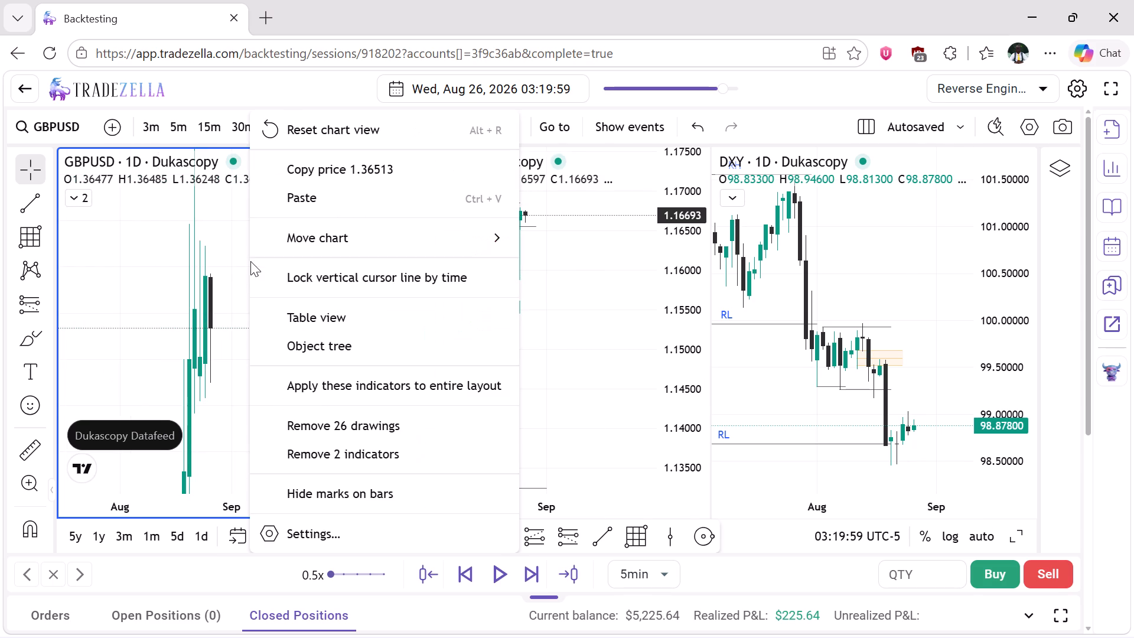
left_click(333, 128)
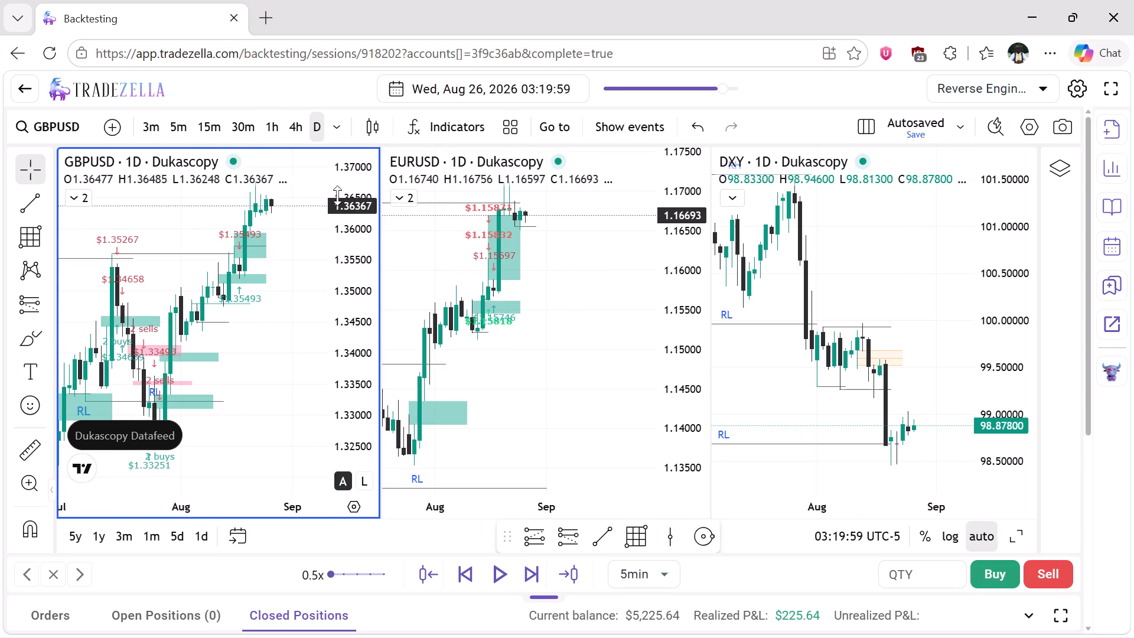
left_click_drag(337, 196, 337, 228)
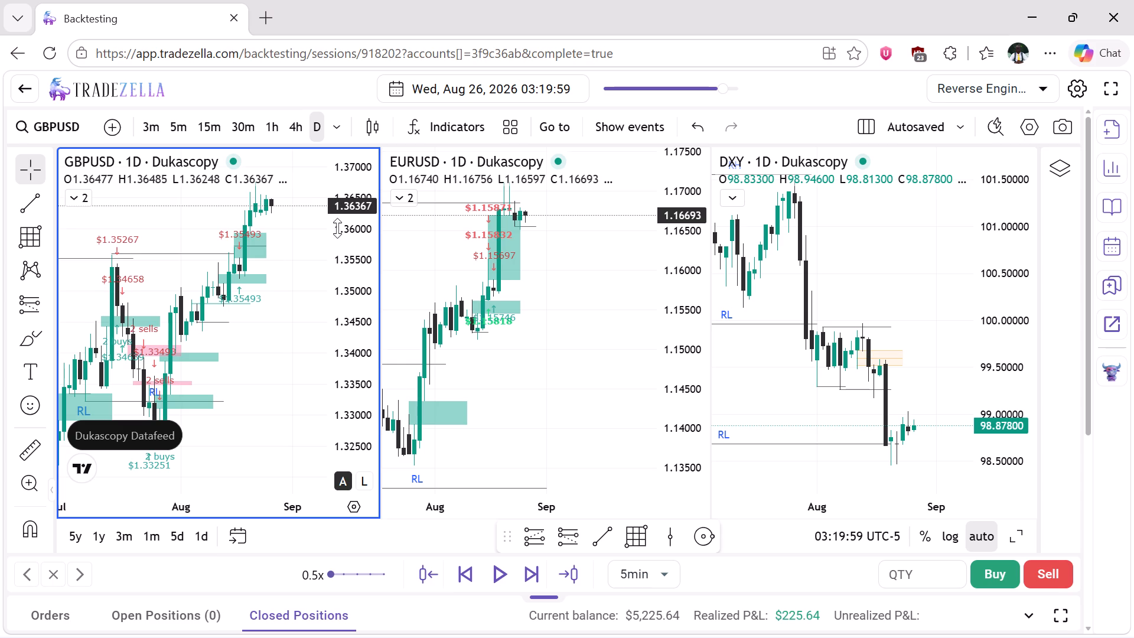
left_click_drag(337, 228, 337, 253)
Delete the short level line at about 1.16550 below the latest candles on the EURUSD daily chart.
left_click(555, 280)
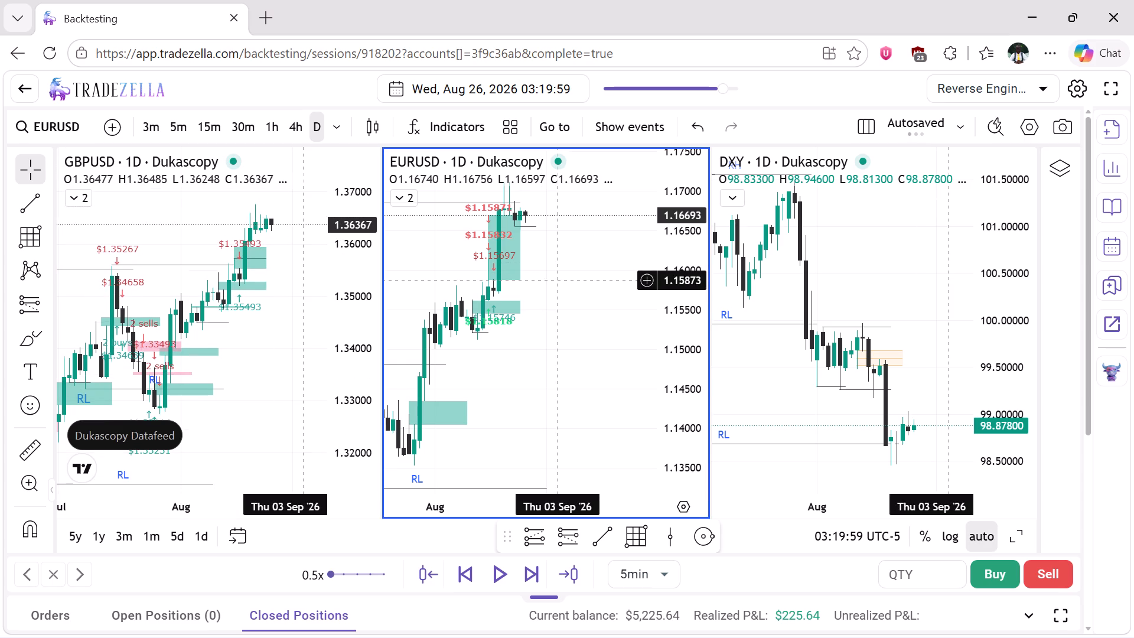
left_click(538, 226)
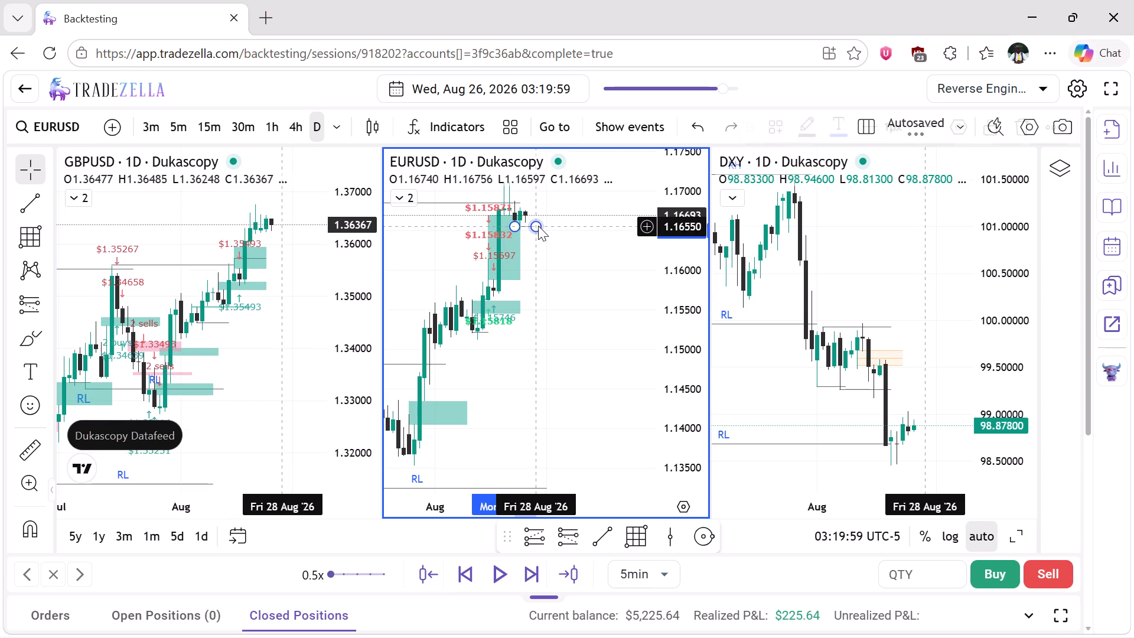
left_click(1026, 127)
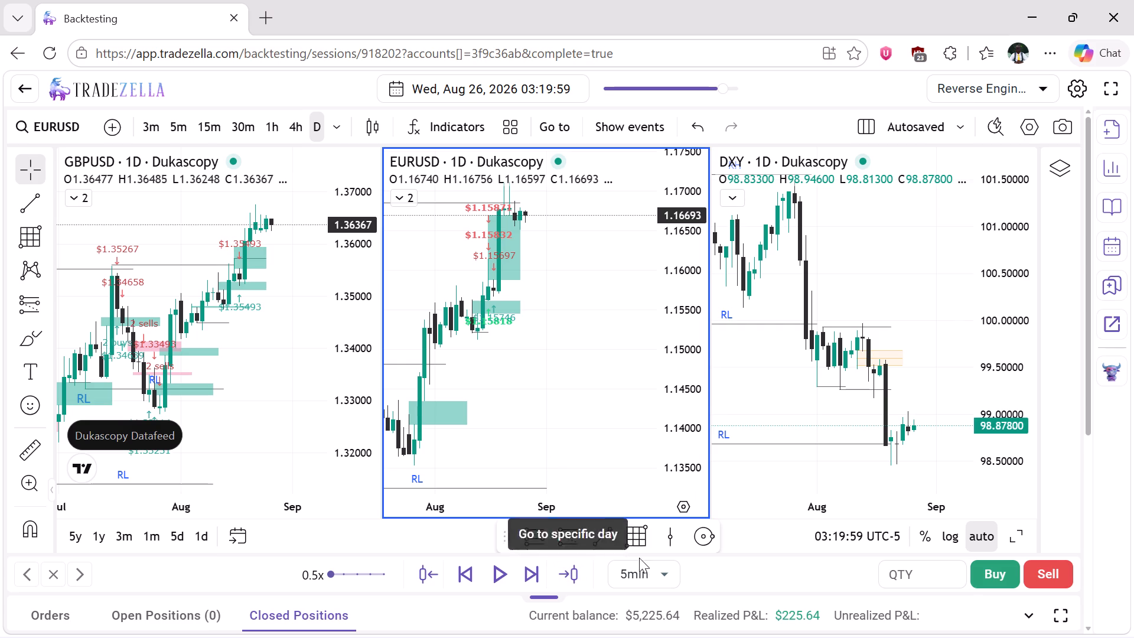
Set the replay increment to 4h and advance the replay to 16:59:59 on 26 August.
left_click(660, 576)
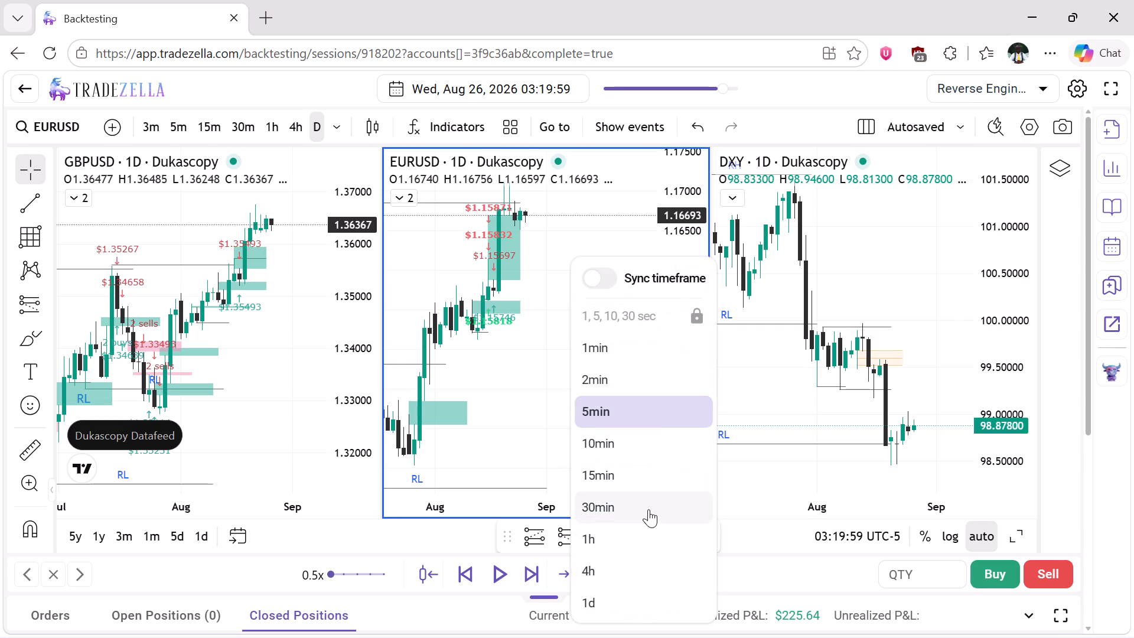
left_click(634, 540)
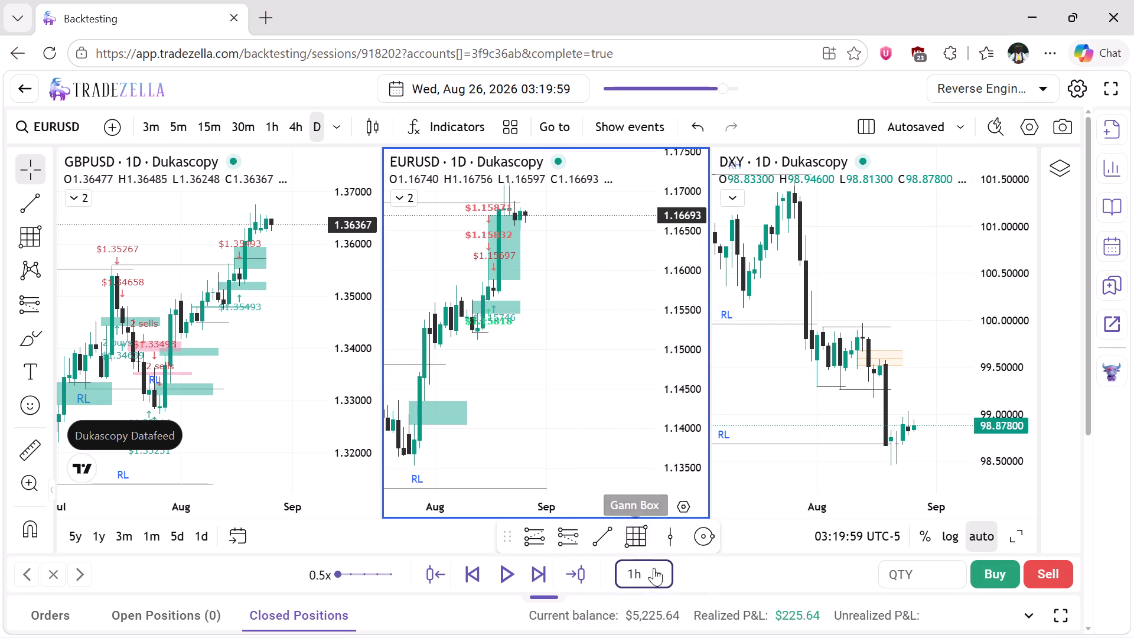
left_click(664, 573)
left_click(646, 570)
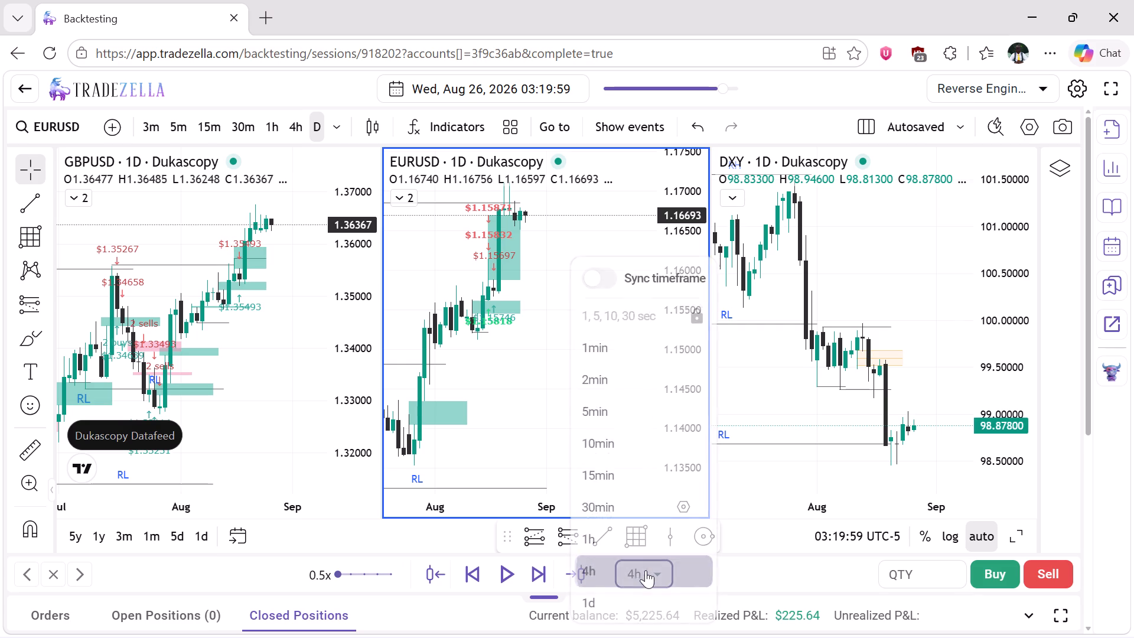
left_click(543, 568)
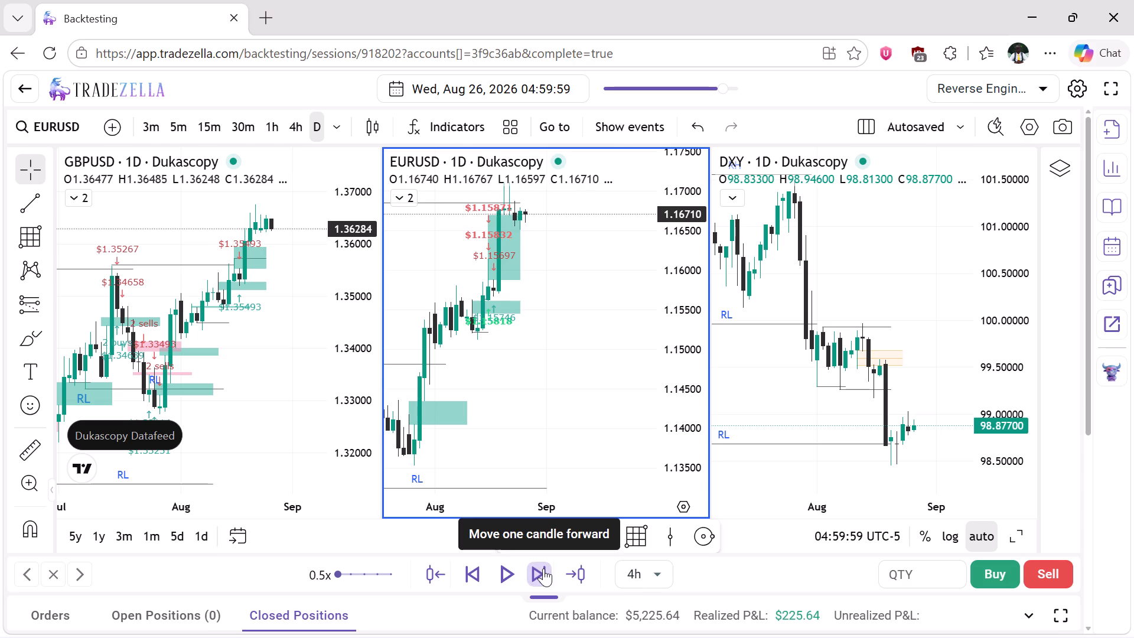
left_click(543, 568)
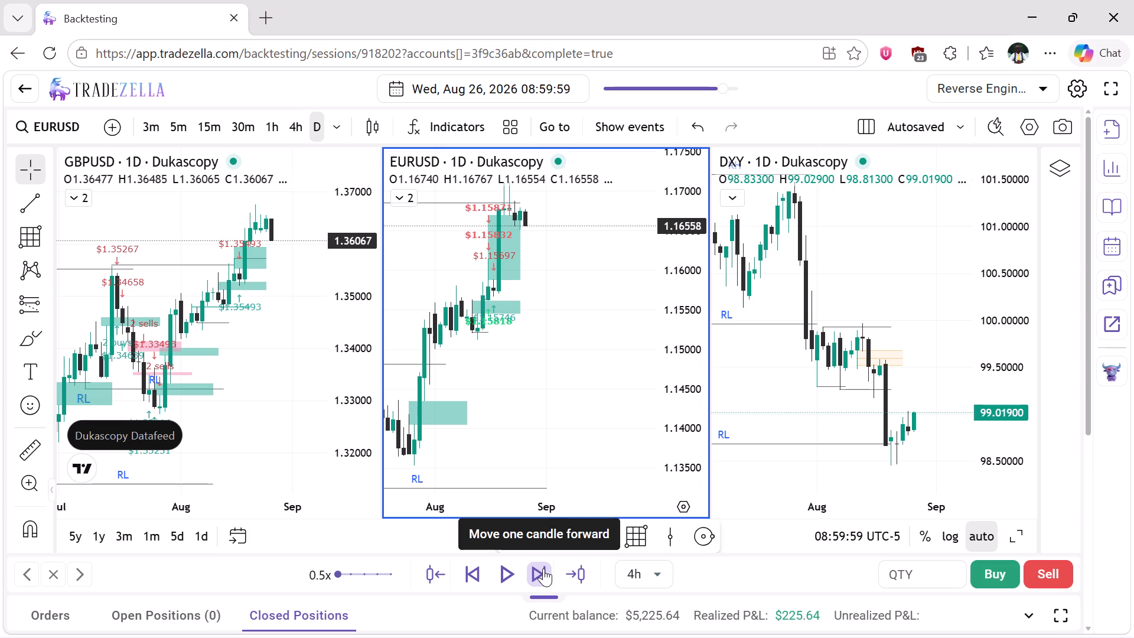
left_click(543, 568)
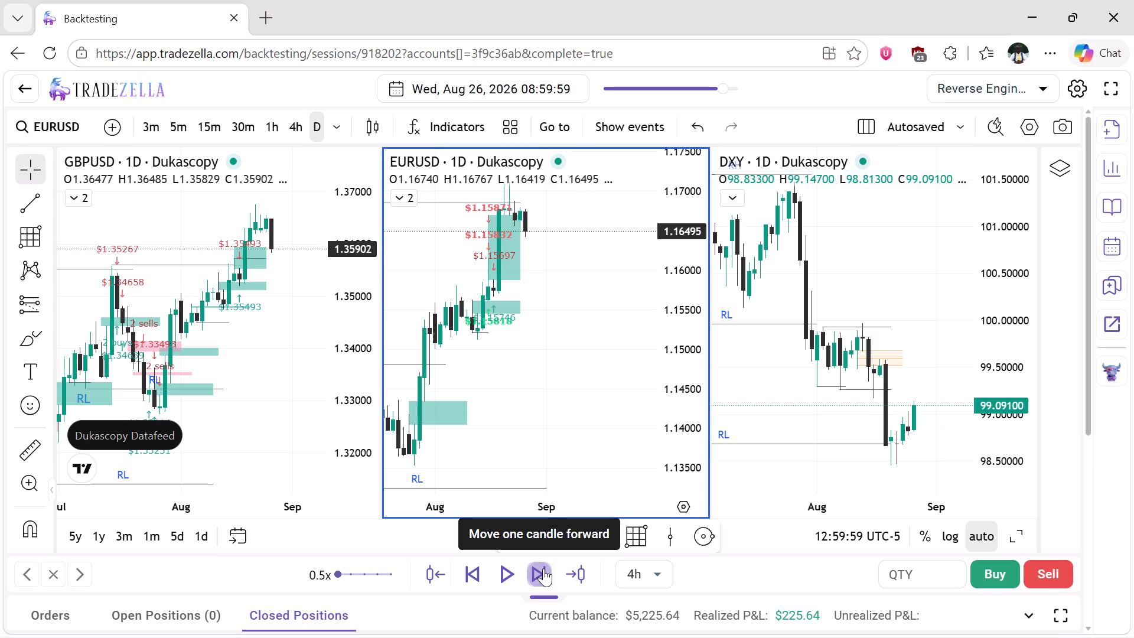
left_click(543, 568)
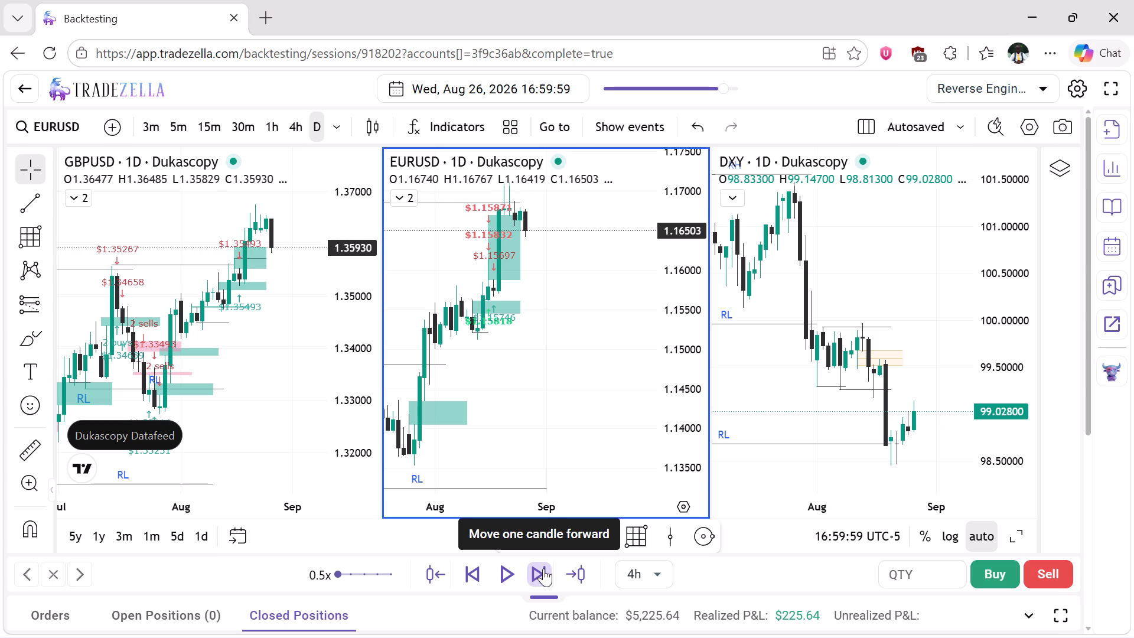
Set the replay increment to 1h and advance the replay to 19:59:59 on 26 August.
left_click(658, 571)
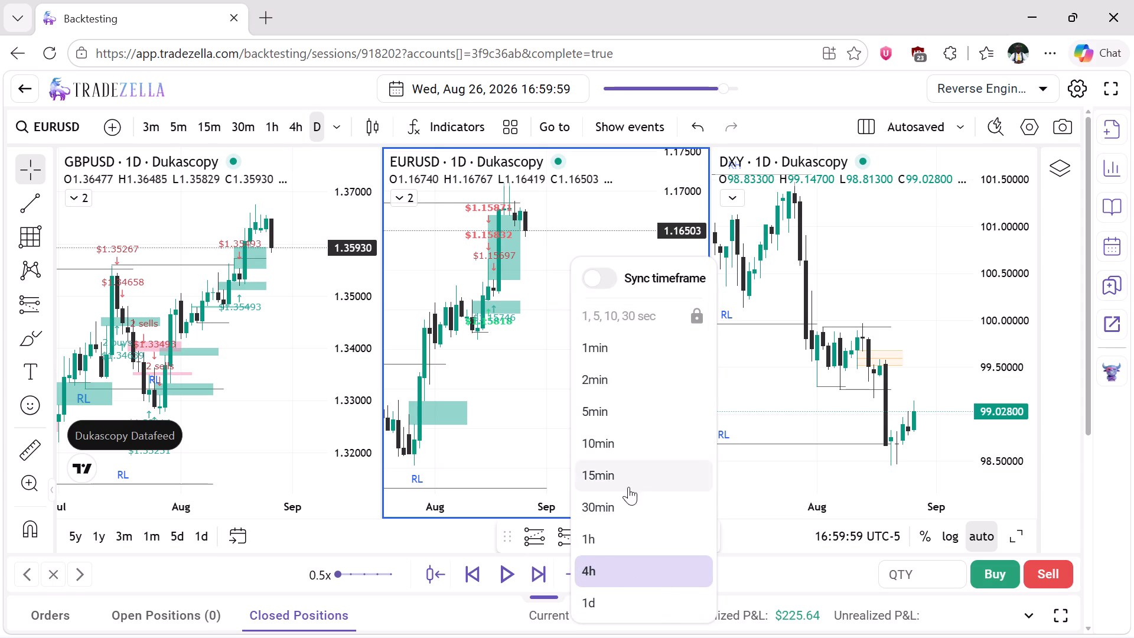
left_click(620, 531)
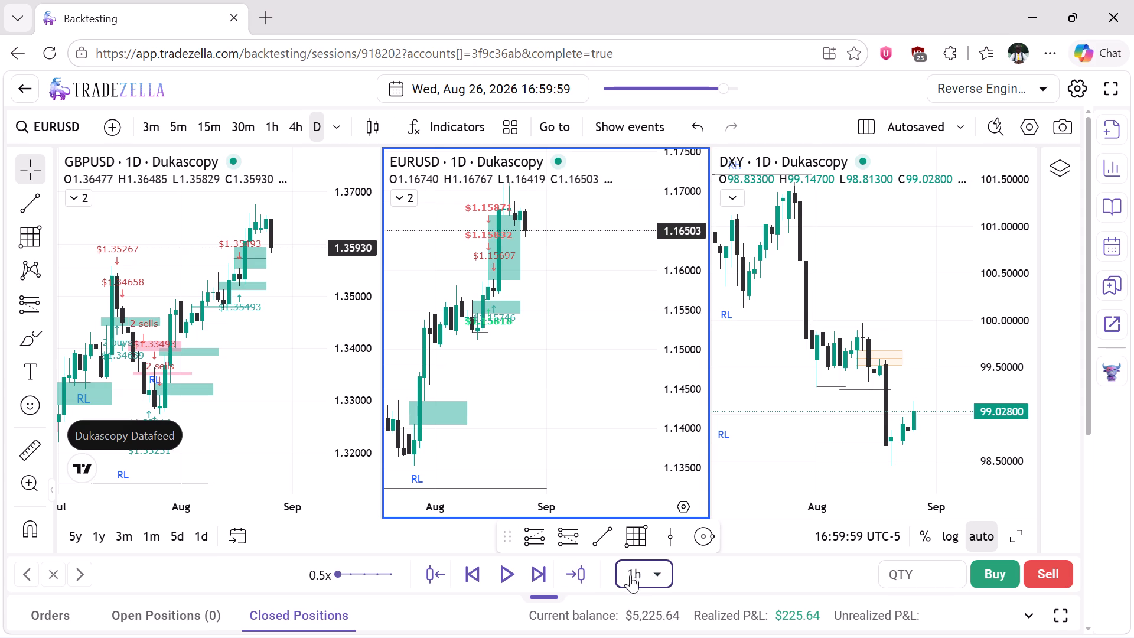
left_click(548, 575)
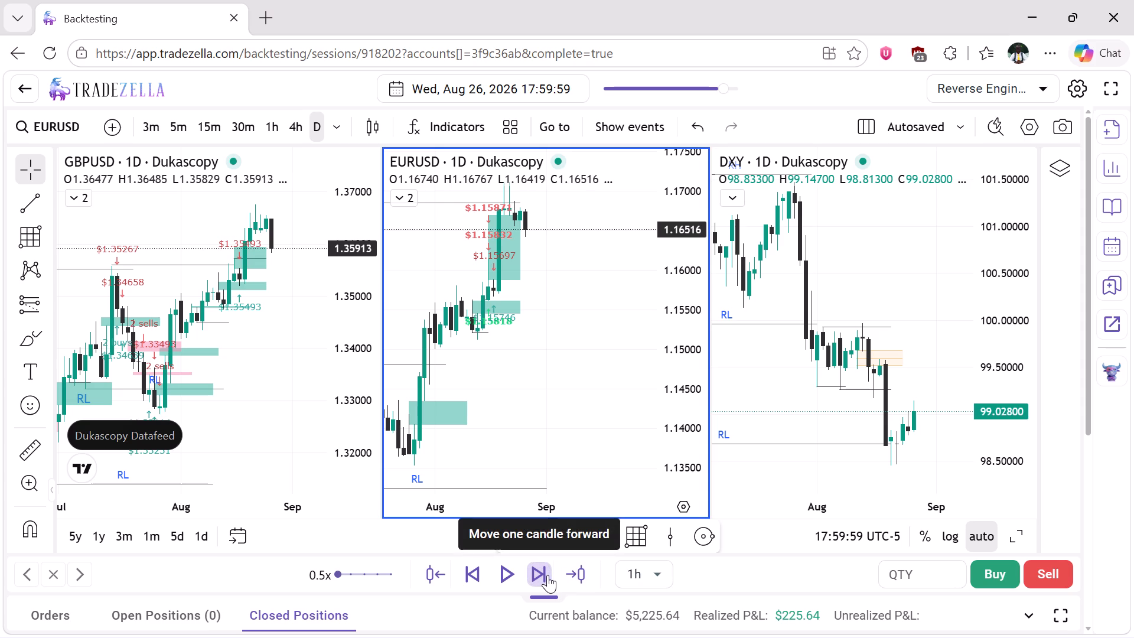
left_click(548, 575)
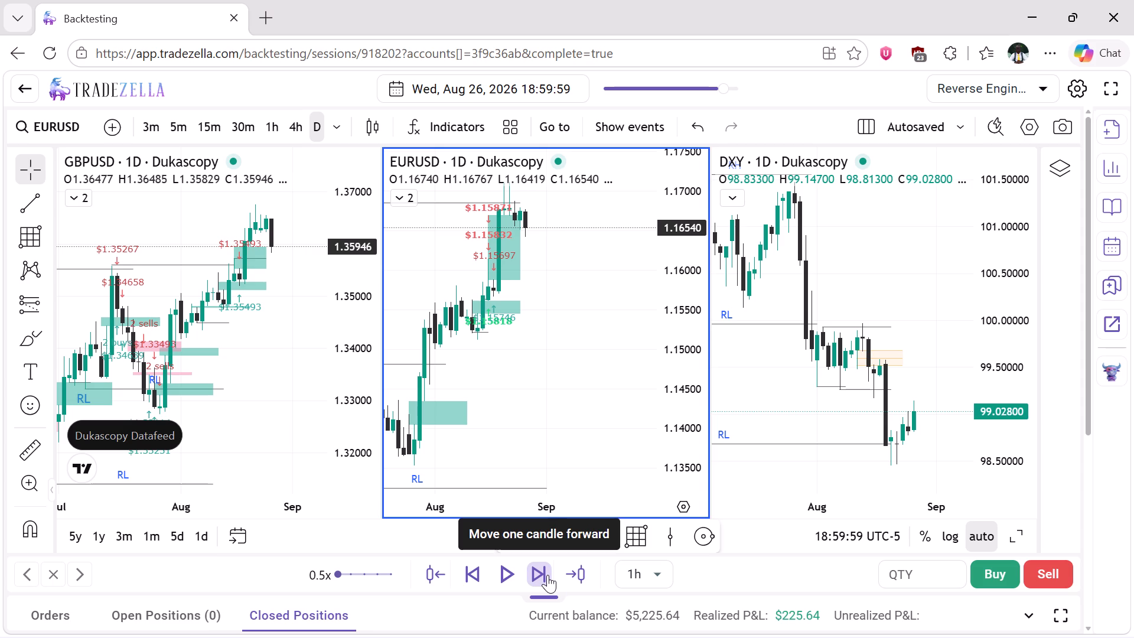
left_click(548, 575)
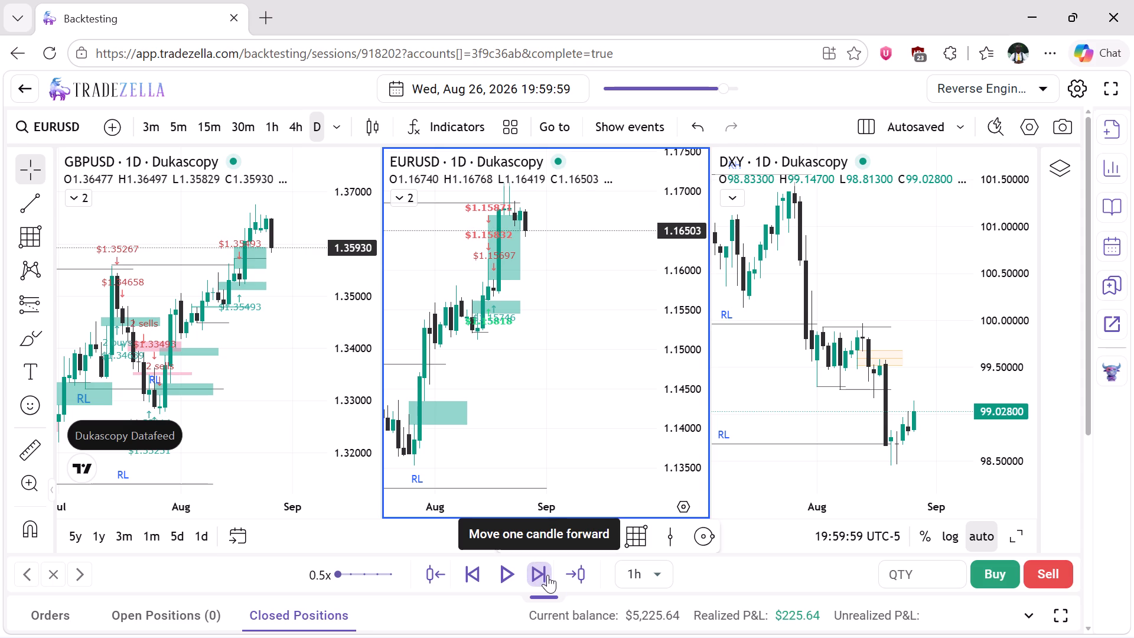
Set the replay increment to 5min and advance the replay to 20:04:59 on 26 August.
left_click(643, 575)
left_click(605, 415)
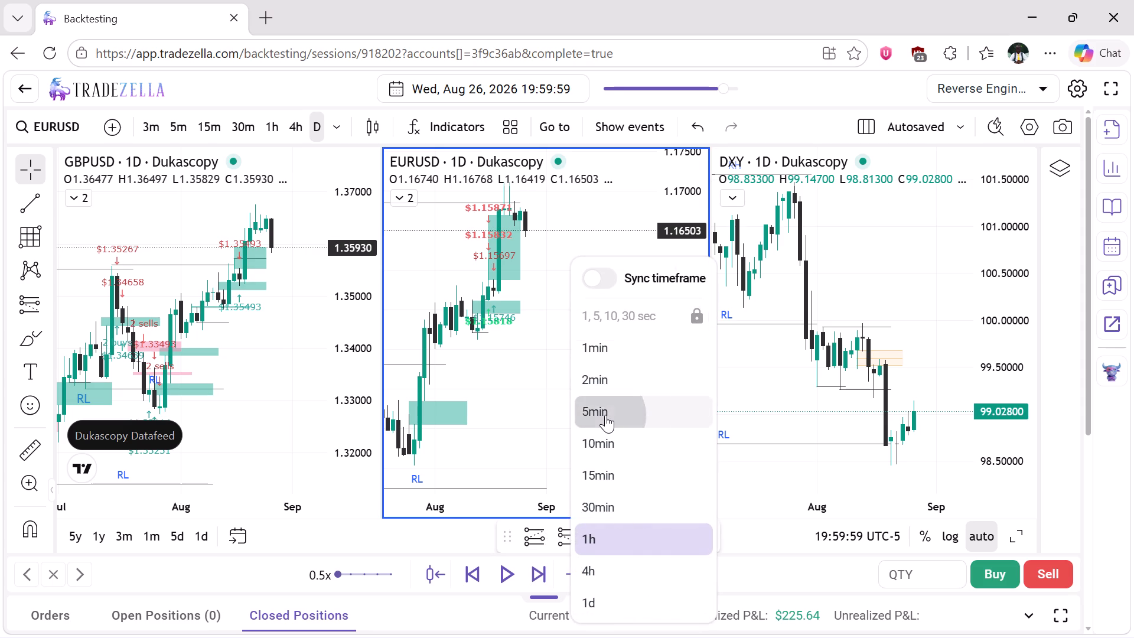
left_click(527, 580)
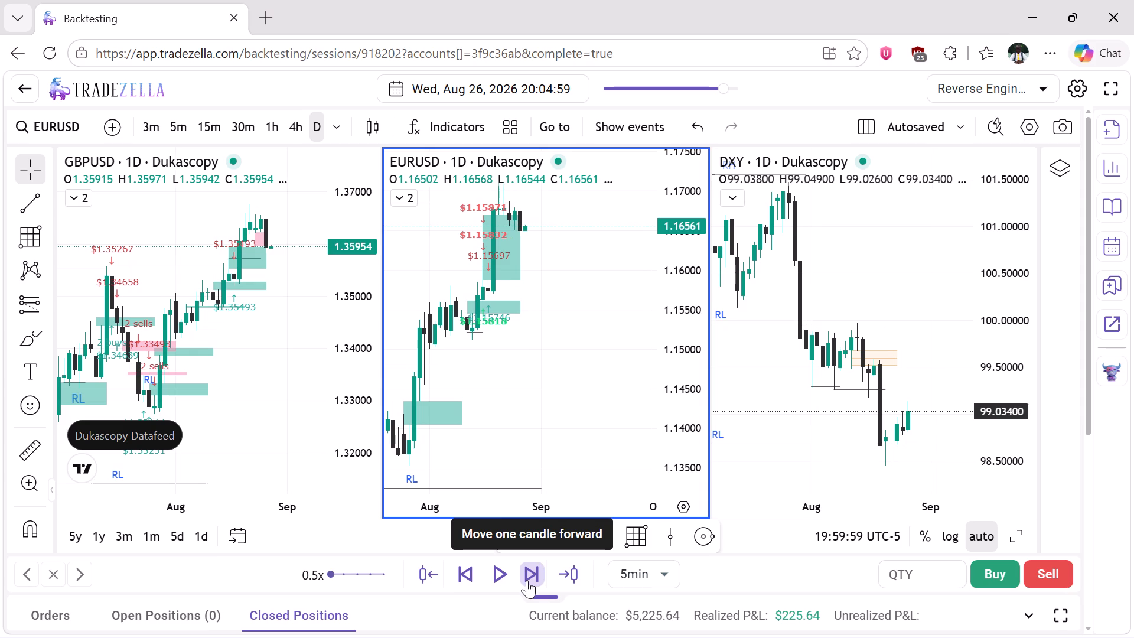
Switch the EURUSD chart to the 1h timeframe and compress its price scale.
left_click(278, 136)
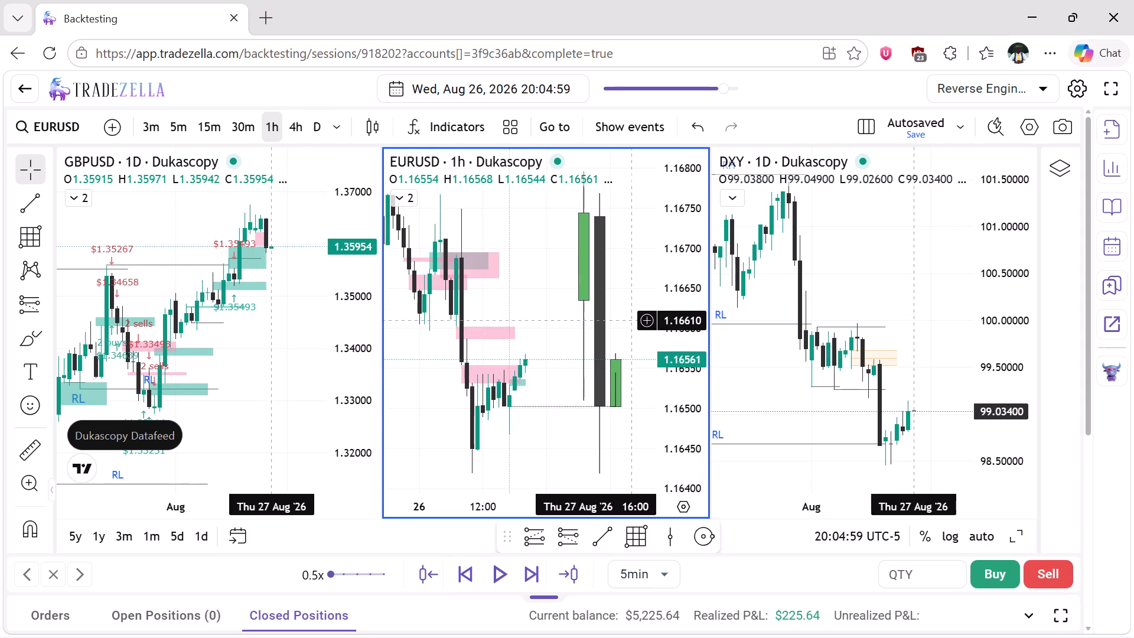
left_click_drag(679, 236, 689, 366)
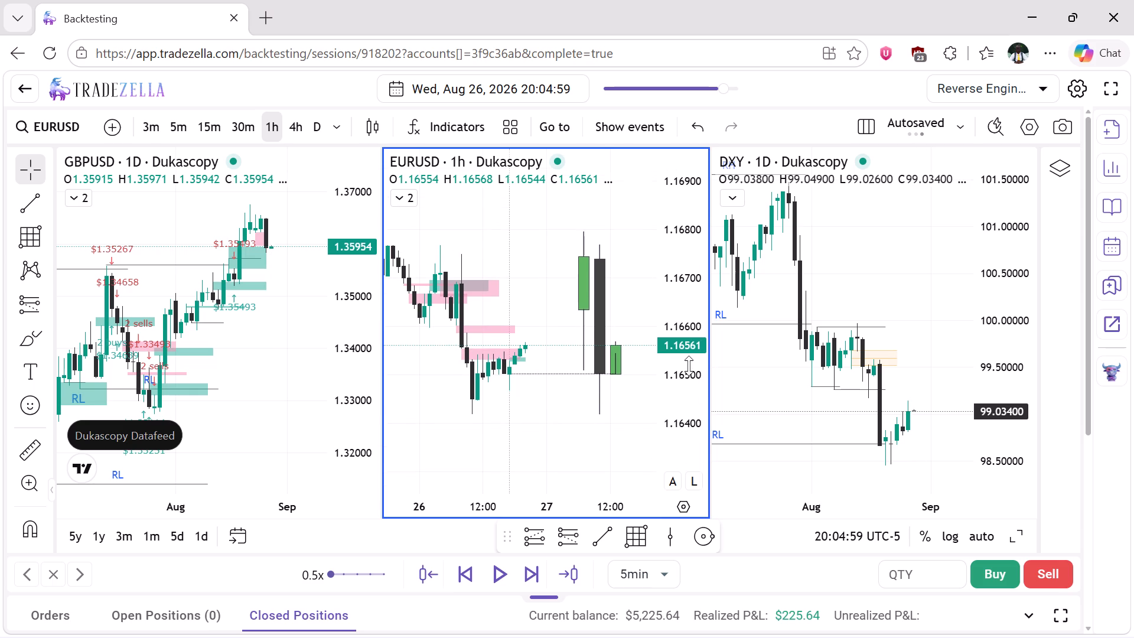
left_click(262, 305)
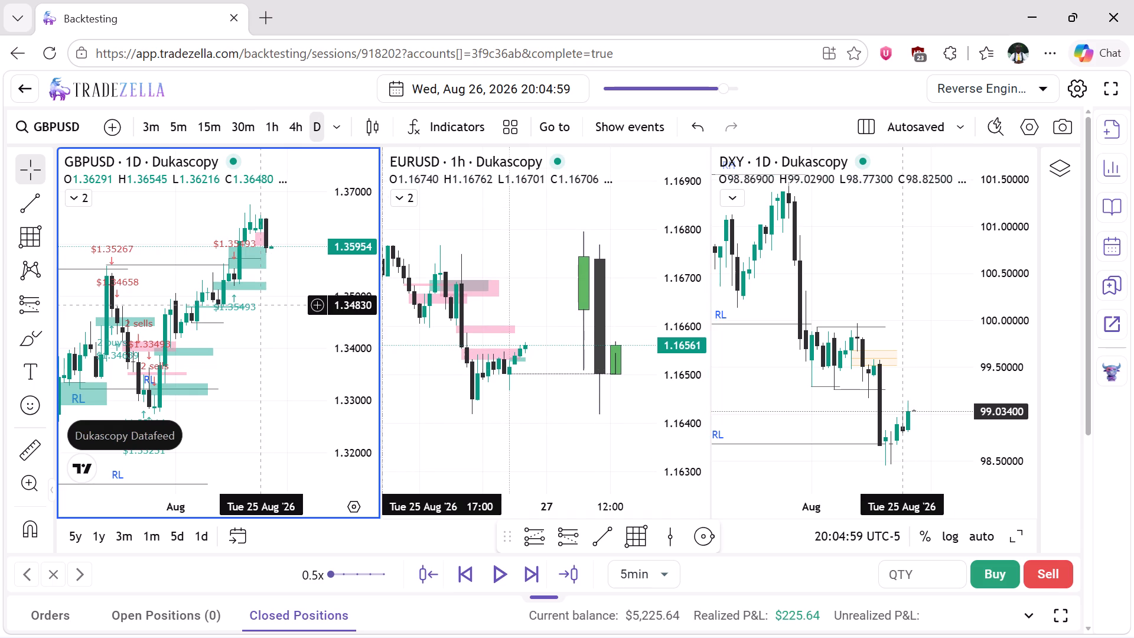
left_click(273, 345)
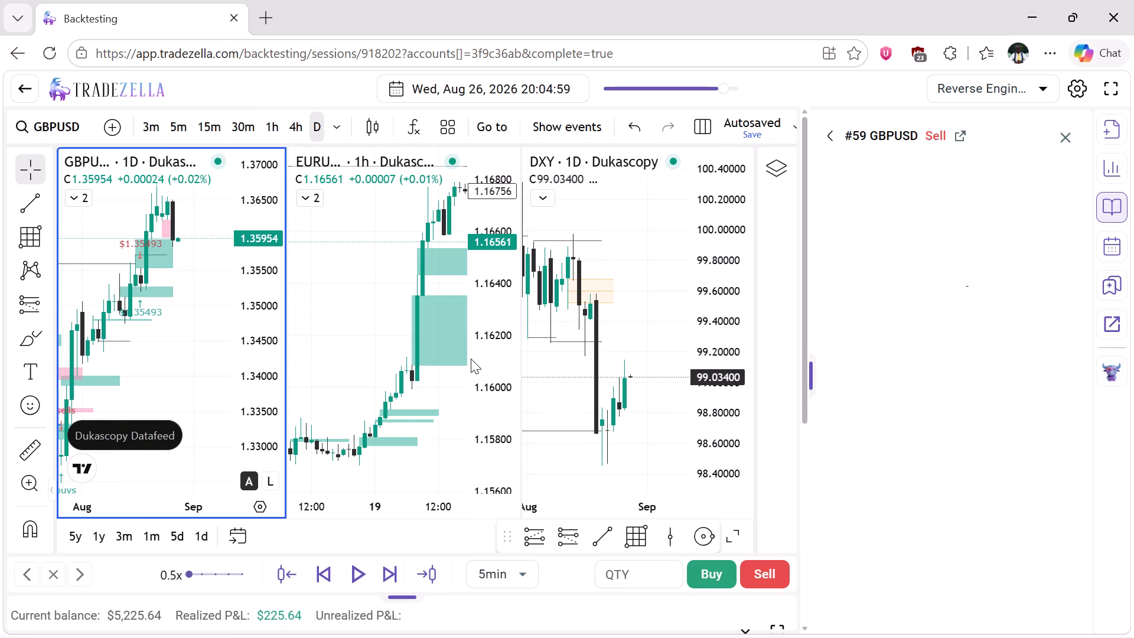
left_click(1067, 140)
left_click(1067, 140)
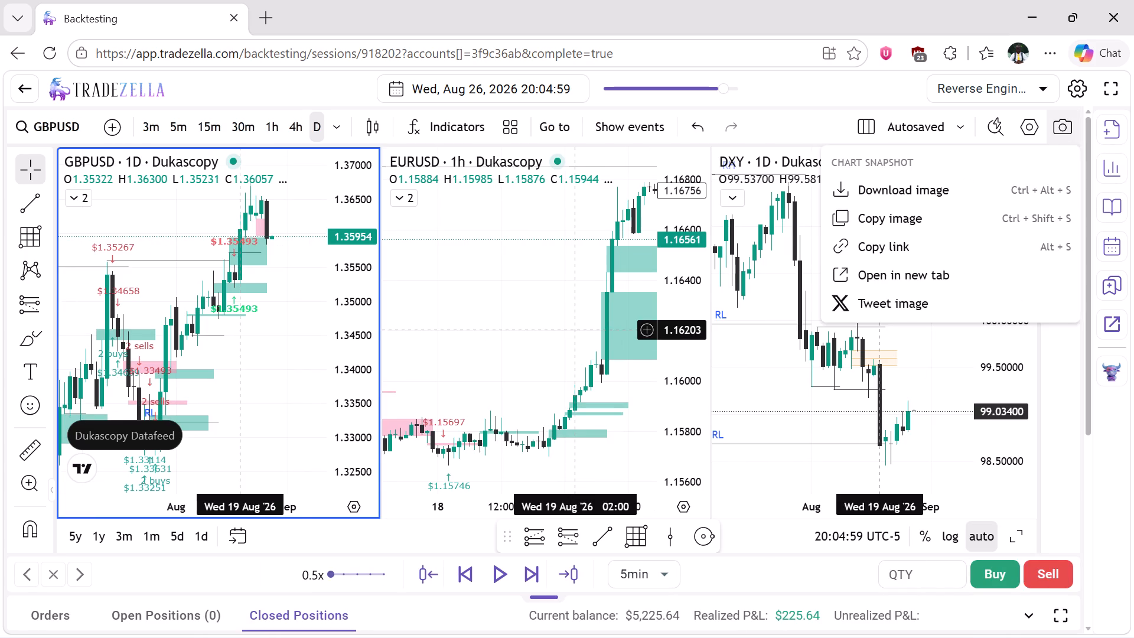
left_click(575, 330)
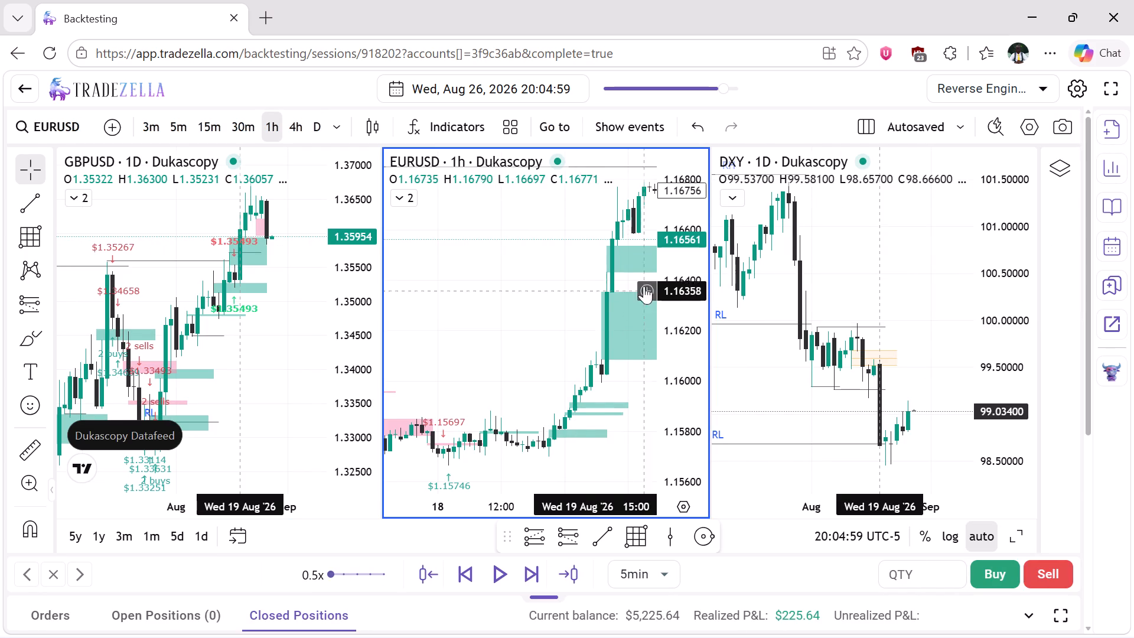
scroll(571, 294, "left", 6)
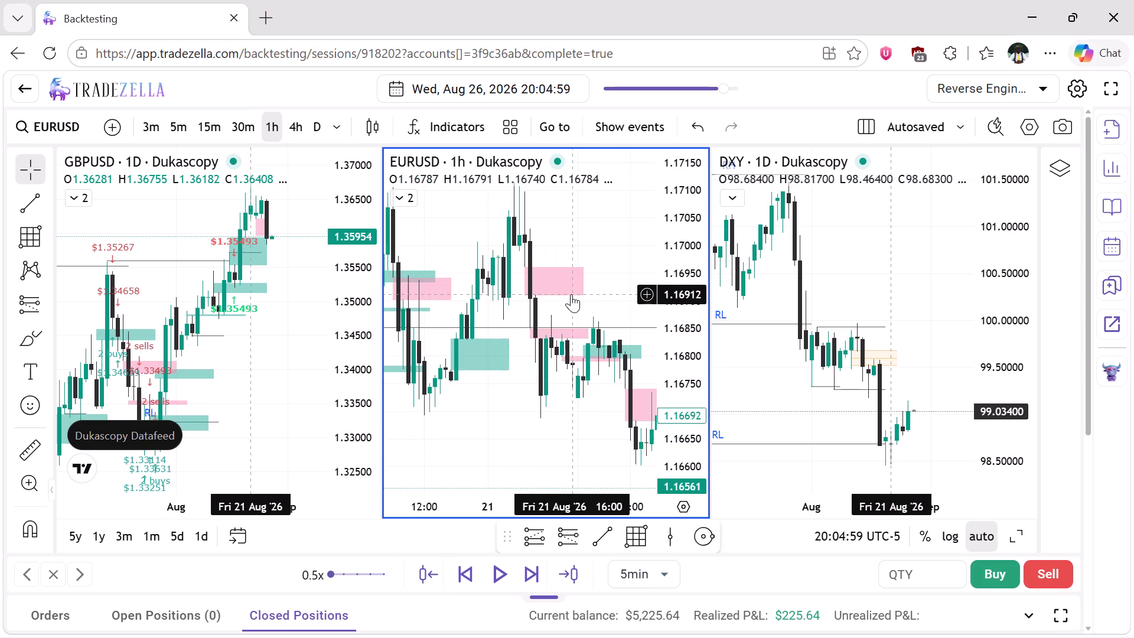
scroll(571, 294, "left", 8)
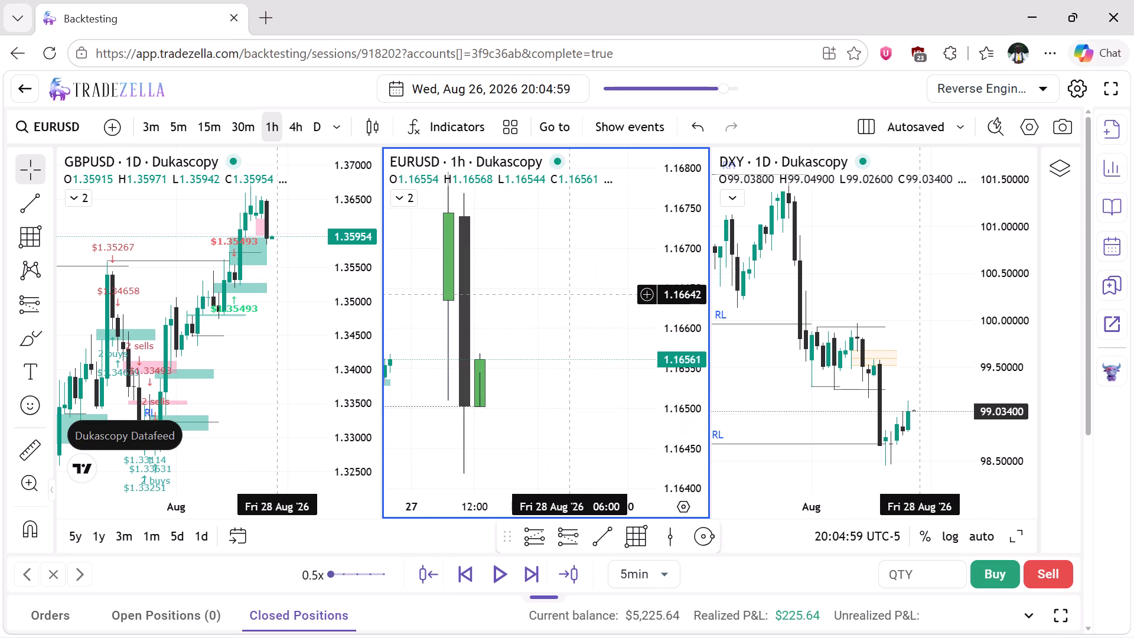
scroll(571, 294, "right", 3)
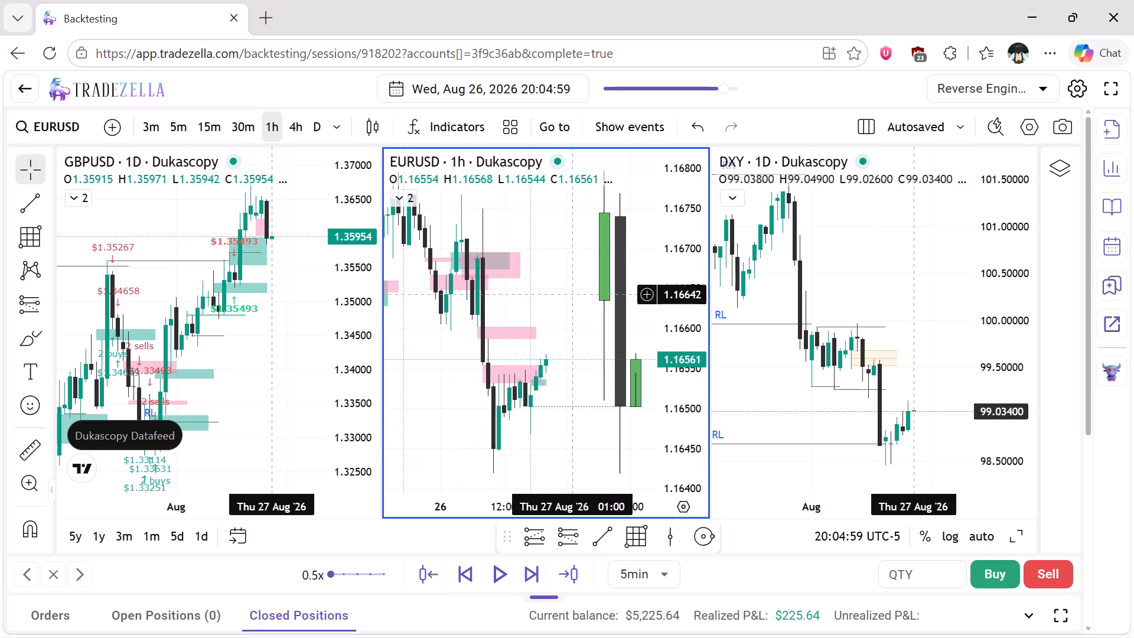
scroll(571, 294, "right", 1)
Switch the GBPUSD chart to the 1h timeframe.
left_click(262, 340)
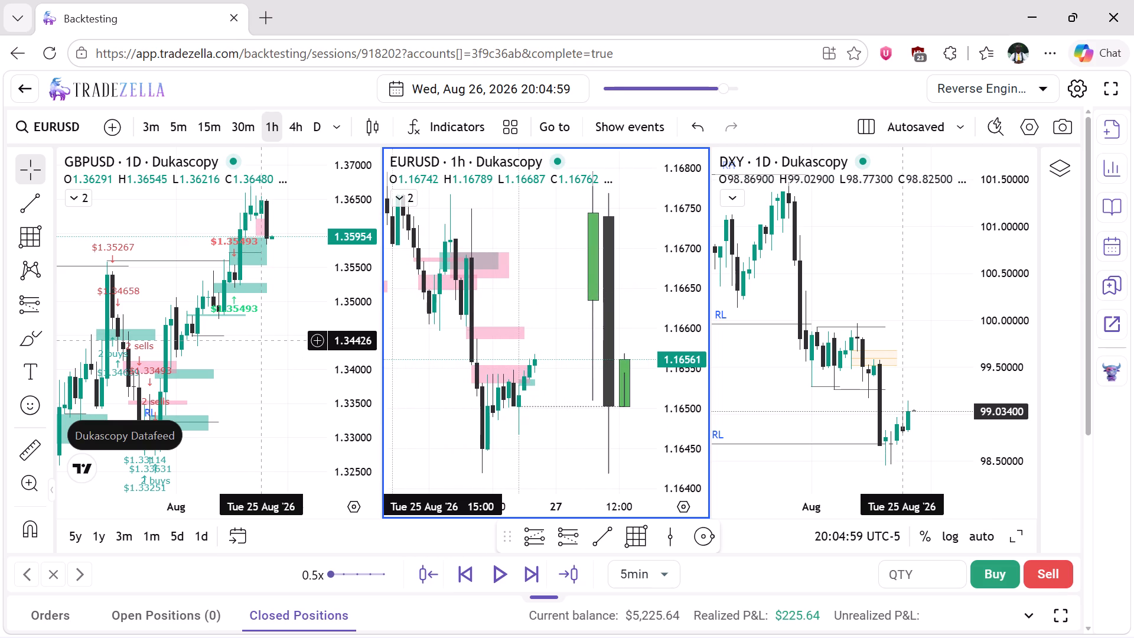
left_click(271, 138)
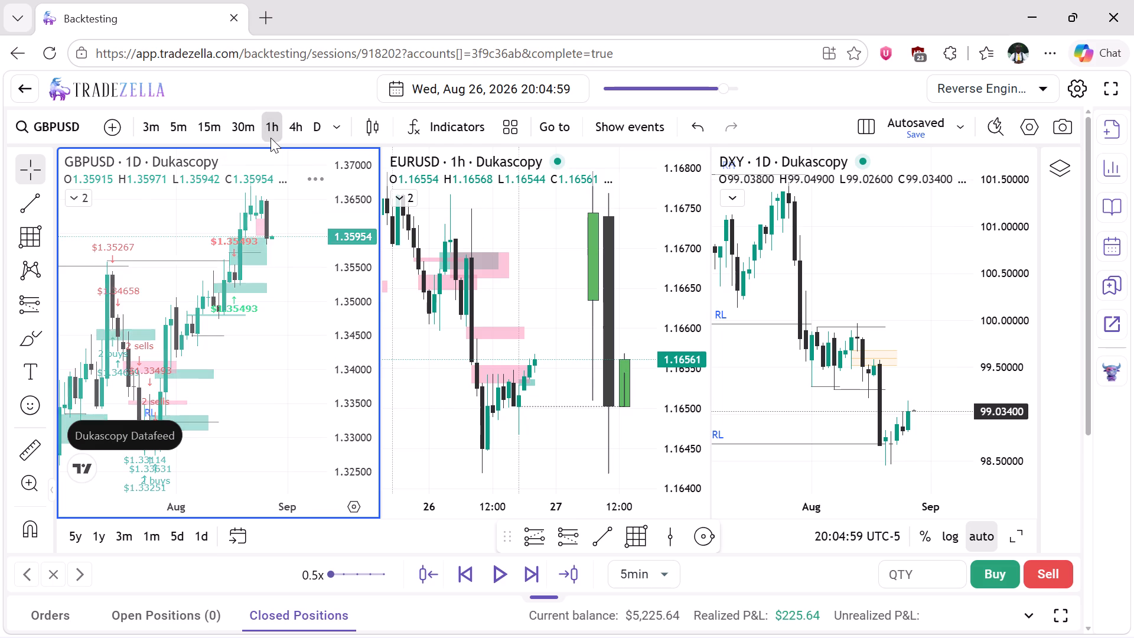
Advance the replay in 5min increments to 21:04:59 on 26 August, with the GBPUSD 1h price scale readjusted.
left_click_drag(372, 242, 369, 300)
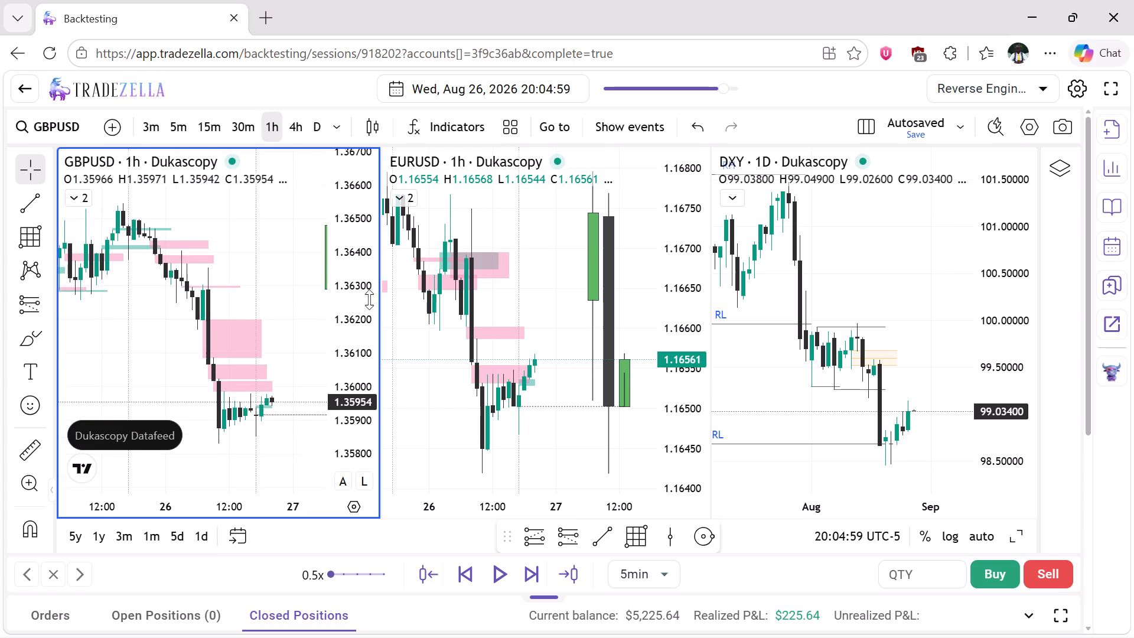
left_click_drag(369, 300, 369, 343)
scroll(224, 308, "left", 2)
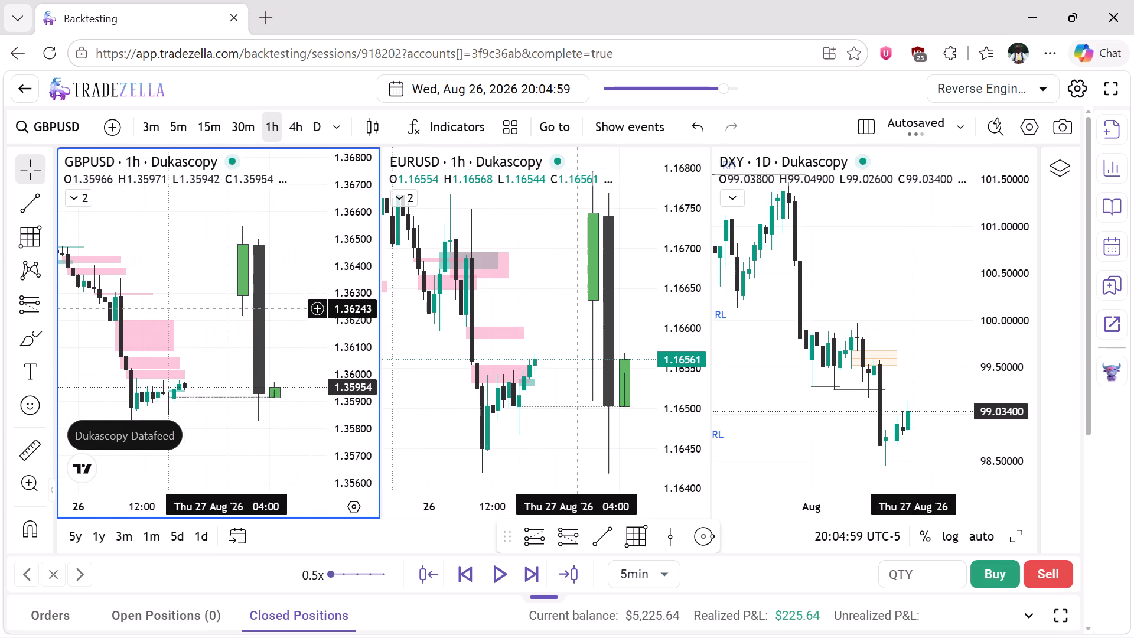
left_click_drag(338, 301, 340, 233)
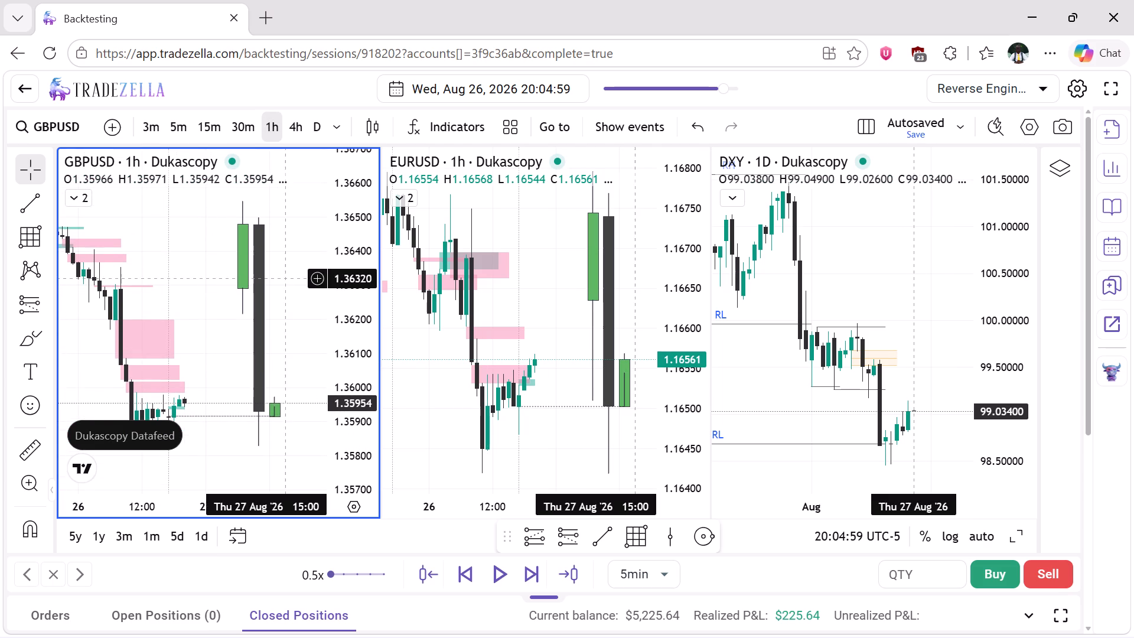
scroll(274, 283, "right", 1)
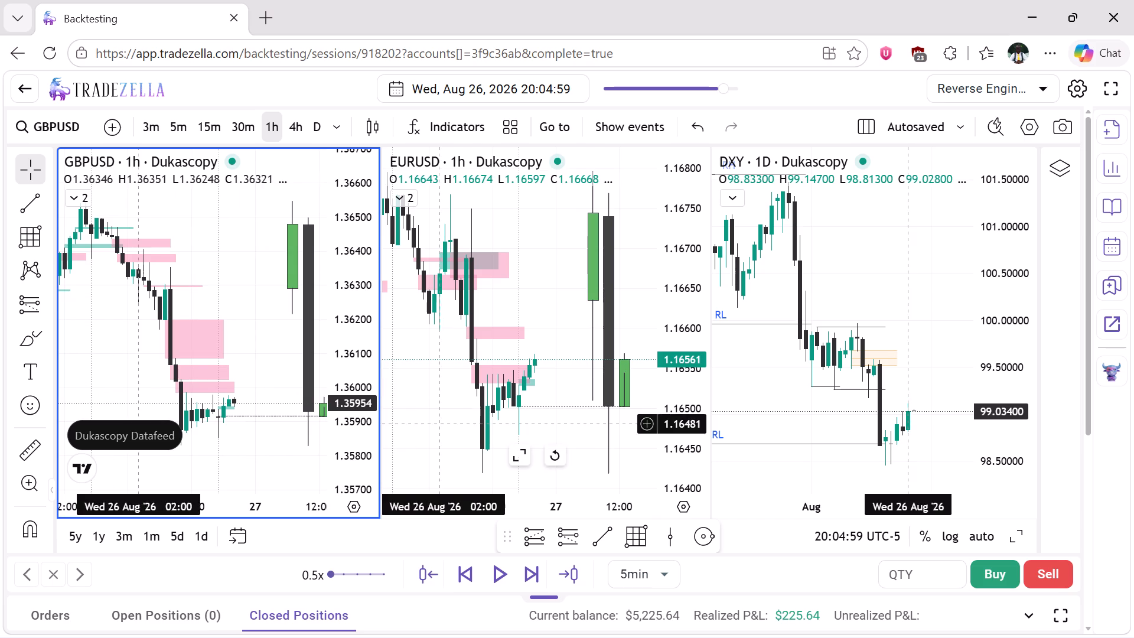
left_click(536, 574)
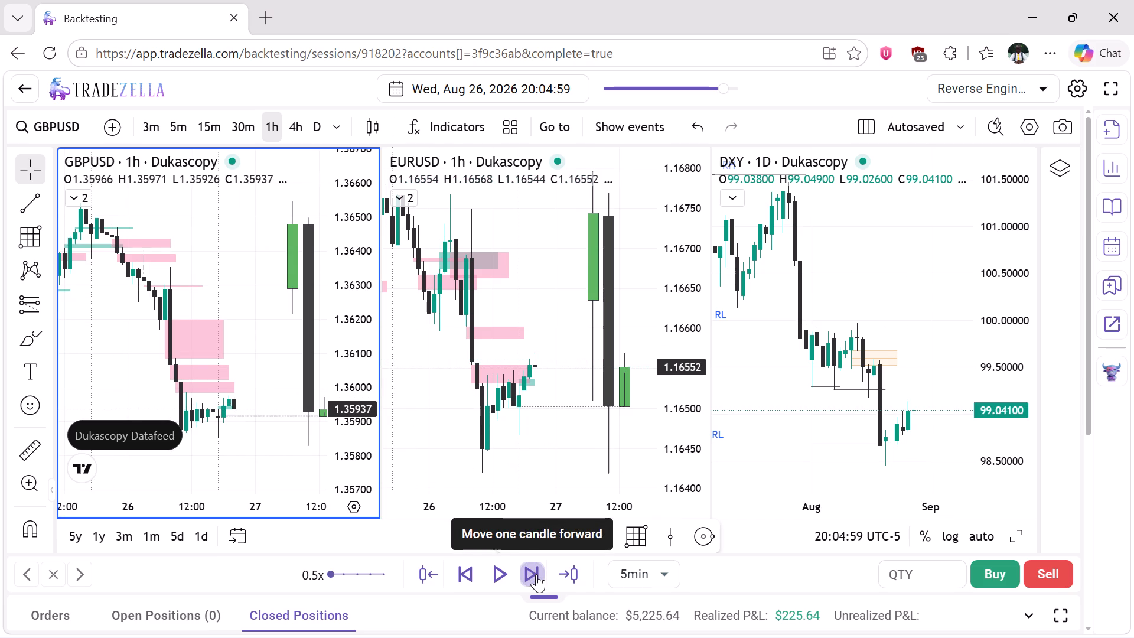
left_click(536, 574)
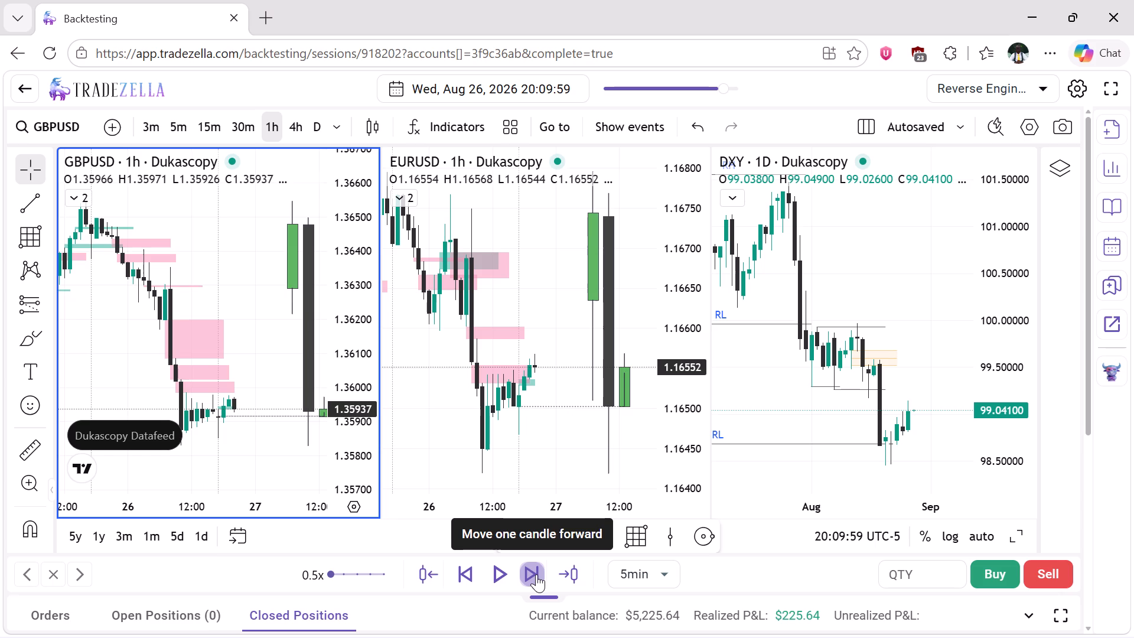
left_click(536, 574)
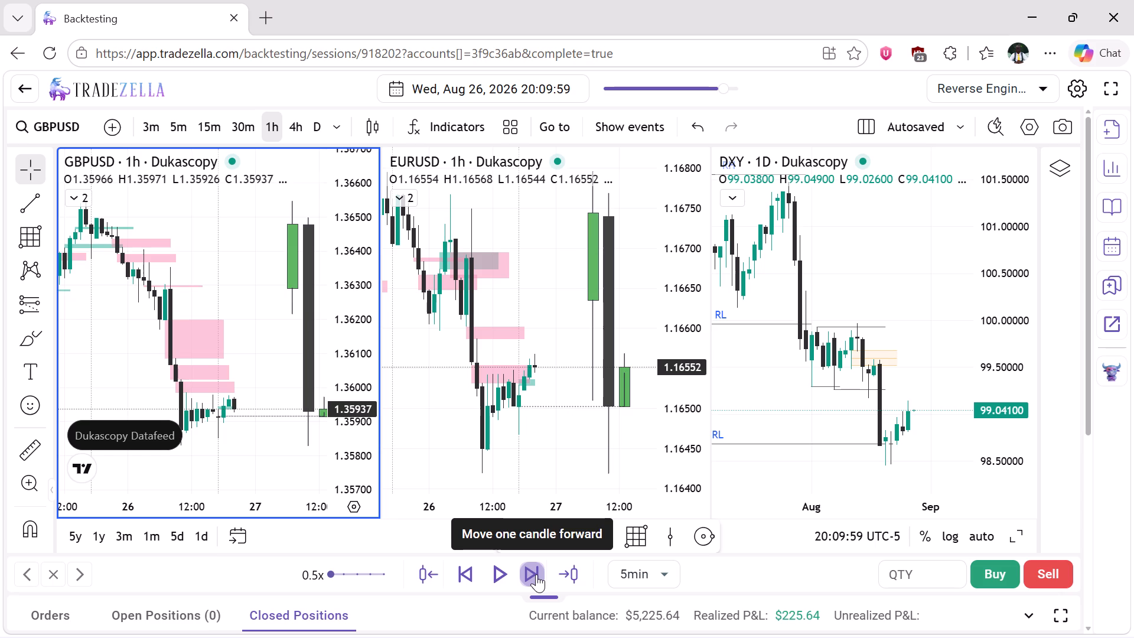
left_click(536, 574)
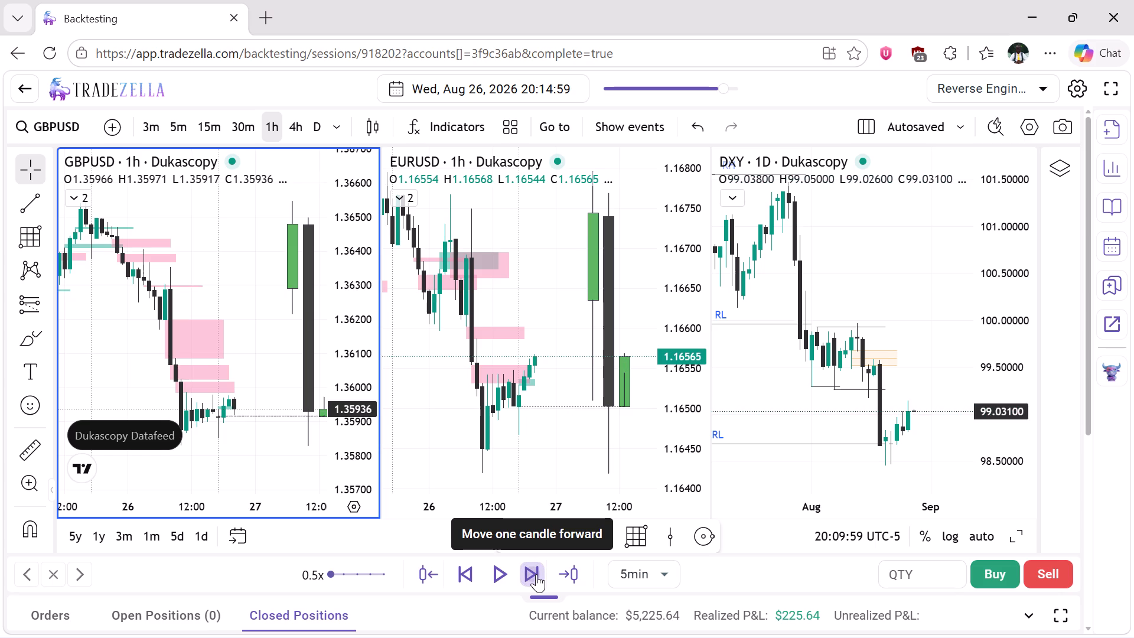
left_click(536, 574)
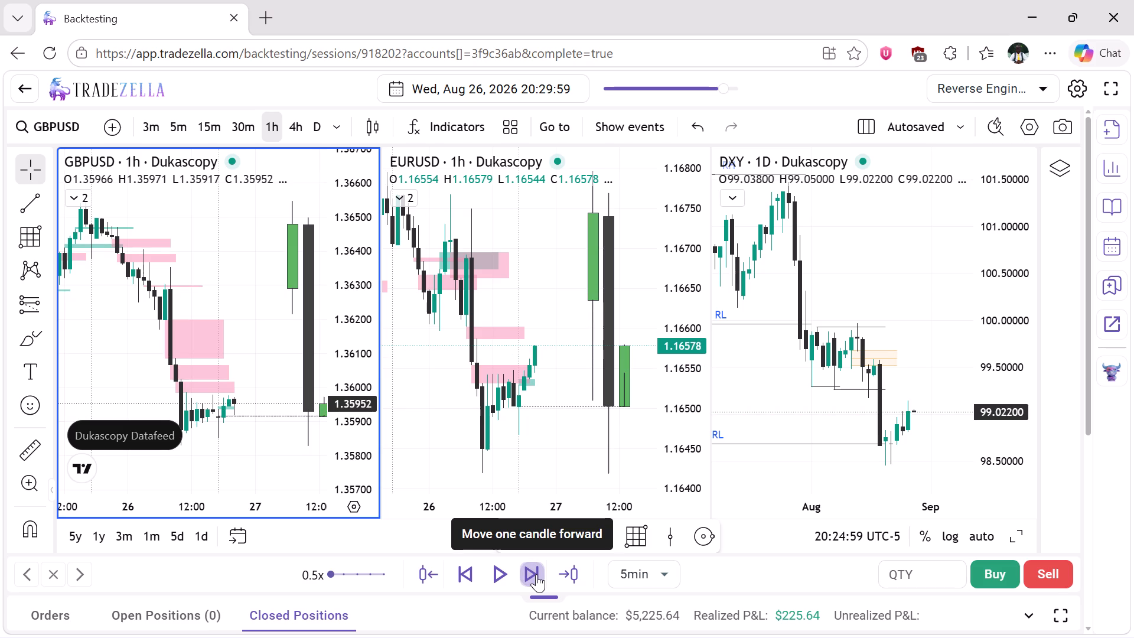
left_click(536, 574)
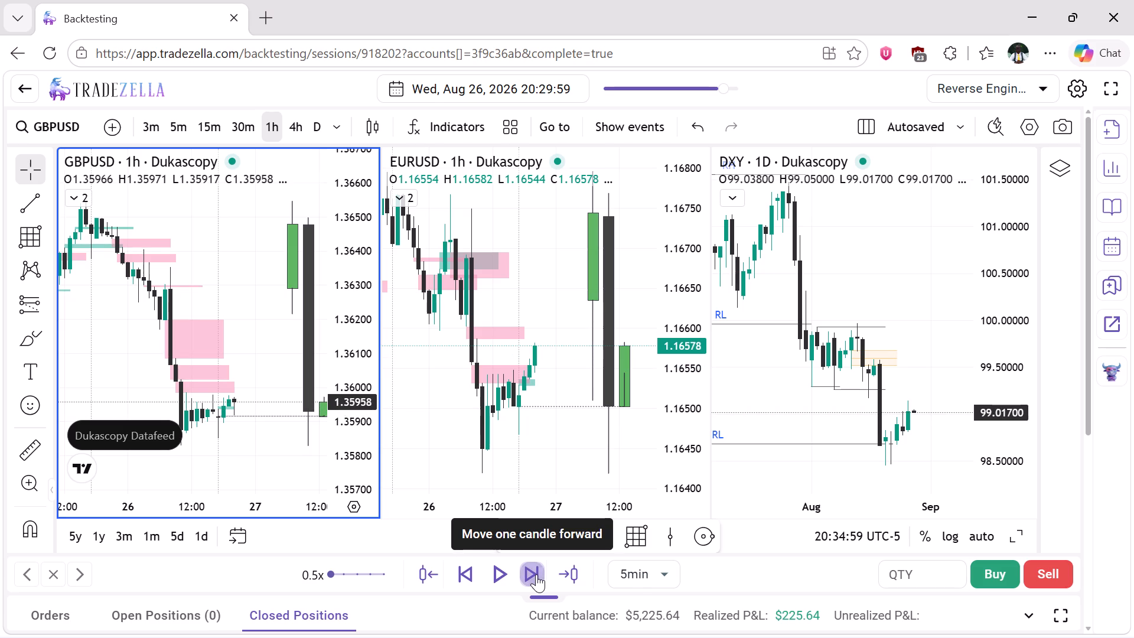
left_click(536, 574)
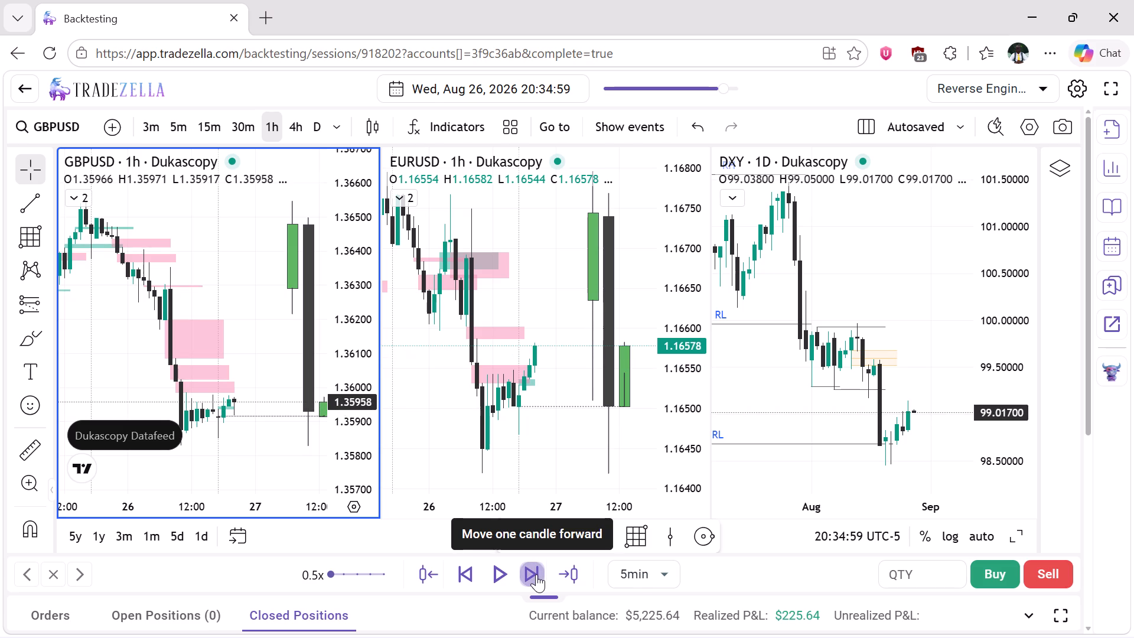
left_click(536, 574)
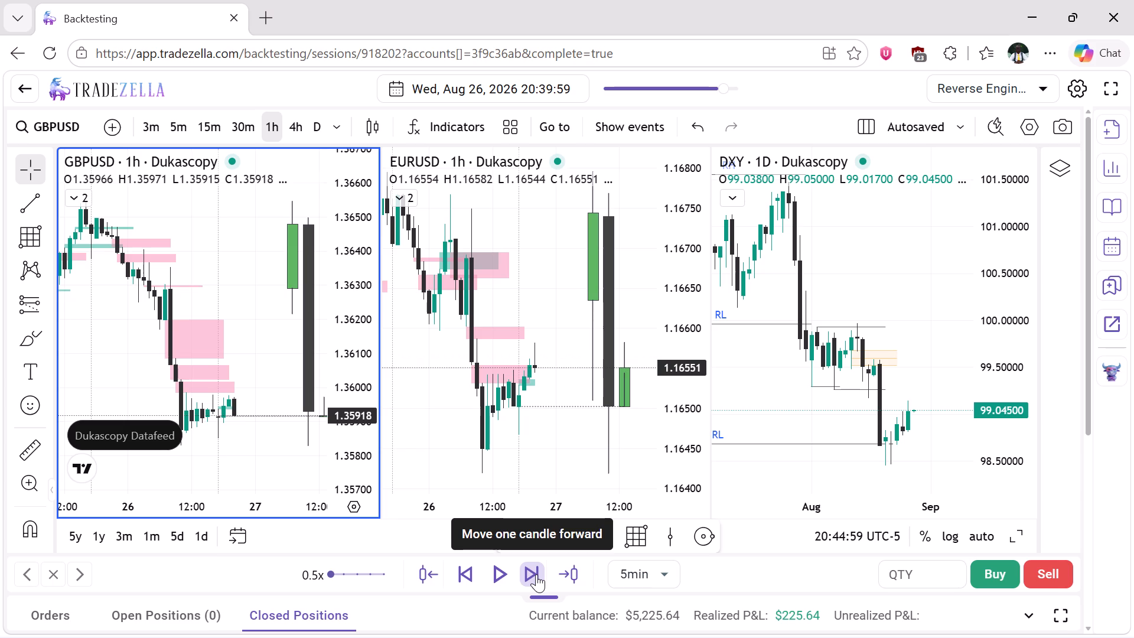
left_click(536, 574)
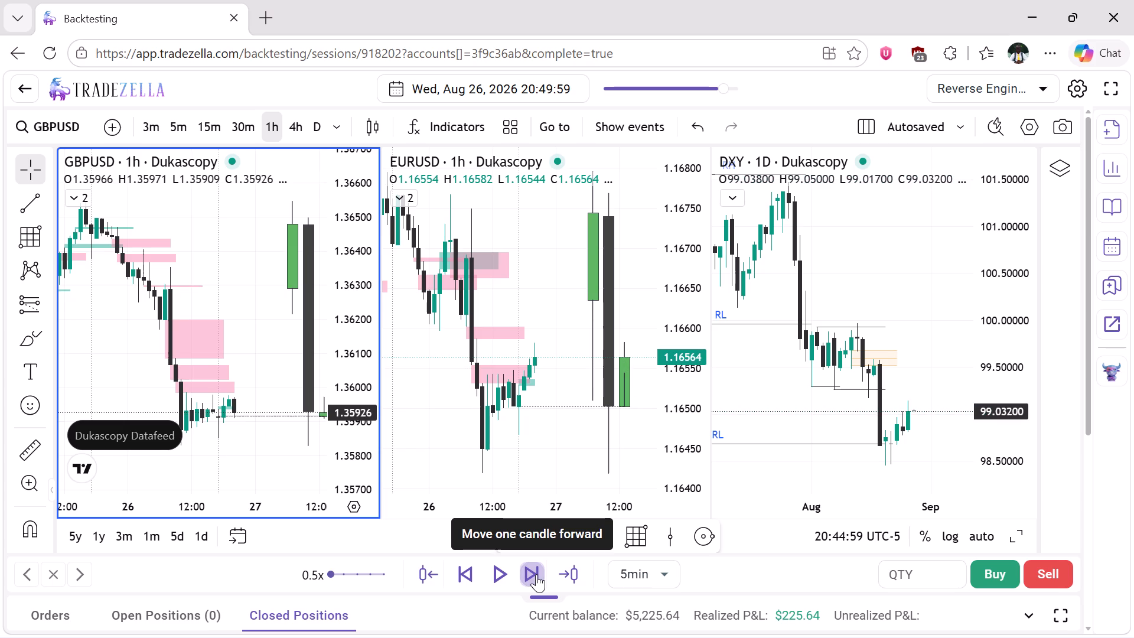
left_click(536, 574)
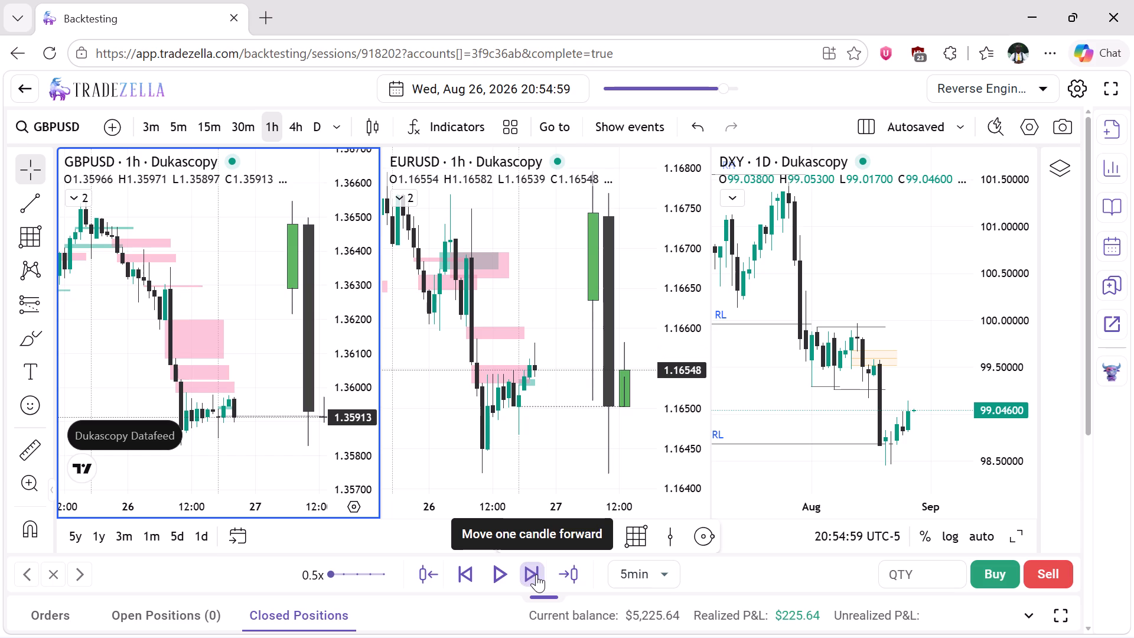
left_click(536, 574)
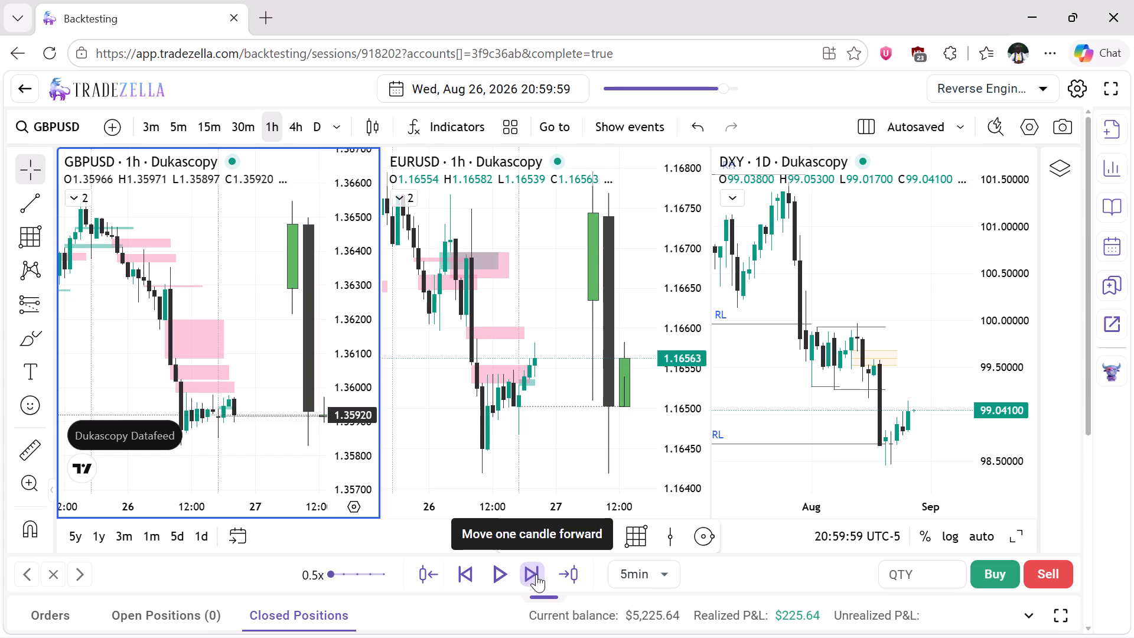
left_click(536, 574)
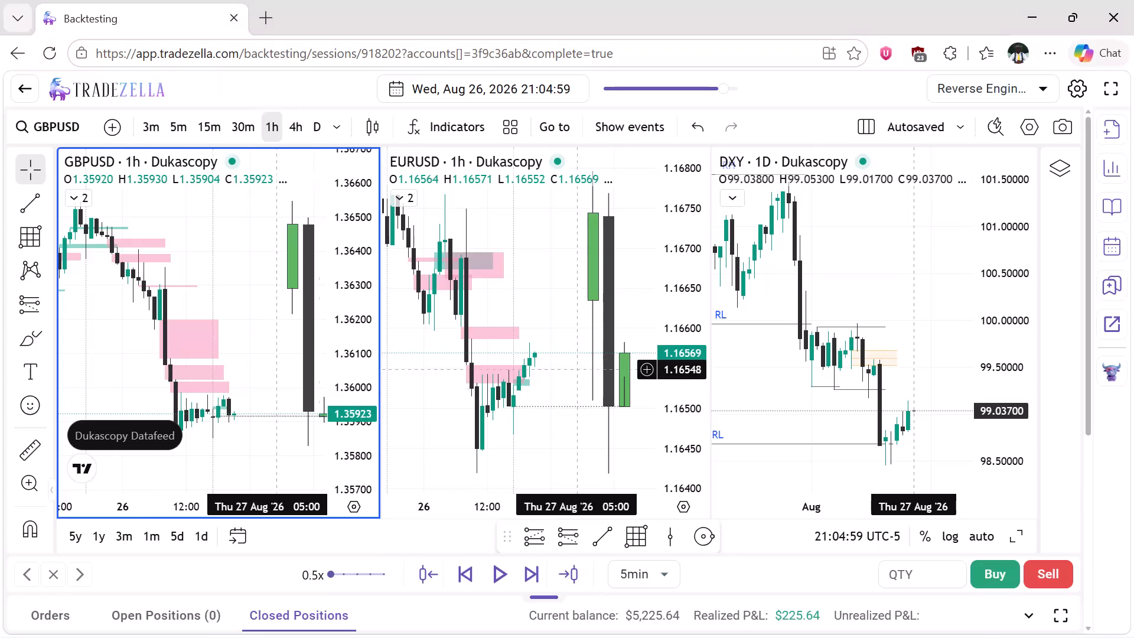
Advance the replay in 5min increments to 22:19:59 on 26 August.
left_click(527, 564)
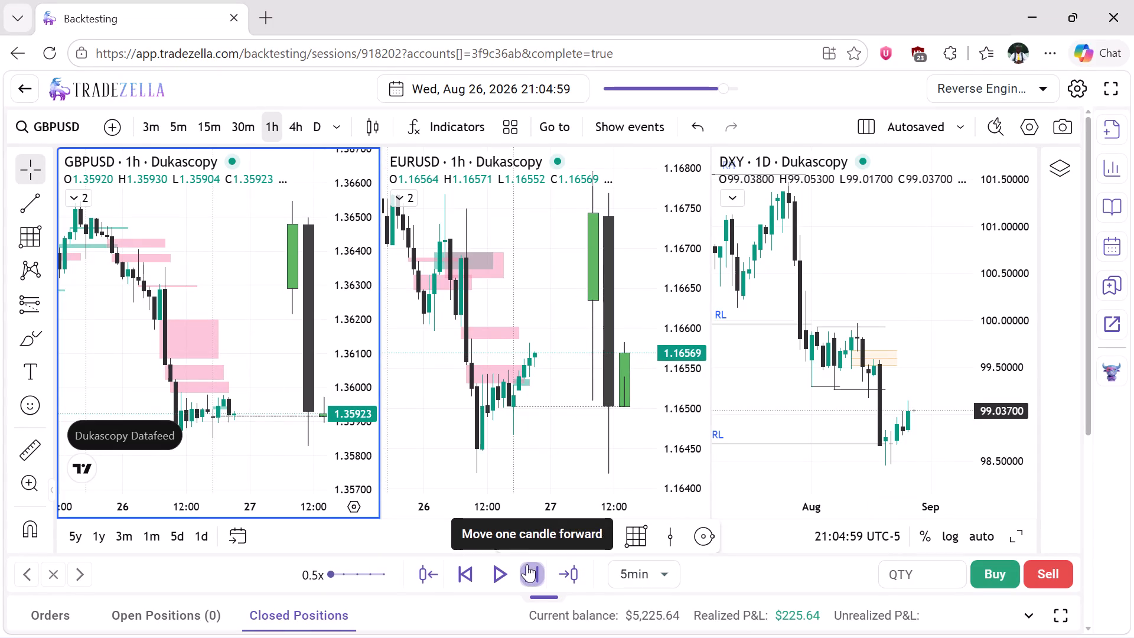
left_click(527, 564)
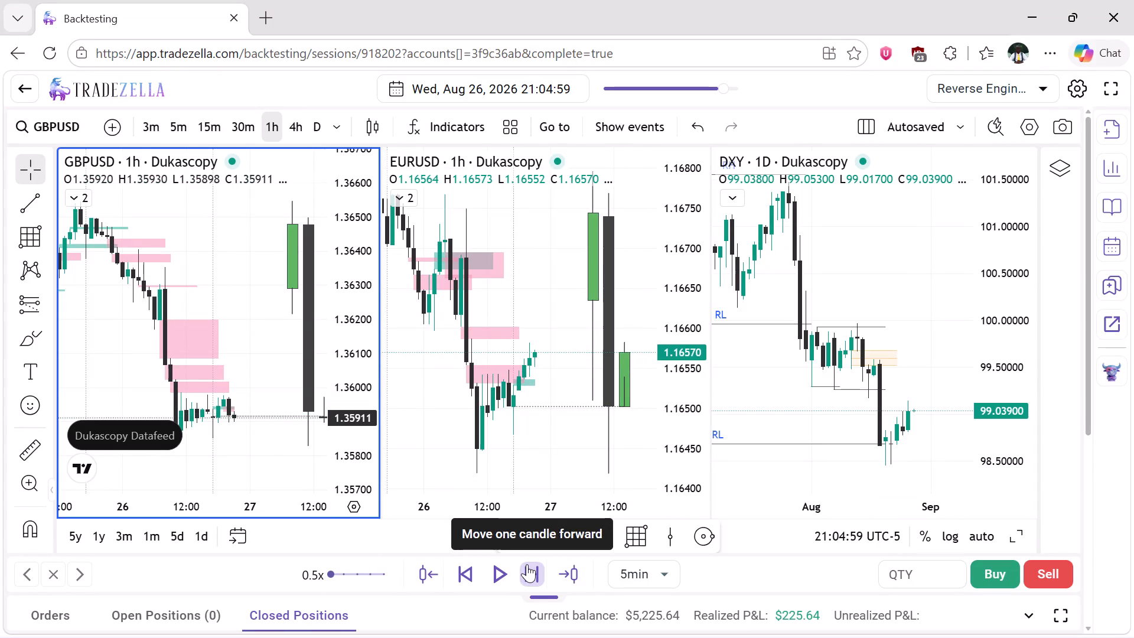
left_click(527, 564)
left_click(527, 564)
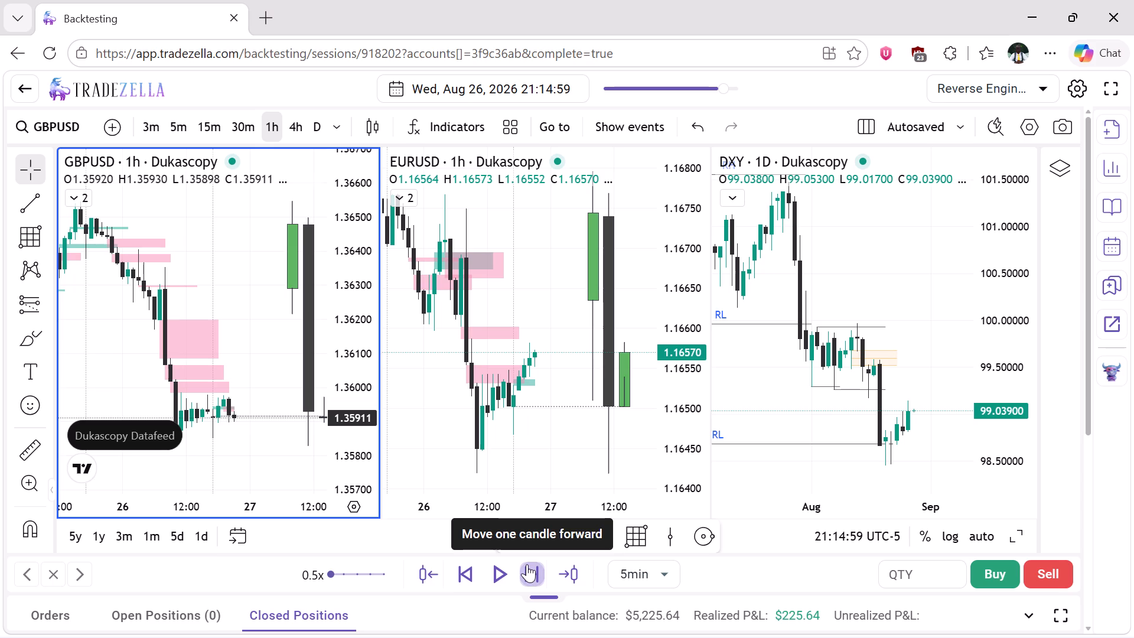
left_click(527, 564)
left_click(527, 564)
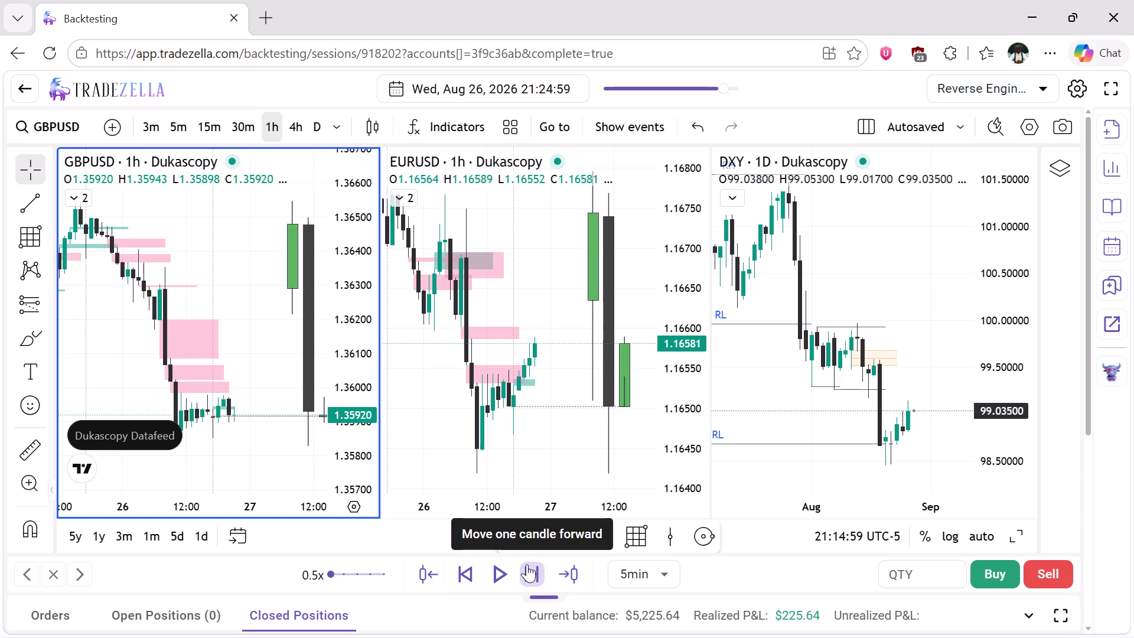
left_click(527, 564)
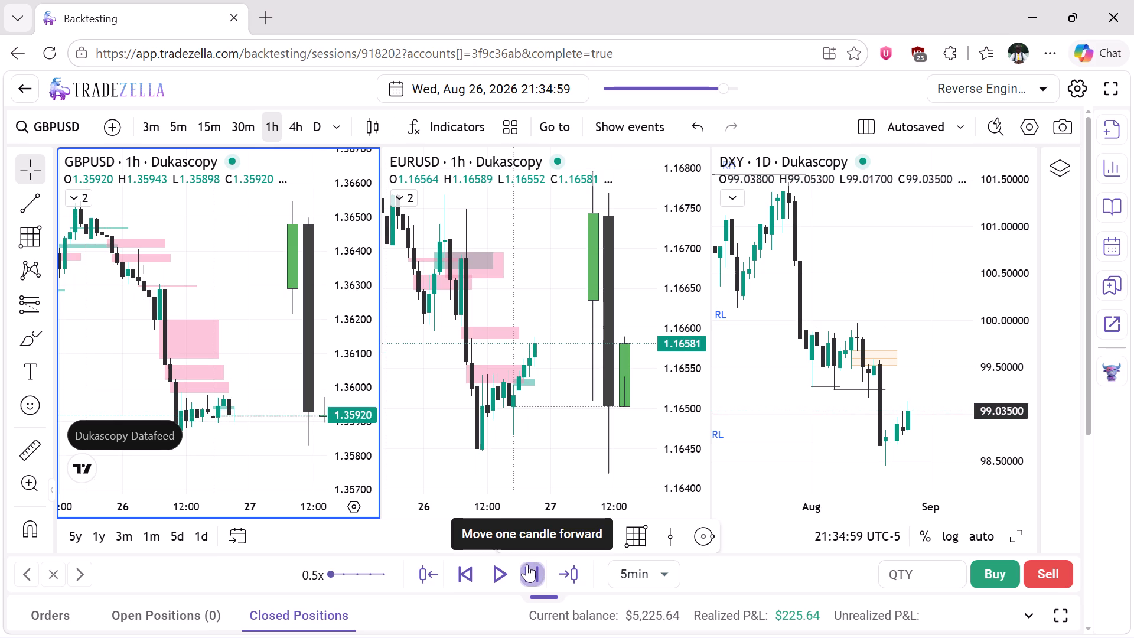
left_click(527, 564)
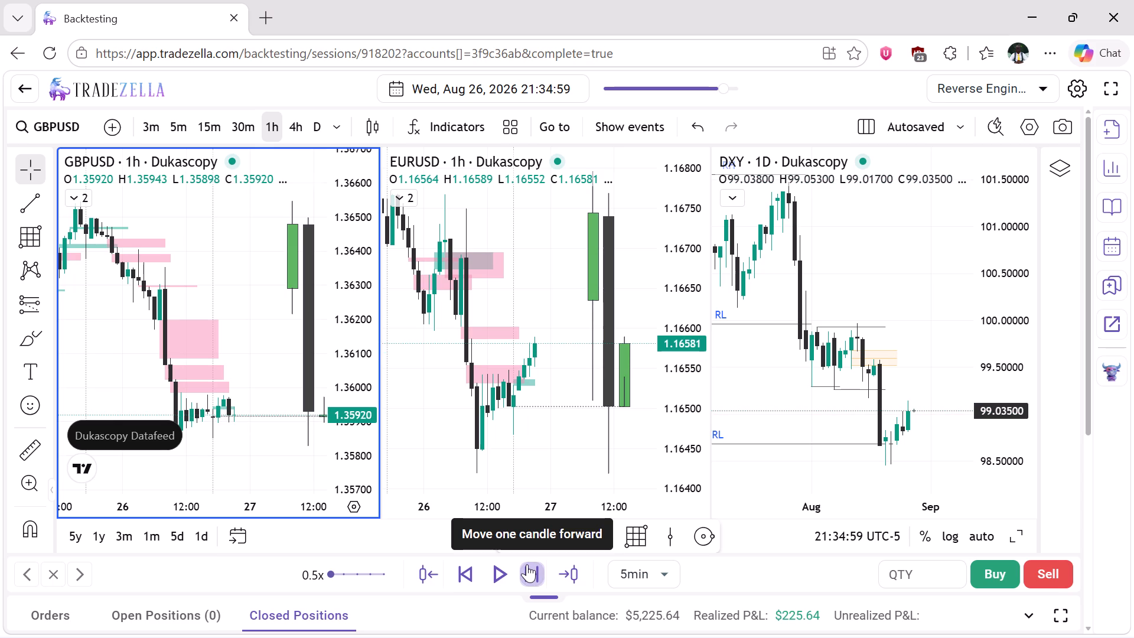
left_click(527, 564)
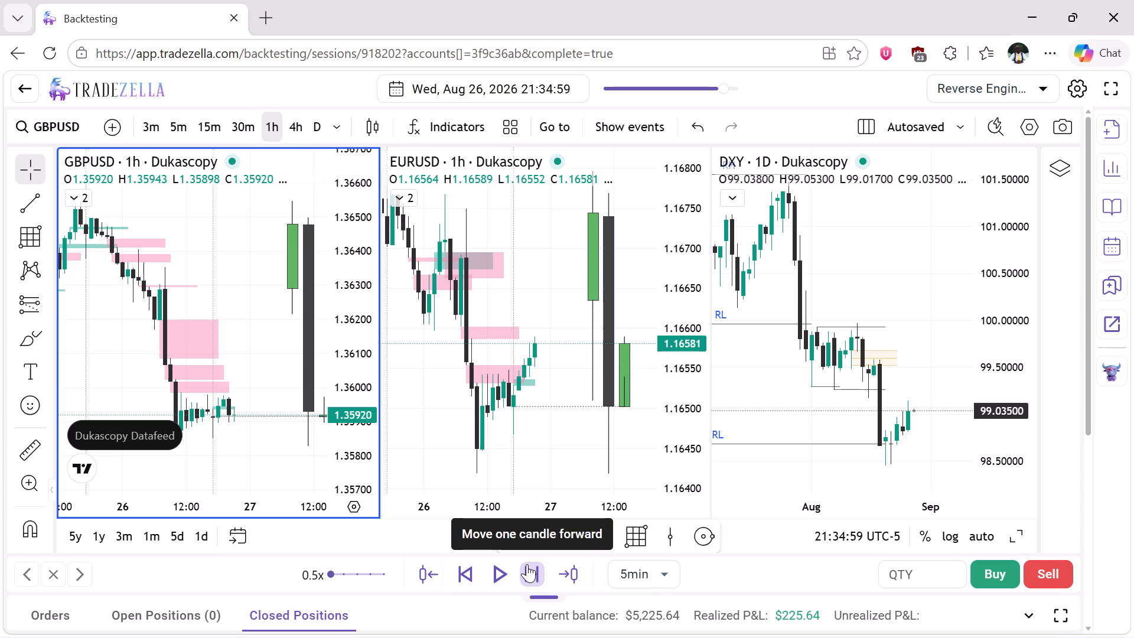
left_click(527, 564)
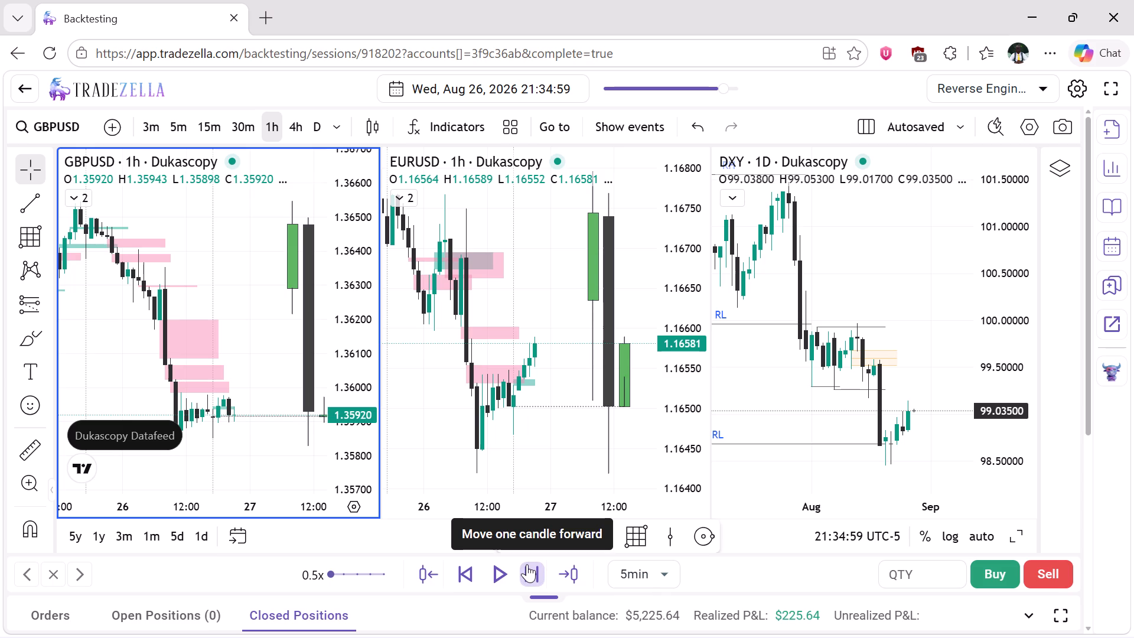
left_click(527, 564)
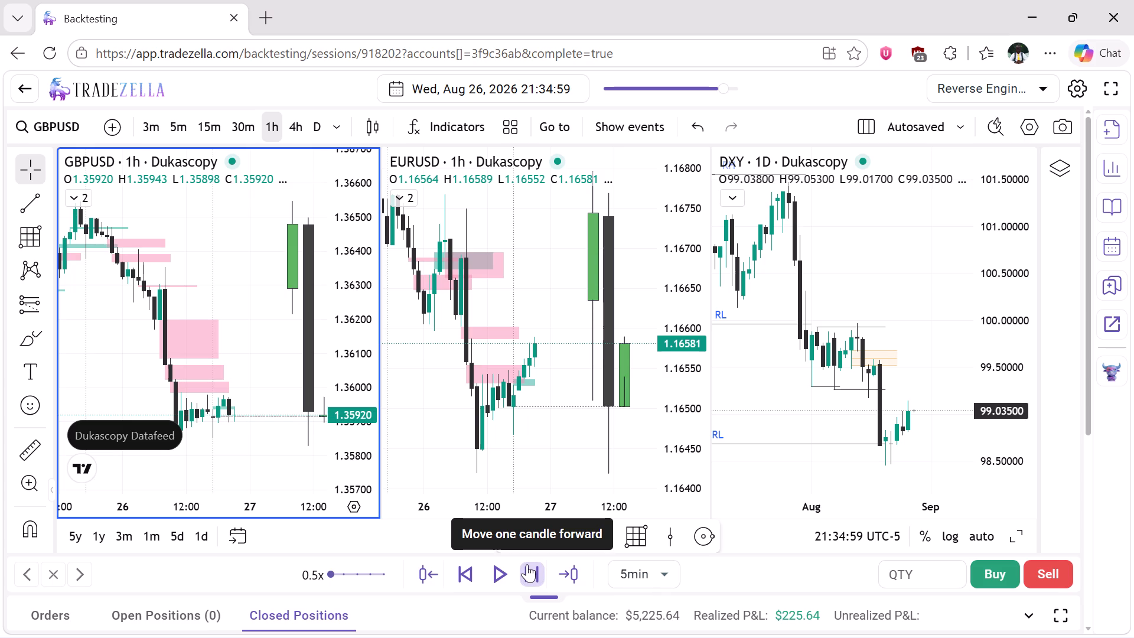
left_click(527, 564)
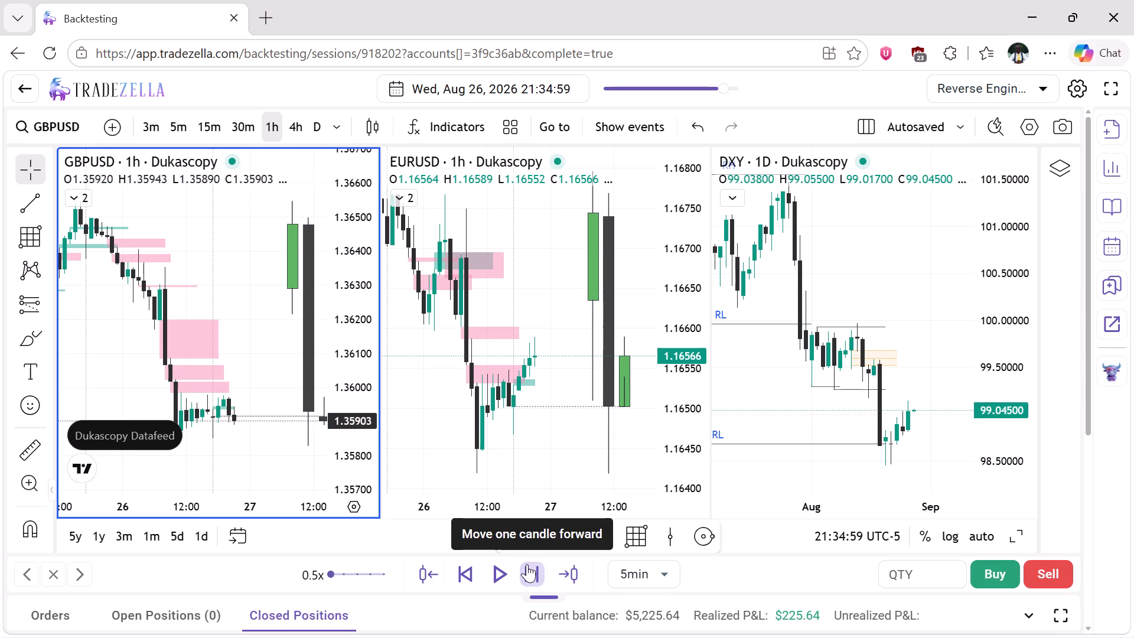
left_click(527, 564)
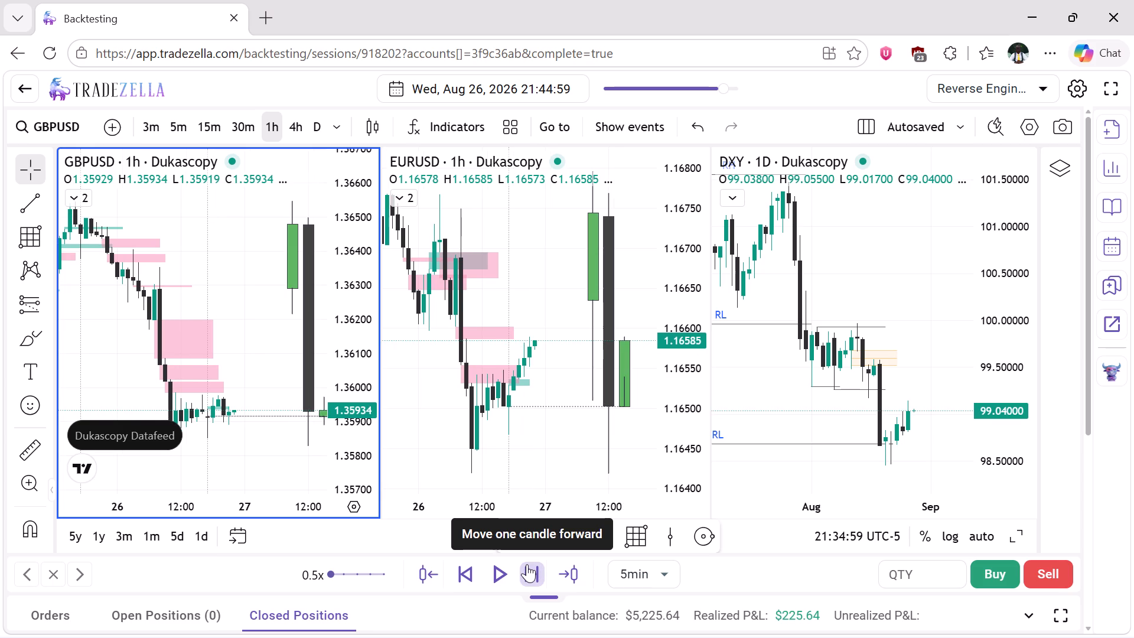
left_click(527, 564)
left_click(527, 564)
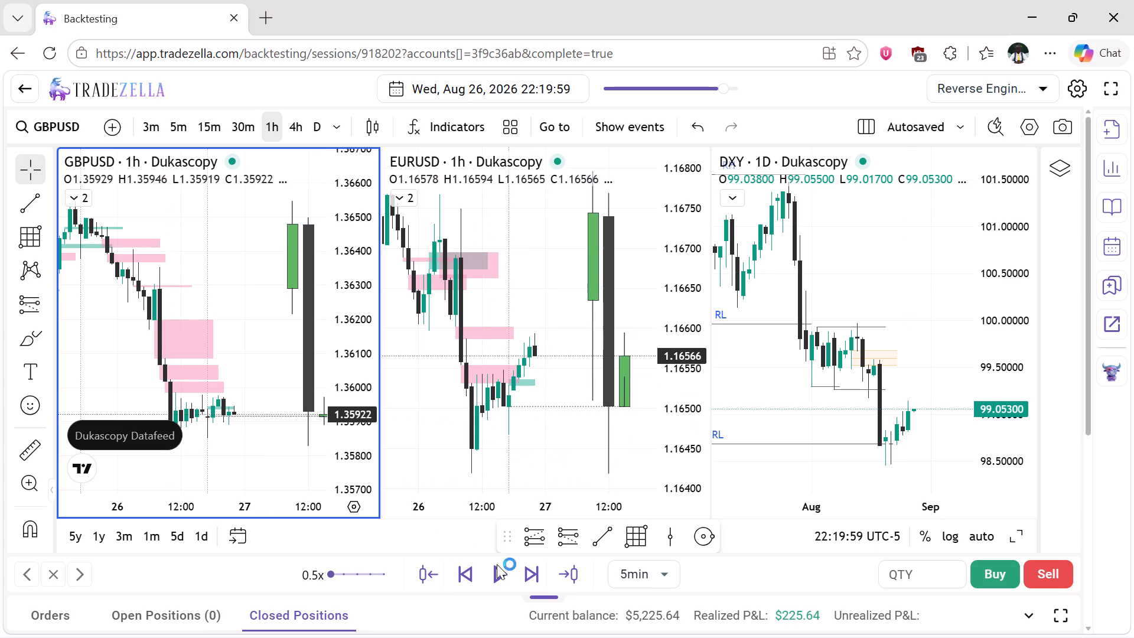
Advance the replay in 5min increments to 22:59:59 on 26 August.
left_click(527, 574)
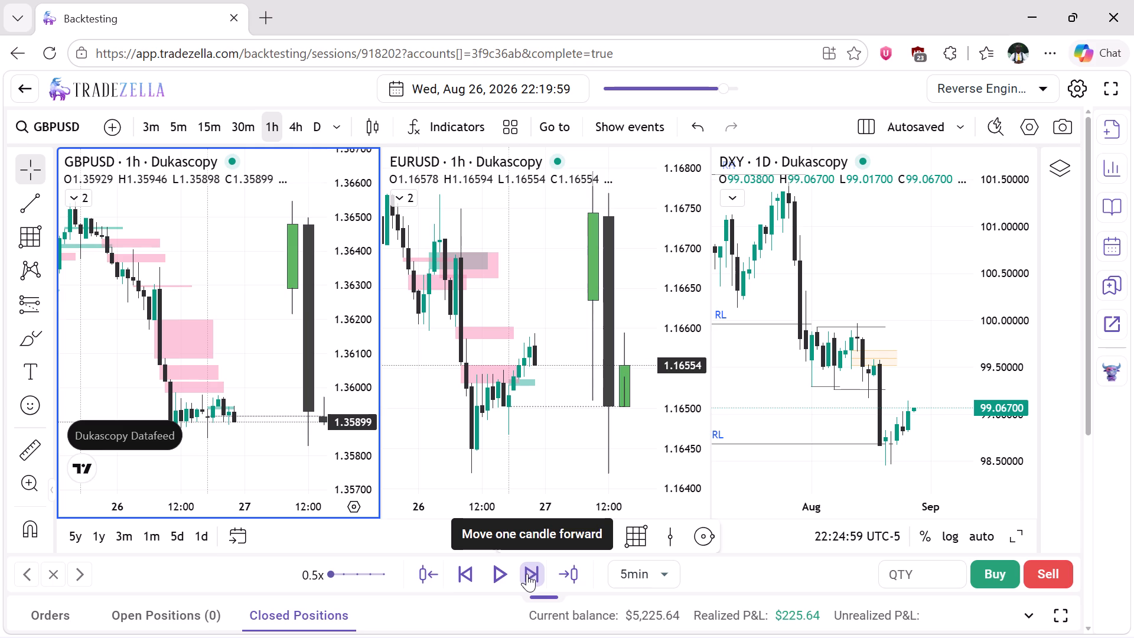
left_click(527, 574)
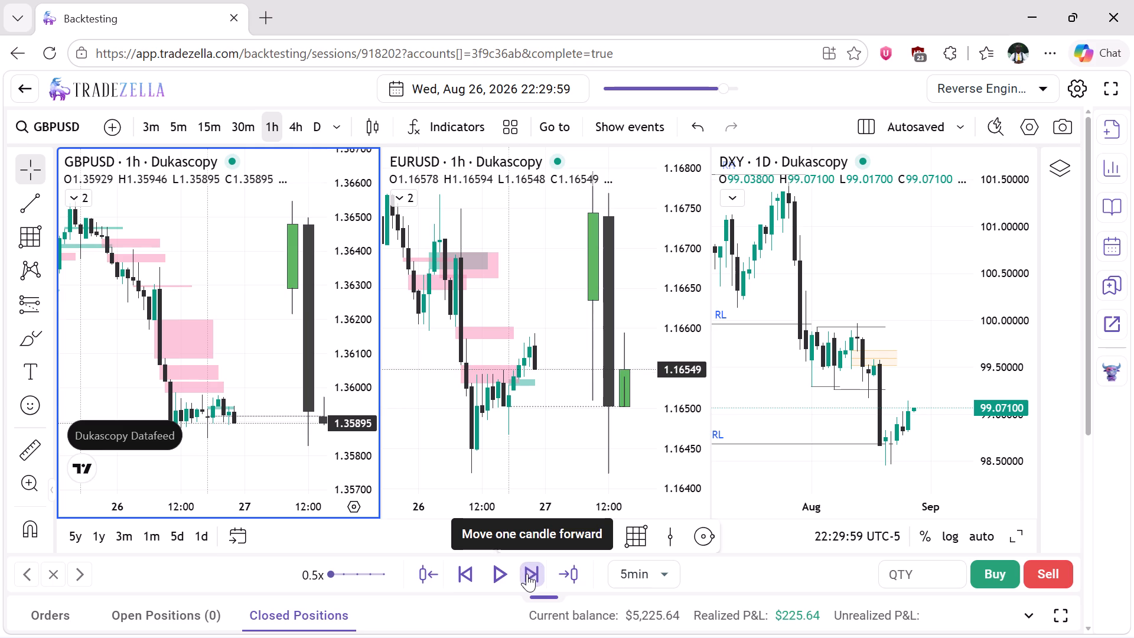
left_click(527, 574)
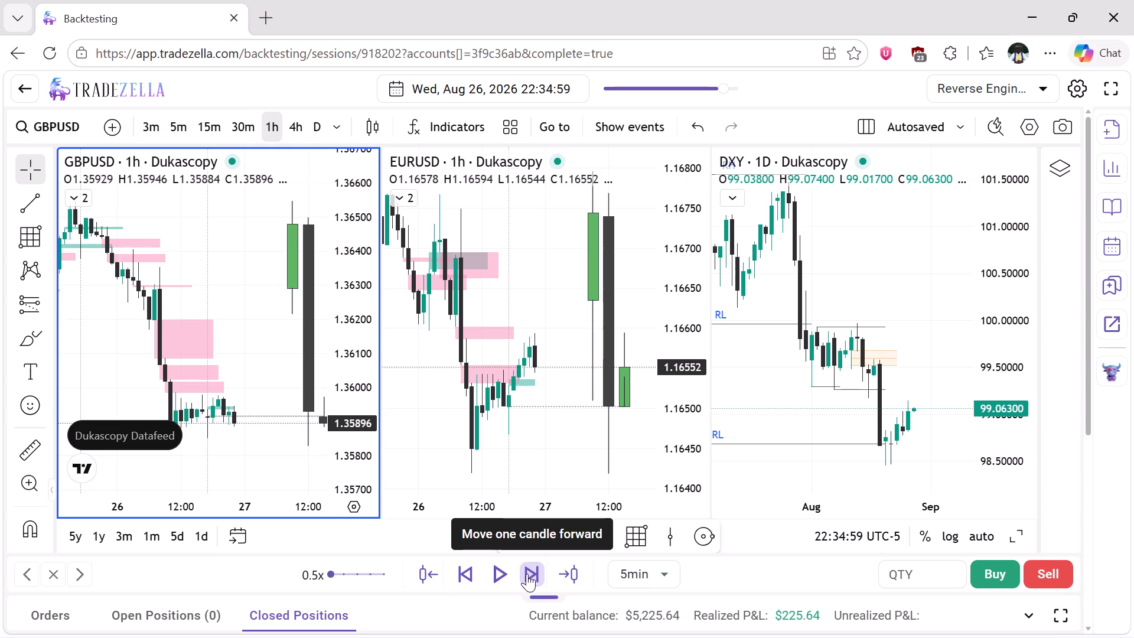
left_click(527, 574)
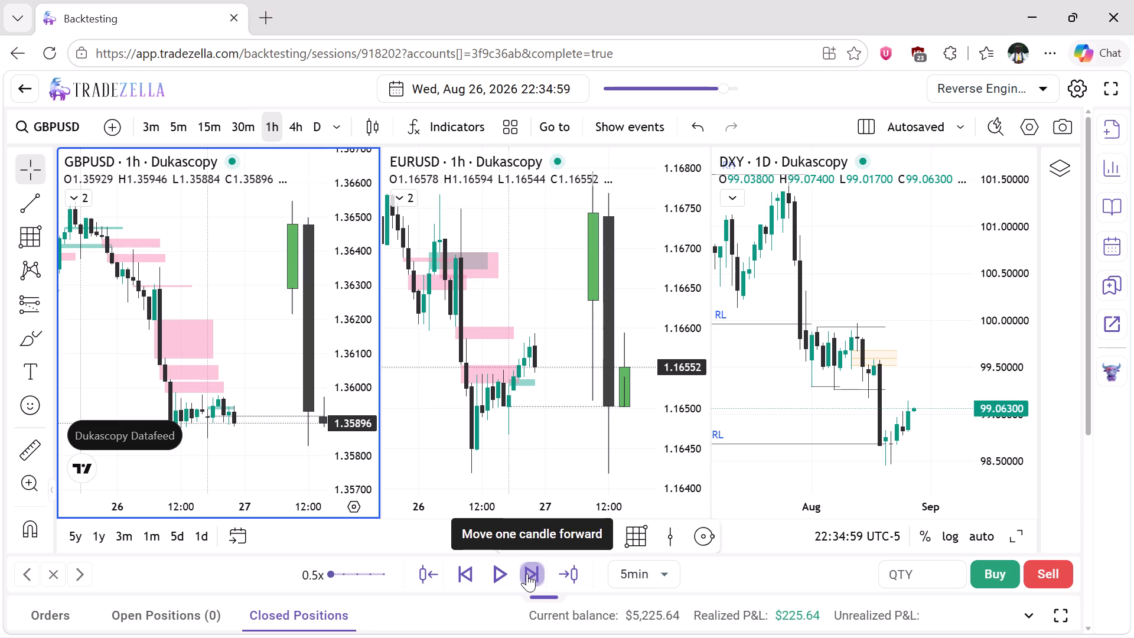
left_click(527, 574)
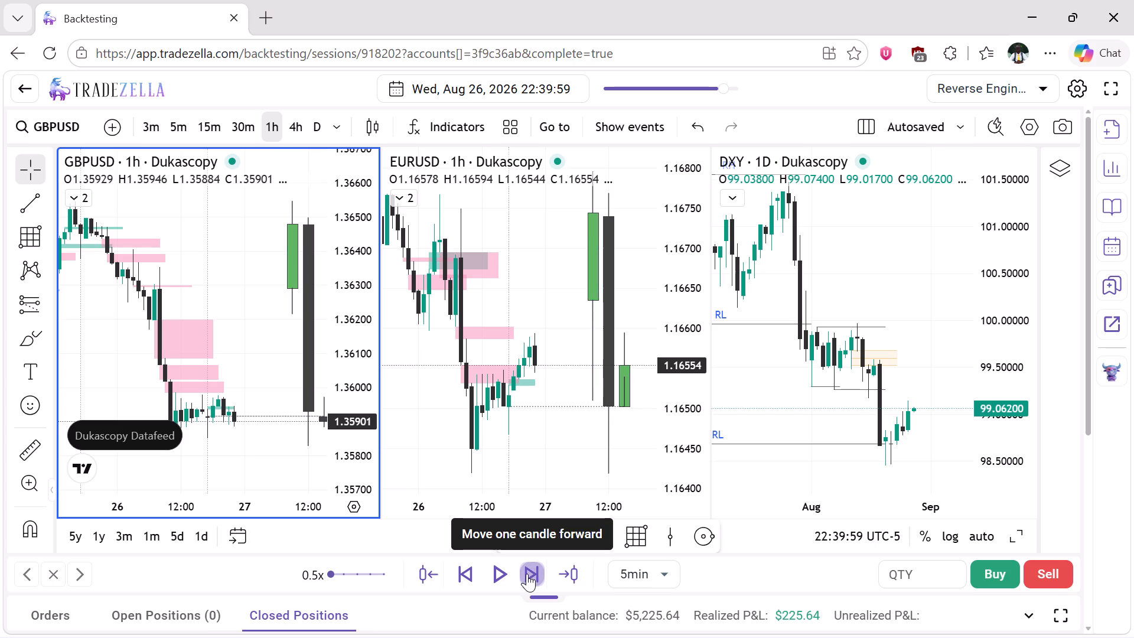
left_click(527, 574)
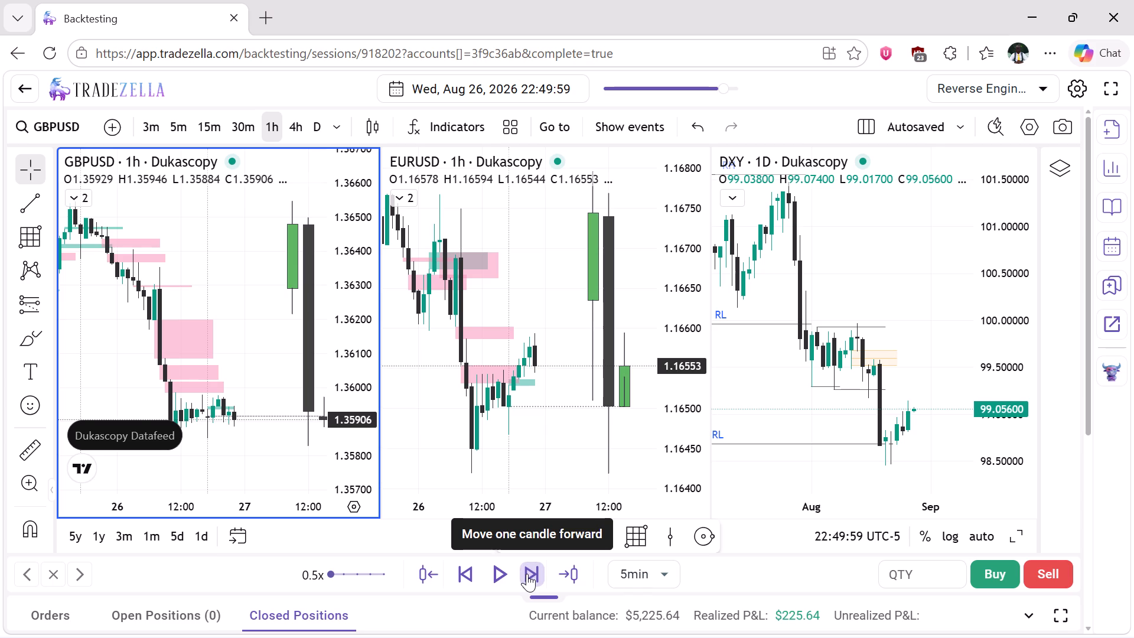
left_click(527, 574)
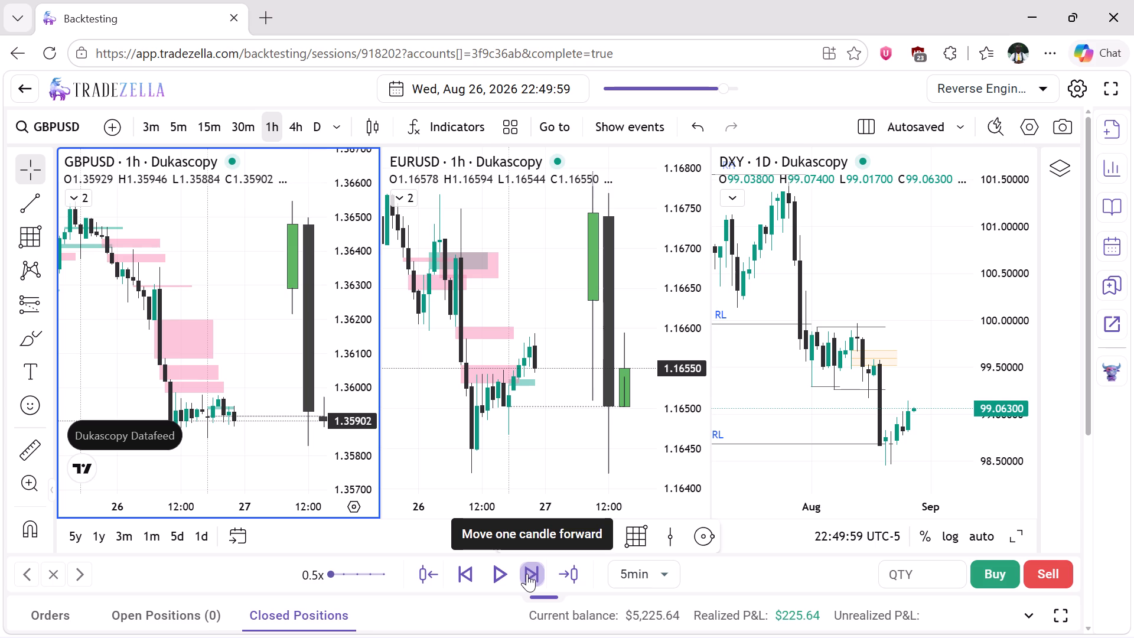
left_click(527, 574)
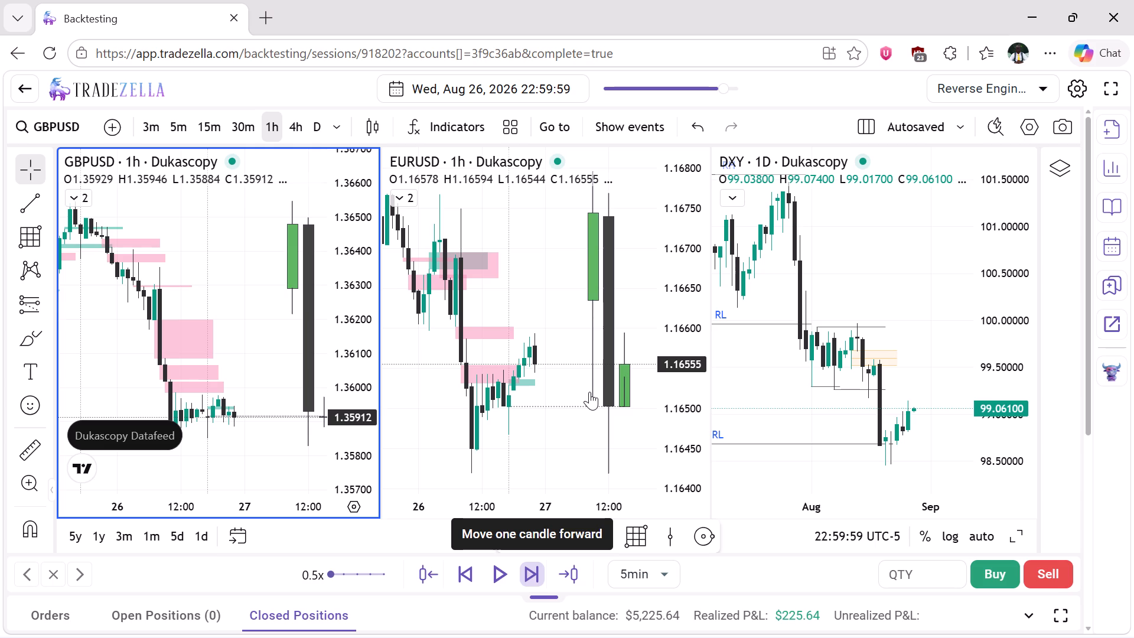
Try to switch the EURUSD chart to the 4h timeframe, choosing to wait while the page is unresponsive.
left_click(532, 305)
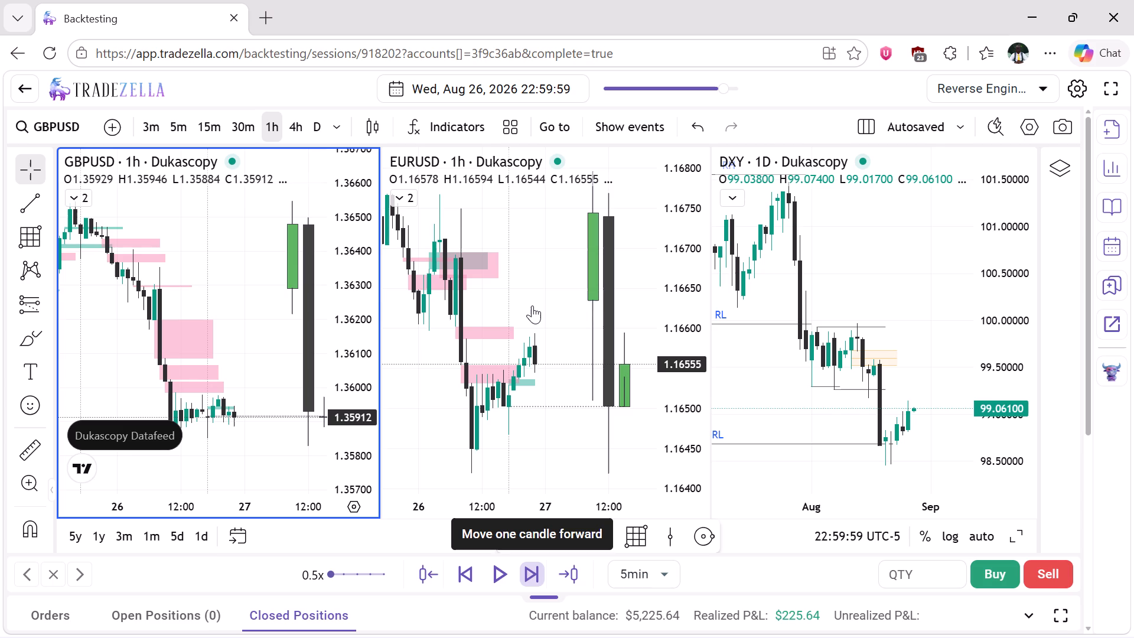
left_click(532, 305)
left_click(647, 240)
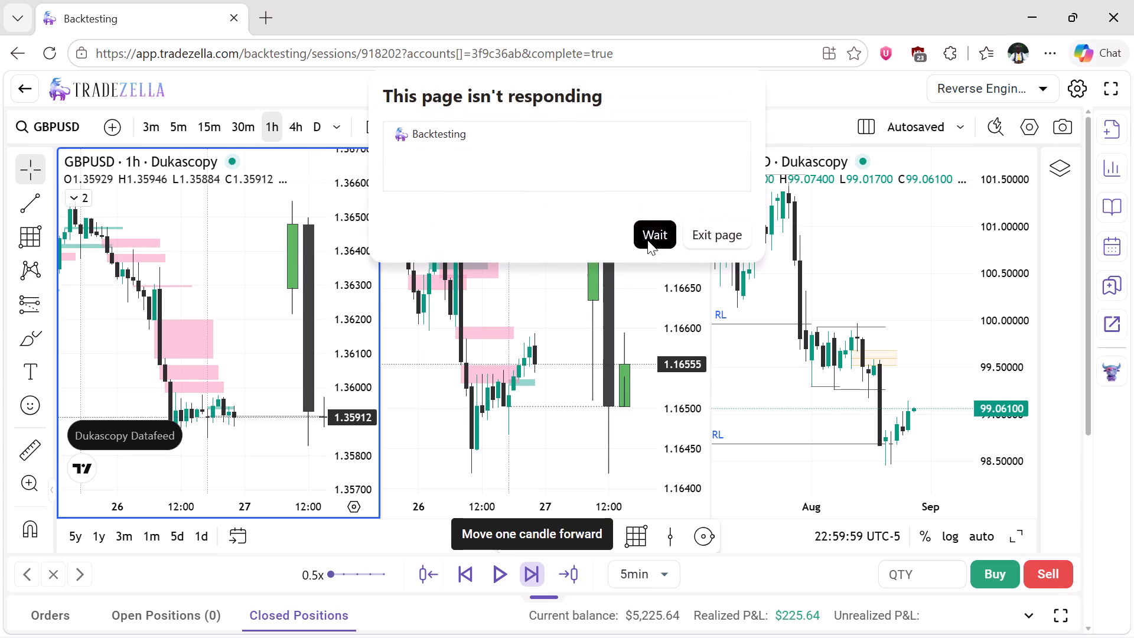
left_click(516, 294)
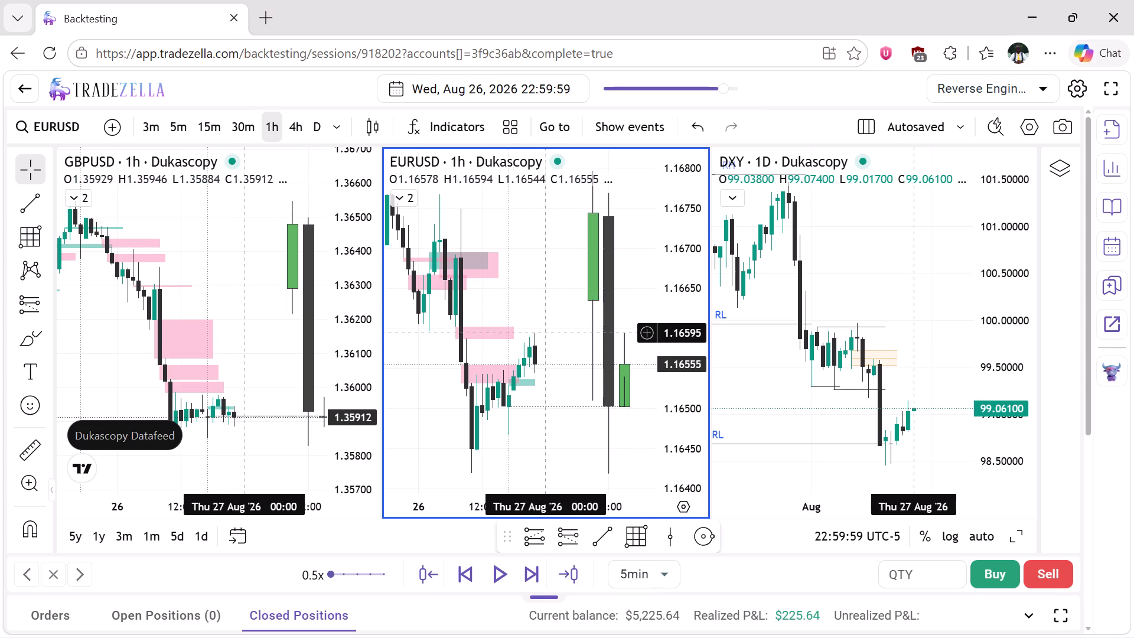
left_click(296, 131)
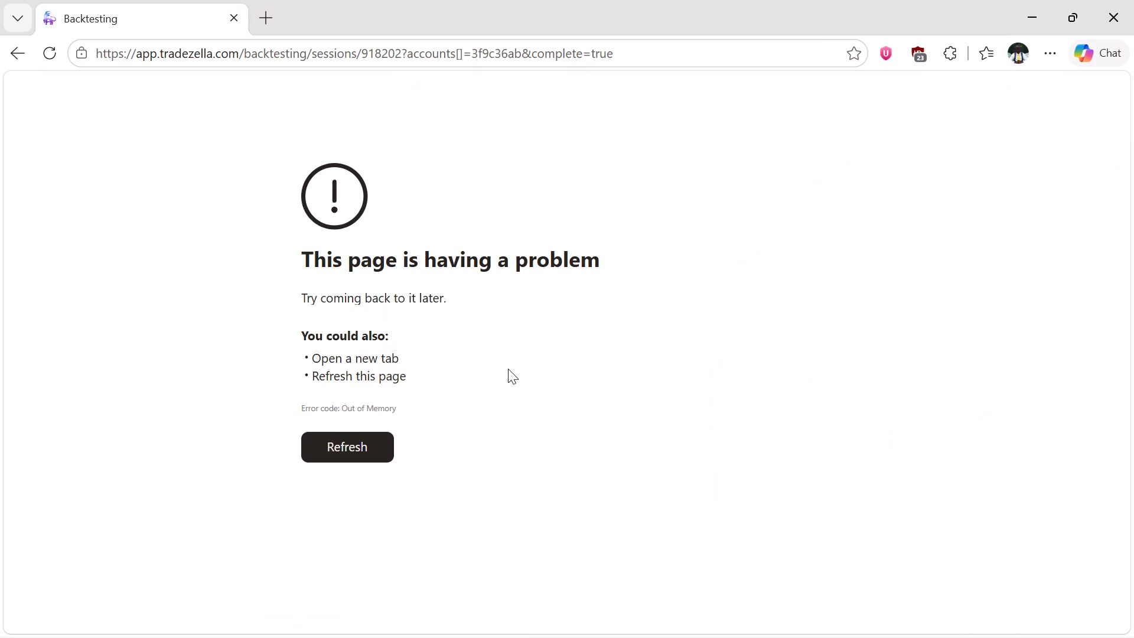
Reload the crashed backtesting session page.
left_click(359, 448)
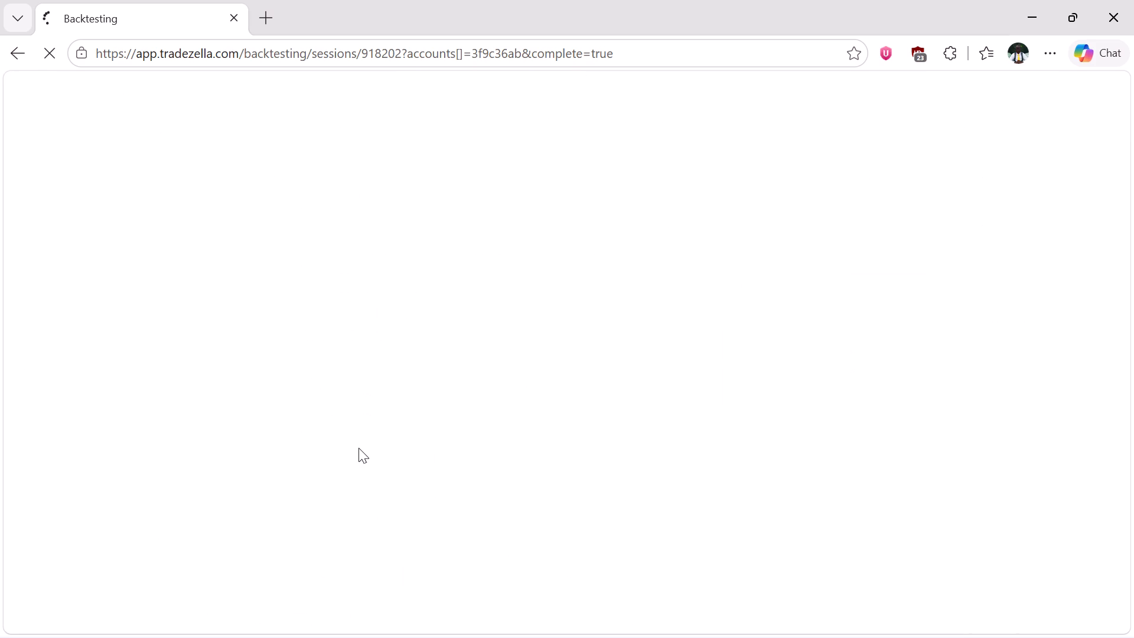
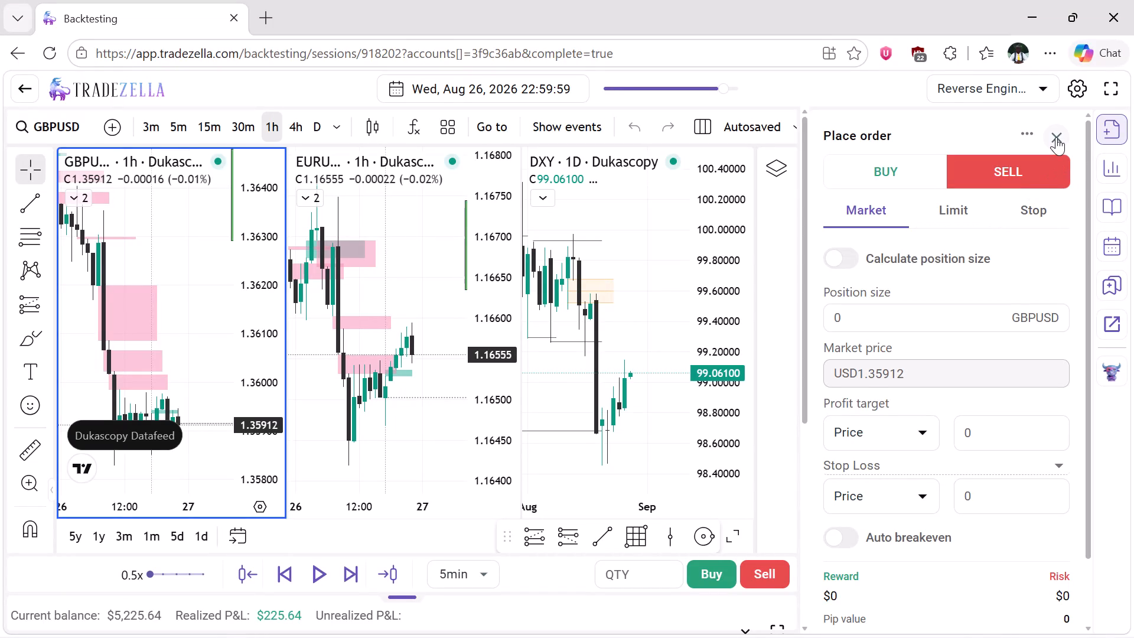
Close the Place order form to give the charts more room.
left_click(1056, 137)
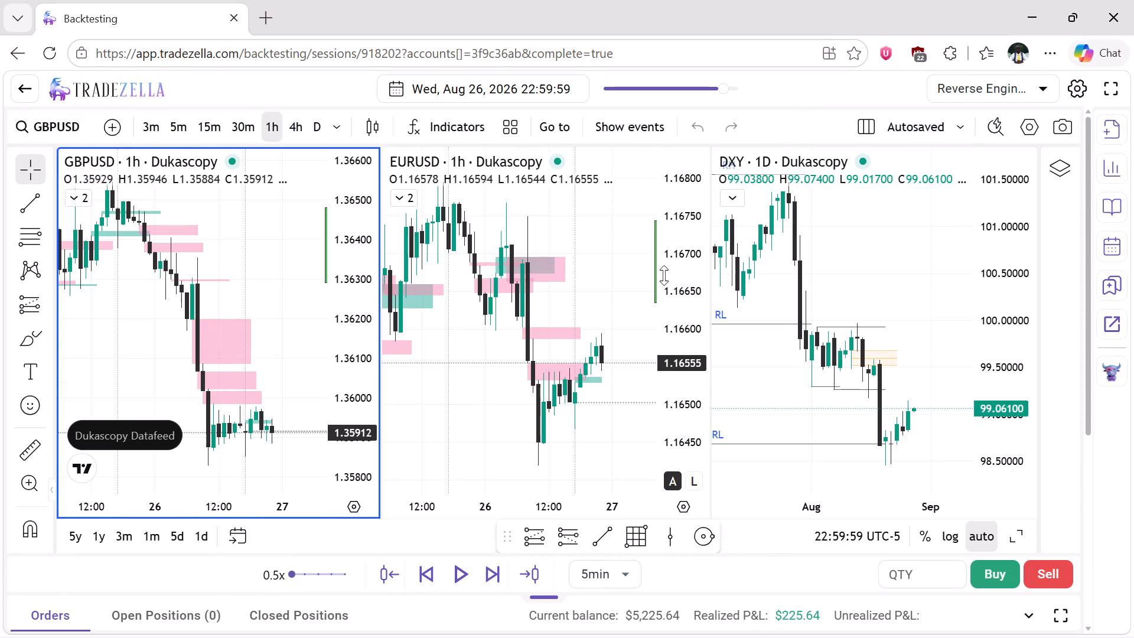
Examine recent EURUSD price action on the 4-hour and 1-hour timeframes.
scroll(573, 290, "left", 1)
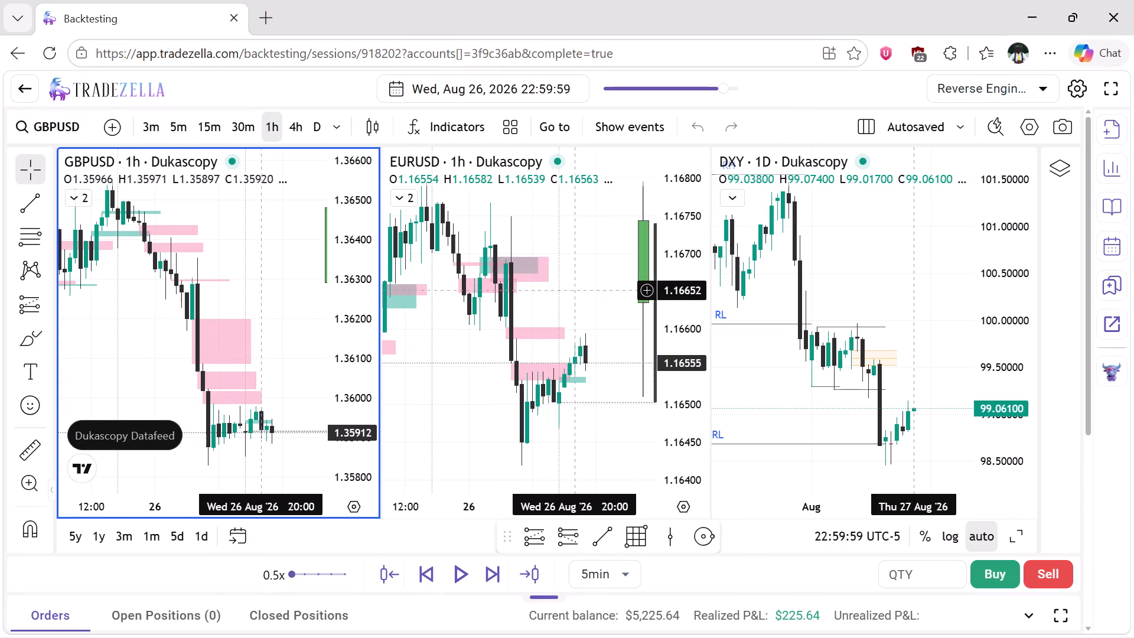
scroll(573, 290, "left", 1)
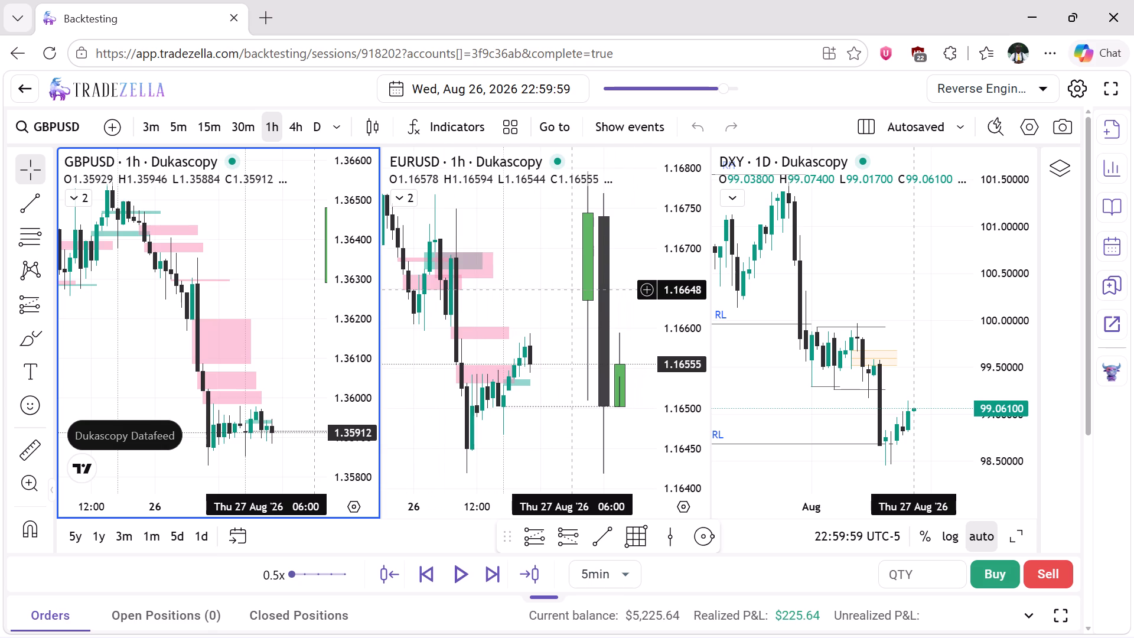
left_click(573, 290)
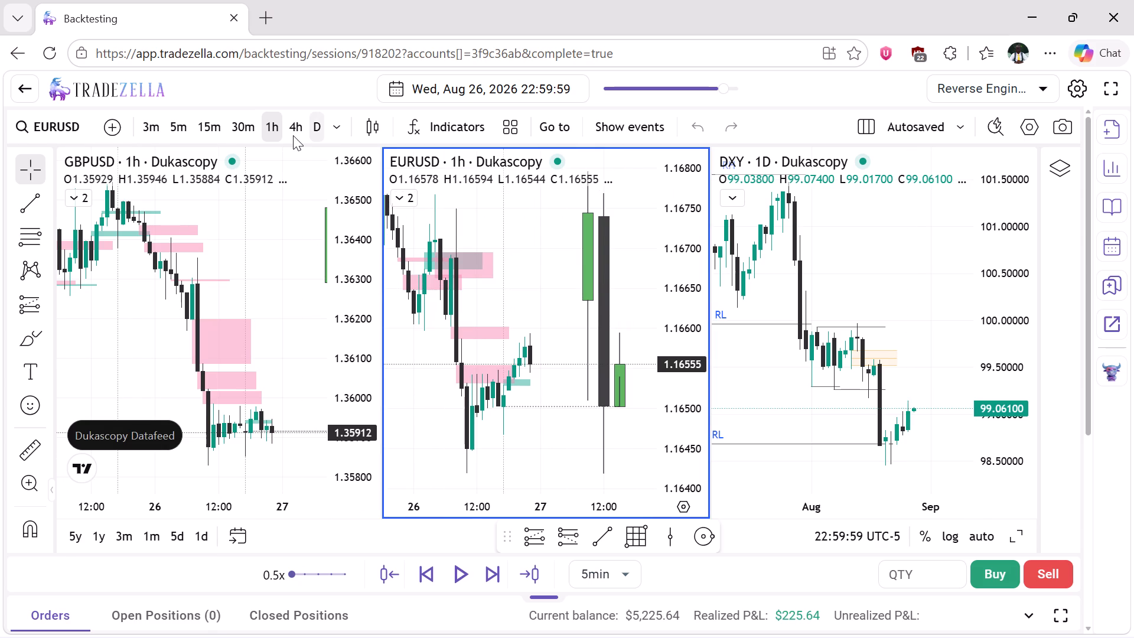
left_click(289, 135)
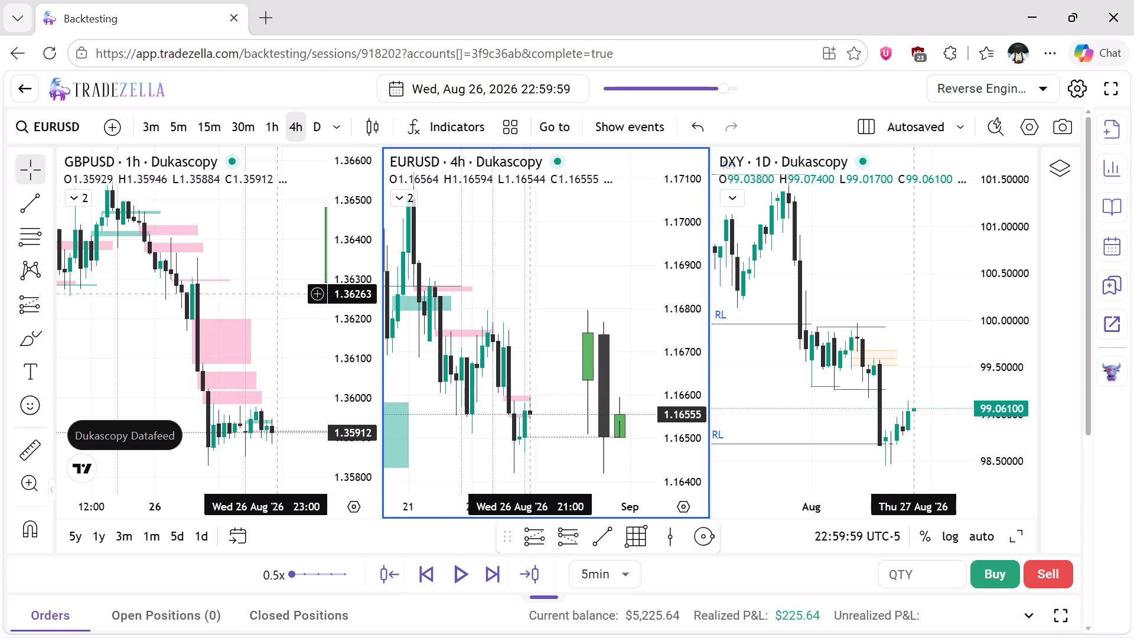
left_click(272, 120)
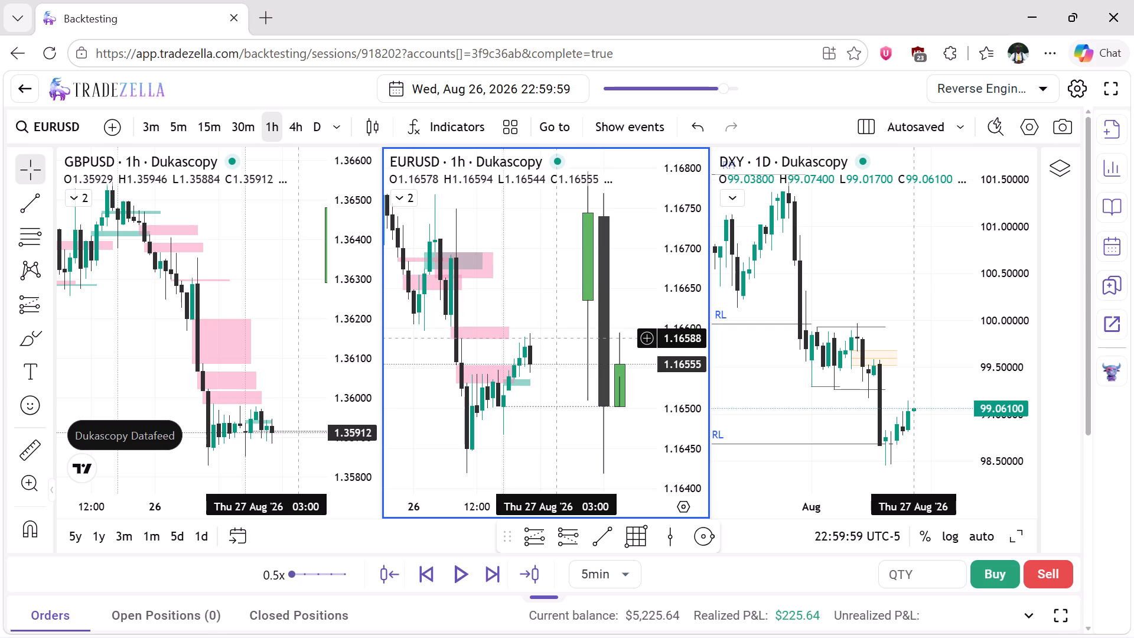
Switch the EURUSD chart to the 15-minute timeframe and reset its view around the latest candles.
left_click(214, 137)
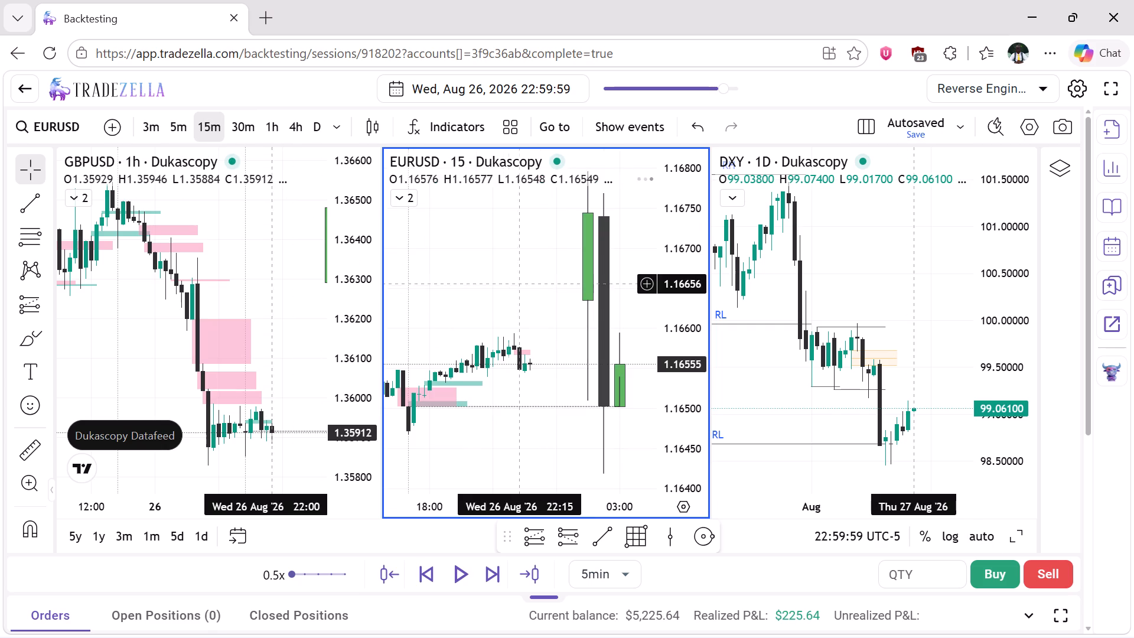
right_click(542, 291)
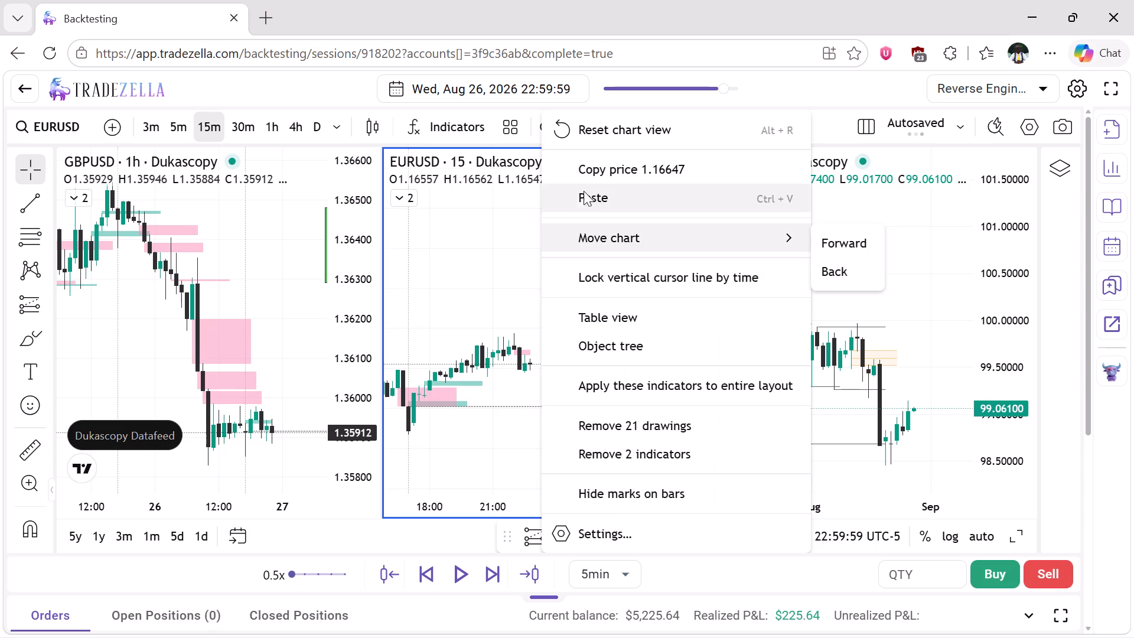
left_click(588, 141)
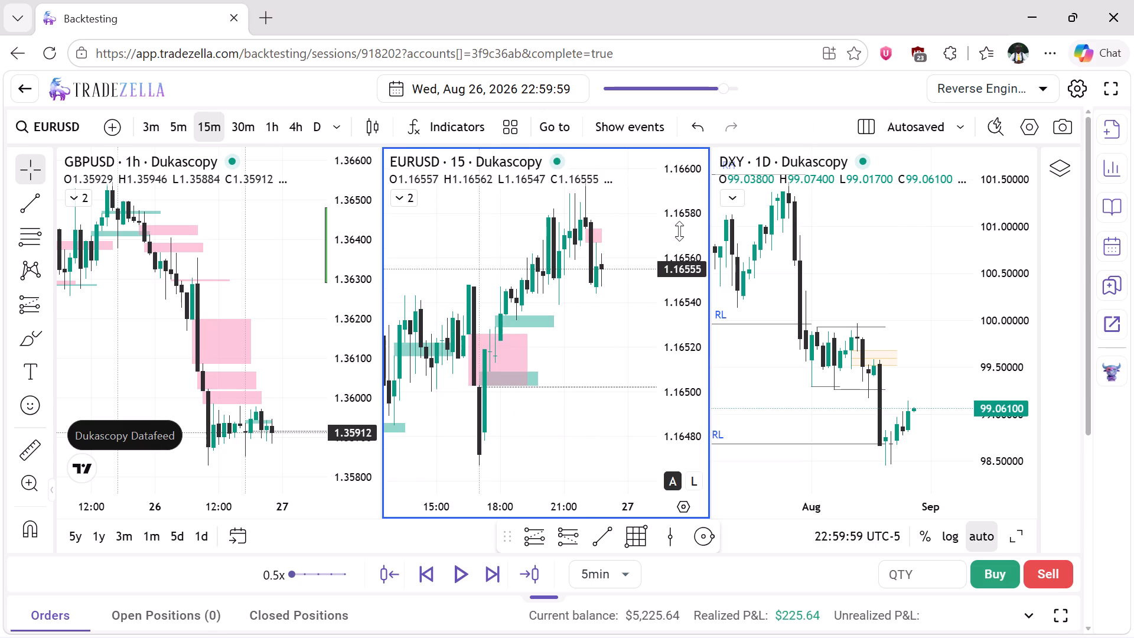
left_click_drag(683, 217, 702, 302)
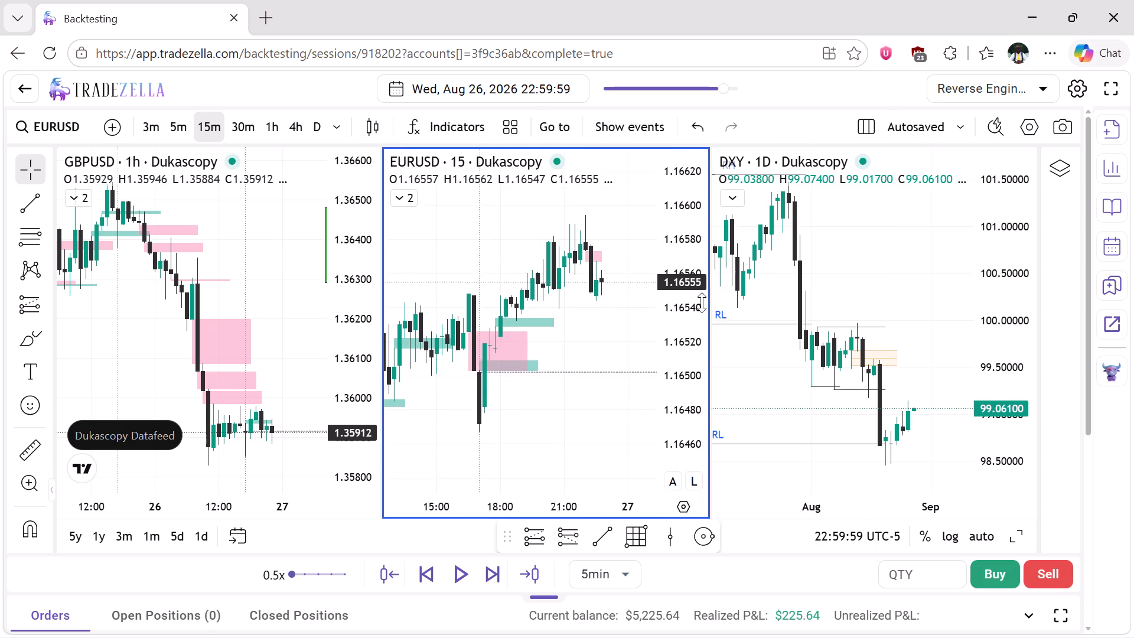
left_click_drag(702, 302, 704, 328)
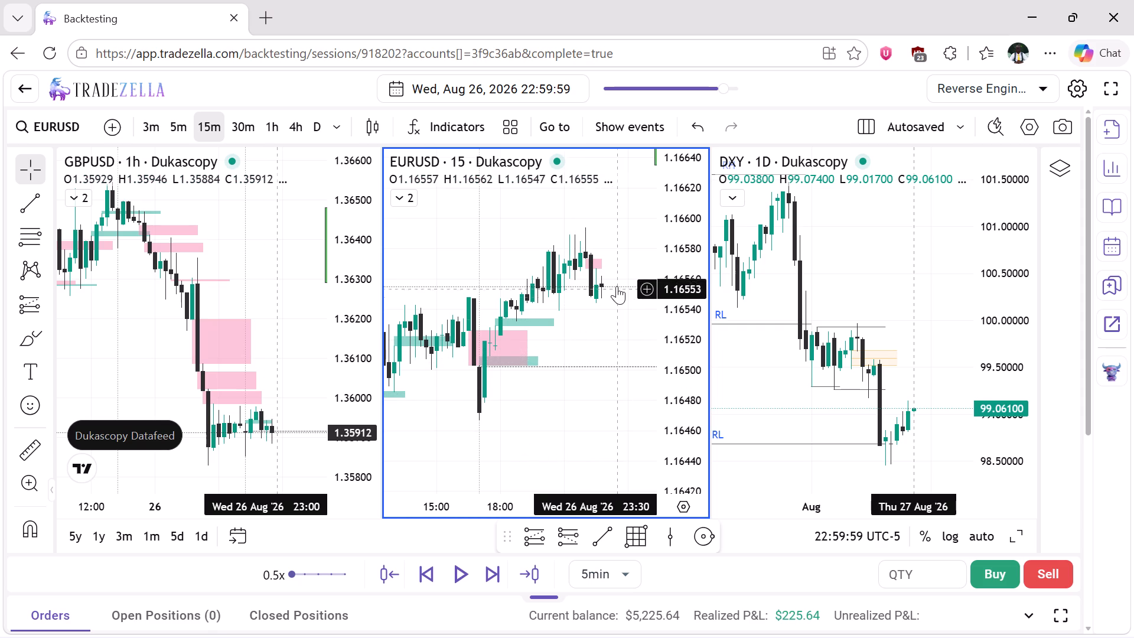
Place a short position on the 15-minute EURUSD chart with entry at 1.16555 and stop at 1.16592.
left_click(572, 539)
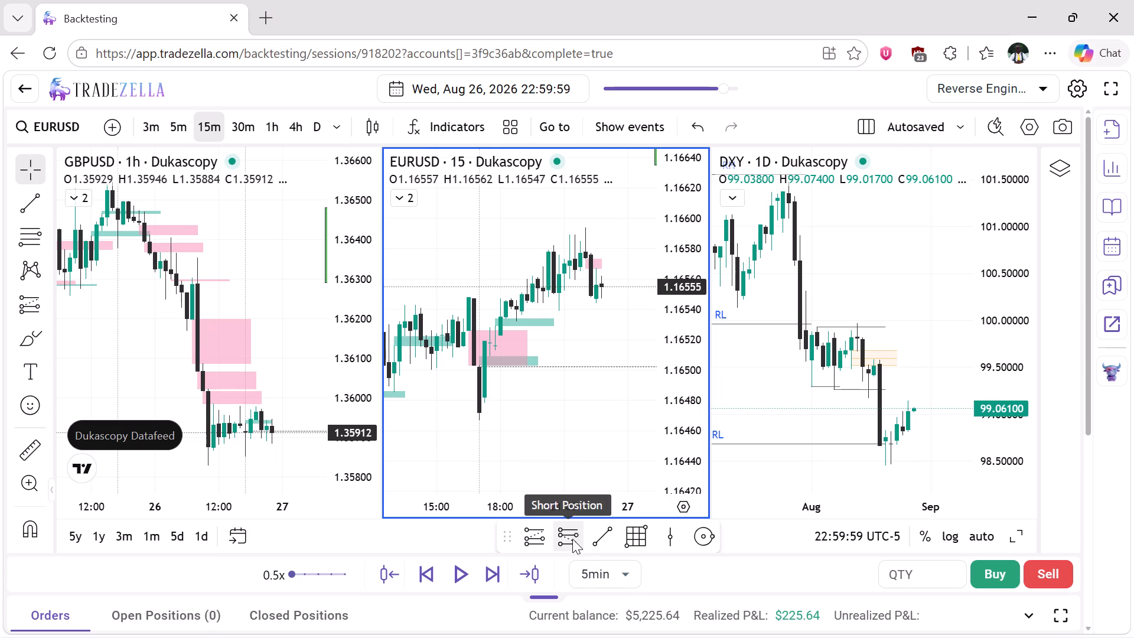
left_click(602, 287)
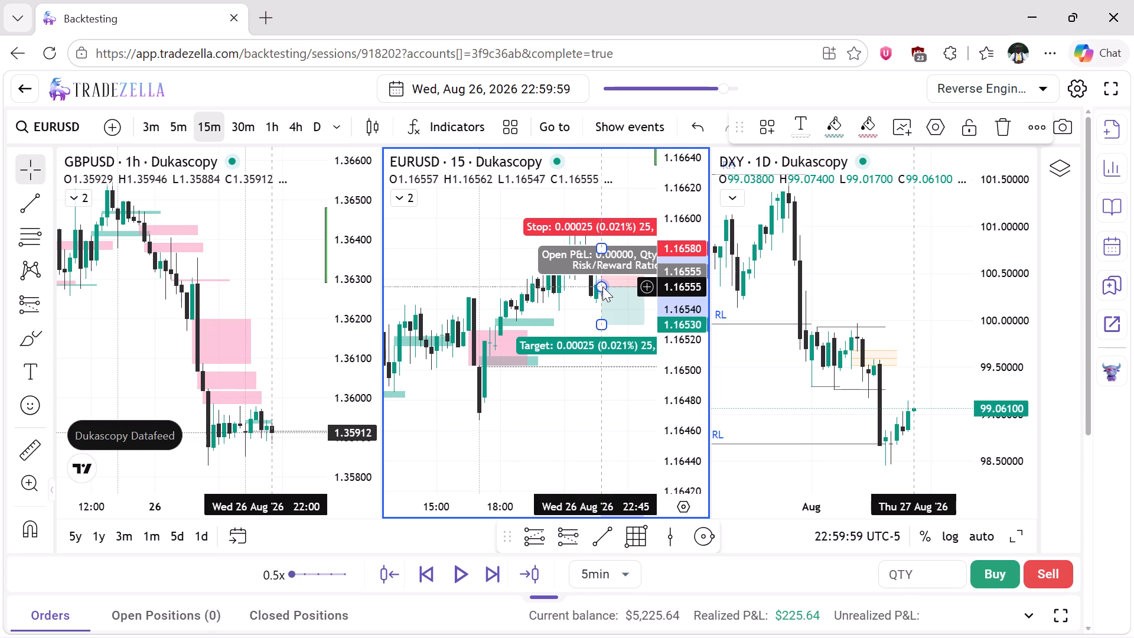
left_click_drag(599, 252, 601, 242)
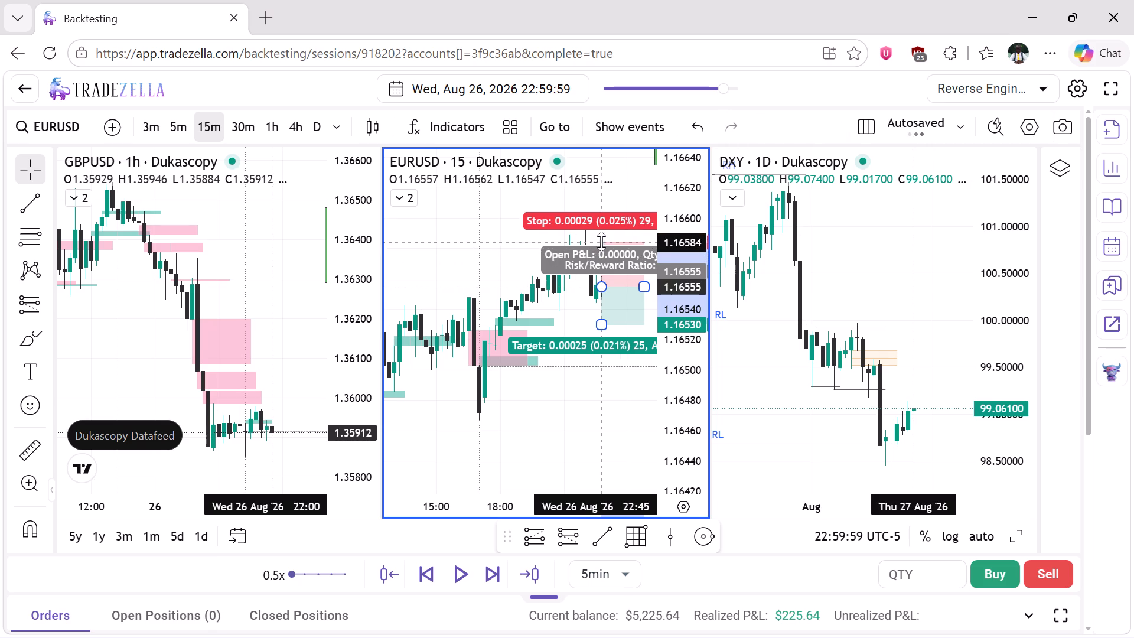
left_click_drag(601, 242, 602, 230)
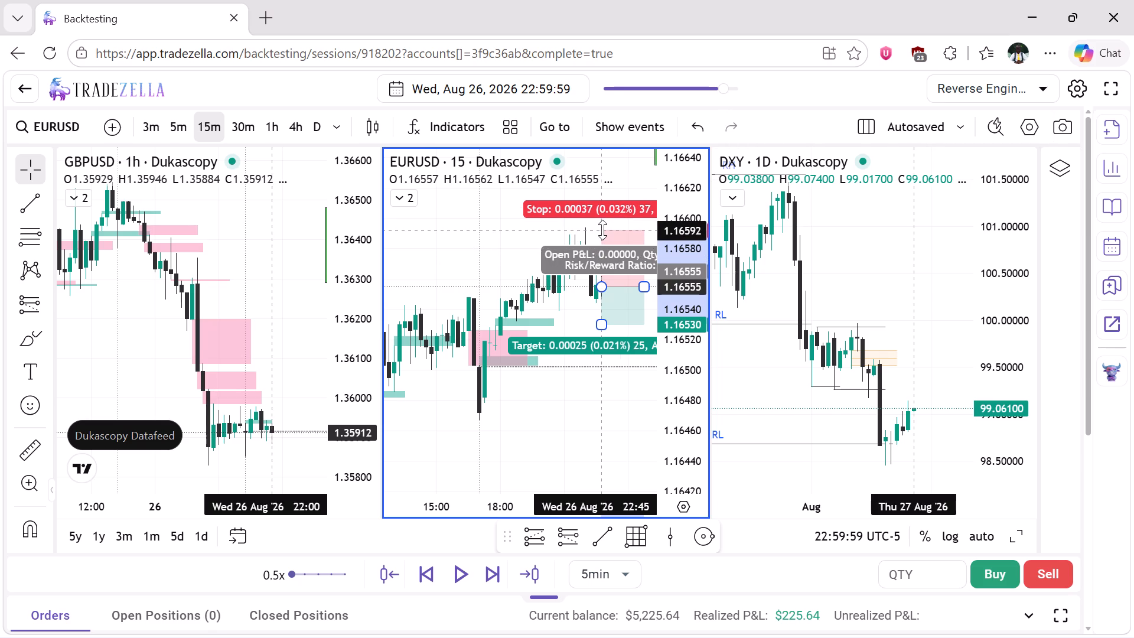
left_click_drag(602, 230, 602, 230)
Set the EURUSD short position's target to 1.16481 for a risk/reward ratio of 2.
scroll(482, 275, "left", 1)
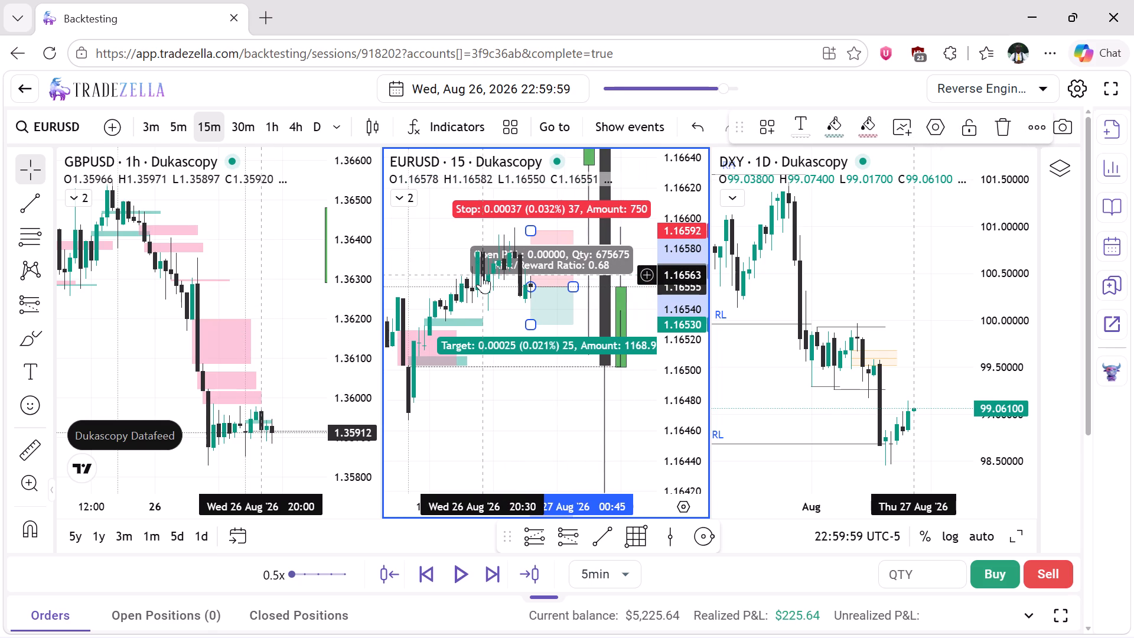
left_click_drag(533, 324, 535, 349)
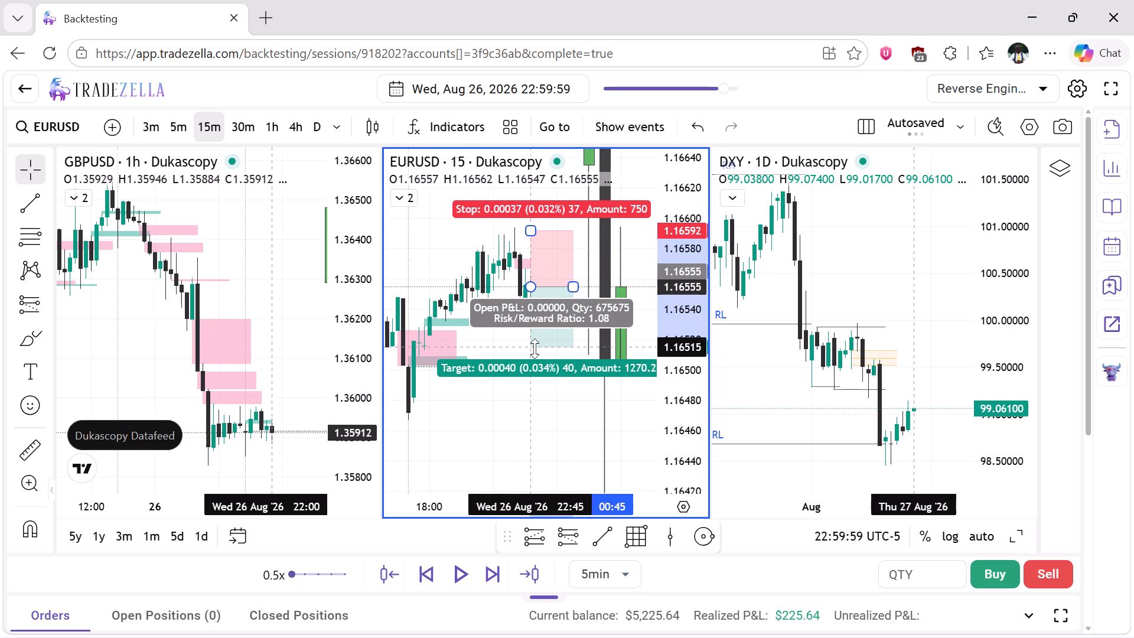
left_click_drag(535, 349, 537, 372)
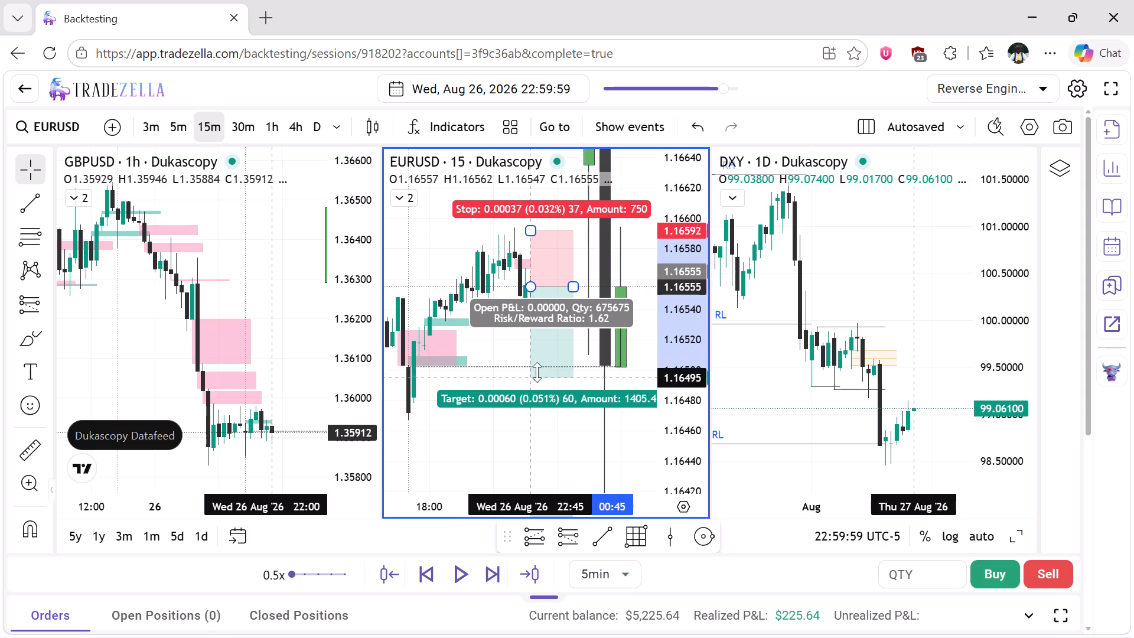
left_click_drag(537, 372, 537, 363)
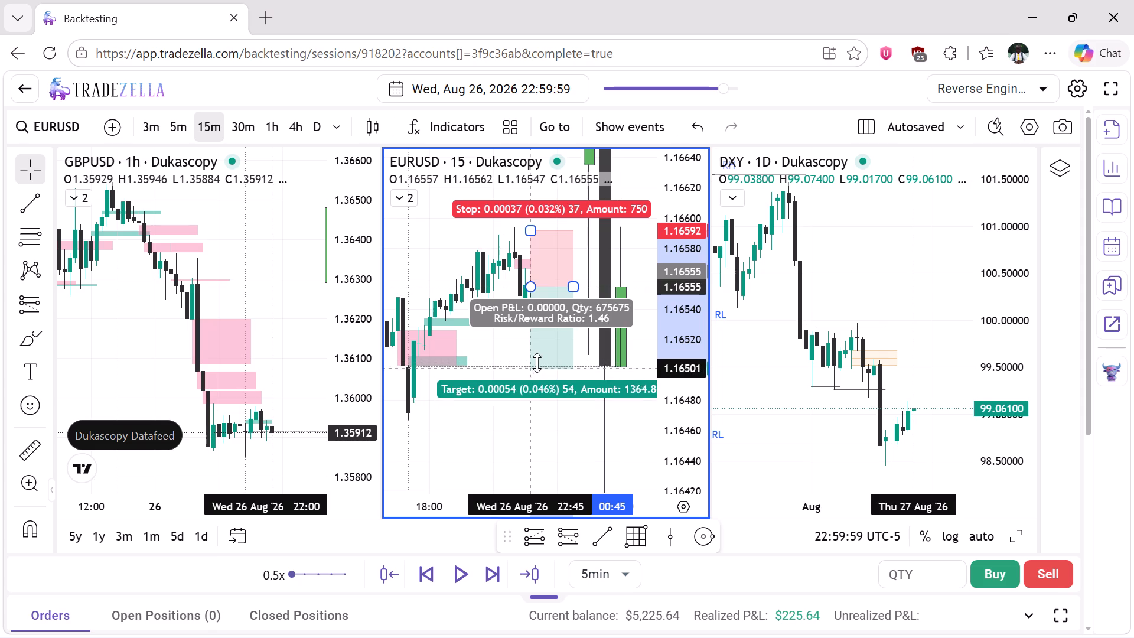
left_click_drag(537, 363, 537, 366)
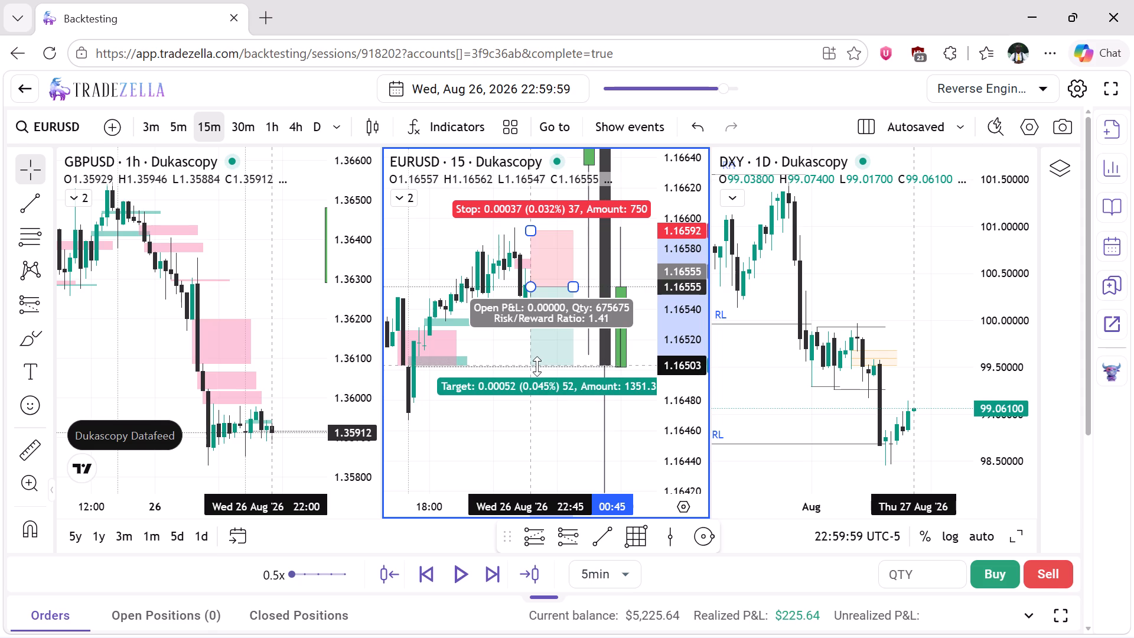
left_click_drag(537, 366, 537, 367)
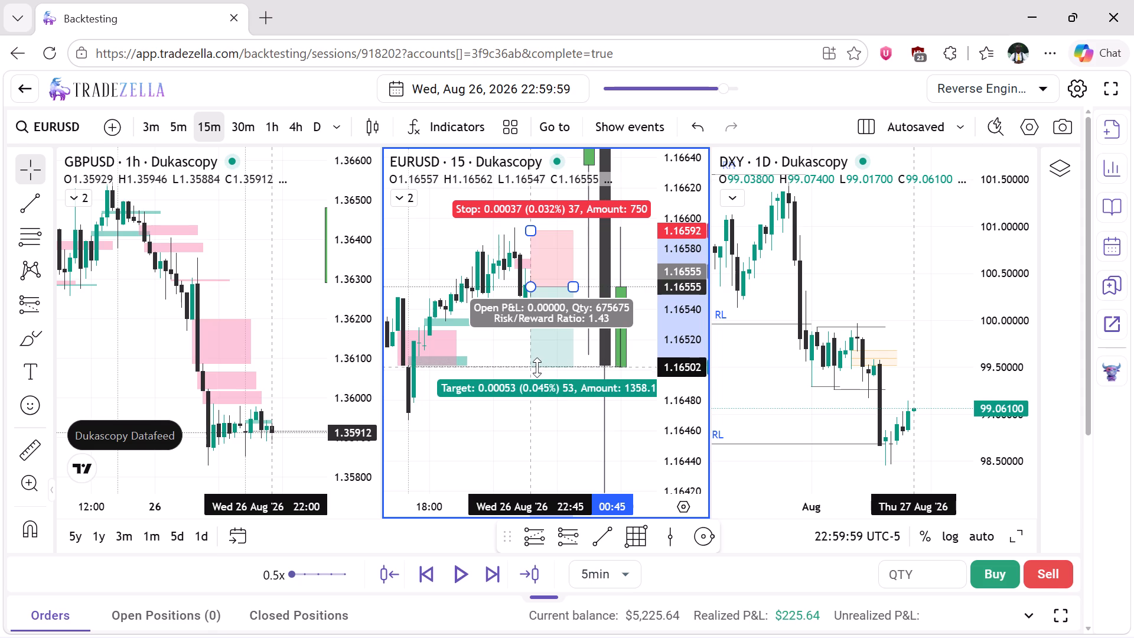
left_click_drag(537, 367, 537, 375)
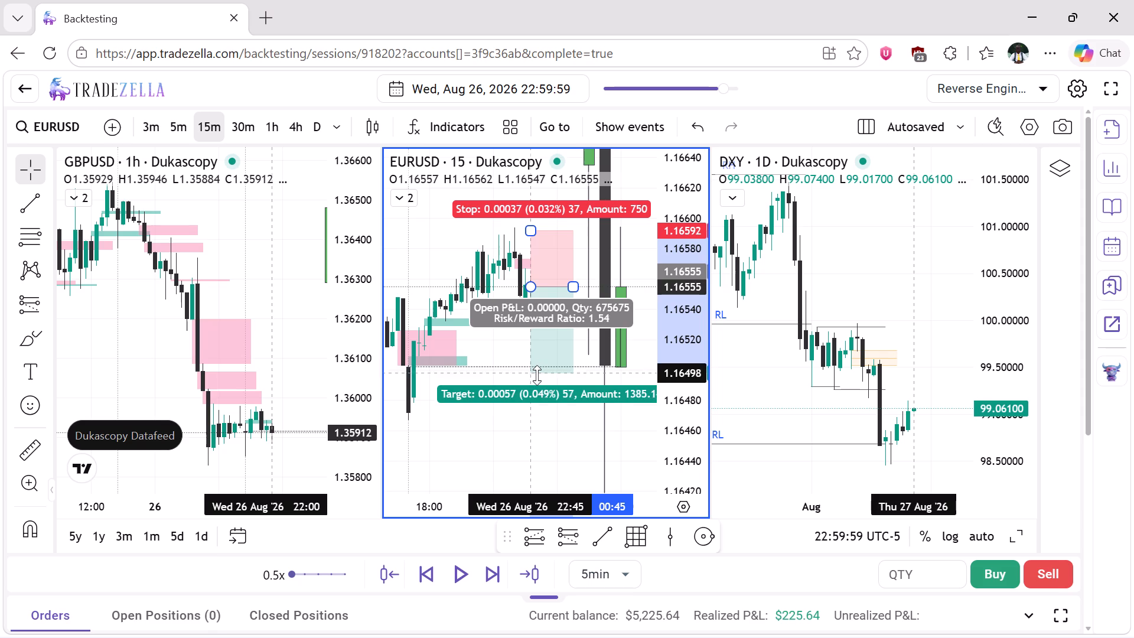
left_click_drag(537, 375, 537, 447)
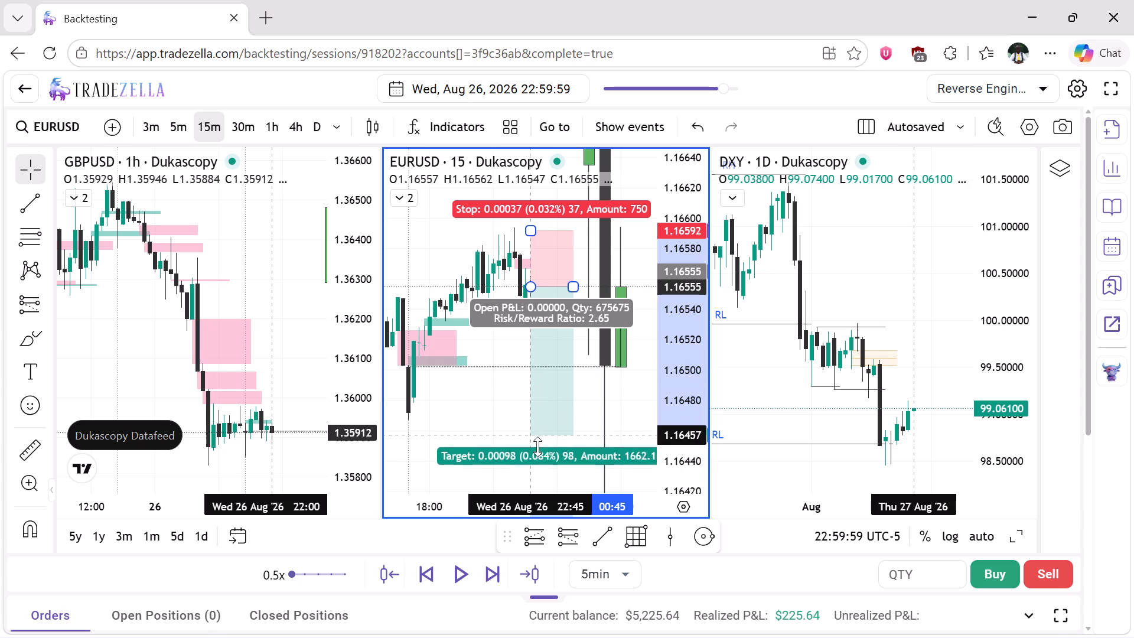
left_click_drag(537, 447, 526, 405)
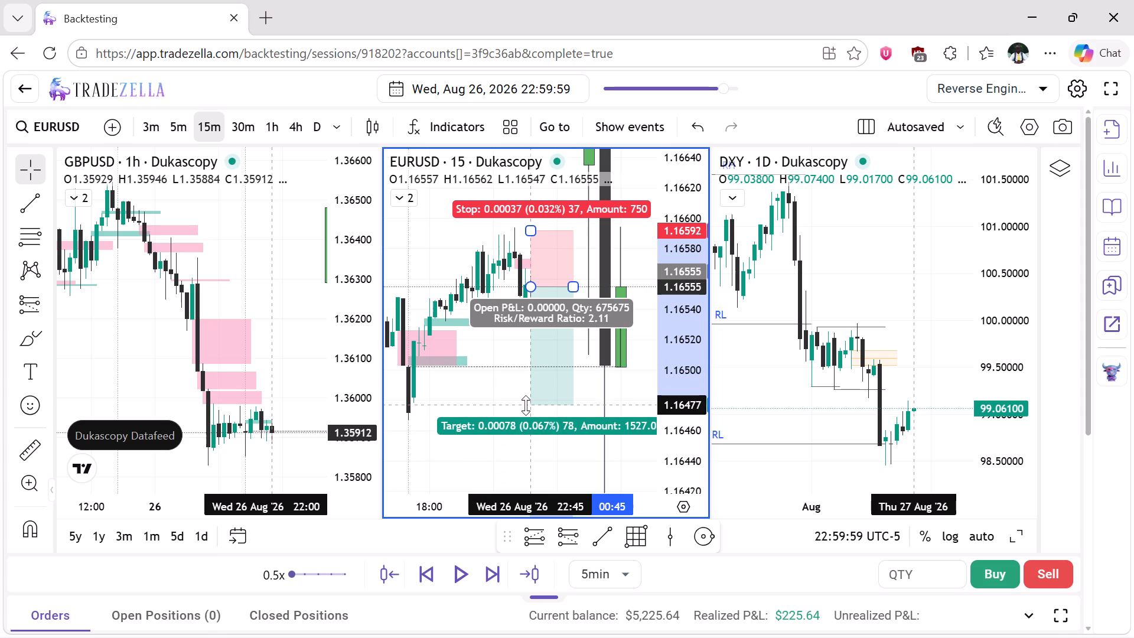
left_click_drag(526, 405, 526, 399)
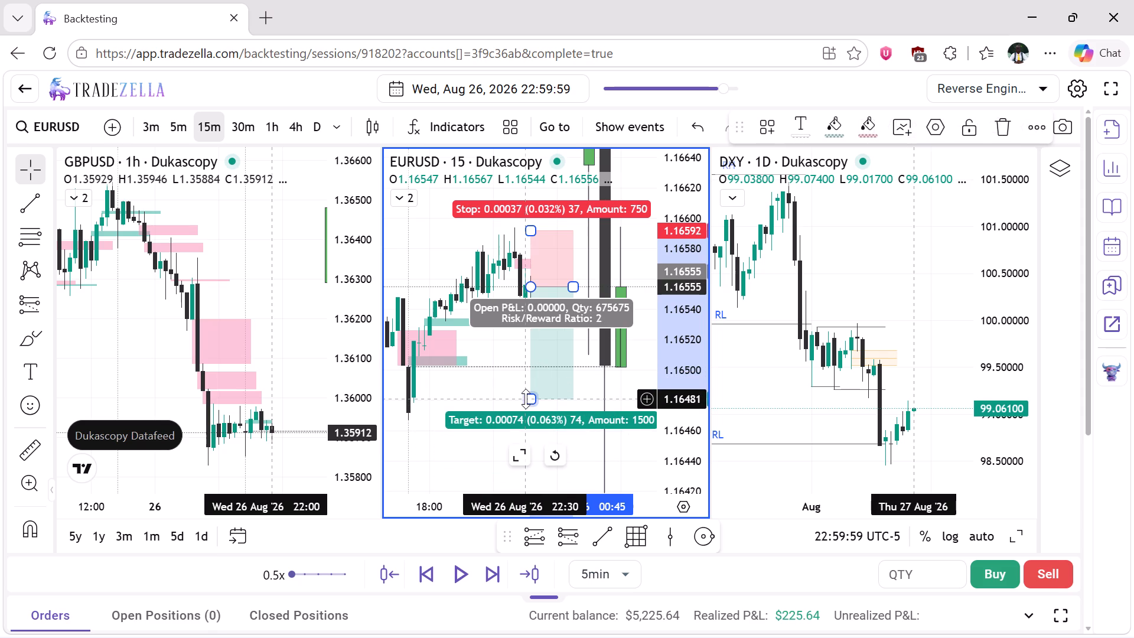
left_click(471, 354)
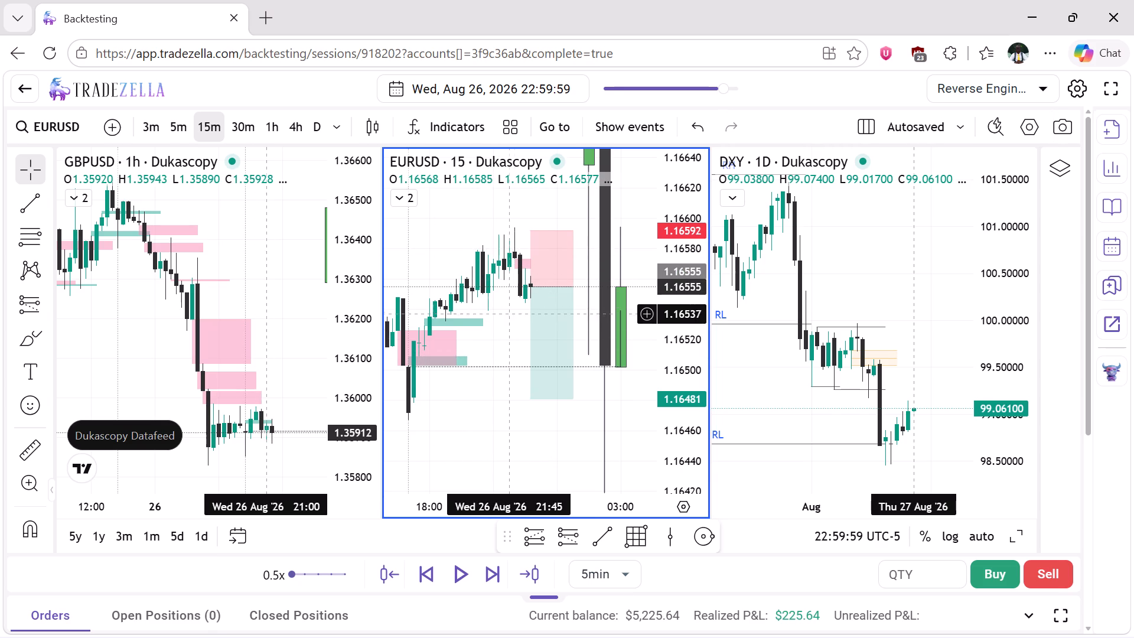
Examine the planned EURUSD short on the 15-minute chart alongside the latest GBPUSD 1-hour candles.
left_click_drag(688, 224, 726, 415)
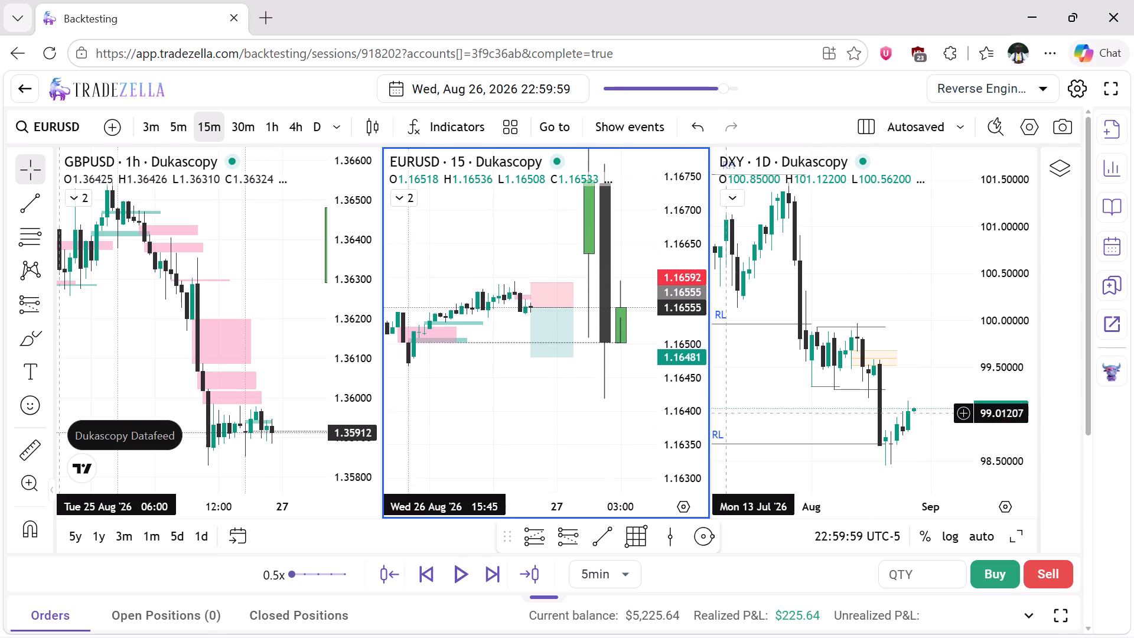
left_click_drag(726, 415, 726, 418)
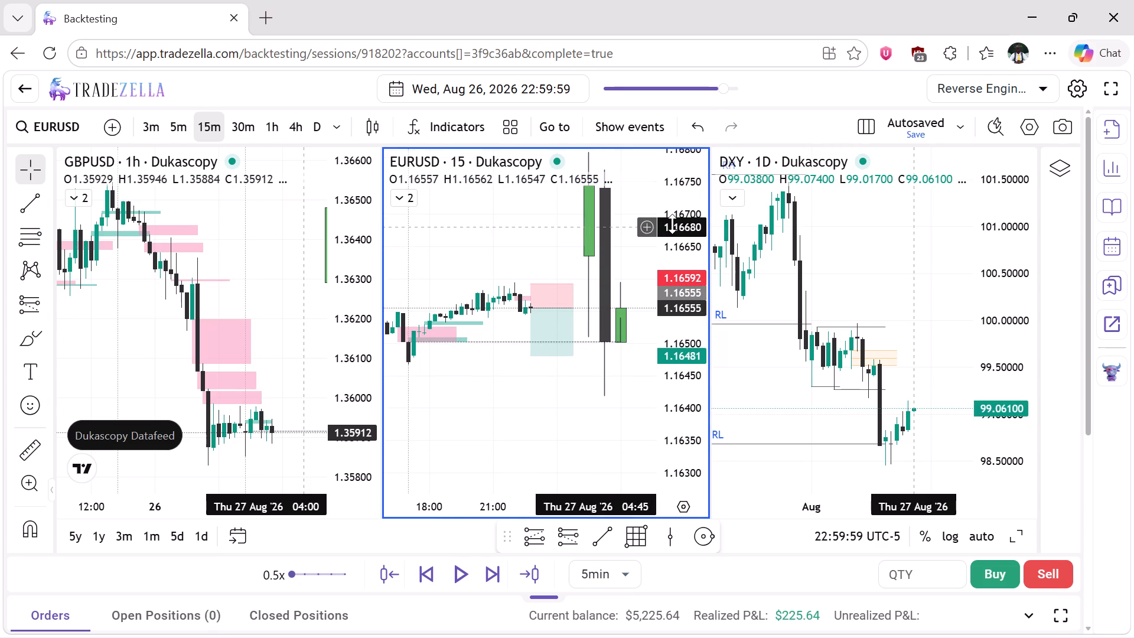
left_click_drag(672, 224, 692, 310)
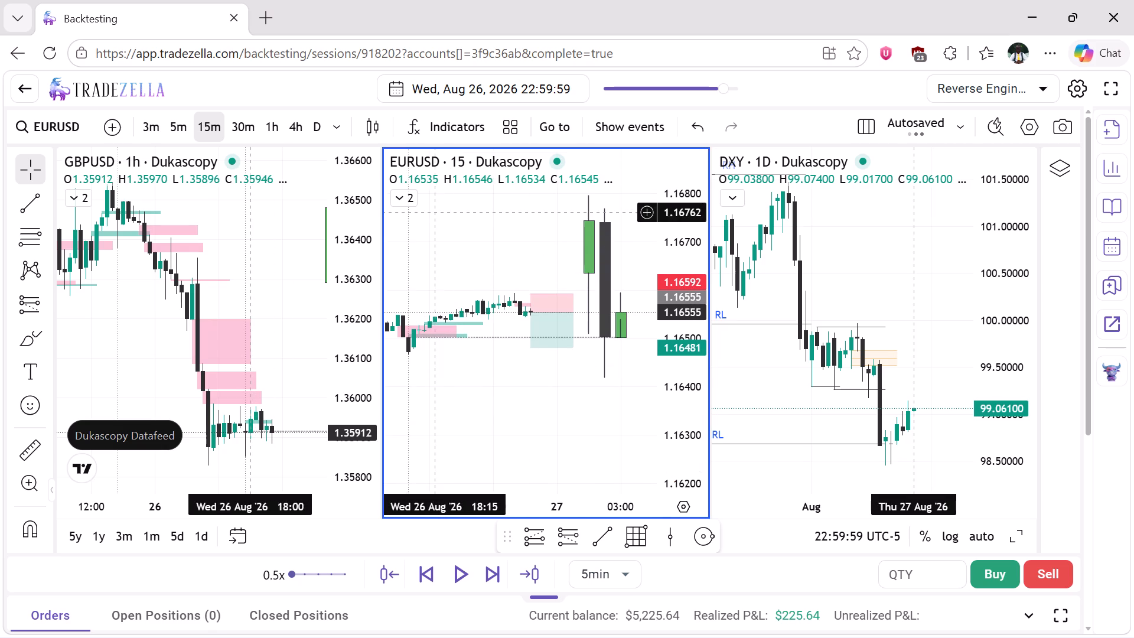
scroll(255, 258, "left", 1)
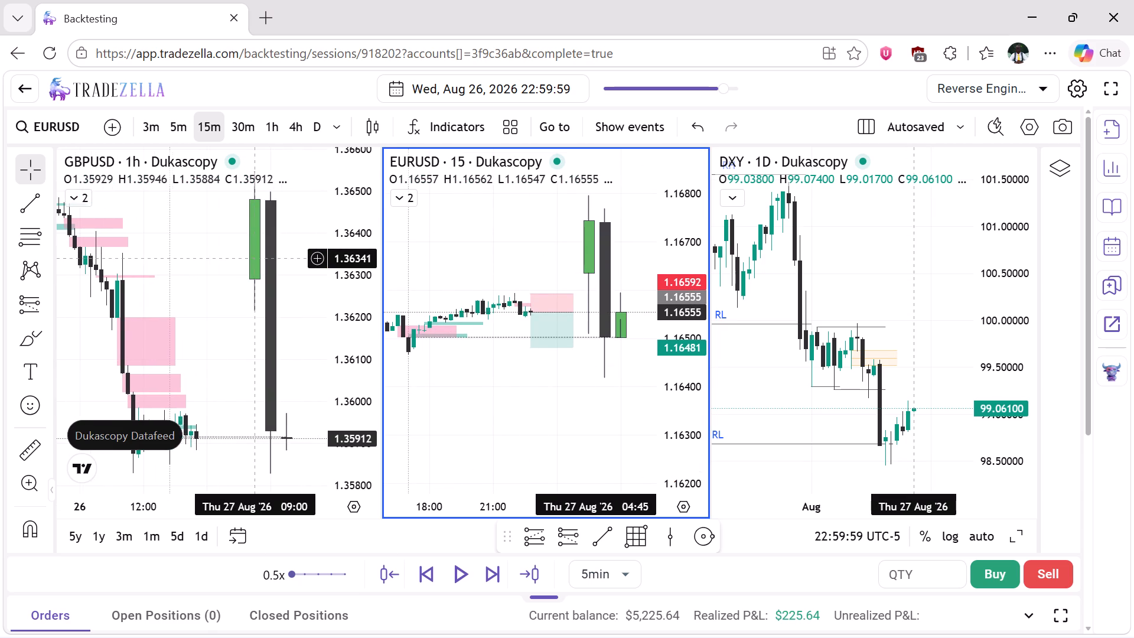
scroll(255, 258, "left", 1)
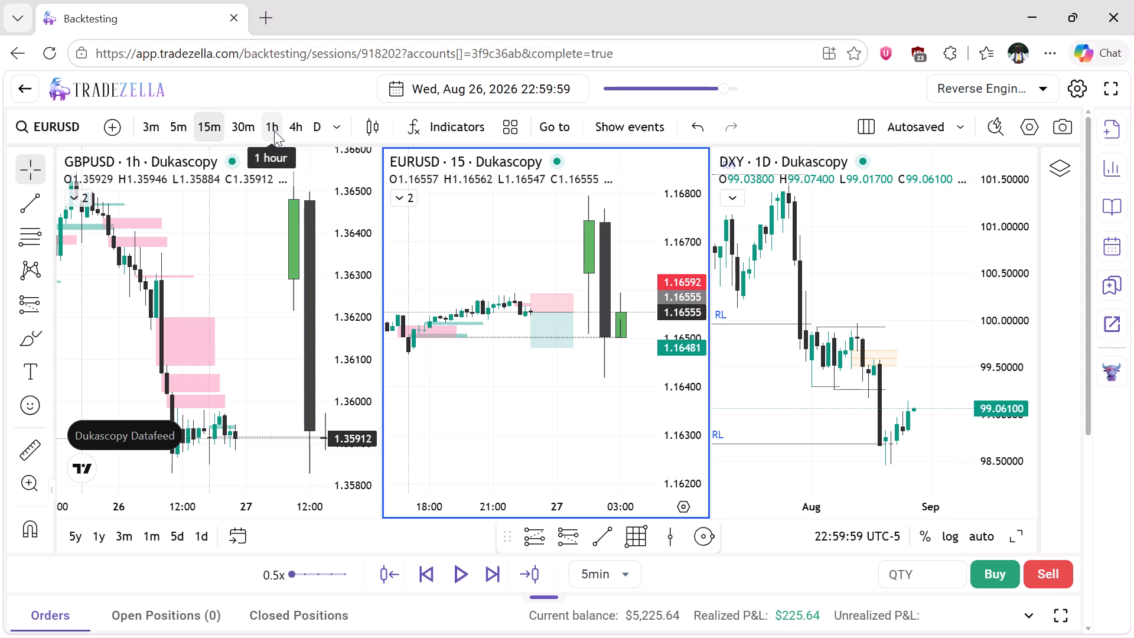
Examine EURUSD price action around the planned short on the 1-hour, 4-hour and daily timeframes.
left_click(274, 131)
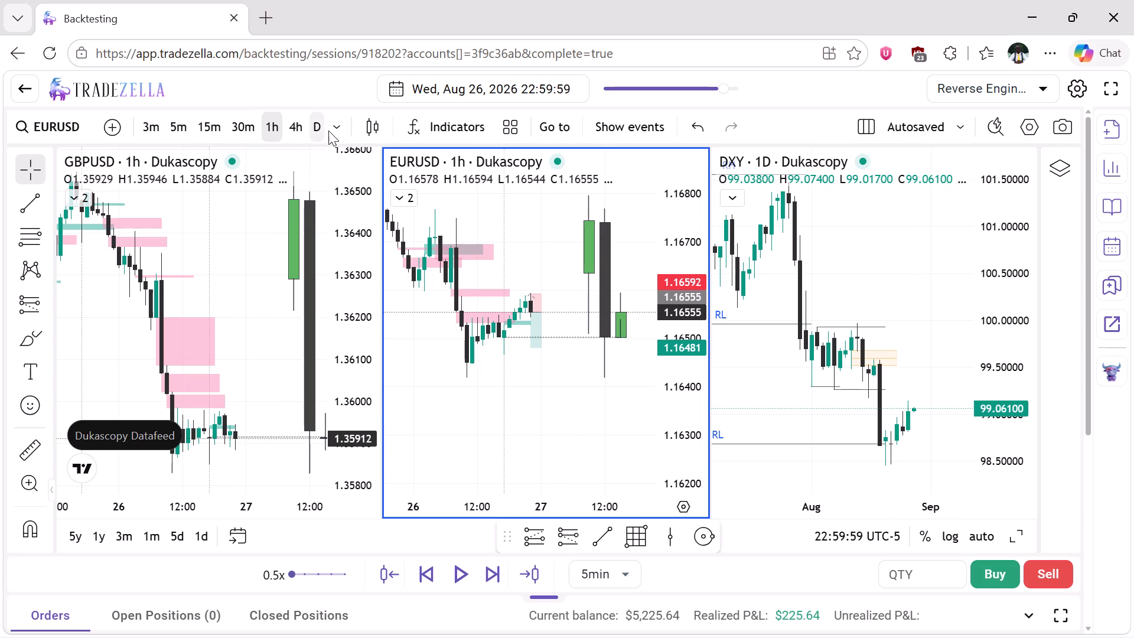
left_click(304, 128)
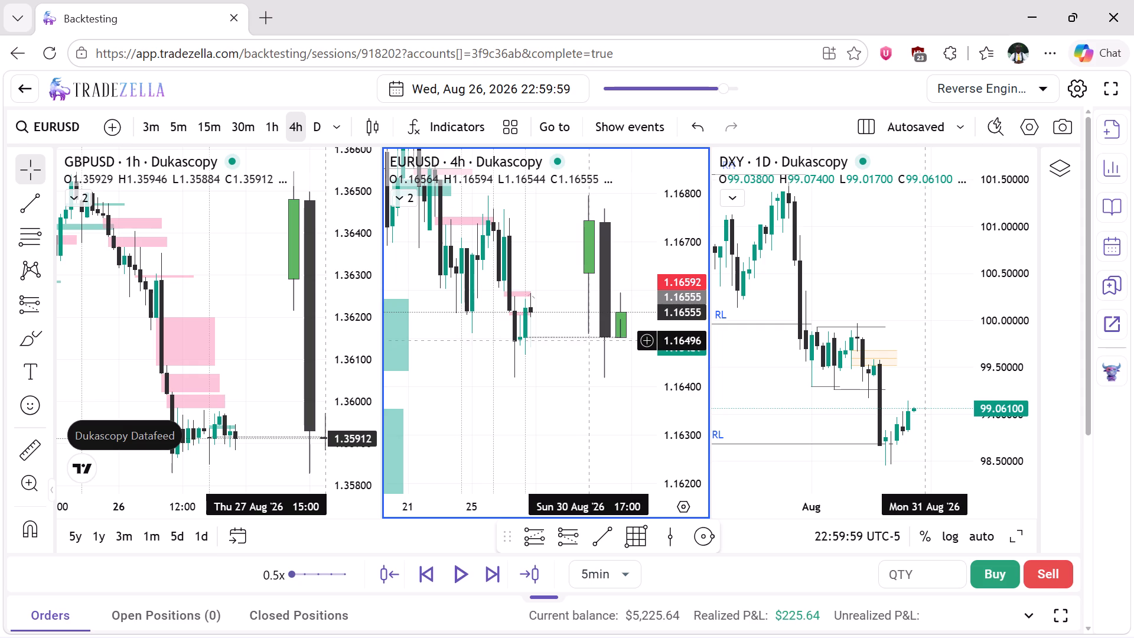
left_click(314, 134)
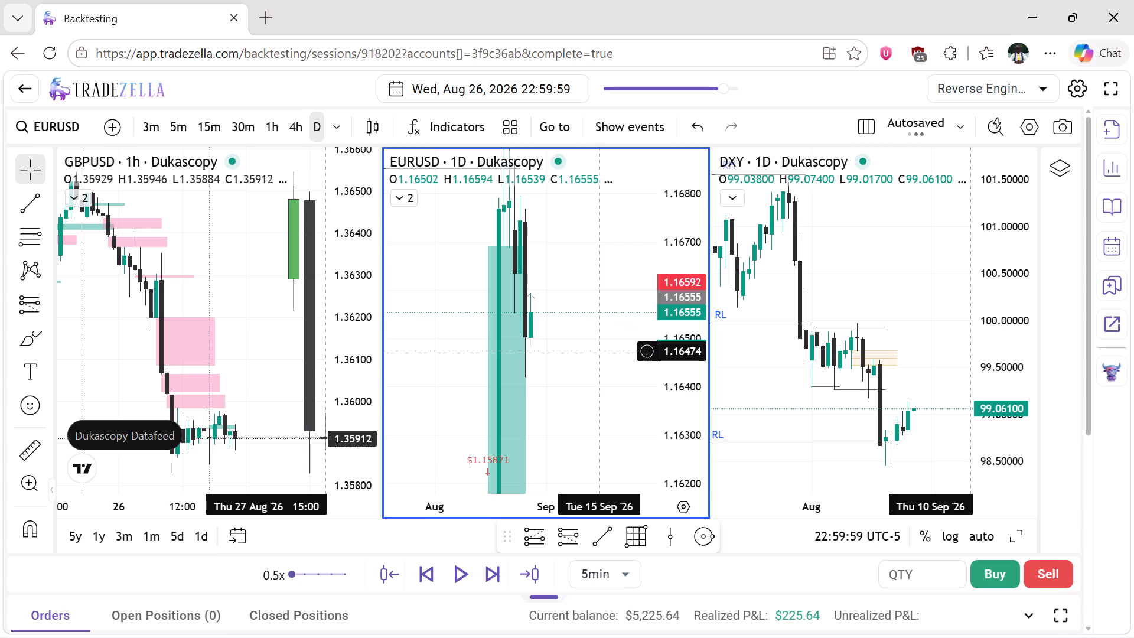
left_click_drag(672, 217, 693, 312)
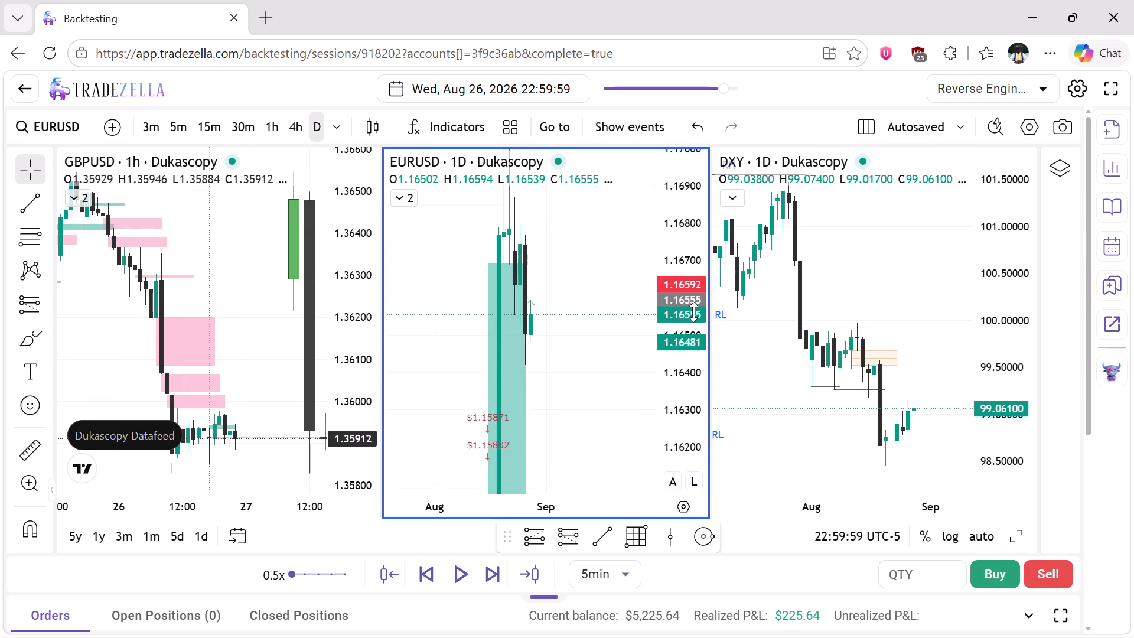
left_click_drag(693, 312, 716, 434)
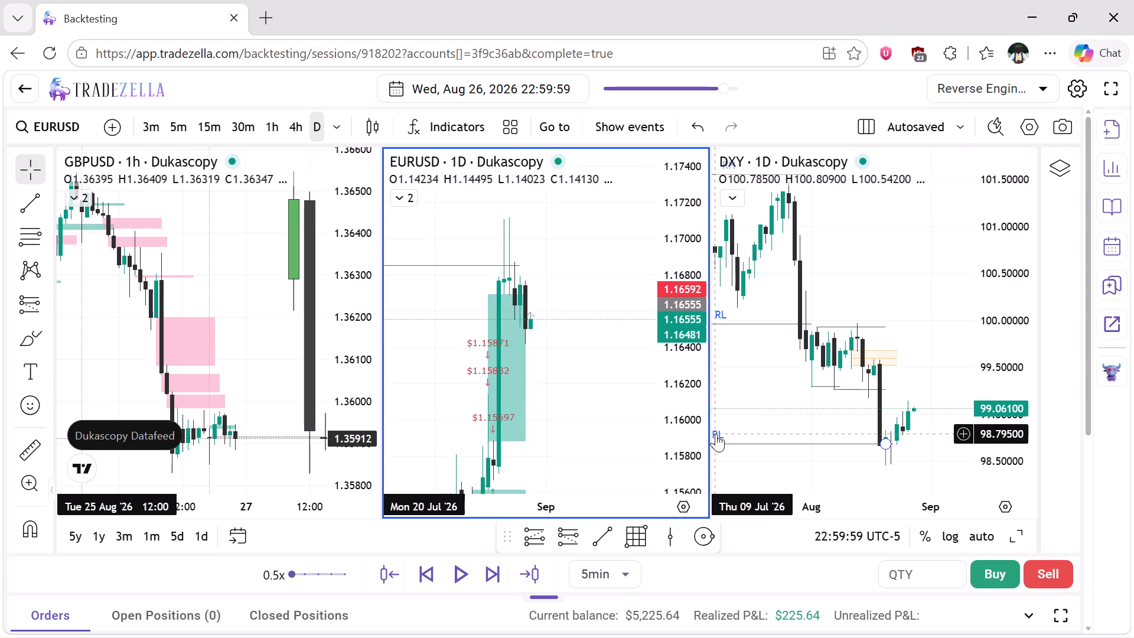
left_click_drag(683, 260, 695, 429)
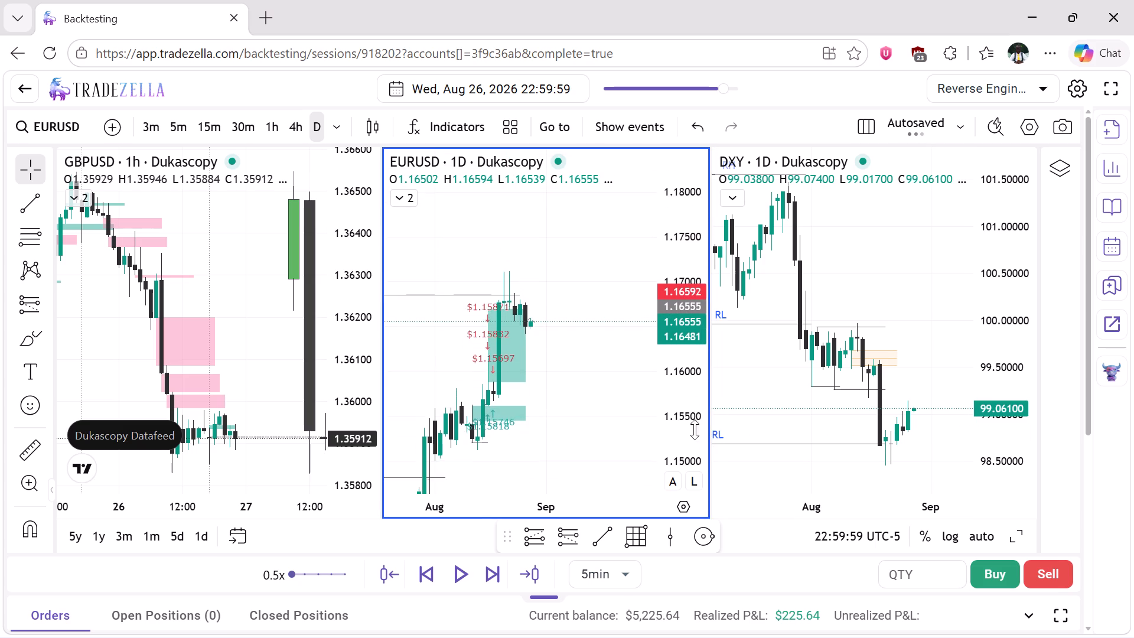
left_click_drag(695, 429, 689, 420)
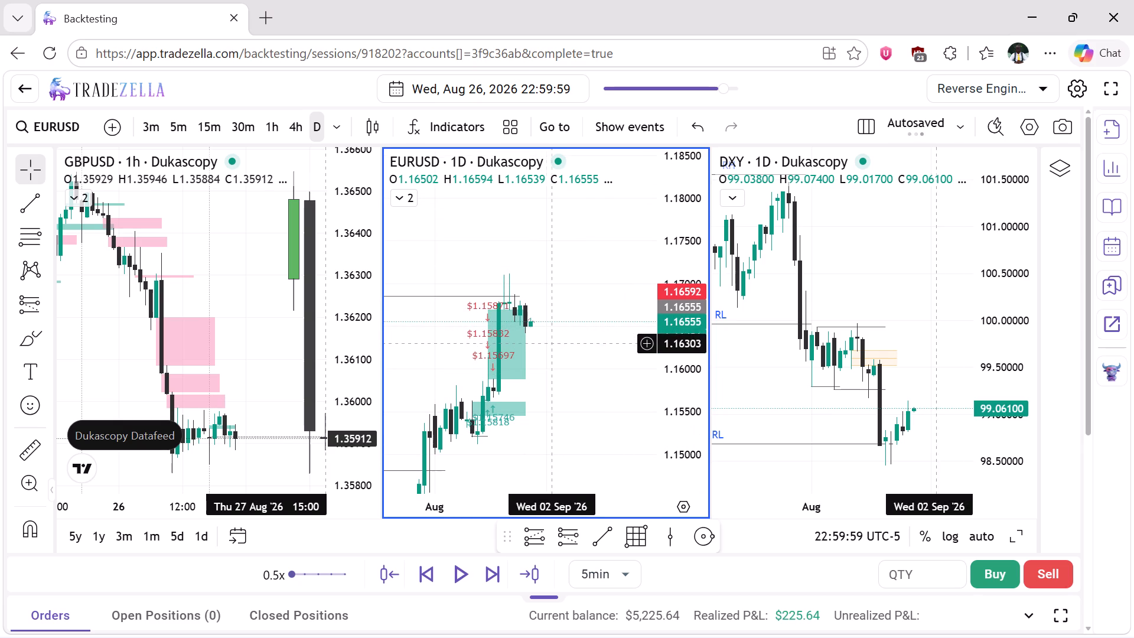
left_click(530, 328)
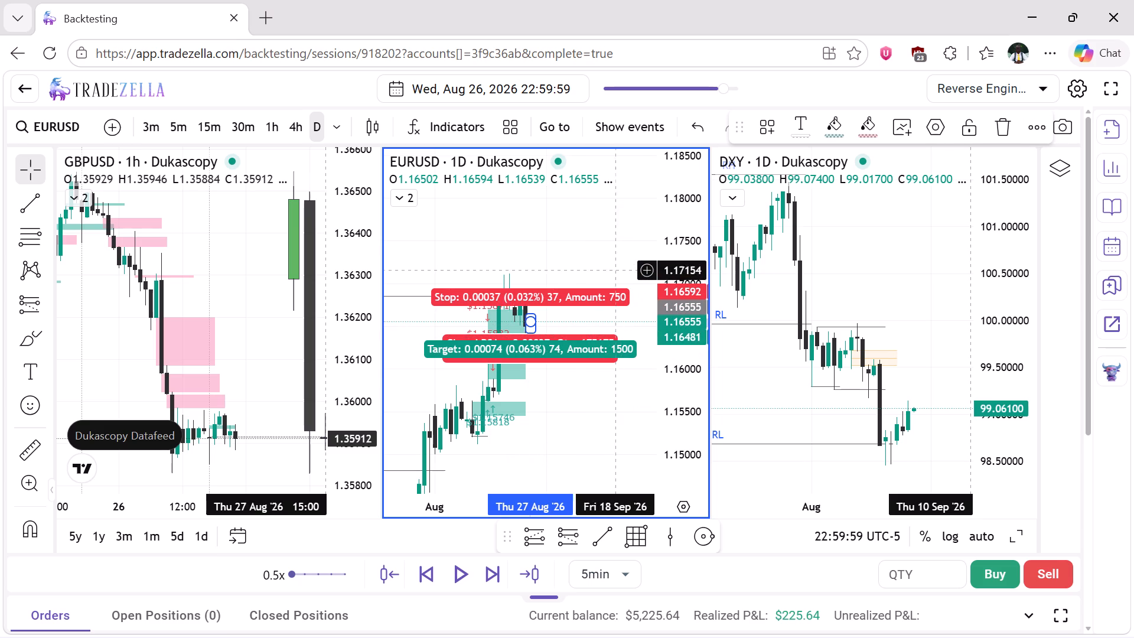
left_click(600, 249)
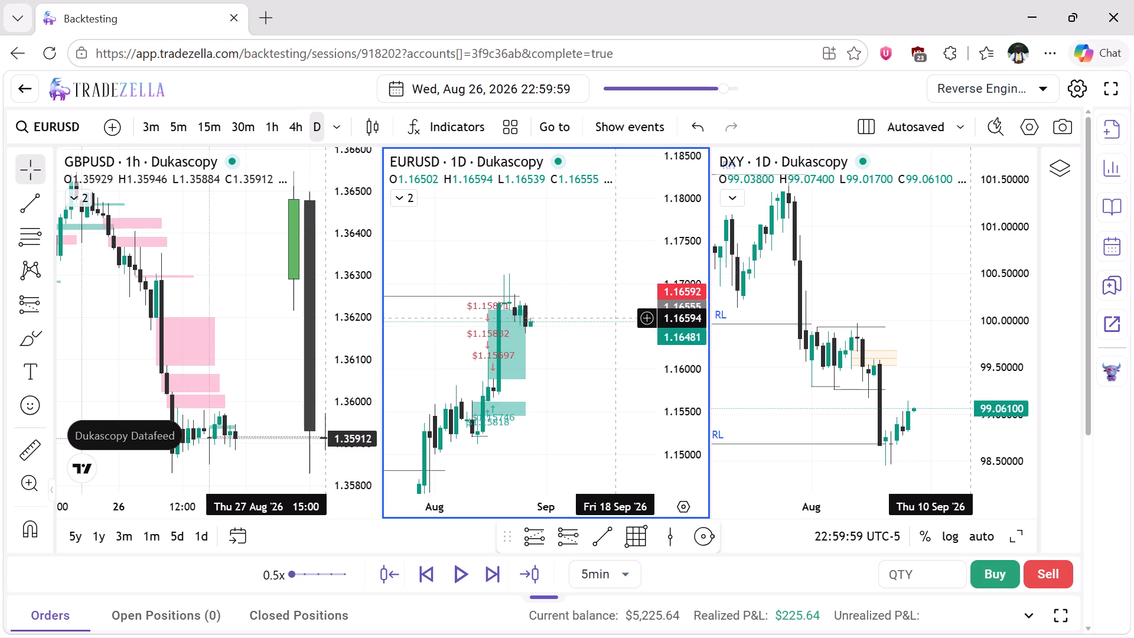
scroll(593, 344, "left", 1)
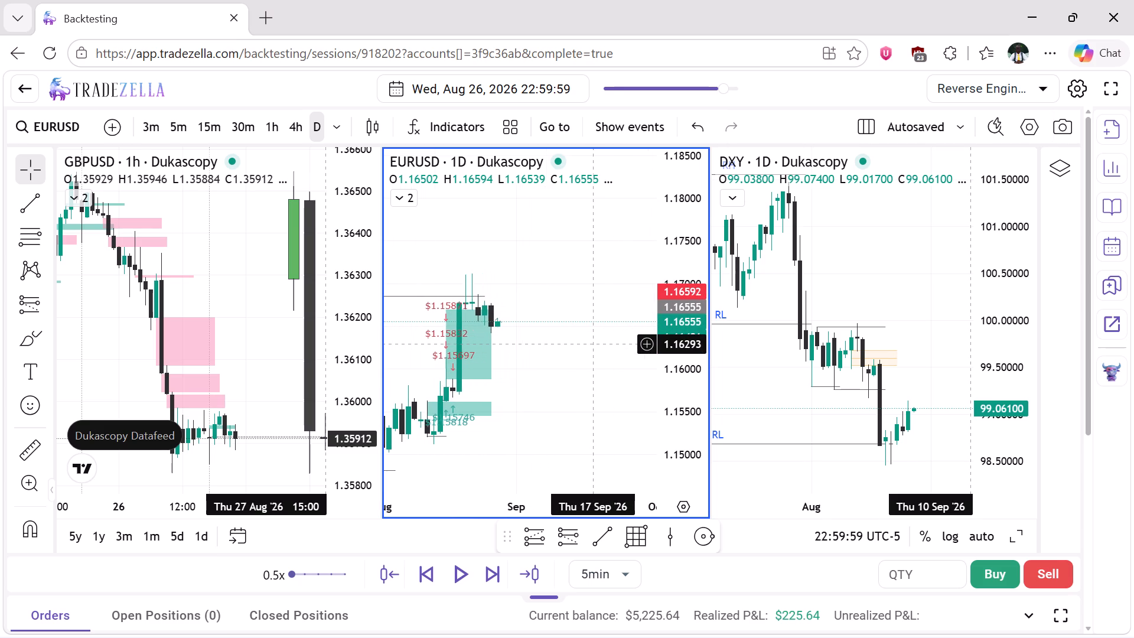
left_click(497, 337)
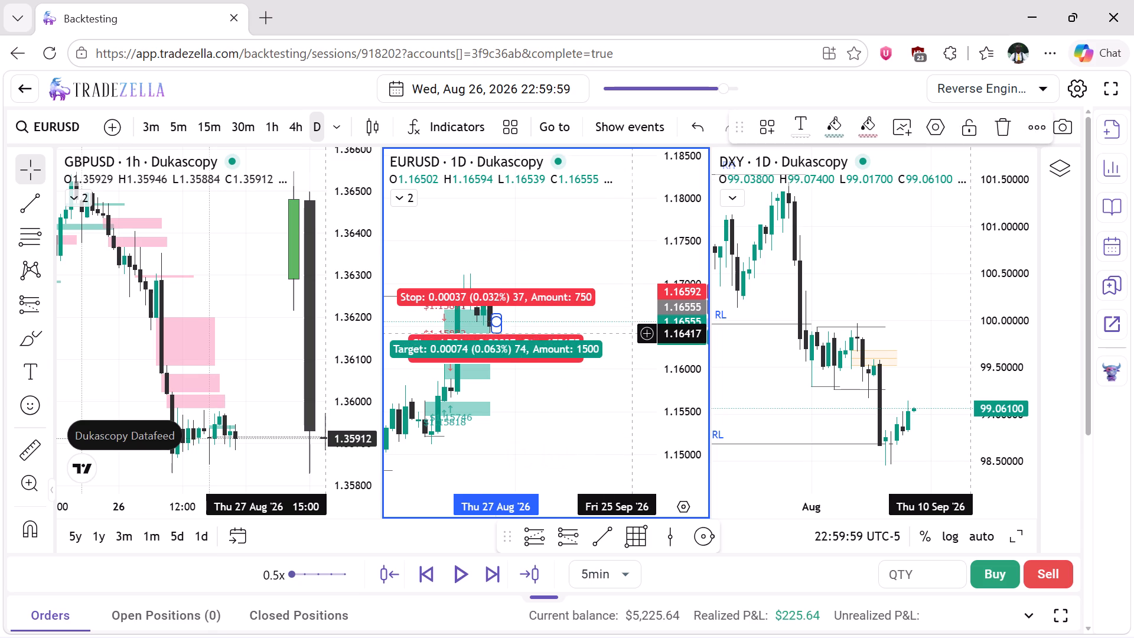
left_click(631, 230)
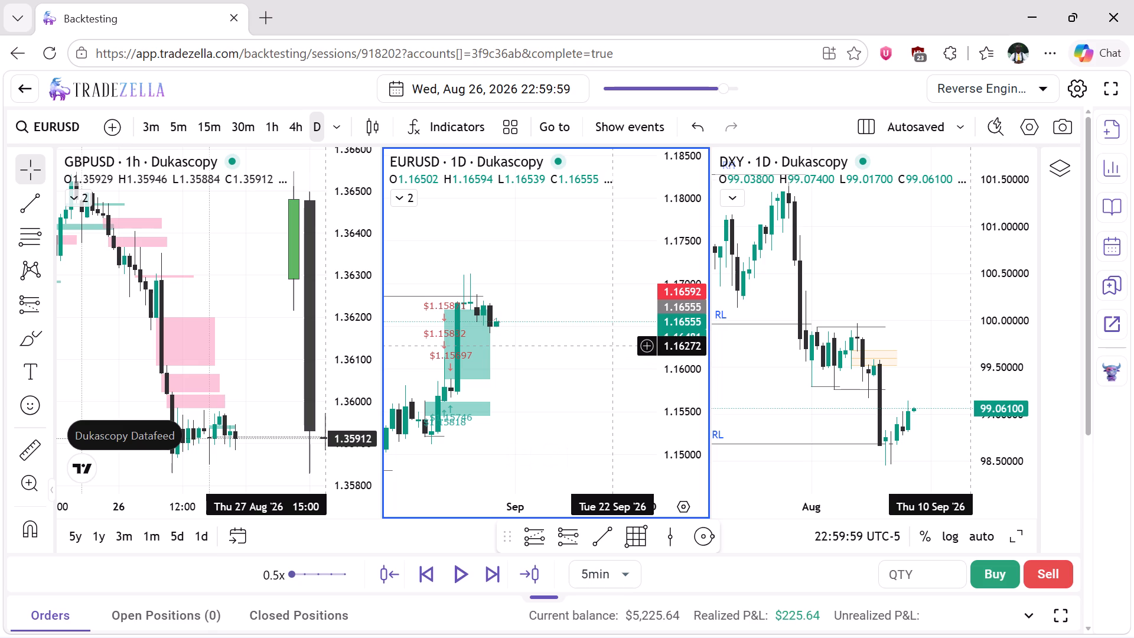
Draw a short horizontal trend line on the daily EURUSD chart from the 26 Aug candle's low, at about 1.16428, to 3 Sep.
left_click(602, 533)
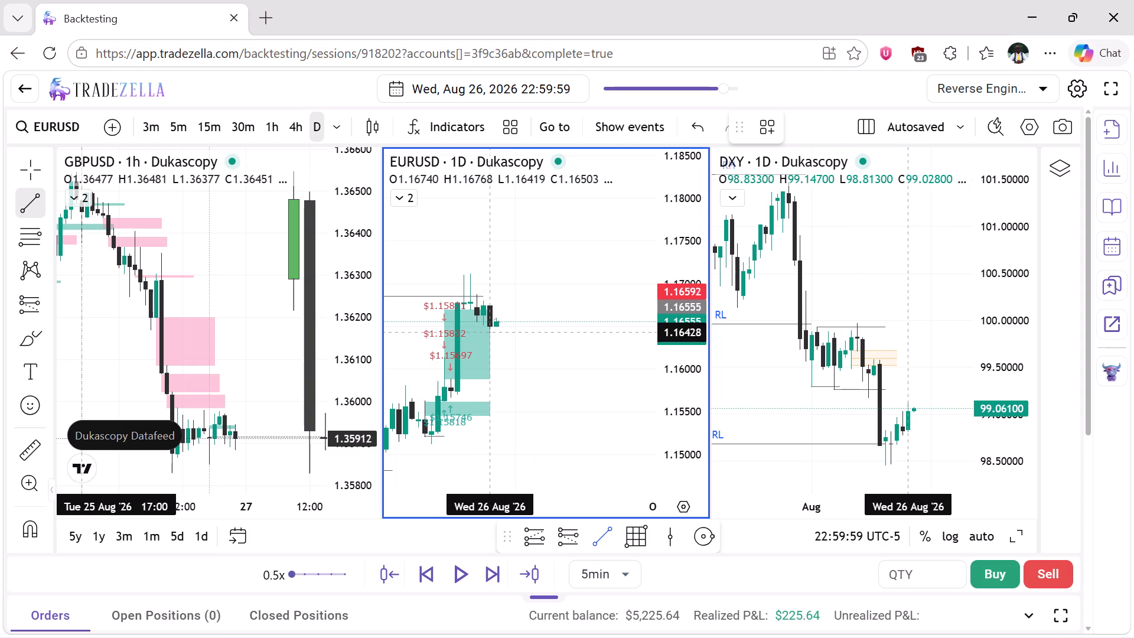
left_click_drag(488, 333, 529, 331)
left_click(529, 331, "shift")
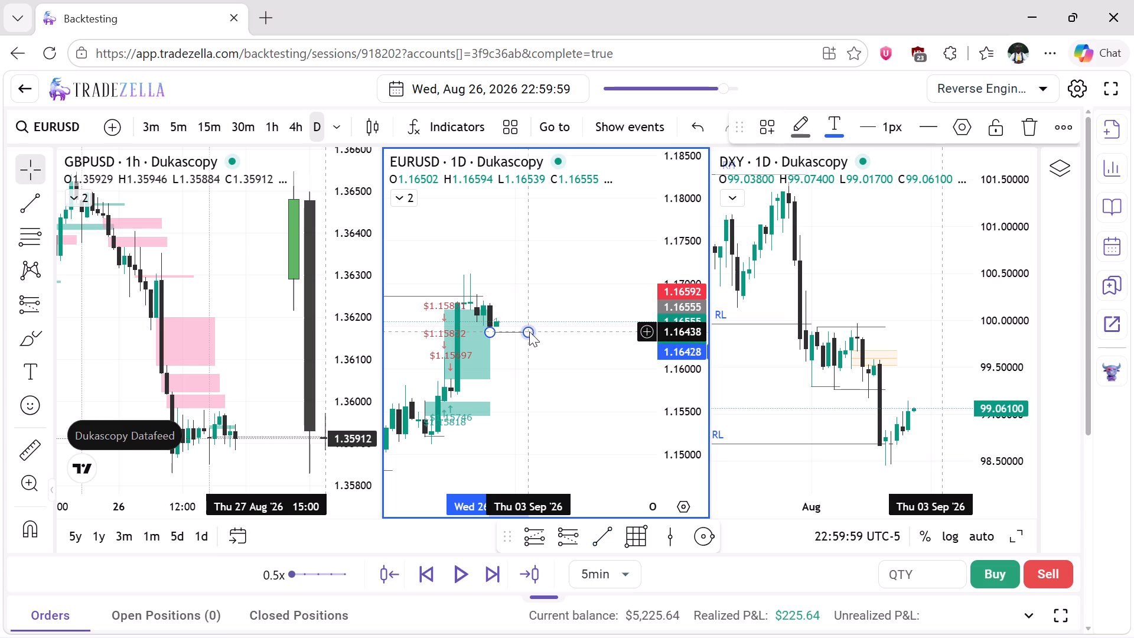
left_click(572, 313)
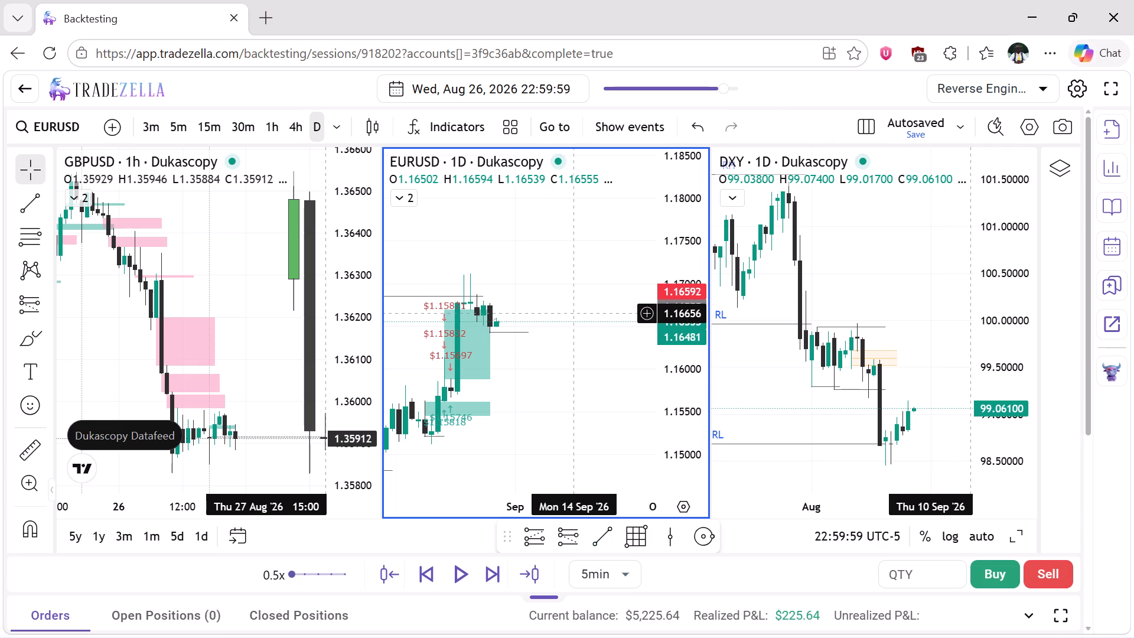
Examine the EURUSD short position against the newly marked daily low on the 15-minute timeframe, with the chart view reset.
left_click(217, 131)
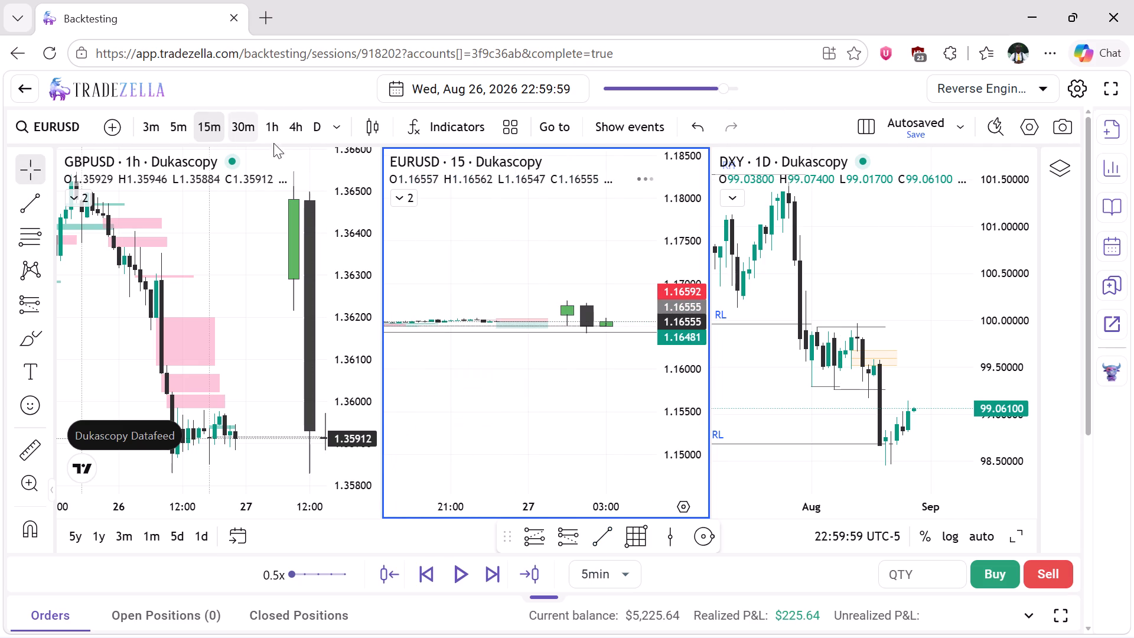
right_click(549, 248)
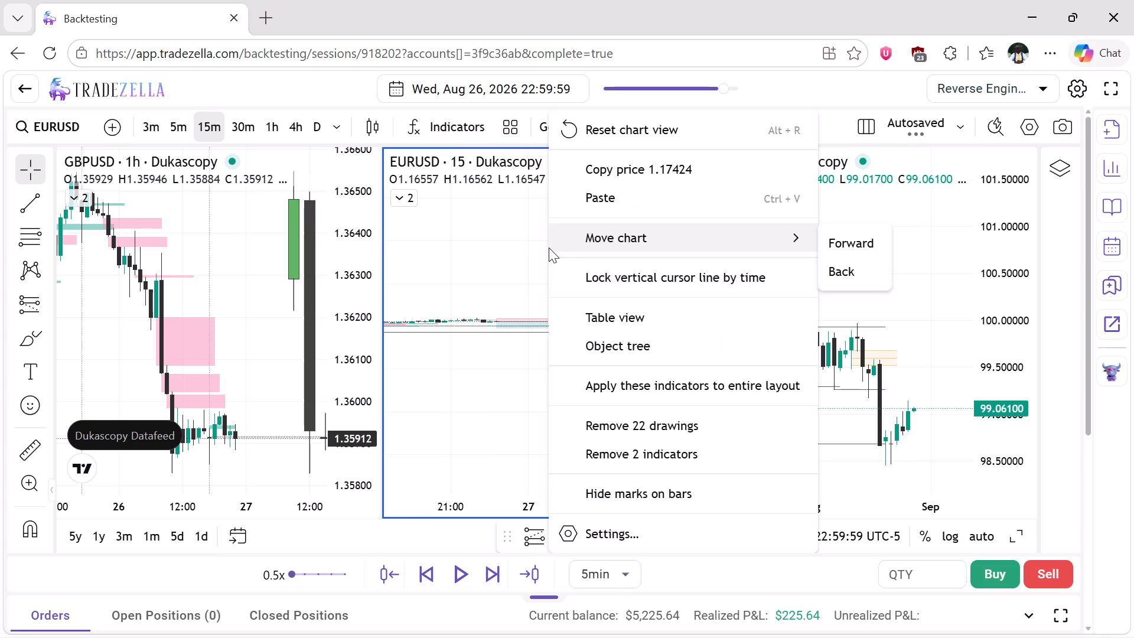
left_click(621, 132)
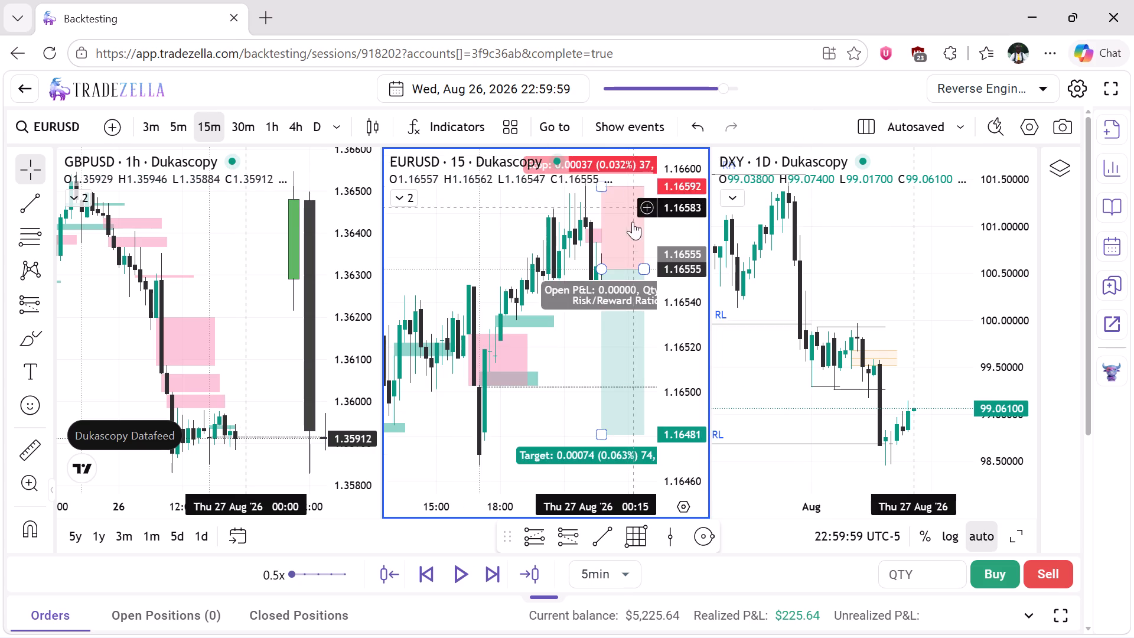
left_click_drag(682, 196, 699, 333)
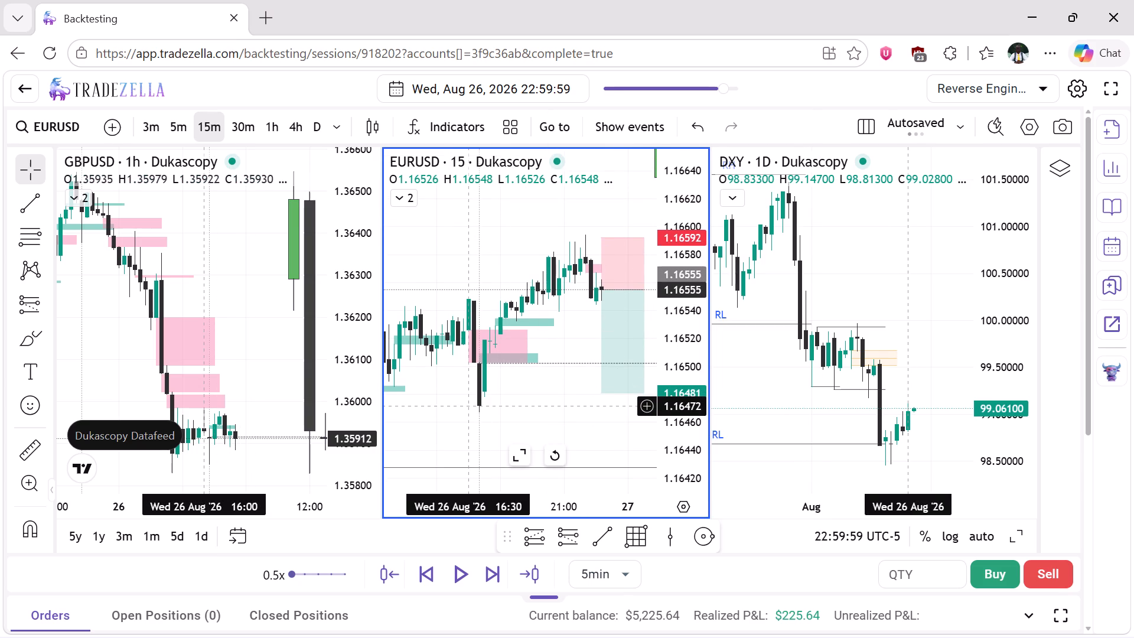
scroll(469, 406, "right", 2)
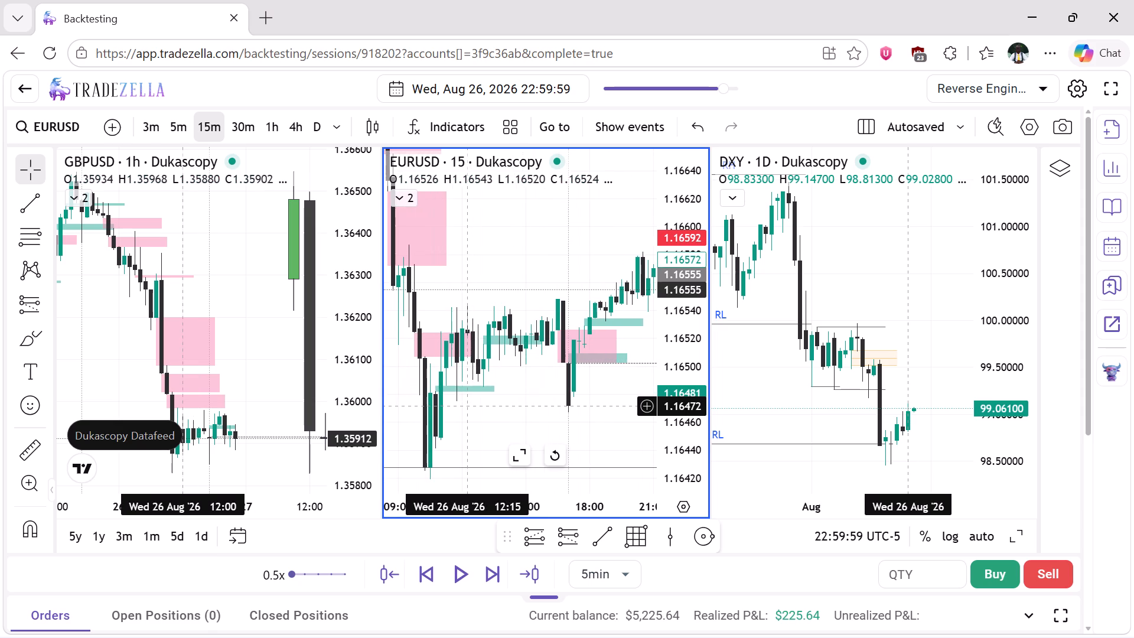
scroll(469, 406, "left", 2)
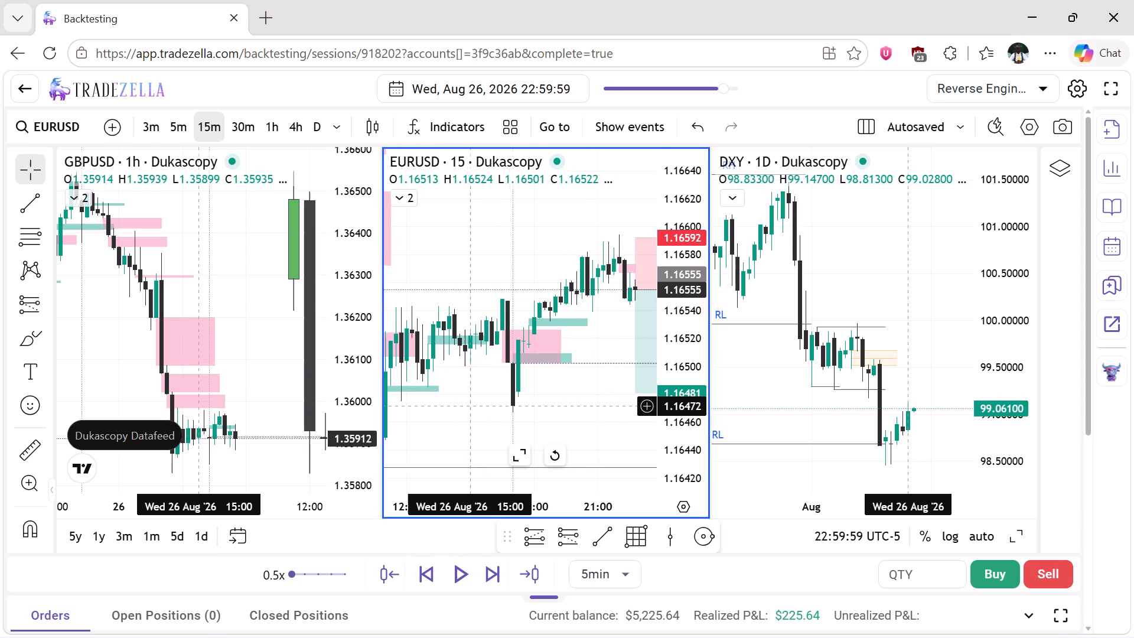
scroll(469, 406, "left", 1)
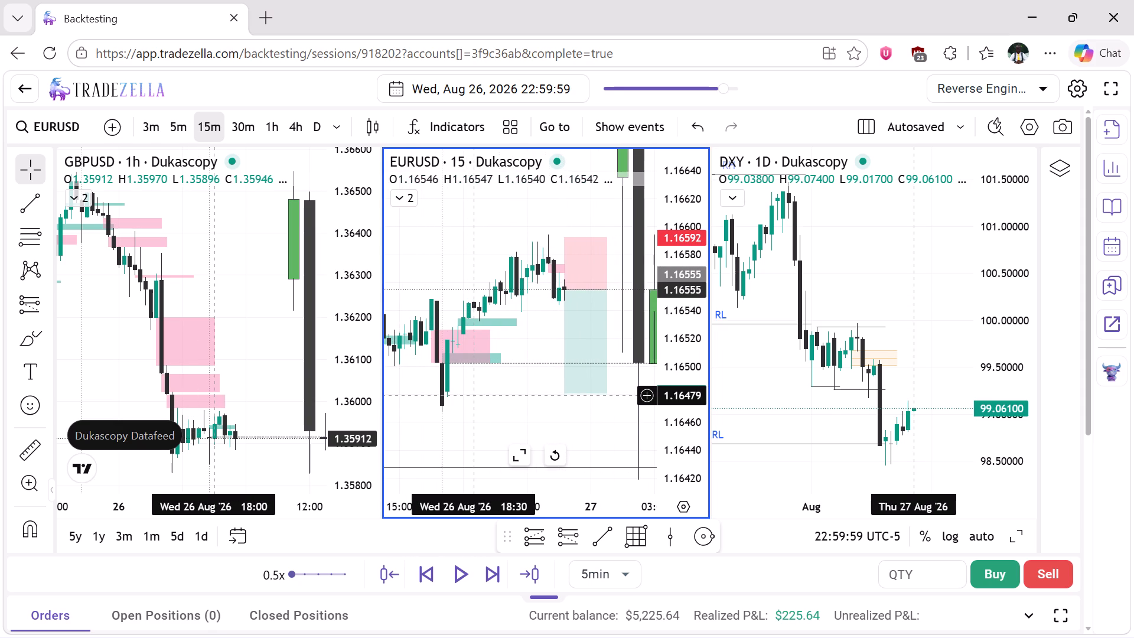
scroll(452, 408, "left", 1)
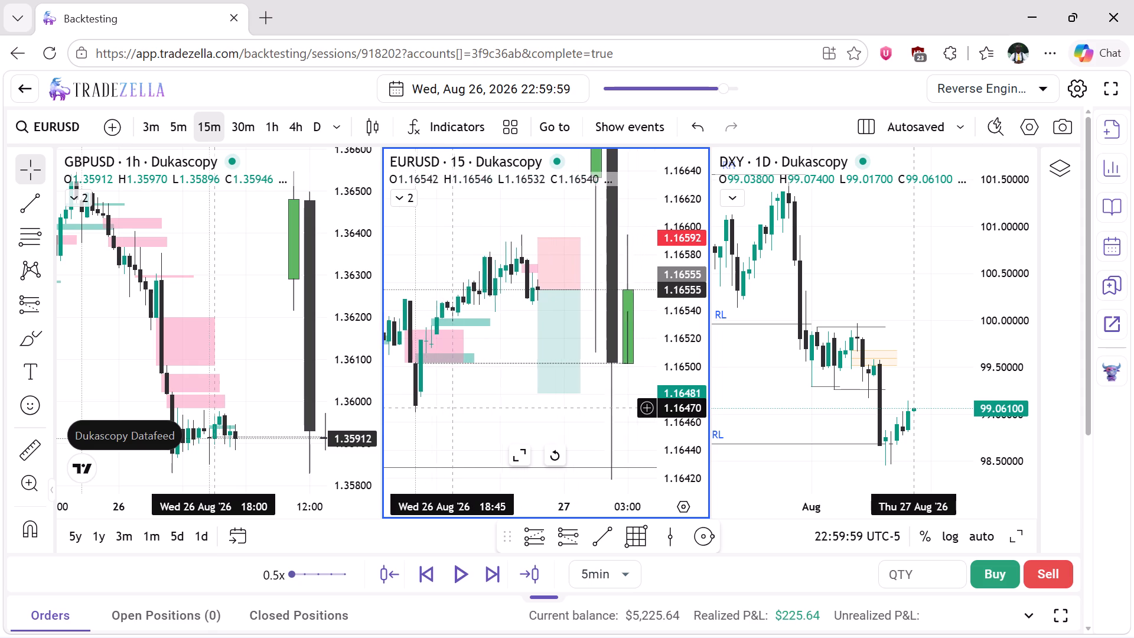
scroll(452, 408, "left", 1)
Switch the EURUSD chart to the daily timeframe and compress its price scale to show the August rally and marked low.
left_click(318, 121)
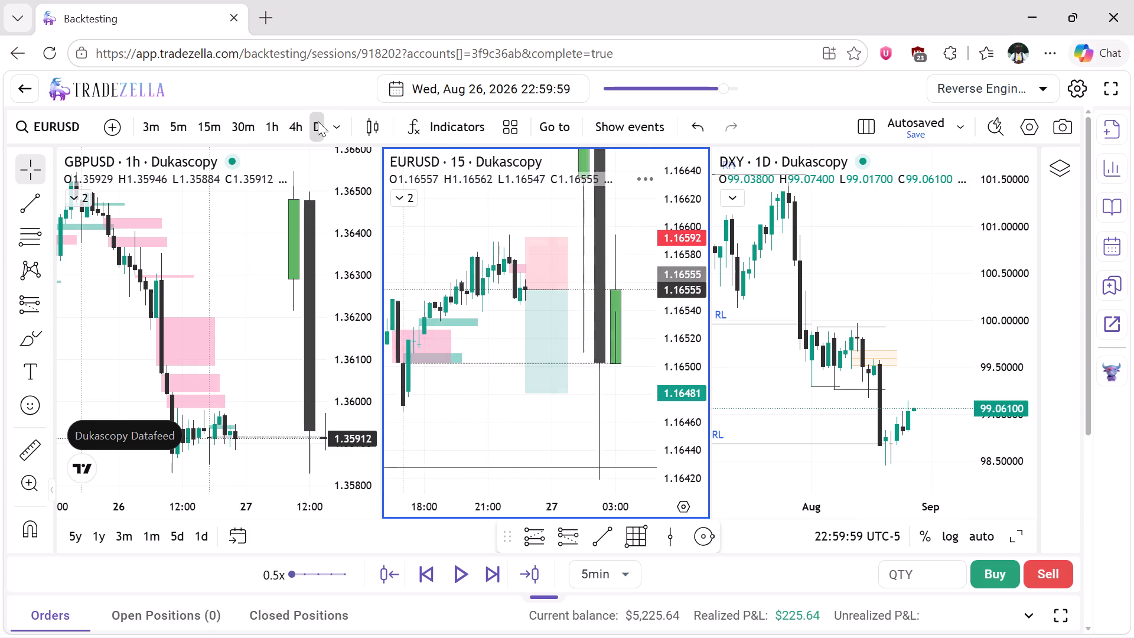
left_click_drag(669, 197, 660, 434)
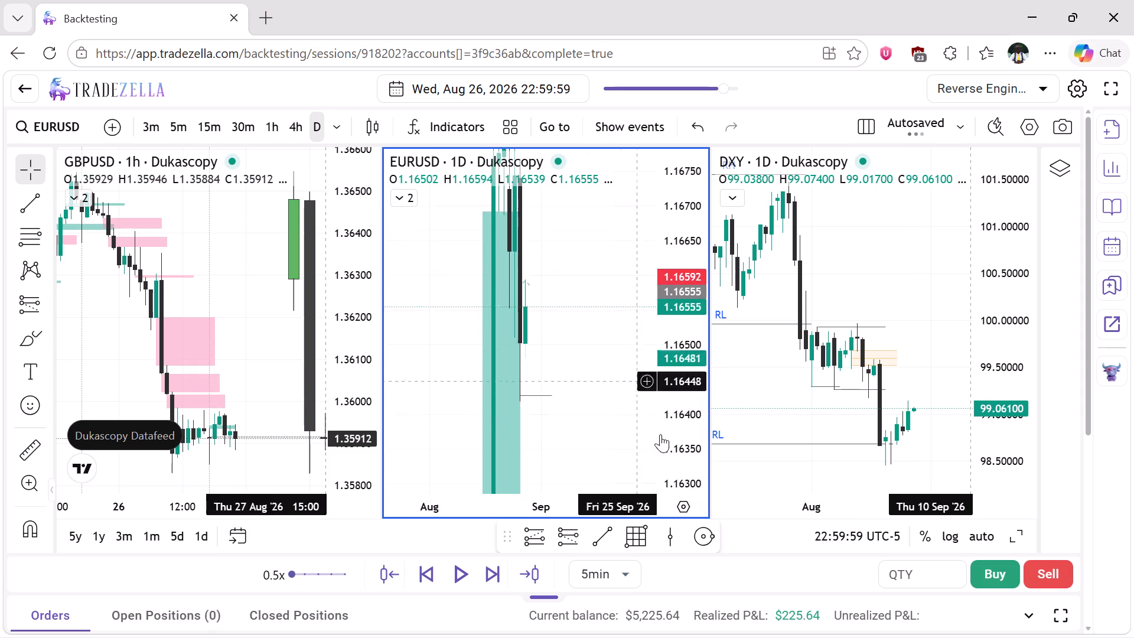
left_click_drag(660, 434, 685, 504)
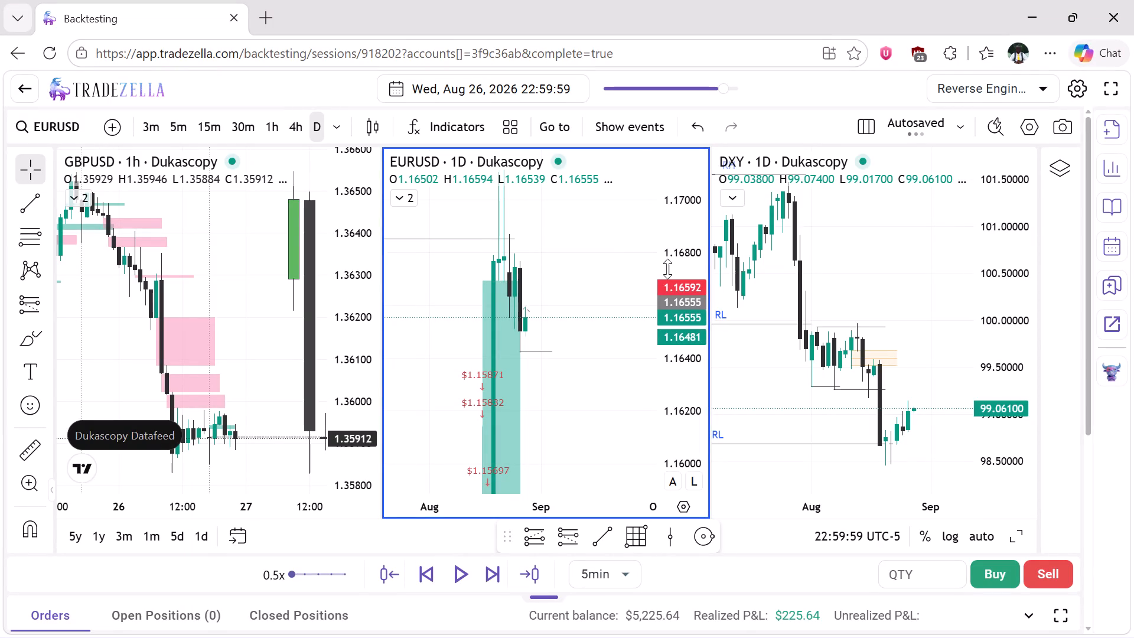
left_click_drag(667, 269, 692, 403)
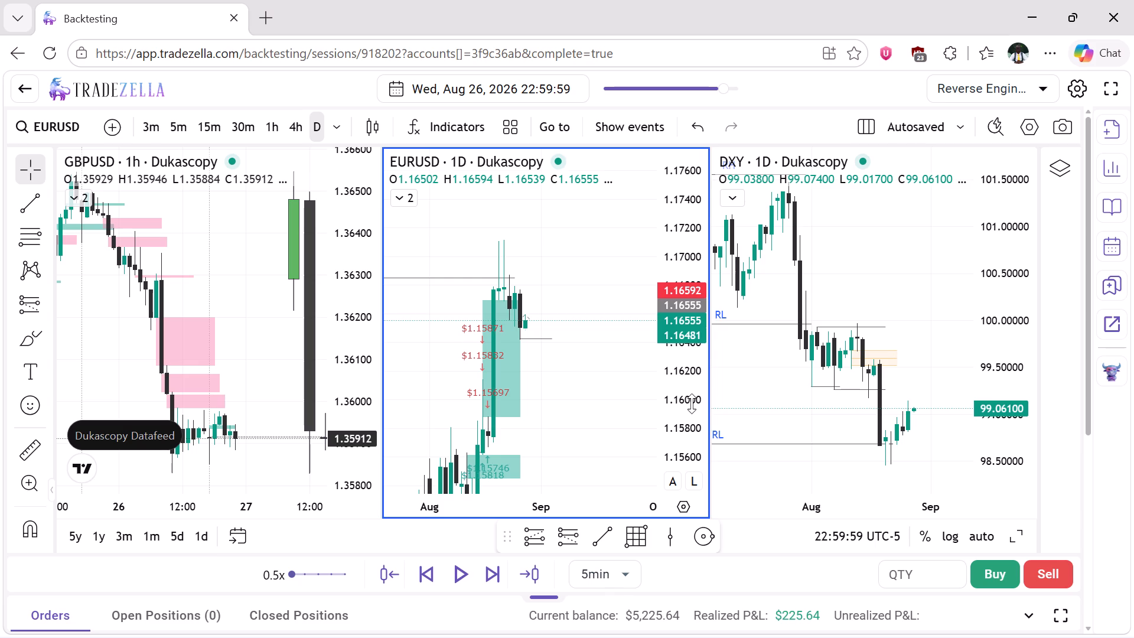
Switch the GBPUSD chart to the daily timeframe and compress its price scale for comparison with EURUSD.
left_click(214, 280)
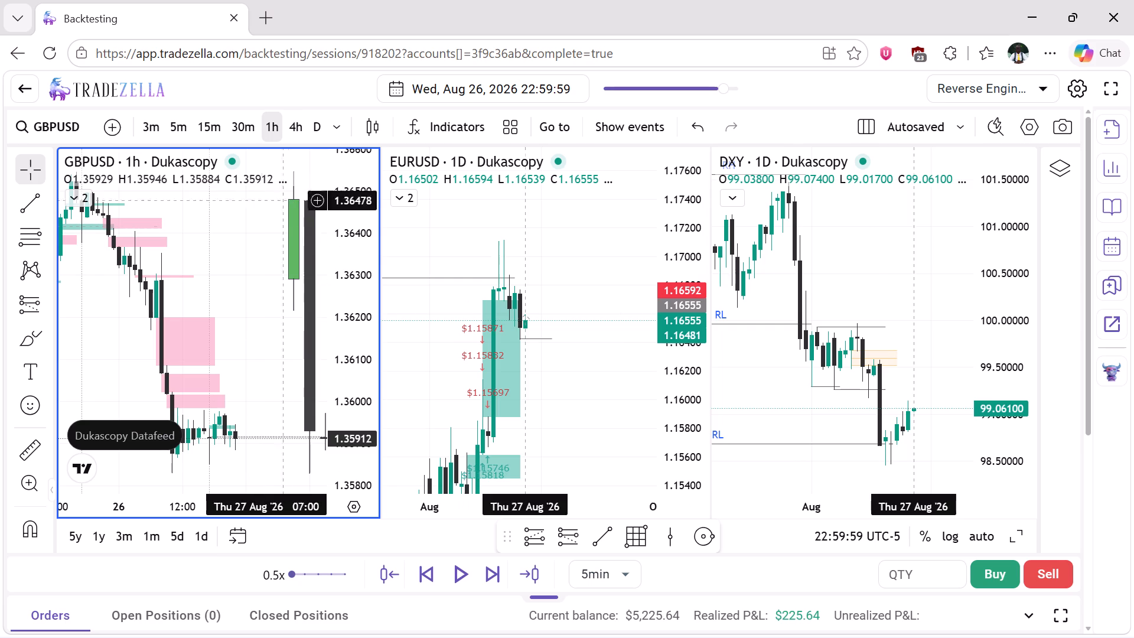
left_click(322, 134)
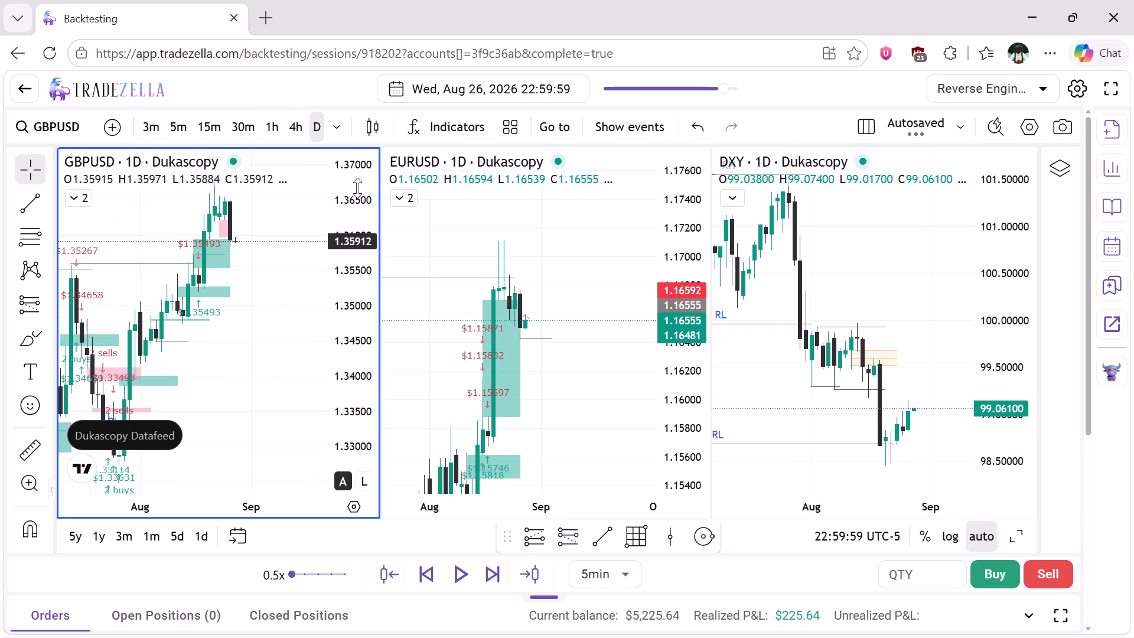
left_click_drag(357, 192, 357, 240)
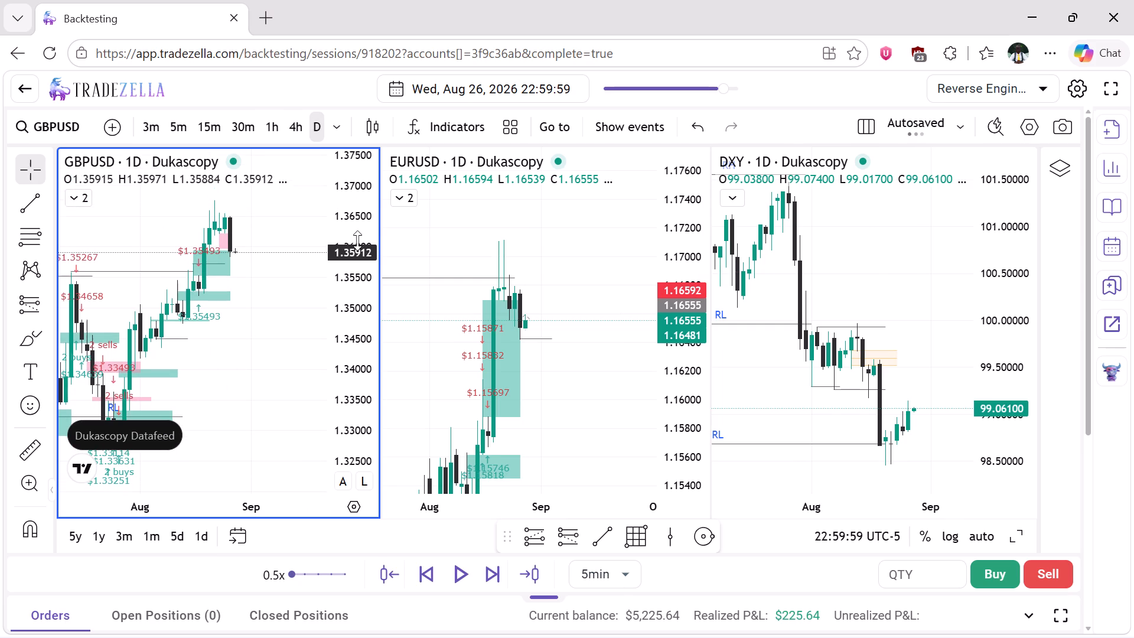
Compress the daily GBPUSD price scale further to view the full July–August price swing.
left_click_drag(357, 240, 357, 267)
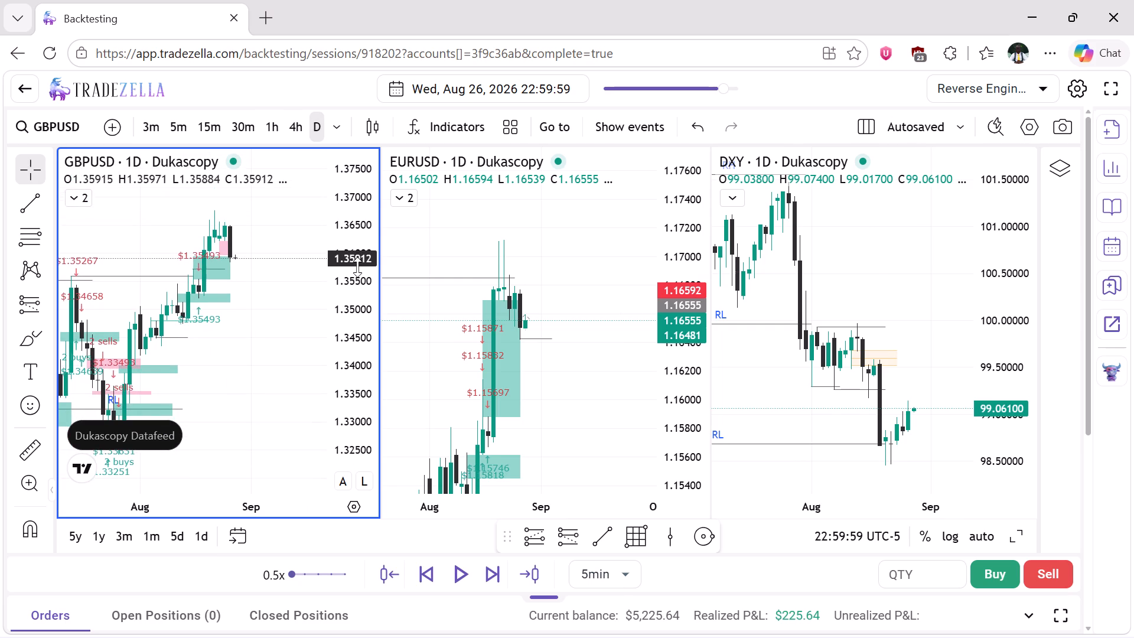
left_click_drag(357, 267, 357, 283)
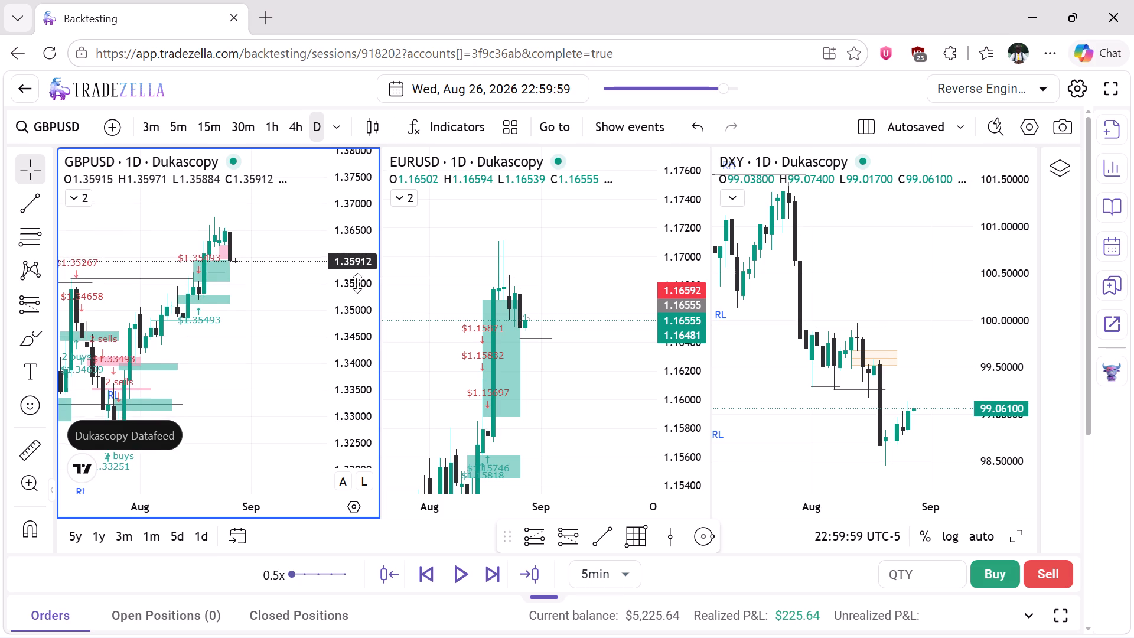
left_click_drag(357, 283, 357, 285)
left_click_drag(357, 285, 357, 351)
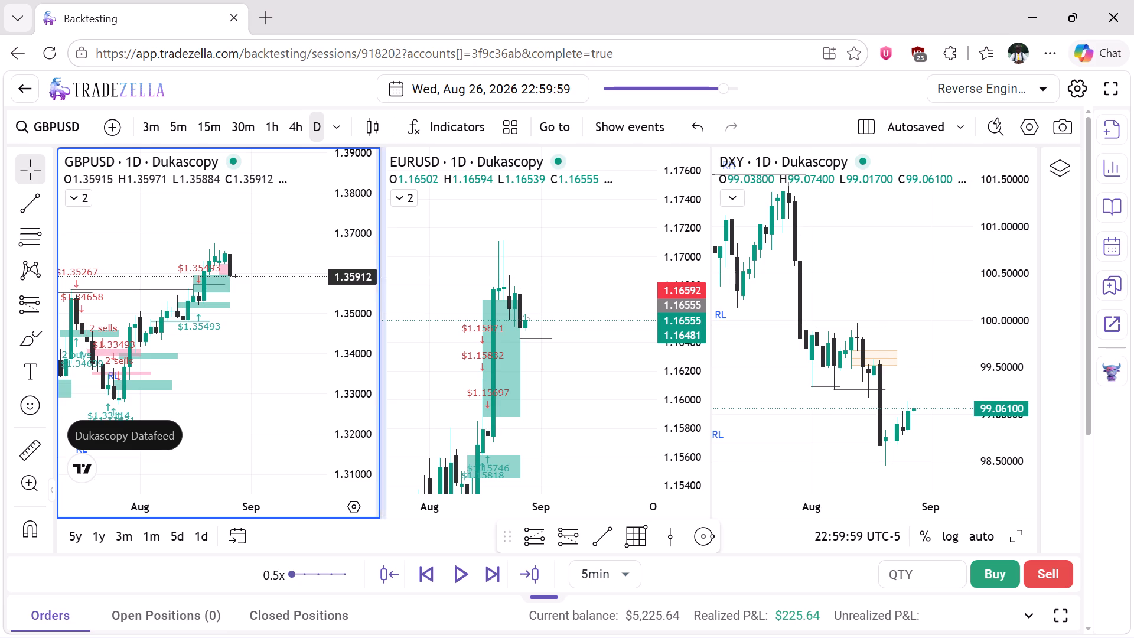
Bring EURUSD down through 4-hour to the 1-hour timeframe and examine the short setup with the view reset and price scale compressed.
left_click(571, 269)
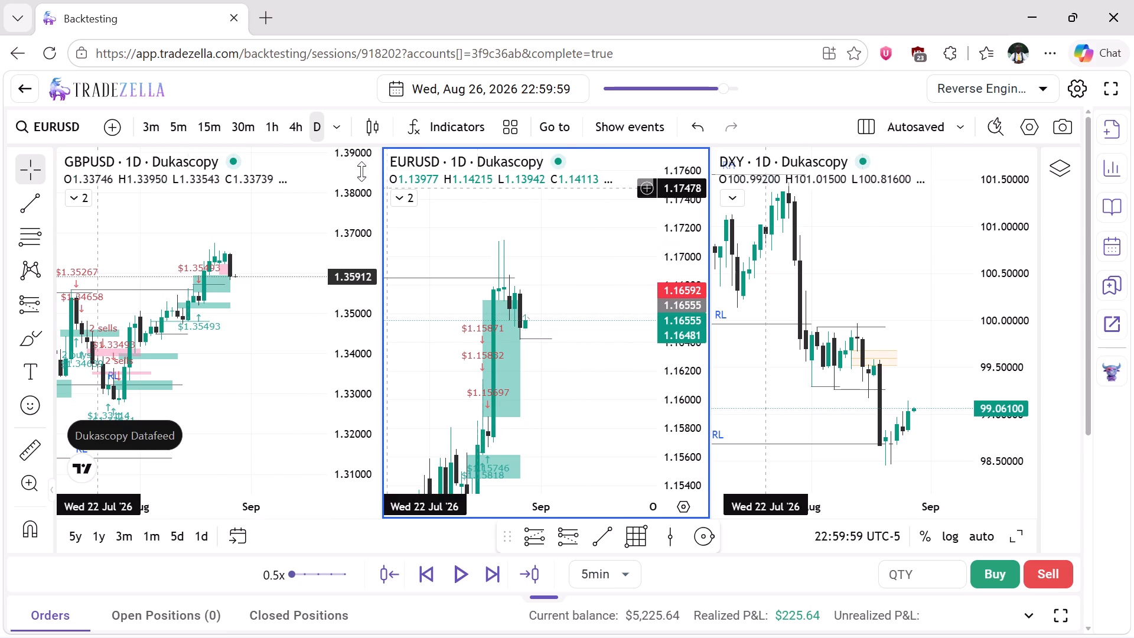
left_click(299, 131)
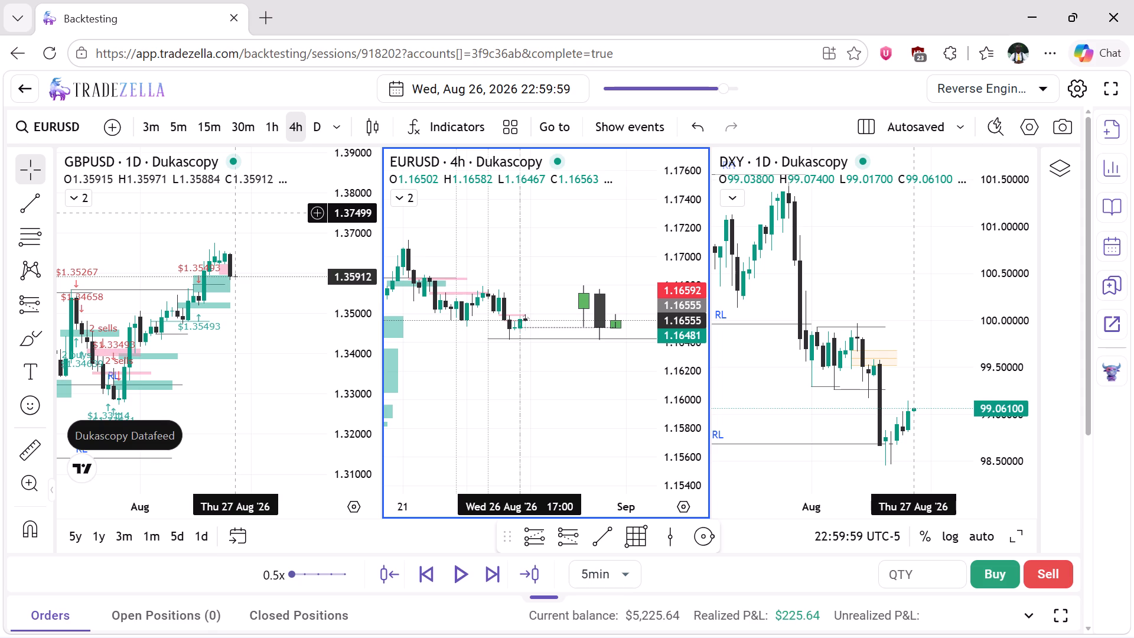
left_click(270, 124)
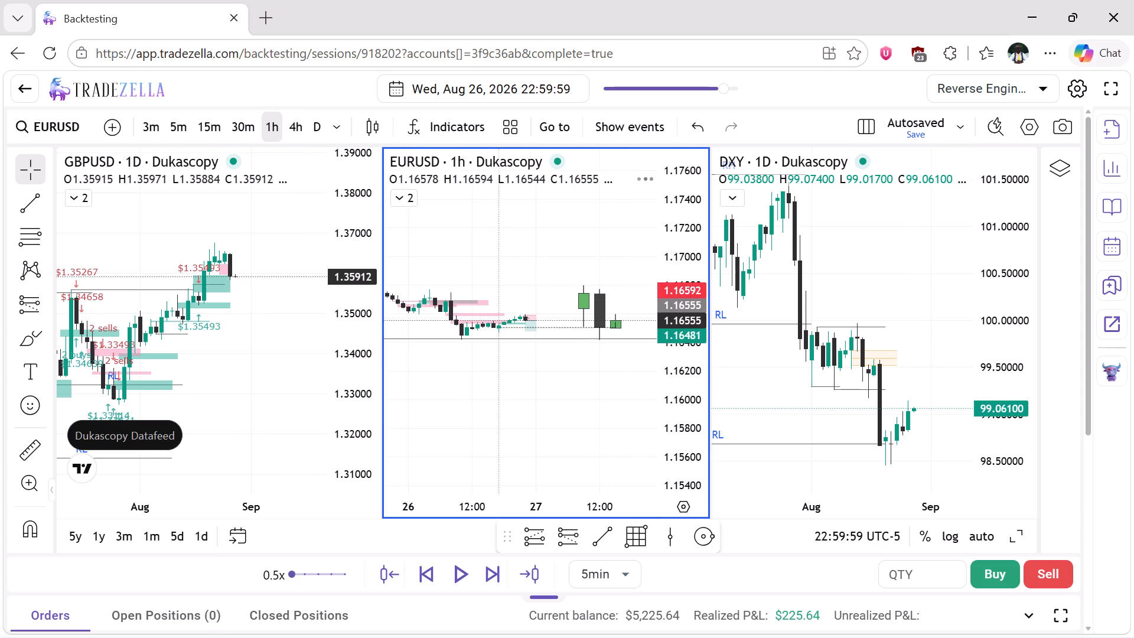
right_click(566, 244)
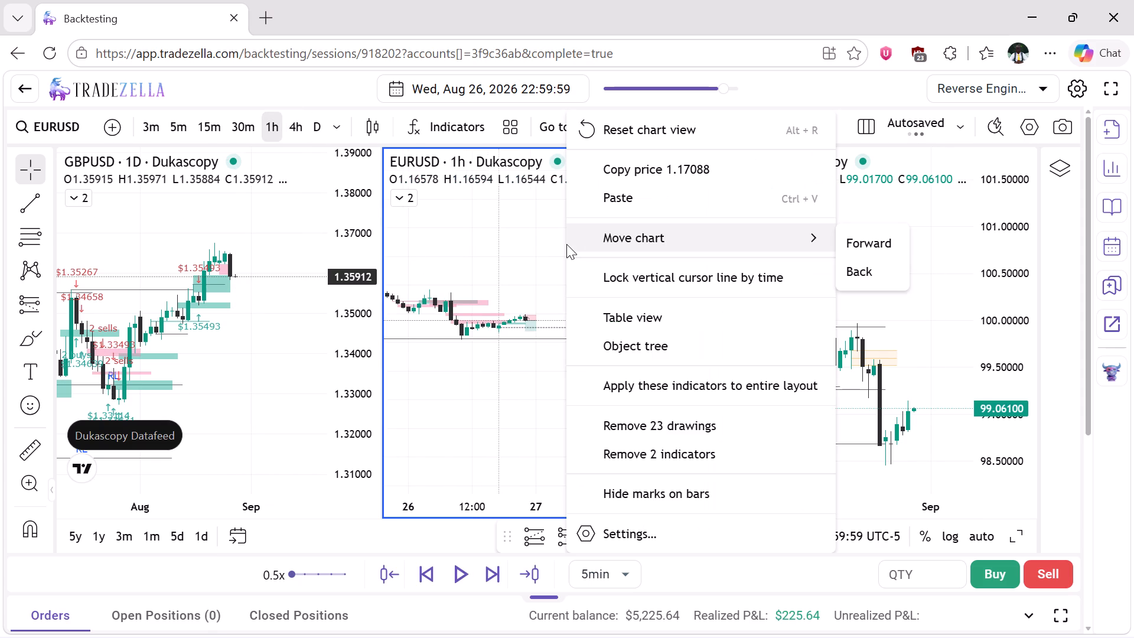
left_click(627, 133)
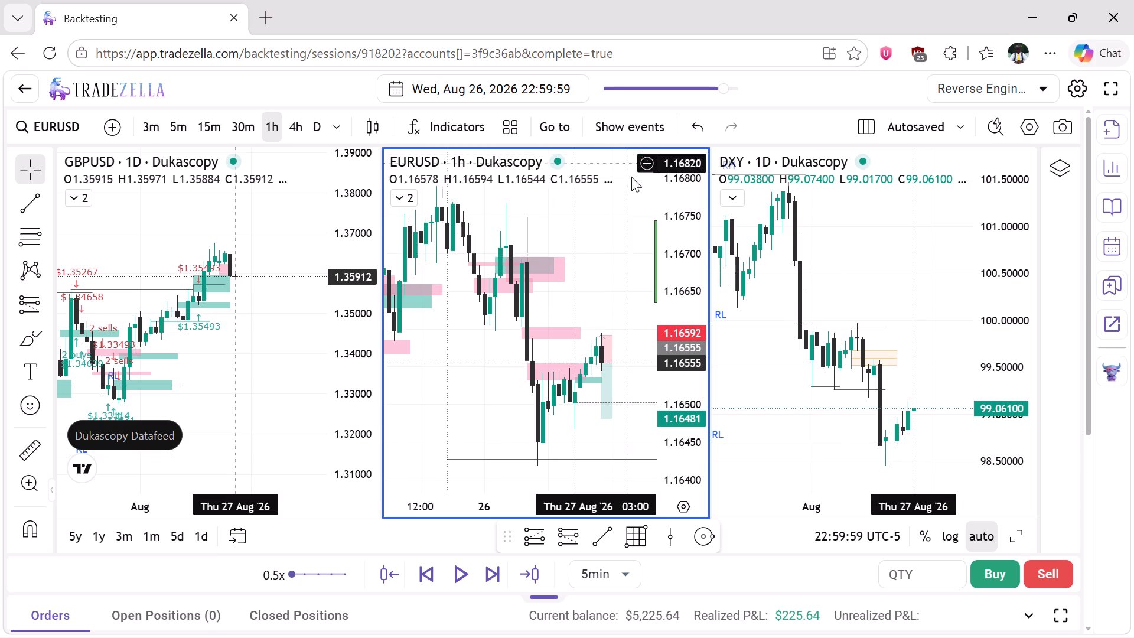
left_click_drag(673, 213, 676, 289)
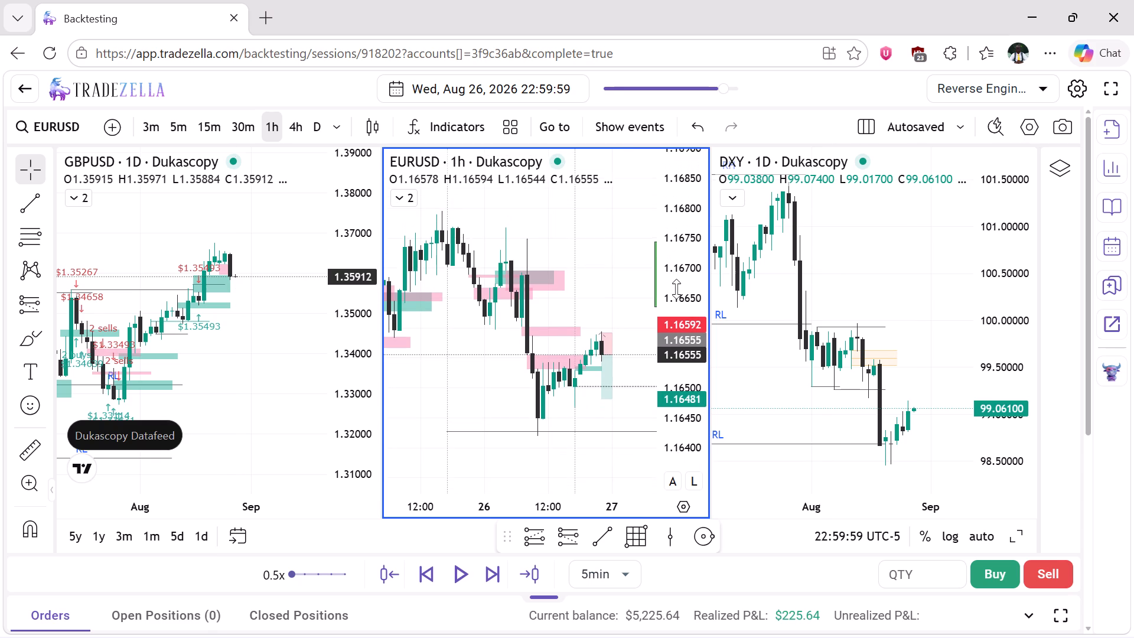
left_click_drag(676, 289, 678, 292)
scroll(569, 245, "left", 1)
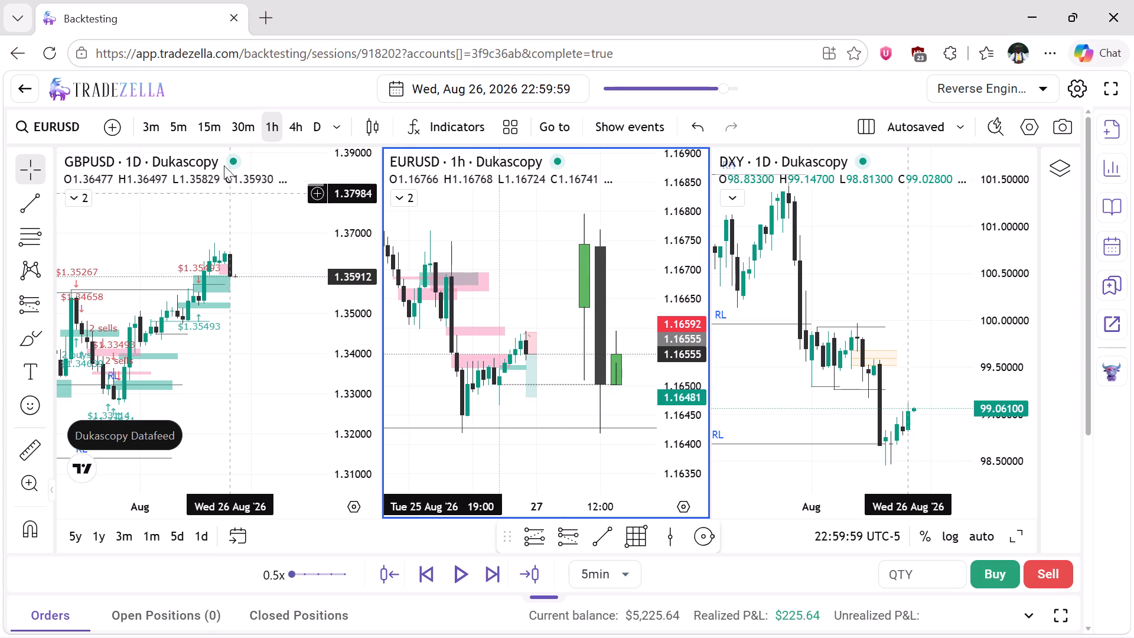
Check the EURUSD short setup on the 30-minute and 15-minute timeframes, finishing back on the 1-hour chart.
left_click(253, 128)
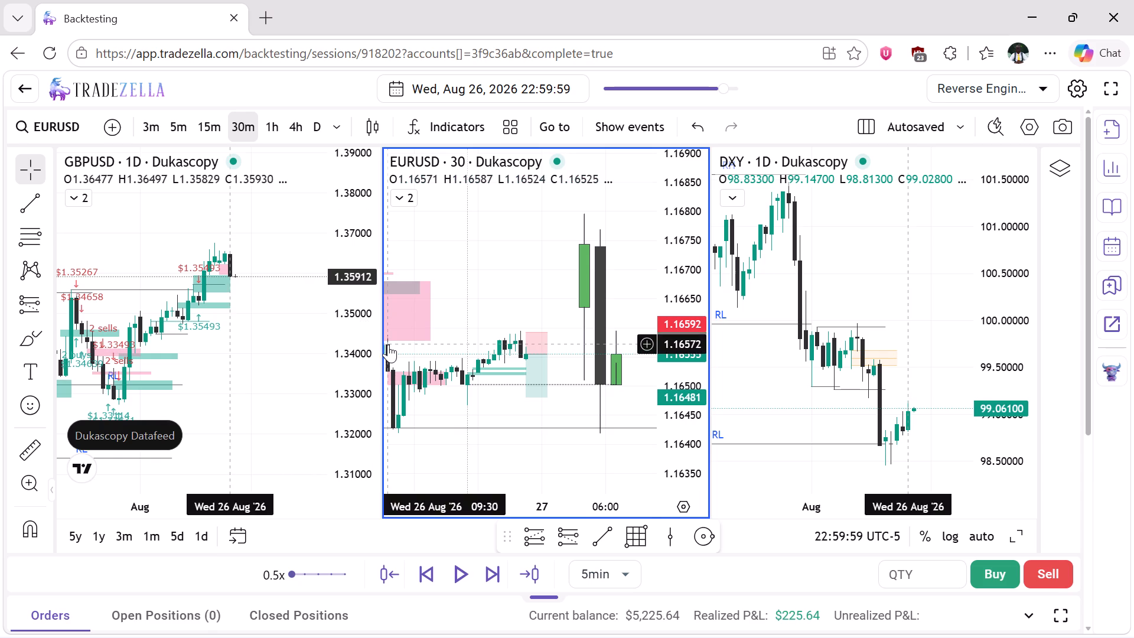
left_click(210, 132)
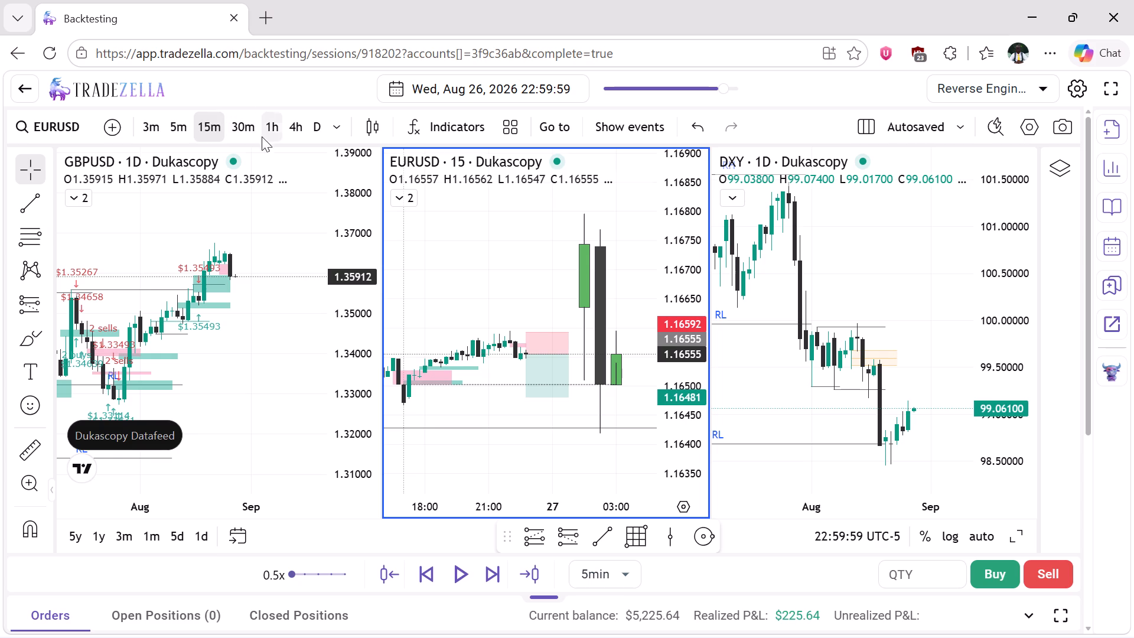
left_click(277, 134)
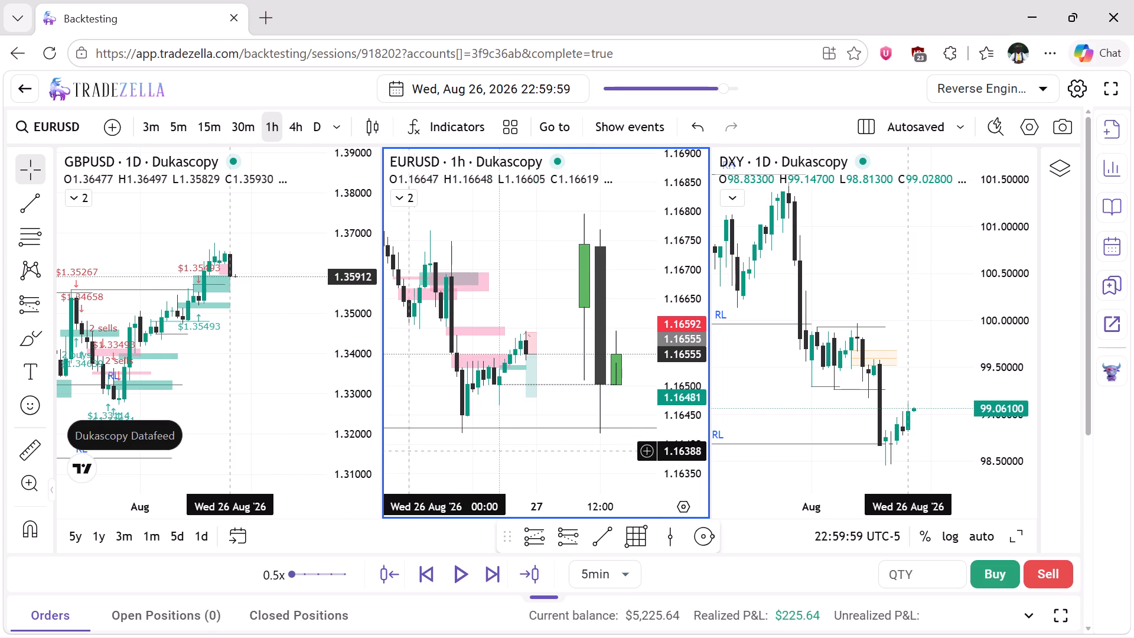
Advance the replay in 5-minute candles from 26 Aug 22:59:59 to 27 Aug 2026 00:09:59, following EURUSD on the 1-hour chart.
left_click(489, 570)
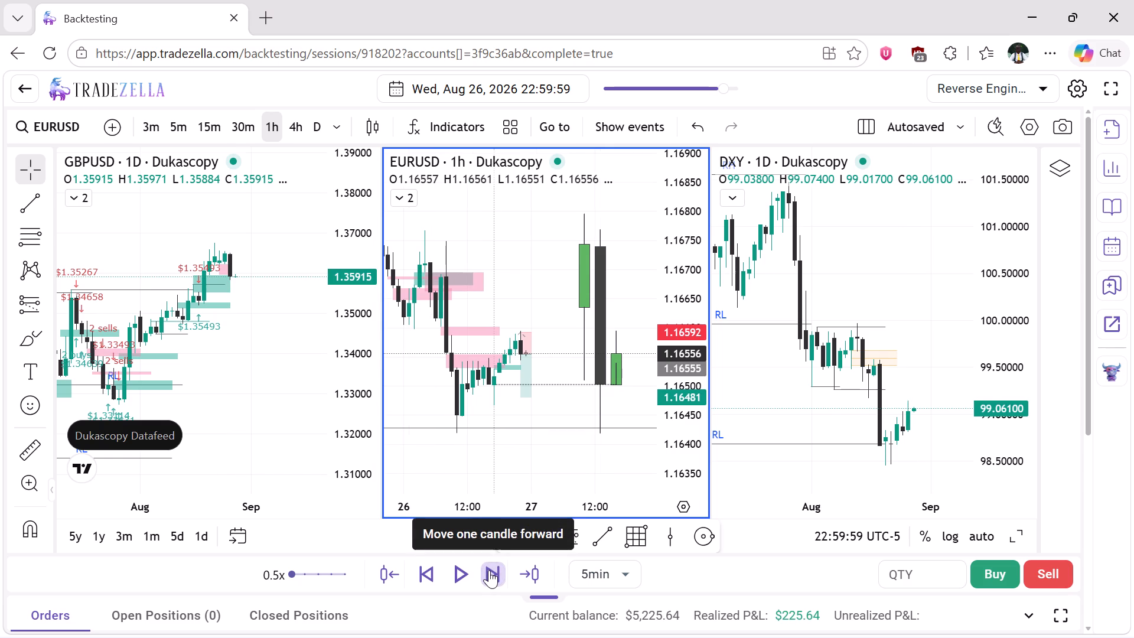
left_click(489, 570)
left_click(489, 570)
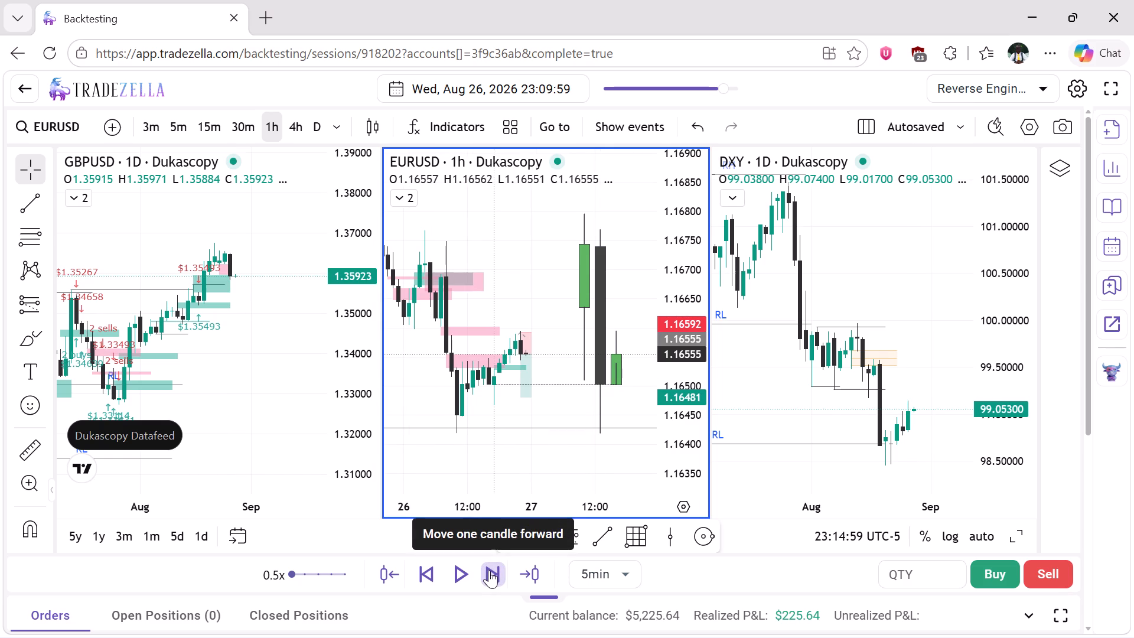
left_click(489, 570)
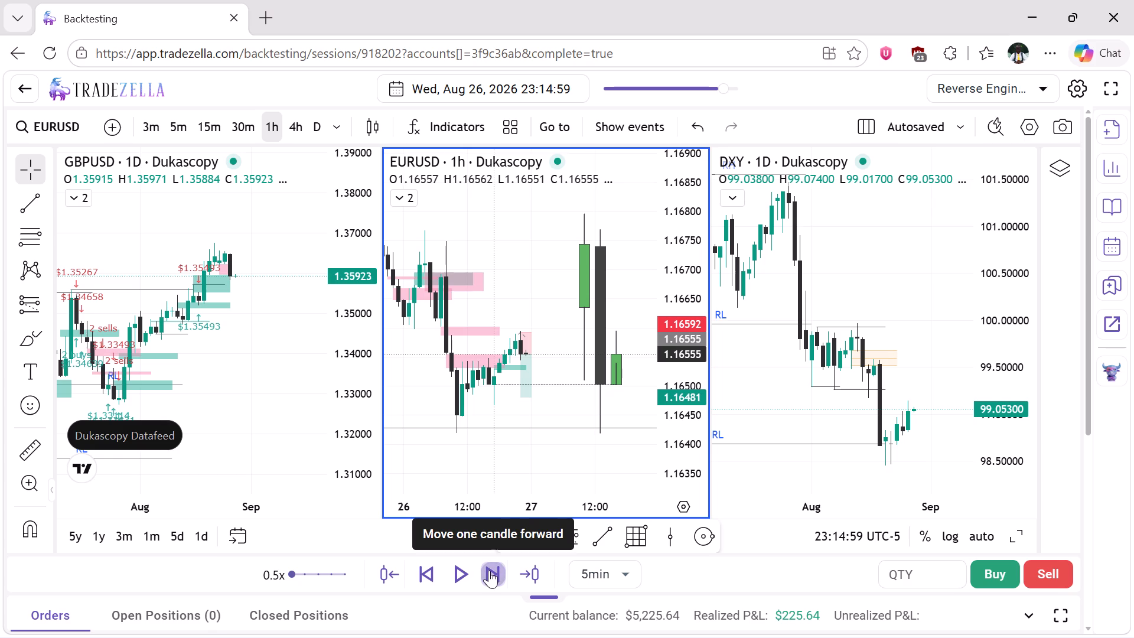
left_click(489, 570)
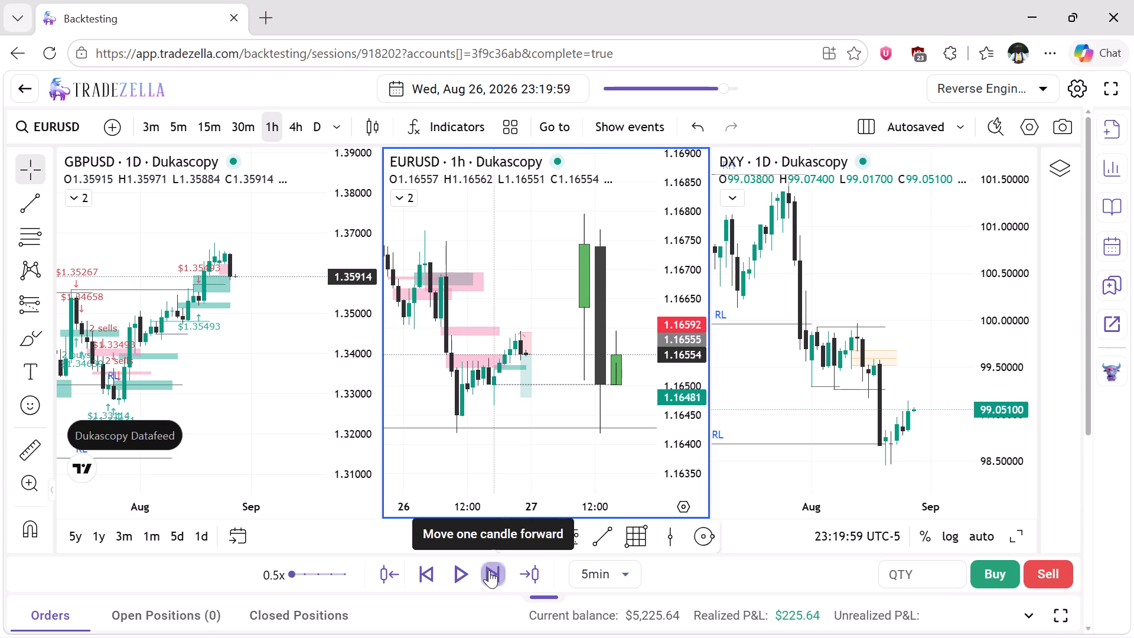
left_click(489, 570)
left_click(489, 570)
left_click(489, 570)
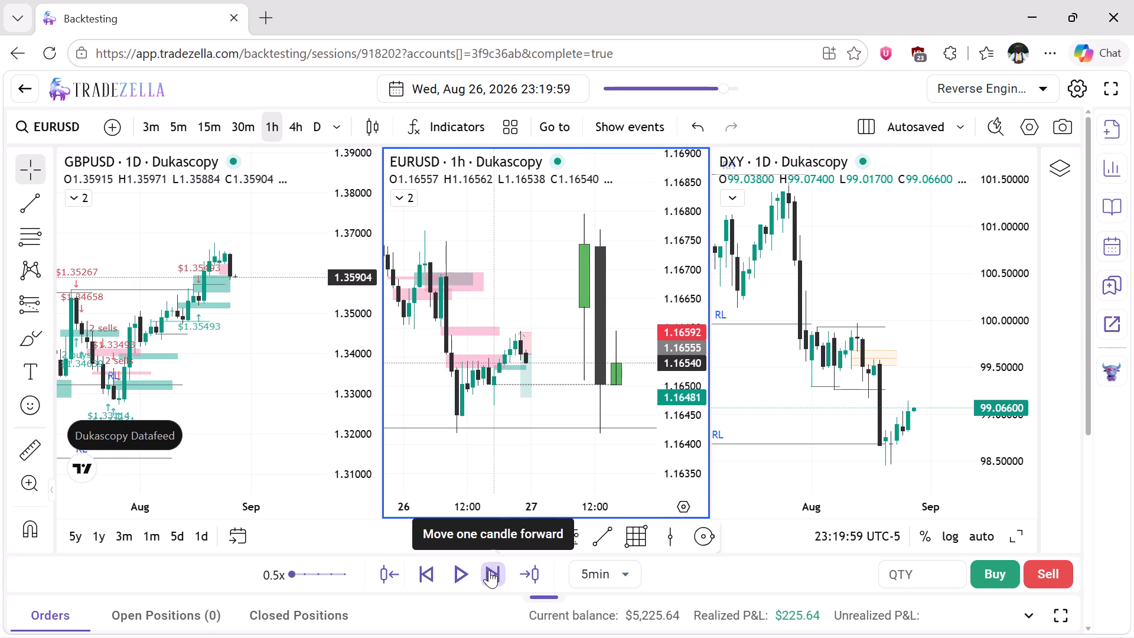
left_click(489, 570)
left_click(489, 570)
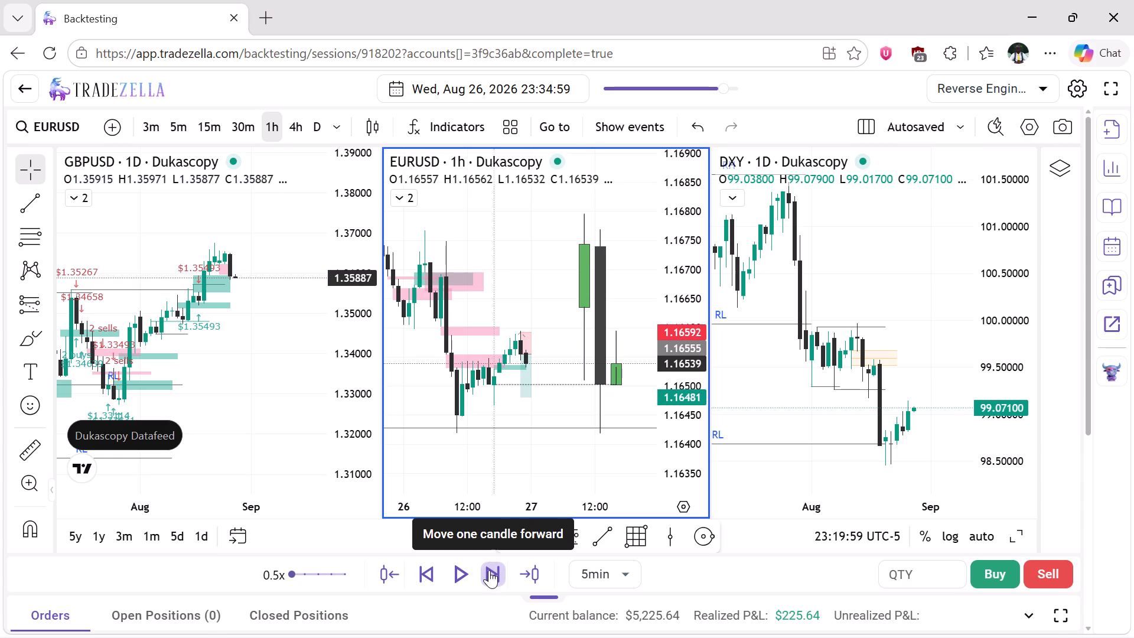
left_click(489, 570)
left_click(489, 570)
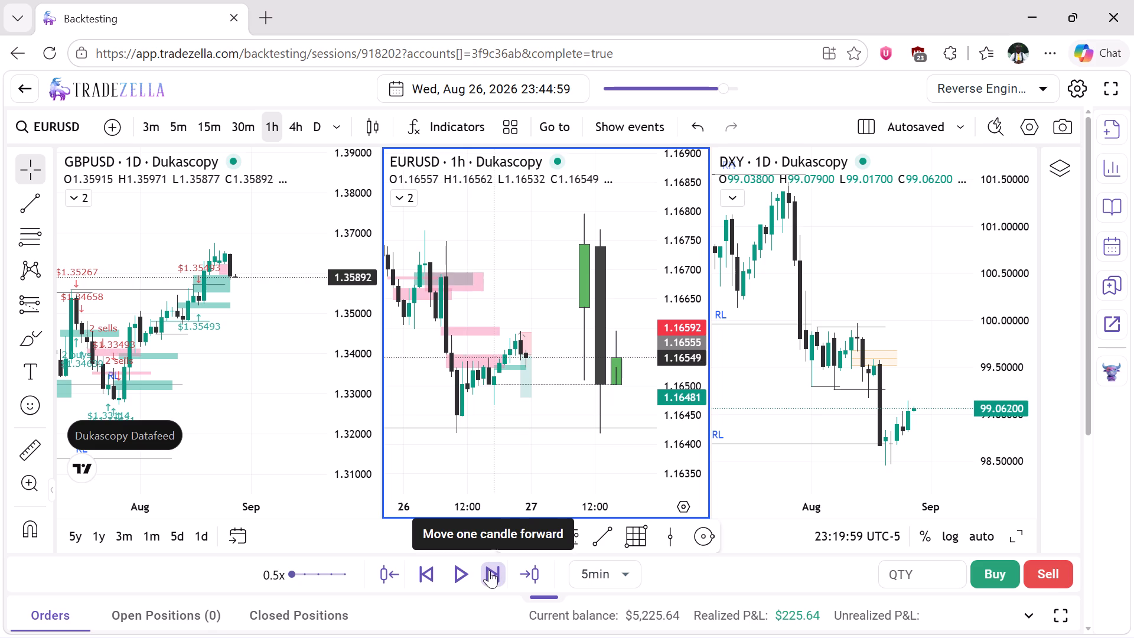
left_click(489, 570)
left_click(489, 570)
left_click(489, 570)
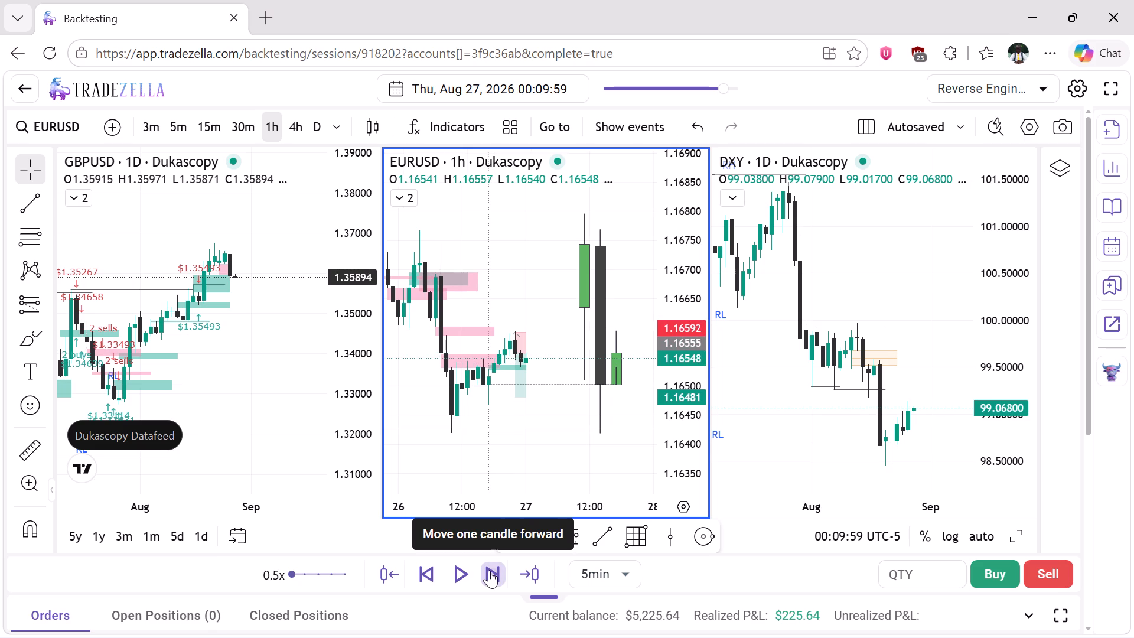
Advance the replay in 5-minute candles to 27 Aug 2026 00:59:59, watching EURUSD against the planned short.
left_click(489, 570)
left_click(489, 570)
left_click(489, 570)
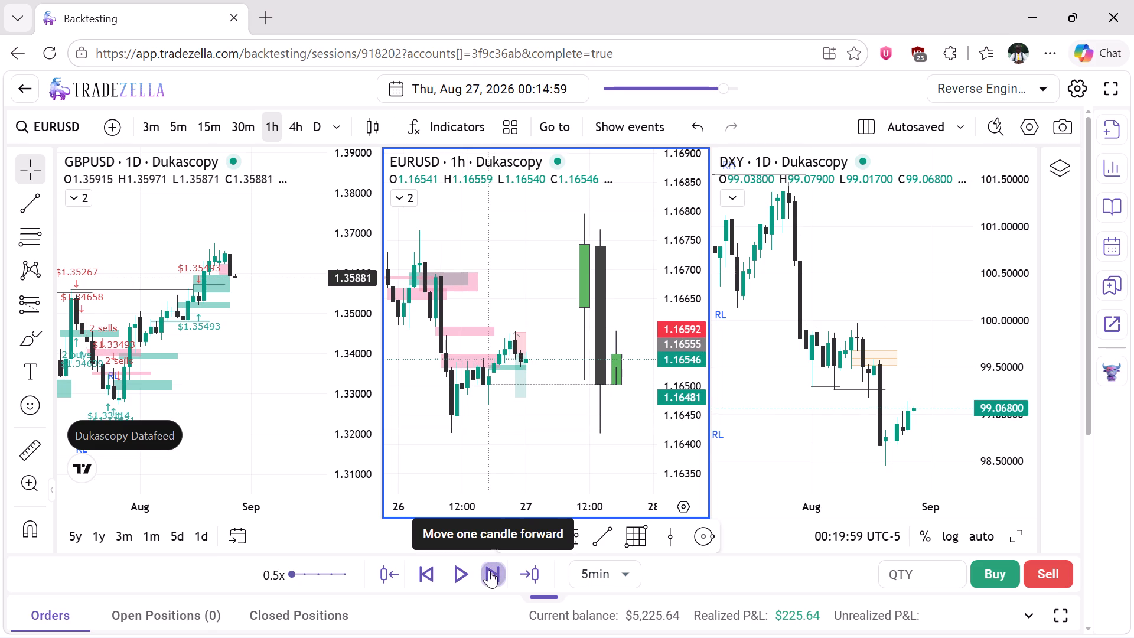
left_click(489, 570)
left_click(489, 570)
left_click(489, 570)
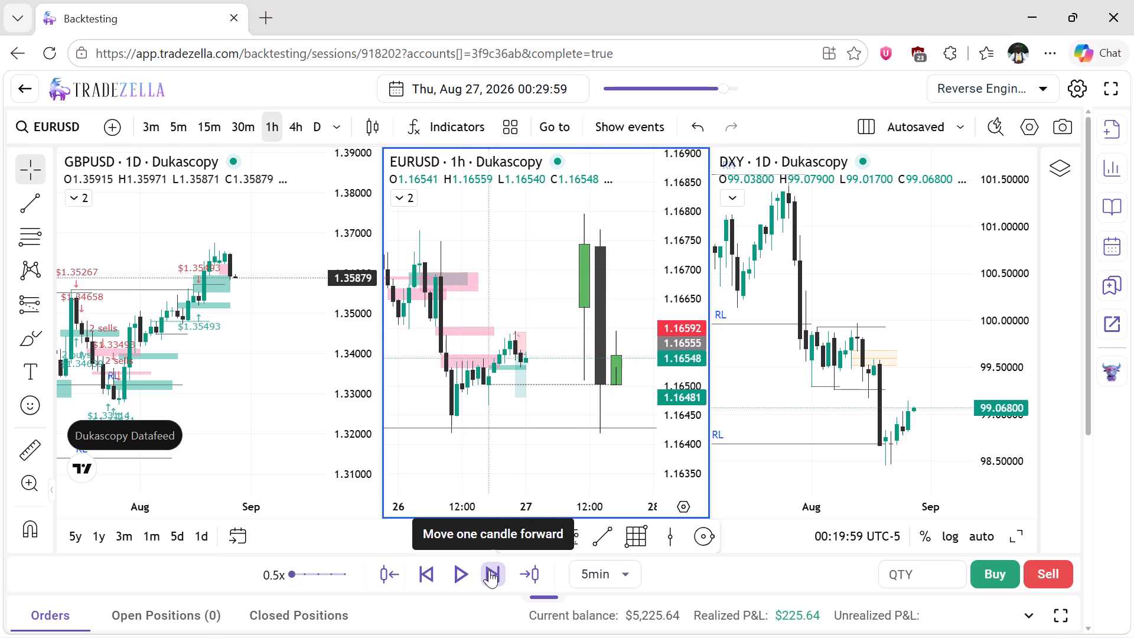
left_click(489, 570)
left_click(489, 570)
left_click(489, 570)
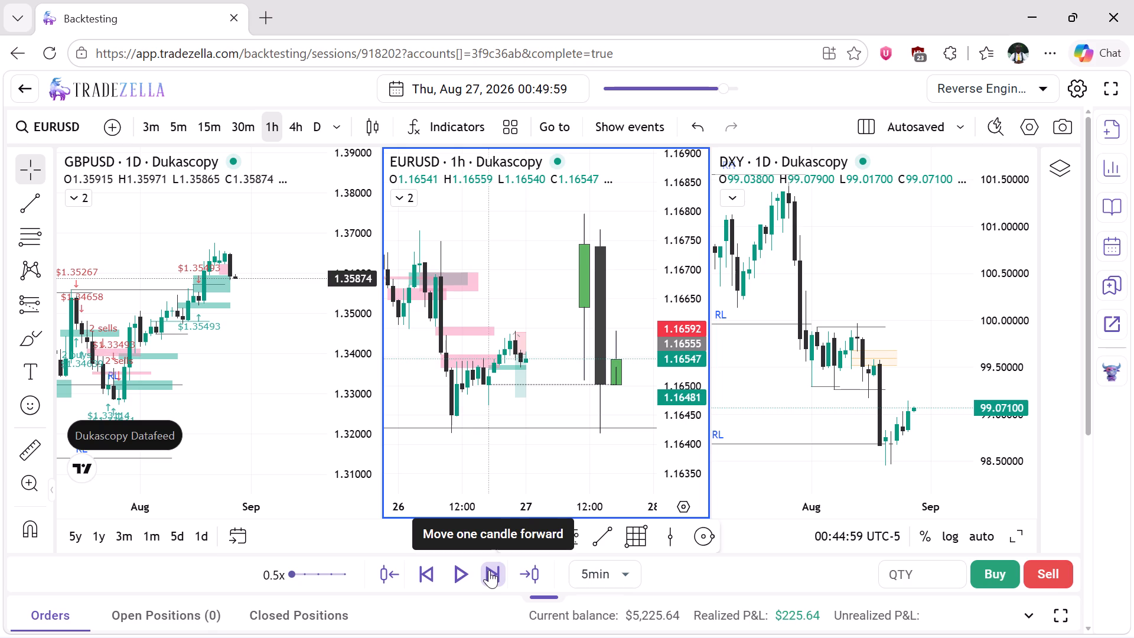
left_click(489, 570)
left_click(489, 570)
left_click(489, 570)
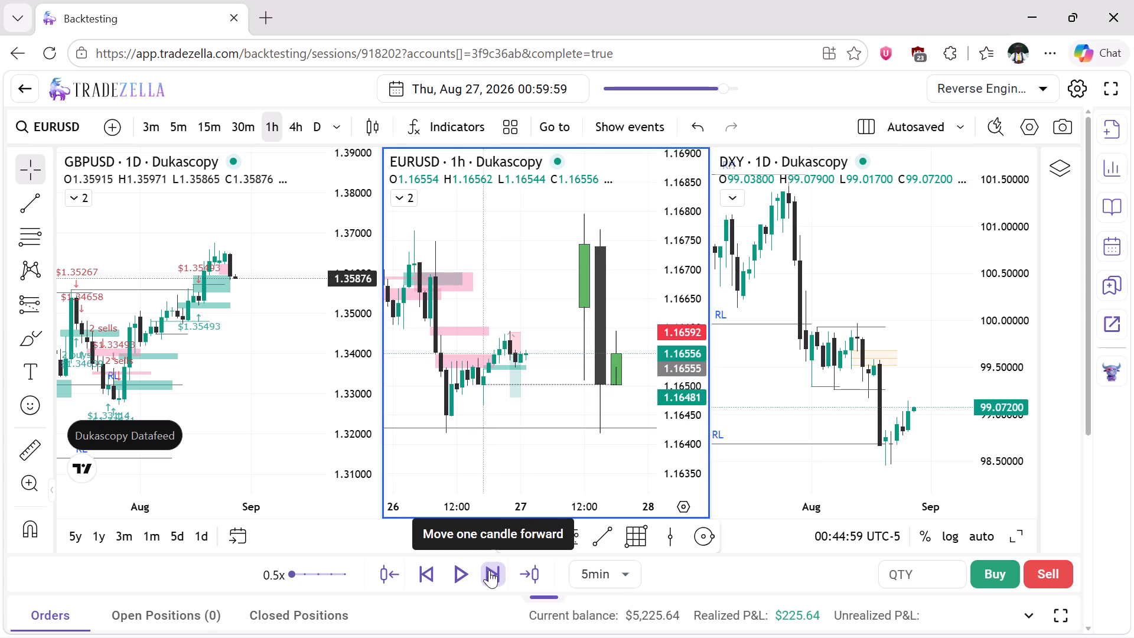
Advance the replay in 5-minute candles to 27 Aug 2026 02:04:59, tracking EURUSD between the short's stop and target.
left_click(489, 570)
left_click(489, 570)
left_click(489, 570)
left_click(489, 570)
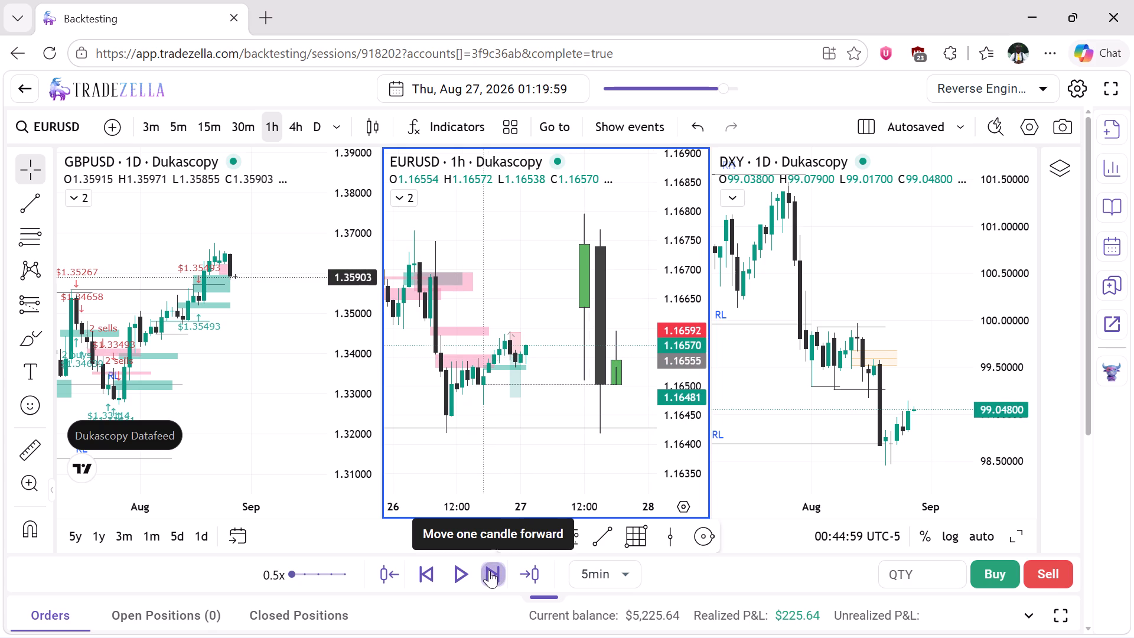
left_click(489, 570)
left_click(489, 570)
left_click(489, 570)
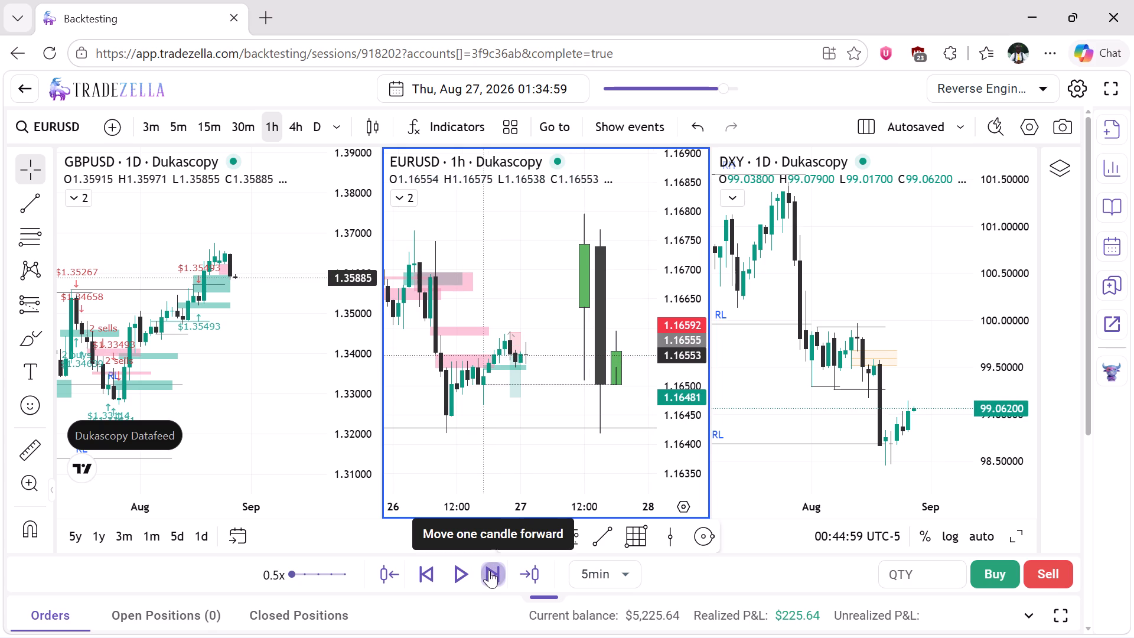
left_click(489, 570)
left_click(489, 570)
left_click(489, 570)
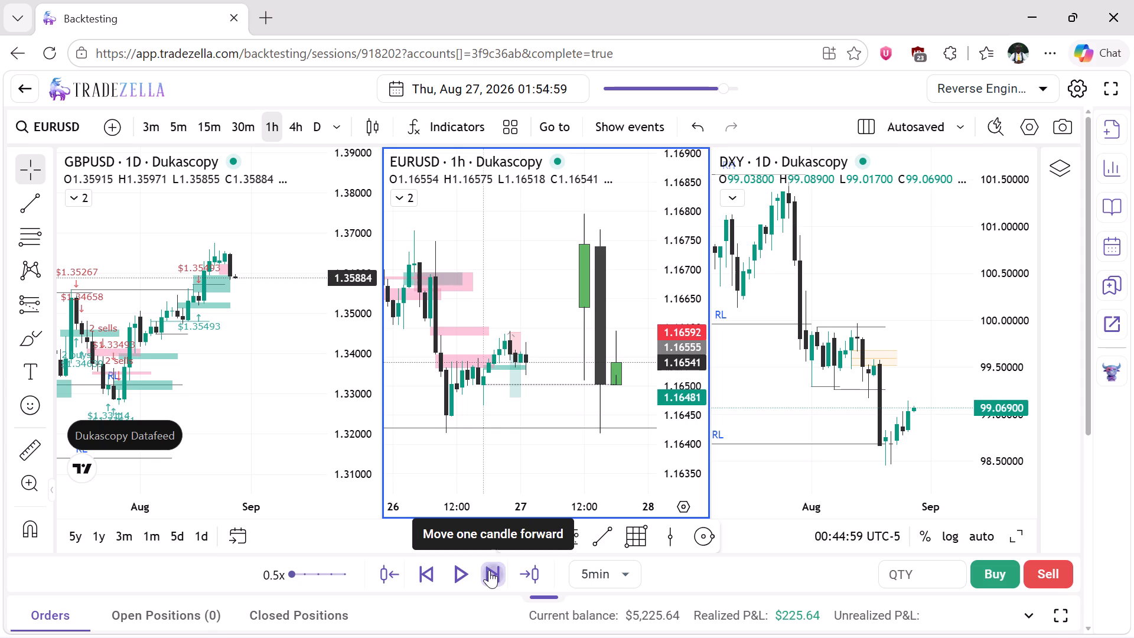
left_click(489, 570)
left_click(489, 570)
left_click(489, 570)
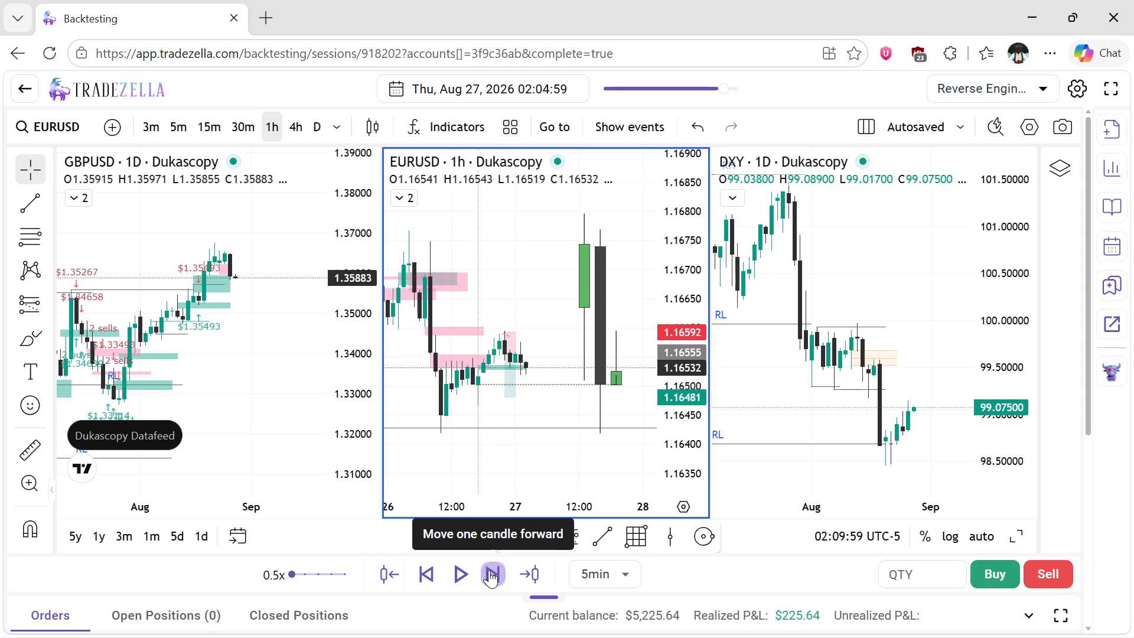
Advance the replay in 5-minute candles to 27 Aug 2026 03:04:59, continuing to follow EURUSD on the 1-hour chart.
left_click(489, 570)
left_click(489, 570)
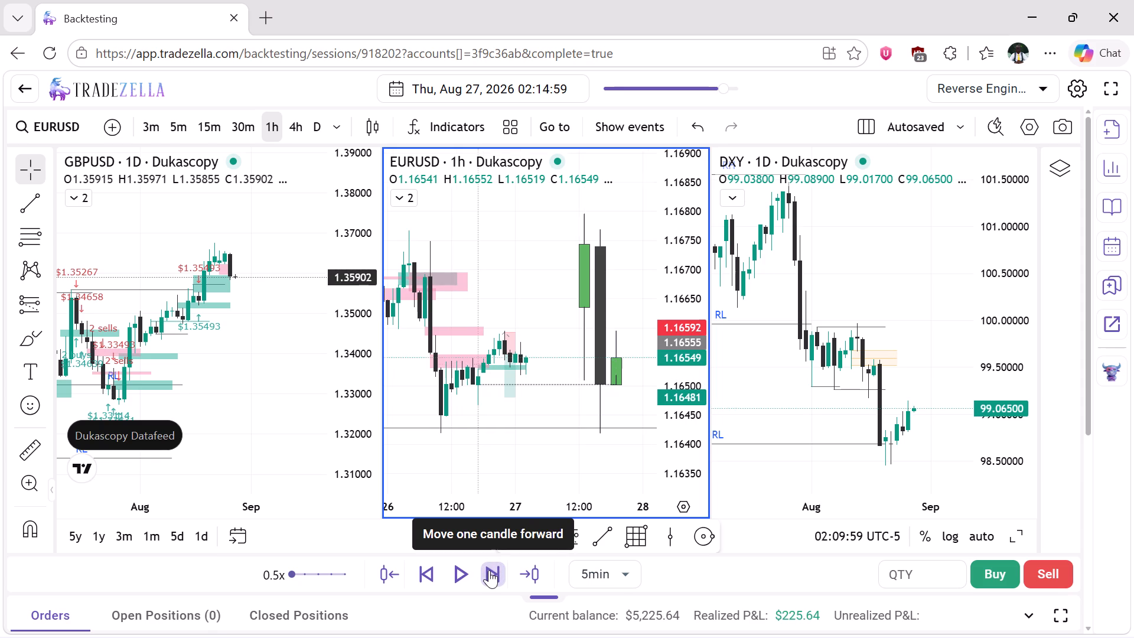
left_click(489, 570)
left_click(489, 570)
left_click(489, 570)
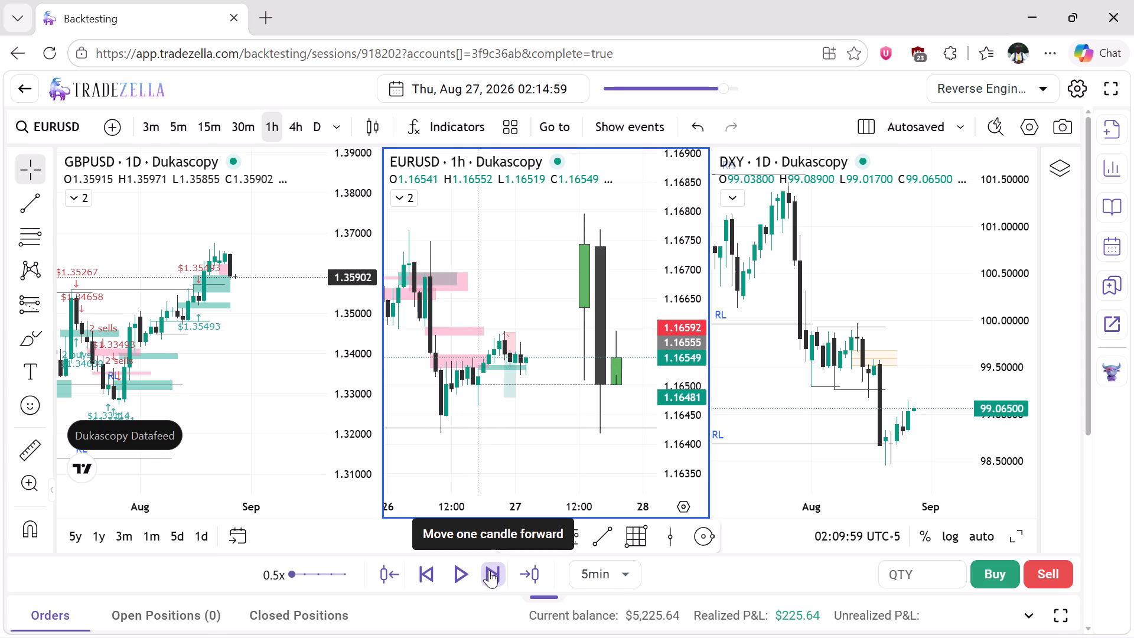
left_click(489, 570)
left_click(489, 570)
left_click(489, 570)
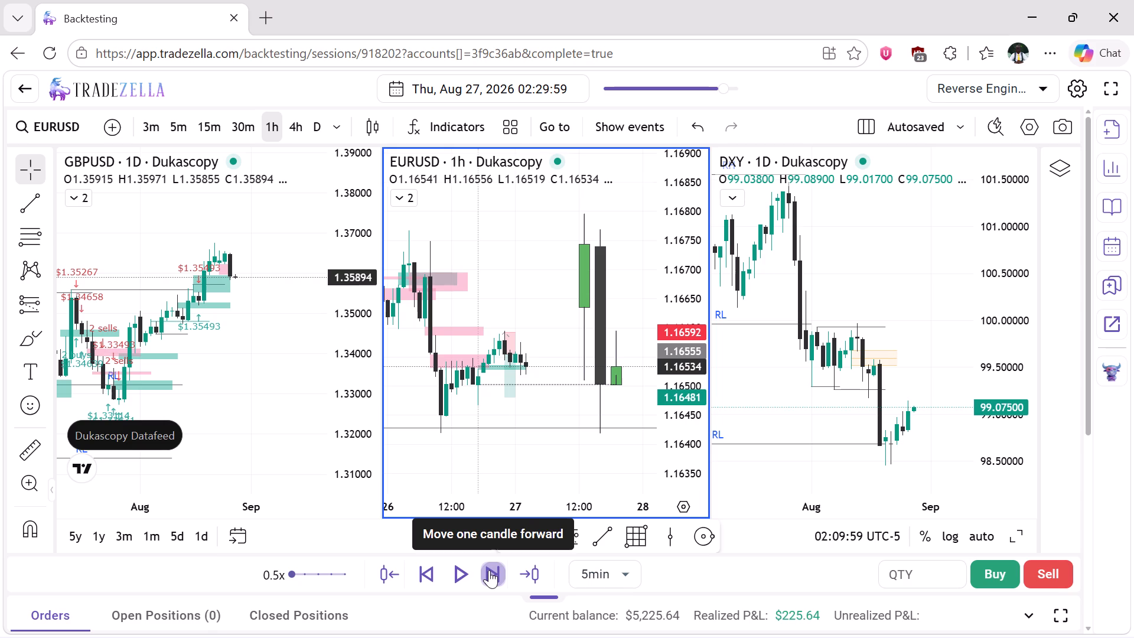
left_click(489, 570)
left_click(489, 570)
left_click(489, 570)
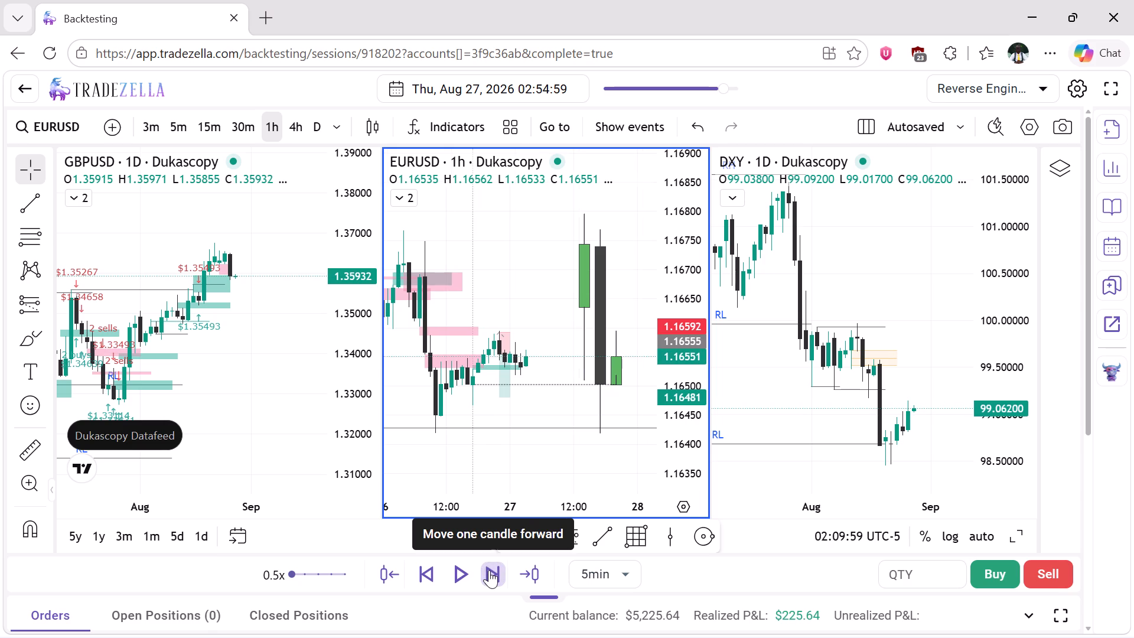
left_click(489, 570)
left_click(489, 570)
left_click(489, 570)
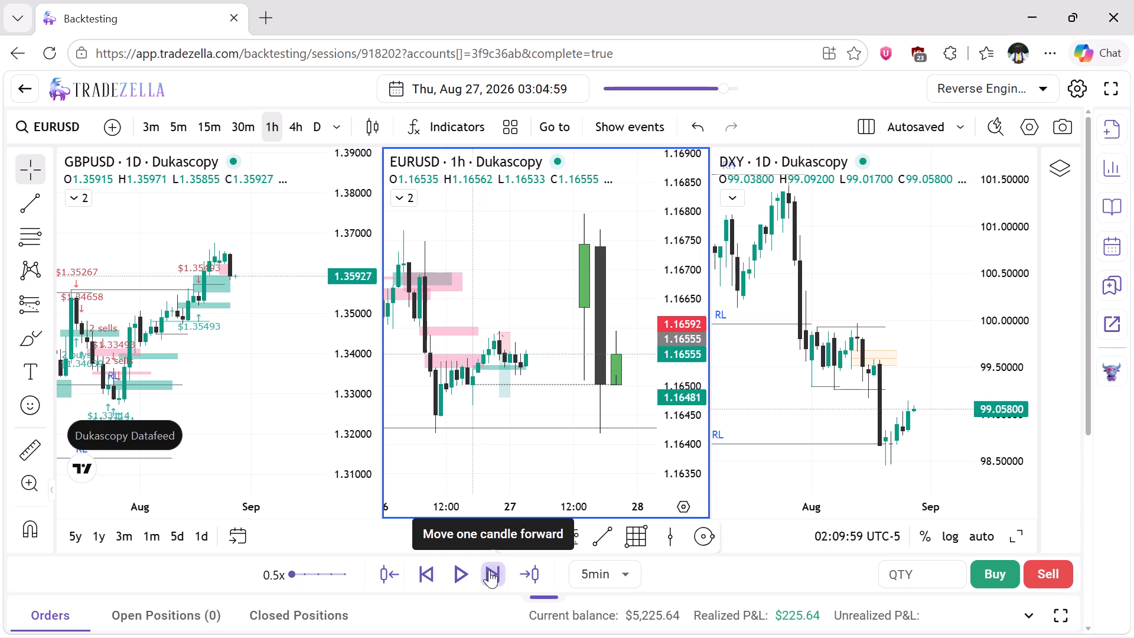
Advance the replay in 5-minute candles to 27 Aug 2026 04:14:59, following EURUSD on the 1-hour chart.
left_click(489, 570)
left_click(489, 570)
left_click(489, 570)
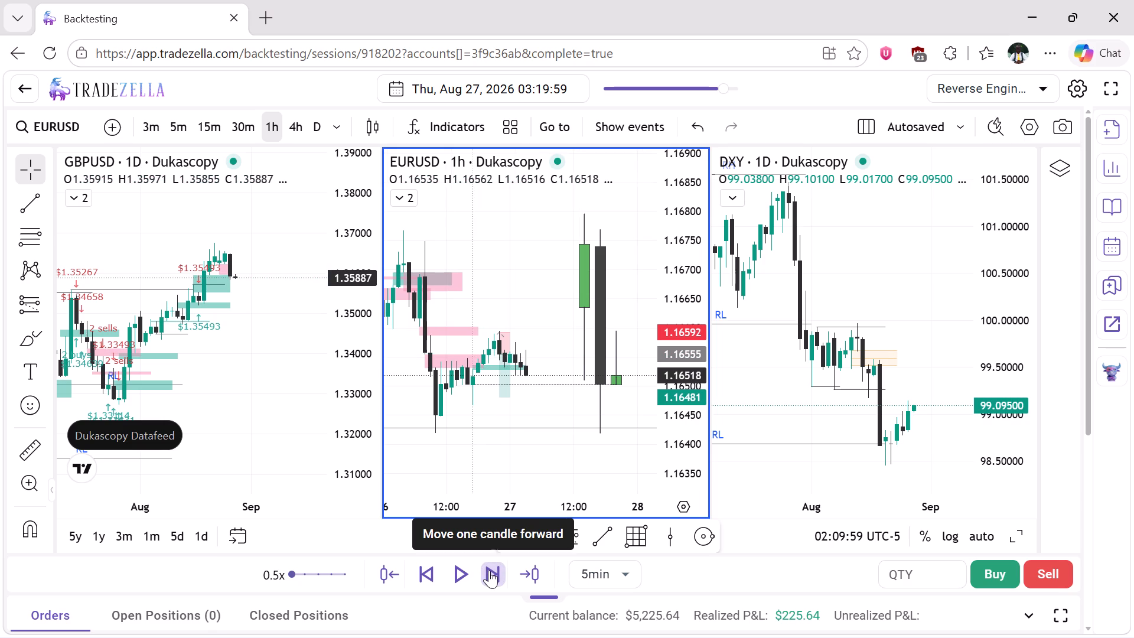
left_click(489, 570)
left_click(489, 570)
left_click(489, 570)
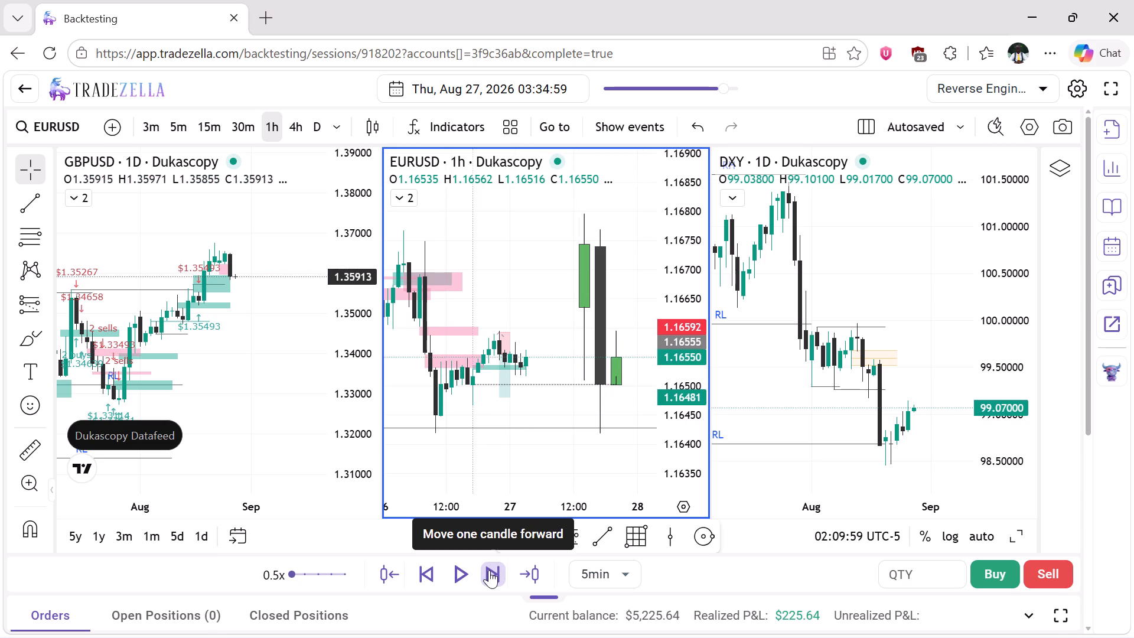
left_click(489, 570)
left_click(489, 570)
left_click(489, 570)
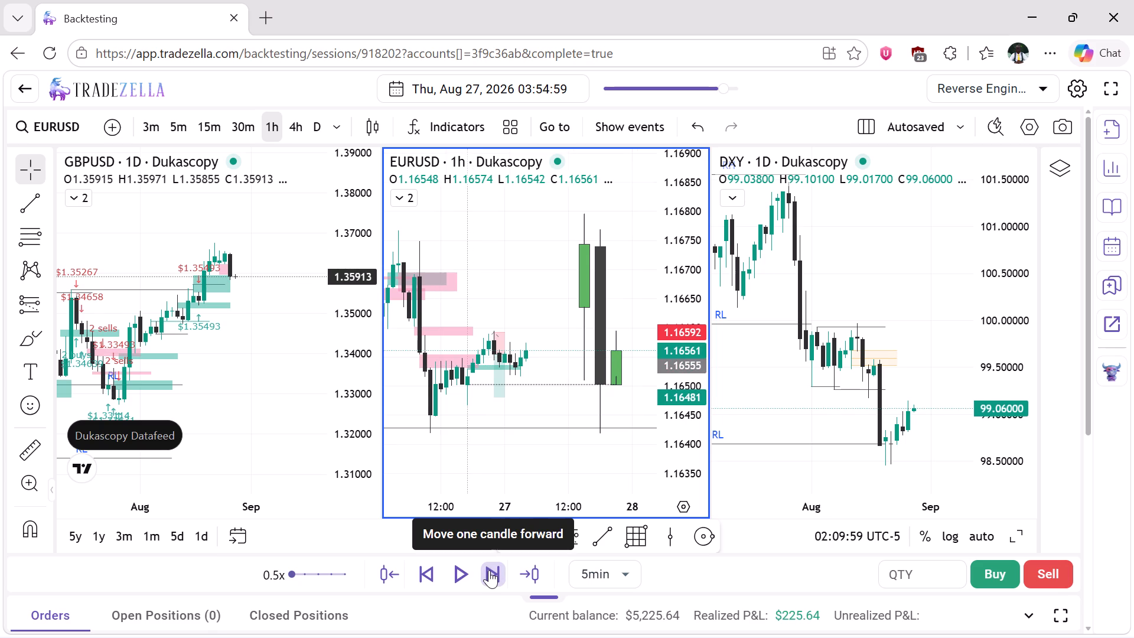
Advance the replay in 5-minute candles to 27 Aug 2026 04:49:59, tracking EURUSD towards the short's target.
left_click(489, 570)
left_click(489, 570)
left_click(489, 570)
left_click(489, 570)
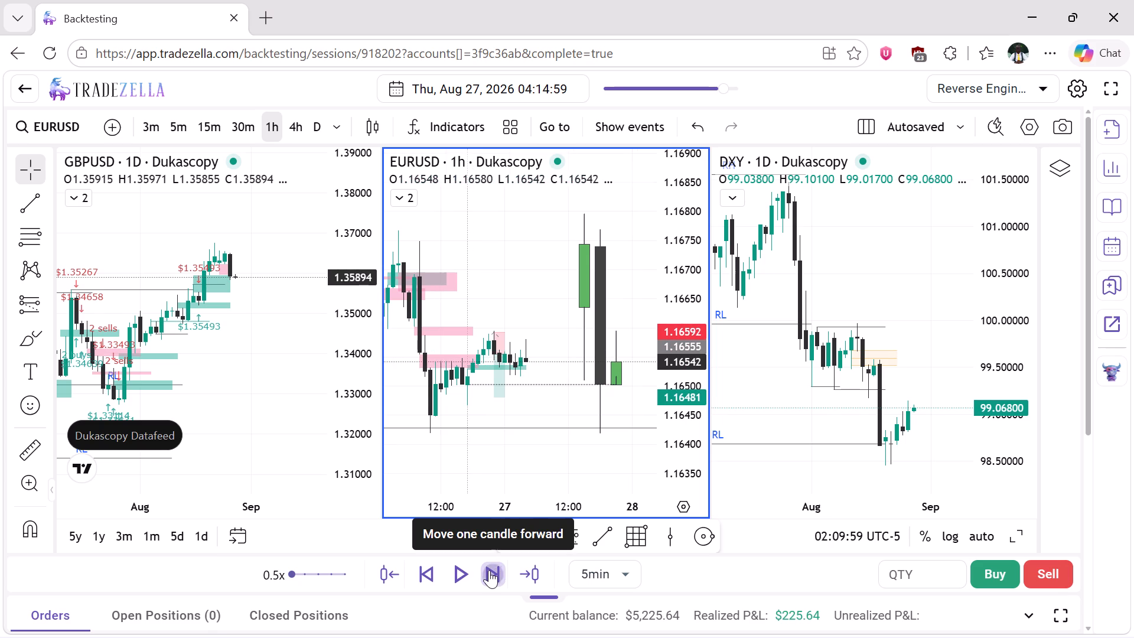
left_click(489, 570)
left_click(489, 570)
left_click(489, 570)
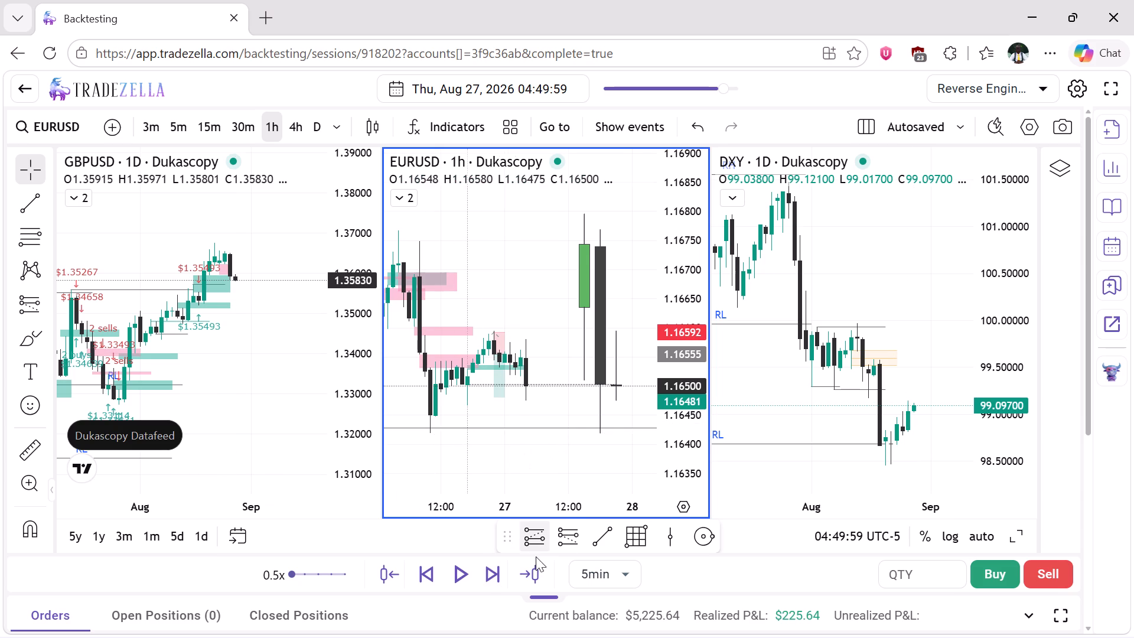
Advance the replay in 5-minute candles to 27 Aug 2026 05:54:59, watching EURUSD on the 1-hour chart.
left_click(487, 568)
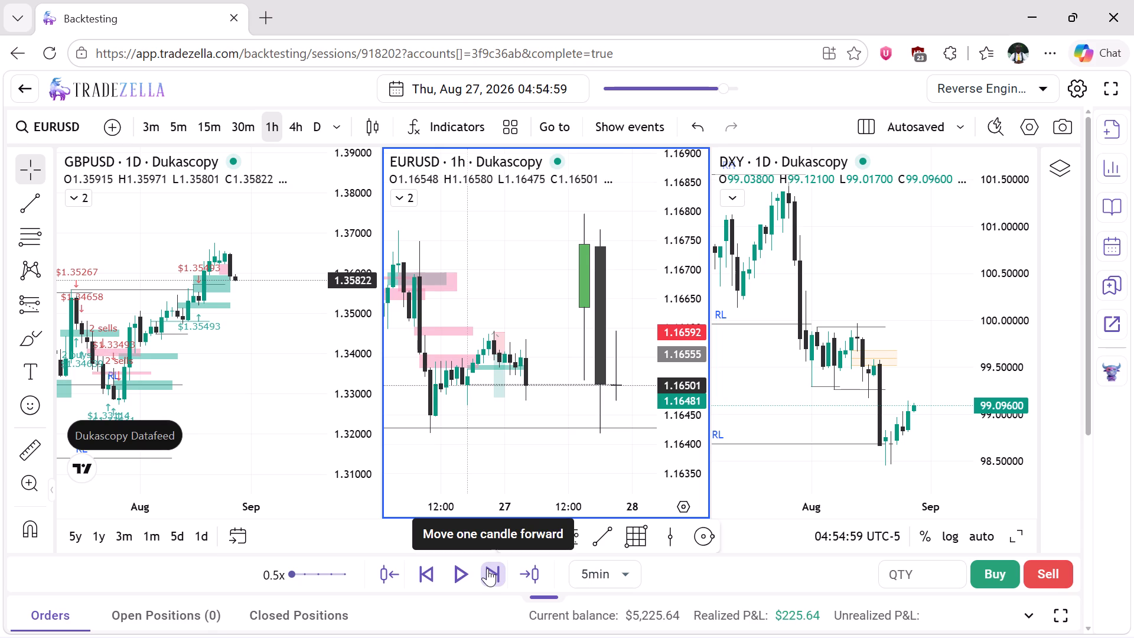
left_click(487, 568)
left_click(487, 568)
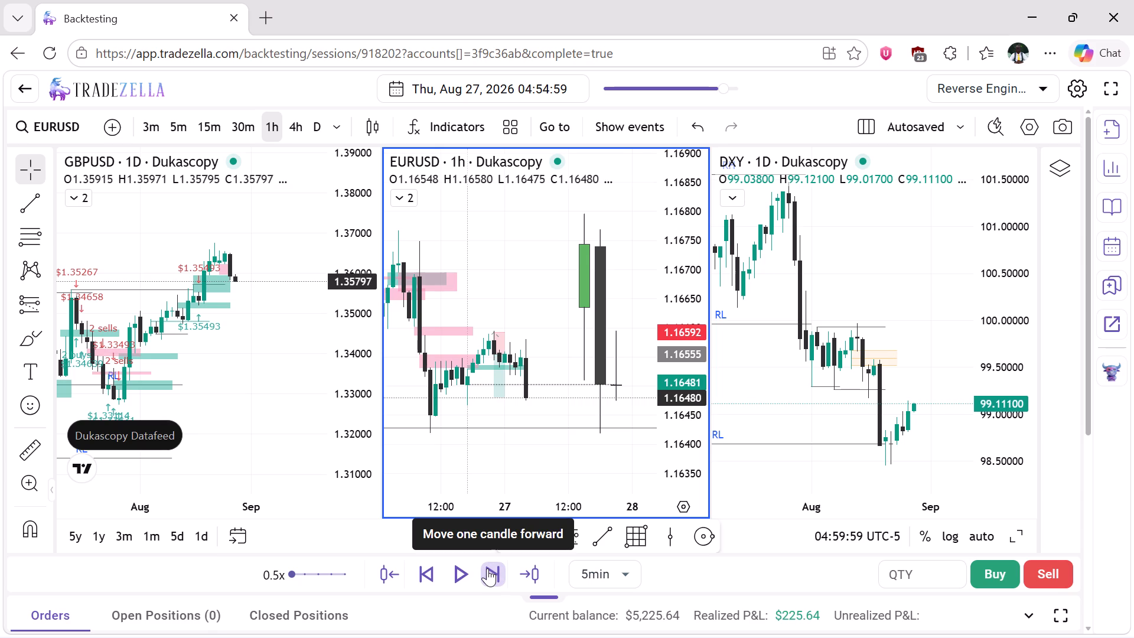
left_click(487, 568)
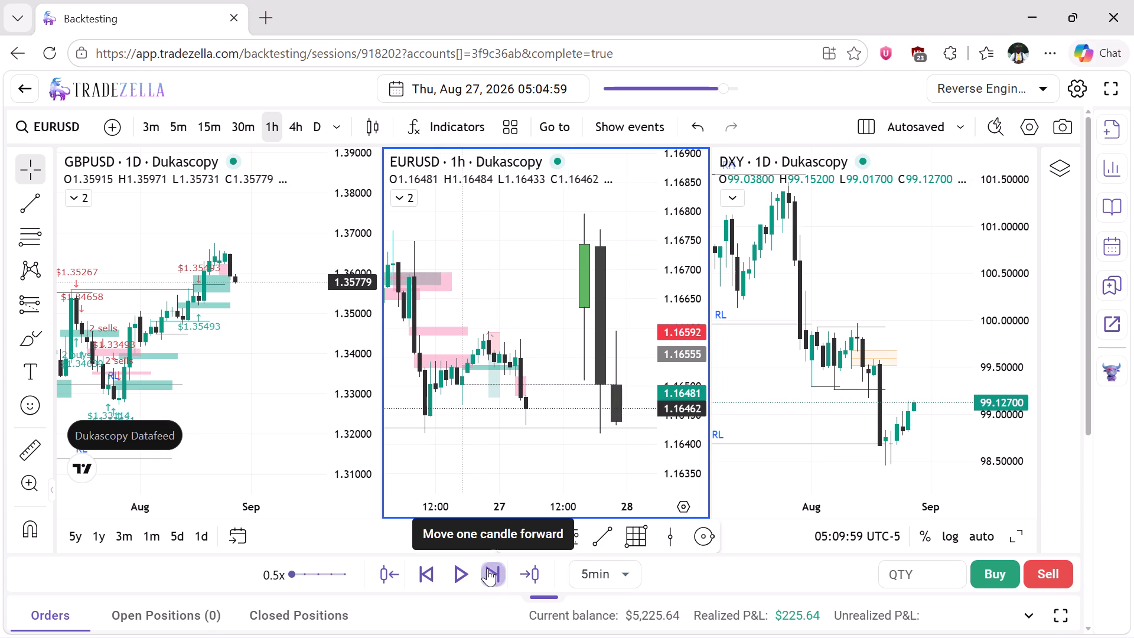
left_click(487, 568)
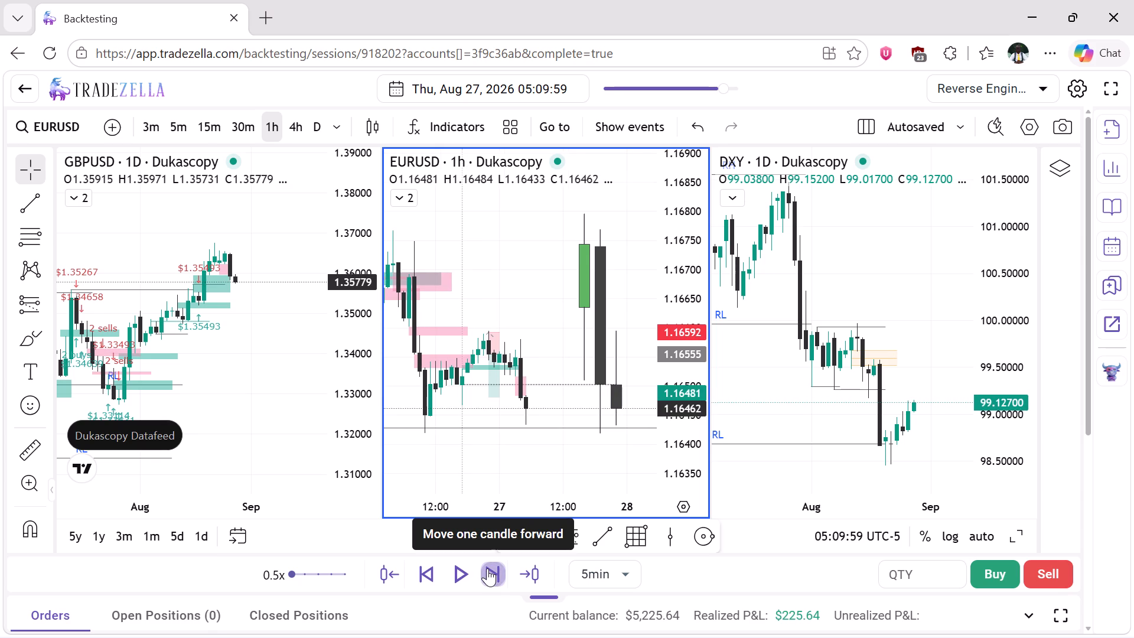
left_click(487, 568)
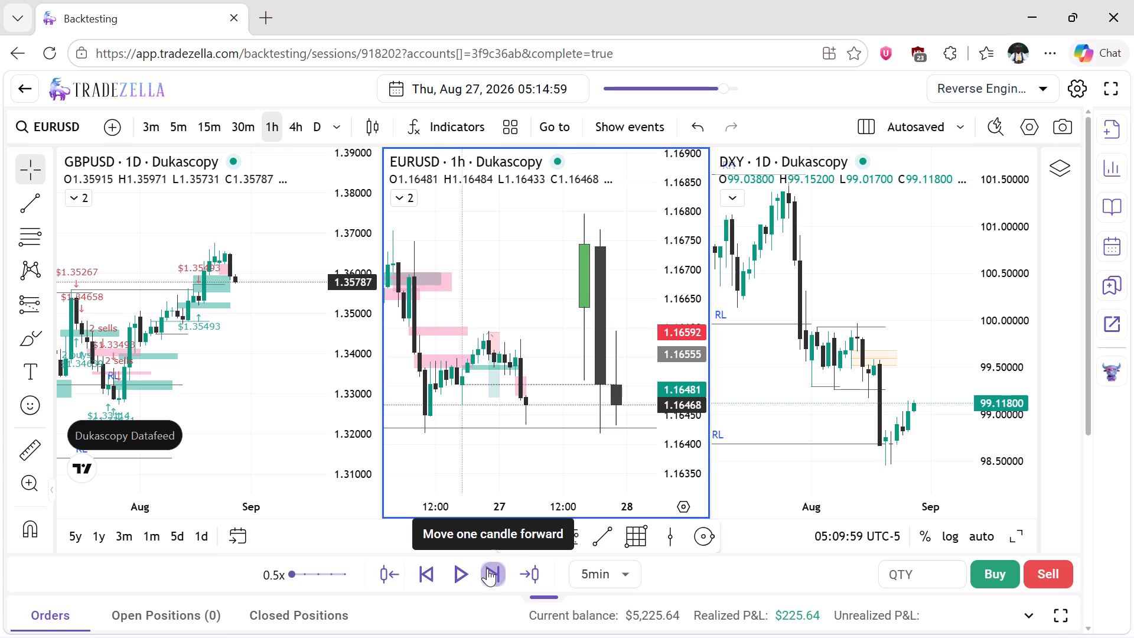
left_click(487, 568)
left_click(487, 568)
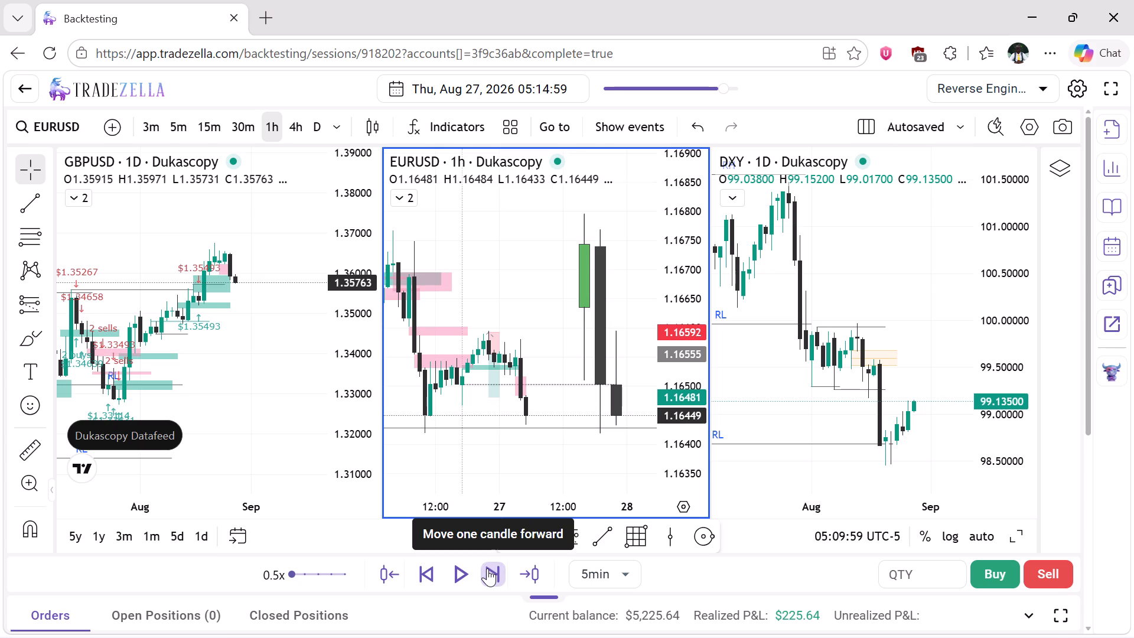
left_click(487, 568)
left_click(487, 568)
left_click(487, 568)
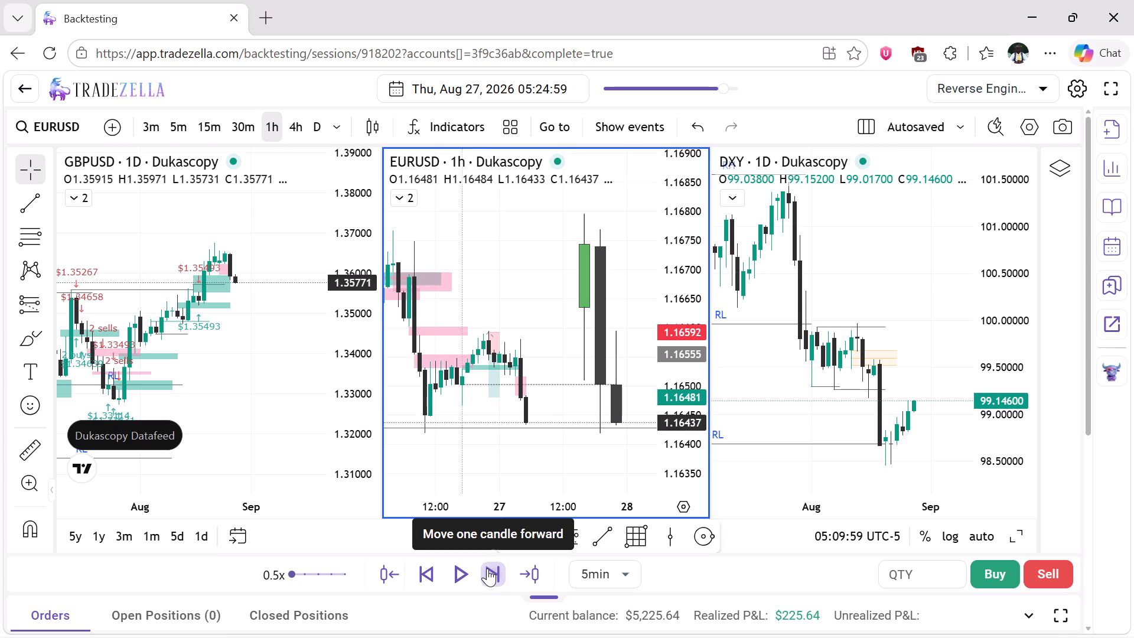
left_click(487, 568)
left_click(487, 568)
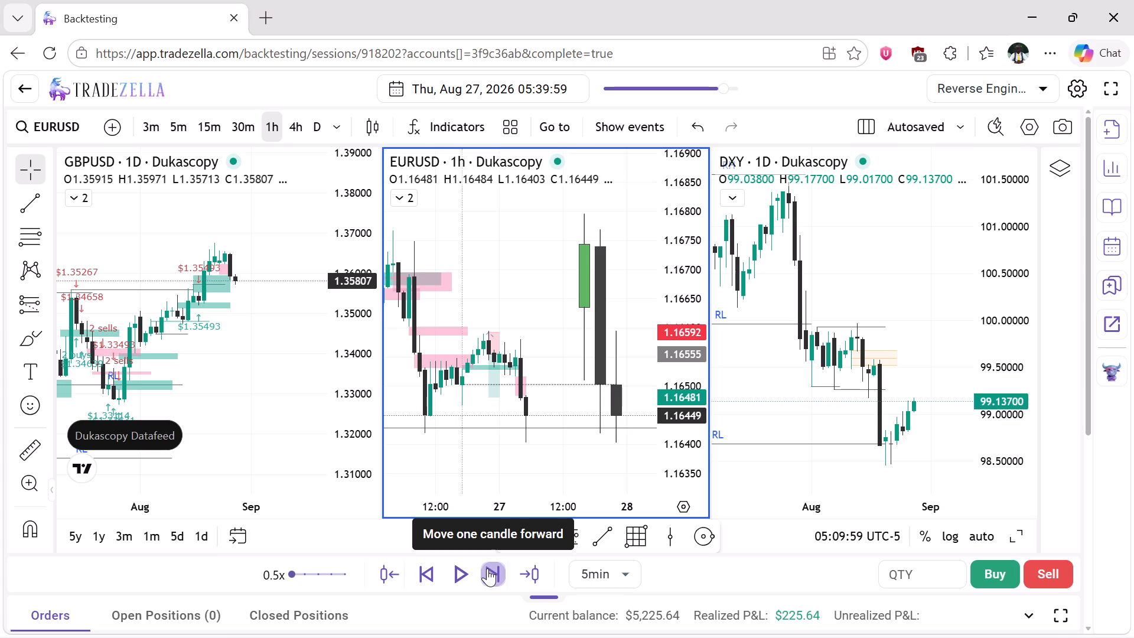
Switch EURUSD to the 15-minute timeframe and extend the short position's target down to 1.16429 at the horizontal line.
left_click(204, 129)
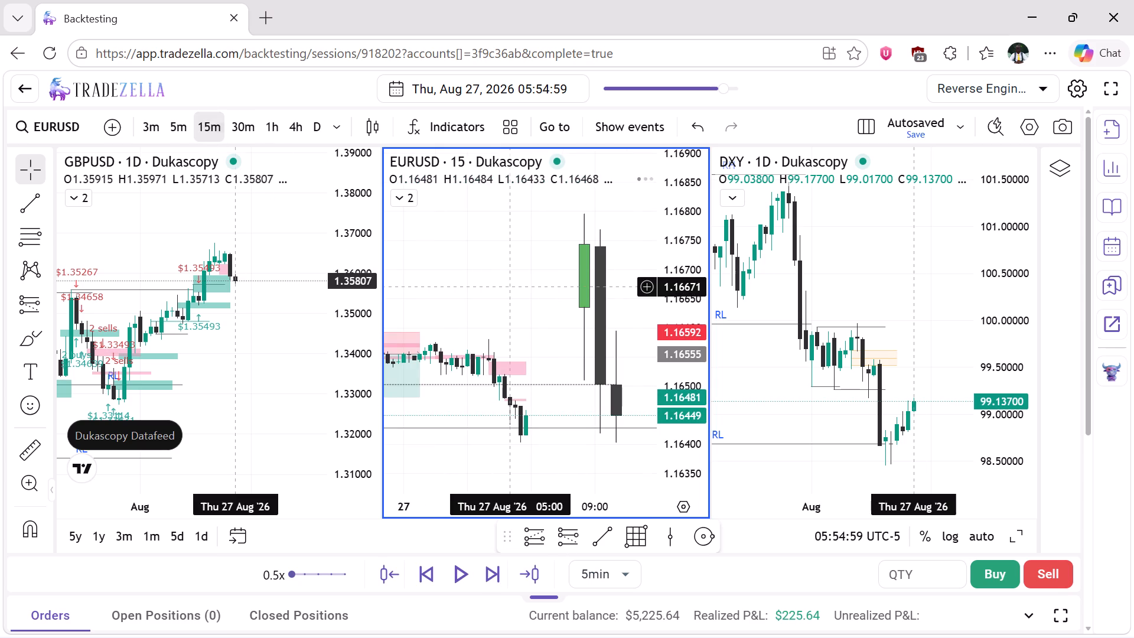
scroll(513, 287, "right", 2)
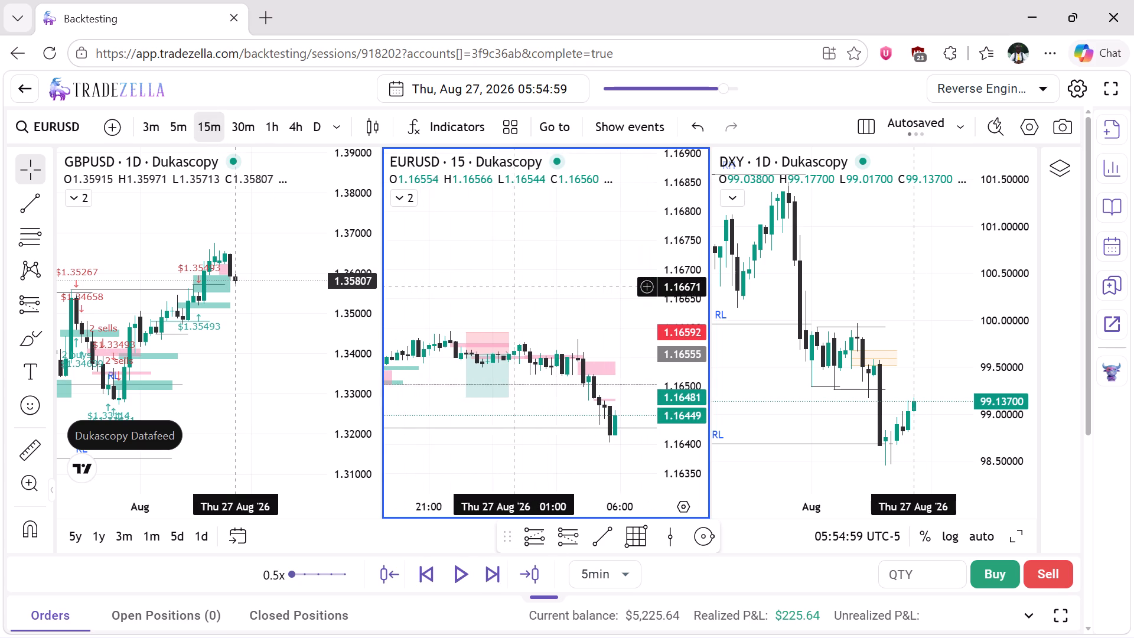
scroll(513, 287, "right", 2)
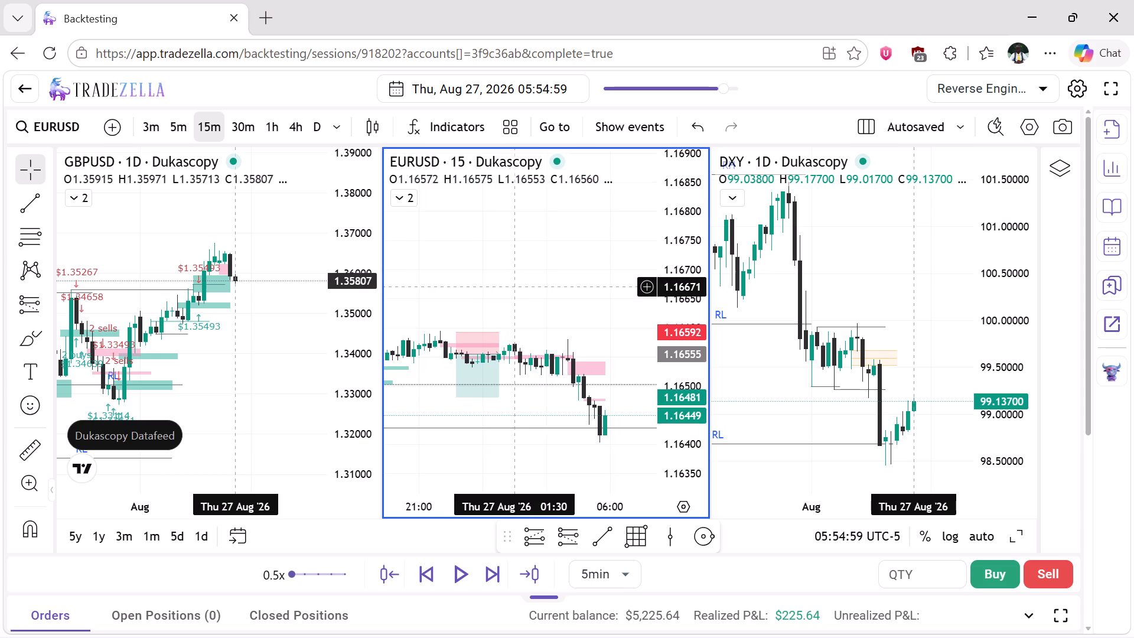
scroll(513, 287, "right", 1)
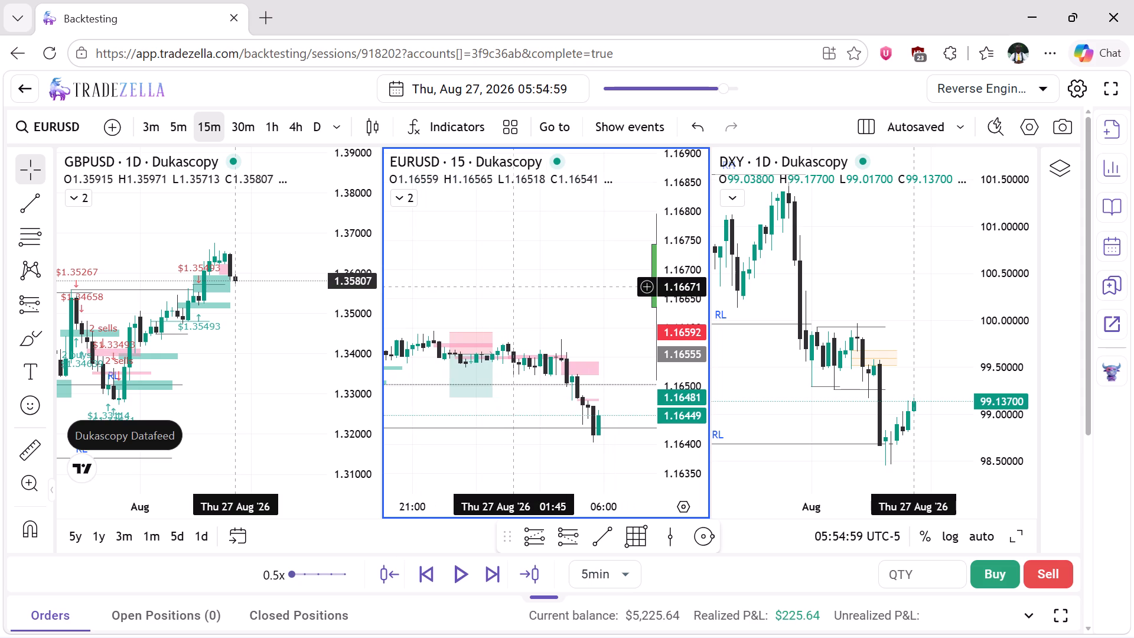
scroll(513, 287, "right", 1)
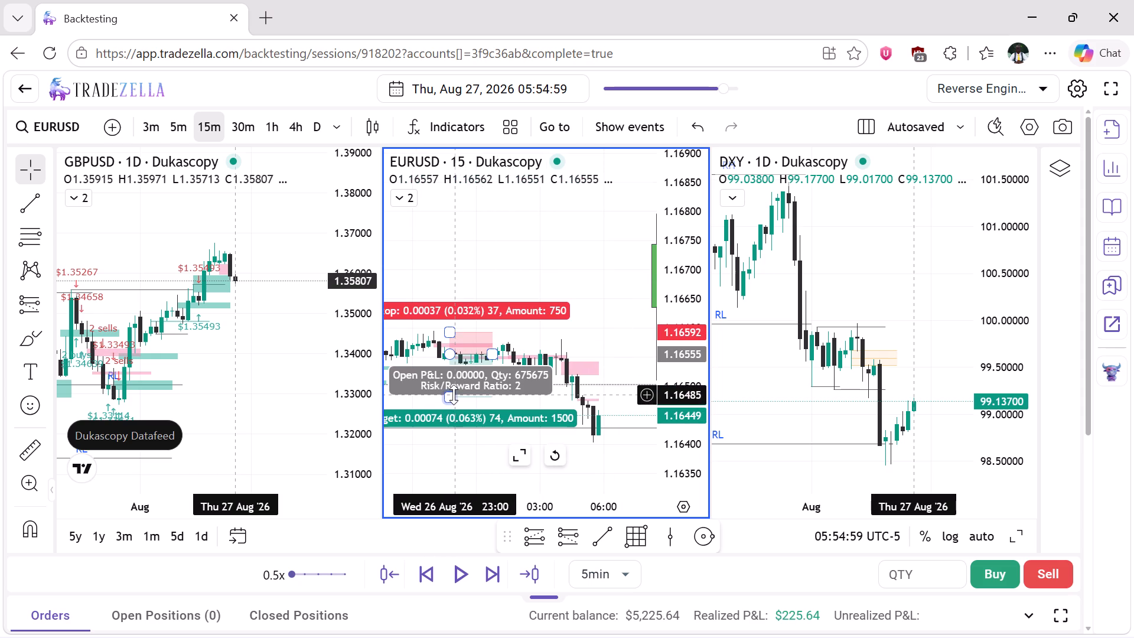
left_click_drag(453, 396, 453, 412)
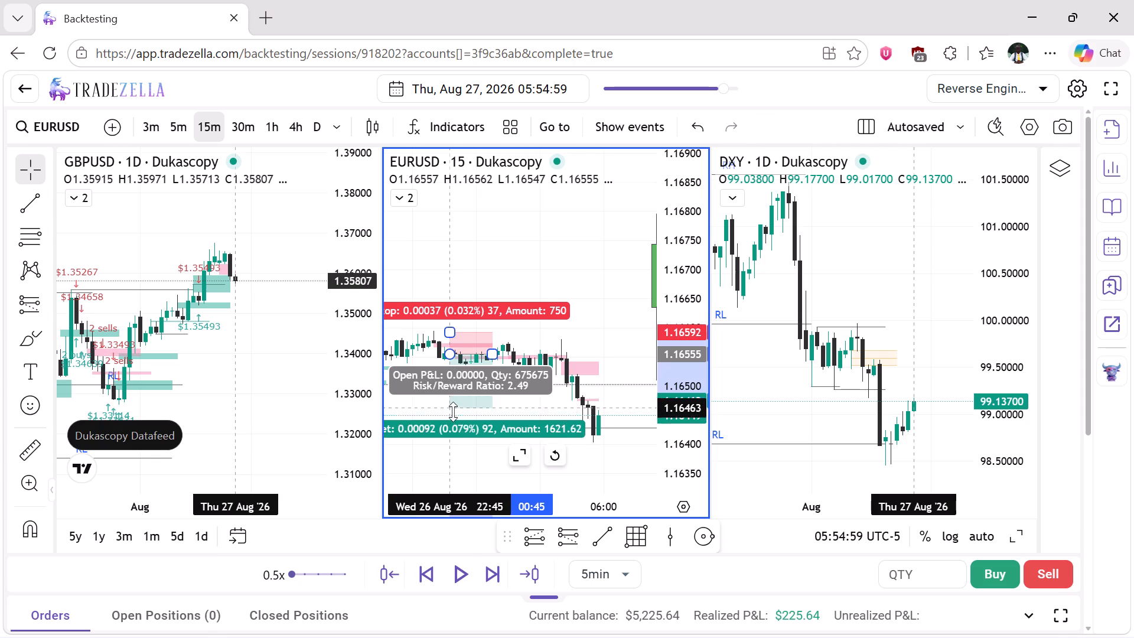
left_click_drag(453, 412, 453, 428)
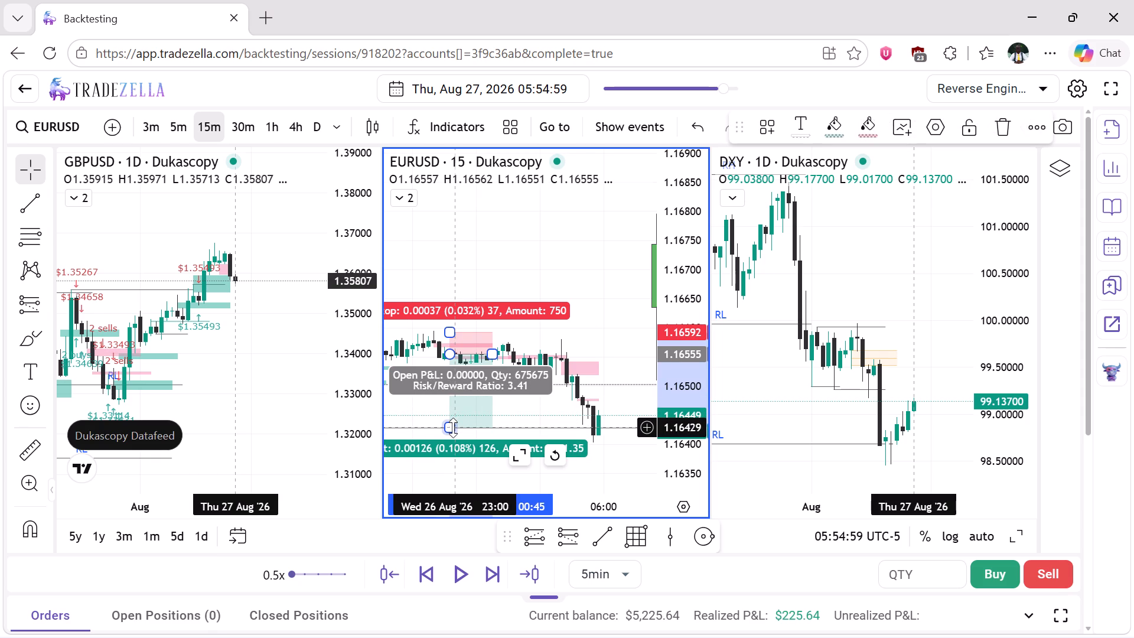
left_click(572, 231)
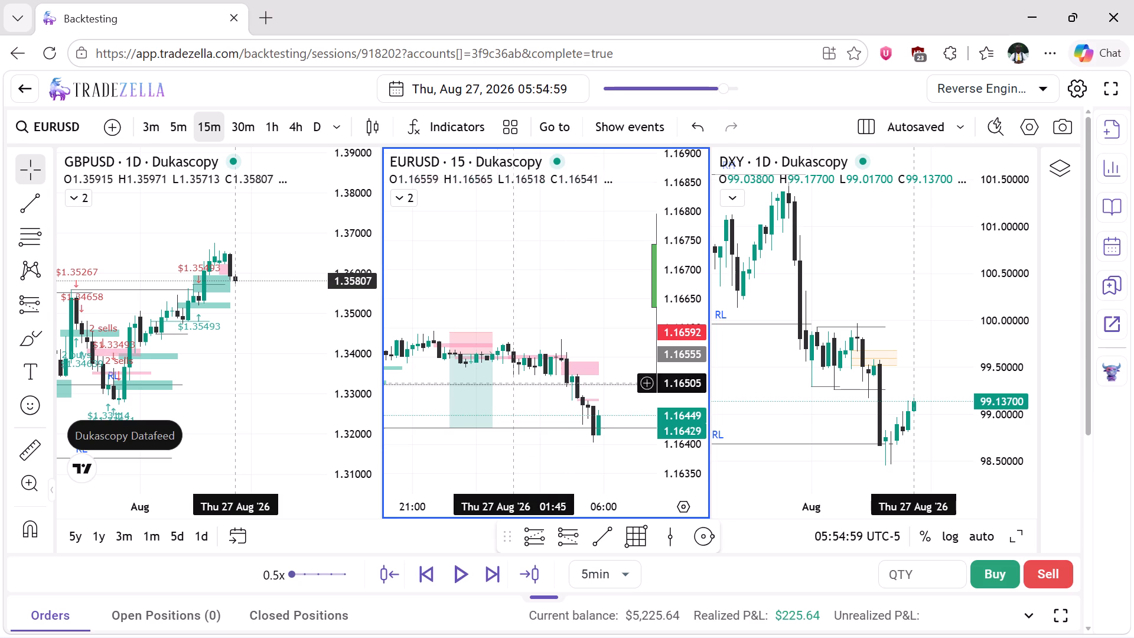
Advance the replay in 5-minute candles to 27 Aug 2026 06:59:59, following EURUSD on the 15-minute chart.
left_click(494, 569)
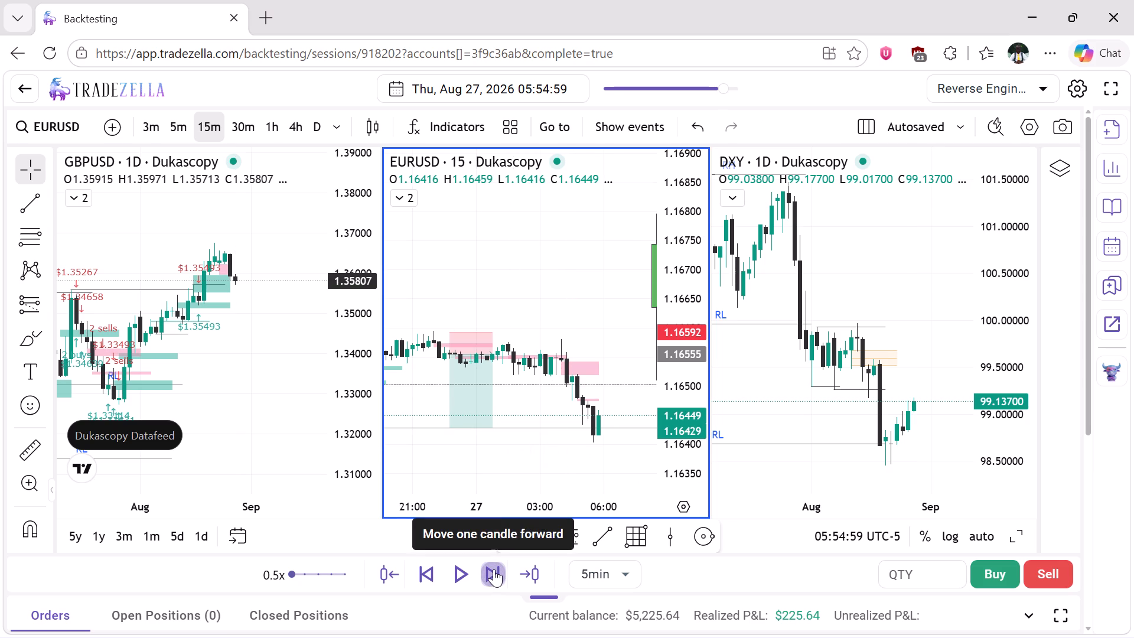
left_click(494, 569)
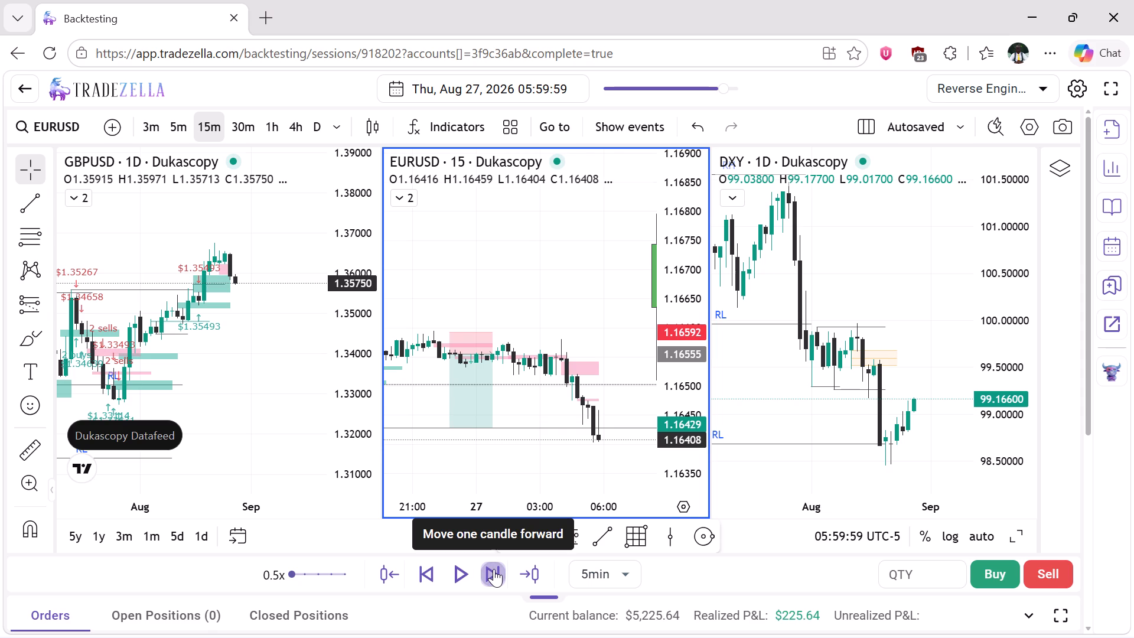
left_click(494, 569)
left_click(494, 569)
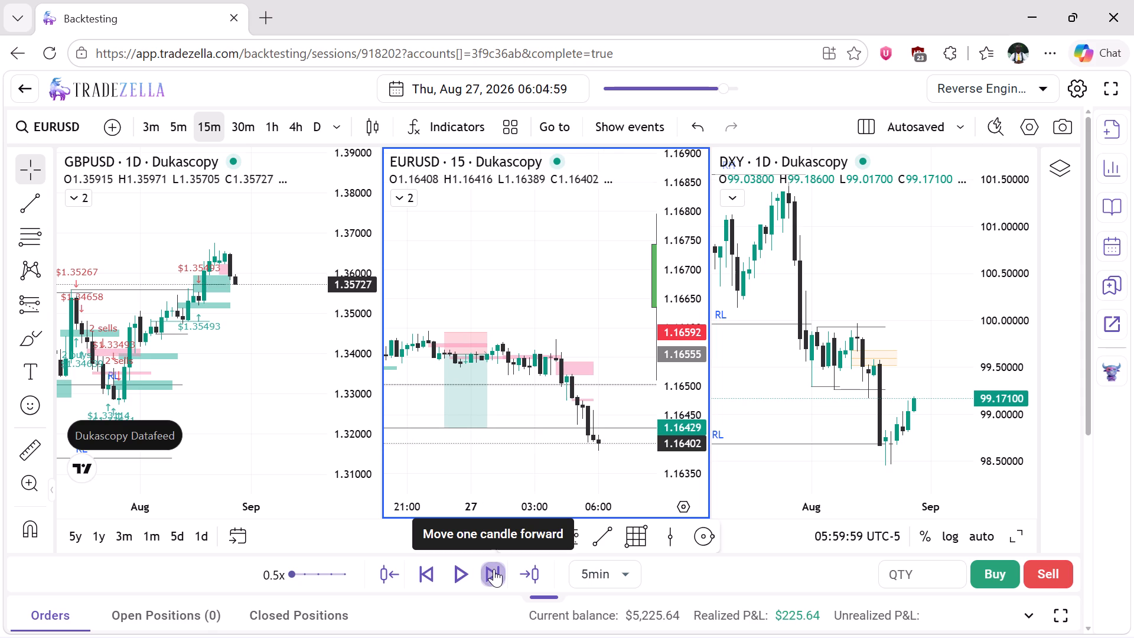
left_click(494, 569)
left_click(494, 569)
left_click(494, 569)
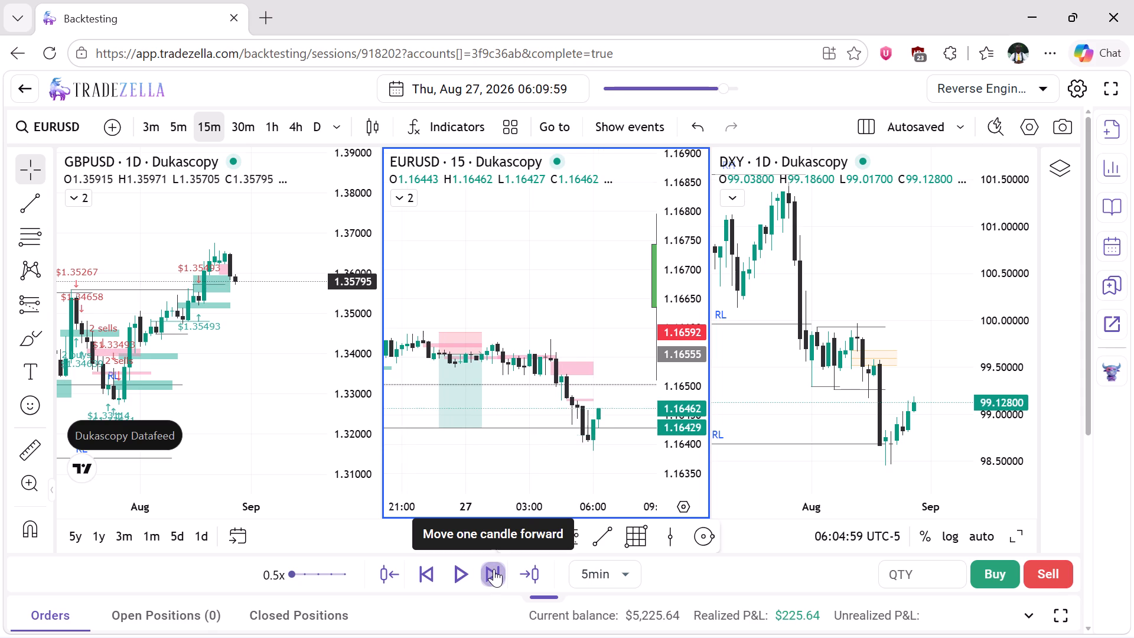
left_click(494, 569)
left_click(494, 569)
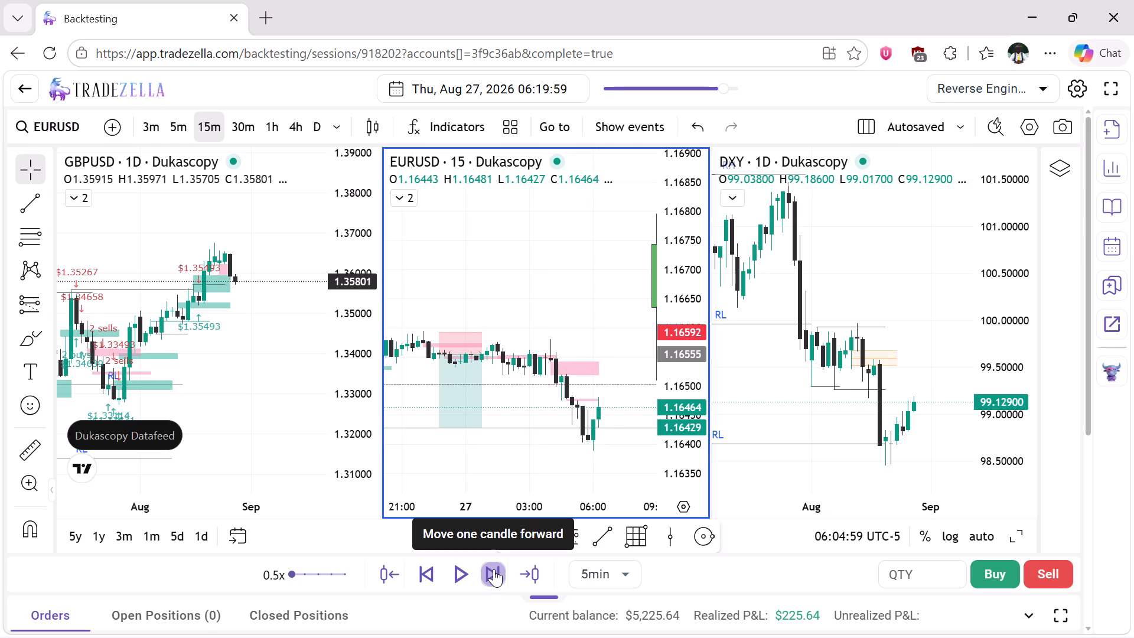
left_click(494, 569)
left_click(494, 569)
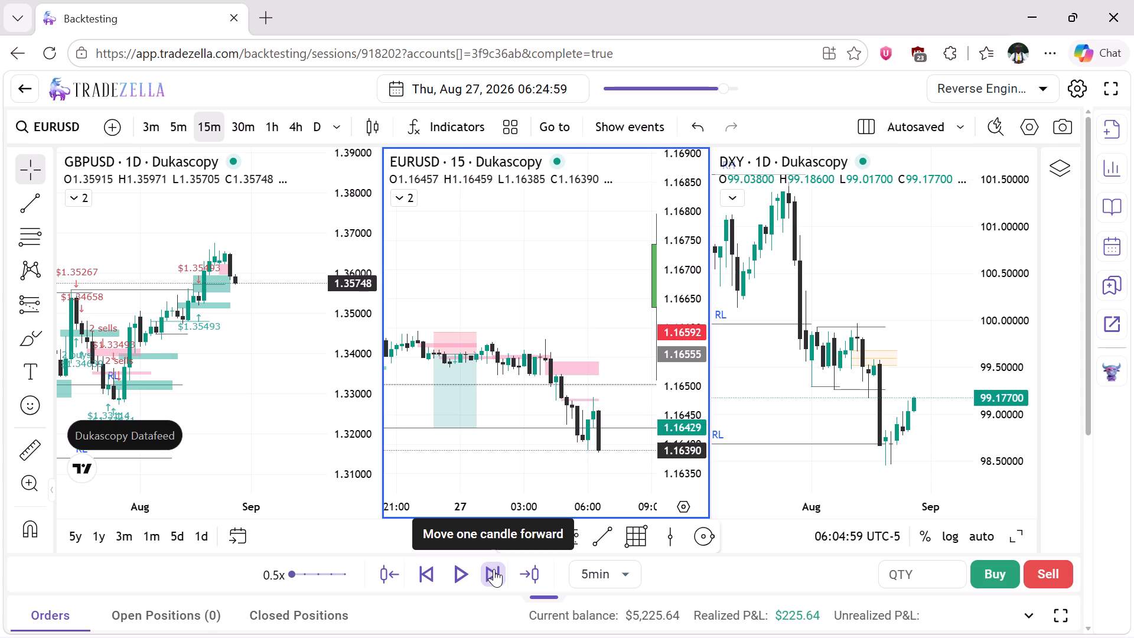
left_click(494, 569)
left_click(494, 569)
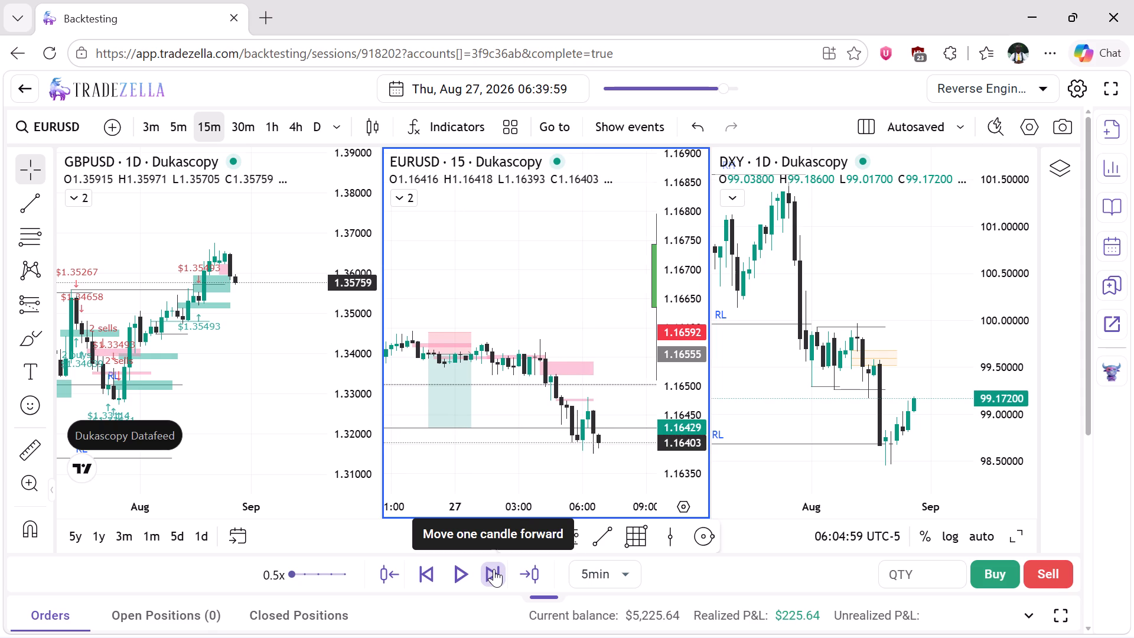
Advance the replay in 5-minute candles to 27 Aug 2026 07:49:59, continuing to follow EURUSD on the 15-minute chart.
left_click(494, 569)
left_click(494, 569)
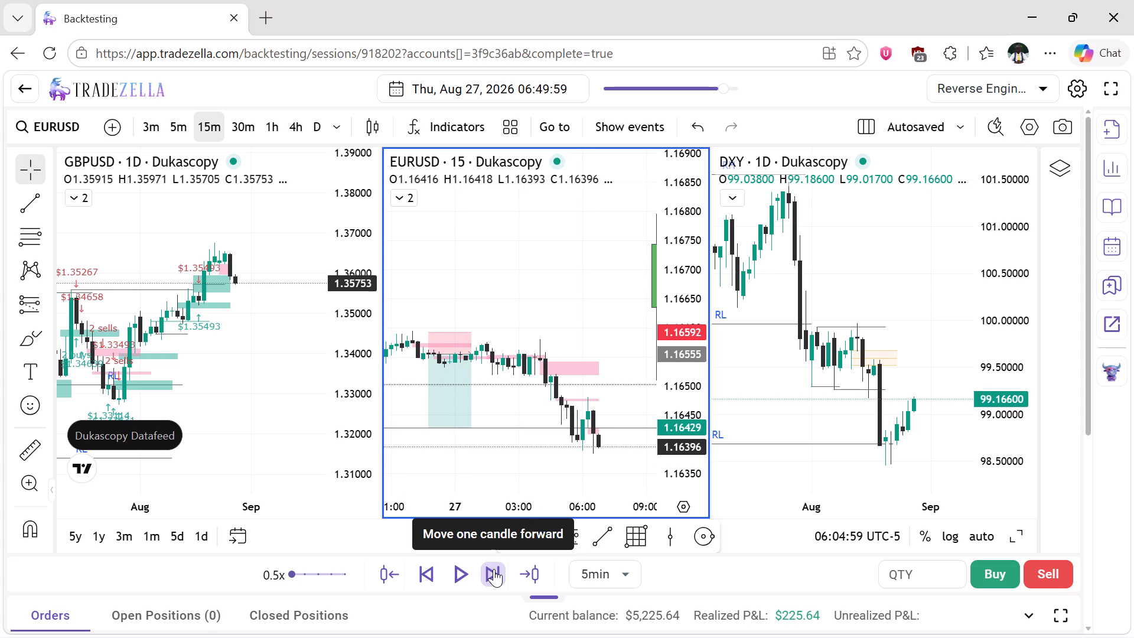
left_click(494, 569)
left_click(494, 569)
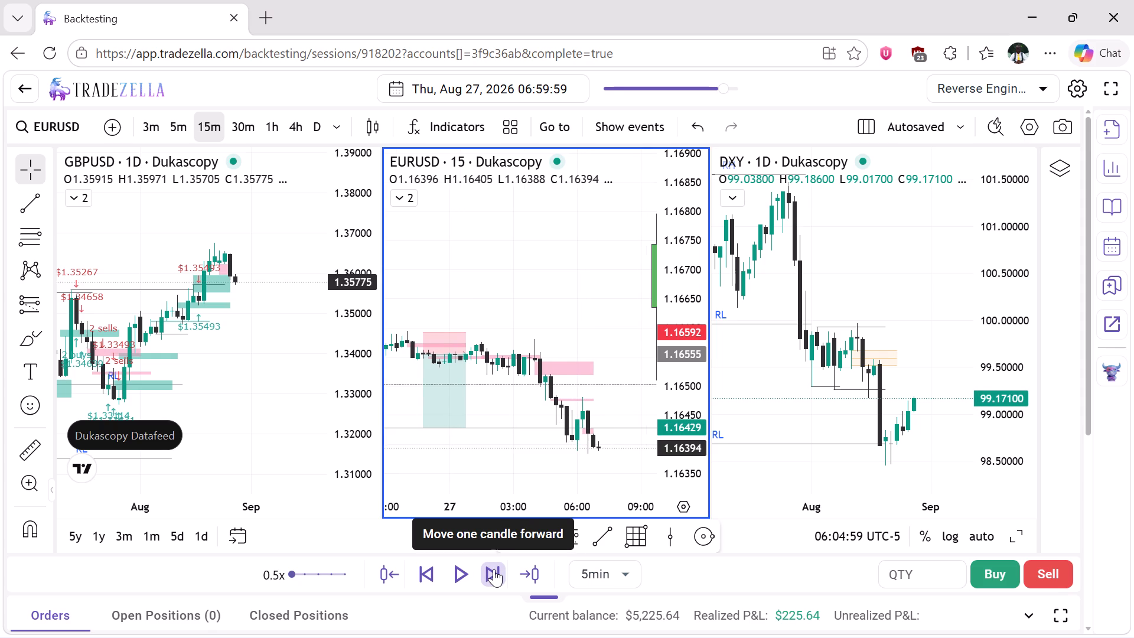
left_click(494, 569)
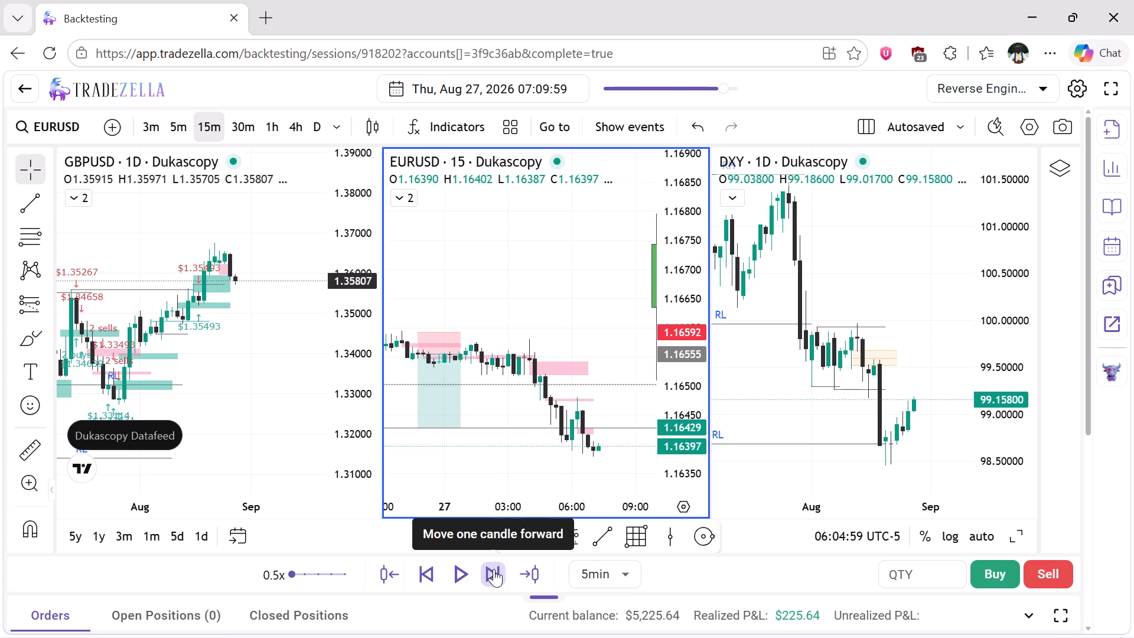
left_click(494, 569)
left_click(494, 569)
left_click(494, 569)
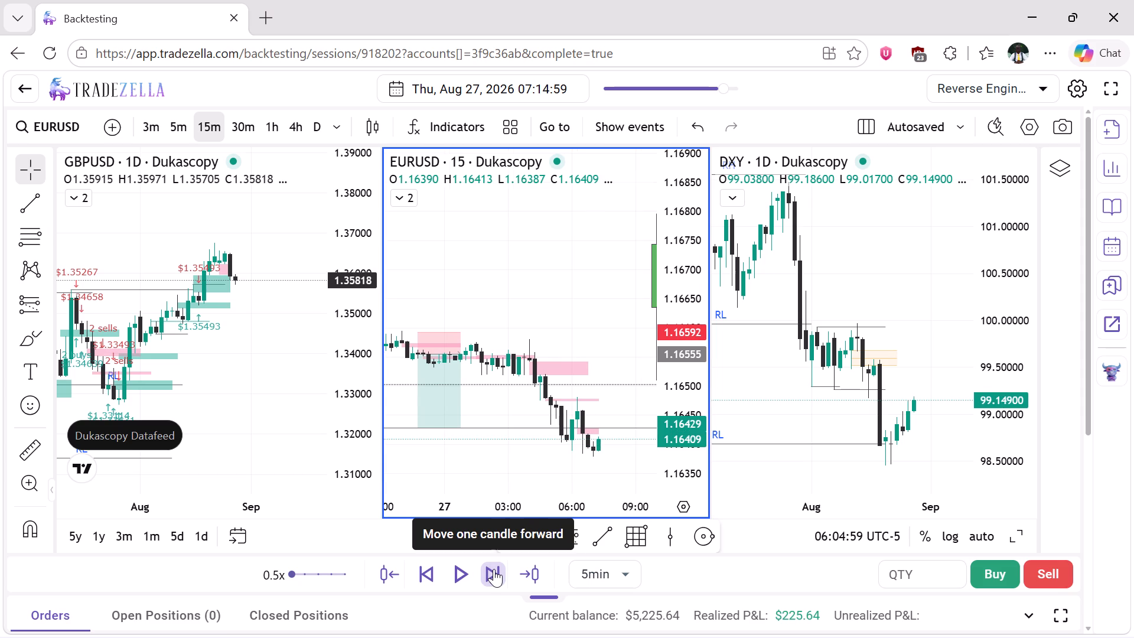
left_click(494, 569)
left_click(494, 569)
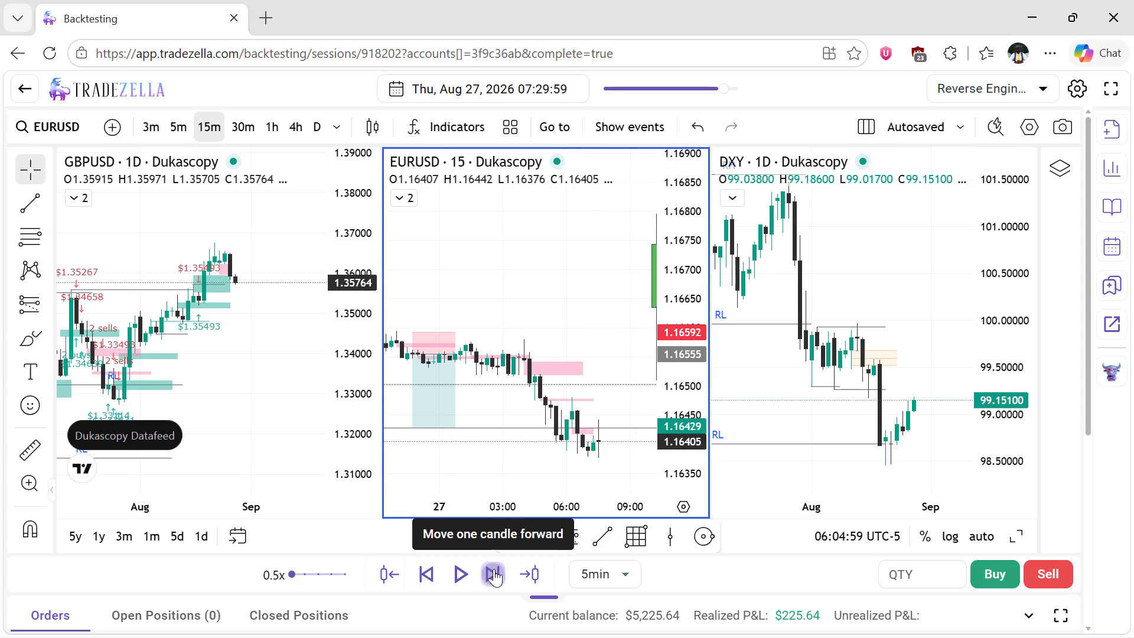
Switch EURUSD to the daily timeframe and delete the short trend line at 1.16428 and the short position drawing.
left_click(317, 131)
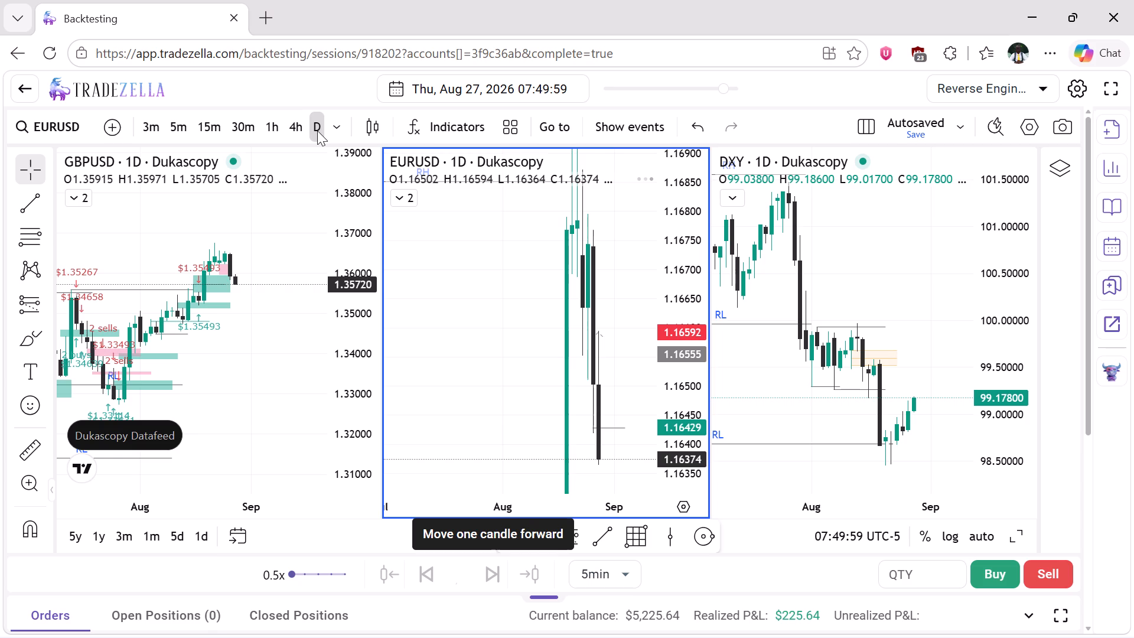
right_click(500, 312)
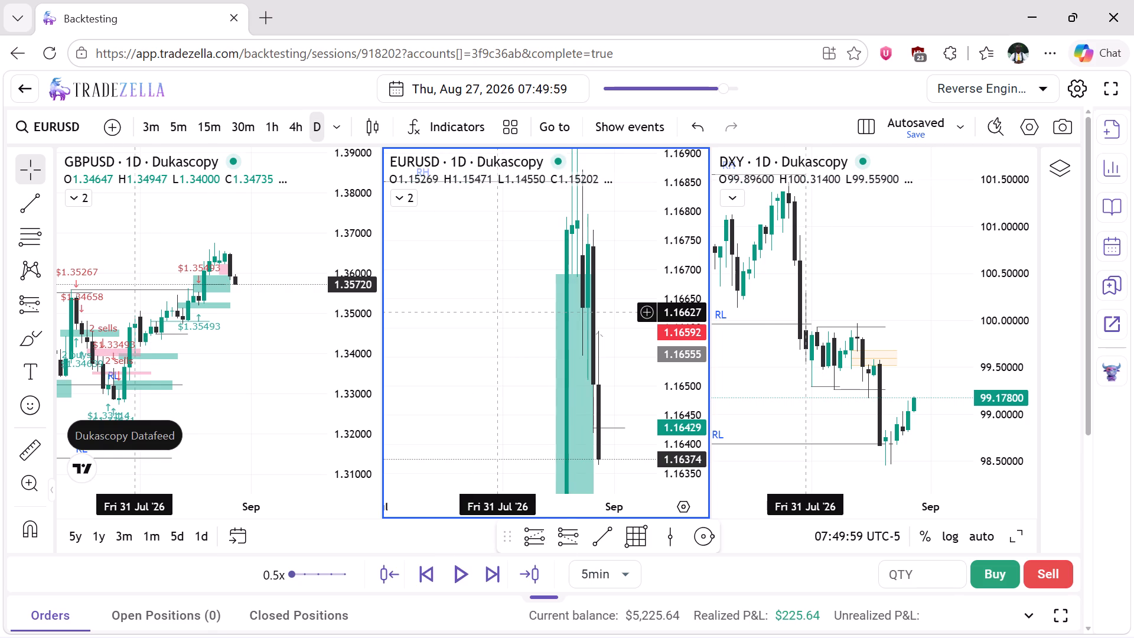
left_click(586, 136)
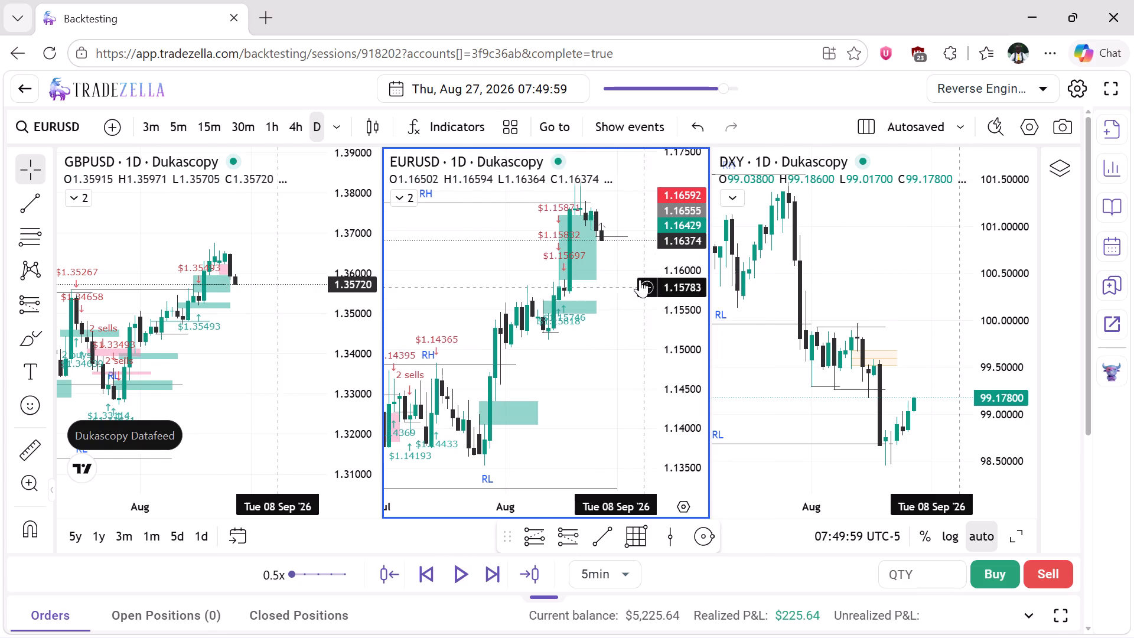
left_click(628, 232)
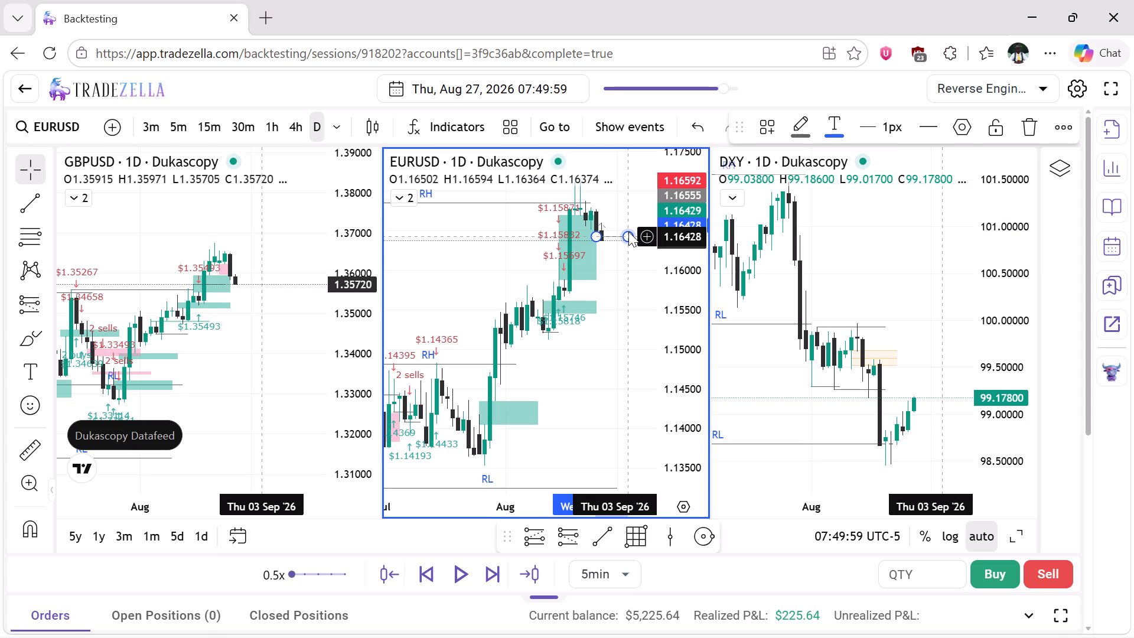
left_click(1030, 141)
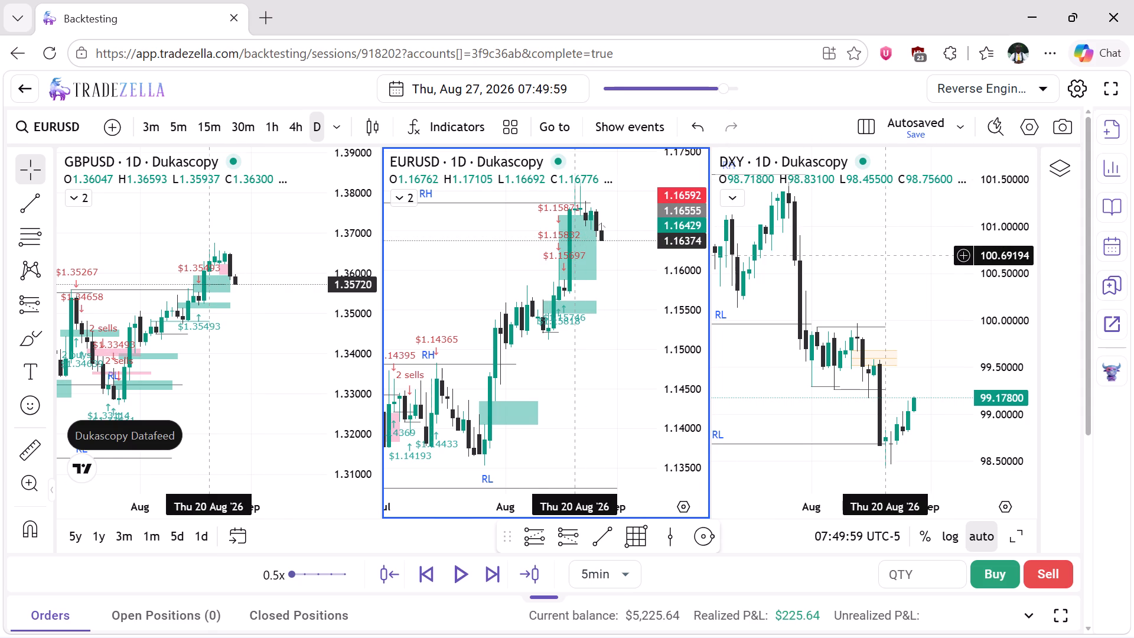
left_click(598, 227)
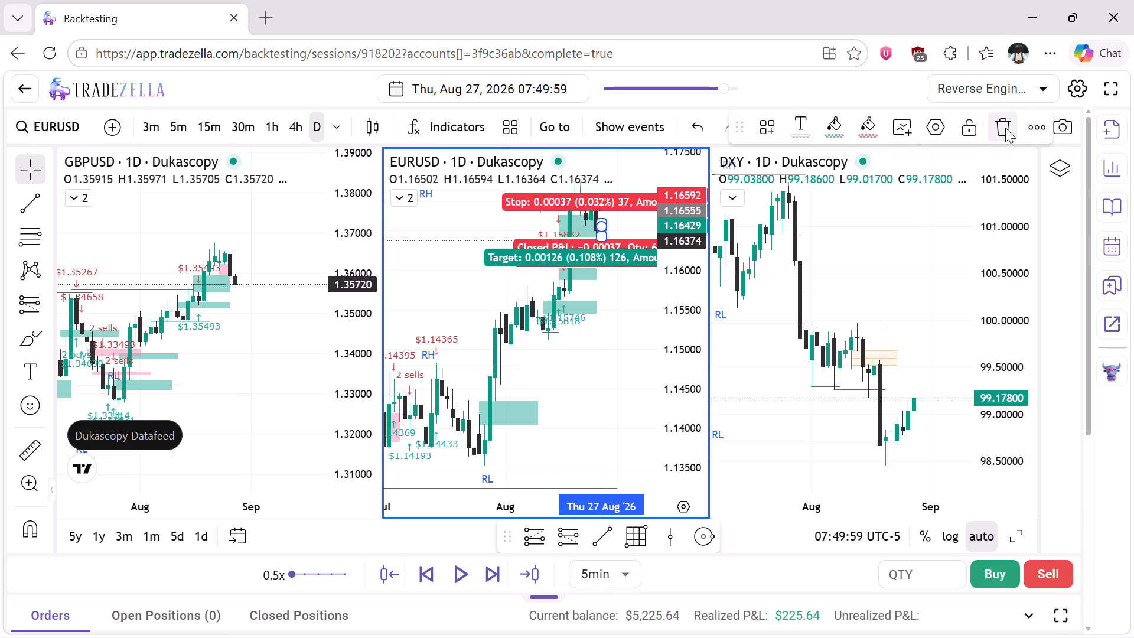
left_click(1001, 128)
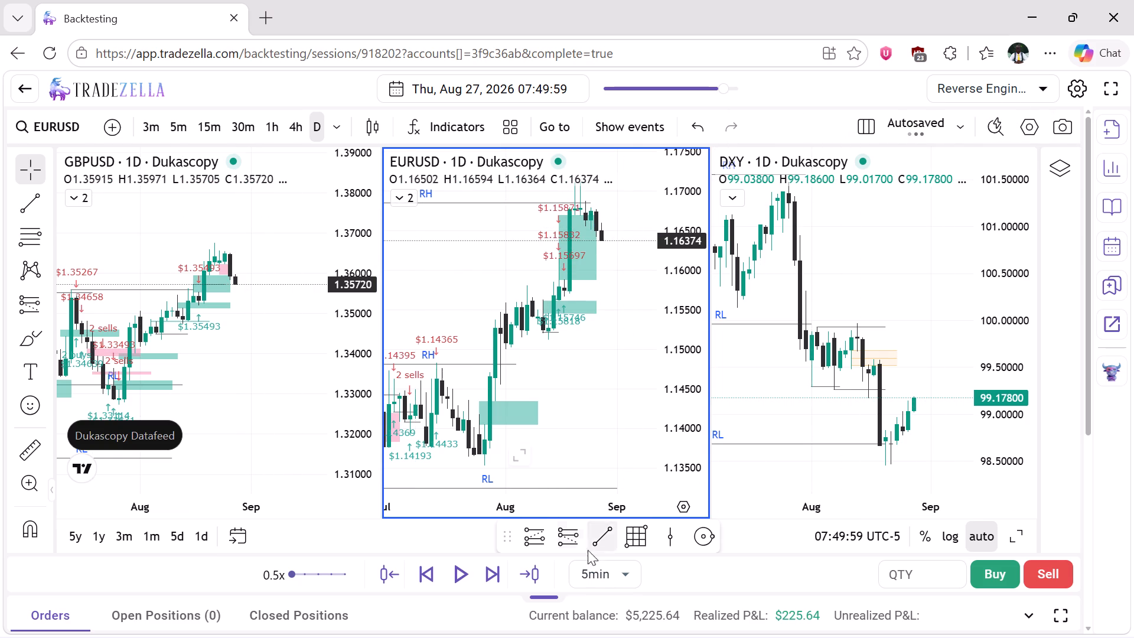
Set the replay step to 4 hours and advance the session to 27 Aug 2026 16:59:59, watching daily EURUSD.
left_click(629, 577)
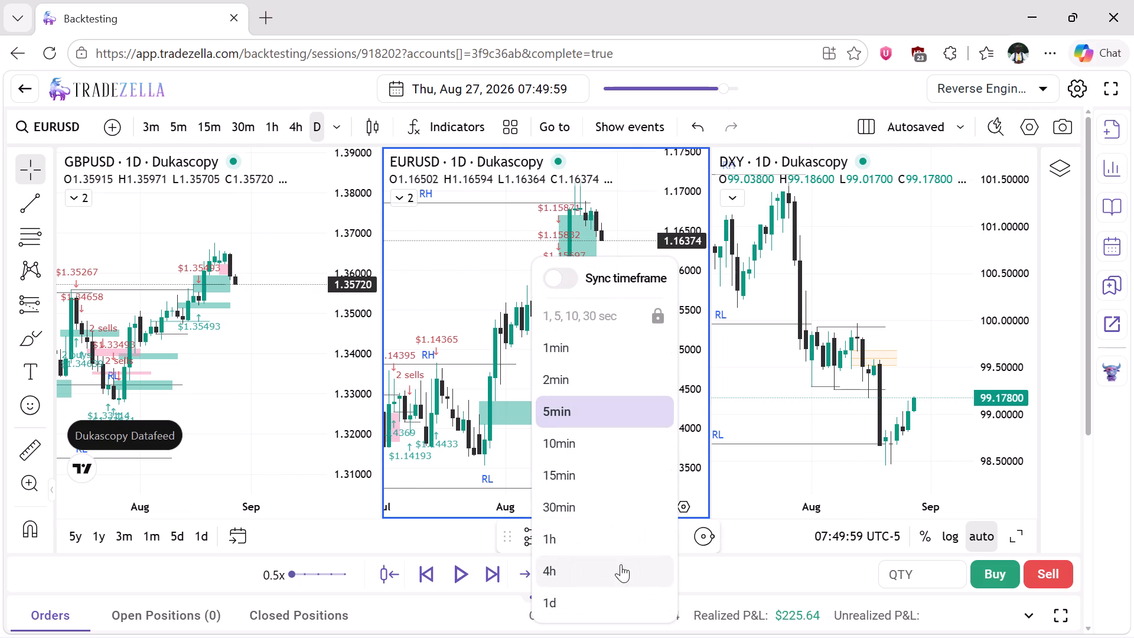
left_click(576, 572)
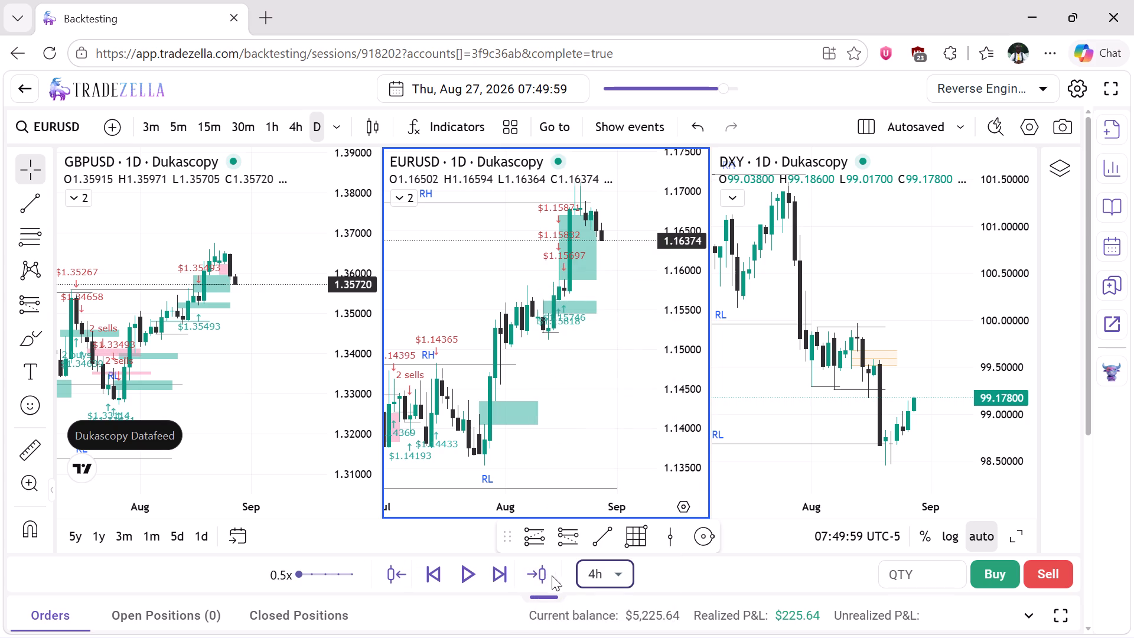
left_click(497, 578)
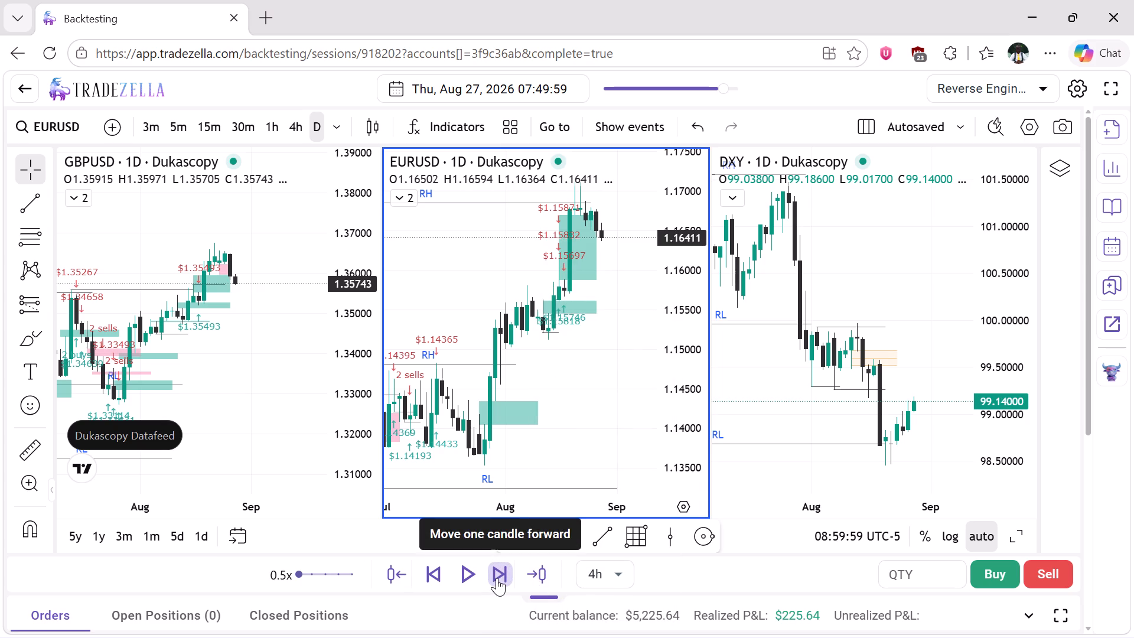
left_click(497, 578)
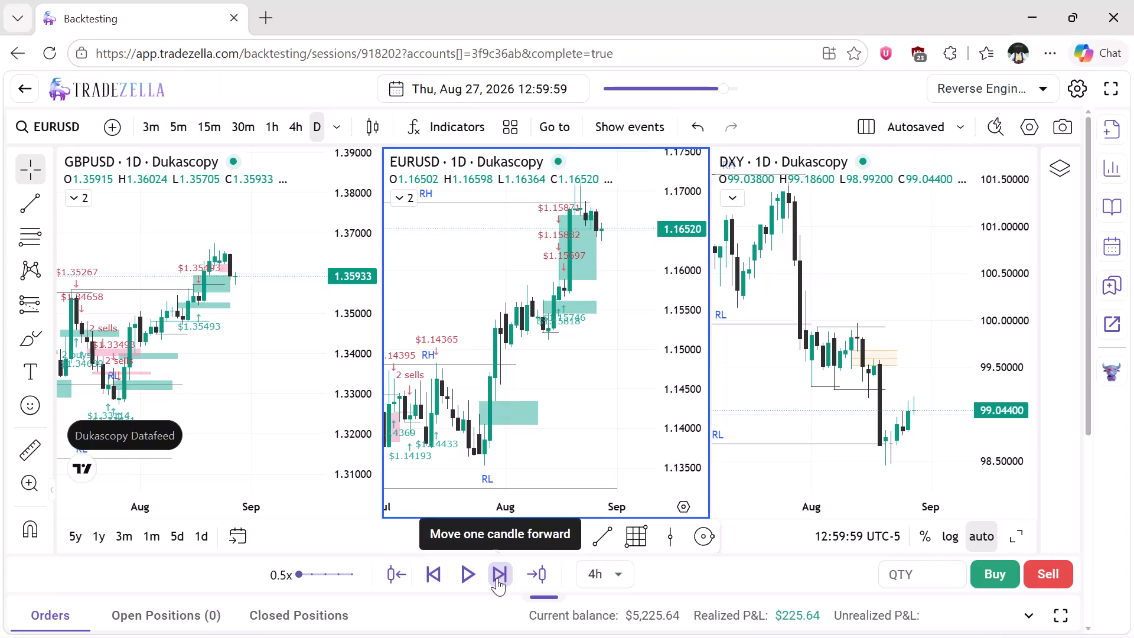
left_click(497, 578)
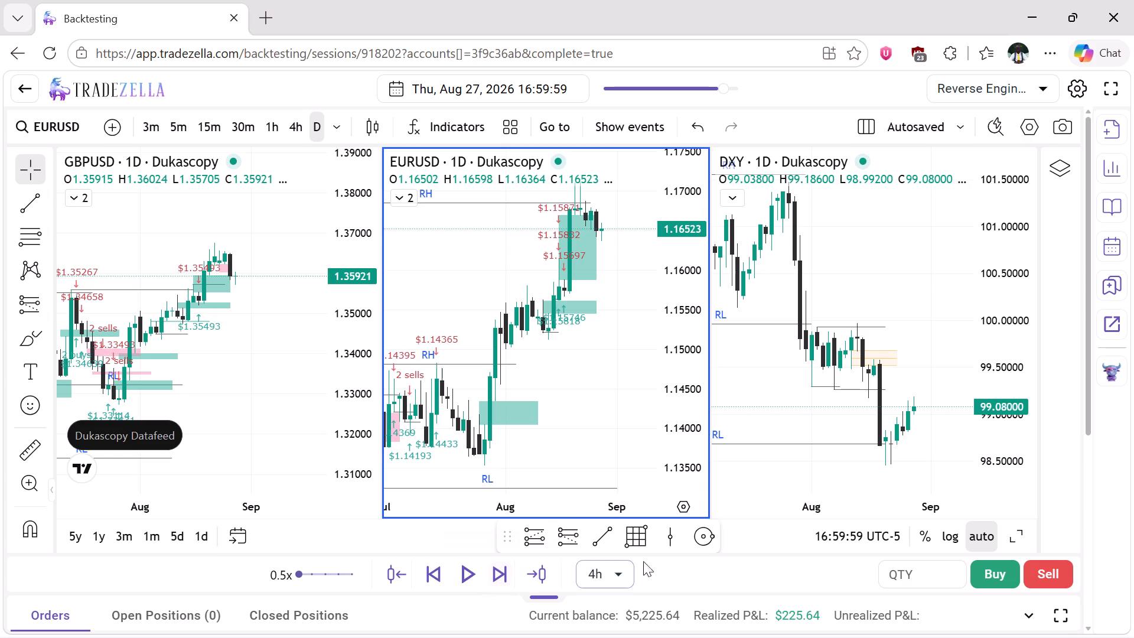
Set the replay step to 1 hour and advance the session to 27 Aug 2026 19:59:59.
left_click(614, 574)
left_click(602, 543)
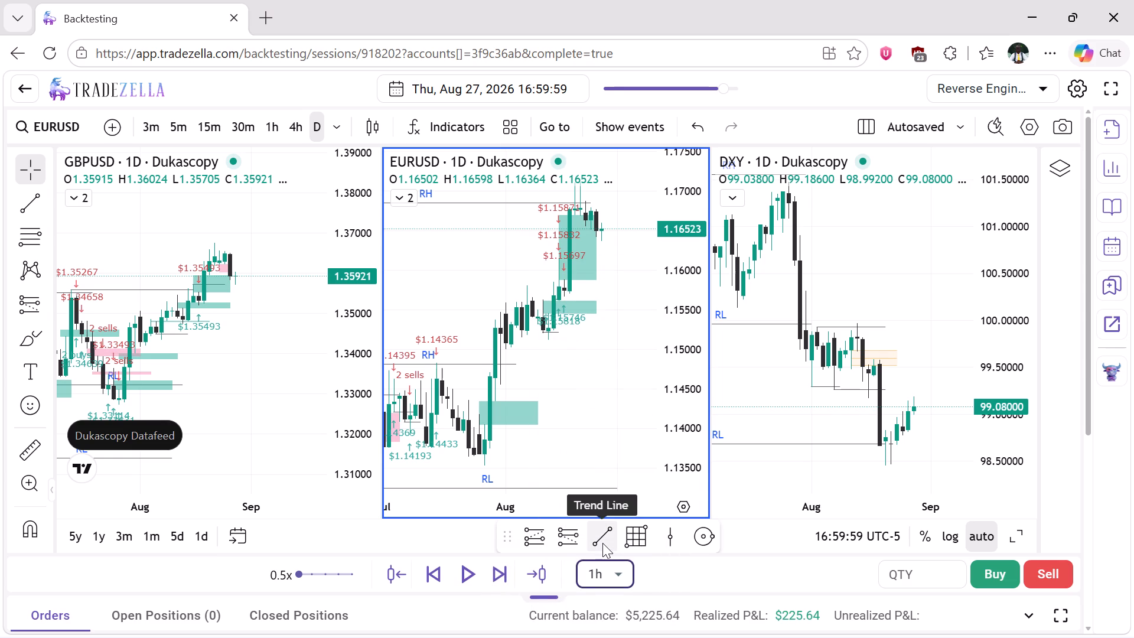
left_click(494, 577)
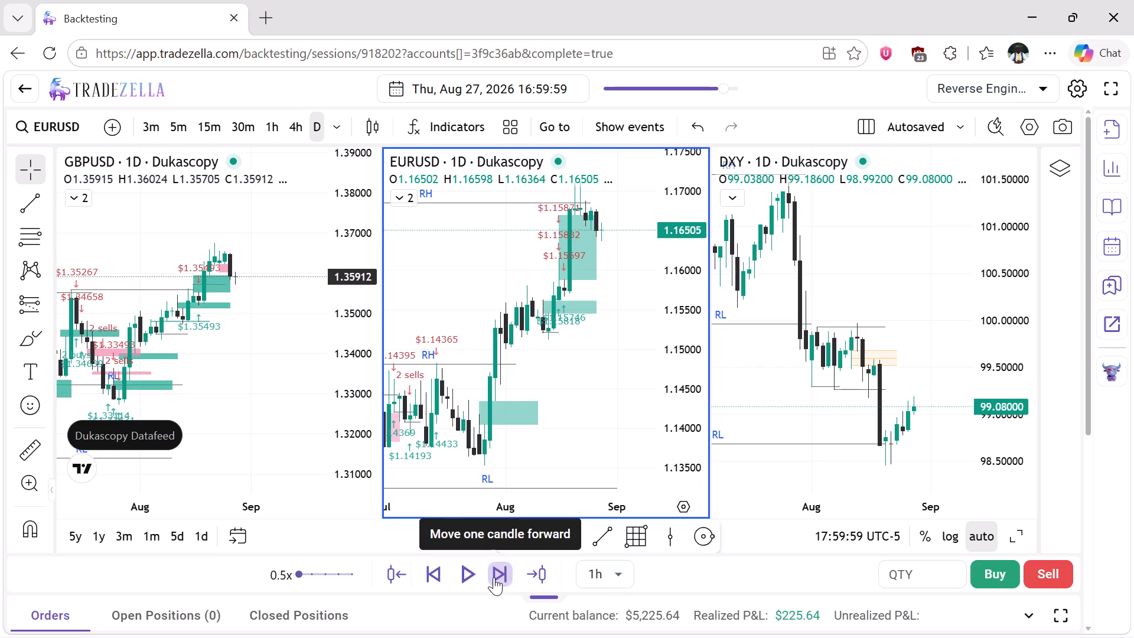
left_click(494, 577)
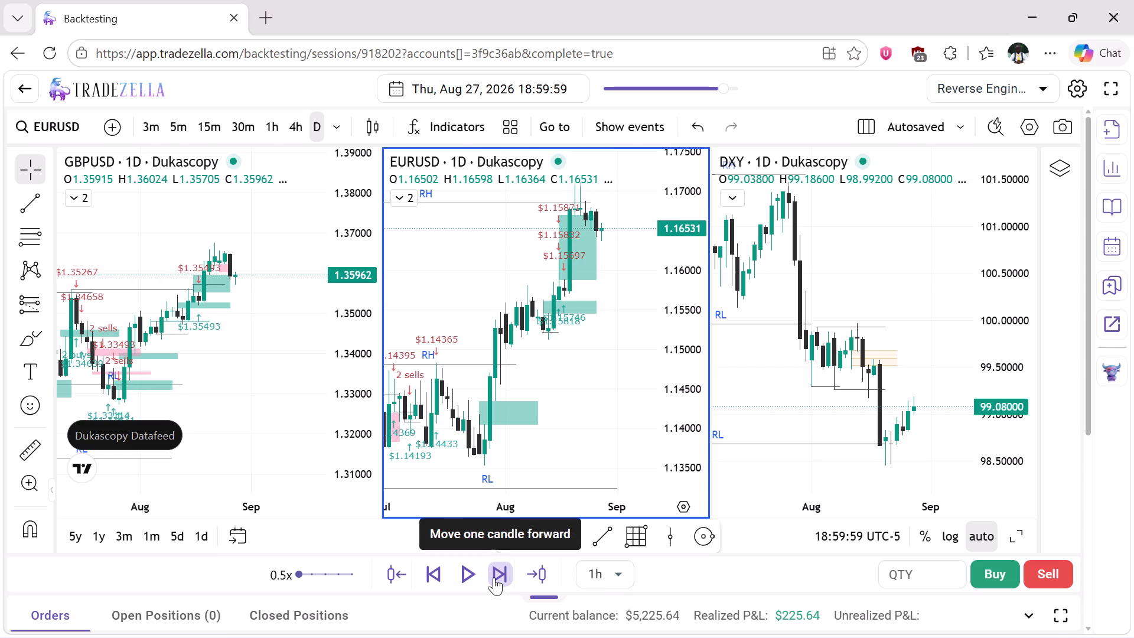
left_click(494, 577)
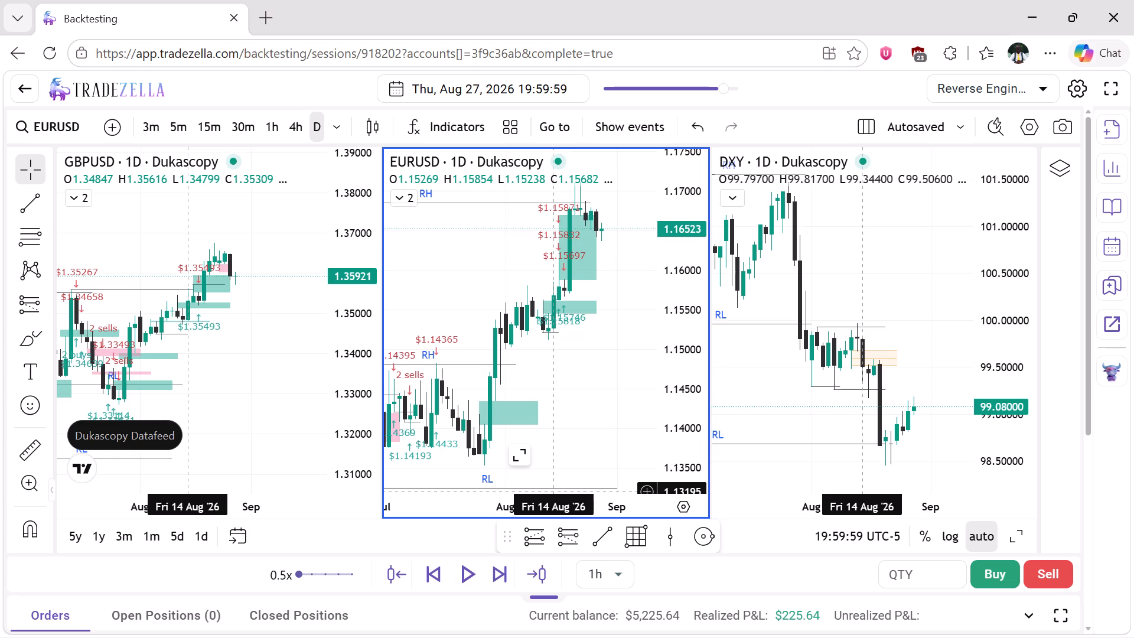
In the maximised daily EURUSD chart, draw a horizontal trend line at about 1.16427 extending to 2 Sep 2026, and restore the three-chart layout.
left_click(520, 450)
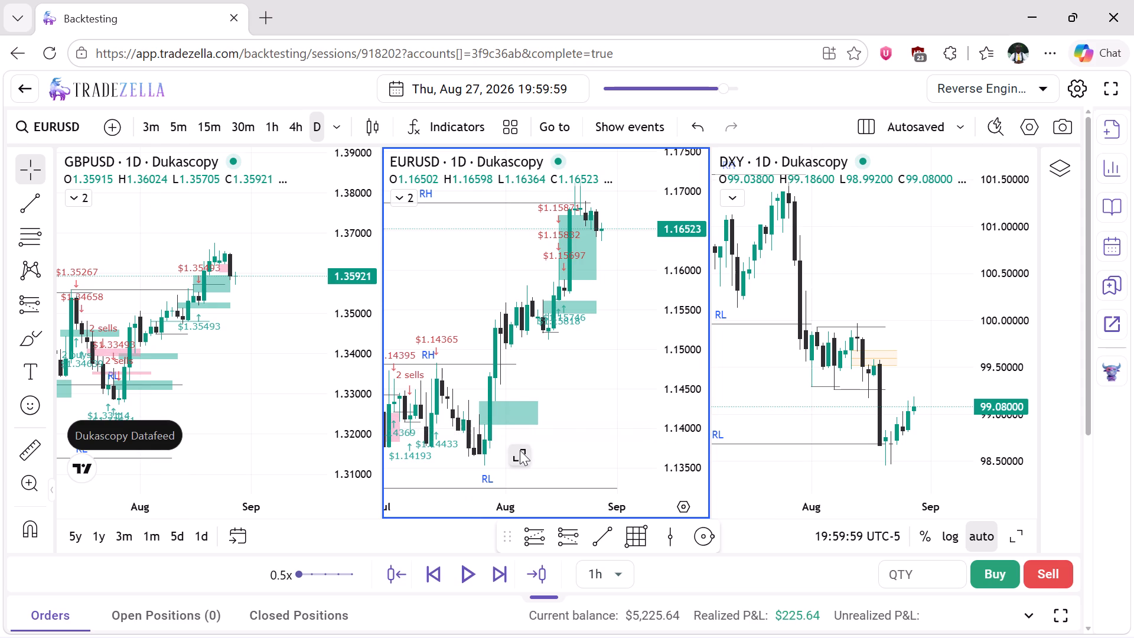
scroll(555, 274, "left", 2)
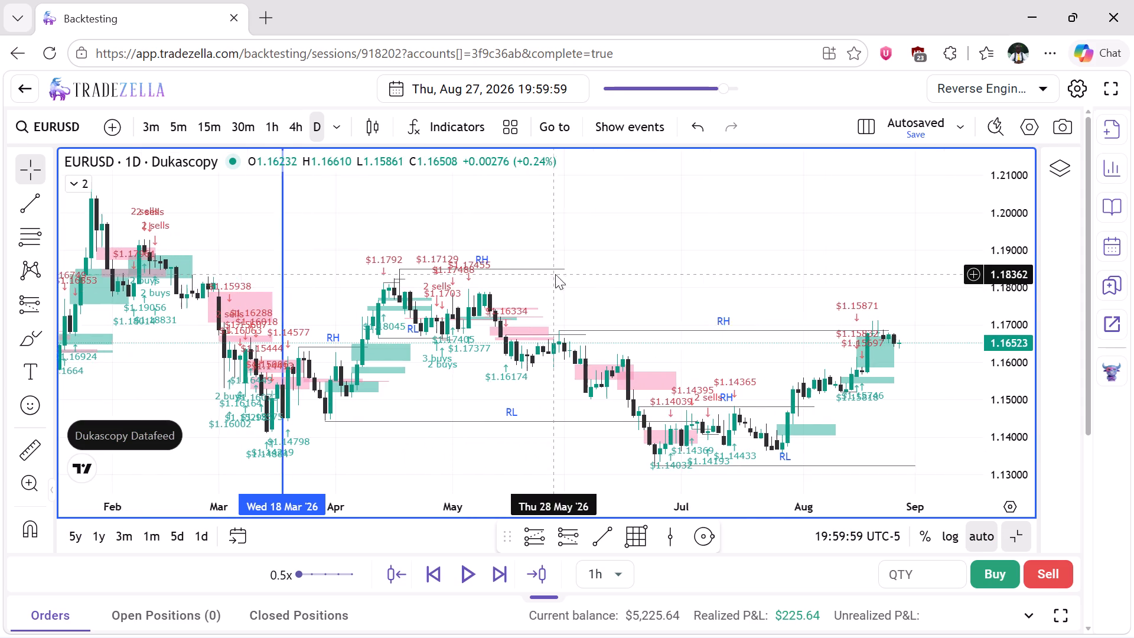
scroll(555, 274, "left", 5)
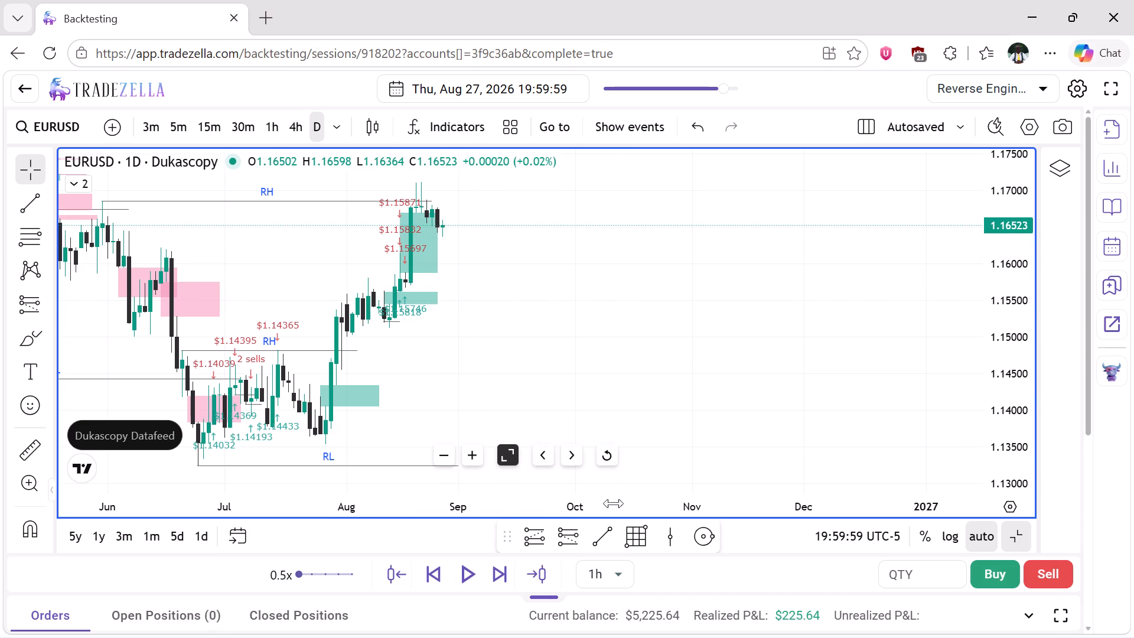
left_click(601, 536)
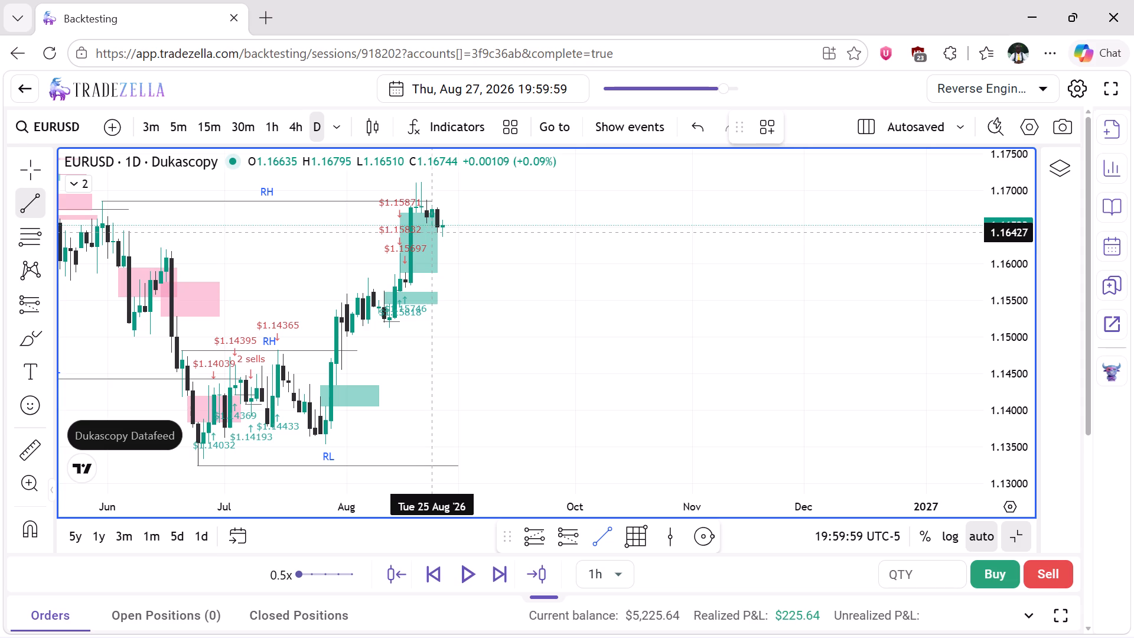
left_click_drag(436, 232, 464, 232)
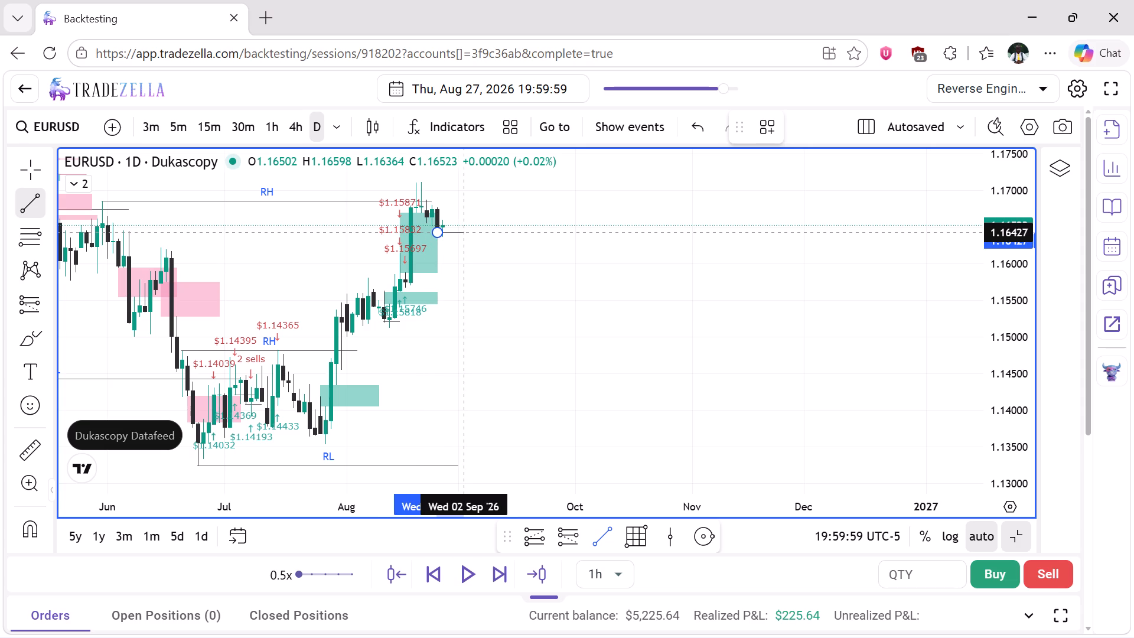
left_click(464, 232)
left_click(493, 246)
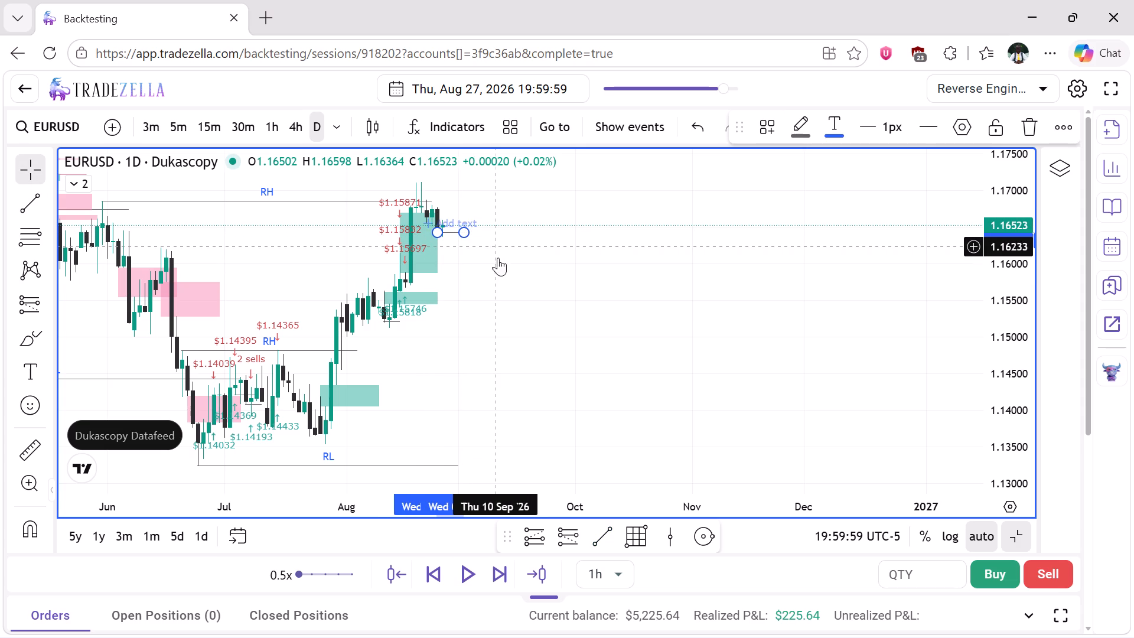
left_click(498, 268)
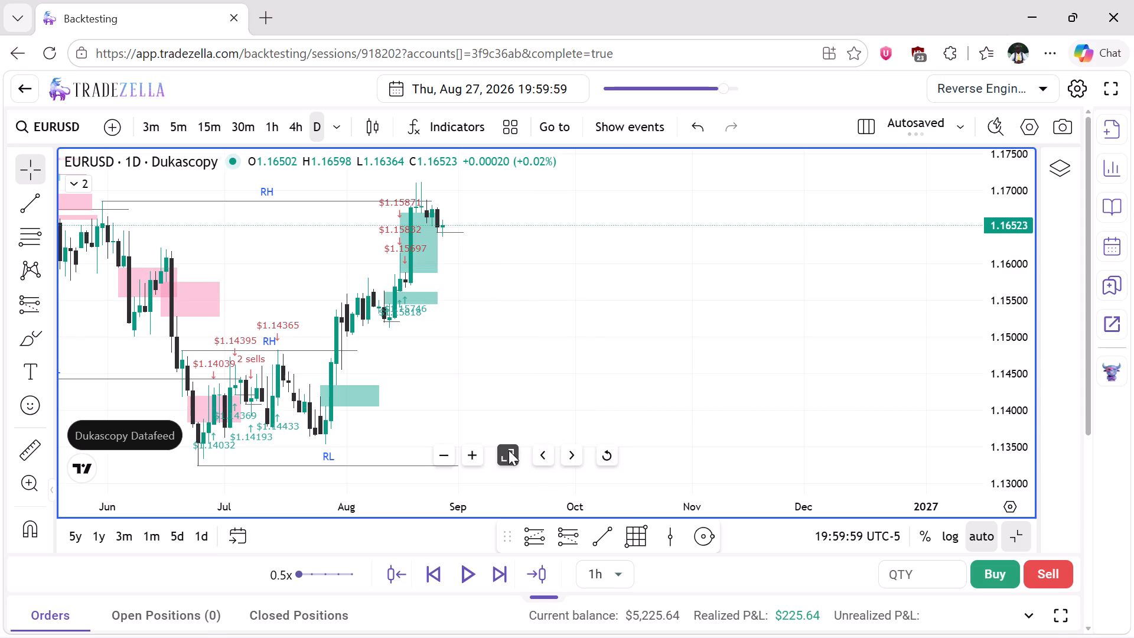
left_click(509, 450)
scroll(403, 379, "right", 1)
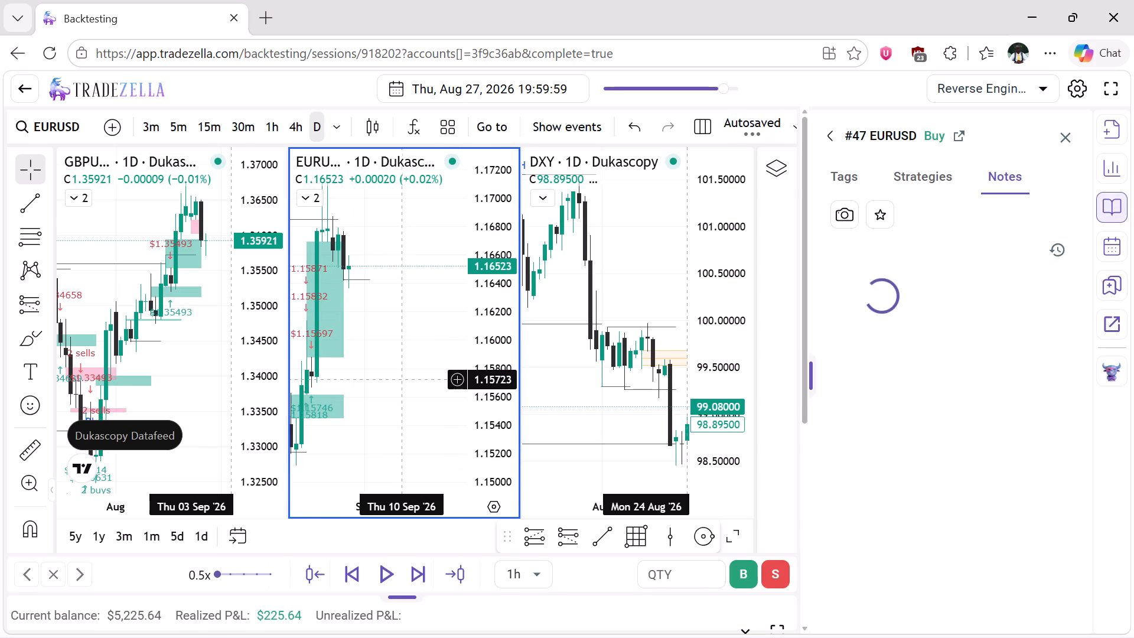
scroll(403, 379, "right", 2)
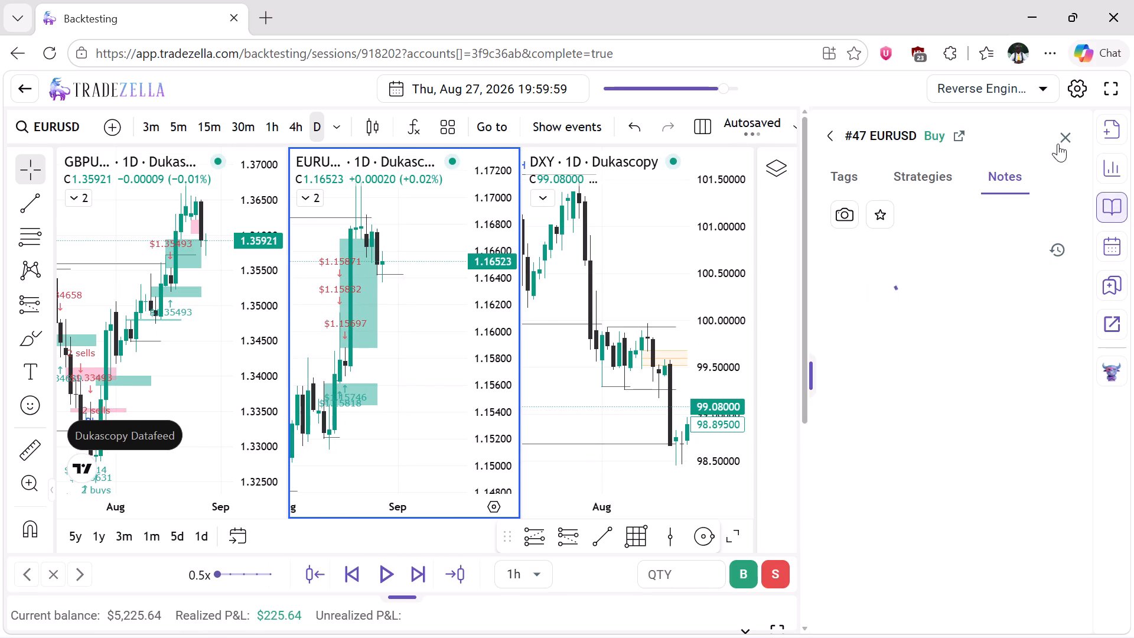
left_click(1063, 136)
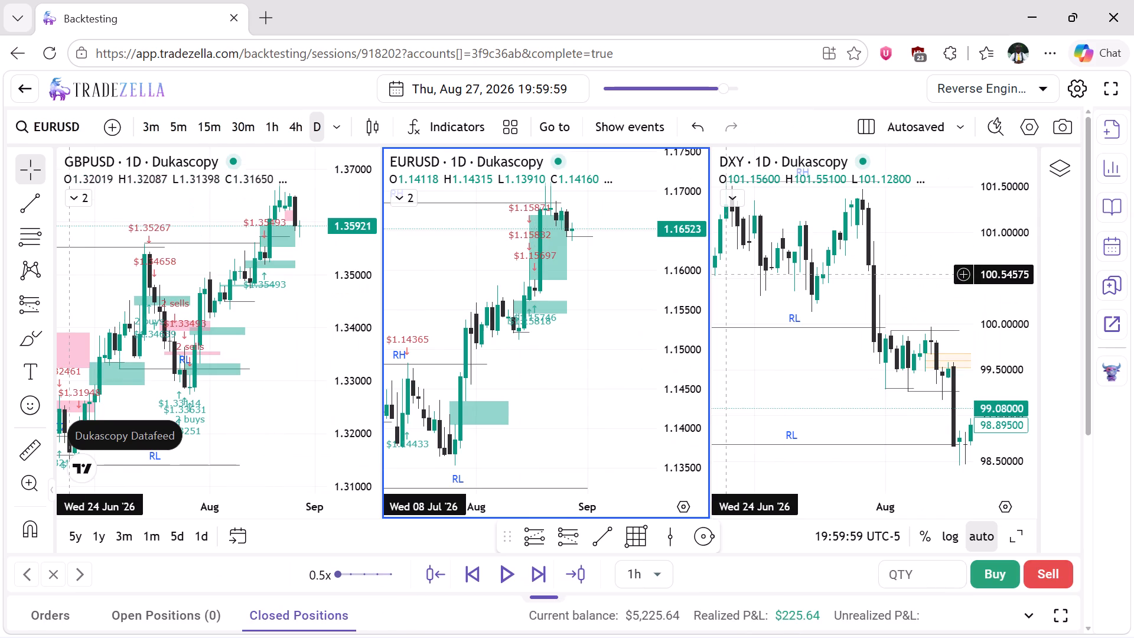
Examine the daily GBPUSD chart in maximised view and set the replay step to 5 minutes, returning to the three-chart layout.
left_click(268, 333)
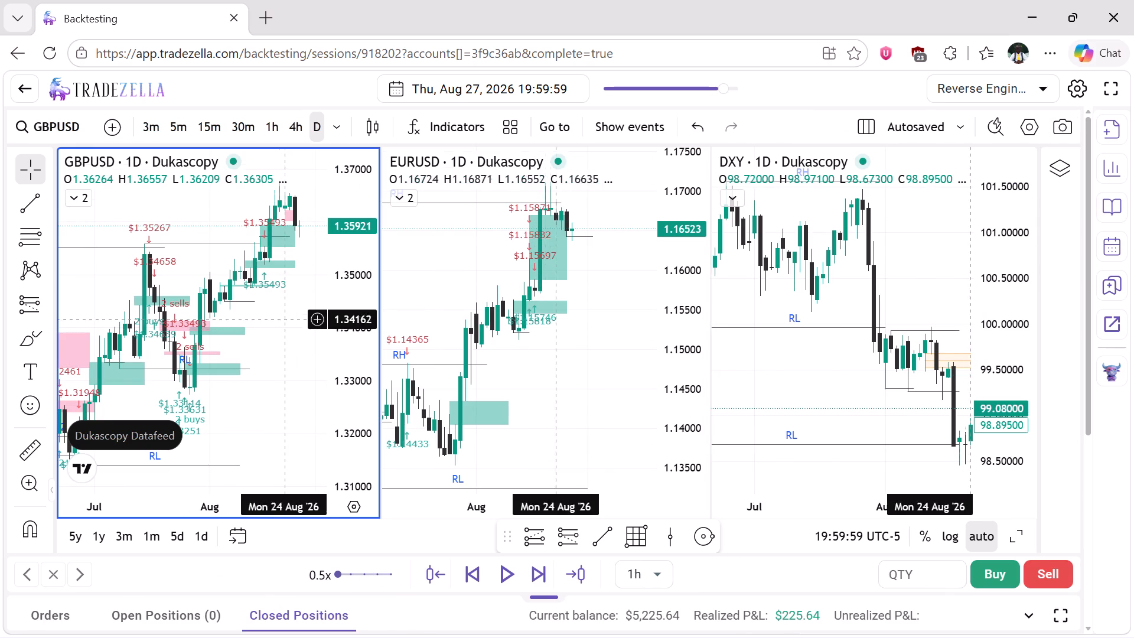
left_click(195, 452)
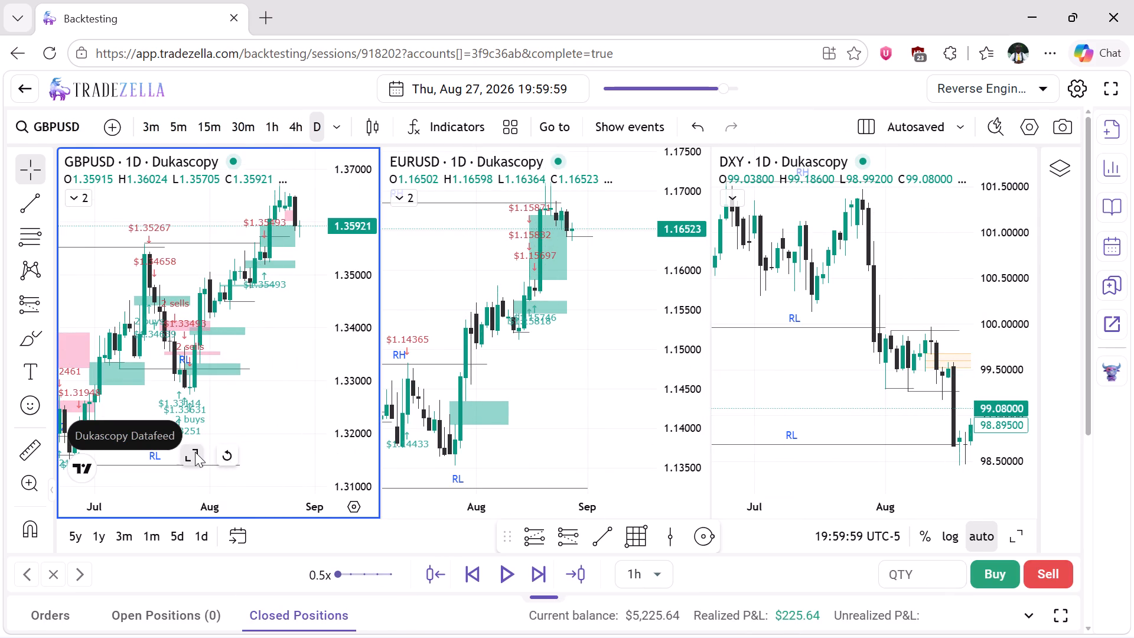
scroll(479, 259, "left", 4)
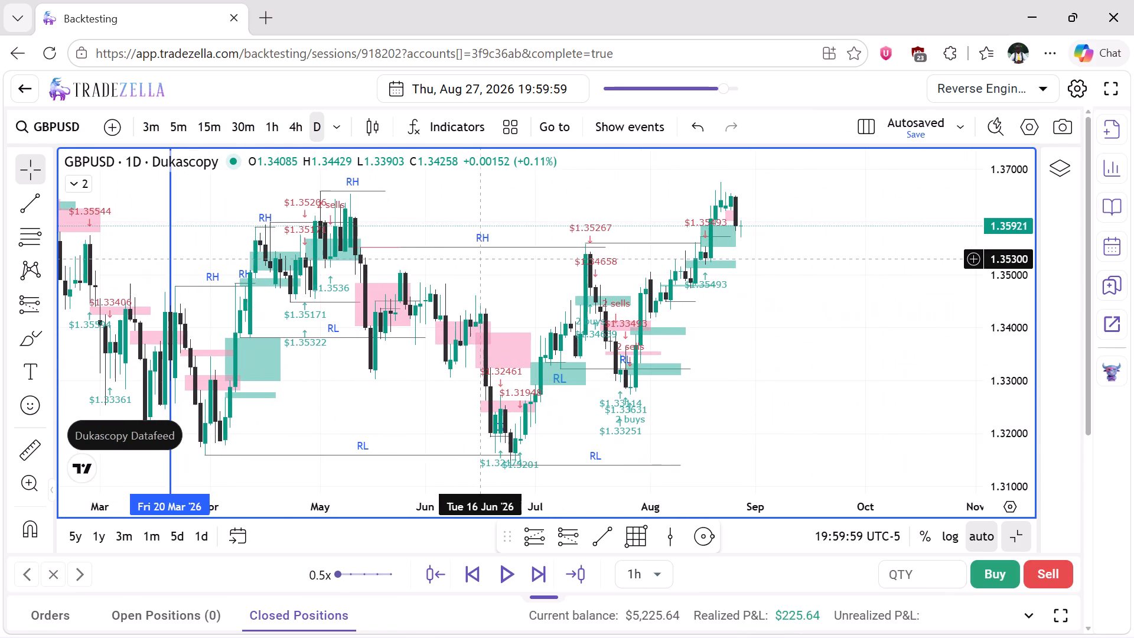
scroll(479, 259, "left", 1)
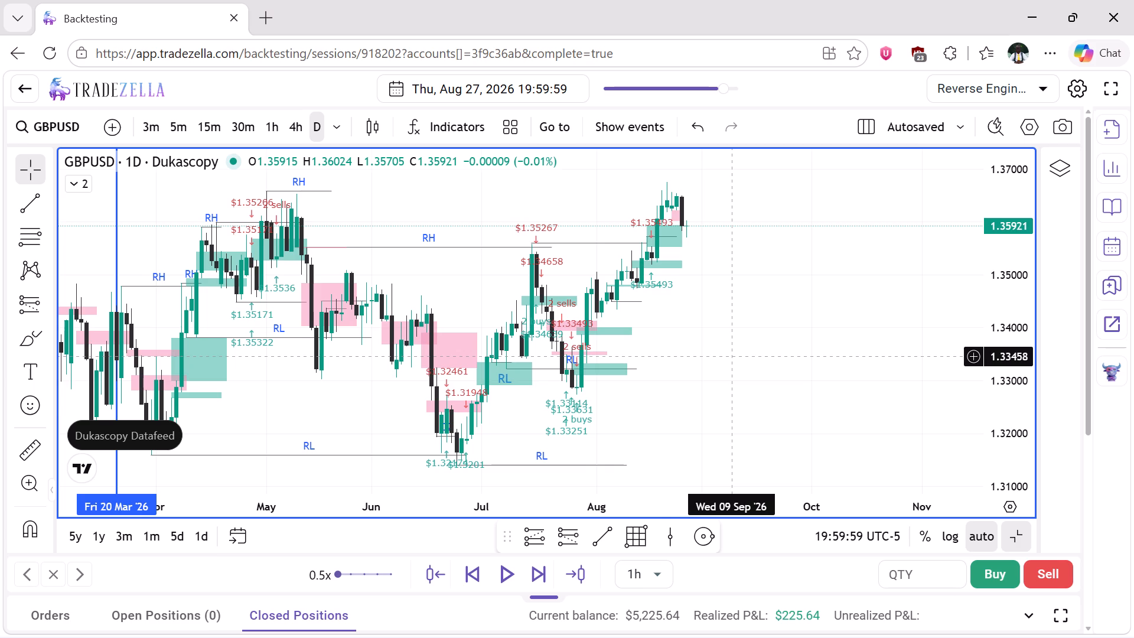
left_click(664, 576)
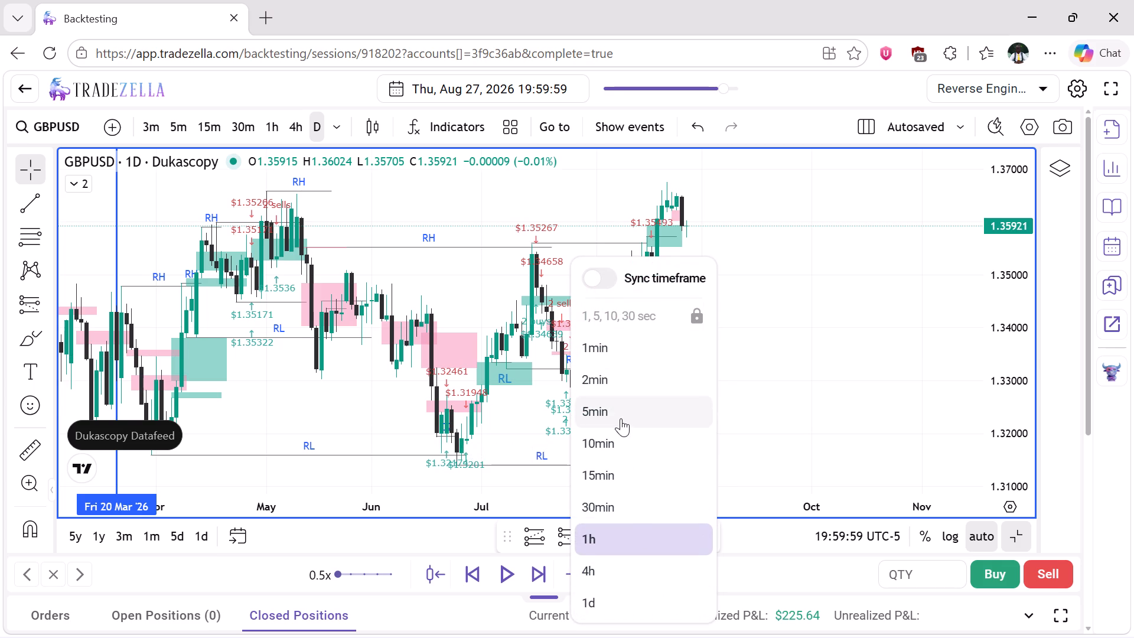
left_click(621, 418)
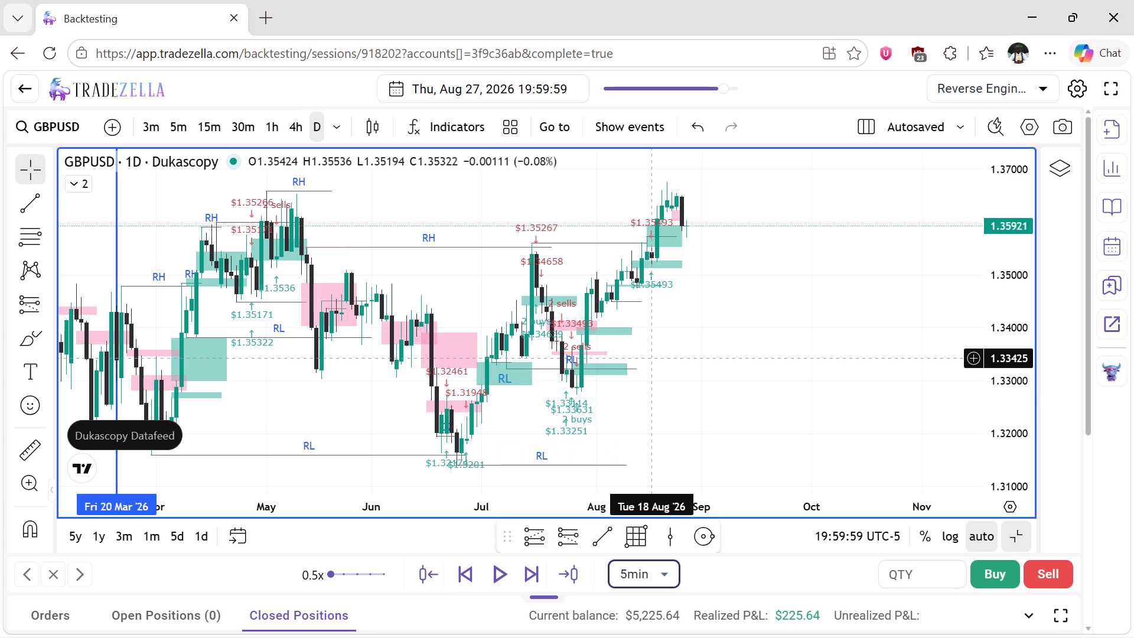
left_click(509, 454)
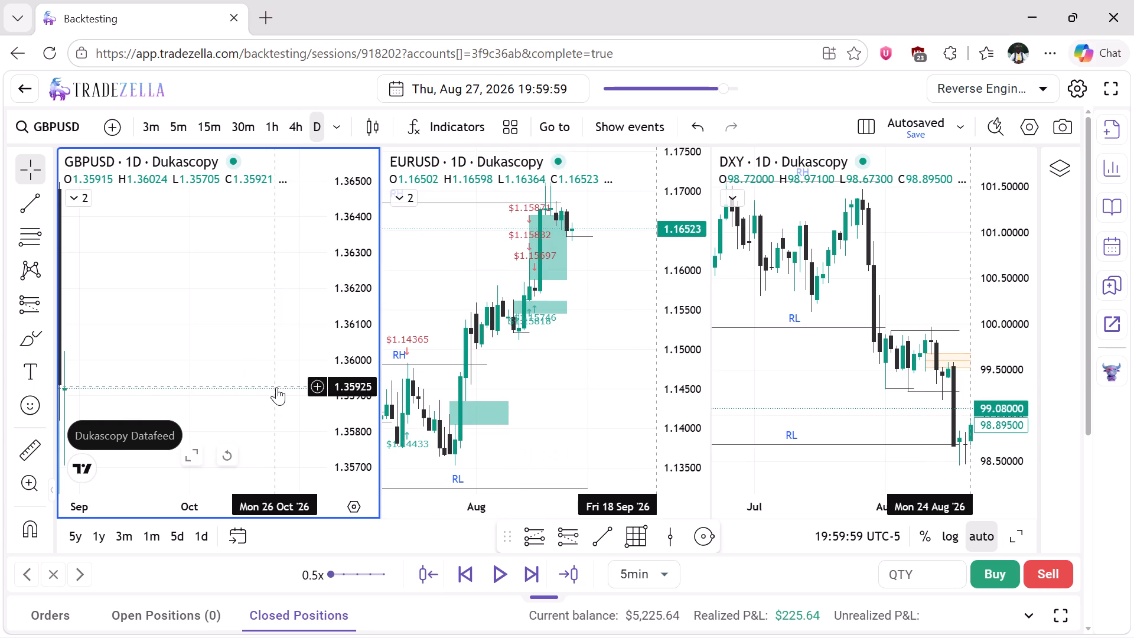
scroll(276, 387, "right", 2)
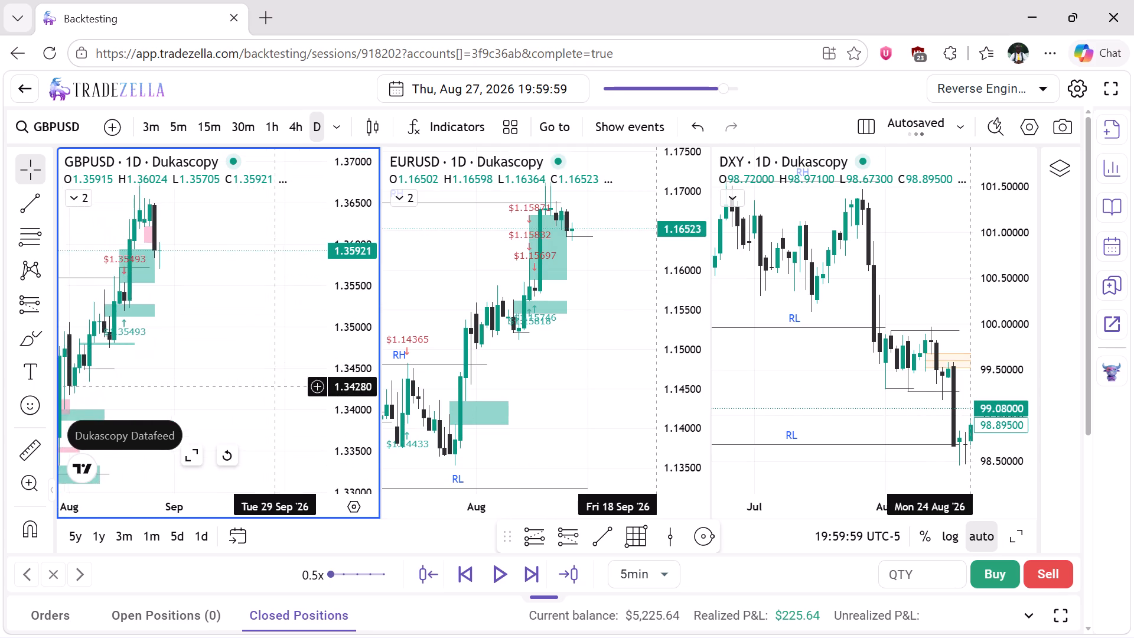
Delete the short horizontal trend line at 1.16427 from the daily EURUSD chart.
scroll(276, 387, "right", 1)
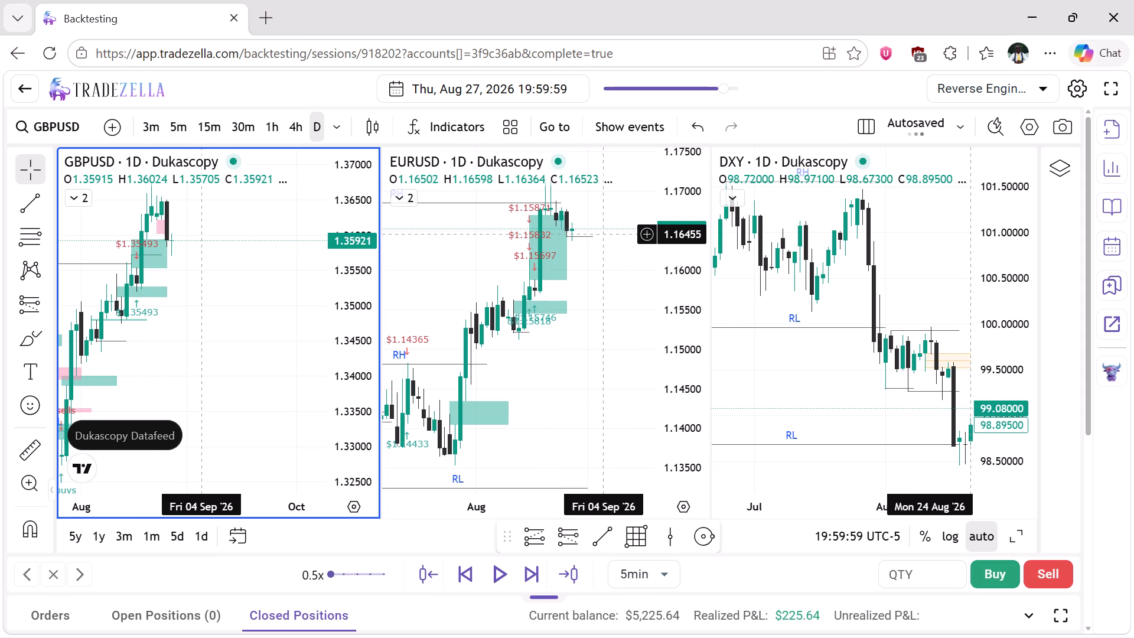
left_click(593, 235)
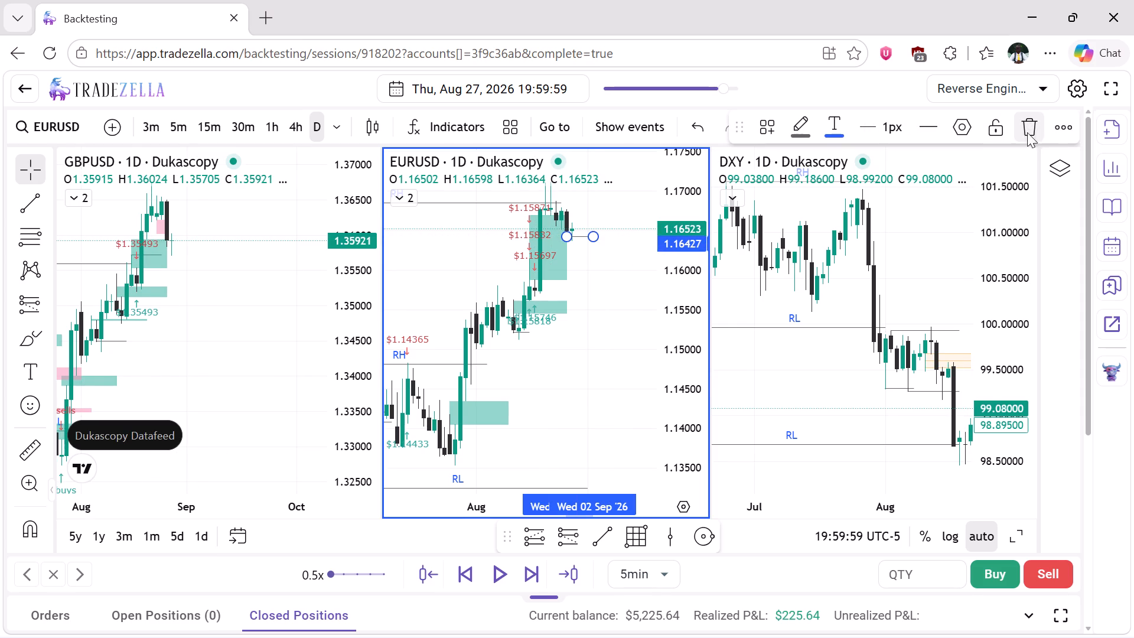
left_click(1032, 130)
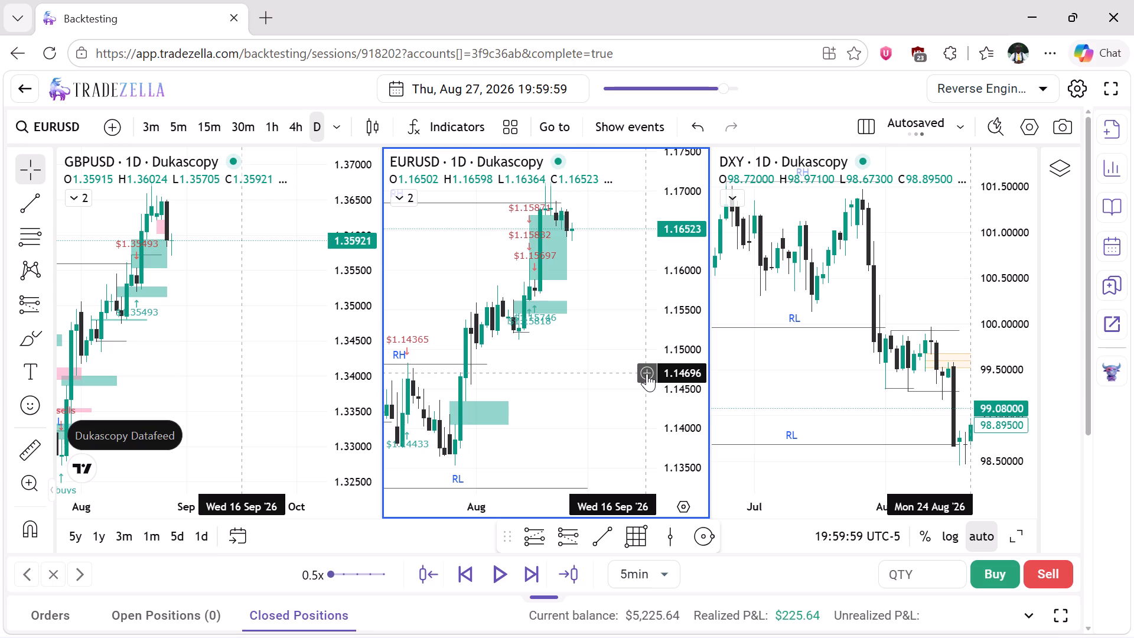
Advance the session in 5-minute steps to 27 Aug 2026 20:24:59.
left_click(524, 567)
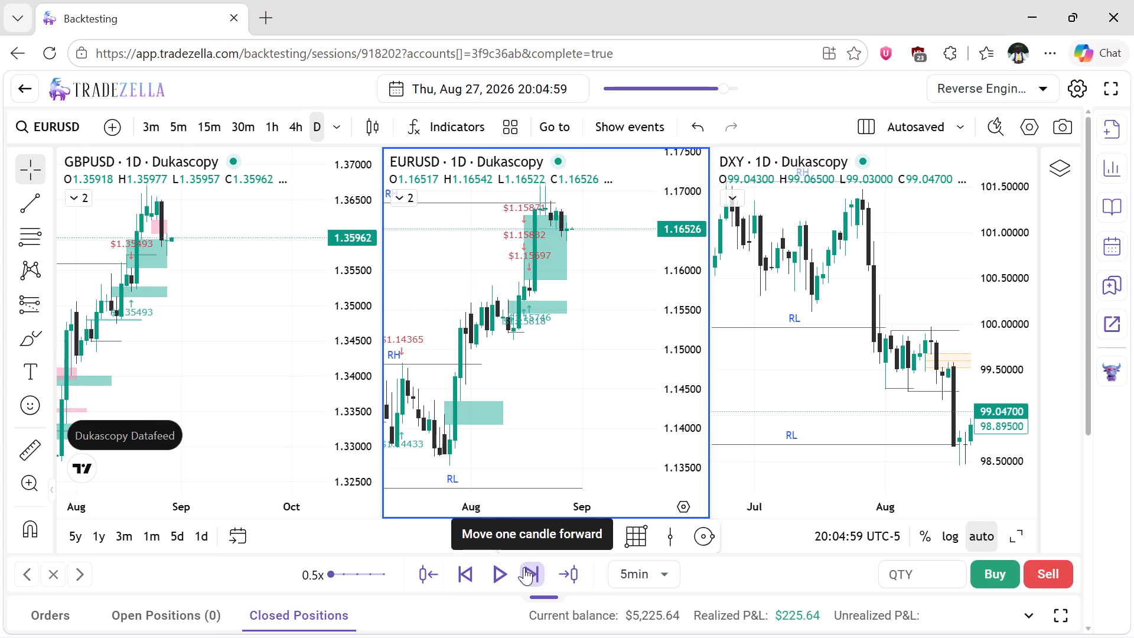
left_click(524, 567)
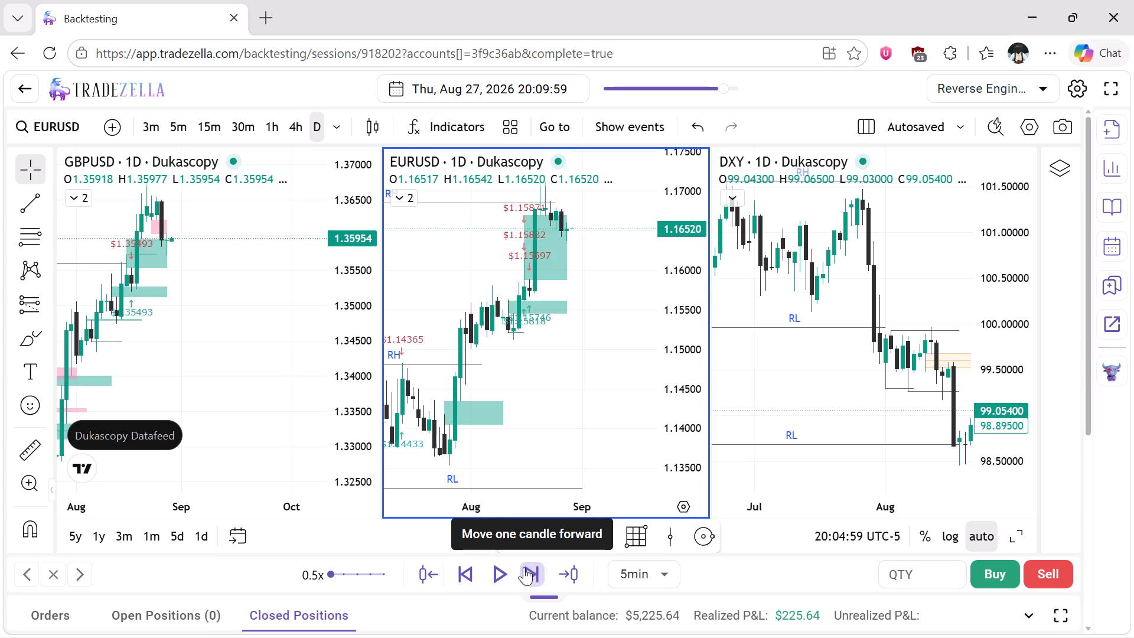
left_click(524, 567)
left_click(524, 567)
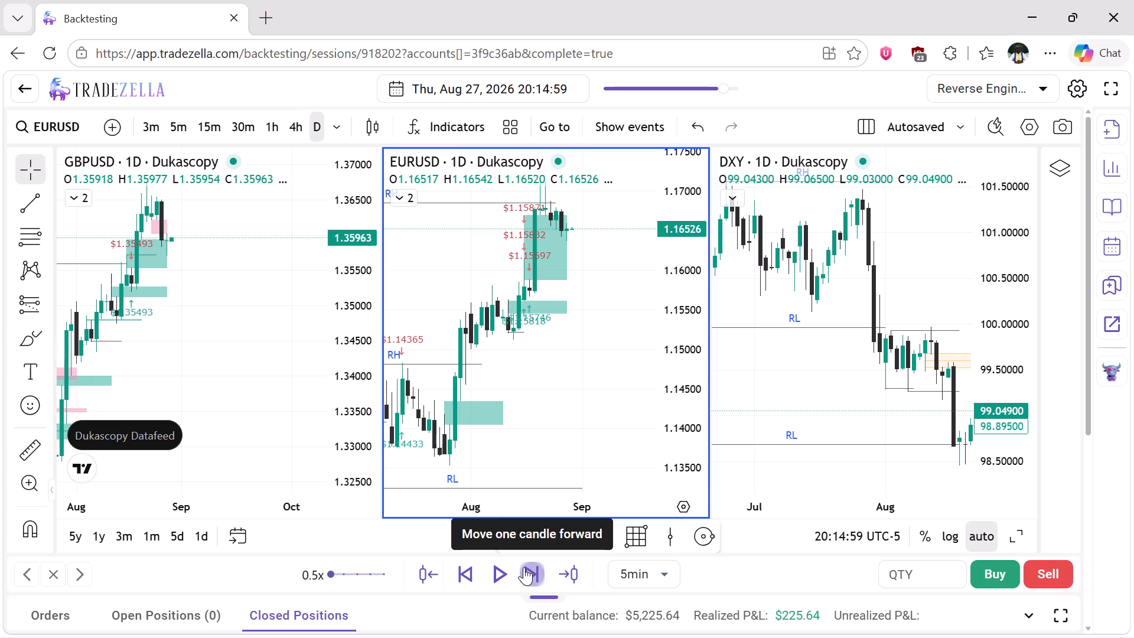
left_click(524, 567)
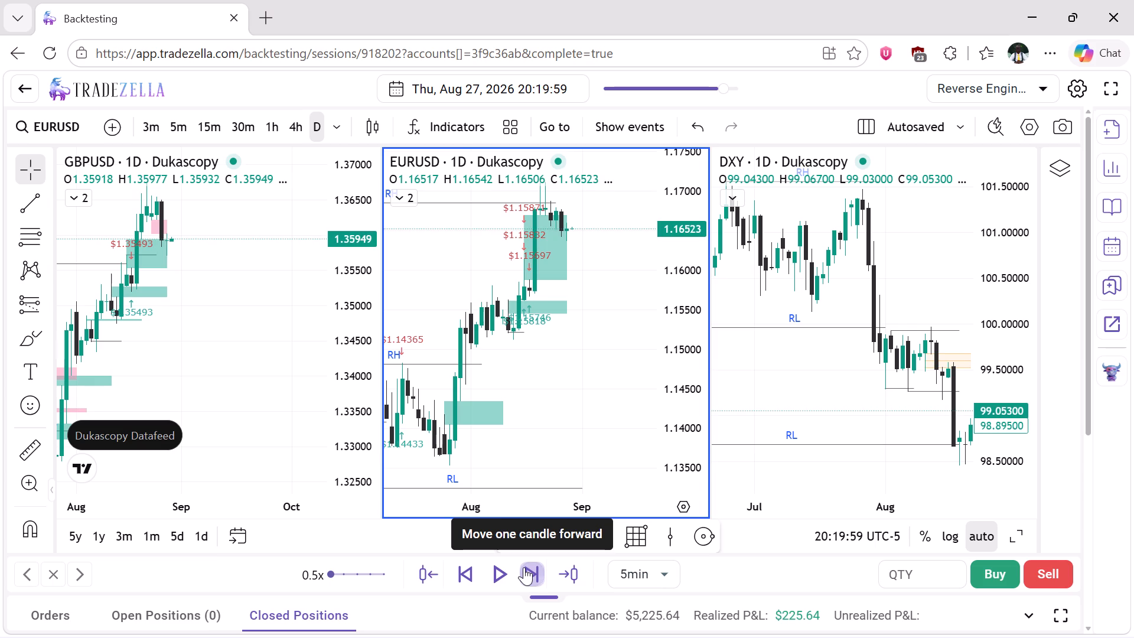
In the maximised daily EURUSD chart, draw a Gann box from about 1.16596 to 1.16367, 25 Aug to 1 Sep 2026, and restore the three-chart layout.
left_click(636, 533)
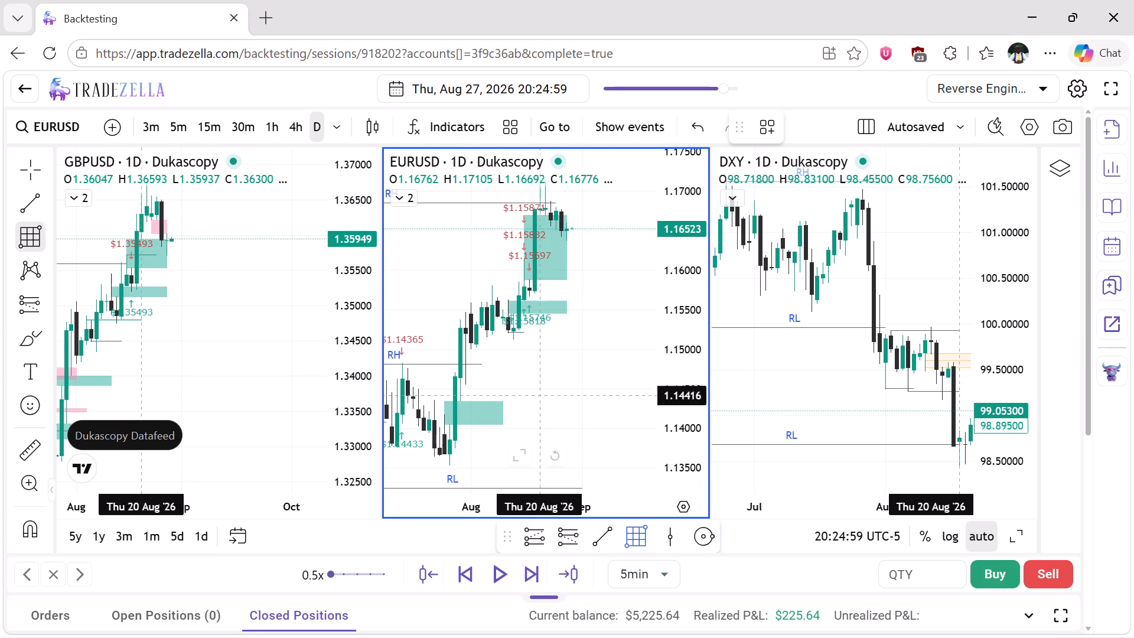
left_click(525, 451)
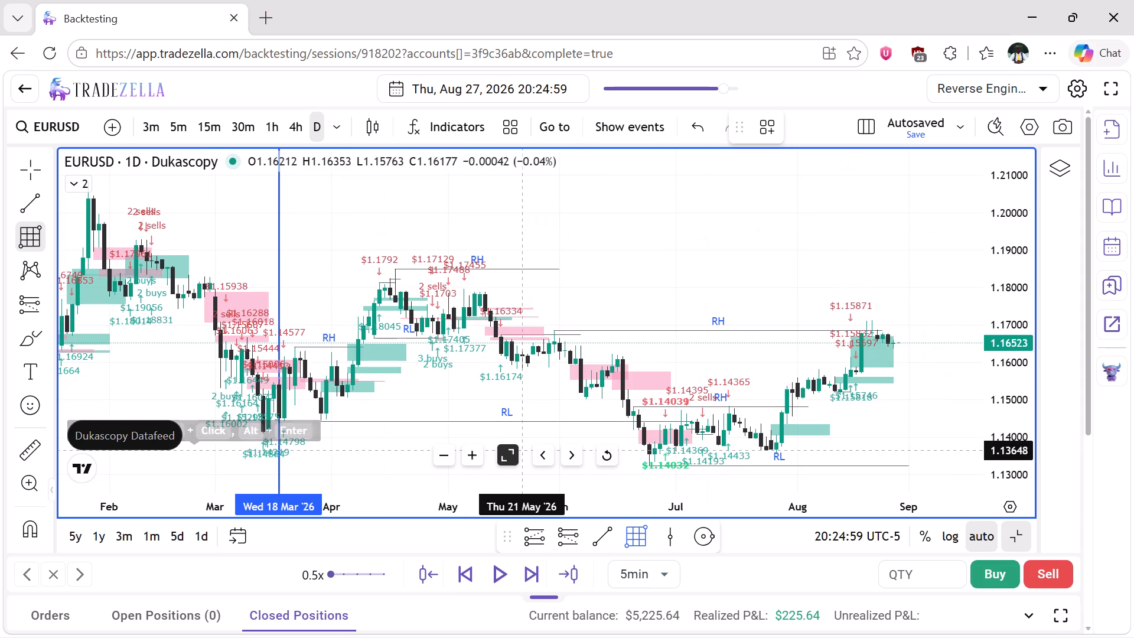
scroll(556, 248, "left", 6)
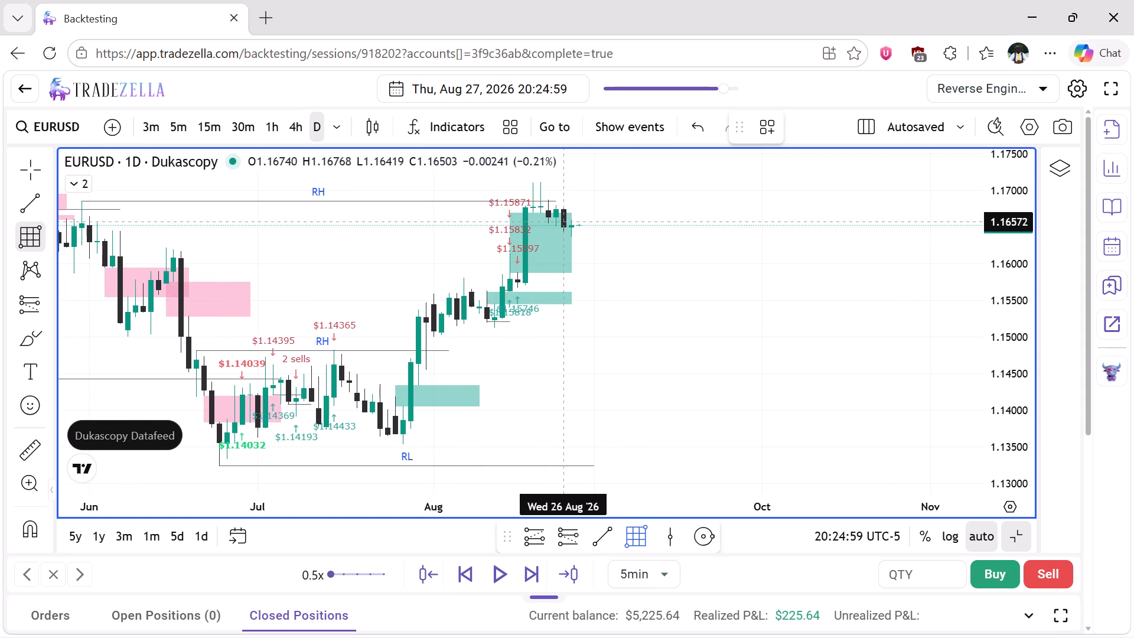
left_click_drag(556, 220, 592, 237)
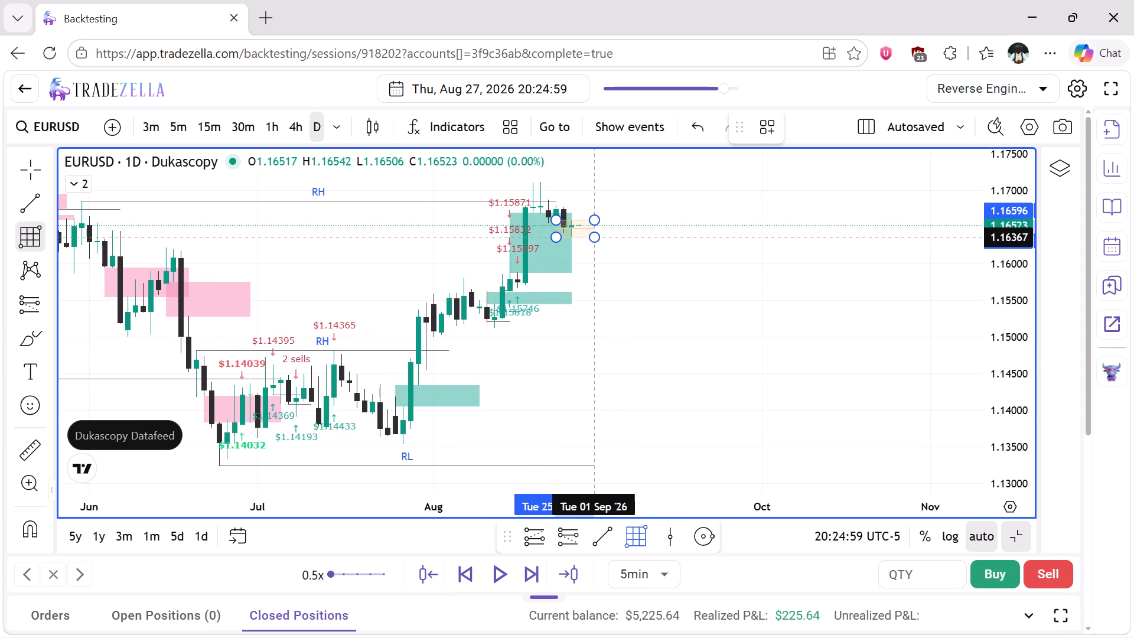
left_click_drag(592, 237, 593, 237)
left_click(593, 237)
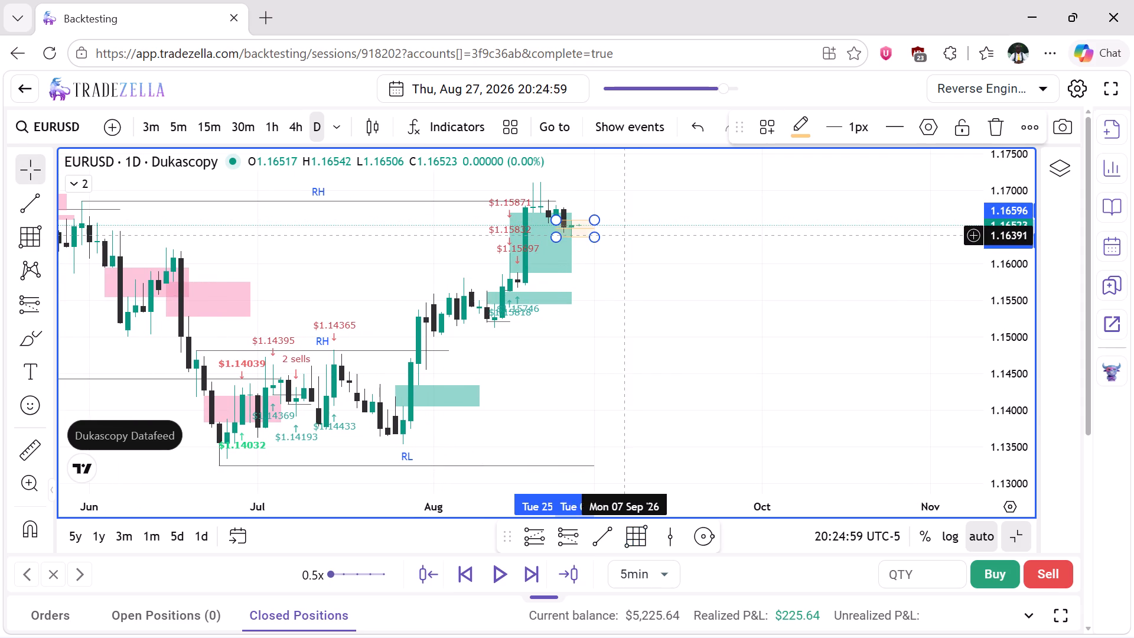
left_click(638, 235)
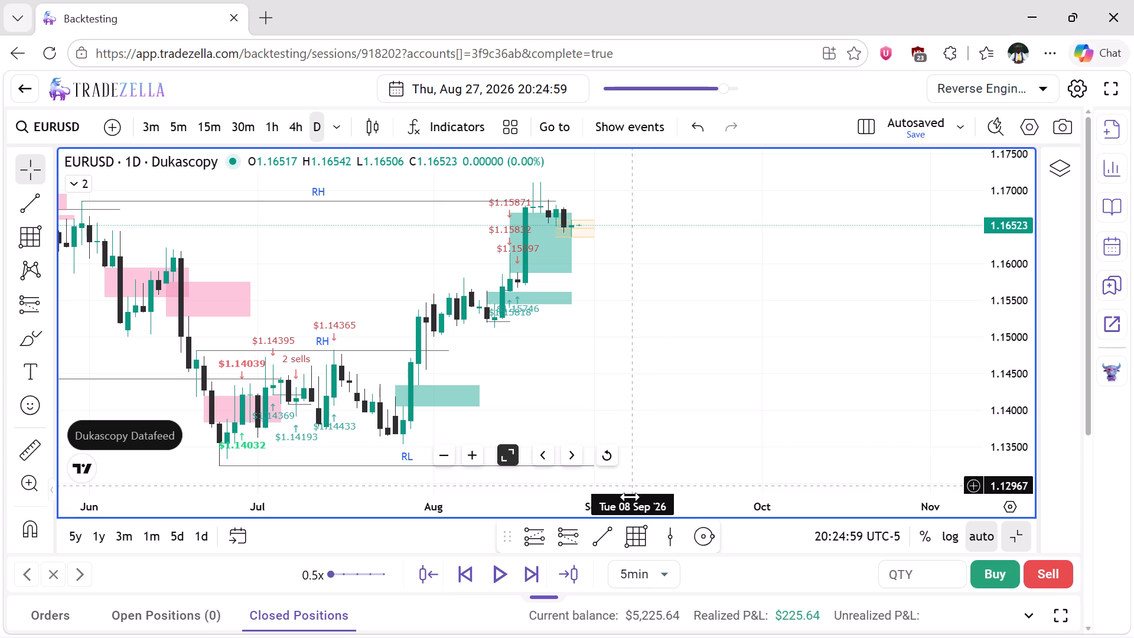
left_click(511, 451)
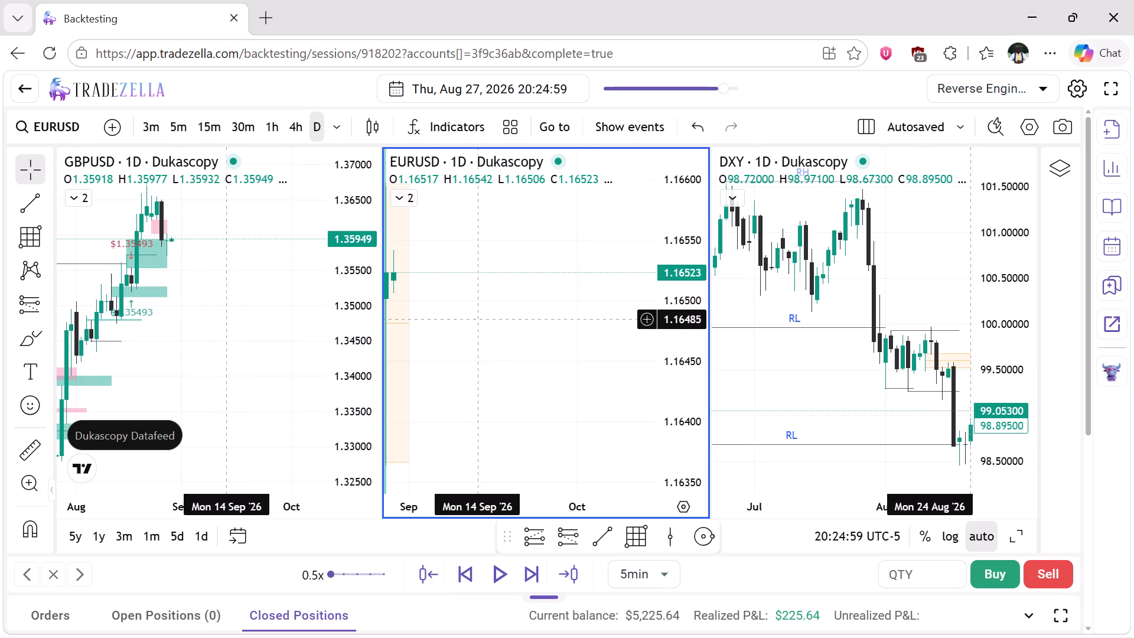
Draw a Gann box on the daily GBPUSD chart from about 1.36040 to 1.35701, spanning 24 Aug to 1 Sep 2026.
scroll(480, 319, "right", 2)
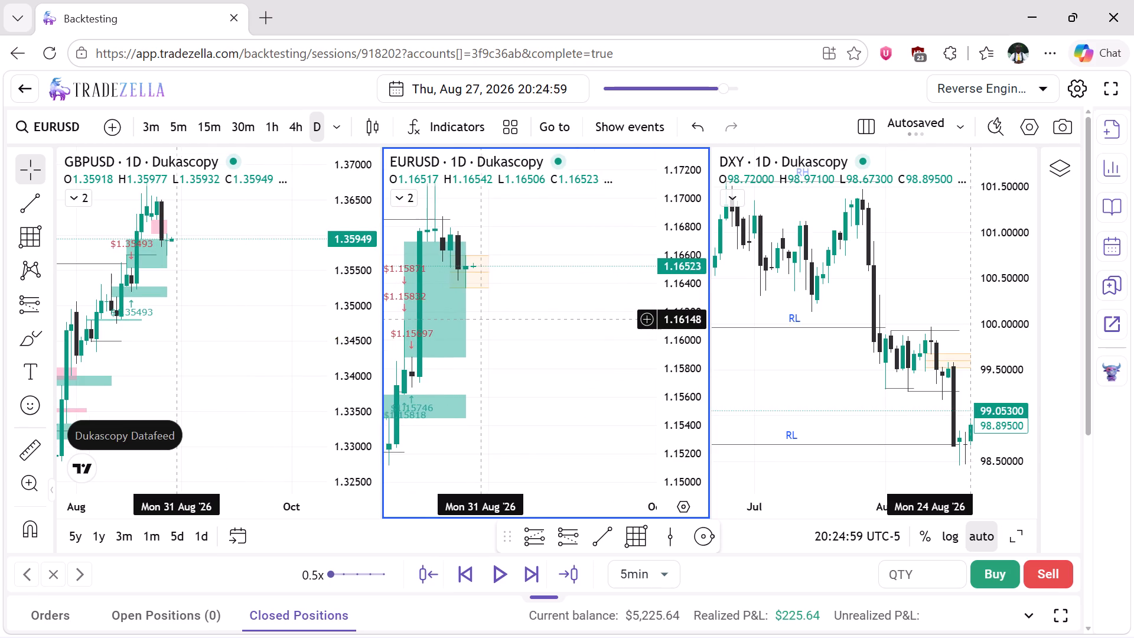
scroll(480, 319, "right", 1)
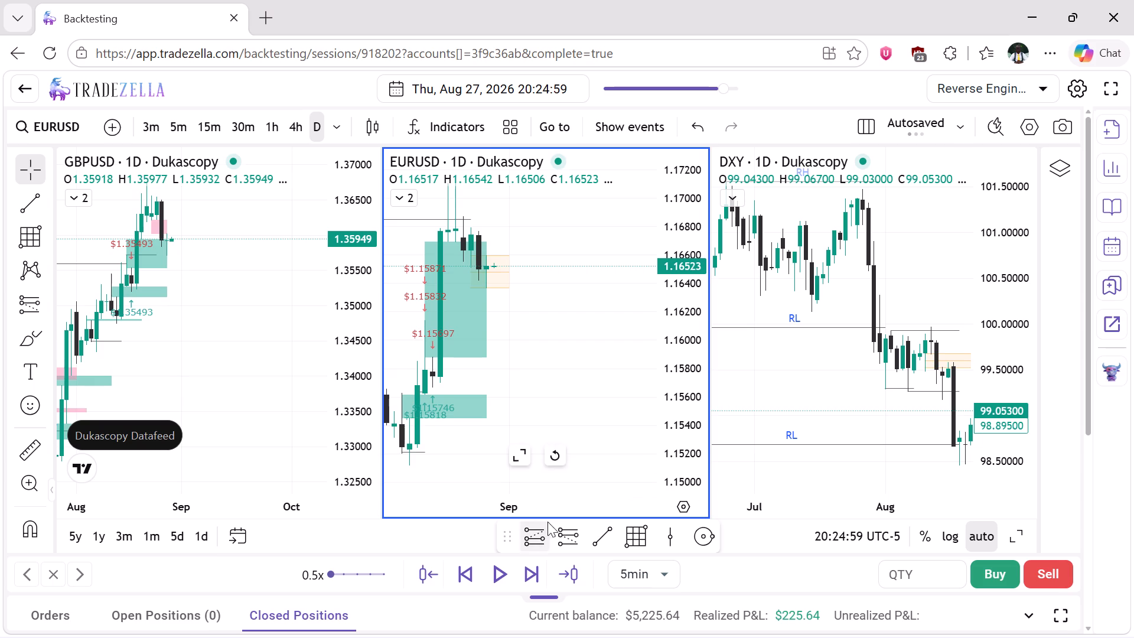
left_click(633, 530)
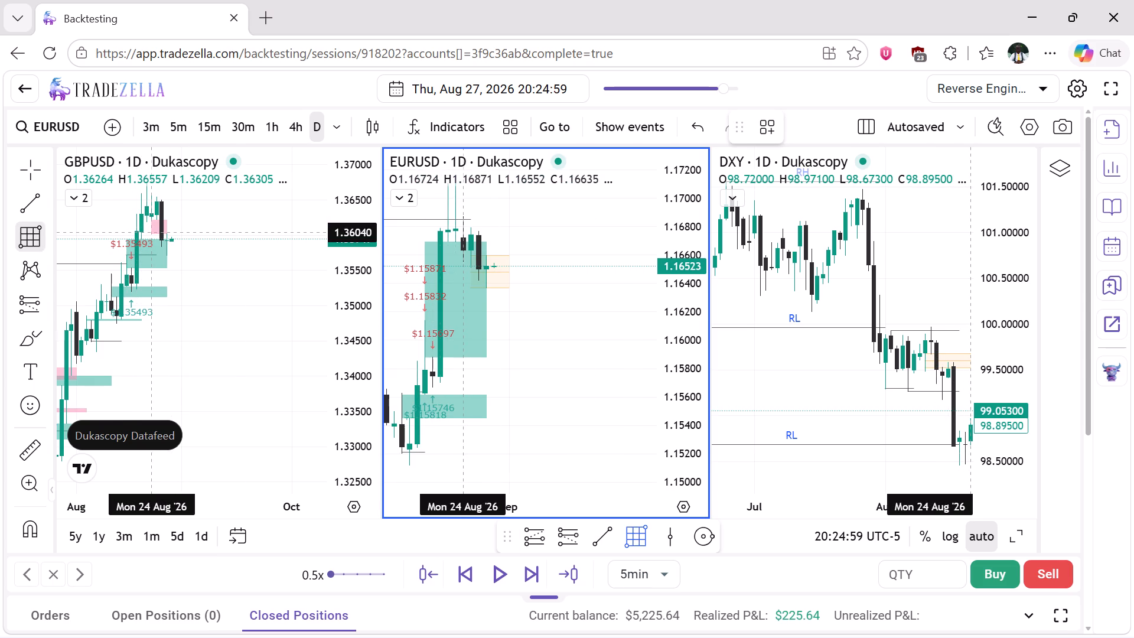
left_click_drag(154, 233, 181, 250)
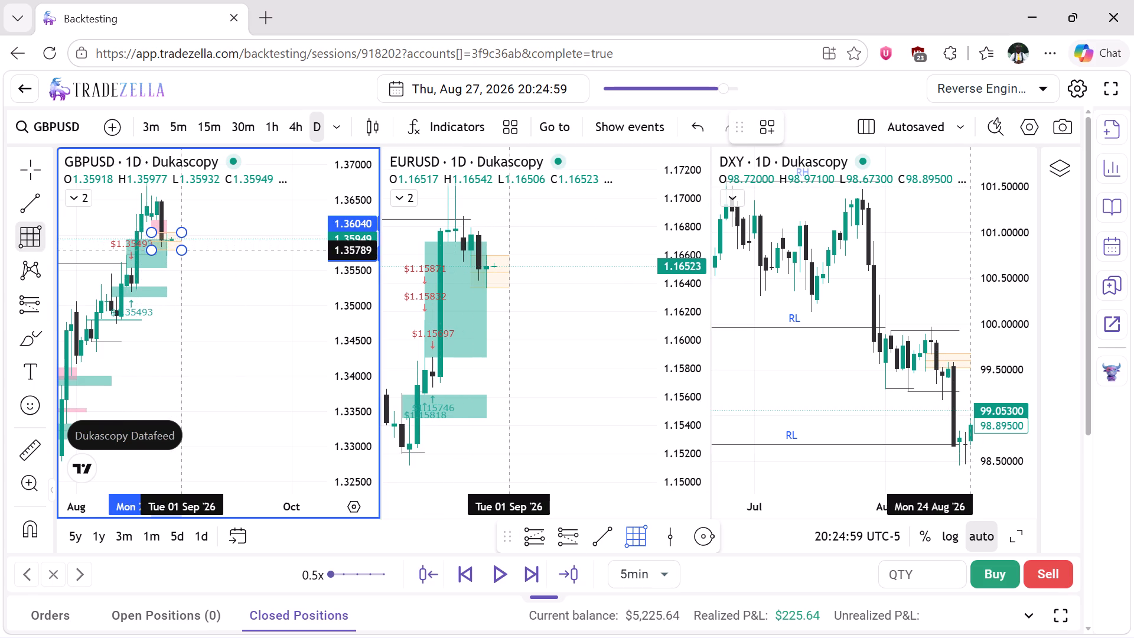
left_click_drag(181, 250, 184, 254)
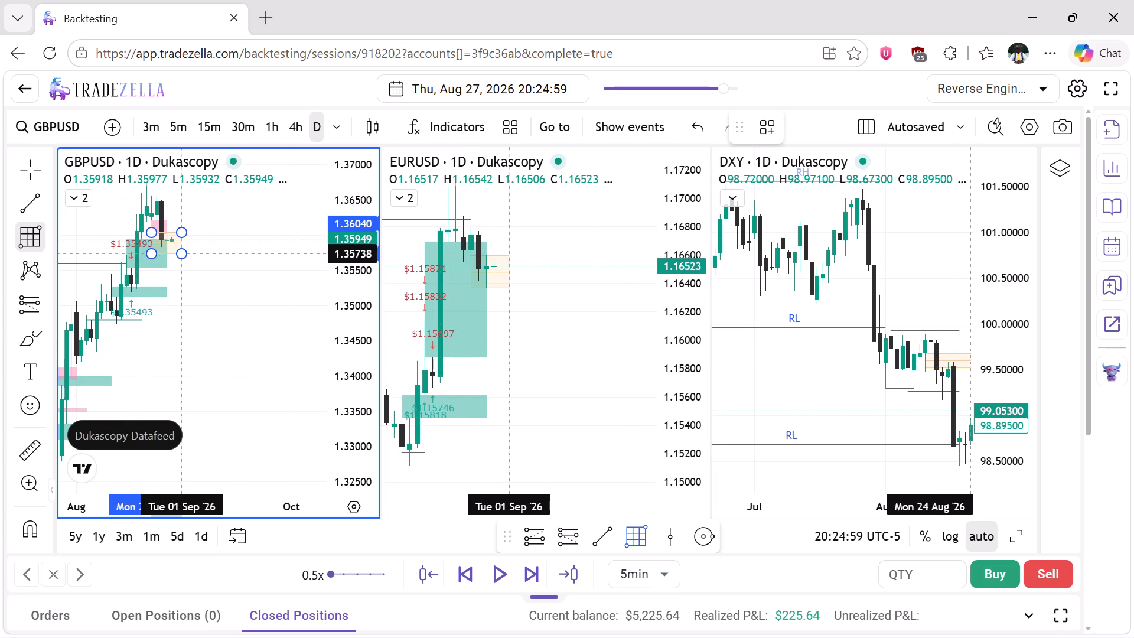
left_click_drag(184, 254, 184, 256)
left_click(184, 256)
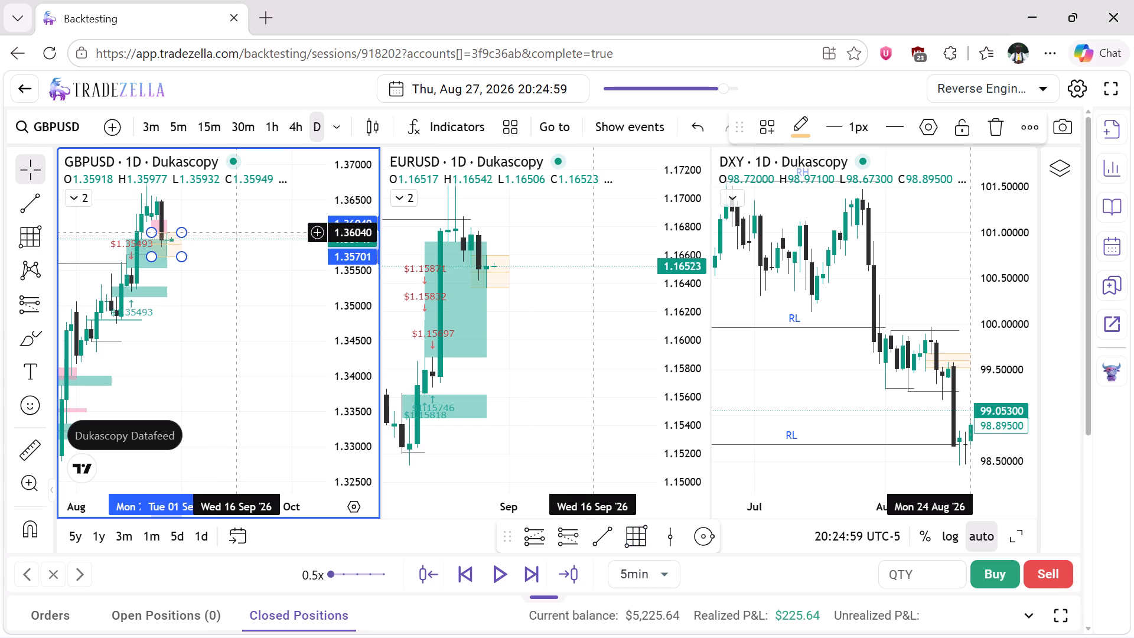
left_click(237, 232)
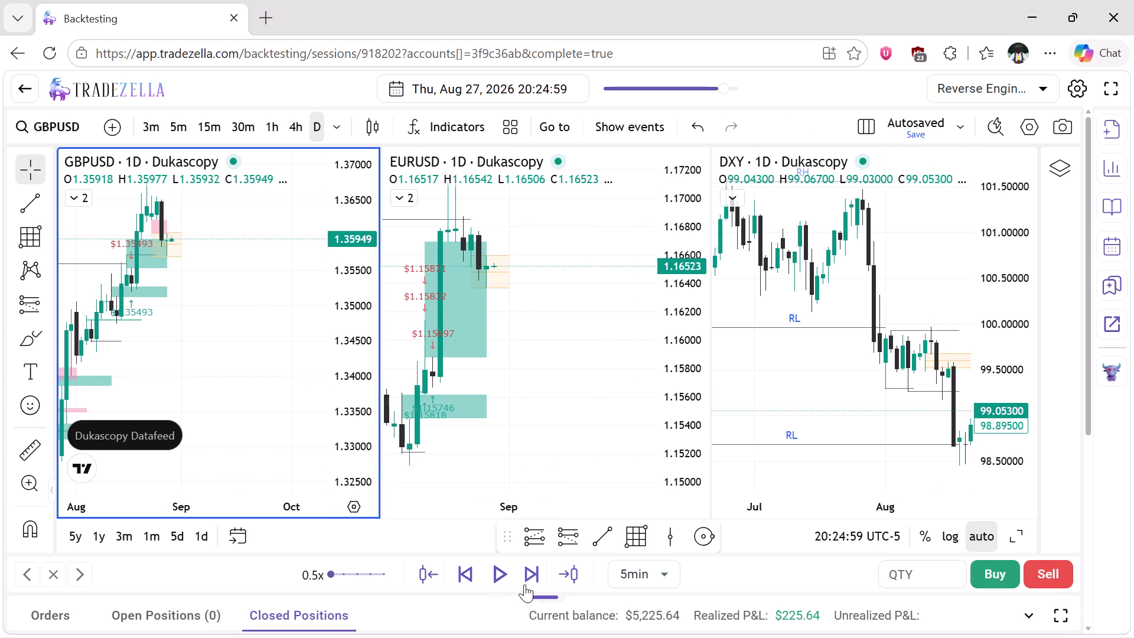
Advance the session in 5-minute steps to 27 Aug 2026 22:09:59, watching the daily GBPUSD, EURUSD and DXY charts.
left_click(531, 572)
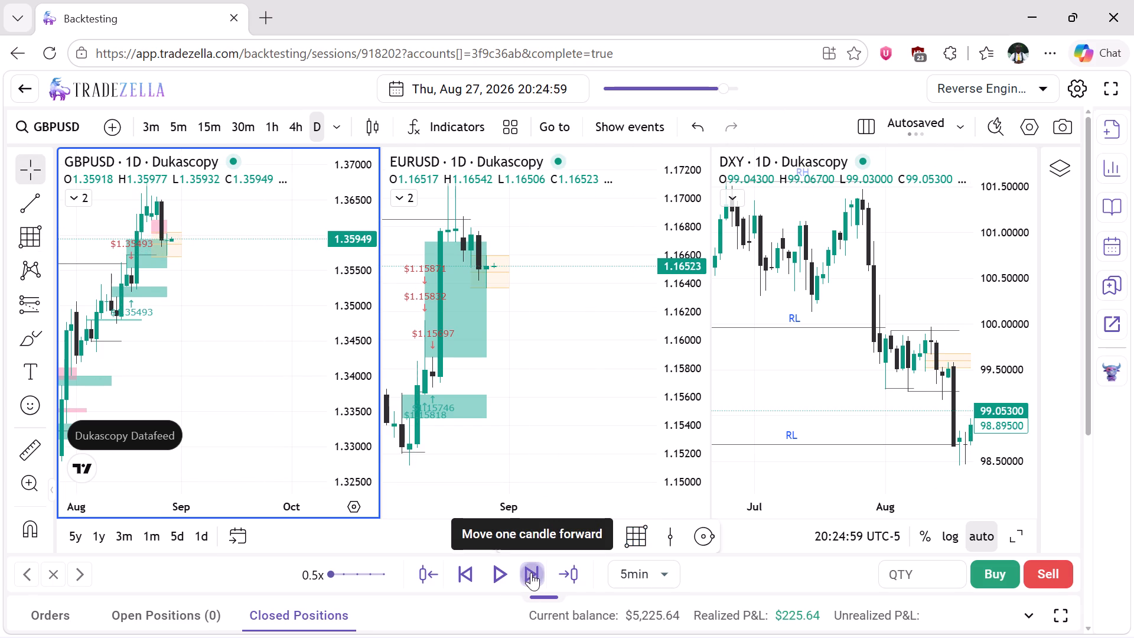
scroll(783, 345, "left", 1)
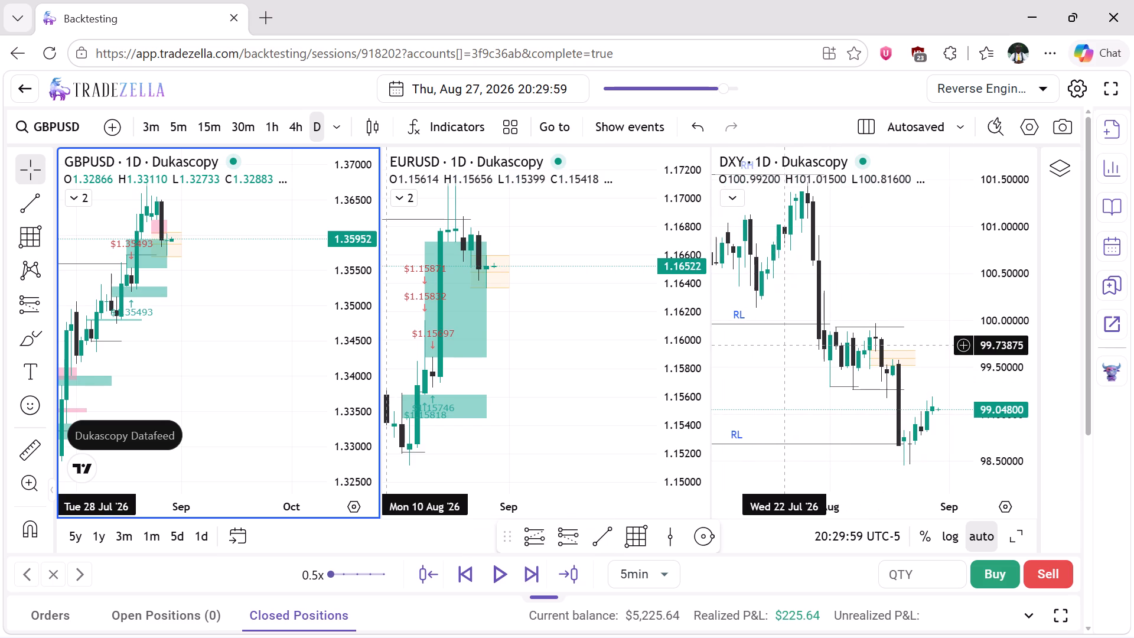
left_click(531, 564)
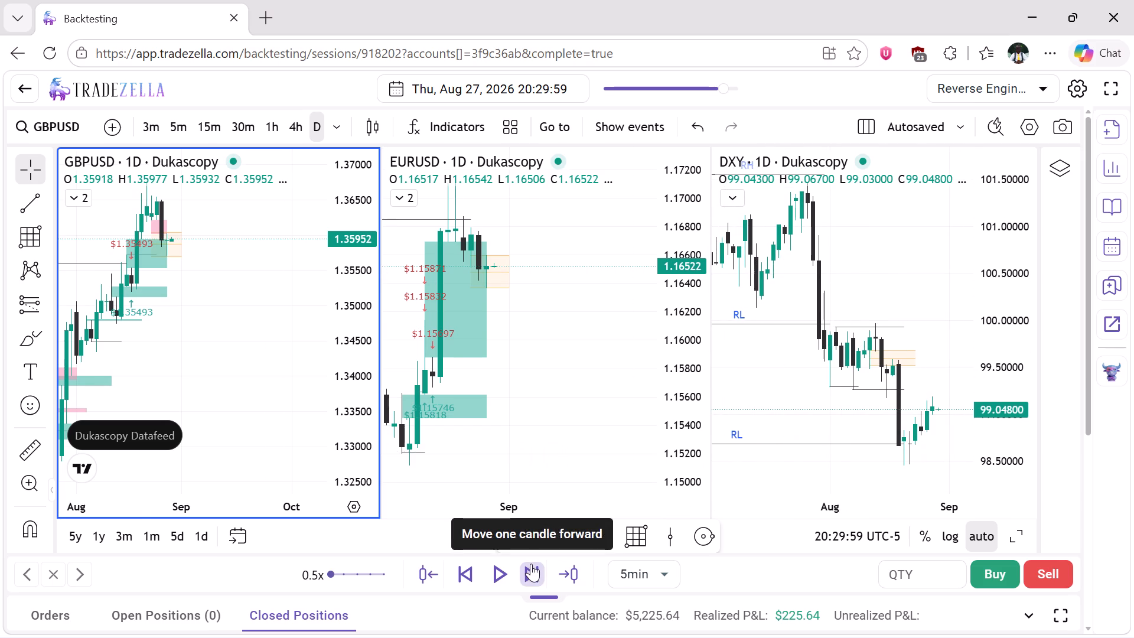
left_click(531, 564)
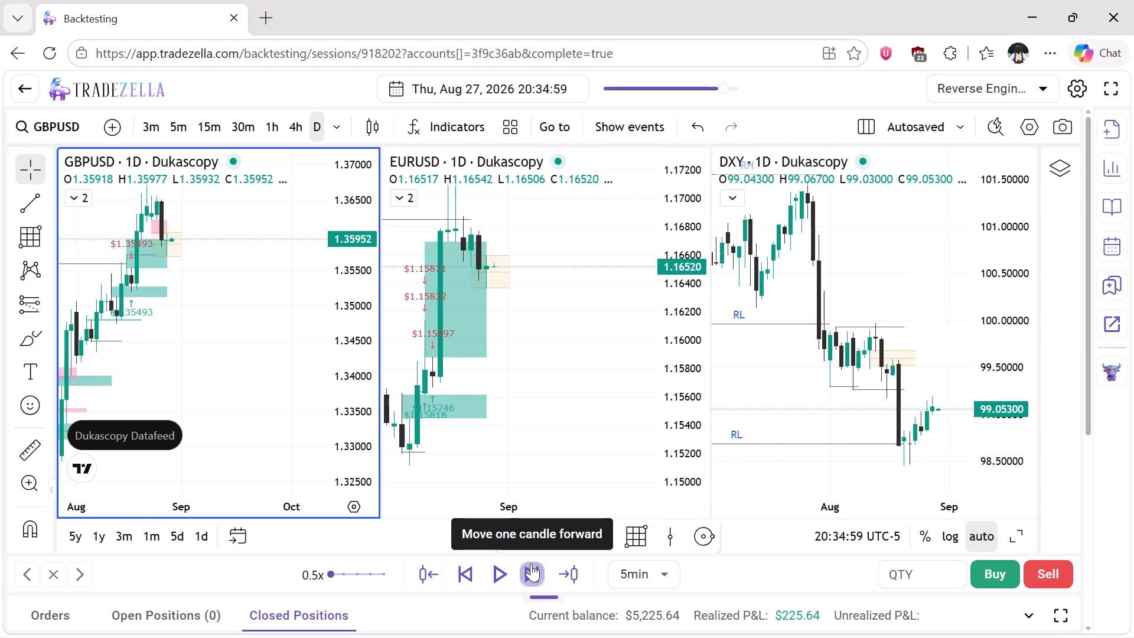
left_click(531, 564)
left_click(531, 564)
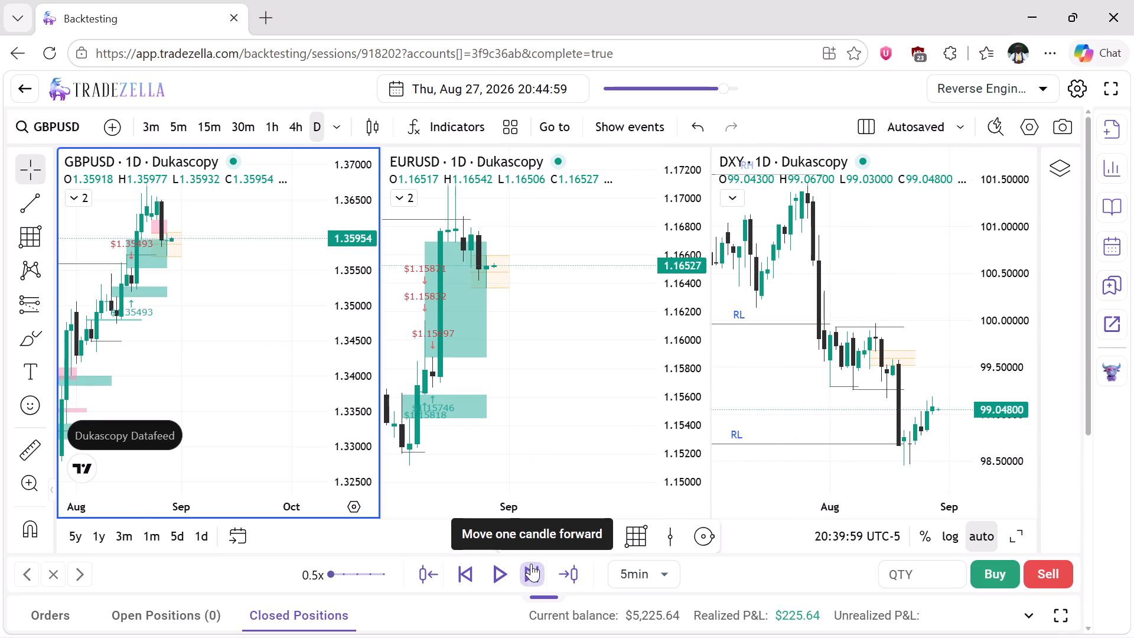
left_click(531, 564)
left_click(531, 564)
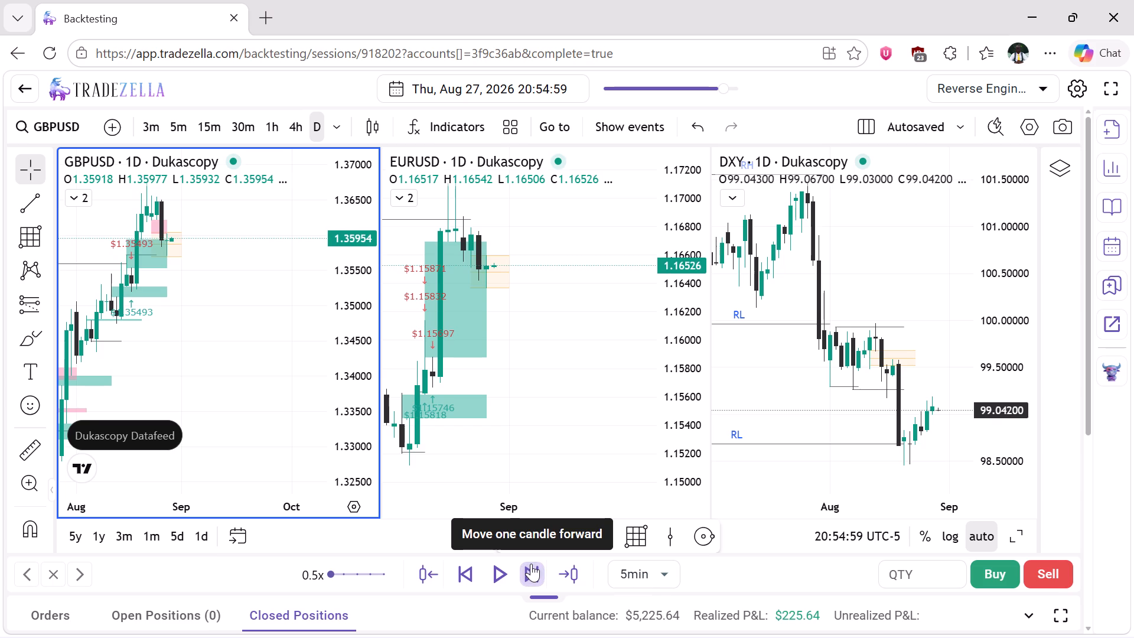
left_click(531, 564)
left_click(531, 564)
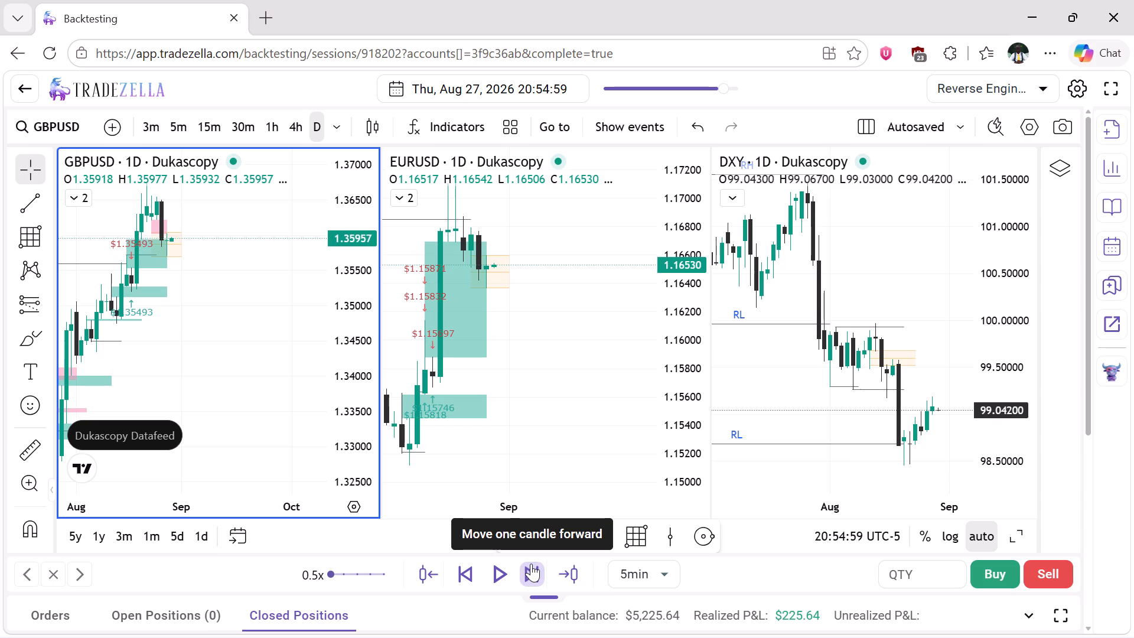
left_click(531, 564)
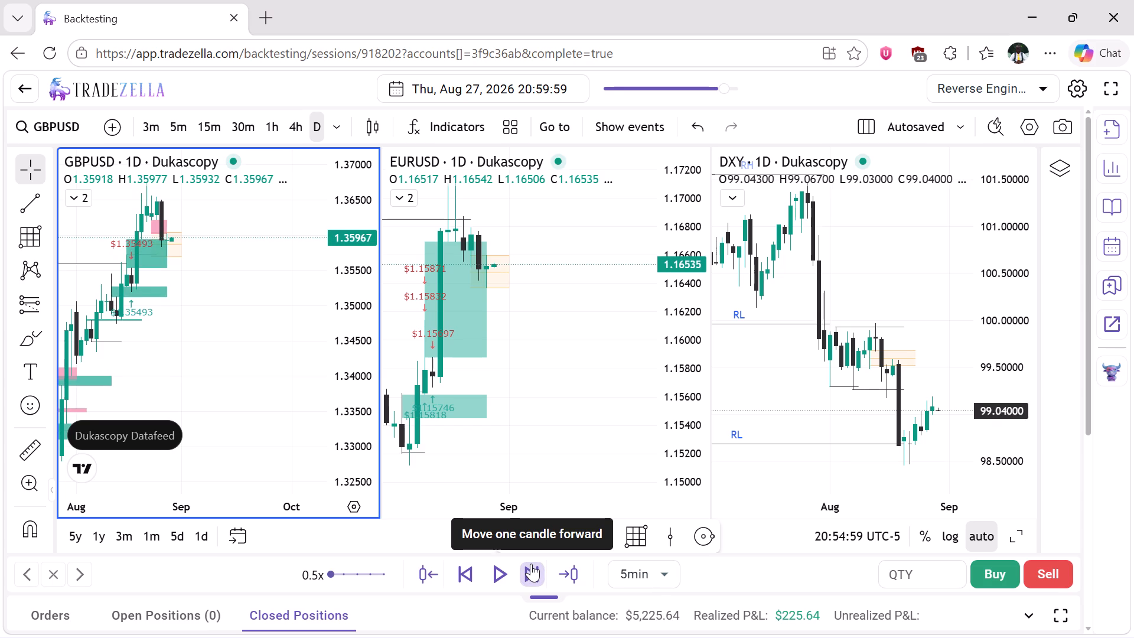
left_click(531, 564)
left_click(531, 564)
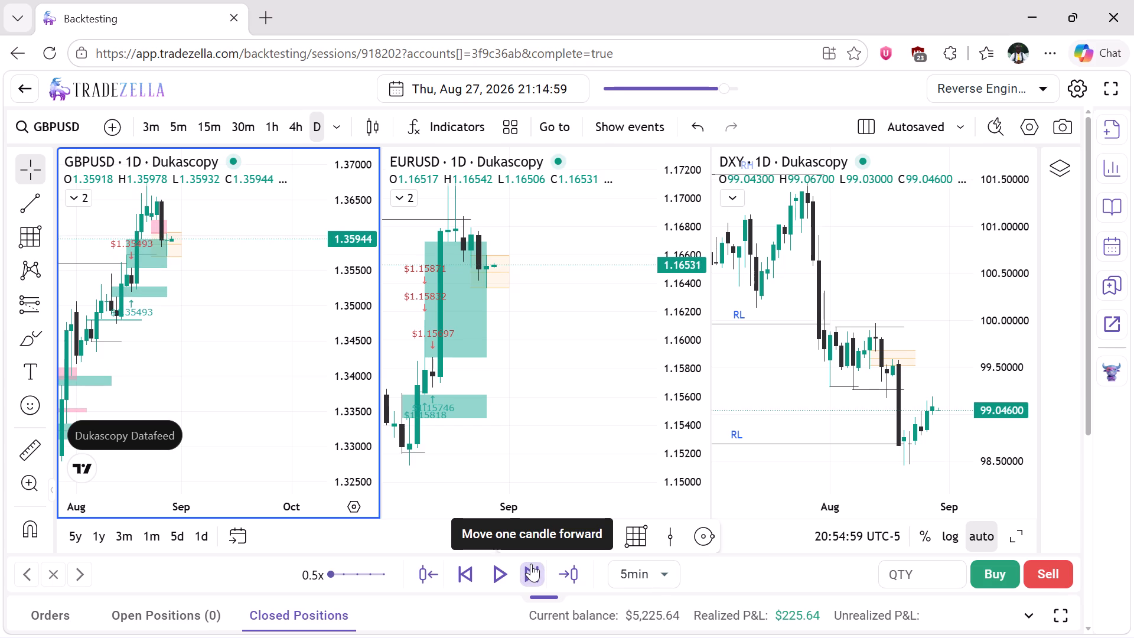
left_click(531, 564)
left_click(531, 564)
left_click(531, 564)
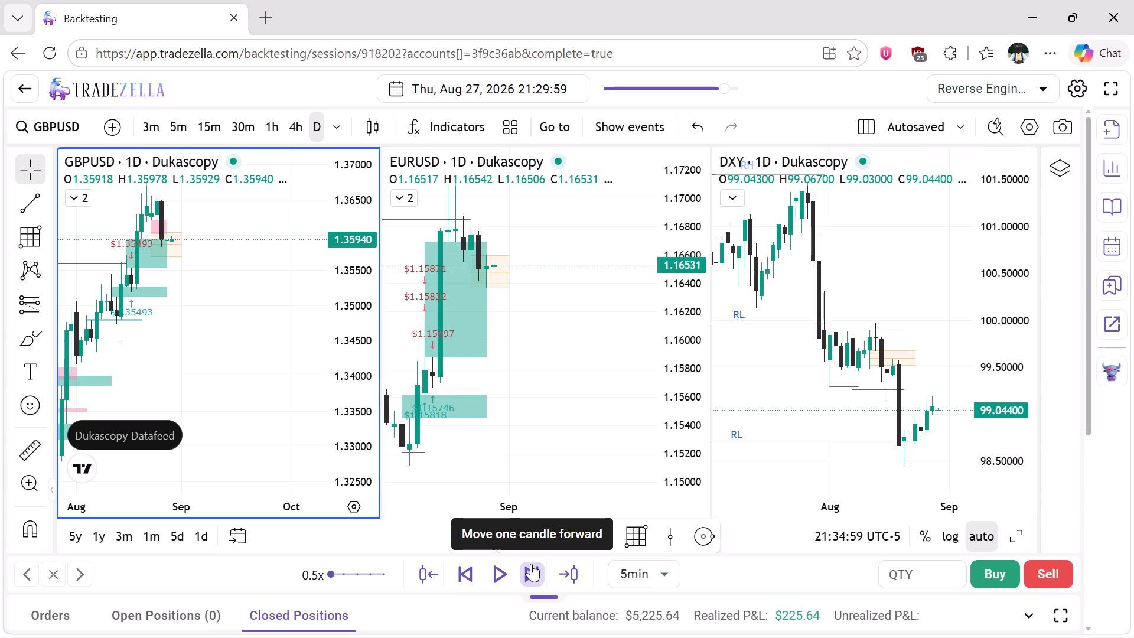
left_click(531, 564)
left_click(531, 564)
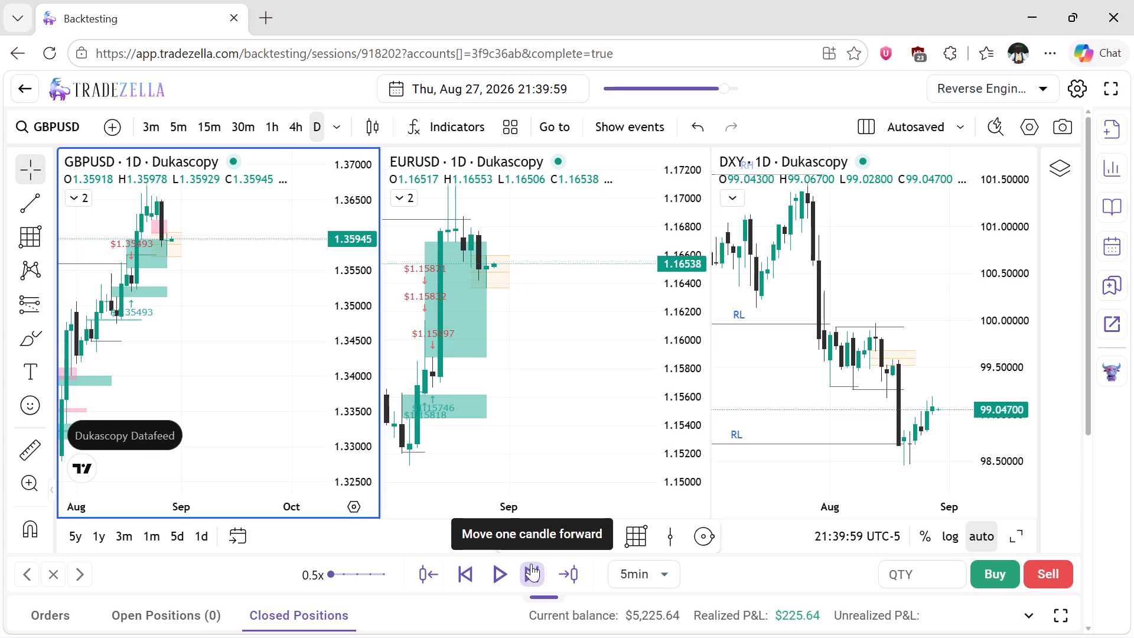
left_click(531, 564)
left_click(531, 564)
left_click(531, 564)
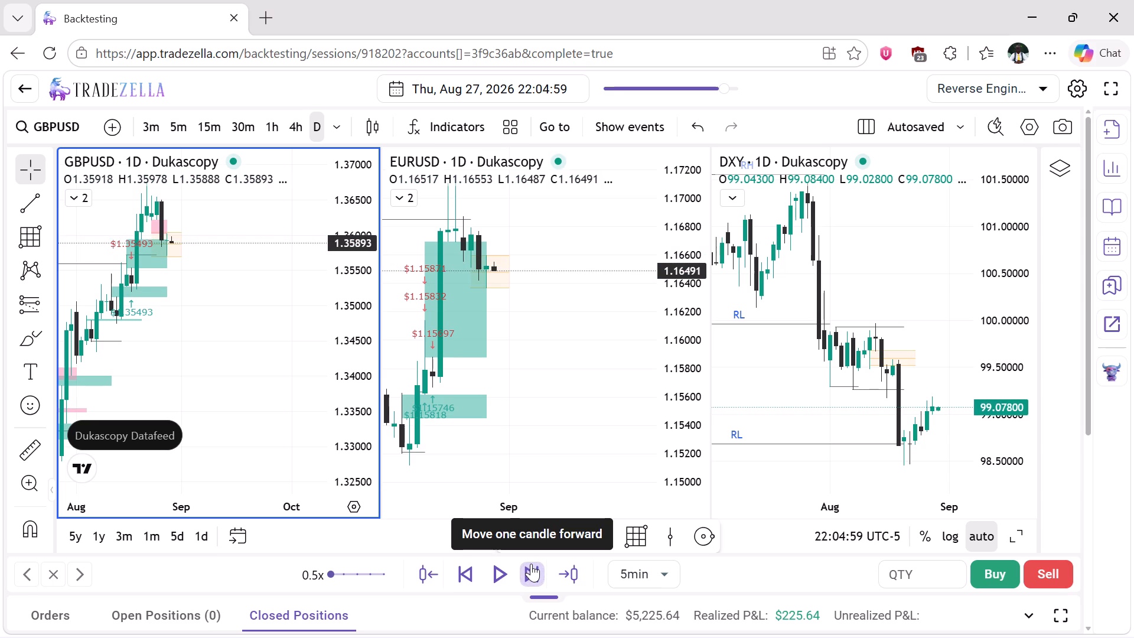
left_click(531, 564)
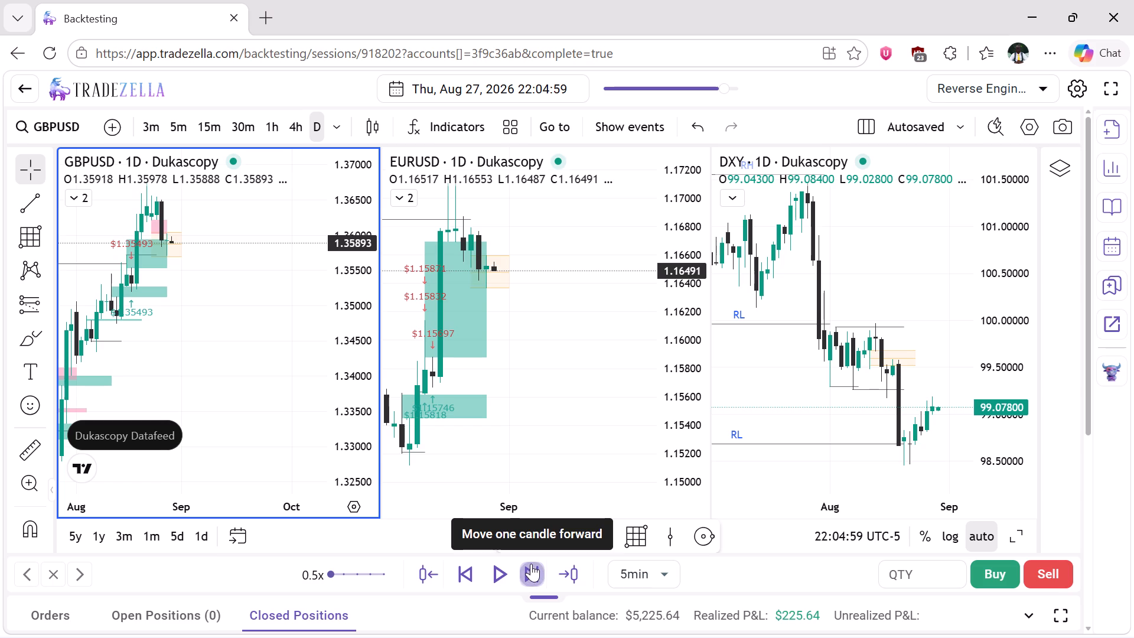
left_click(531, 564)
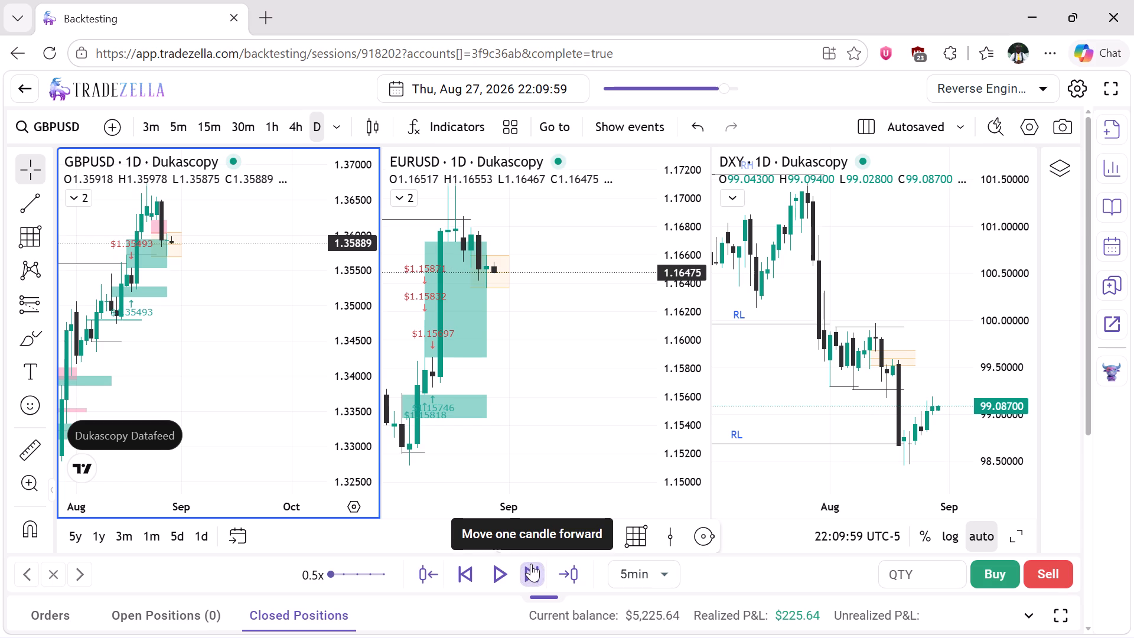
Advance the session in 5-minute steps to 27 Aug 2026 22:39:59.
left_click(531, 564)
left_click(531, 564)
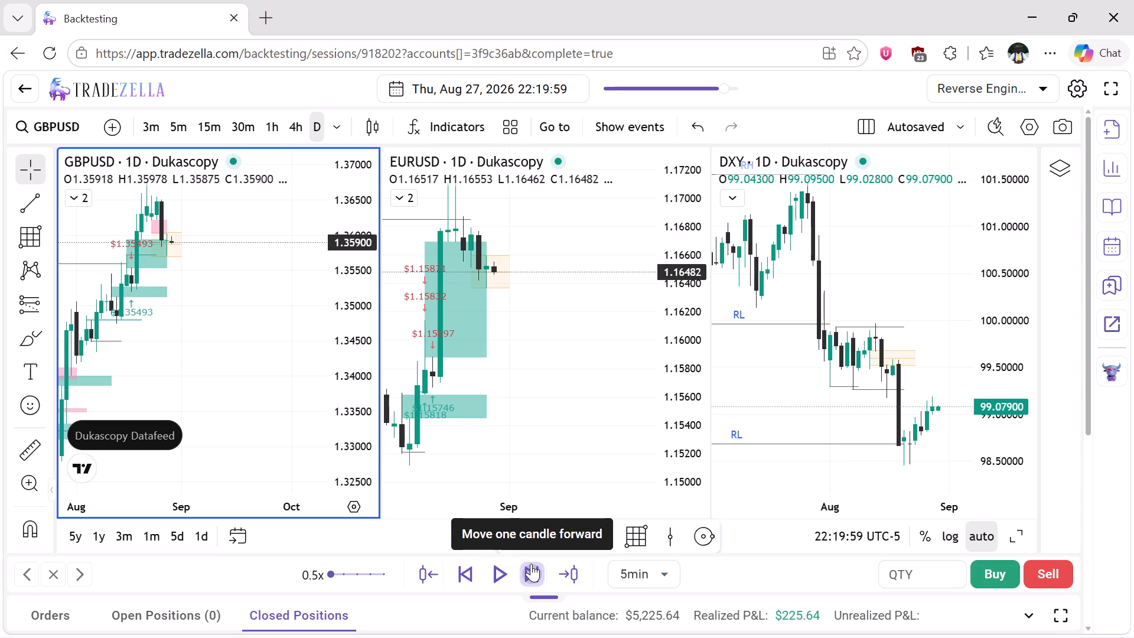
left_click(531, 564)
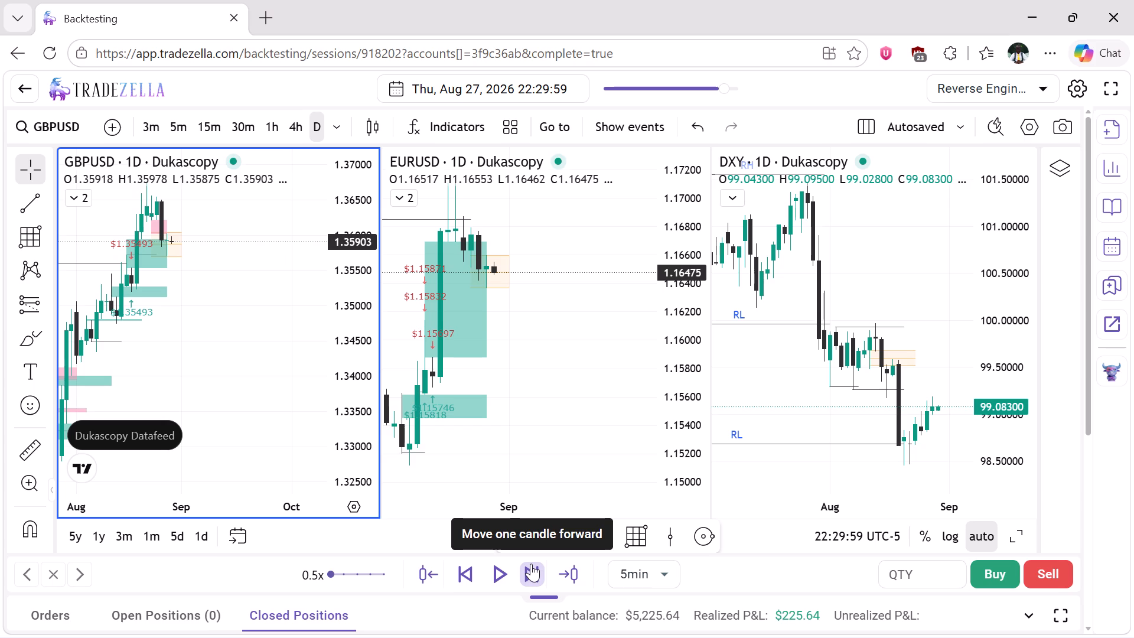
left_click(531, 564)
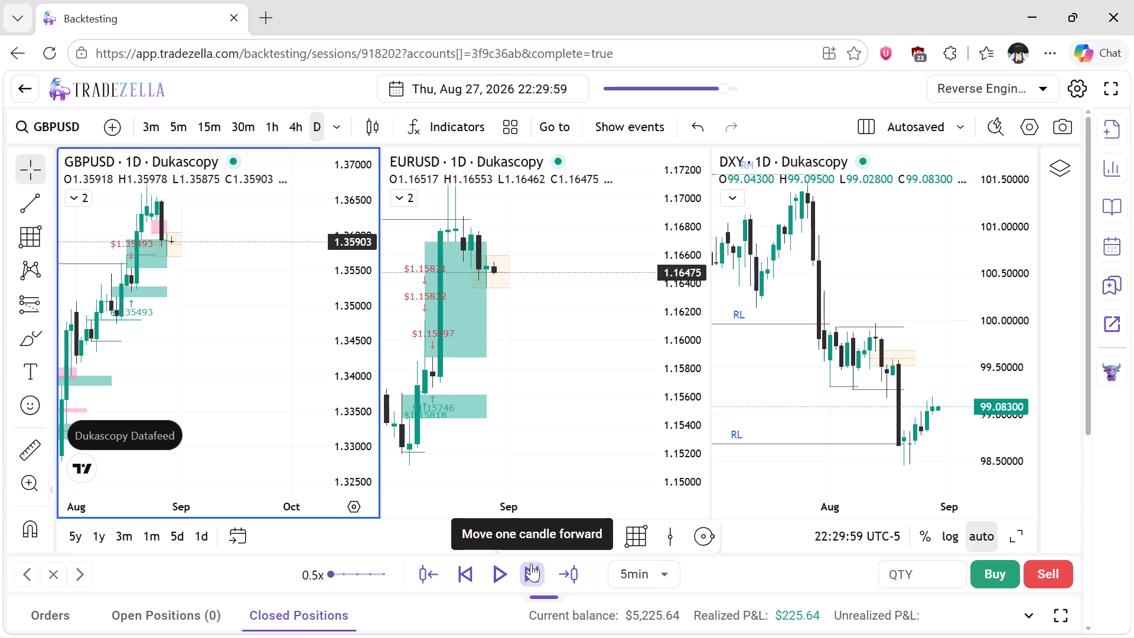
left_click(531, 564)
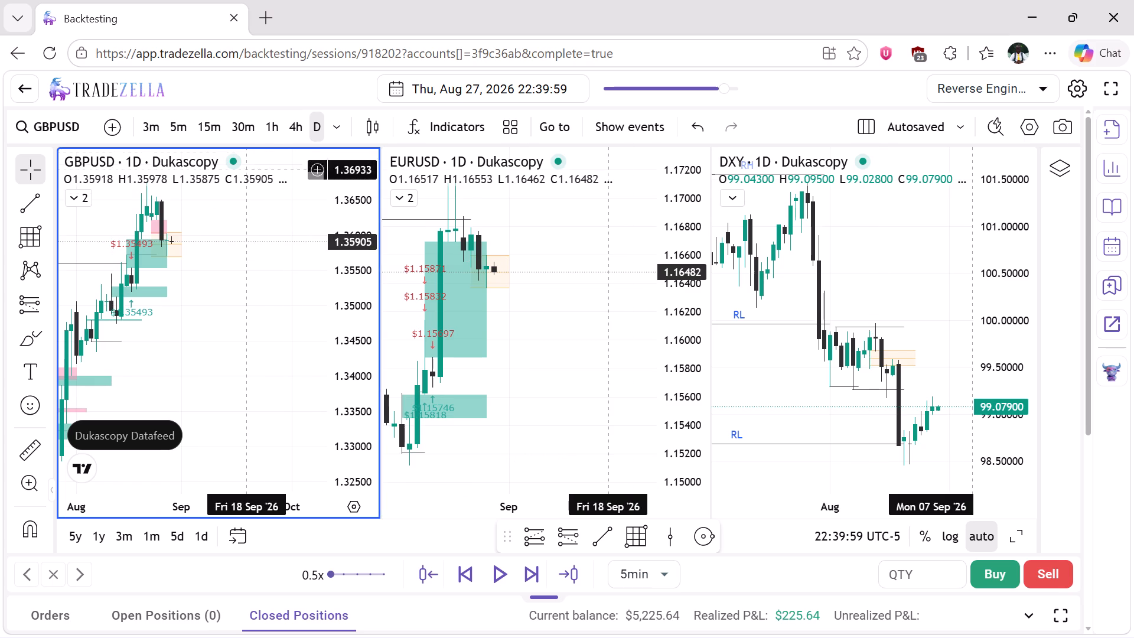
Switch the GBPUSD and EURUSD charts to the 1-hour timeframe to examine price around the new zones.
left_click(275, 134)
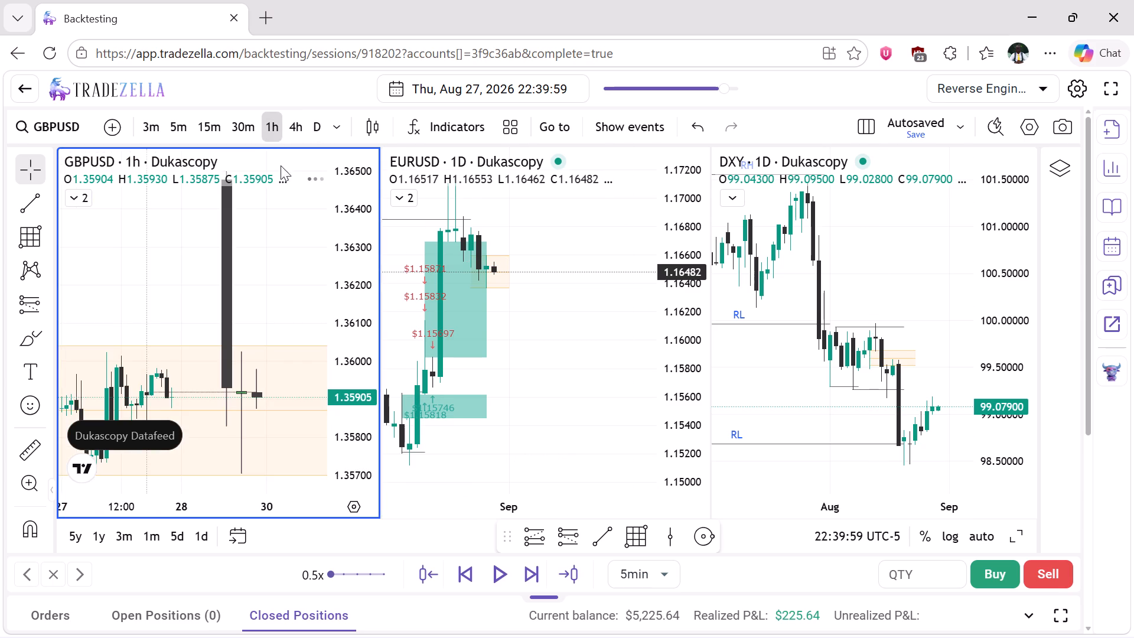
left_click_drag(368, 219, 368, 373)
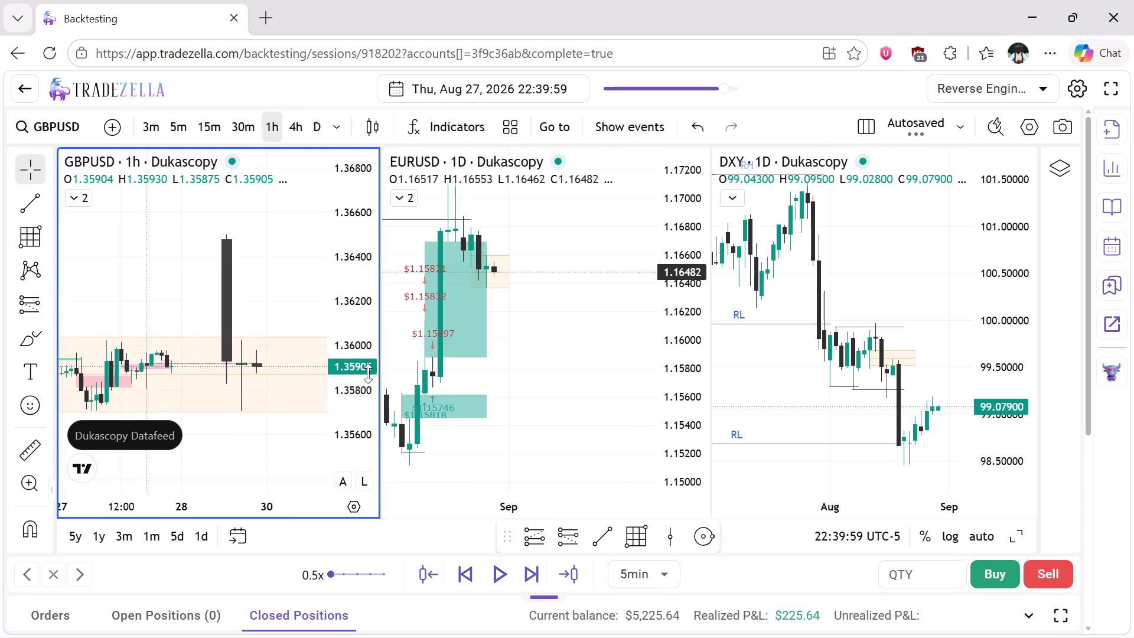
left_click_drag(368, 373, 348, 332)
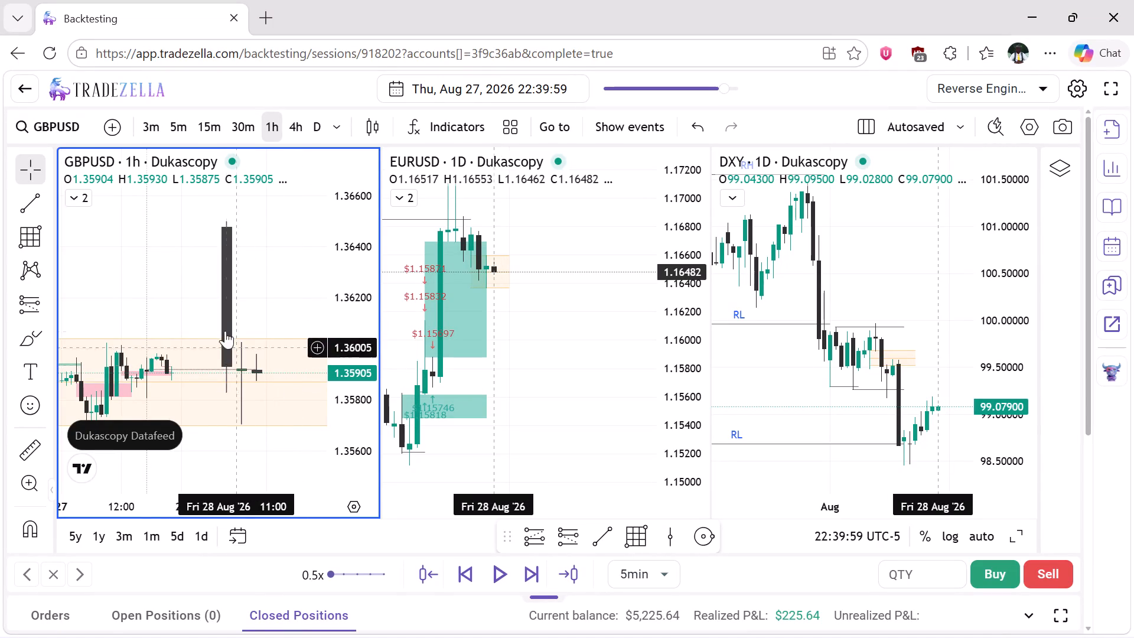
scroll(204, 281, "right", 1)
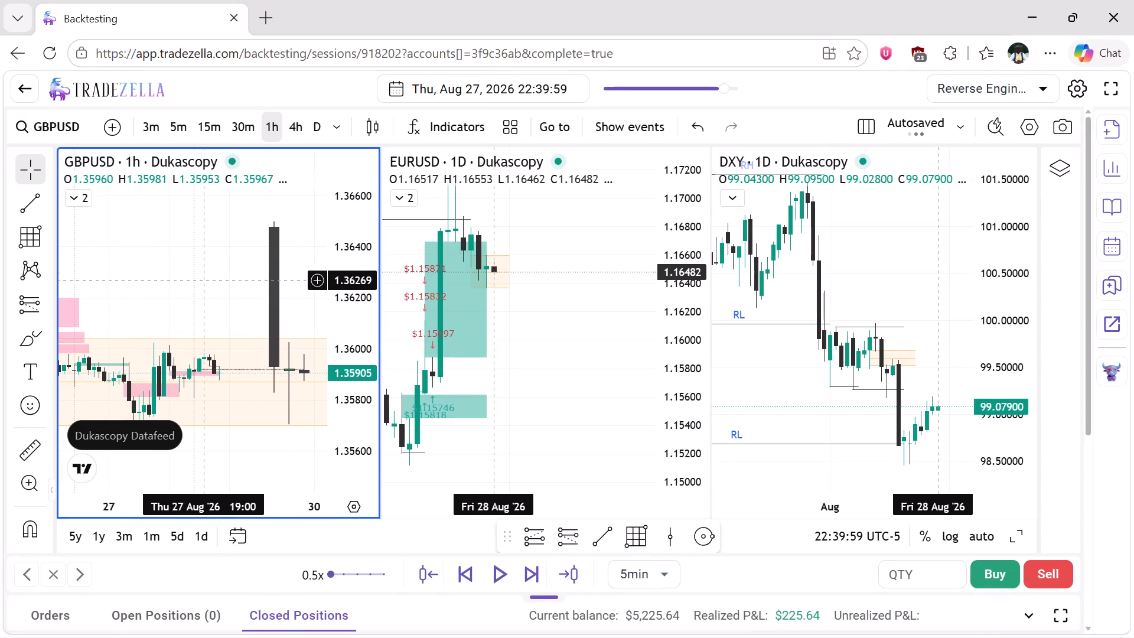
scroll(204, 281, "right", 1)
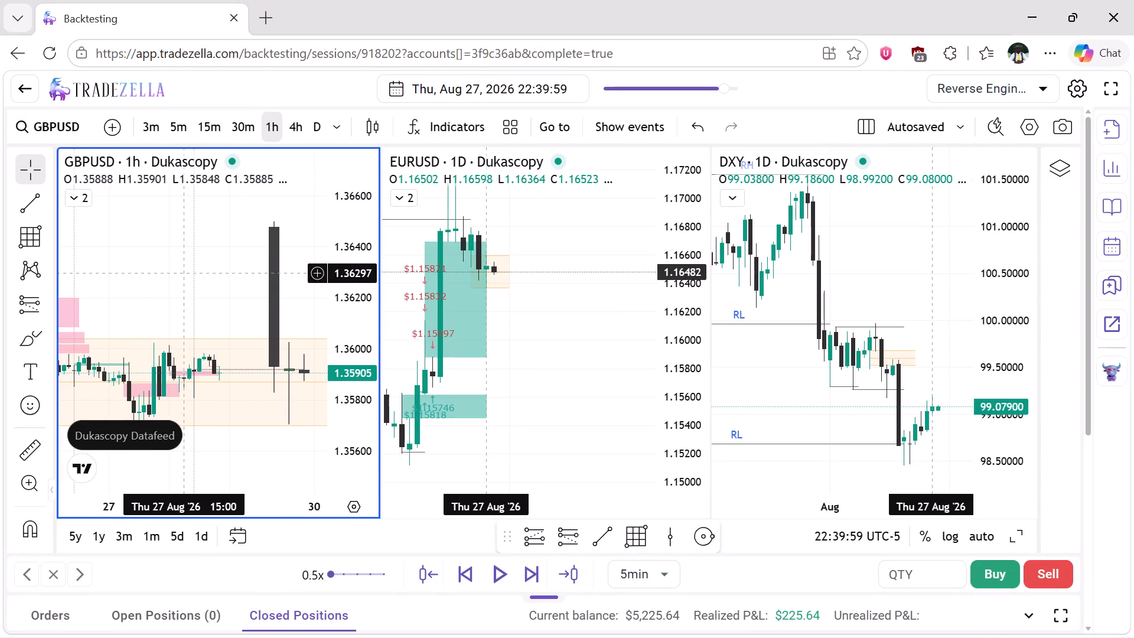
left_click(586, 302)
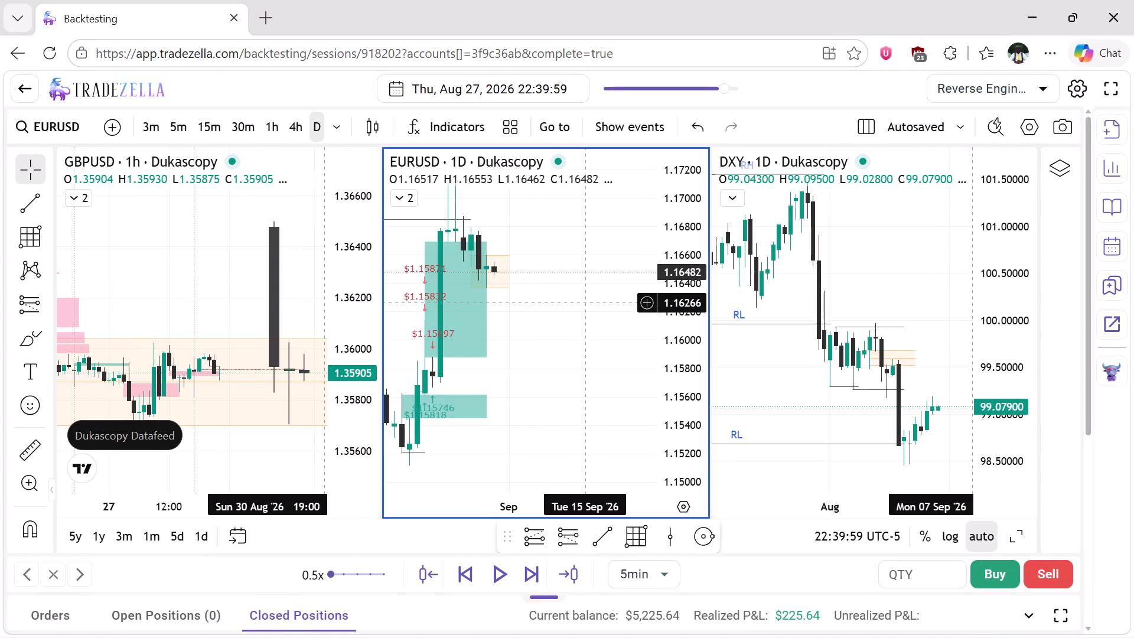
left_click(272, 130)
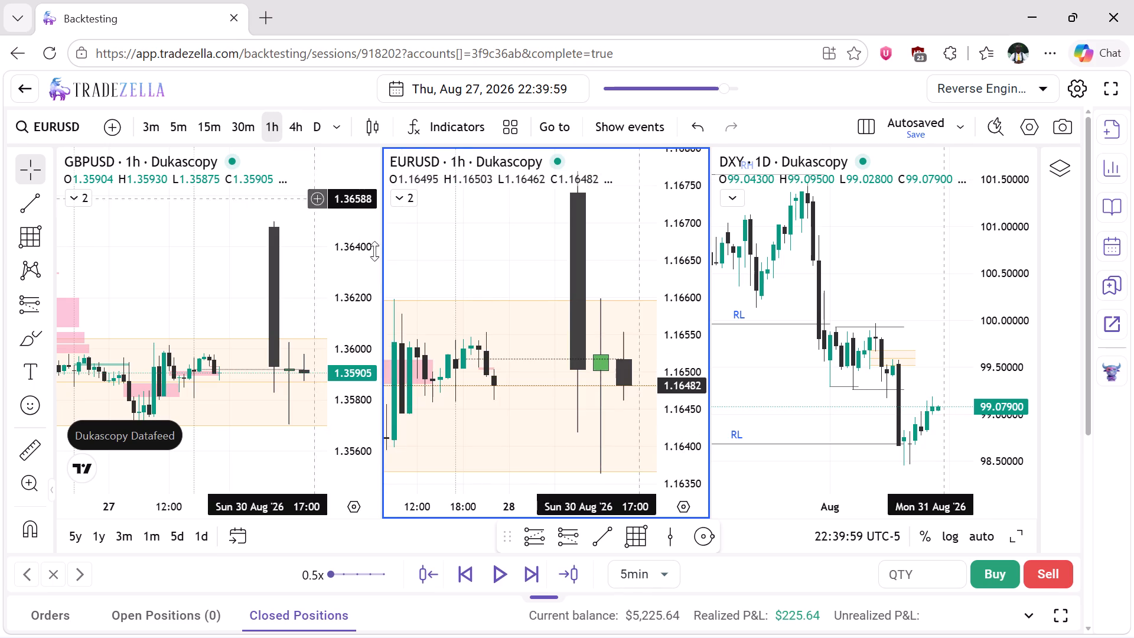
Advance the session in 5-minute steps to 27 Aug 2026 23:24:59, watching the 1-hour EURUSD and GBPUSD charts.
left_click(530, 574)
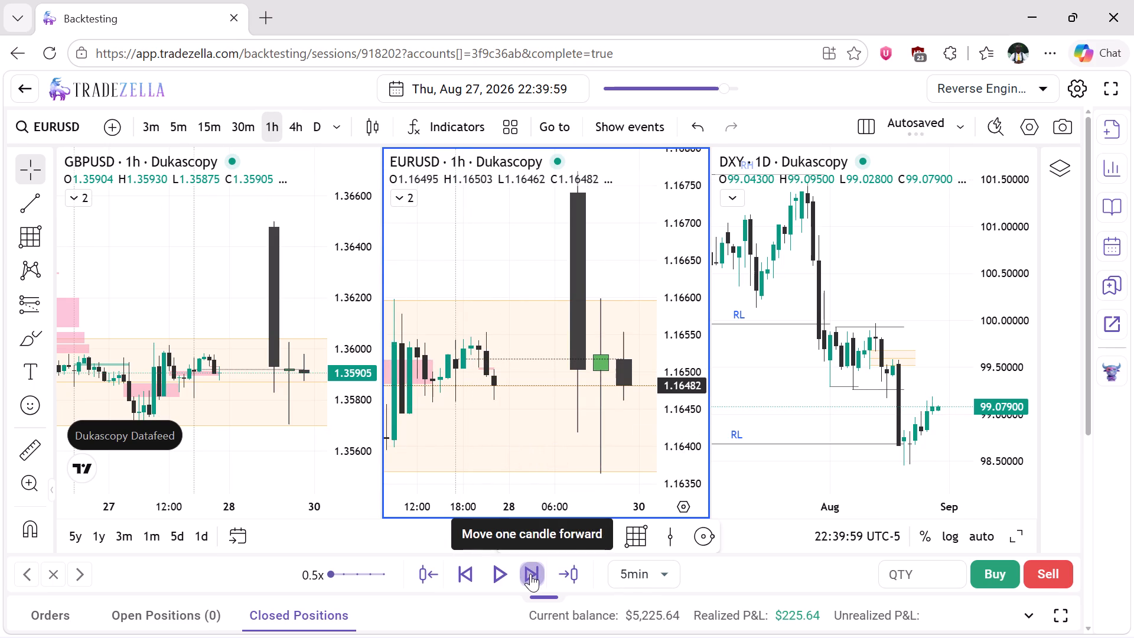
left_click(530, 574)
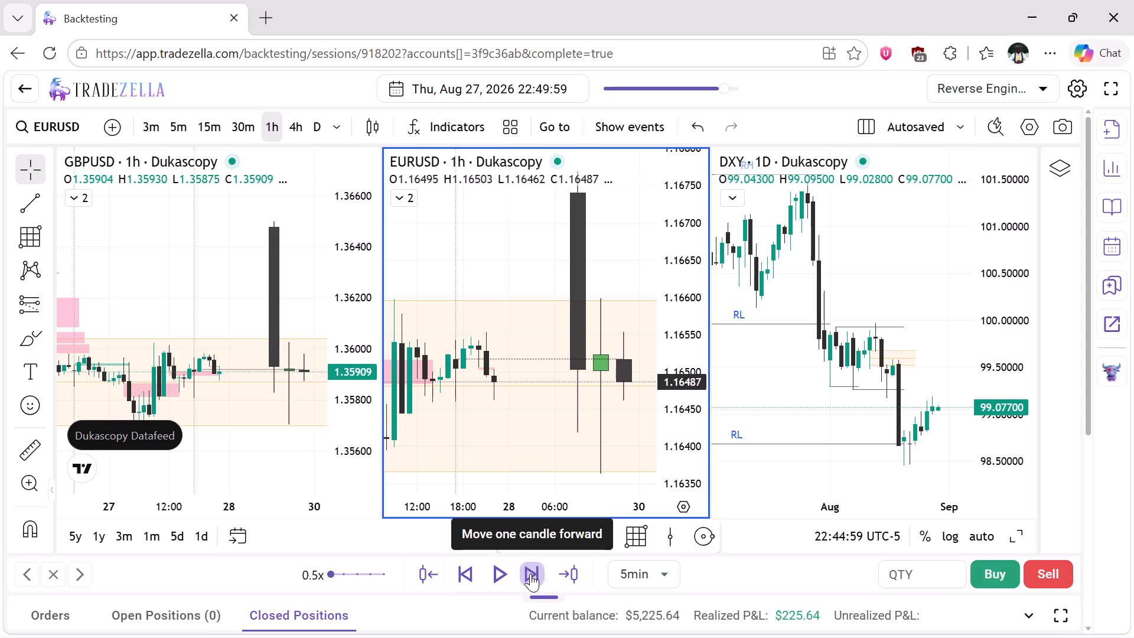
left_click(530, 574)
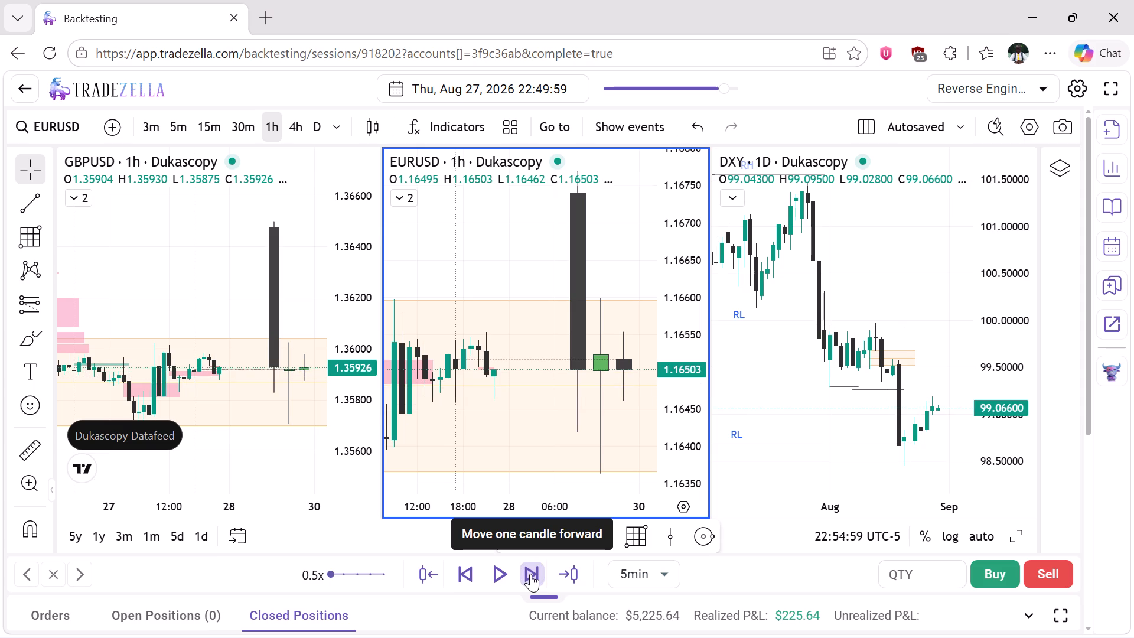
left_click(530, 574)
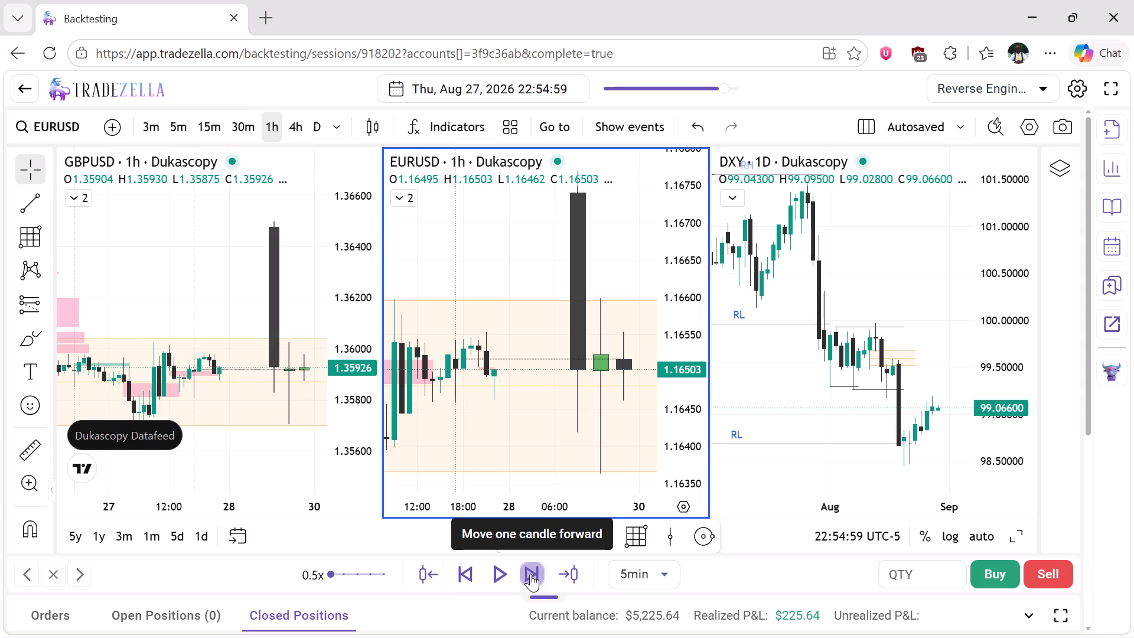
left_click(530, 574)
left_click(530, 574)
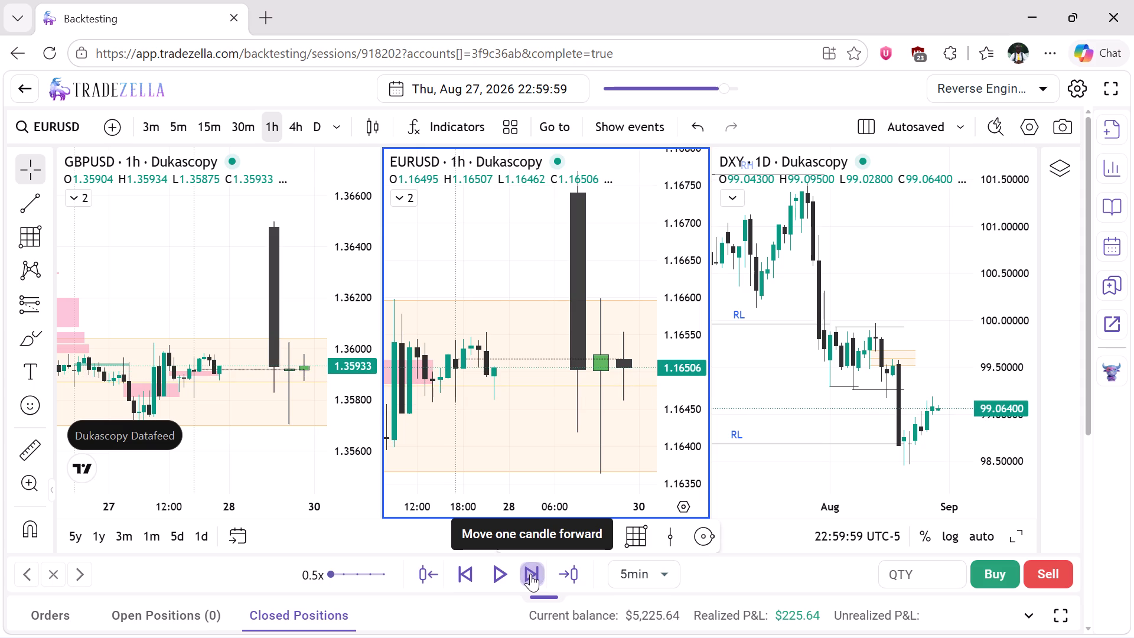
left_click(530, 574)
left_click(530, 574)
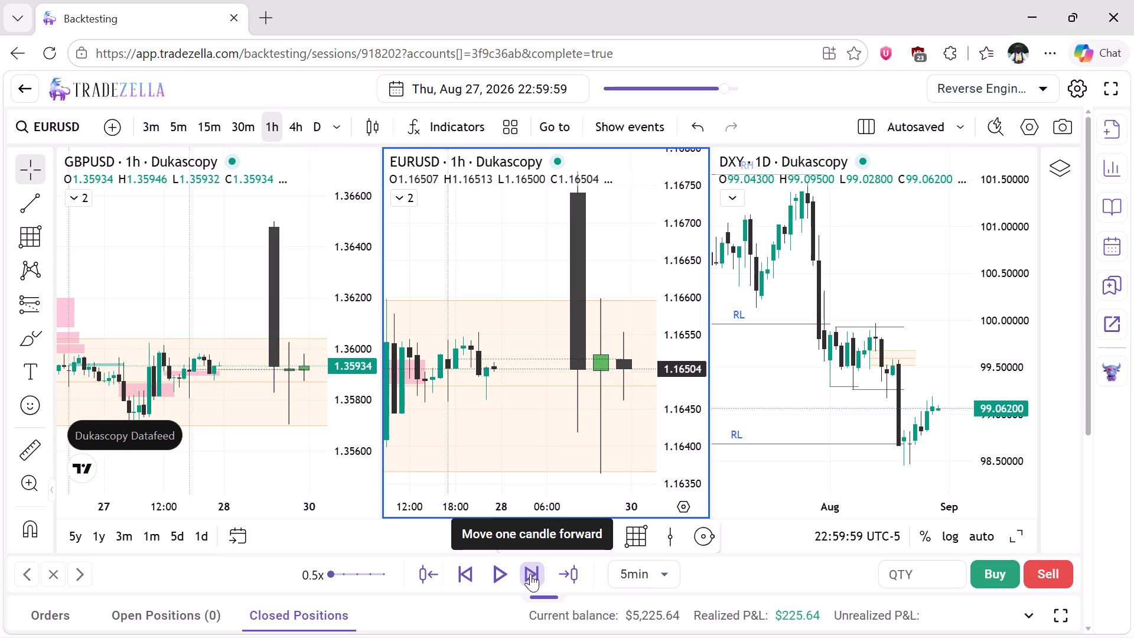
left_click(530, 574)
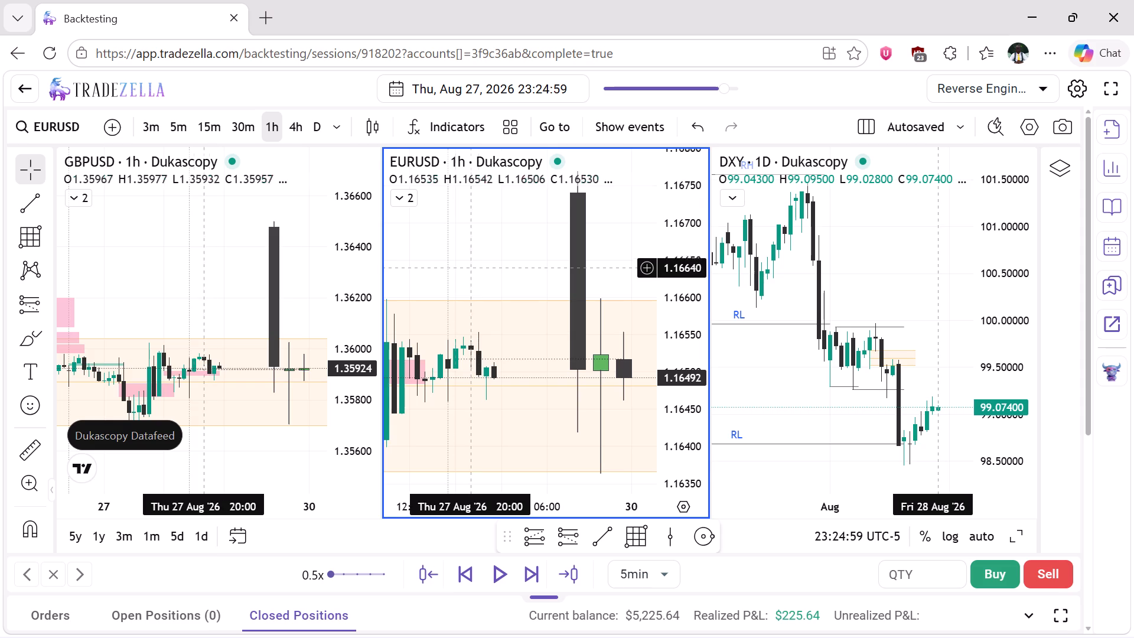
Check EURUSD on the 4-hour timeframe, and return both the EURUSD and GBPUSD charts to the daily timeframe.
left_click(301, 138)
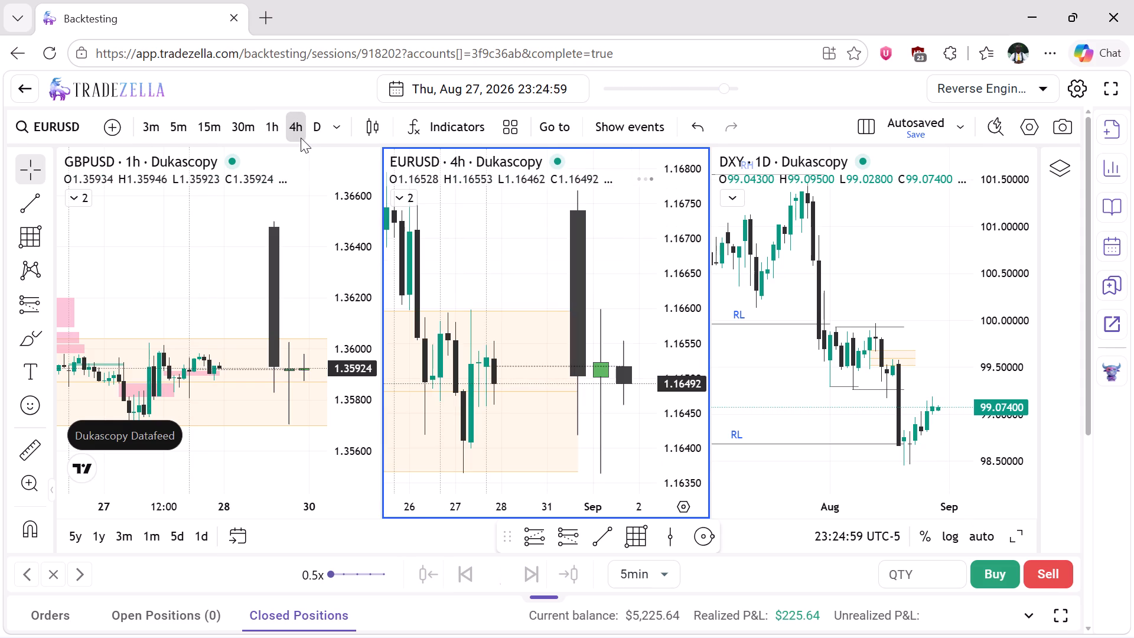
left_click(318, 130)
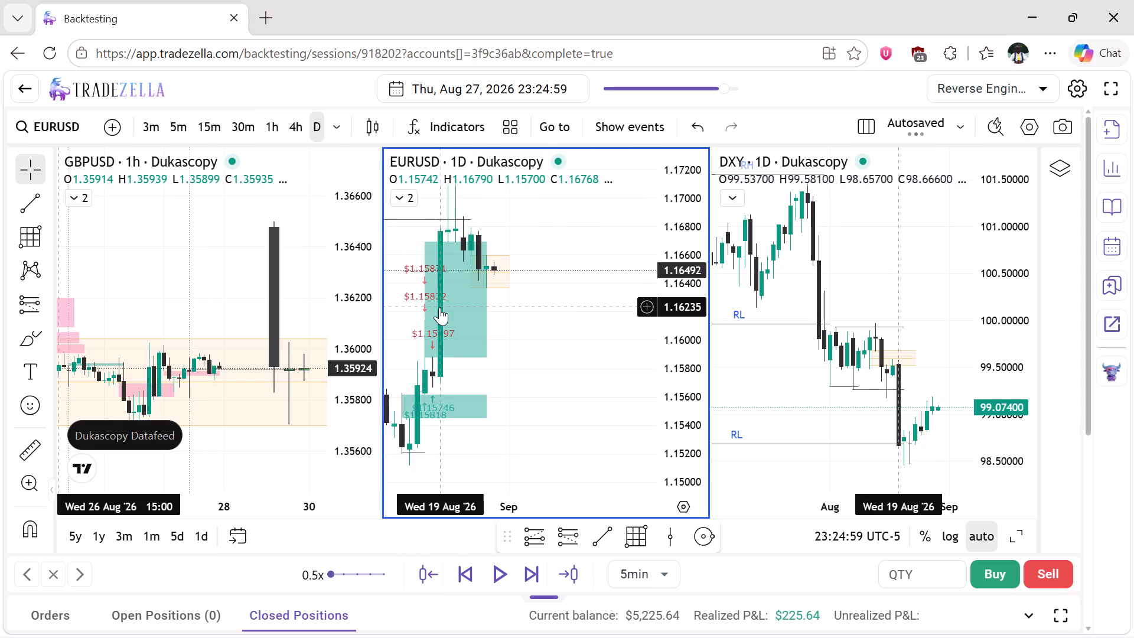
left_click(249, 239)
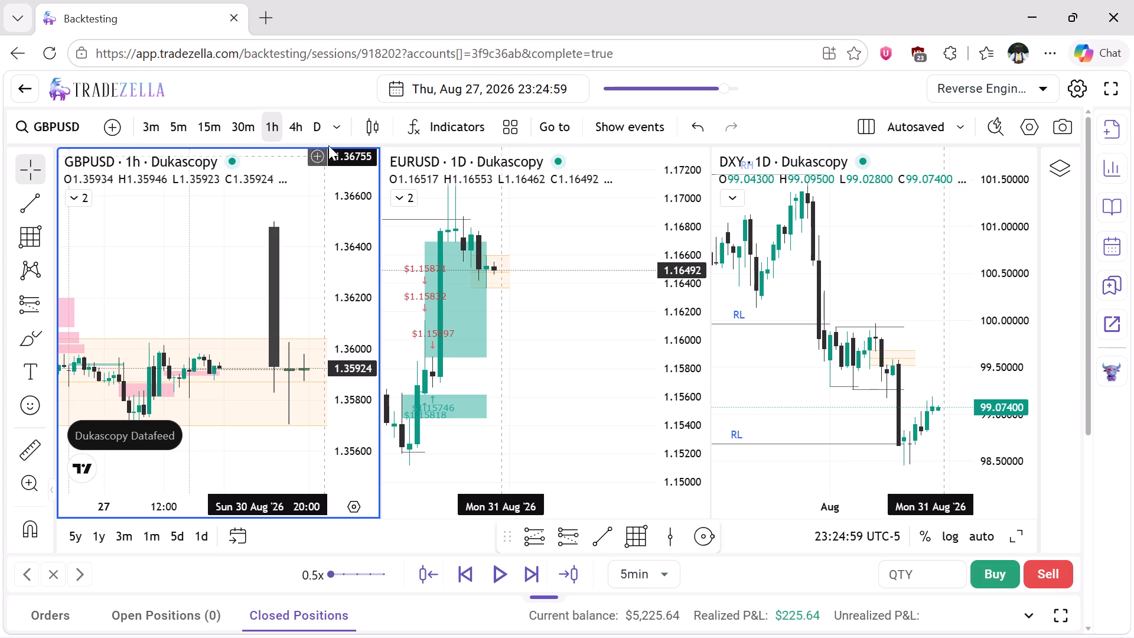
left_click(320, 129)
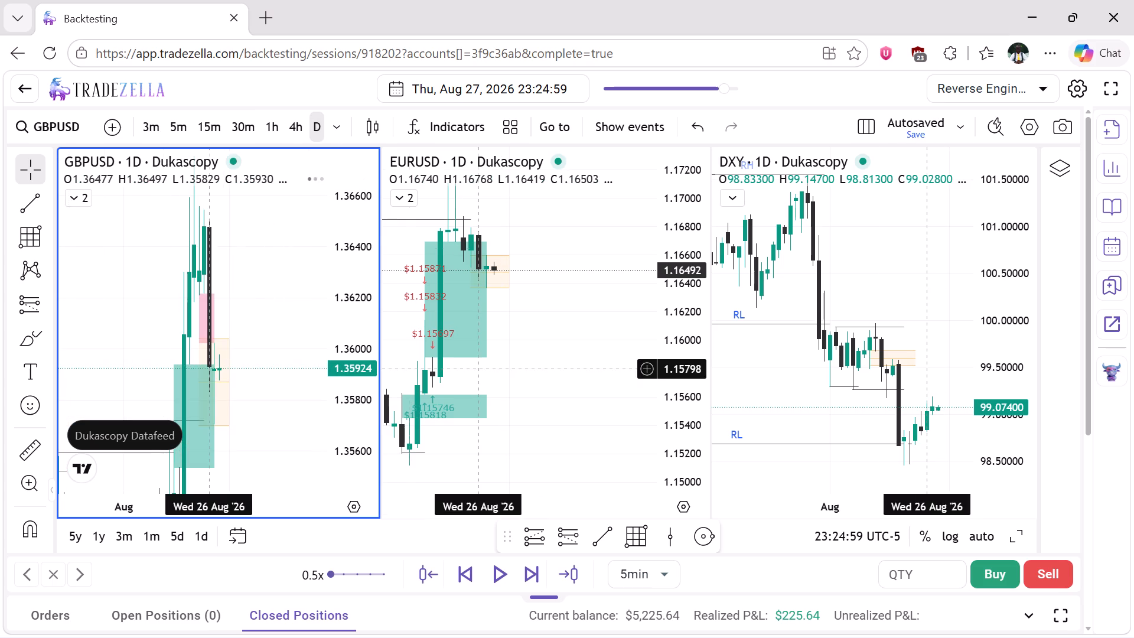
left_click_drag(351, 280, 369, 393)
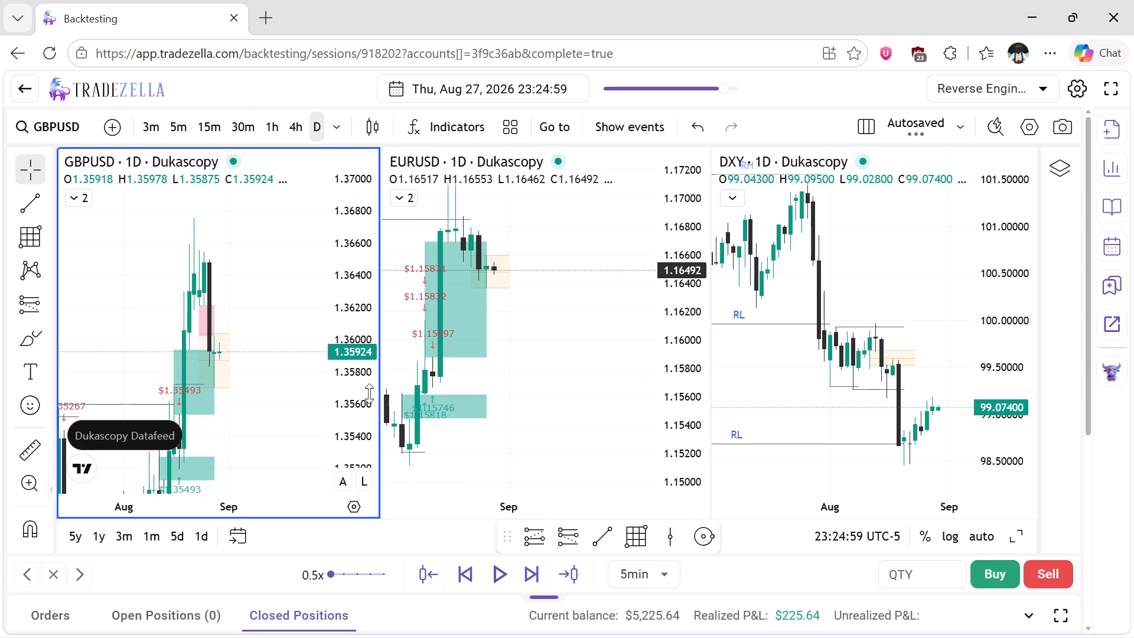
left_click_drag(369, 393, 400, 431)
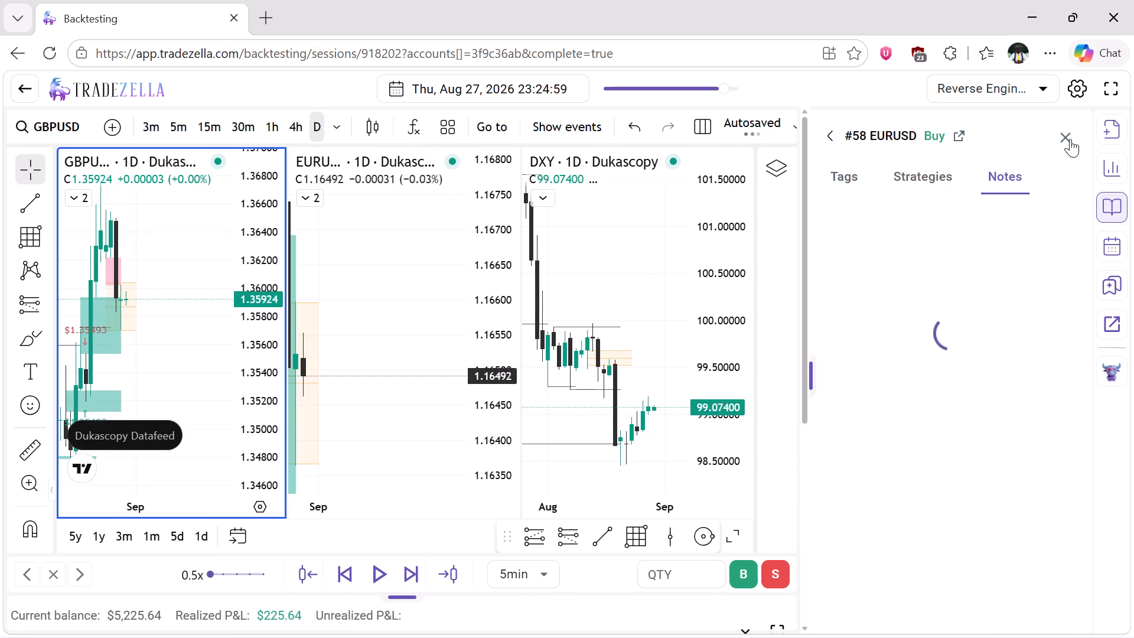
left_click(1070, 137)
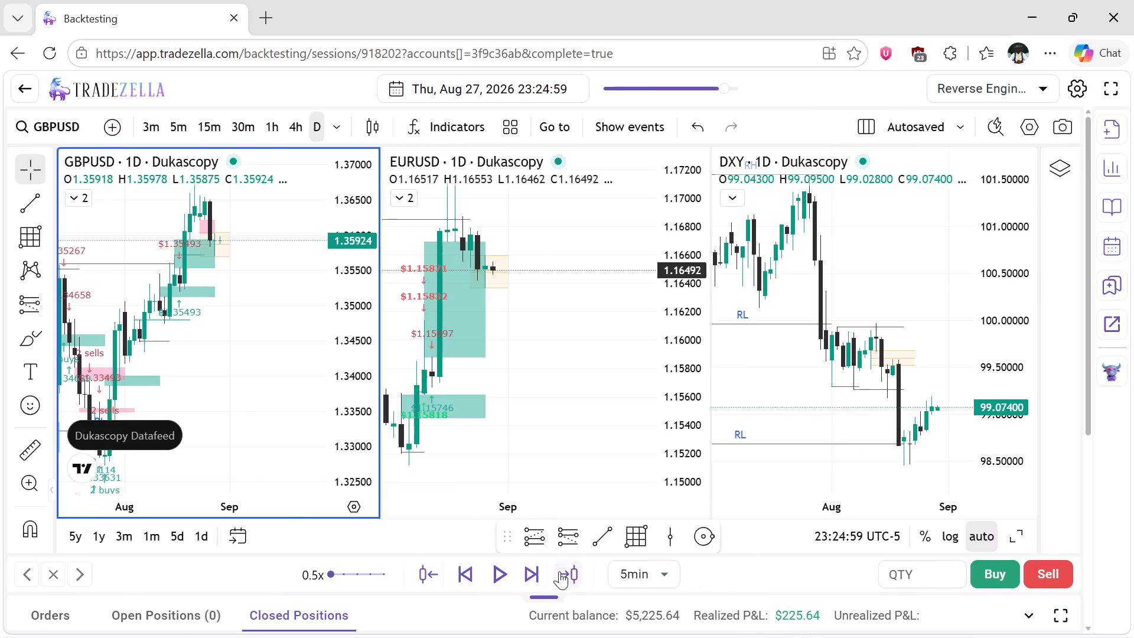
Advance the session in 5-minute steps to 28 Aug 2026 00:09:59, watching the three daily charts.
left_click(533, 573)
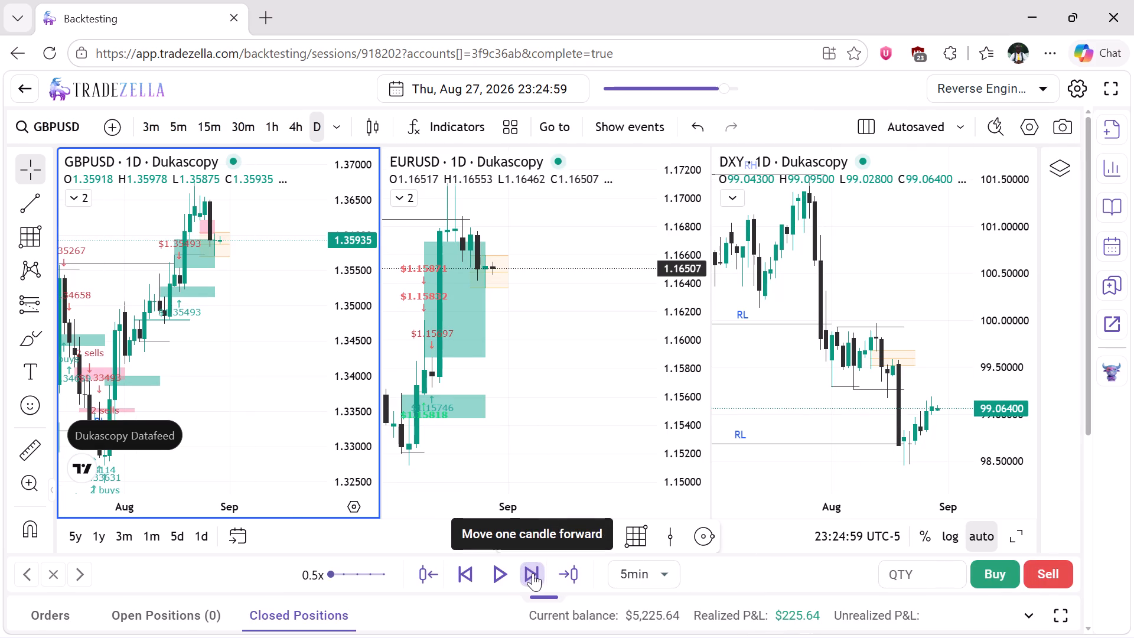
left_click(533, 573)
left_click(533, 573)
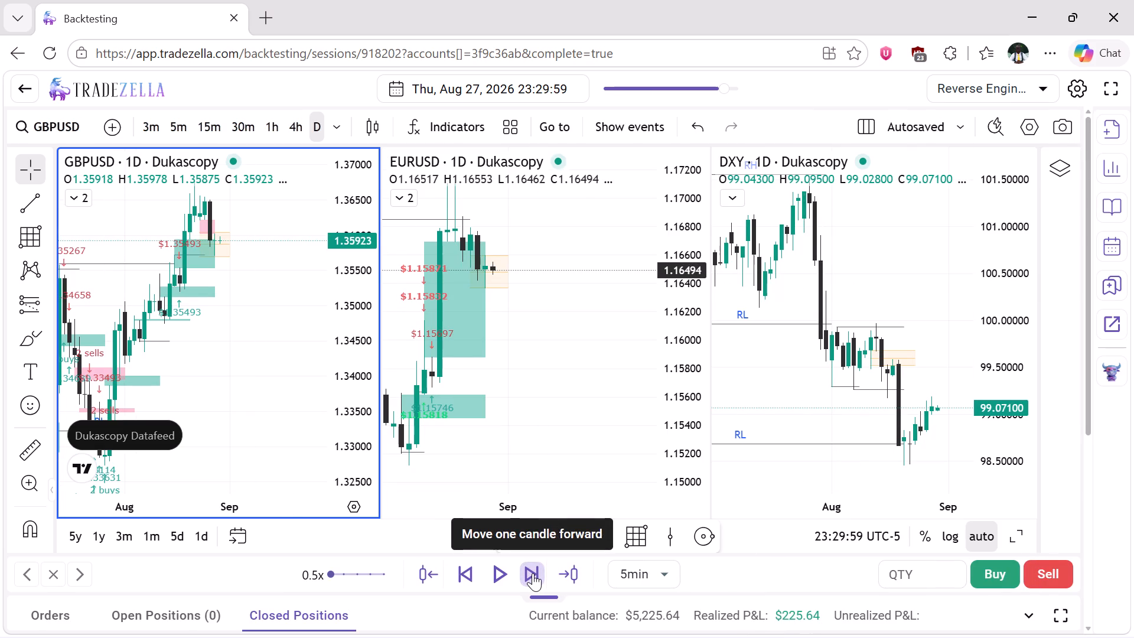
left_click(533, 573)
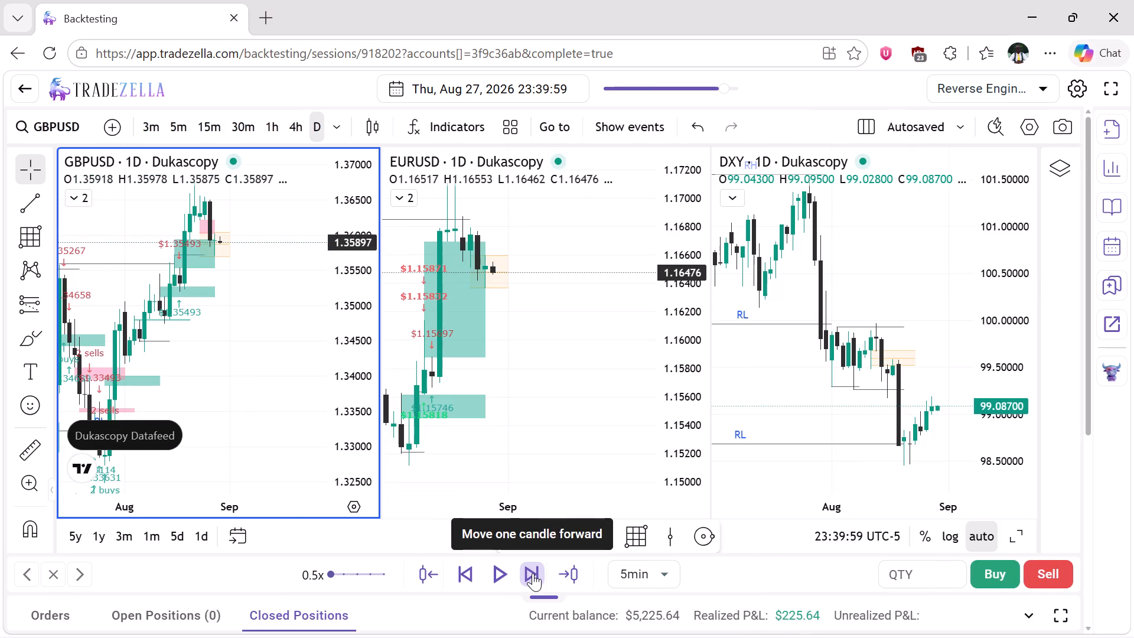
left_click(533, 573)
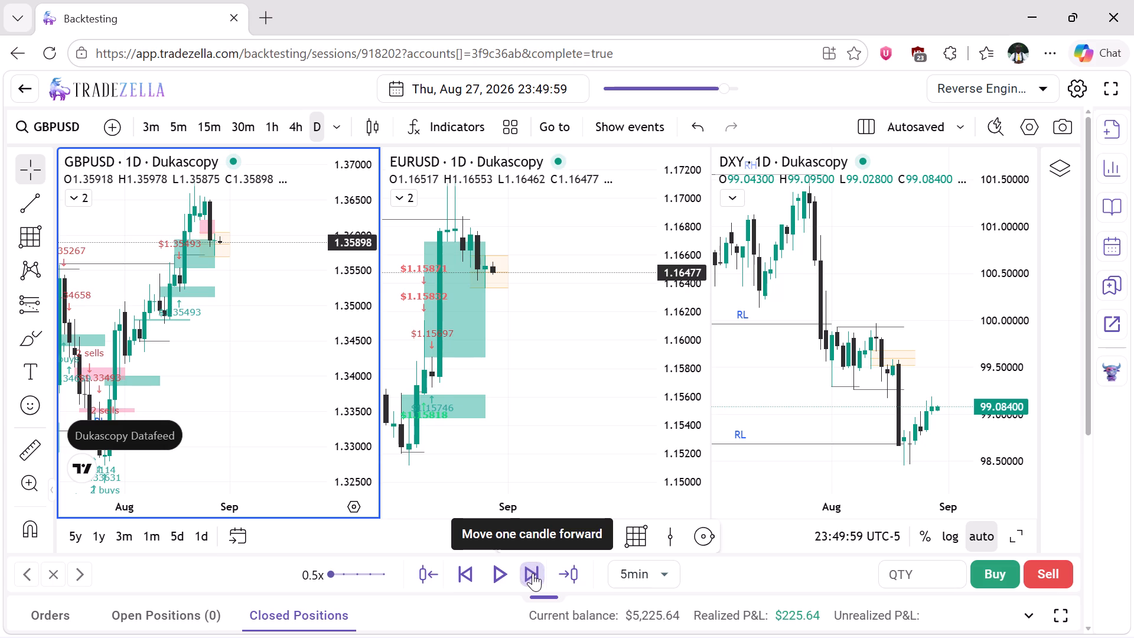
left_click(533, 573)
left_click(533, 573)
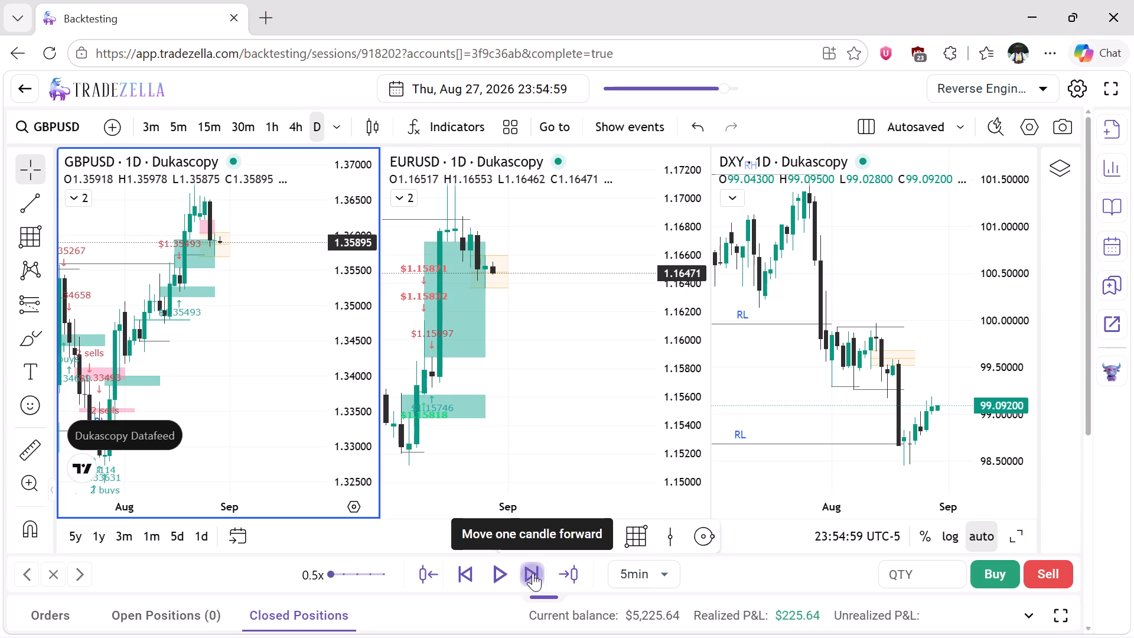
left_click(533, 573)
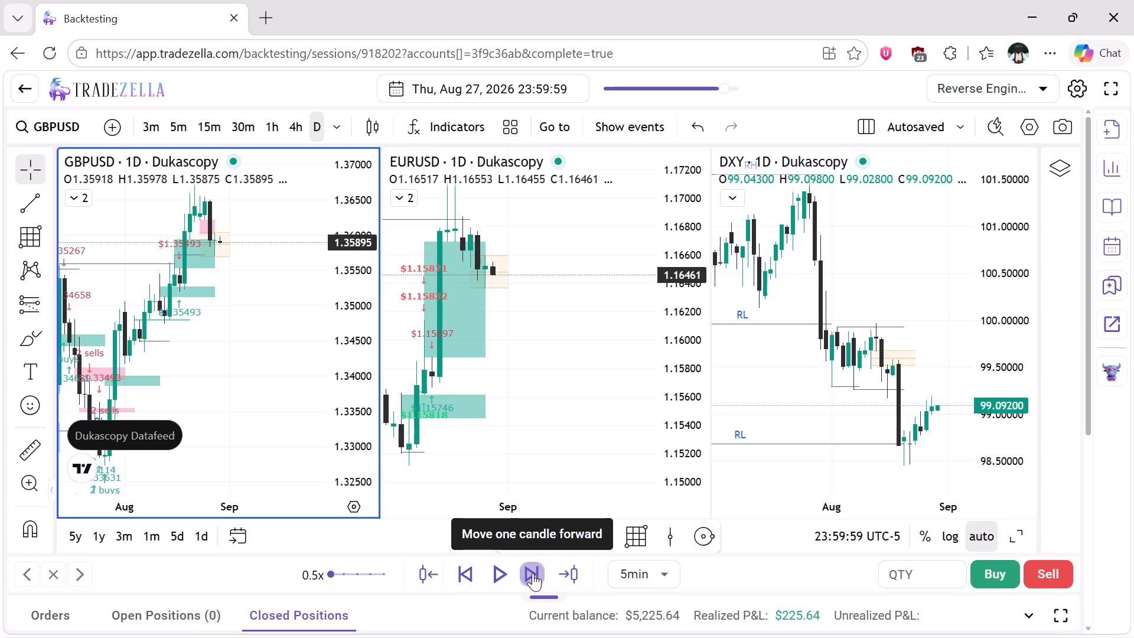
left_click(533, 573)
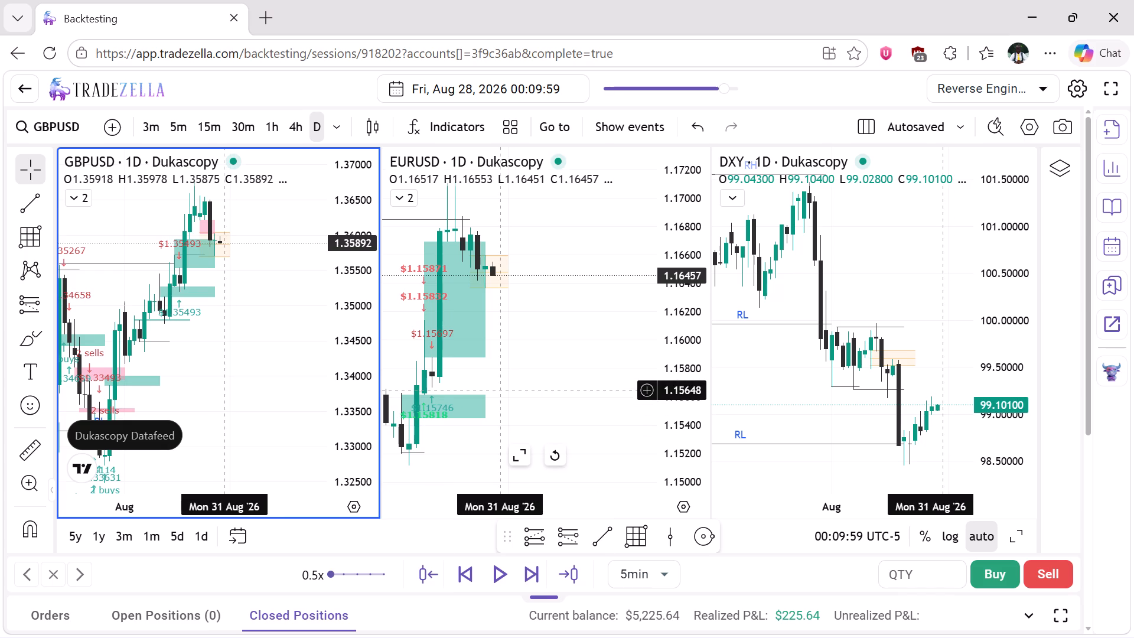
Examine the EURUSD chart on the 1-hour and 4-hour timeframes around its latest zones.
left_click(577, 234)
left_click(273, 128)
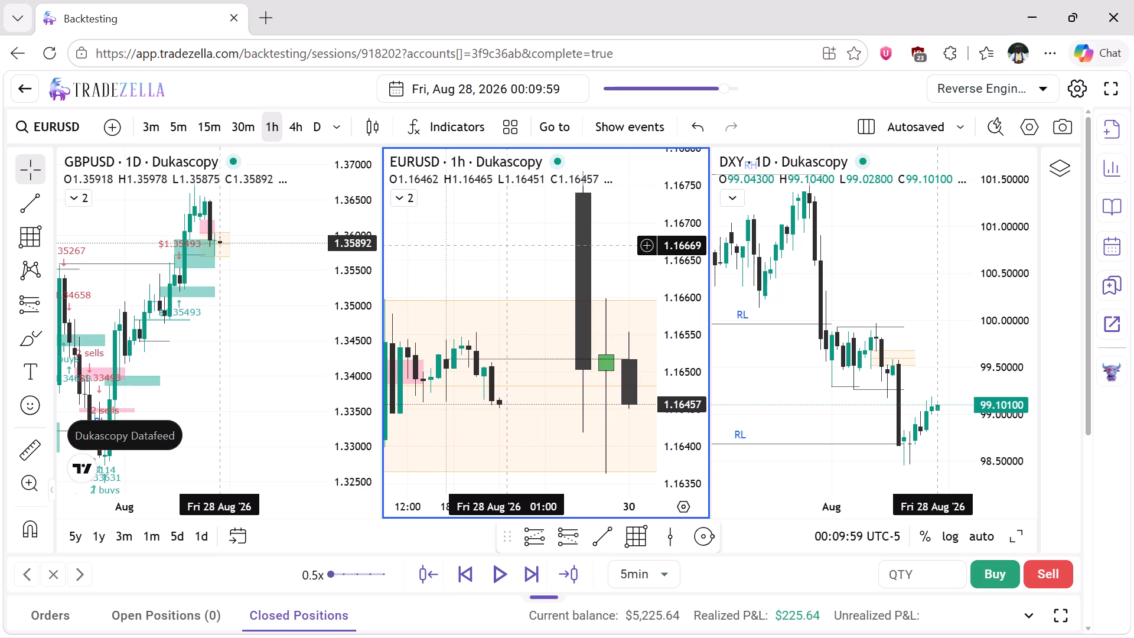
scroll(509, 246, "right", 1)
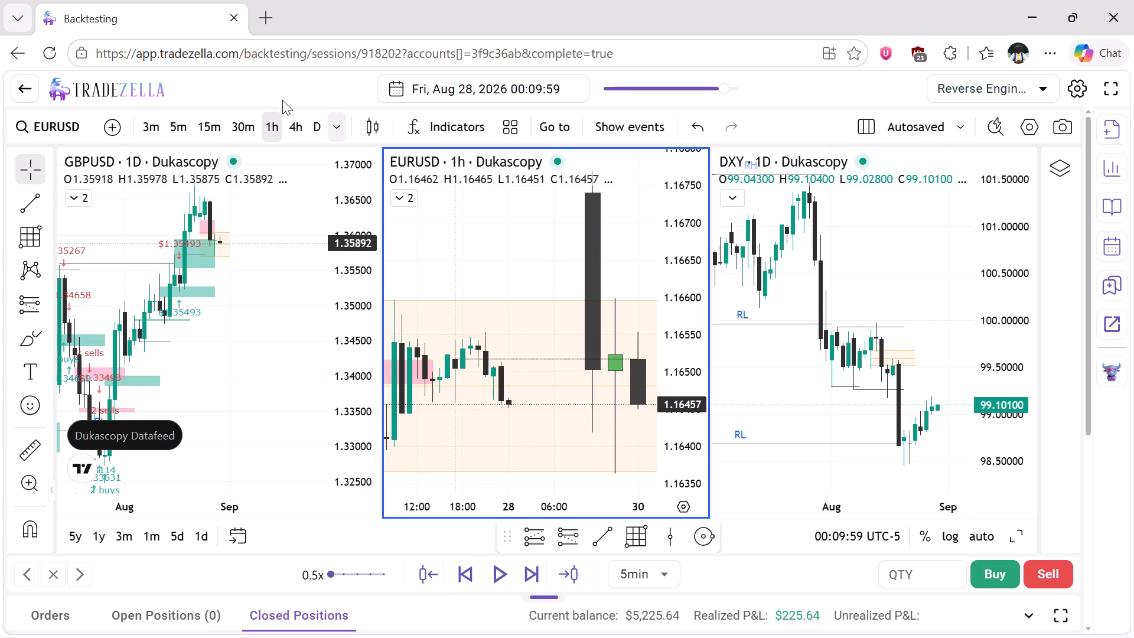
left_click(299, 122)
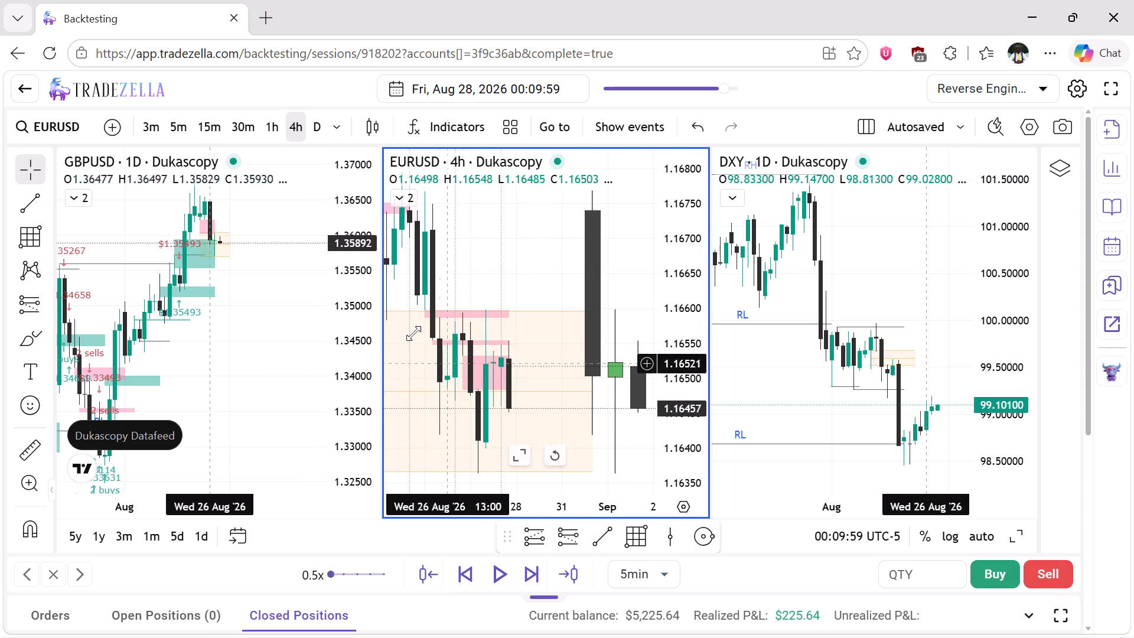
Switch EURUSD to the 15-minute timeframe and advance the session in 5-minute steps to 28 Aug 2026 00:34:59.
left_click(211, 136)
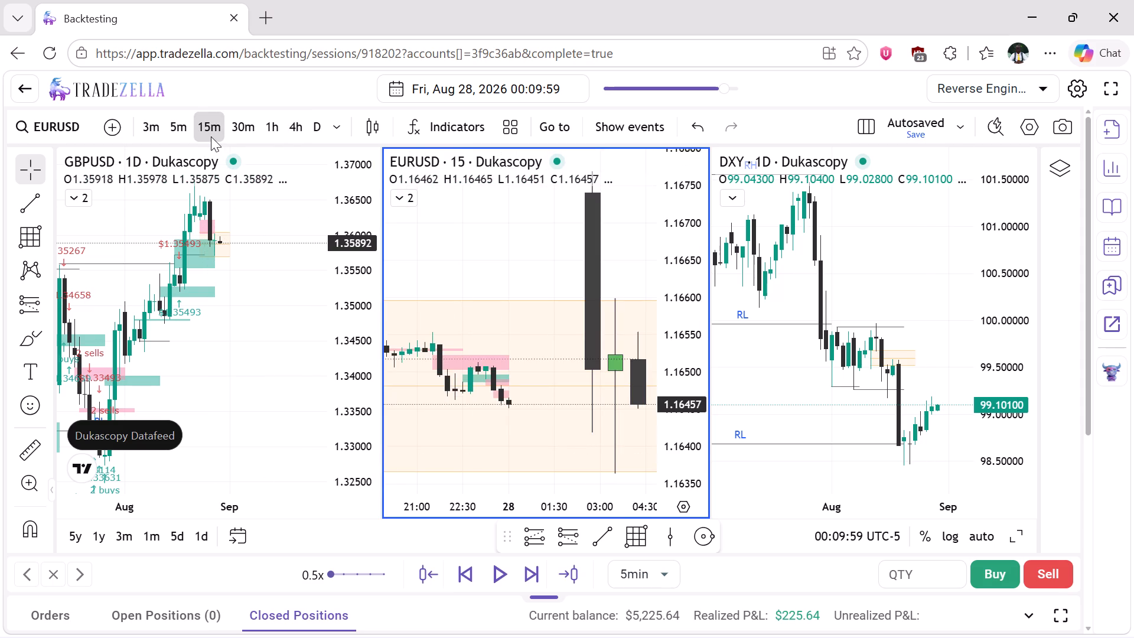
left_click(527, 574)
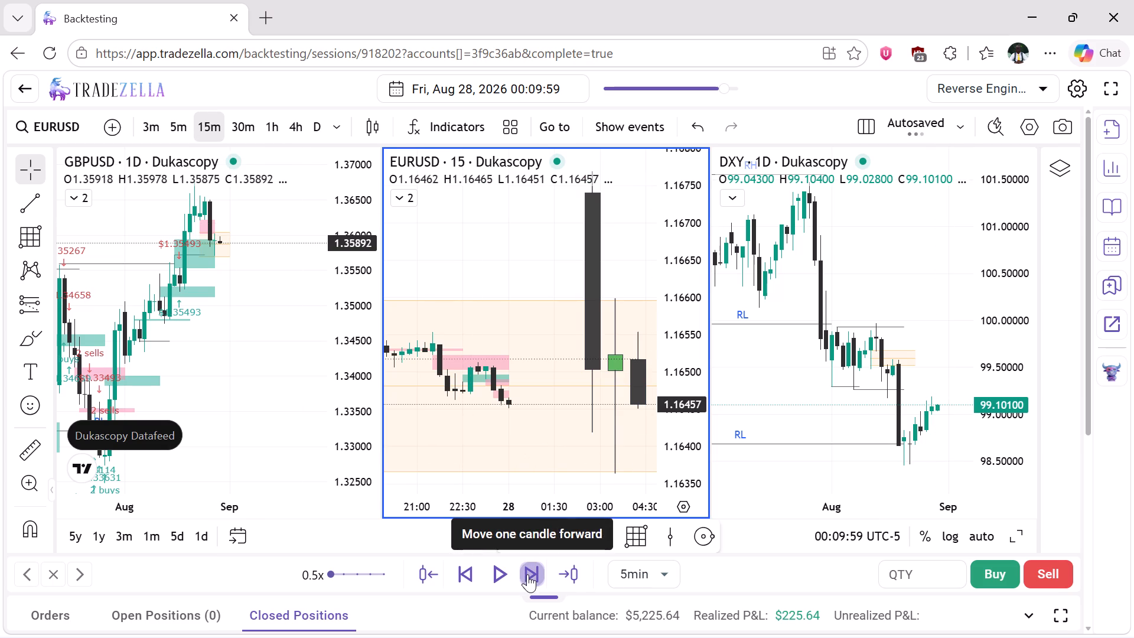
left_click(527, 574)
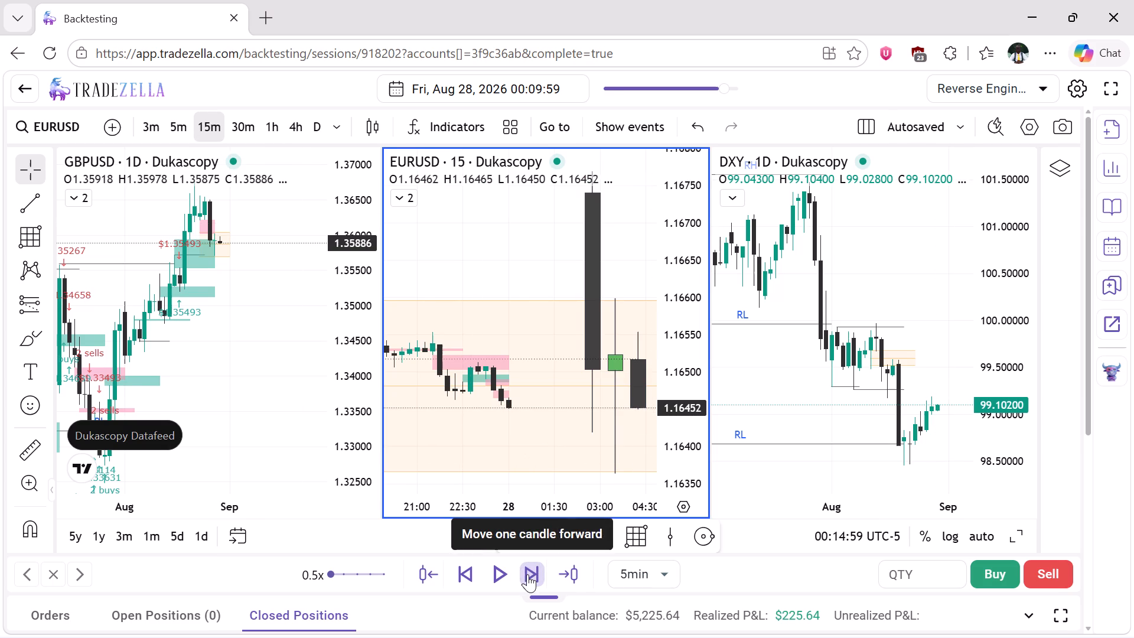
left_click(527, 574)
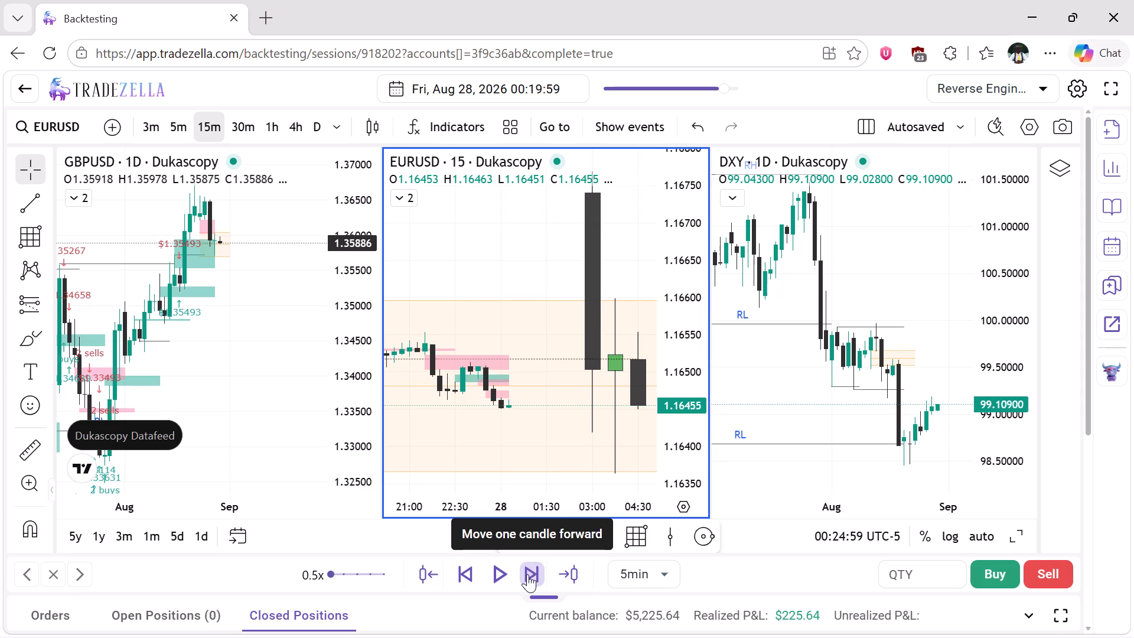
left_click(527, 574)
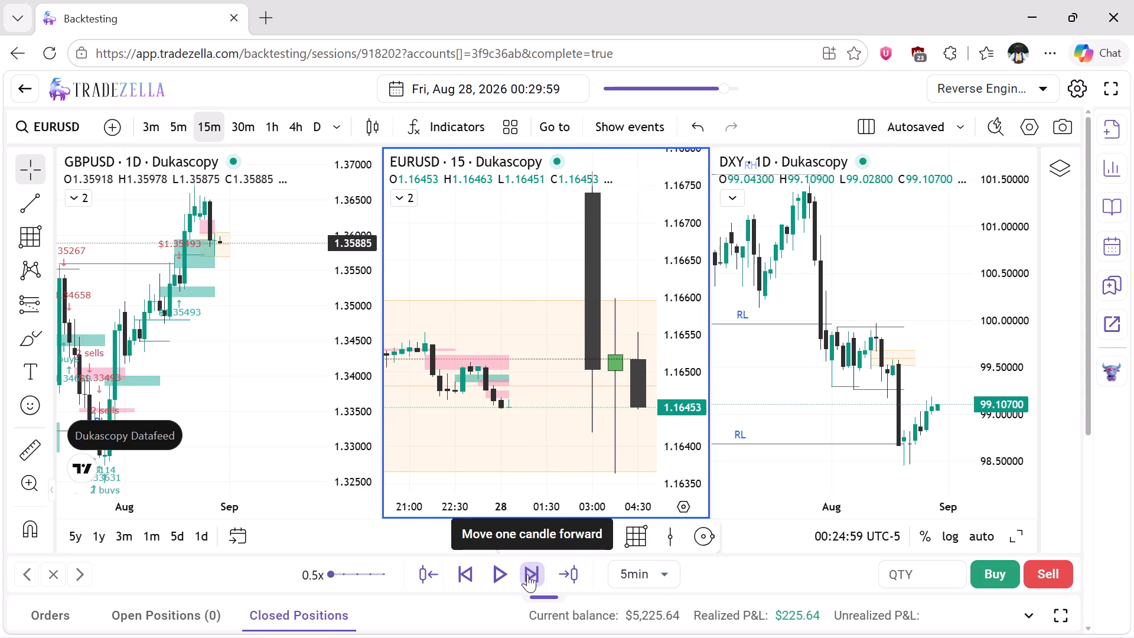
left_click(527, 574)
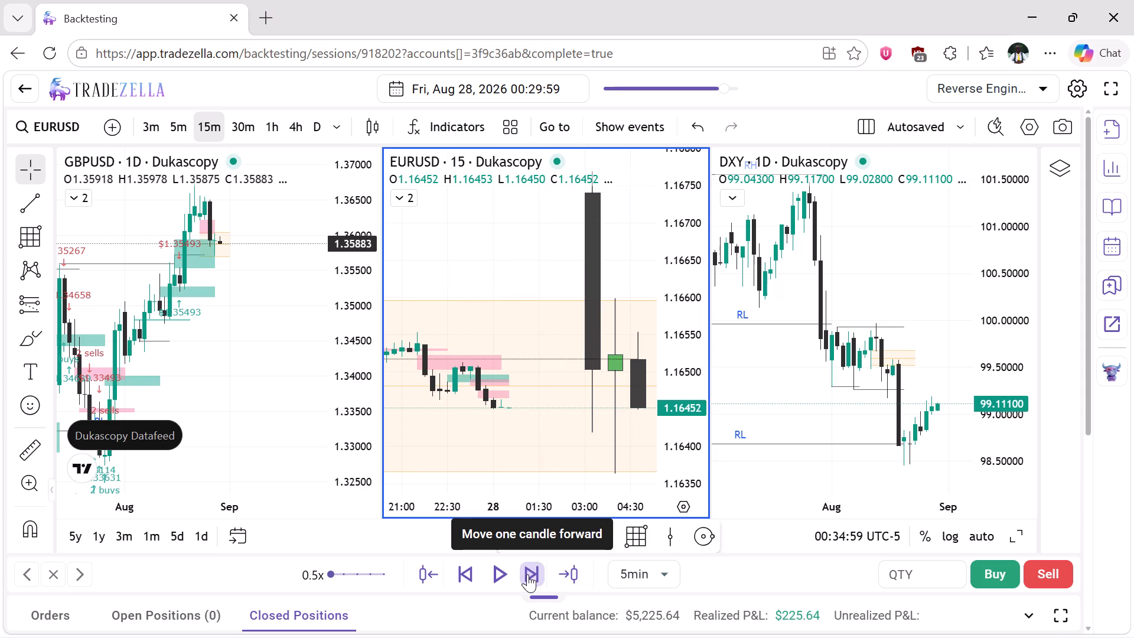
Examine the 15-minute EURUSD chart across 27 and 28 Aug, including its latest marked zones.
scroll(566, 390, "right", 1)
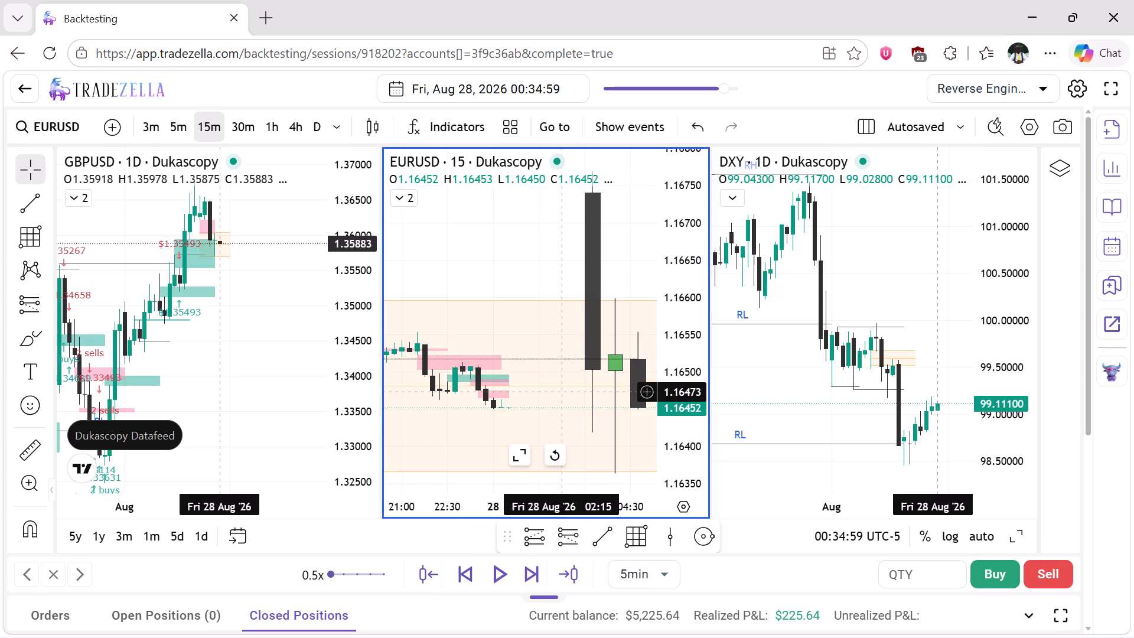
scroll(566, 390, "right", 1)
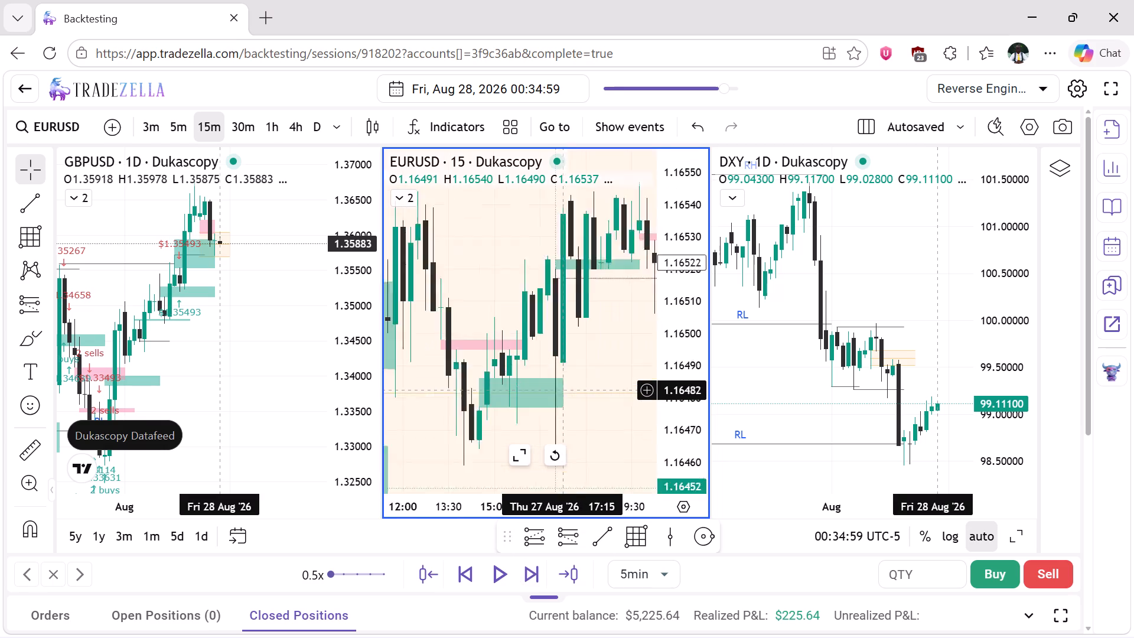
scroll(566, 390, "left", 3)
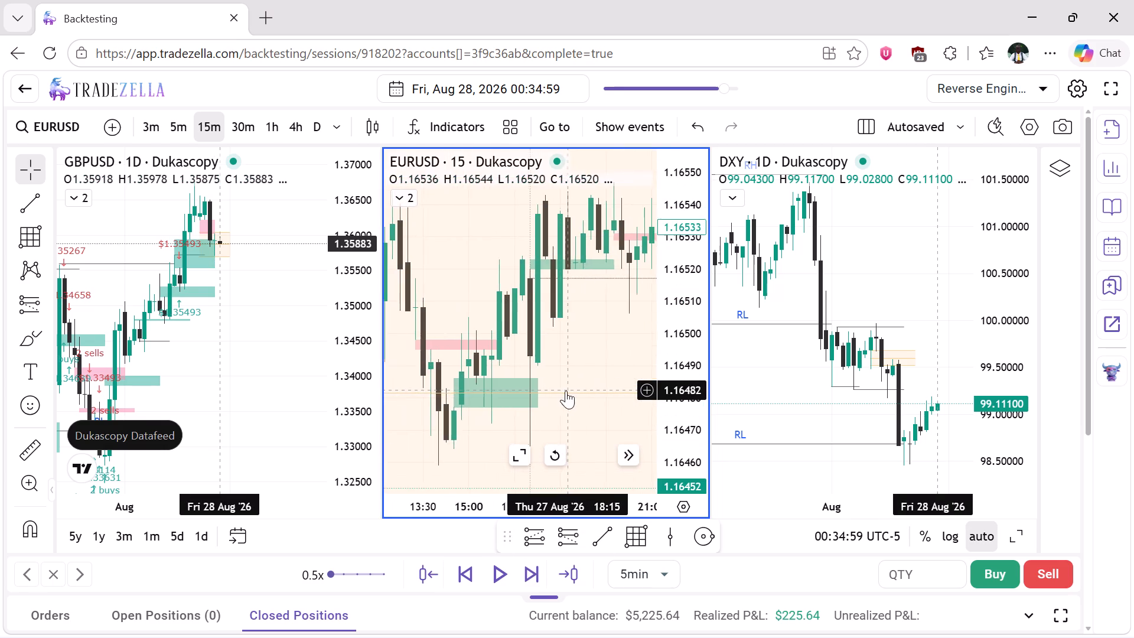
scroll(566, 390, "left", 4)
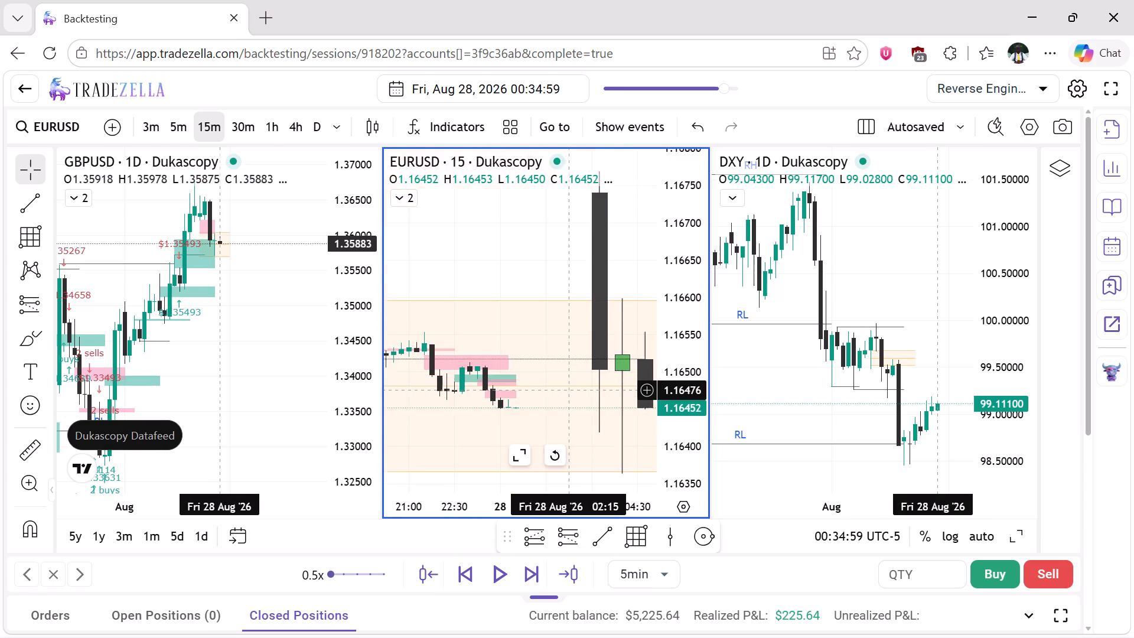
scroll(566, 390, "left", 1)
scroll(566, 390, "right", 1)
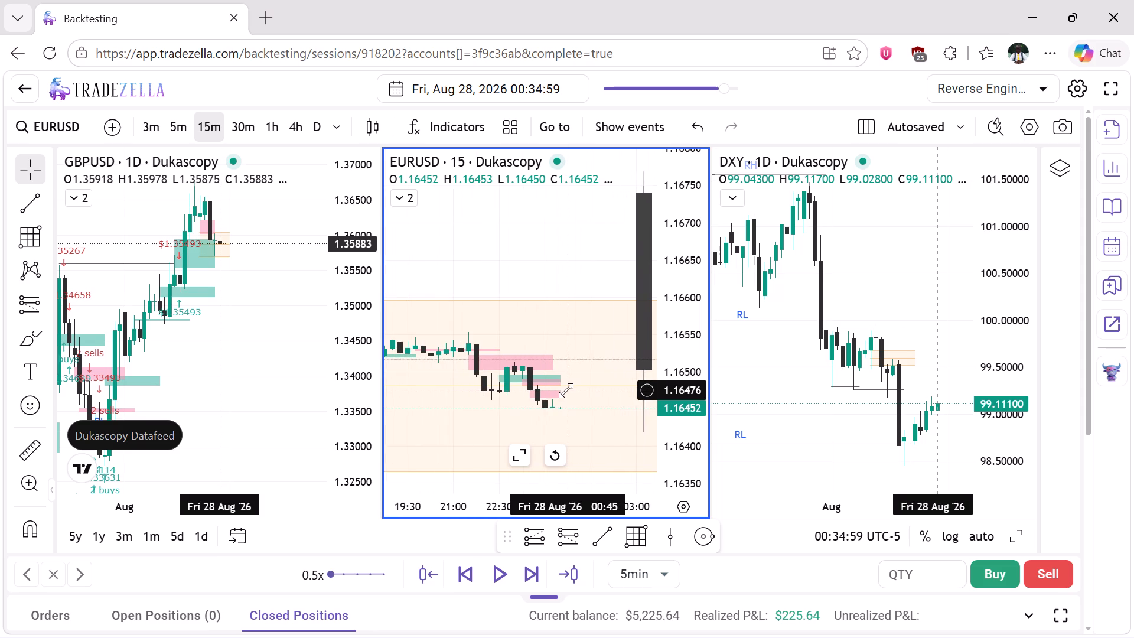
scroll(566, 390, "right", 2)
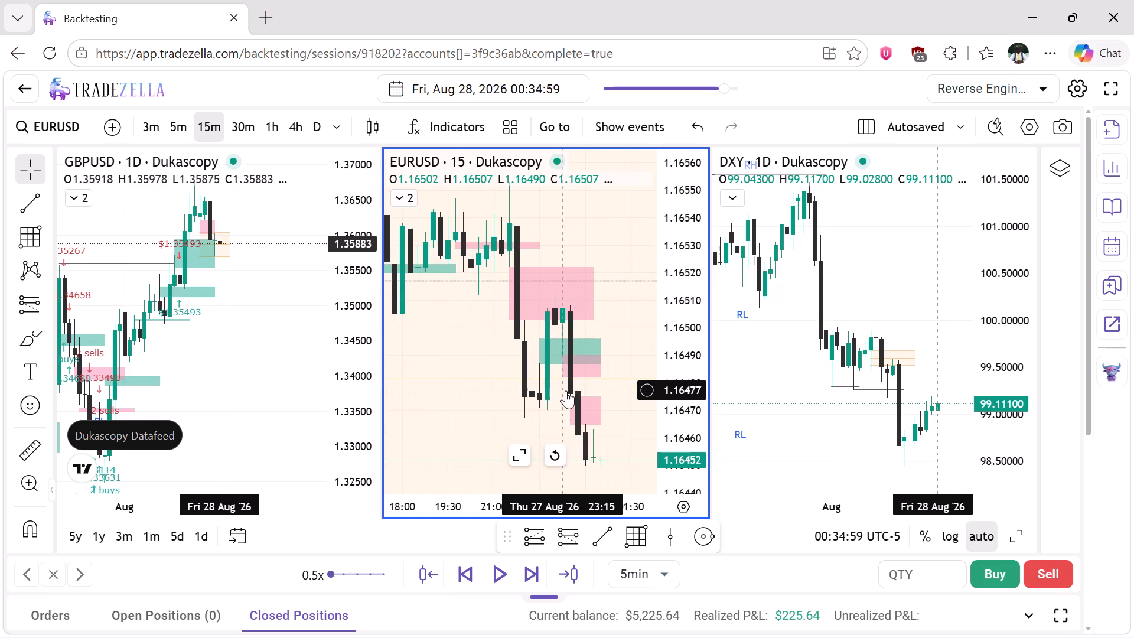
left_click_drag(669, 274, 670, 386)
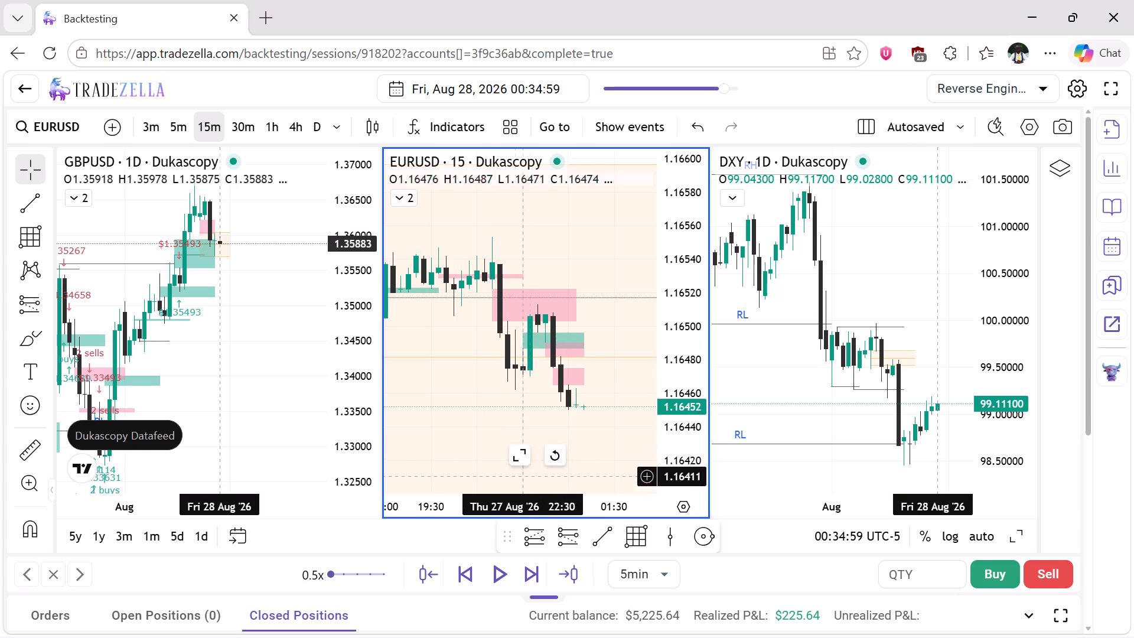
Advance the session in 5-minute steps to 28 Aug 2026 01:09:59, watching the 15-minute EURUSD chart.
left_click(531, 574)
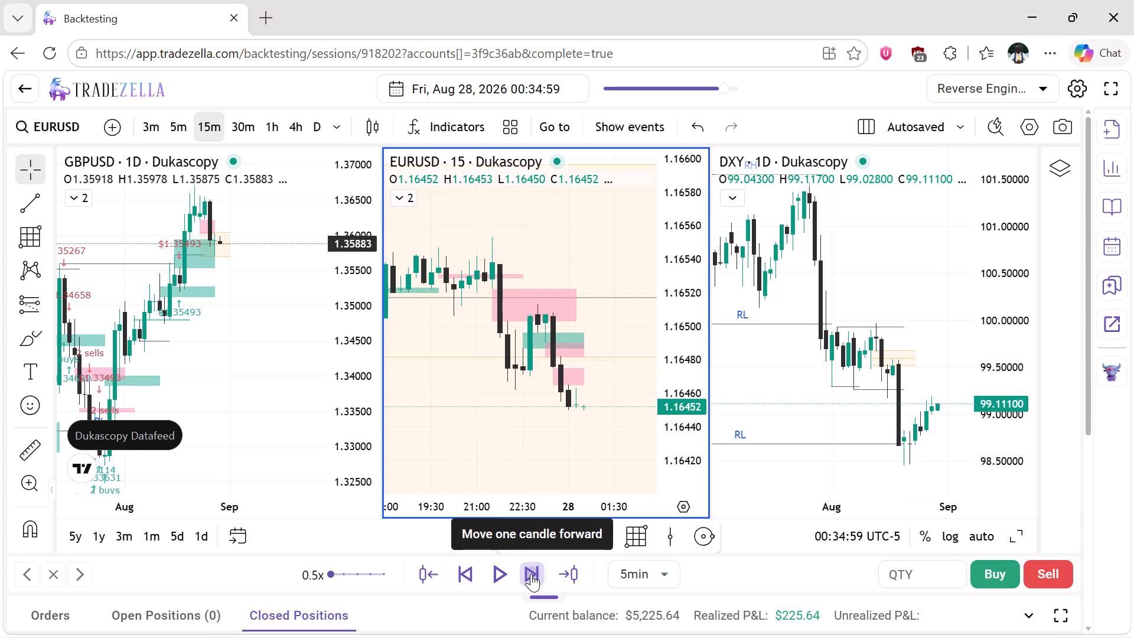
left_click(531, 574)
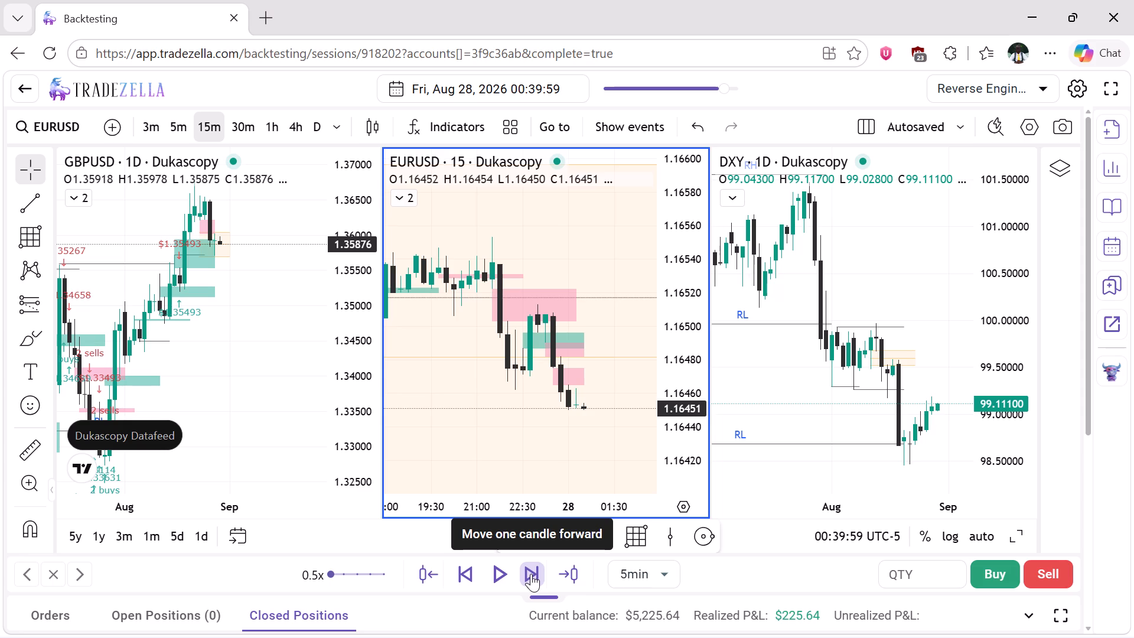
left_click(531, 574)
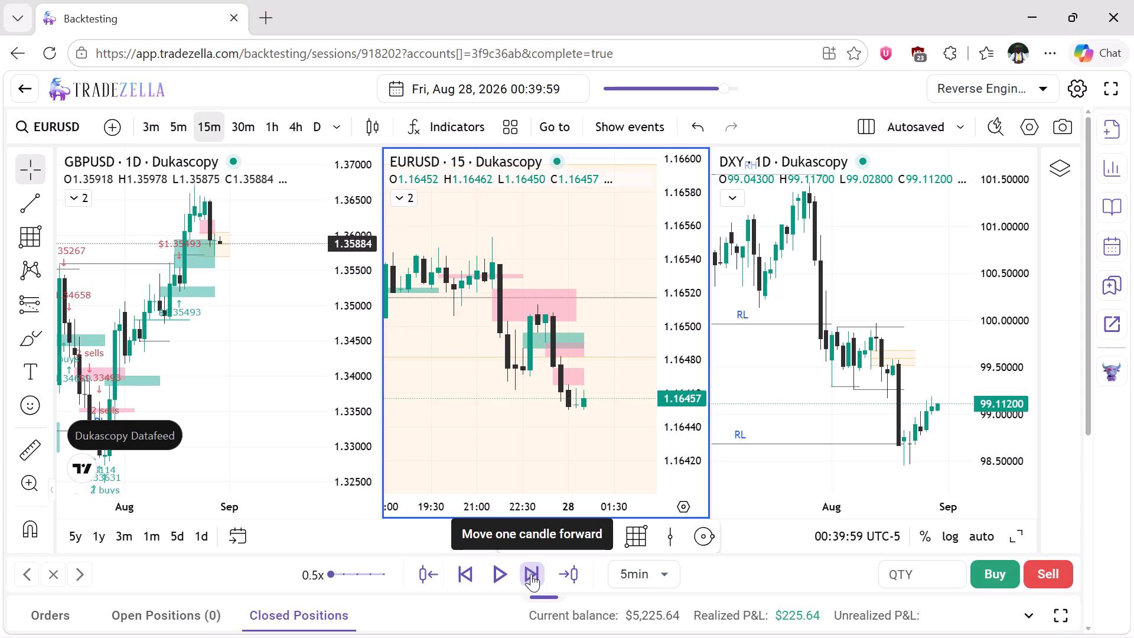
left_click(531, 574)
left_click(531, 574)
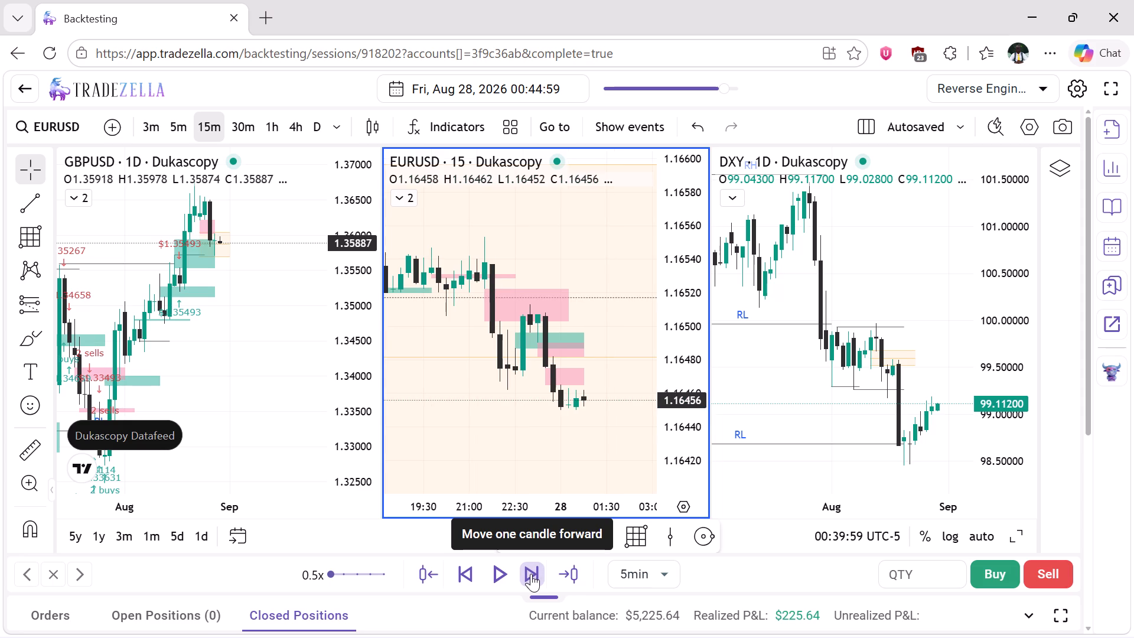
left_click(531, 574)
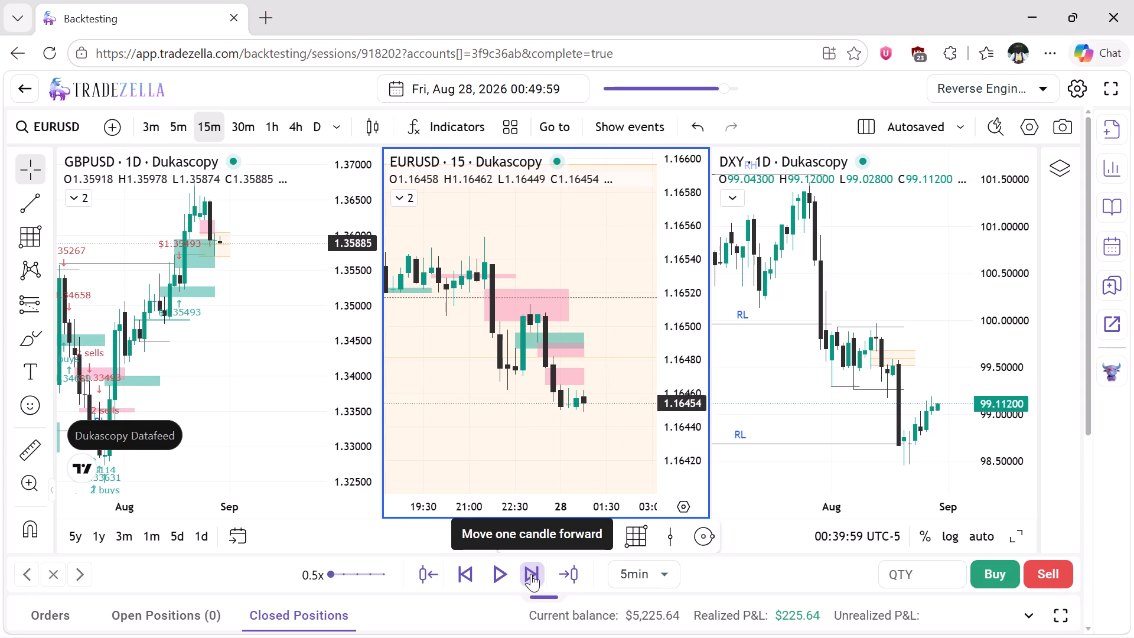
left_click(531, 574)
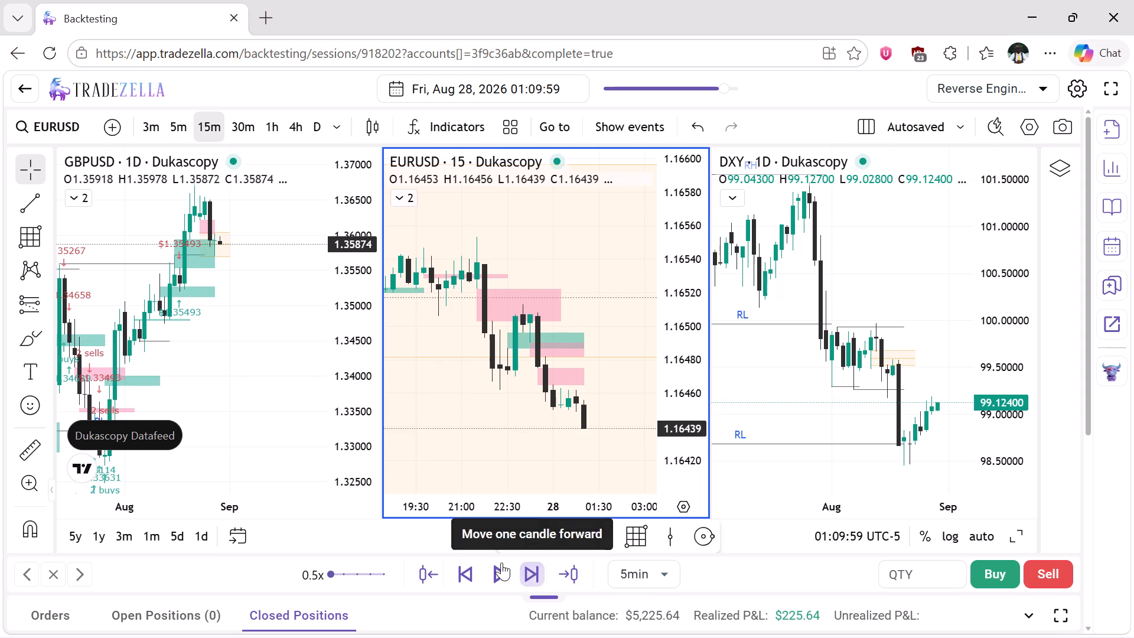
Step the session back two 5-minute candles to 28 Aug 2026 00:59:59.
left_click(456, 573)
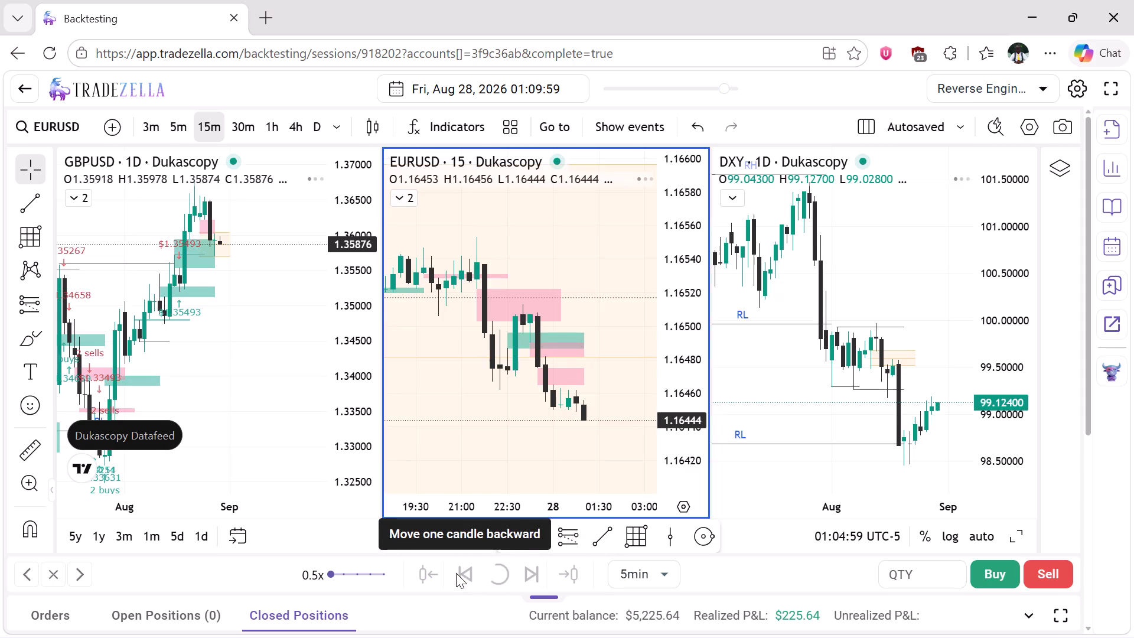
left_click(456, 573)
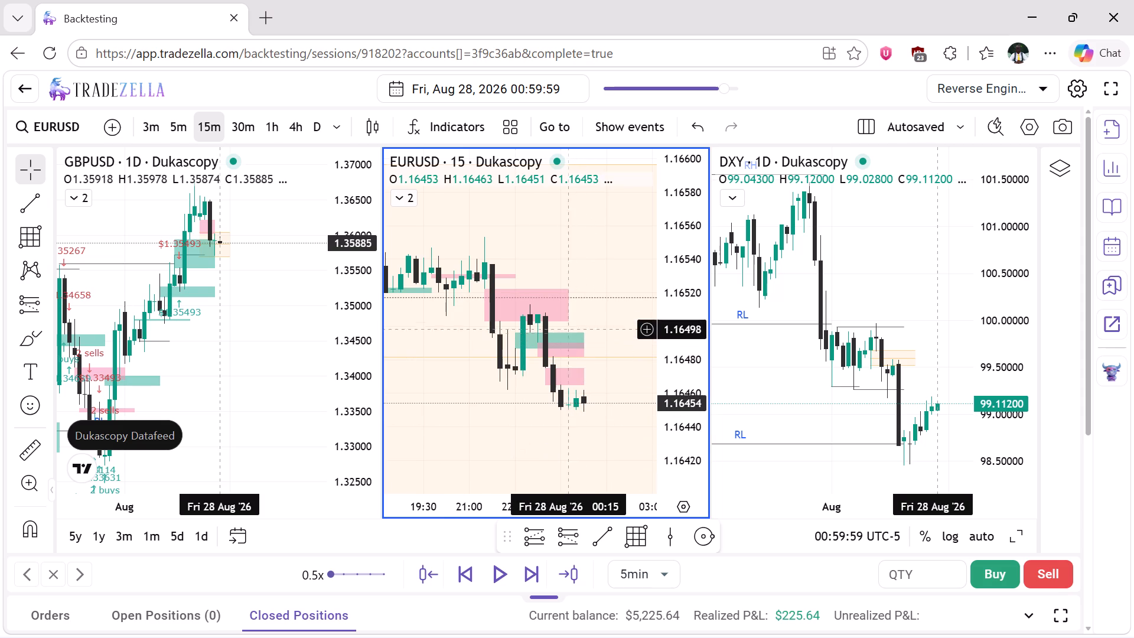
On the 4-hour EURUSD chart, draw a Gann Box over the latest down move from 1.16553 to 1.16449.
left_click_drag(671, 270, 673, 314)
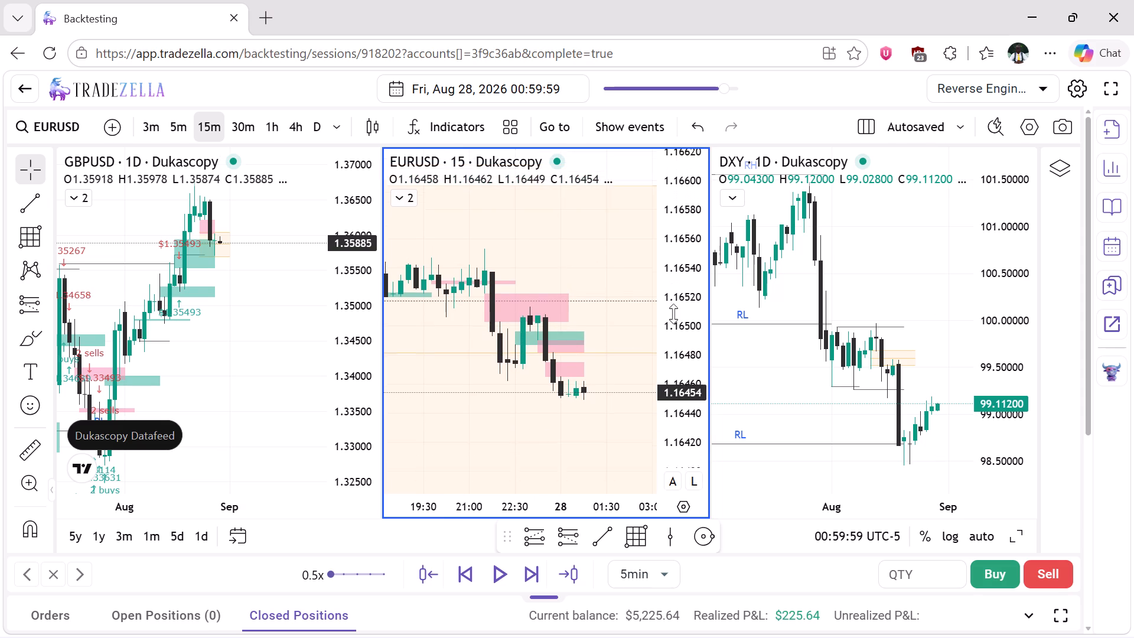
left_click_drag(673, 314, 673, 355)
left_click(268, 136)
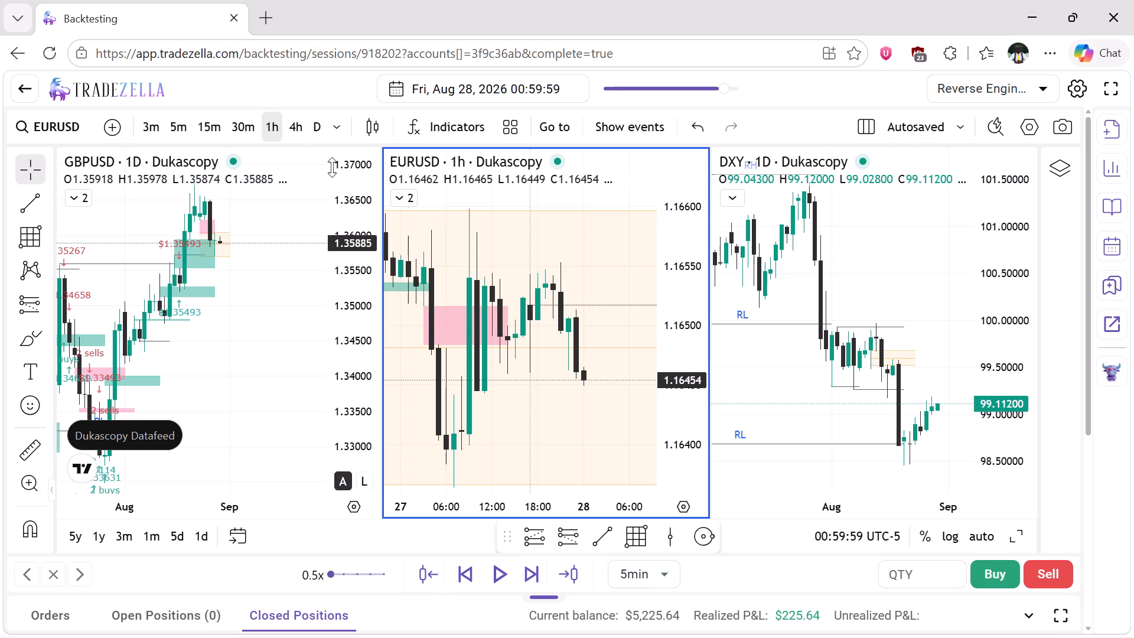
left_click(299, 128)
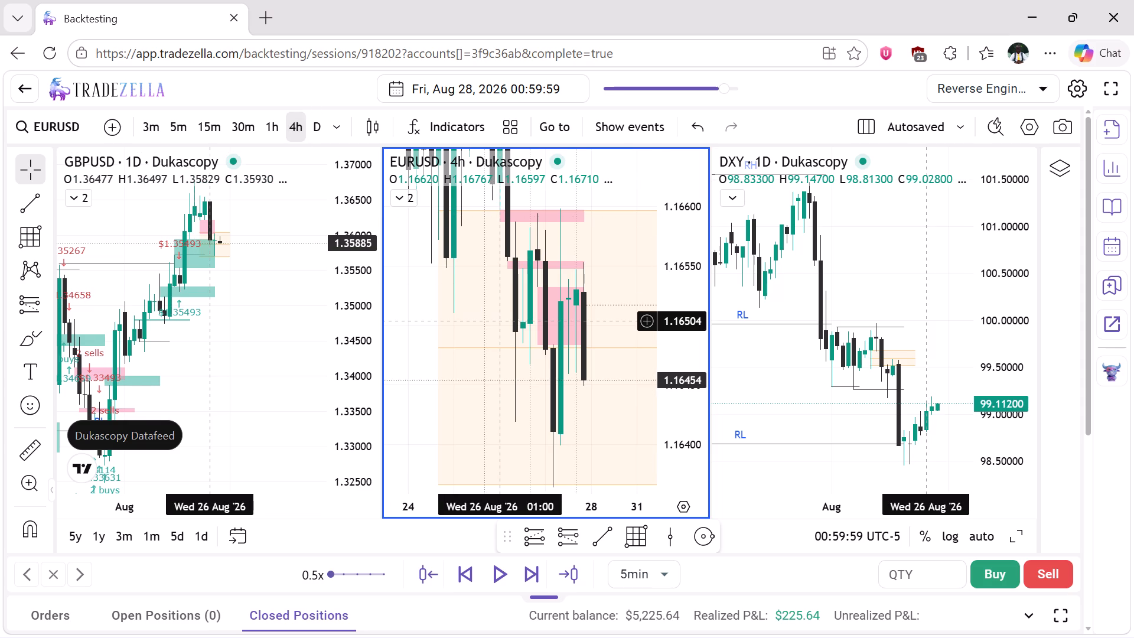
left_click(629, 538)
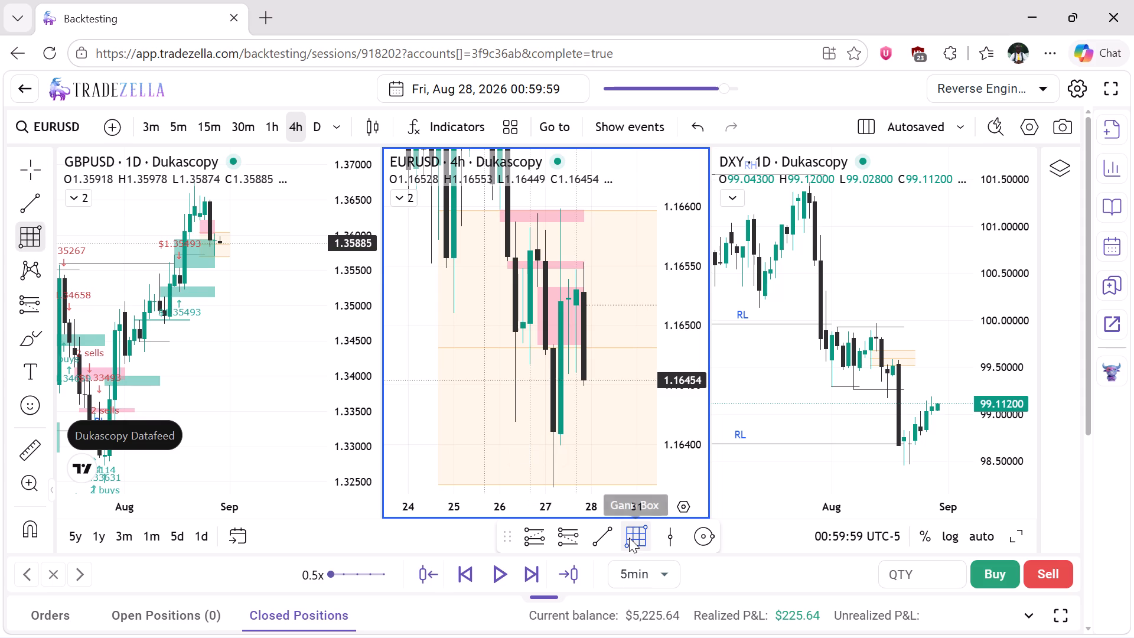
left_click_drag(568, 262, 631, 384)
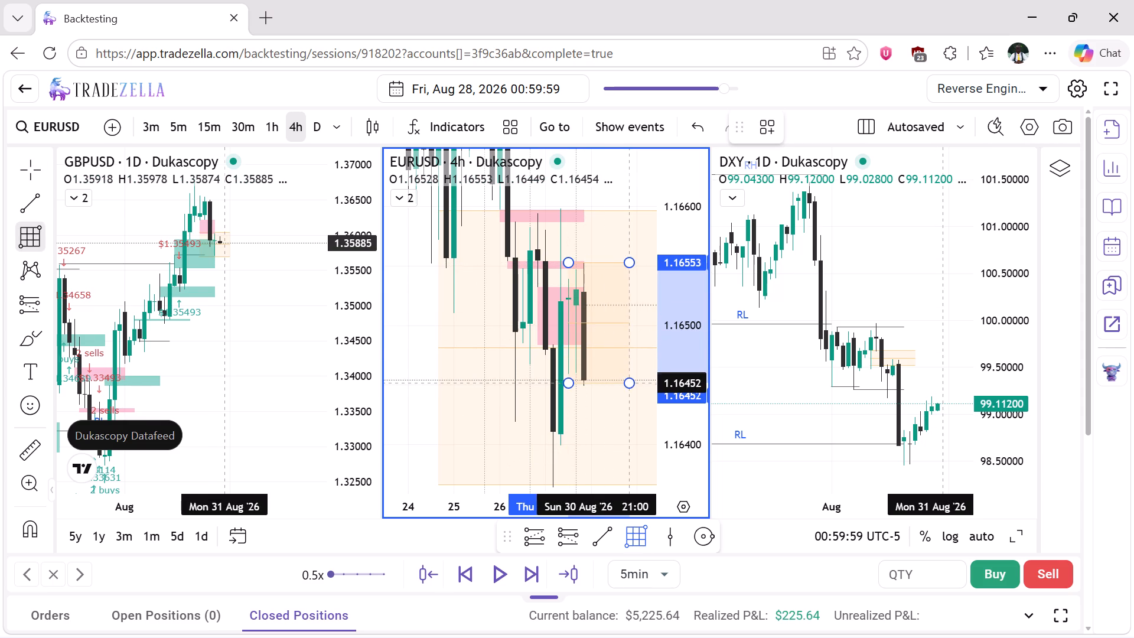
left_click_drag(631, 384, 633, 384)
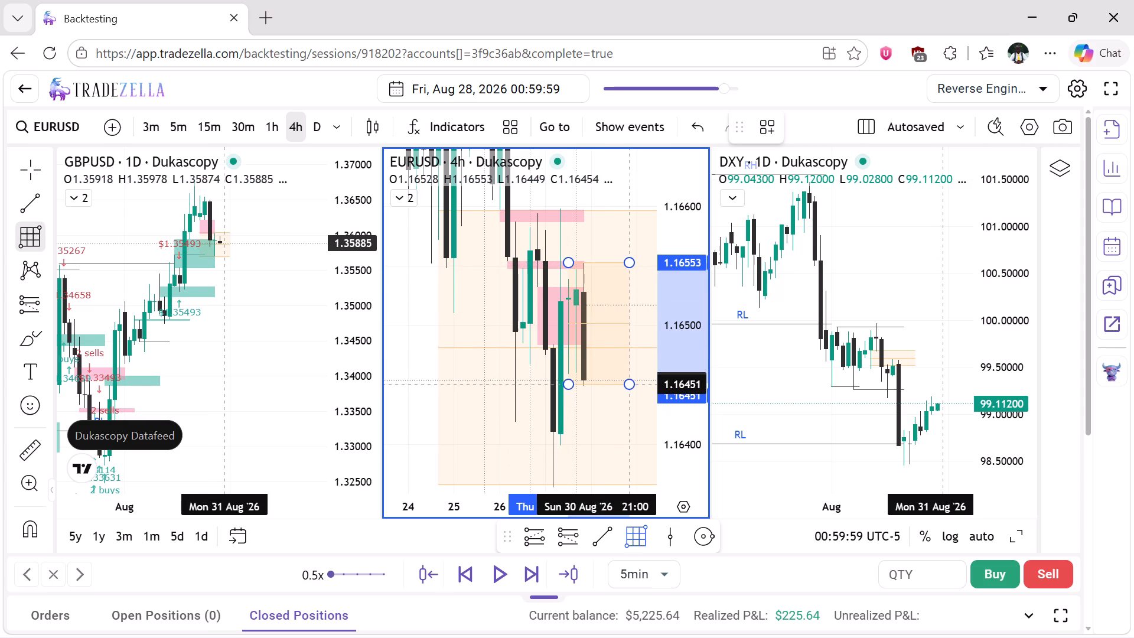
left_click_drag(633, 384, 633, 386)
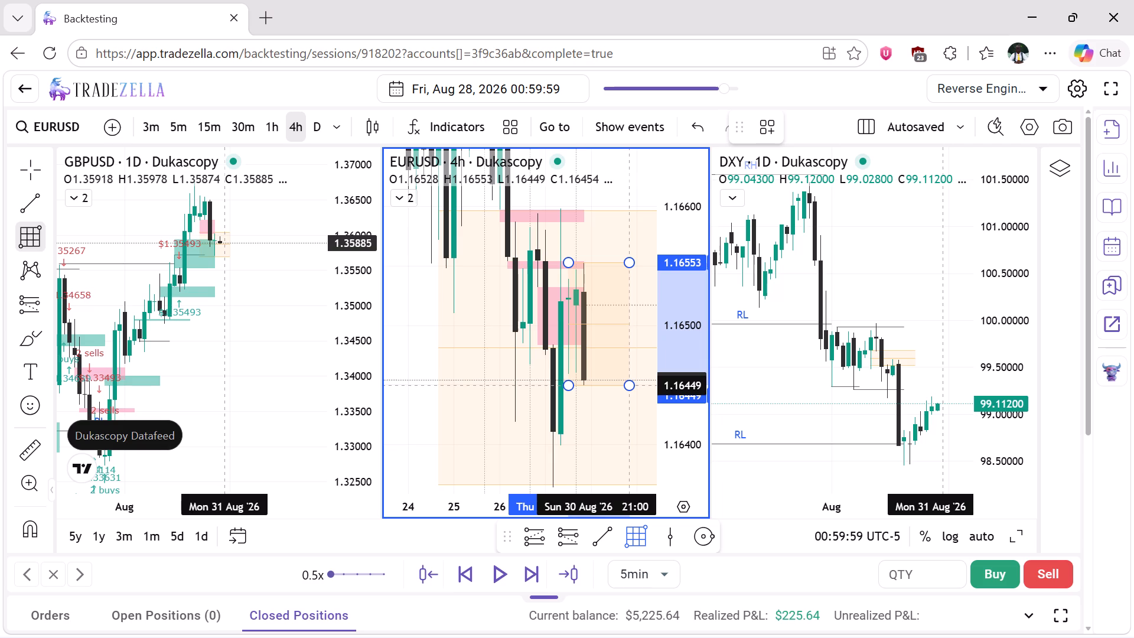
left_click(633, 386)
left_click(622, 418)
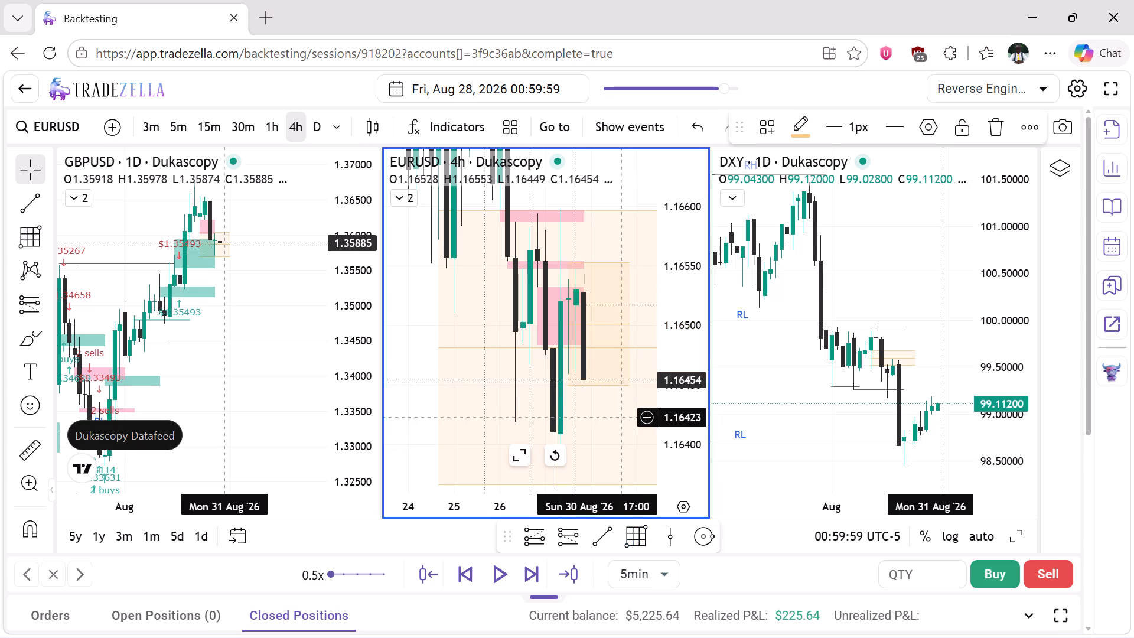
Check EURUSD against the new Gann Box on the 1-hour and 30-minute timeframes.
left_click(273, 129)
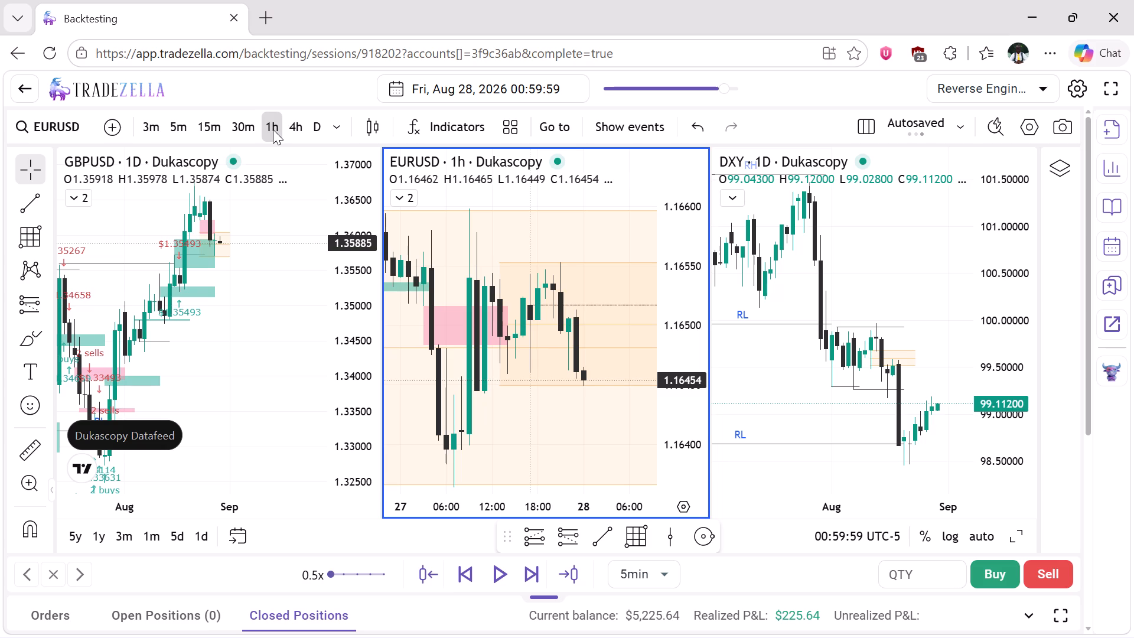
left_click(242, 127)
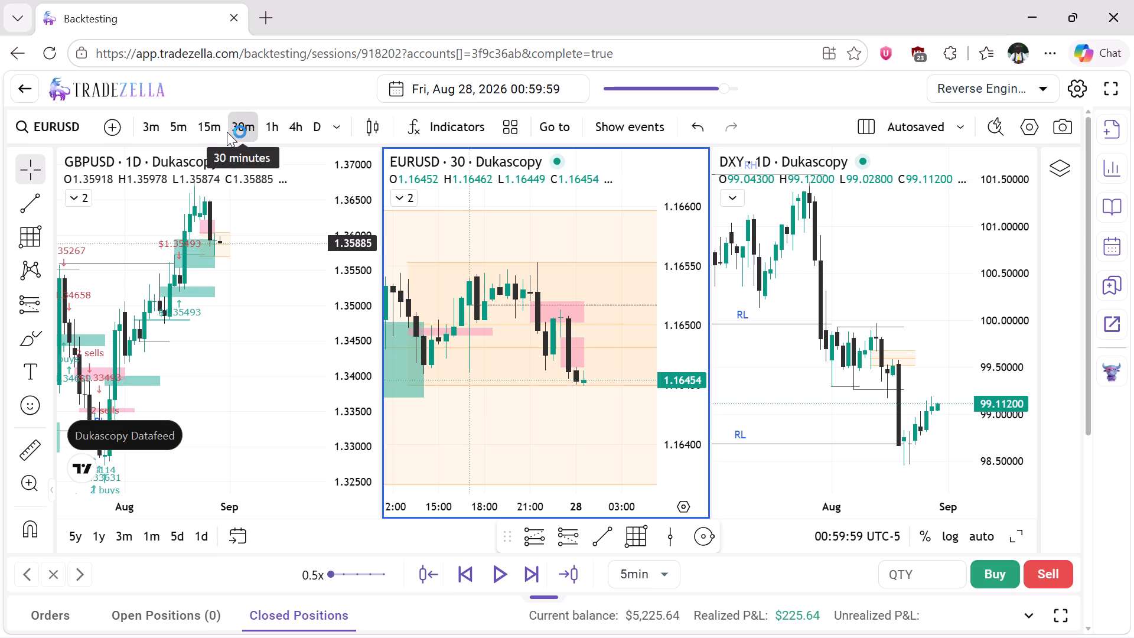
Return EURUSD to the 15-minute timeframe and advance the session in 5-minute steps to 28 Aug 2026 01:14:59.
left_click(207, 125)
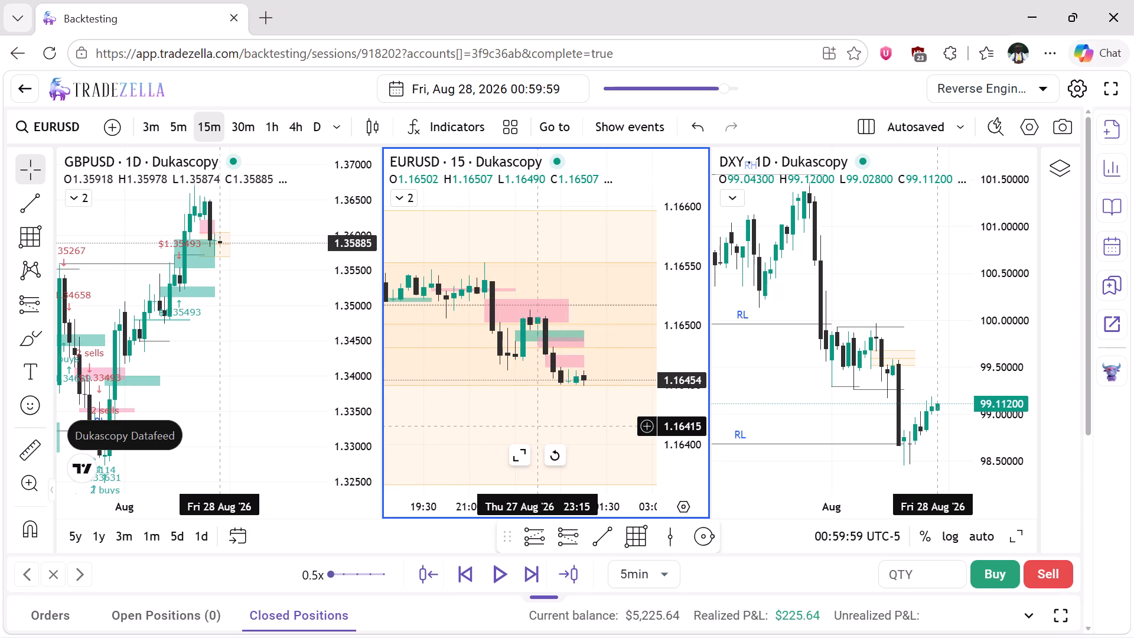
left_click(533, 572)
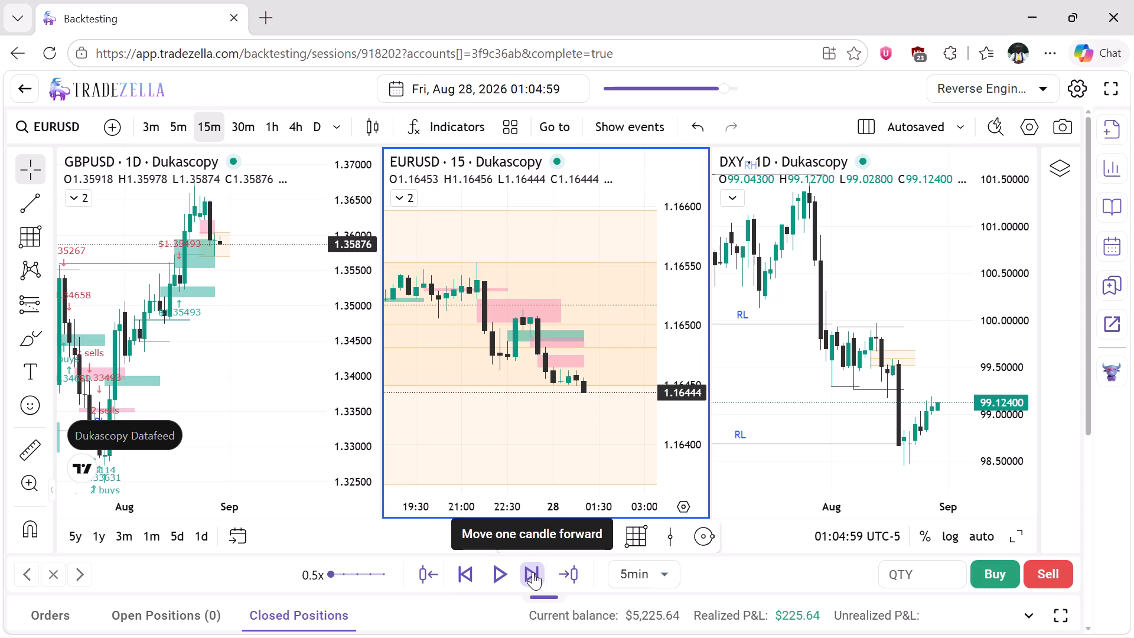
left_click(533, 572)
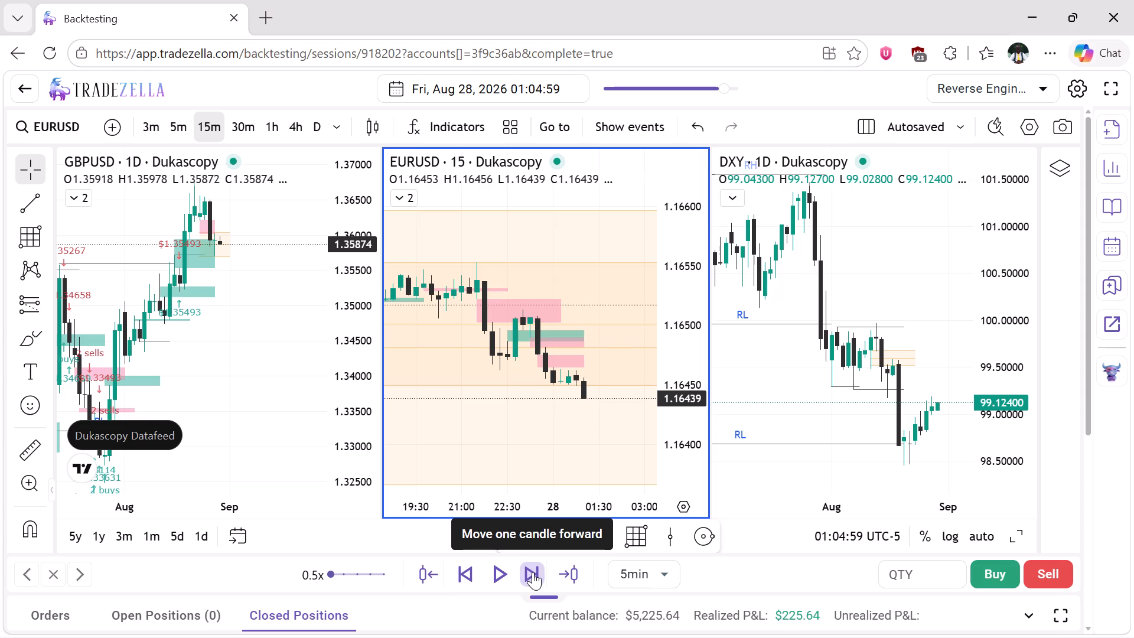
left_click(533, 572)
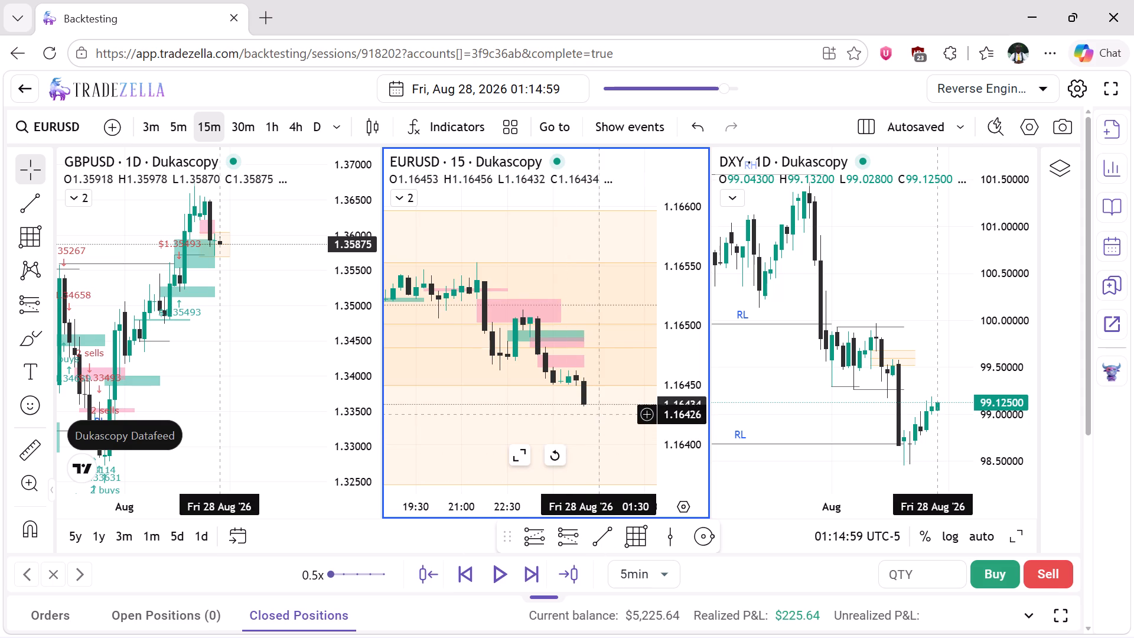
Place a Short Position on the 15-minute EURUSD chart with entry 1.16434, stop 1.16464 and target 1.16374.
left_click(559, 530)
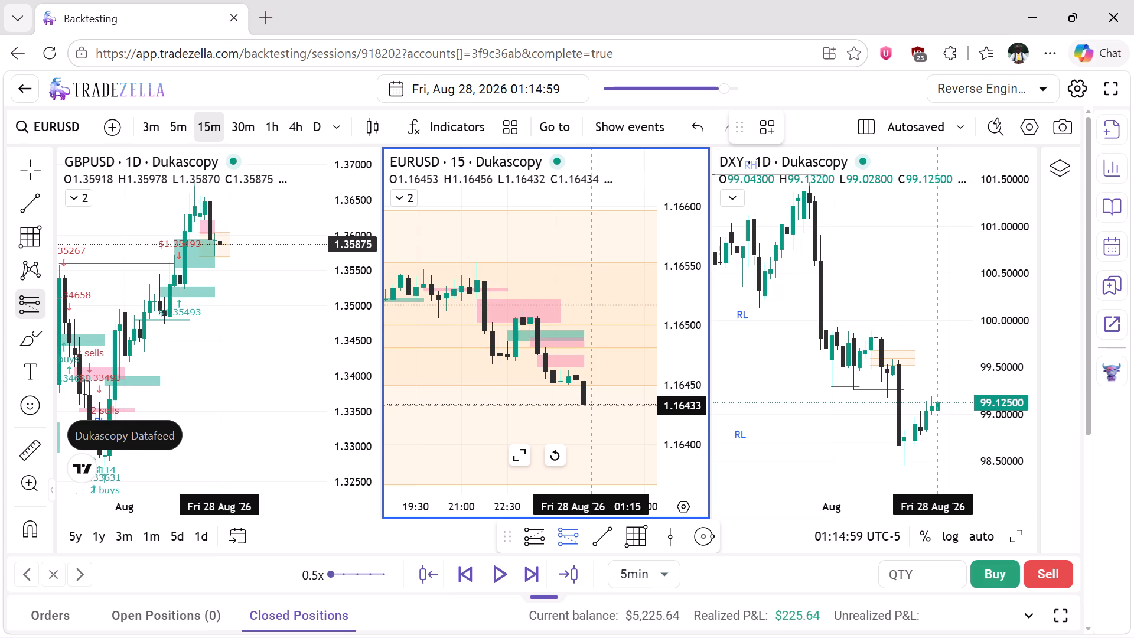
left_click(589, 404)
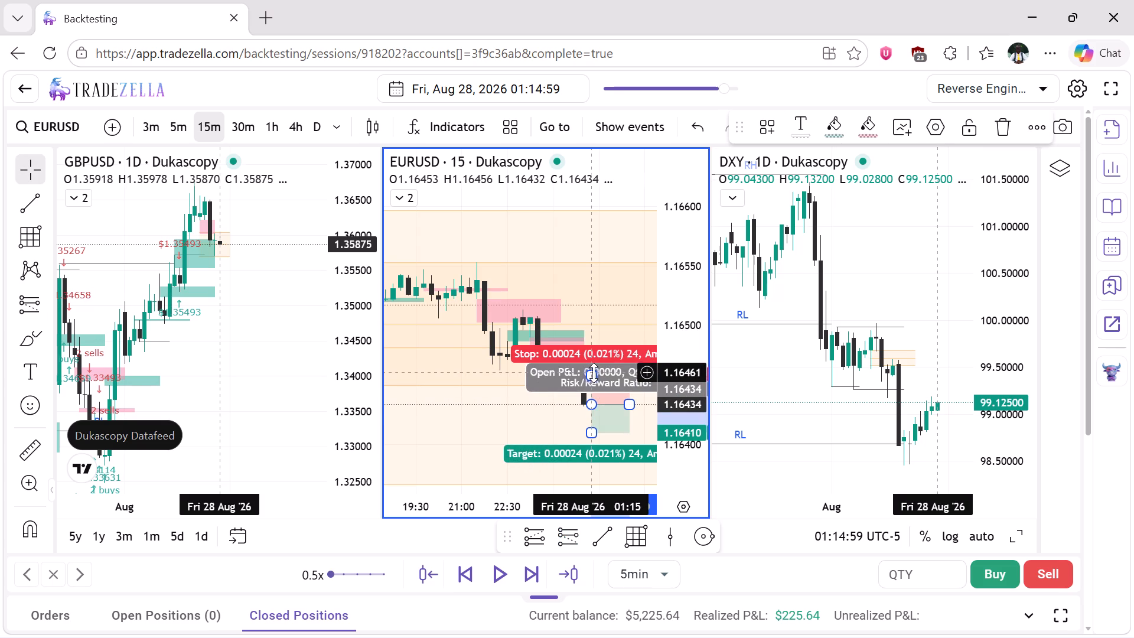
left_click(594, 373)
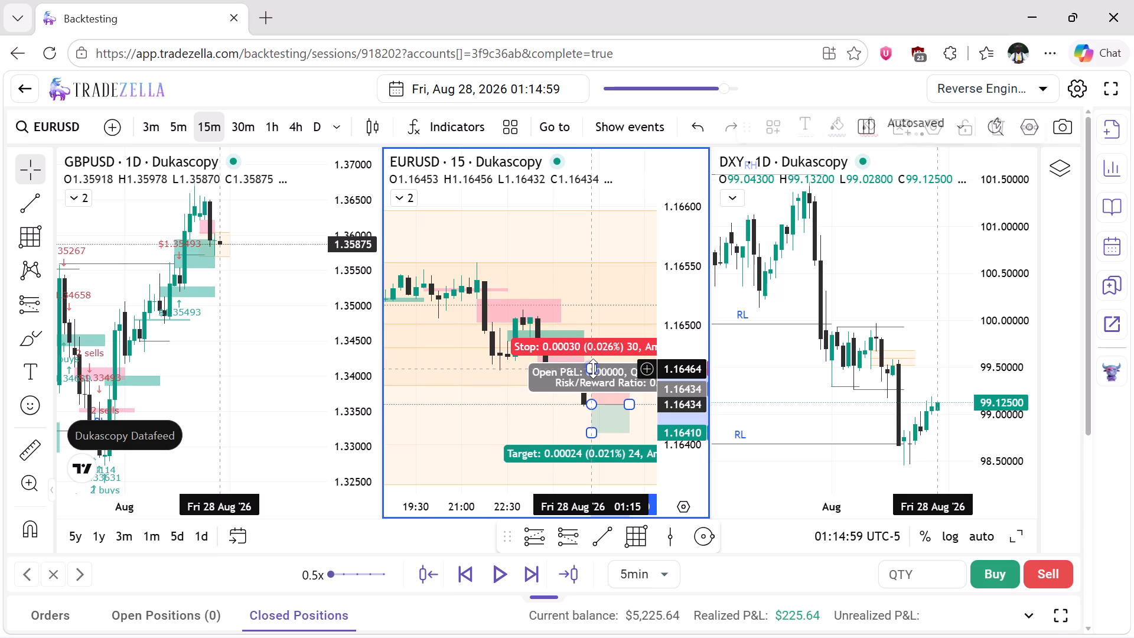
left_click_drag(682, 252, 680, 338)
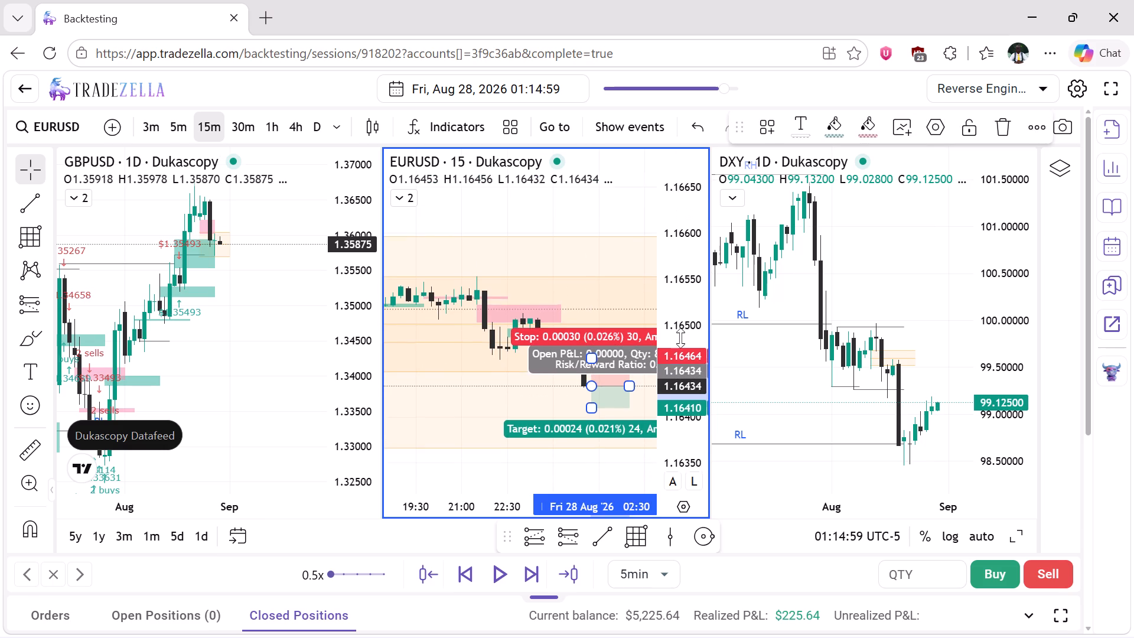
left_click_drag(680, 338, 680, 354)
left_click_drag(589, 399, 590, 418)
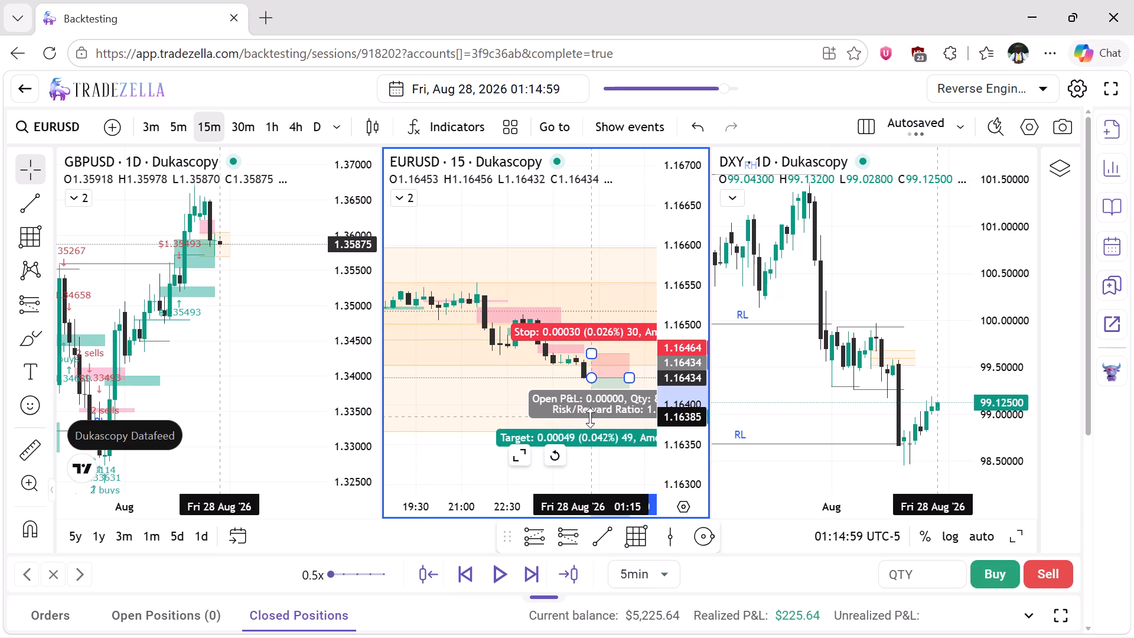
left_click_drag(590, 418, 591, 425)
scroll(487, 386, "left", 1)
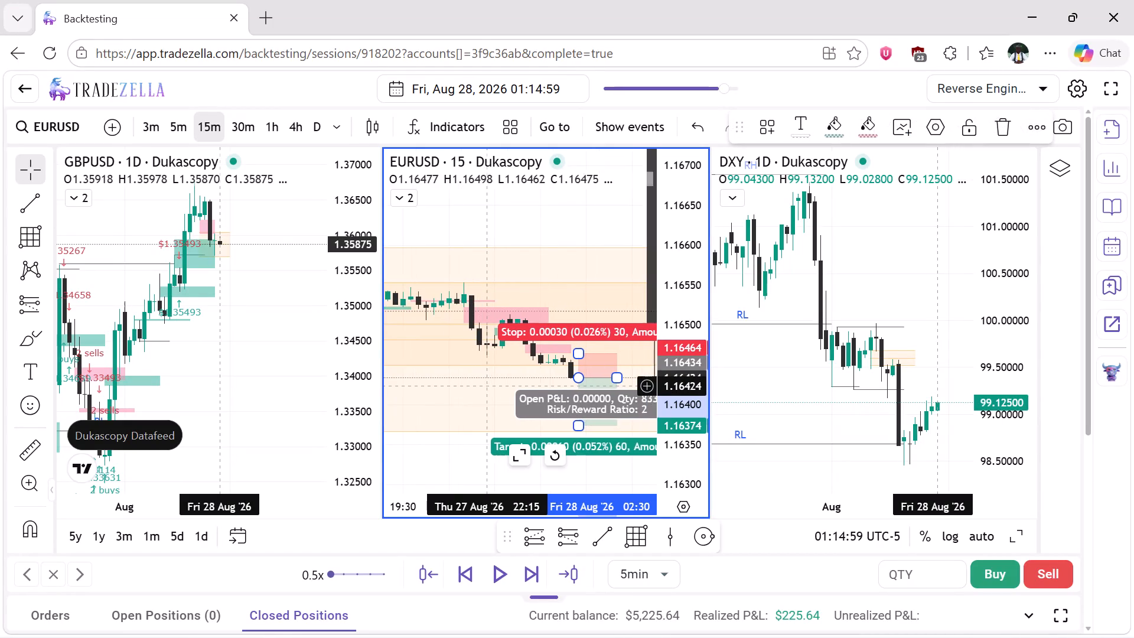
scroll(487, 386, "left", 1)
left_click(443, 372)
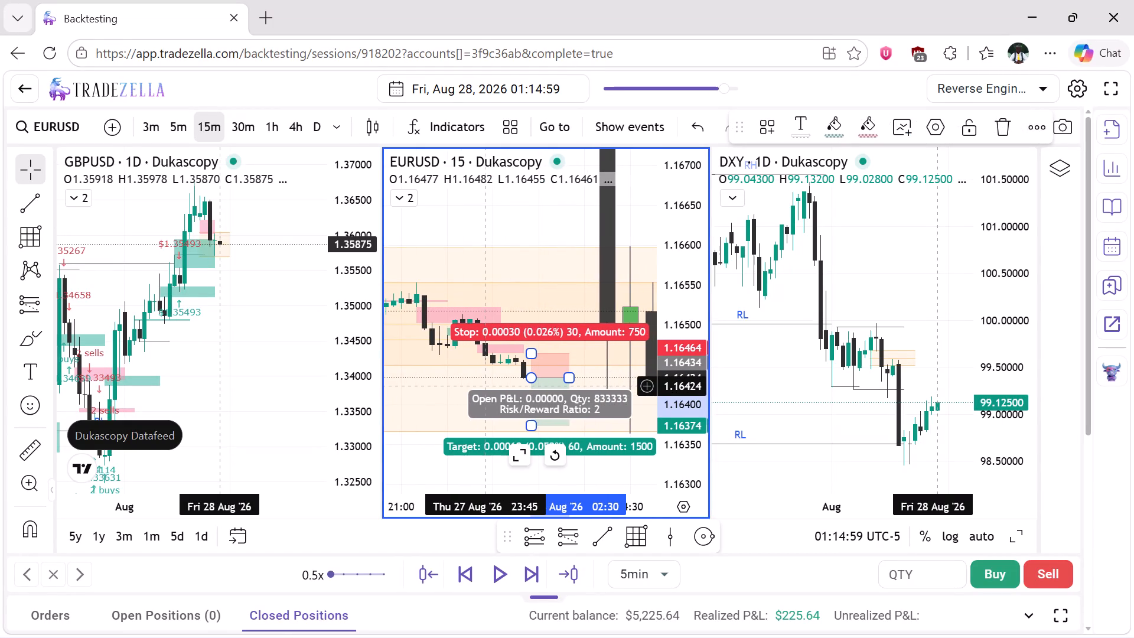
left_click(514, 248)
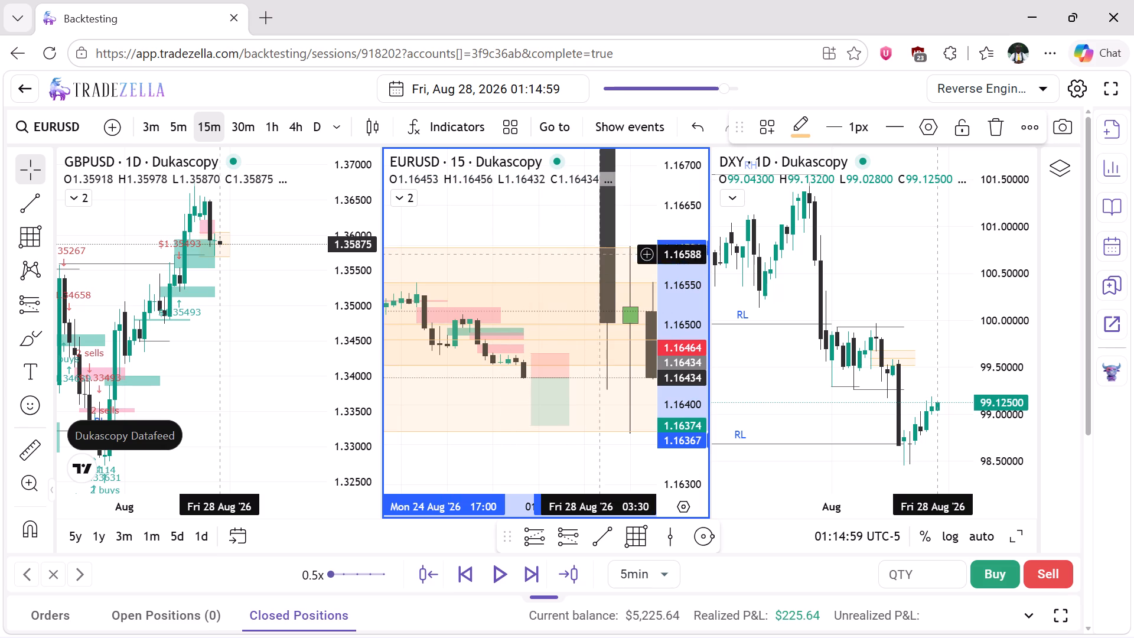
left_click(529, 379)
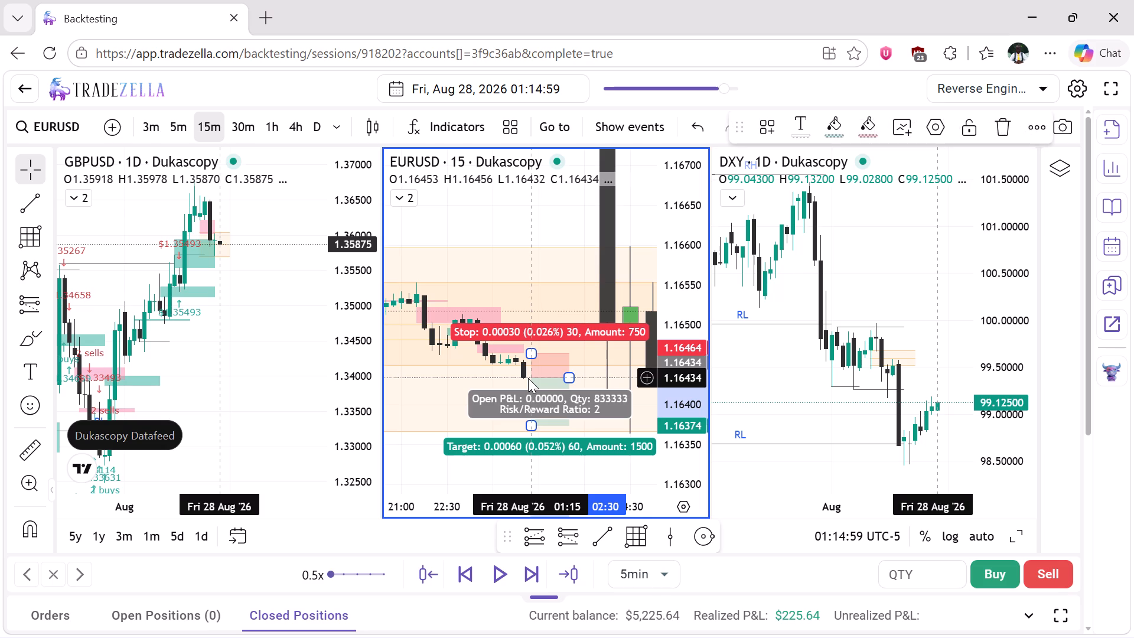
left_click(528, 378)
left_click(528, 378)
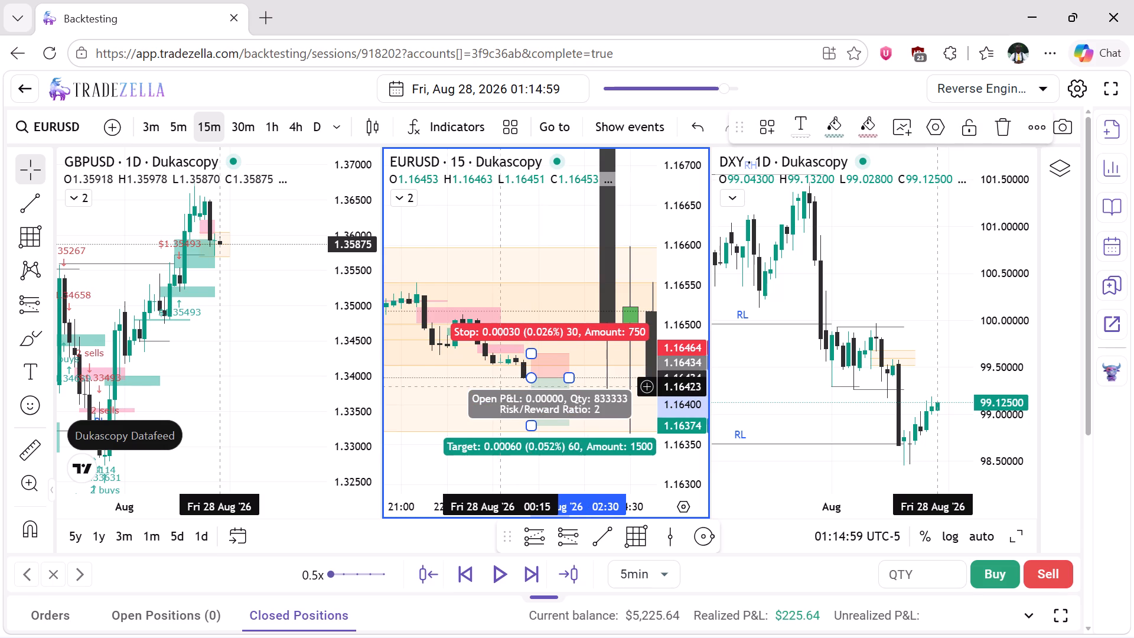
left_click(422, 389)
Examine the 27 Aug 2026 price action on the 15-minute EURUSD chart against the short setup and the marked zones.
scroll(422, 389, "right", 1)
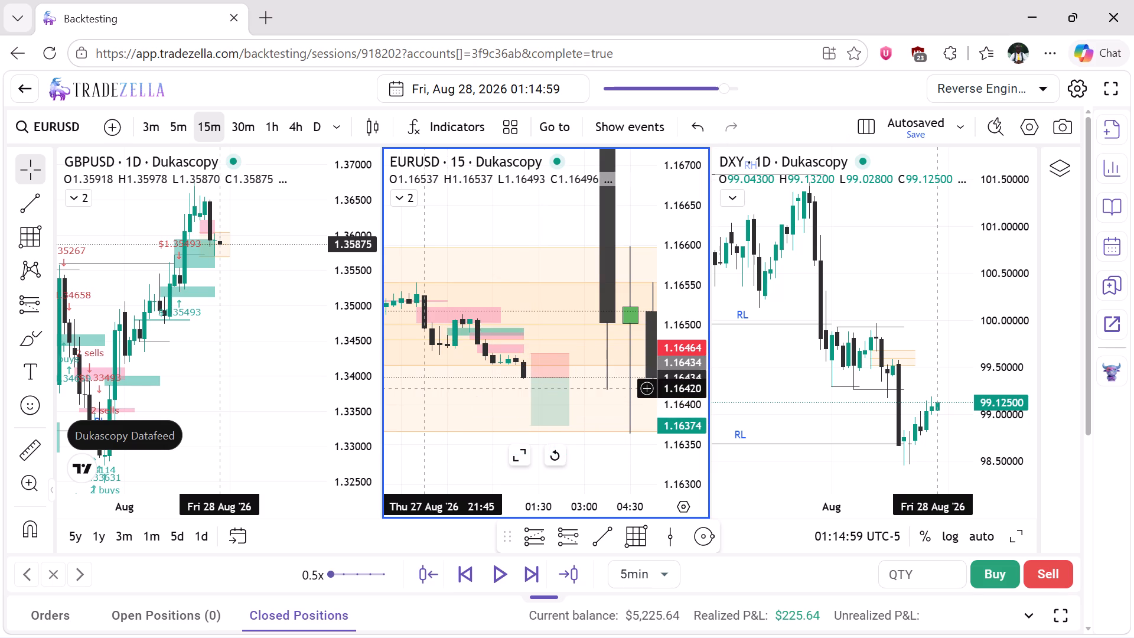
scroll(422, 389, "right", 1)
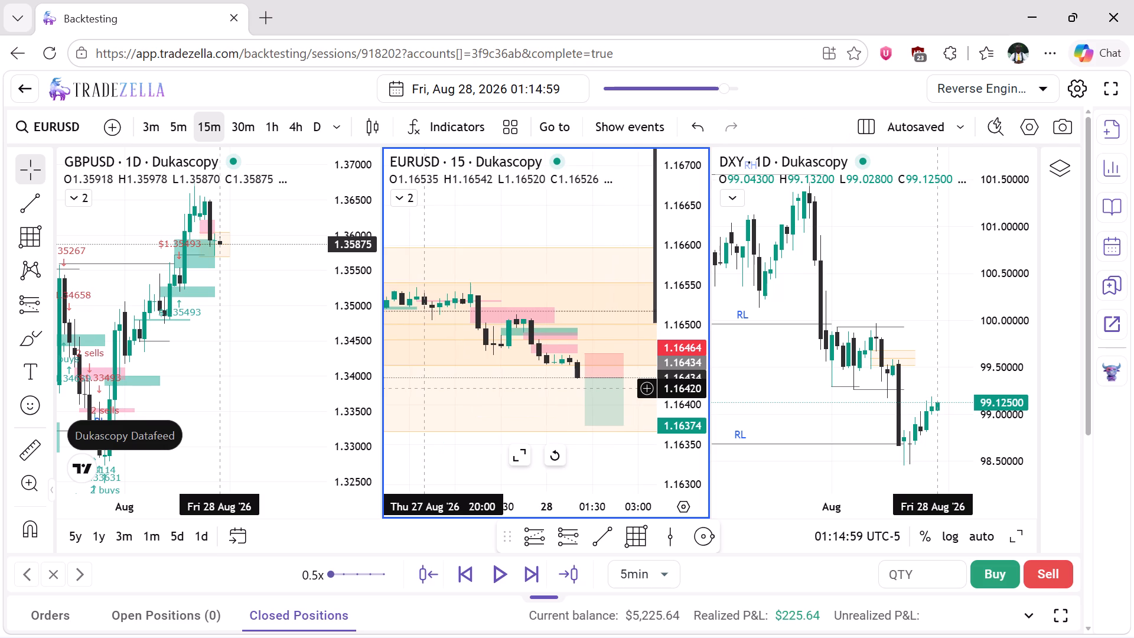
scroll(422, 389, "right", 2)
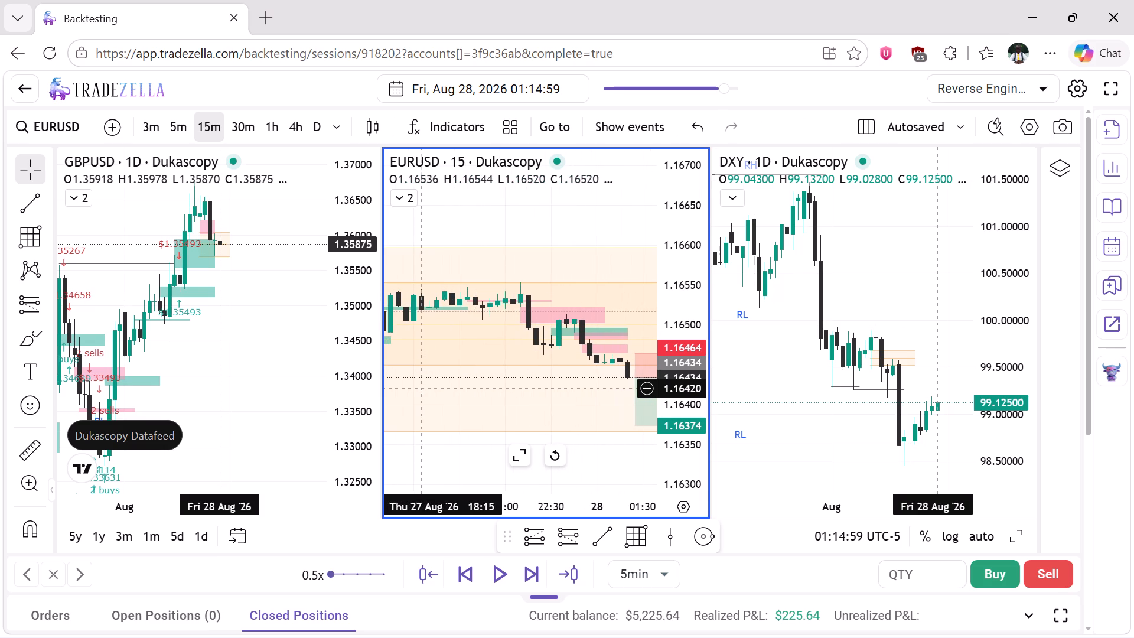
scroll(422, 389, "right", 2)
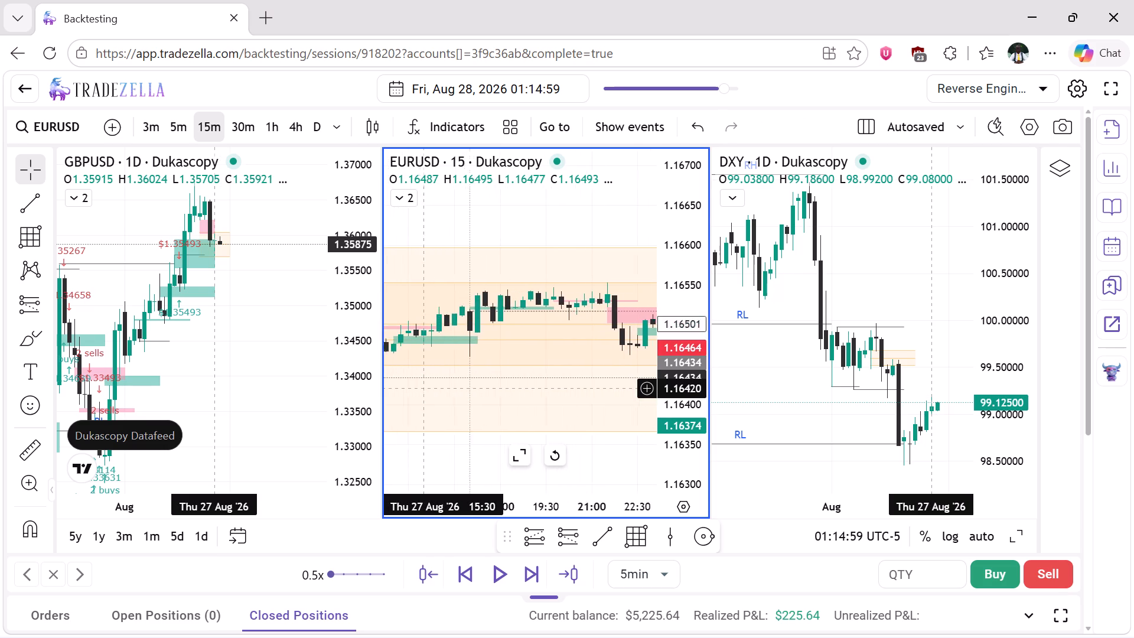
scroll(422, 389, "right", 3)
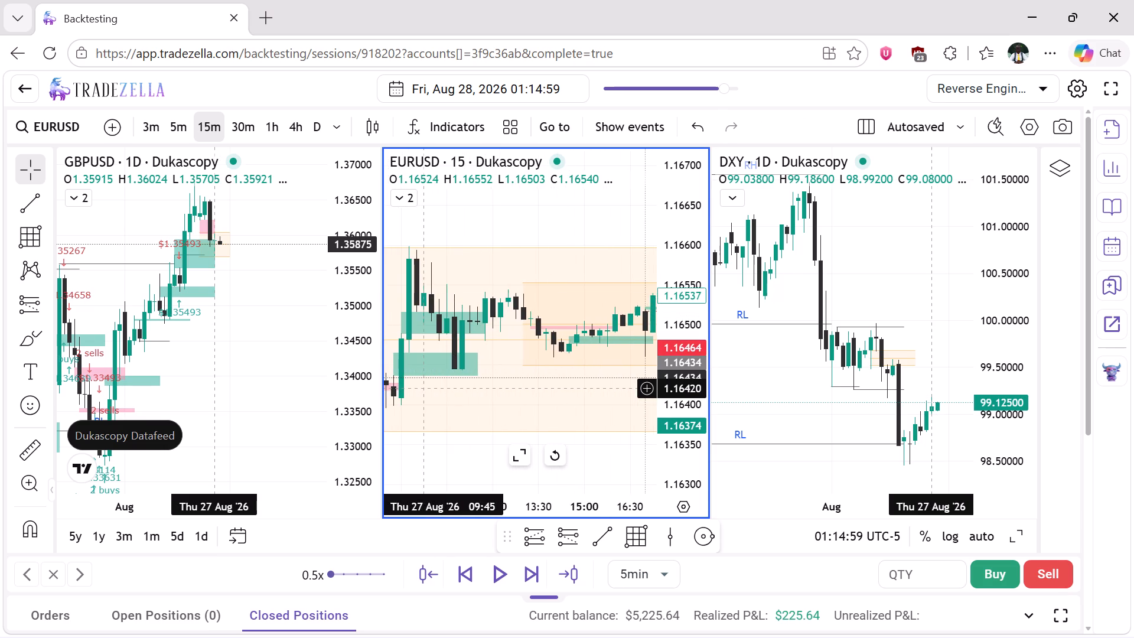
scroll(422, 389, "right", 1)
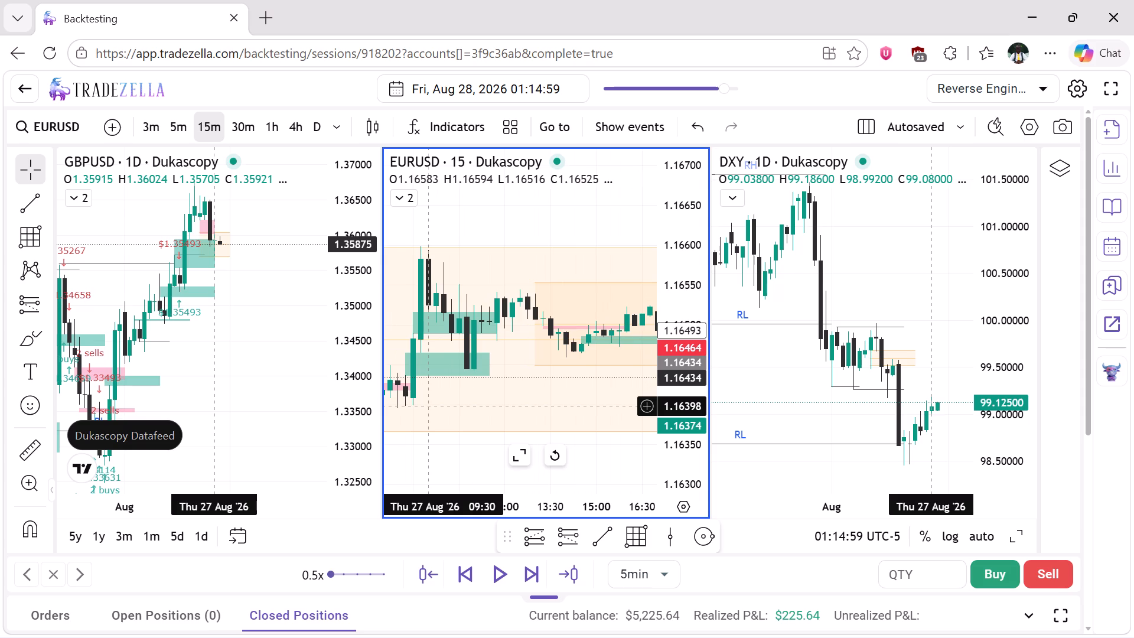
scroll(425, 406, "right", 1)
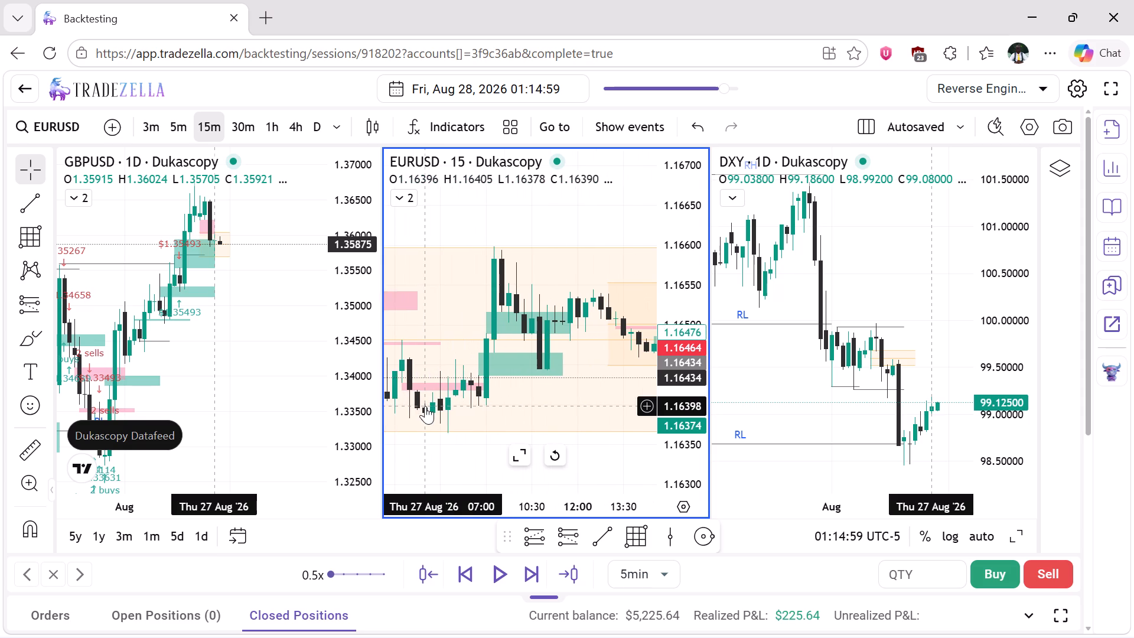
scroll(425, 406, "left", 1)
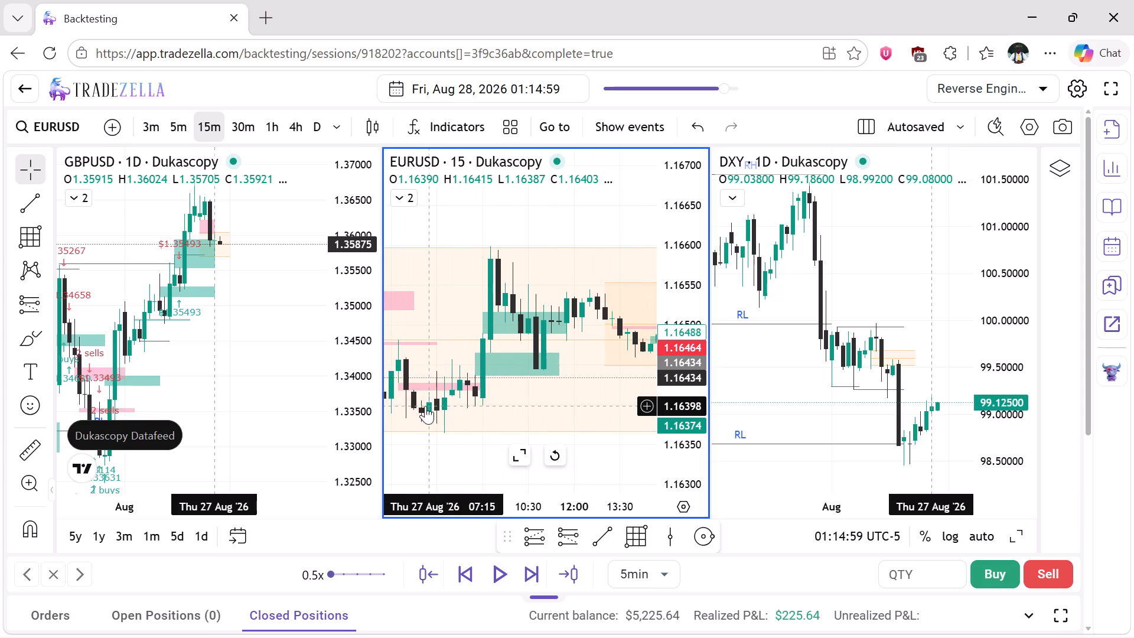
scroll(425, 406, "left", 3)
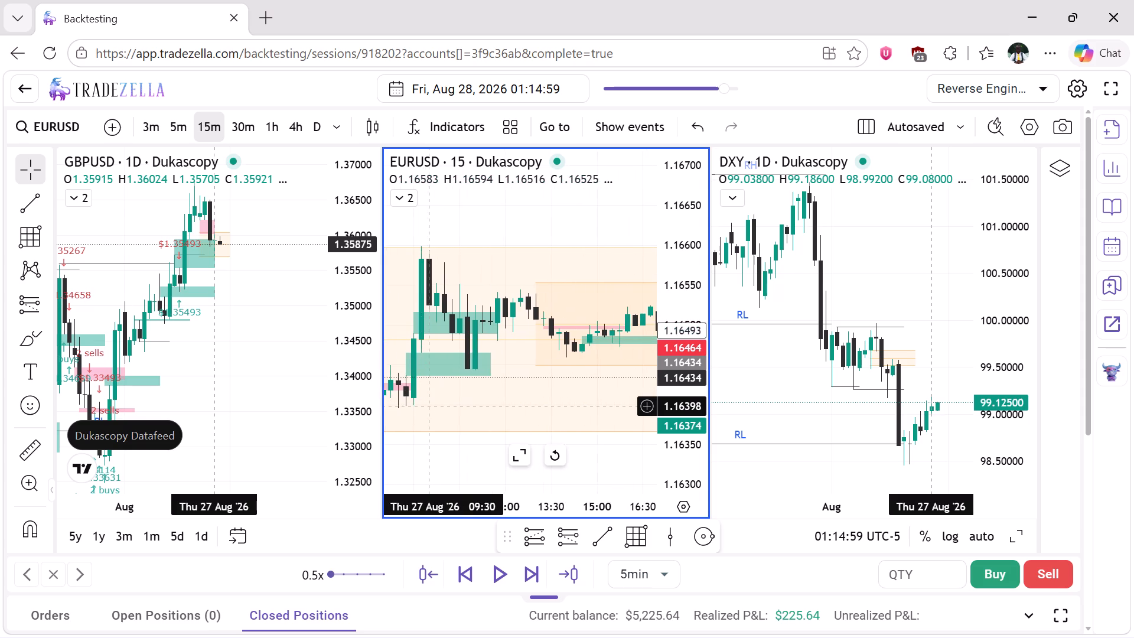
scroll(425, 406, "left", 4)
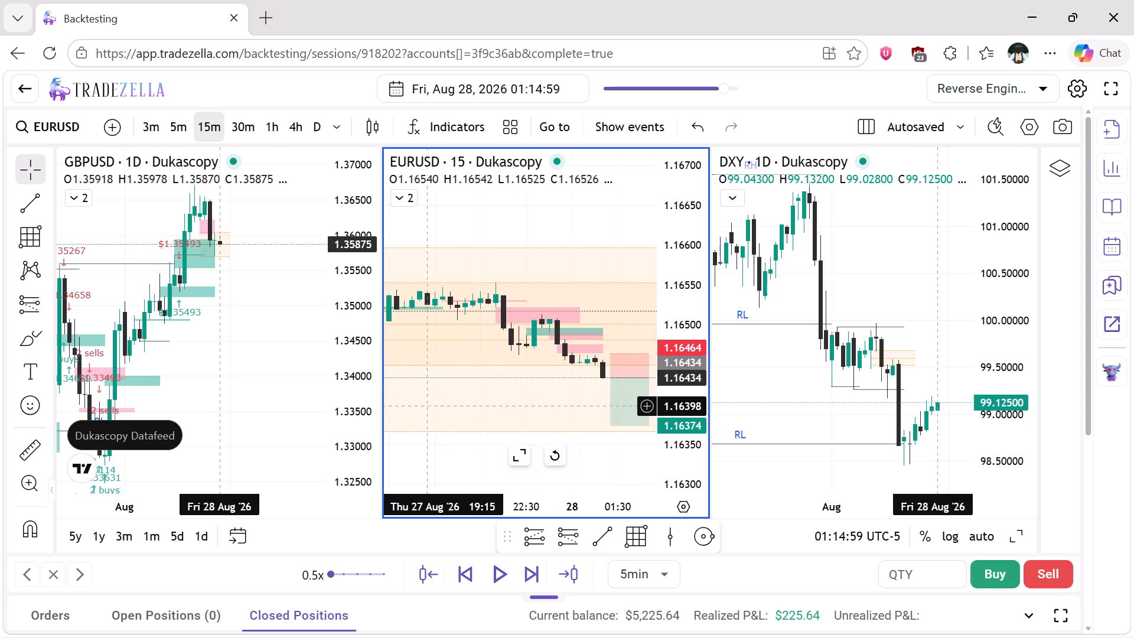
scroll(425, 406, "left", 2)
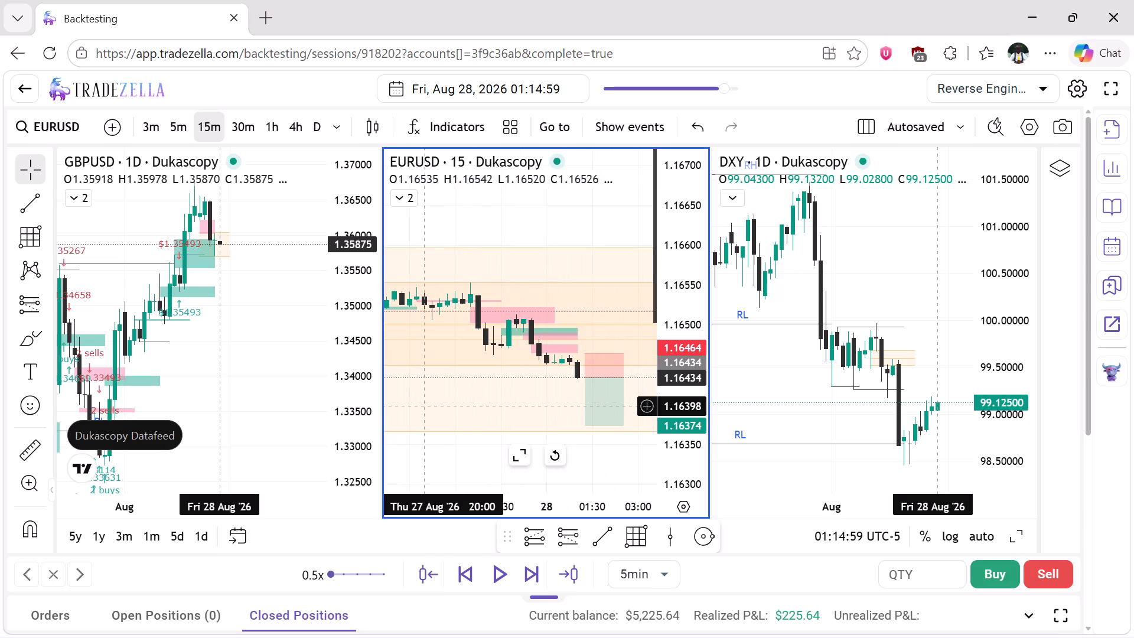
scroll(425, 406, "left", 1)
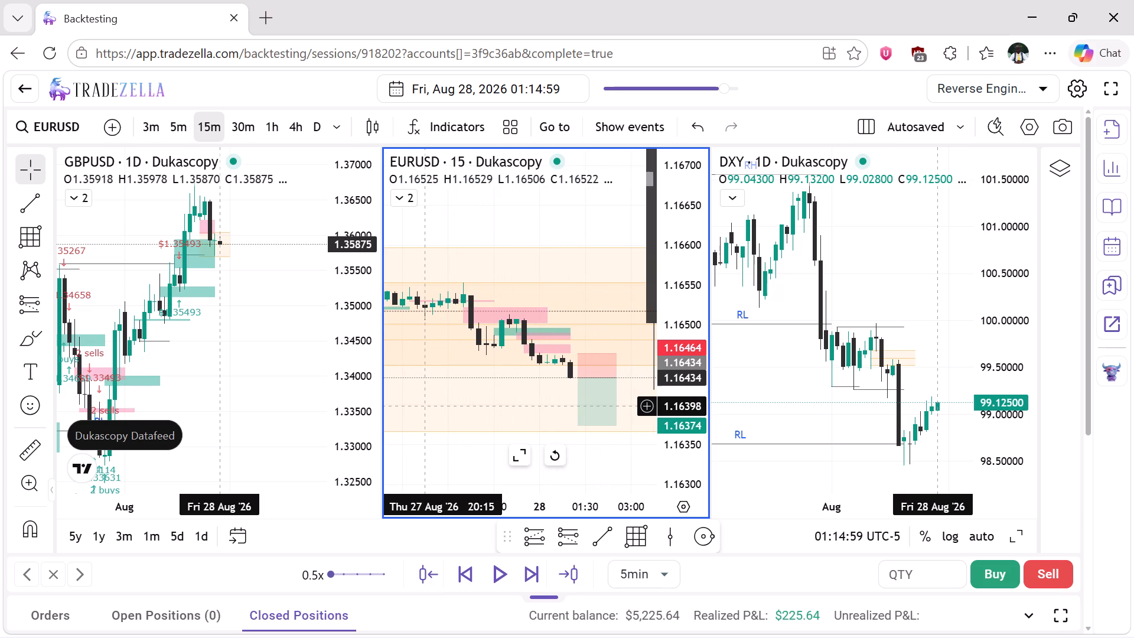
scroll(425, 406, "right", 3)
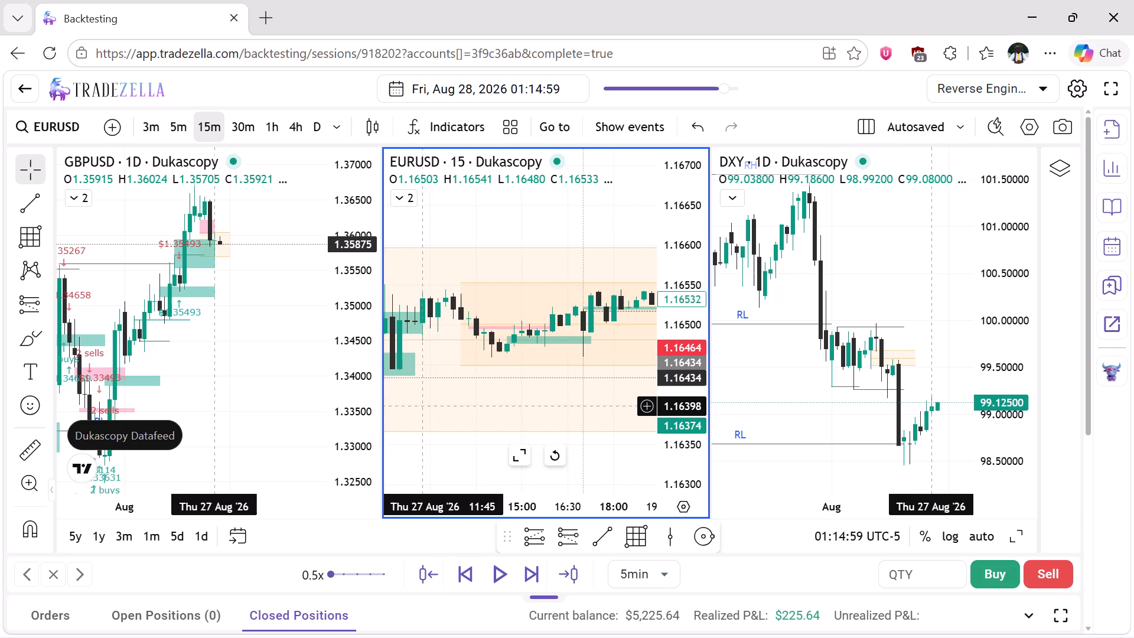
scroll(425, 406, "right", 2)
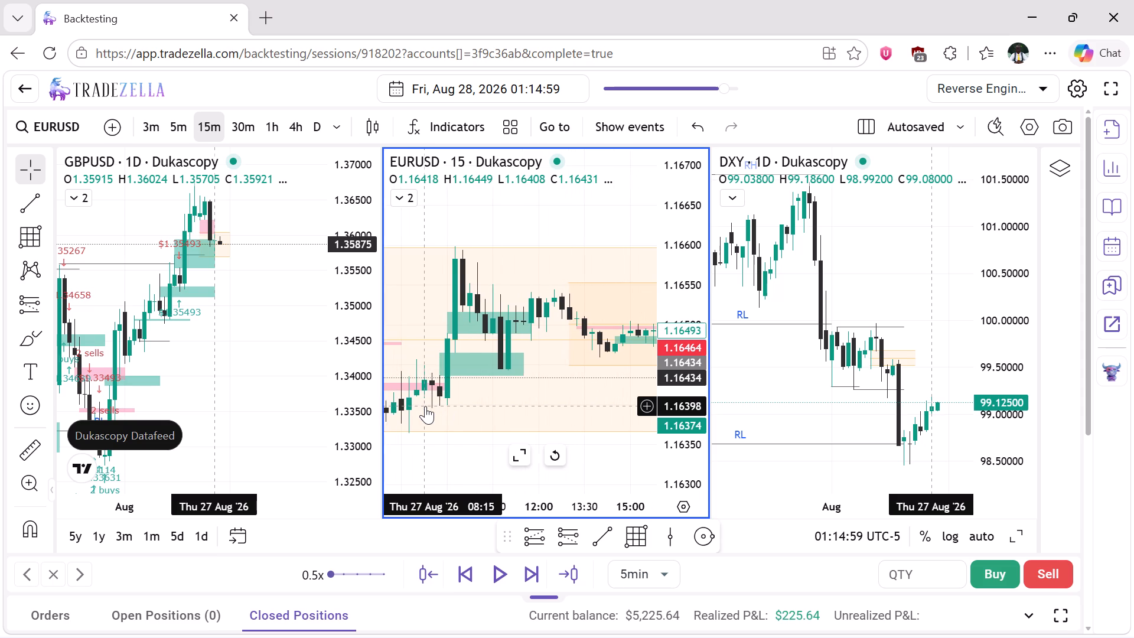
scroll(425, 406, "right", 1)
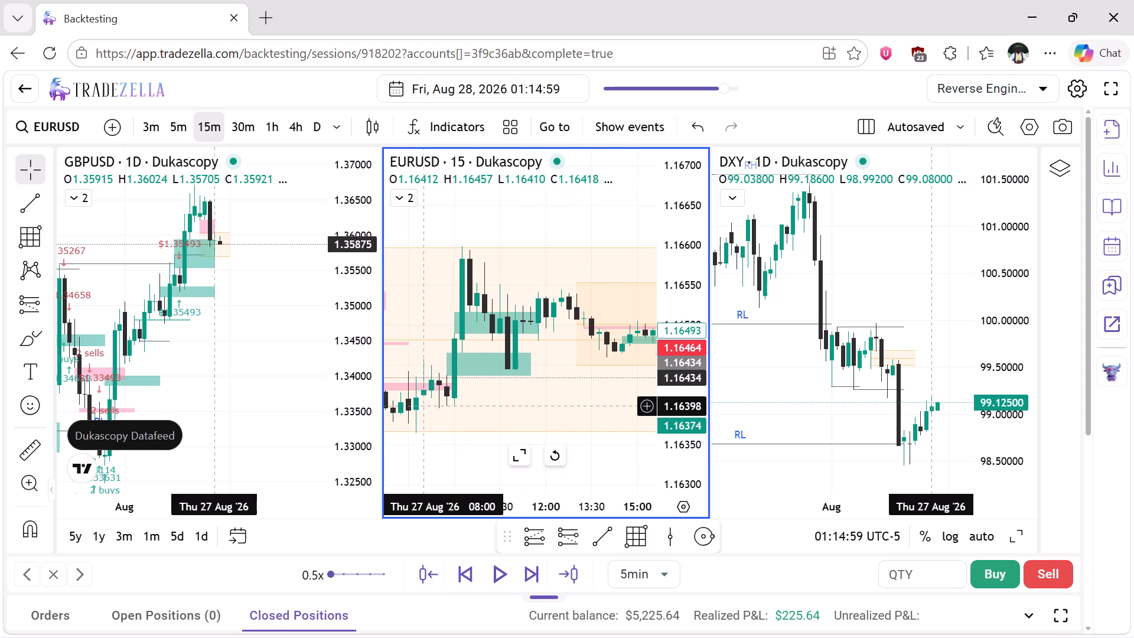
scroll(425, 406, "right", 1)
scroll(425, 406, "left", 1)
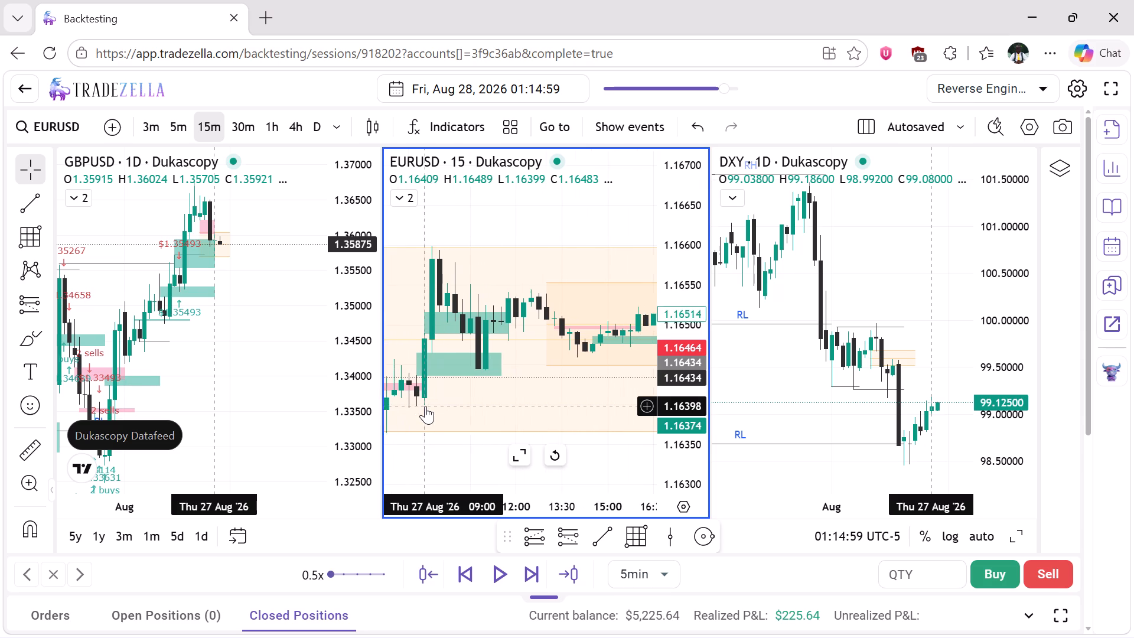
scroll(425, 406, "left", 5)
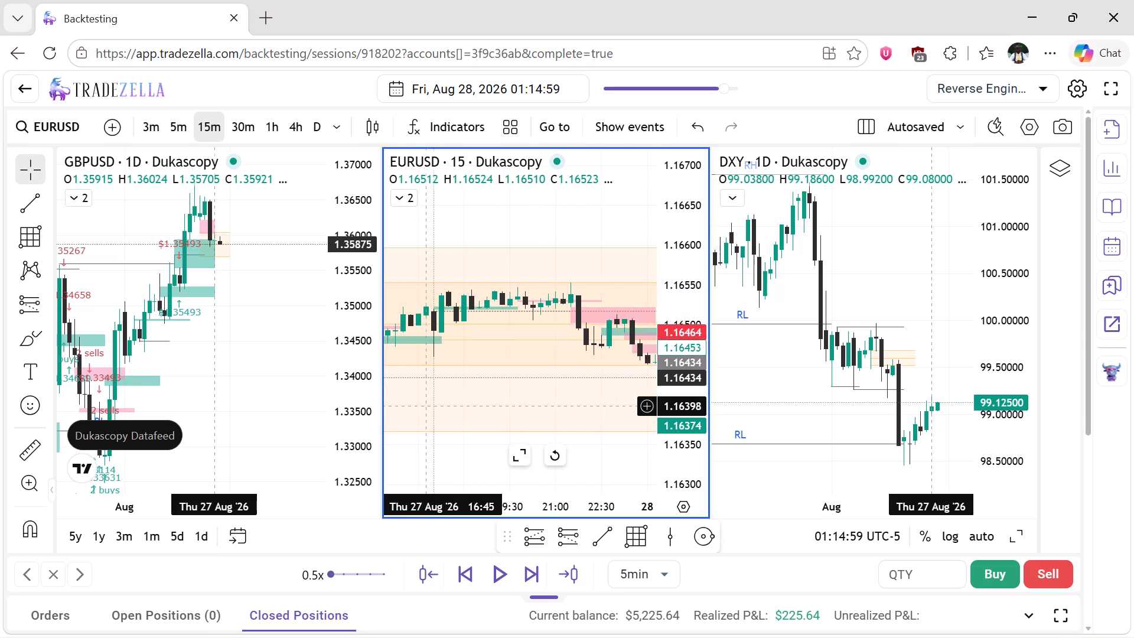
scroll(425, 406, "left", 2)
scroll(425, 406, "right", 1)
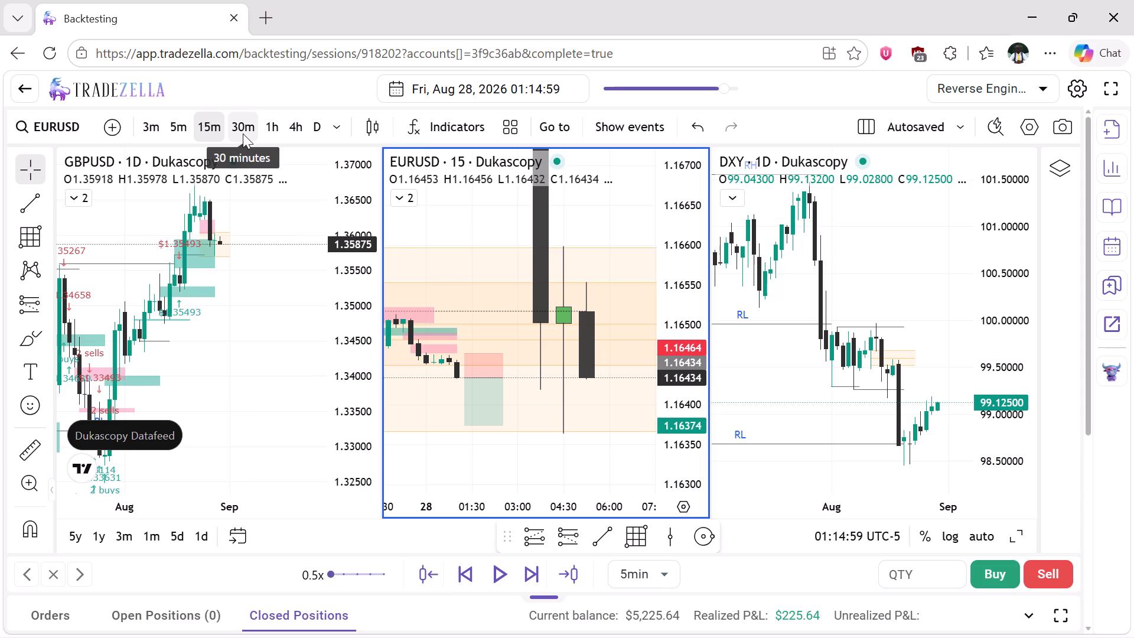
Review the EURUSD short setup on the 30-minute, 1-hour and 4-hour timeframes, ending on the 1-hour.
left_click(243, 134)
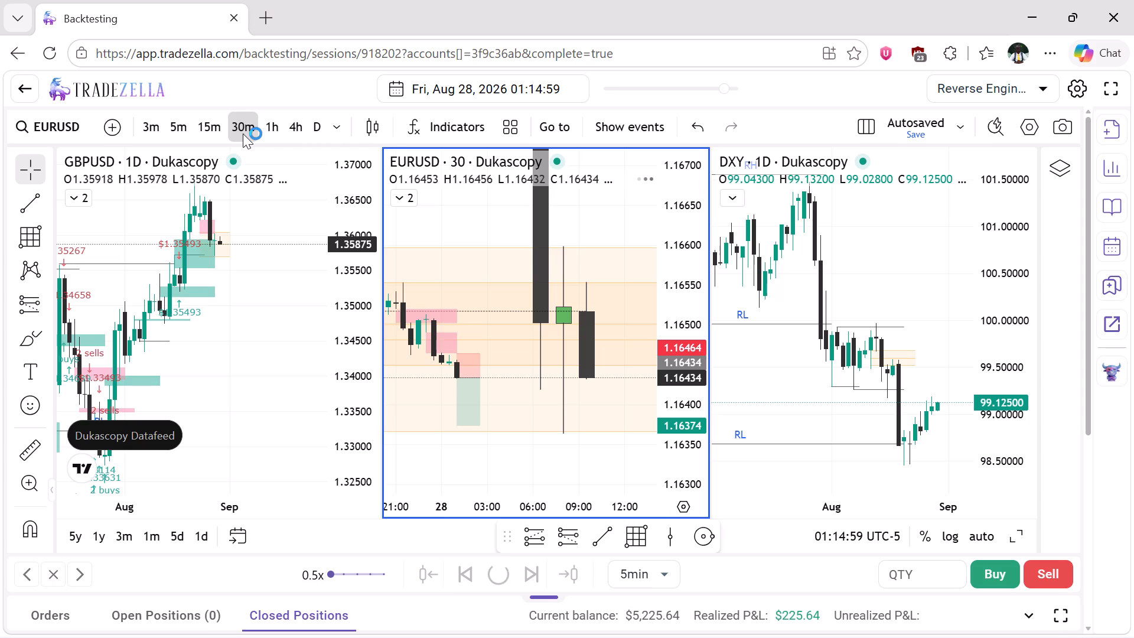
left_click(271, 132)
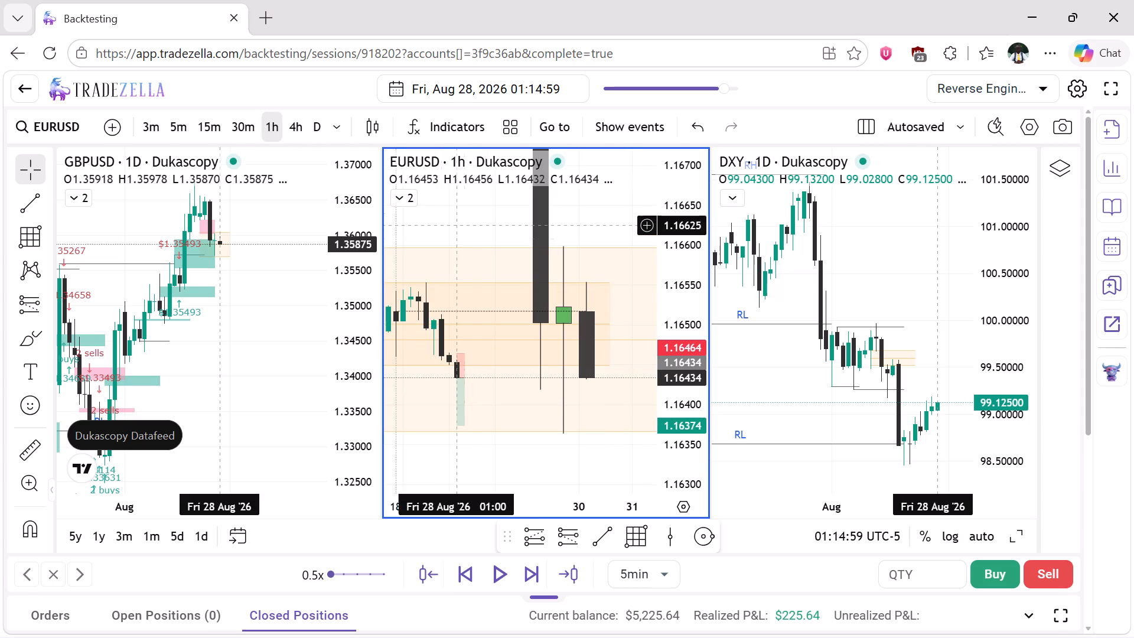
scroll(469, 245, "right", 2)
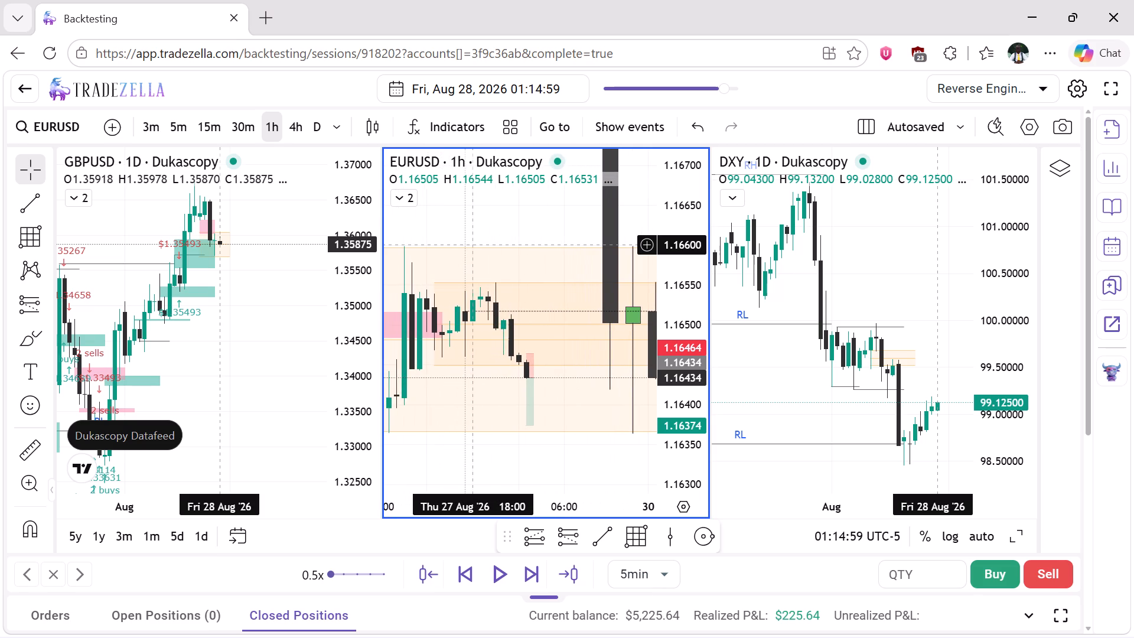
scroll(469, 245, "right", 2)
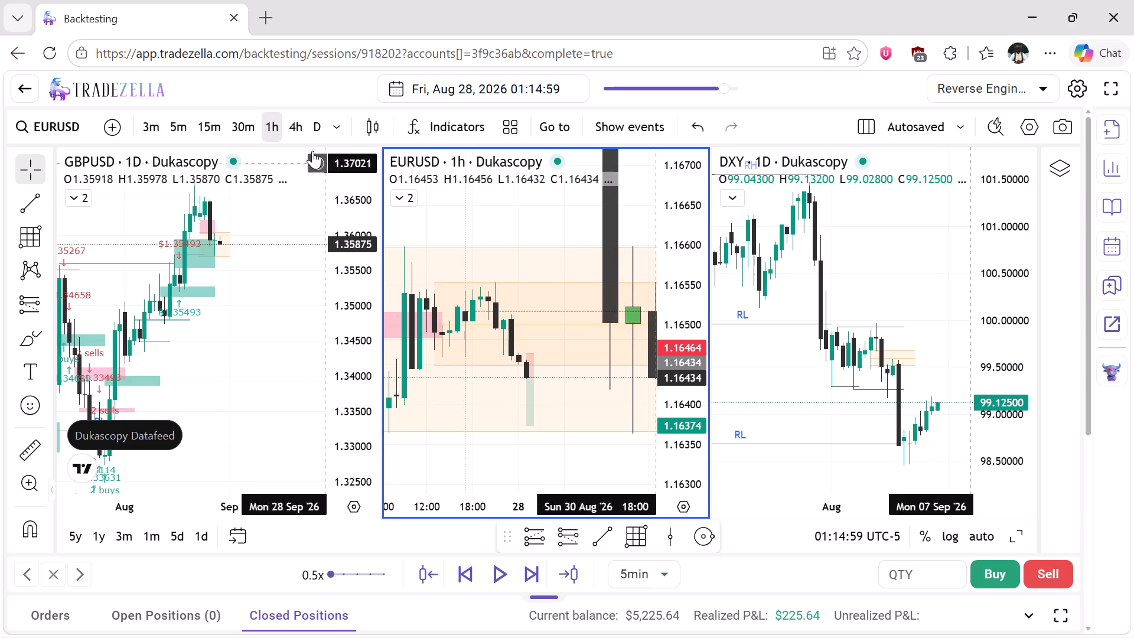
left_click(300, 122)
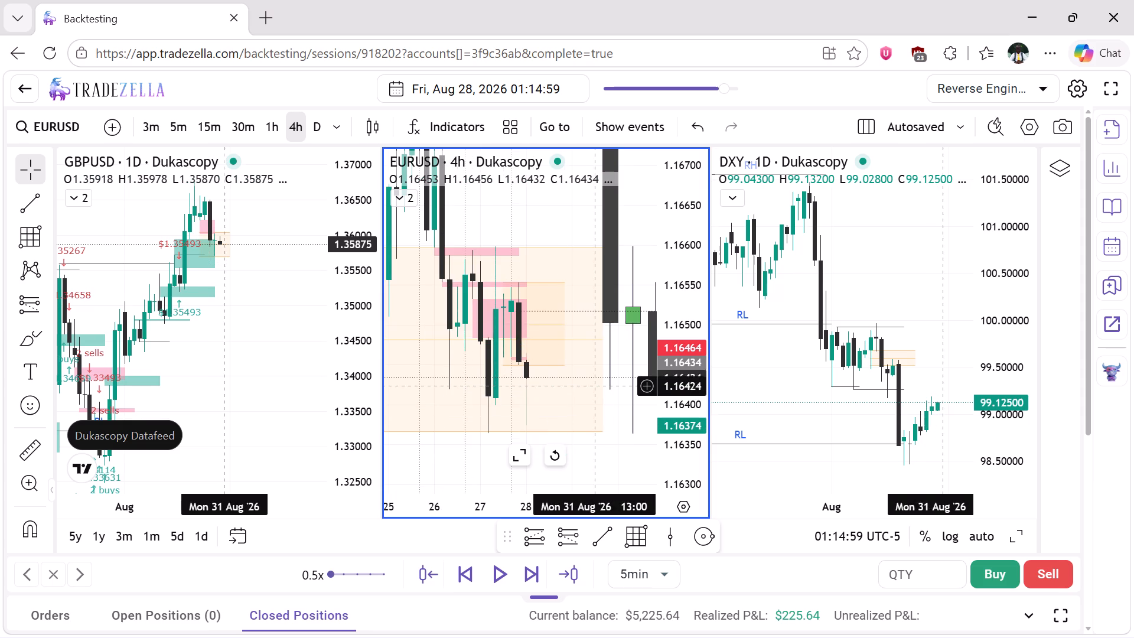
left_click(263, 130)
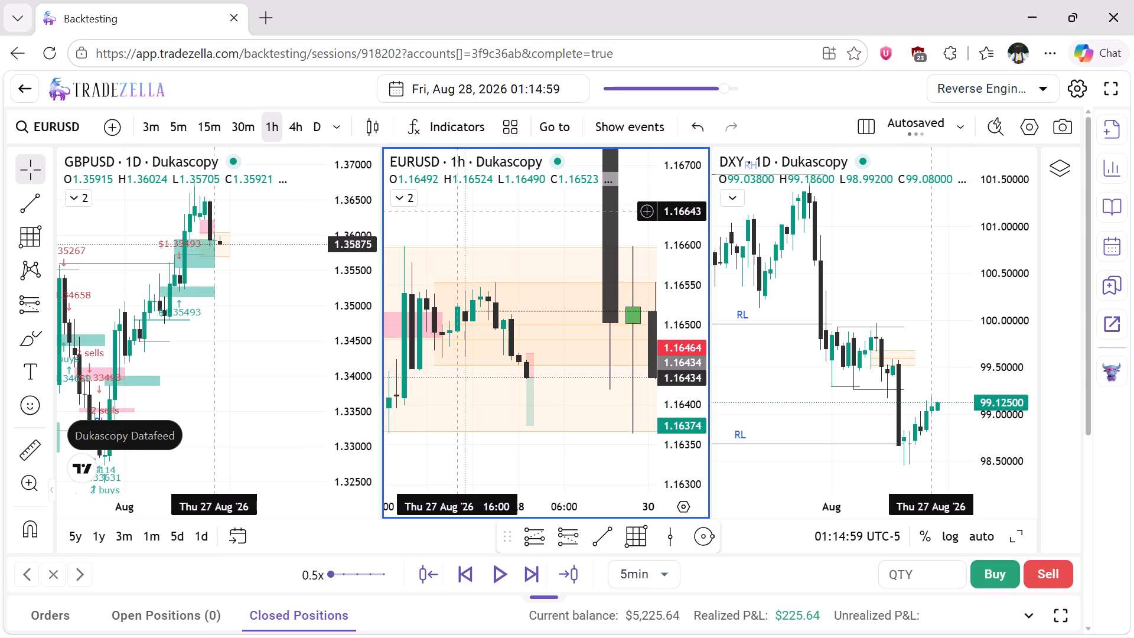
Review the EURUSD short setup on the daily timeframe, ending on the 15-minute with the chart view reset.
left_click(317, 126)
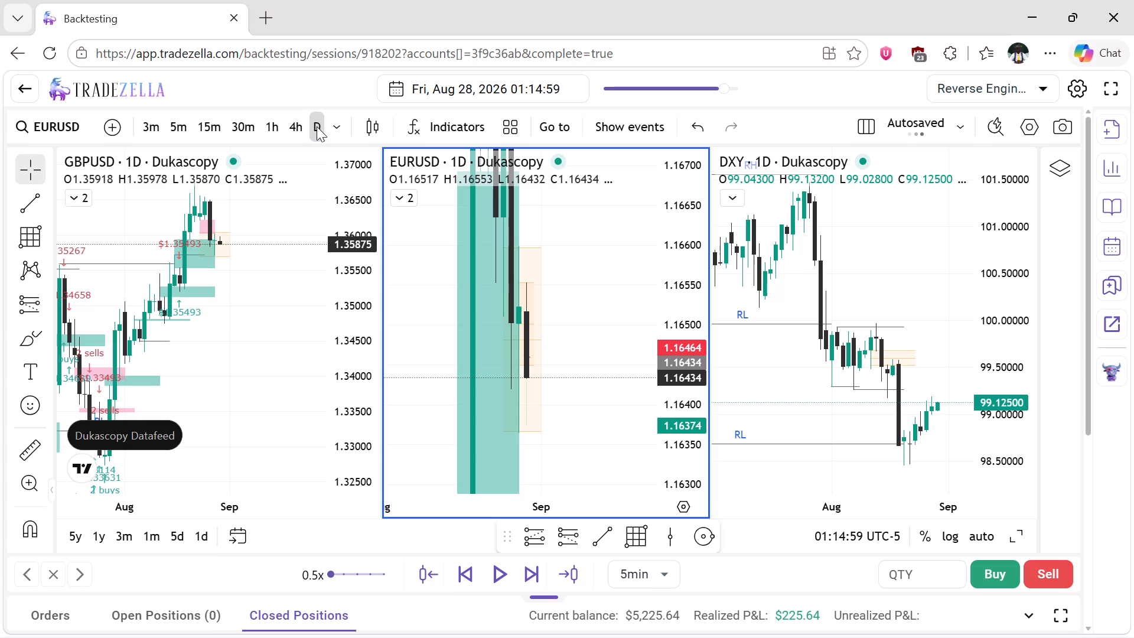
left_click_drag(683, 217, 698, 338)
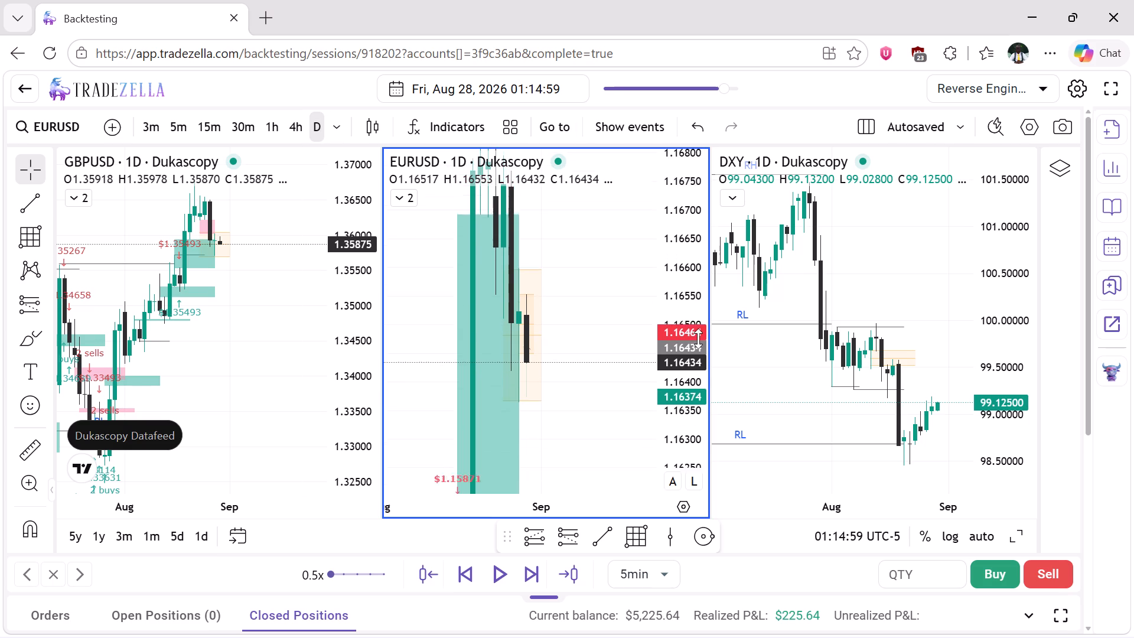
left_click_drag(698, 338, 695, 451)
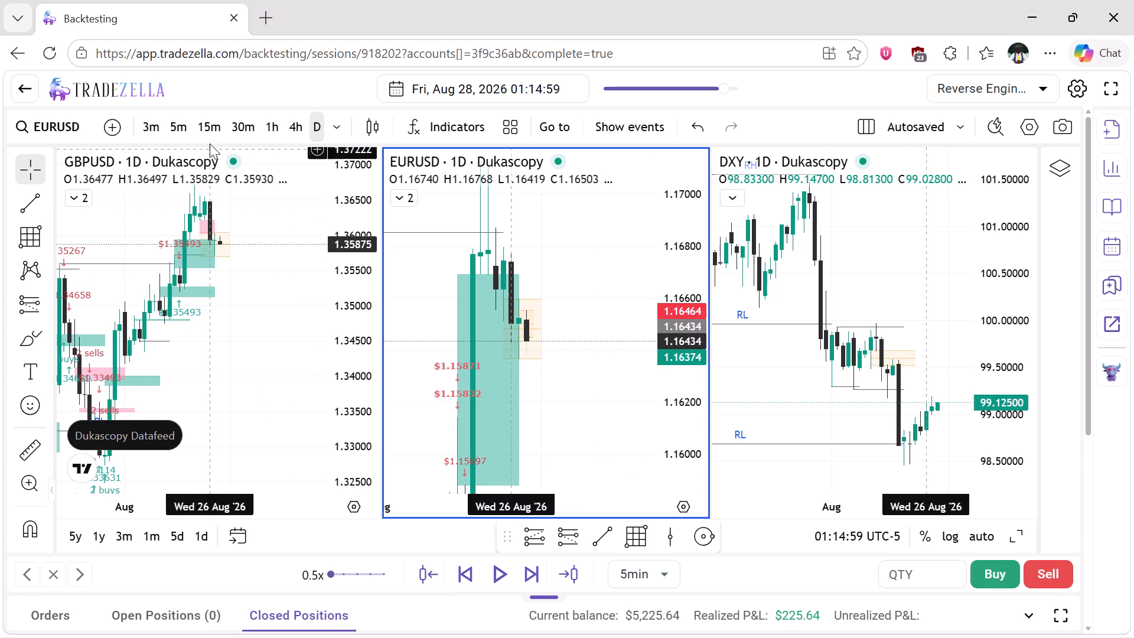
left_click(213, 126)
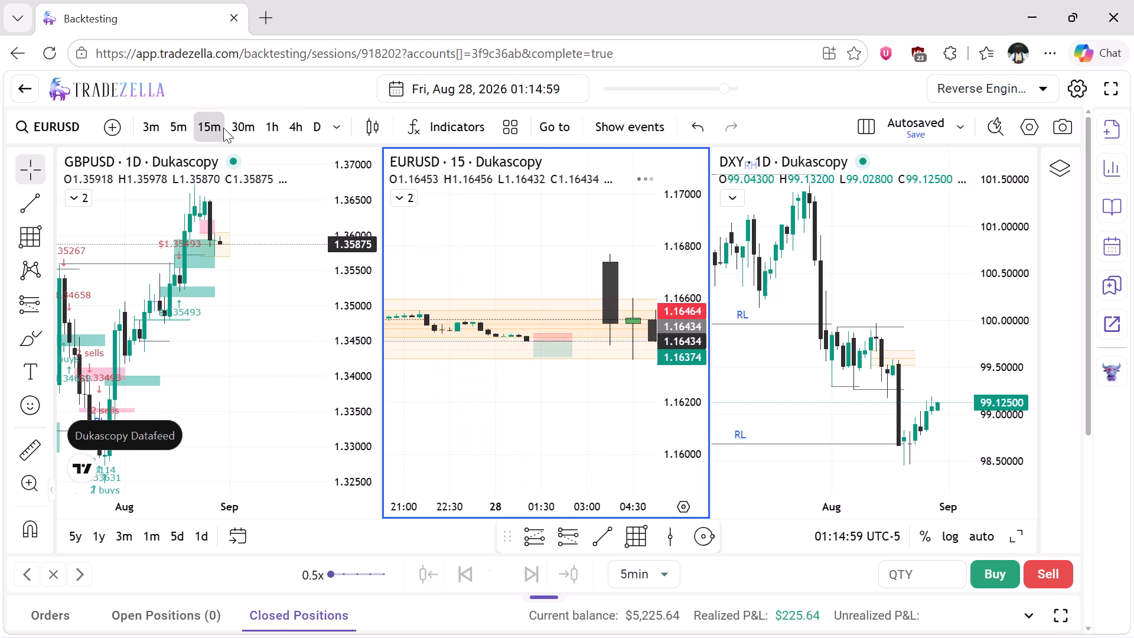
right_click(504, 226)
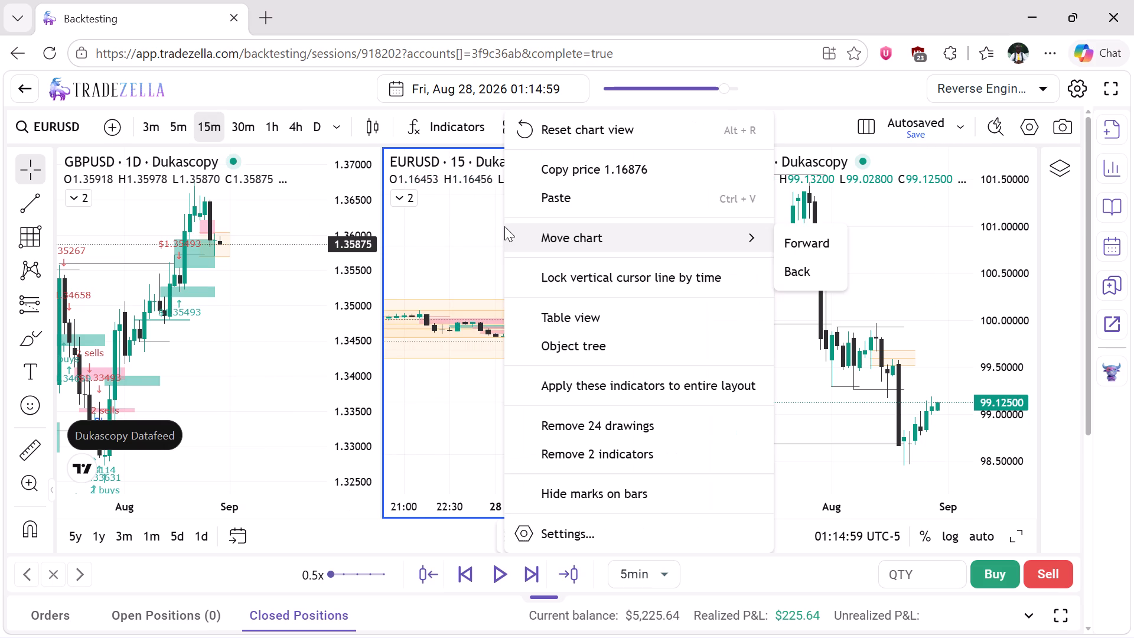
left_click(575, 131)
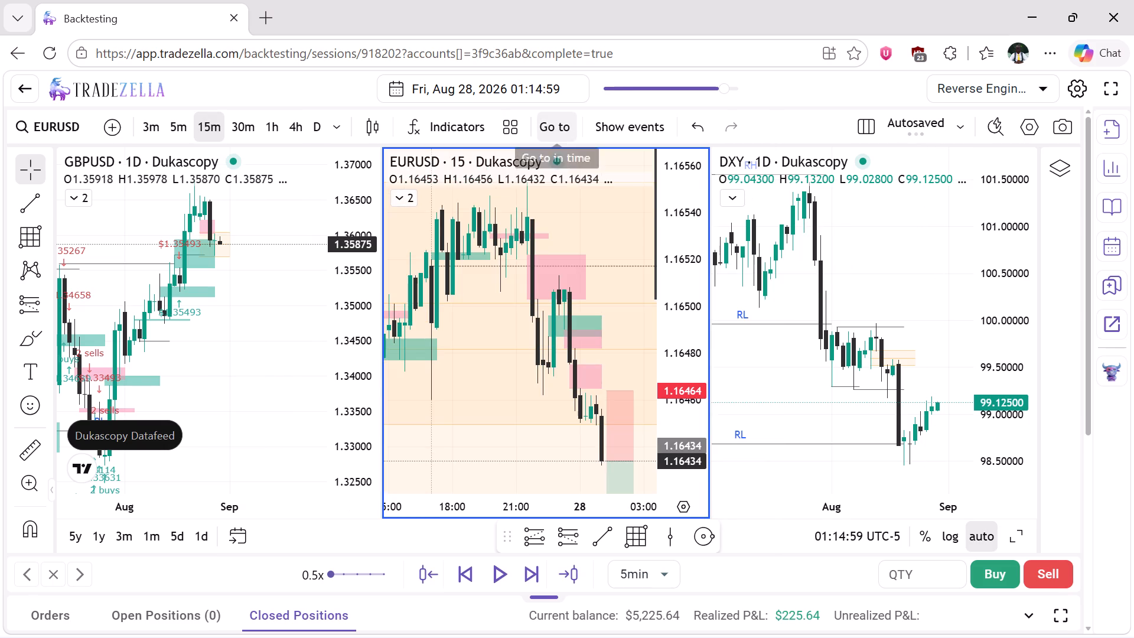
left_click_drag(693, 246, 690, 386)
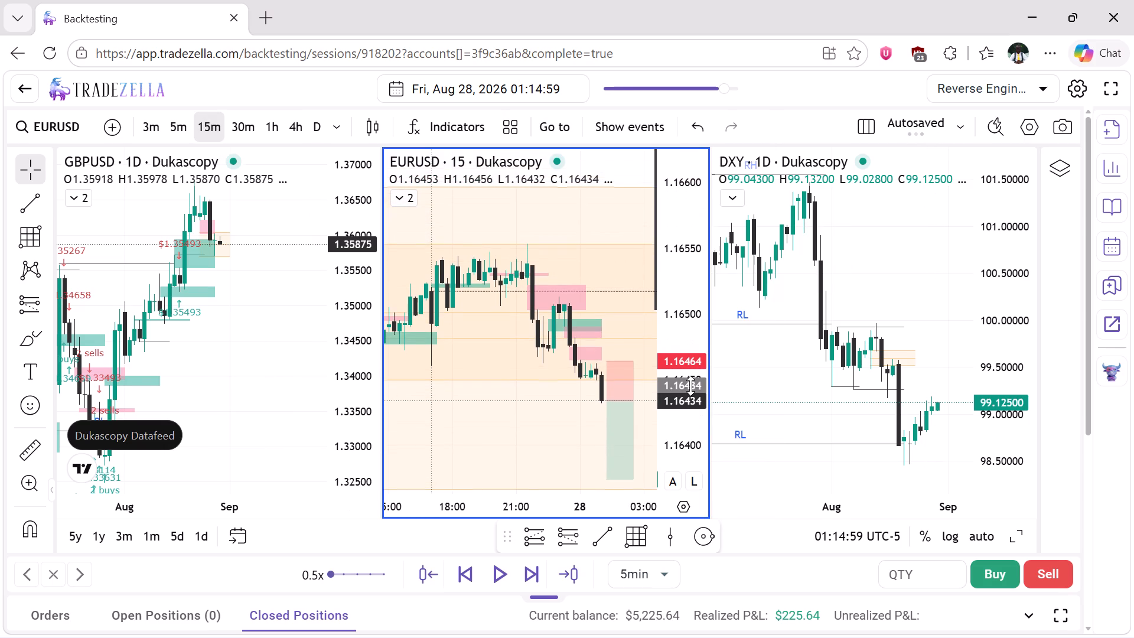
left_click_drag(690, 386, 690, 386)
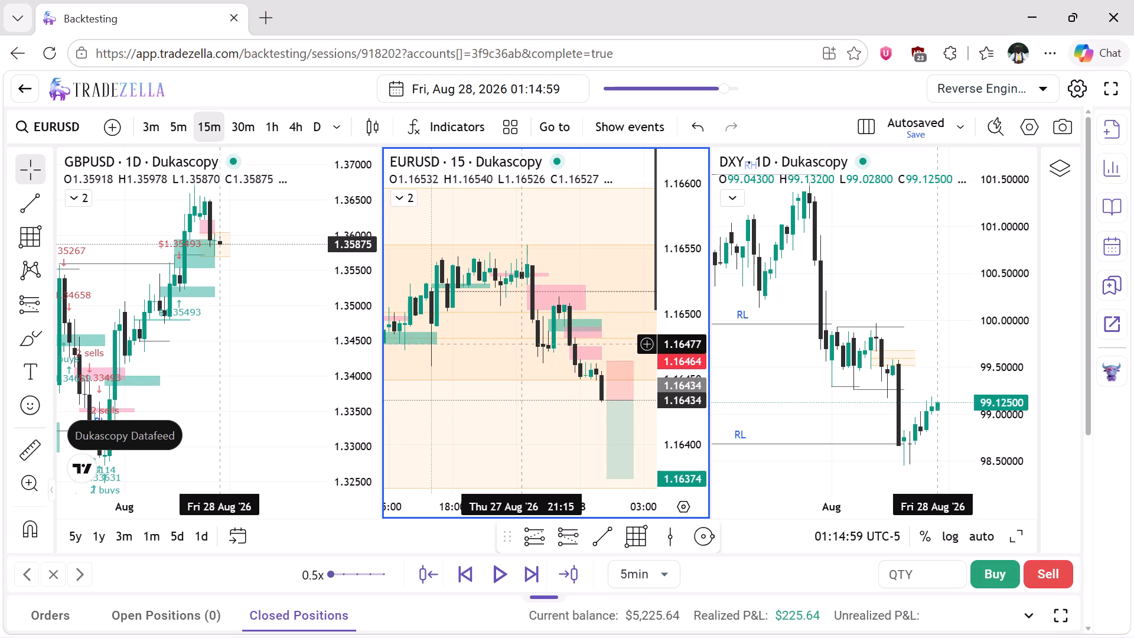
scroll(516, 344, "left", 1)
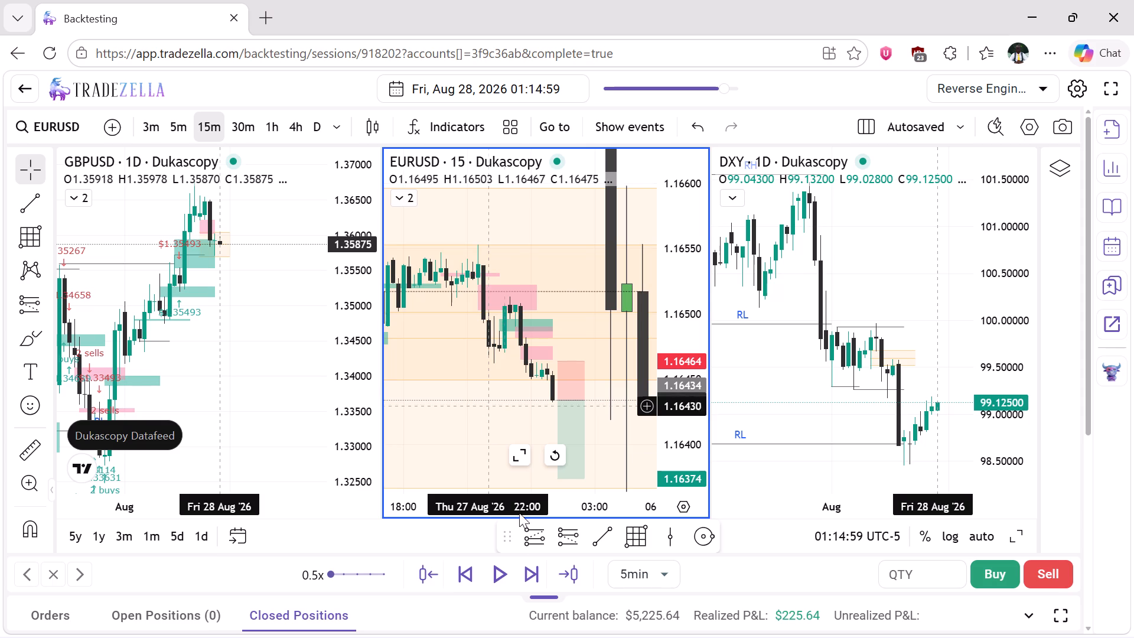
Advance the session in 5-minute steps to 28 Aug 2026 03:29:59 with EURUSD on the 15-minute timeframe.
left_click(536, 571)
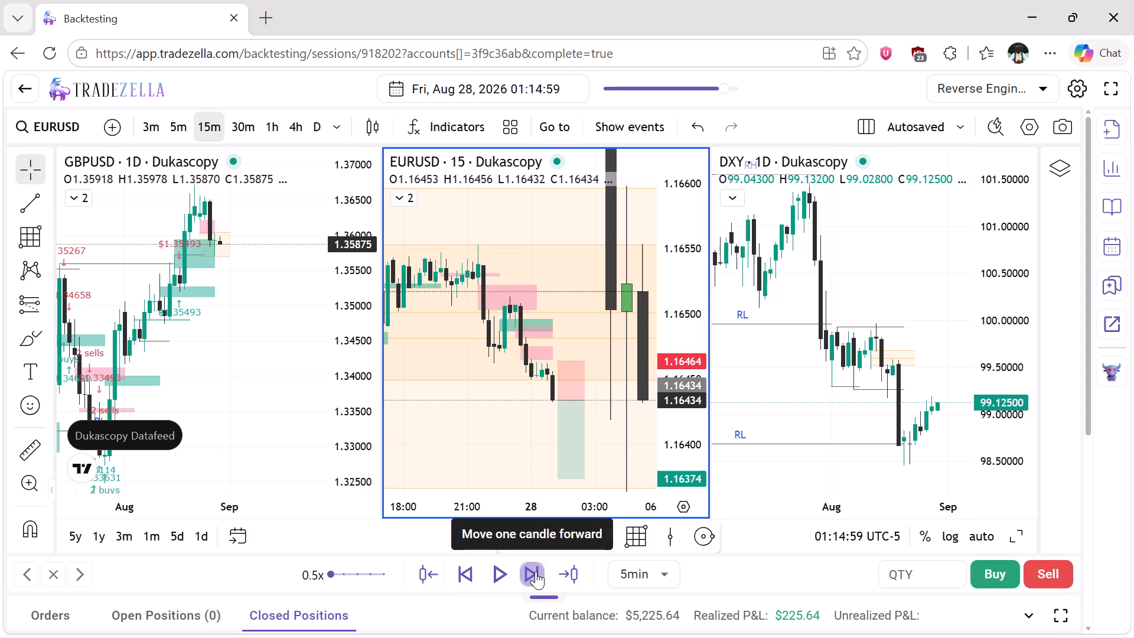
left_click(536, 571)
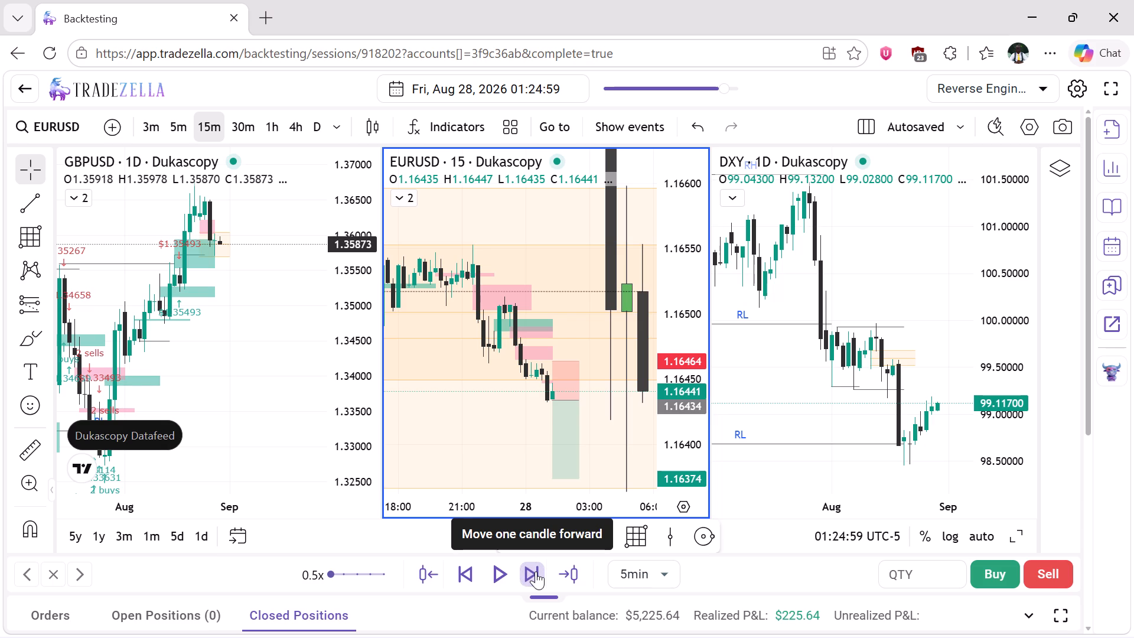
left_click(536, 571)
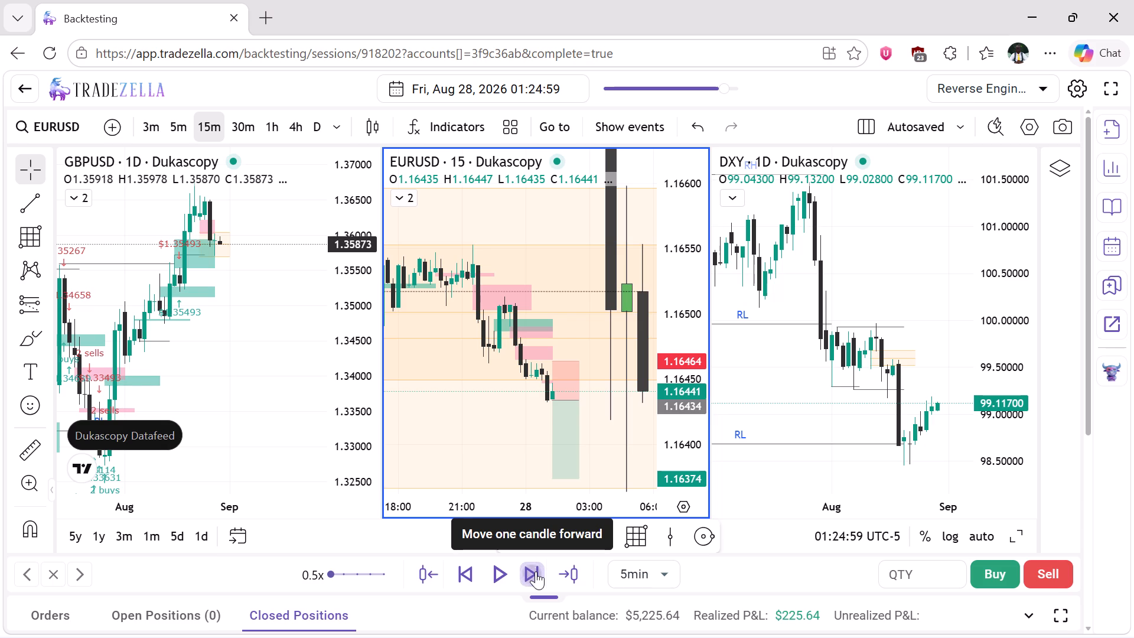
left_click(536, 571)
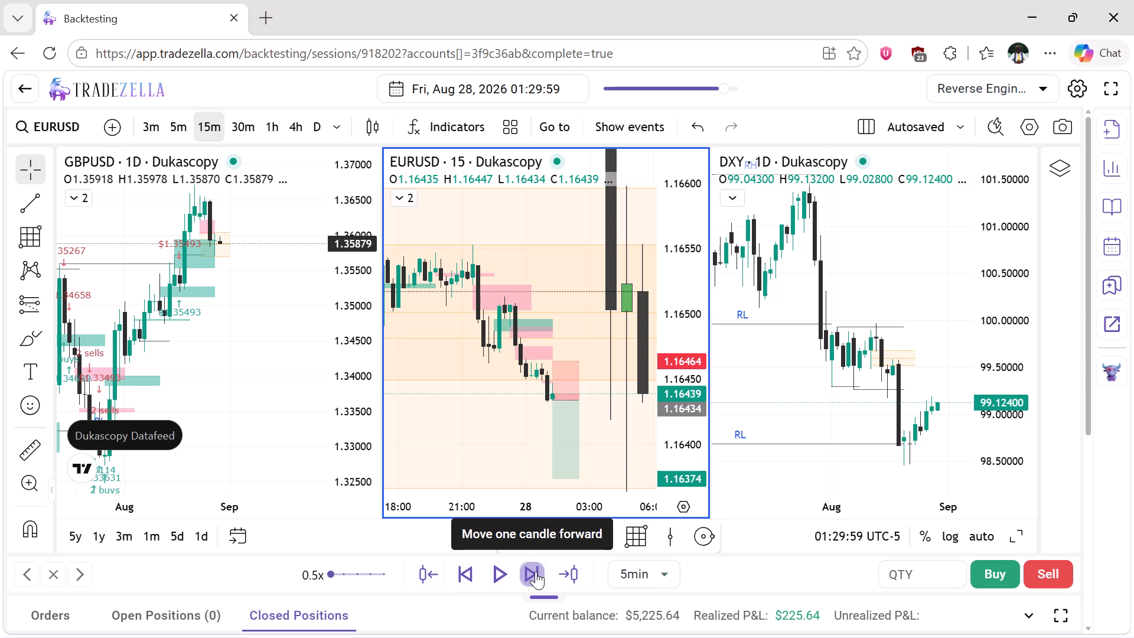
left_click(536, 571)
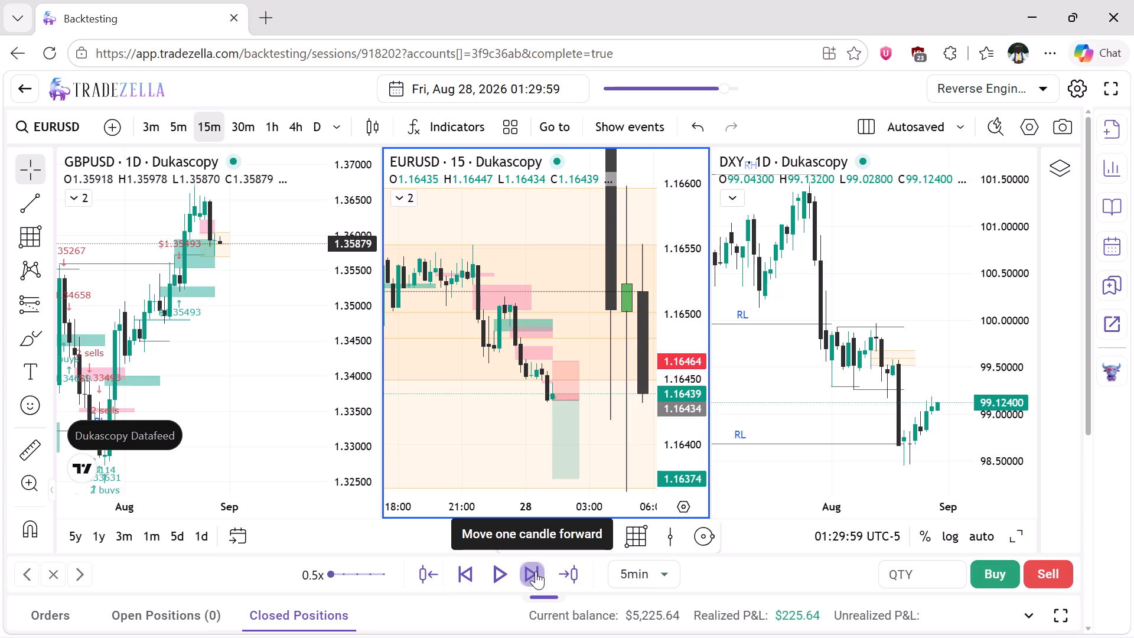
left_click(536, 571)
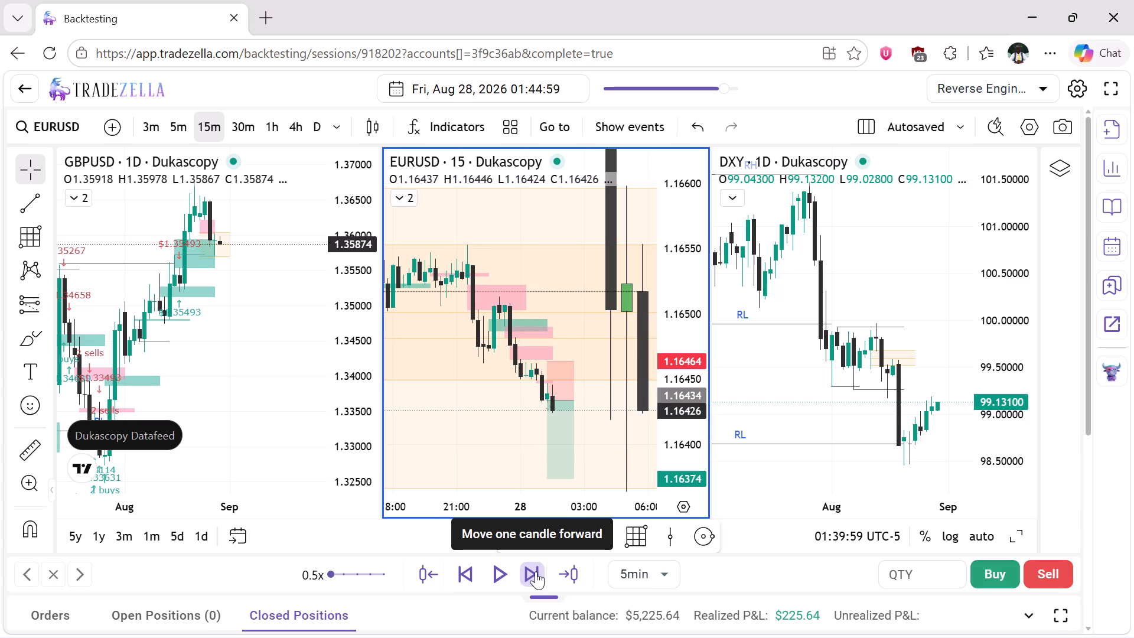
left_click(536, 571)
left_click(536, 571)
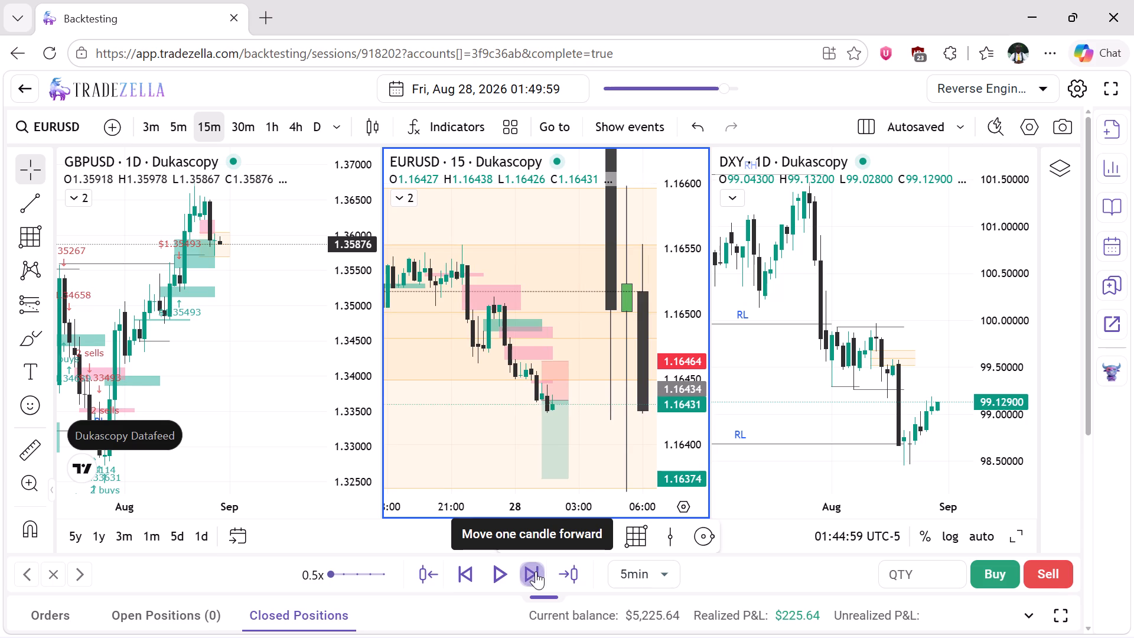
left_click(536, 571)
left_click(536, 571)
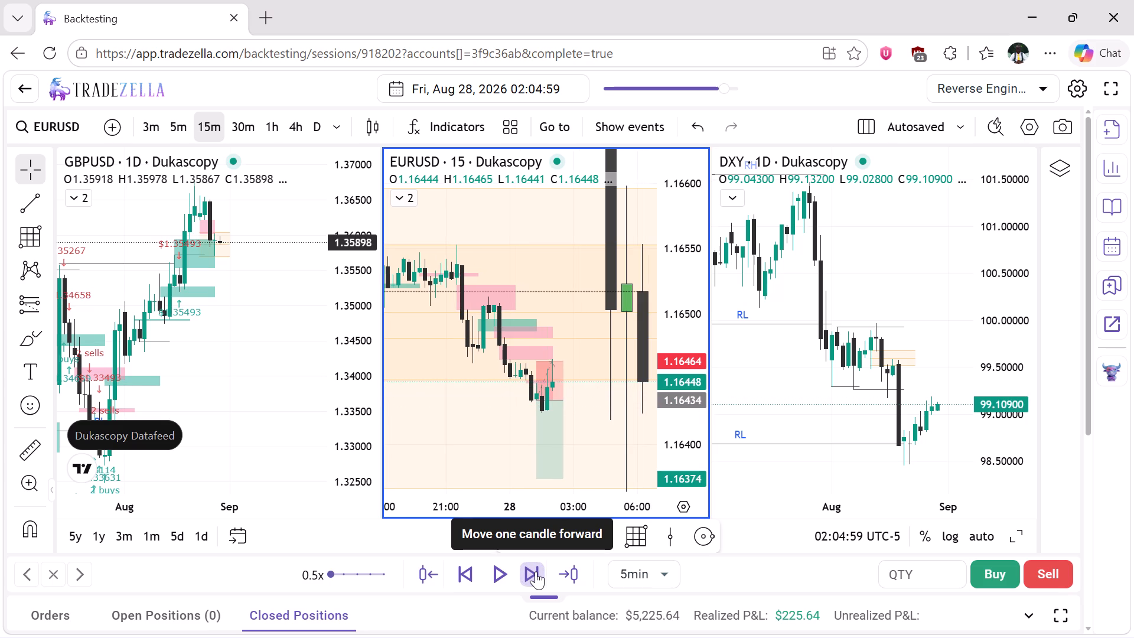
left_click(536, 571)
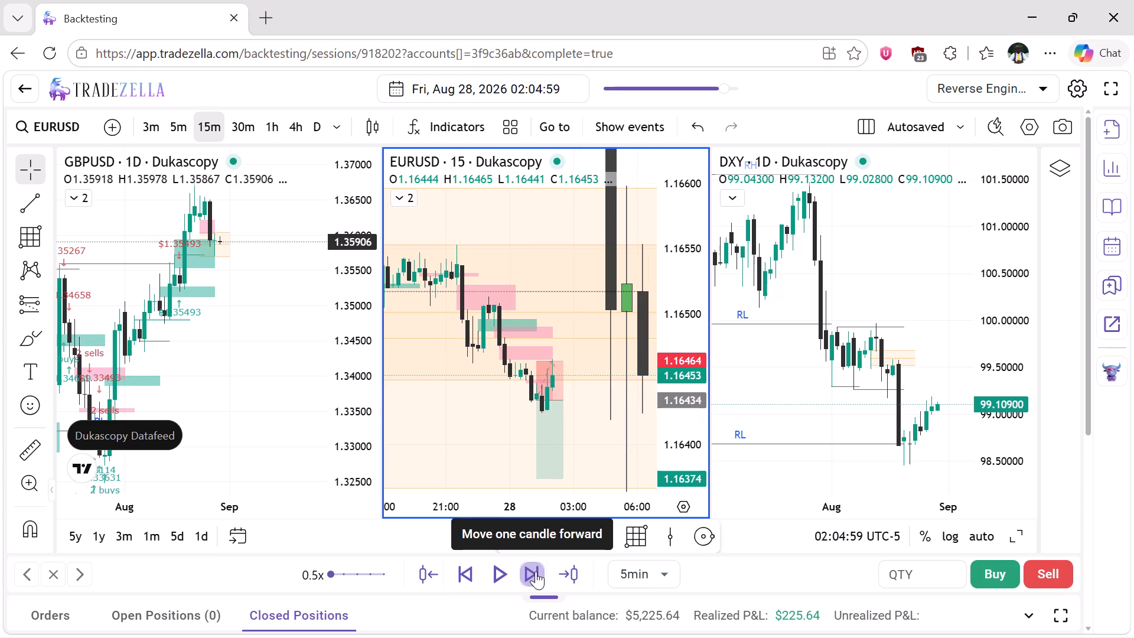
left_click(536, 571)
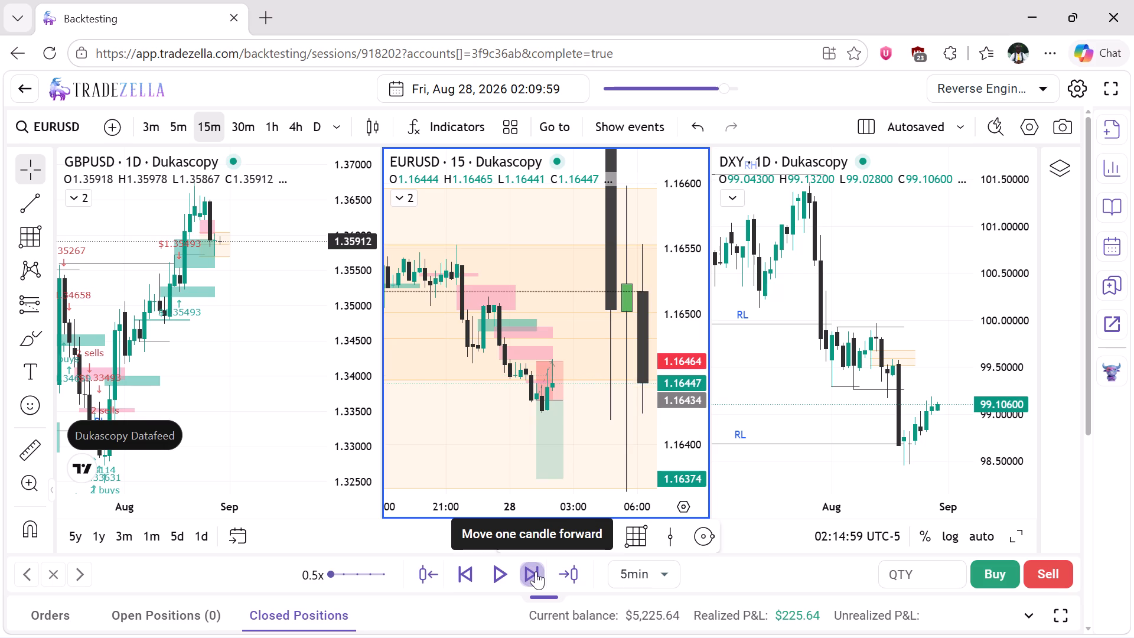
left_click(536, 571)
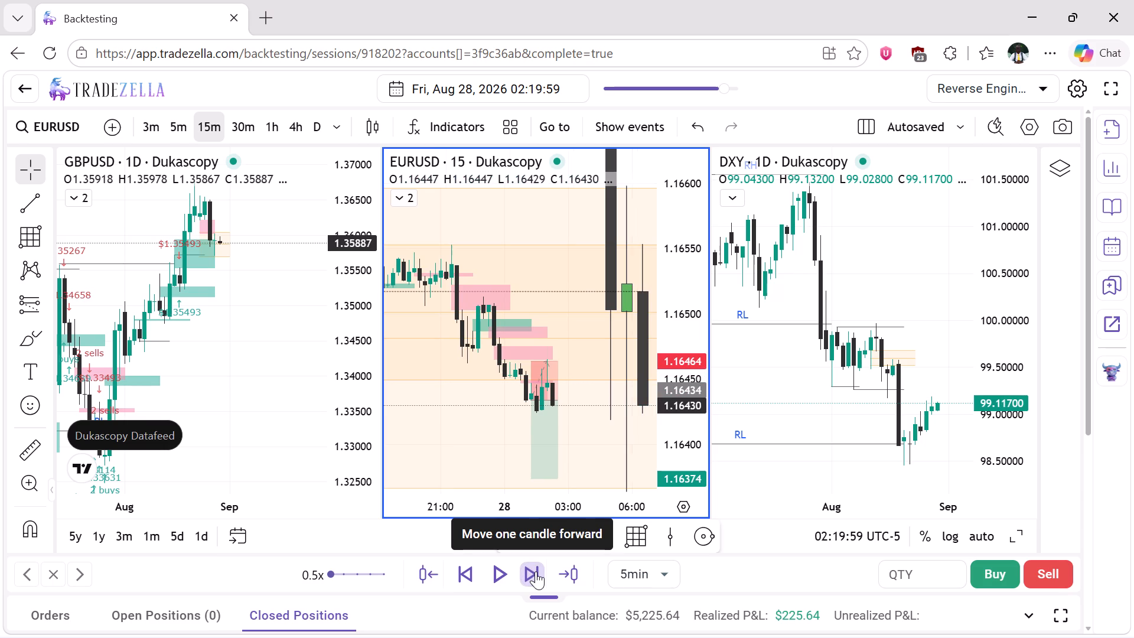
left_click(536, 571)
left_click(536, 571)
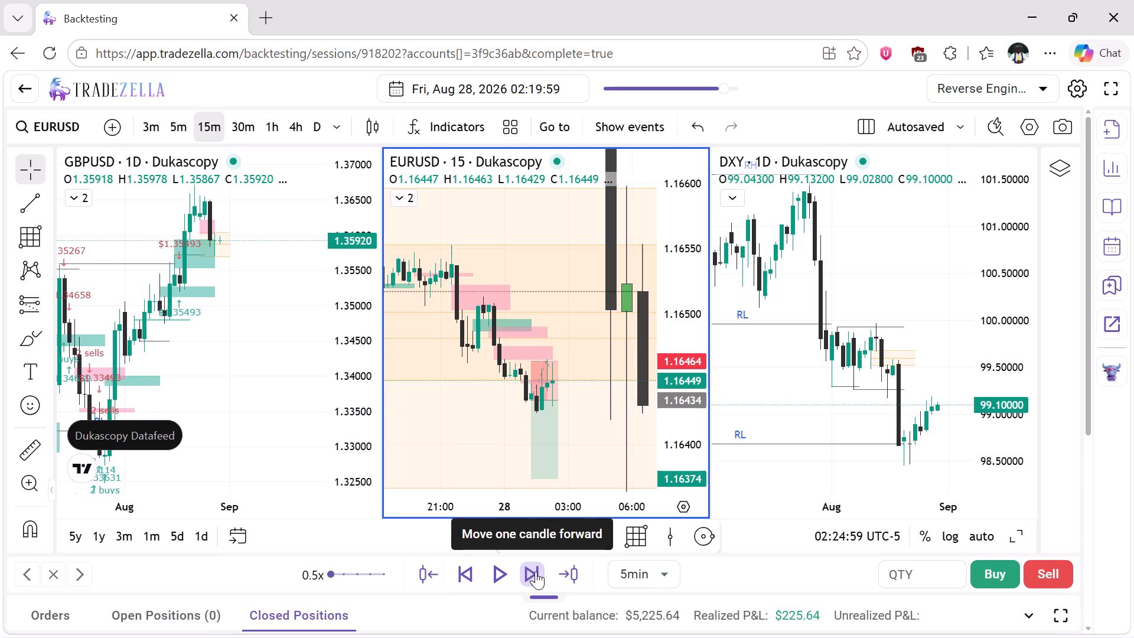
left_click(536, 571)
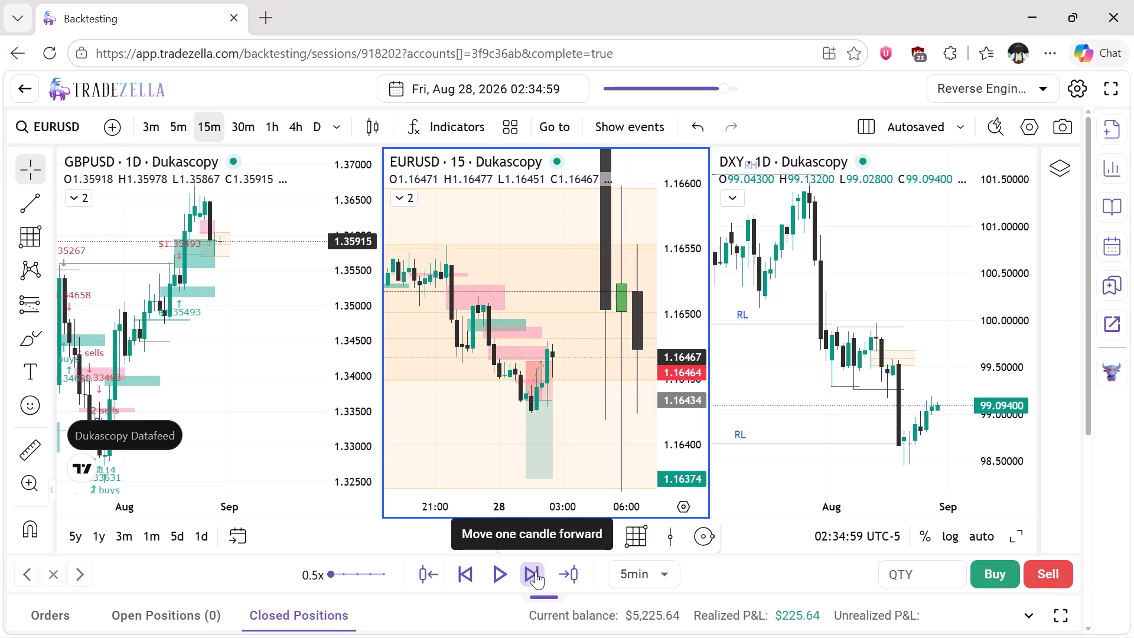
left_click(536, 571)
left_click(536, 571)
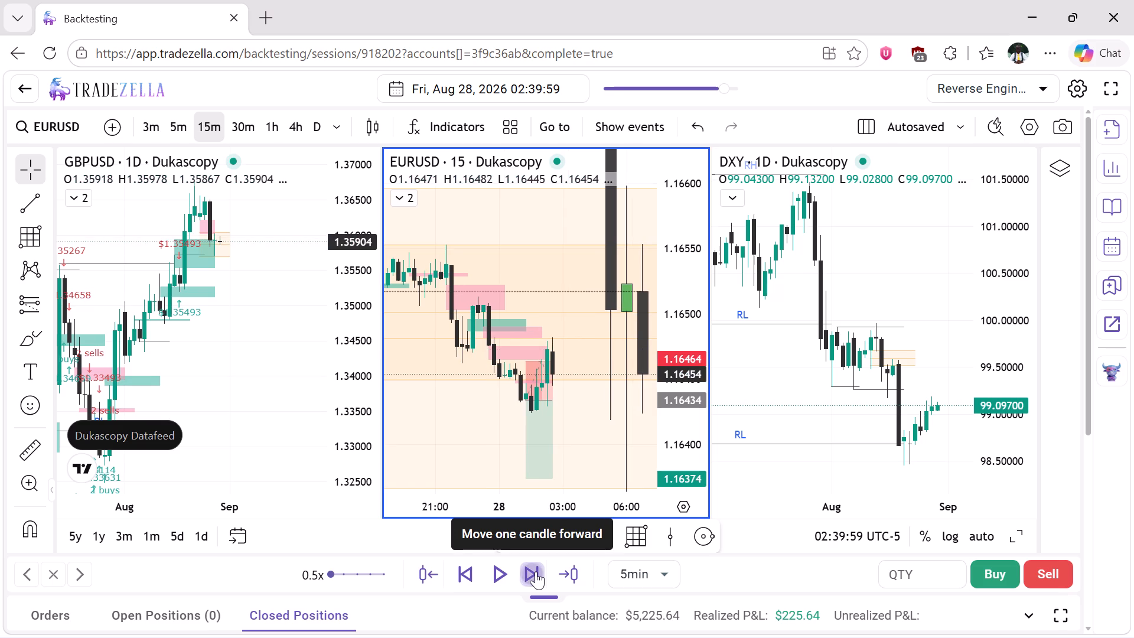
left_click(536, 571)
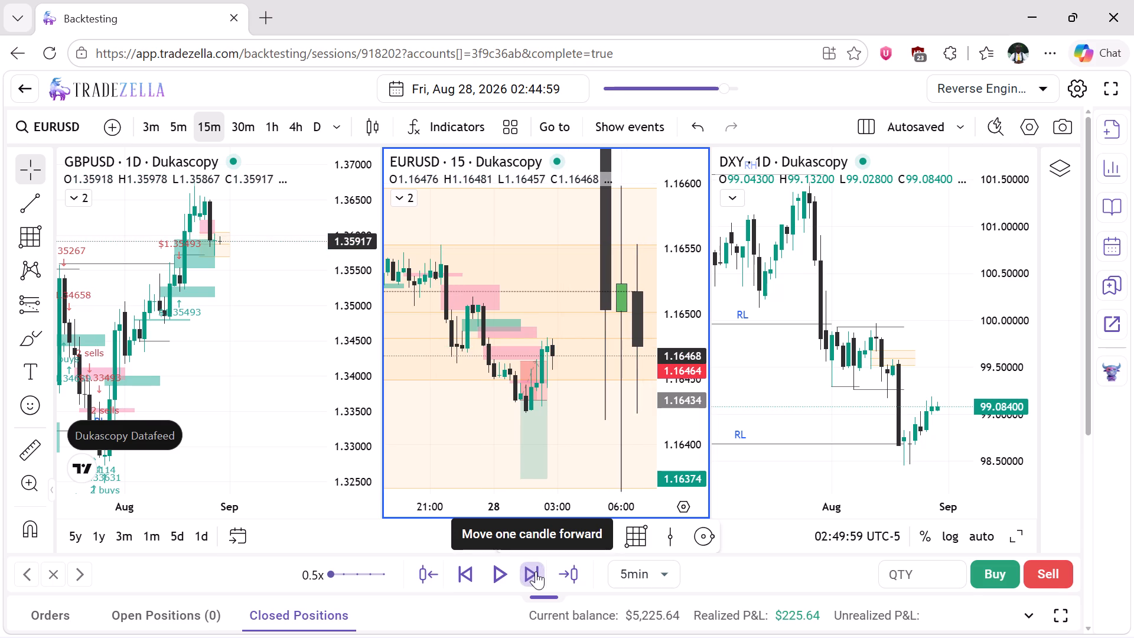
left_click(536, 571)
left_click(536, 571)
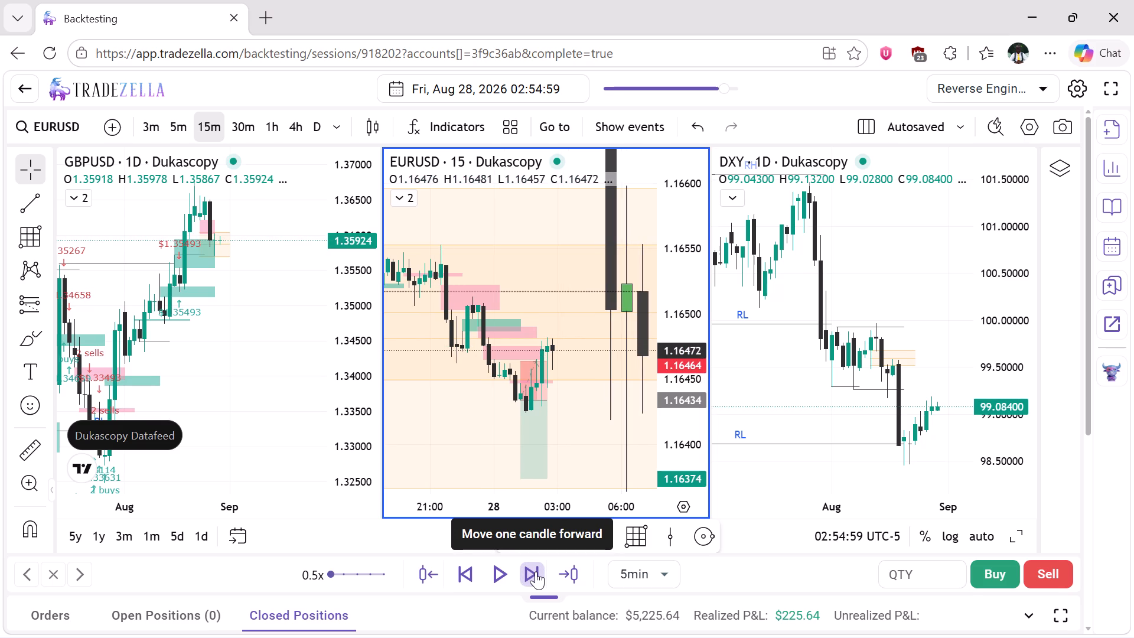
left_click(536, 571)
left_click(536, 571)
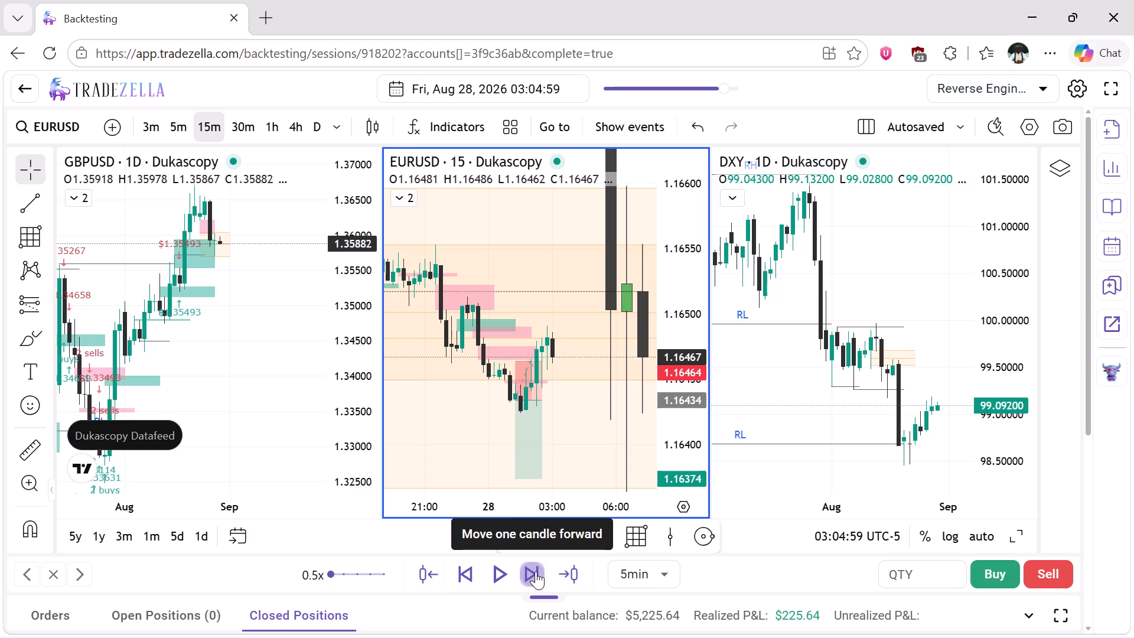
left_click(536, 571)
left_click(536, 571)
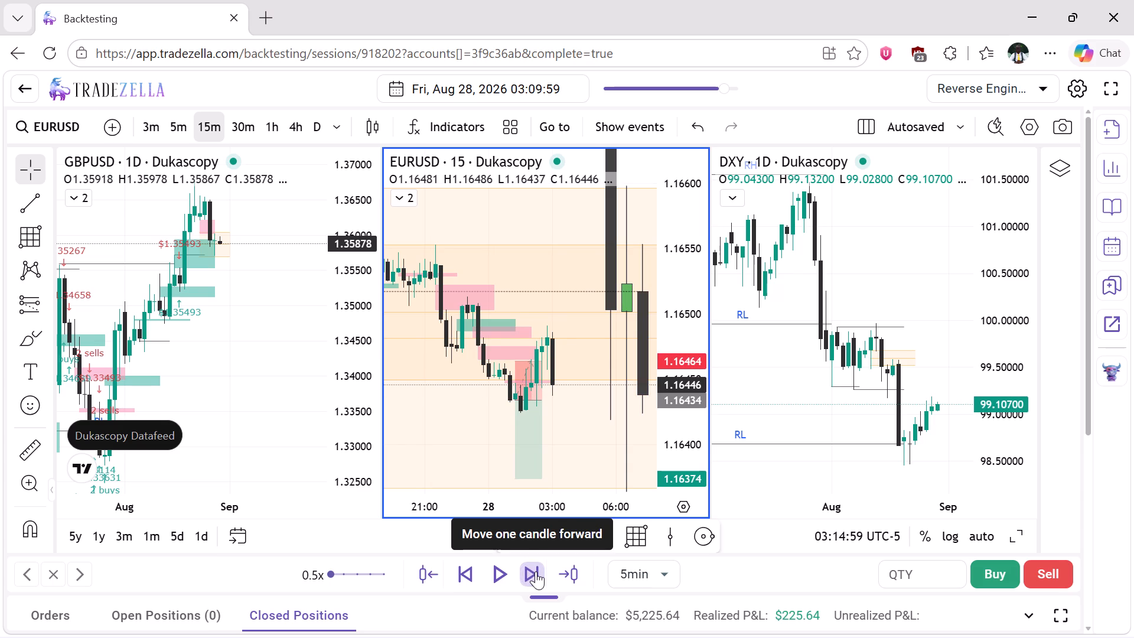
left_click(536, 571)
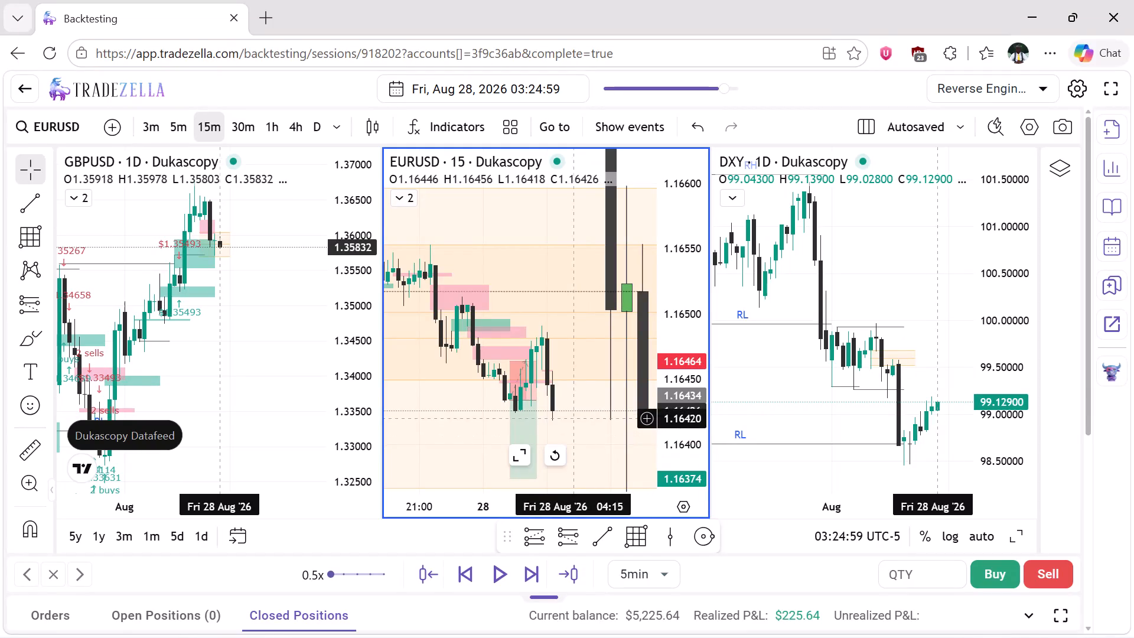
left_click(526, 574)
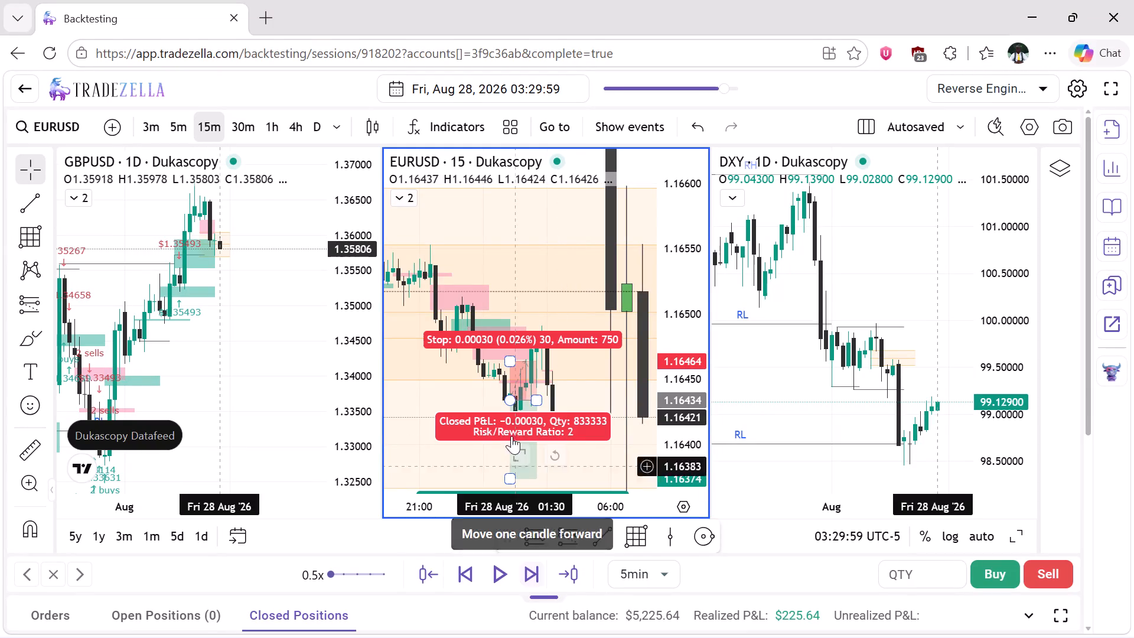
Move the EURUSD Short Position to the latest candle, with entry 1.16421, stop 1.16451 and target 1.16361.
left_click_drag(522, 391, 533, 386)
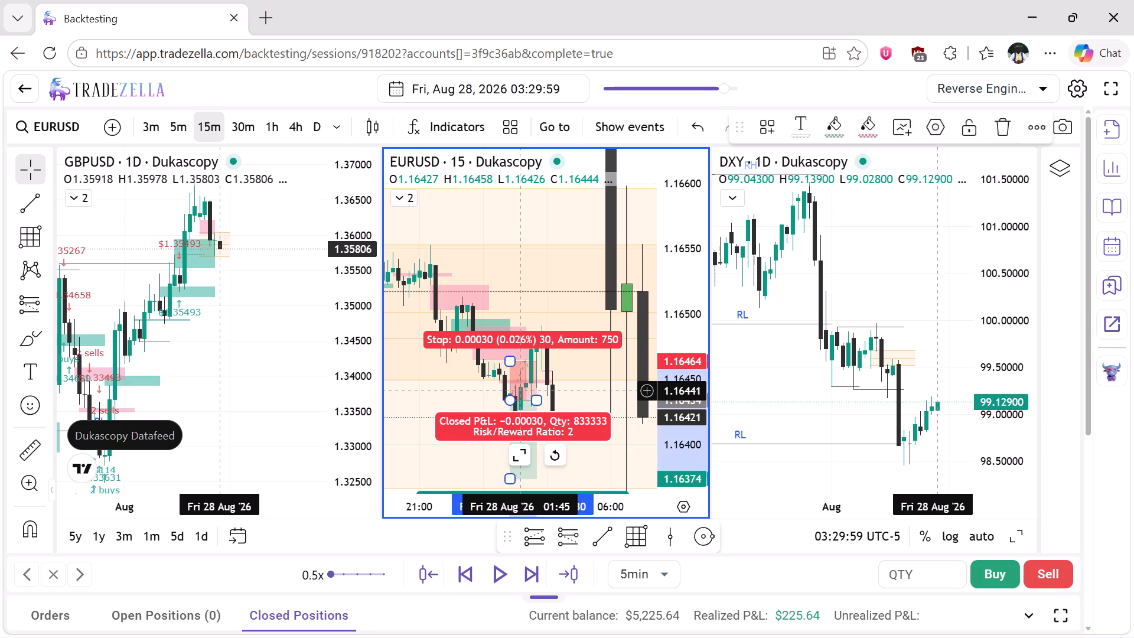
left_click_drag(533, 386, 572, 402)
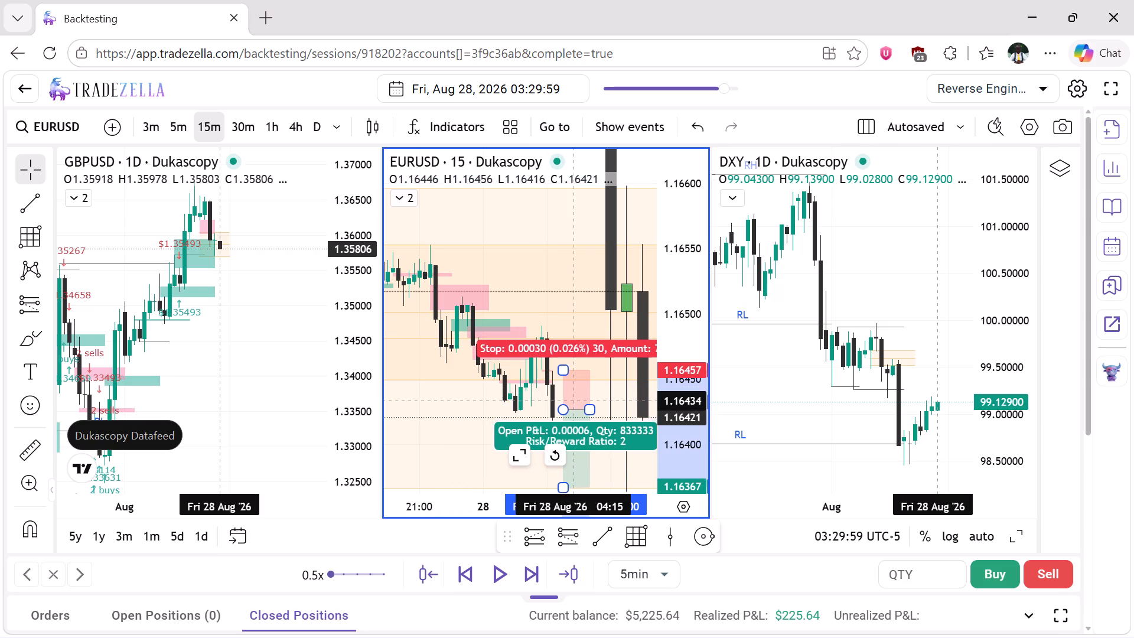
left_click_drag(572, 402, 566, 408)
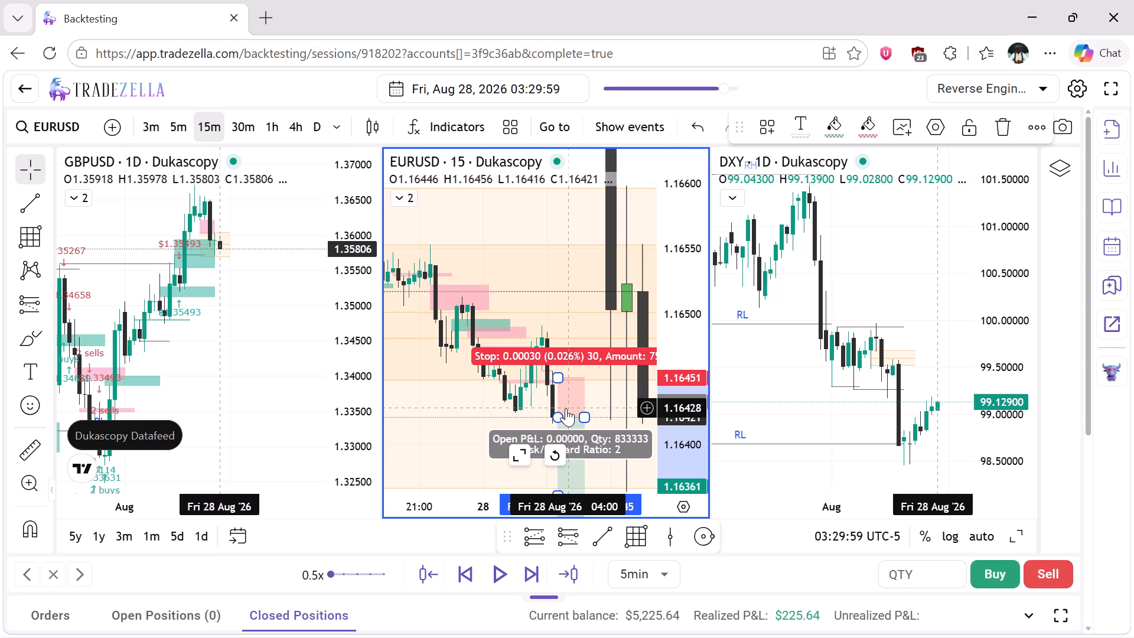
Delete the Short Position drawing from the 15-minute EURUSD chart.
left_click(566, 408)
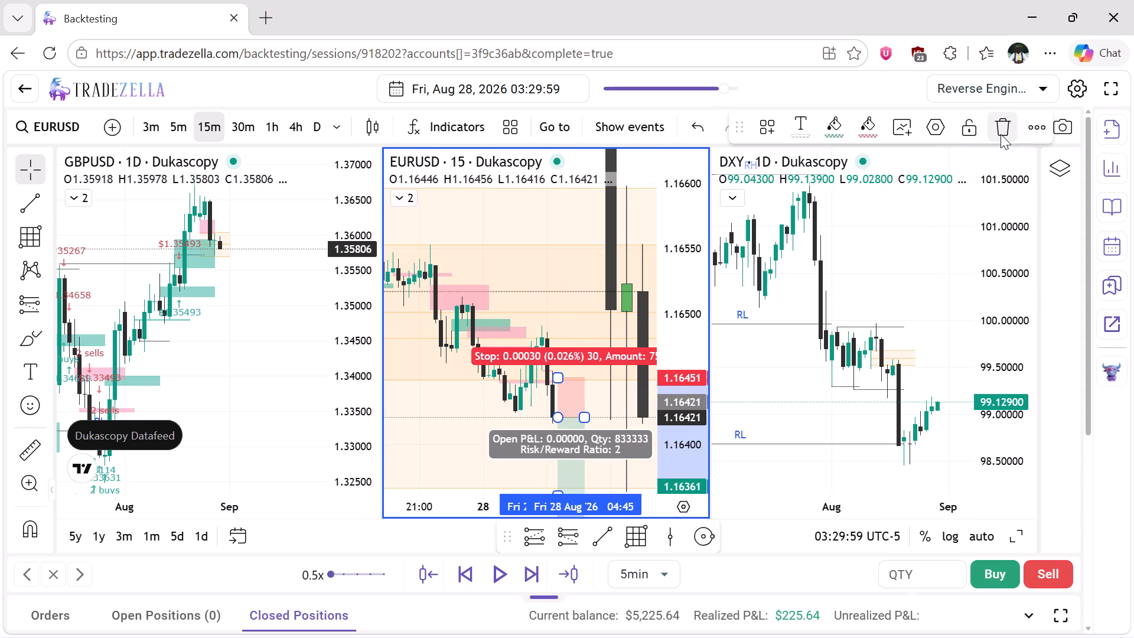
left_click(1001, 134)
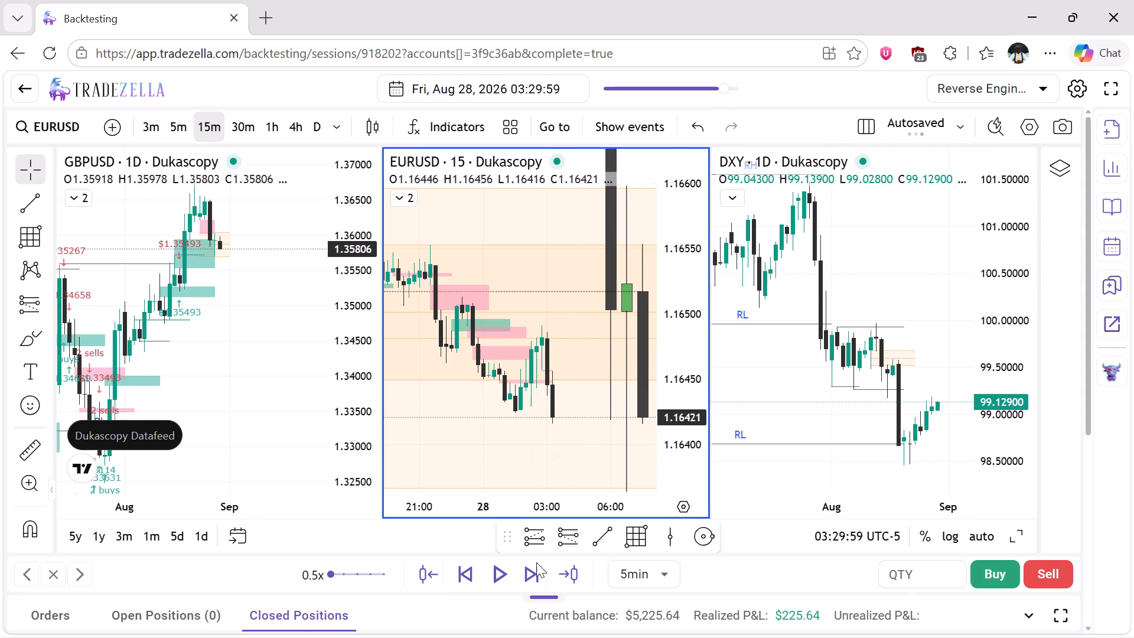
Advance the session by one 5-minute step to 28 Aug 2026 03:34:59.
left_click(523, 569)
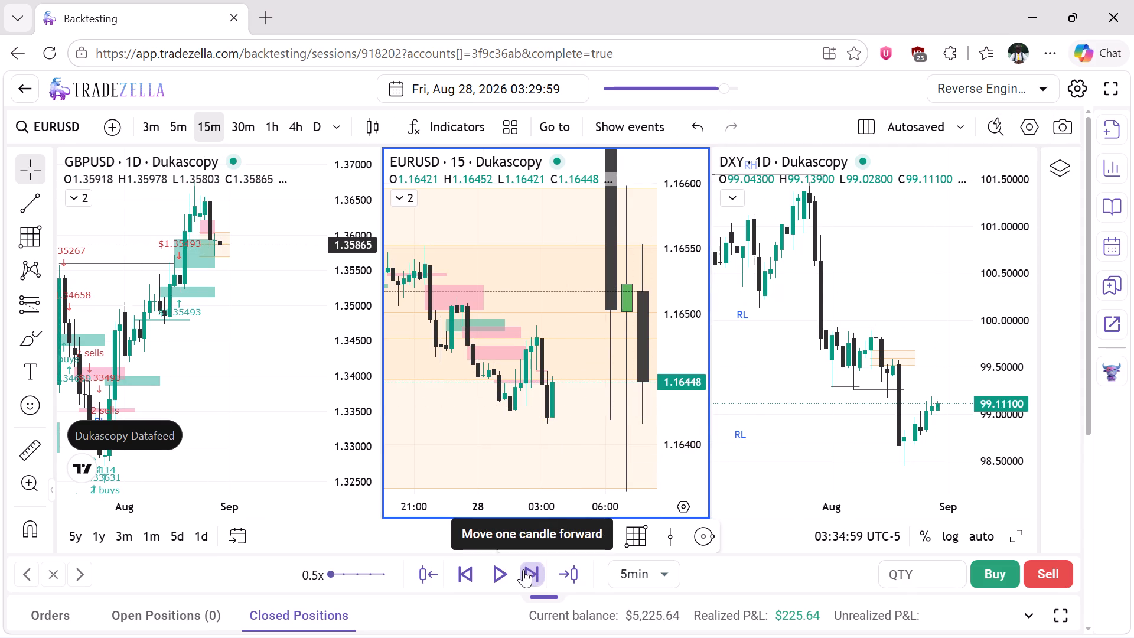
Advance the session in 5-minute steps to 28 Aug 2026 04:09:59 with EURUSD on the 15-minute timeframe.
left_click(523, 569)
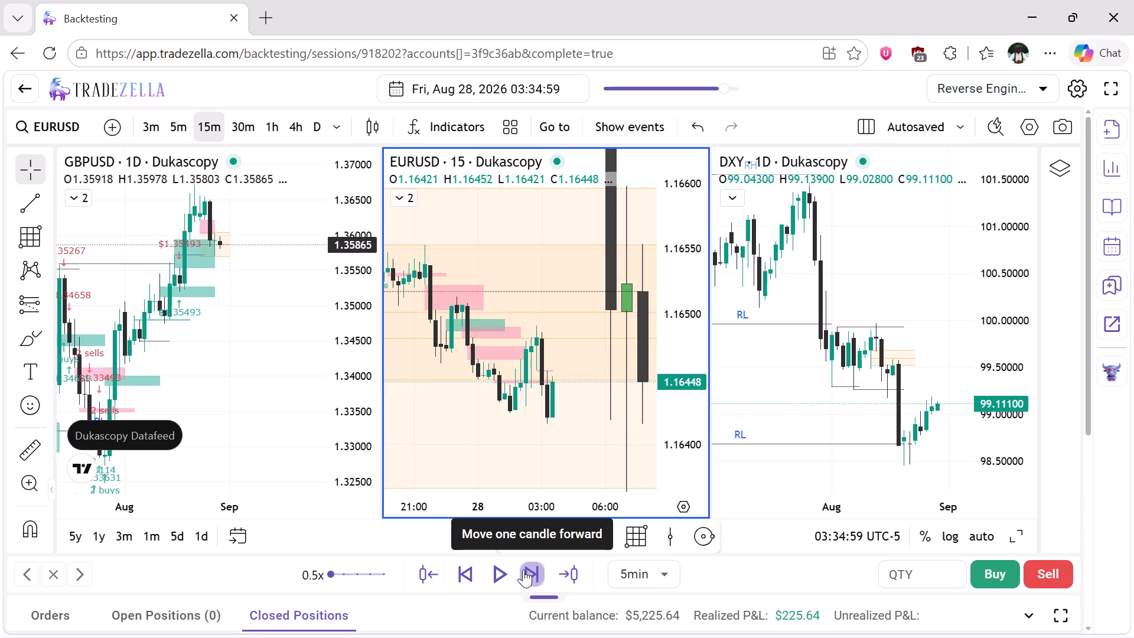
left_click(523, 569)
left_click(523, 569)
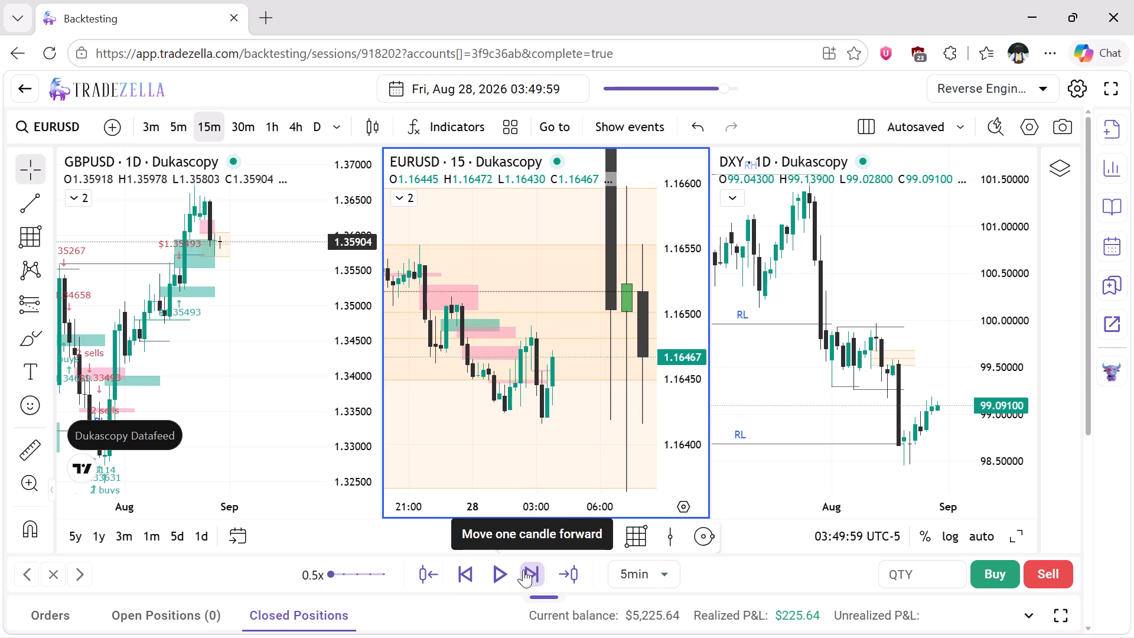
left_click(523, 569)
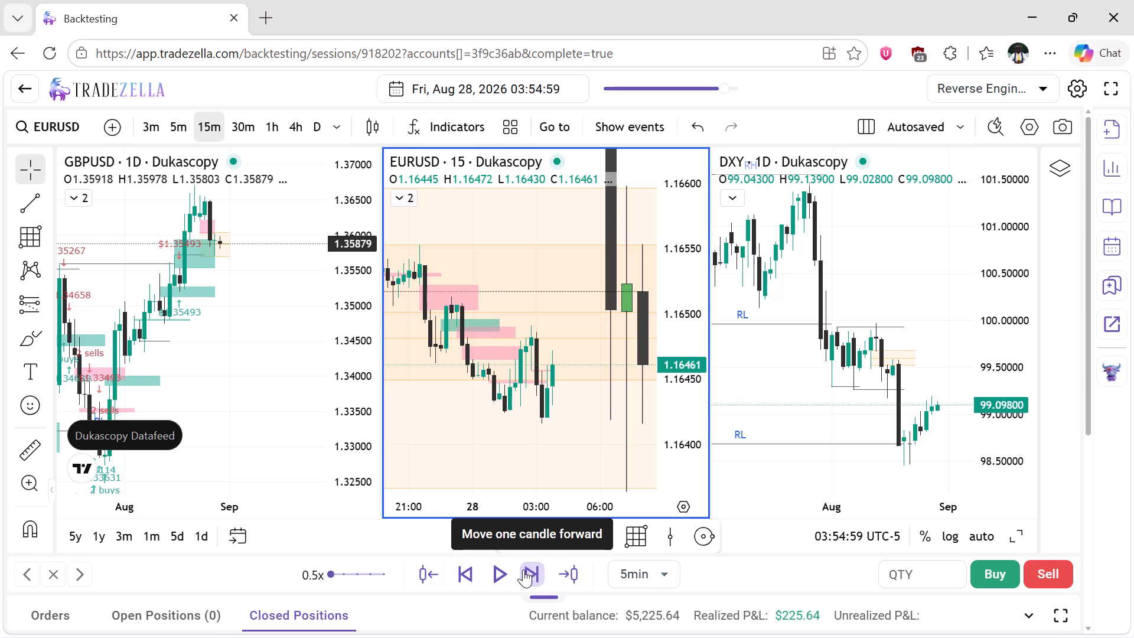
left_click(523, 569)
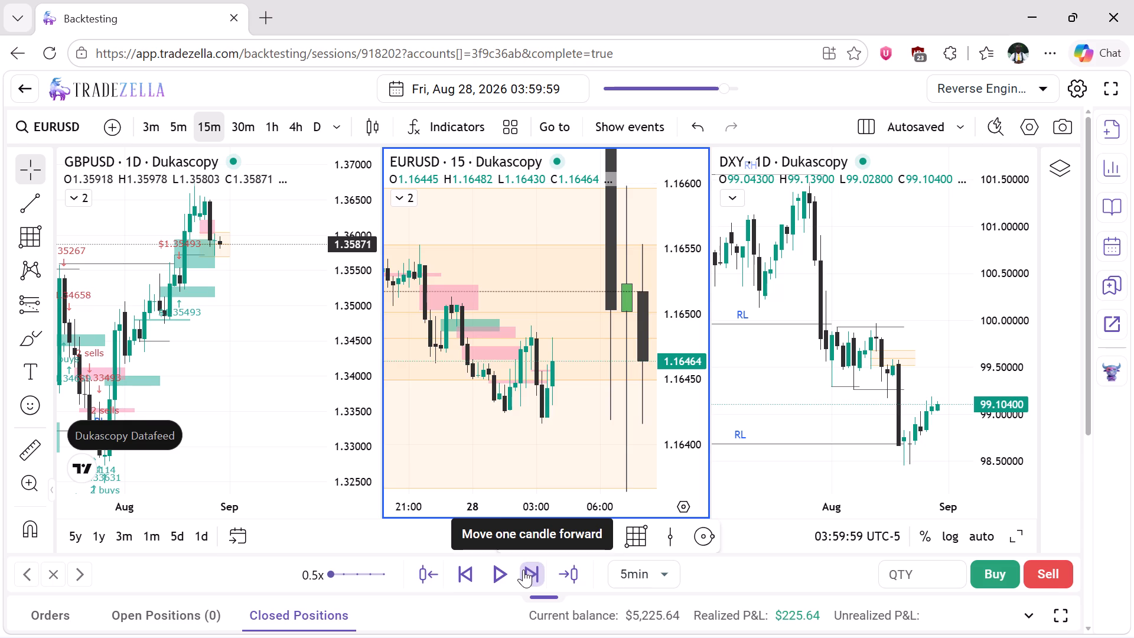
left_click(523, 569)
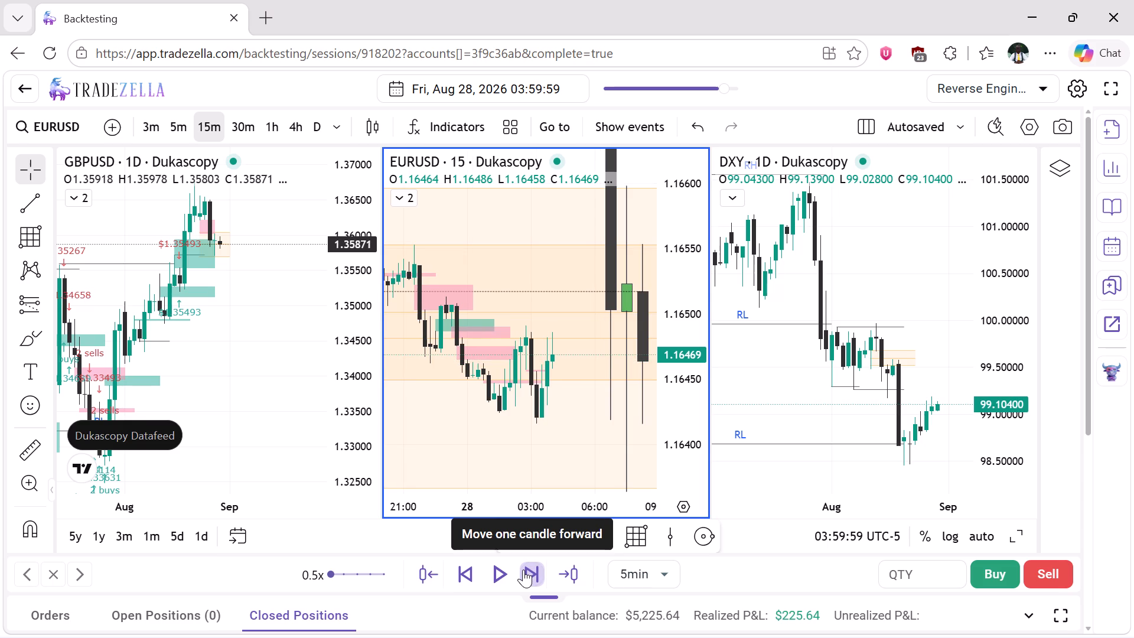
left_click(523, 569)
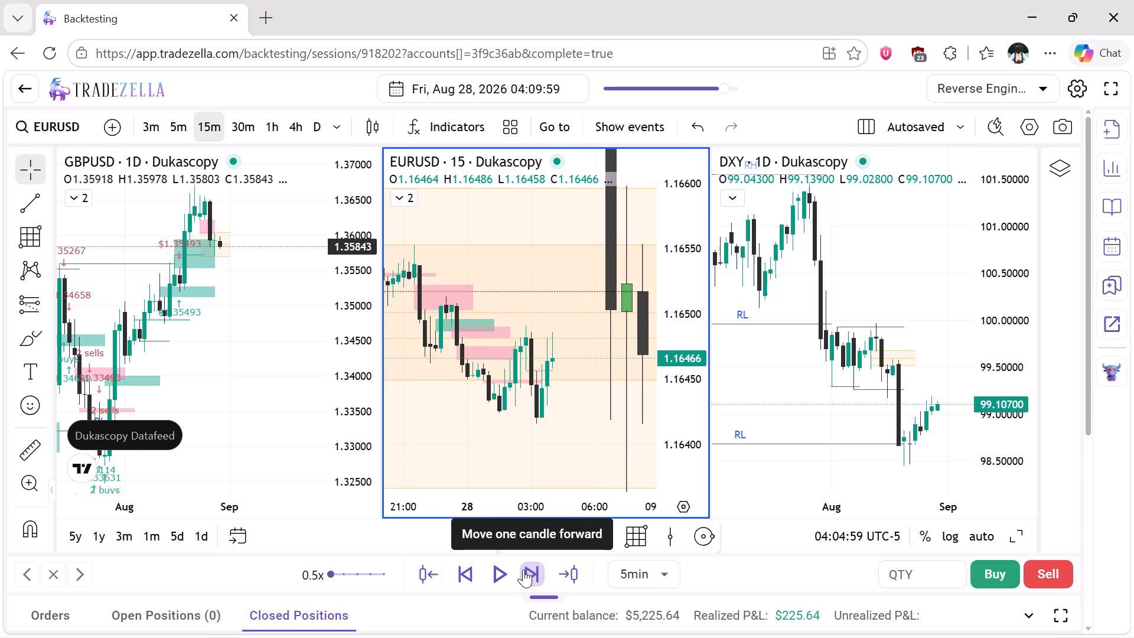
Delete the two orange range boxes, the smaller and the larger one, from the 15-minute EURUSD chart.
left_click(553, 269)
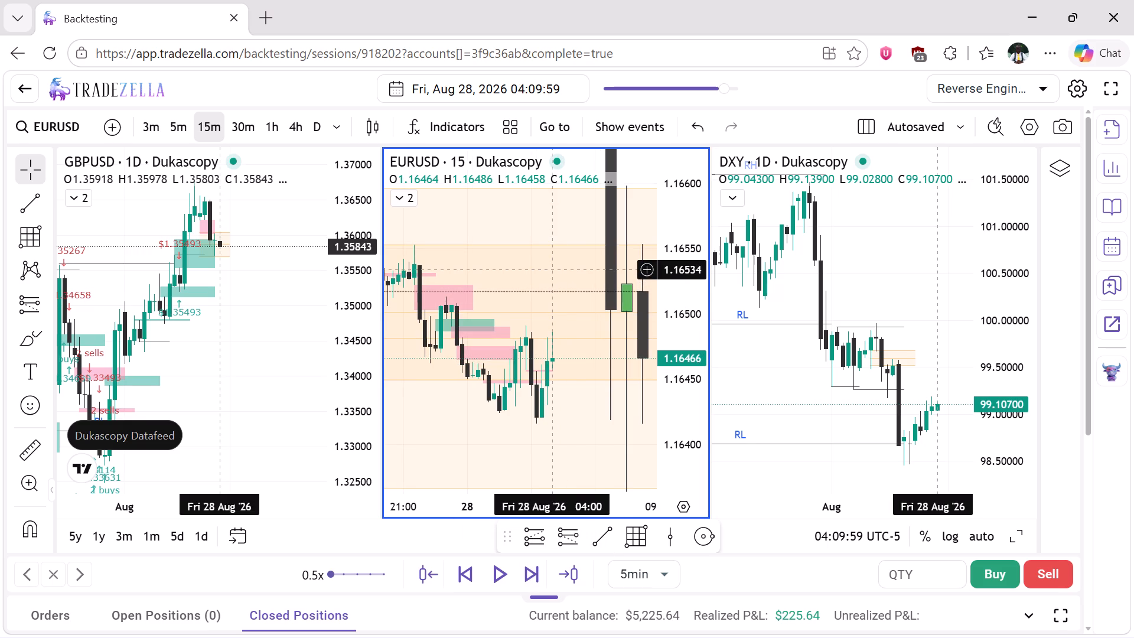
left_click_drag(544, 242, 537, 259)
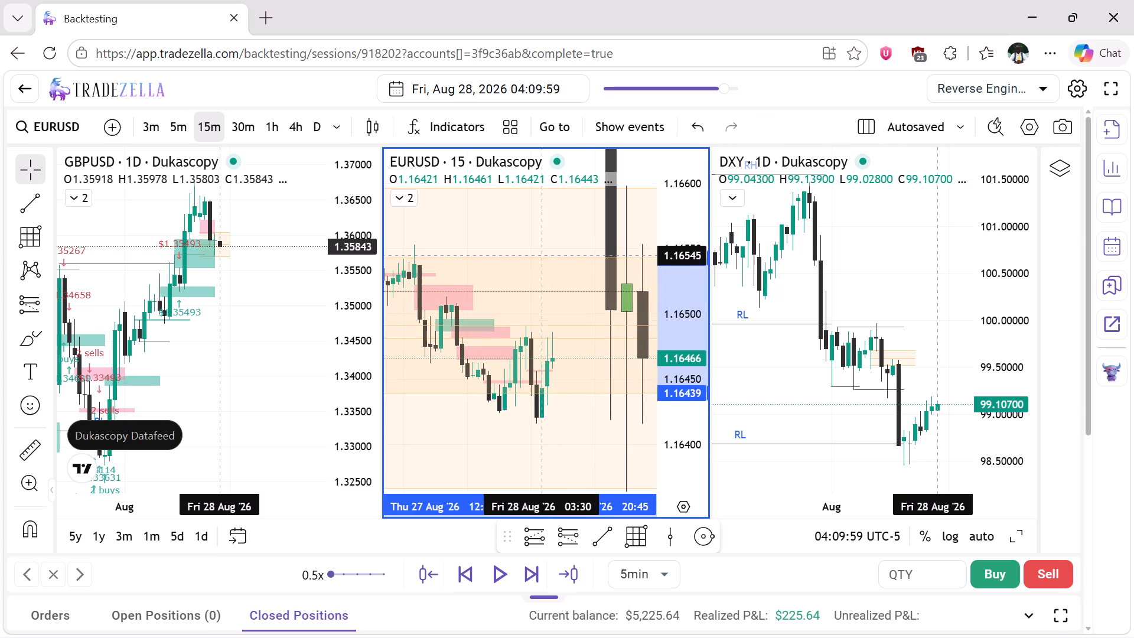
scroll(537, 259, "left", 2)
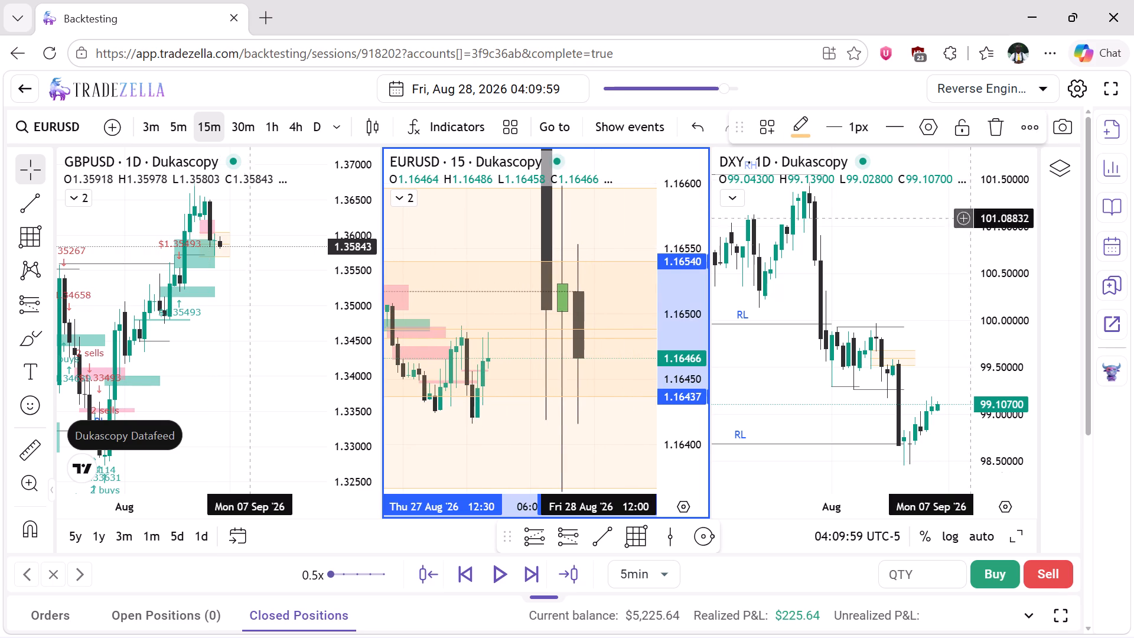
left_click(997, 132)
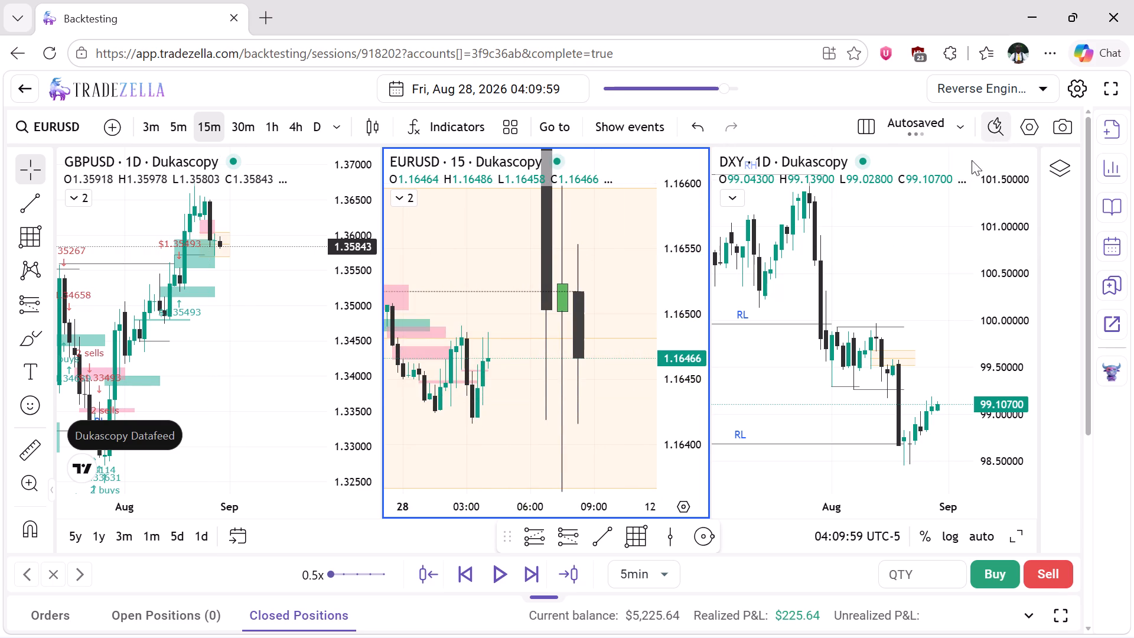
left_click(610, 191)
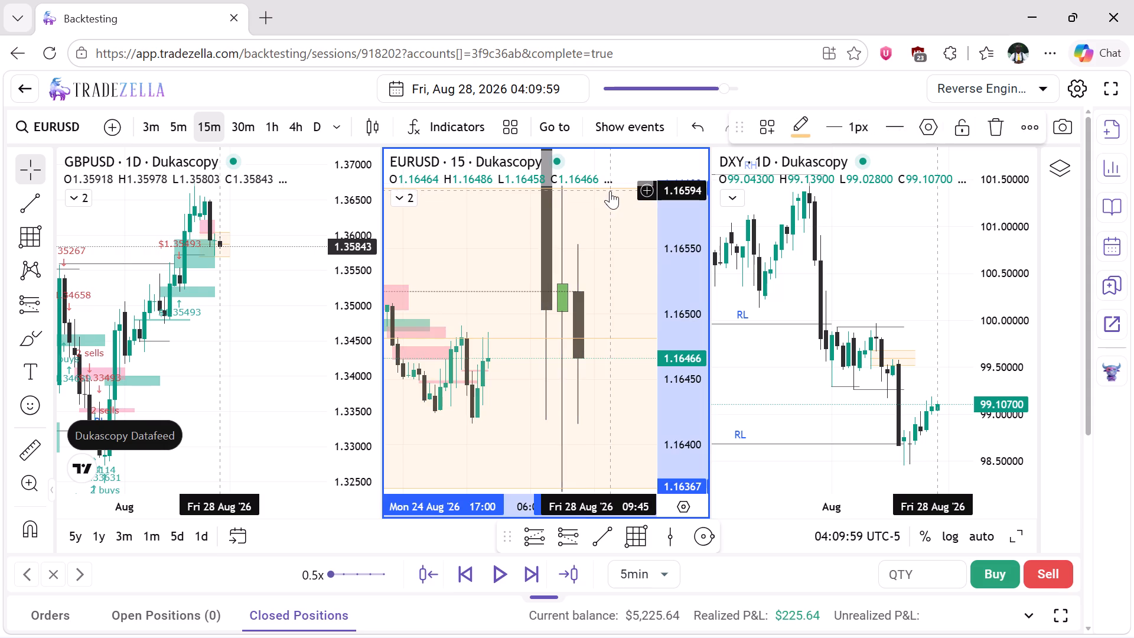
left_click(996, 133)
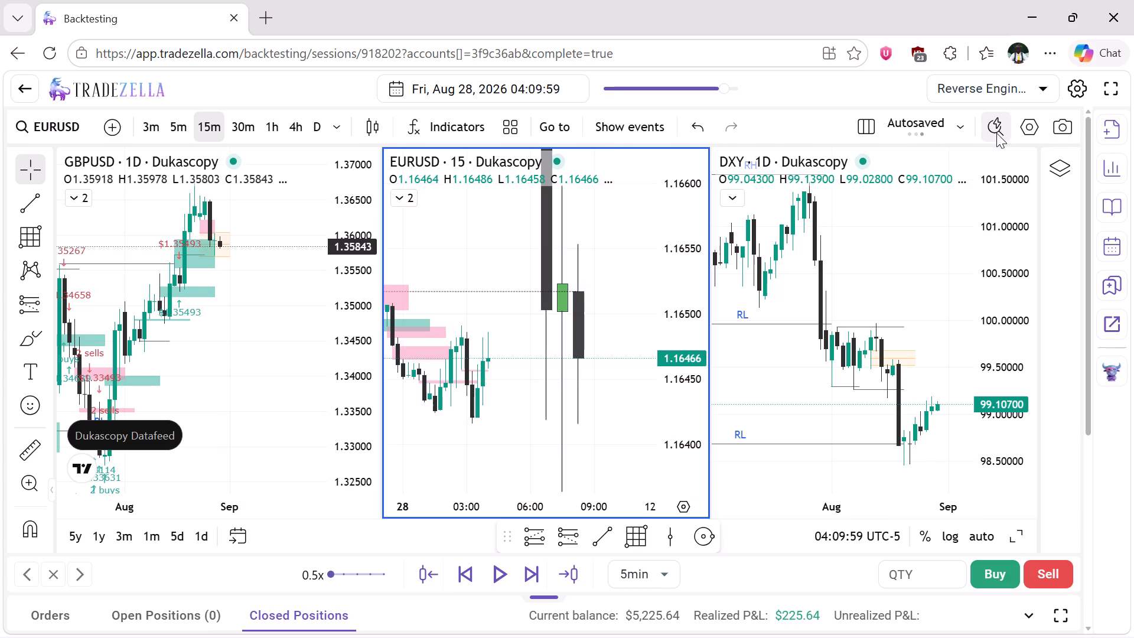
Switch the EURUSD chart to the daily timeframe.
left_click(315, 140)
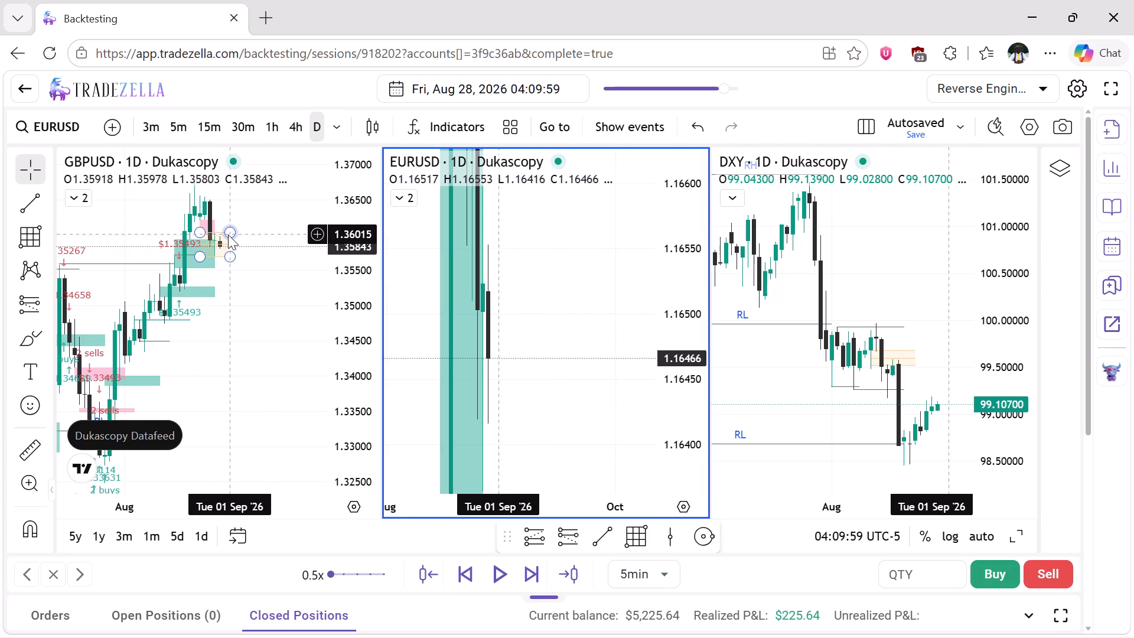
Delete the orange range box around the latest candles on the daily GBPUSD chart.
left_click(228, 235)
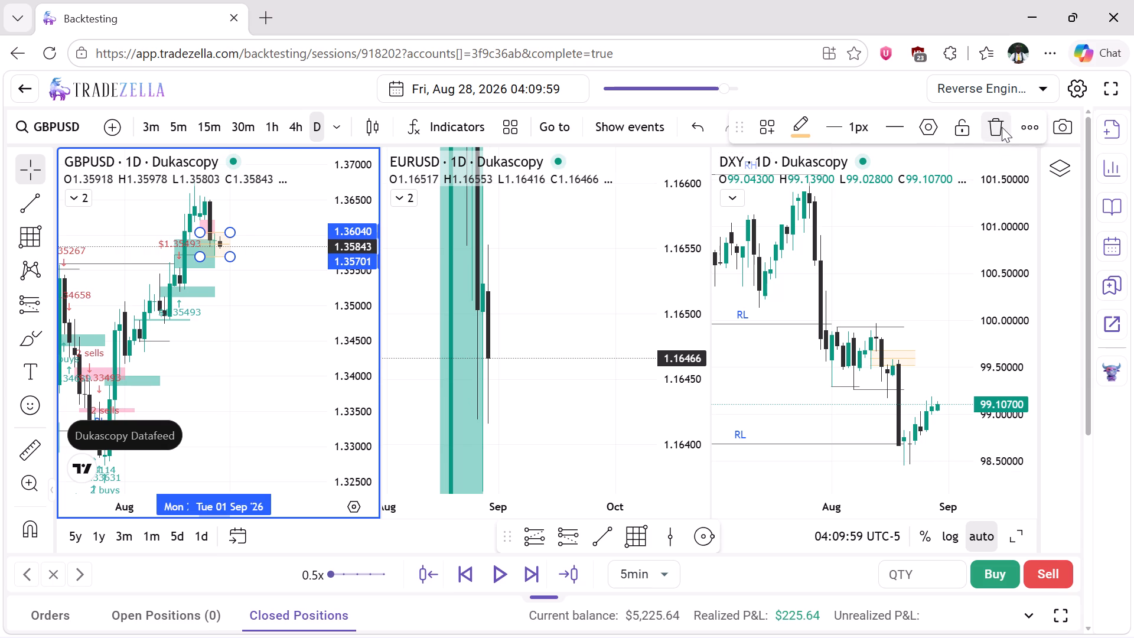
left_click(1001, 127)
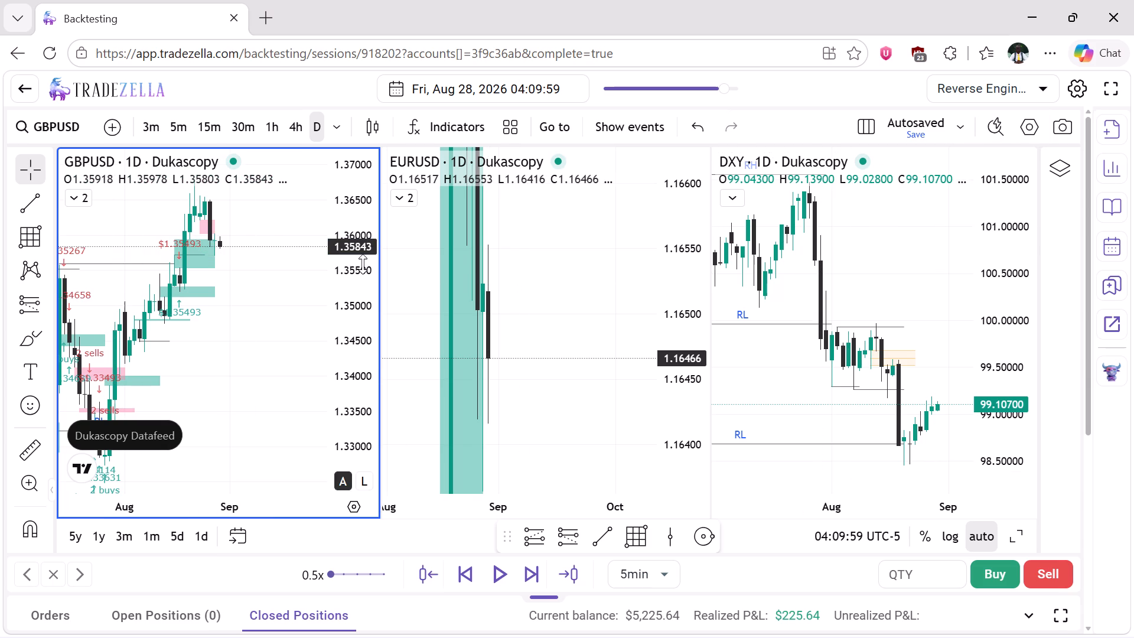
Set the replay interval to 4h and advance the session to 28 Aug 2026 08:59:59, with EURUSD on the daily chart.
left_click(552, 269)
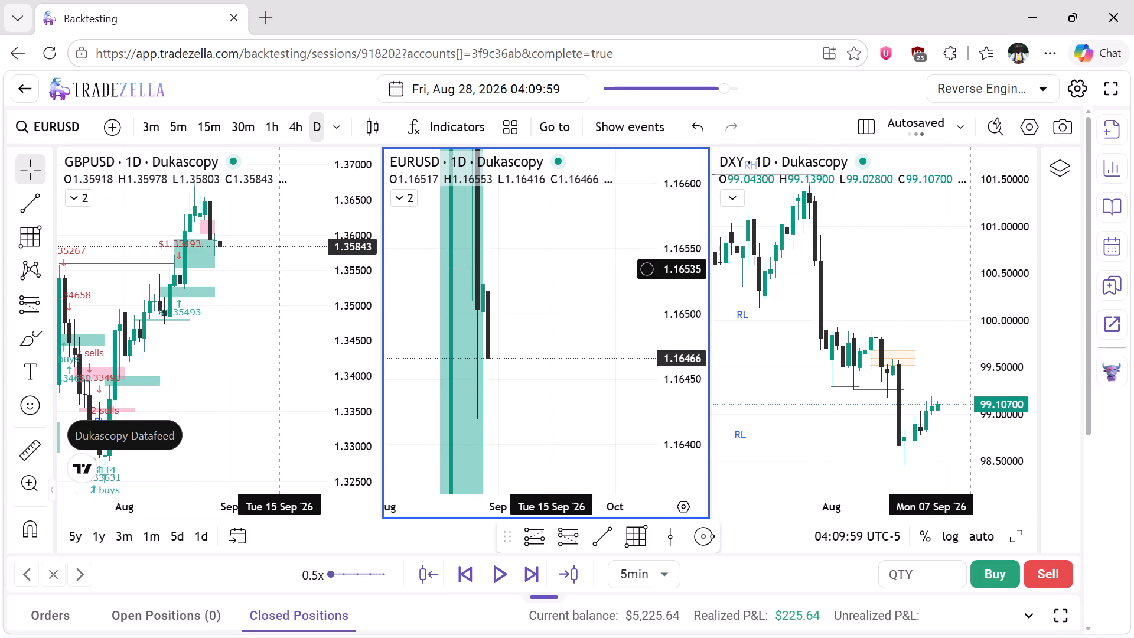
right_click(552, 269)
left_click(598, 134)
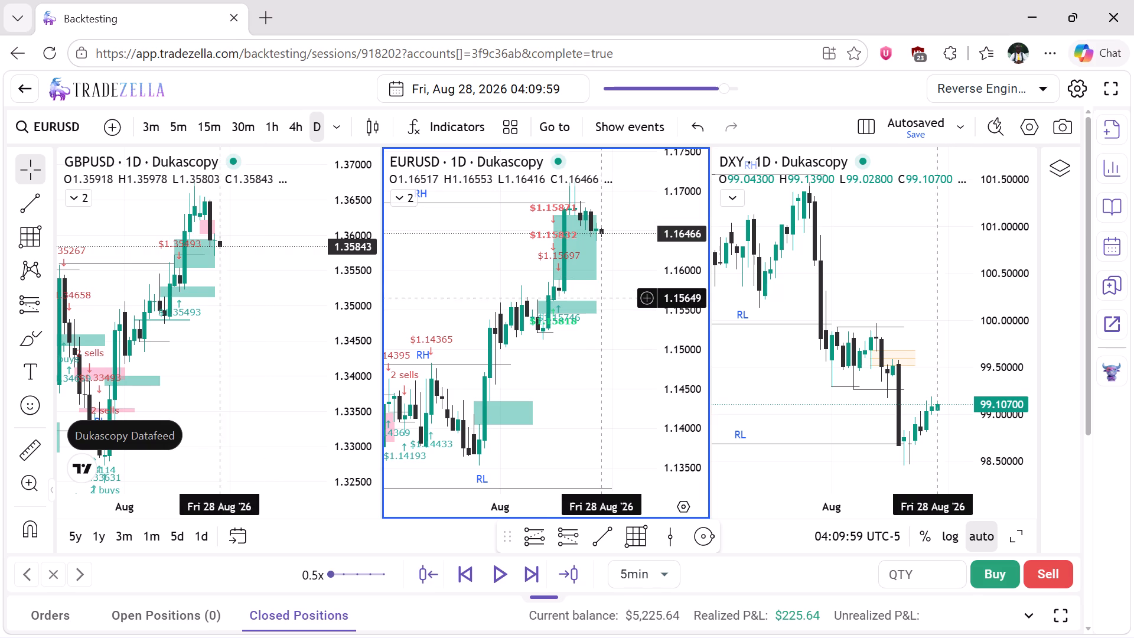
scroll(576, 291, "left", 1)
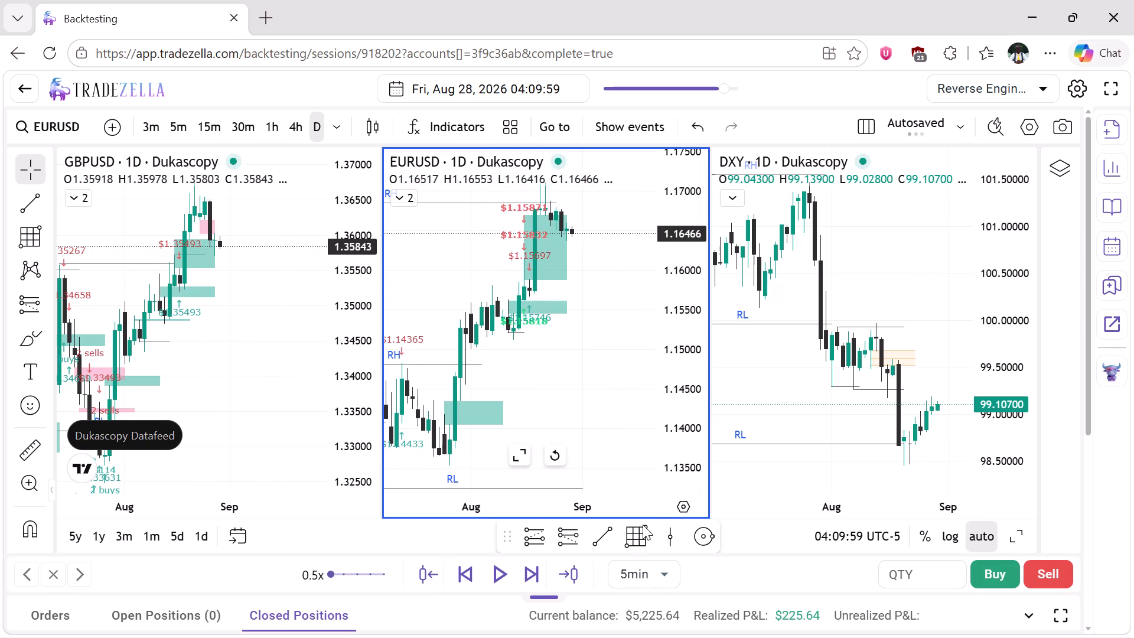
left_click(654, 562)
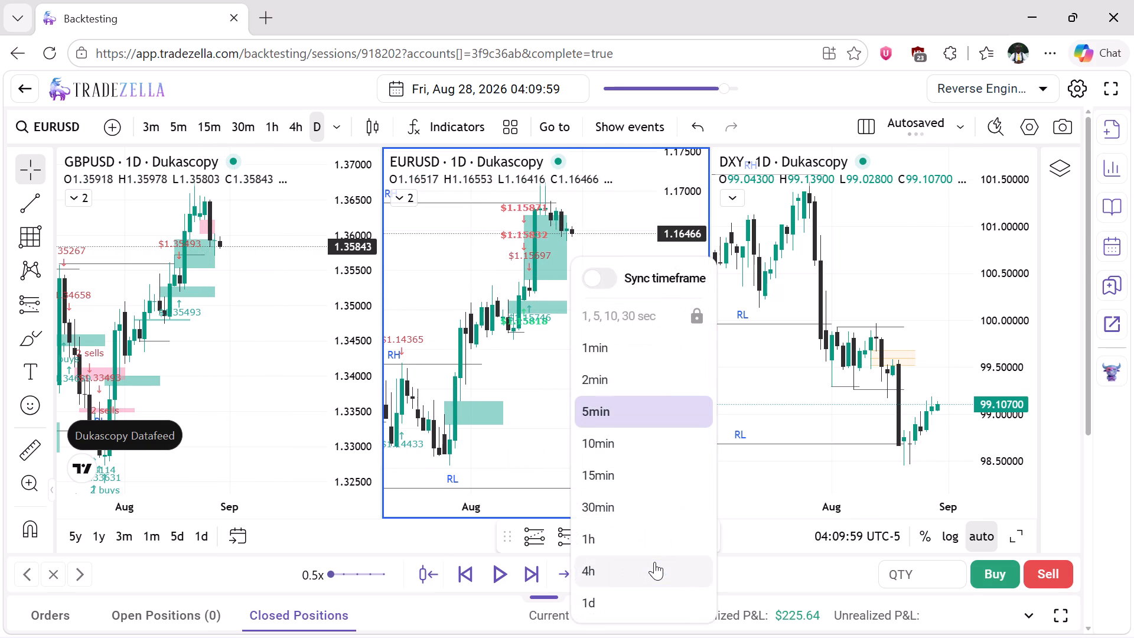
left_click(610, 569)
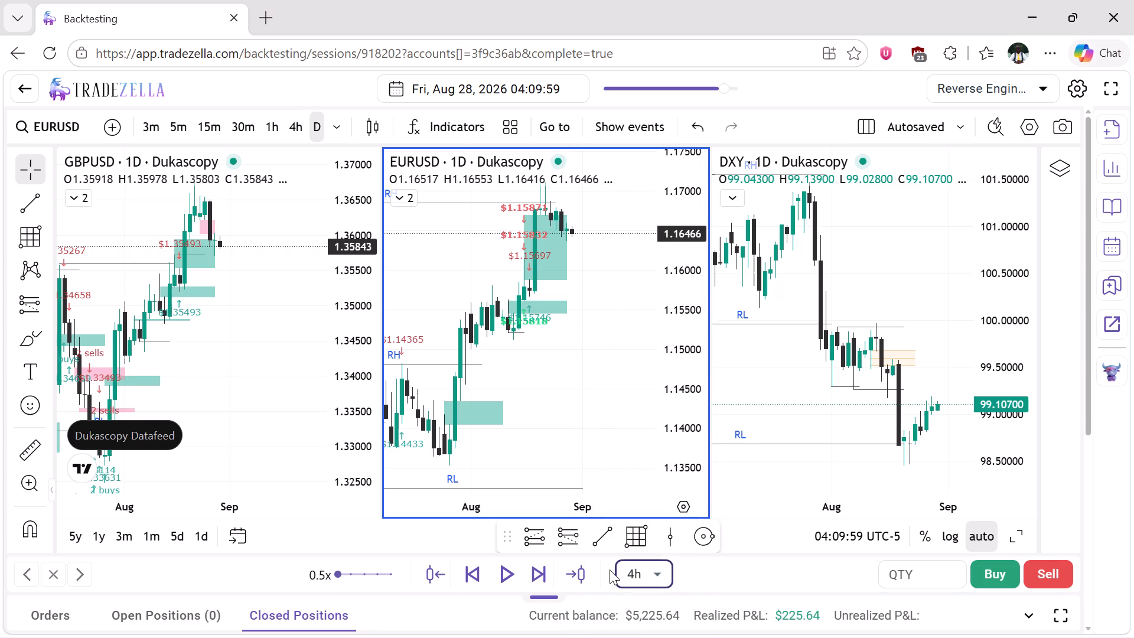
left_click(541, 578)
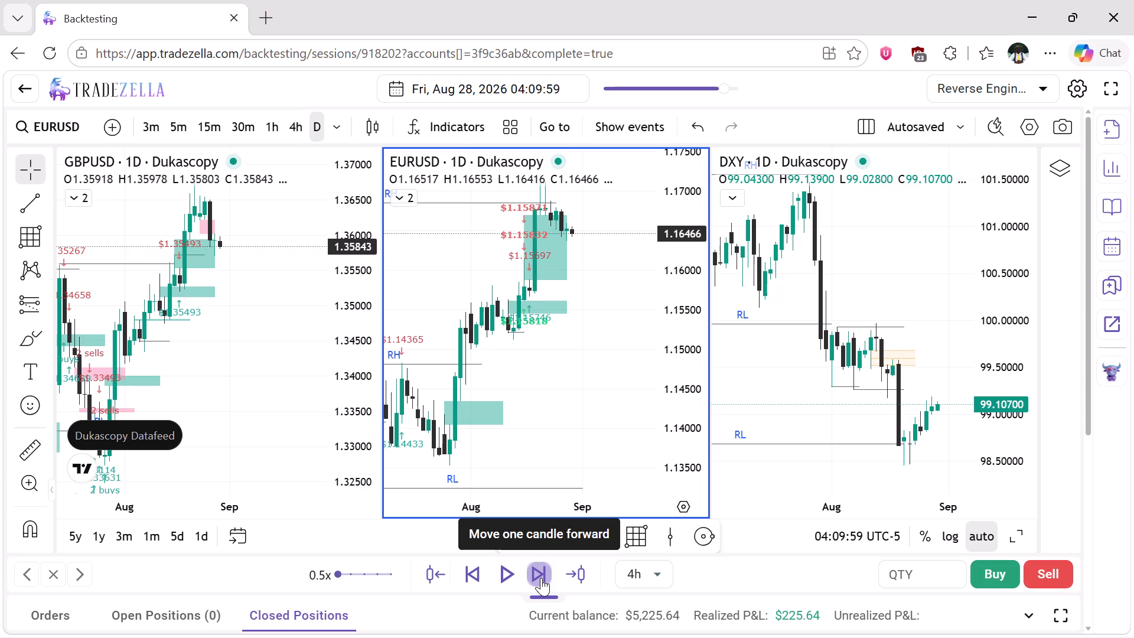
left_click(541, 578)
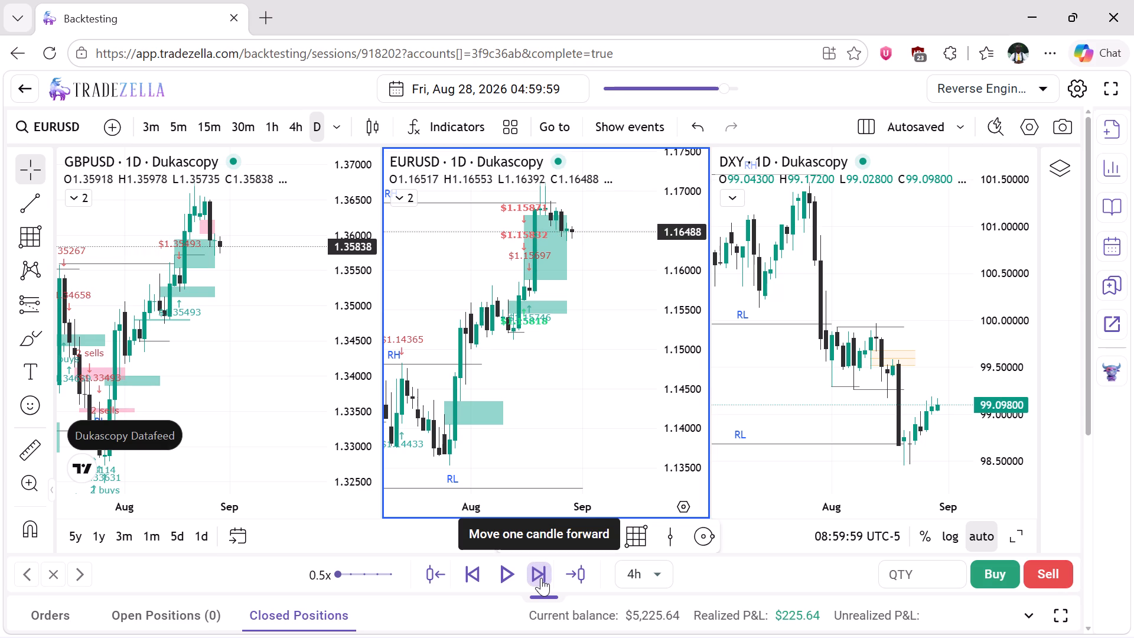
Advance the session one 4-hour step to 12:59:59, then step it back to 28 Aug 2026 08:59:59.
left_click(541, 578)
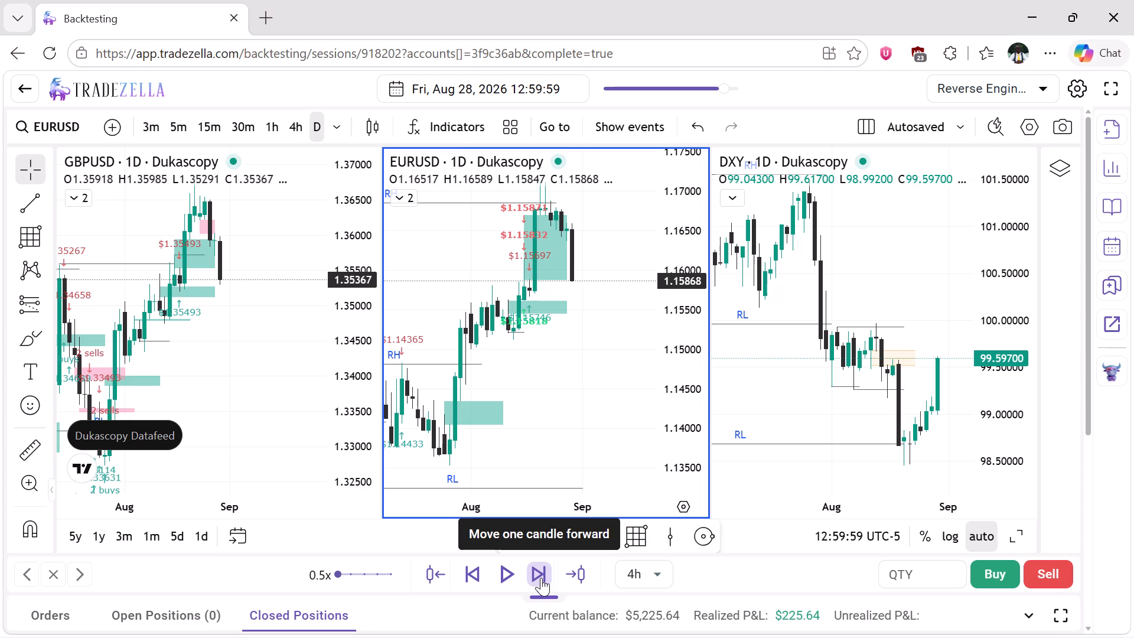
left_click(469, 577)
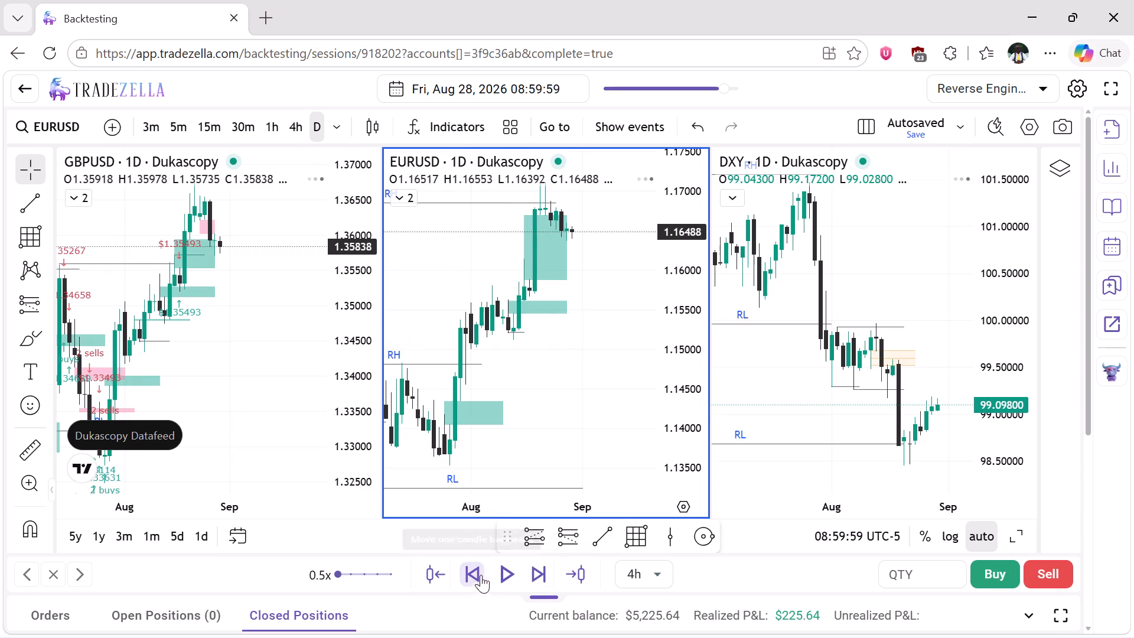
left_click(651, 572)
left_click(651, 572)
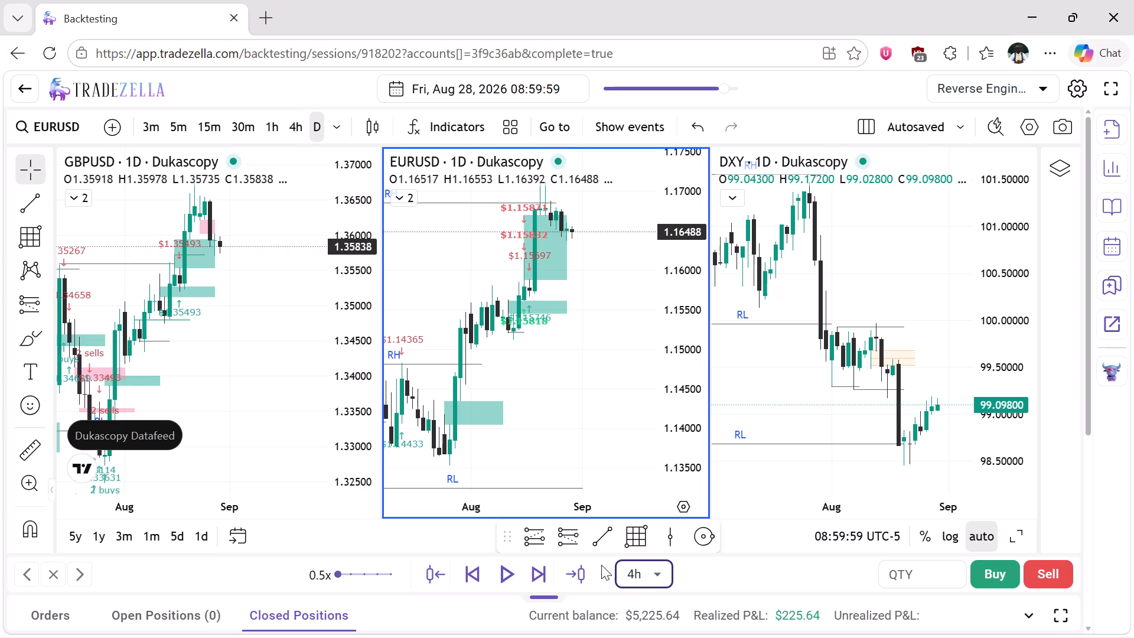
Advance the session by two 4-hour steps to 28 Aug 2026 16:59:59.
left_click(536, 574)
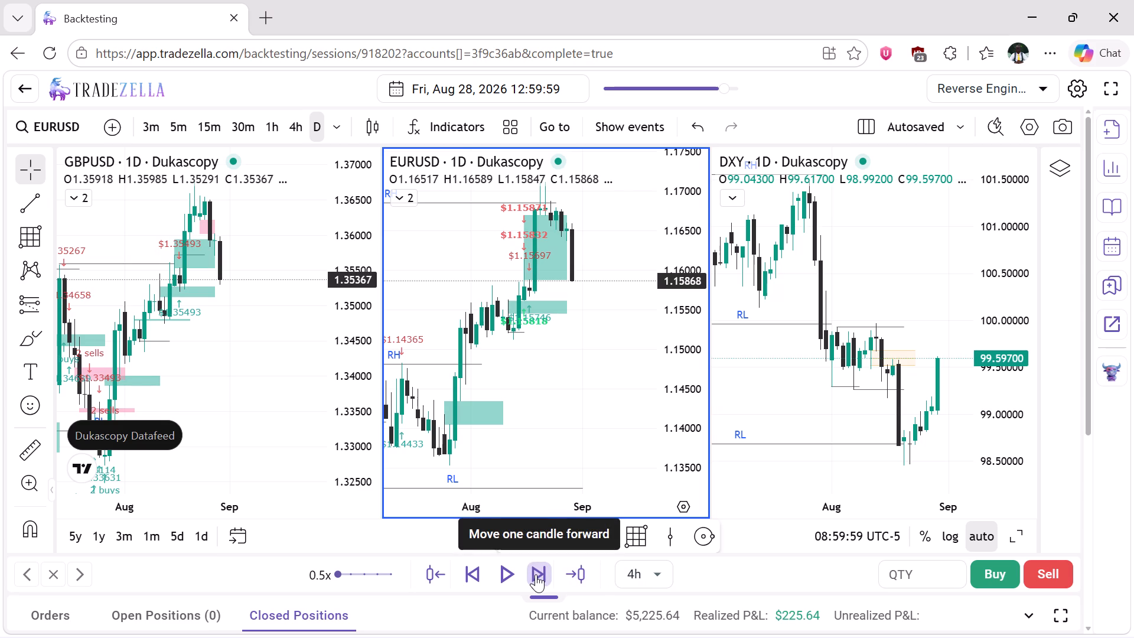
left_click(536, 574)
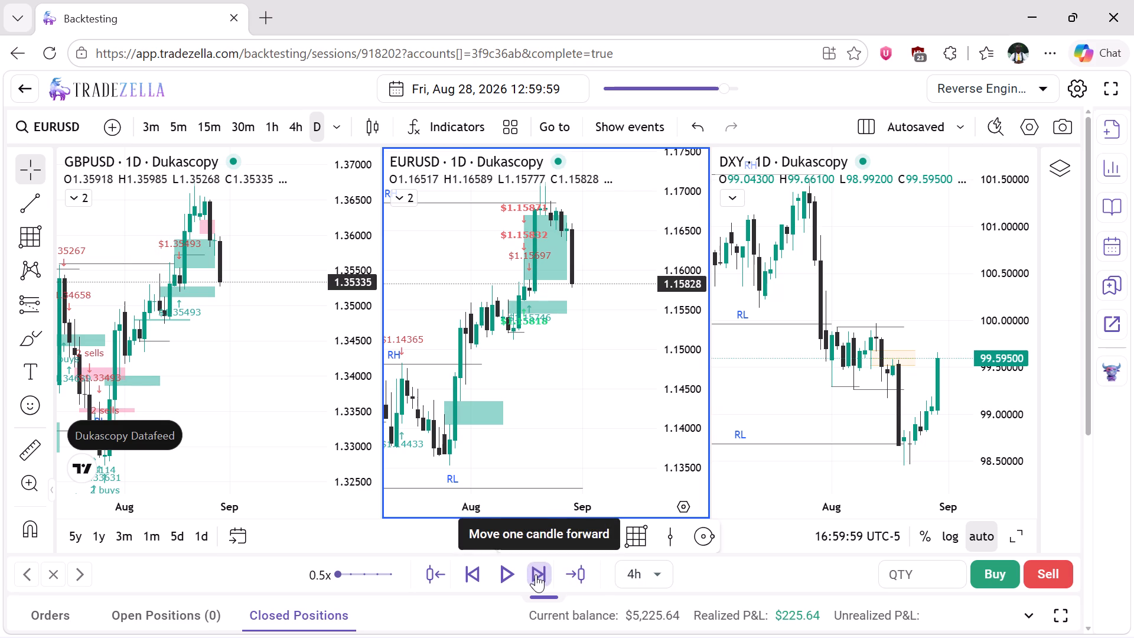
Set the replay interval to 1h and advance the session to 30 Aug 2026 19:59:59.
left_click(649, 571)
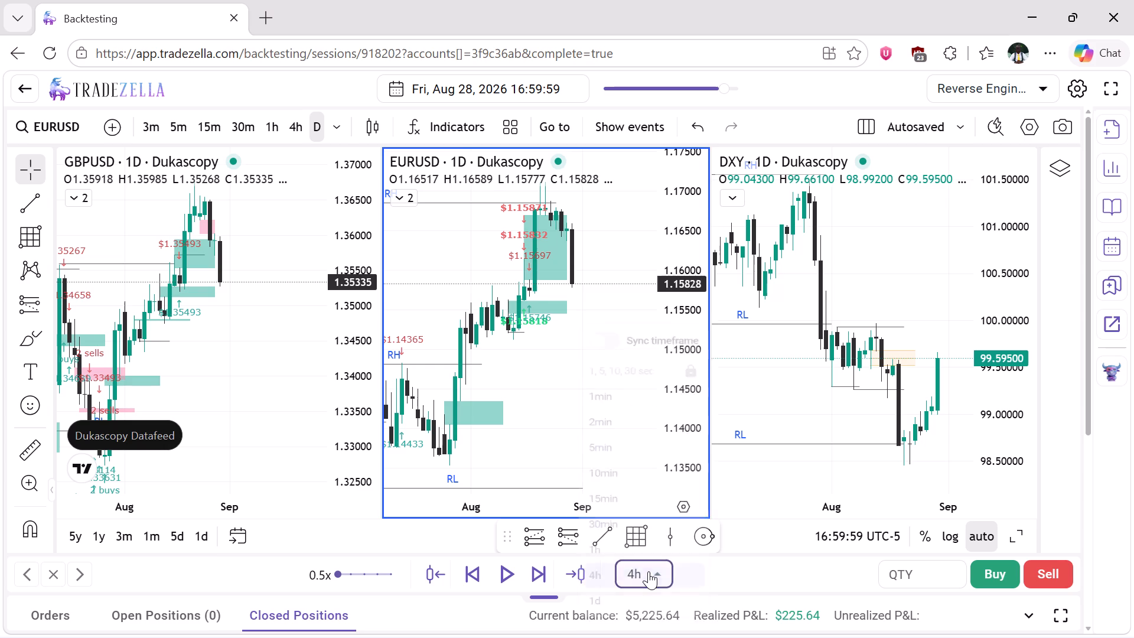
left_click(619, 538)
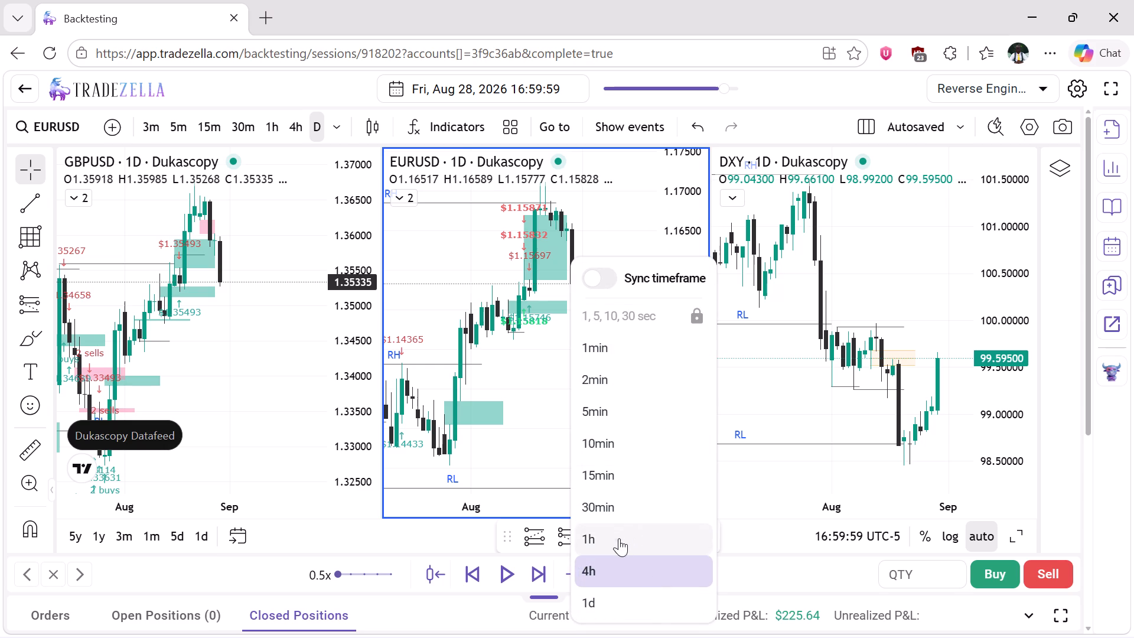
left_click(535, 568)
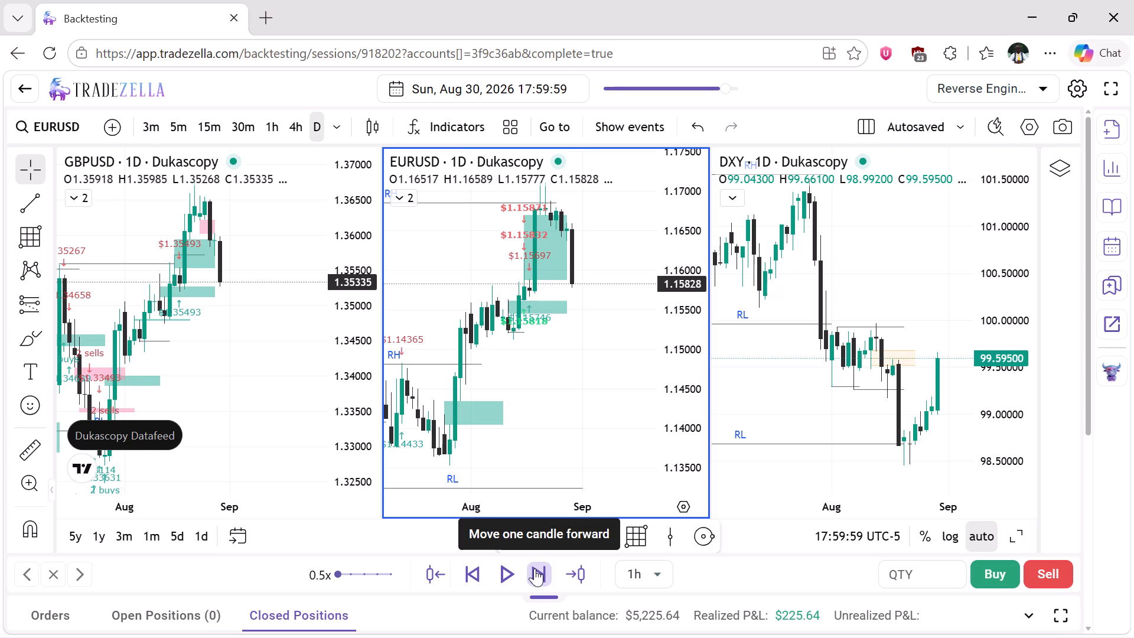
left_click(535, 568)
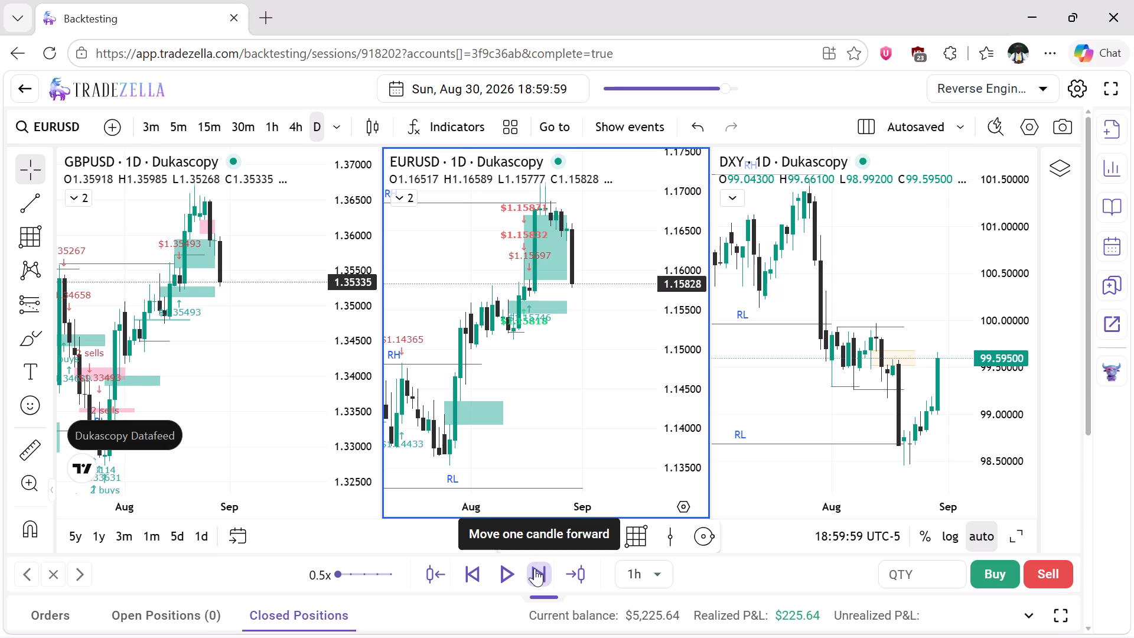
left_click(535, 568)
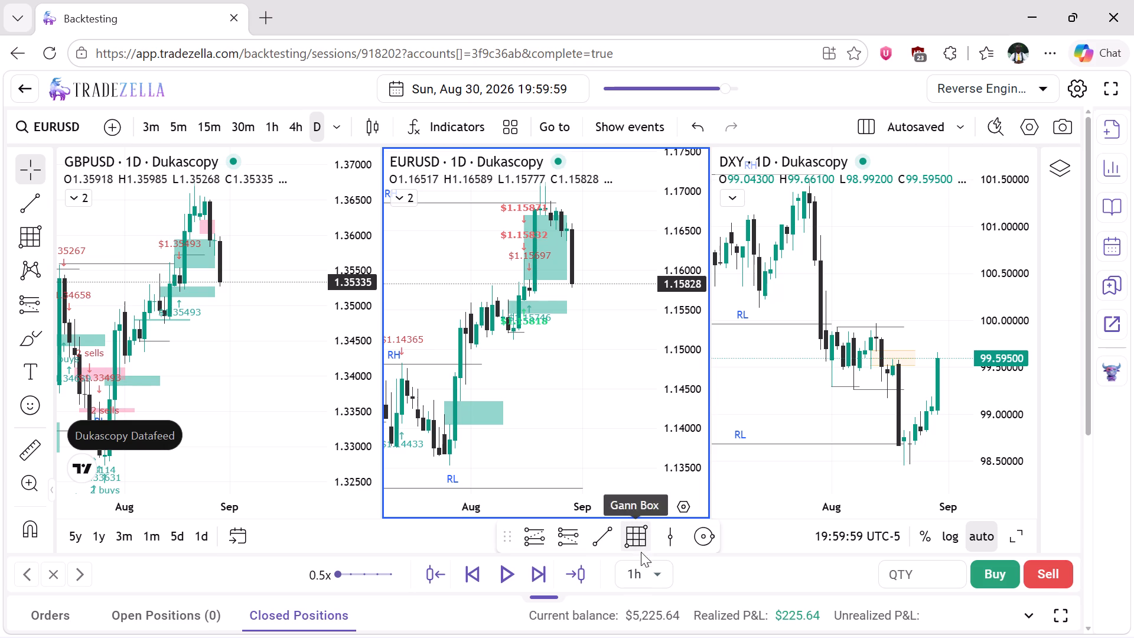
Set the replay interval to 5min.
left_click(650, 573)
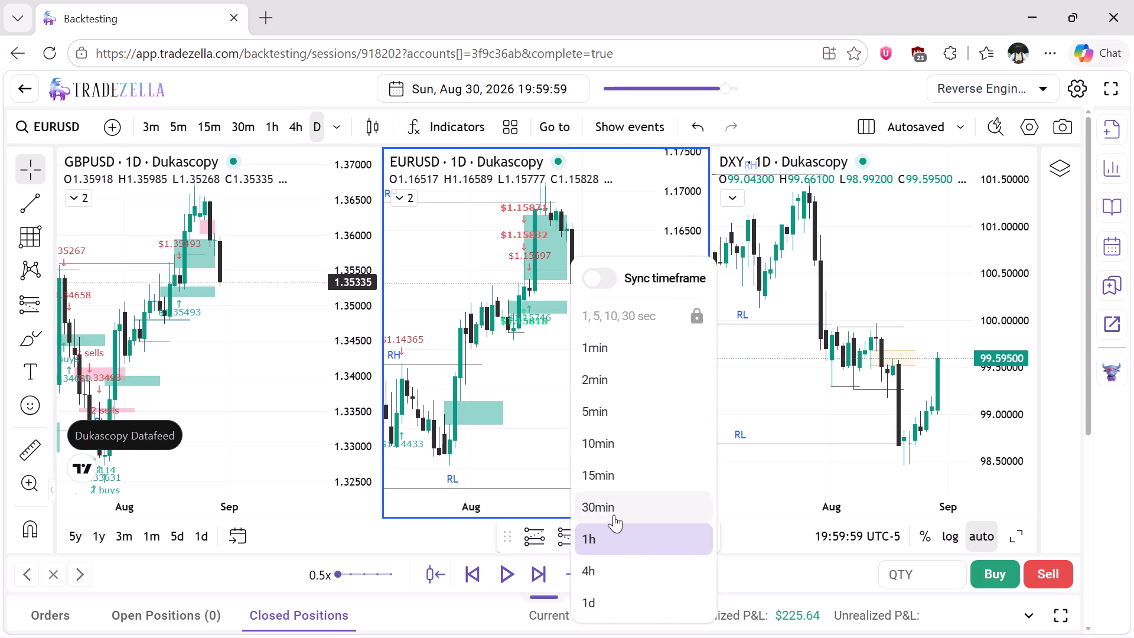
left_click(609, 412)
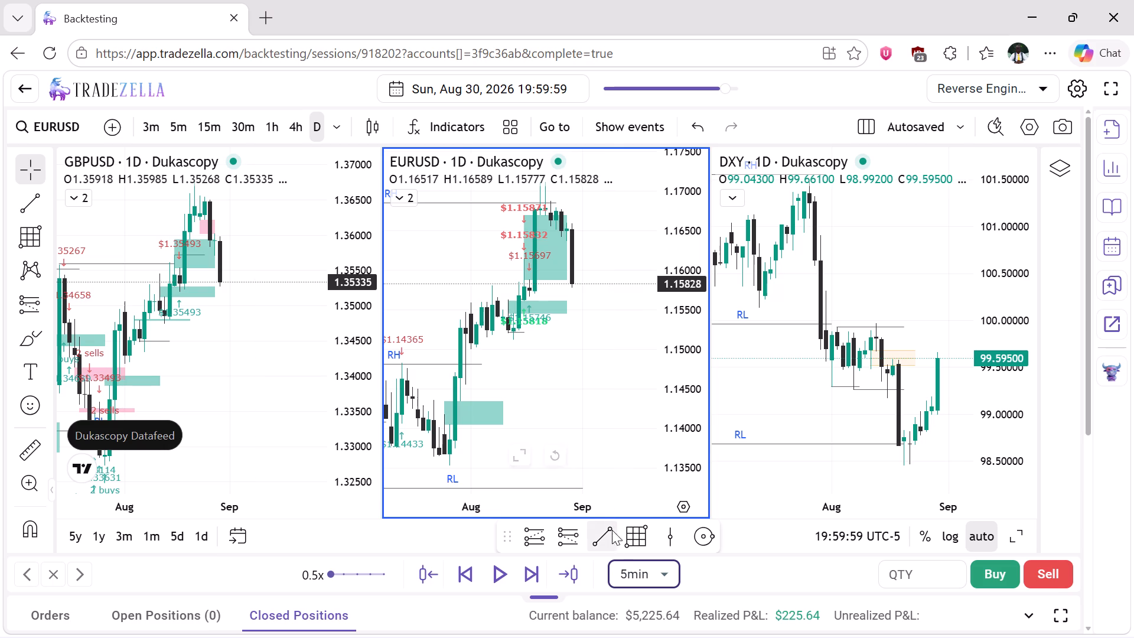
Draw a Gann box on the EURUSD daily chart from 26 Aug 2026 at 1.16590 down to the latest candle's low.
left_click(635, 535)
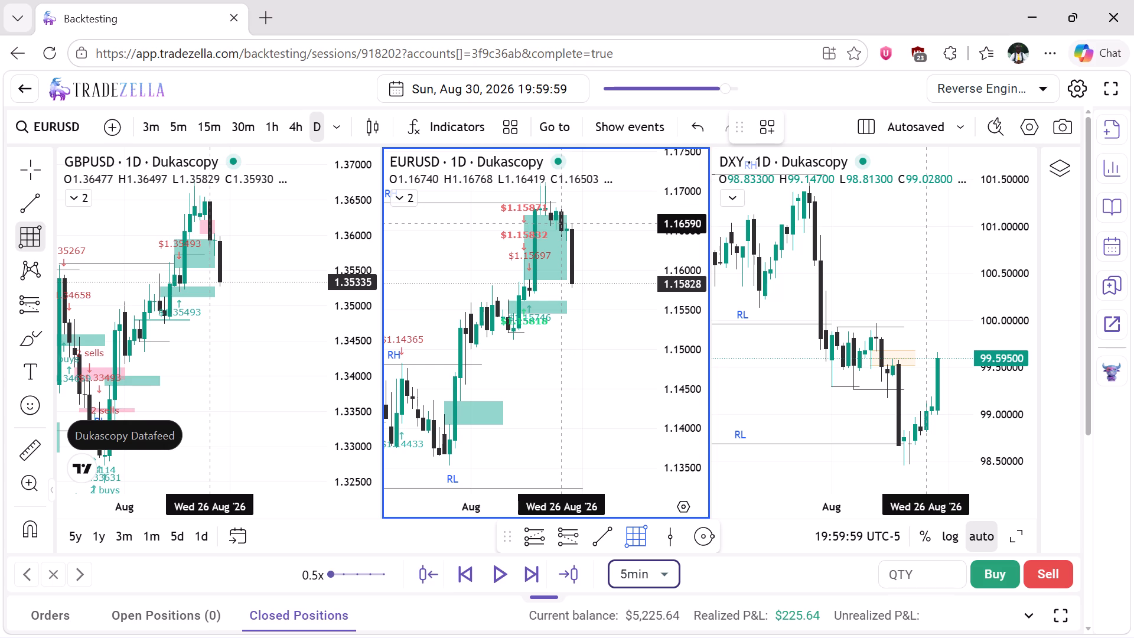
left_click_drag(561, 223, 595, 288)
left_click(595, 288)
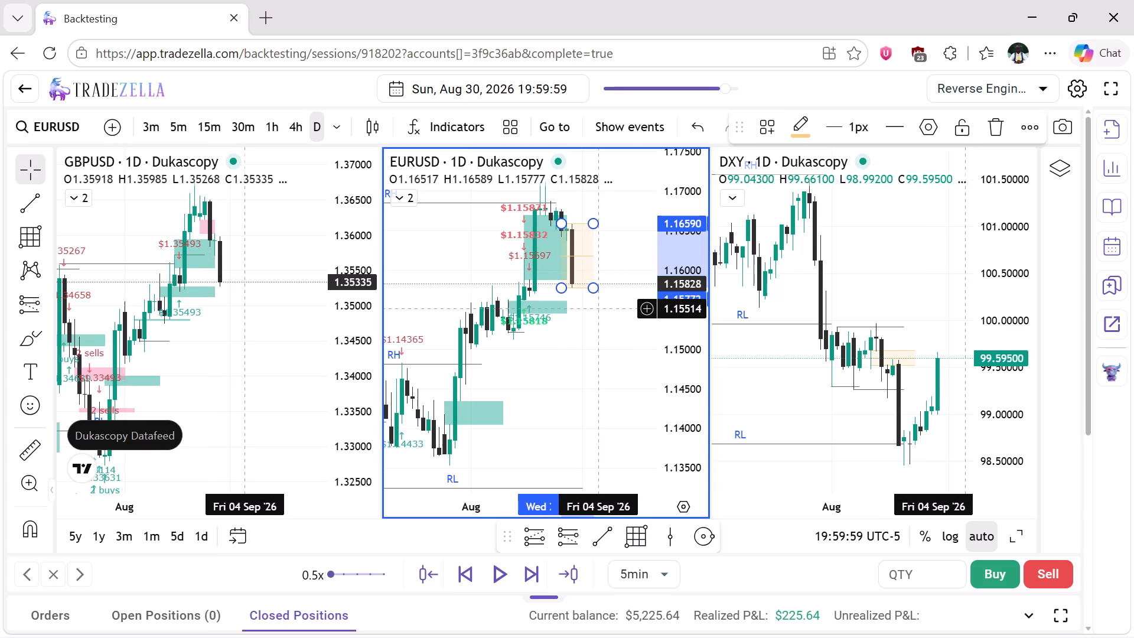
left_click(597, 309)
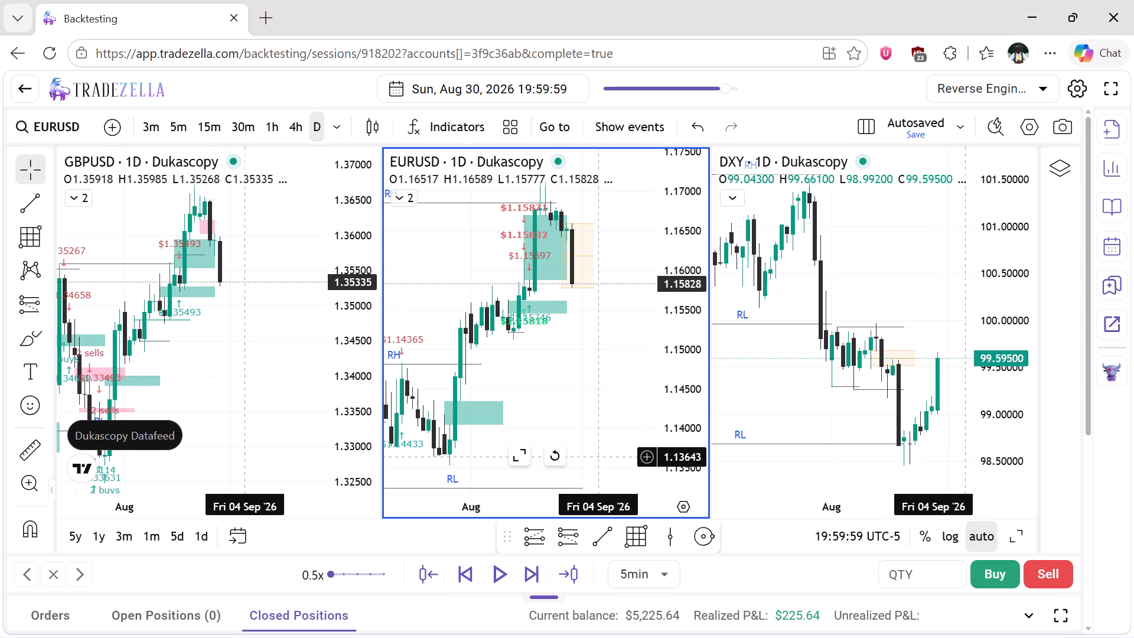
Draw a Gann box on the GBPUSD daily chart from 1.35990 on 26 Aug to 1.35273 on 4 Sep 2026.
left_click(636, 536)
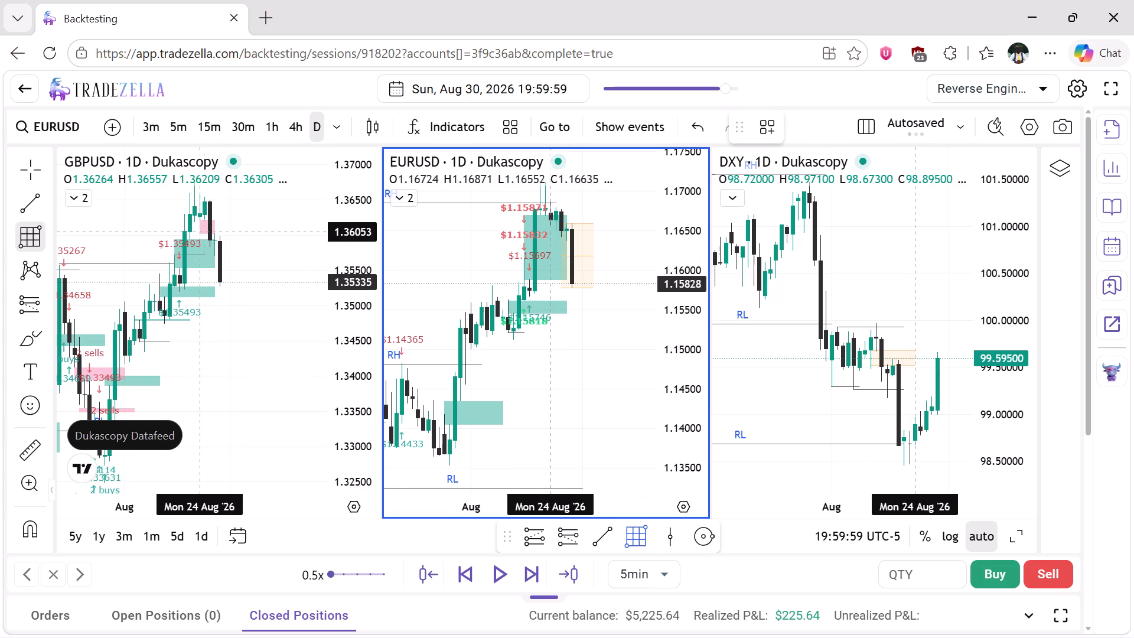
left_click_drag(212, 236, 238, 279)
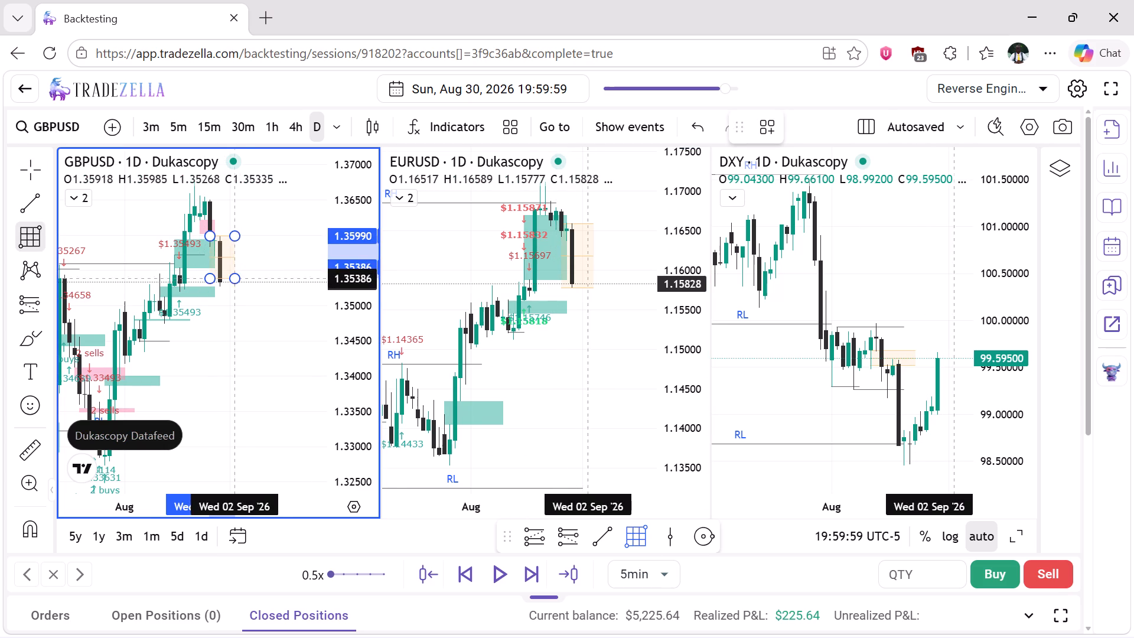
left_click_drag(238, 279, 243, 287)
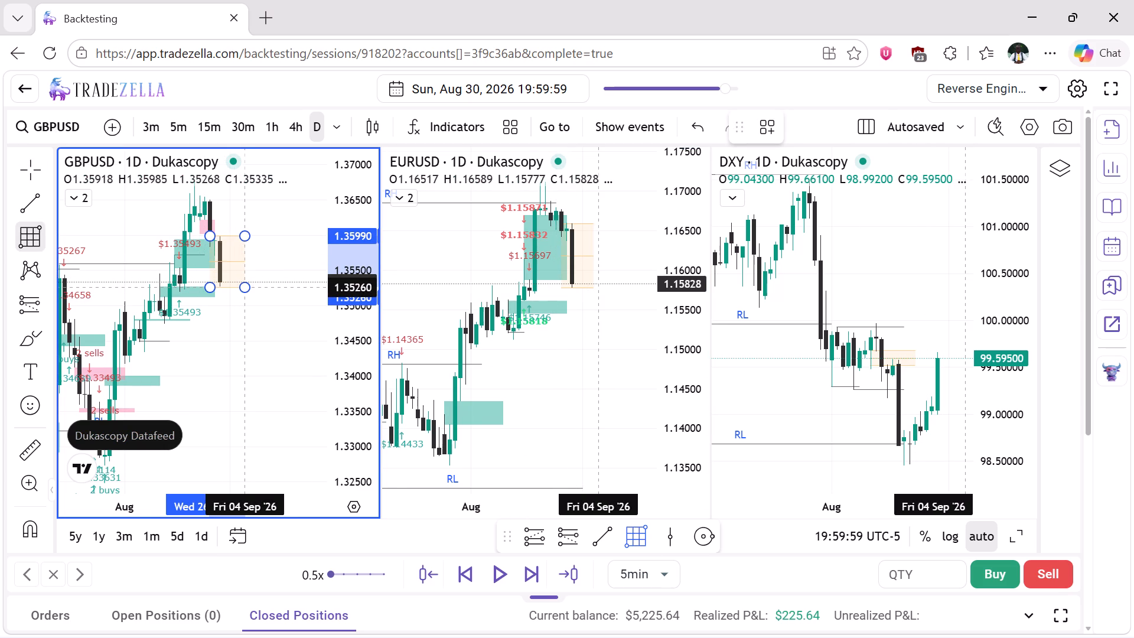
left_click_drag(243, 287, 243, 286)
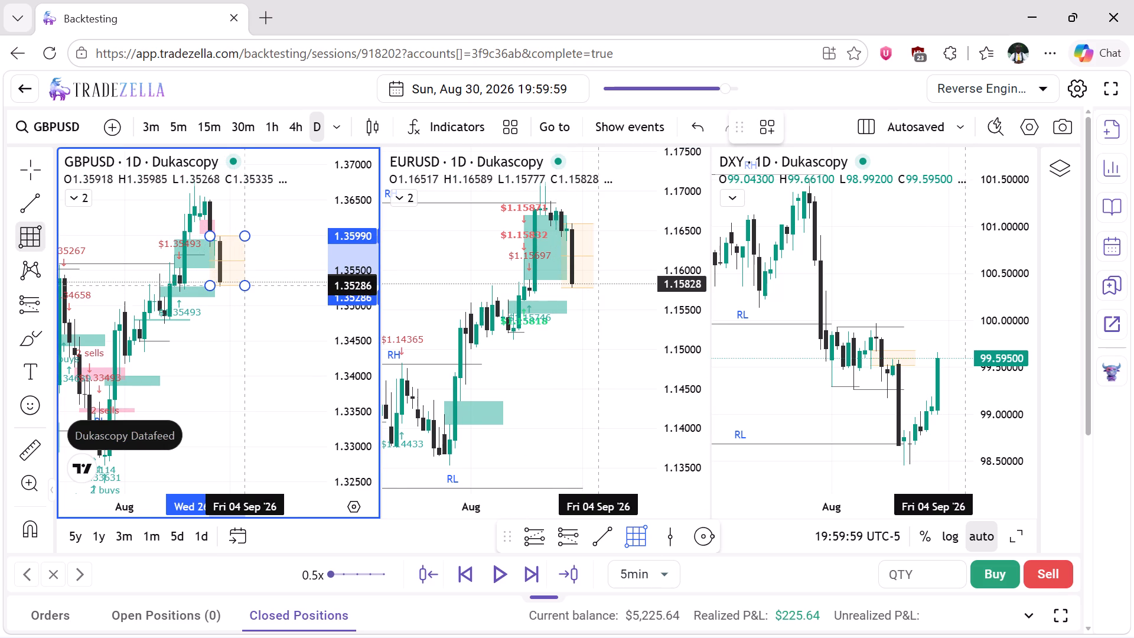
left_click_drag(243, 286, 243, 287)
left_click(243, 287)
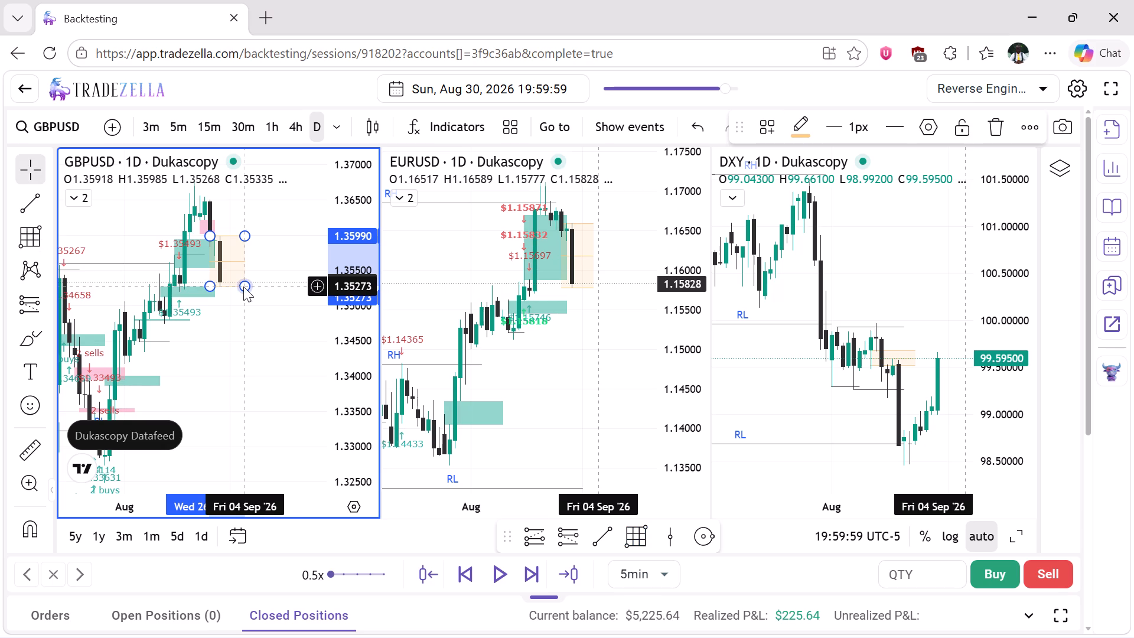
left_click(257, 270)
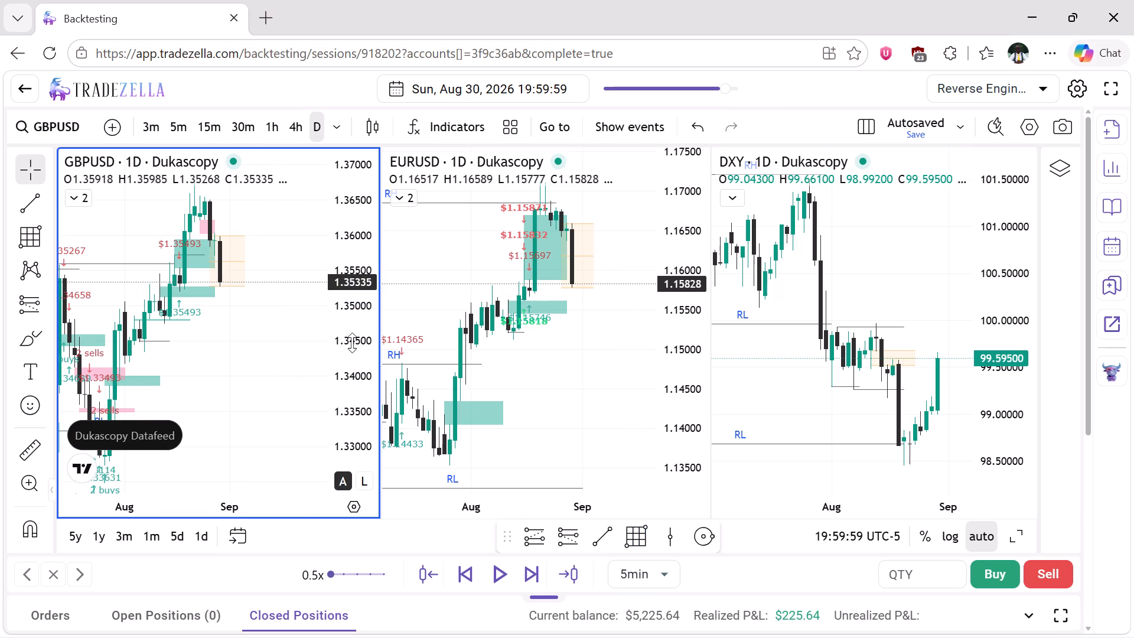
Switch the GBPUSD chart to the 1h timeframe with its price scale compressed to fit the box.
left_click(271, 129)
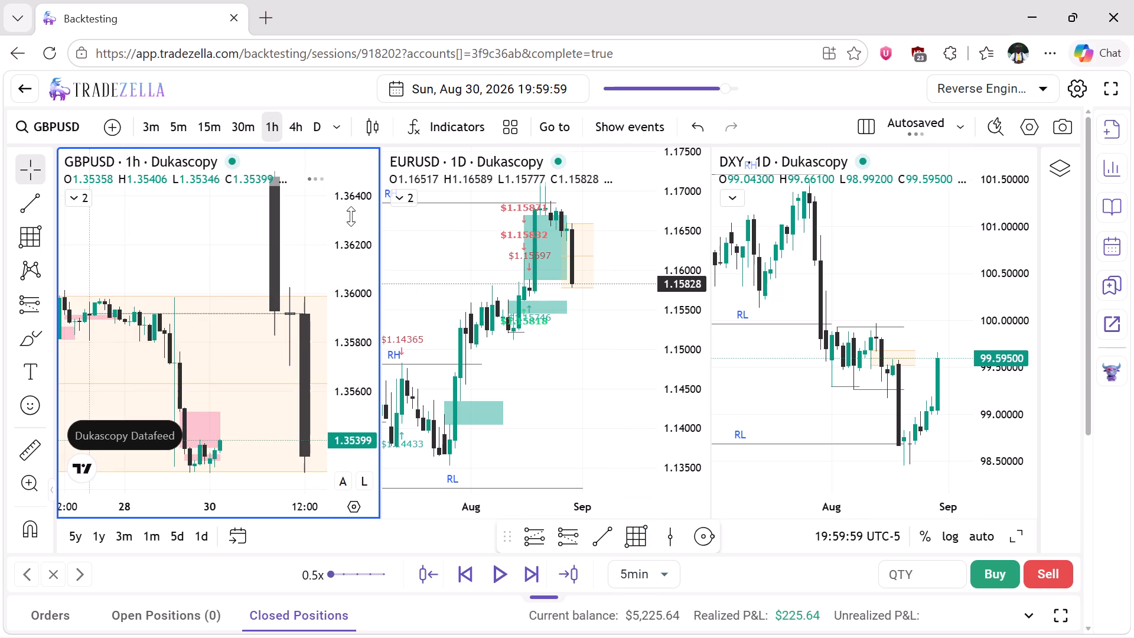
left_click_drag(351, 216, 371, 347)
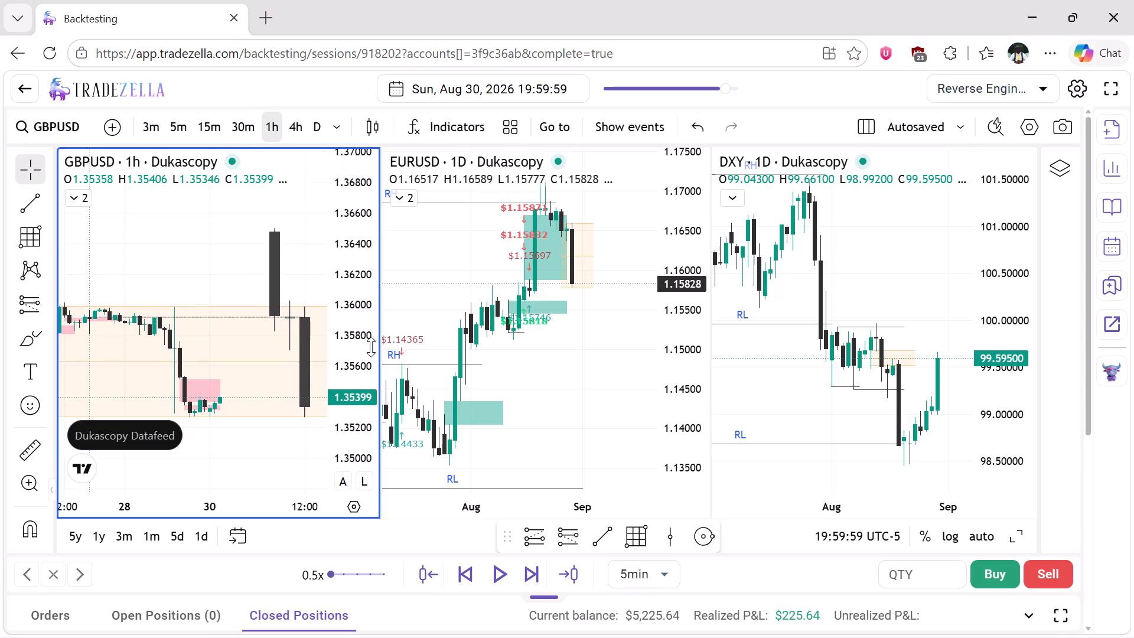
left_click_drag(371, 347, 371, 349)
Switch the EURUSD chart to the 1h timeframe.
left_click(612, 318)
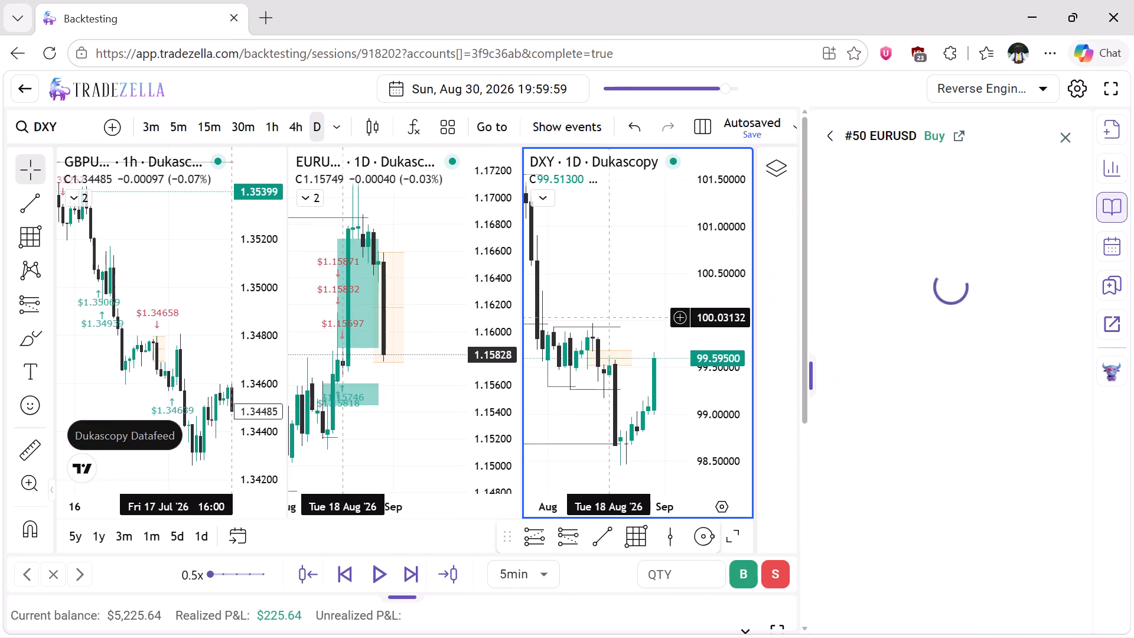
left_click(1069, 128)
left_click(591, 356)
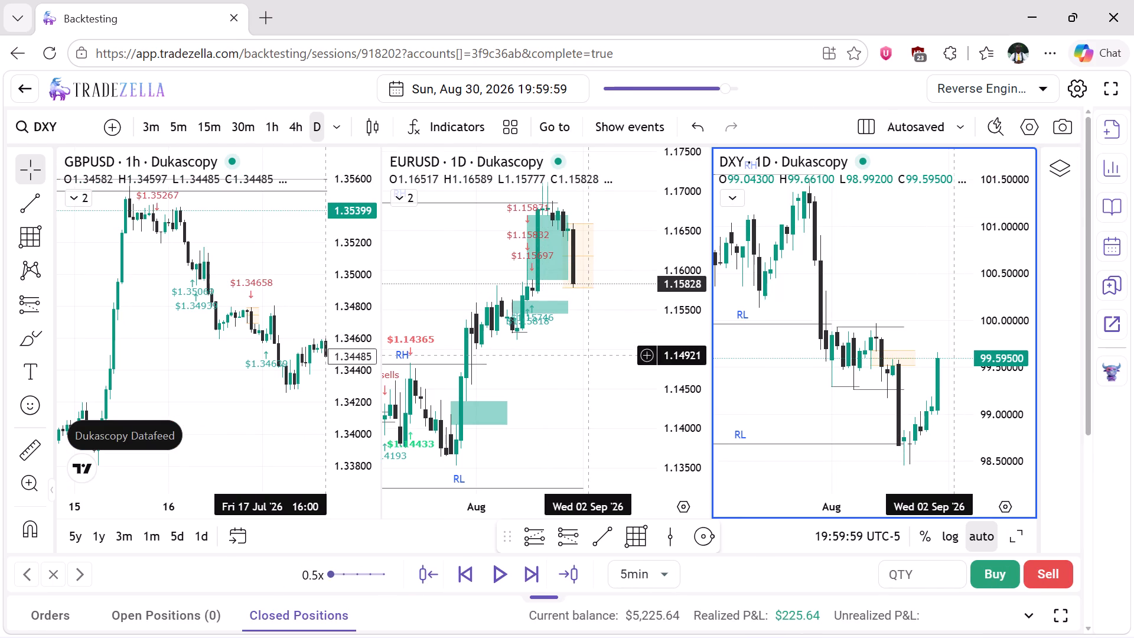
left_click(273, 136)
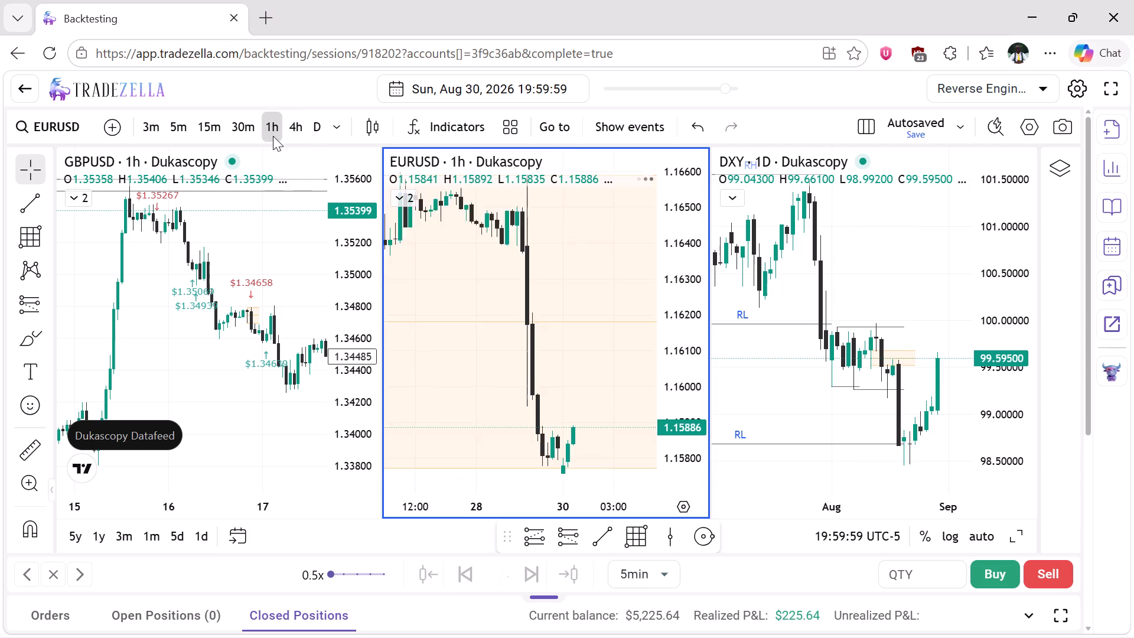
Bring the GBPUSD 1h chart back to the latest candles of 30 Aug 2026 and reset its view.
scroll(201, 274, "left", 2)
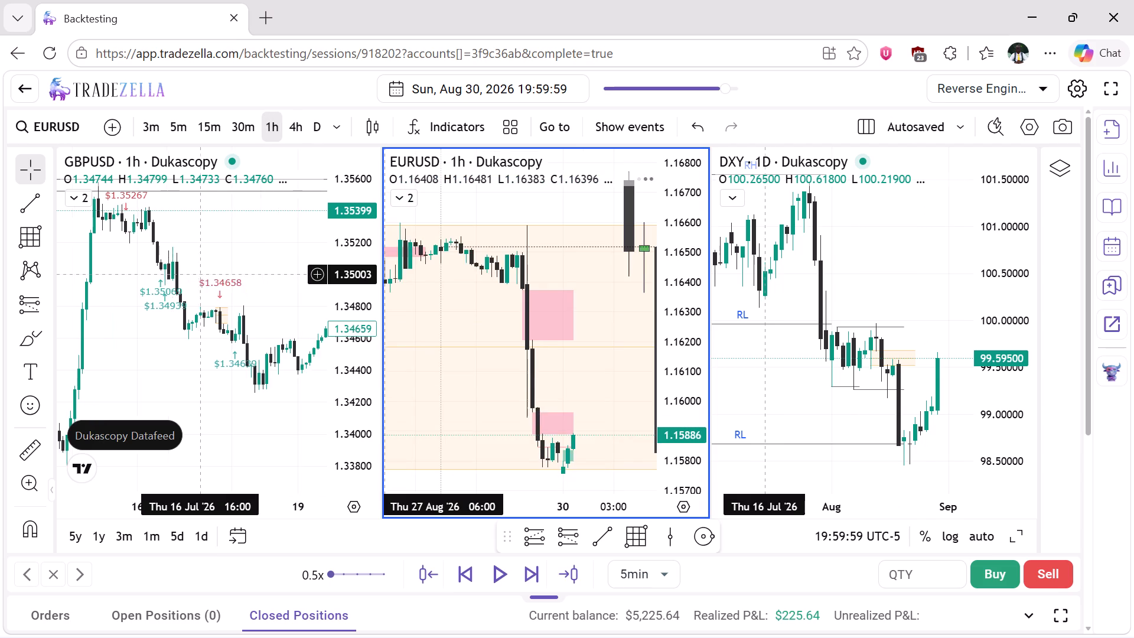
scroll(201, 274, "left", 5)
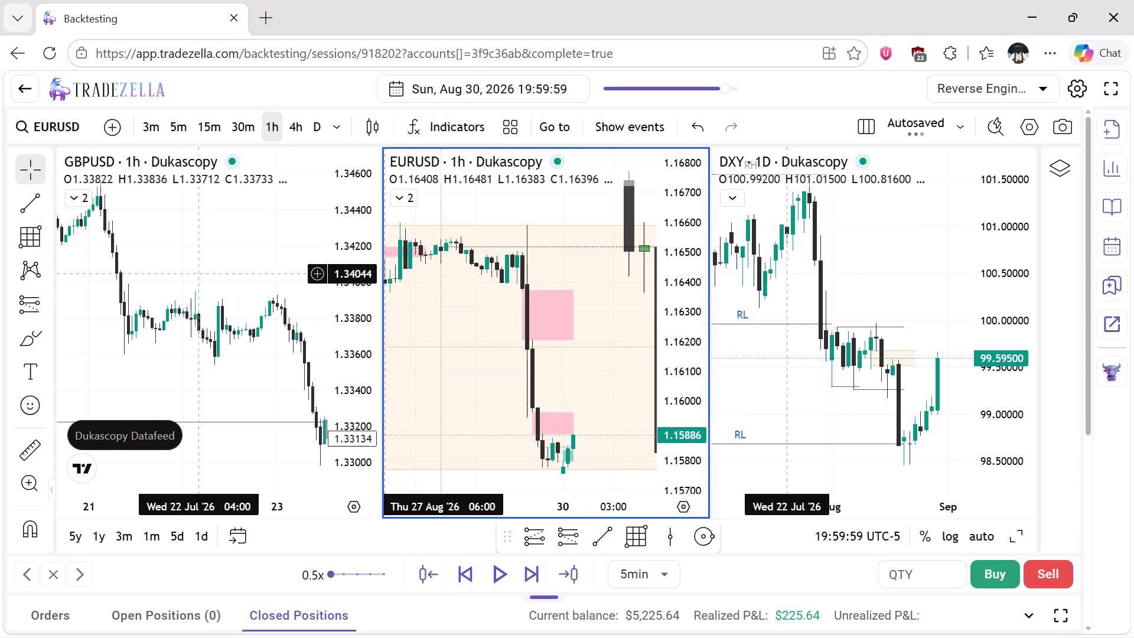
scroll(201, 274, "left", 2)
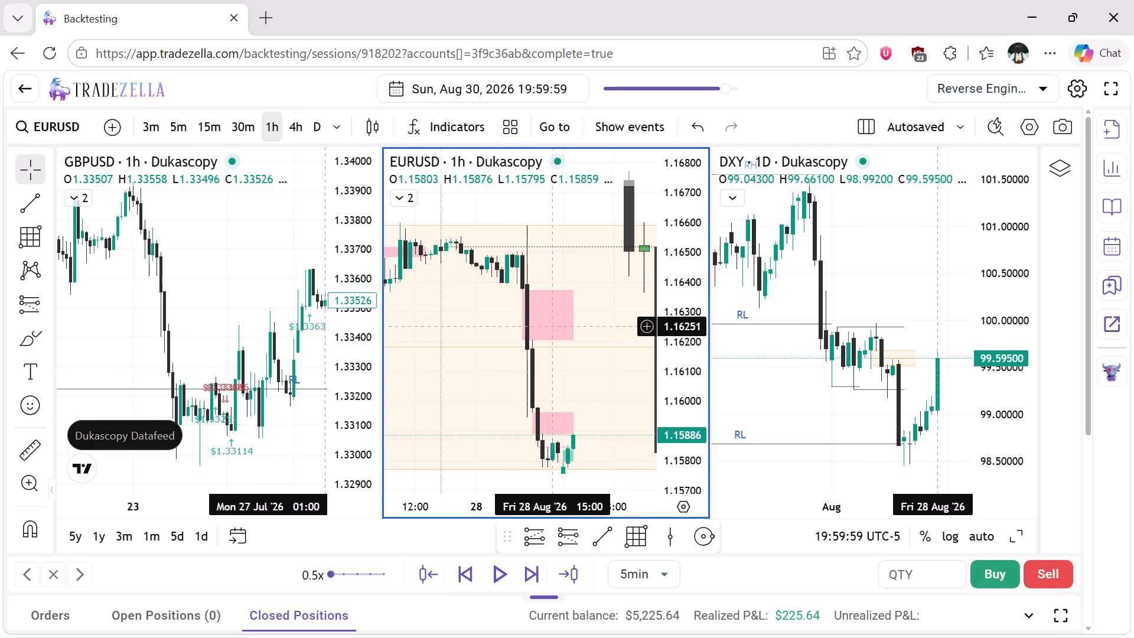
left_click(213, 274)
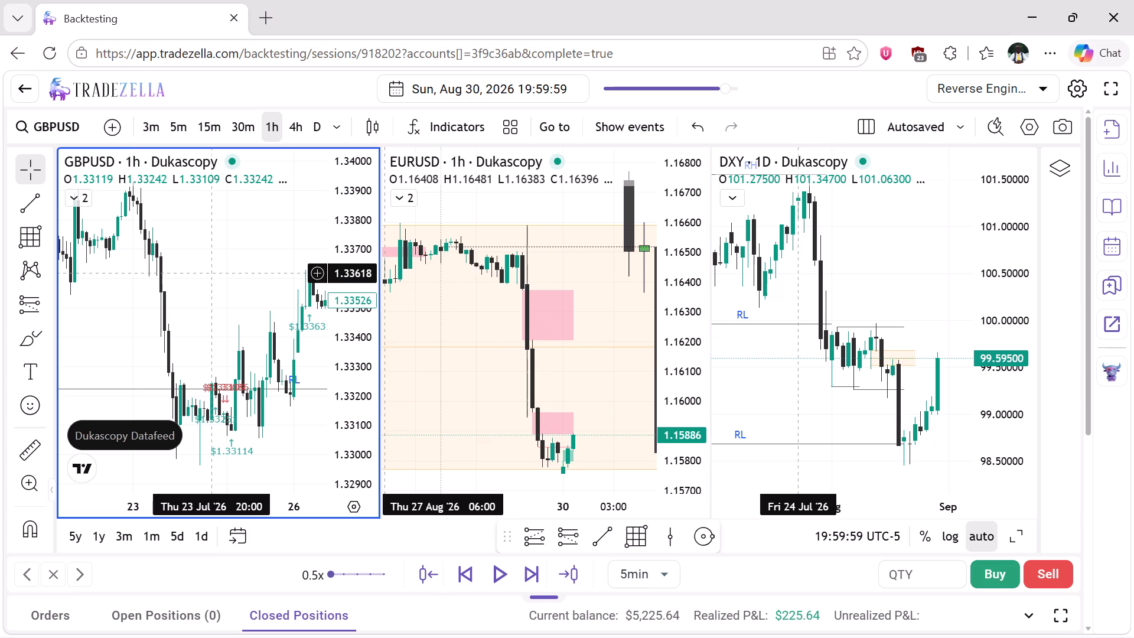
scroll(234, 255, "left", 10)
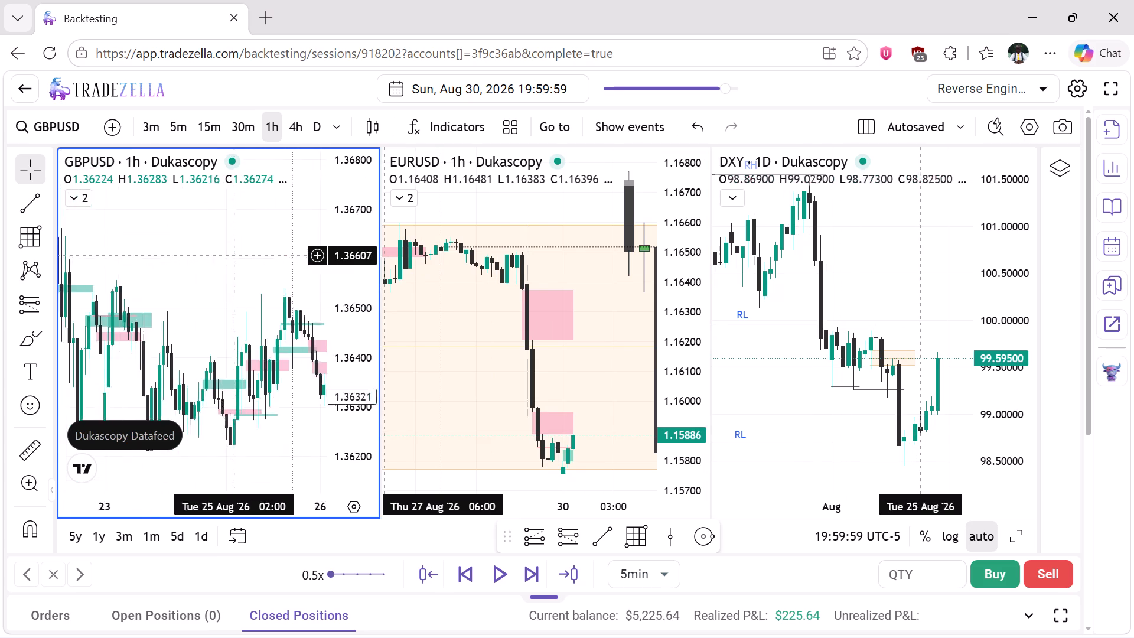
scroll(234, 255, "left", 4)
scroll(234, 255, "right", 3)
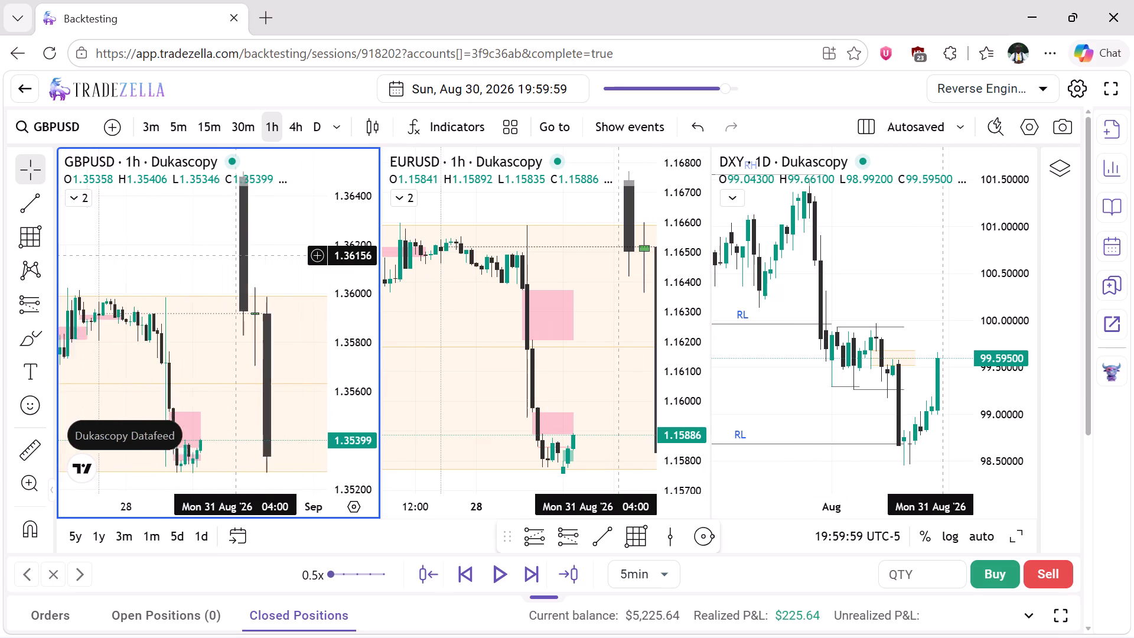
scroll(234, 255, "right", 2)
right_click(233, 255)
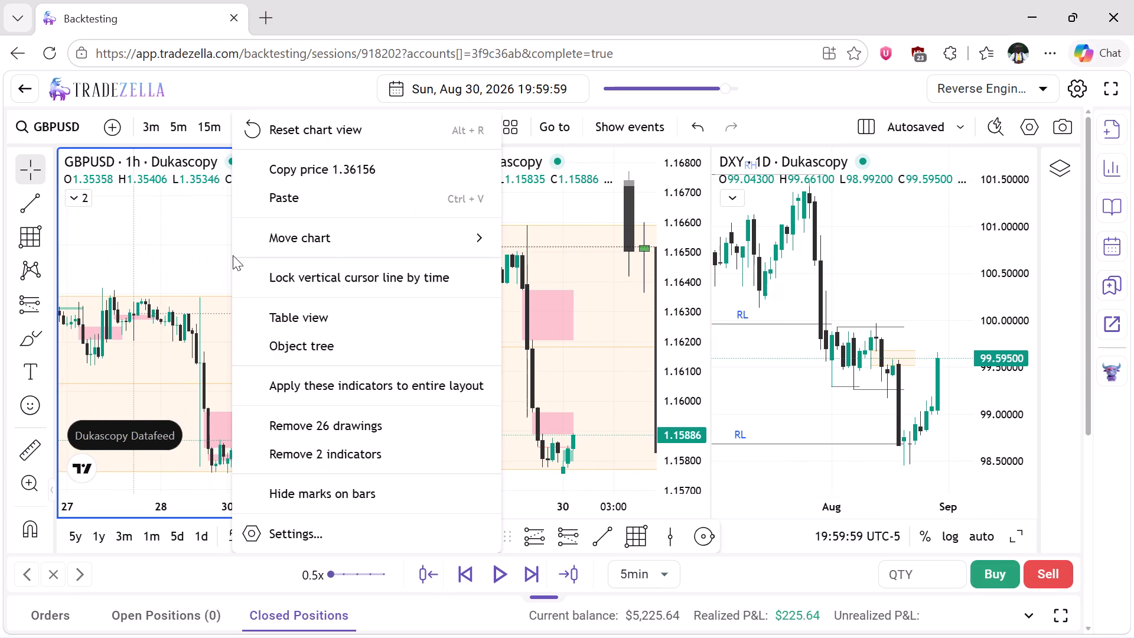
left_click(280, 135)
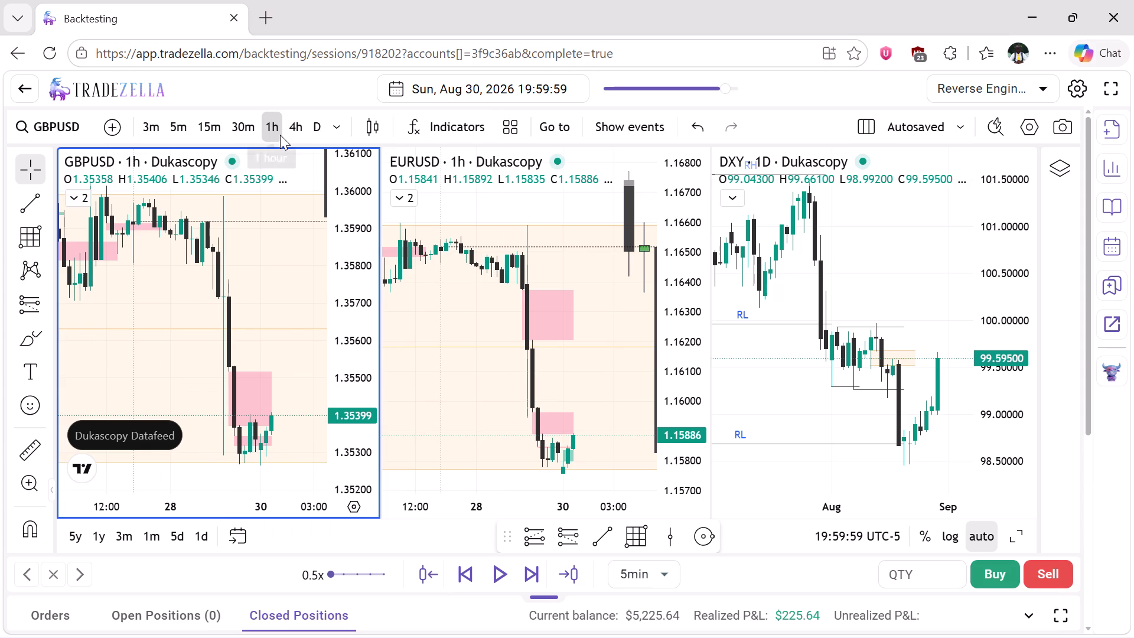
Compress the price scales of the GBPUSD and EURUSD 1h charts to show both boxes with room beyond the latest candle.
left_click_drag(349, 217, 361, 350)
scroll(243, 278, "left", 2)
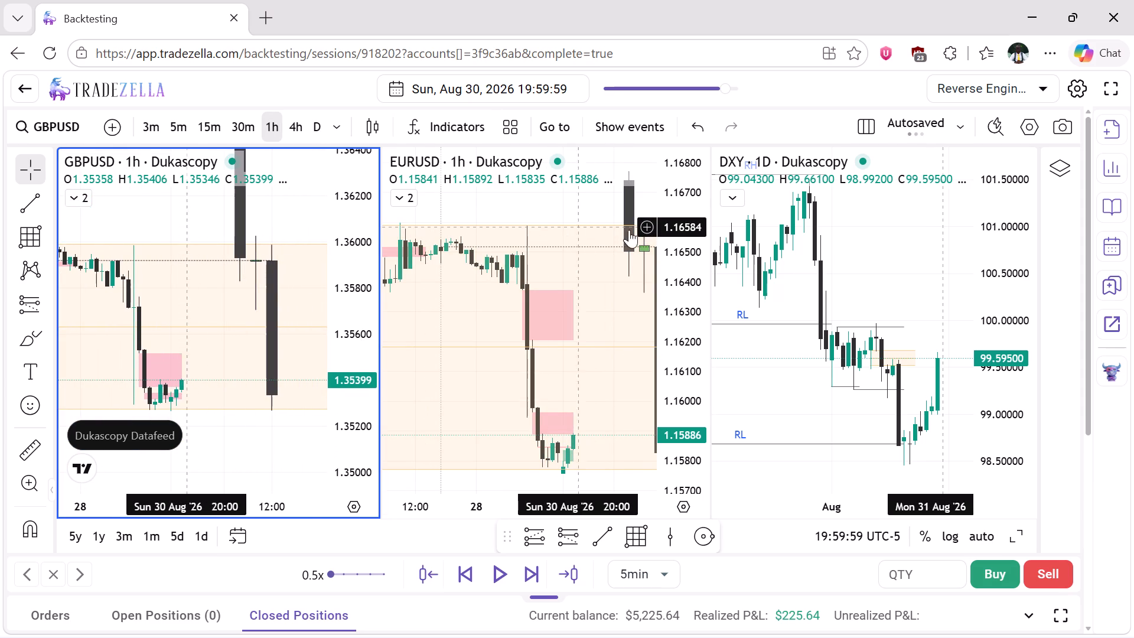
left_click_drag(669, 226, 681, 322)
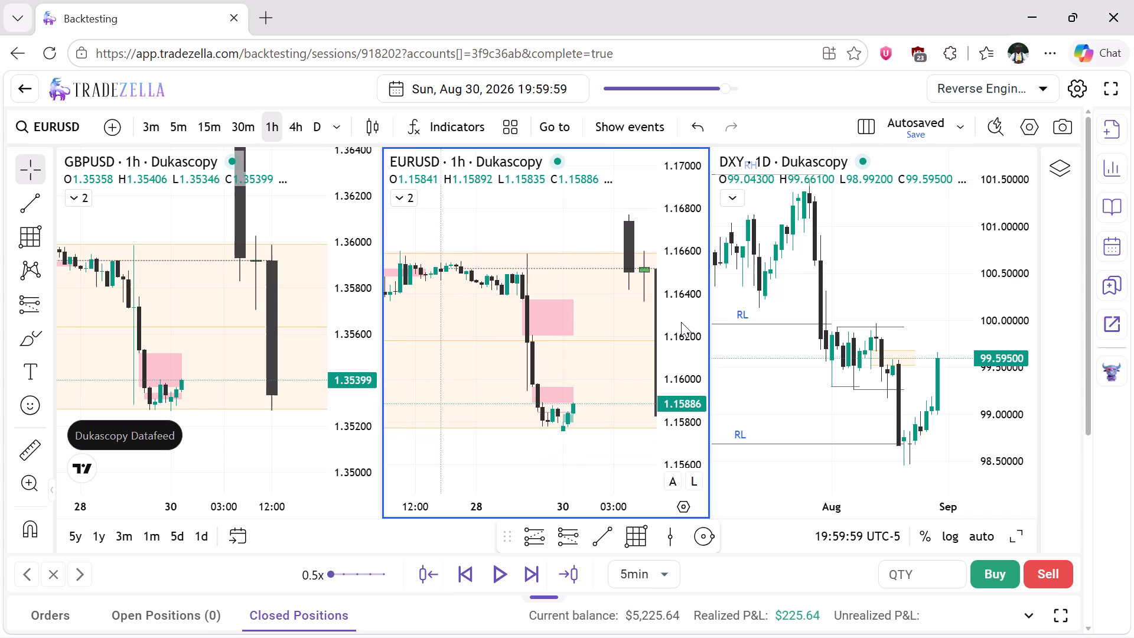
scroll(516, 276, "left", 1)
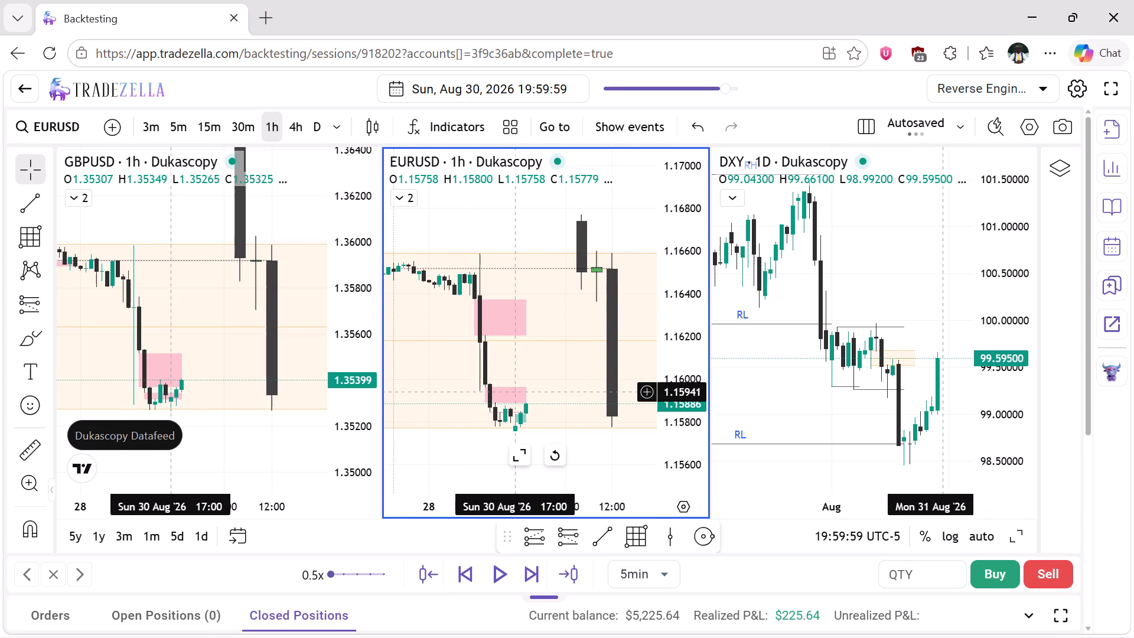
Advance the session in 5-minute steps from 19:59:59 to 20:54:59 on 30 Aug 2026.
left_click(527, 568)
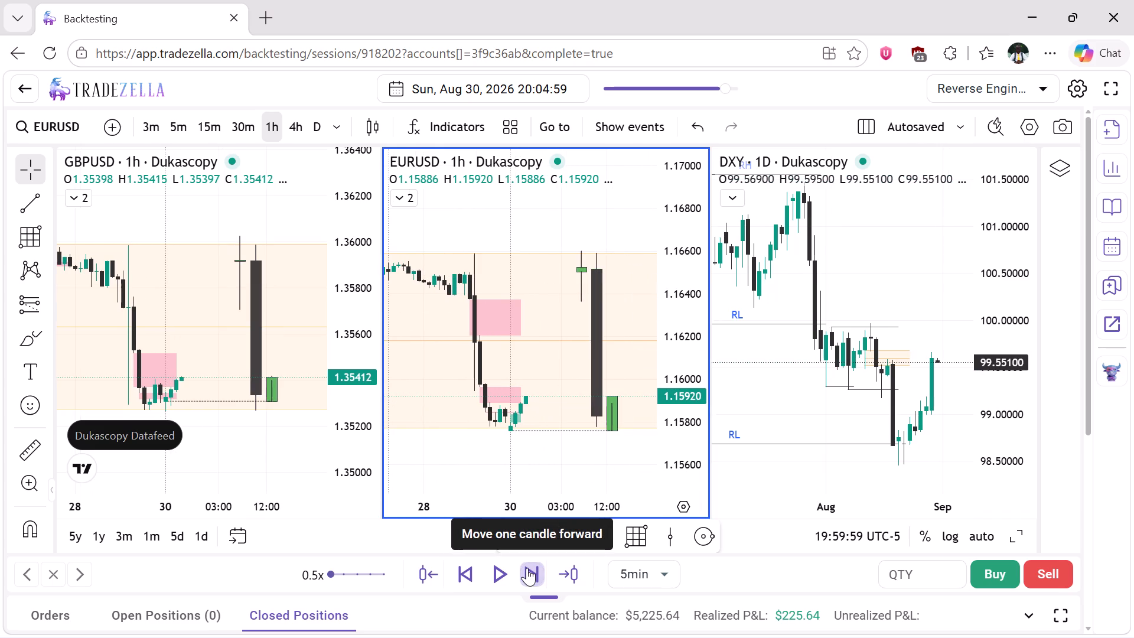
left_click(527, 568)
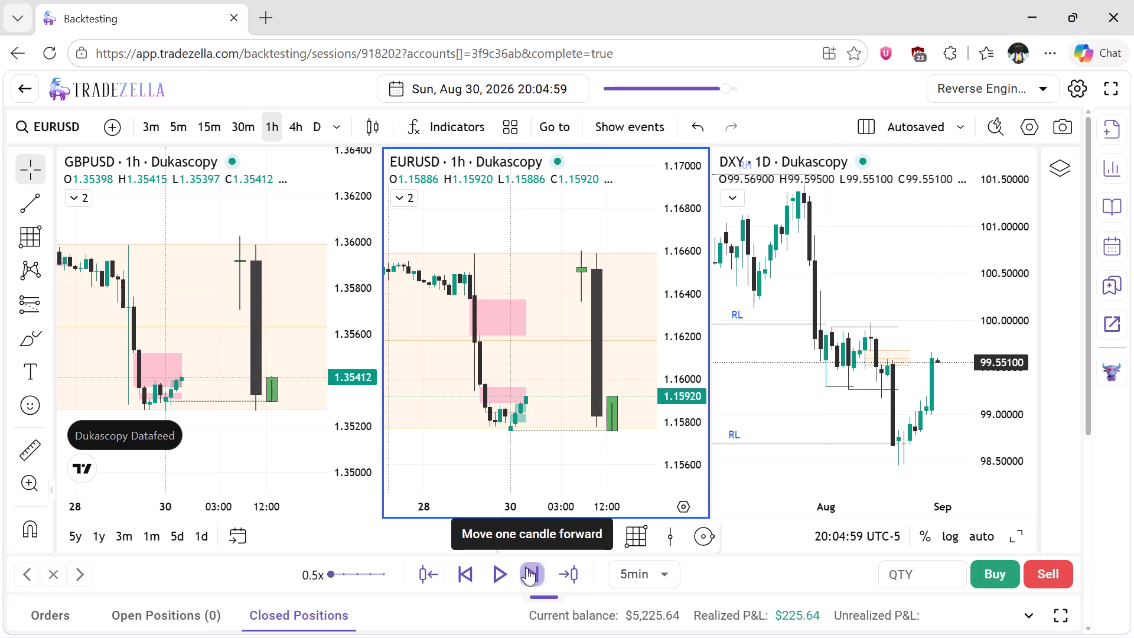
left_click(527, 568)
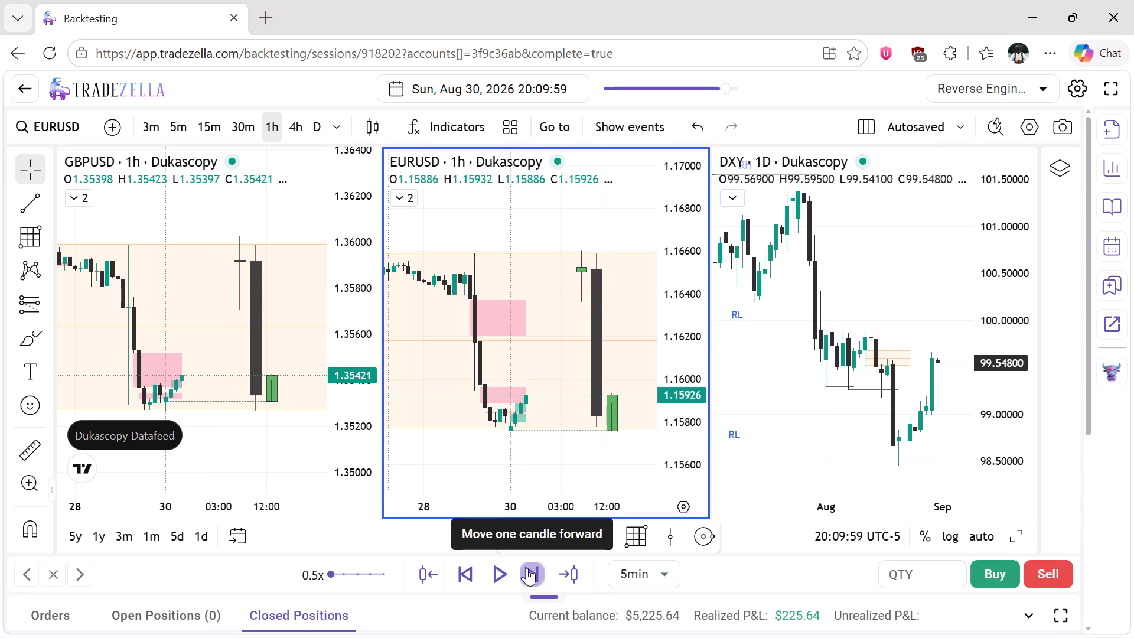
left_click(527, 568)
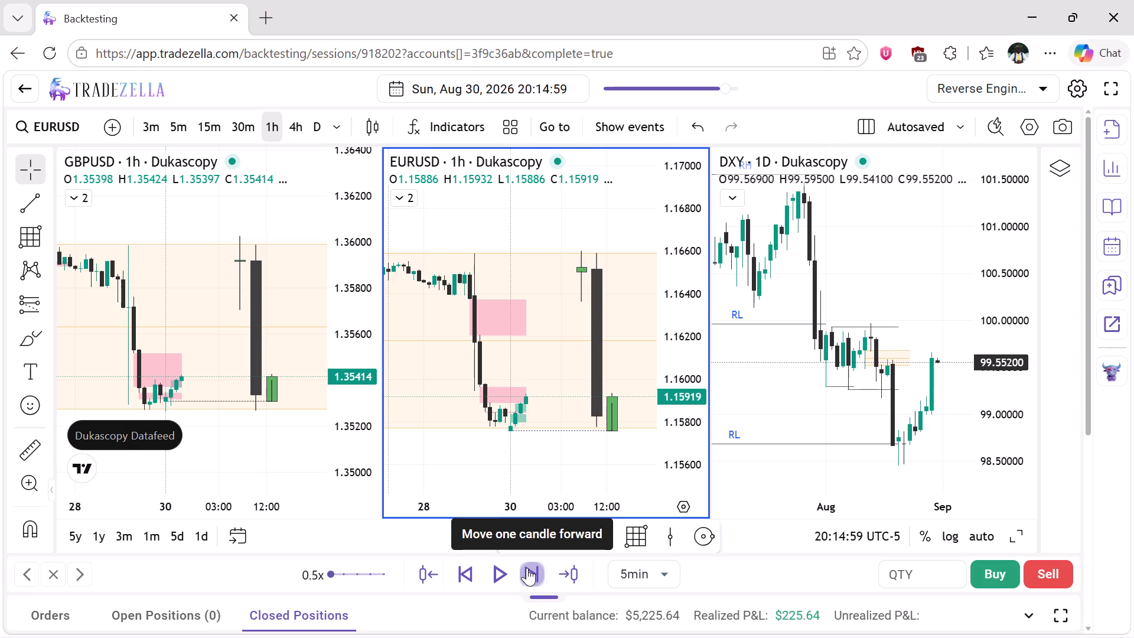
left_click(527, 568)
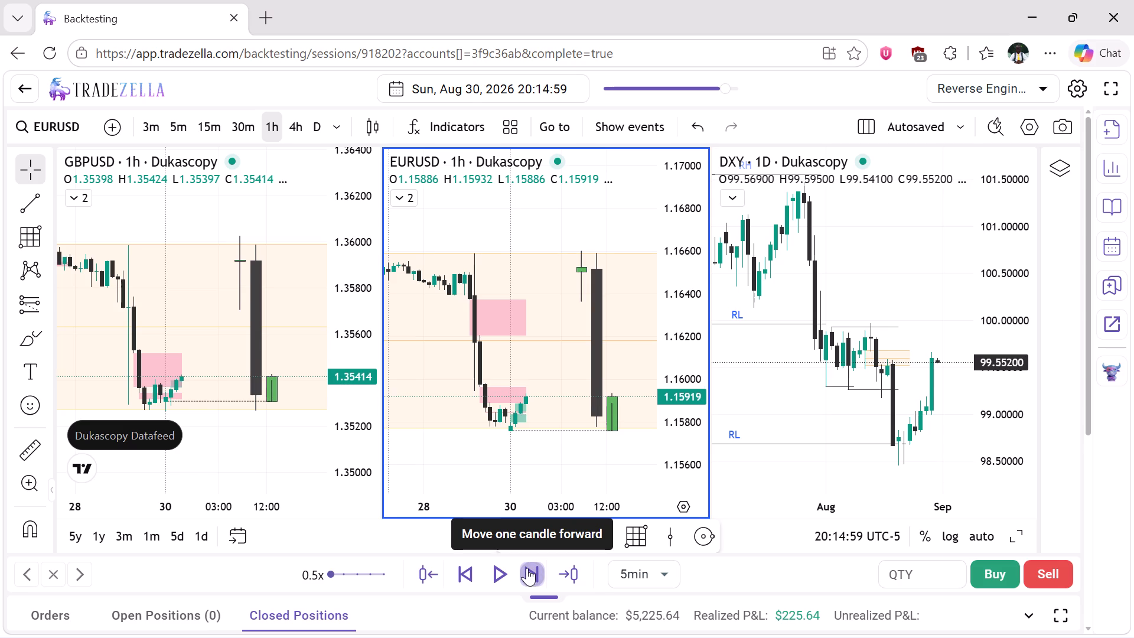
left_click(527, 568)
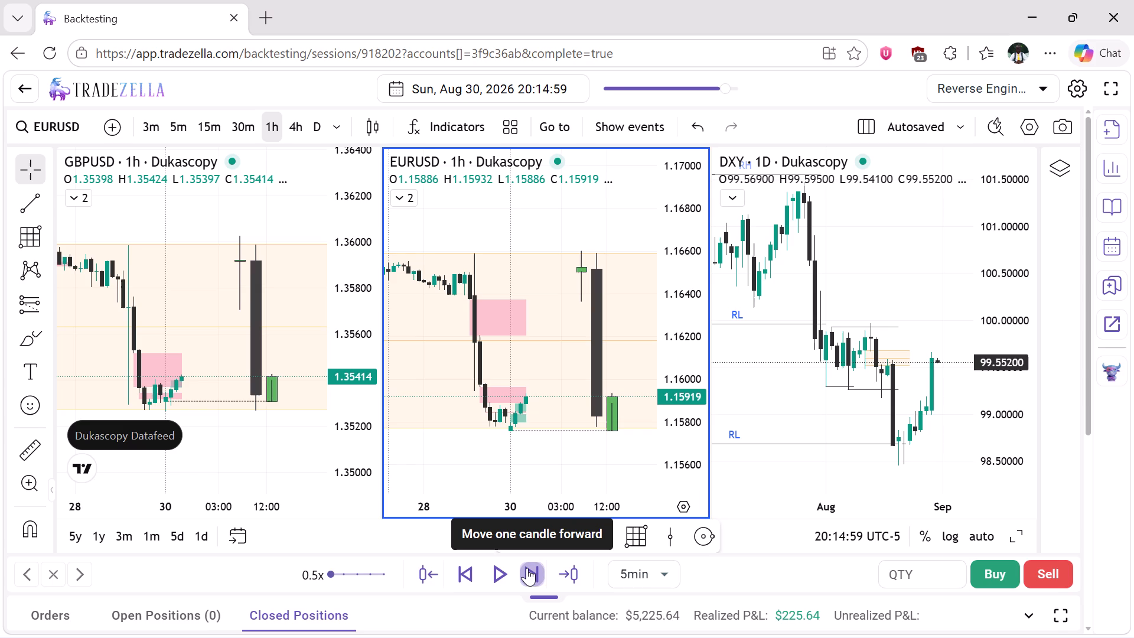
left_click(527, 568)
left_click(527, 568)
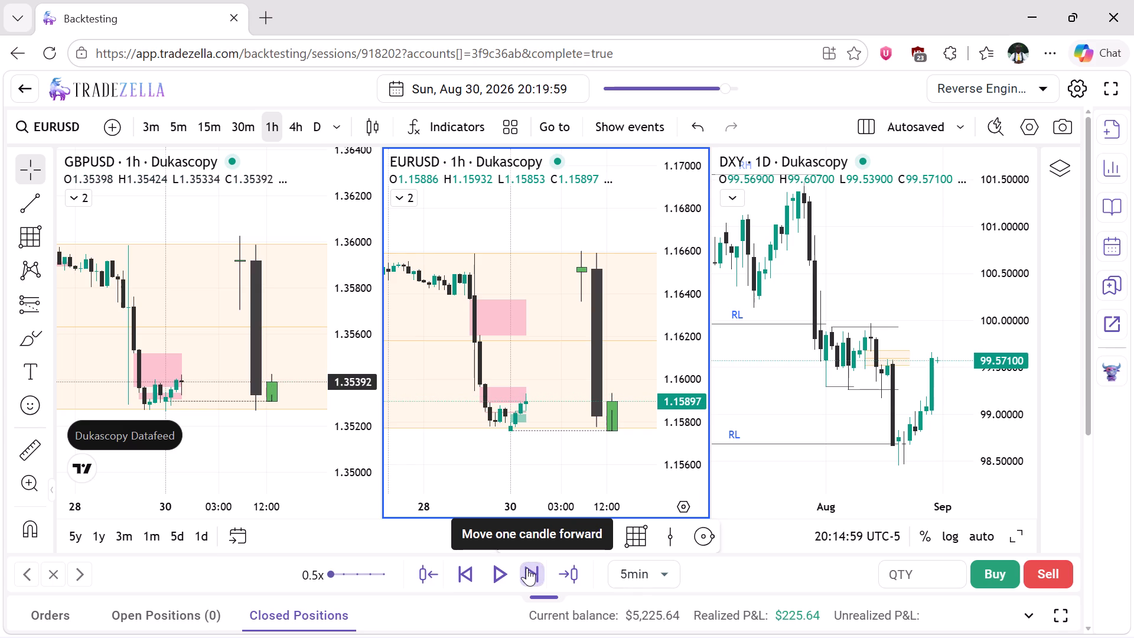
left_click(527, 568)
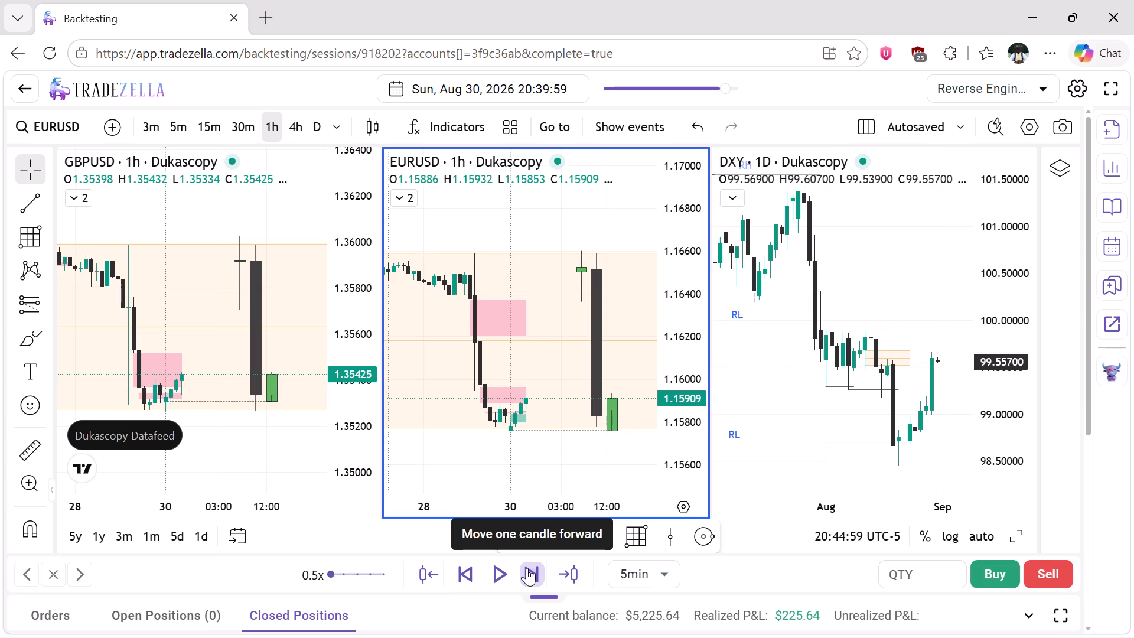
left_click(527, 568)
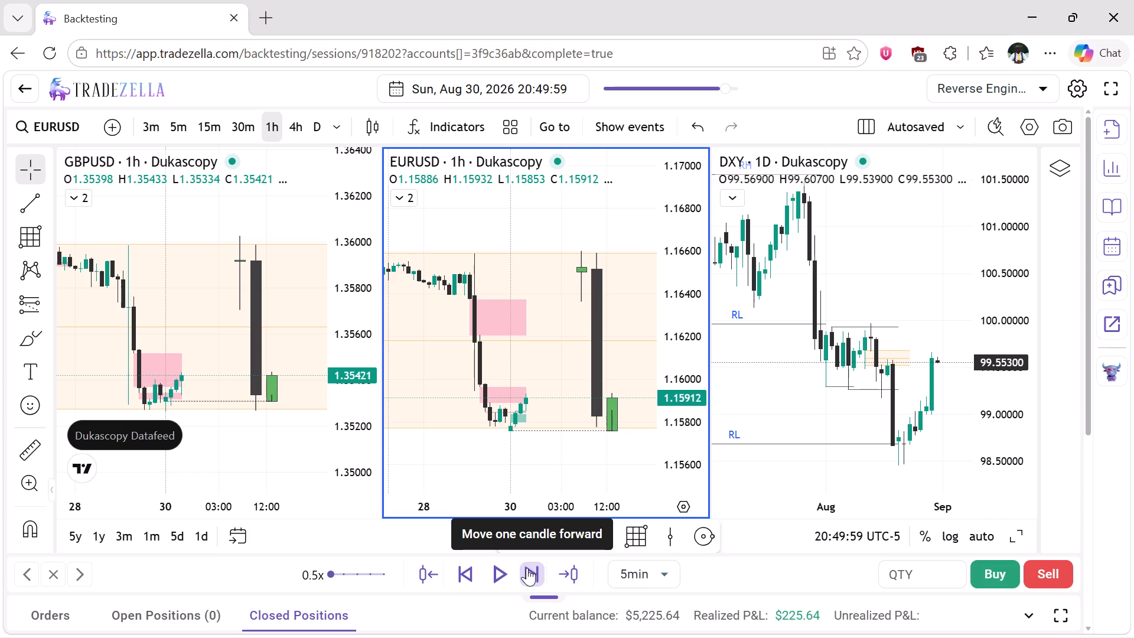
left_click(527, 568)
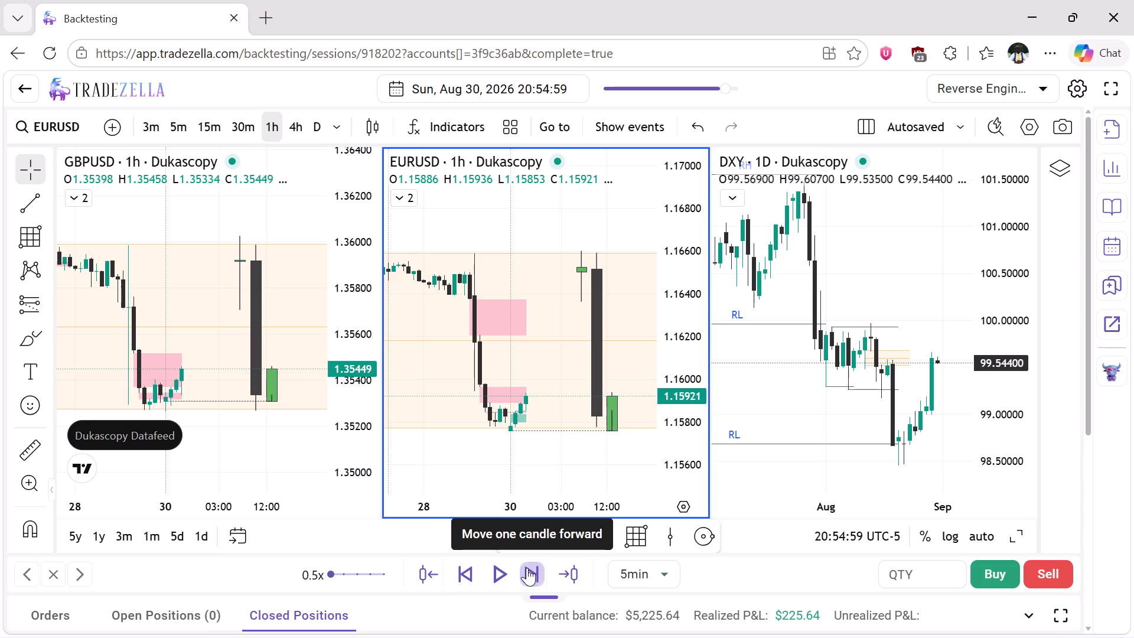
left_click(527, 568)
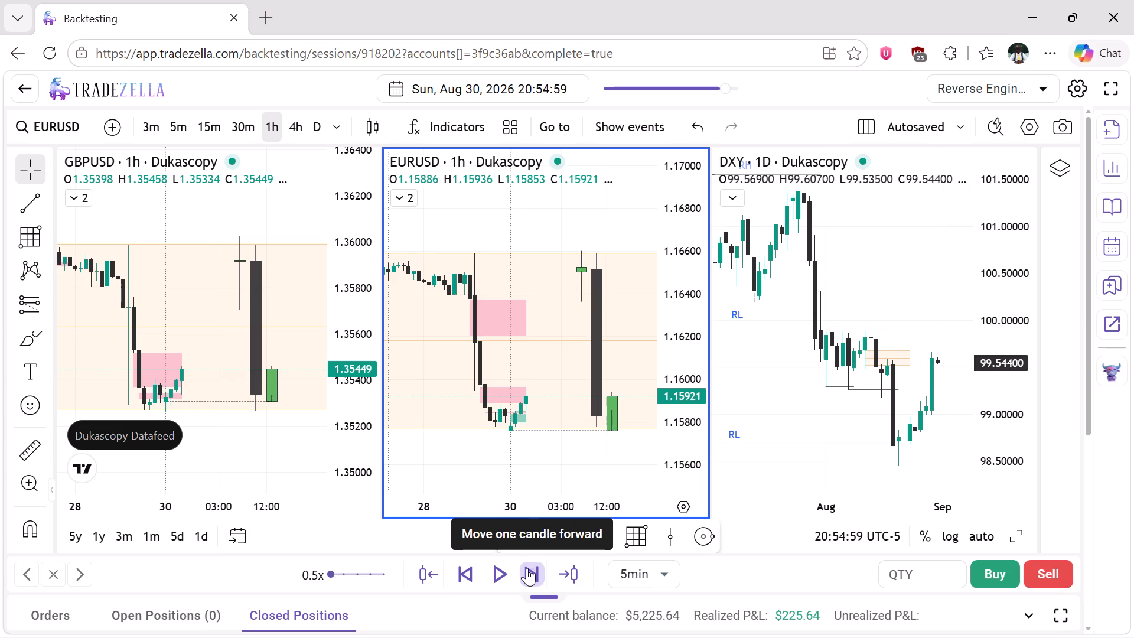
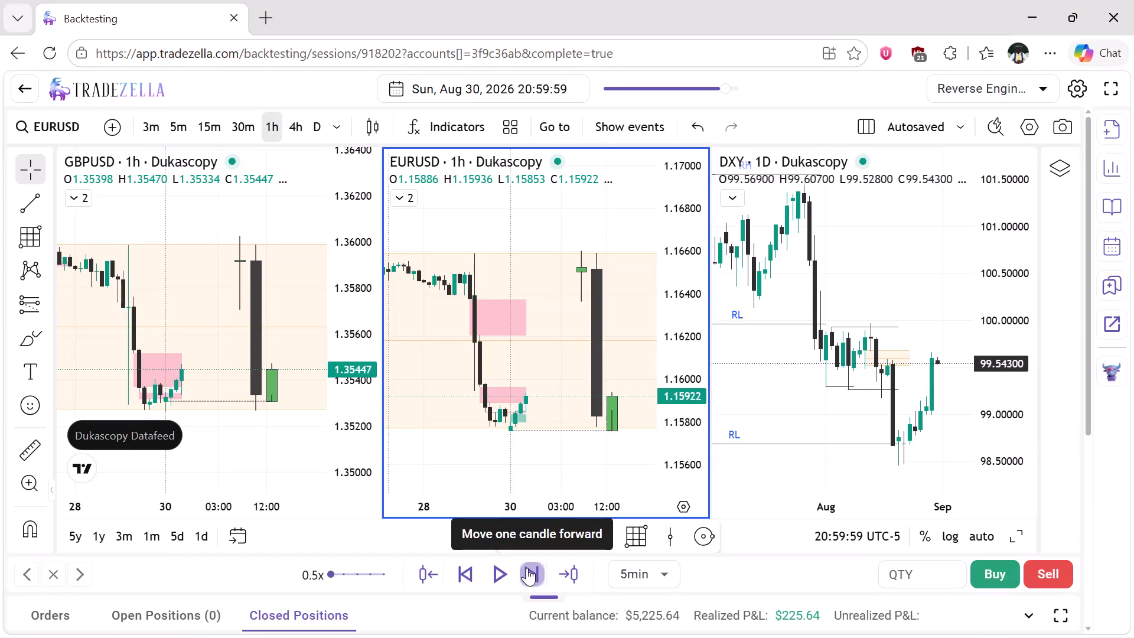
Advance the session in 5-minute steps from 20:59:59 to 21:59:59 on 30 Aug 2026.
left_click(527, 568)
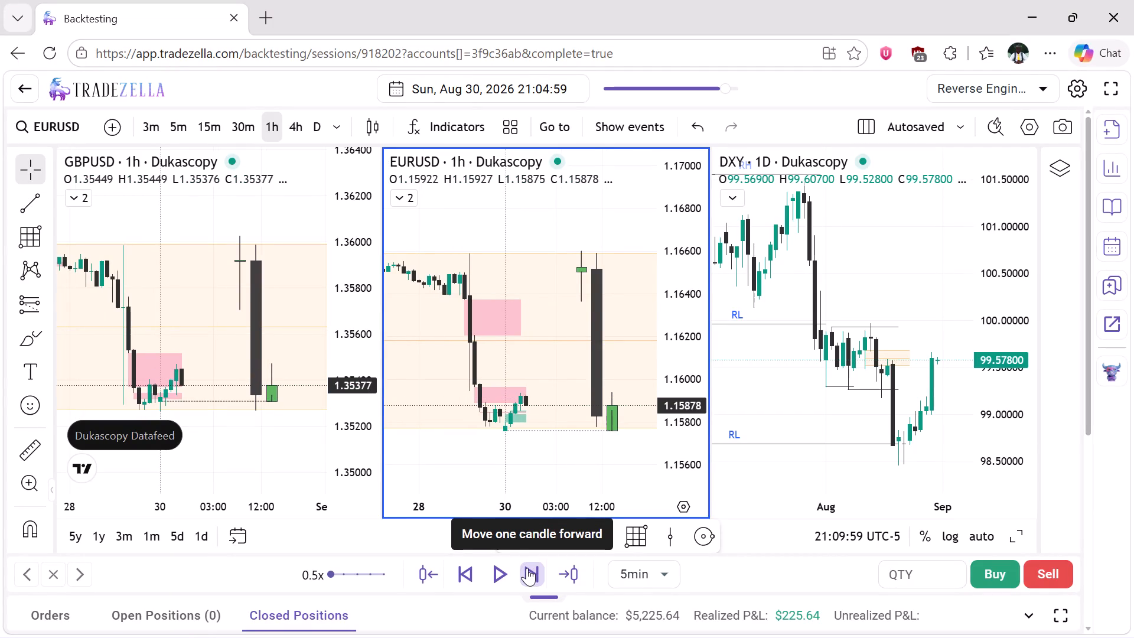
left_click(527, 568)
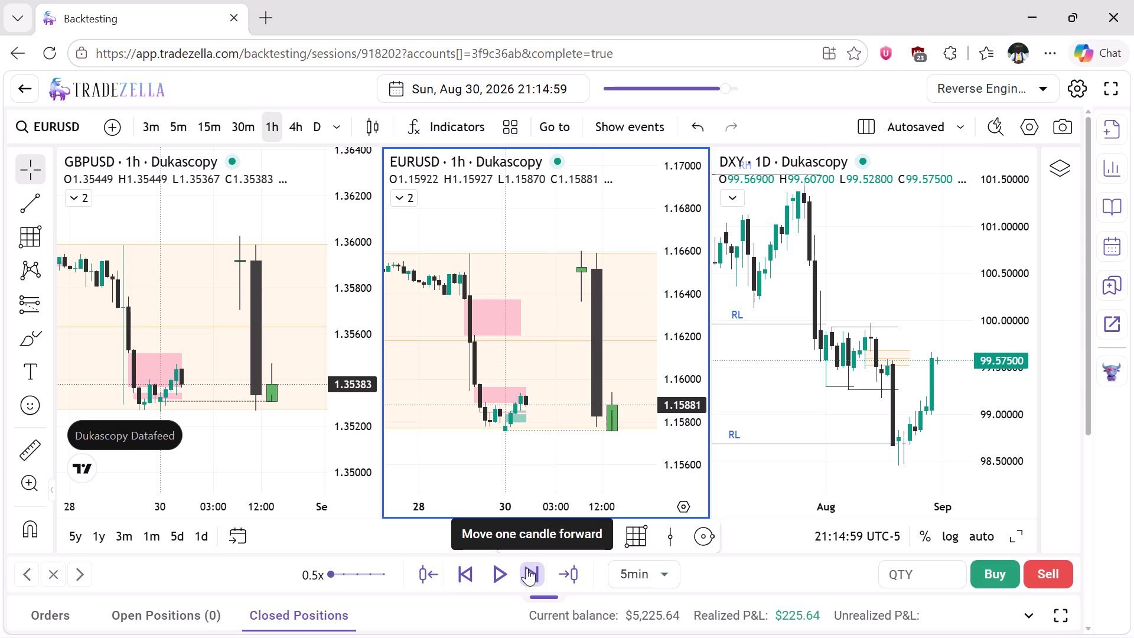
left_click(527, 568)
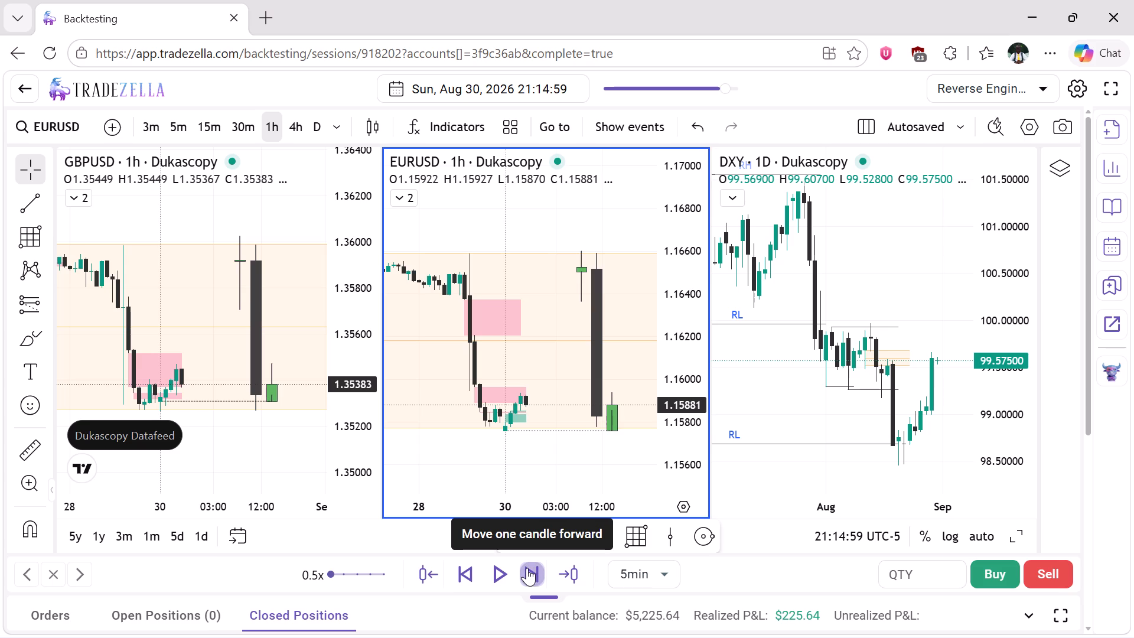
left_click(527, 568)
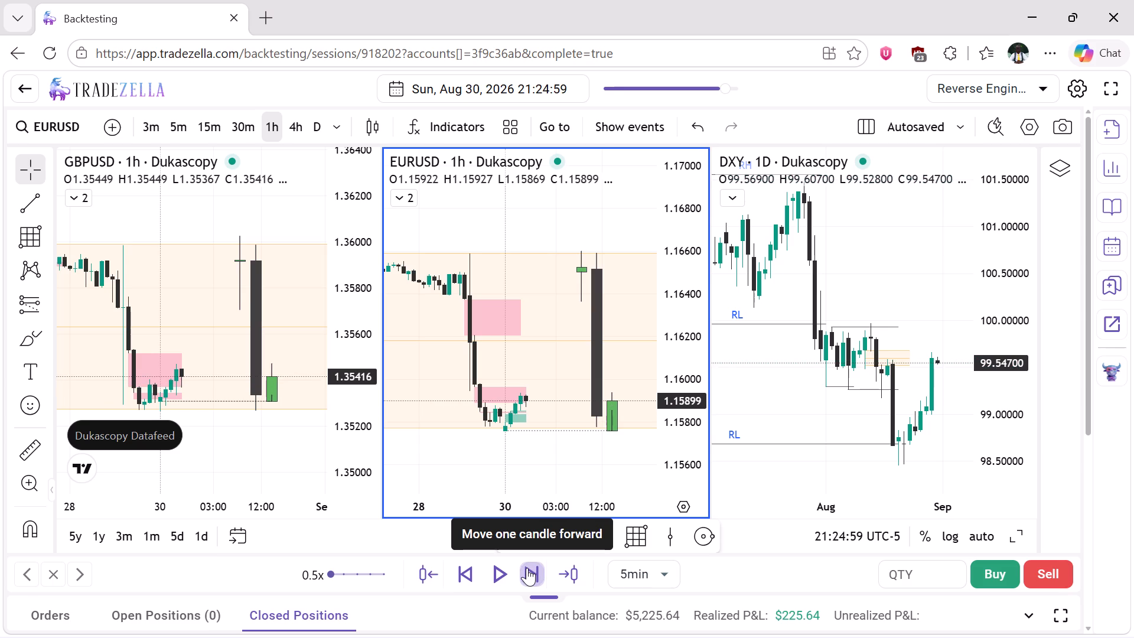
left_click(527, 568)
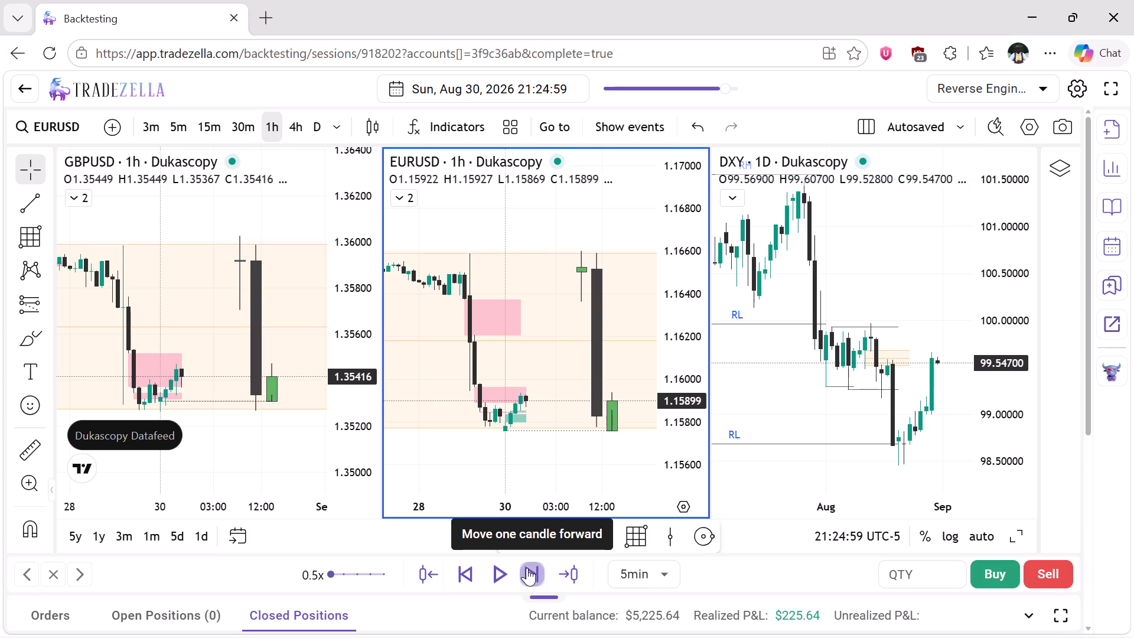
left_click(527, 568)
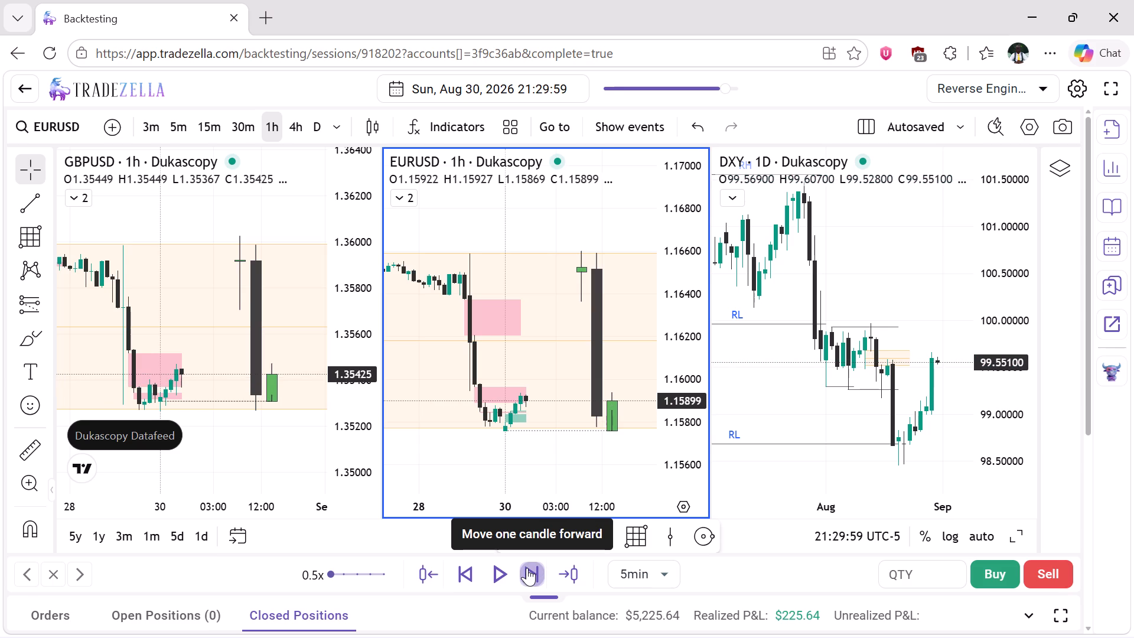
left_click(527, 568)
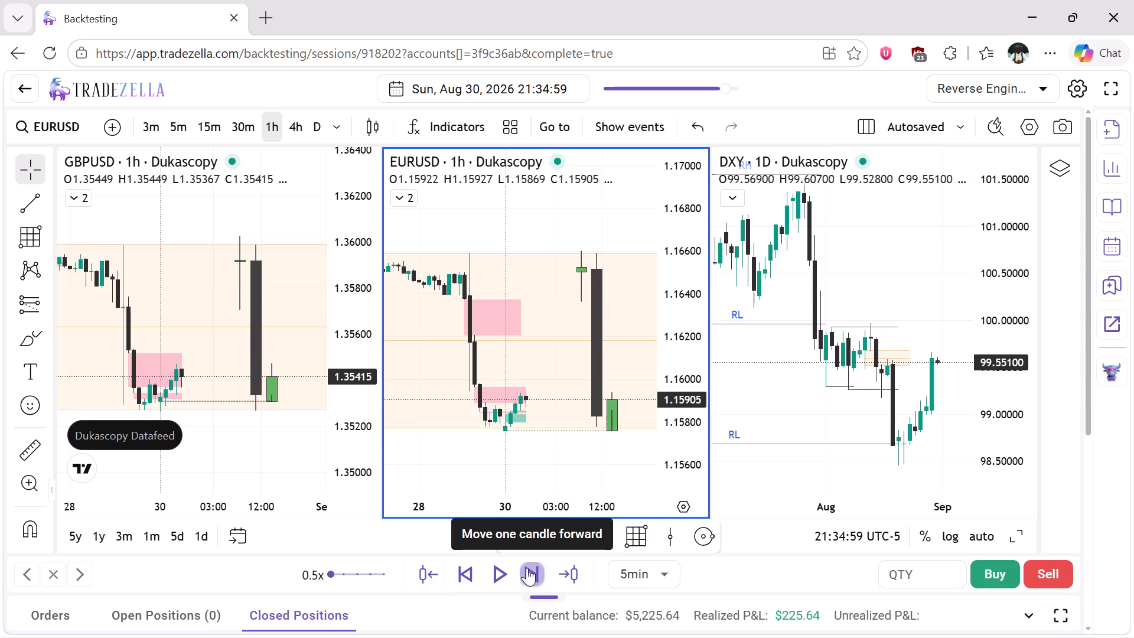
left_click(527, 568)
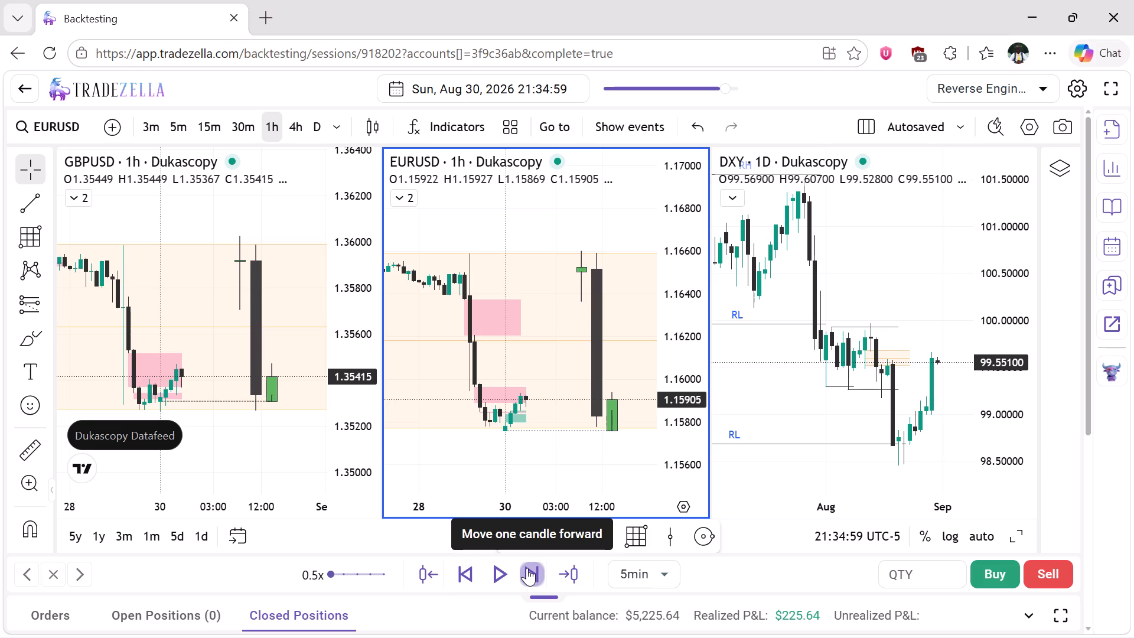
left_click(527, 568)
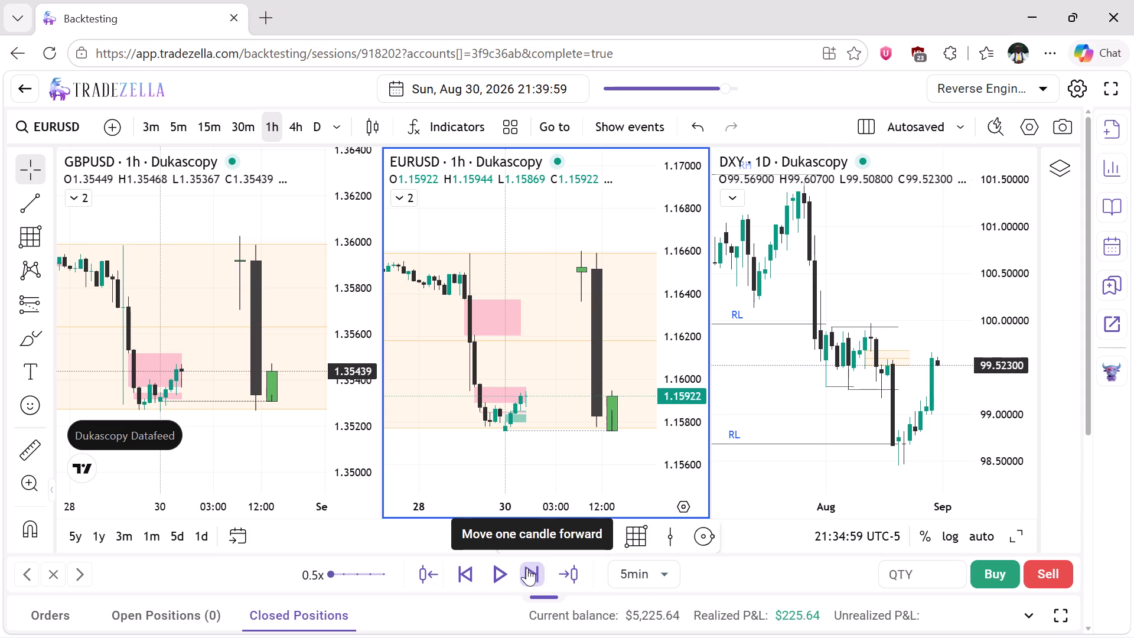
left_click(527, 568)
left_click(527, 568)
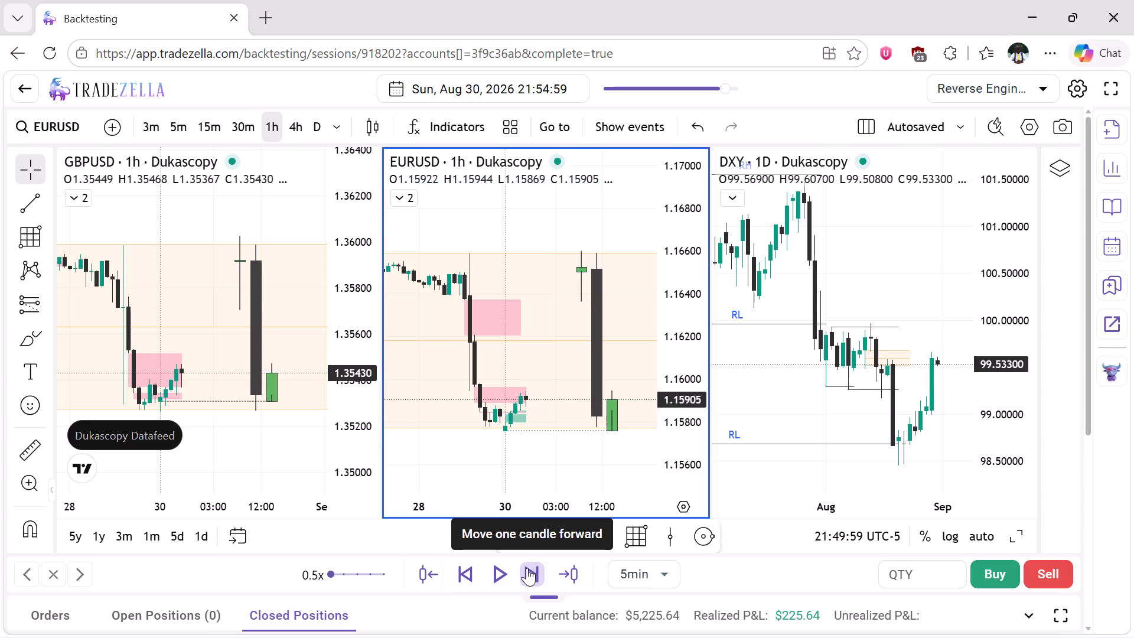
left_click(527, 568)
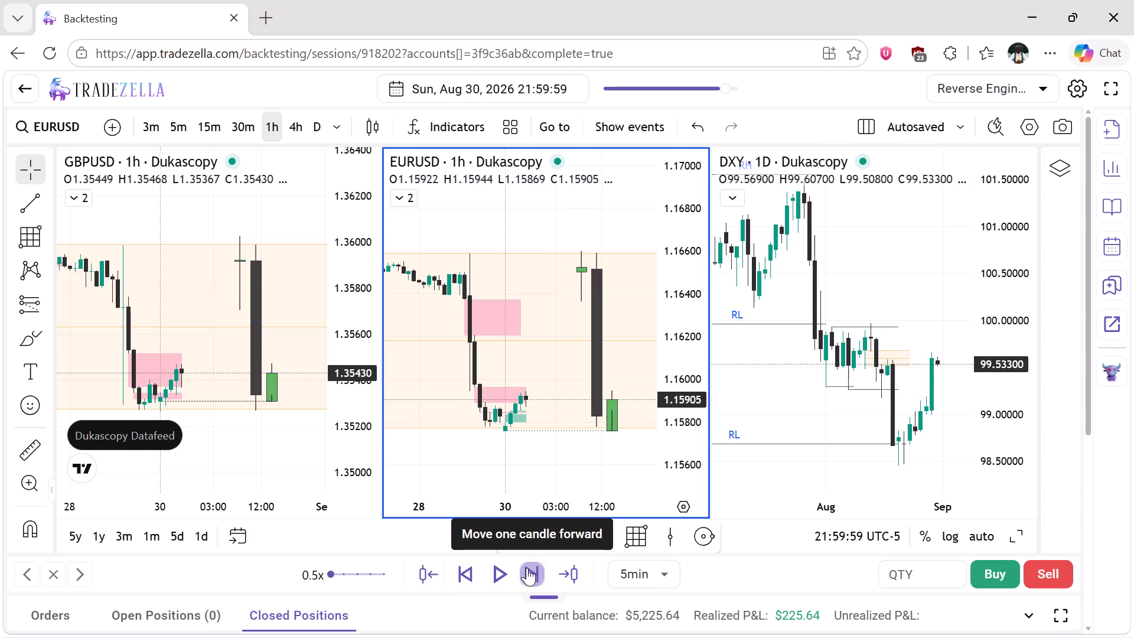
Advance the session in 5-minute steps from 21:59:59 to 22:59:59 on 30 Aug 2026.
left_click(527, 568)
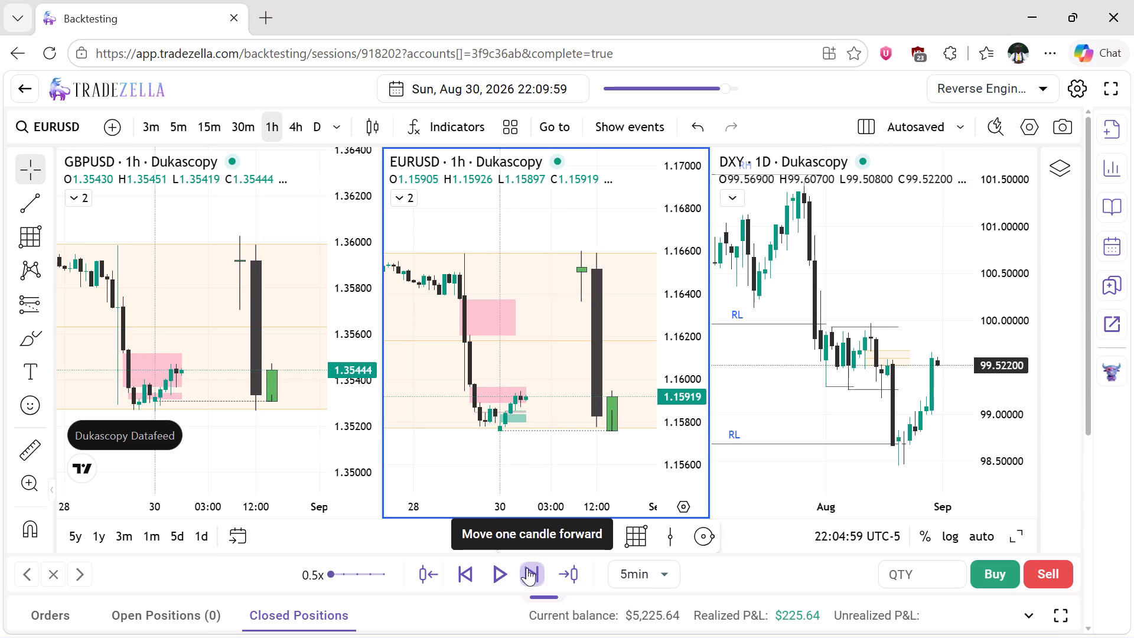
left_click(527, 568)
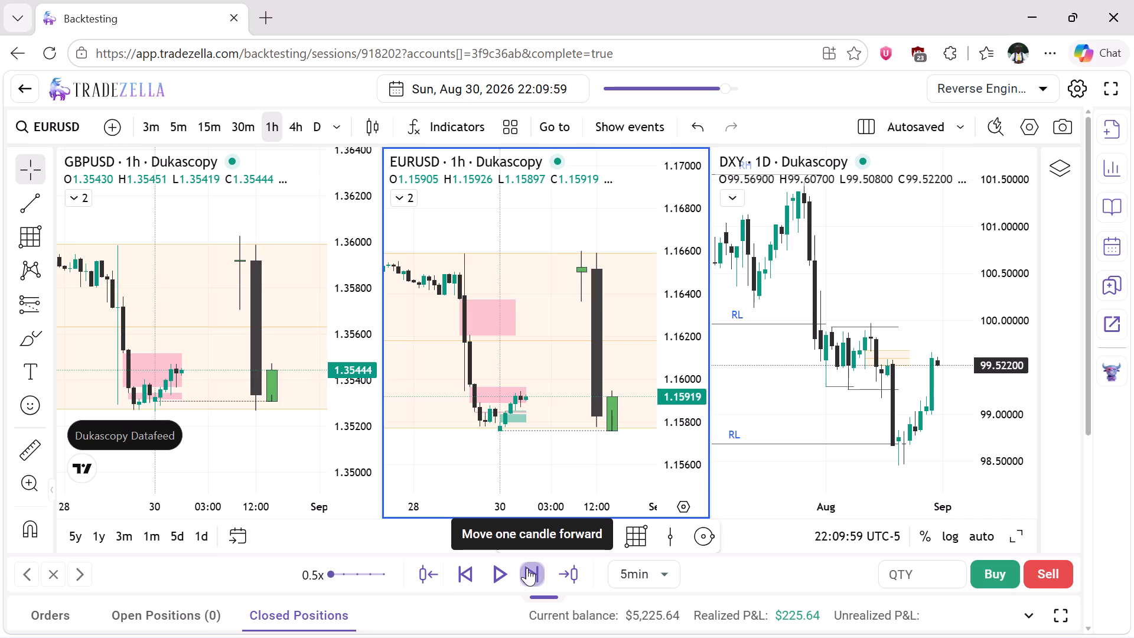
left_click(527, 568)
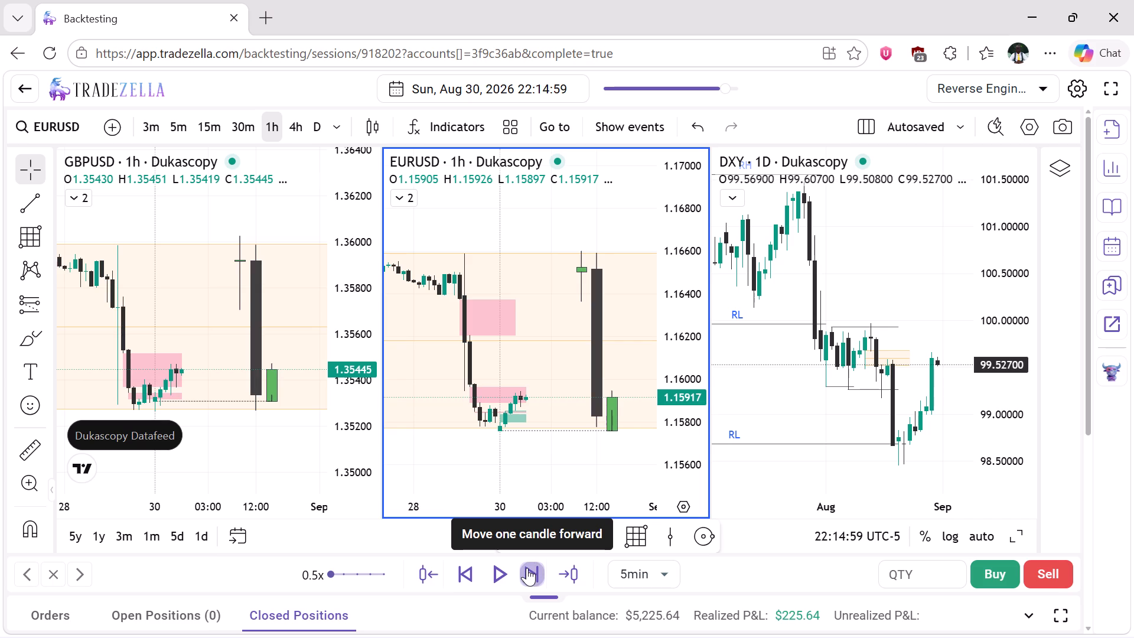
left_click(527, 568)
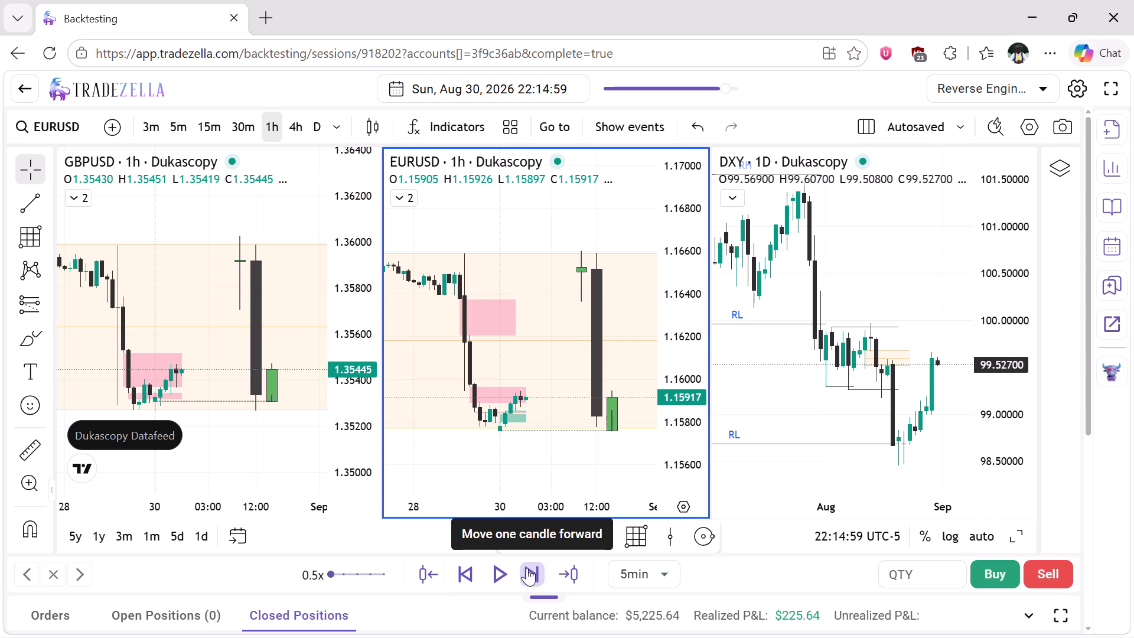
left_click(527, 568)
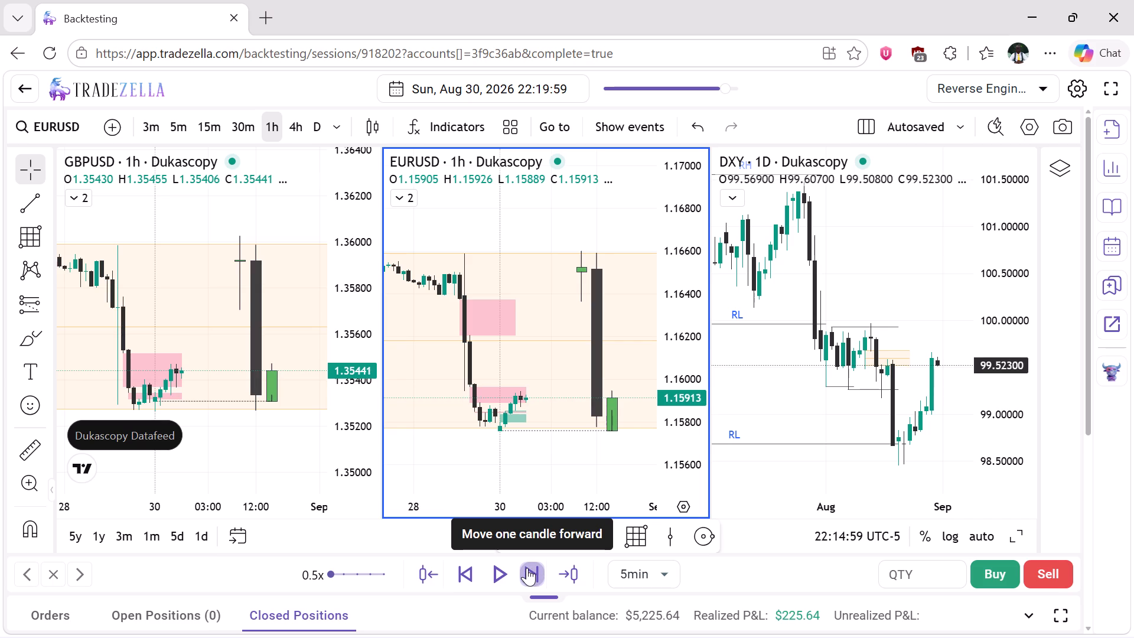
left_click(527, 568)
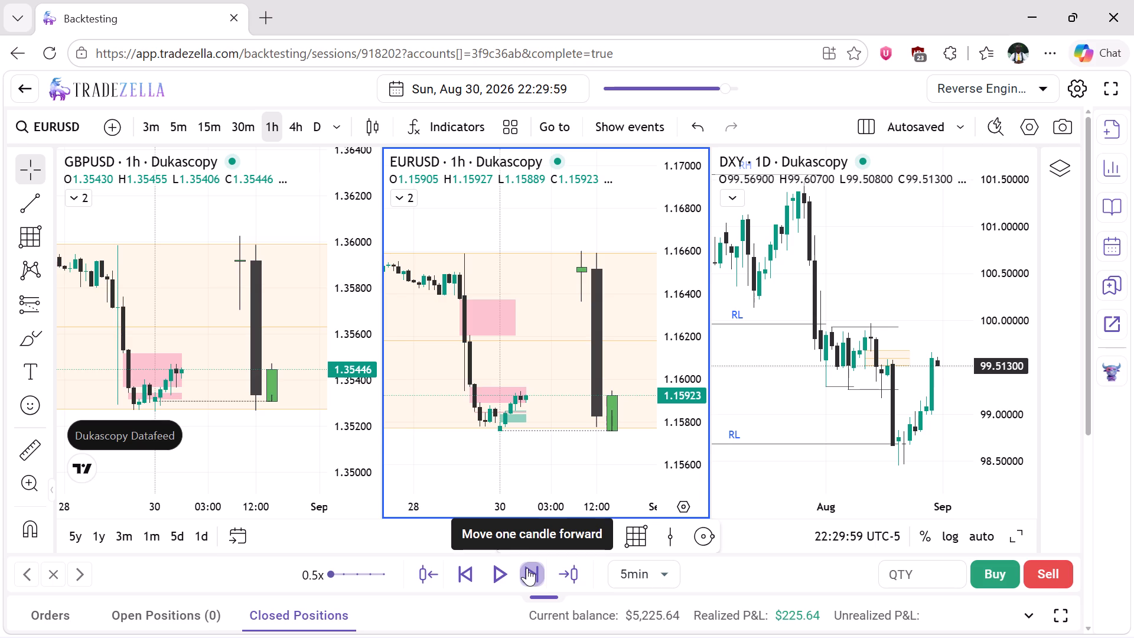
left_click(527, 568)
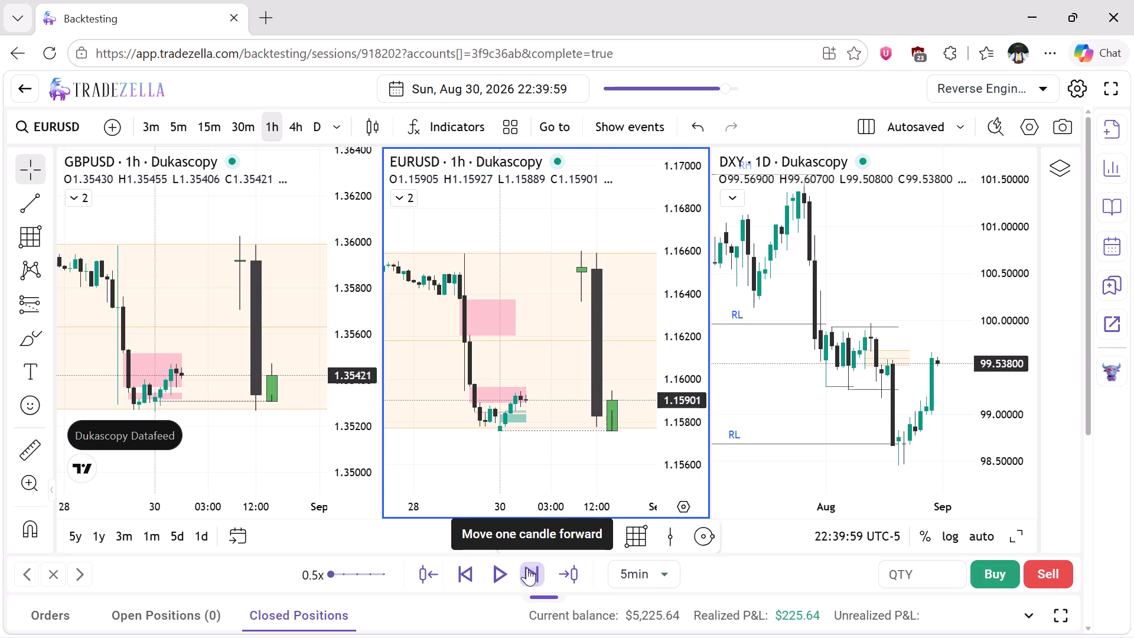
left_click(527, 568)
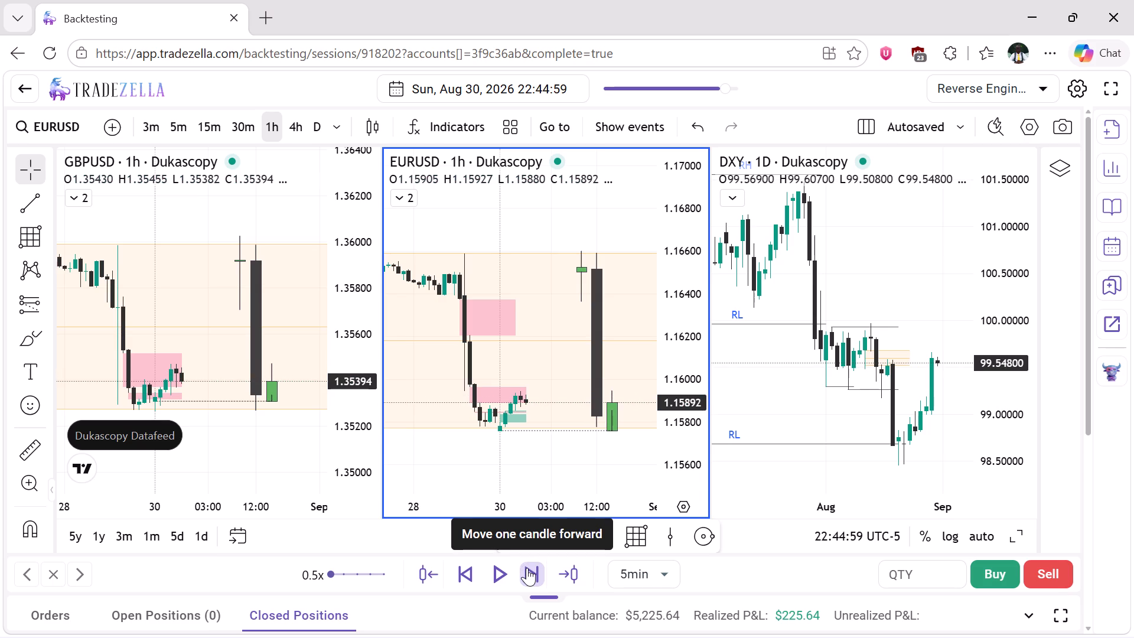
left_click(527, 568)
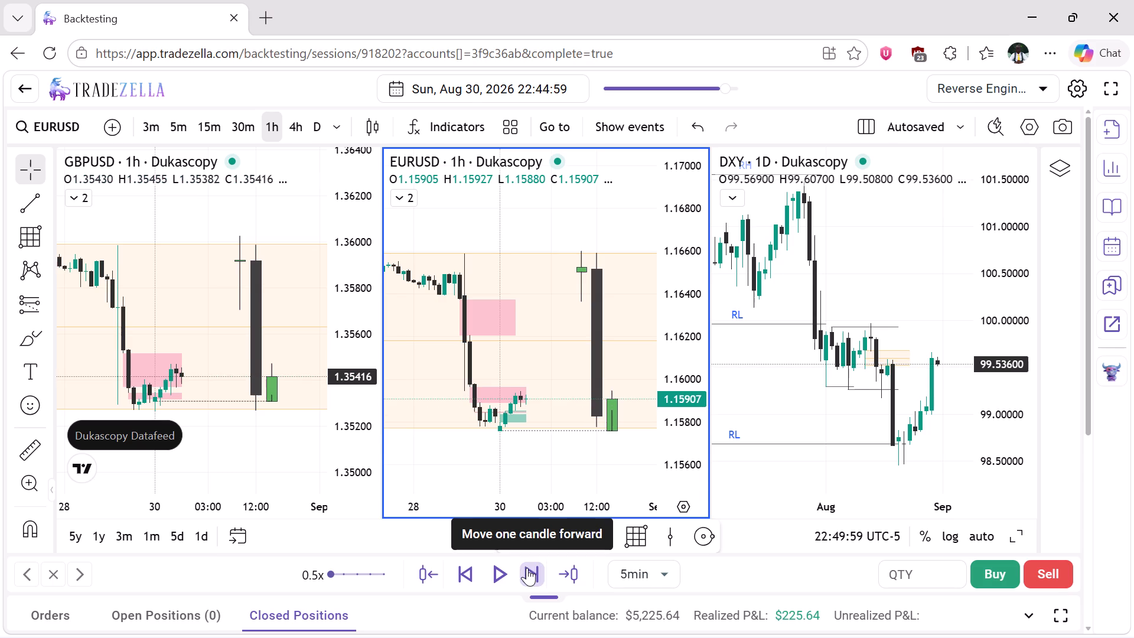
left_click(527, 568)
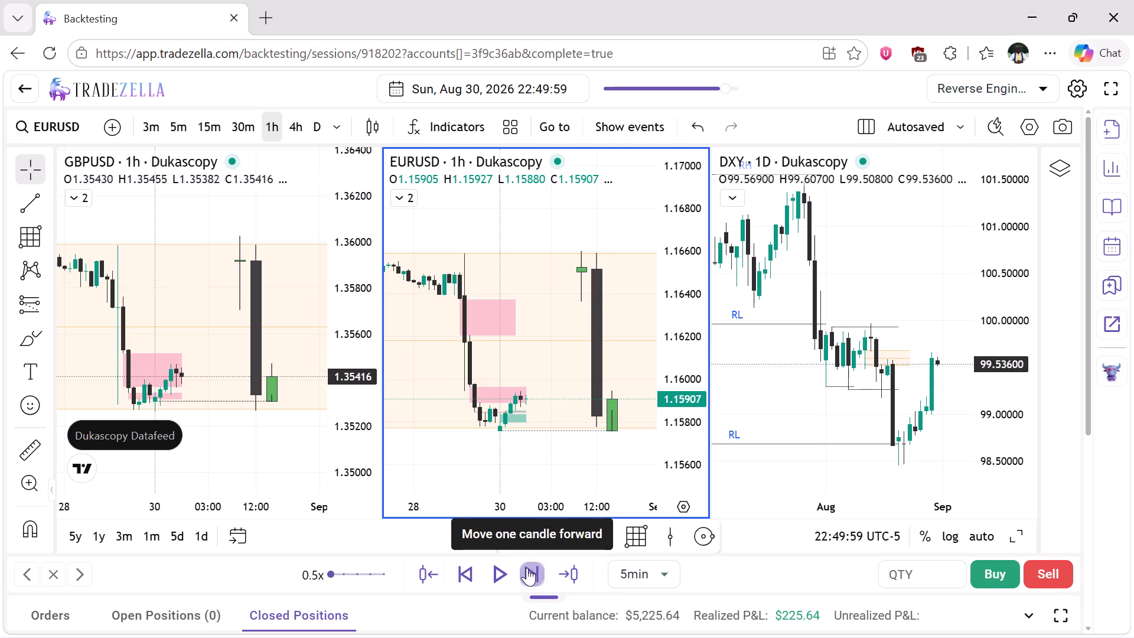
left_click(527, 568)
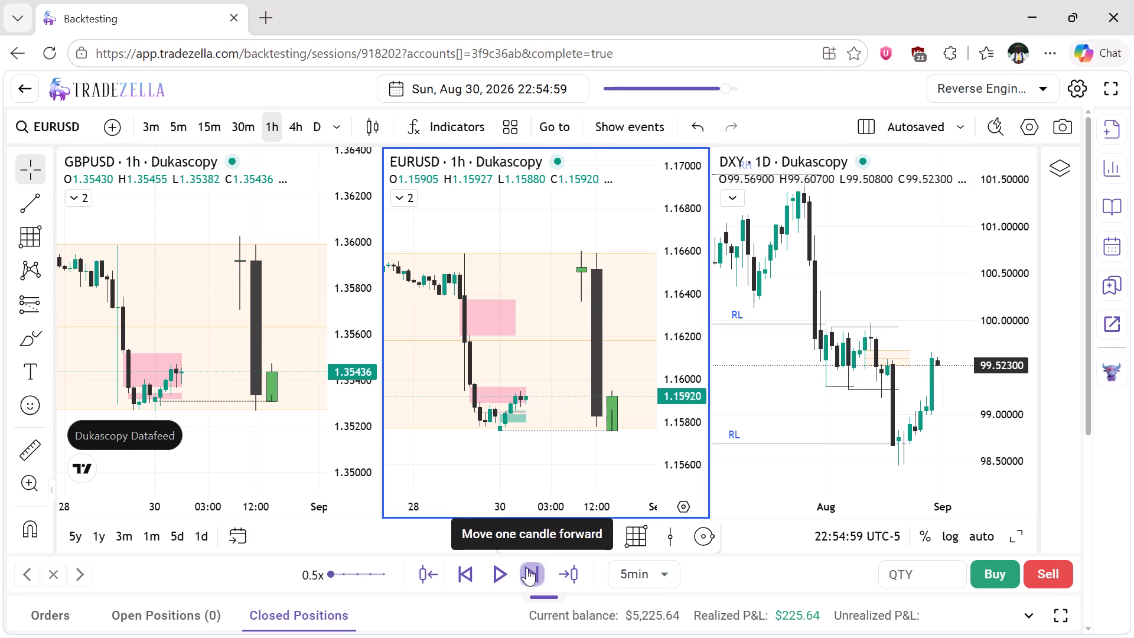
left_click(527, 568)
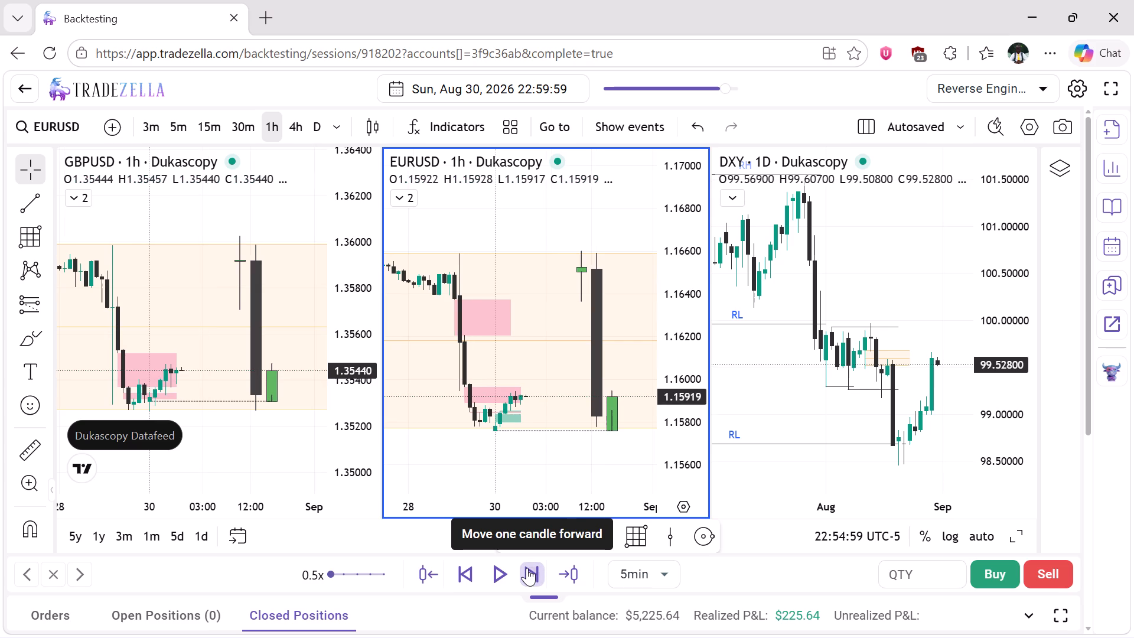
Advance the session in 5-minute steps from 22:59:59 on 30 Aug past midnight to 00:04:59 on 31 Aug 2026.
left_click(527, 568)
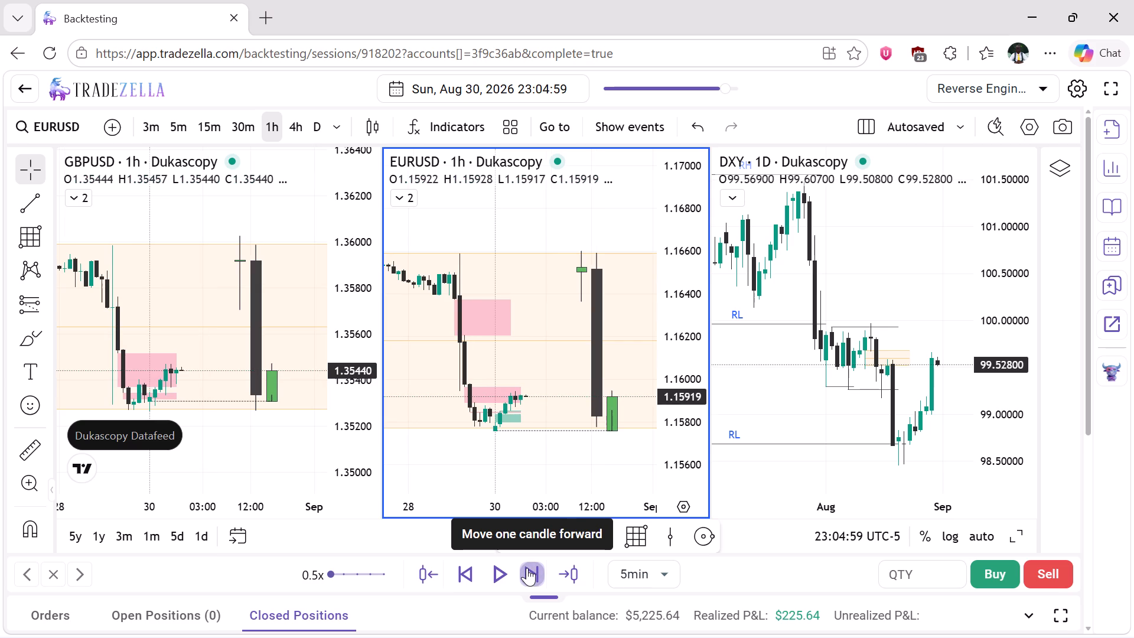
left_click(527, 568)
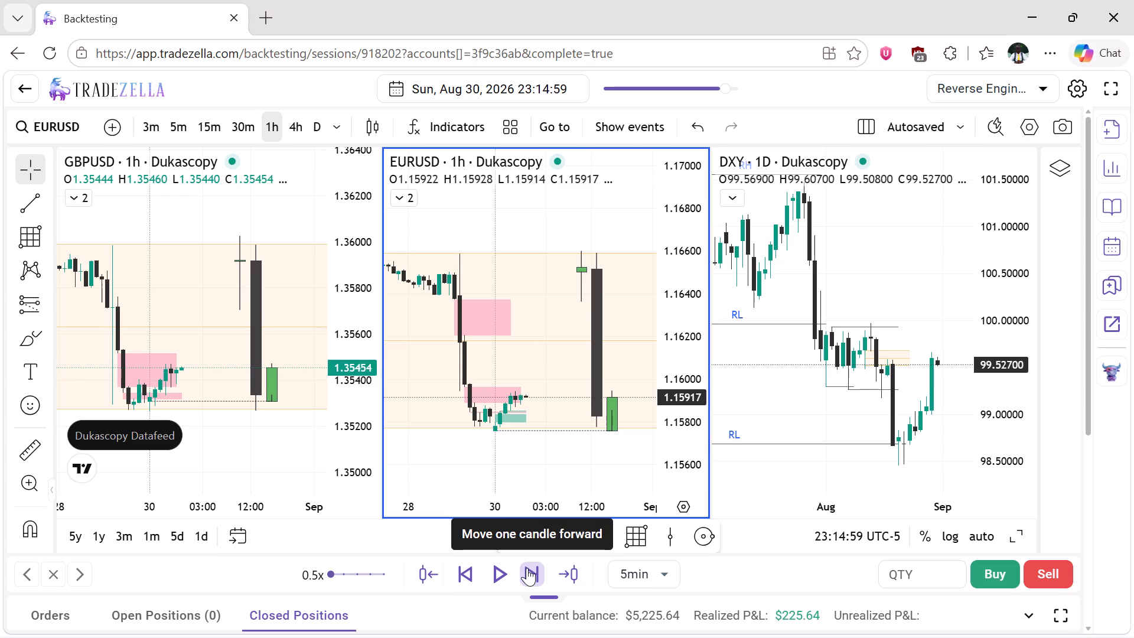
left_click(527, 568)
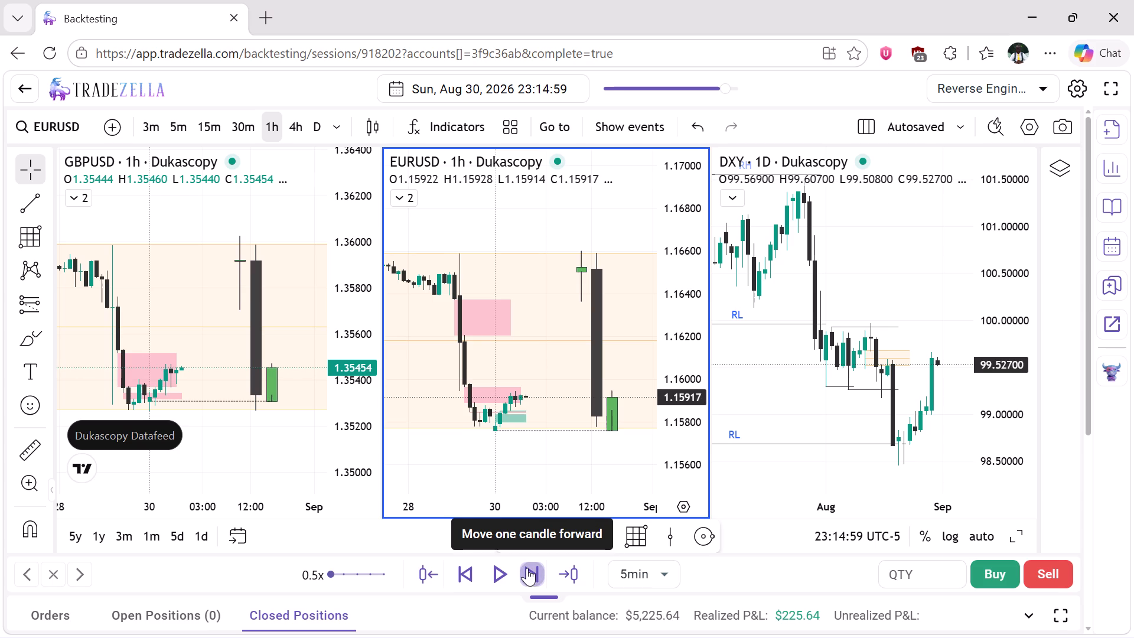
left_click(527, 568)
left_click(527, 568)
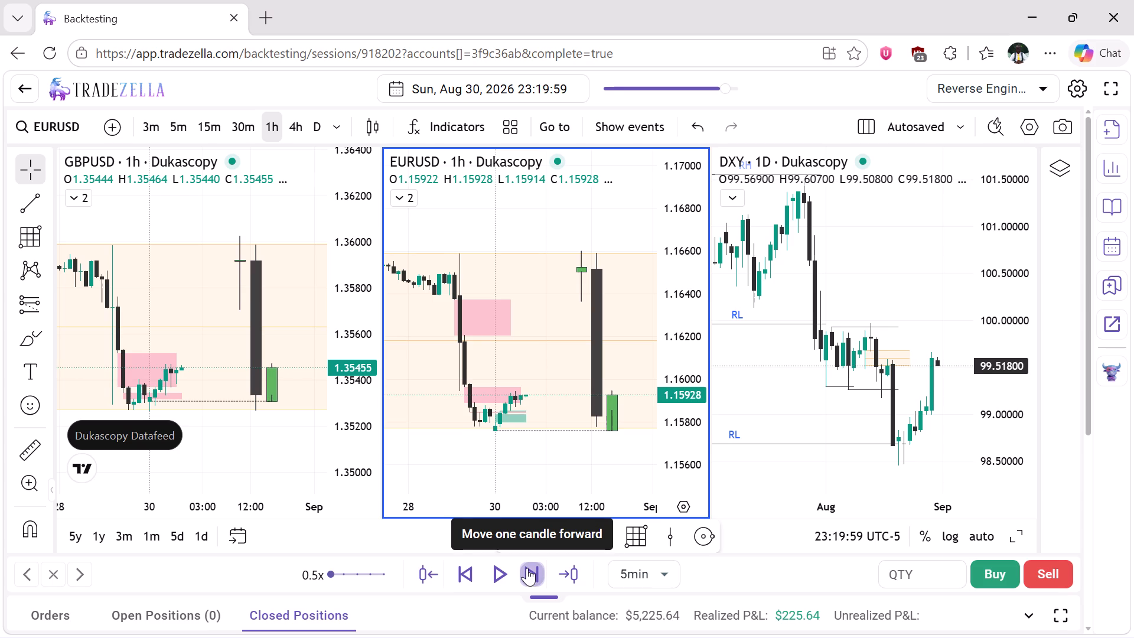
left_click(527, 568)
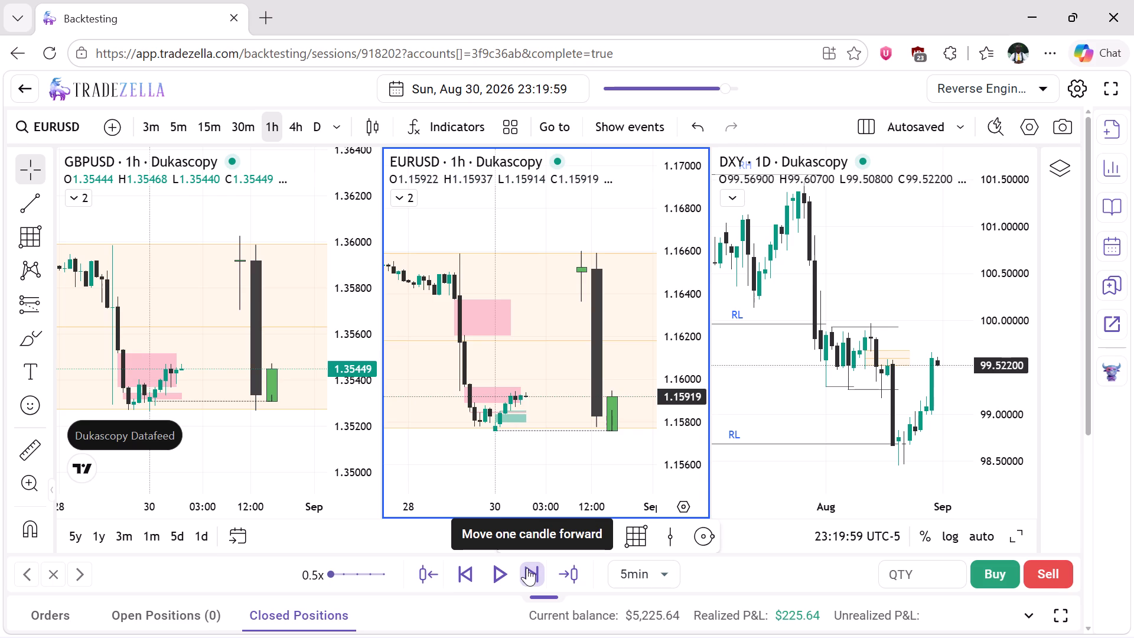
left_click(527, 568)
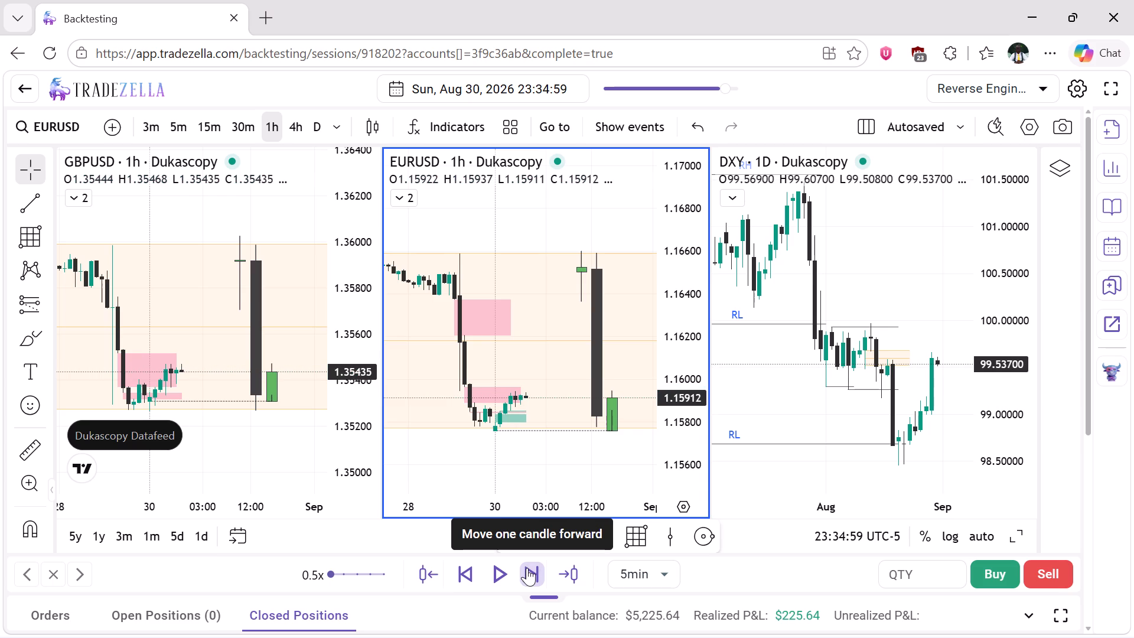
left_click(527, 568)
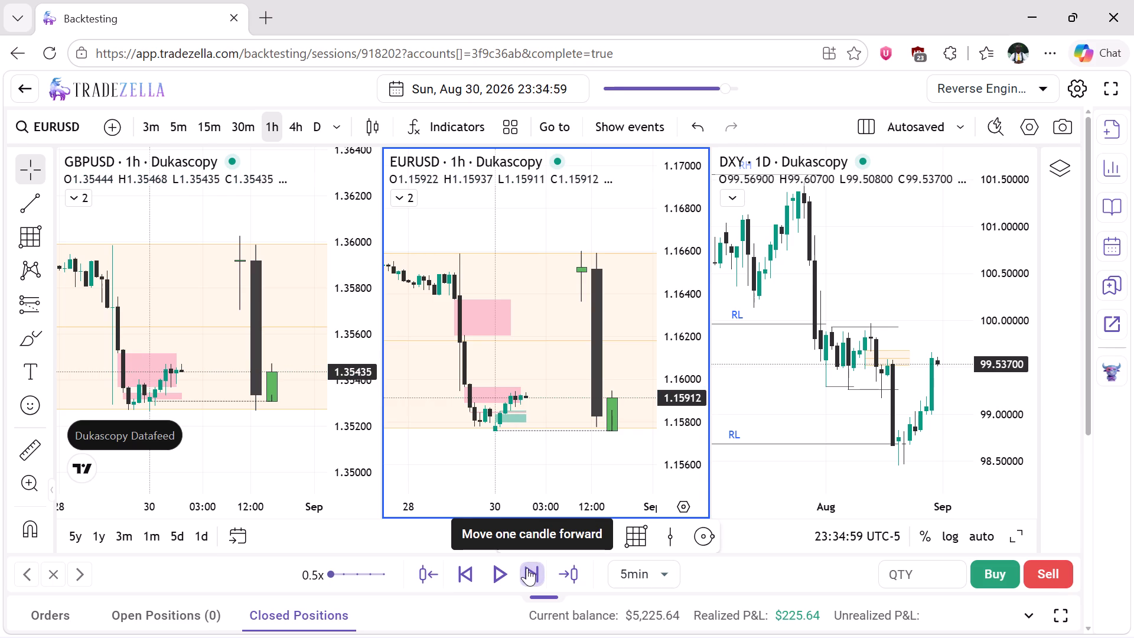
left_click(527, 568)
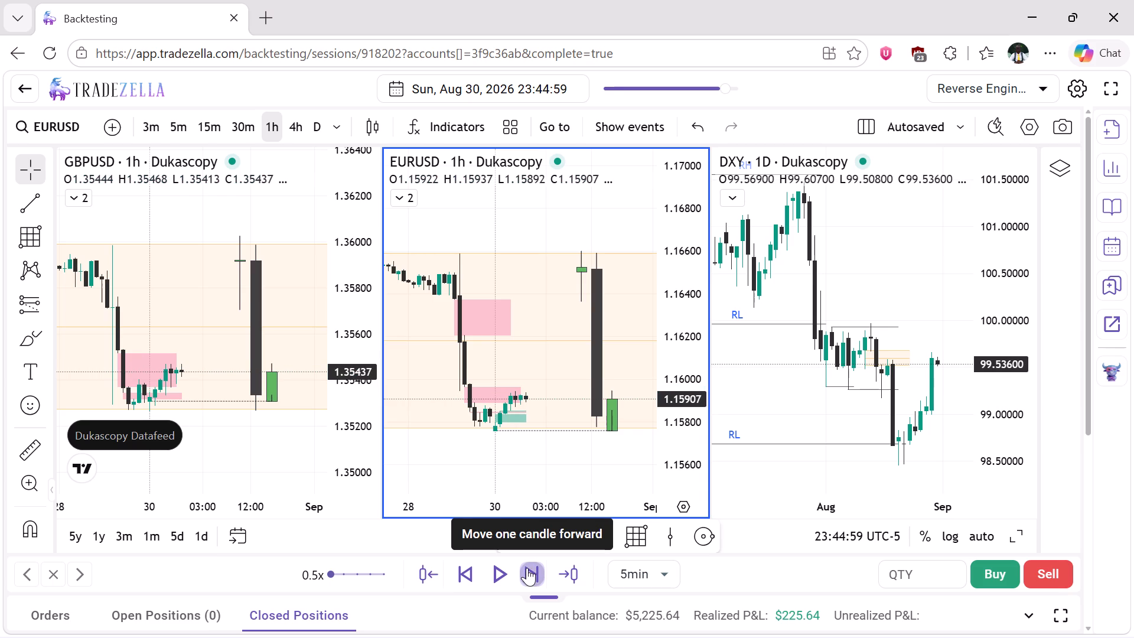
left_click(527, 568)
left_click(527, 568)
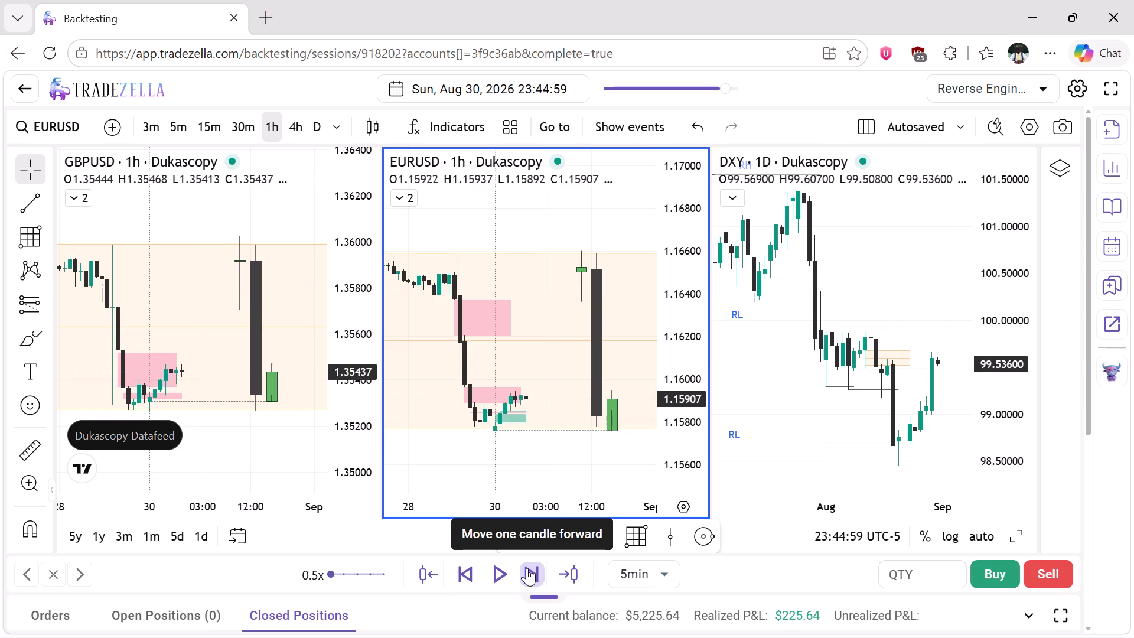
left_click(527, 568)
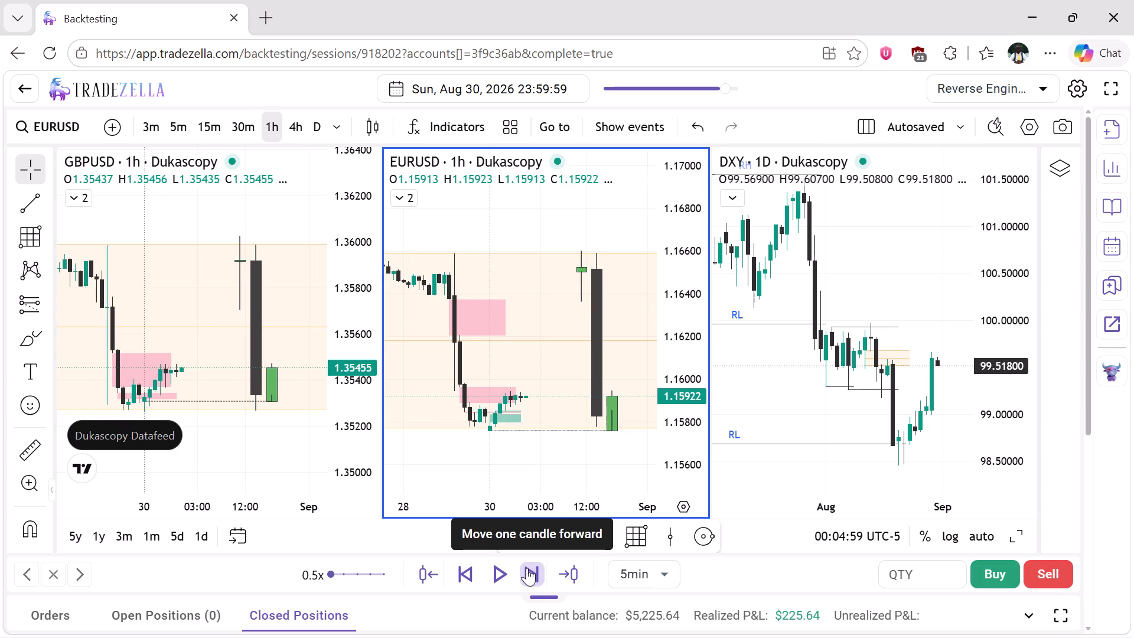
left_click(527, 568)
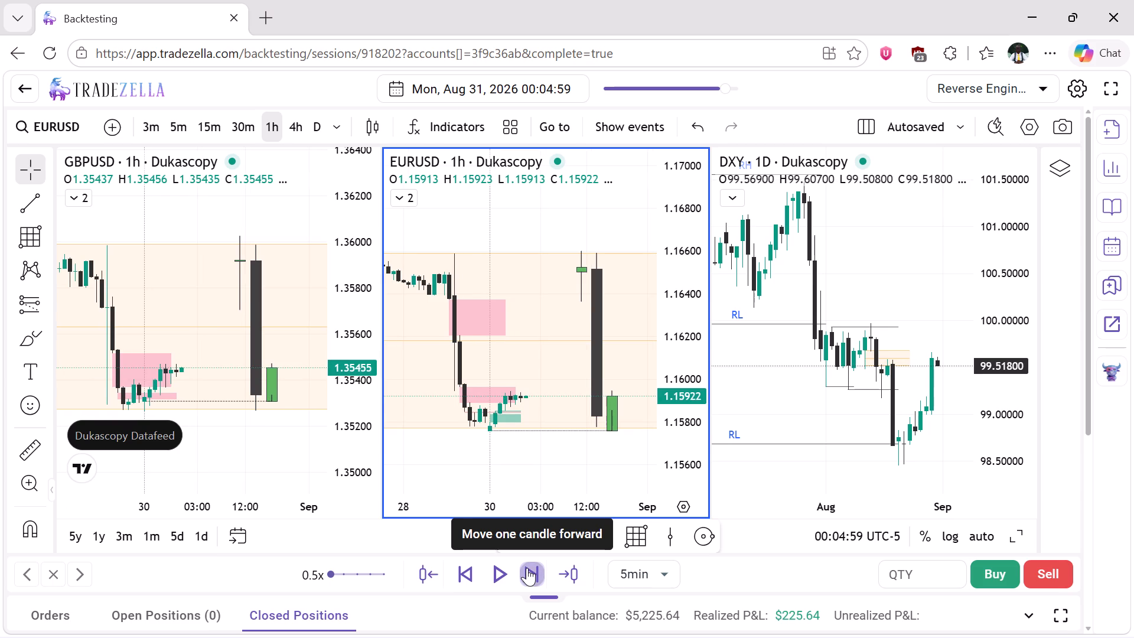
left_click(527, 568)
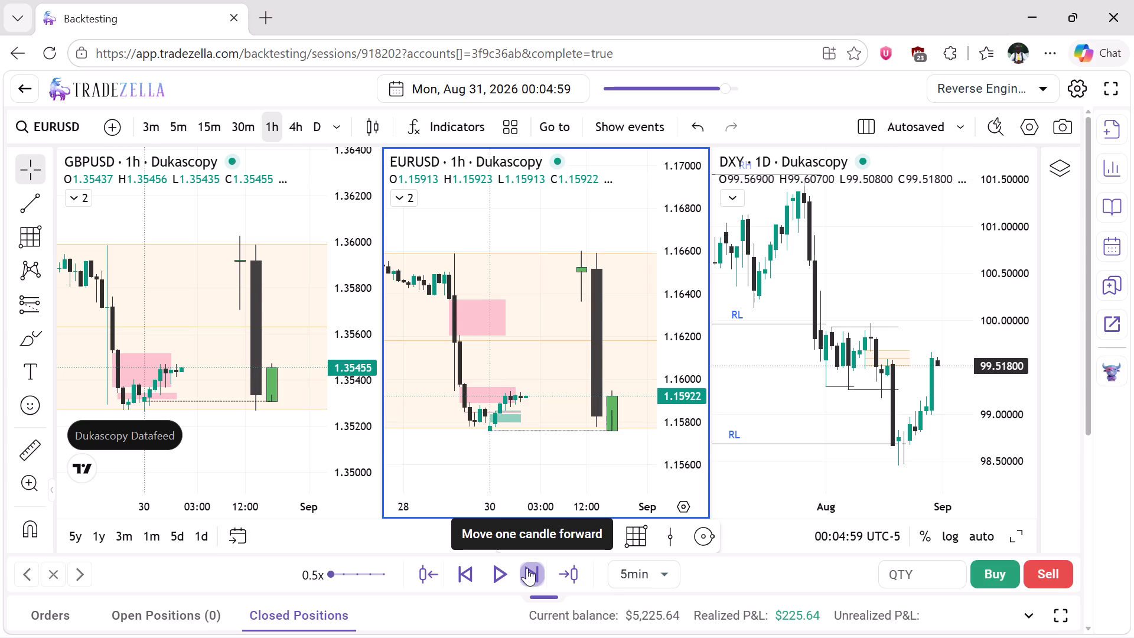
Advance the session in 5-minute steps from 00:04:59 to 01:04:59 on 31 Aug 2026.
left_click(527, 568)
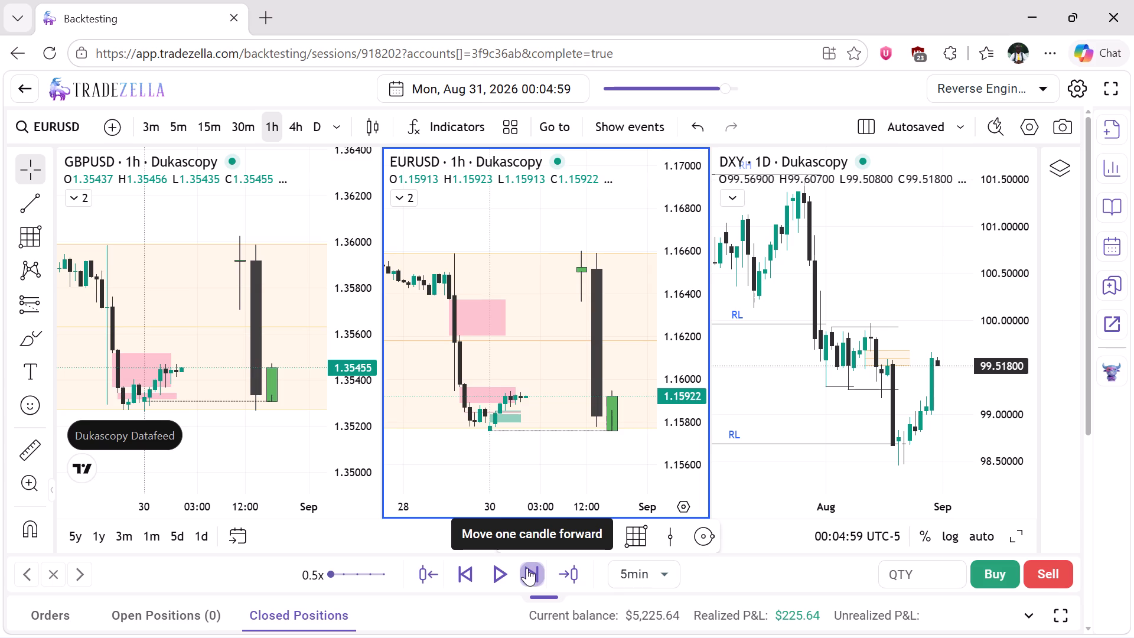
left_click(527, 568)
left_click(527, 568)
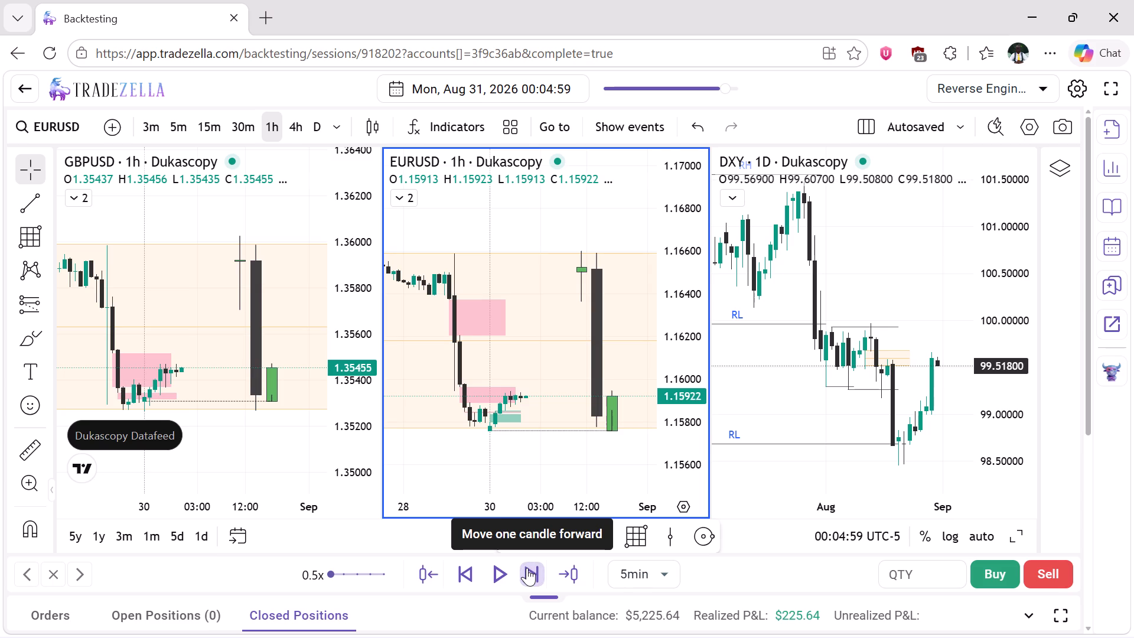
left_click(527, 568)
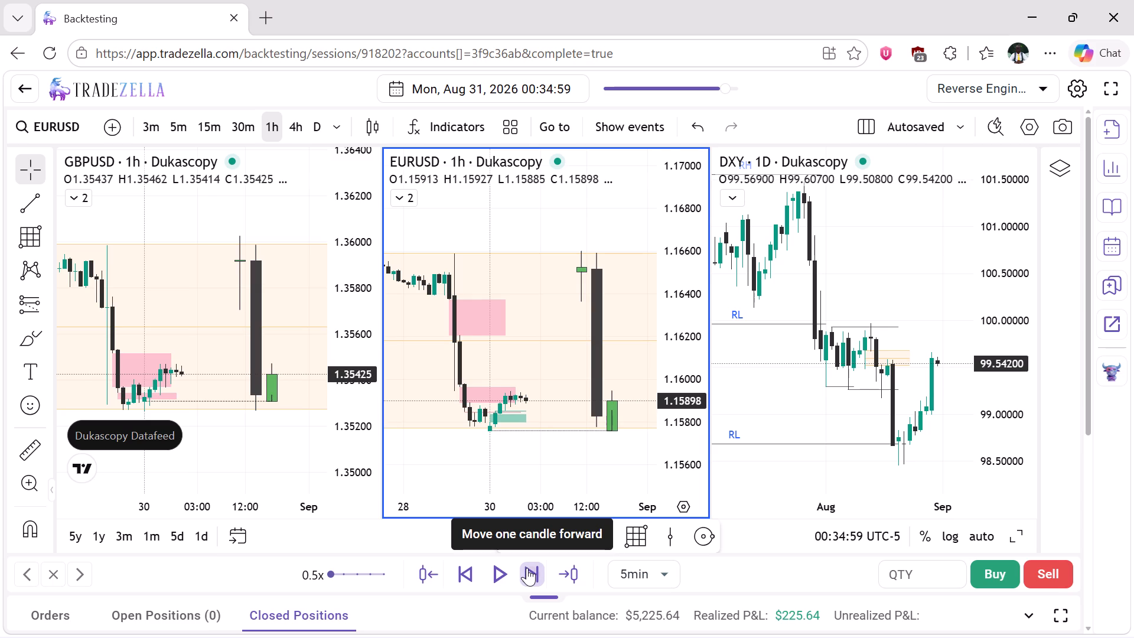
left_click(527, 568)
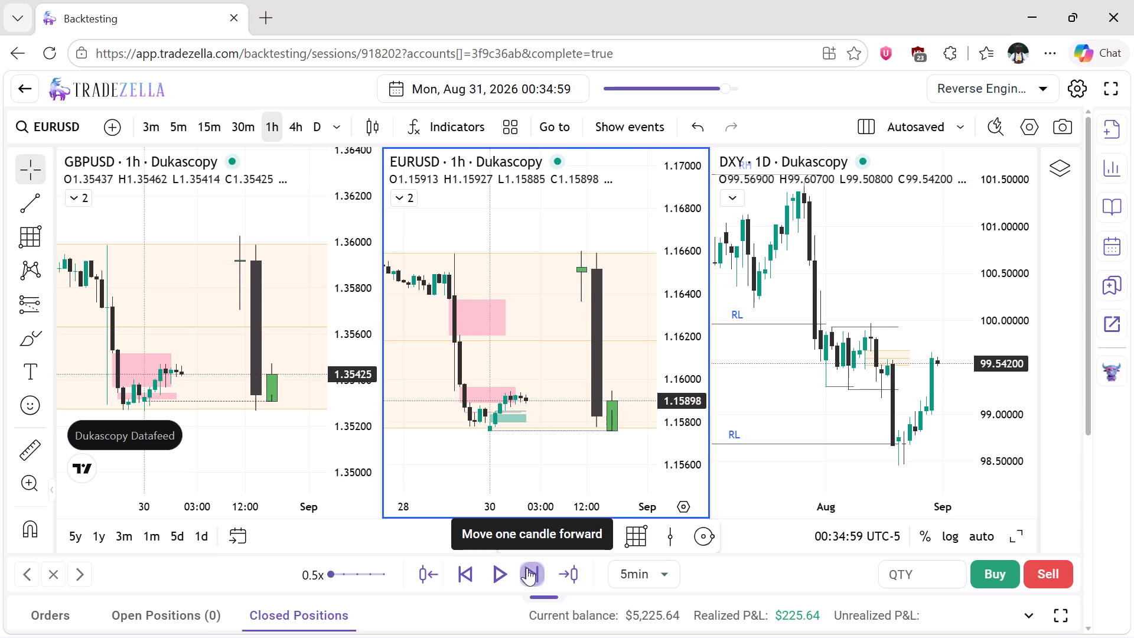
left_click(527, 568)
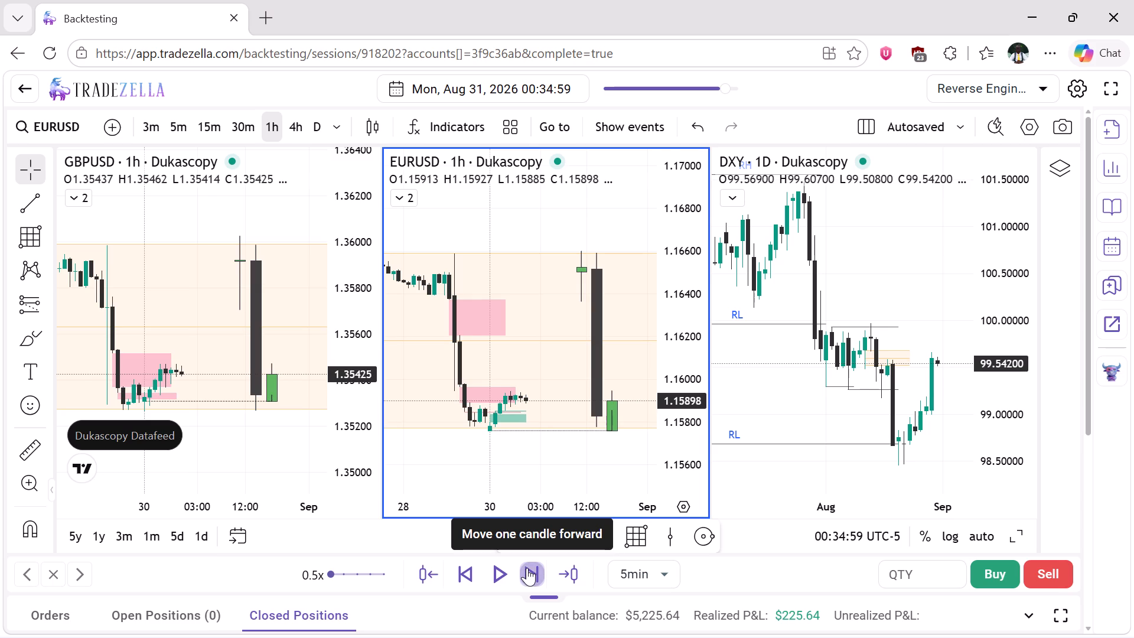
left_click(527, 568)
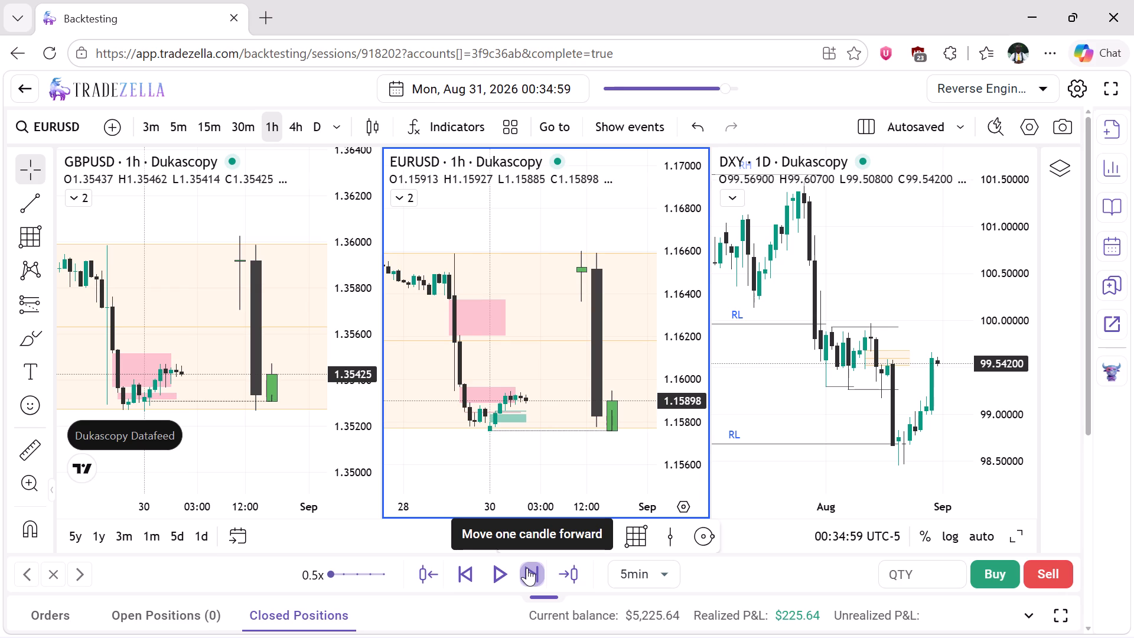
left_click(527, 568)
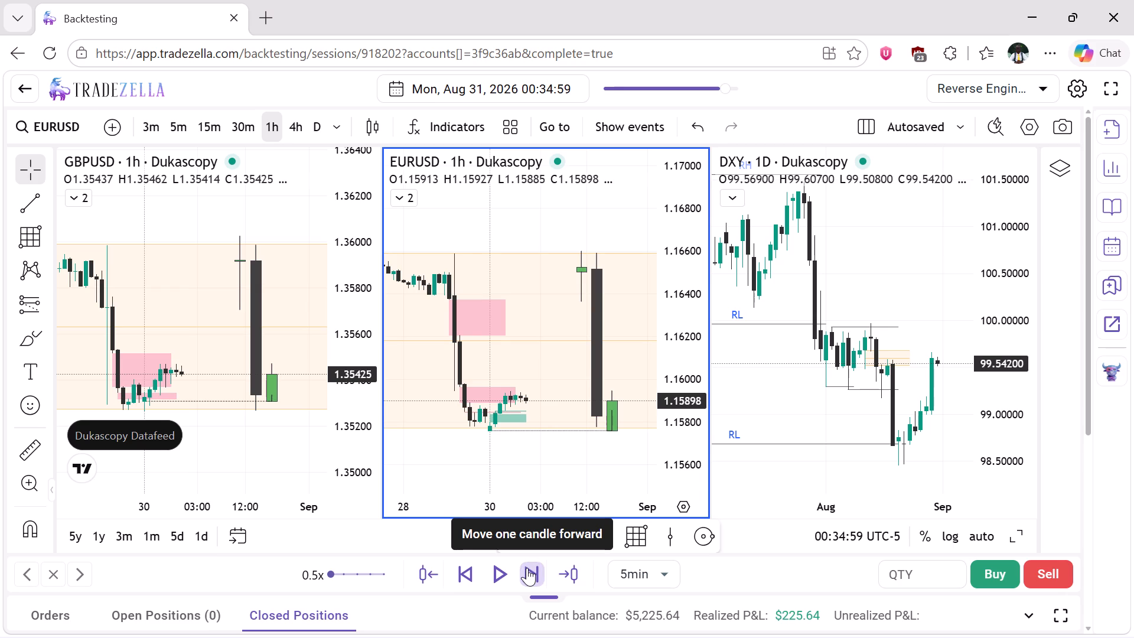
left_click(527, 568)
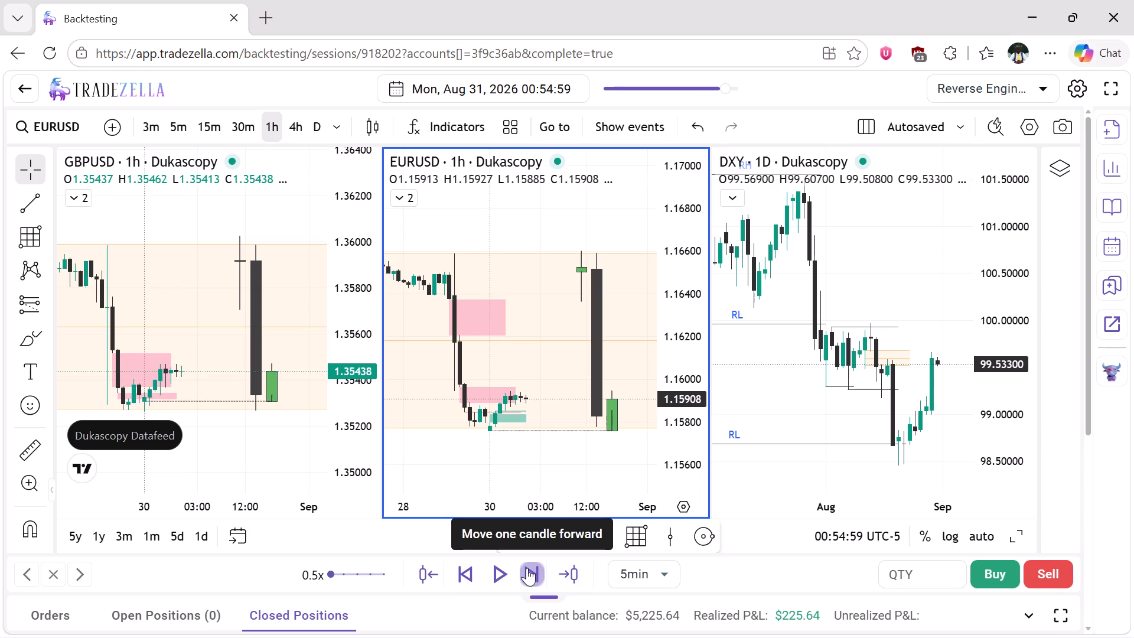
left_click(527, 568)
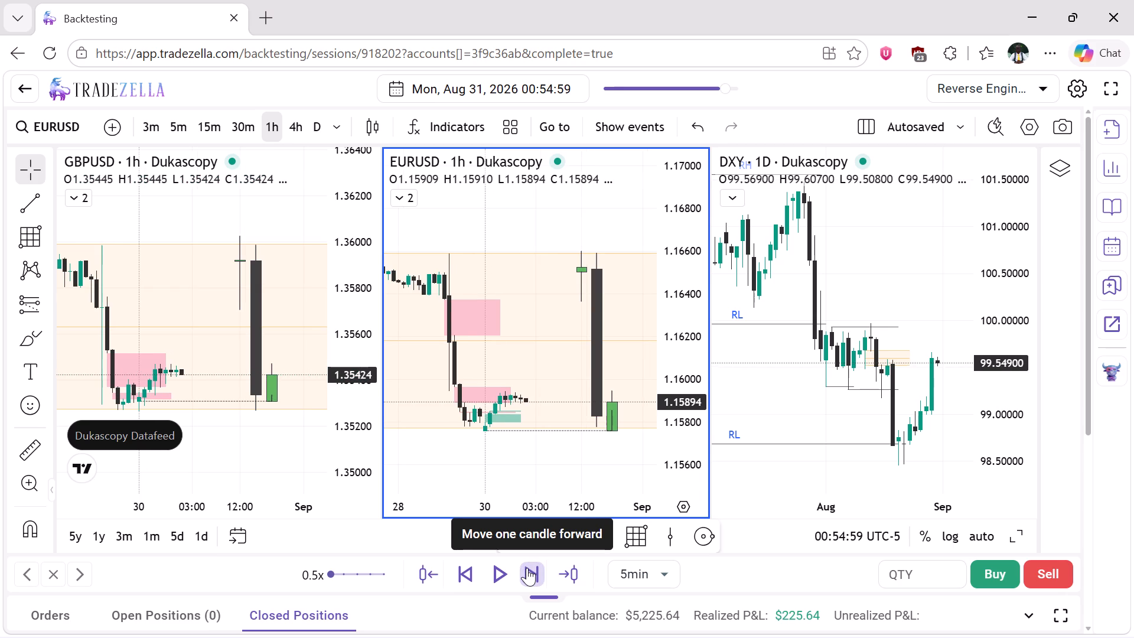
Advance the session in 5-minute steps from 01:04:59 to 01:39:59 on 31 Aug 2026.
left_click(527, 568)
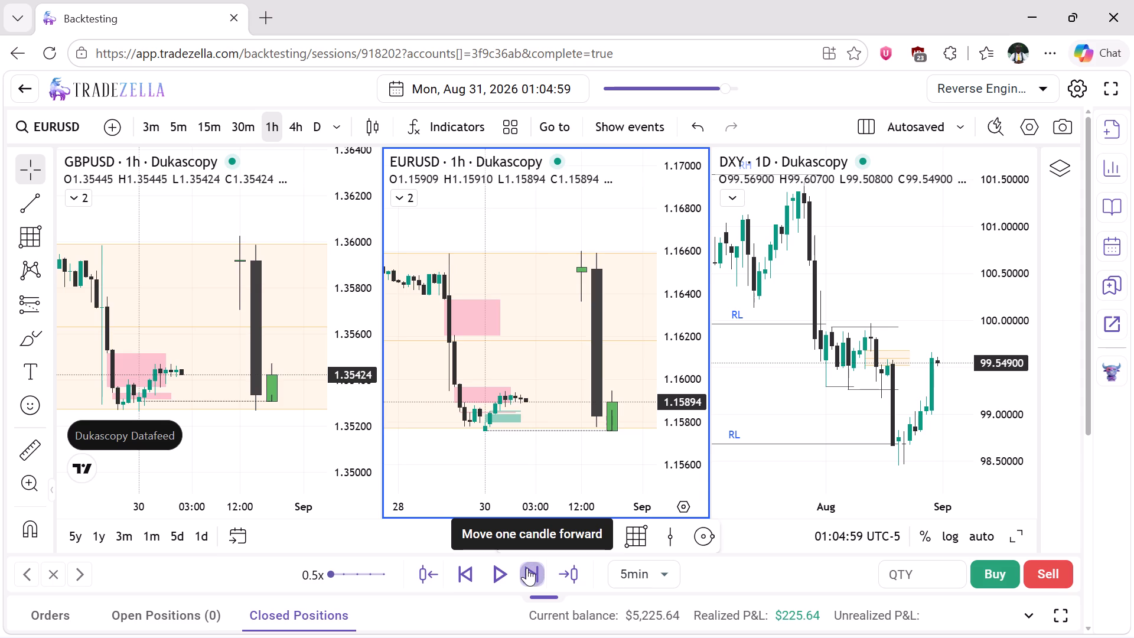
left_click(527, 568)
left_click(527, 568)
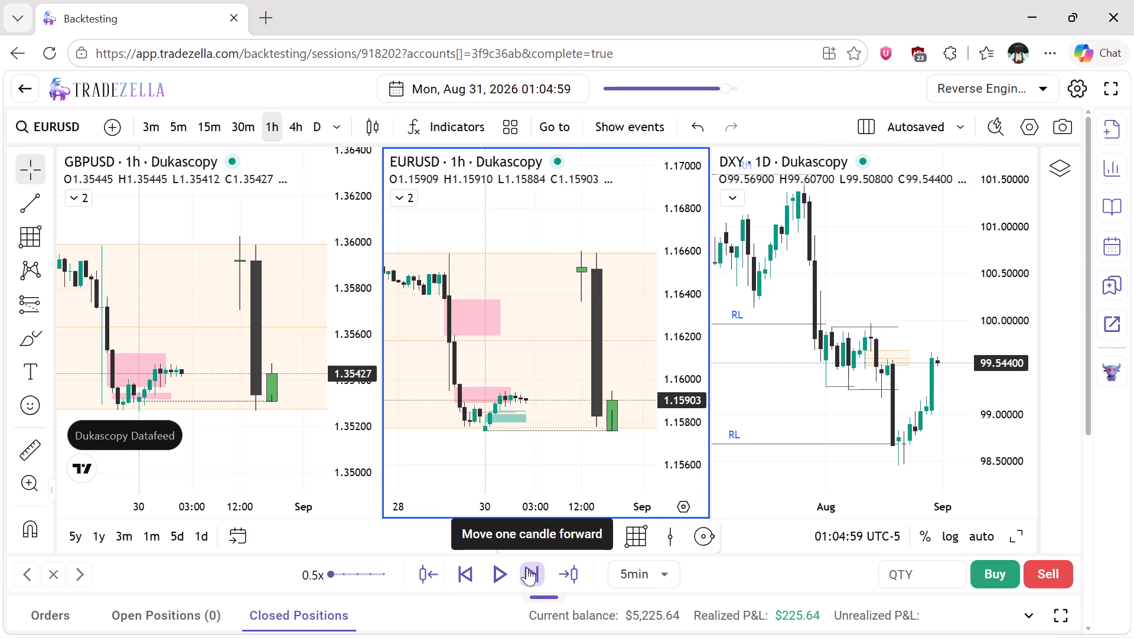
left_click(527, 568)
left_click(527, 568)
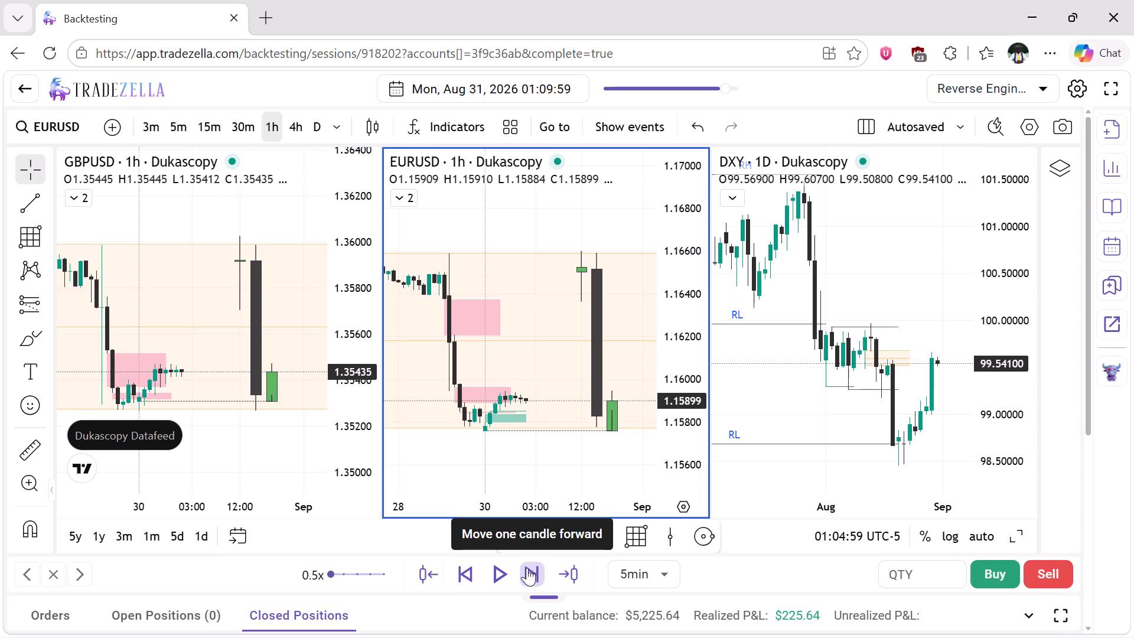
left_click(527, 568)
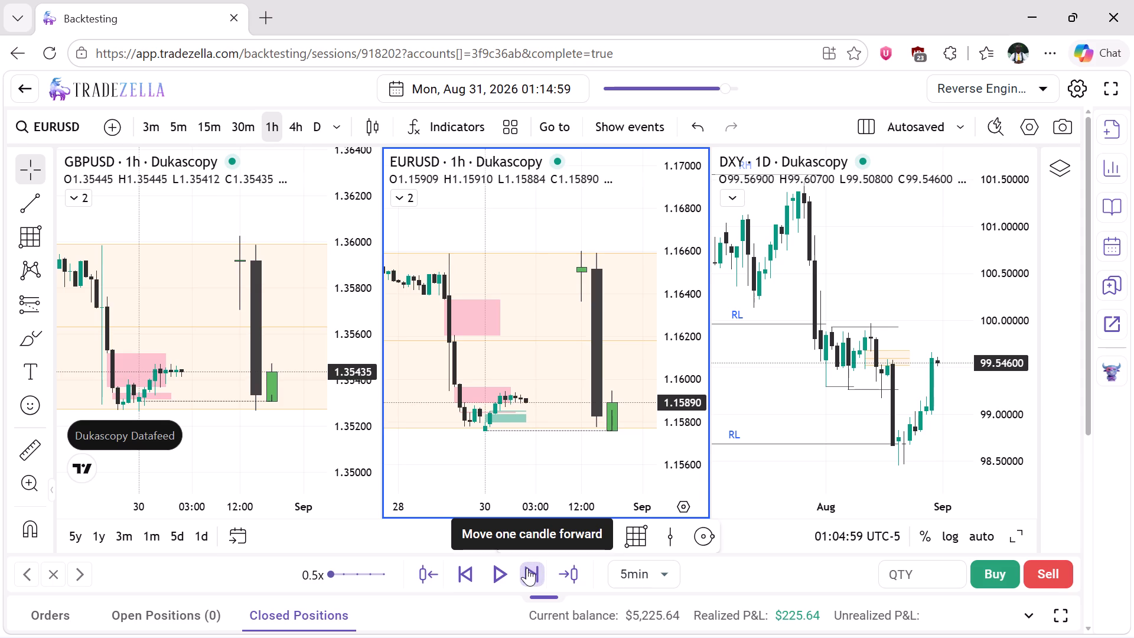
left_click(527, 568)
Advance the session in 5-minute steps from 01:39:59 to 02:19:59 on 31 Aug 2026.
left_click(527, 568)
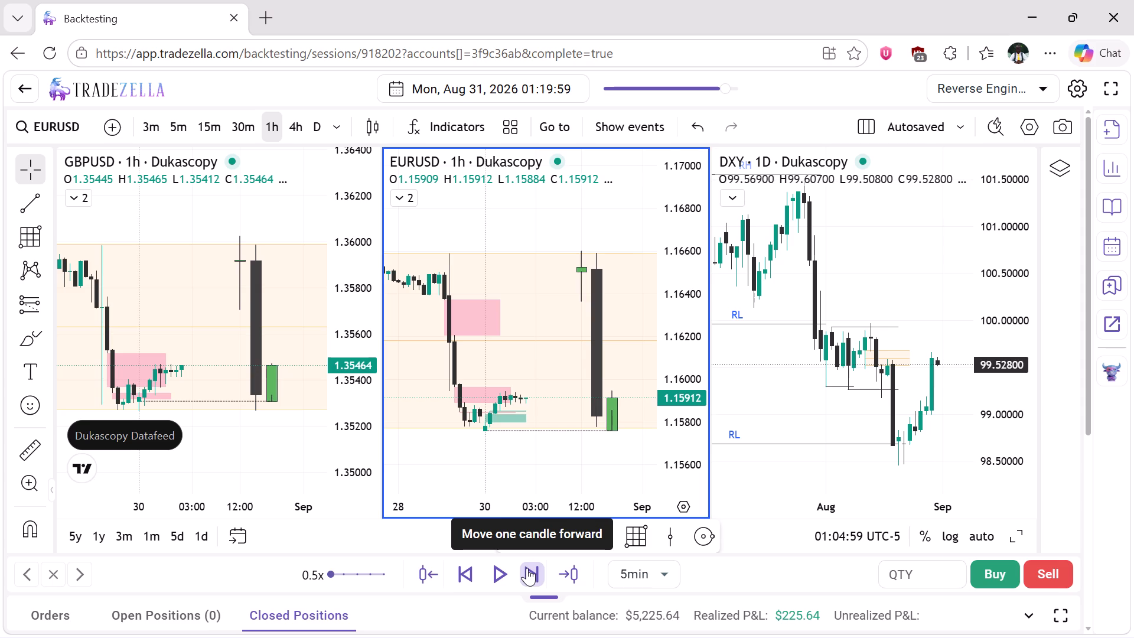
left_click(527, 568)
left_click(527, 568)
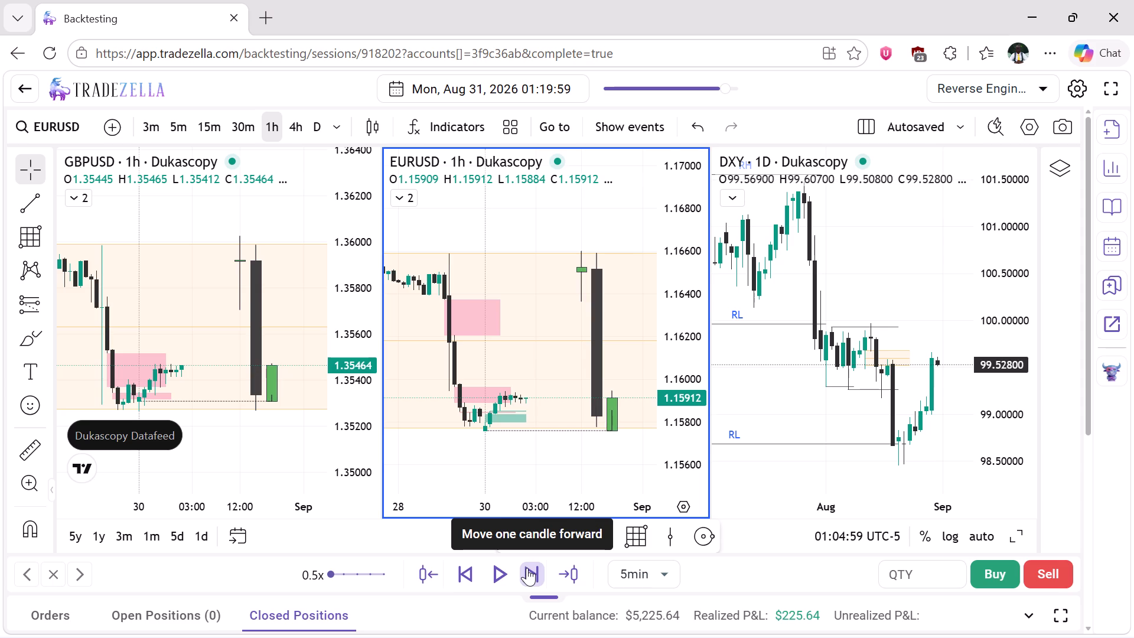
left_click(527, 568)
left_click(527, 568)
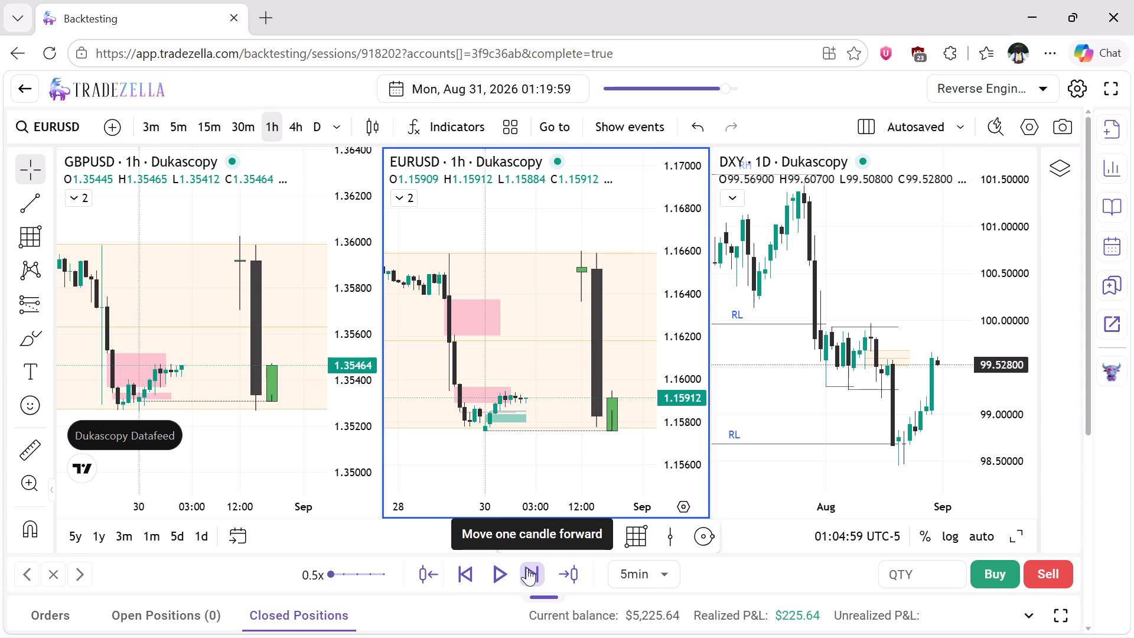
left_click(527, 568)
left_click(527, 568)
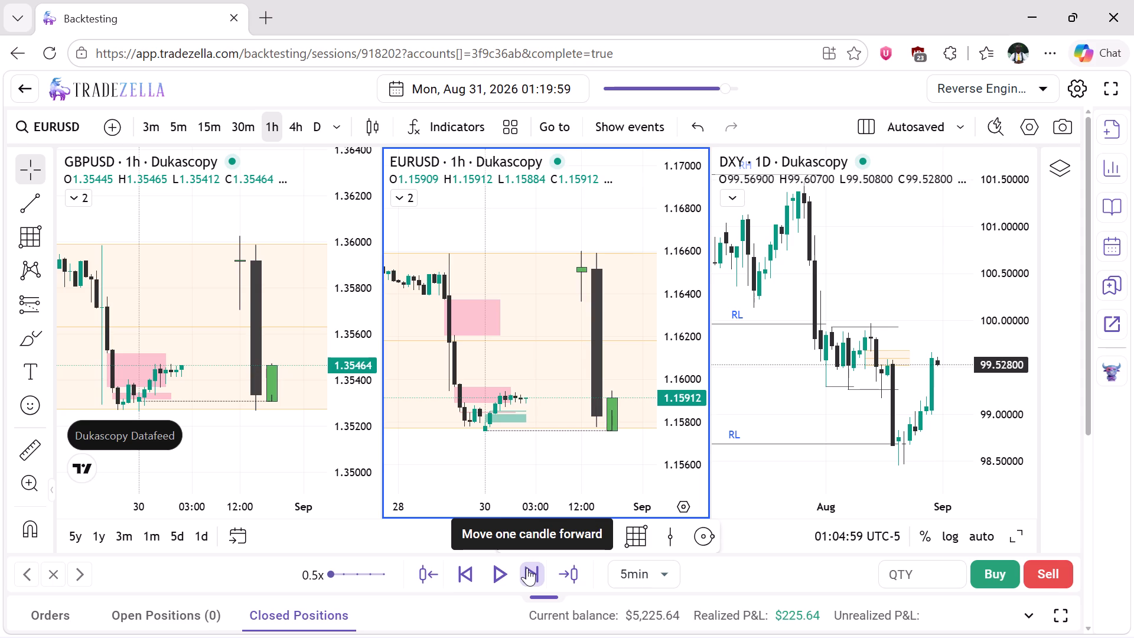
left_click(527, 568)
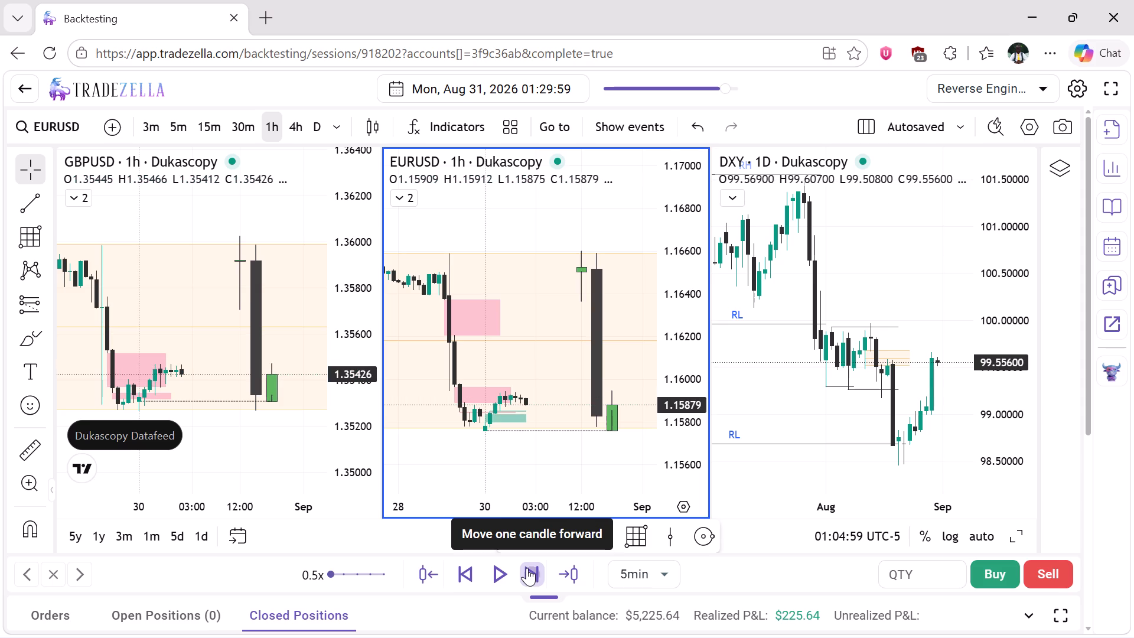
Advance the session in 5-minute steps from 02:19:59 to 02:54:59 on 31 Aug 2026.
left_click(527, 568)
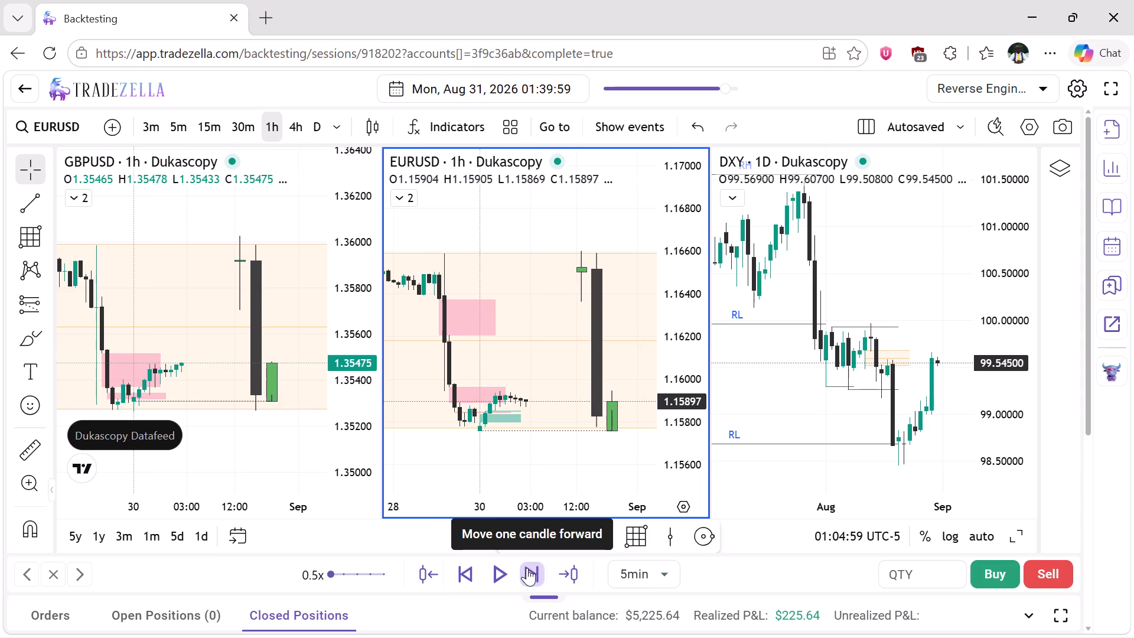
left_click(527, 568)
left_click(527, 568)
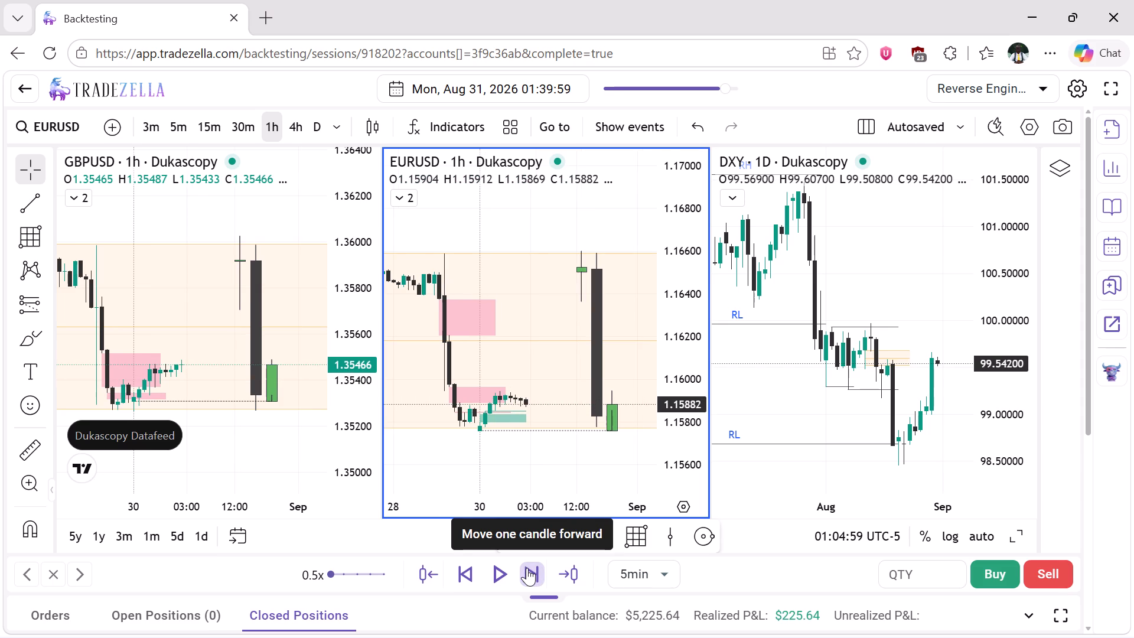
left_click(527, 568)
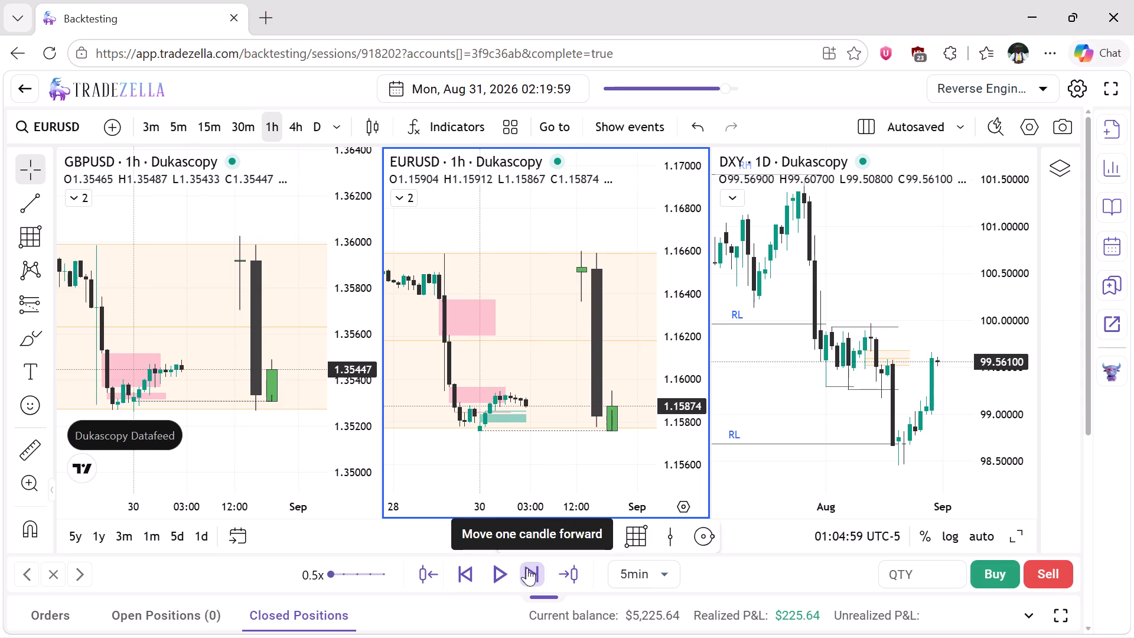
left_click(527, 568)
left_click(527, 568)
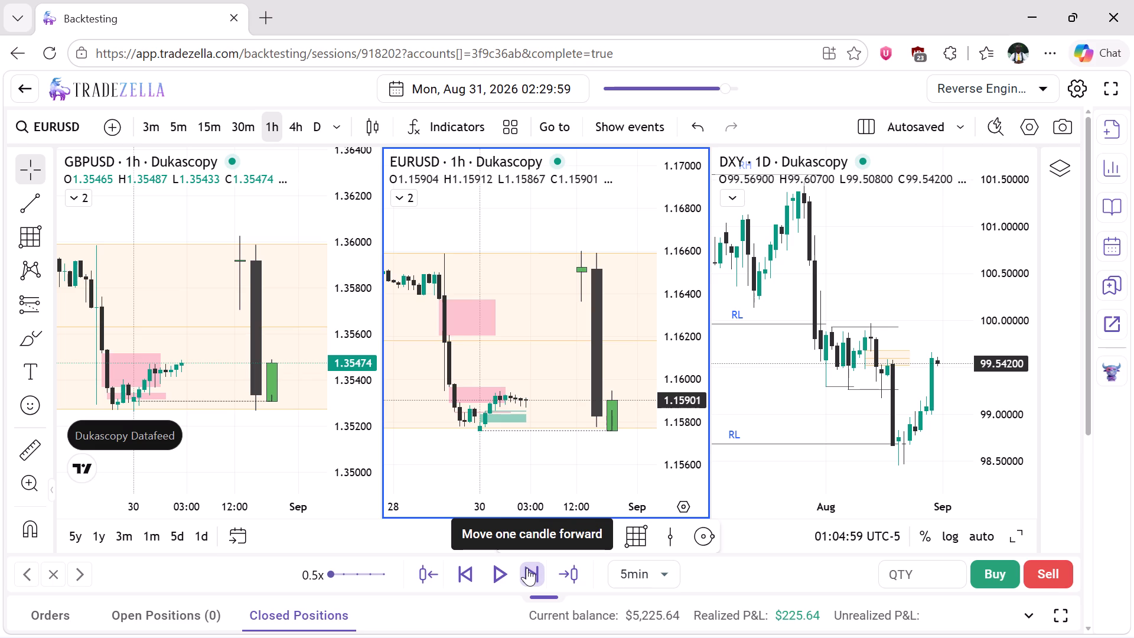
left_click(527, 568)
Advance the session in 5-minute steps from 02:54:59 to 03:49:59 on 31 Aug 2026.
left_click(527, 568)
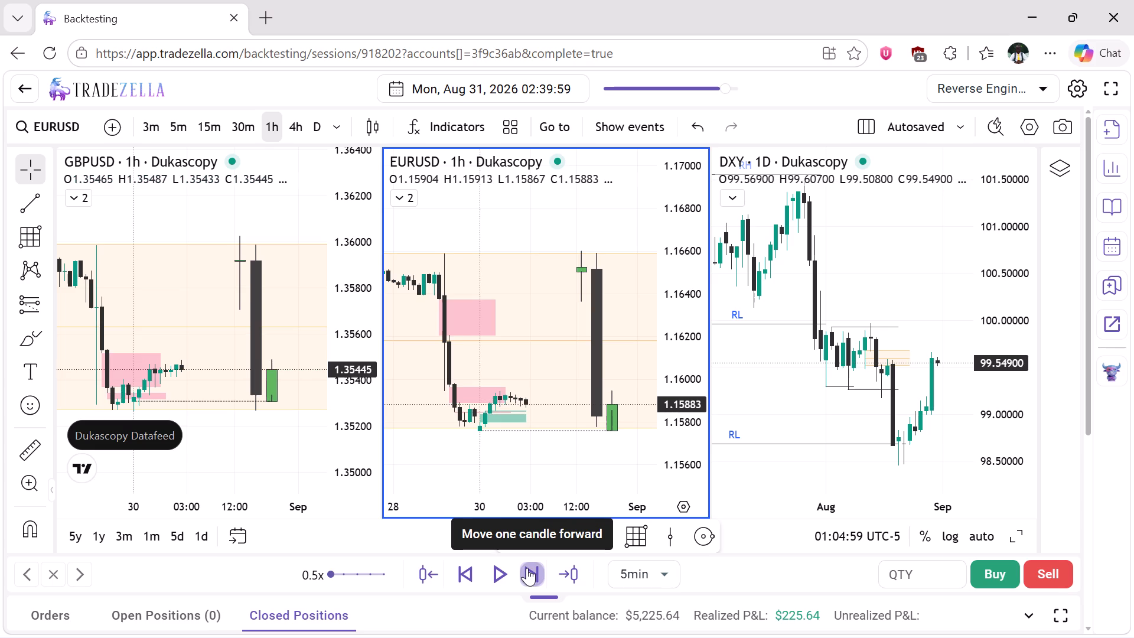
left_click(527, 568)
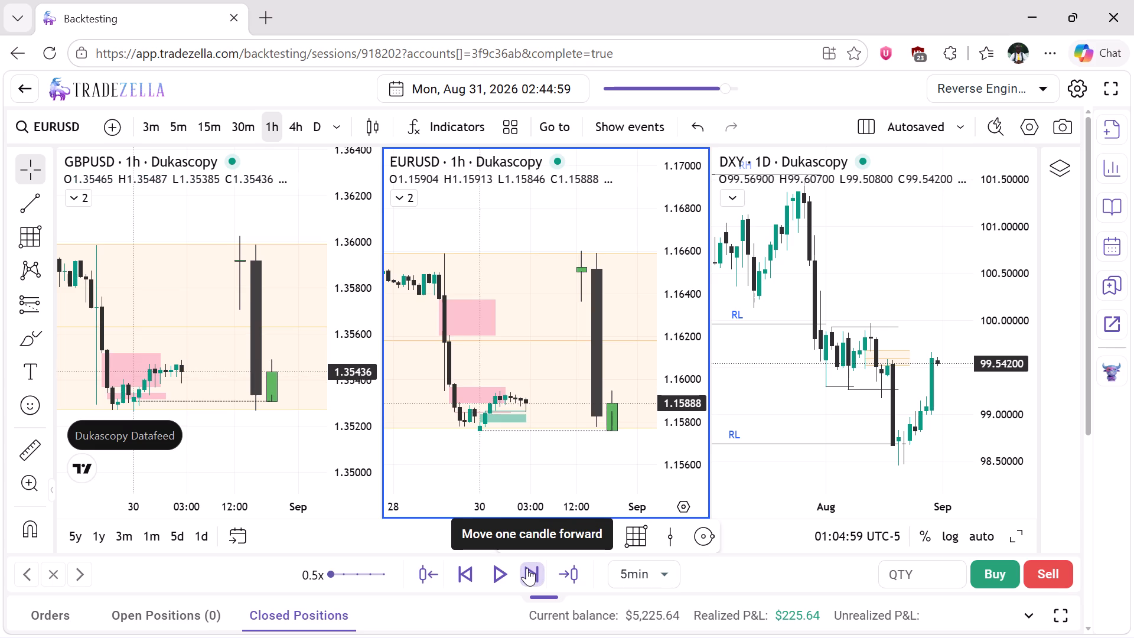
left_click(527, 568)
left_click(527, 568)
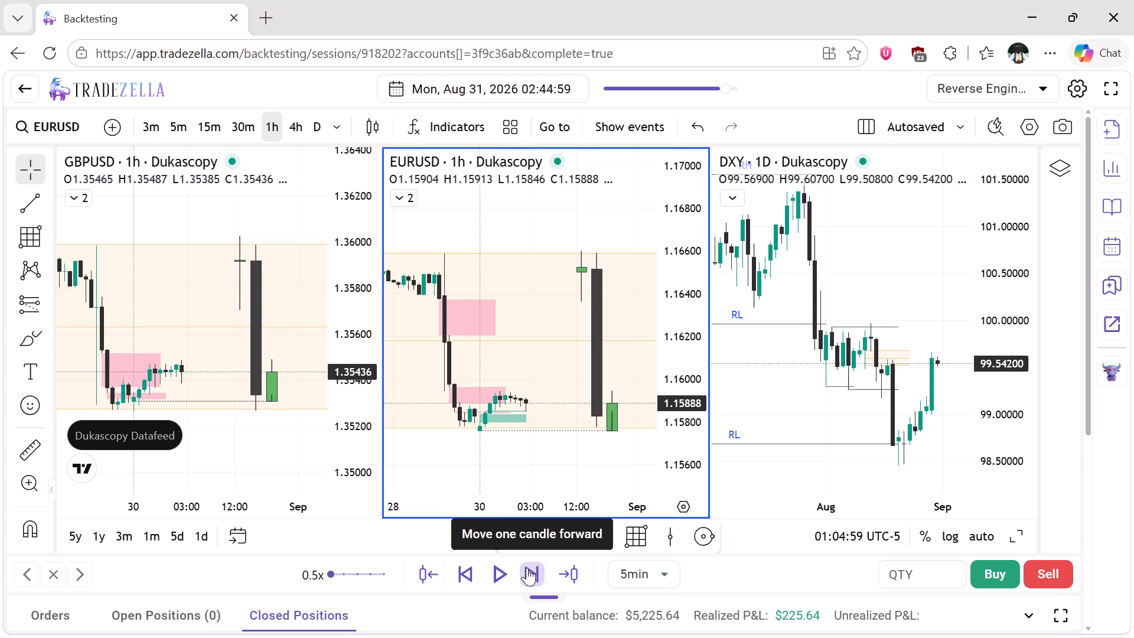
left_click(527, 568)
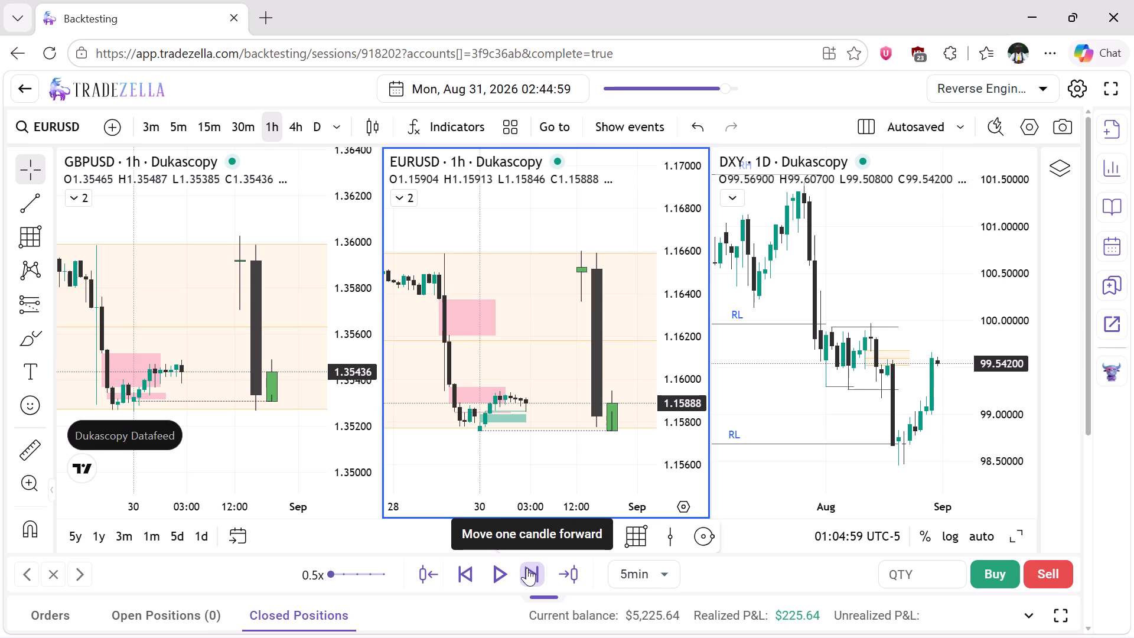
left_click(527, 568)
left_click(527, 568)
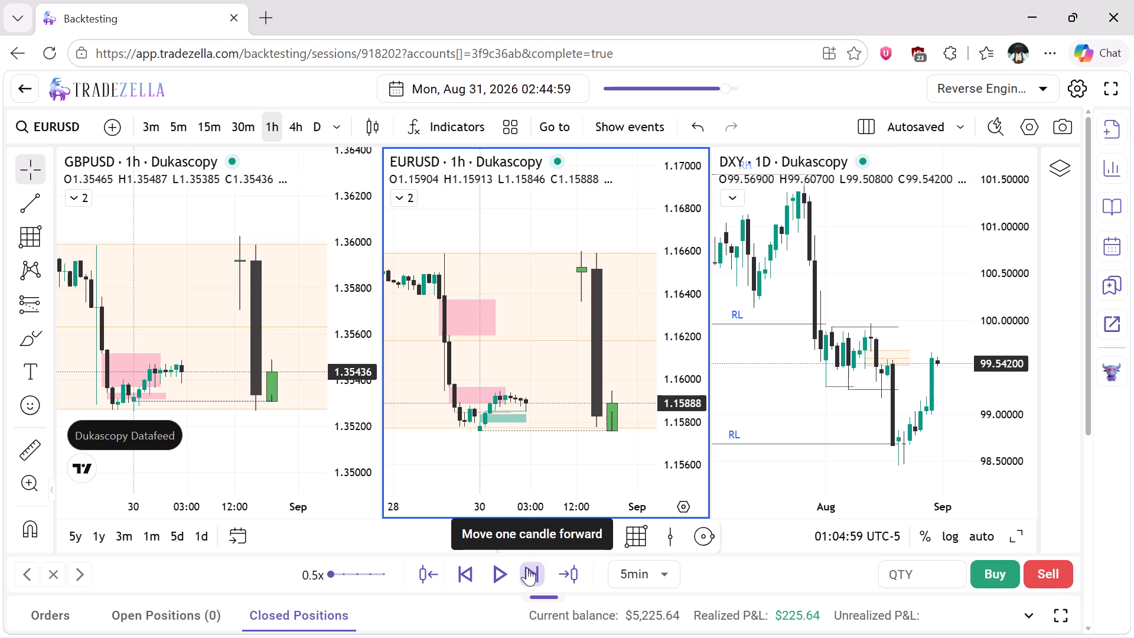
left_click(527, 568)
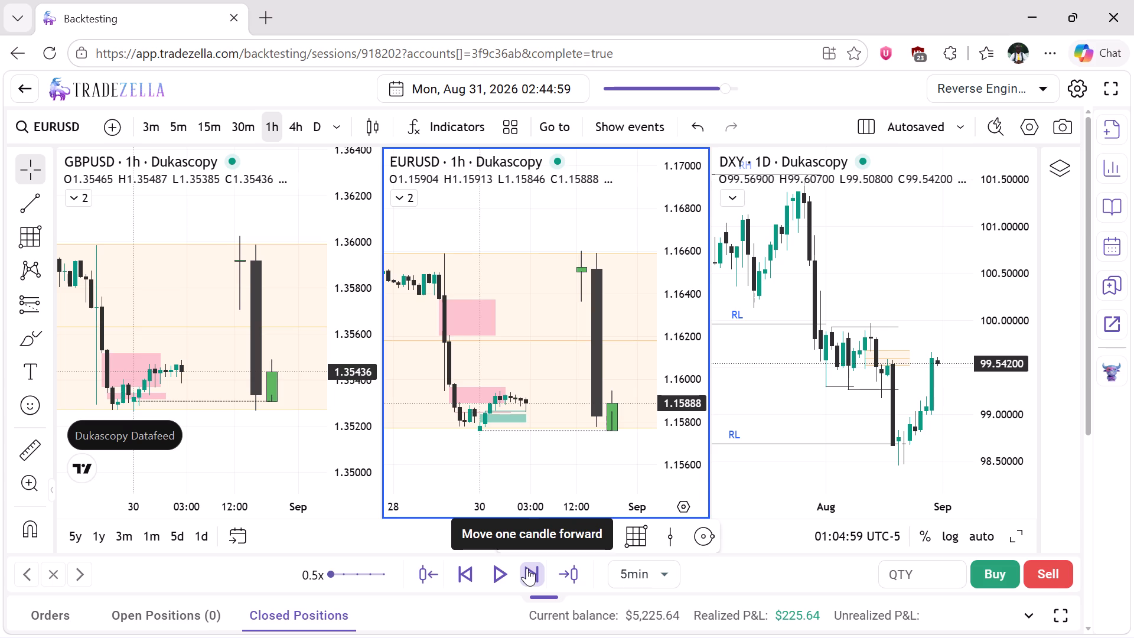
left_click(527, 568)
left_click(527, 568)
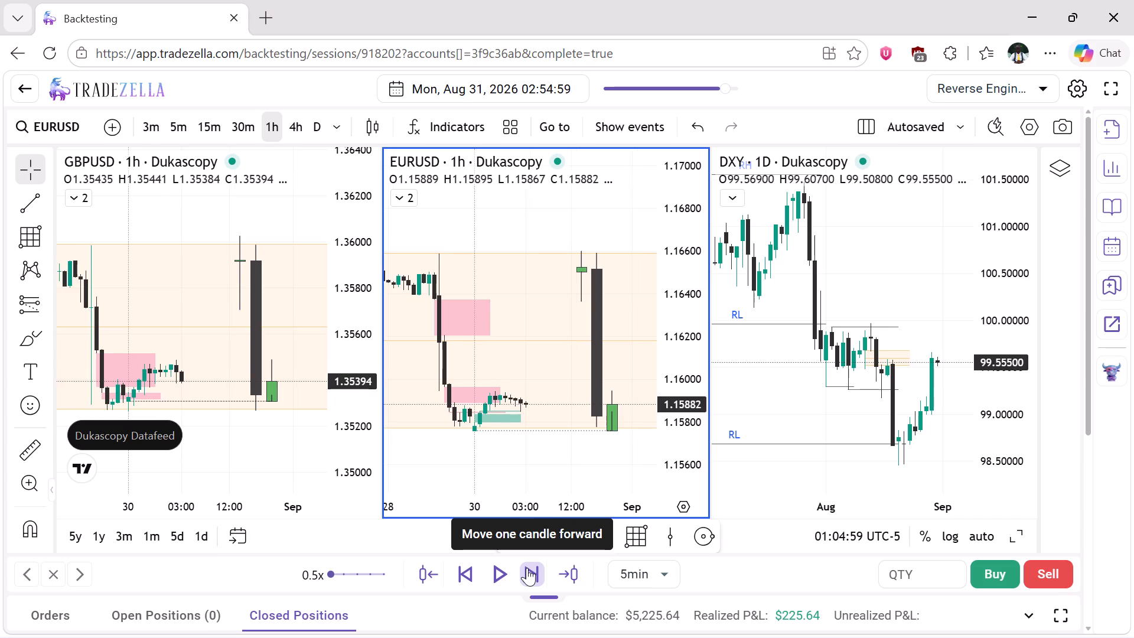
left_click(527, 568)
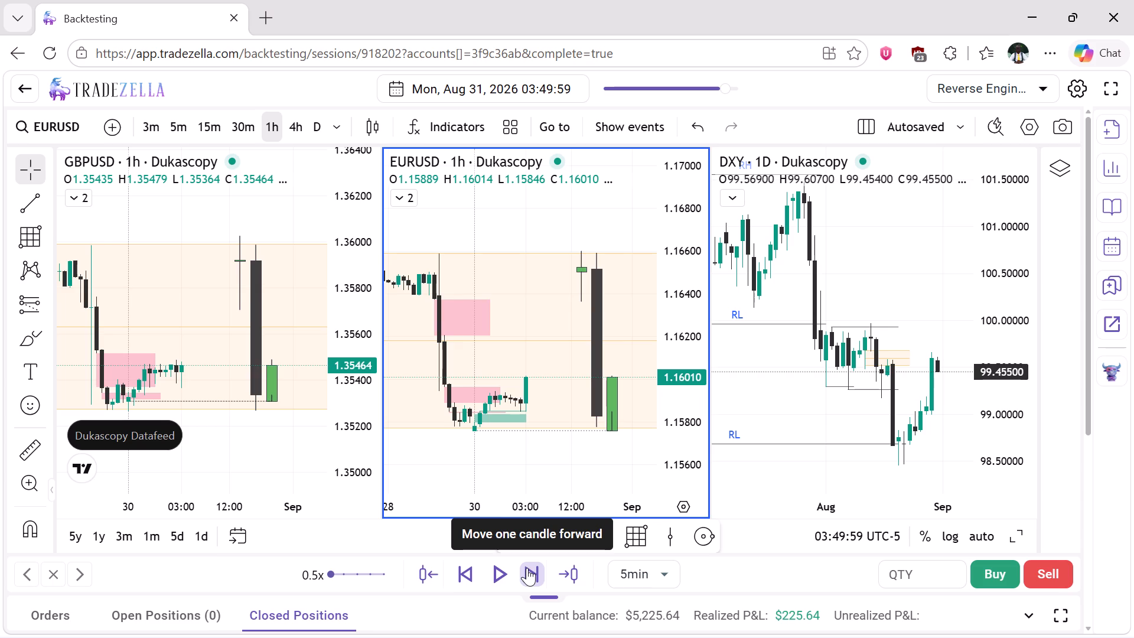
Advance the session candle by candle in 5-minute steps from 03:49:59 past 04:09:59 on 31 Aug 2026.
left_click(527, 568)
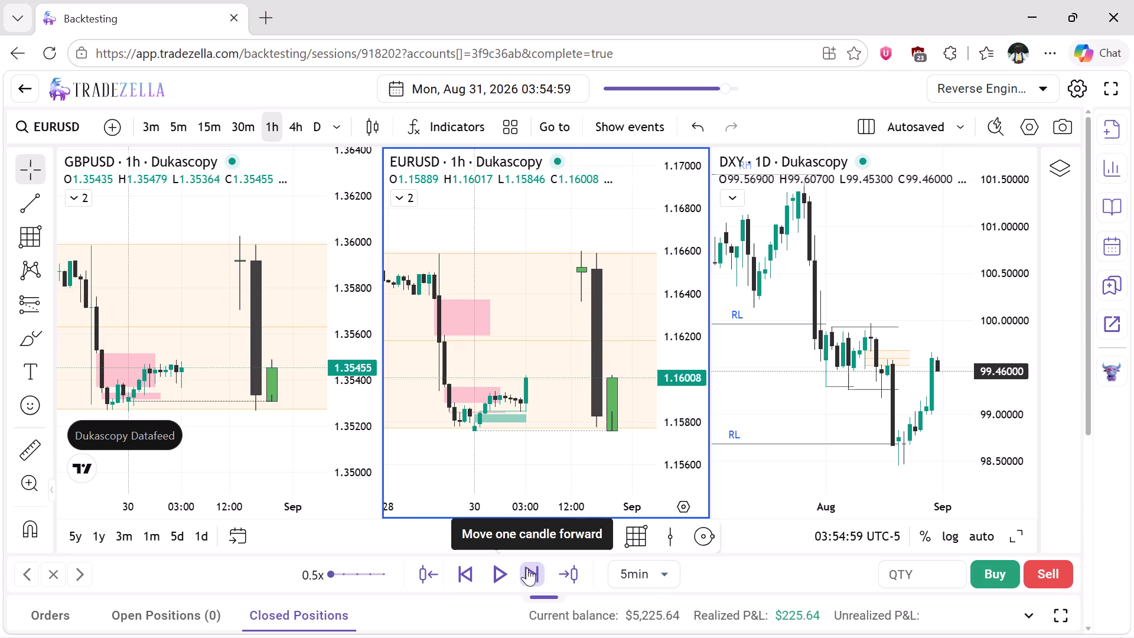
left_click(527, 568)
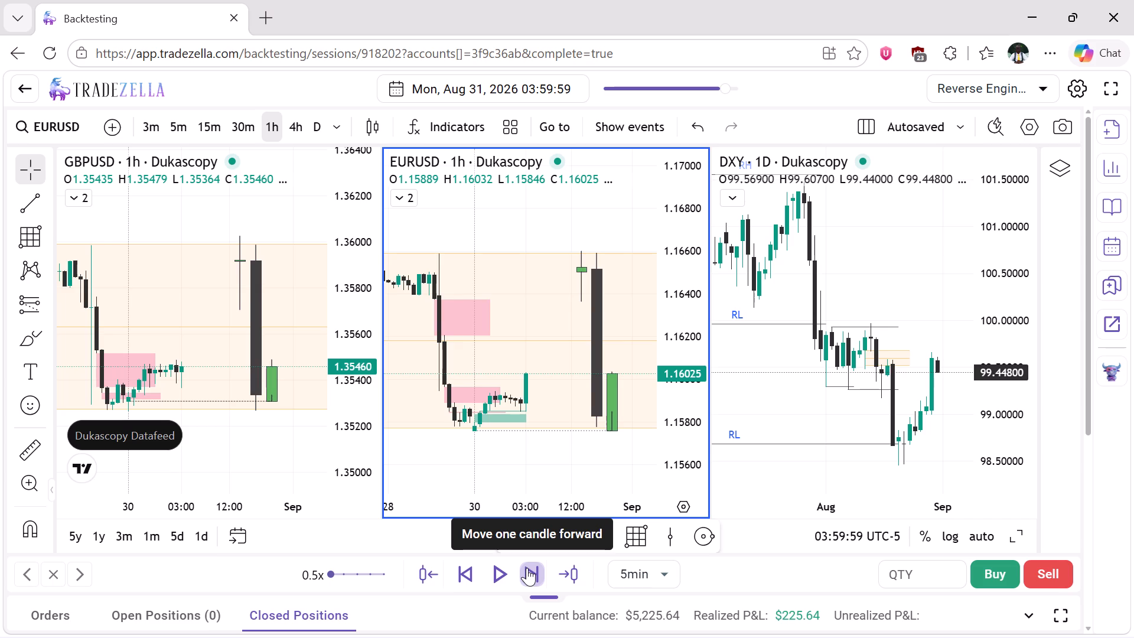
left_click(527, 568)
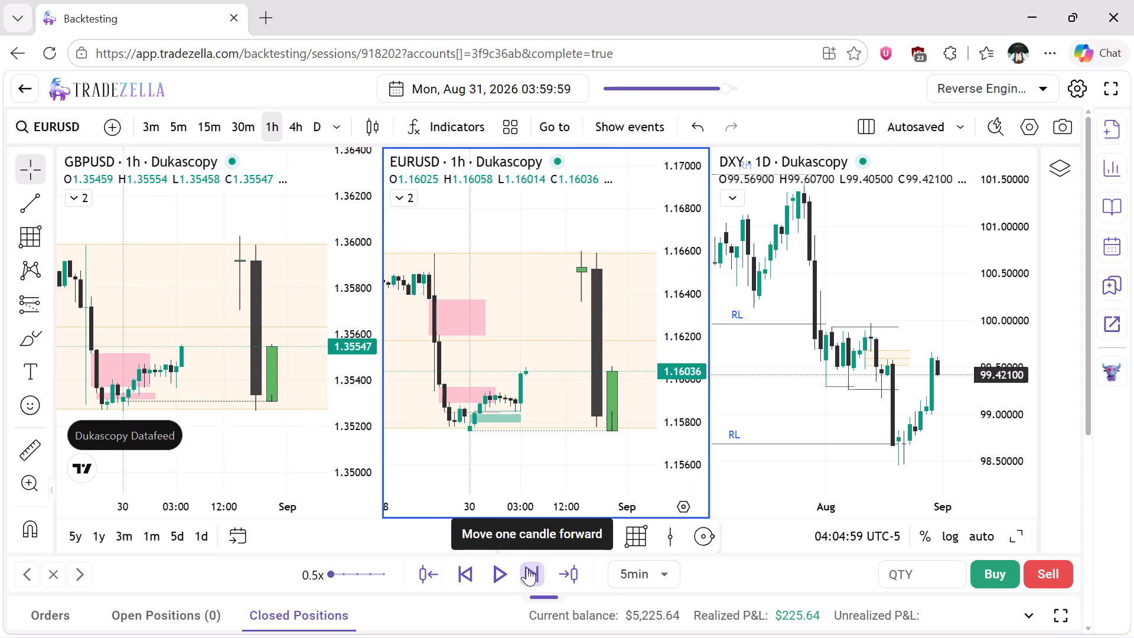
left_click(527, 568)
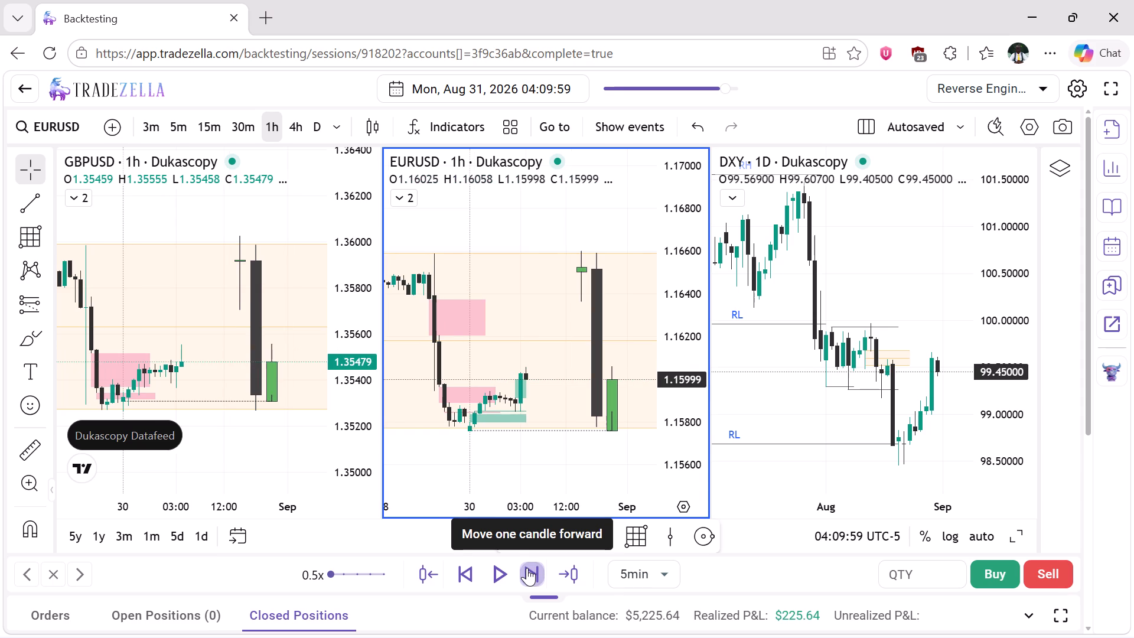
left_click(527, 568)
left_click(527, 568)
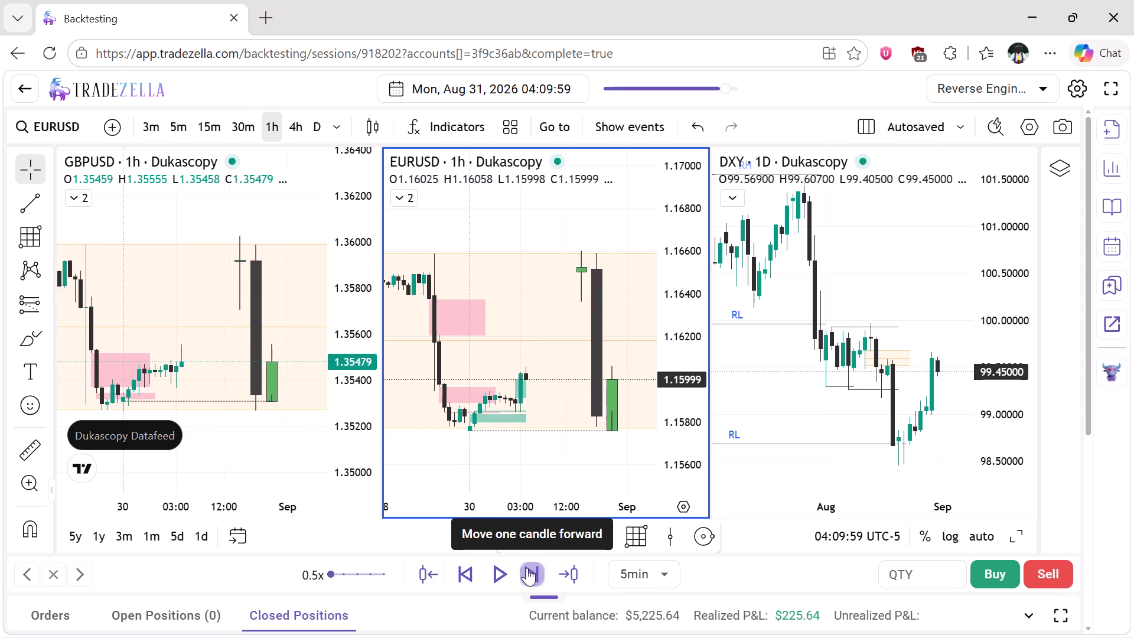
Advance the session in 5-minute steps from 04:09:59 to 05:29:59 on 31 Aug 2026.
left_click(527, 568)
left_click(527, 568)
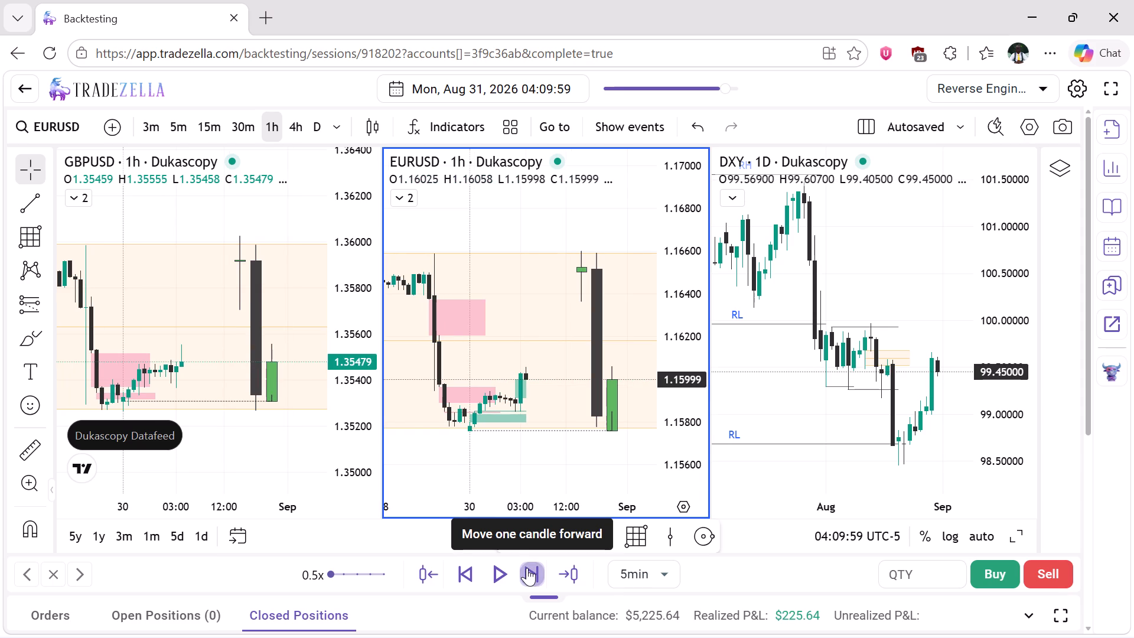
left_click(527, 568)
left_click(527, 568)
triple_click(527, 568)
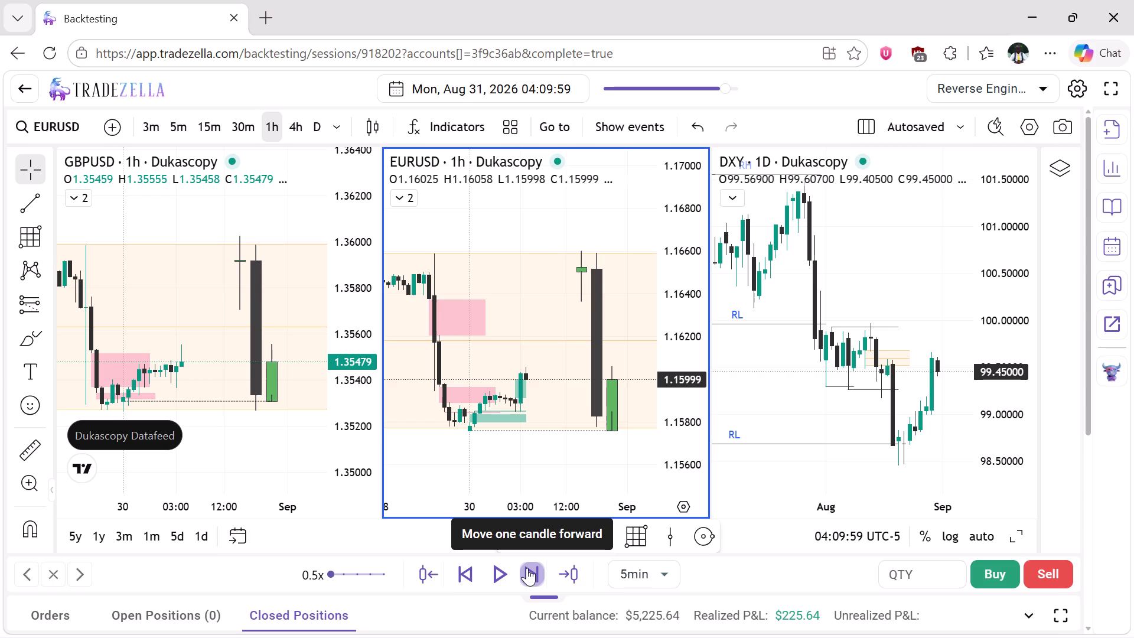
triple_click(527, 568)
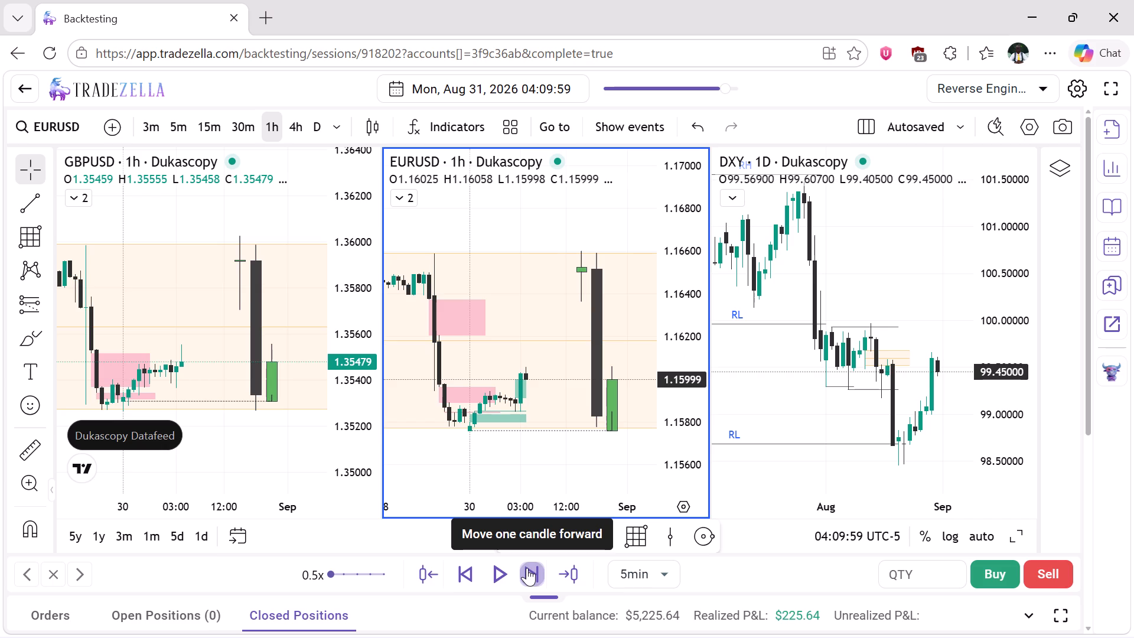
left_click(527, 568)
double_click(527, 568)
left_click(527, 568)
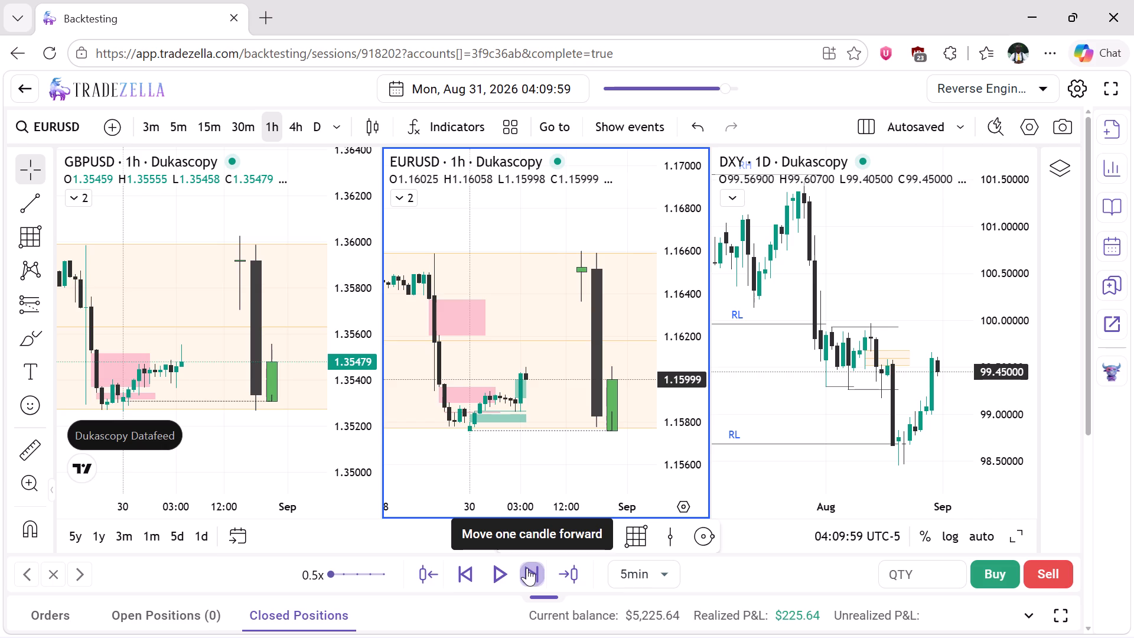
left_click(527, 568)
left_click(527, 568)
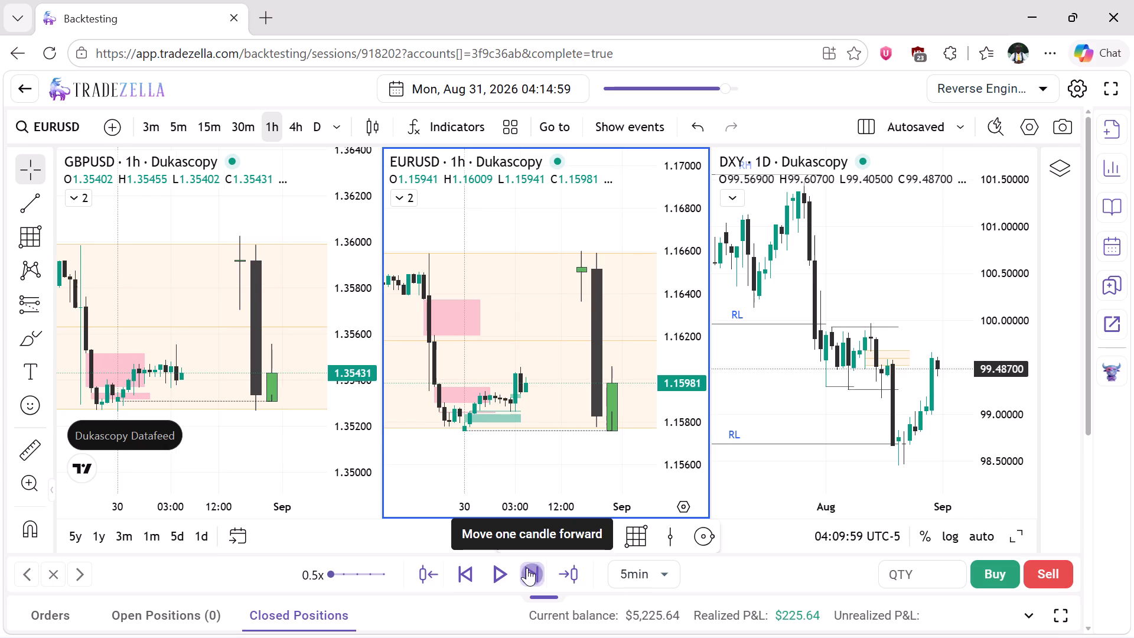
left_click(527, 568)
left_click(527, 568)
double_click(527, 568)
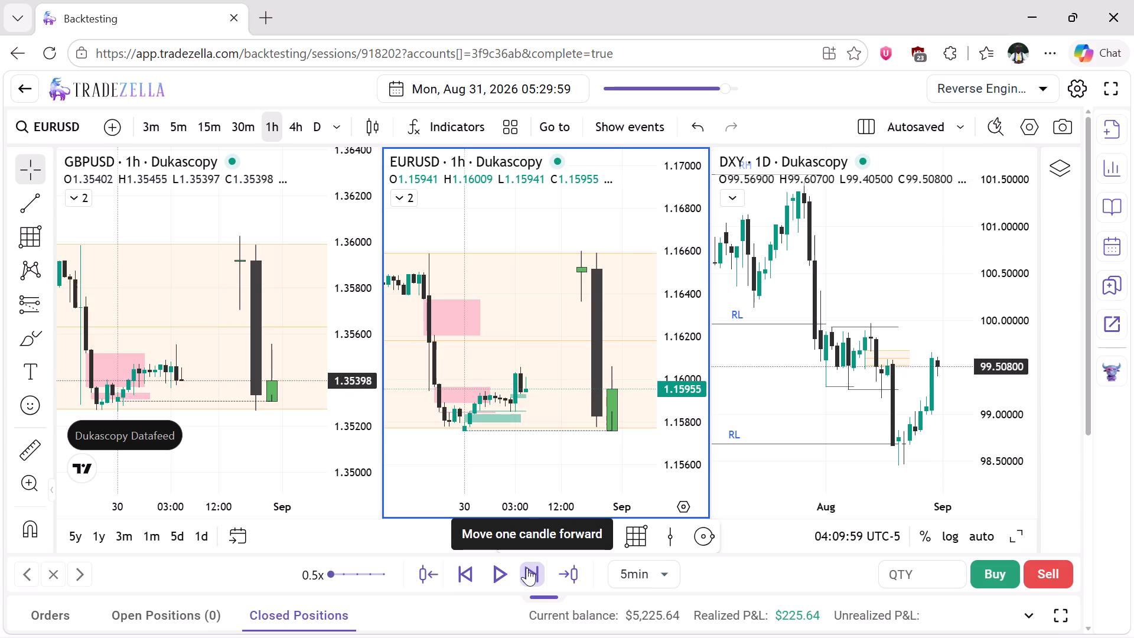
Advance the session in 5-minute steps from 05:29:59 to 06:04:59 on 31 Aug 2026.
left_click(527, 568)
left_click(527, 568)
left_click(527, 568)
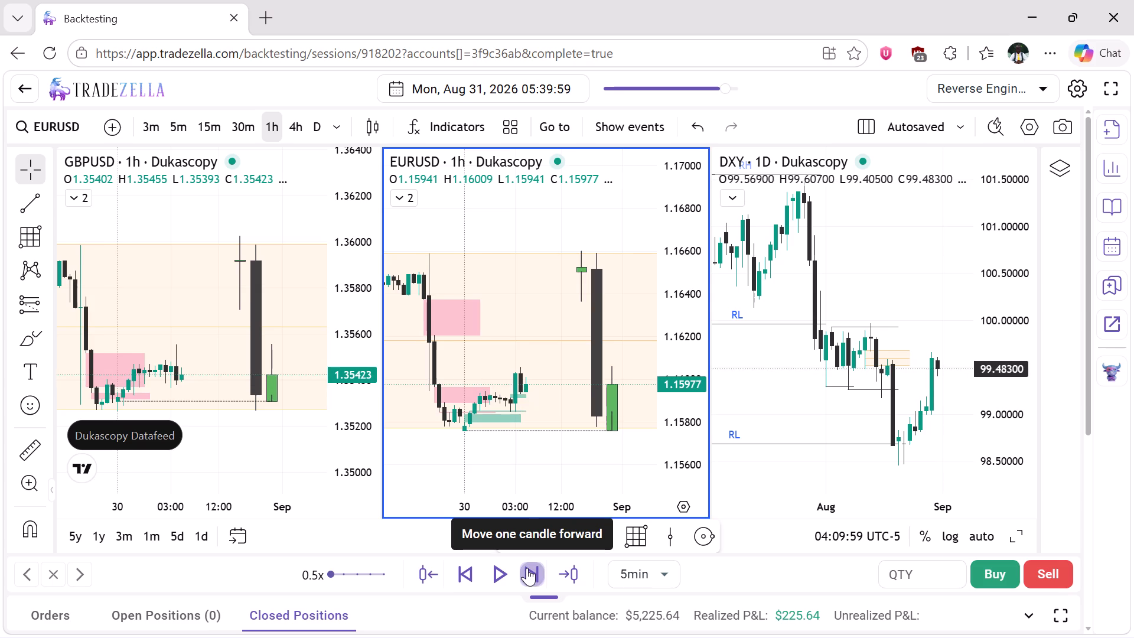
left_click(527, 568)
left_click(527, 568)
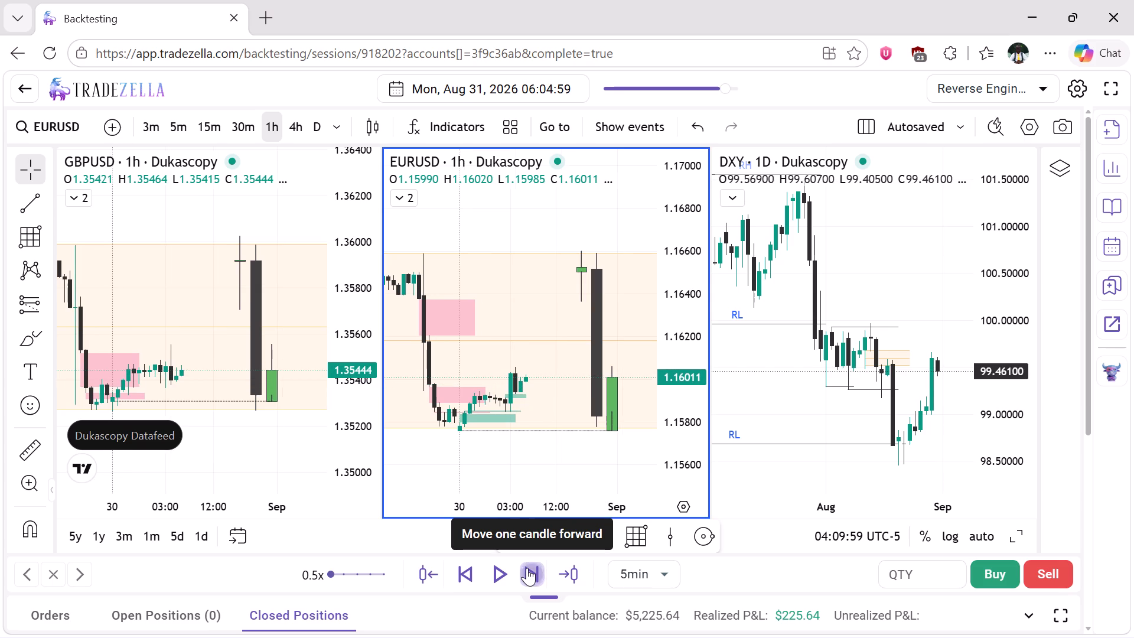
Advance the session in 5-minute steps from 06:04:59 to 07:24:59 on 31 Aug 2026.
left_click(527, 568)
left_click(527, 568)
left_click(527, 568)
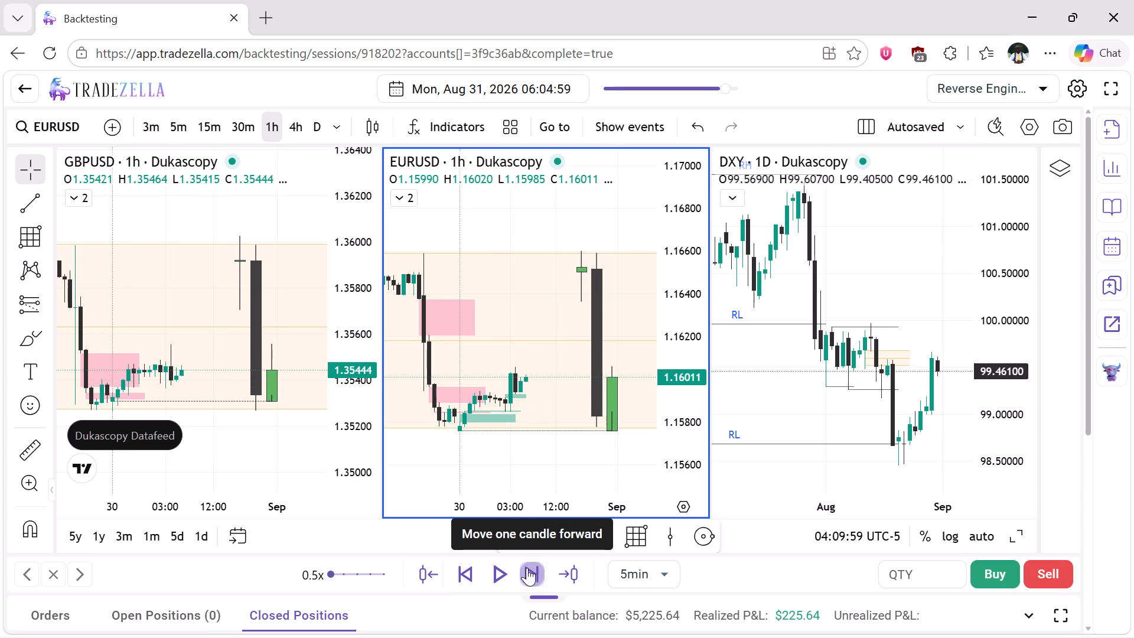
left_click(527, 568)
left_click(527, 568)
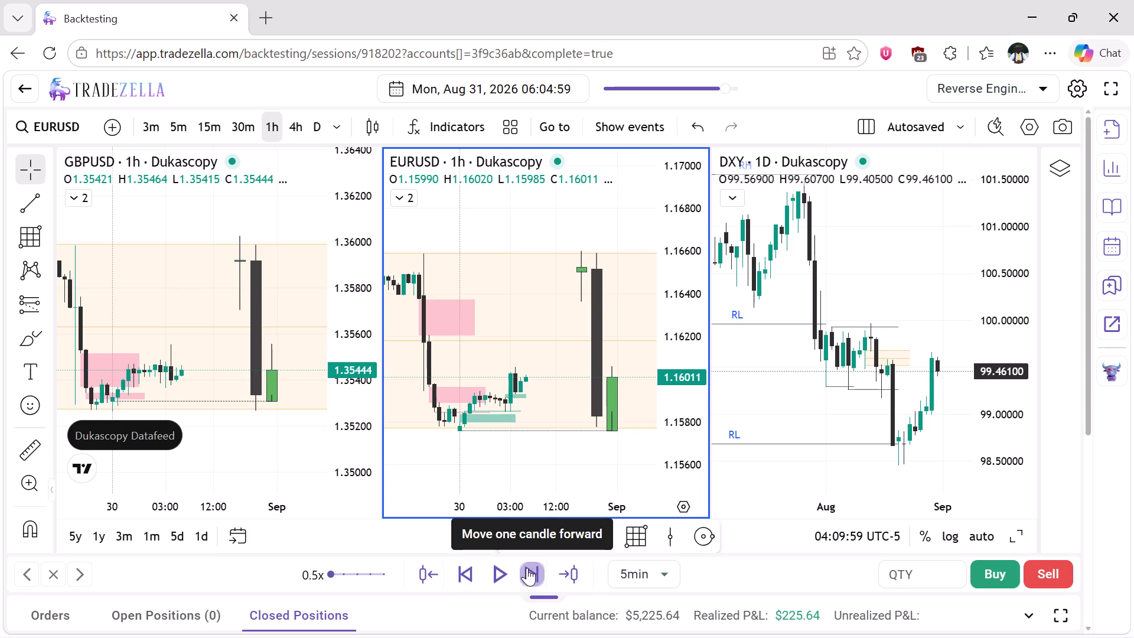
left_click(527, 568)
left_click(527, 568)
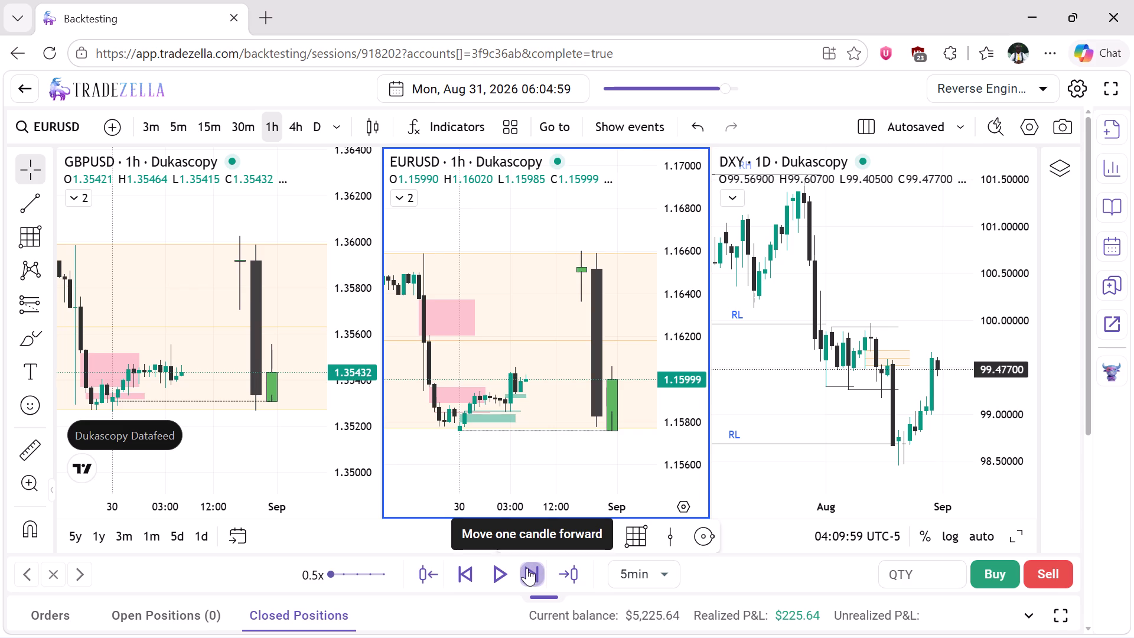
left_click(527, 568)
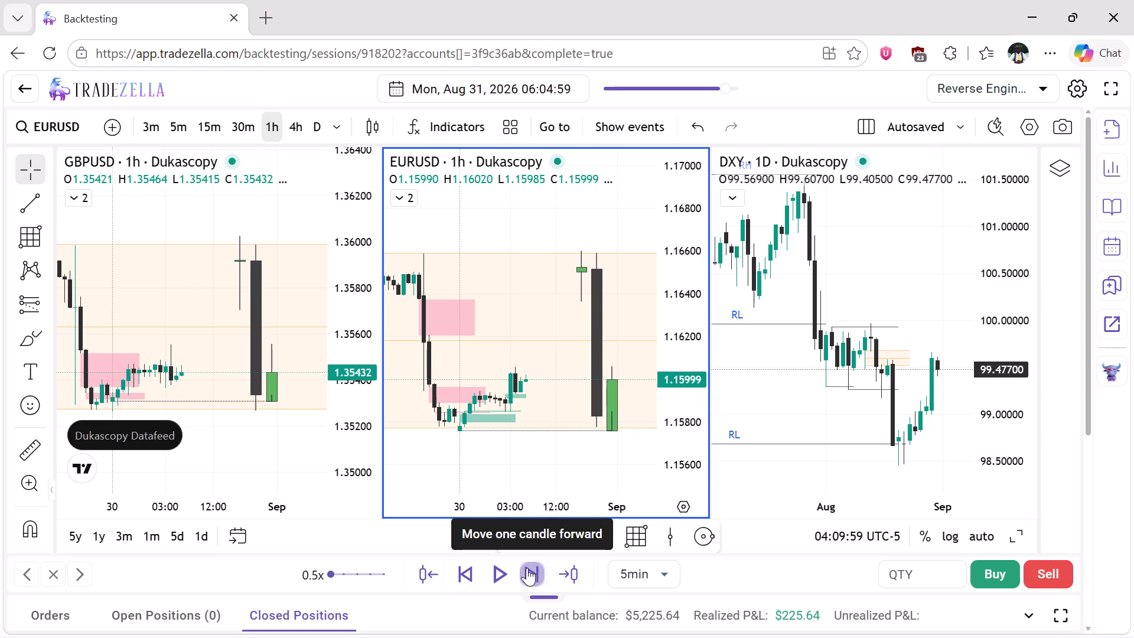
left_click(527, 568)
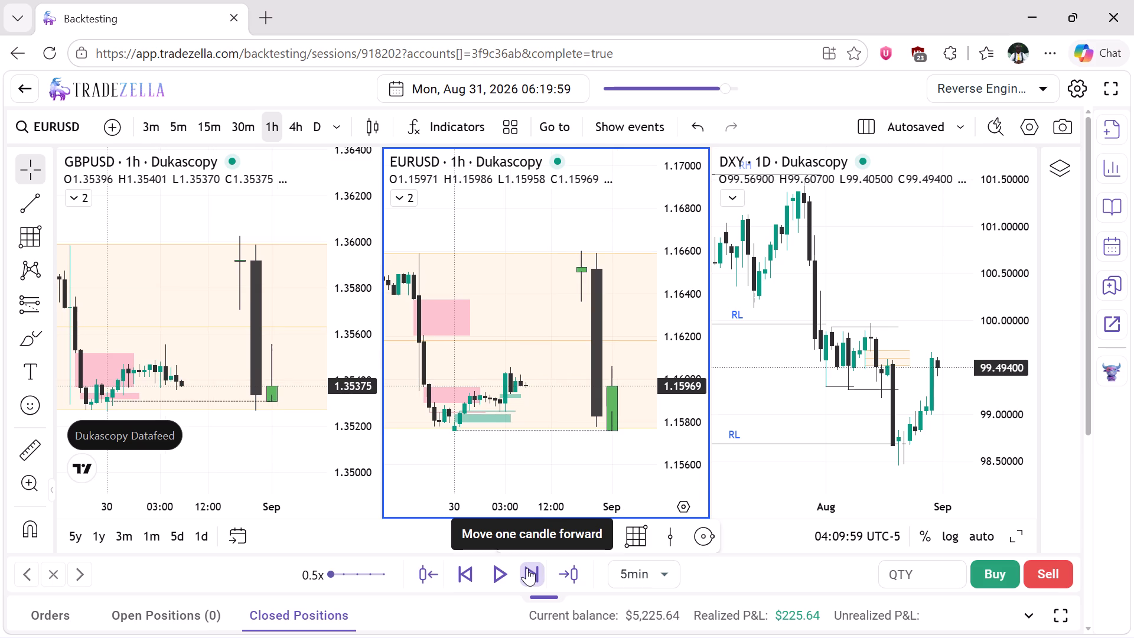
left_click(527, 568)
left_click(527, 568)
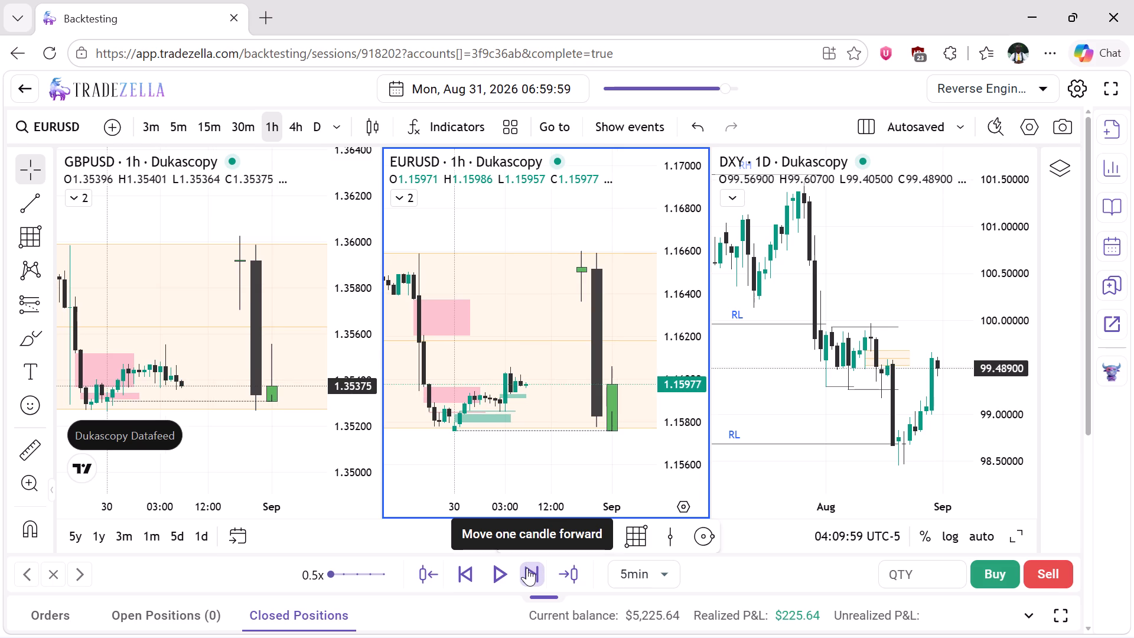
left_click(527, 568)
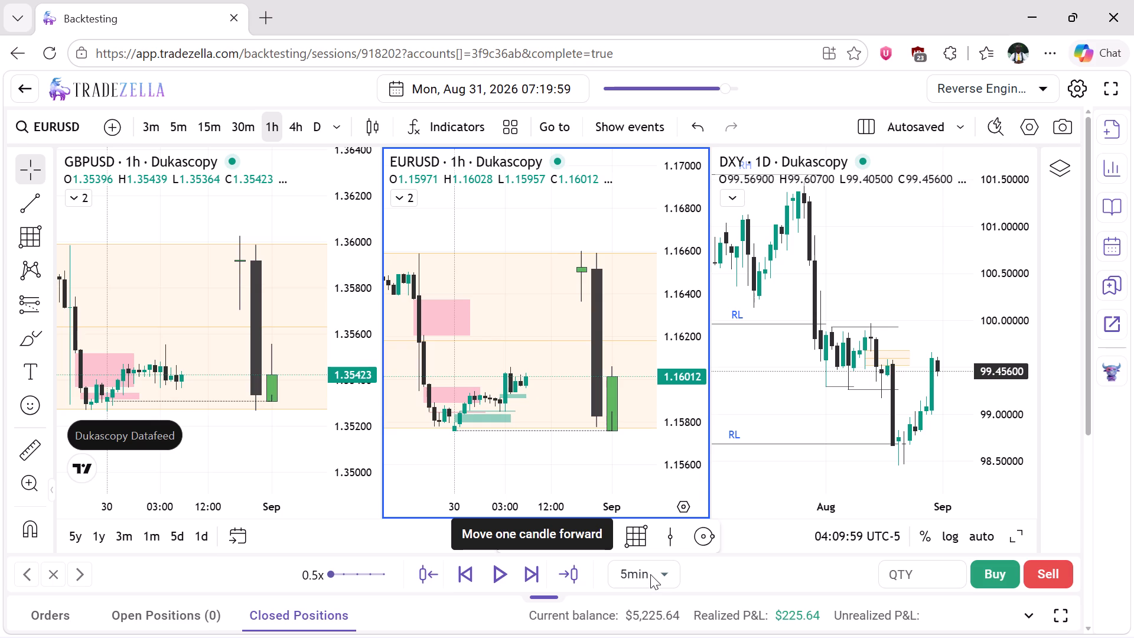
left_click(667, 577)
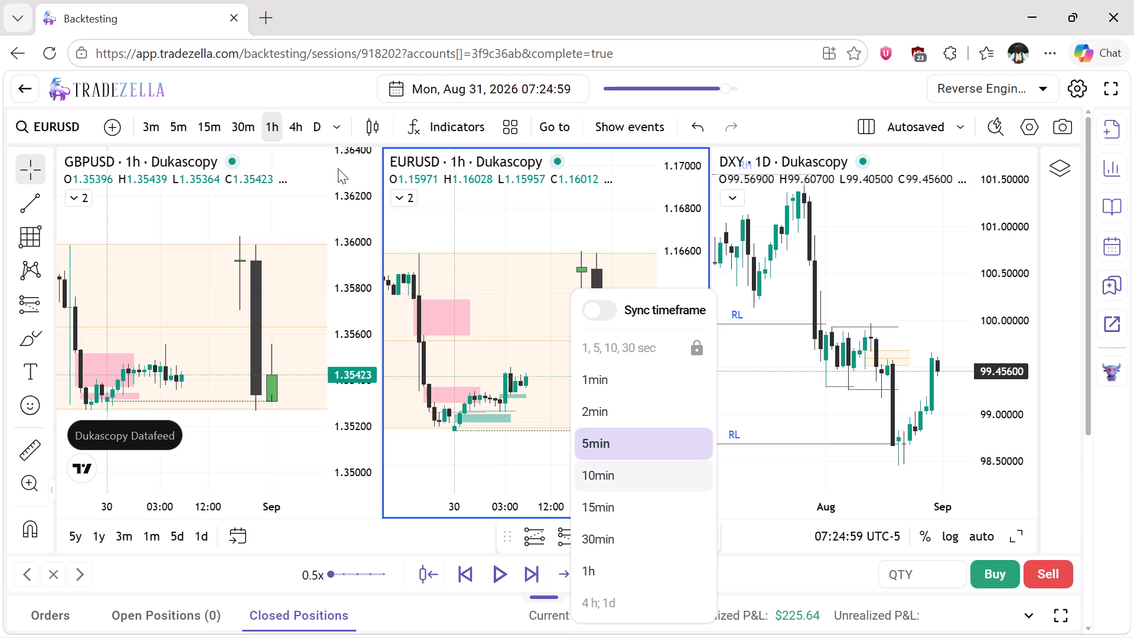
Switch the EURUSD chart to the daily timeframe and delete the orange range box around the latest candles.
left_click(318, 127)
left_click(318, 127)
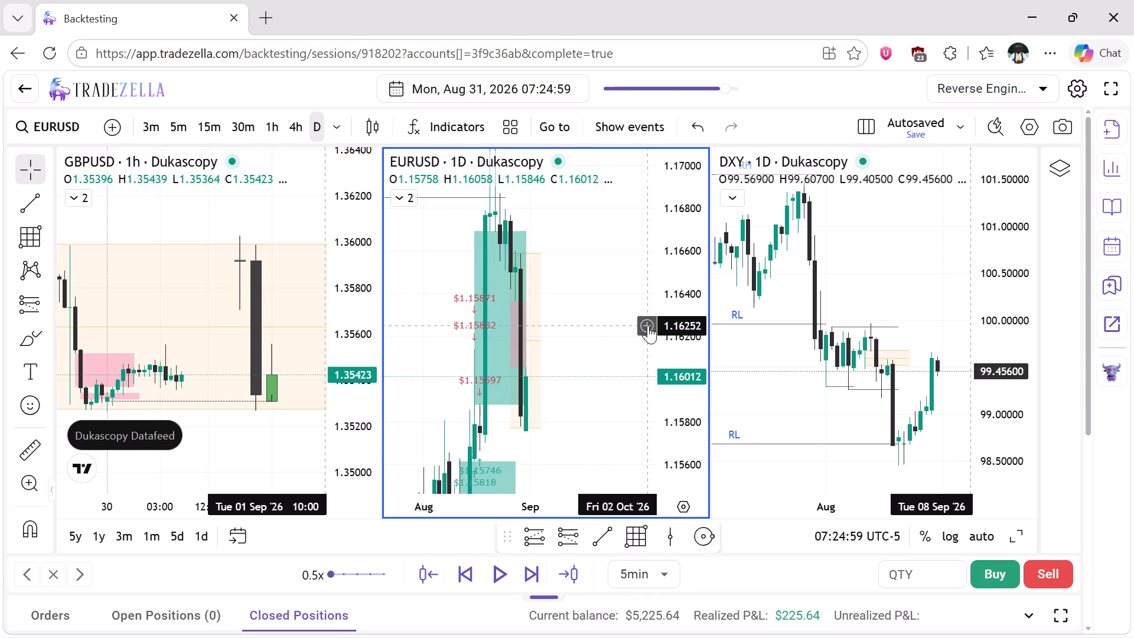
left_click_drag(674, 209, 674, 323)
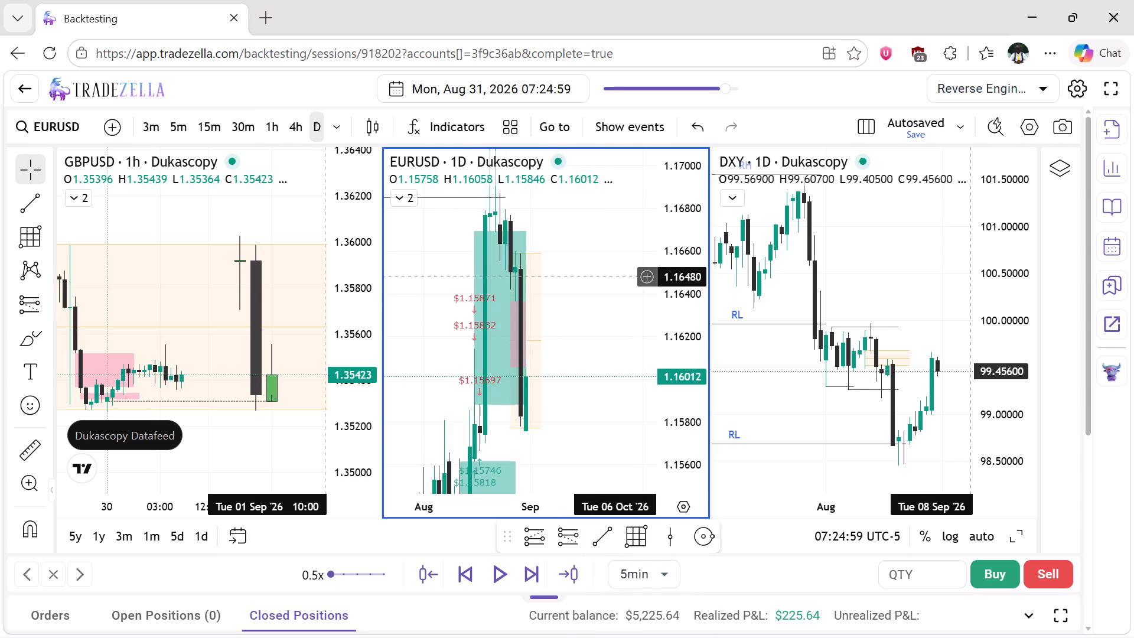
left_click_drag(674, 323, 673, 325)
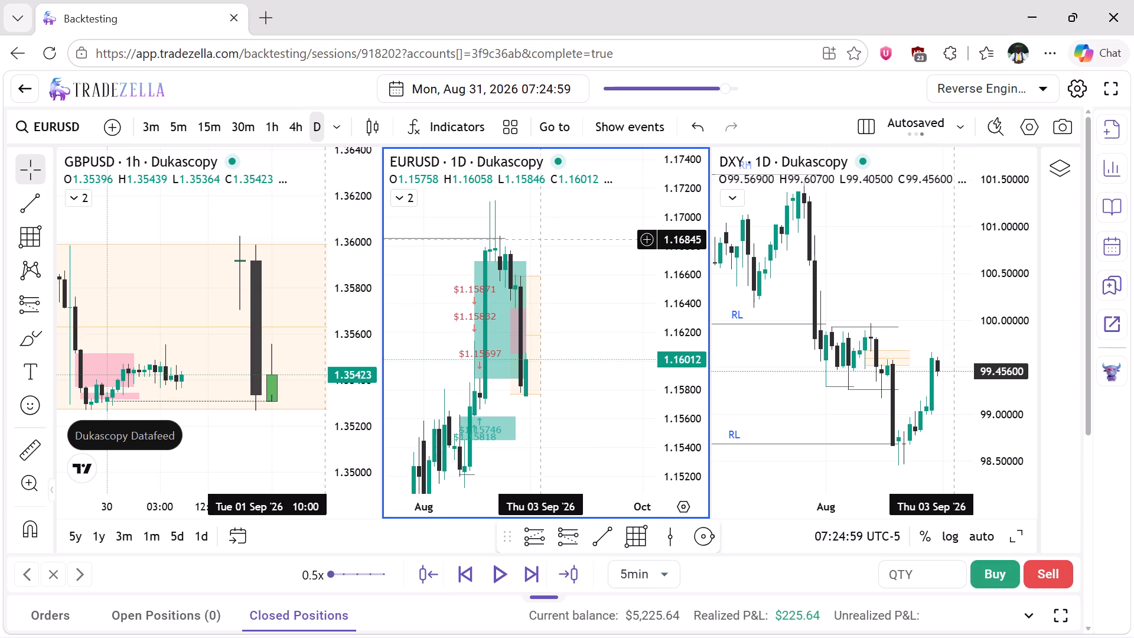
left_click_drag(682, 224, 680, 304)
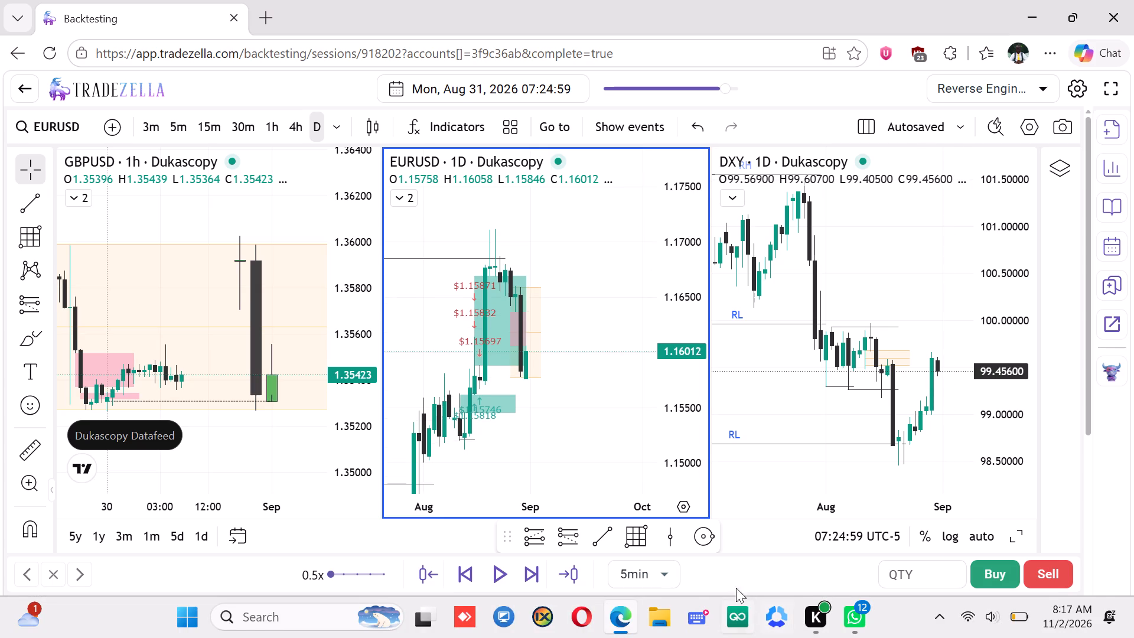
left_click(538, 288)
left_click(999, 115)
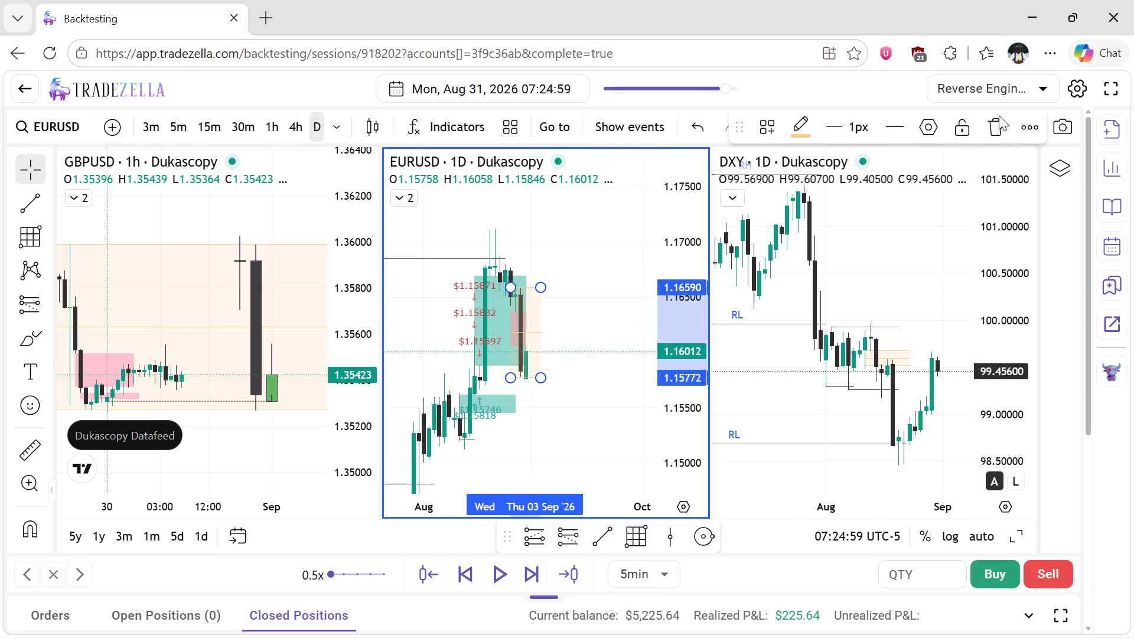
Switch the GBPUSD chart to the daily timeframe and delete the orange range box around the latest candles.
left_click(286, 201)
left_click(320, 123)
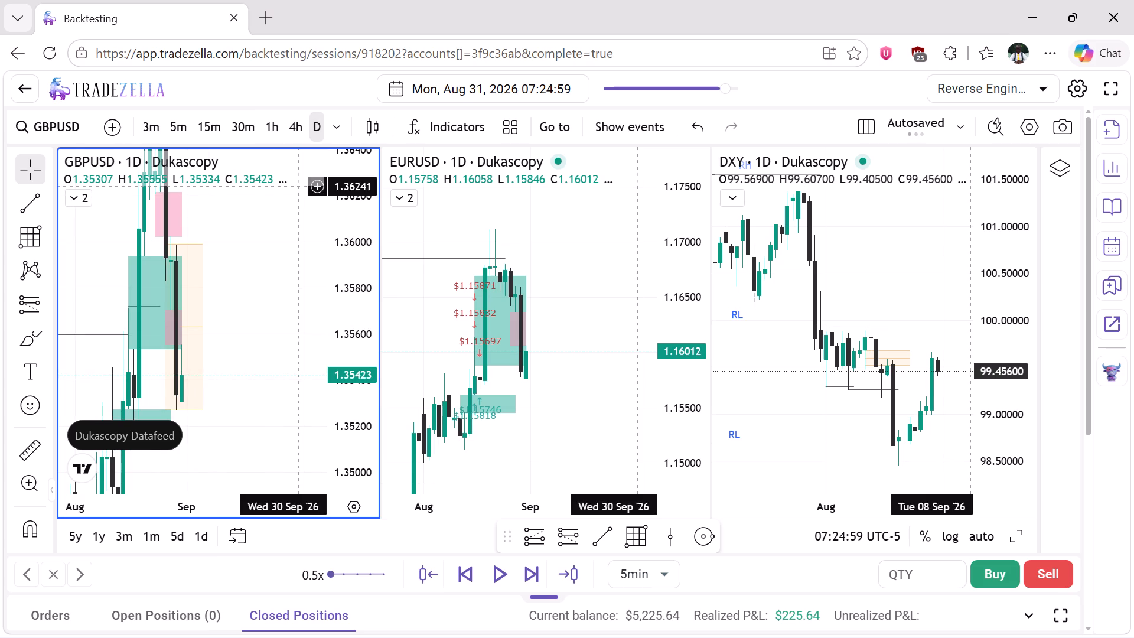
left_click_drag(344, 209, 354, 385)
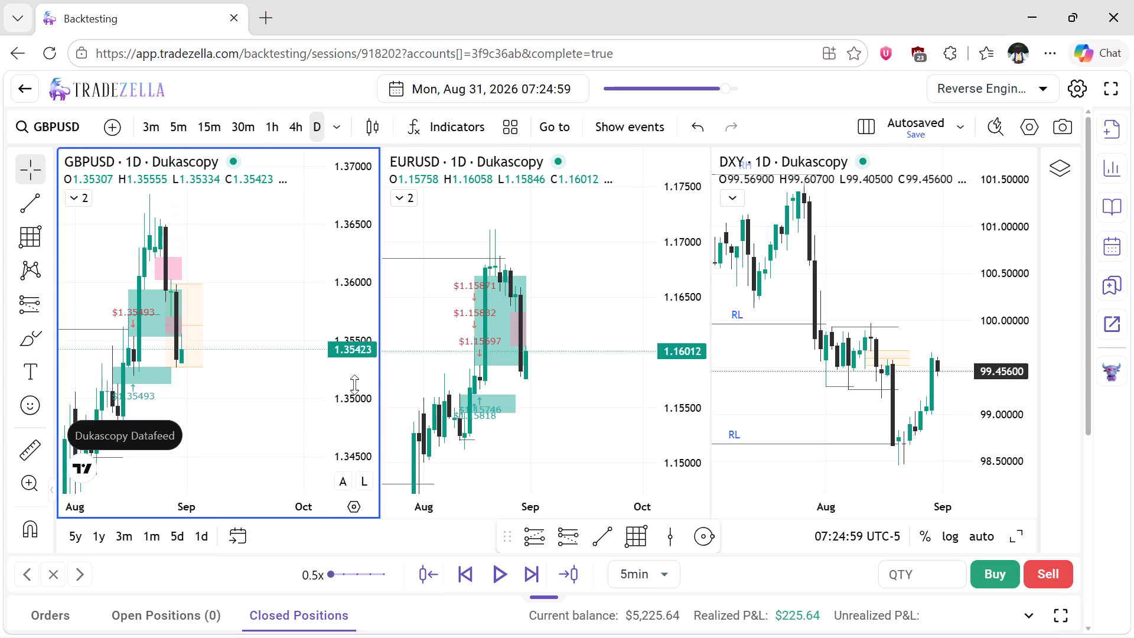
left_click(202, 284)
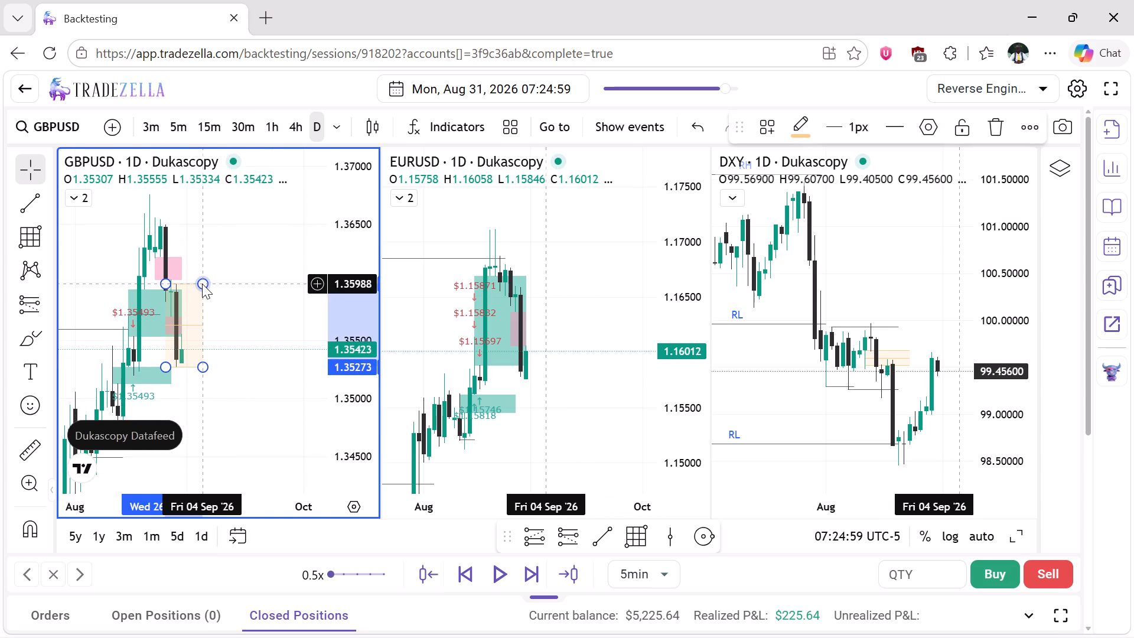
left_click(996, 129)
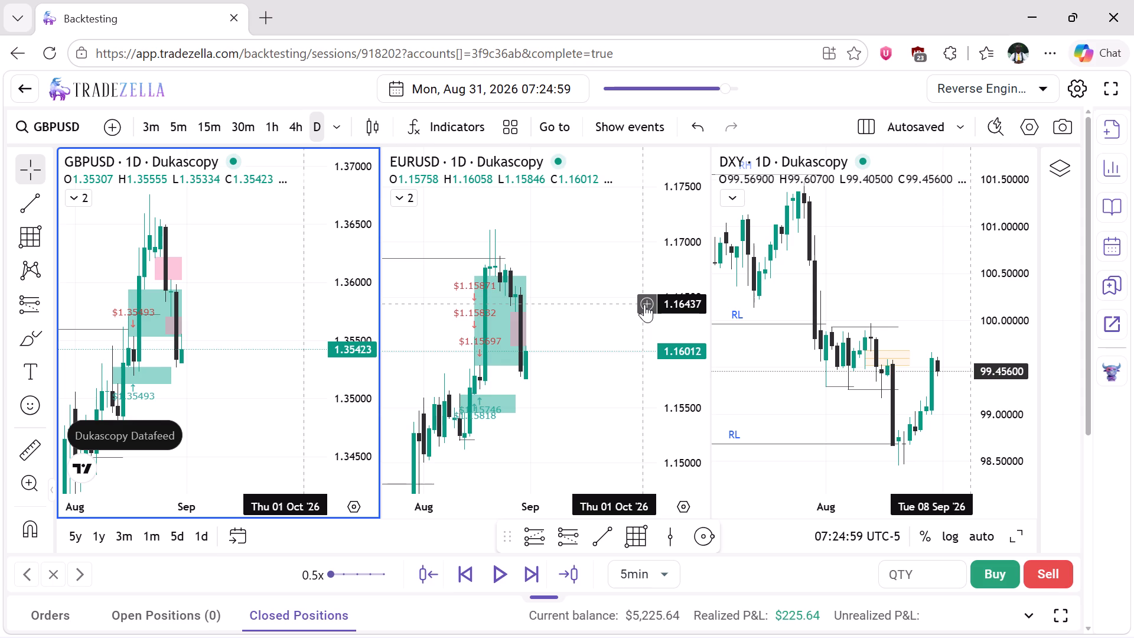
Set the replay step to 4h and advance the session to 16:59:59 on 31 Aug 2026.
left_click(663, 575)
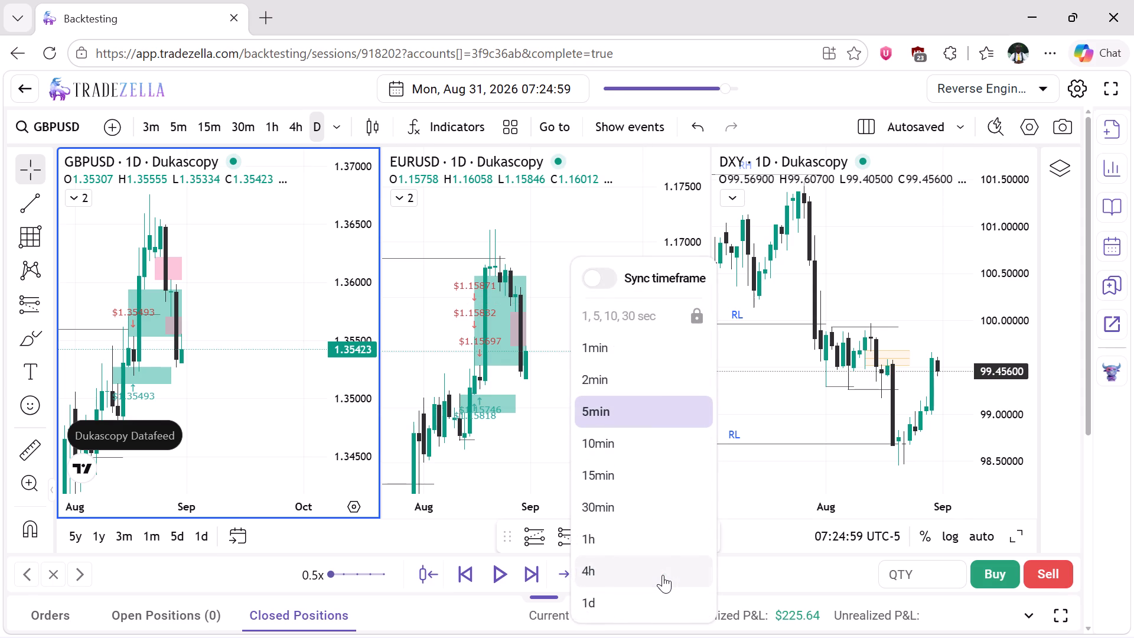
double_click(663, 575)
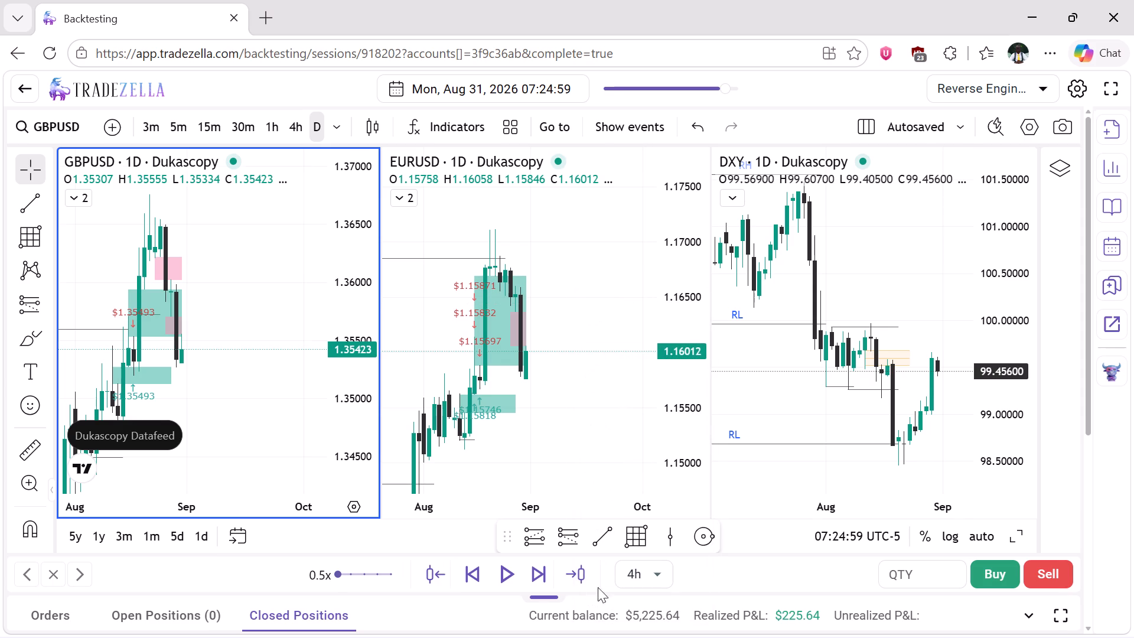
left_click(540, 576)
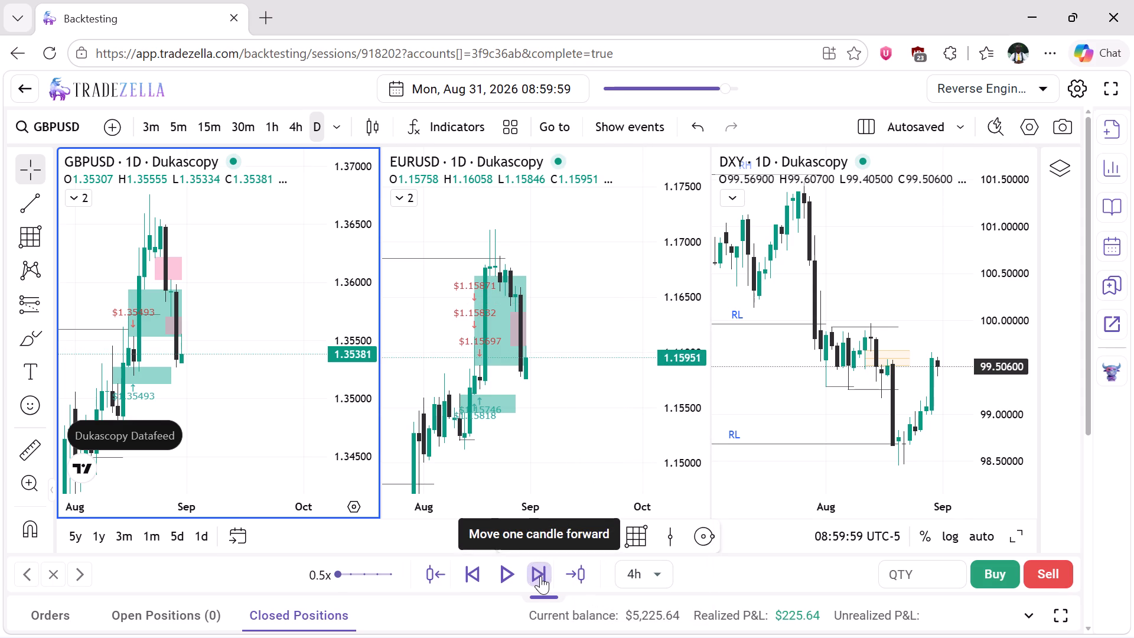
left_click(540, 576)
left_click(540, 576)
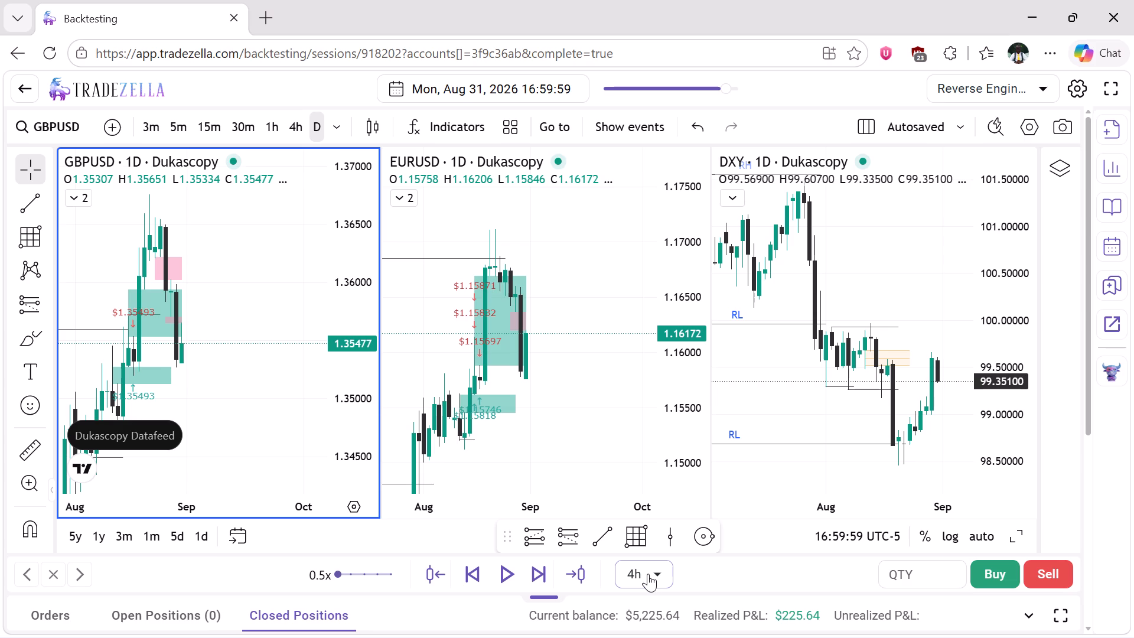
Set the replay step to 1h and advance the session to 19:59:59 on 31 Aug 2026.
left_click(648, 574)
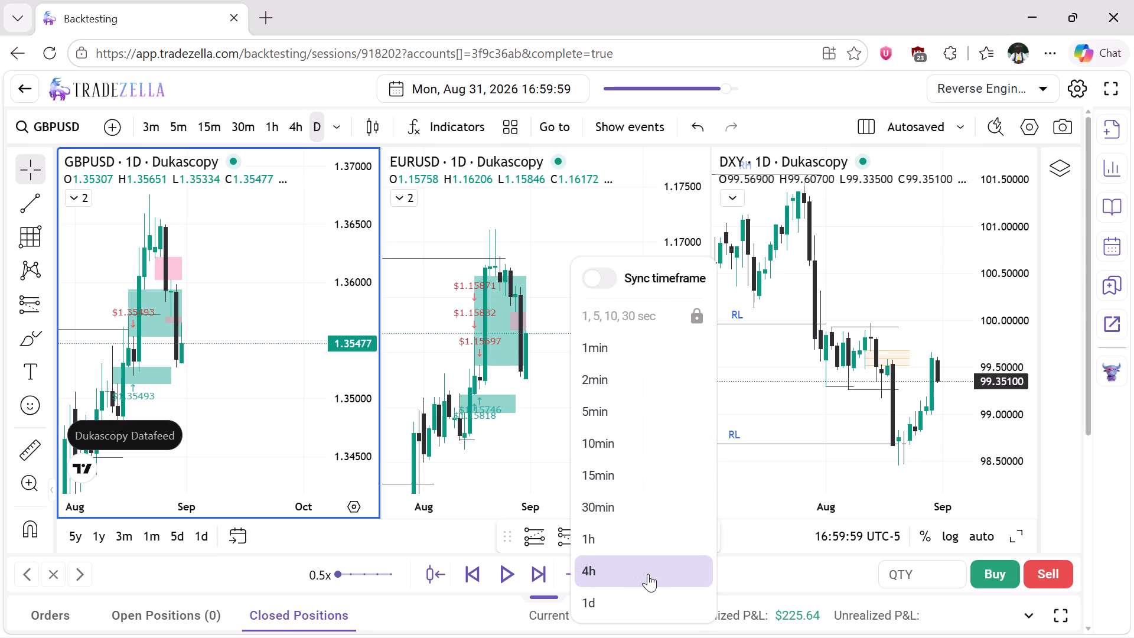
left_click(633, 541)
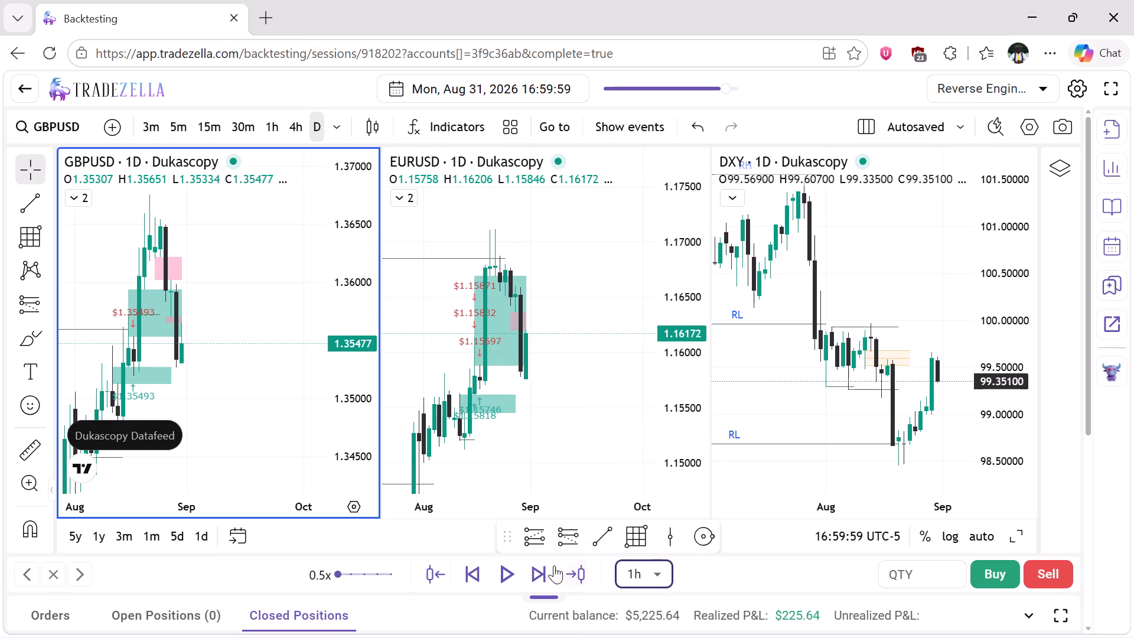
left_click(537, 566)
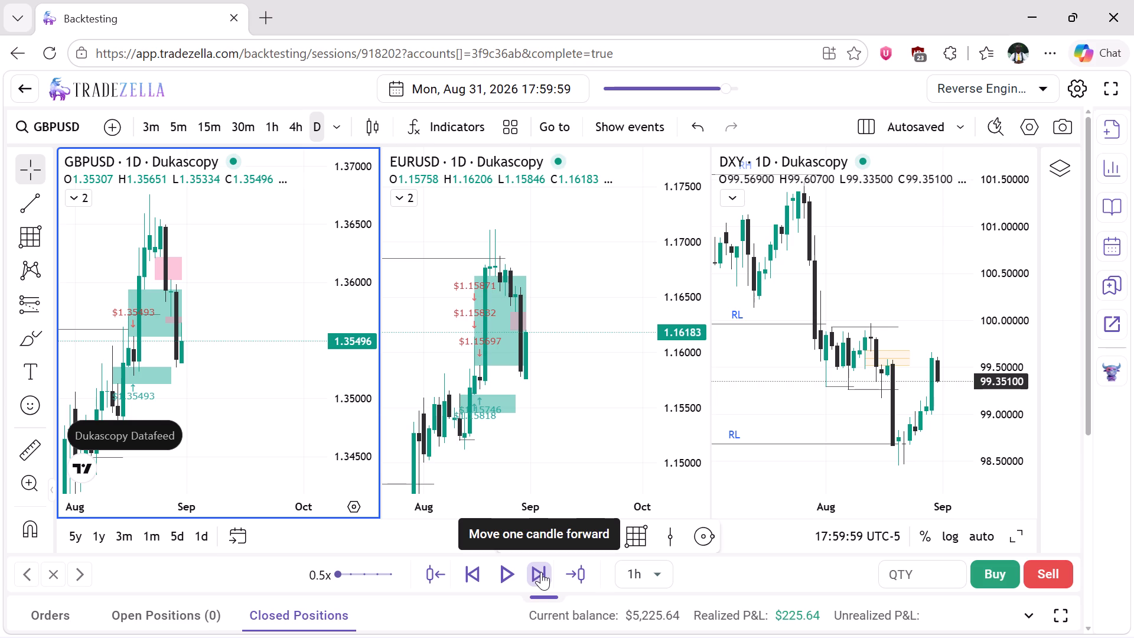
left_click(541, 572)
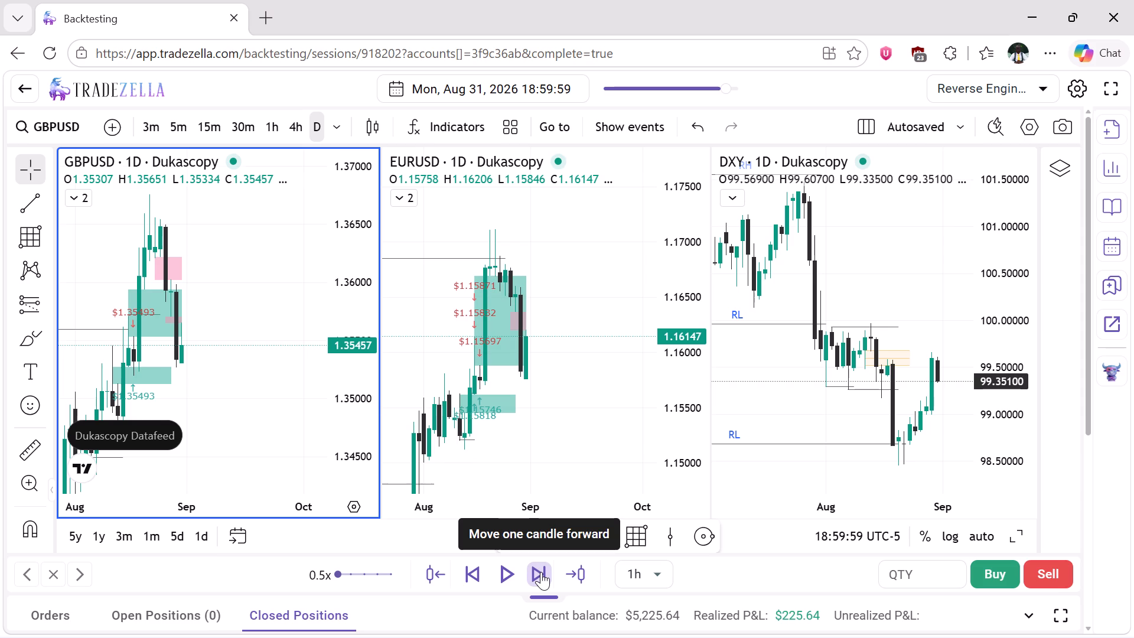
left_click(541, 572)
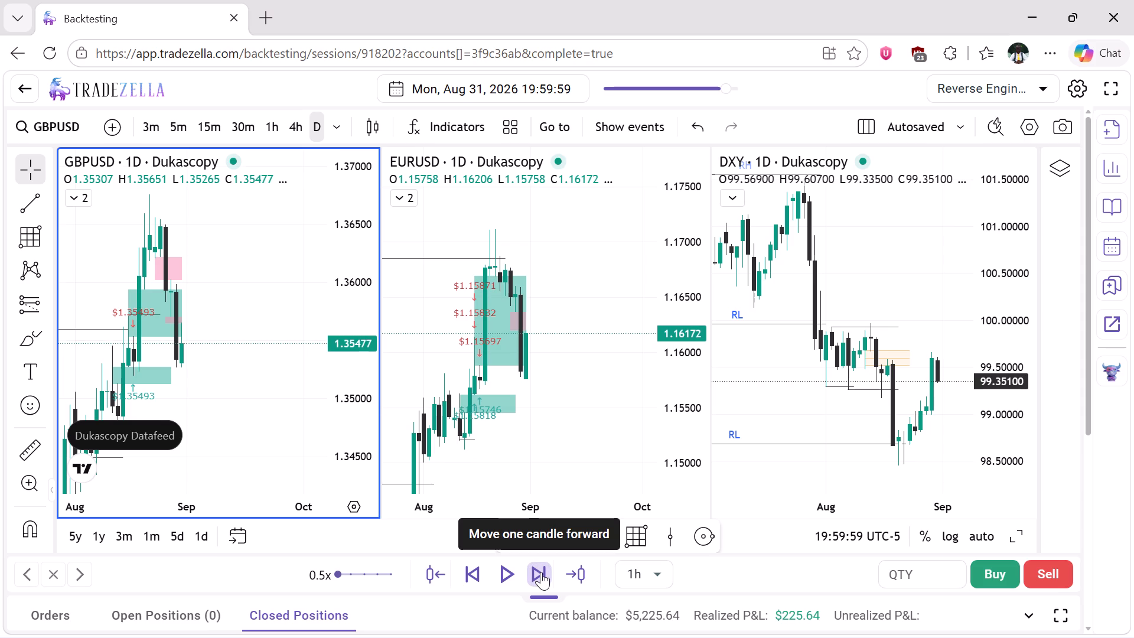
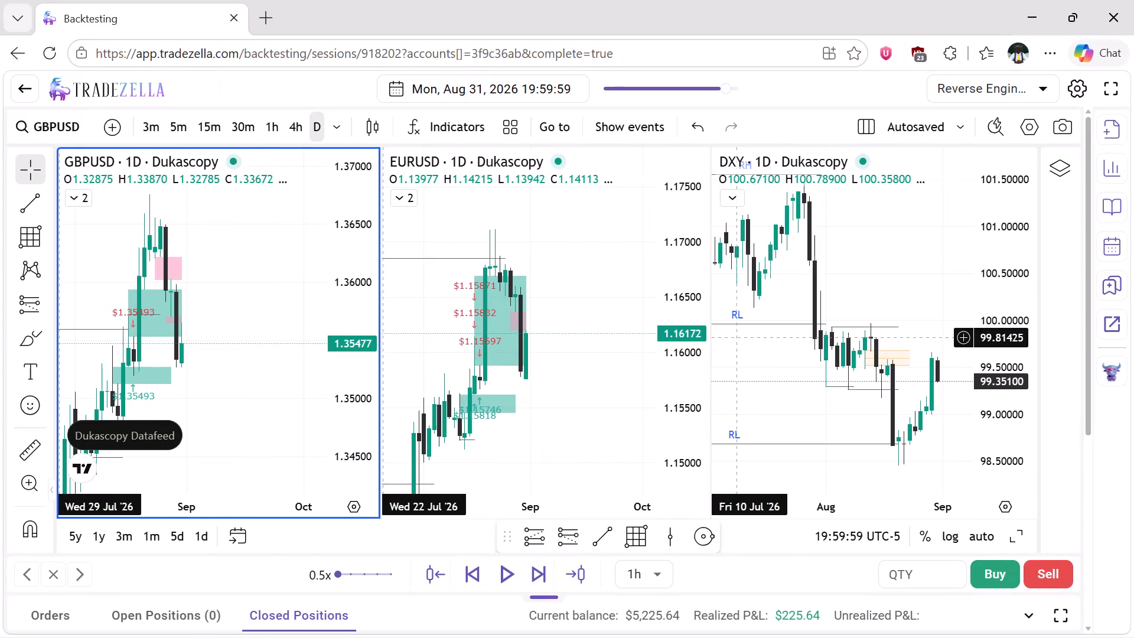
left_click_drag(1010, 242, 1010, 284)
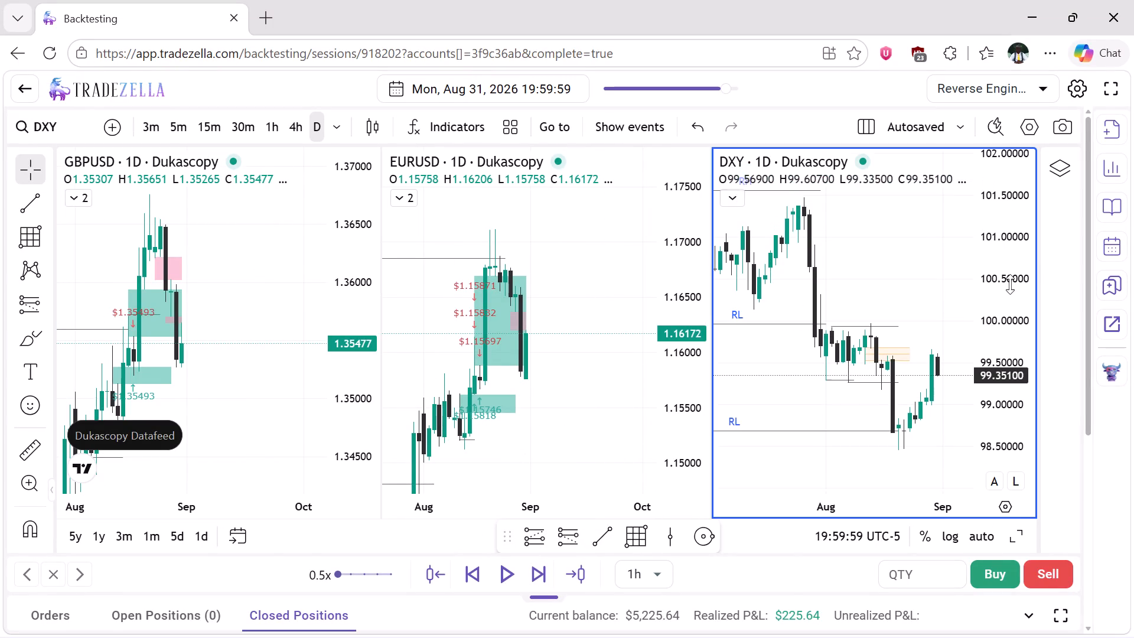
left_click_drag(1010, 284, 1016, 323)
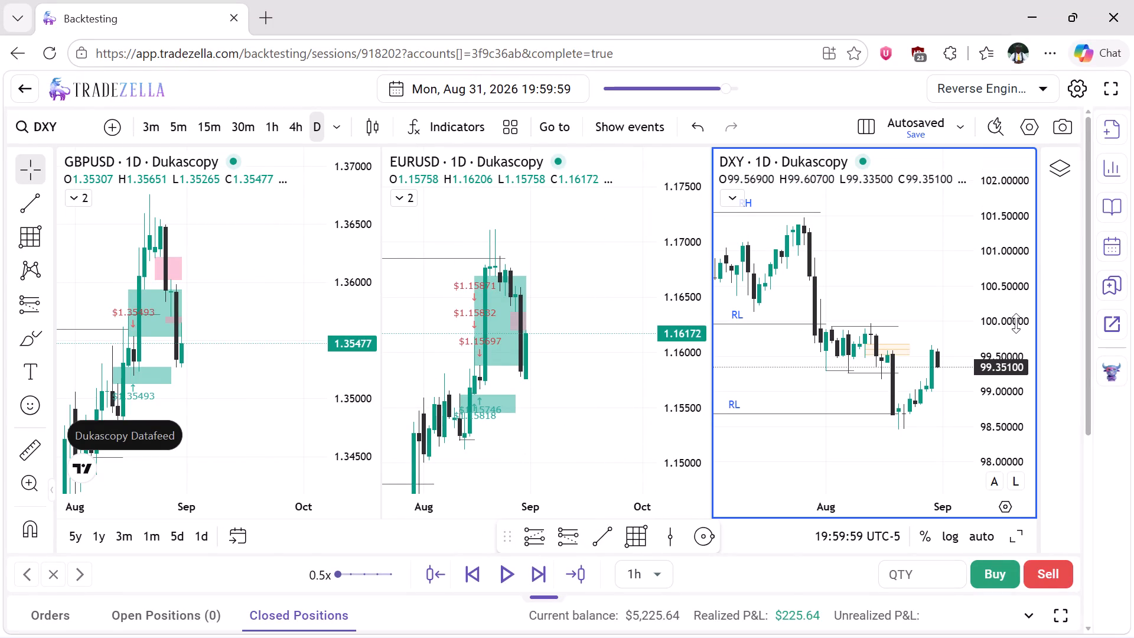
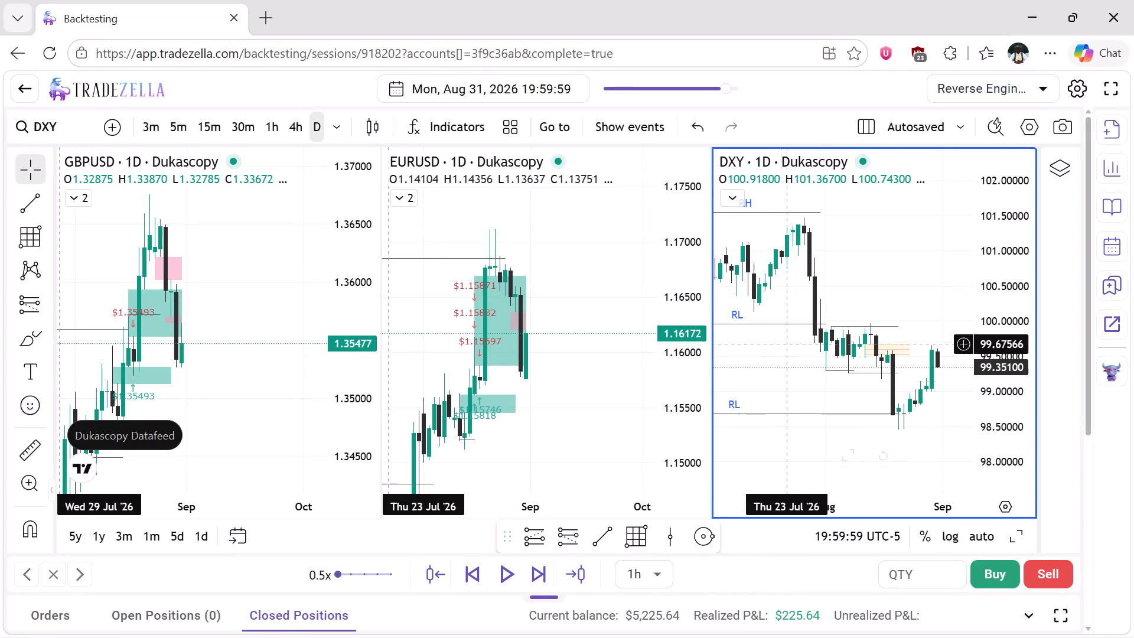
Set the replay interval to 15min and advance the session by one bar to 20:14:59.
left_click(611, 287)
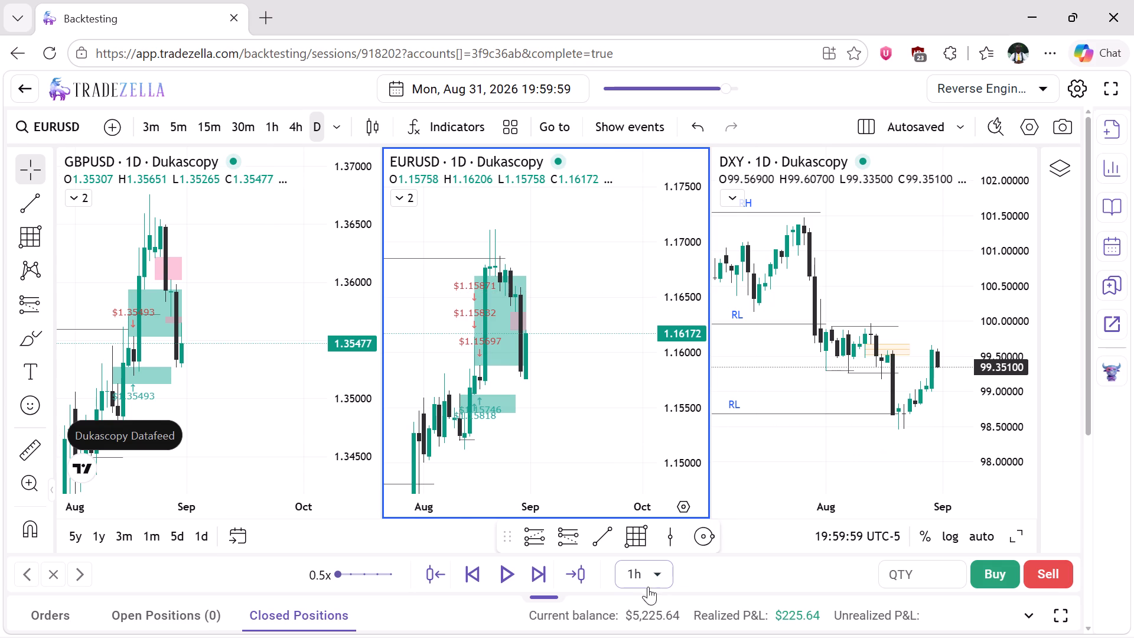
left_click(656, 570)
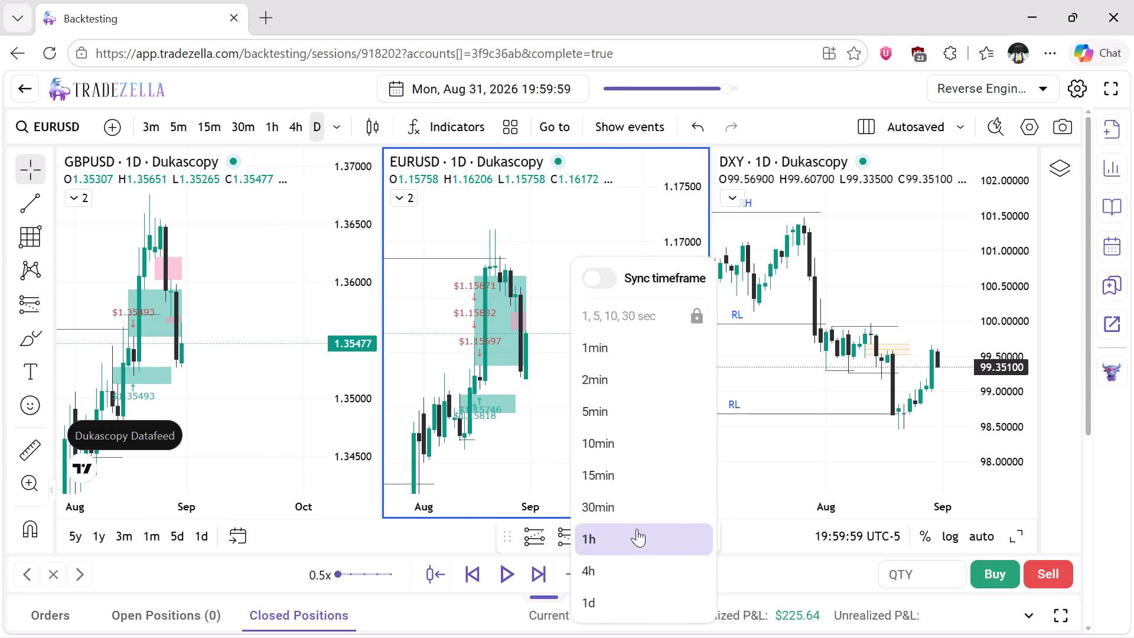
left_click(611, 461)
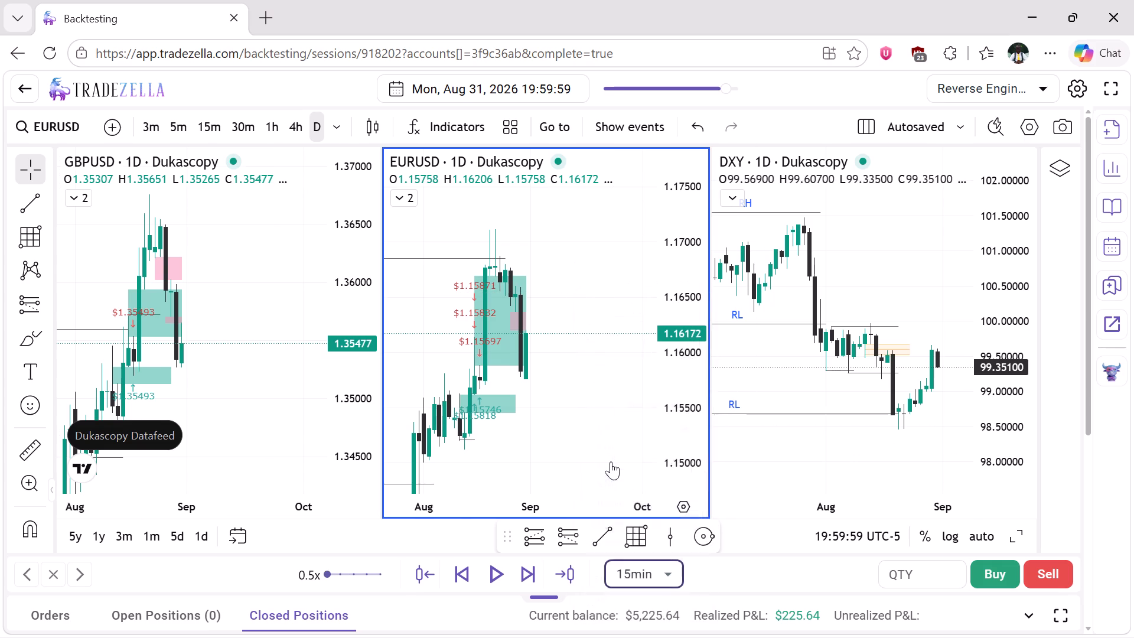
left_click(525, 573)
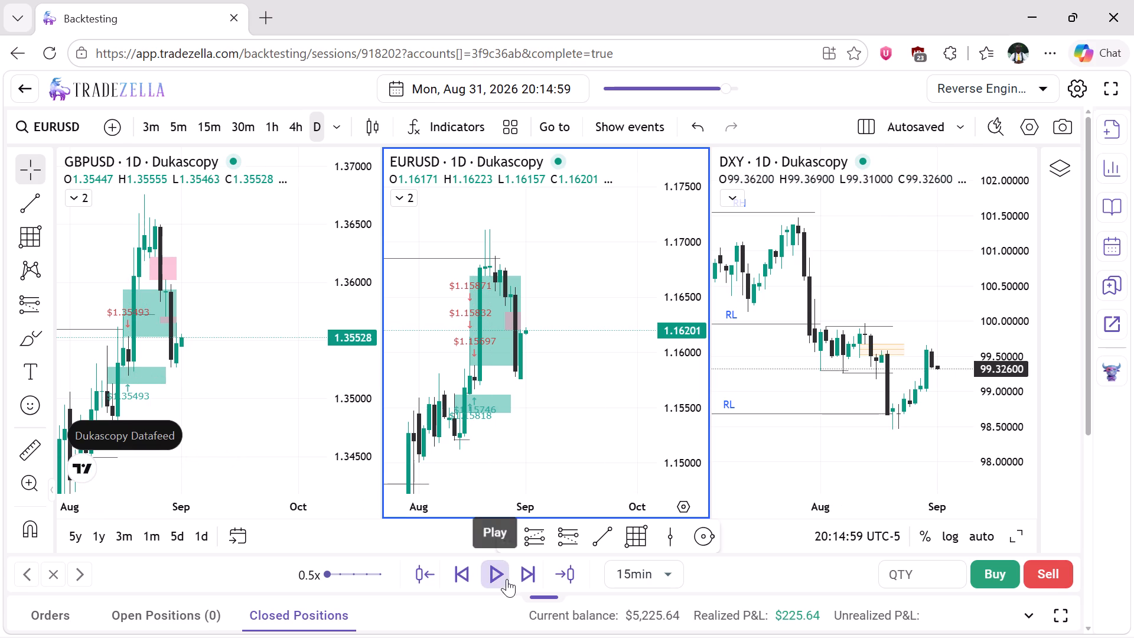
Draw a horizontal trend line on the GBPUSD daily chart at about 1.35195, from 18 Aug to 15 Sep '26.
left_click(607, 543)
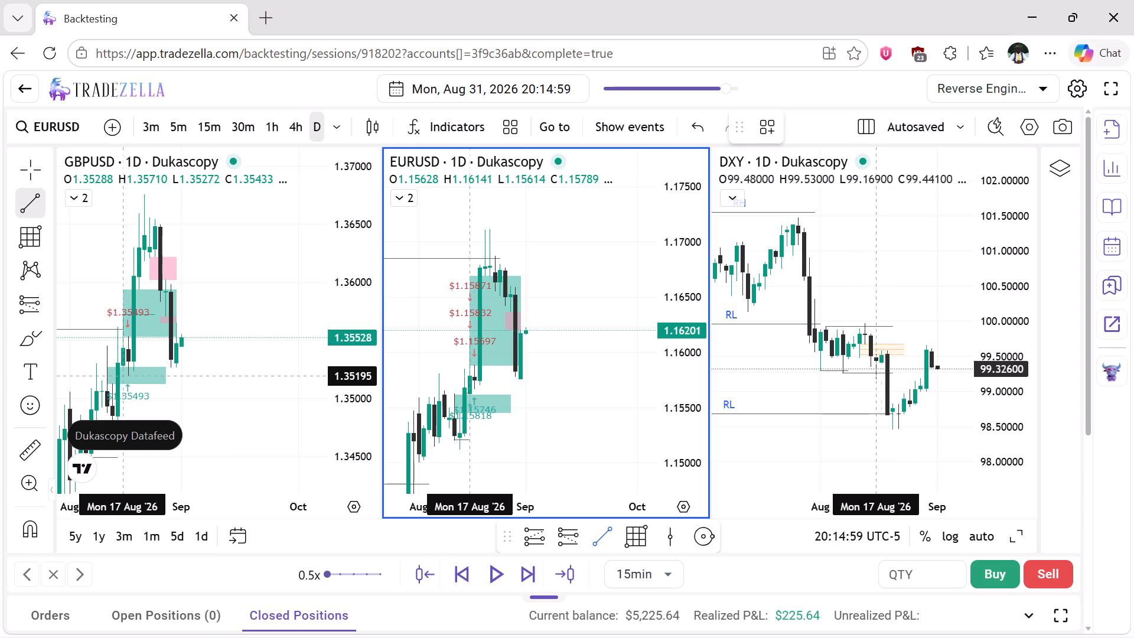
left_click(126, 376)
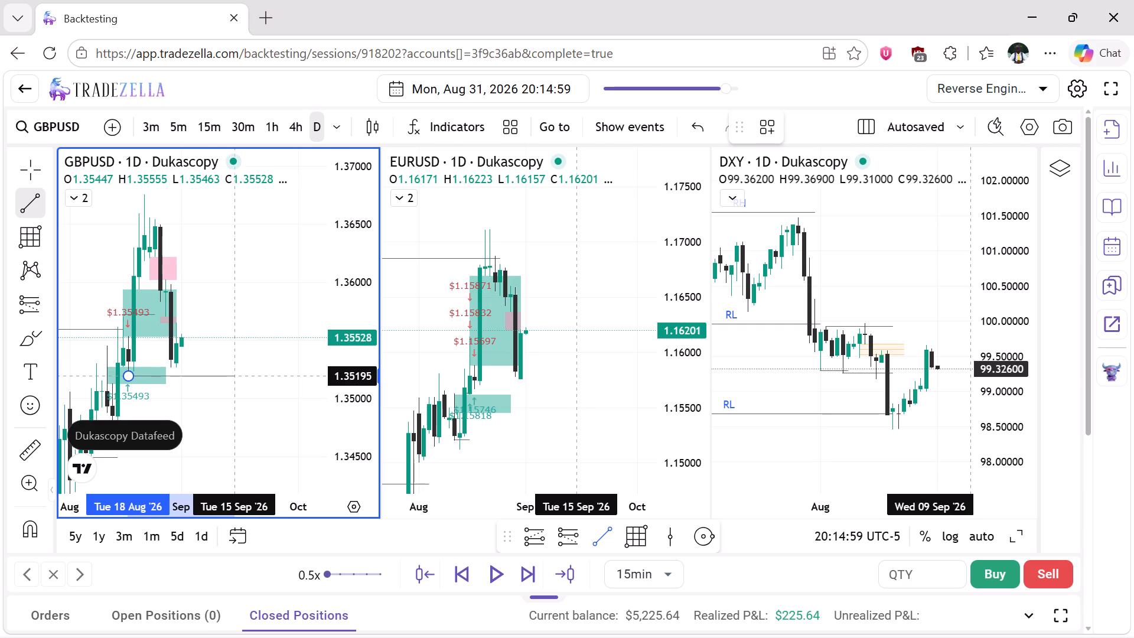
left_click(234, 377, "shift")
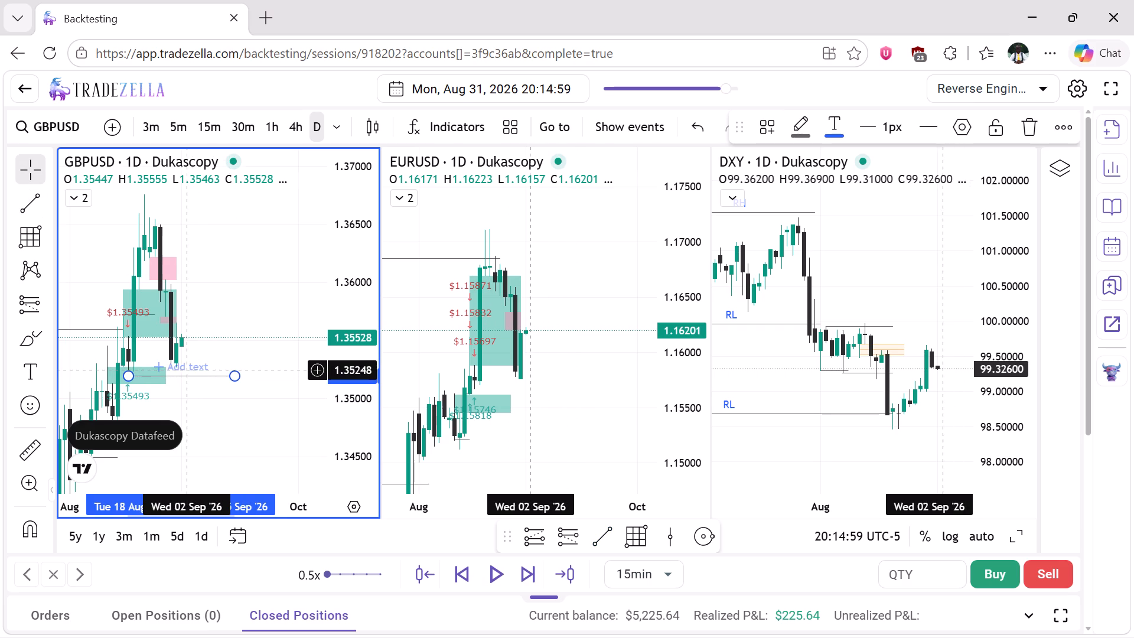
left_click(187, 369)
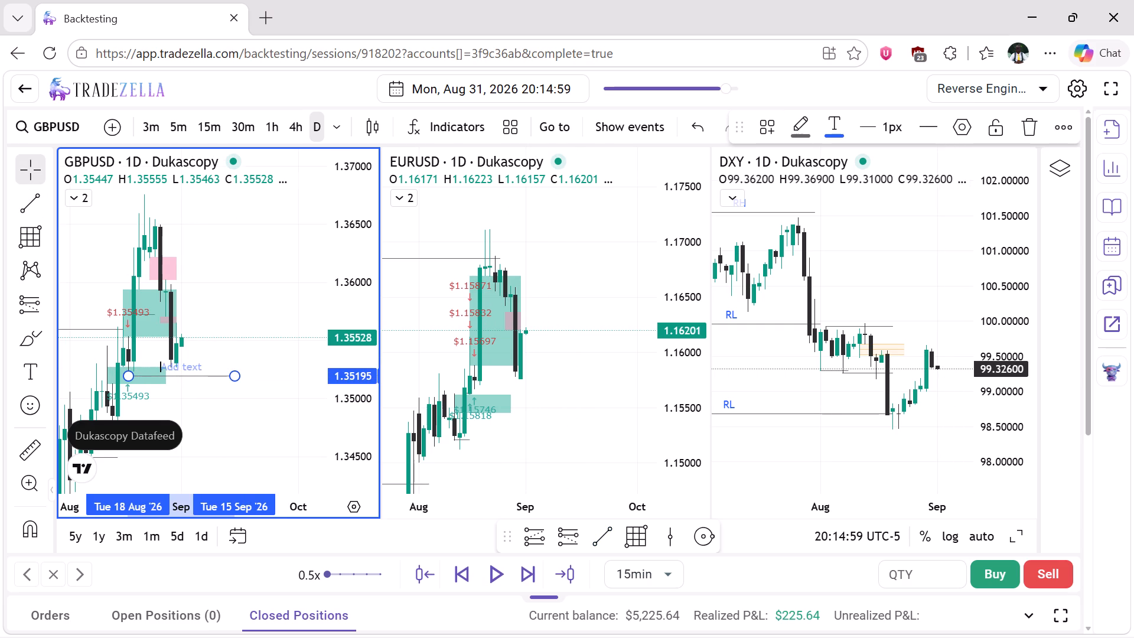
Examine the earlier GBPUSD daily price action from July and August around the marked lows and zones.
scroll(187, 369, "right", 2)
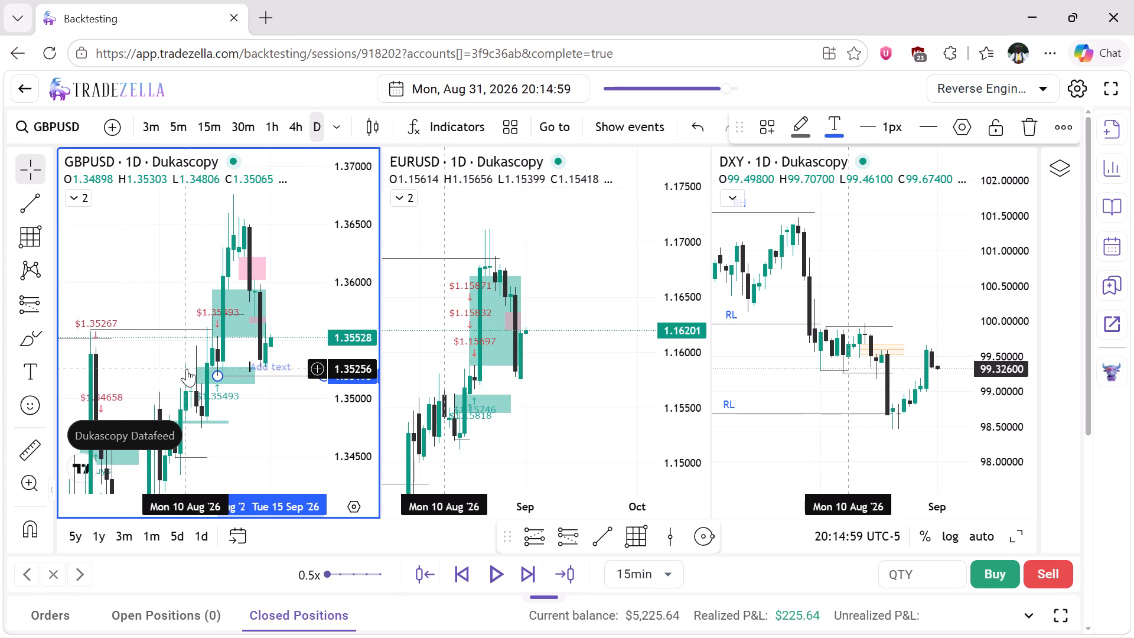
scroll(187, 369, "right", 2)
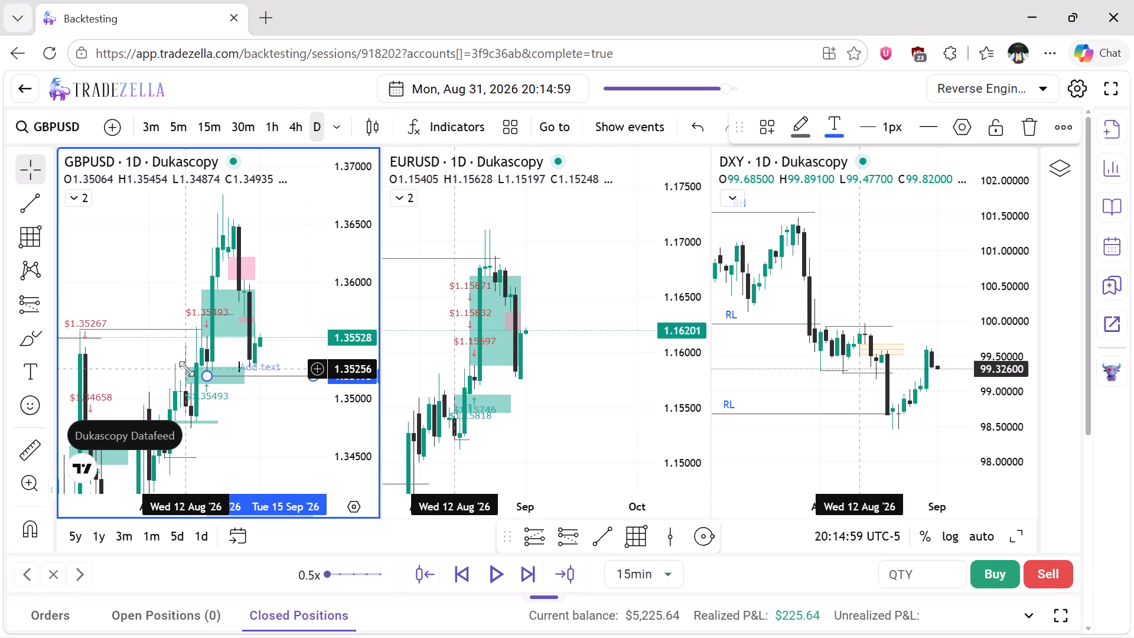
scroll(187, 369, "right", 1)
left_click(275, 428)
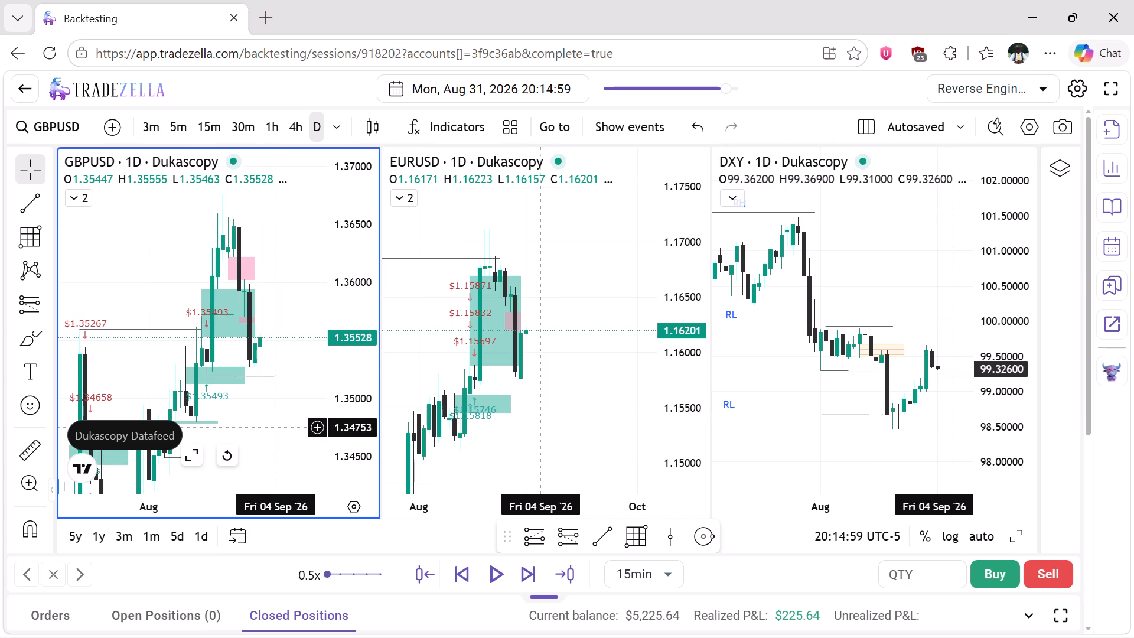
scroll(275, 428, "right", 2)
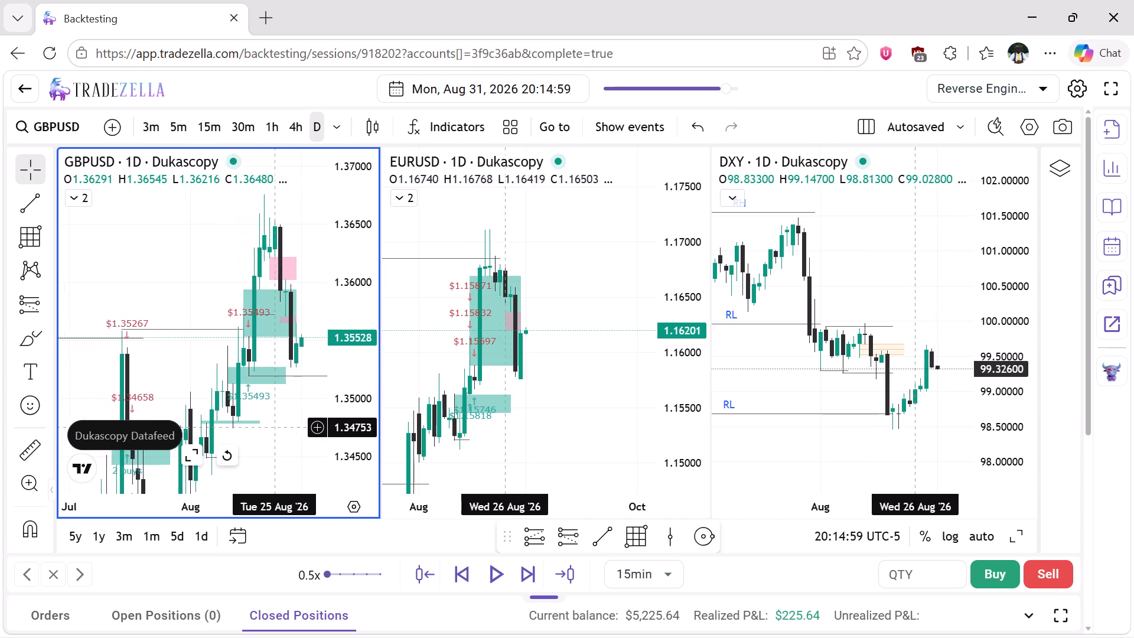
scroll(275, 428, "right", 2)
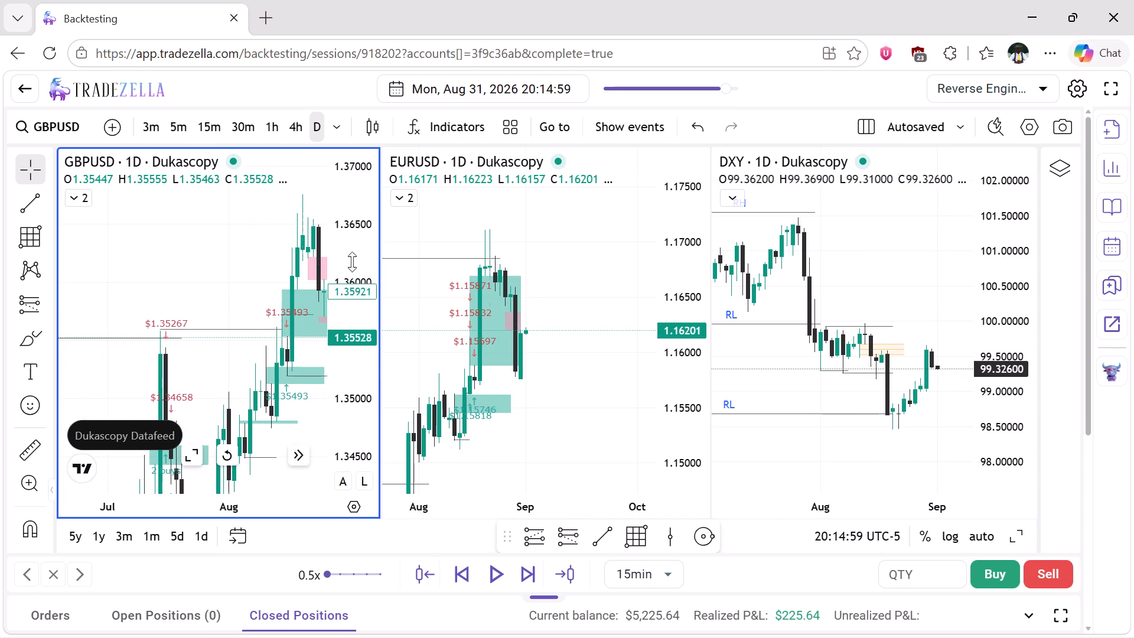
left_click_drag(359, 249, 373, 414)
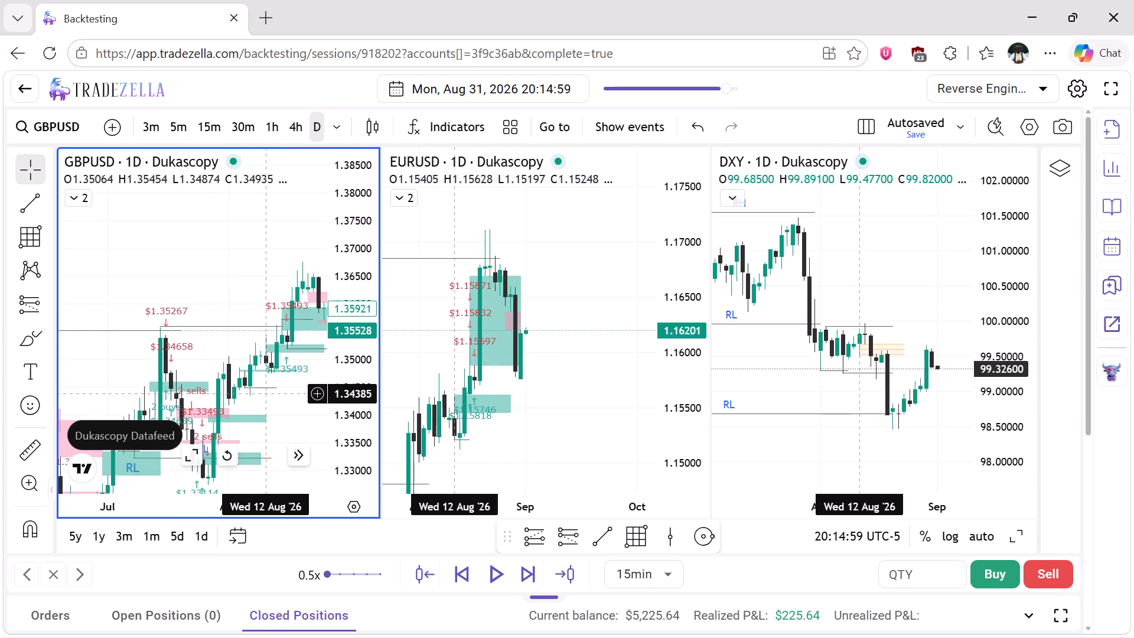
scroll(266, 393, "left", 2)
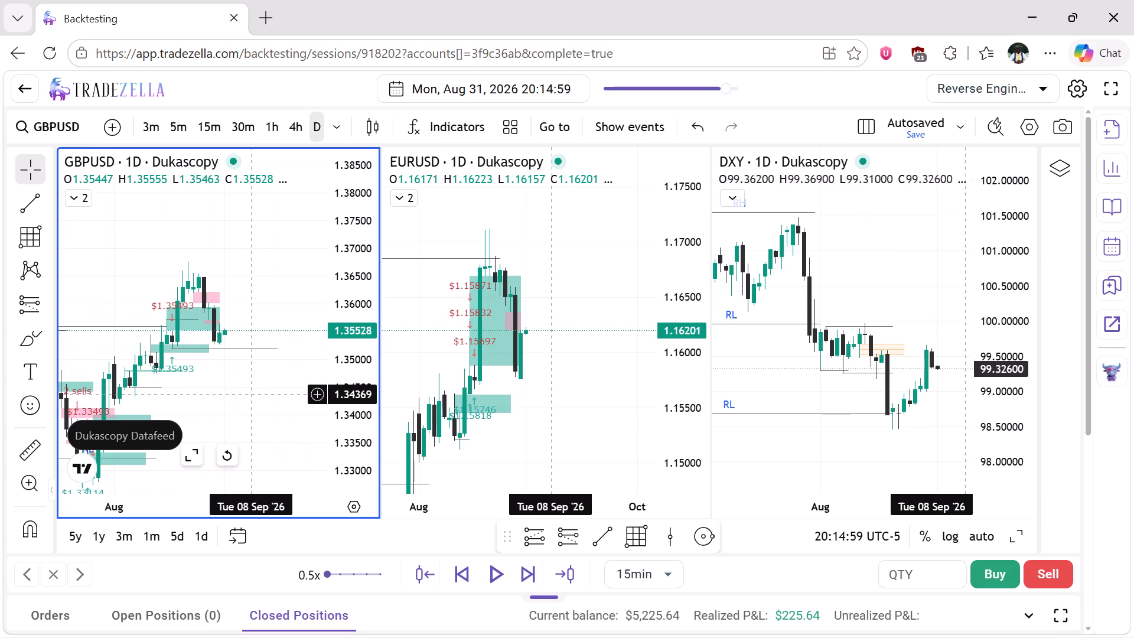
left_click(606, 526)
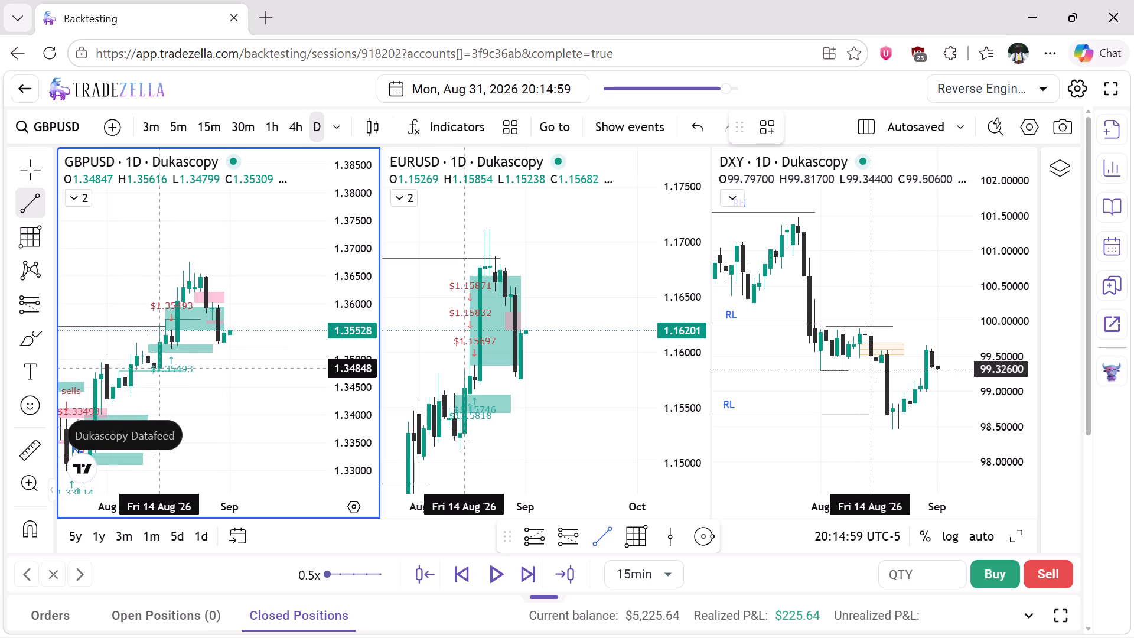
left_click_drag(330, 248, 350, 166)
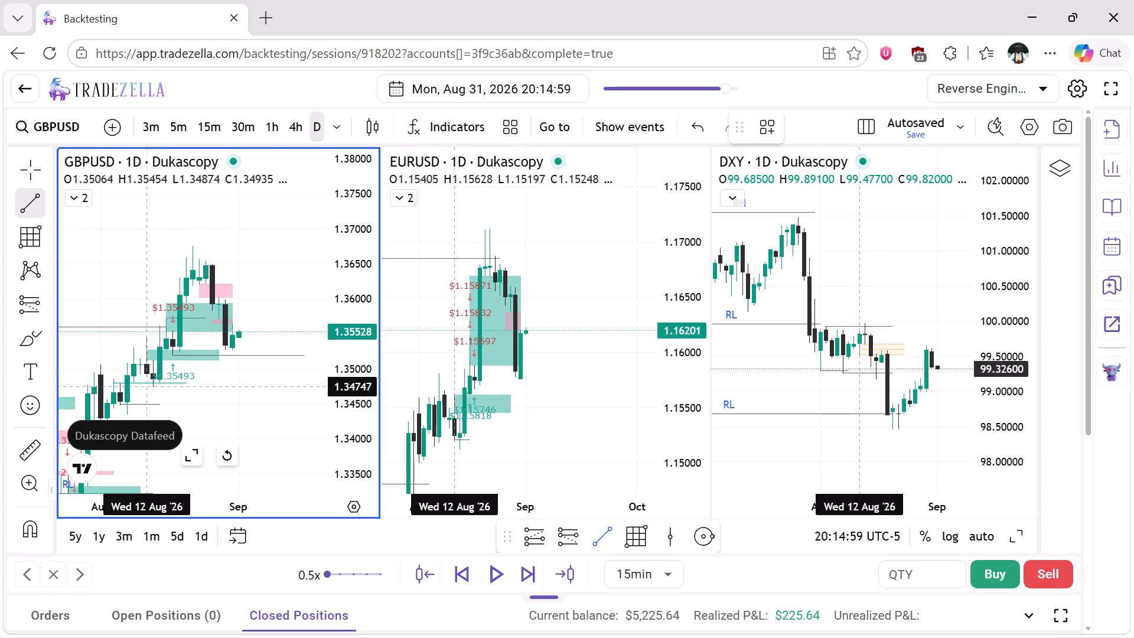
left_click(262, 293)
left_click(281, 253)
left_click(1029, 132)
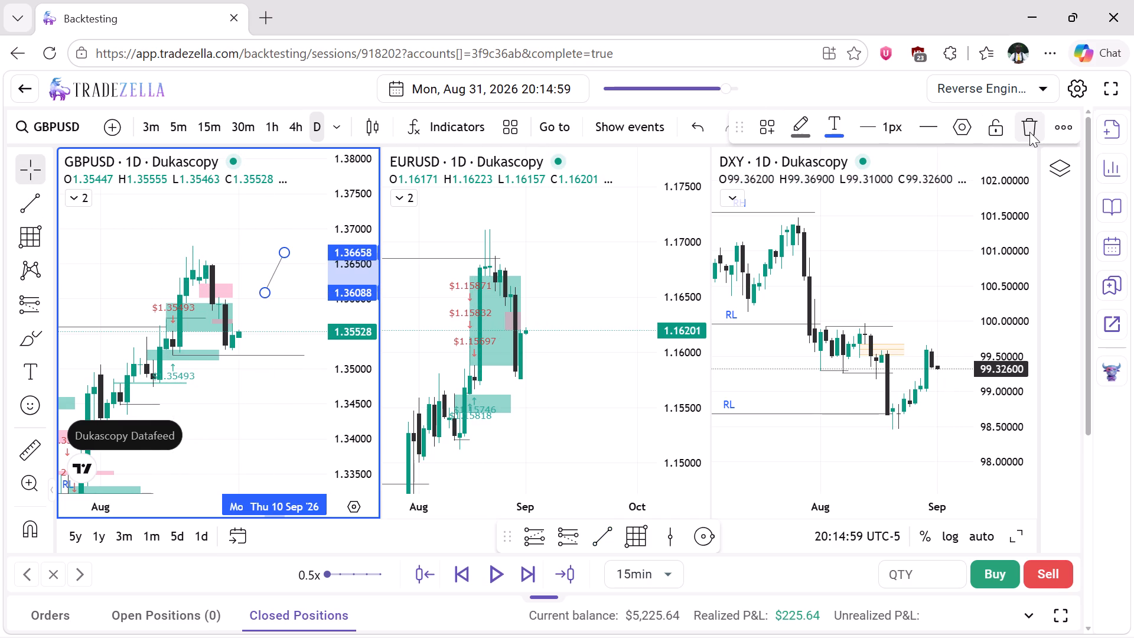
Draw a horizontal trend line on the GBPUSD daily chart at about 1.34747, from 13 Aug to 3 Sep '26.
left_click(602, 542)
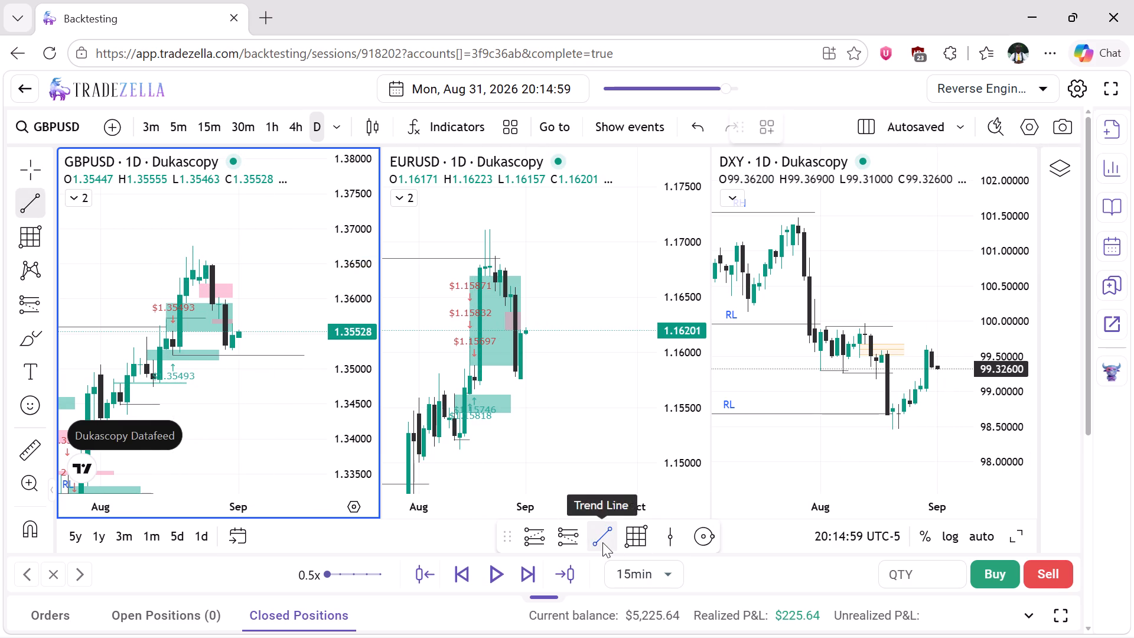
left_click(154, 387)
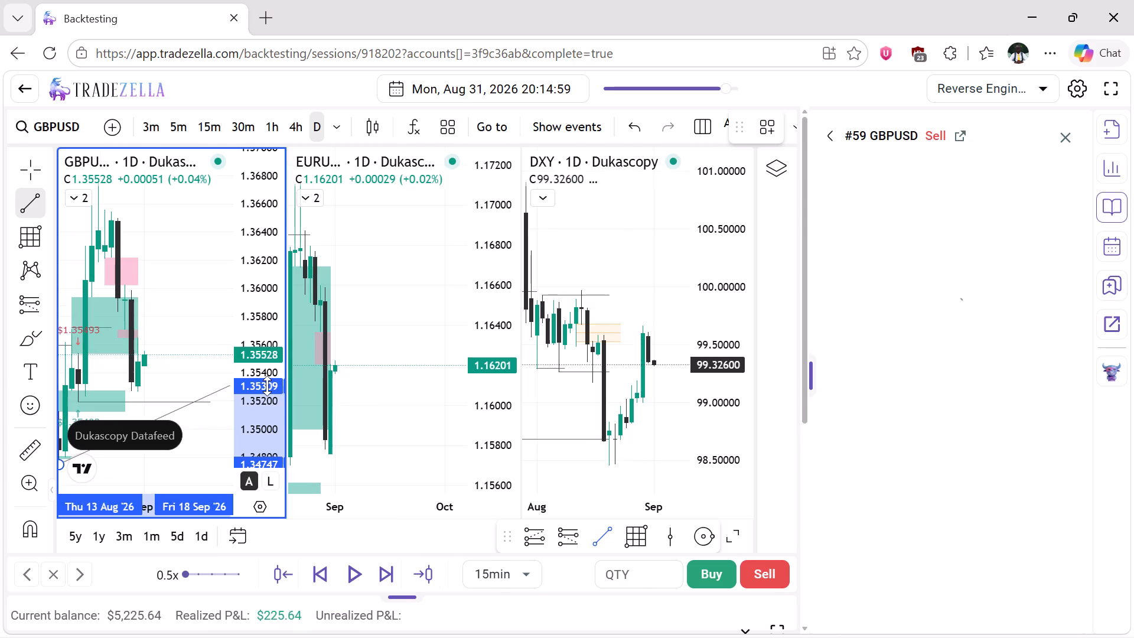
left_click(178, 389)
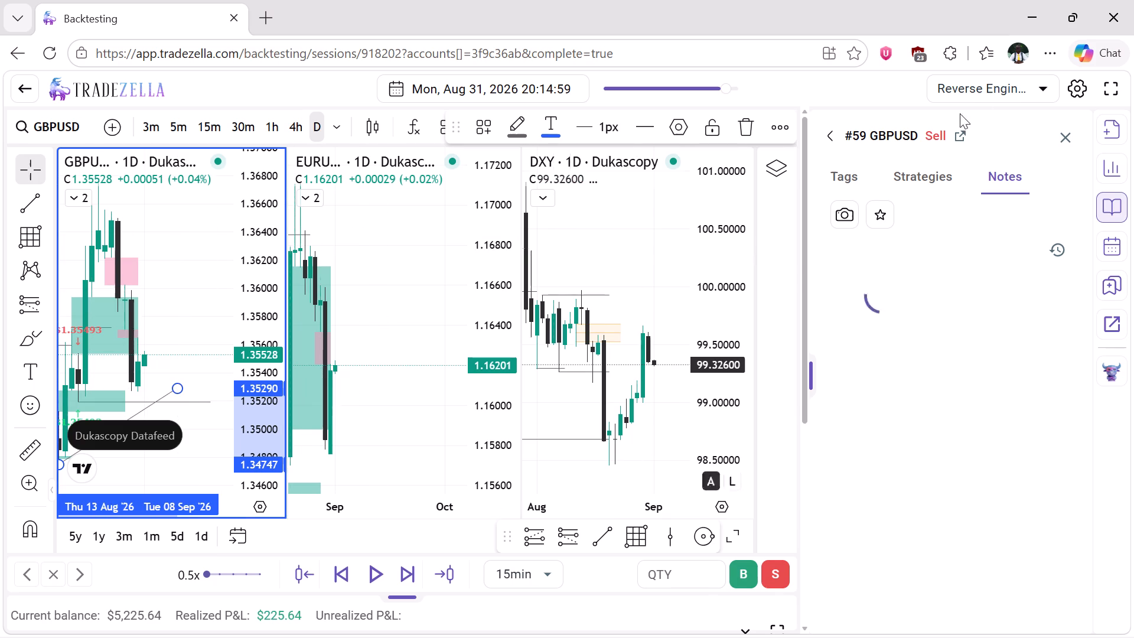
left_click(1078, 134)
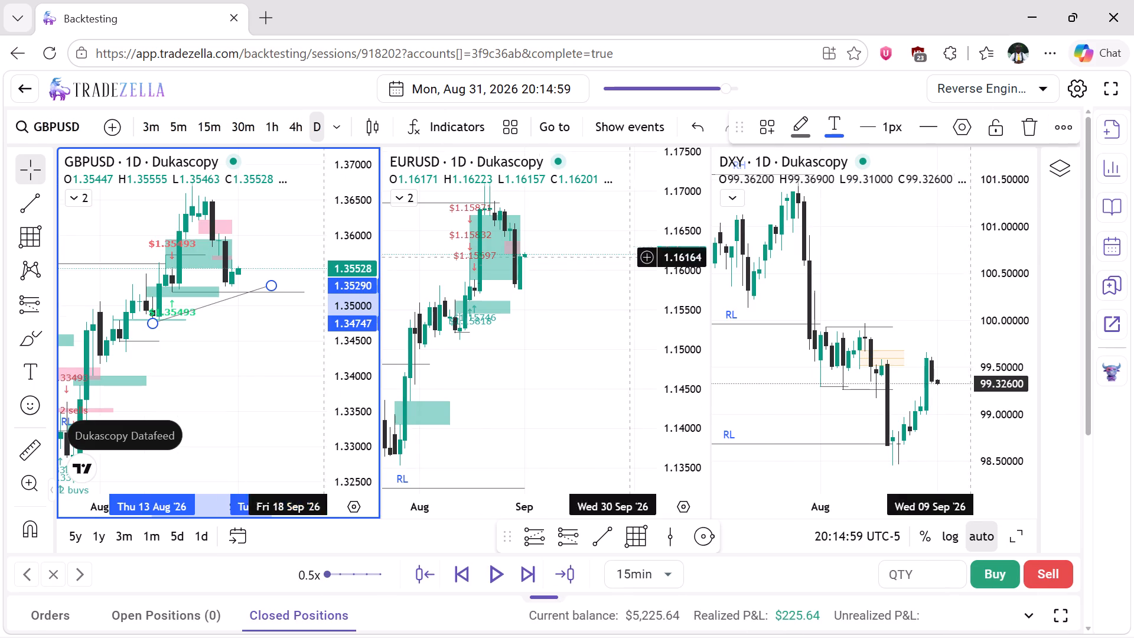
left_click_drag(266, 284, 254, 318)
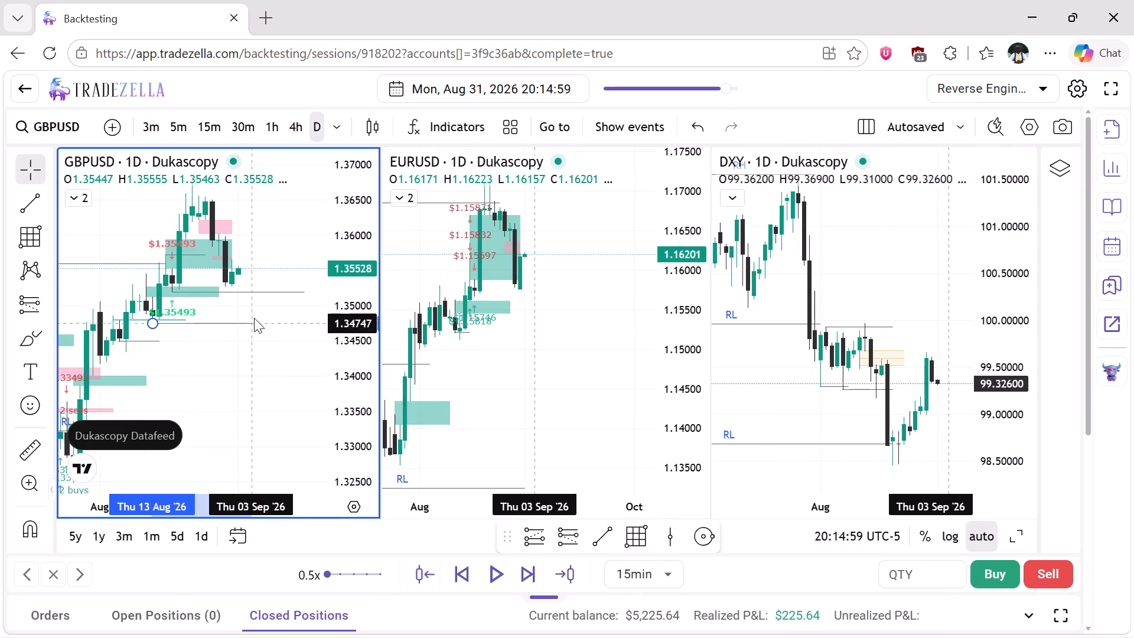
left_click_drag(254, 318, 254, 319)
left_click(254, 319, "shift")
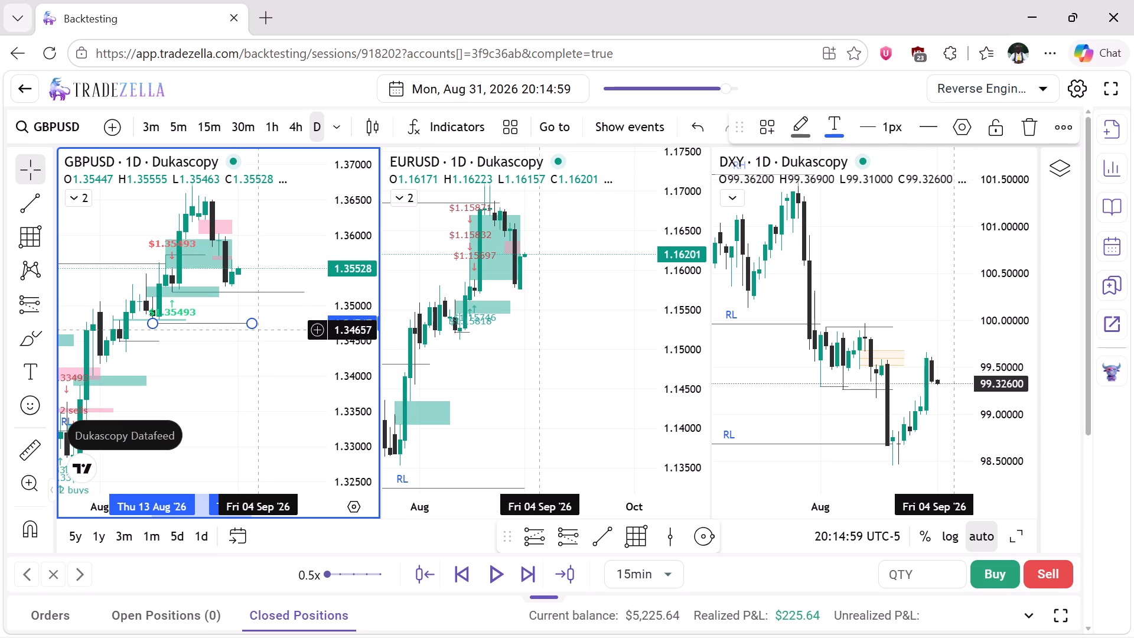
left_click(262, 344)
left_click(244, 372)
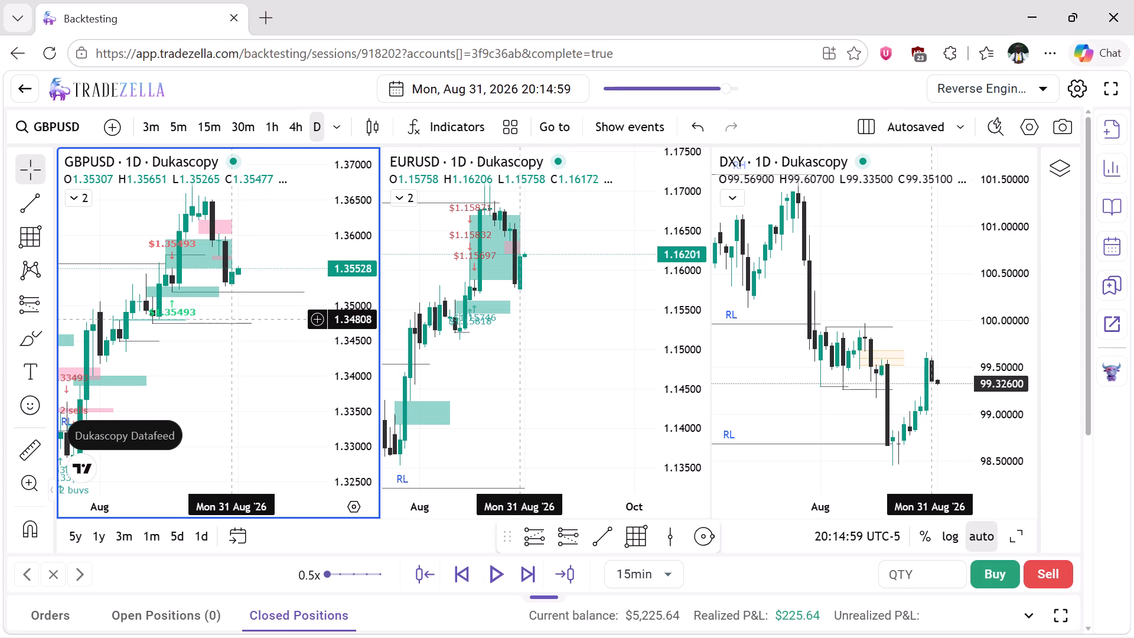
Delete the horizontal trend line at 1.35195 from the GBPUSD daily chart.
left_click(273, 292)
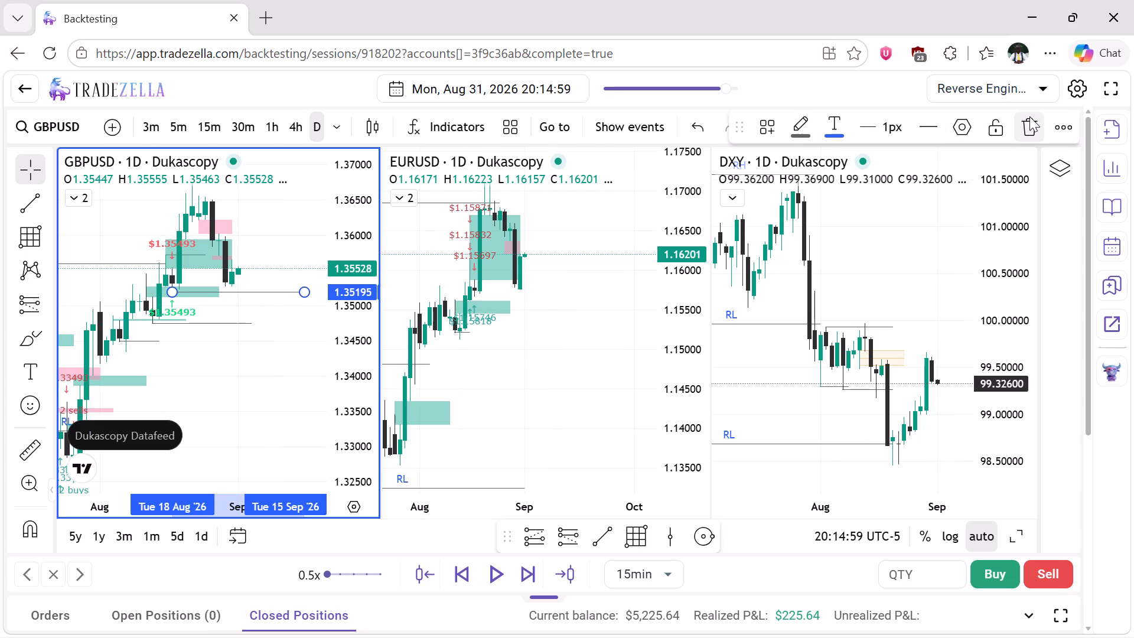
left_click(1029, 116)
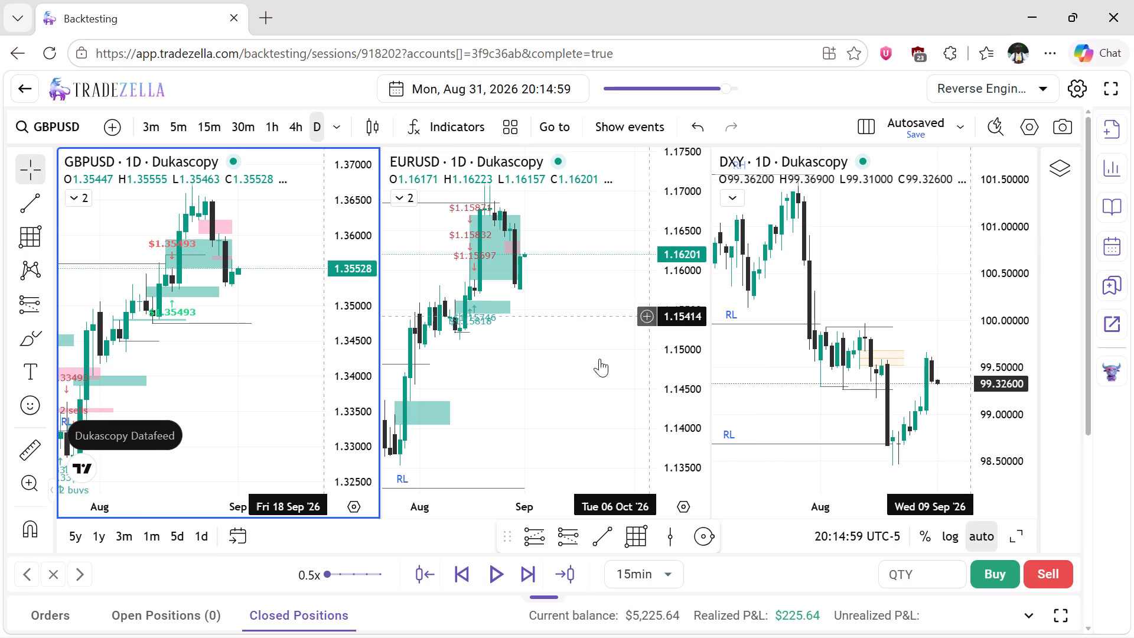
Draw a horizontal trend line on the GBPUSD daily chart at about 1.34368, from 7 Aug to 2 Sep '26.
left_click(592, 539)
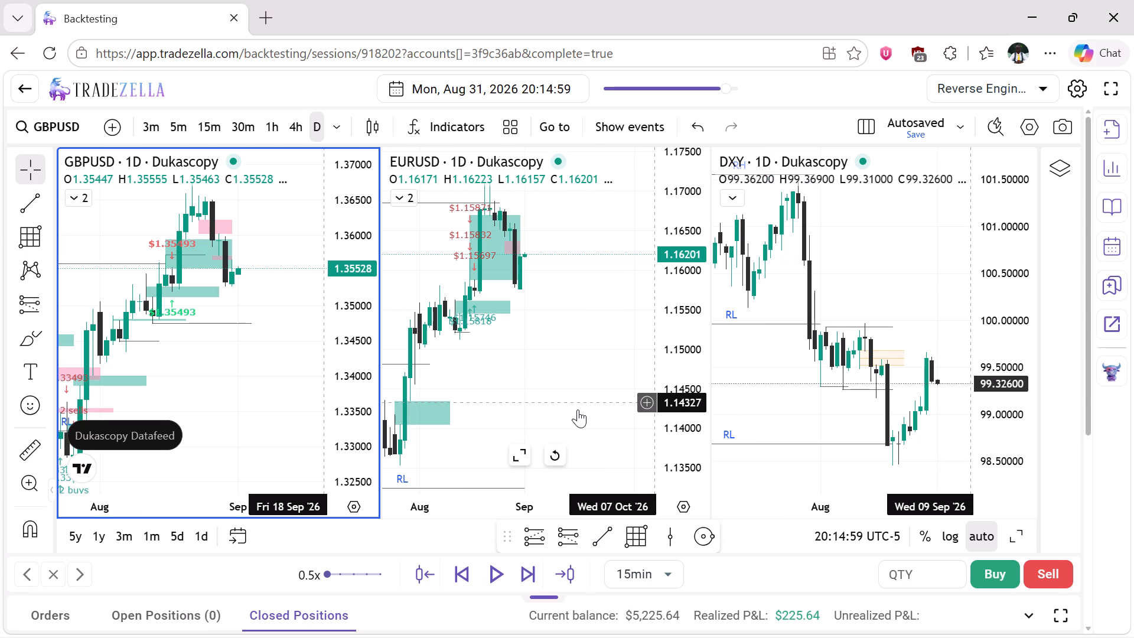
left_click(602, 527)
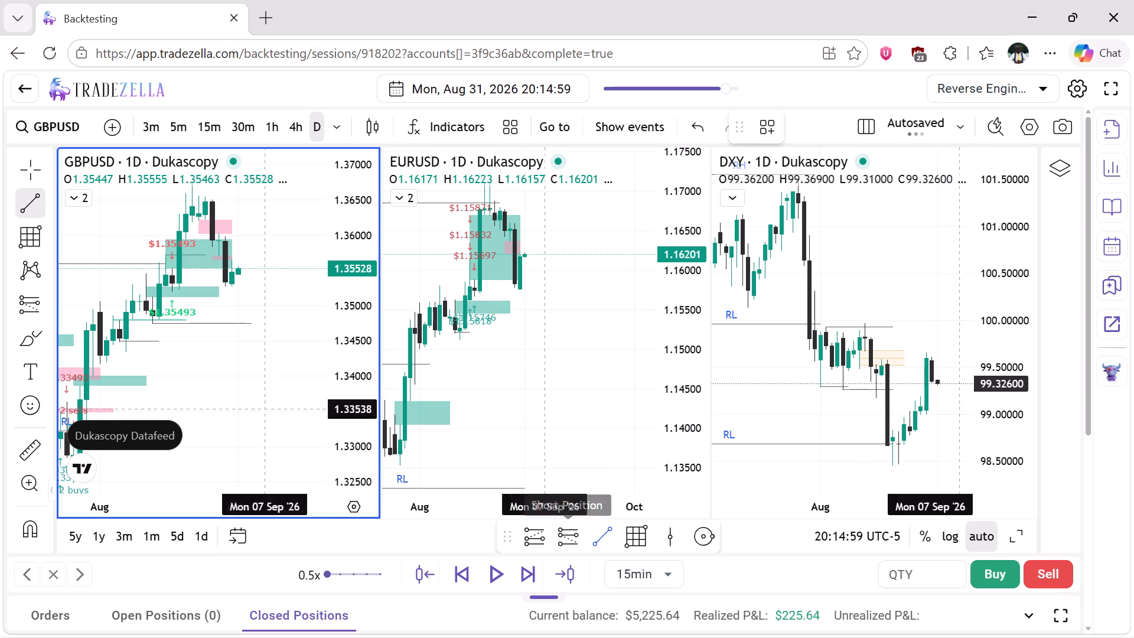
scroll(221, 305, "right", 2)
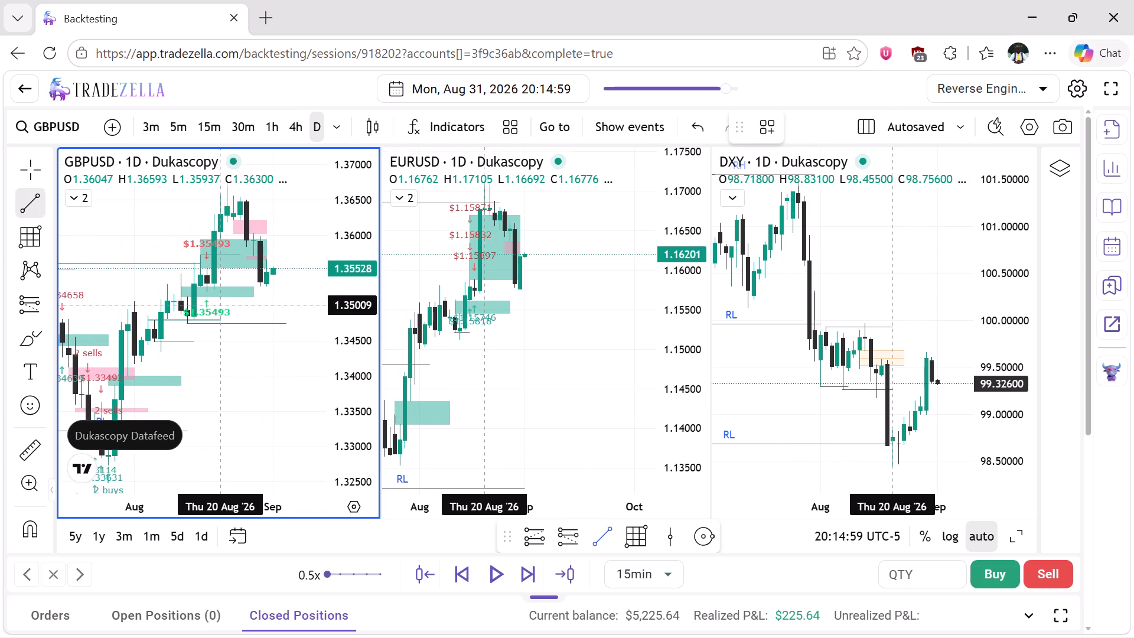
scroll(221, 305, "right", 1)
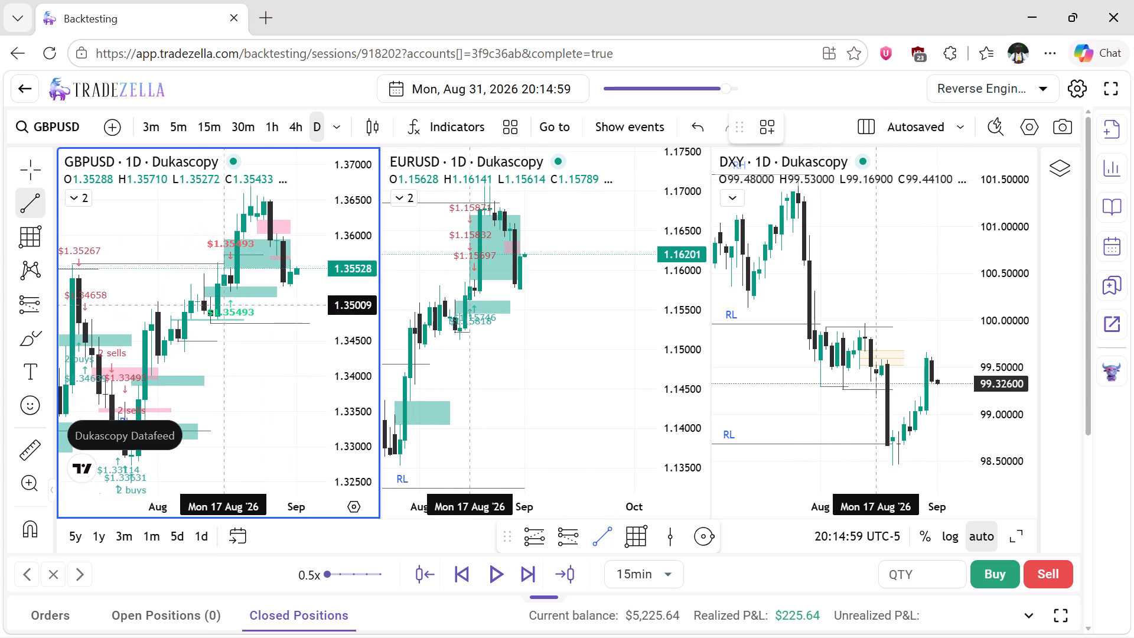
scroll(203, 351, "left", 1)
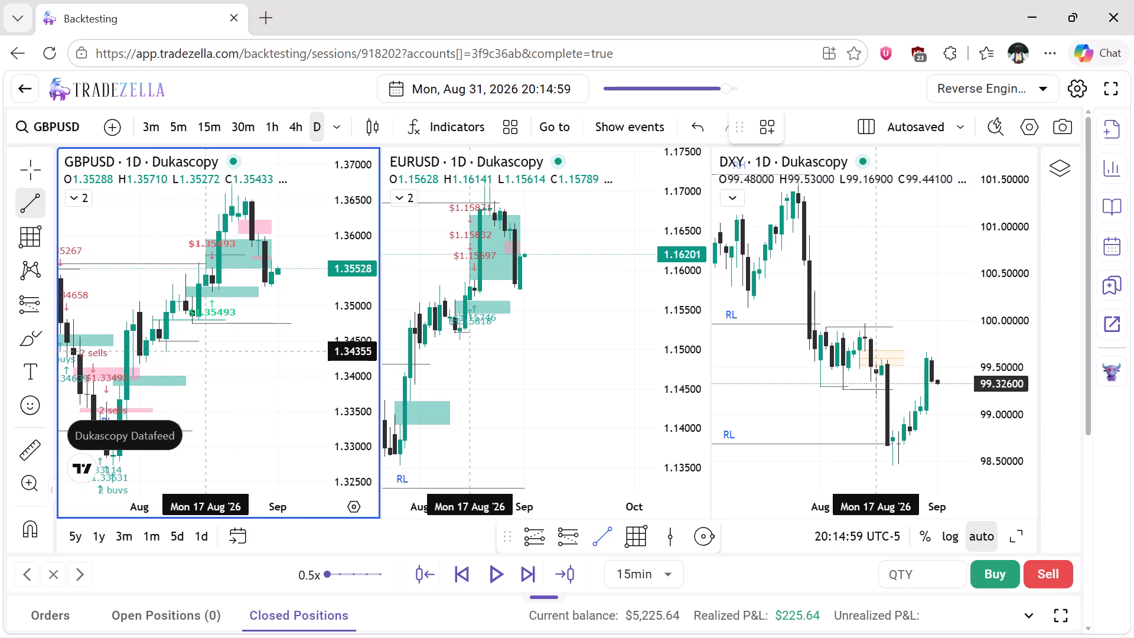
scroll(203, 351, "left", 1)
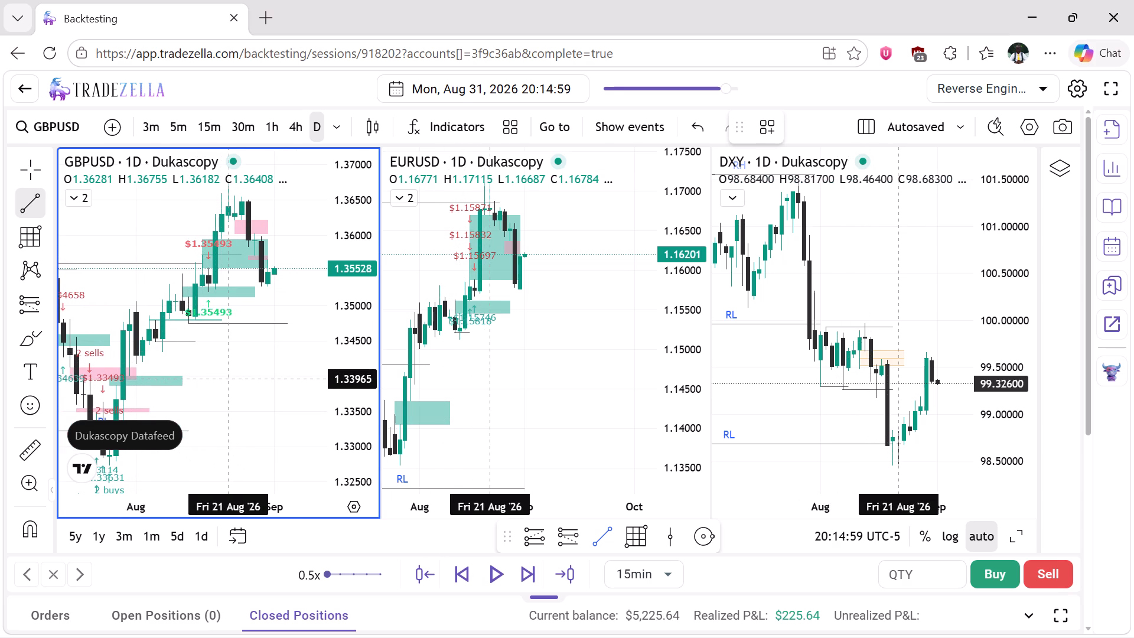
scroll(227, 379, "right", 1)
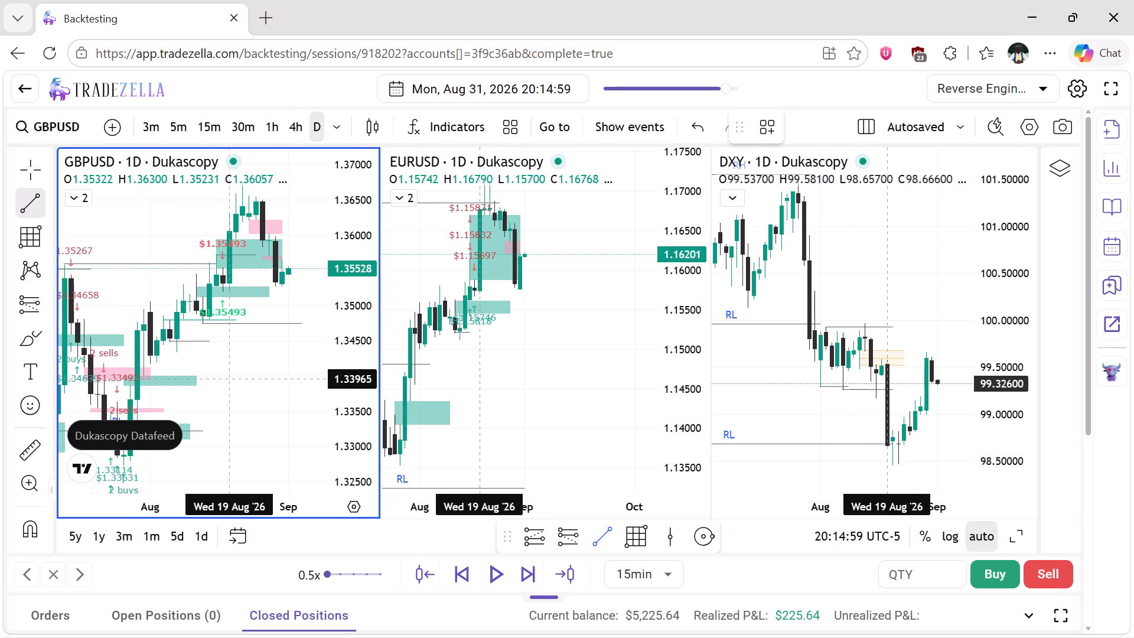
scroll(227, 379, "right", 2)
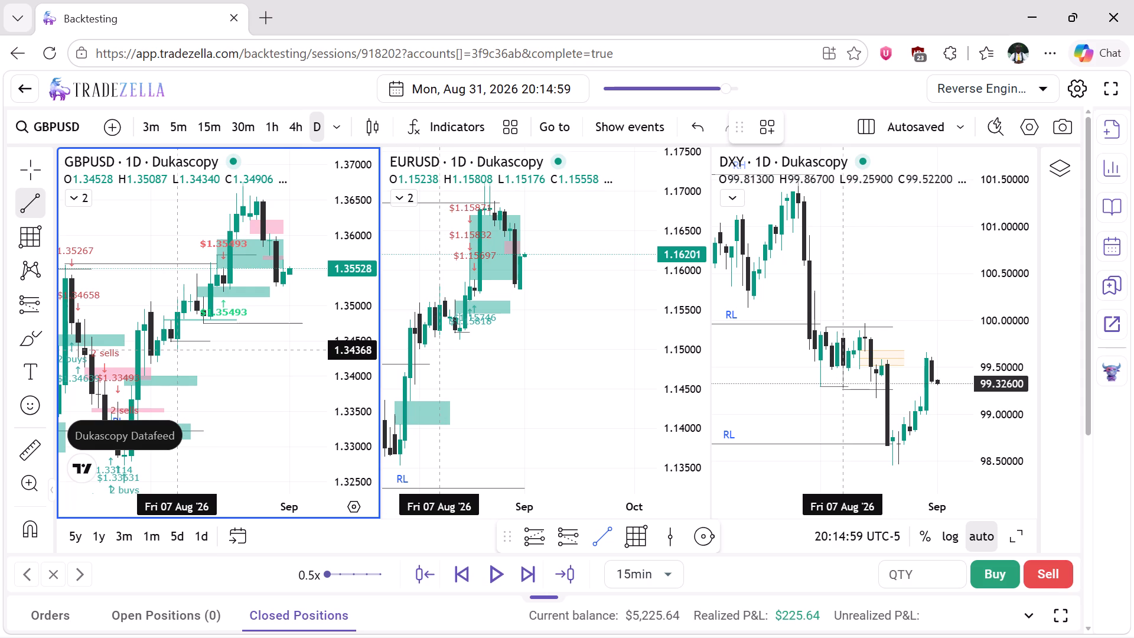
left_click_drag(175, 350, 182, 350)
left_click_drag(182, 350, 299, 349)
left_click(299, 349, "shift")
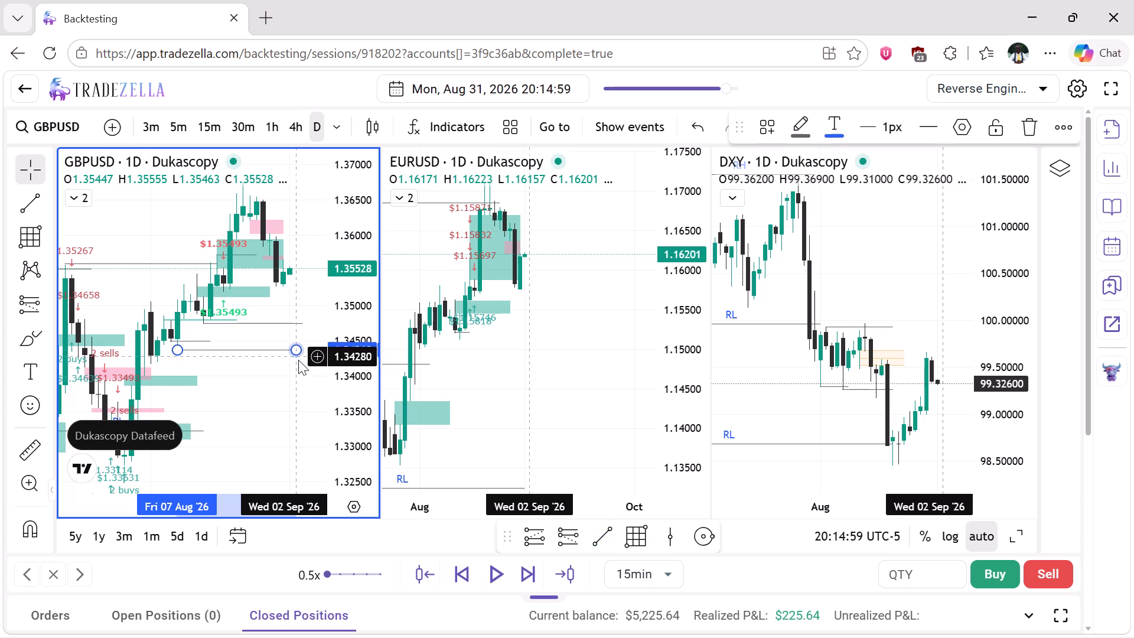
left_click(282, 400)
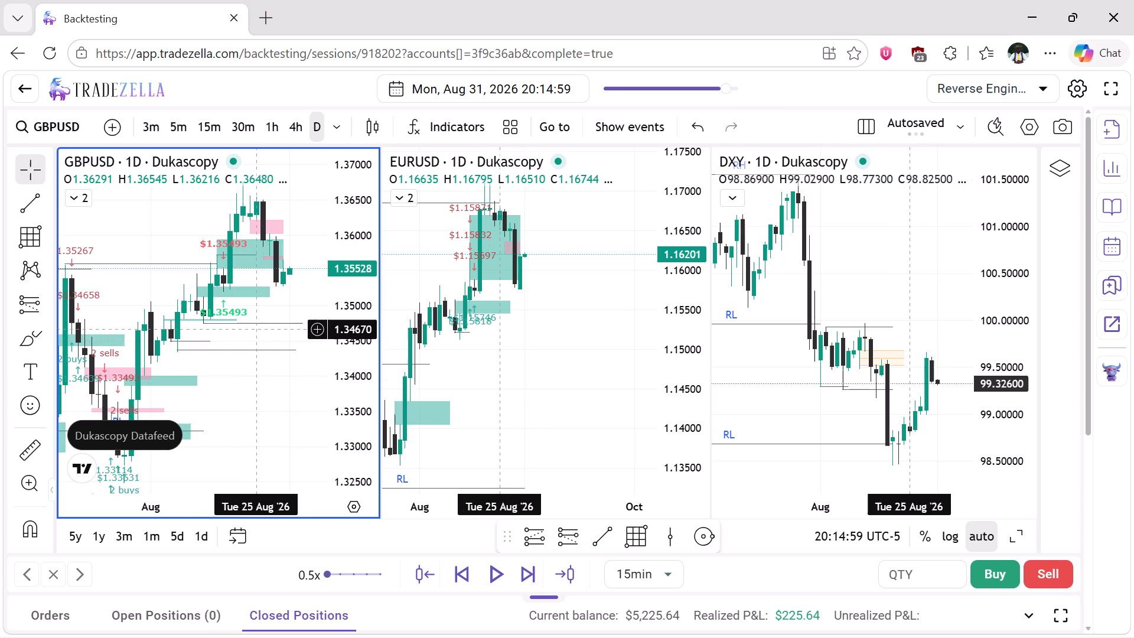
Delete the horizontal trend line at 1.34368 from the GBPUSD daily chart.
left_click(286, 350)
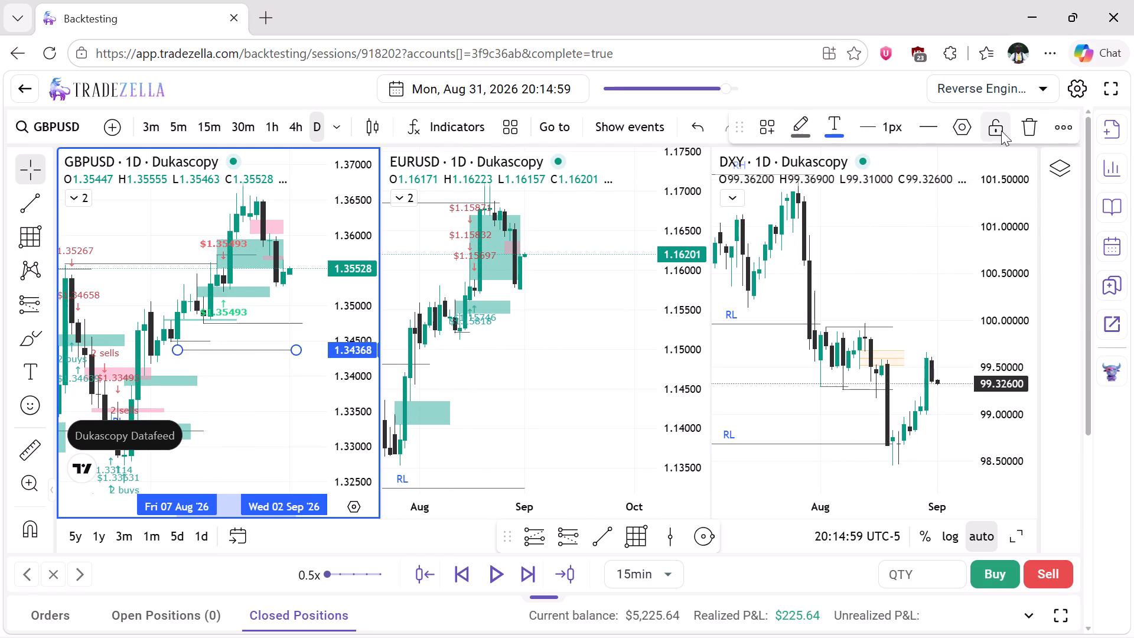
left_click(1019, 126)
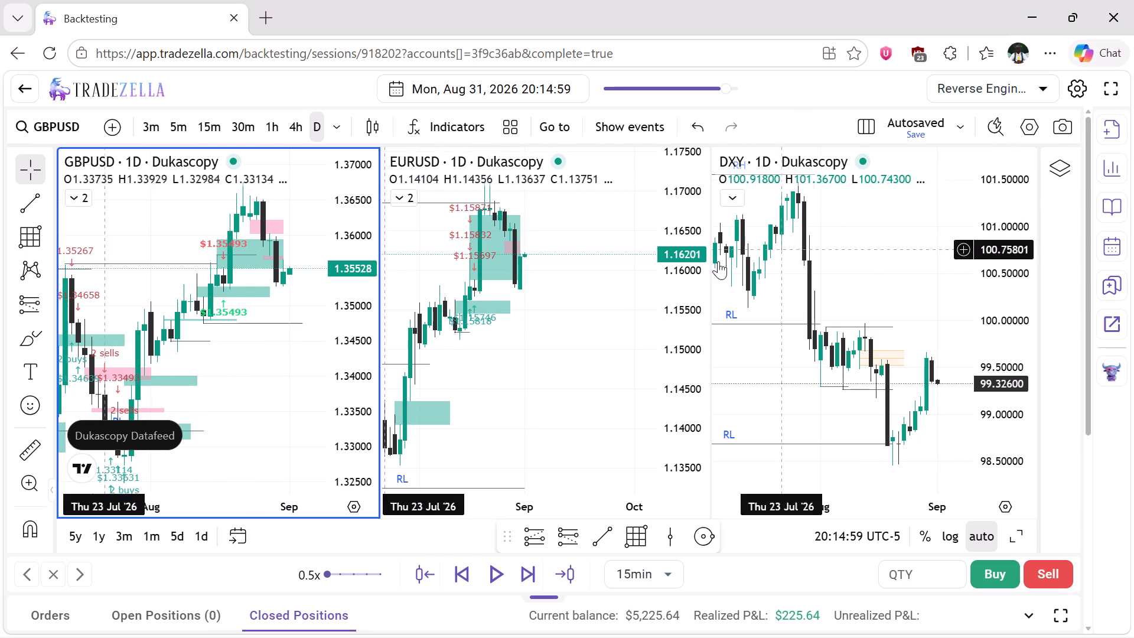
Examine the GBPUSD daily price action from July through August around the marked lows and zones.
scroll(252, 289, "right", 1)
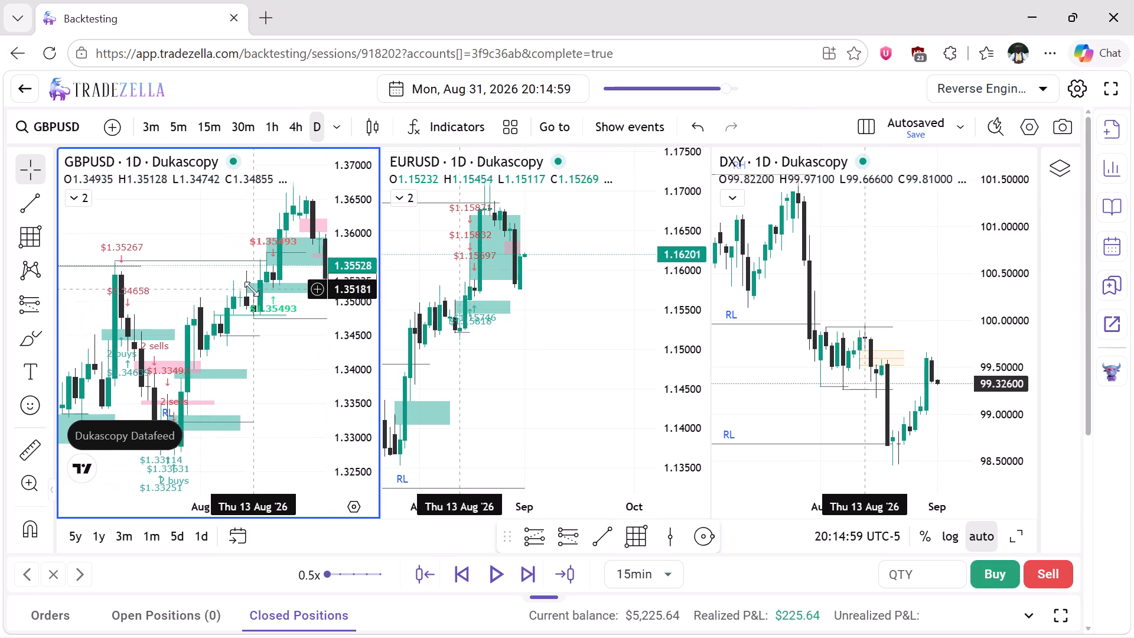
scroll(252, 289, "right", 2)
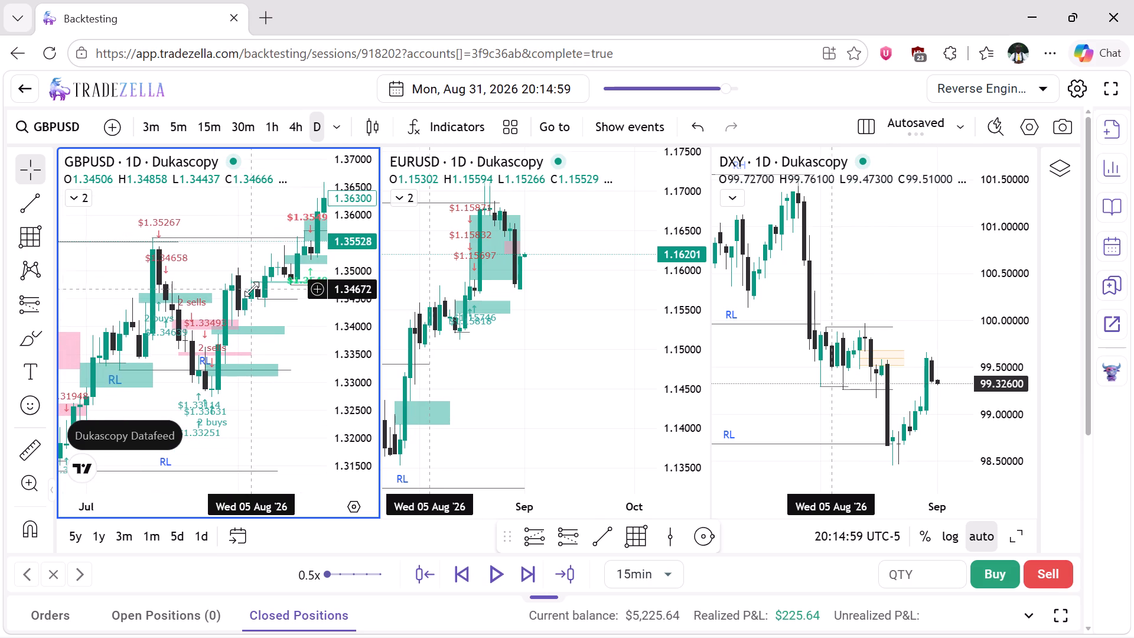
scroll(252, 289, "right", 1)
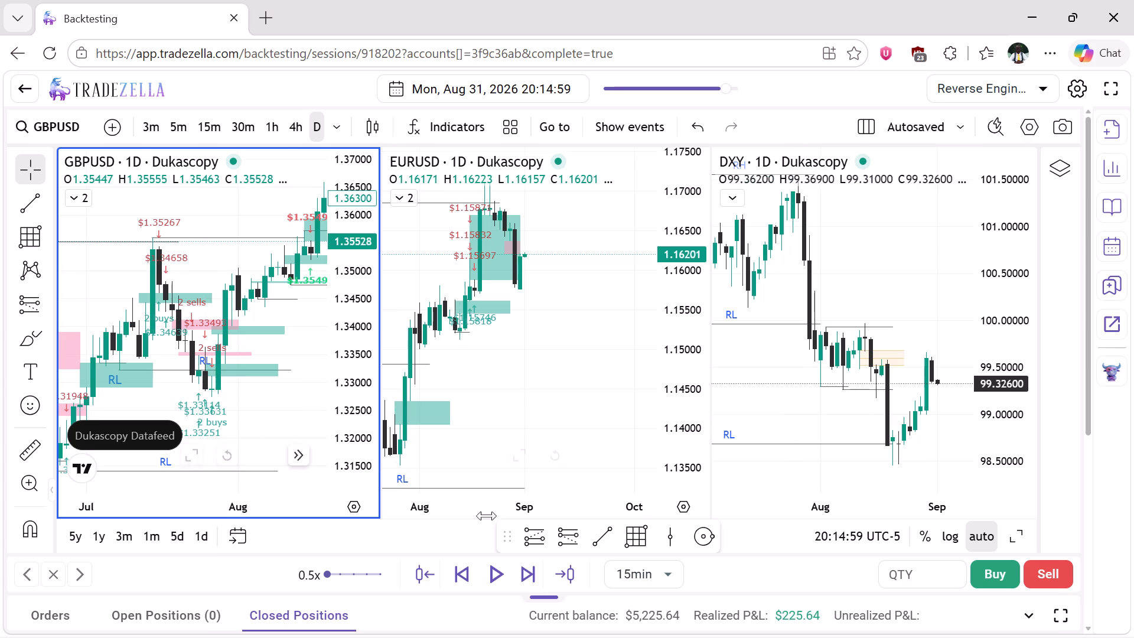
scroll(210, 383, "left", 1)
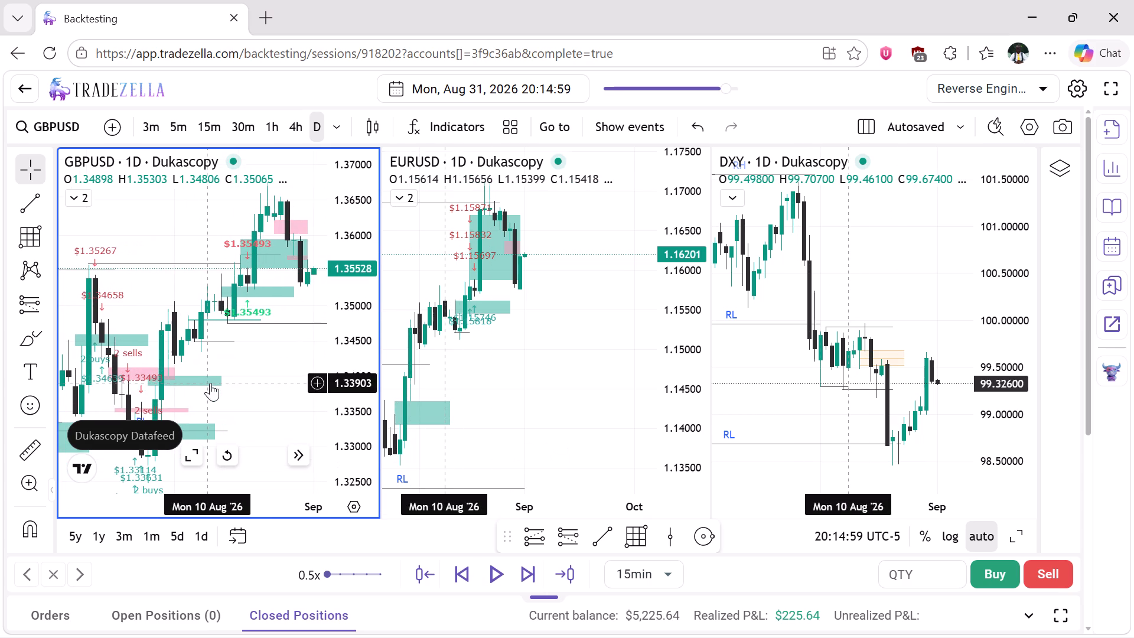
scroll(210, 383, "left", 2)
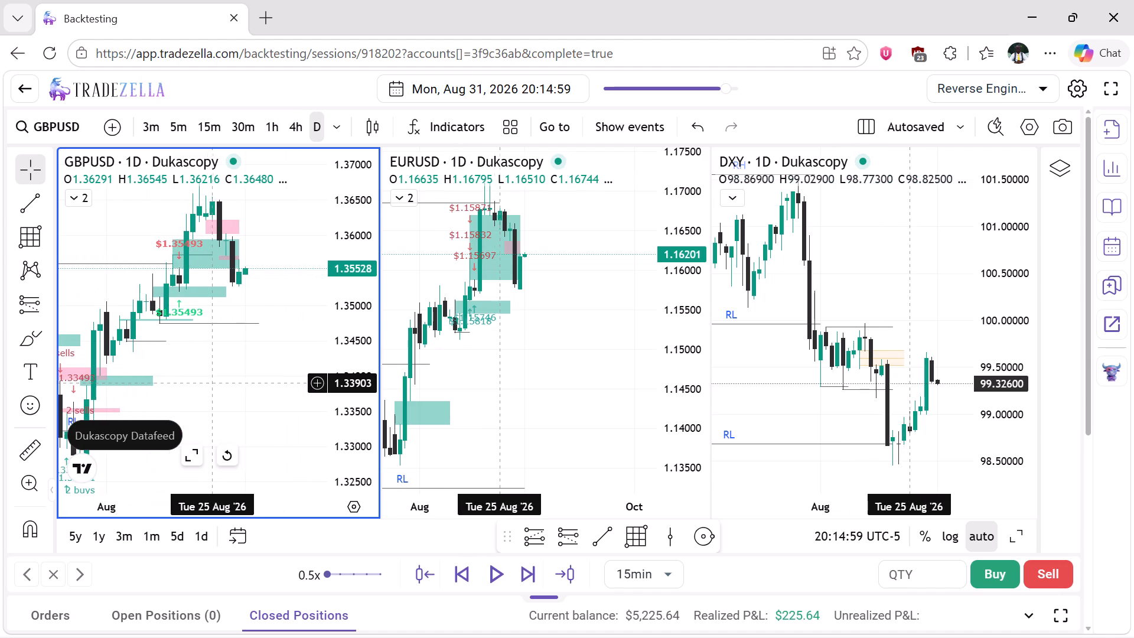
scroll(210, 383, "left", 1)
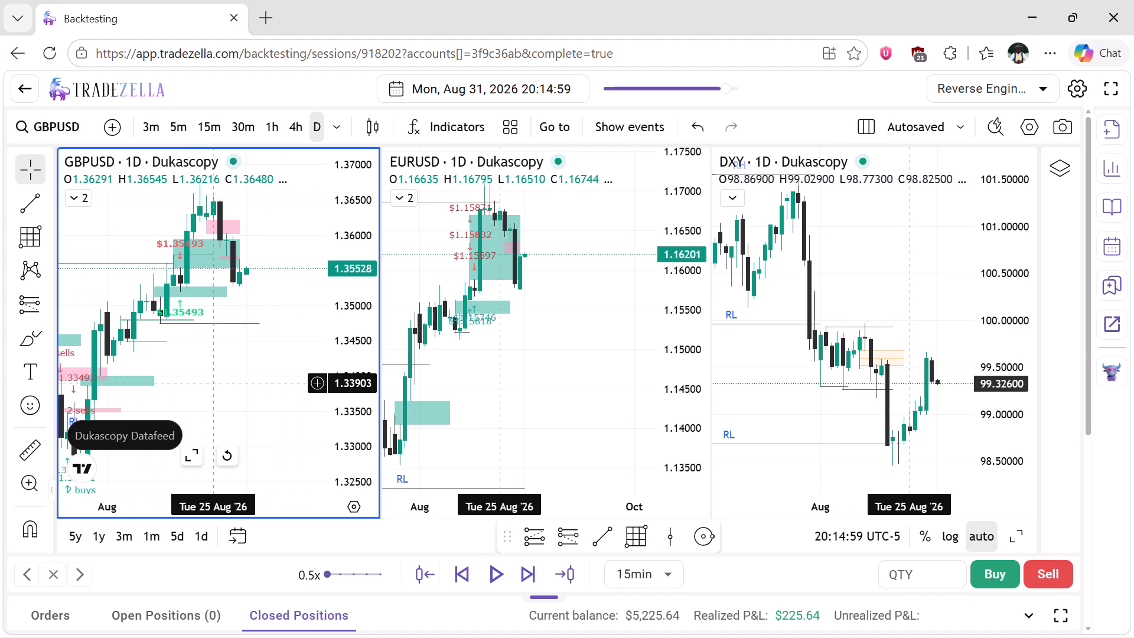
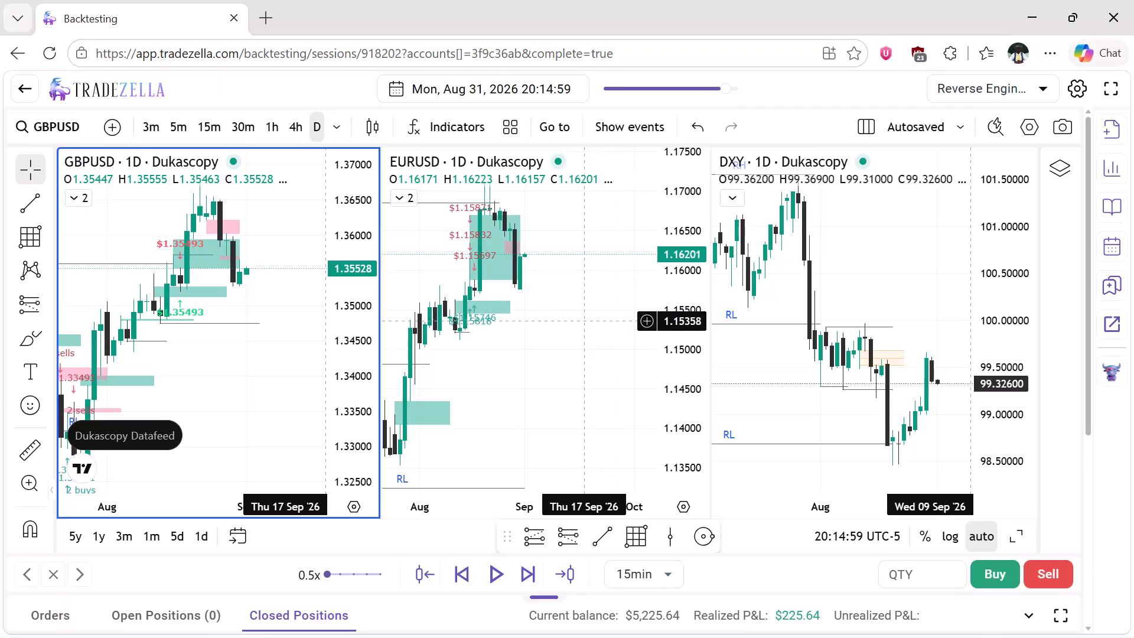
Advance the replay candle by candle on the 15-minute step to Aug 31, 2026 21:29:59.
left_click(526, 574)
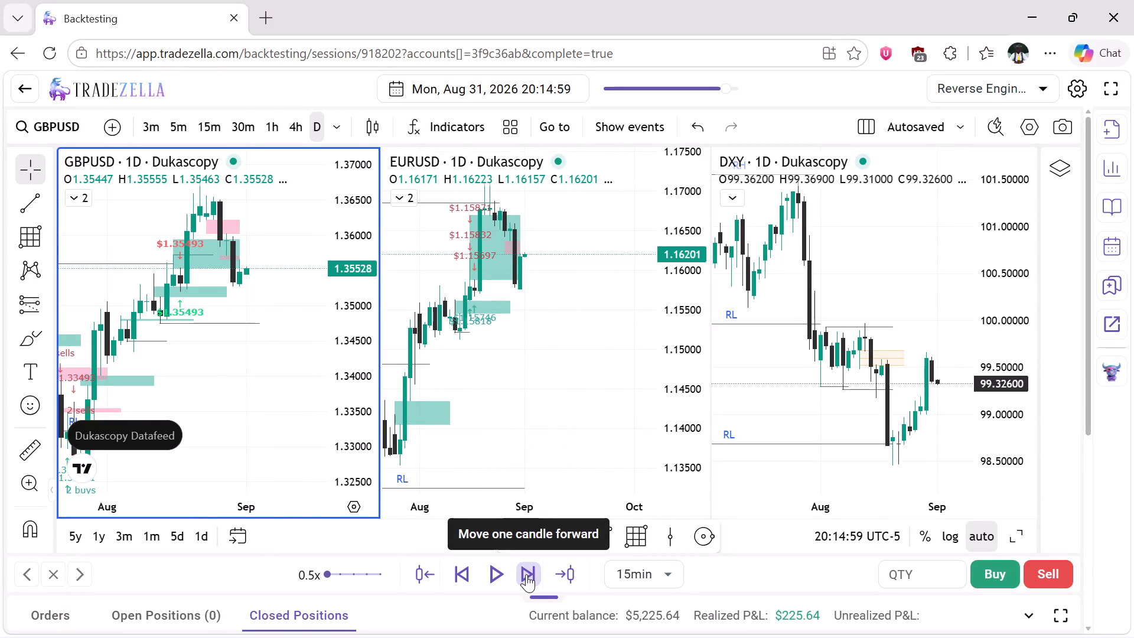
left_click(526, 574)
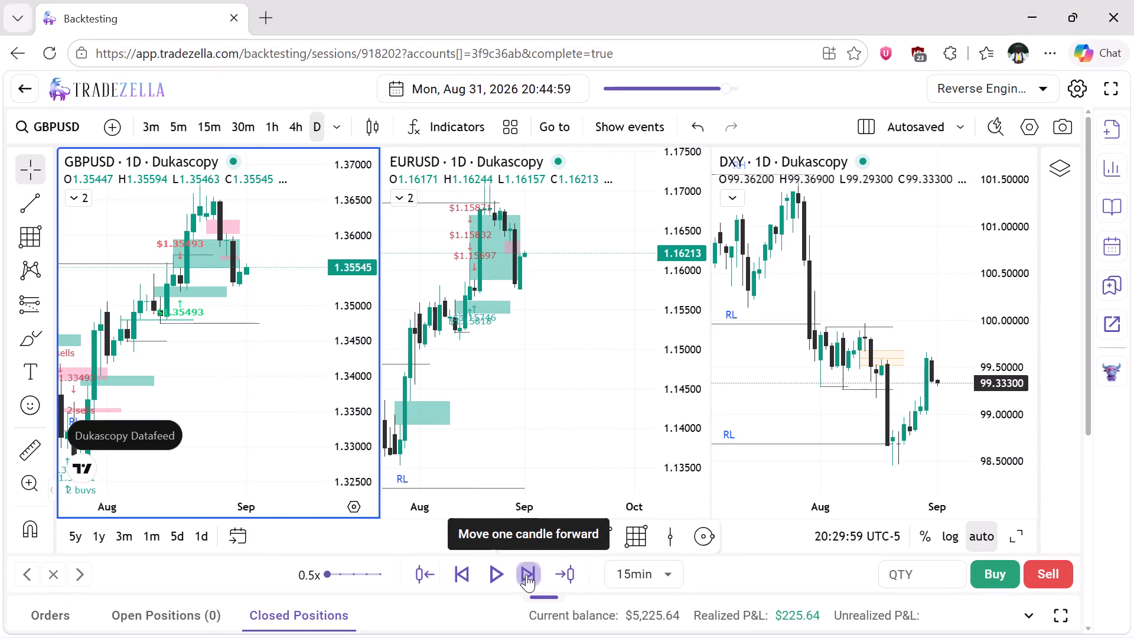
left_click(526, 574)
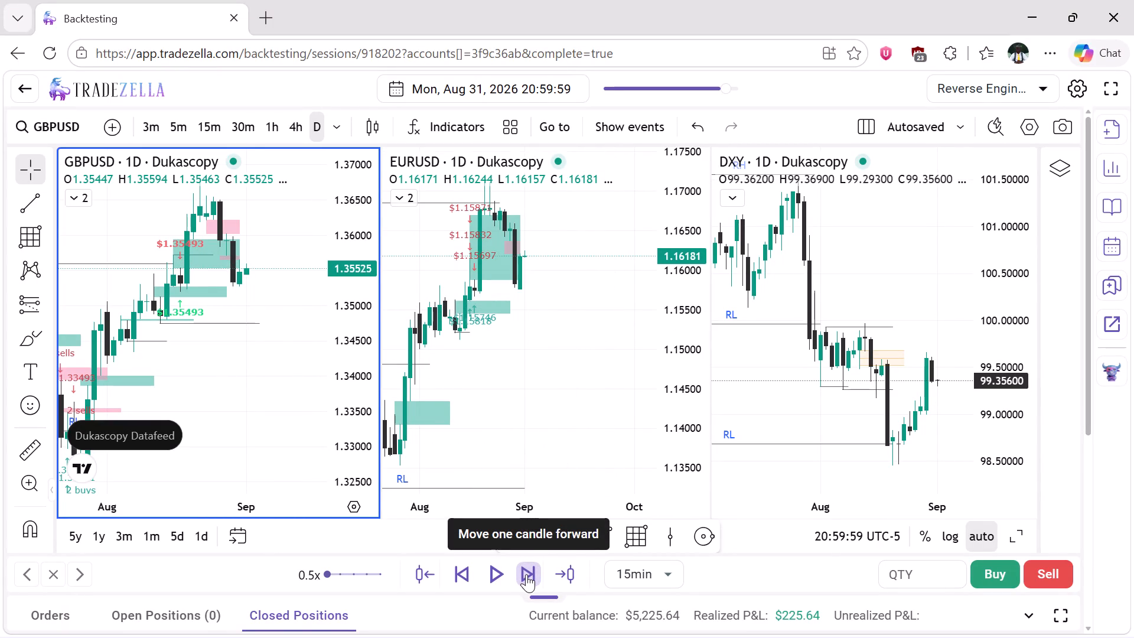
left_click(526, 574)
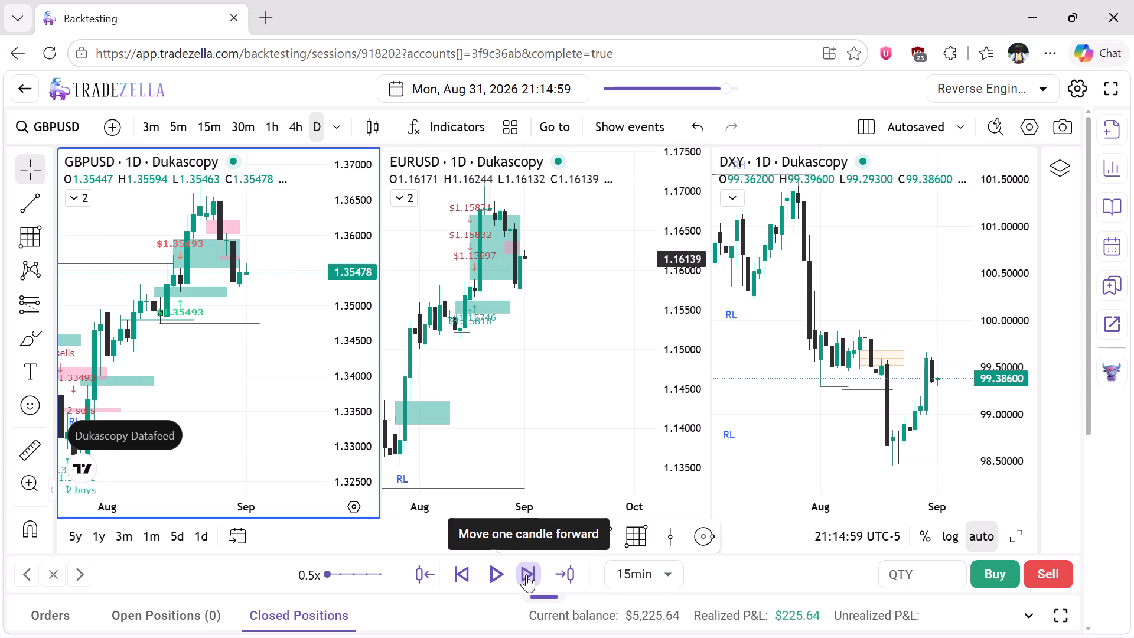
left_click(526, 574)
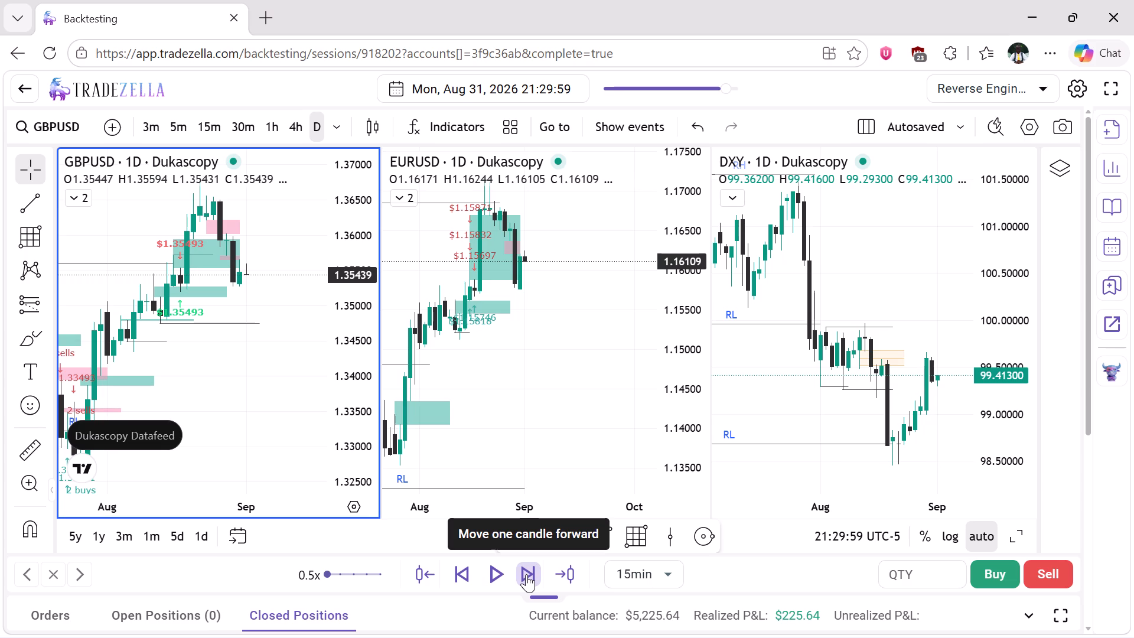
Switch the EURUSD chart to the 1-hour timeframe and examine price action around the marked zones of 30 and 31 August.
left_click(545, 338)
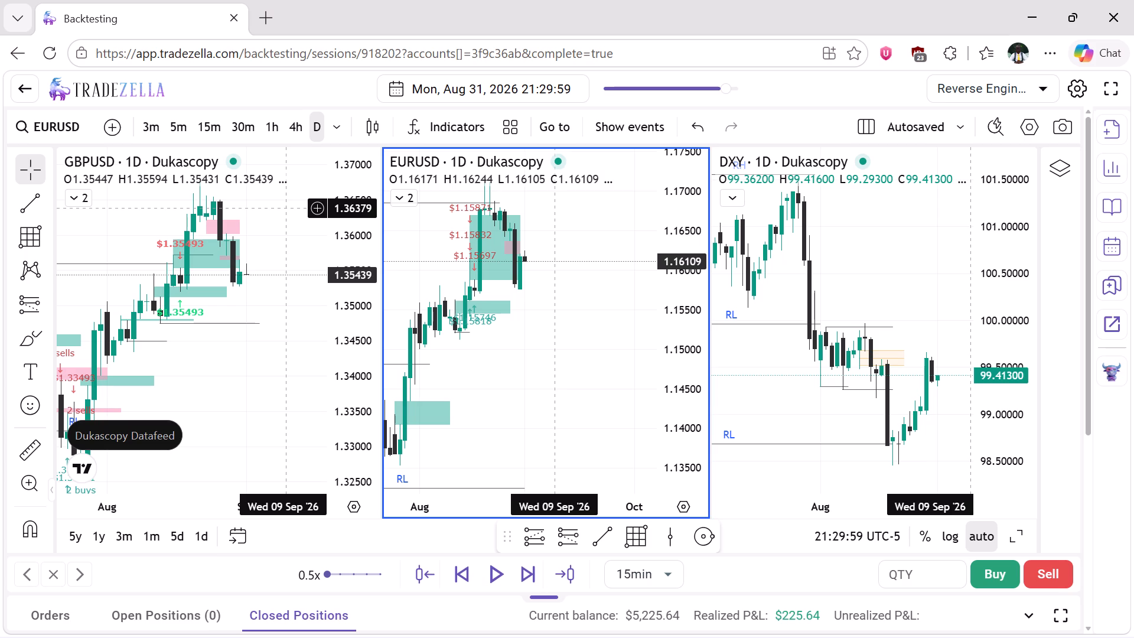
left_click(270, 125)
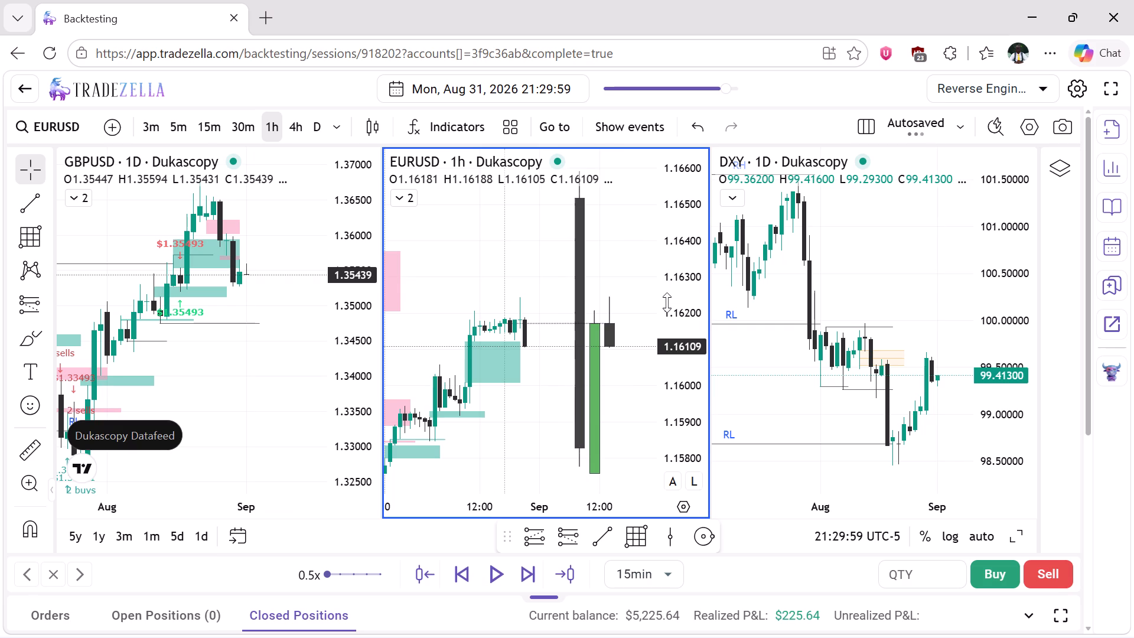
left_click_drag(667, 301, 679, 388)
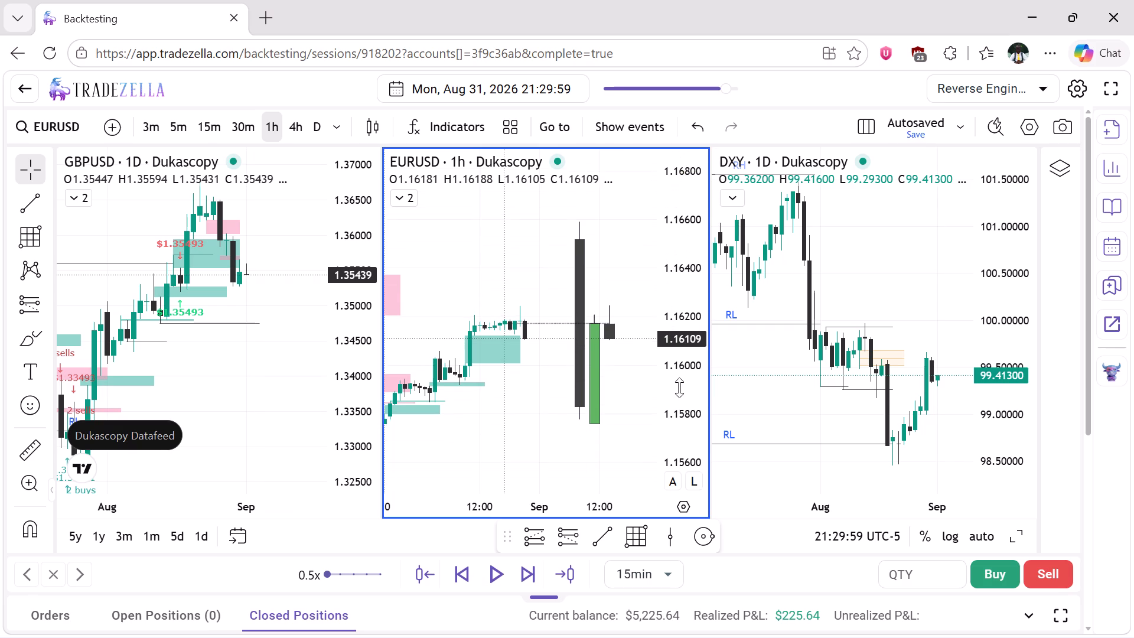
right_click(549, 295)
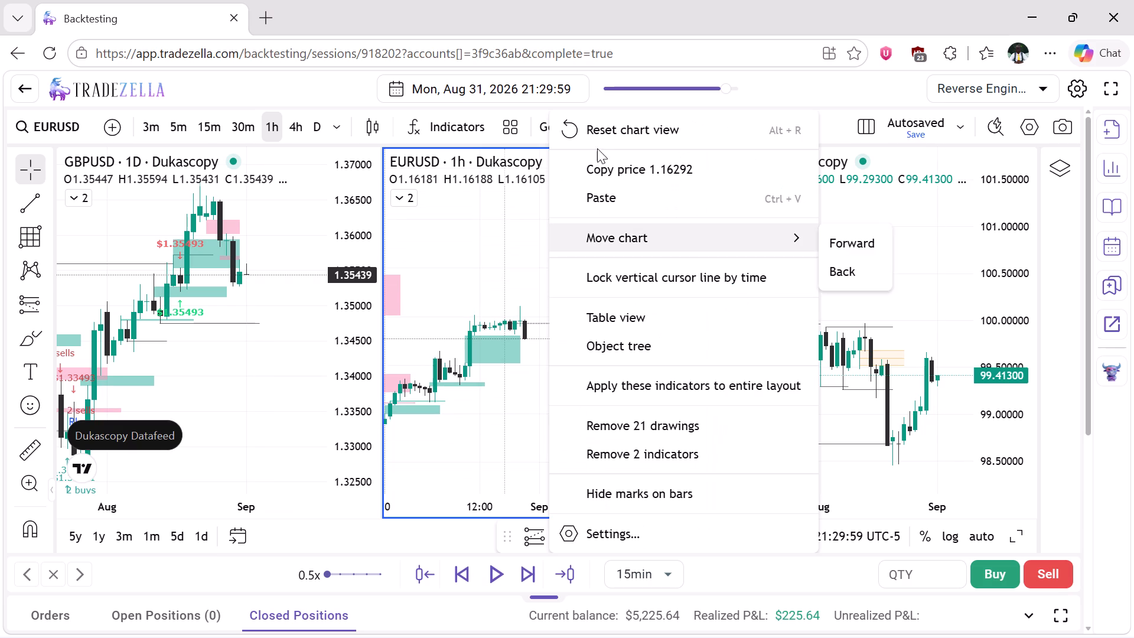
left_click(602, 134)
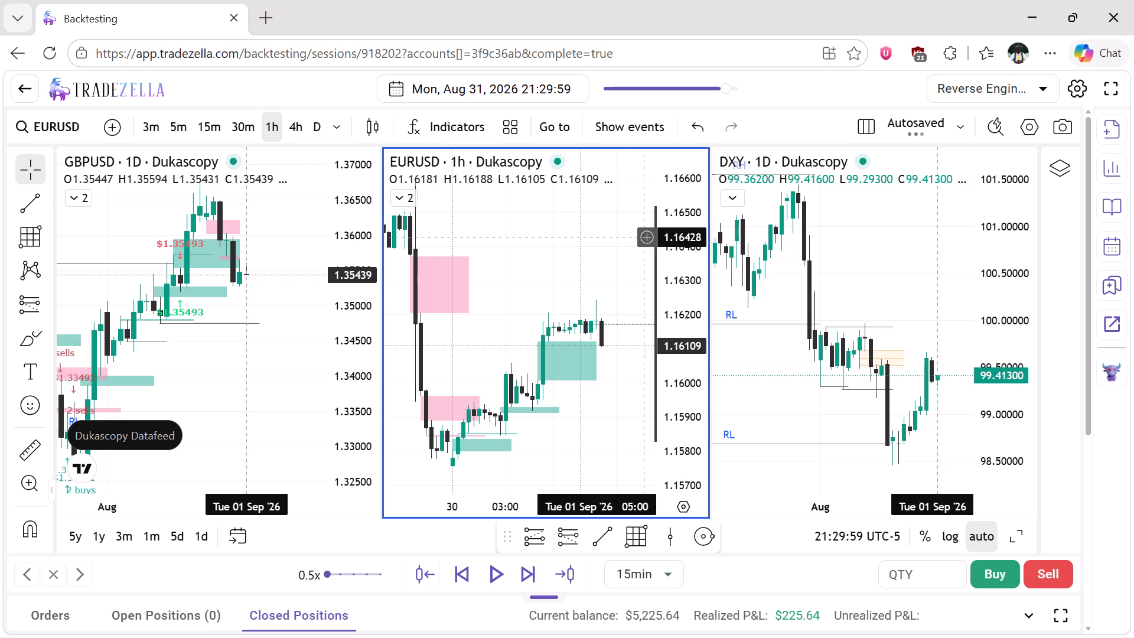
left_click_drag(683, 235, 683, 236)
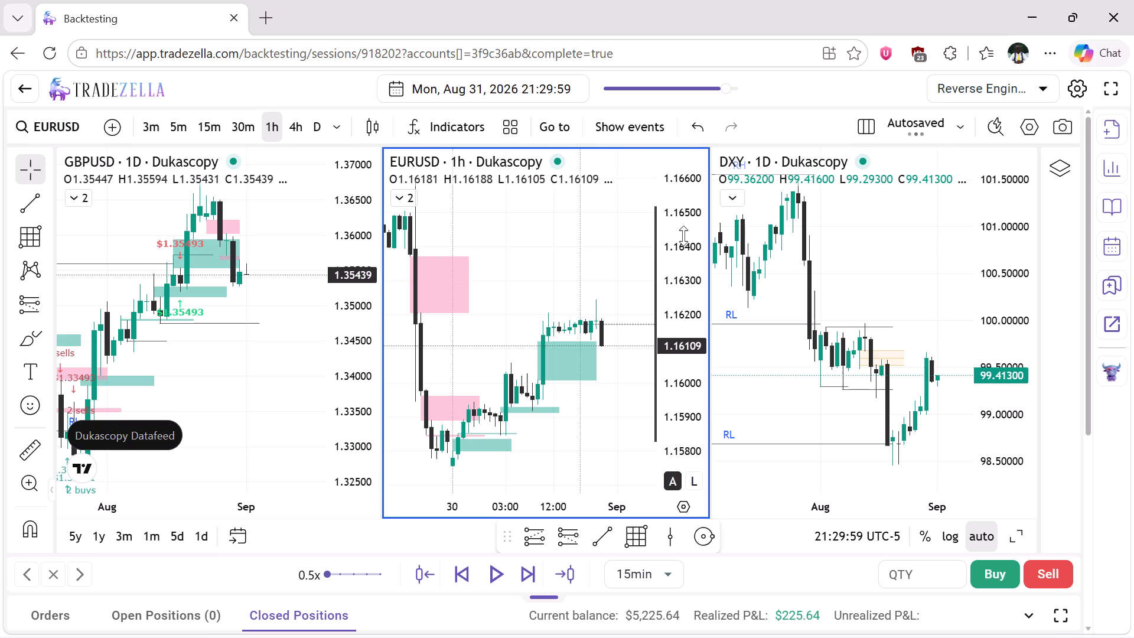
left_click_drag(683, 236, 683, 295)
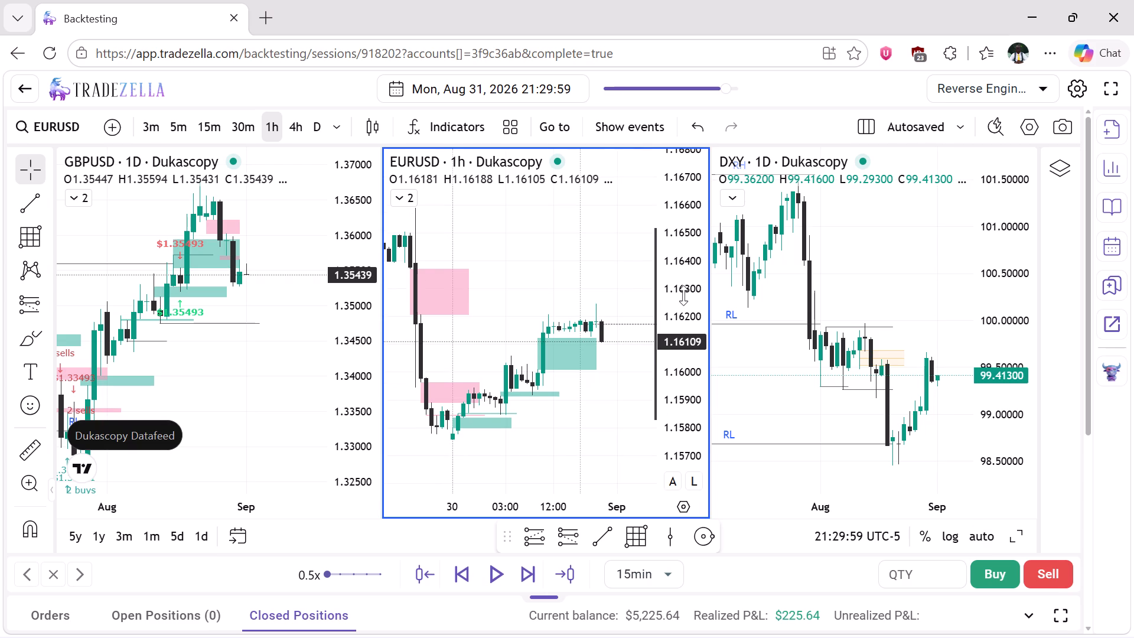
scroll(561, 268, "left", 1)
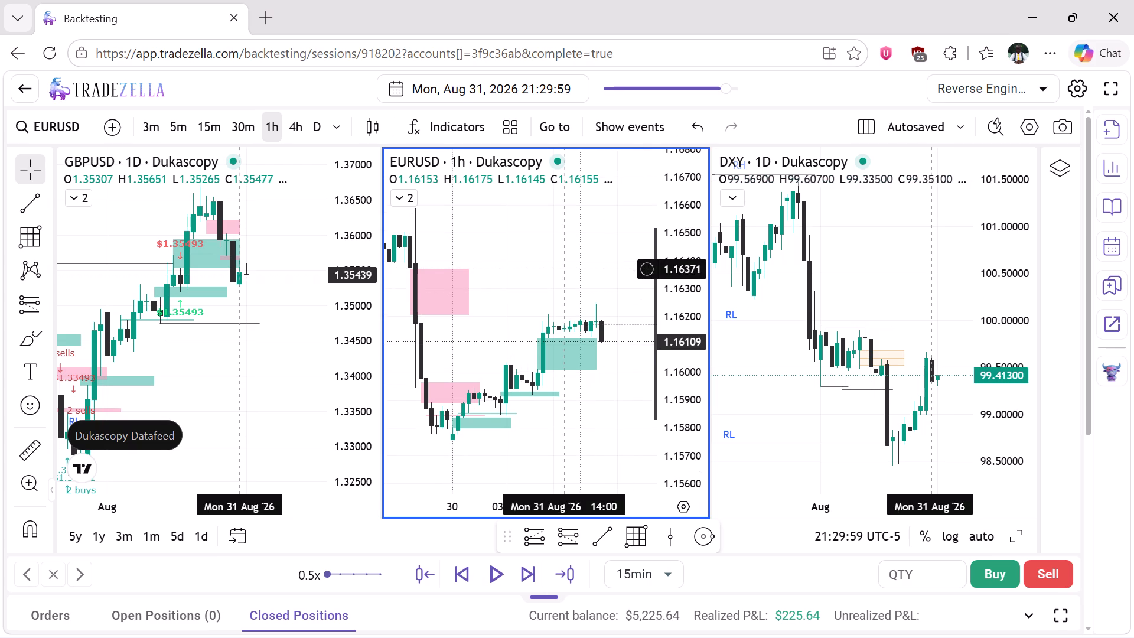
scroll(561, 268, "left", 5)
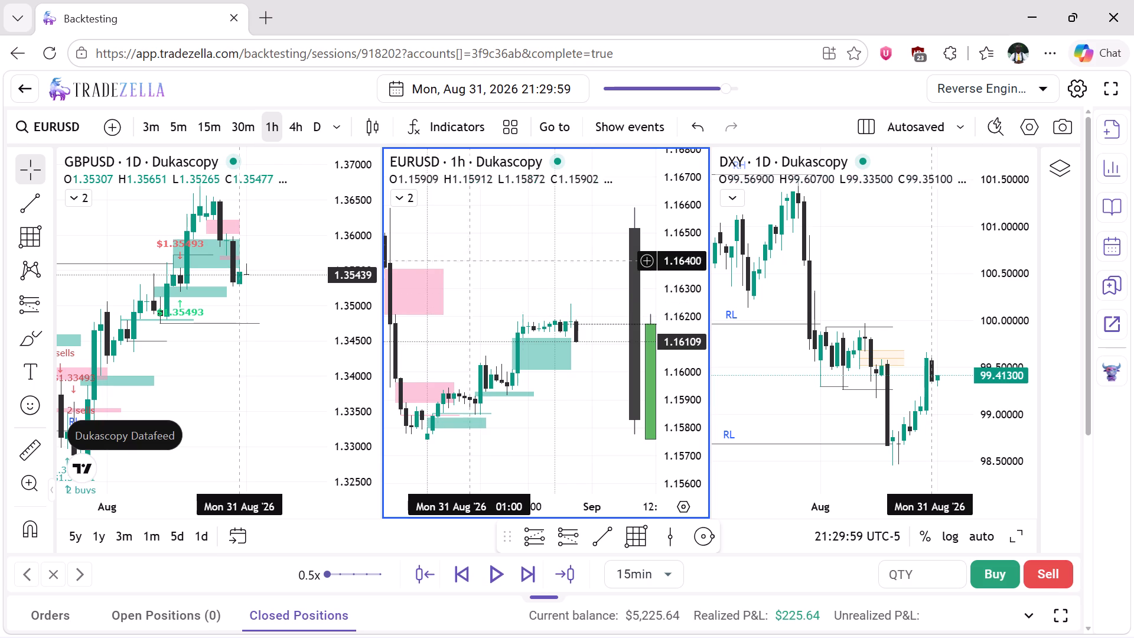
Switch the EURUSD chart to the 4-hour timeframe.
left_click(293, 135)
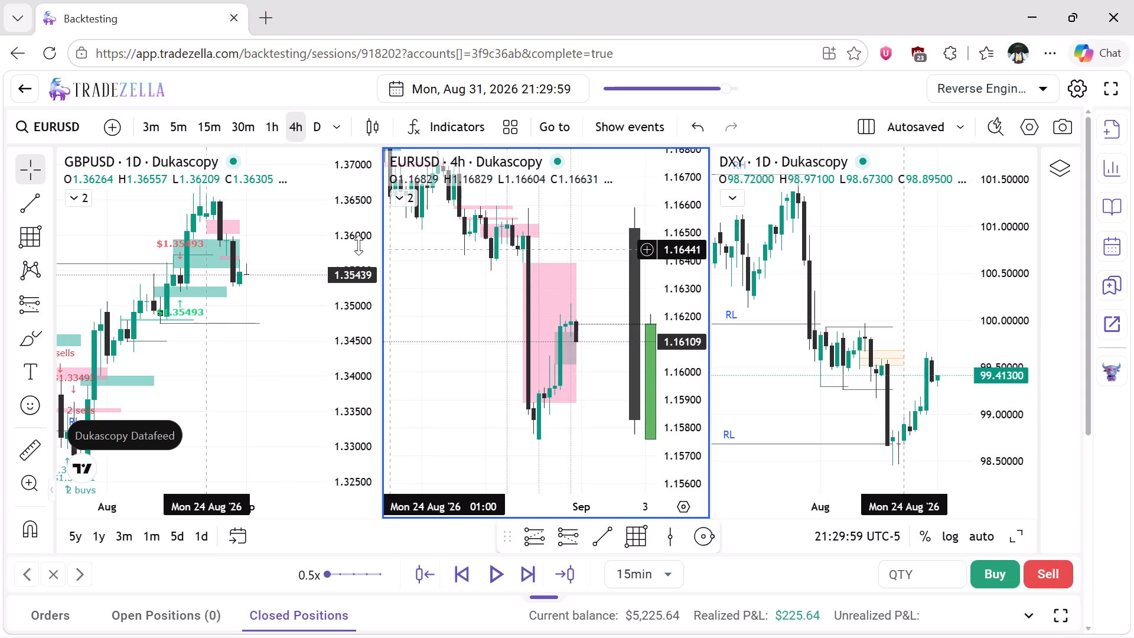
Switch the GBPUSD chart to the 1-hour timeframe and reset its chart view.
left_click(263, 216)
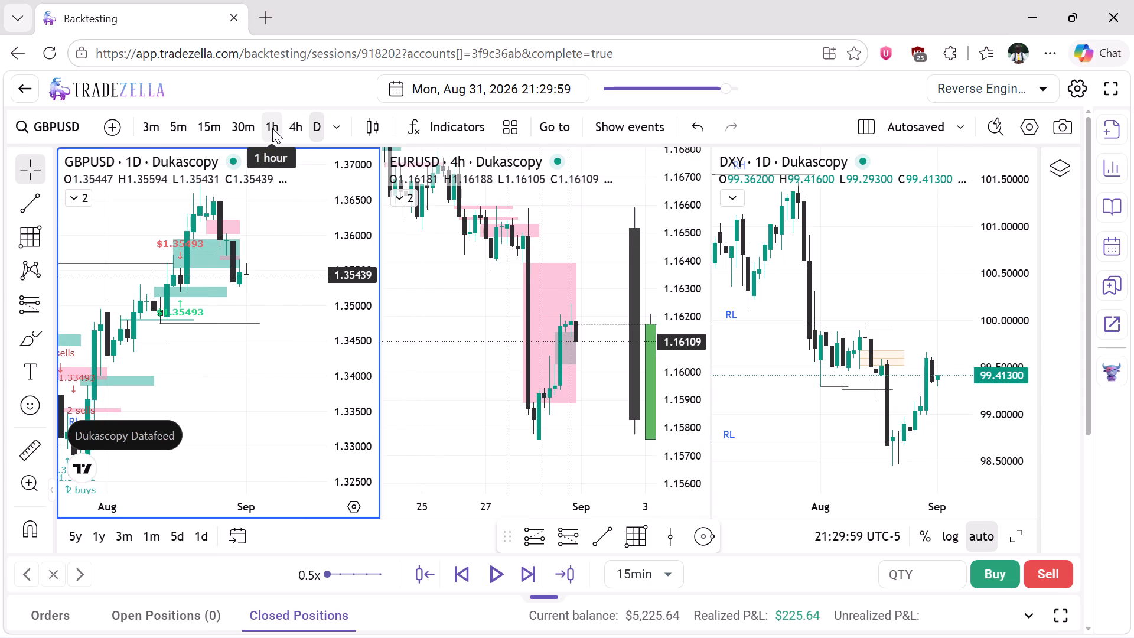
left_click(272, 128)
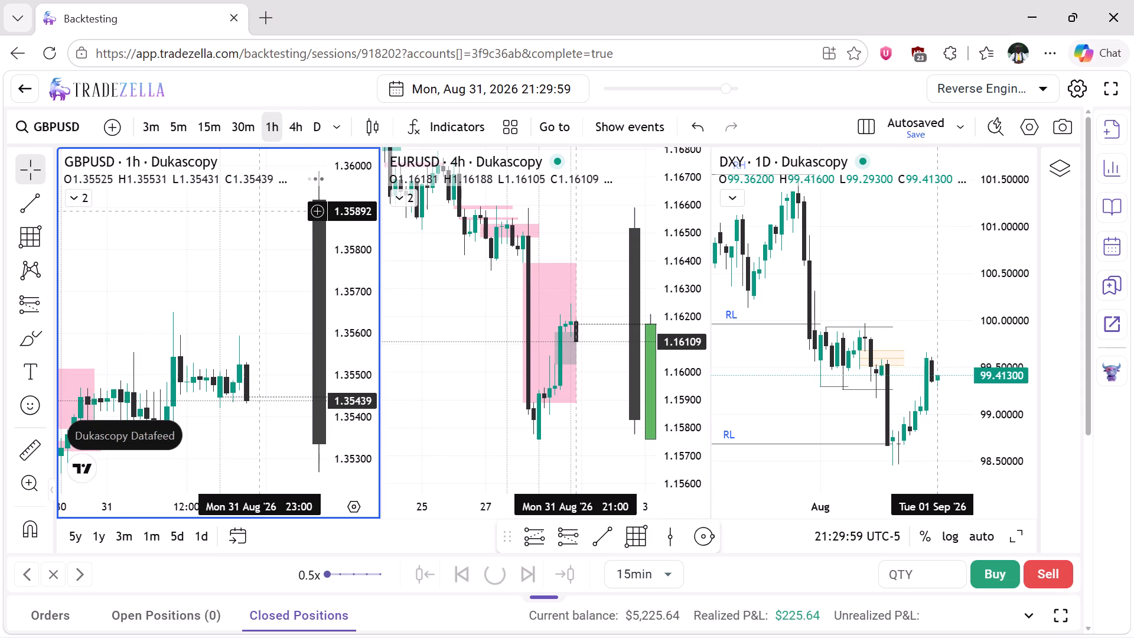
right_click(272, 264)
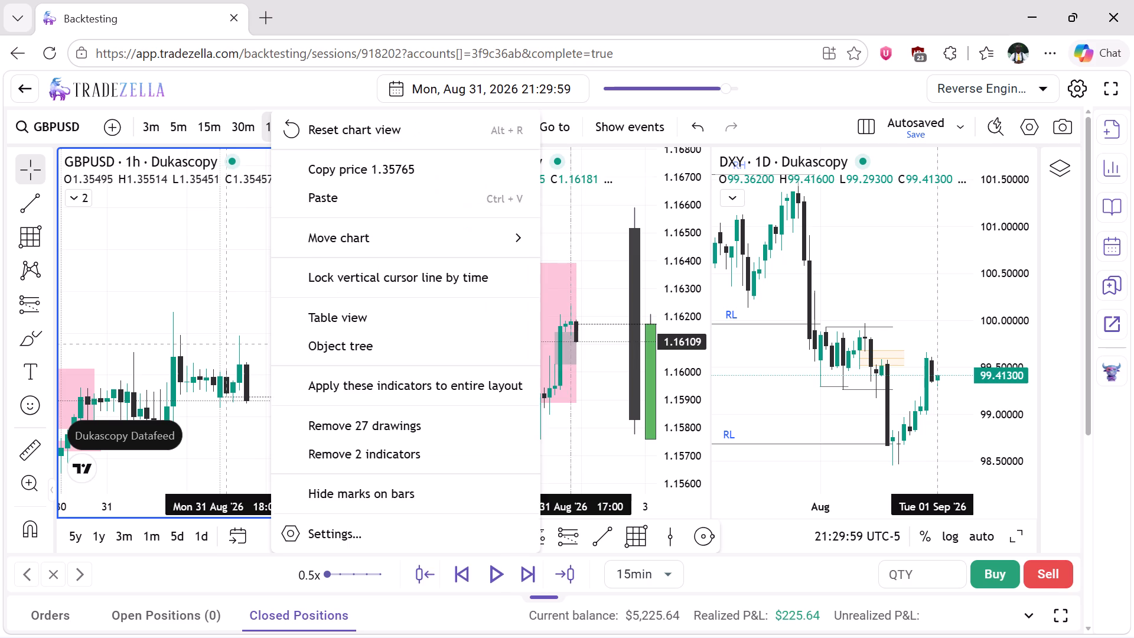
left_click(326, 134)
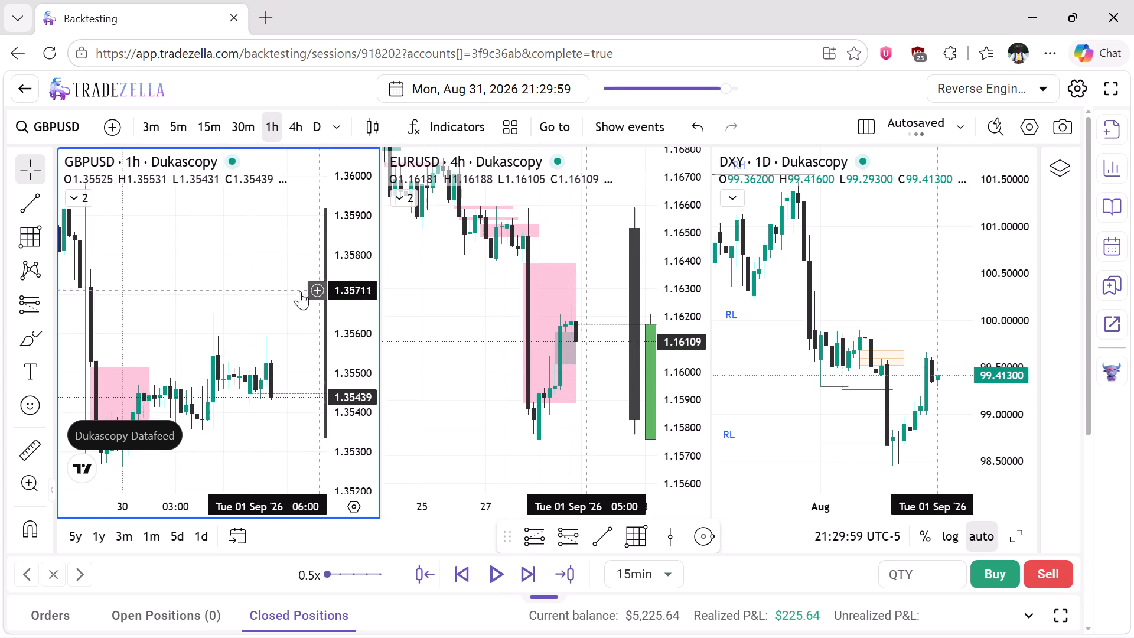
Switch the GBPUSD chart to the 4-hour timeframe and examine price action around the late-August zones.
left_click(294, 133)
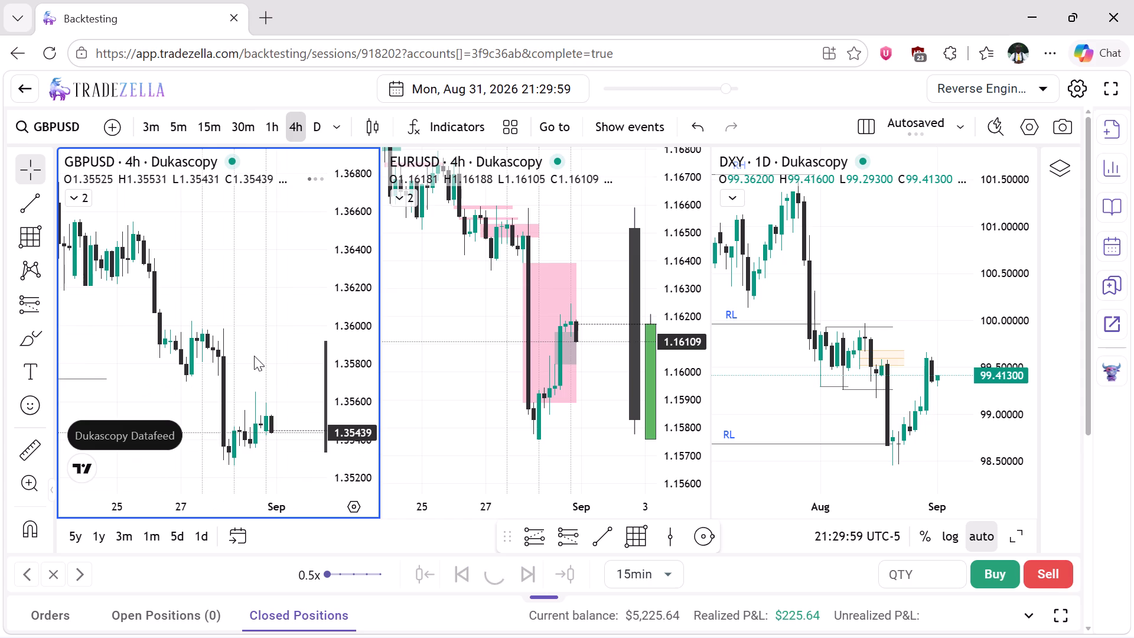
scroll(236, 314, "left", 1)
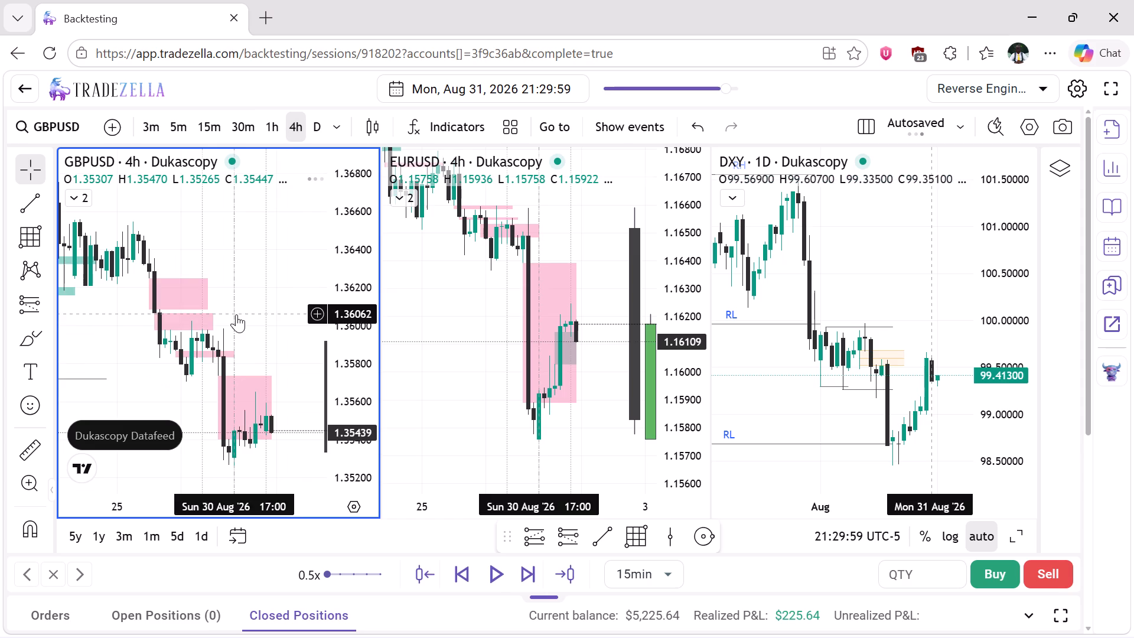
scroll(236, 314, "left", 4)
scroll(157, 285, "left", 2)
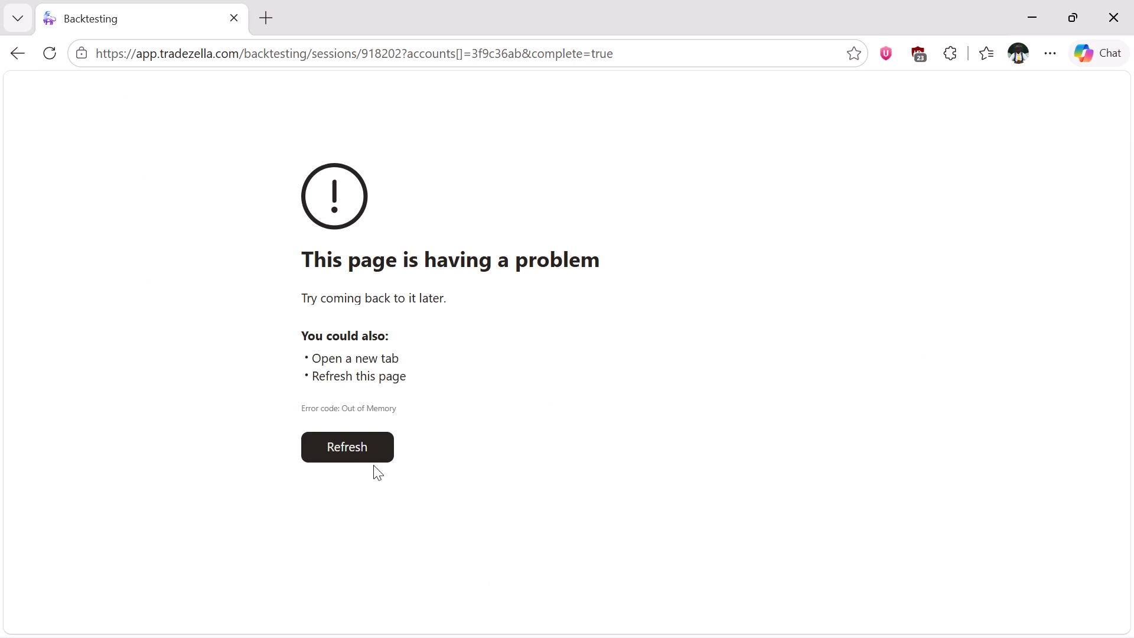
Reload the backtesting session page and close the Place order form to make room for the charts.
left_click(355, 451)
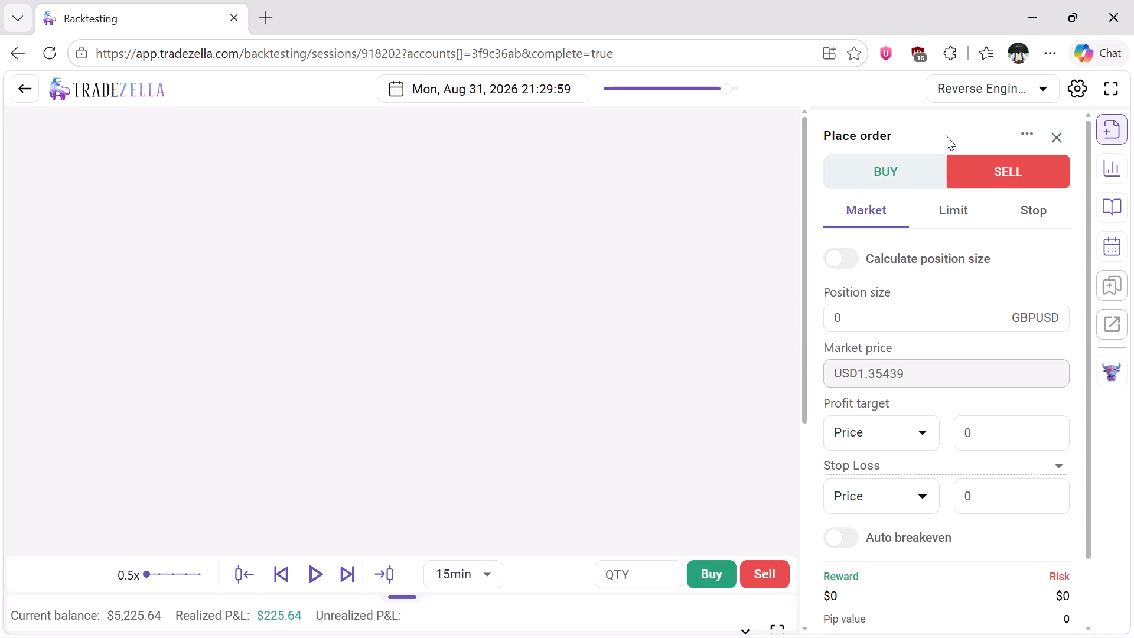
left_click(1058, 138)
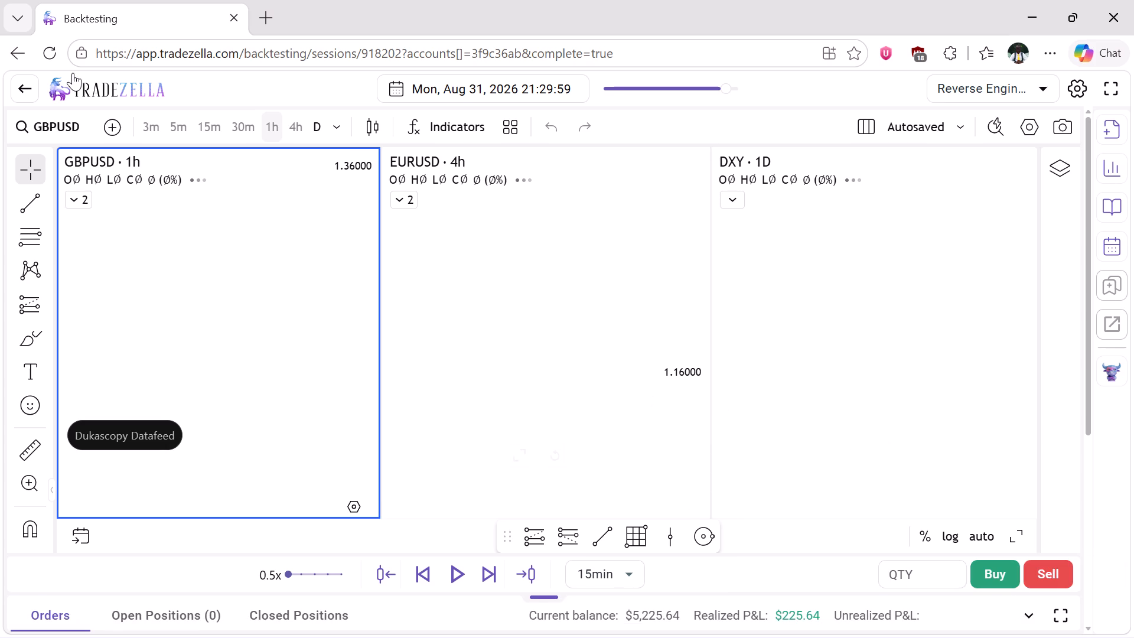
left_click(58, 51)
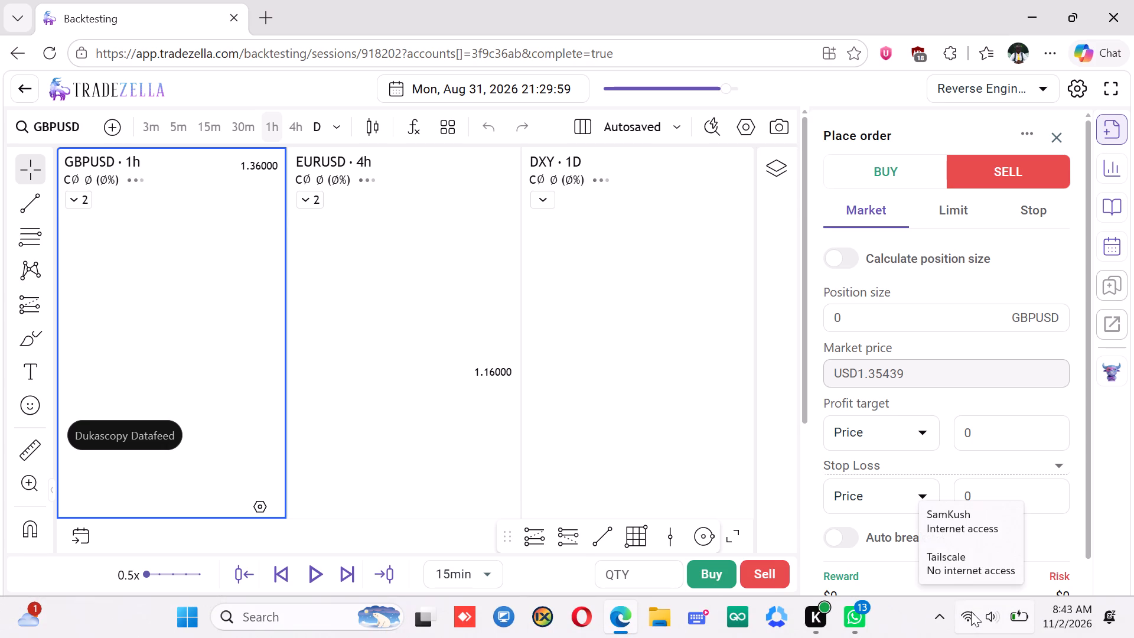
left_click(1058, 135)
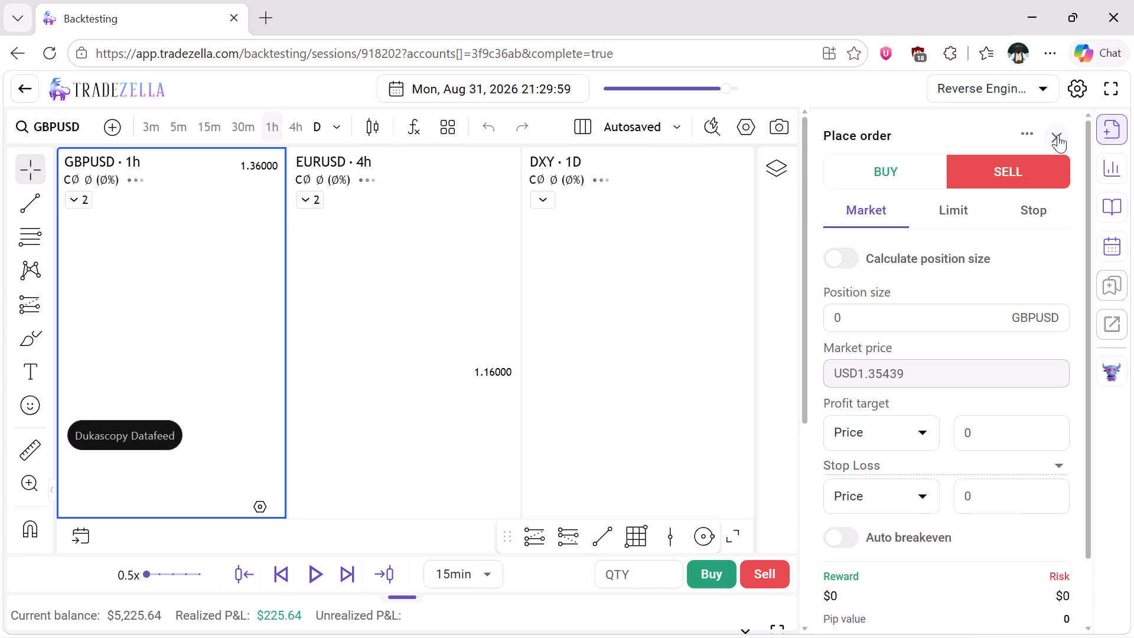
Leave the Reverse Engineering session and open the backtesting dashboard.
left_click(31, 87)
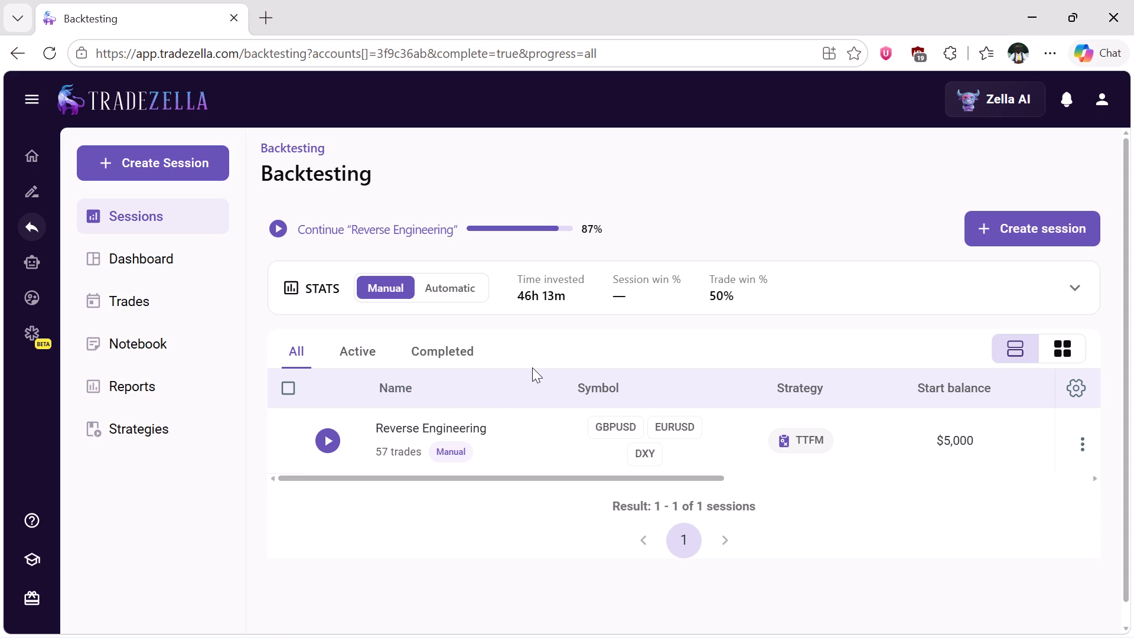
scroll(509, 414, "left", 2)
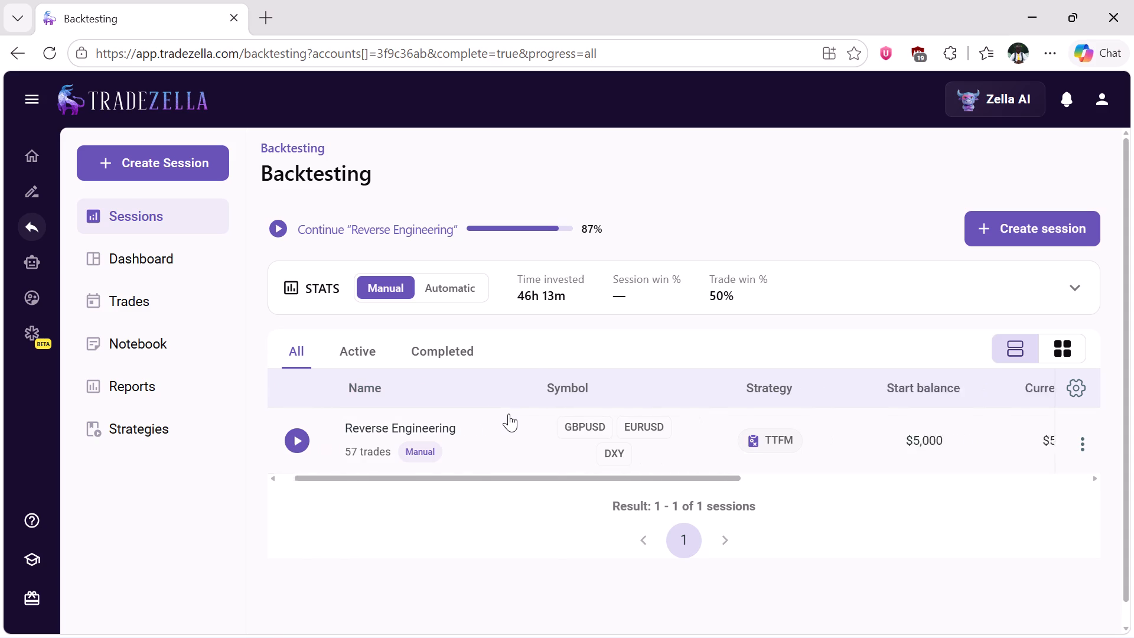
scroll(509, 414, "left", 1)
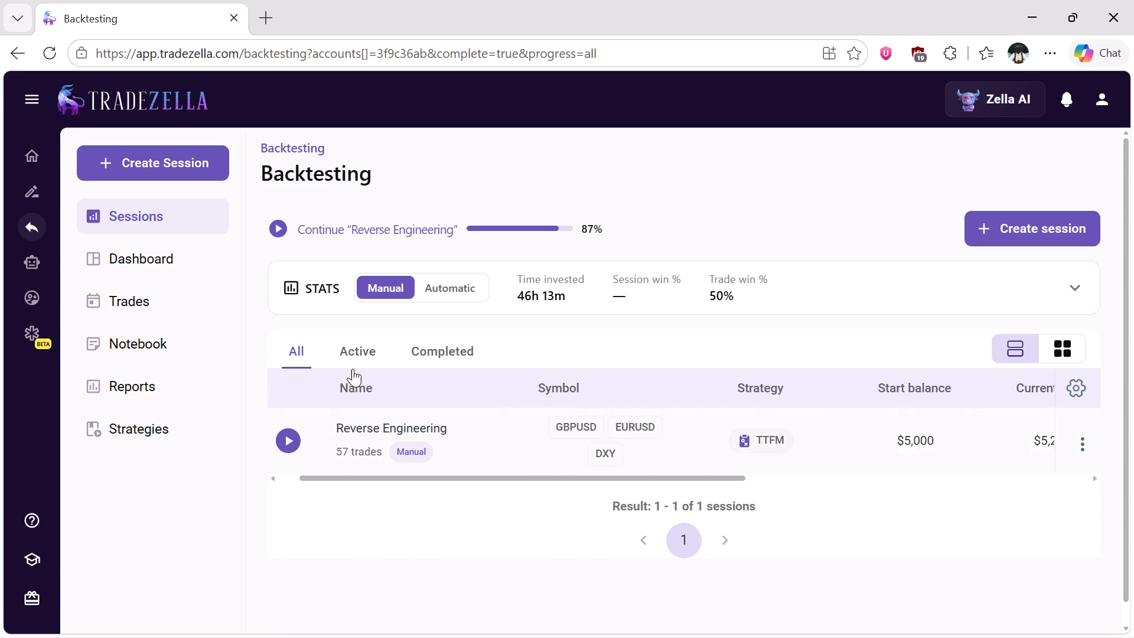
left_click(161, 258)
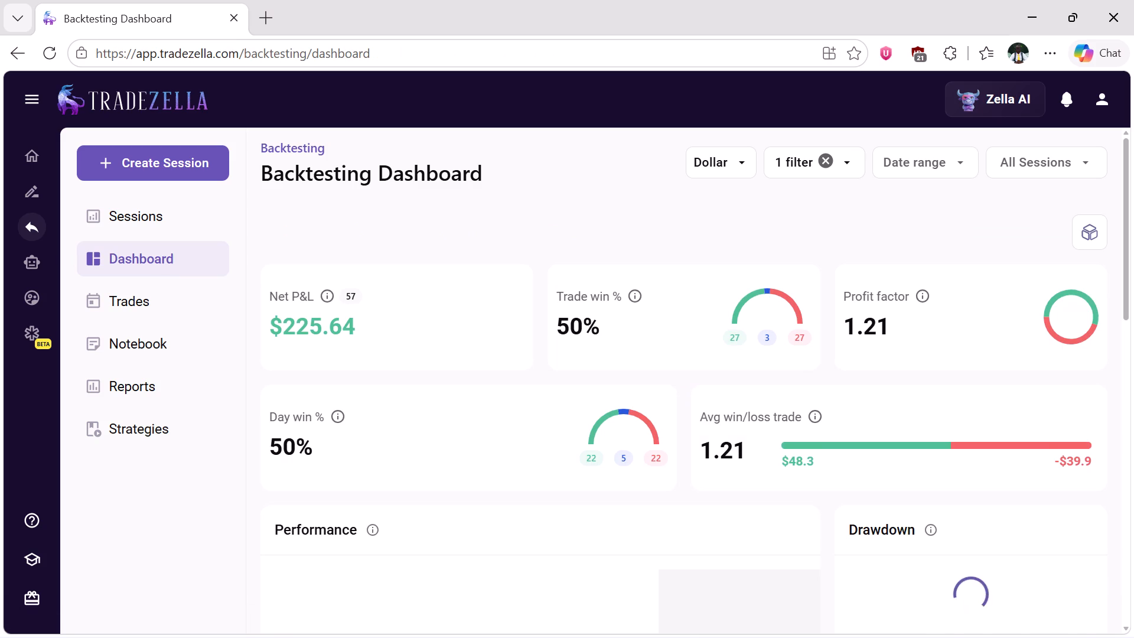
Examine the backtesting dashboard's P&L, win rate, performance and drawdown widgets.
scroll(348, 318, "up", 3)
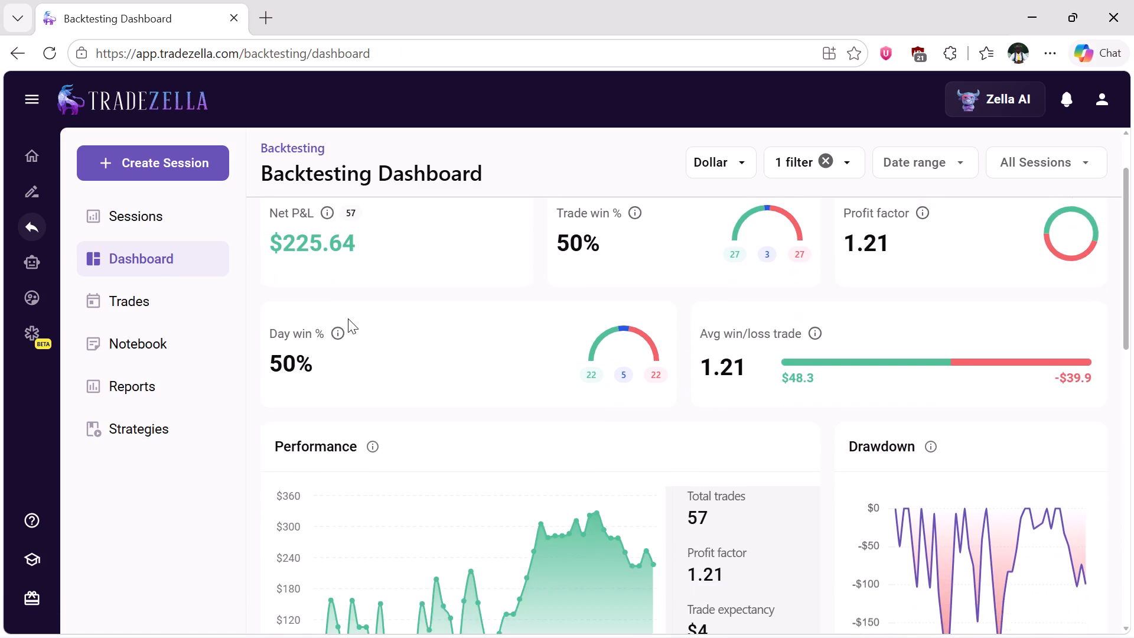
scroll(348, 318, "up", 2)
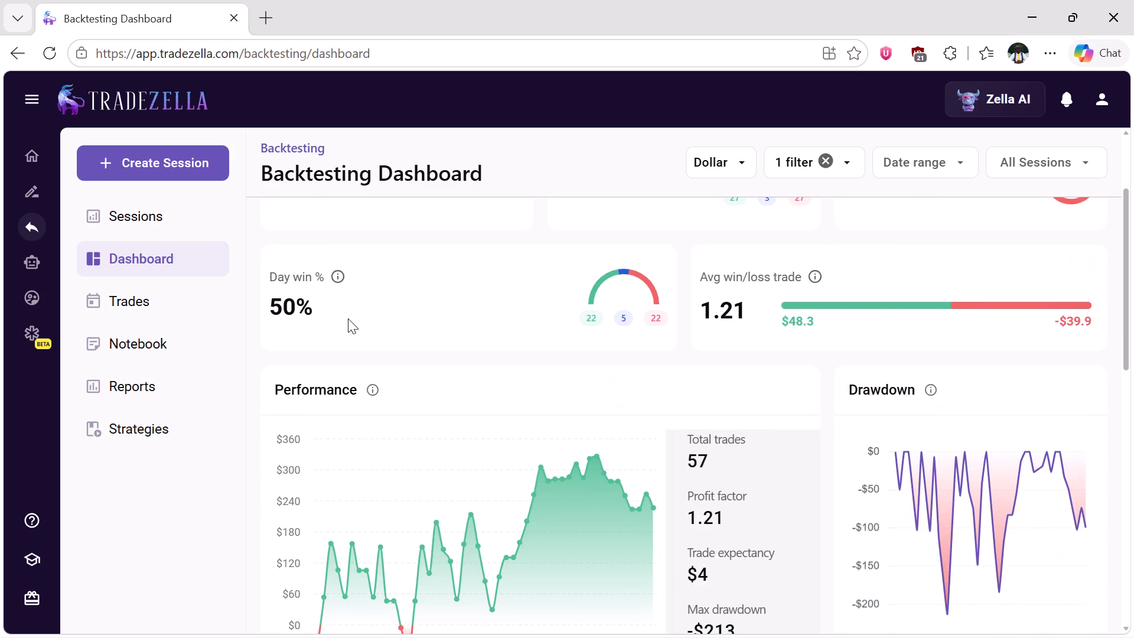
scroll(348, 318, "up", 2)
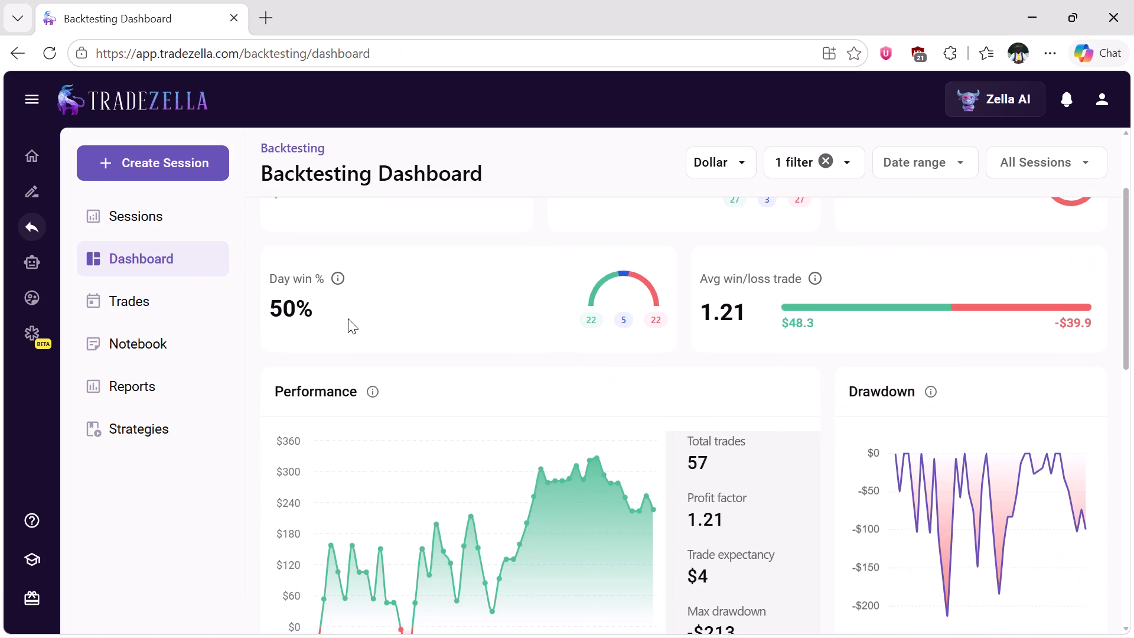
scroll(348, 318, "up", 4)
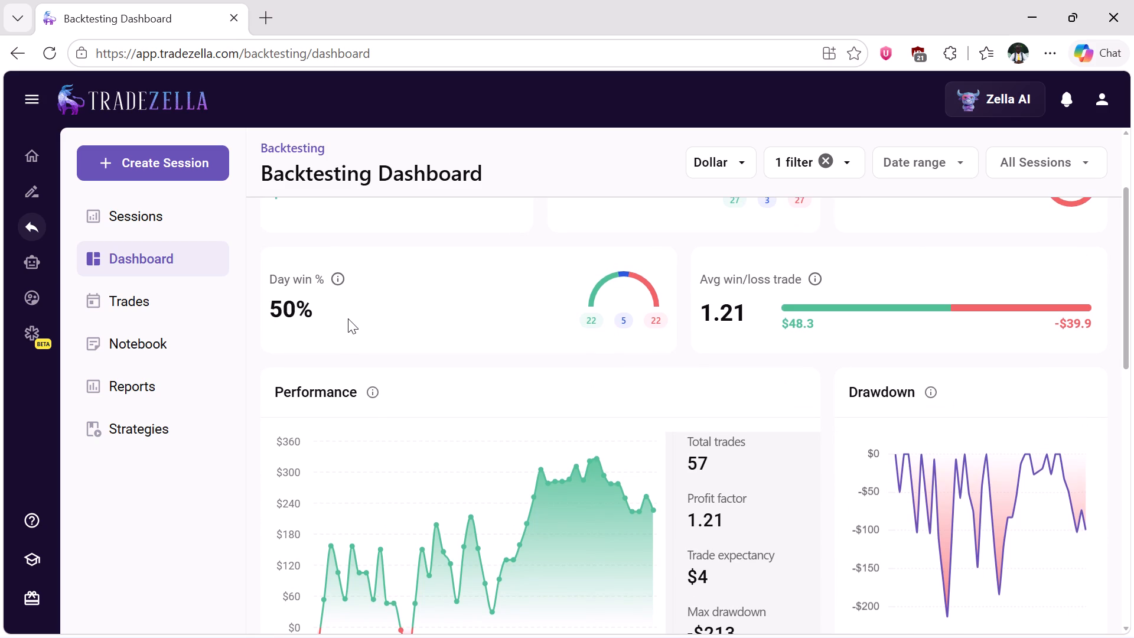
scroll(348, 318, "up", 2)
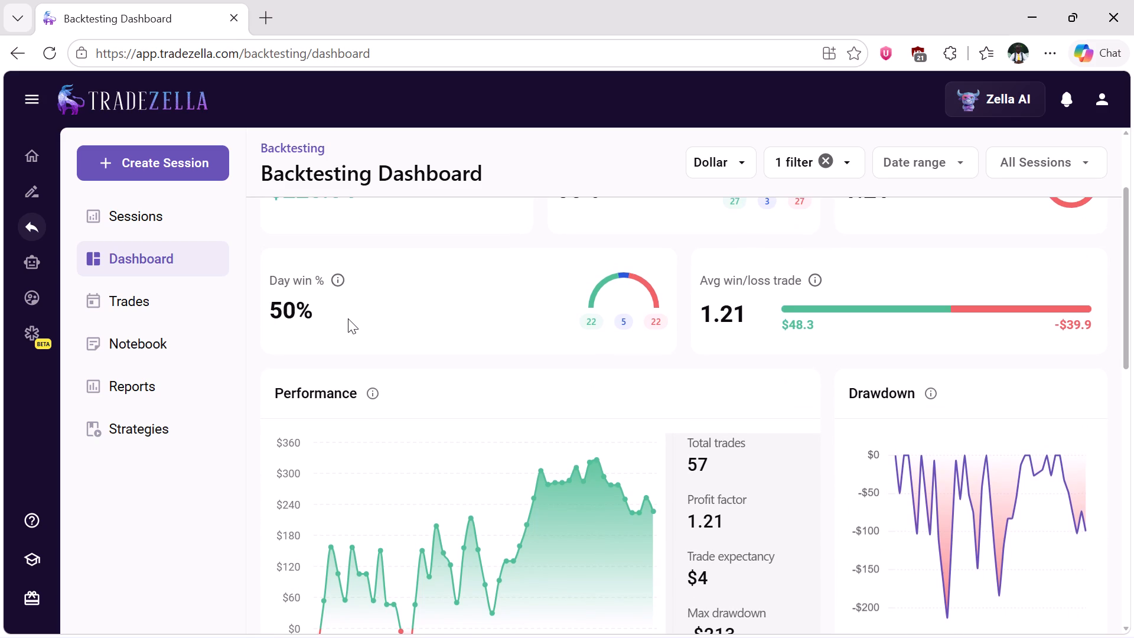
scroll(348, 318, "up", 1)
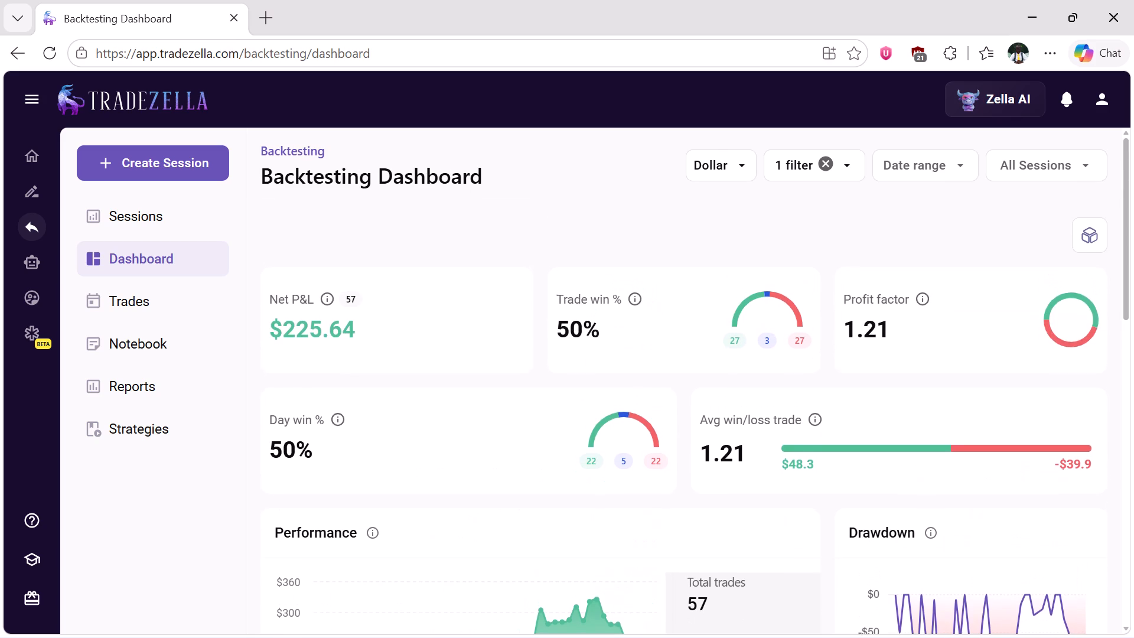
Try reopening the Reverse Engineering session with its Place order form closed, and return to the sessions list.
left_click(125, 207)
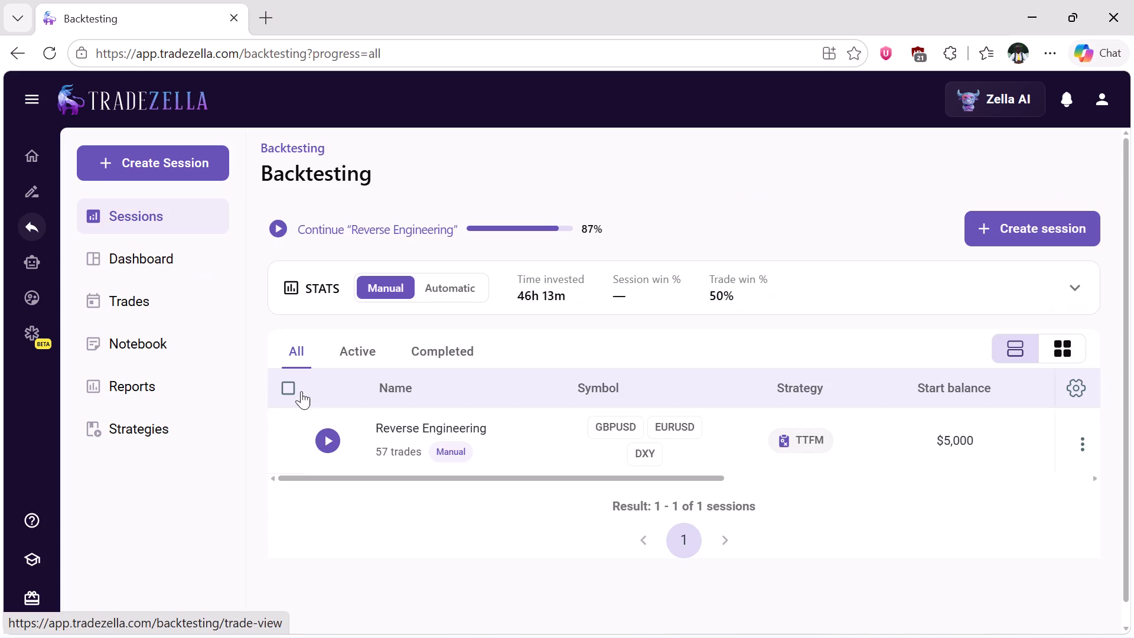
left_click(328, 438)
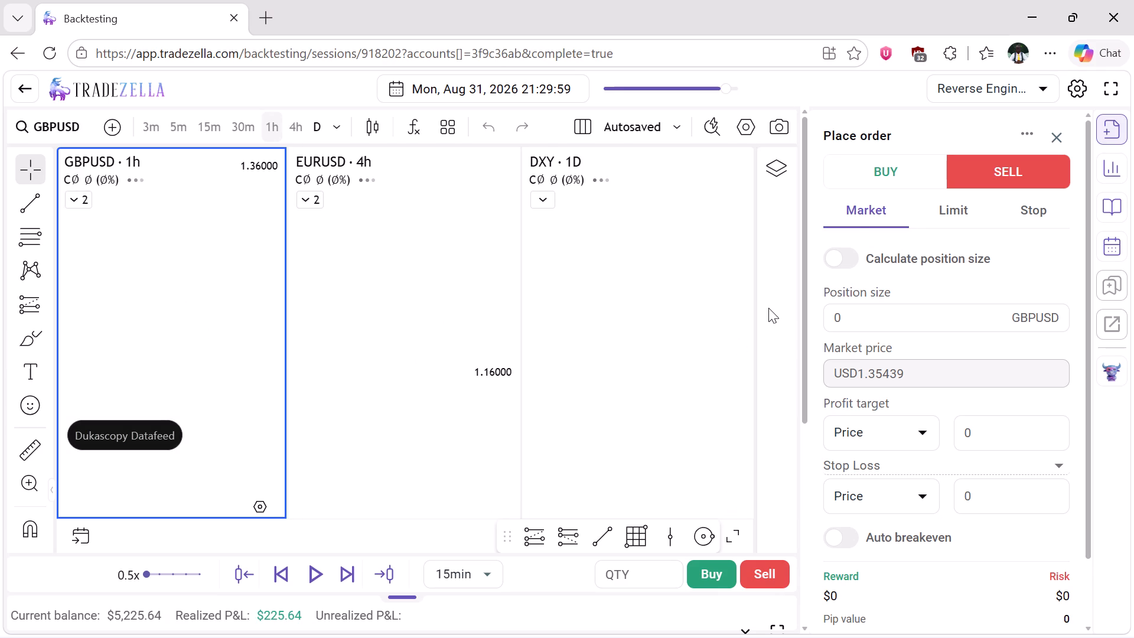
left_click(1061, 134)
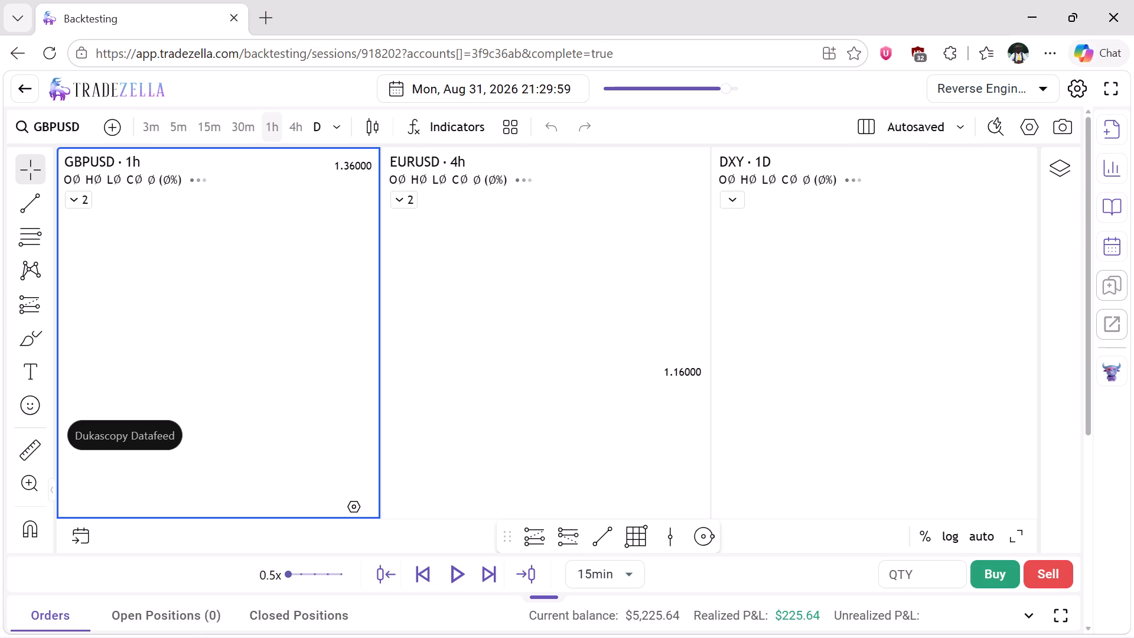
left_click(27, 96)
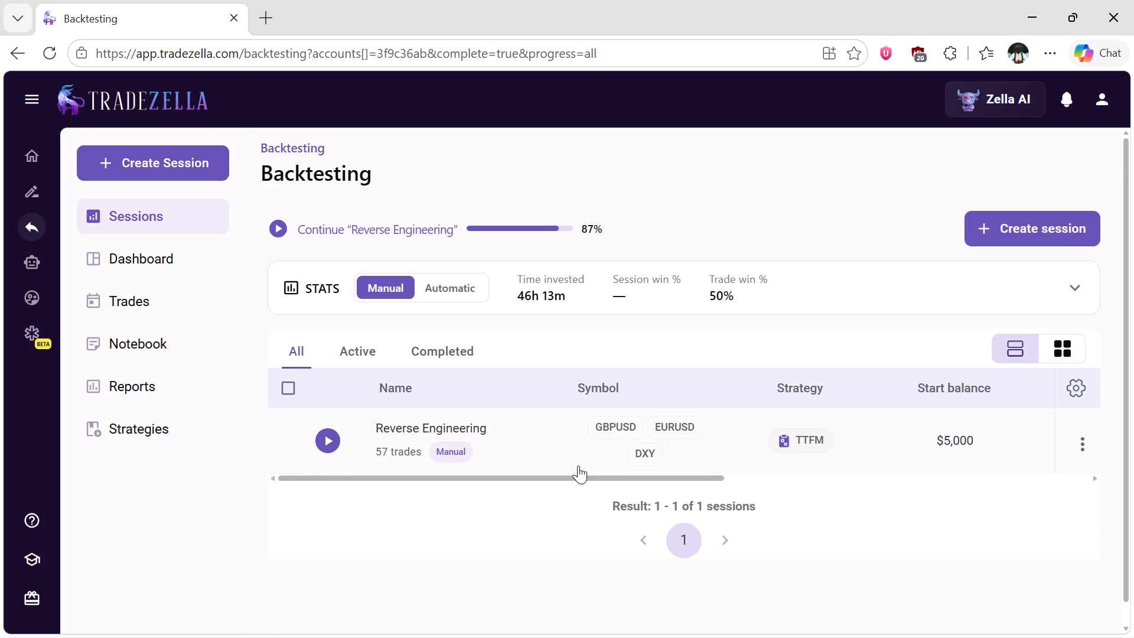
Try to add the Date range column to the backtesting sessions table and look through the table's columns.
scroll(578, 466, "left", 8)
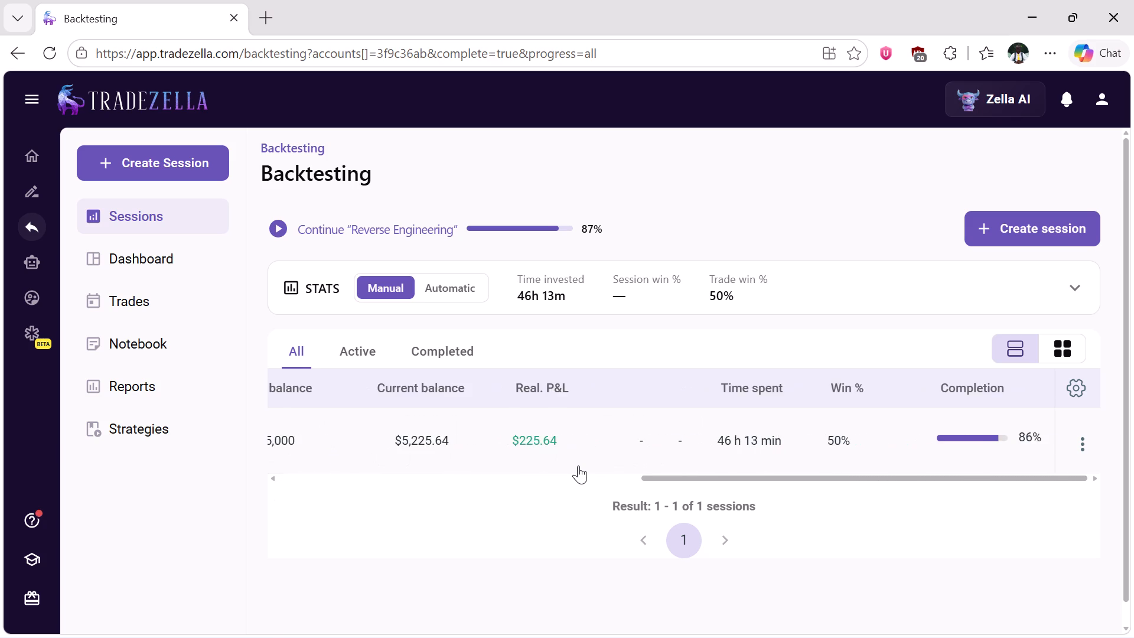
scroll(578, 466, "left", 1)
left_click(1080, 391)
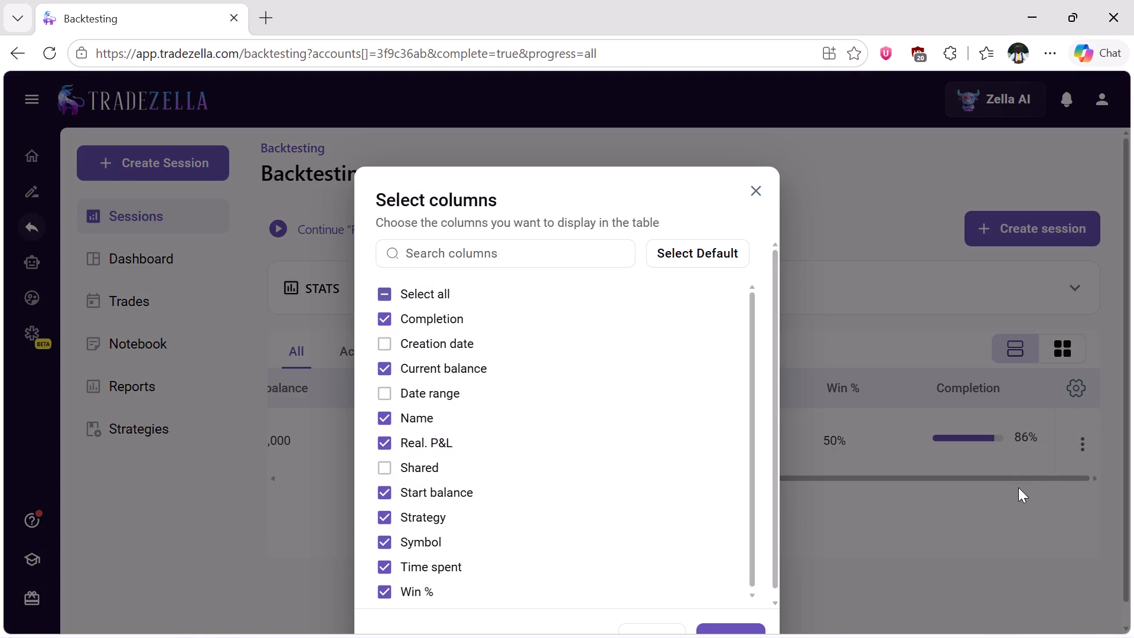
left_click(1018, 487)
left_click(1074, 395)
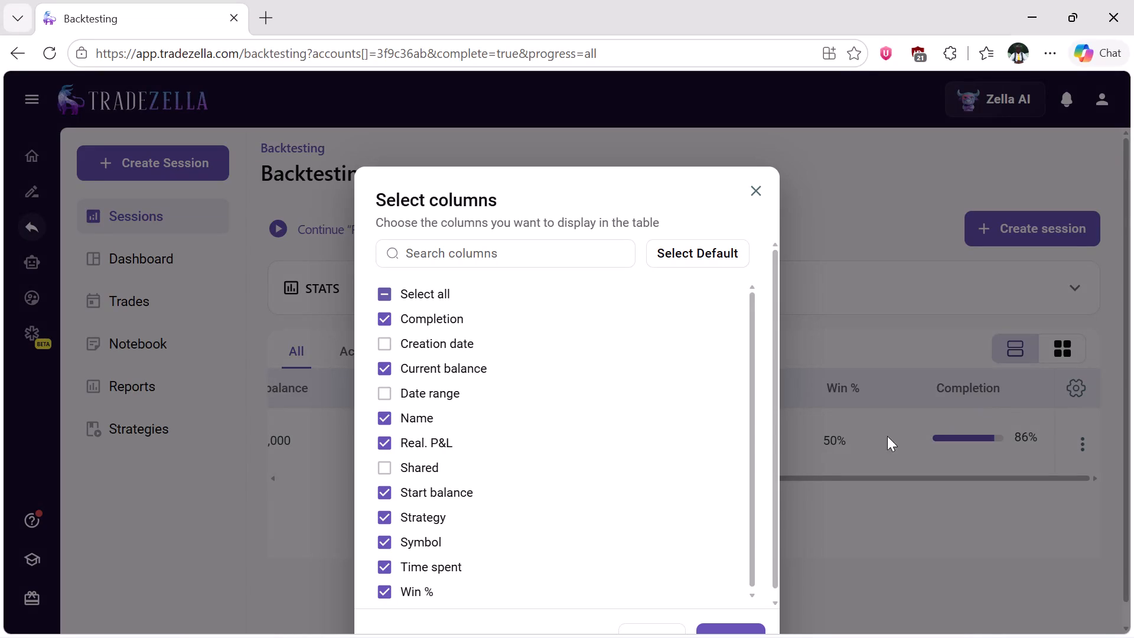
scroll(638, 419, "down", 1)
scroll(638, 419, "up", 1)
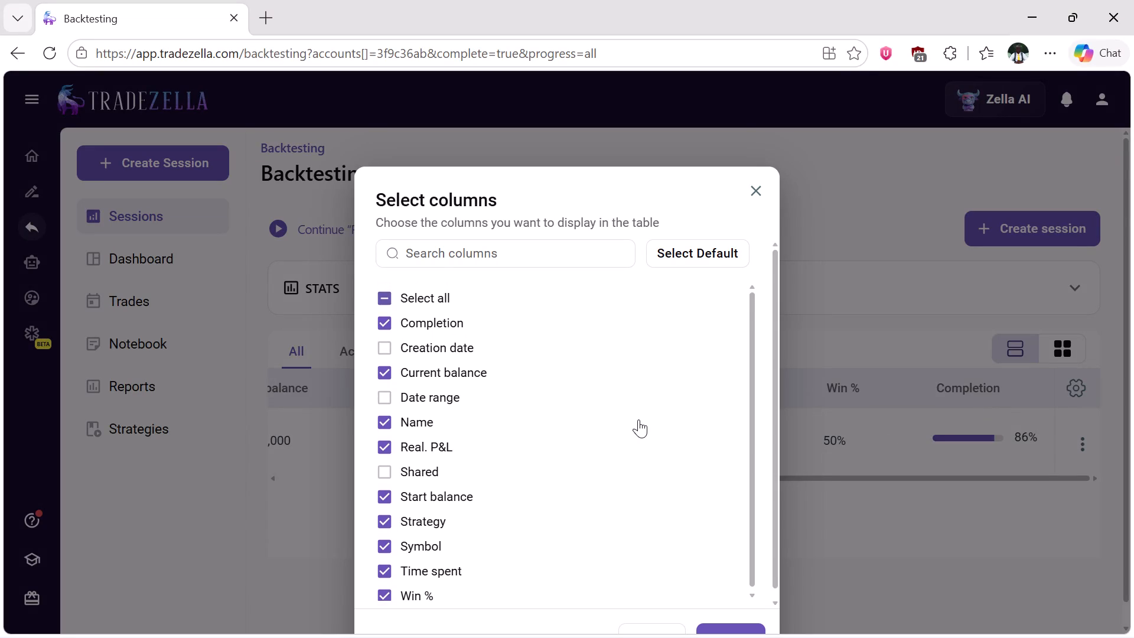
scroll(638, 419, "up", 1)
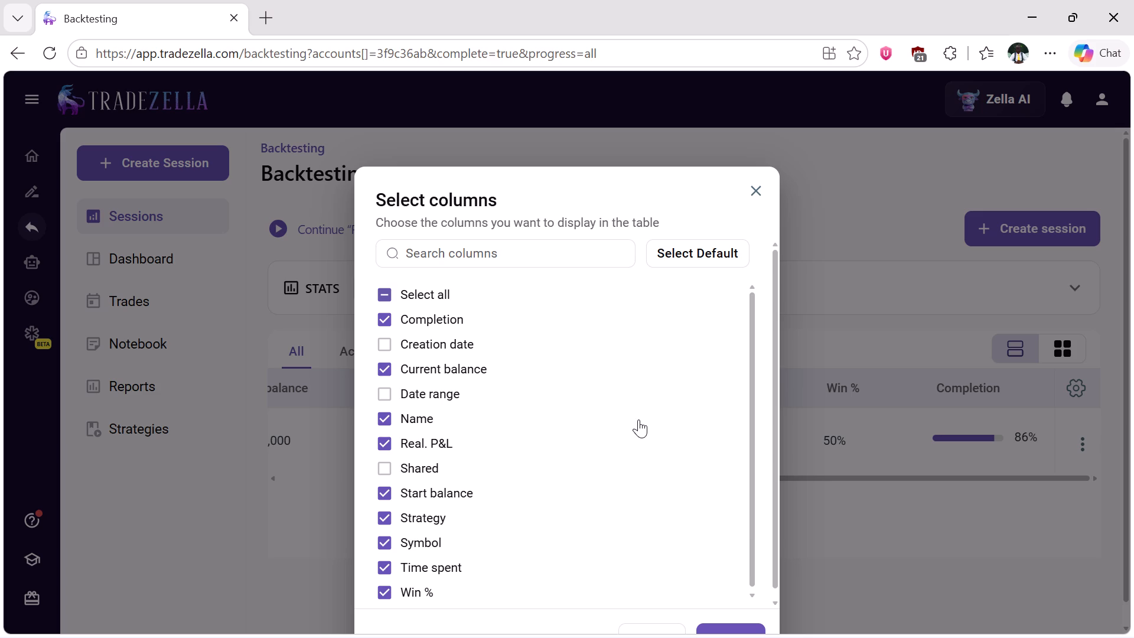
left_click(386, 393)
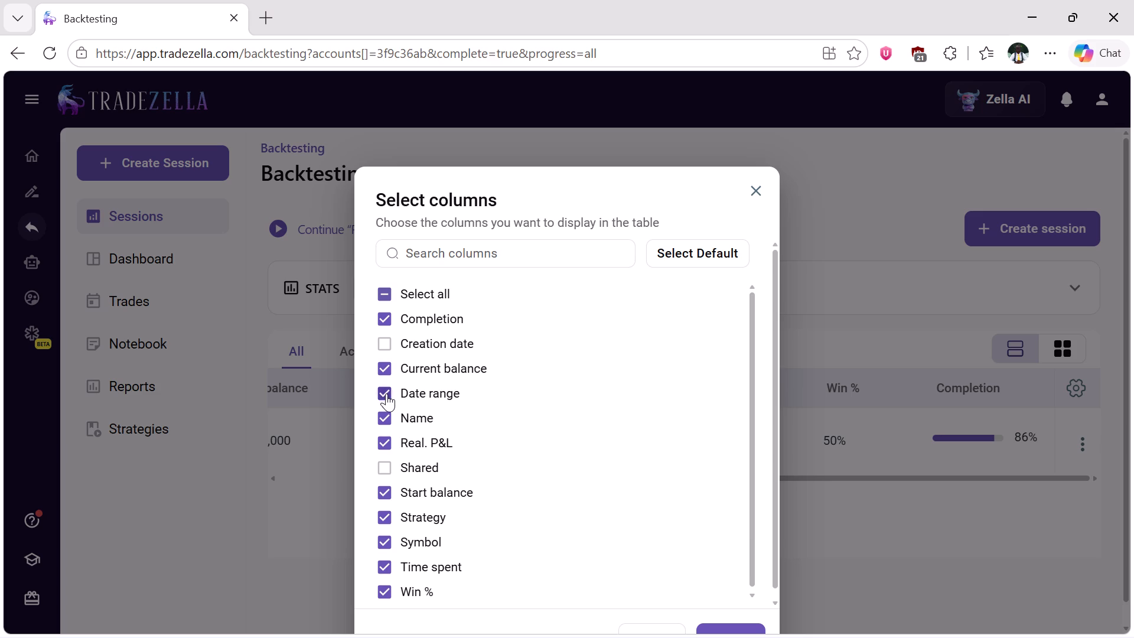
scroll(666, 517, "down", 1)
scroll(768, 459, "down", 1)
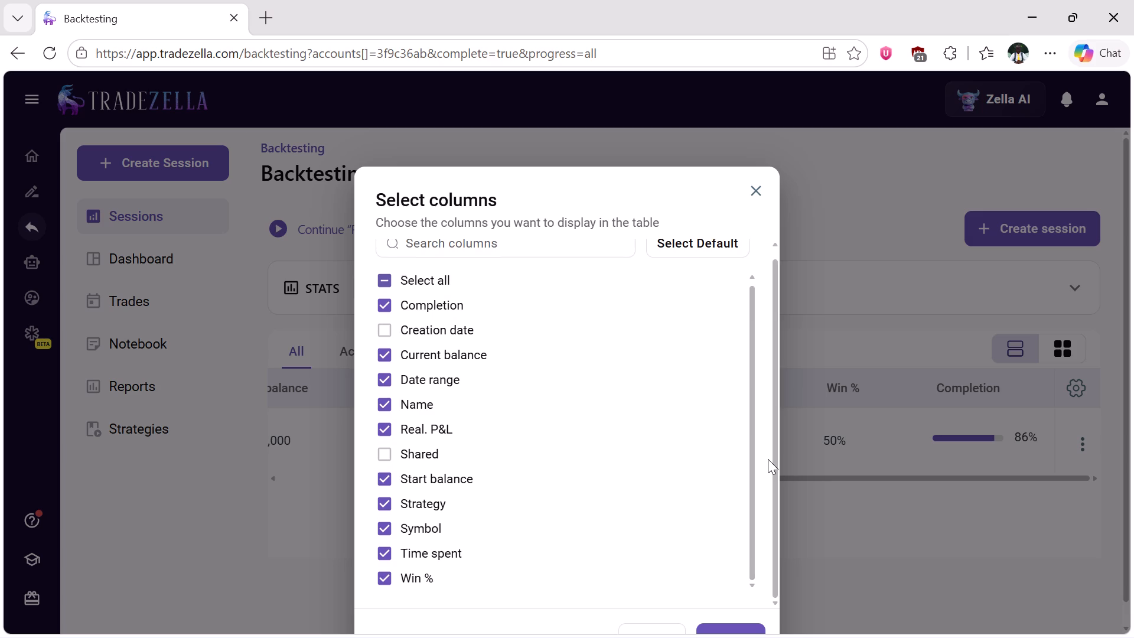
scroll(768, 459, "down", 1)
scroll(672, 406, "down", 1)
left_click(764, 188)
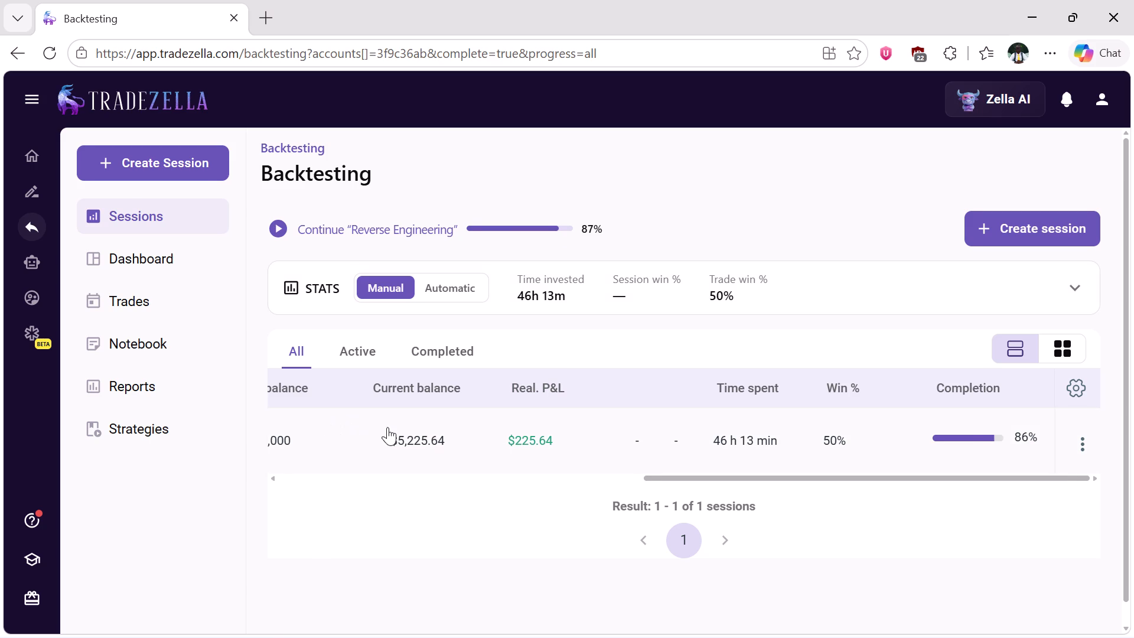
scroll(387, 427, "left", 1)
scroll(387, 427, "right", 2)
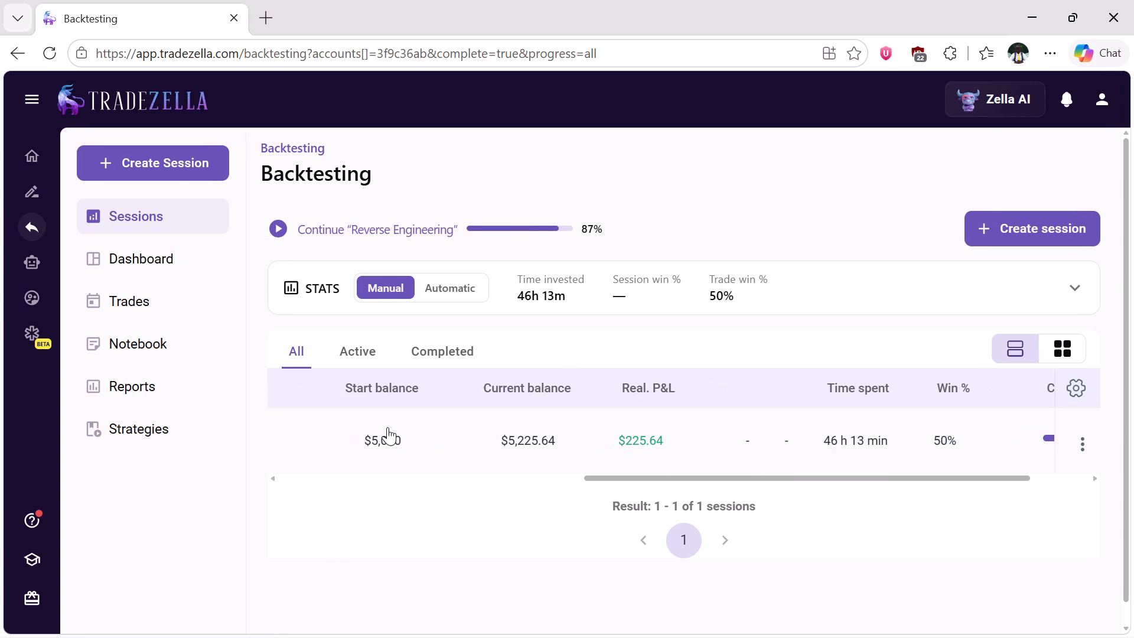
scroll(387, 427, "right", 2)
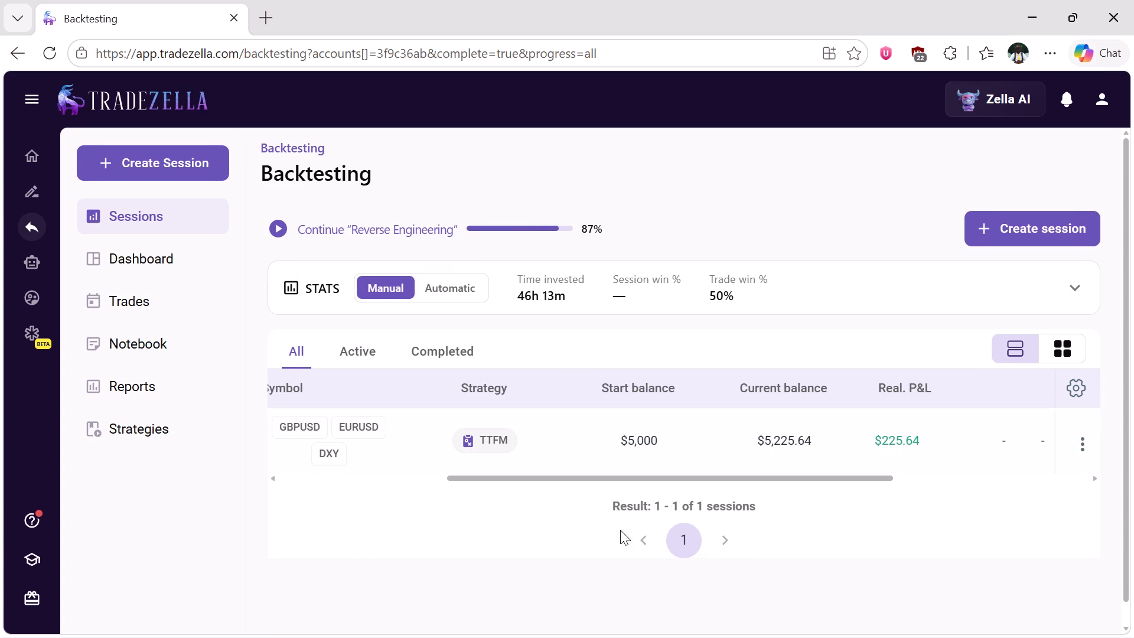
Look through the backtesting strategies, covering Backtest Scenarios, Shared with me and My Strategies.
left_click(149, 437)
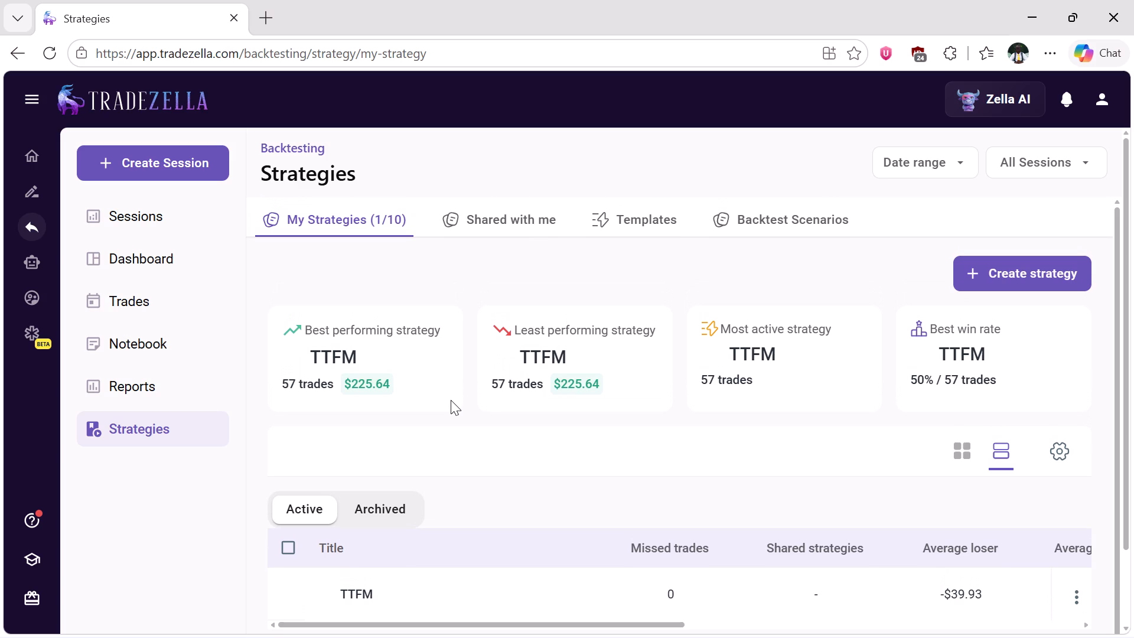
scroll(517, 319, "up", 1)
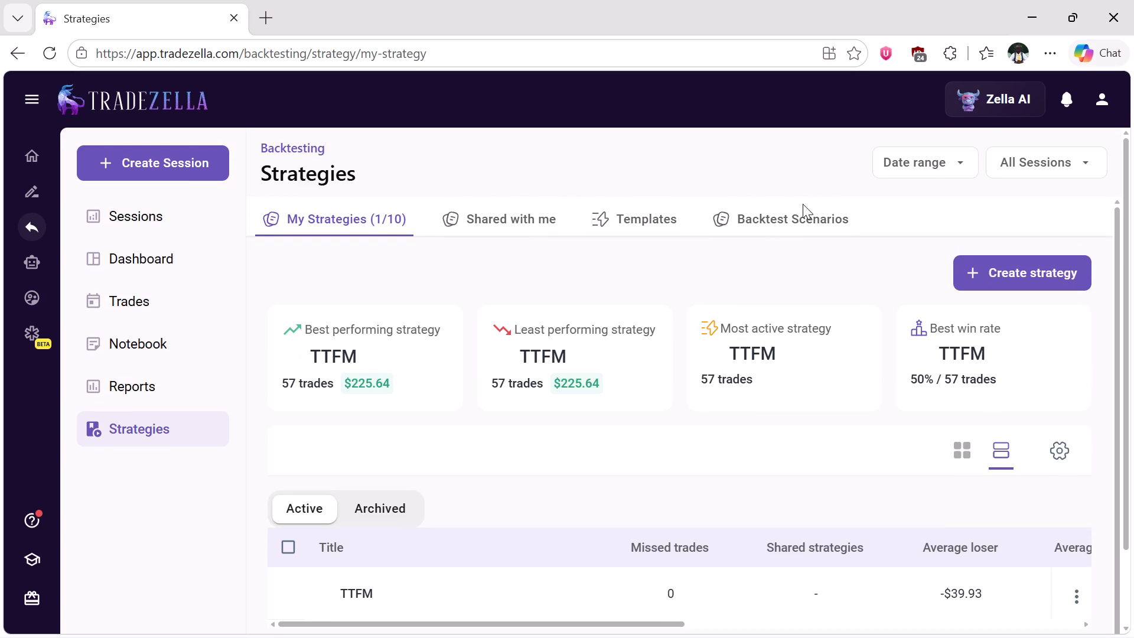
left_click(772, 222)
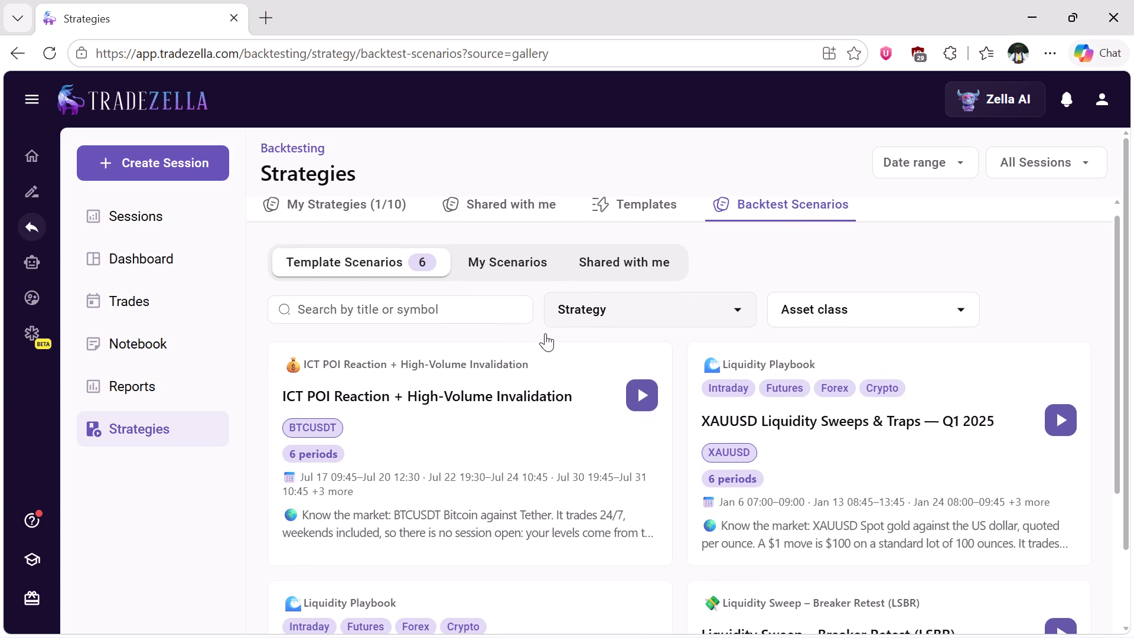
left_click(520, 208)
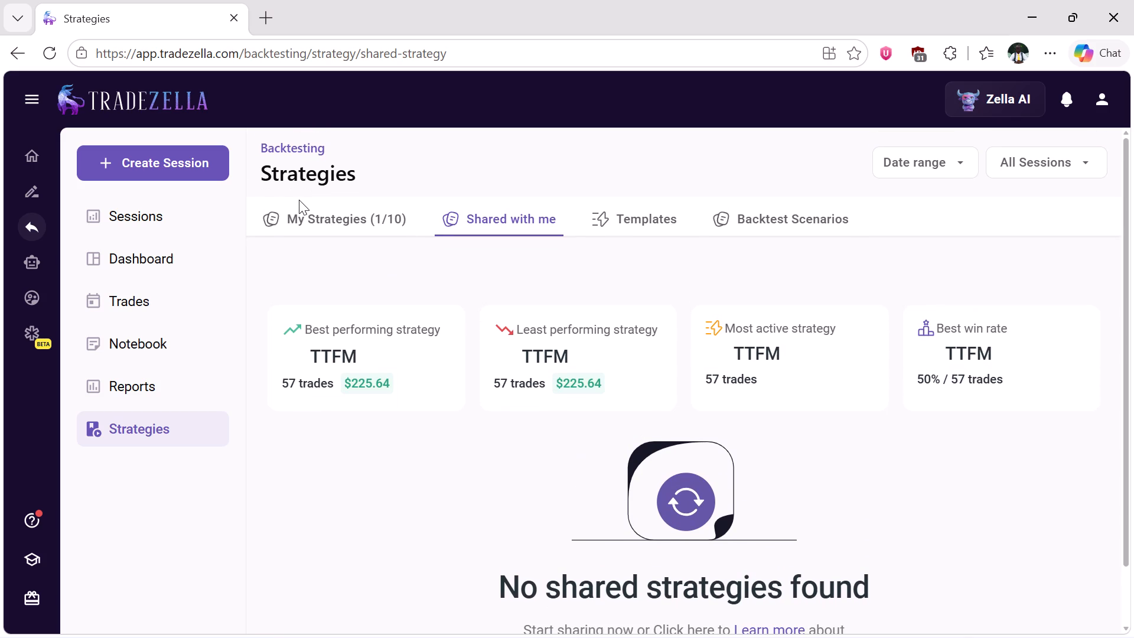
left_click(311, 211)
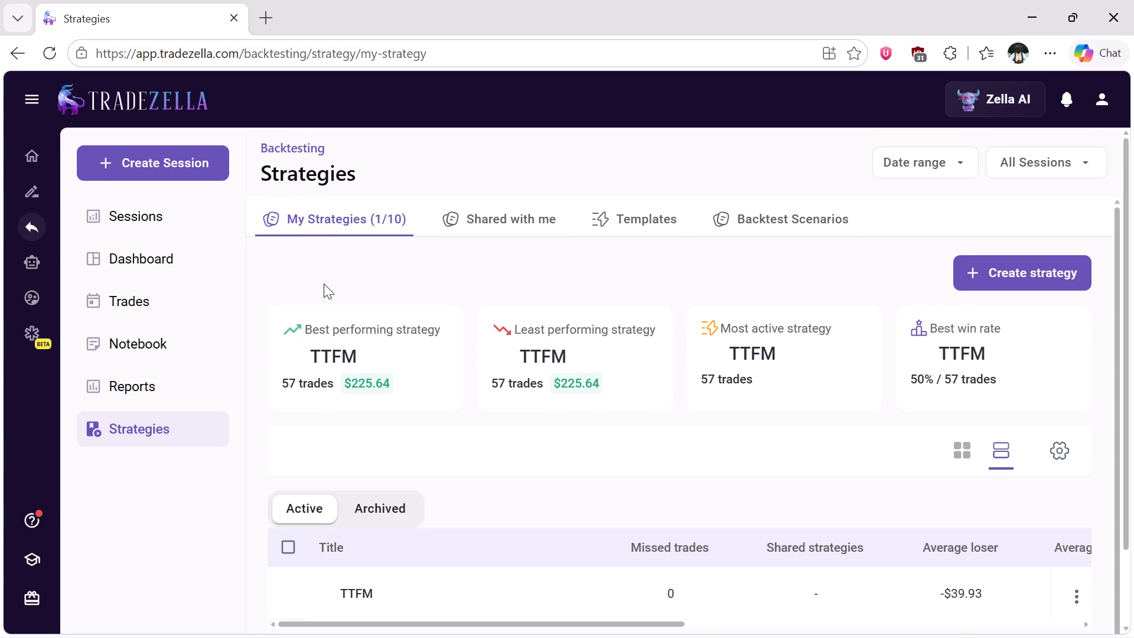
Review the backtesting Reports overview statistics and open the list of backtested trades.
left_click(180, 384)
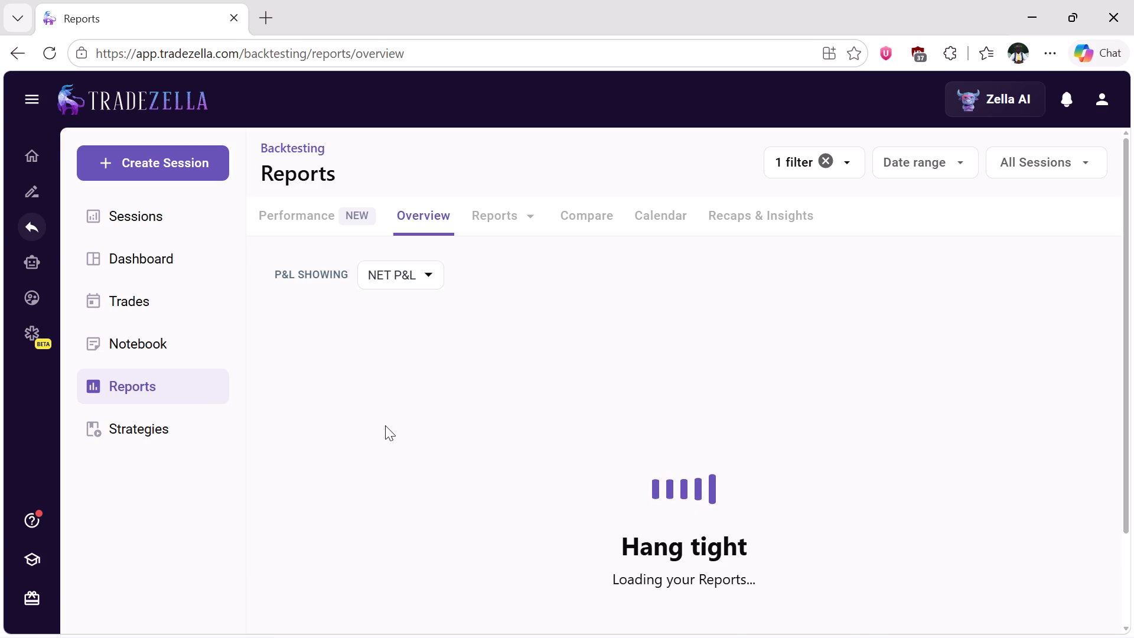
scroll(385, 425, "down", 3)
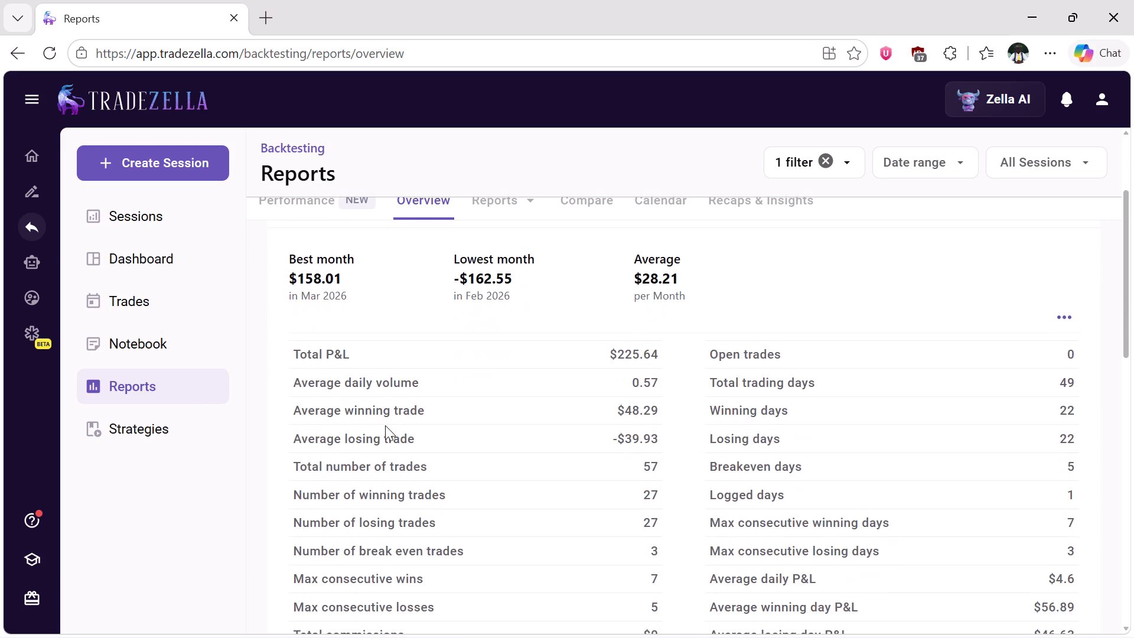
left_click(143, 313)
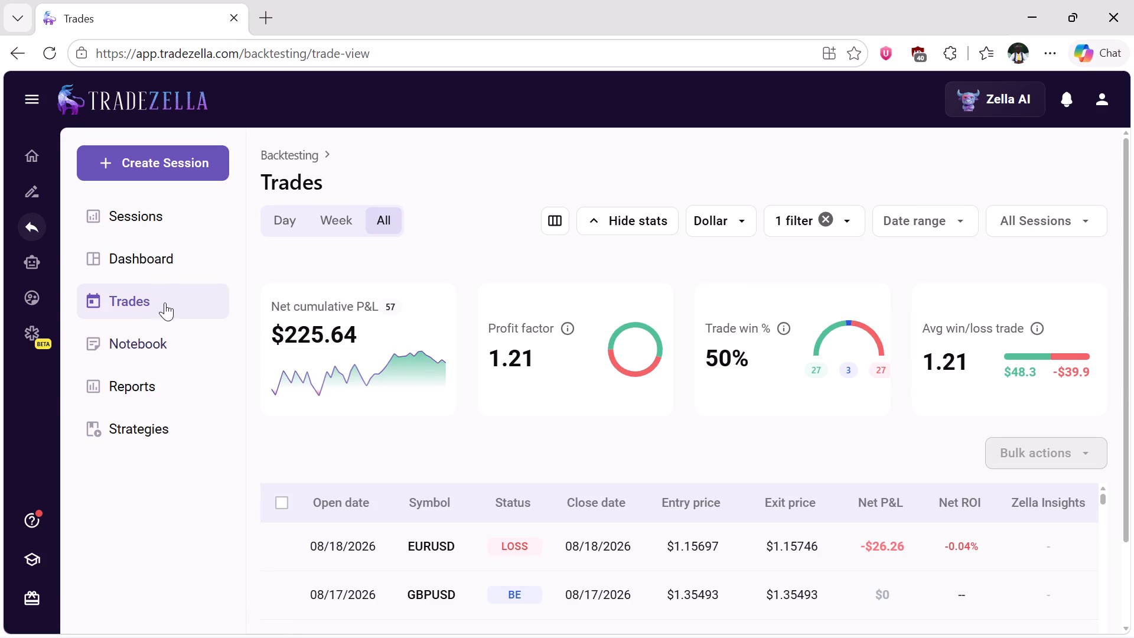
Return to the backtesting dashboard and examine the yearly P&L calendar for 2026.
left_click(157, 272)
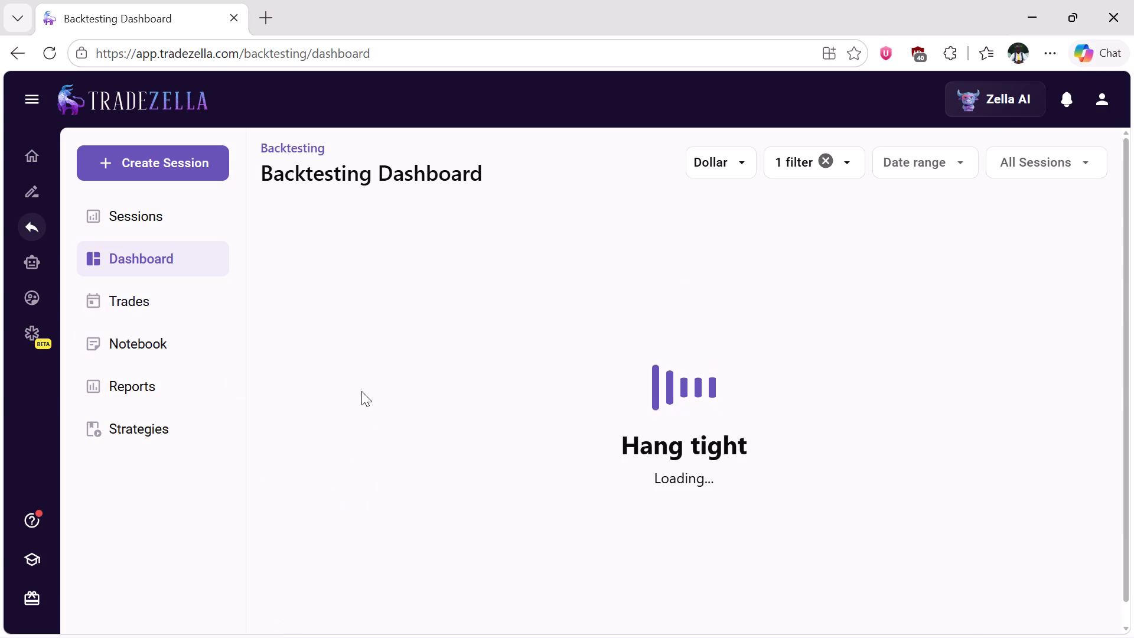
scroll(361, 391, "down", 6)
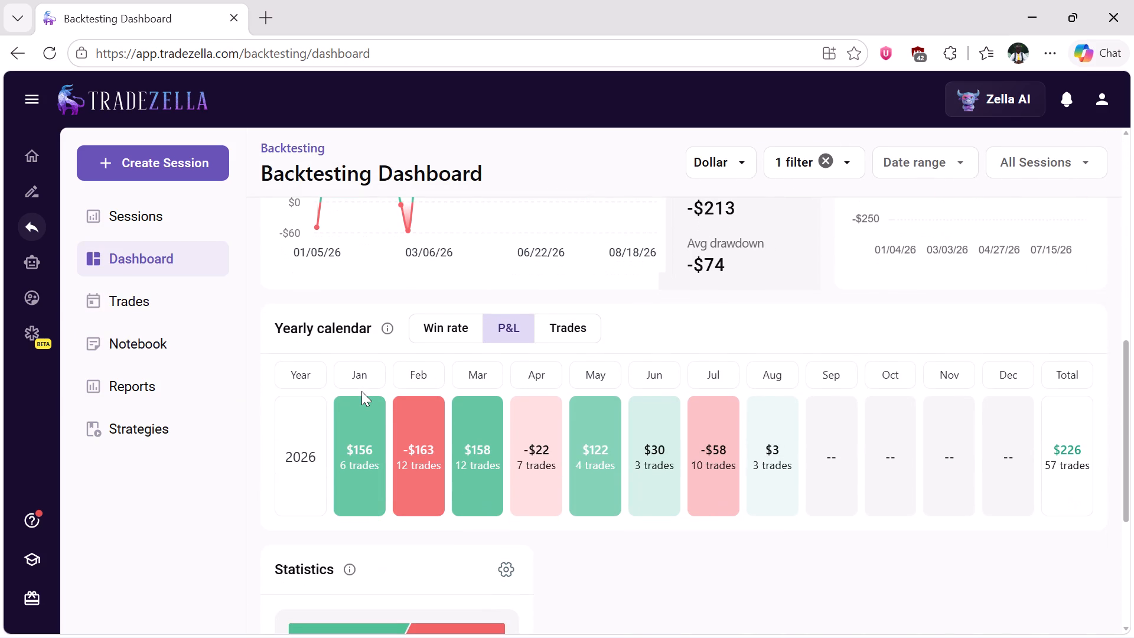
scroll(361, 391, "down", 2)
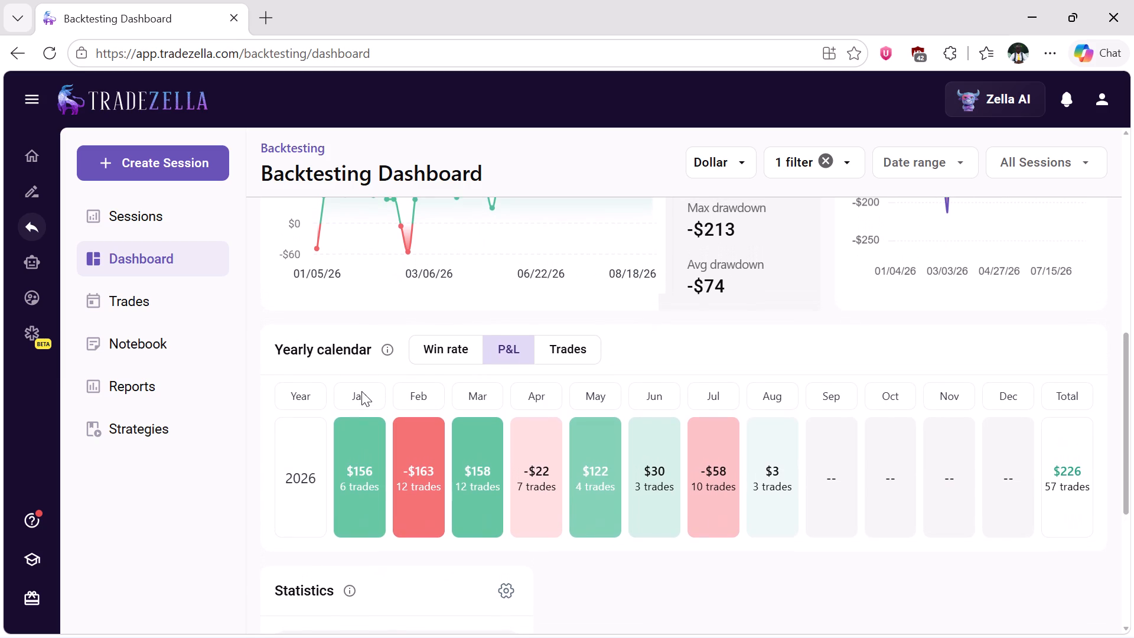
scroll(361, 391, "down", 1)
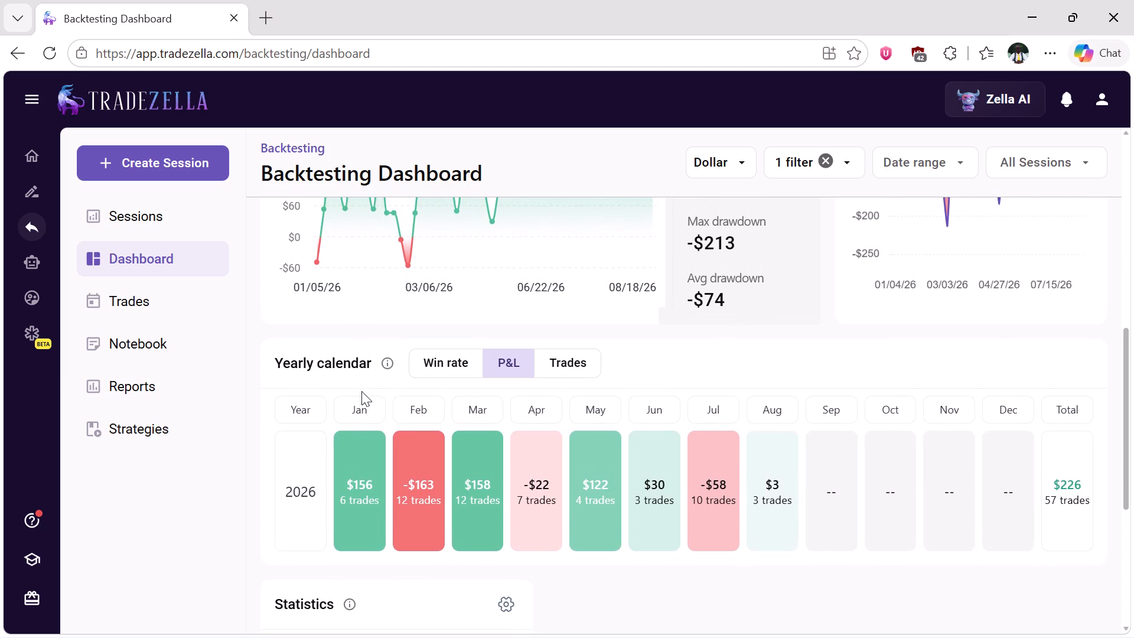
Compare the monthly Win rate and P&L views of the 2026 yearly calendar and look over the performance chart.
scroll(361, 391, "down", 2)
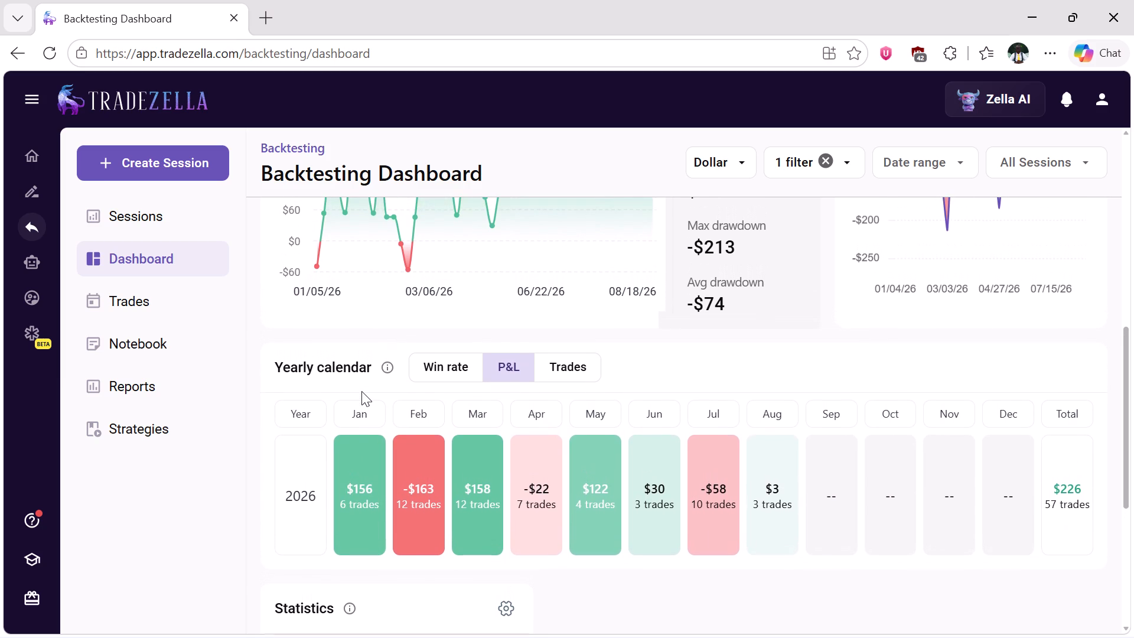
scroll(361, 391, "down", 1)
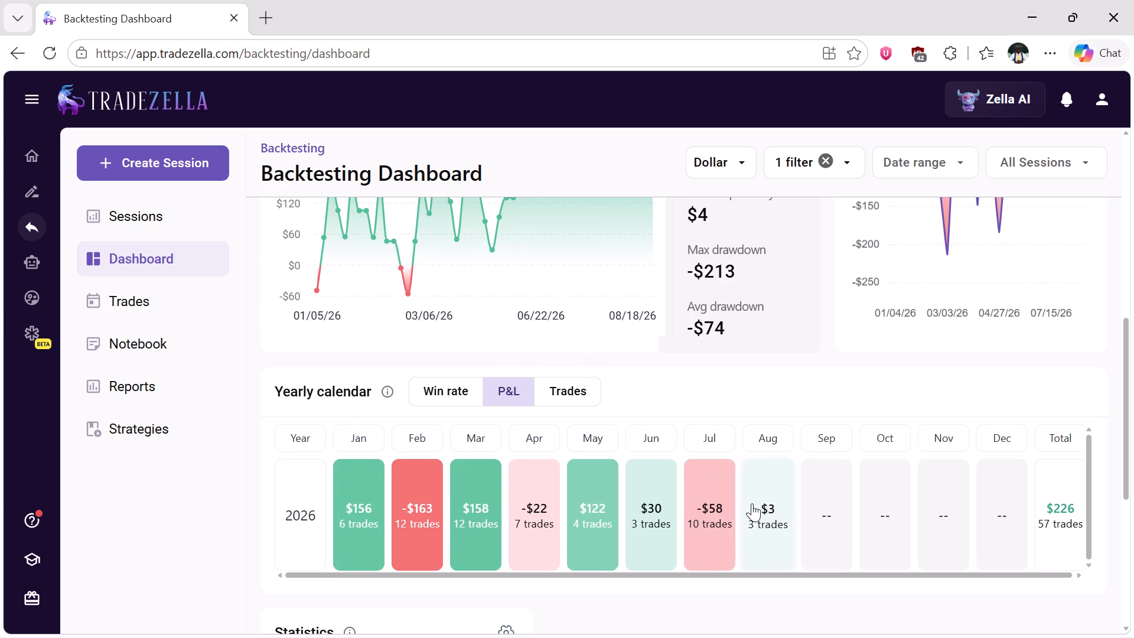
left_click(438, 394)
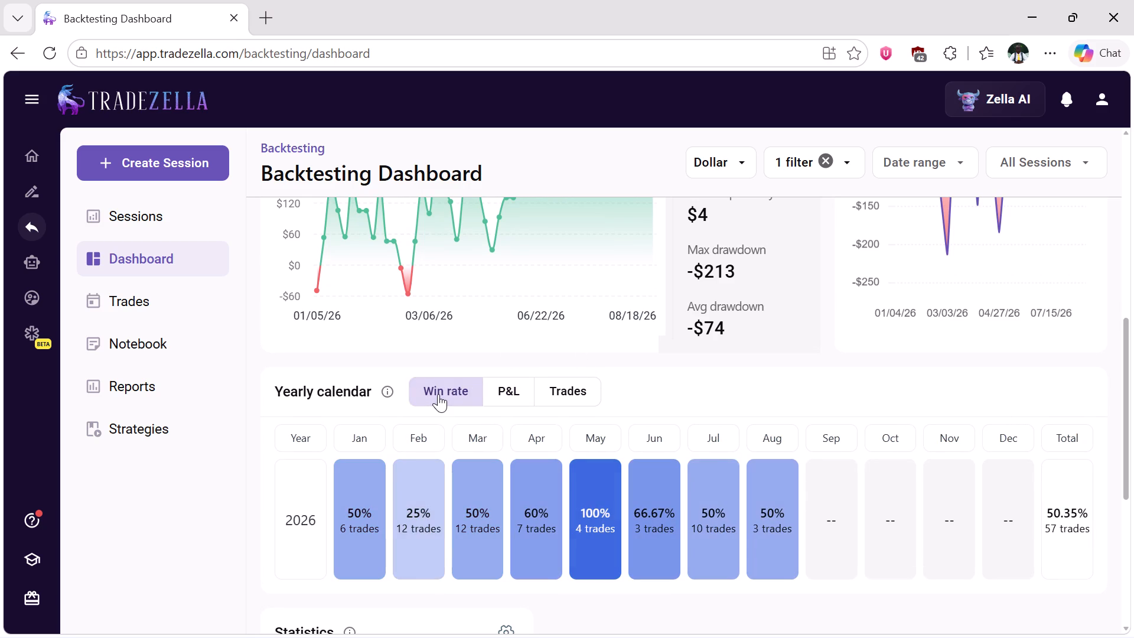
left_click(511, 386)
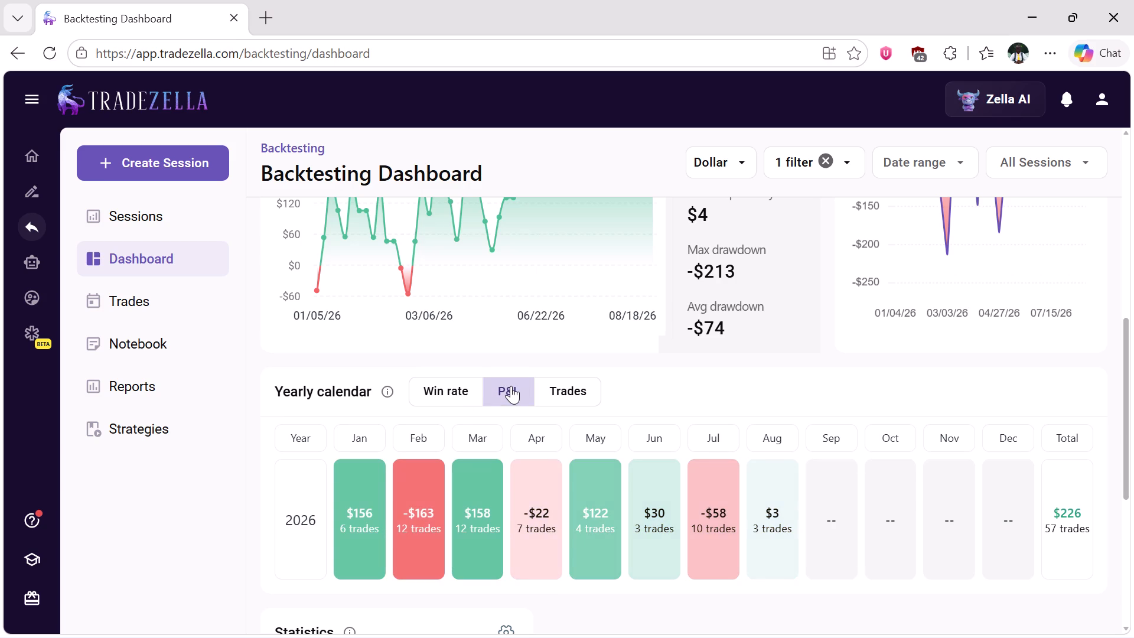
left_click(462, 389)
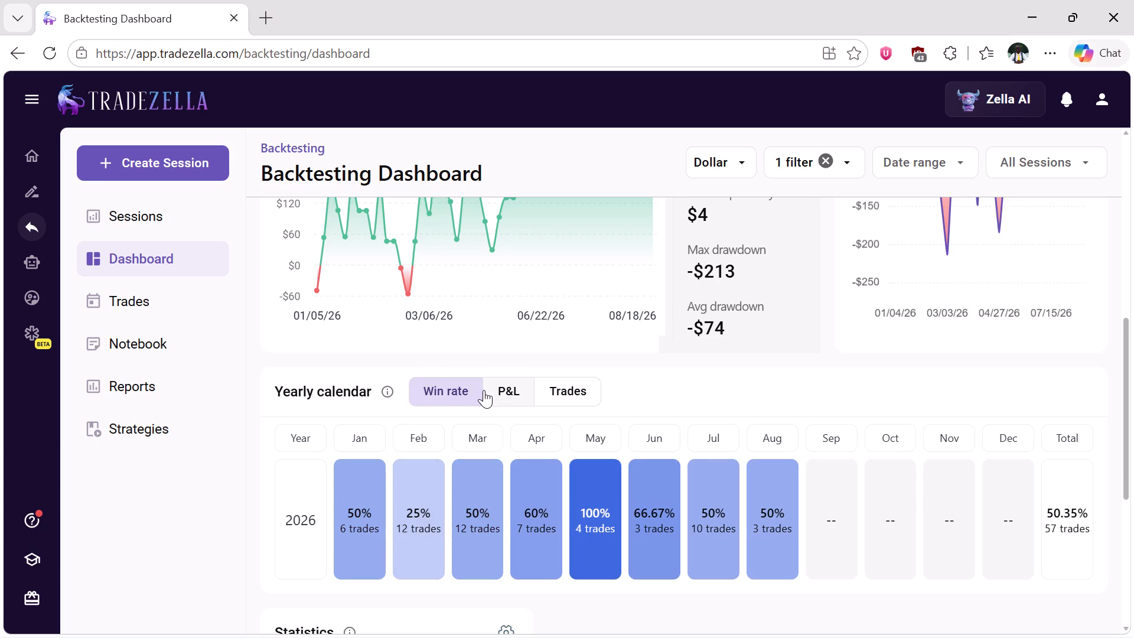
left_click(484, 390)
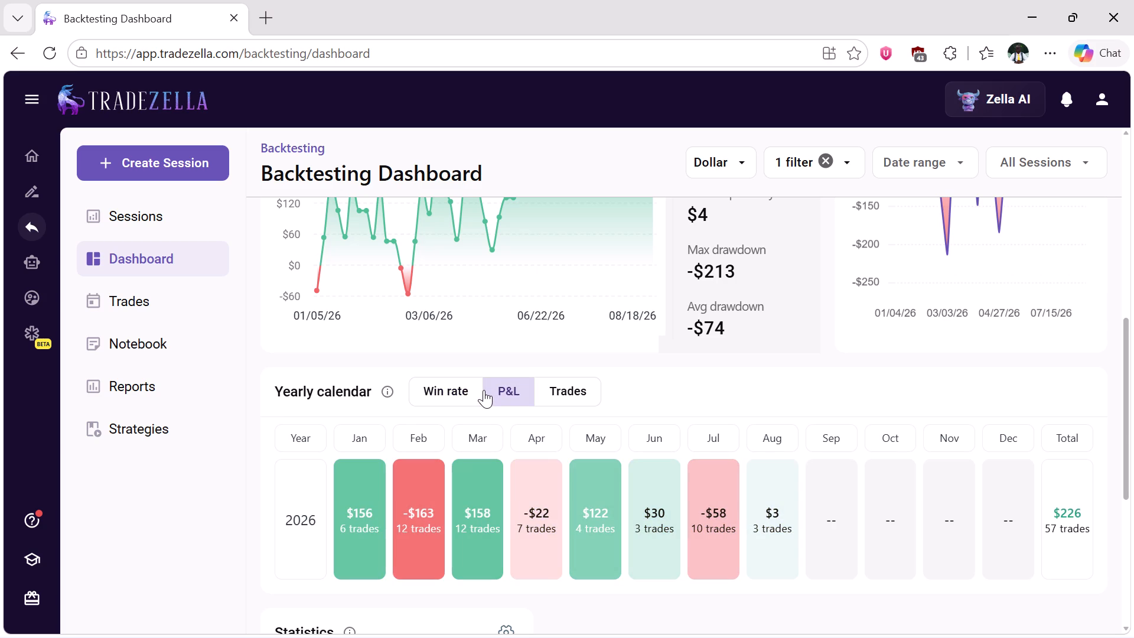
scroll(315, 402, "up", 3)
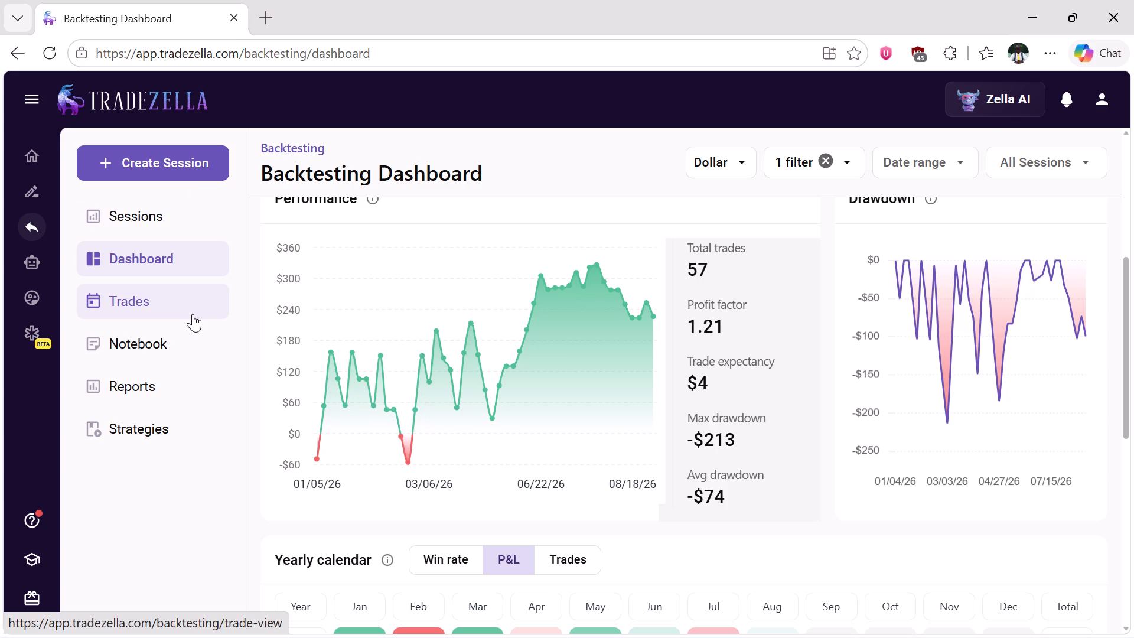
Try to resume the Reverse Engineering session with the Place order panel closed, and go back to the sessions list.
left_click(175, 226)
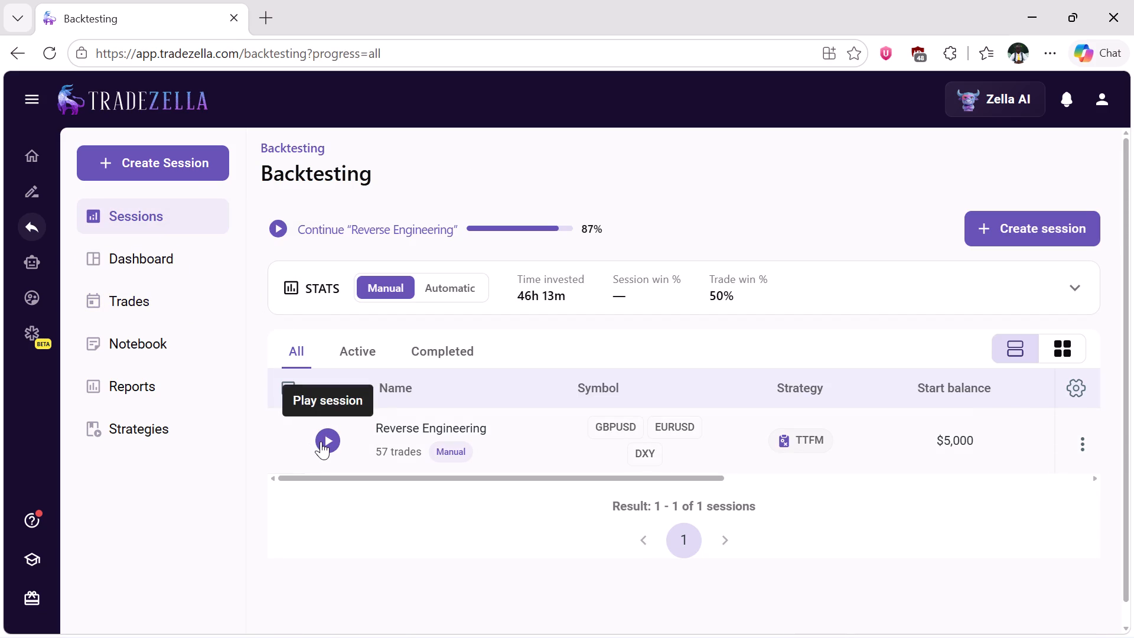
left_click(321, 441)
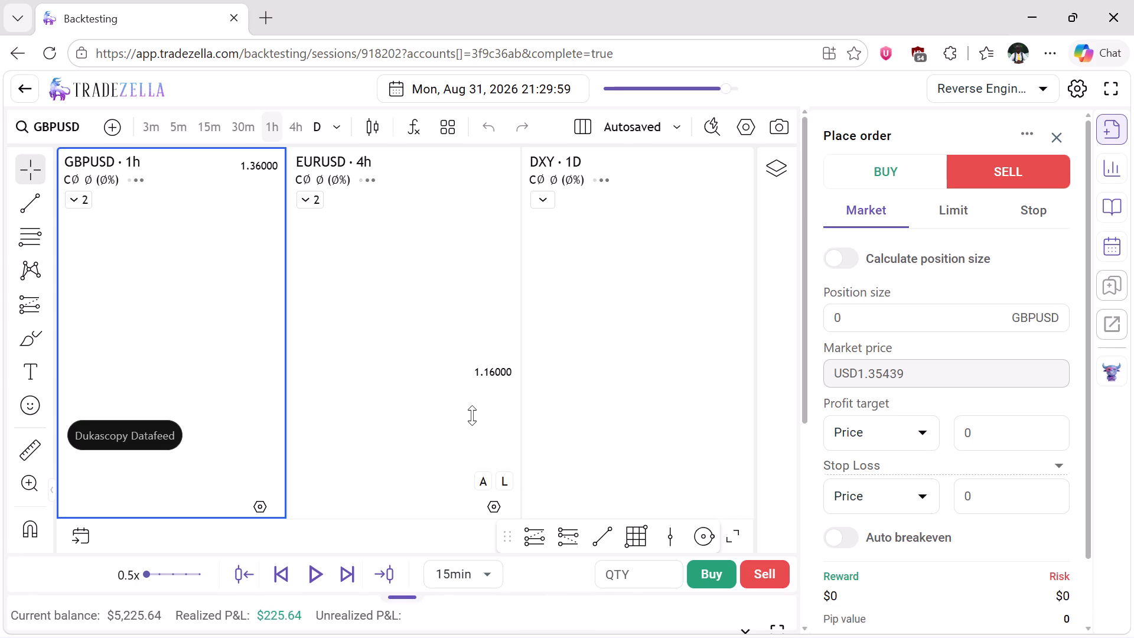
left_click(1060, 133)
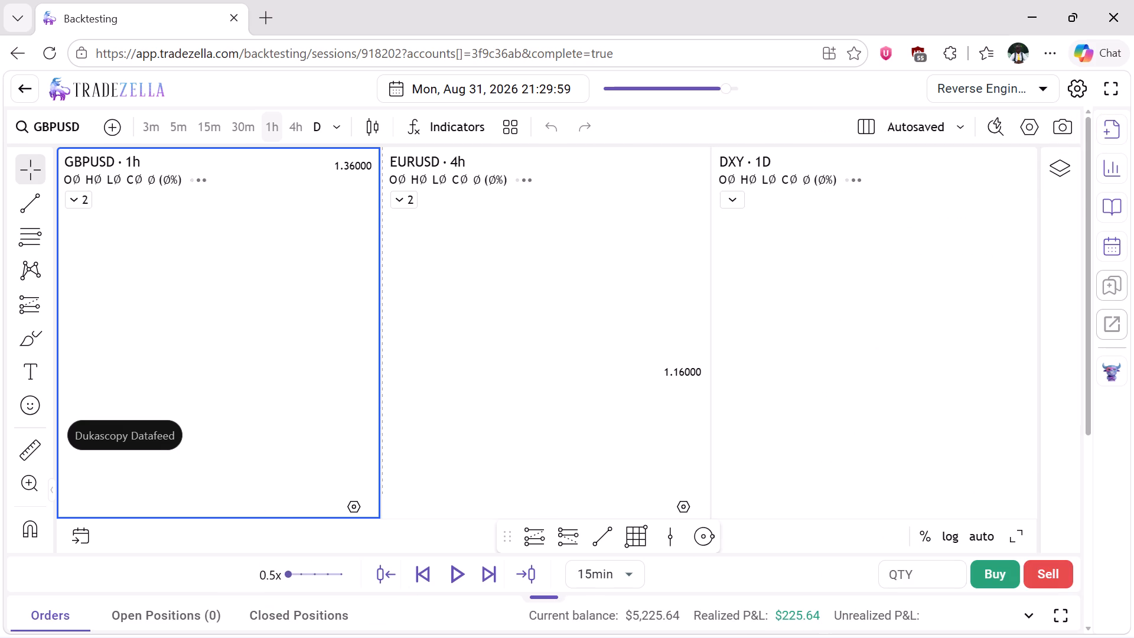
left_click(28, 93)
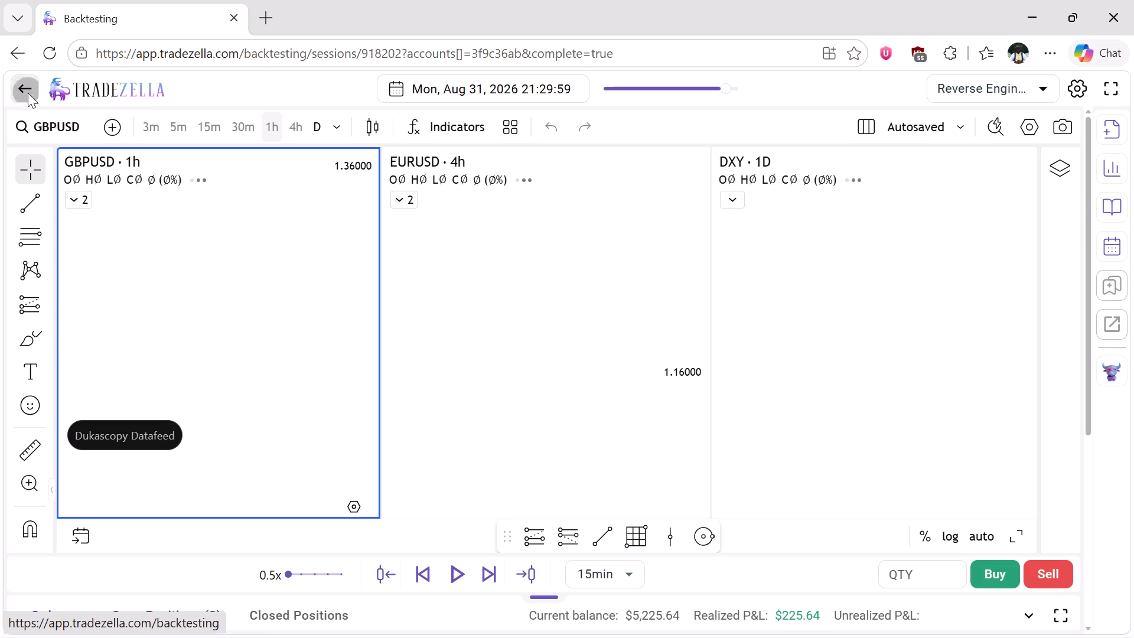
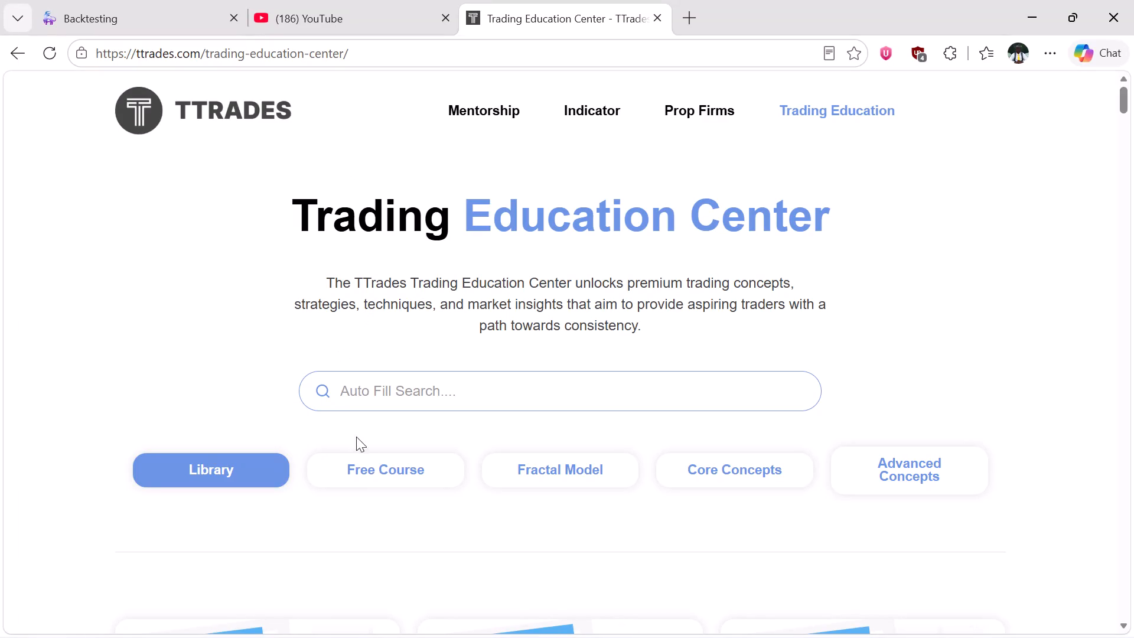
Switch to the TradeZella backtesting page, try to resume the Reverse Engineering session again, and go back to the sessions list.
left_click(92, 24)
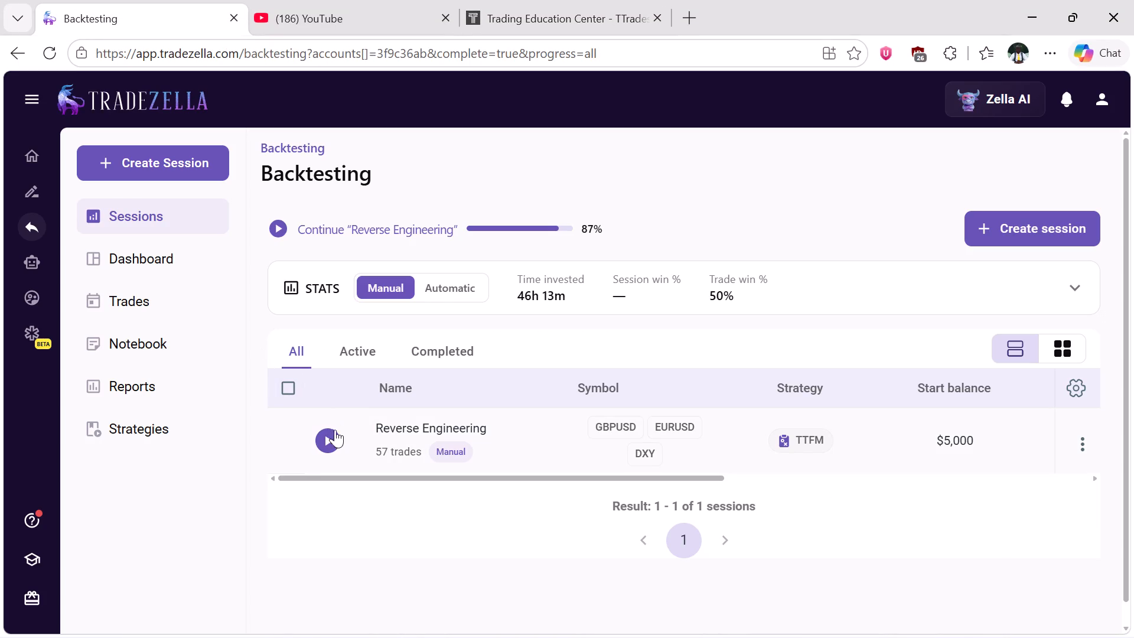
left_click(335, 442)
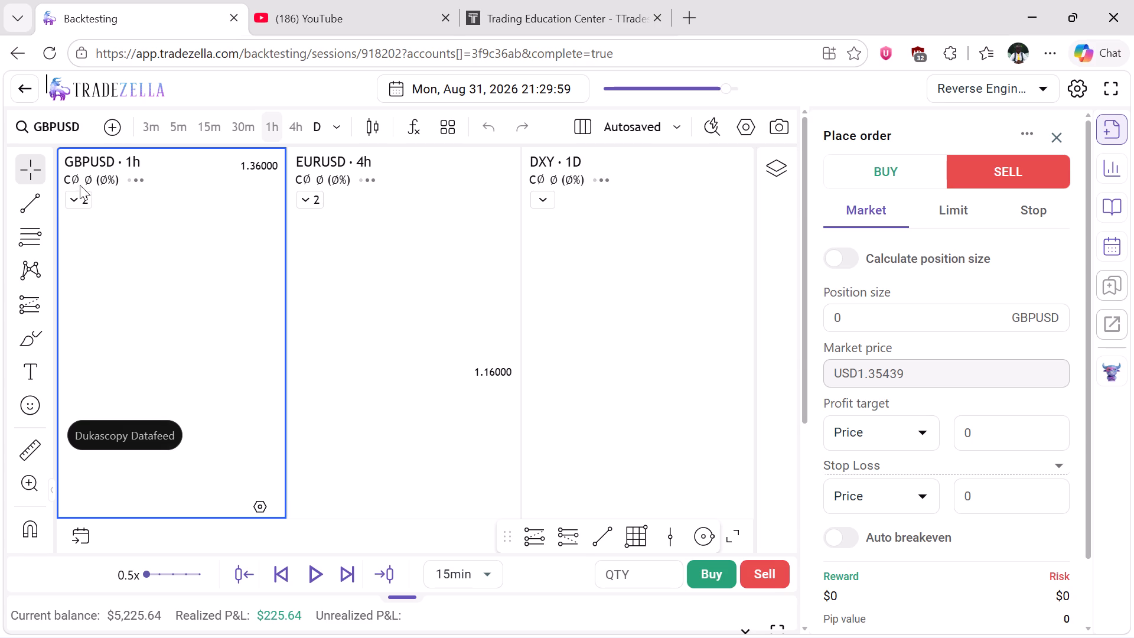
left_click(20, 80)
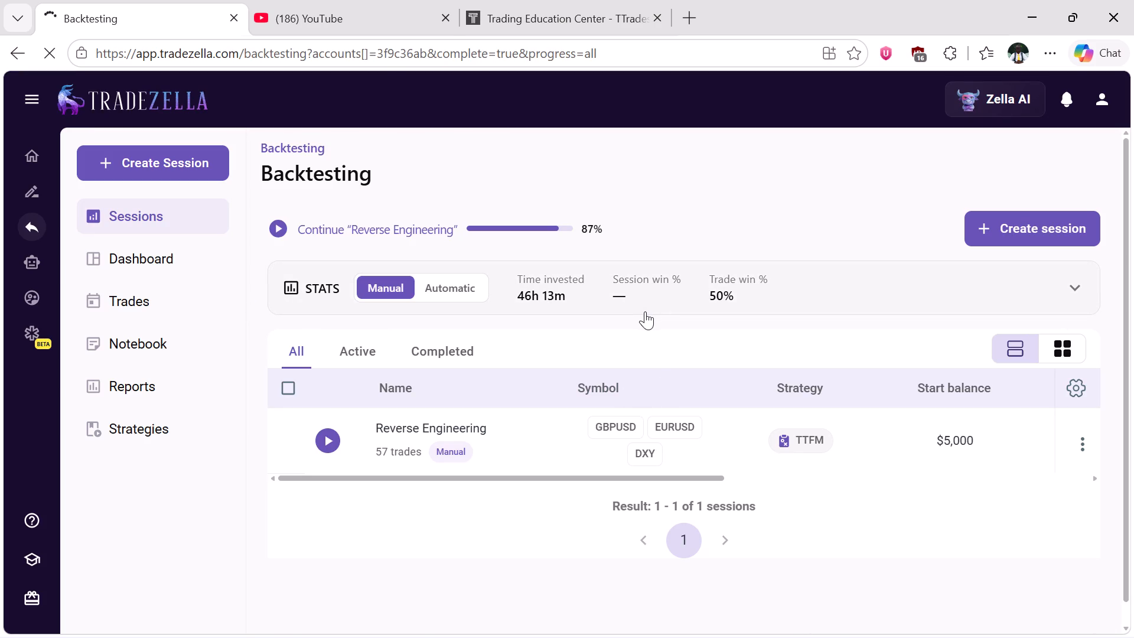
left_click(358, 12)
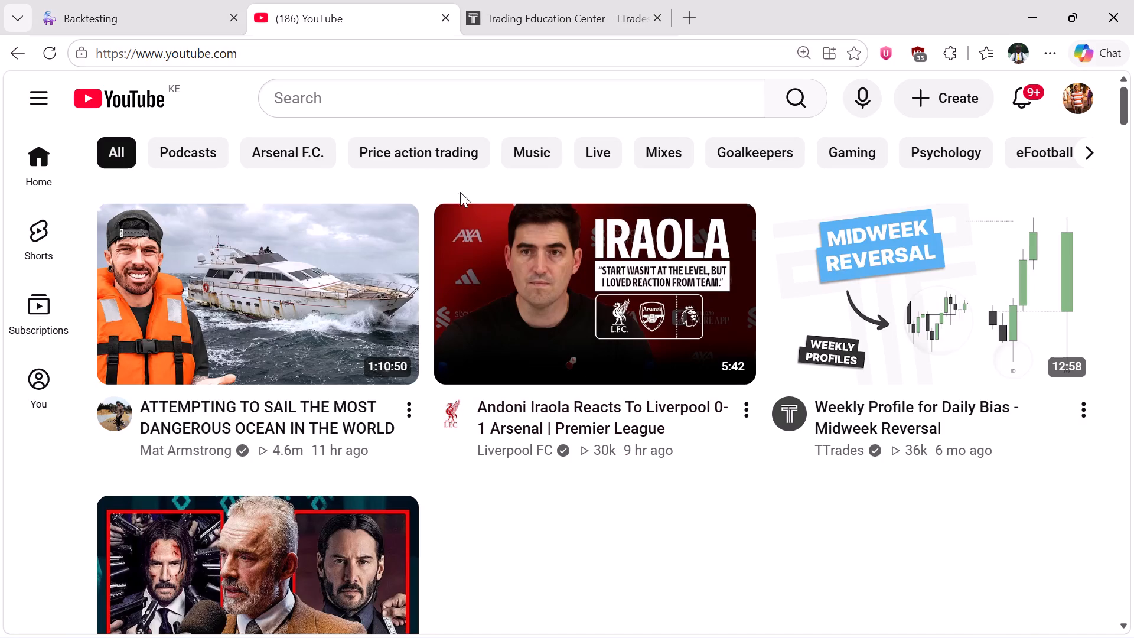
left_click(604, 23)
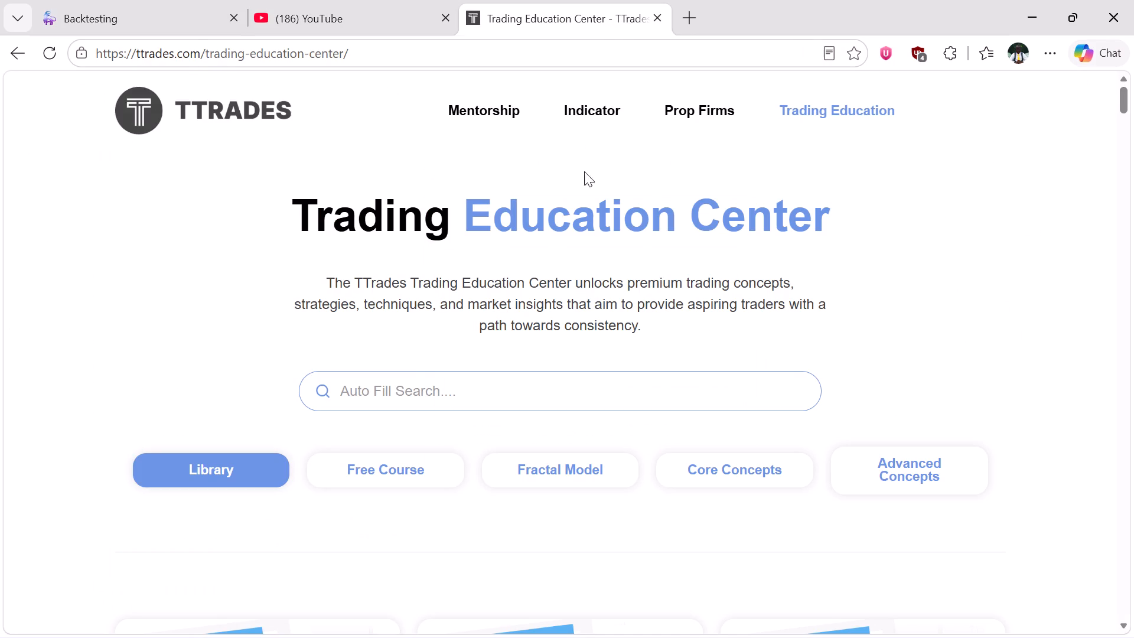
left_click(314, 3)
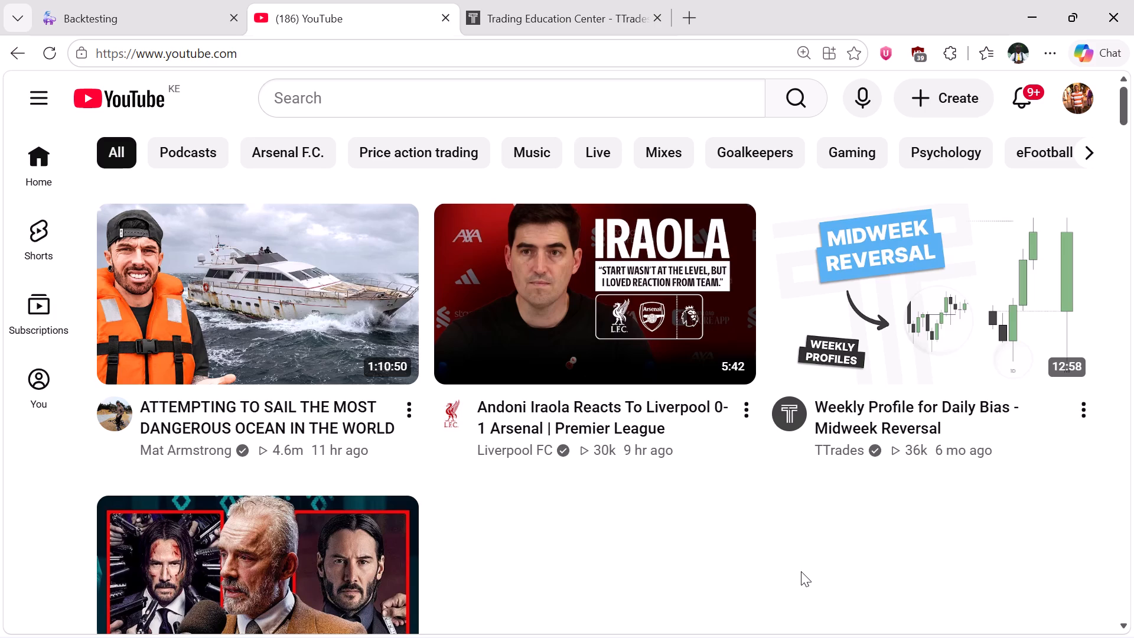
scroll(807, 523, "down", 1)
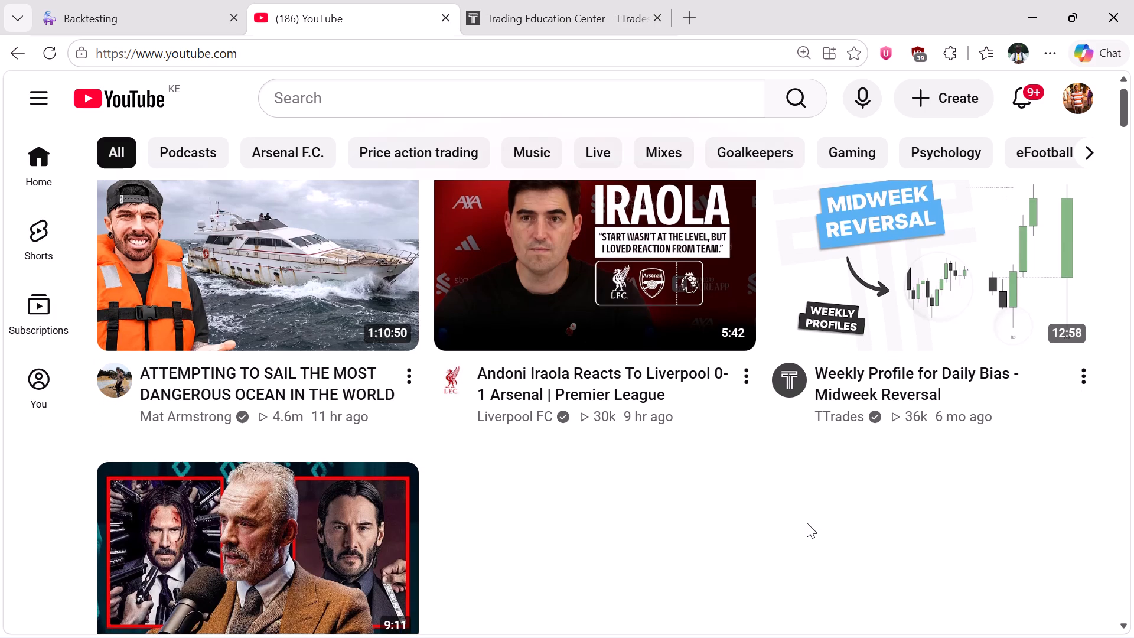
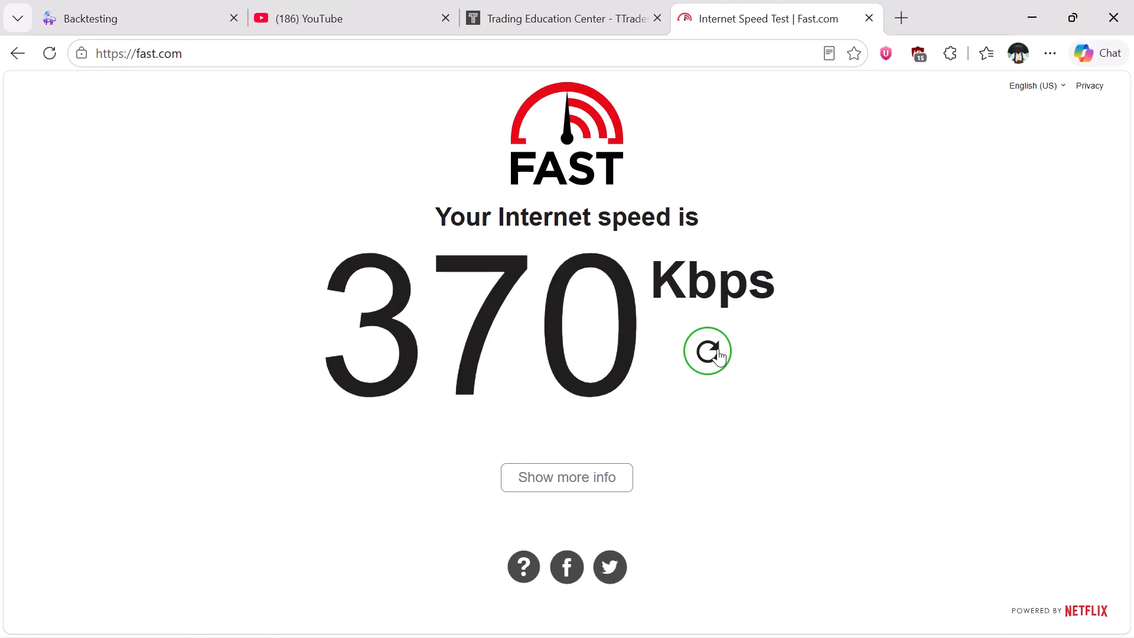
Rerun the internet speed test on Fast.com to check the connection.
left_click(711, 351)
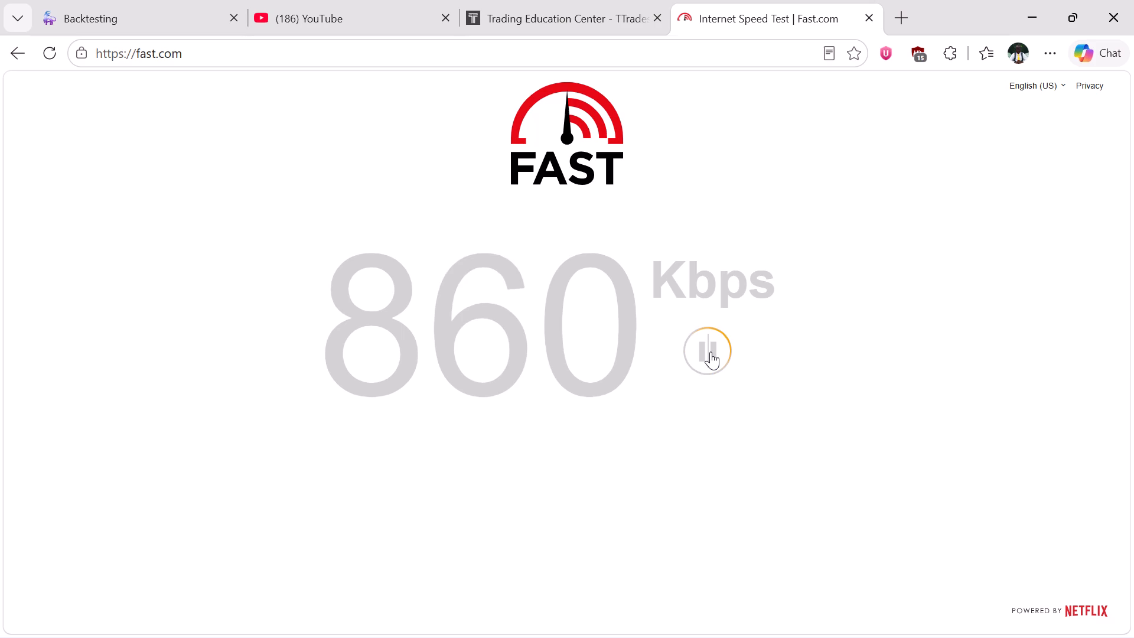
left_click(711, 351)
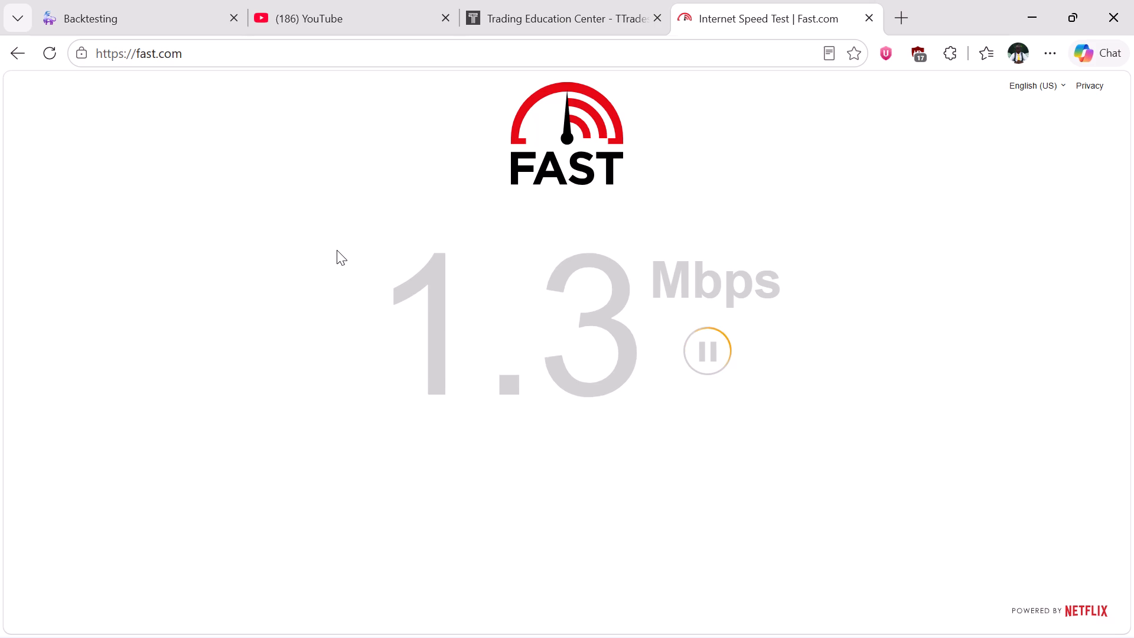
Switch to the TradeZella backtesting page and resume the Reverse Engineering session.
left_click(116, 10)
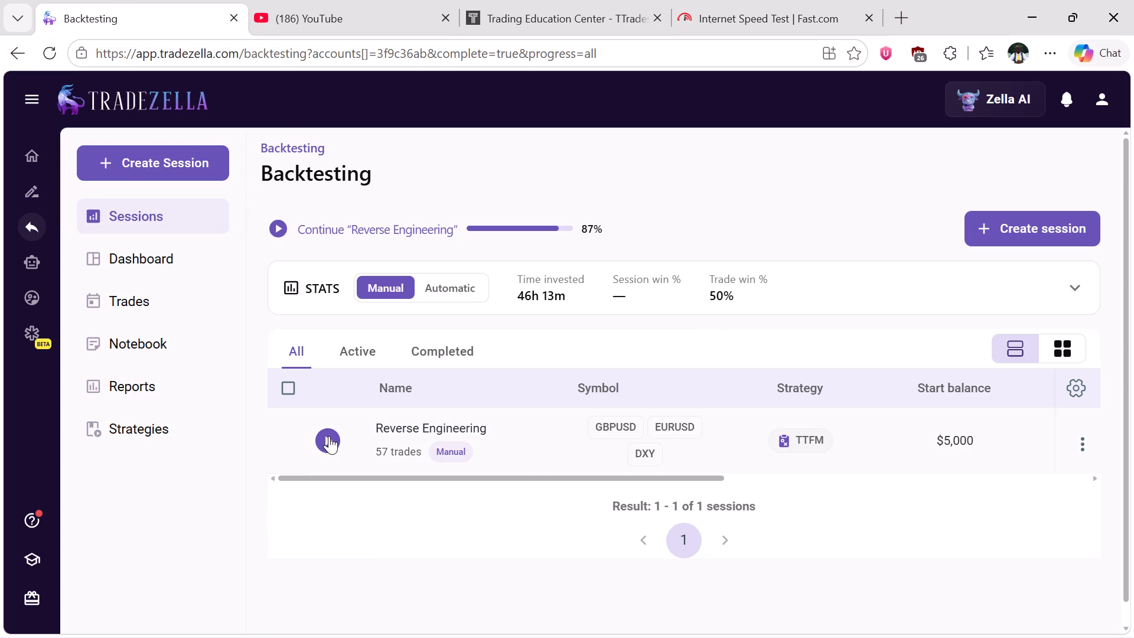
left_click(329, 436)
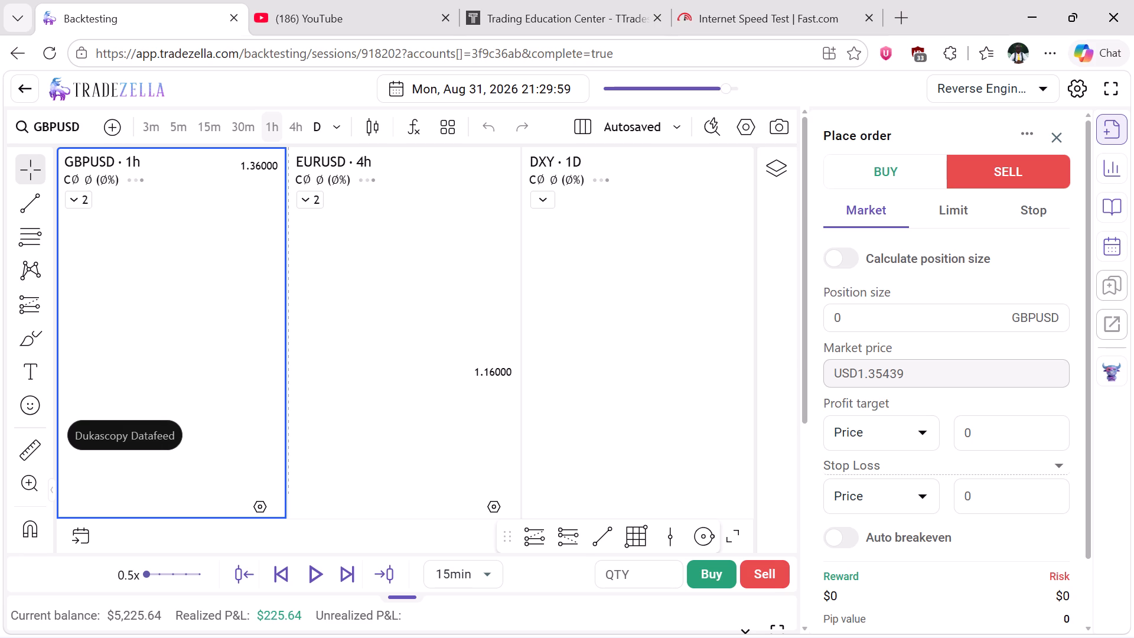
Set the GBPUSD chart's timeframe to daily.
left_click(314, 134)
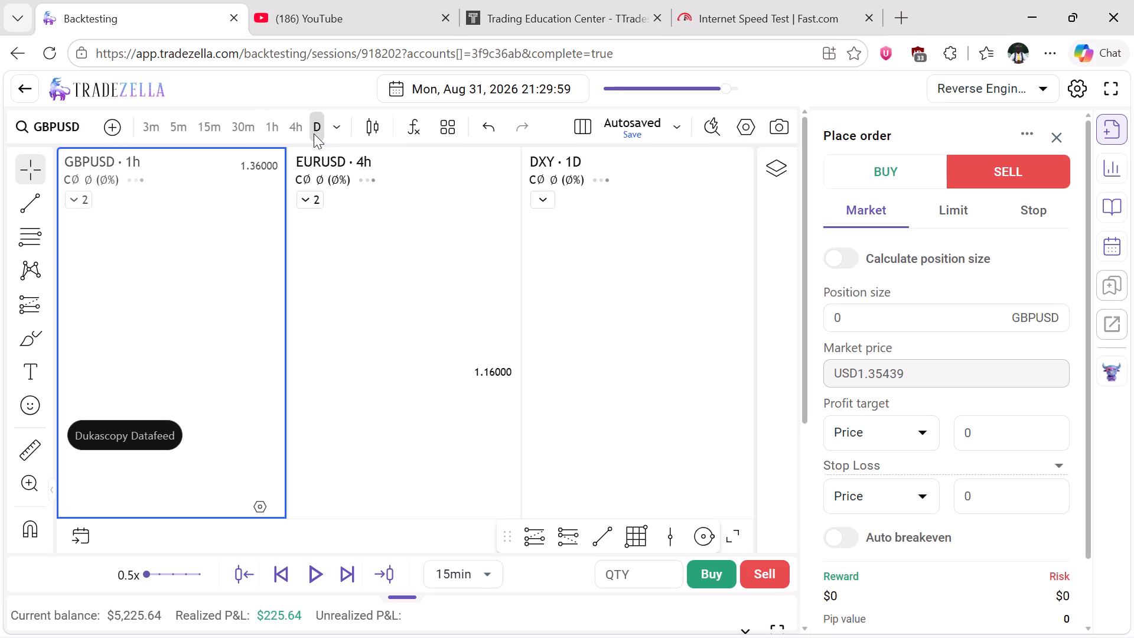
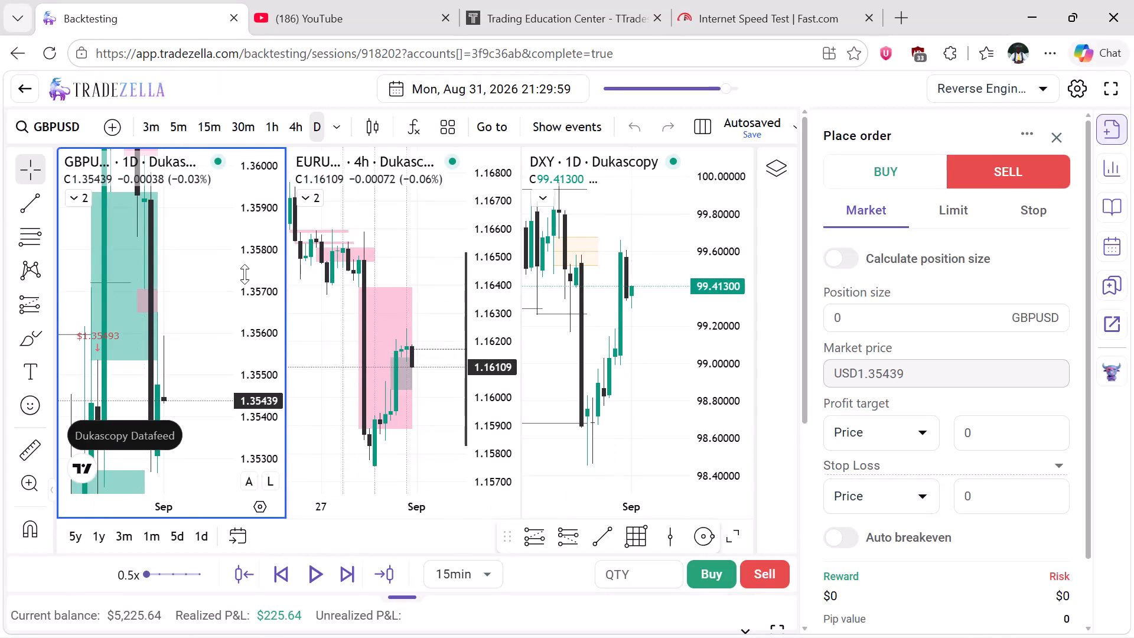
Compress the GBPUSD daily chart's price scale to examine a wider price range.
left_click_drag(245, 274, 259, 322)
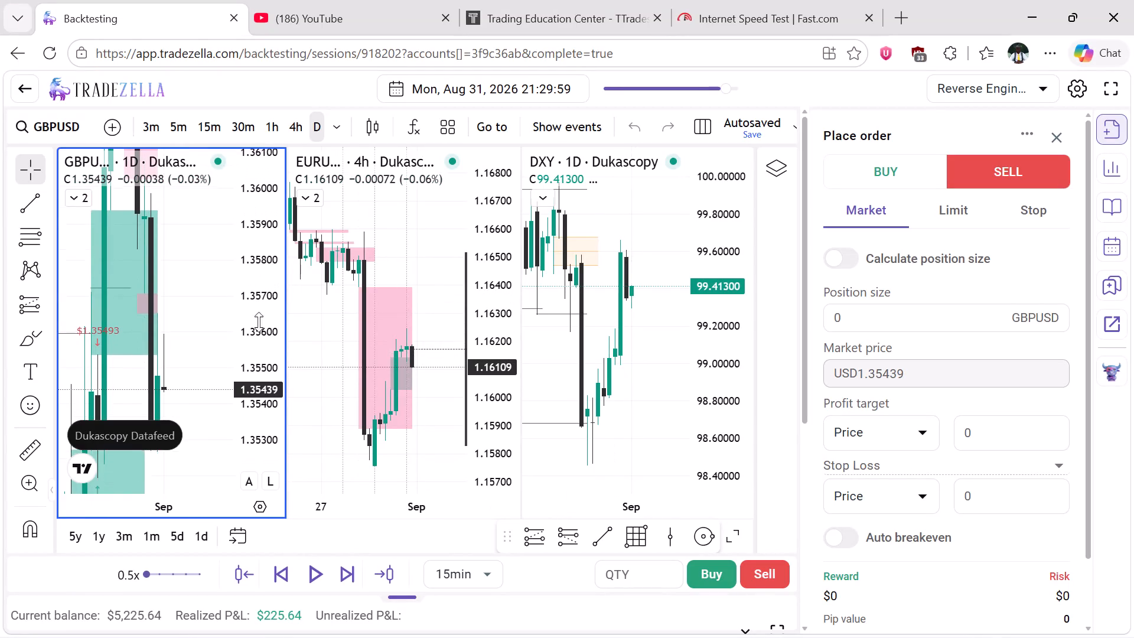
left_click_drag(259, 322, 271, 422)
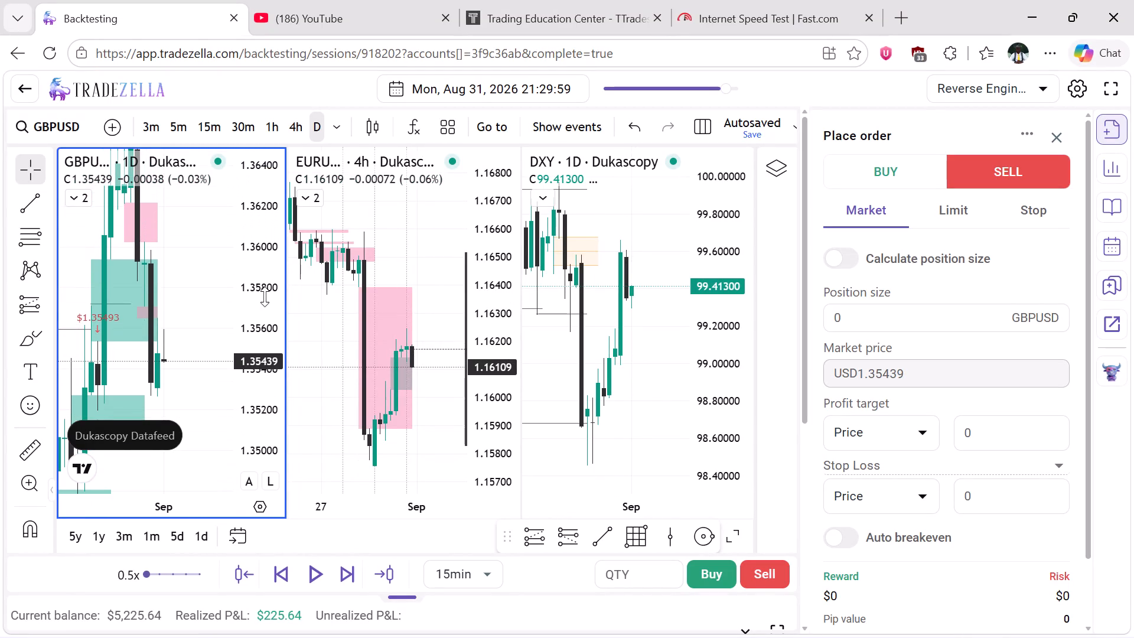
left_click_drag(265, 297, 270, 421)
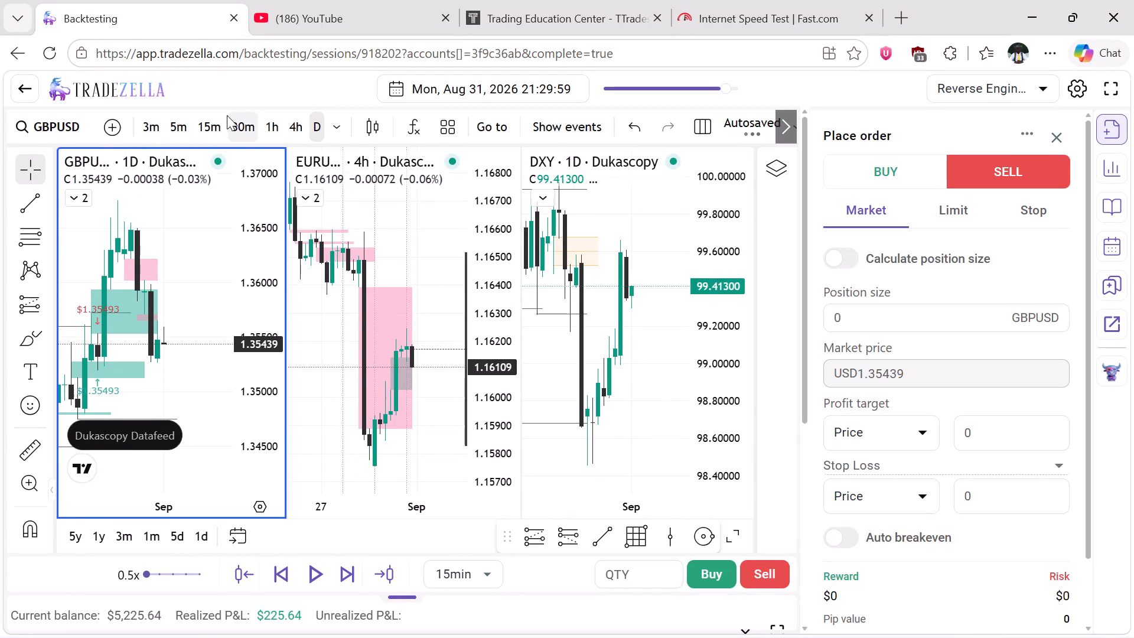
Switch the GBPUSD chart to the 5-minute timeframe and widen its visible price range to examine recent candles.
left_click(183, 128)
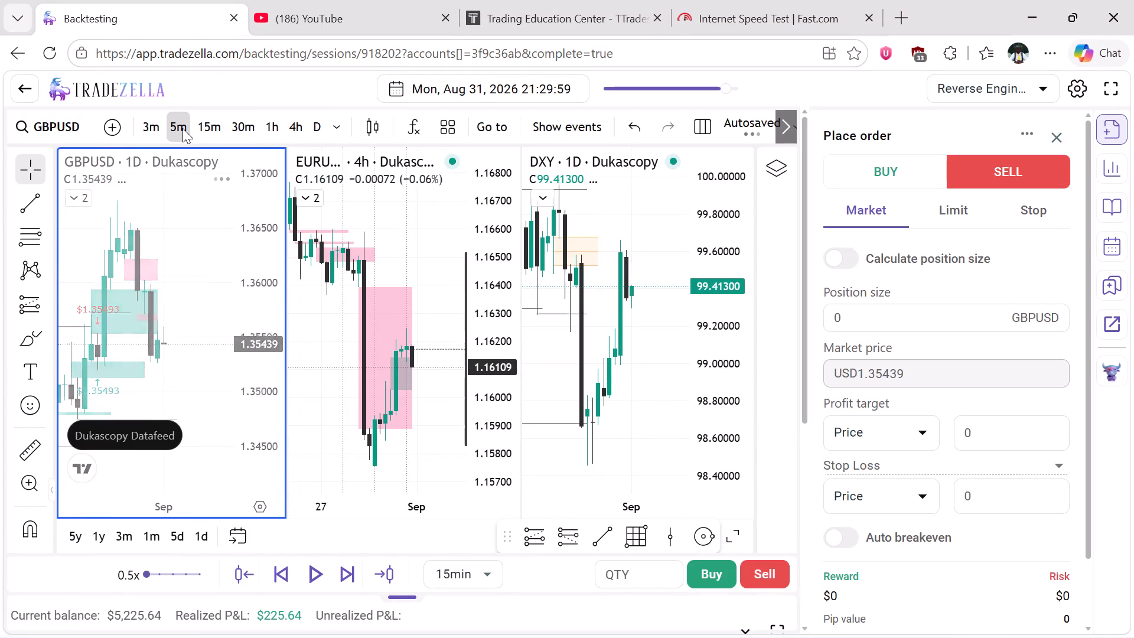
left_click_drag(275, 231, 272, 262)
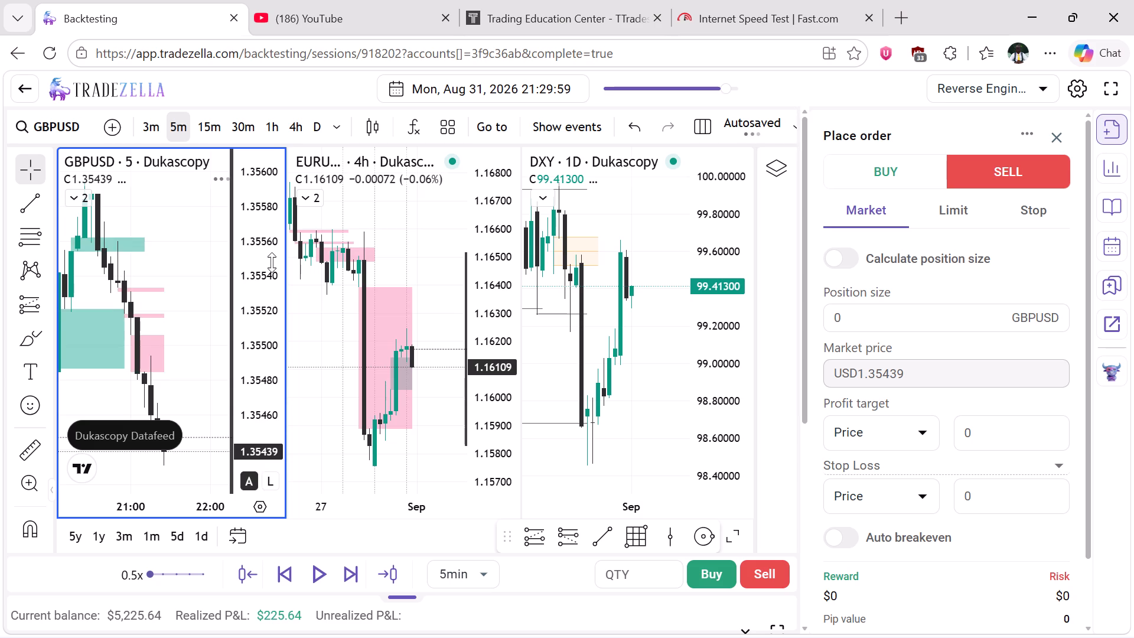
left_click_drag(272, 262, 275, 458)
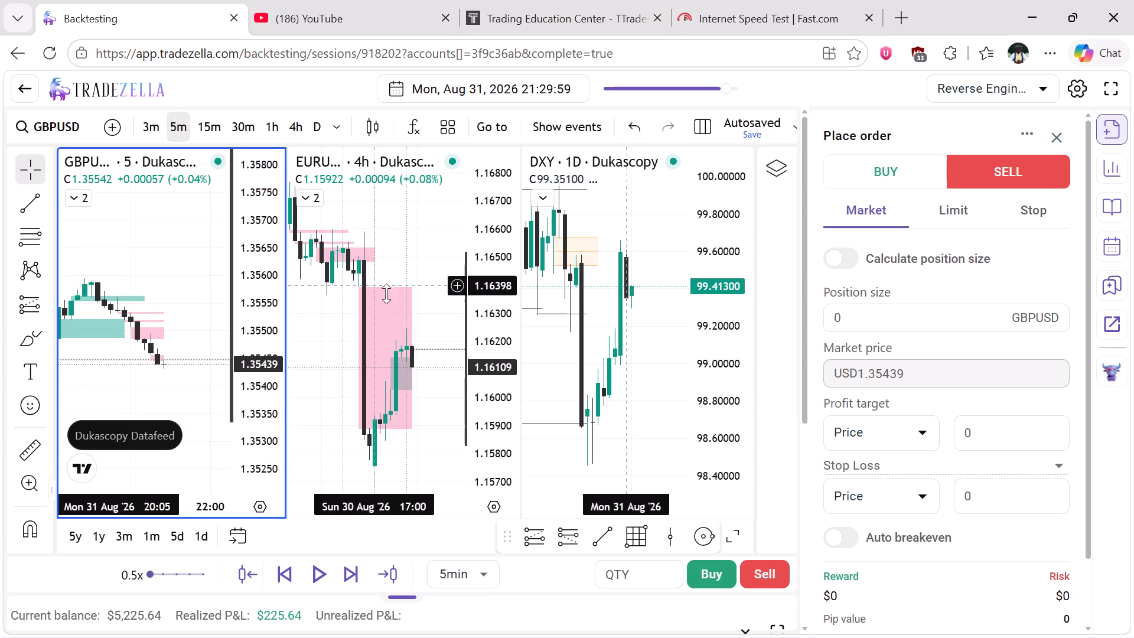
left_click(409, 313)
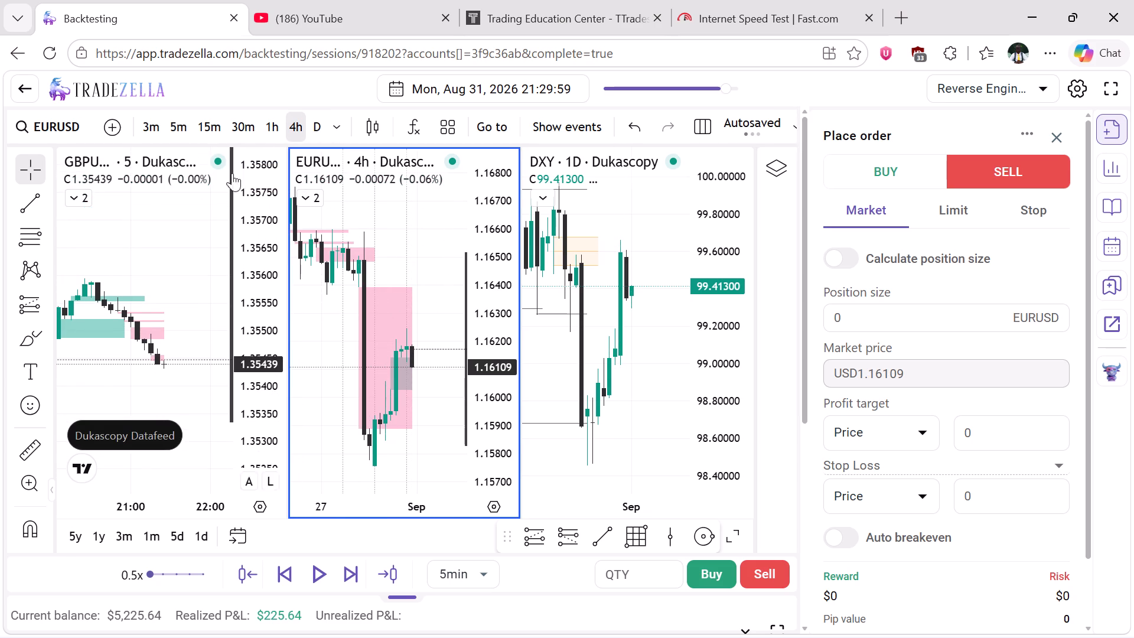
Return the GBPUSD chart to the daily timeframe and compress its price scale to show the wider swing.
left_click(183, 222)
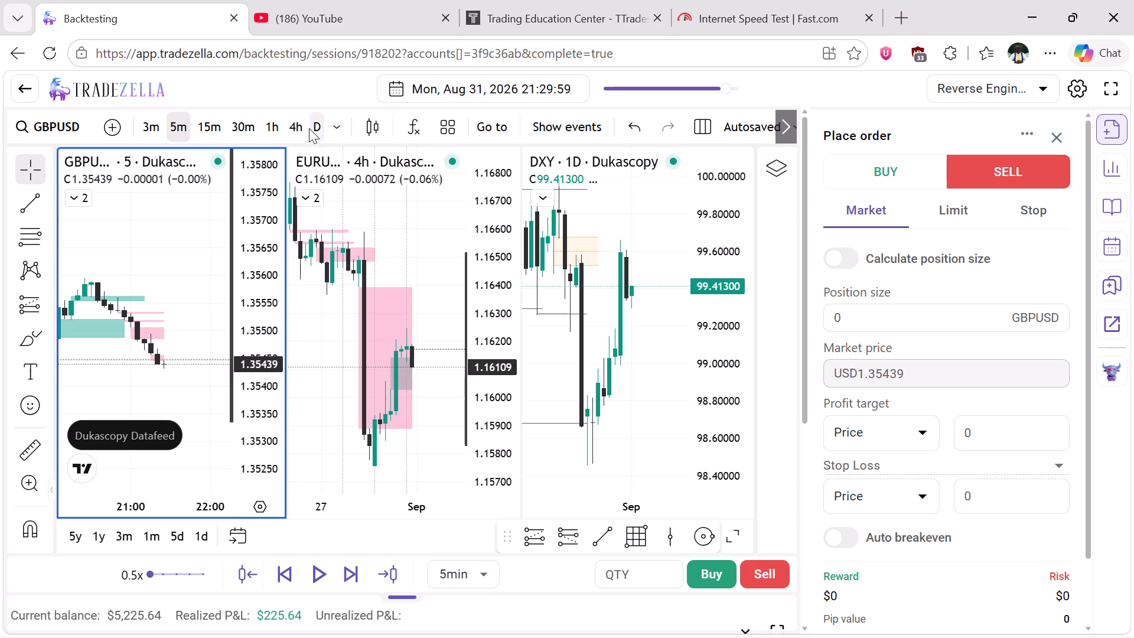
left_click(309, 128)
left_click_drag(254, 251, 305, 509)
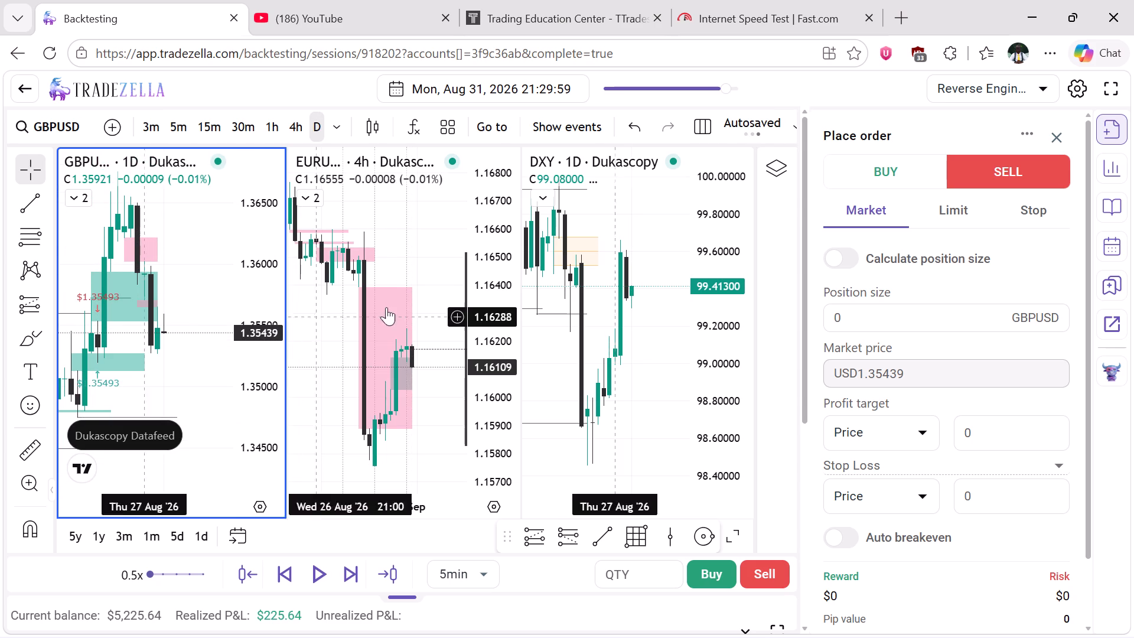
Close the Place order form.
left_click(1059, 125)
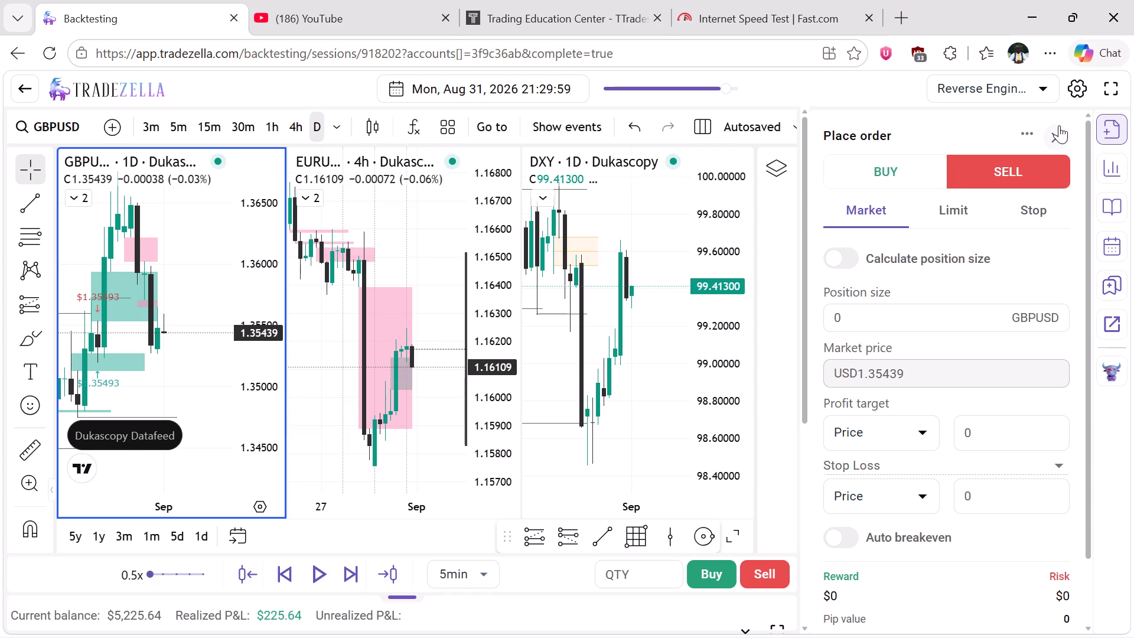
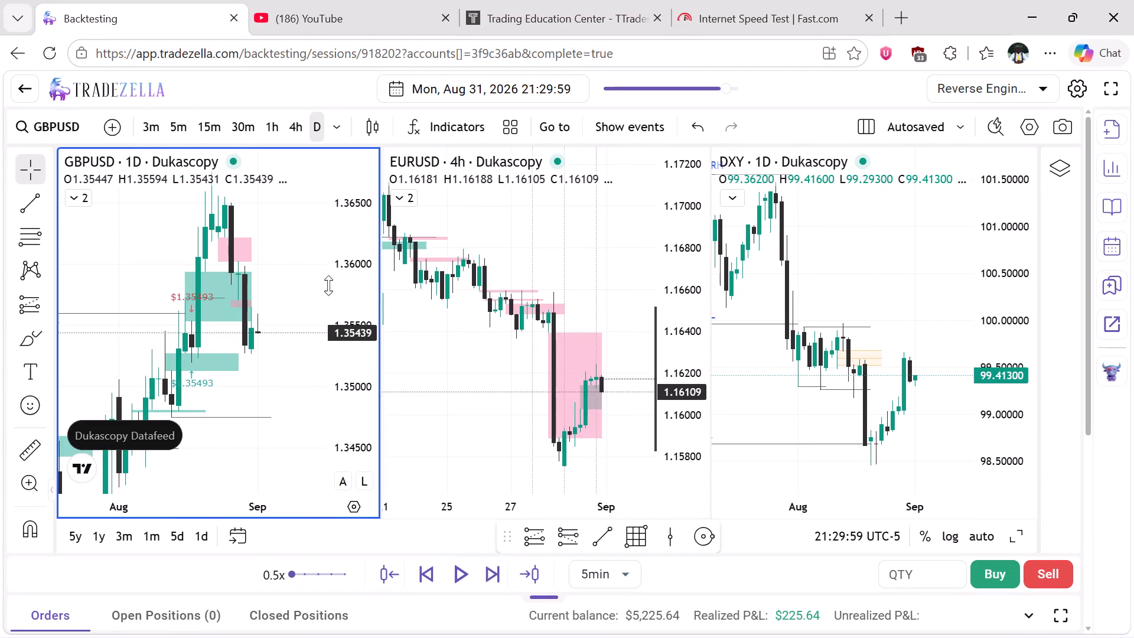
Widen the visible price range on the GBPUSD daily and EURUSD 4-hour charts to examine the recent candles.
left_click_drag(343, 256, 355, 326)
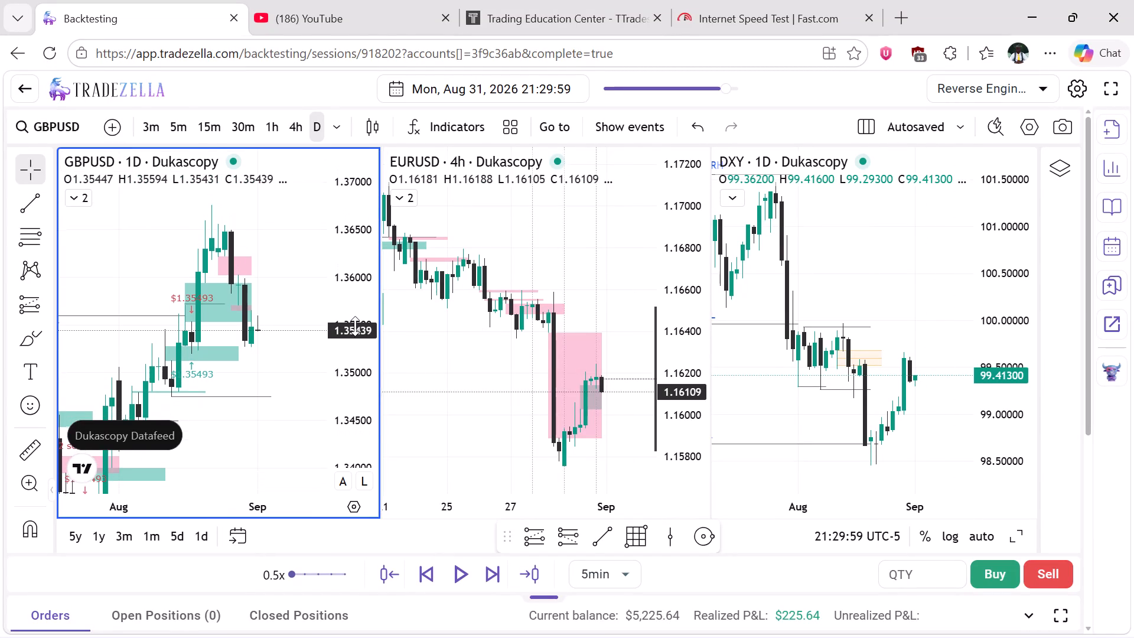
left_click_drag(355, 326, 355, 327)
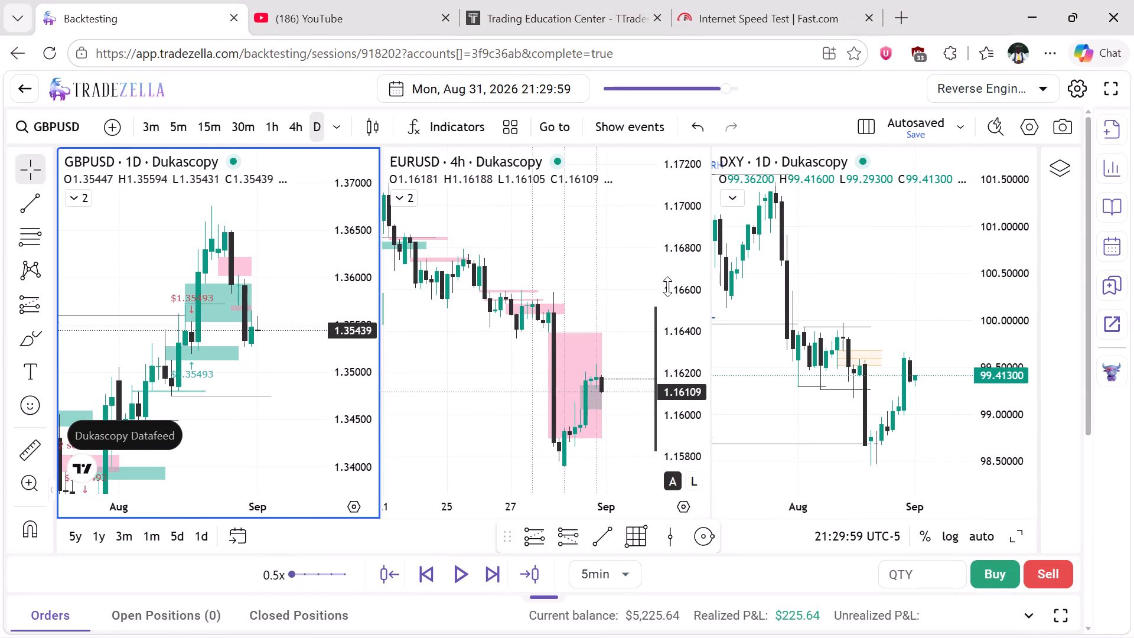
left_click_drag(676, 282, 674, 300)
scroll(579, 272, "left", 1)
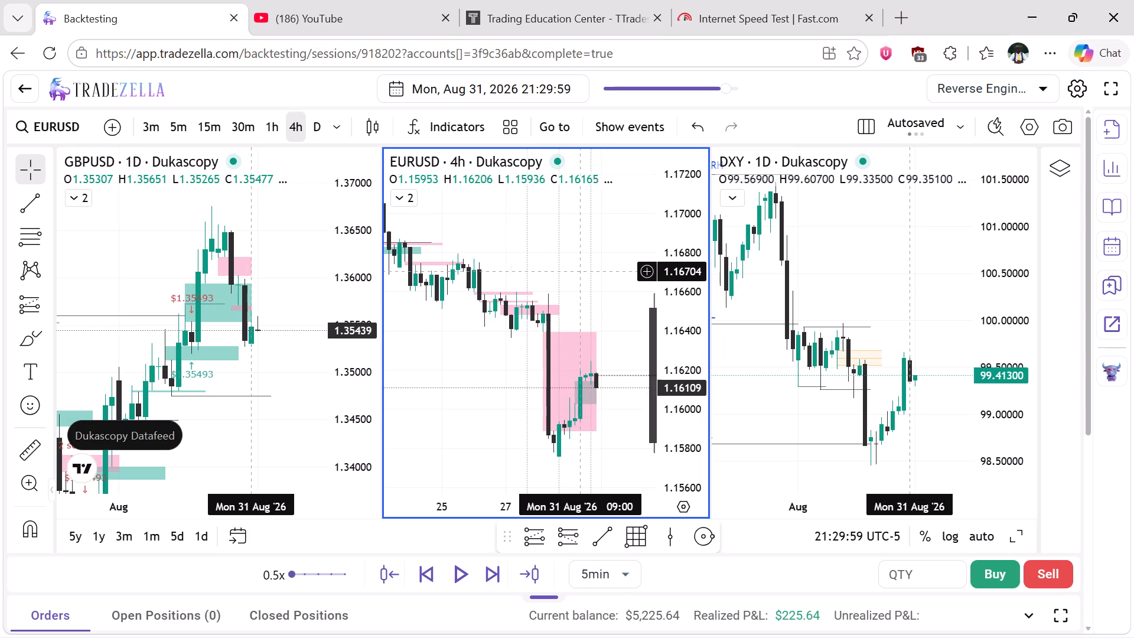
scroll(579, 272, "left", 1)
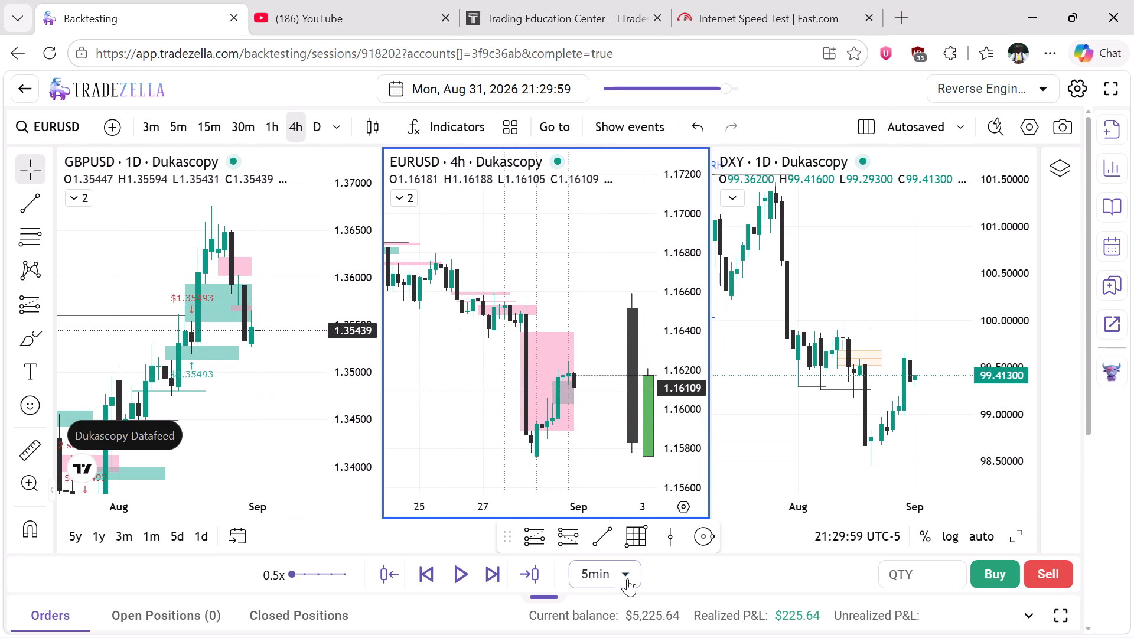
Switch the EURUSD chart to the daily timeframe, examine it alongside GBPUSD, and reset the EURUSD chart view.
left_click(310, 132)
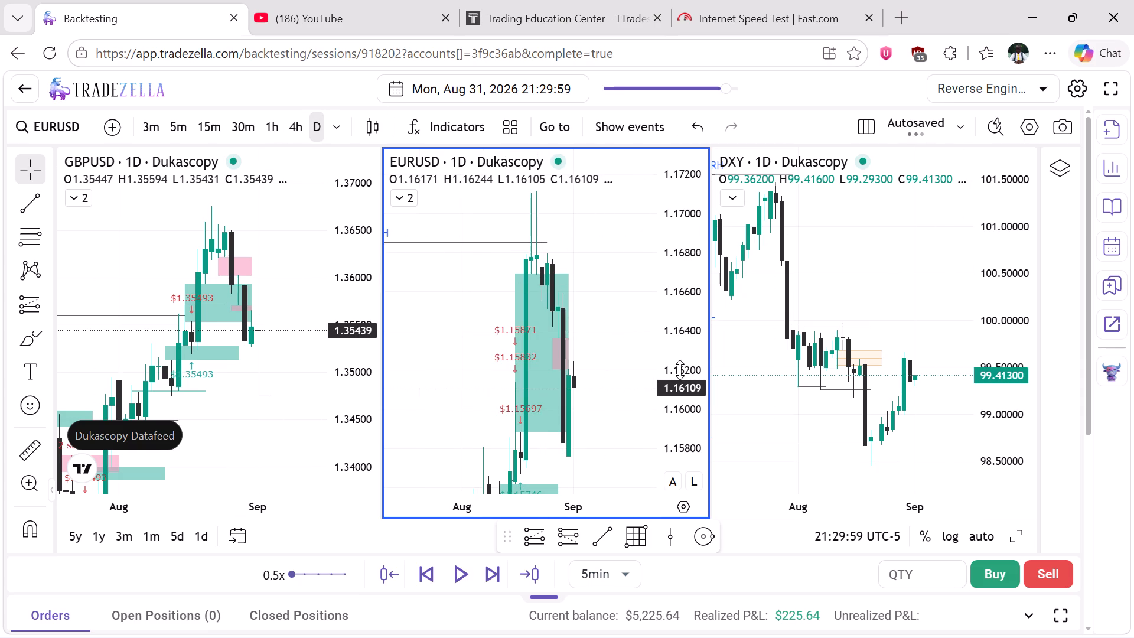
left_click_drag(685, 313, 683, 325)
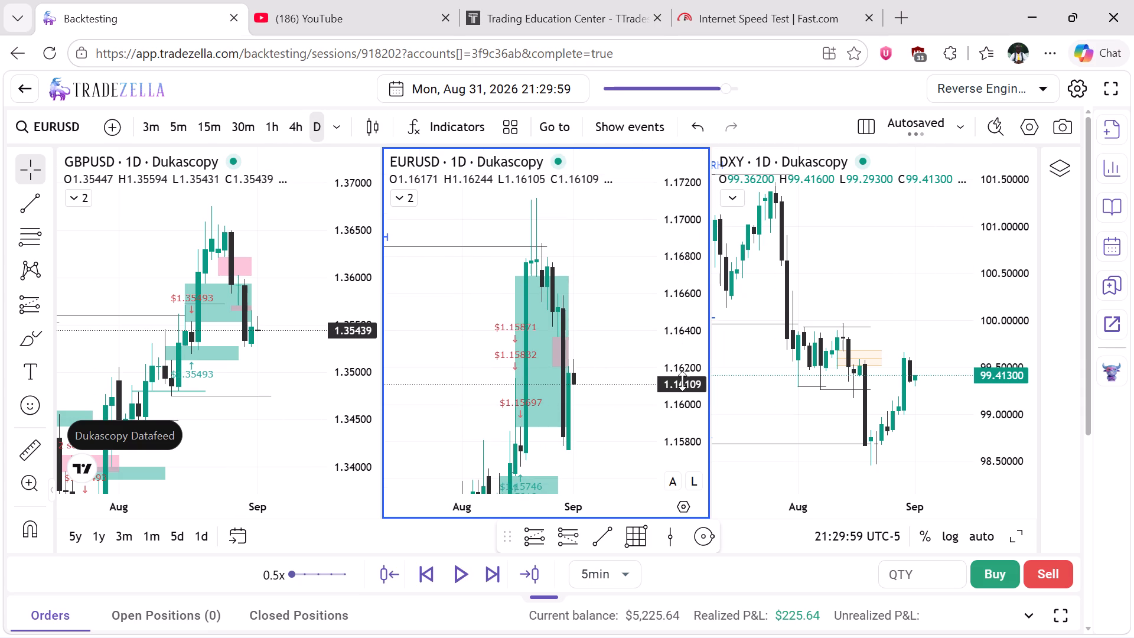
left_click(281, 333)
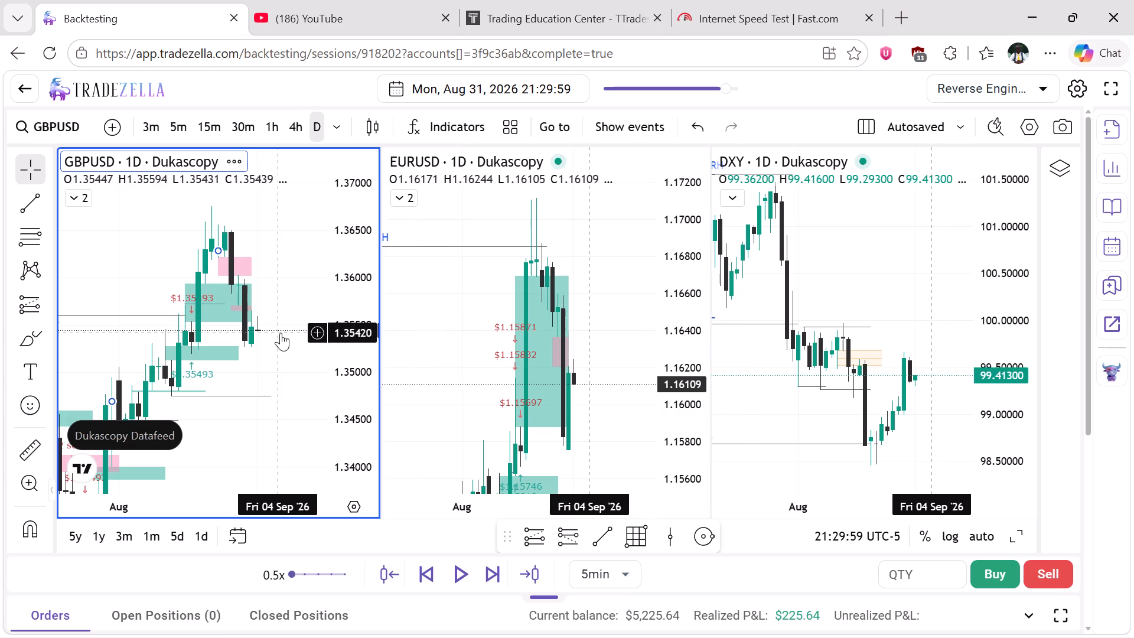
left_click(315, 130)
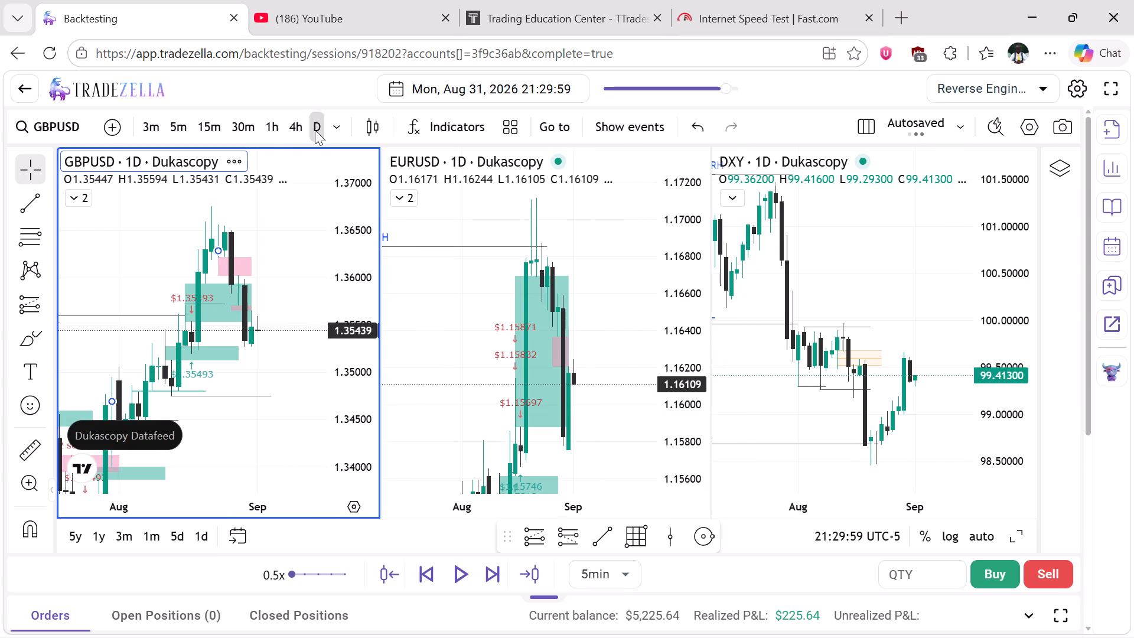
left_click(304, 281)
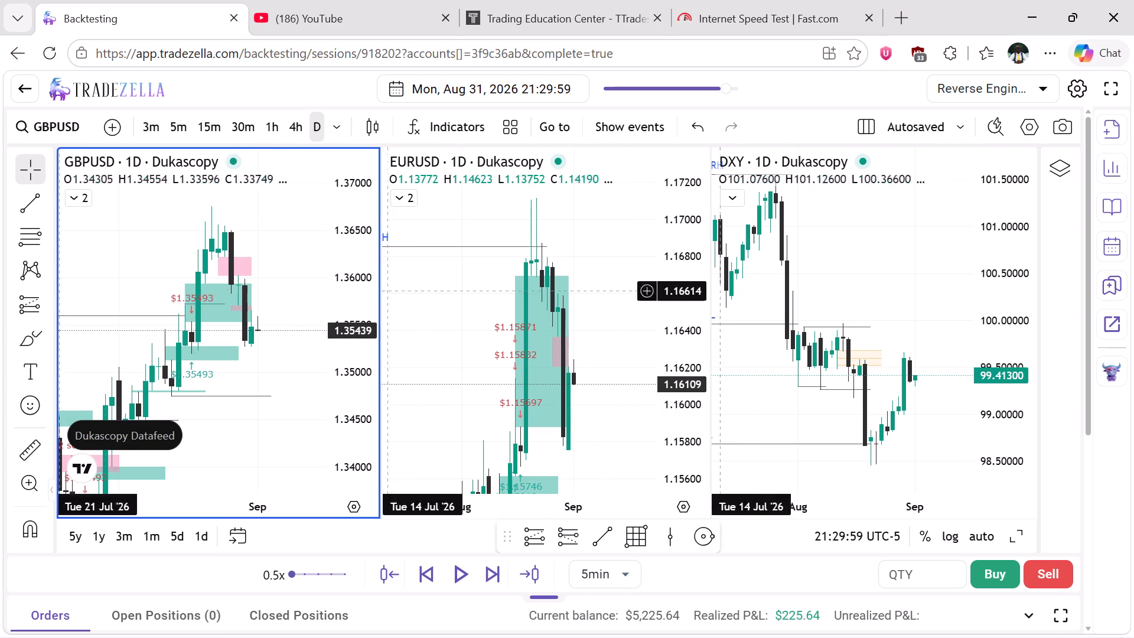
right_click(617, 295)
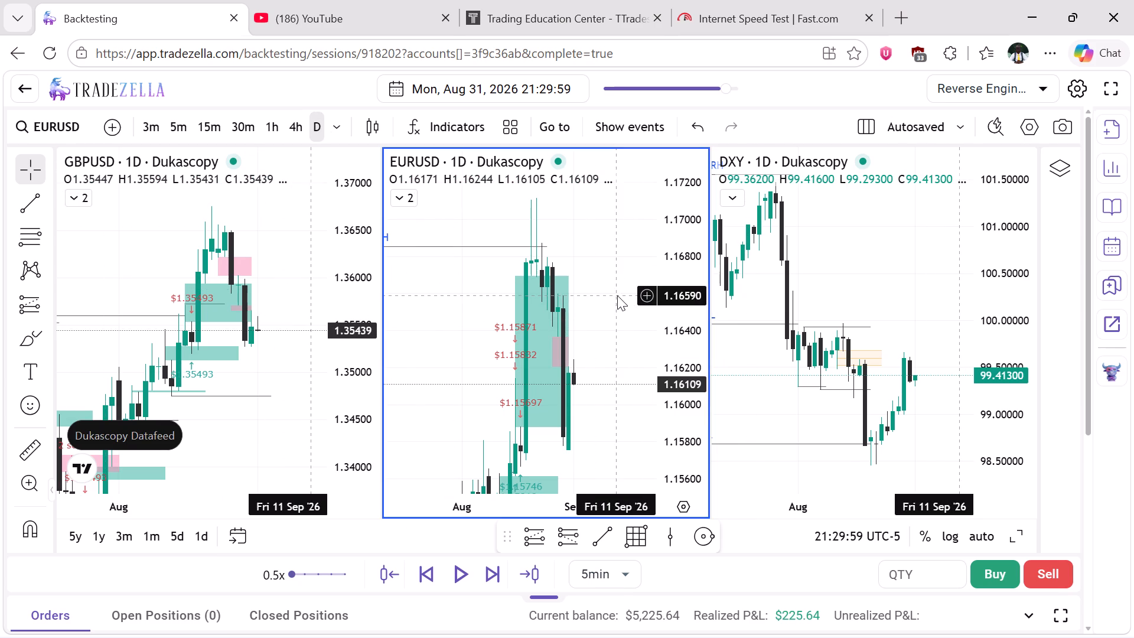
left_click(679, 128)
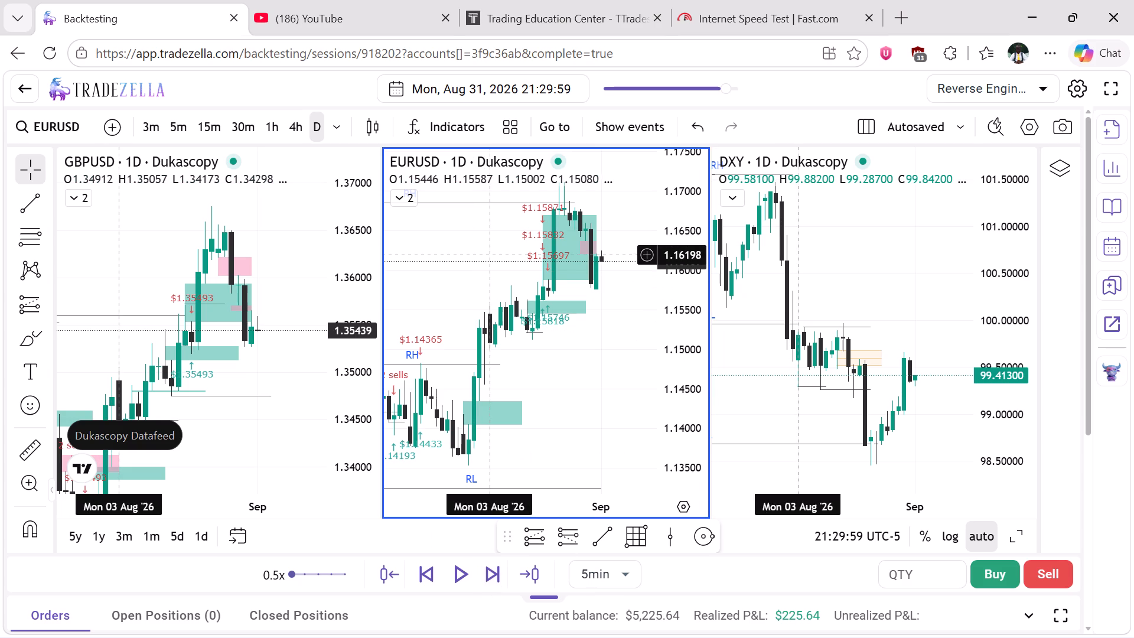
Compare EURUSD's recent candles on the 1-hour and daily timeframes, finishing on the 1-hour chart.
left_click(263, 138)
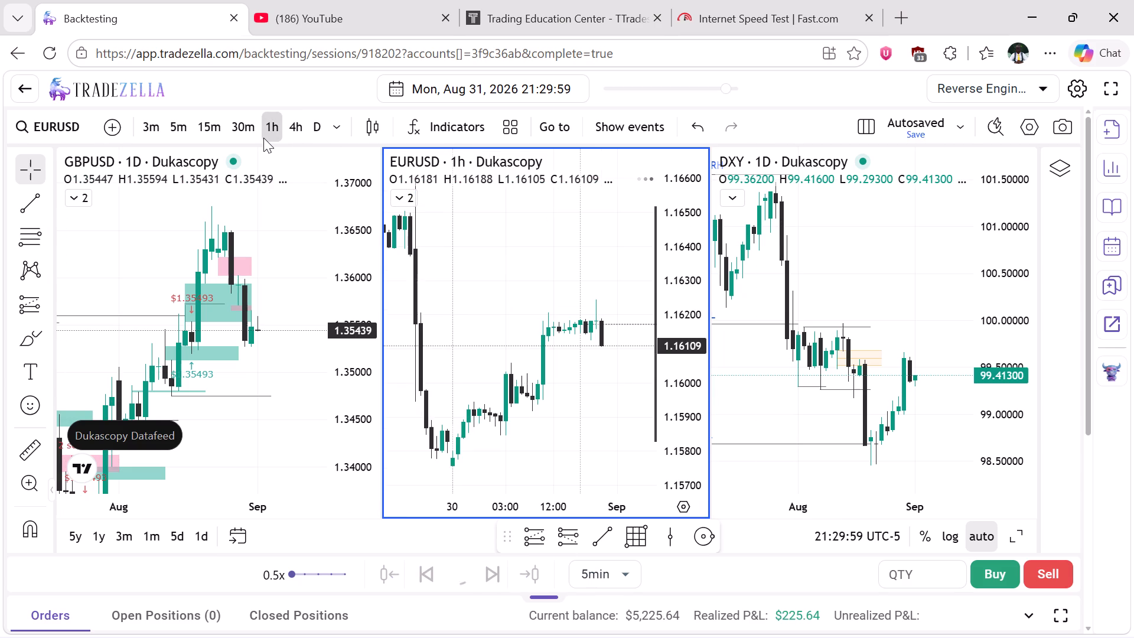
scroll(591, 340, "left", 1)
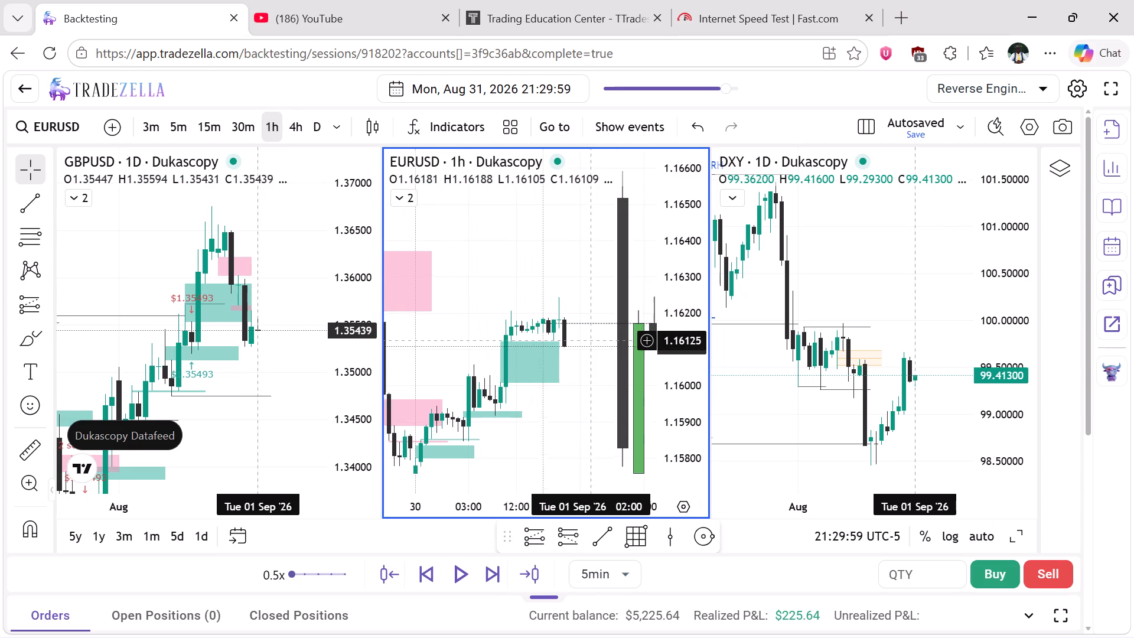
scroll(591, 340, "left", 1)
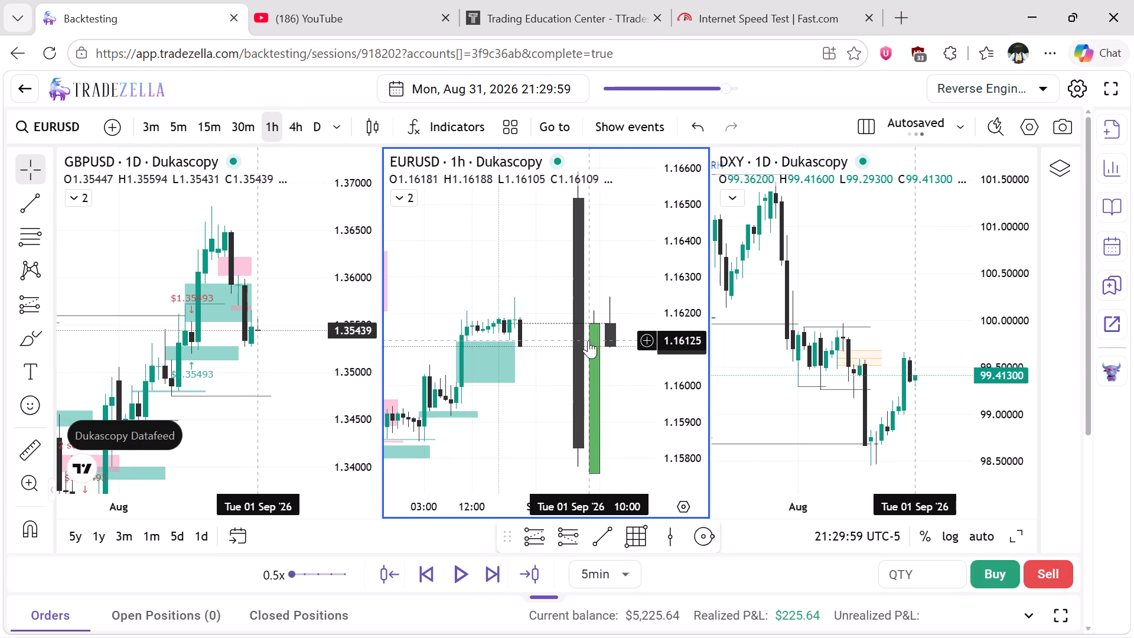
left_click(286, 279)
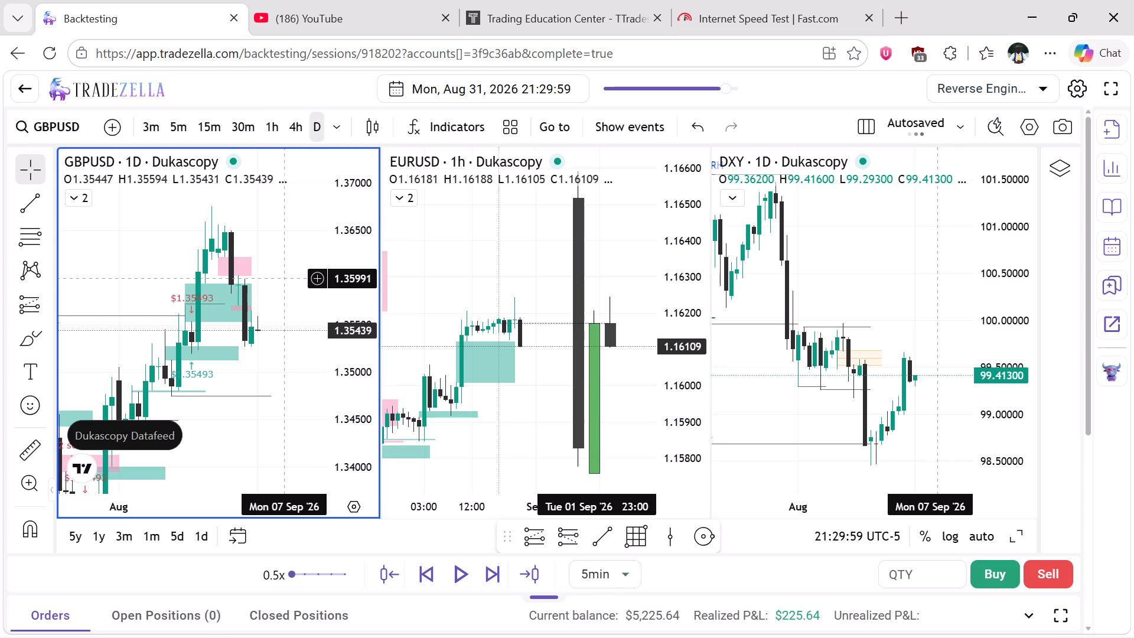
left_click(496, 268)
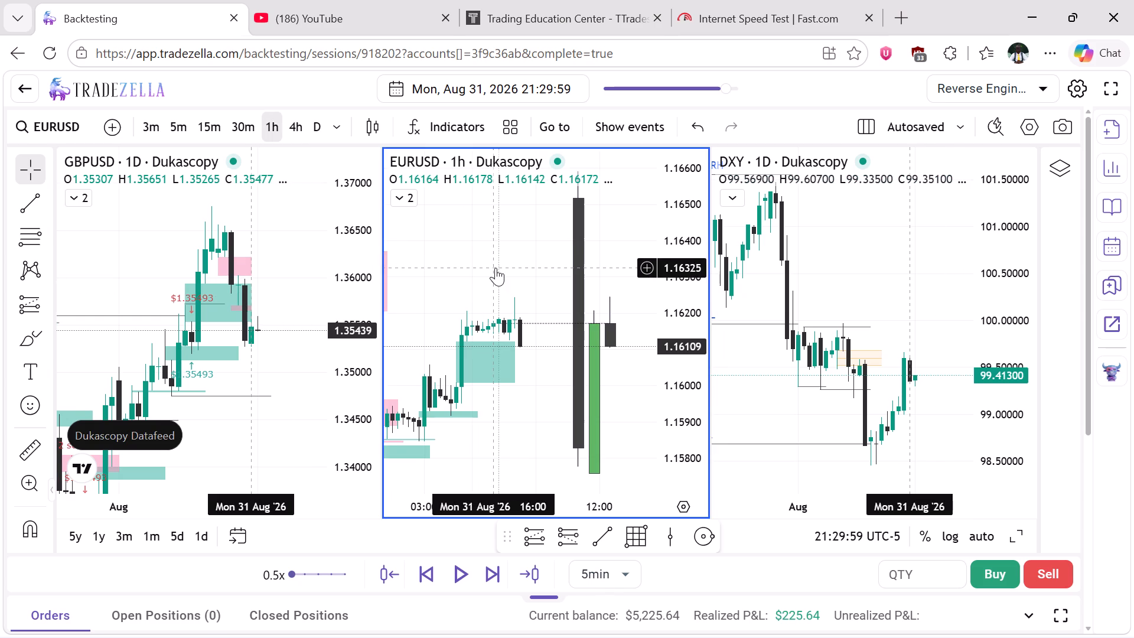
left_click(318, 124)
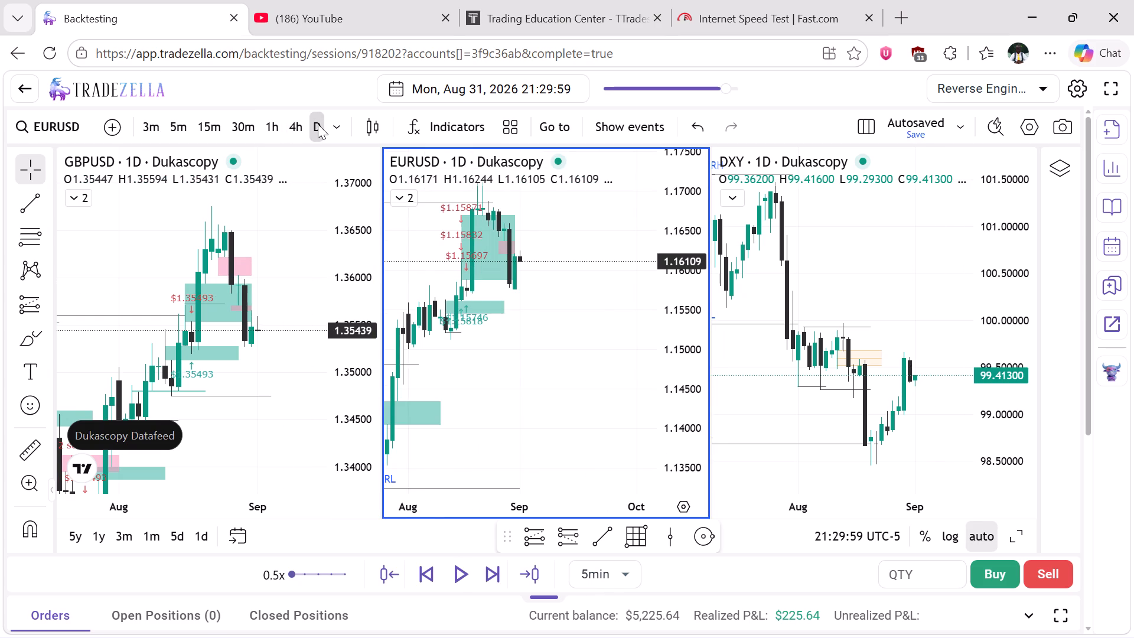
left_click(269, 135)
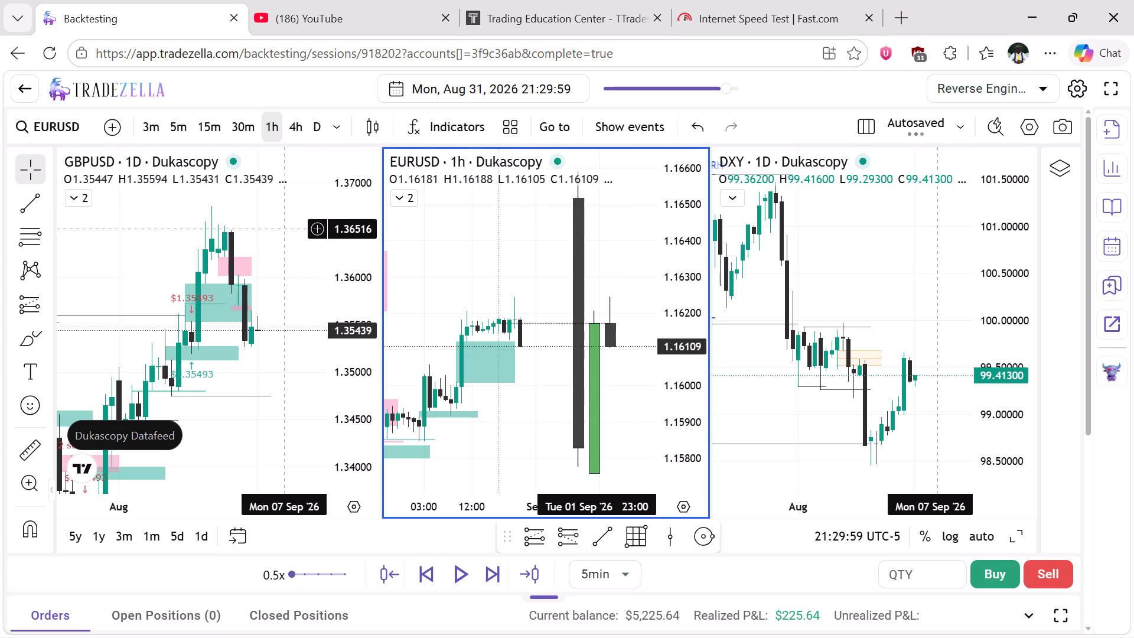
Set the GBPUSD chart to the 1-hour timeframe, reset its view, and widen its price range around the latest candles.
left_click(281, 229)
left_click(272, 126)
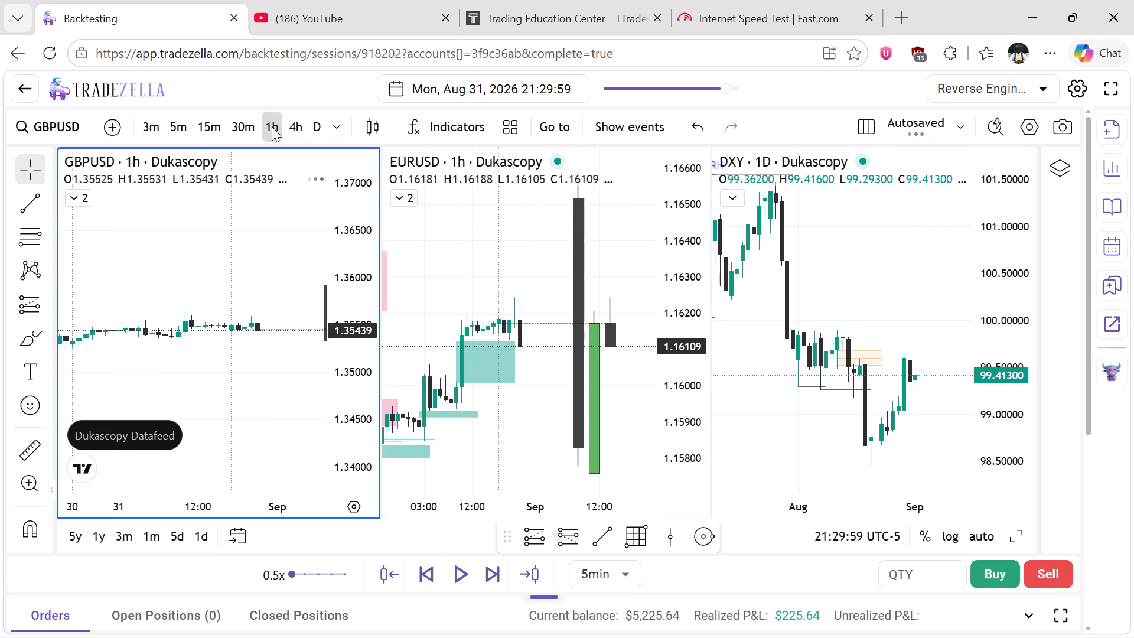
right_click(288, 283)
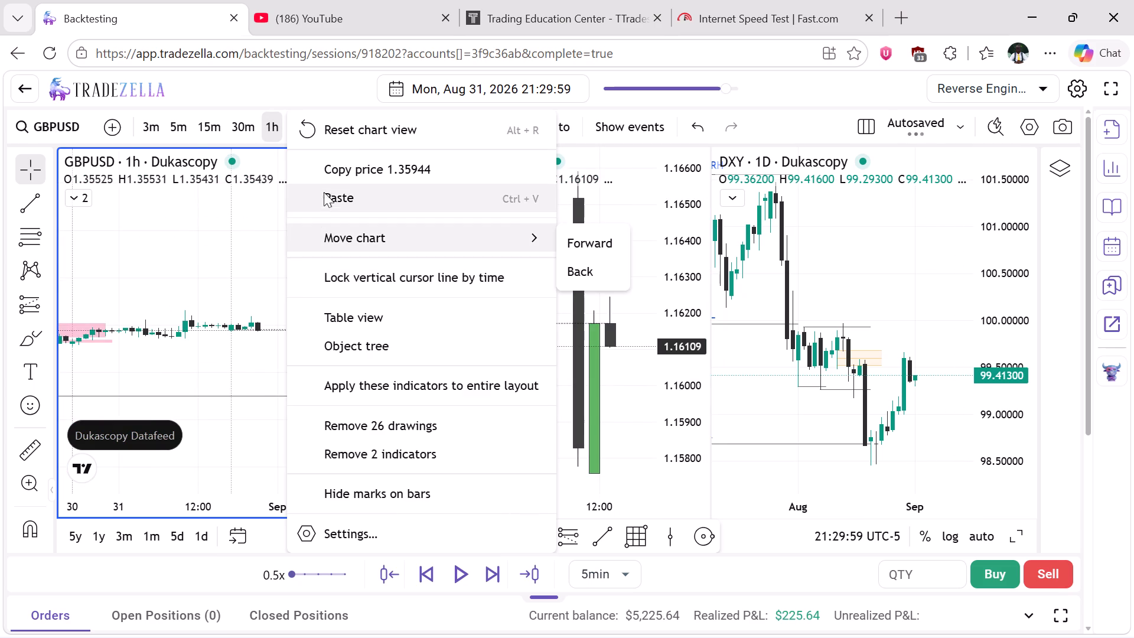
left_click(348, 130)
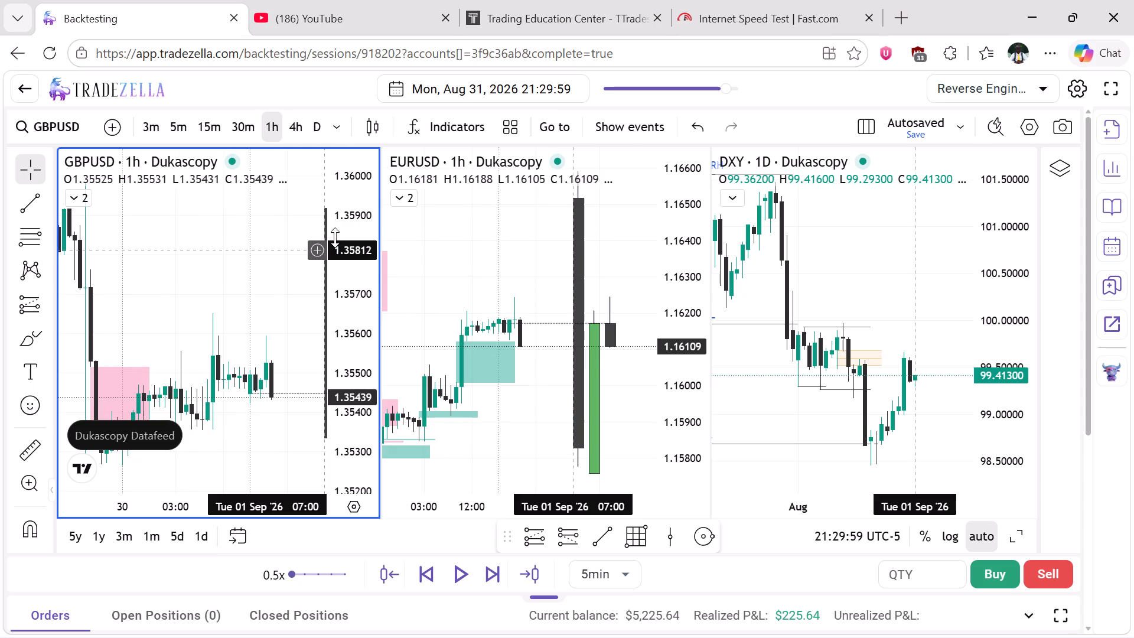
left_click_drag(346, 230, 354, 349)
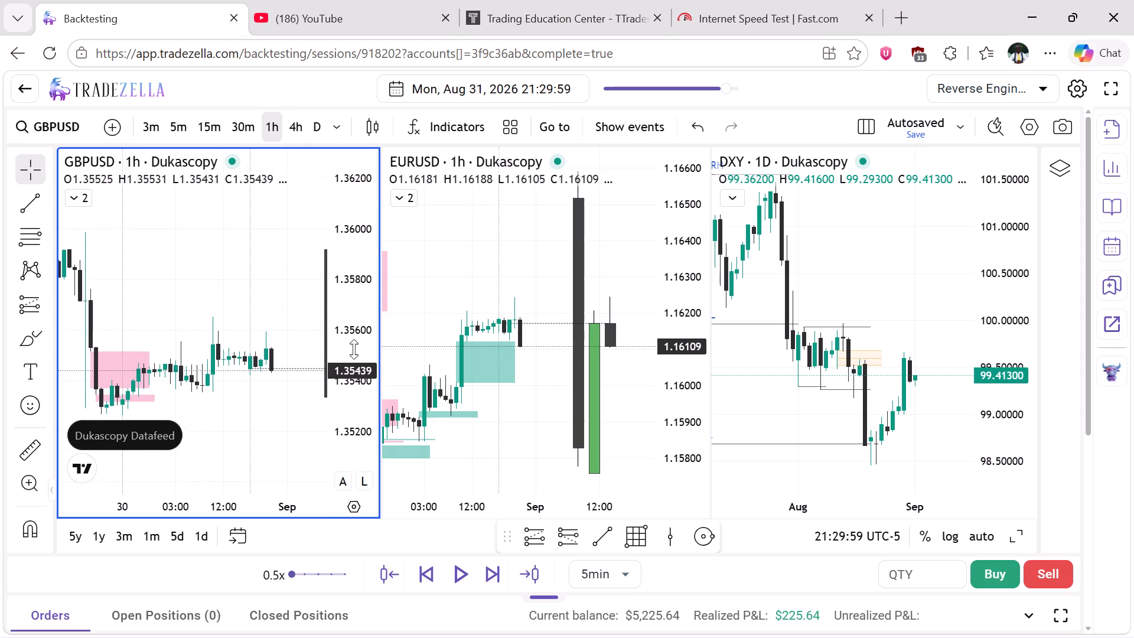
scroll(261, 317, "left", 1)
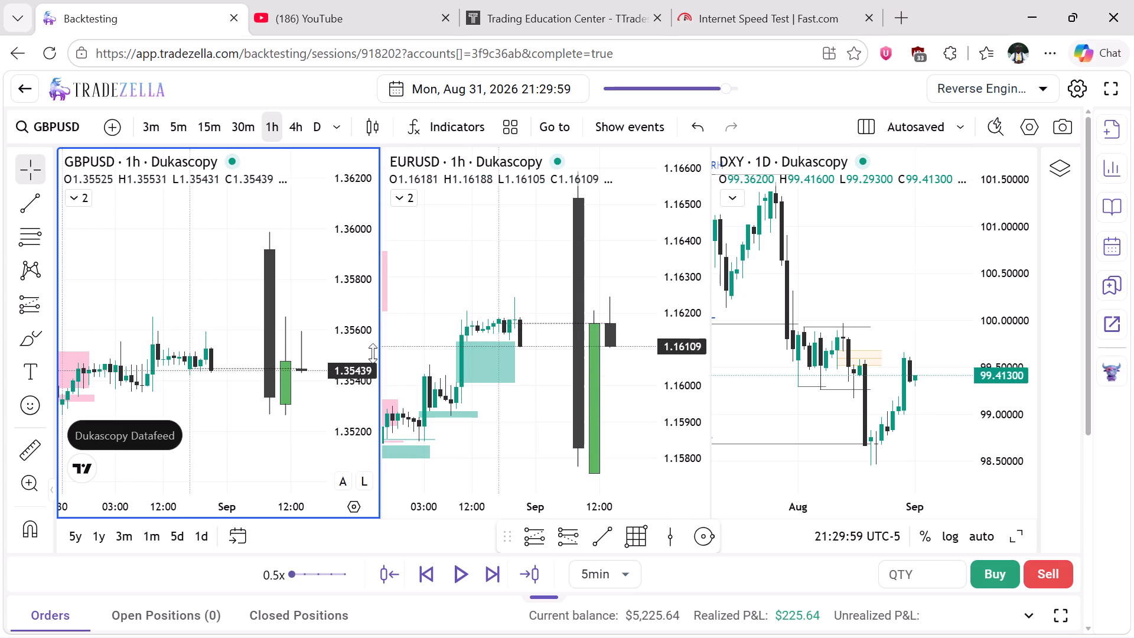
Switch the EURUSD chart to the 4-hour timeframe to examine the recent price swing.
scroll(501, 304, "right", 2)
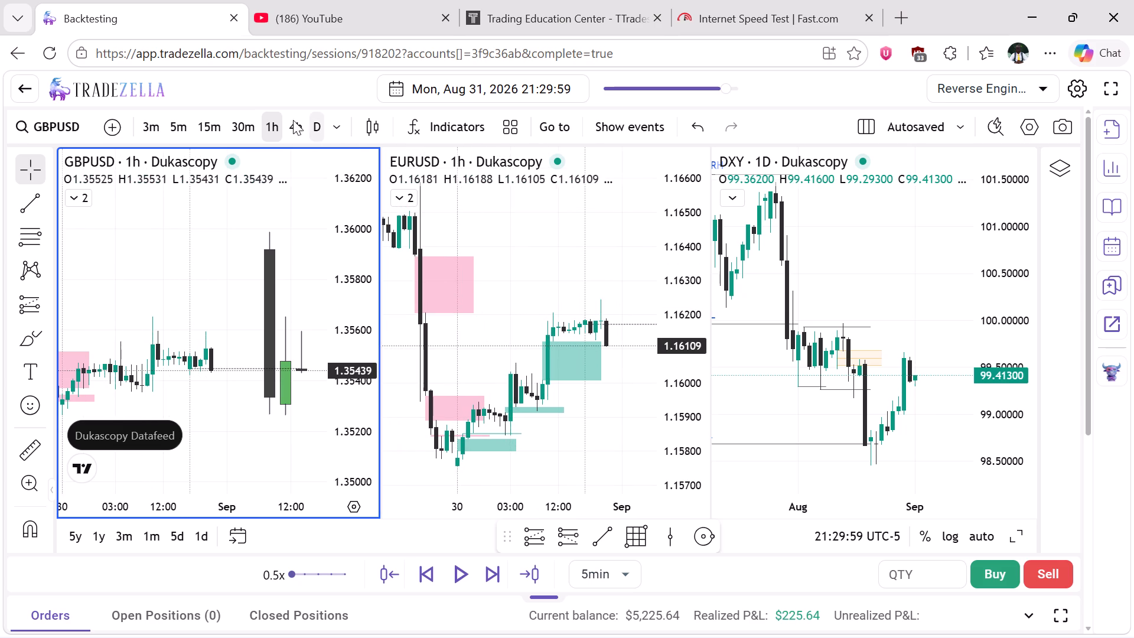
left_click(496, 239)
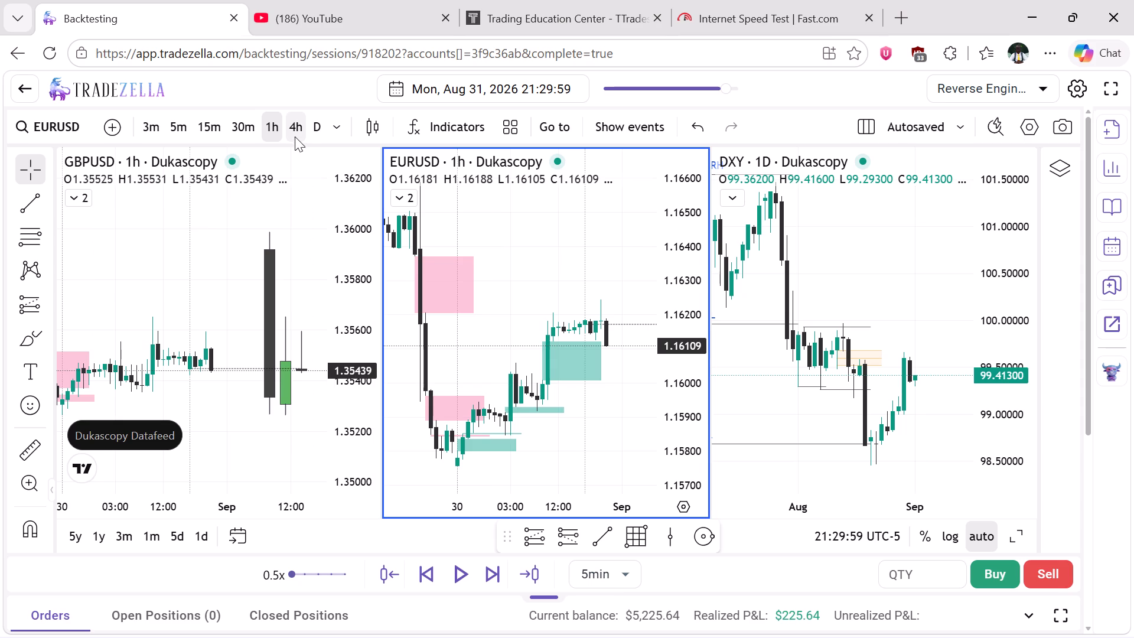
left_click(296, 131)
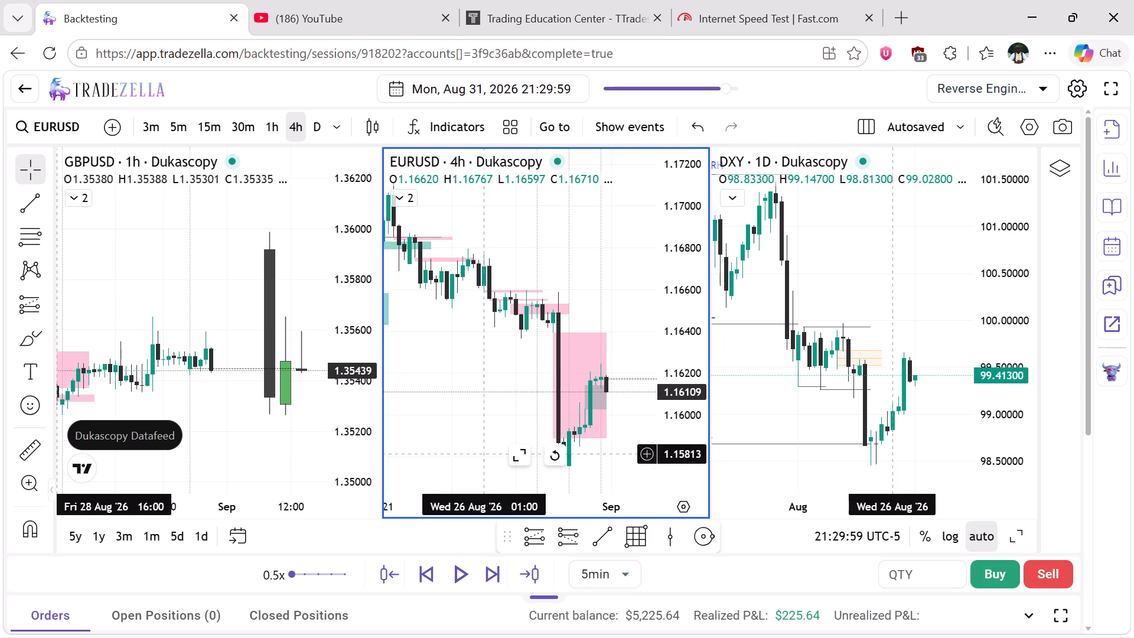
Advance the replay by five 5-minute candles to 21:54:59 on Aug 31, 2026.
left_click(493, 572)
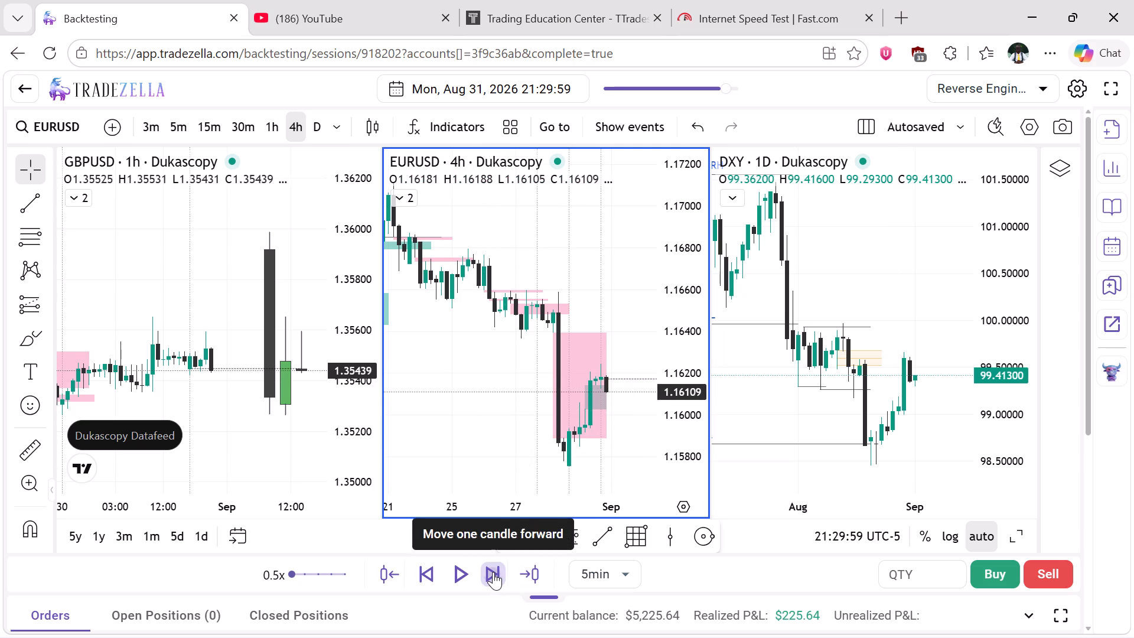
left_click(493, 572)
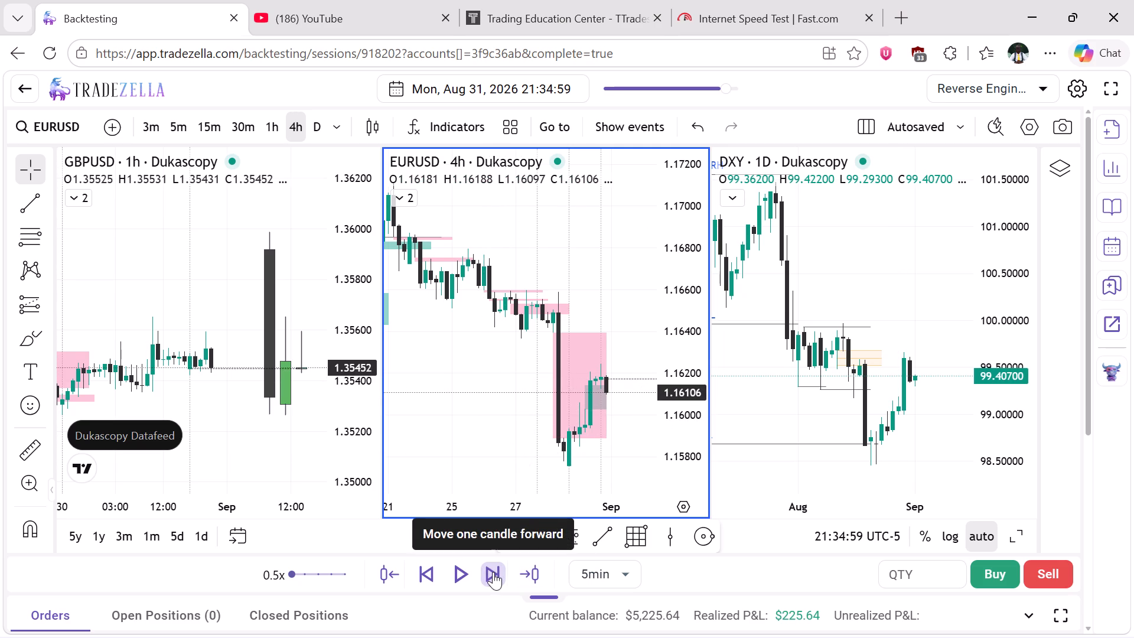
left_click(493, 572)
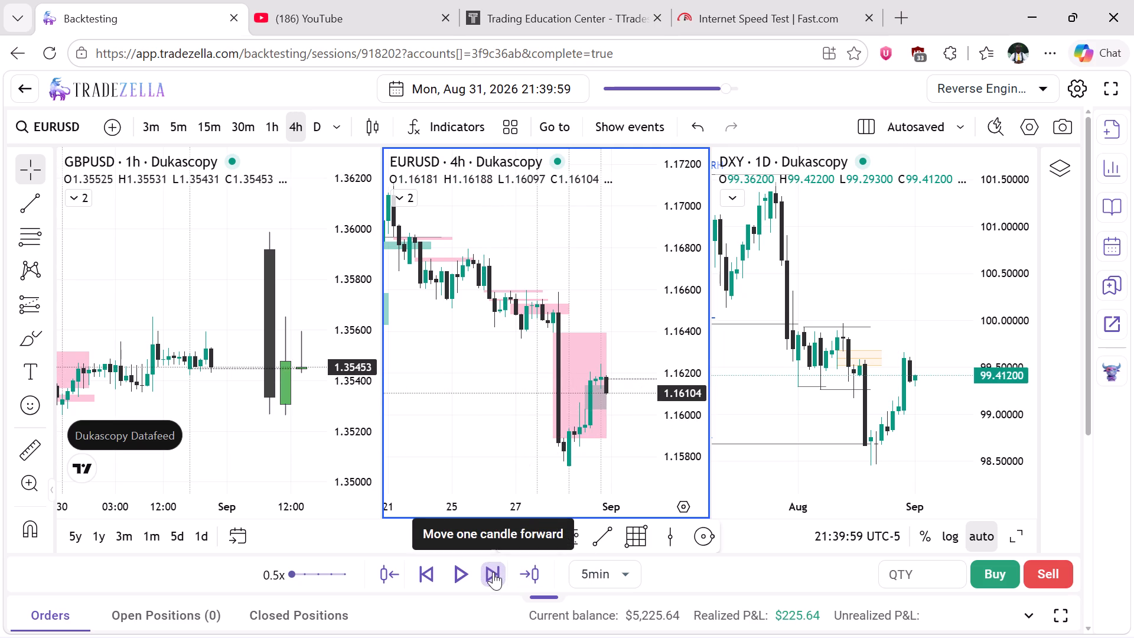
left_click(493, 572)
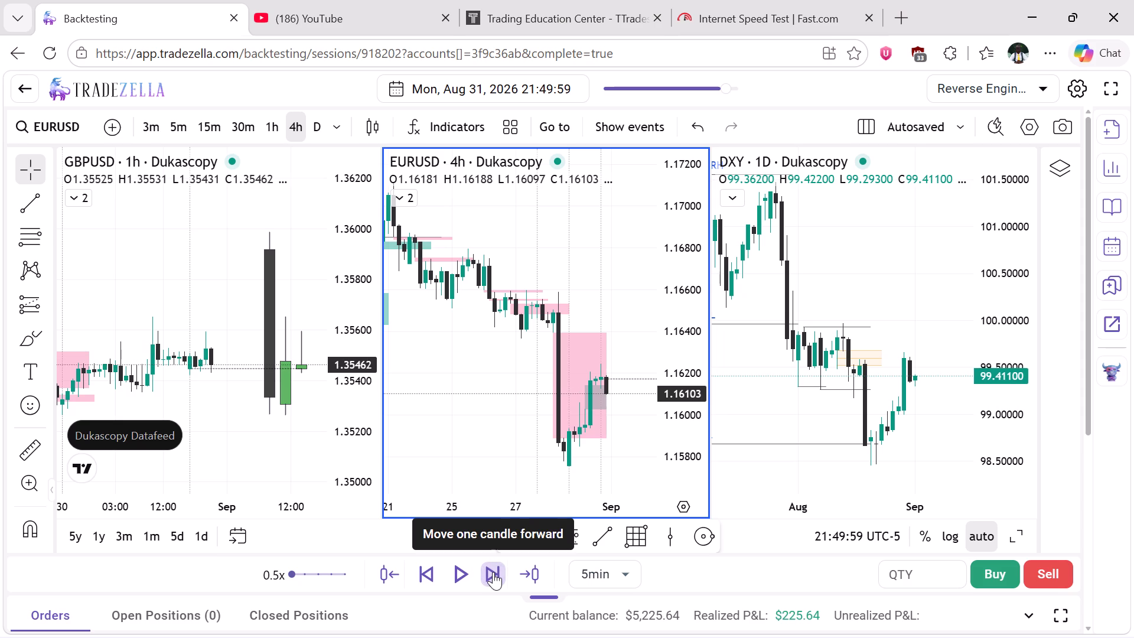
left_click(493, 572)
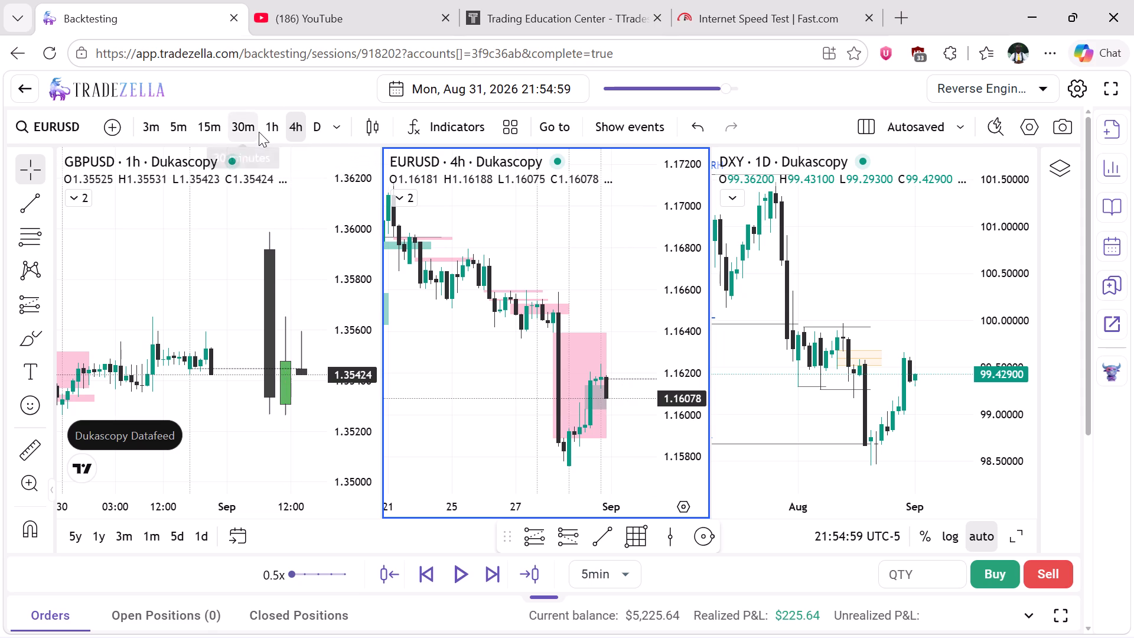
Set the EURUSD chart to the 1-hour timeframe and advance the replay one 5-minute candle to 21:59:59.
left_click(275, 133)
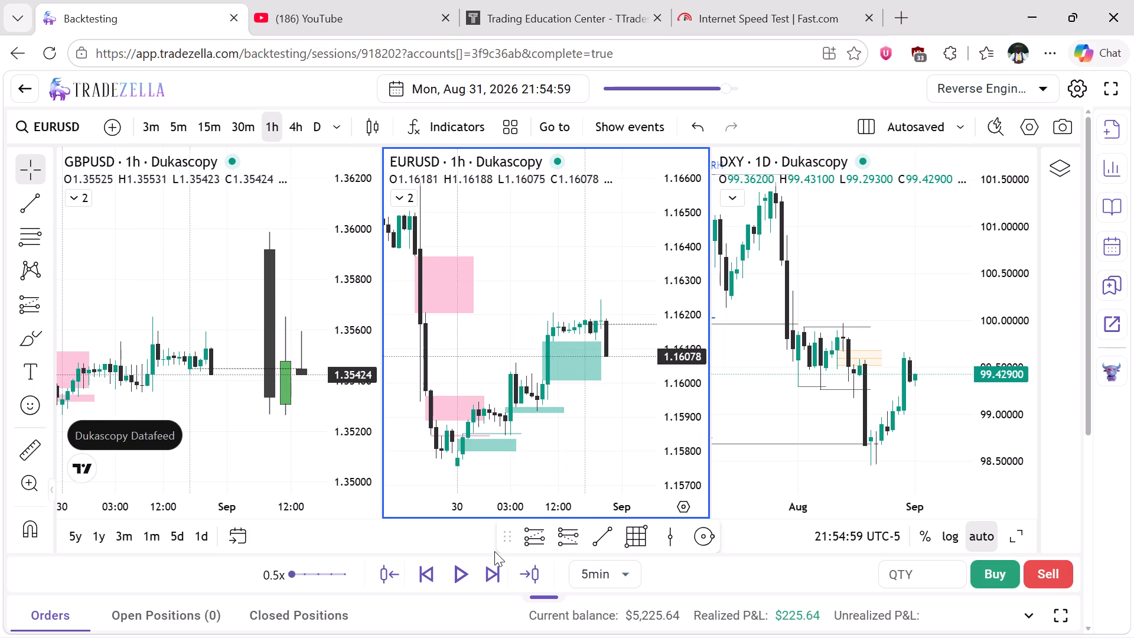
left_click(494, 571)
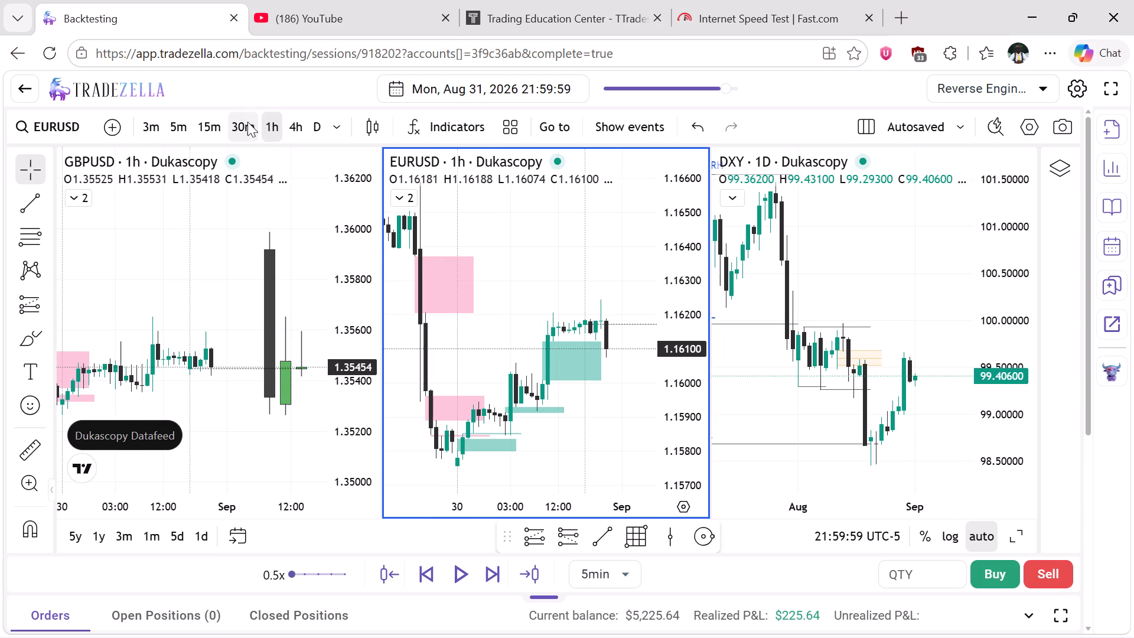
Check EURUSD on the 4-hour timeframe and return its chart to the 1-hour timeframe.
left_click(299, 128)
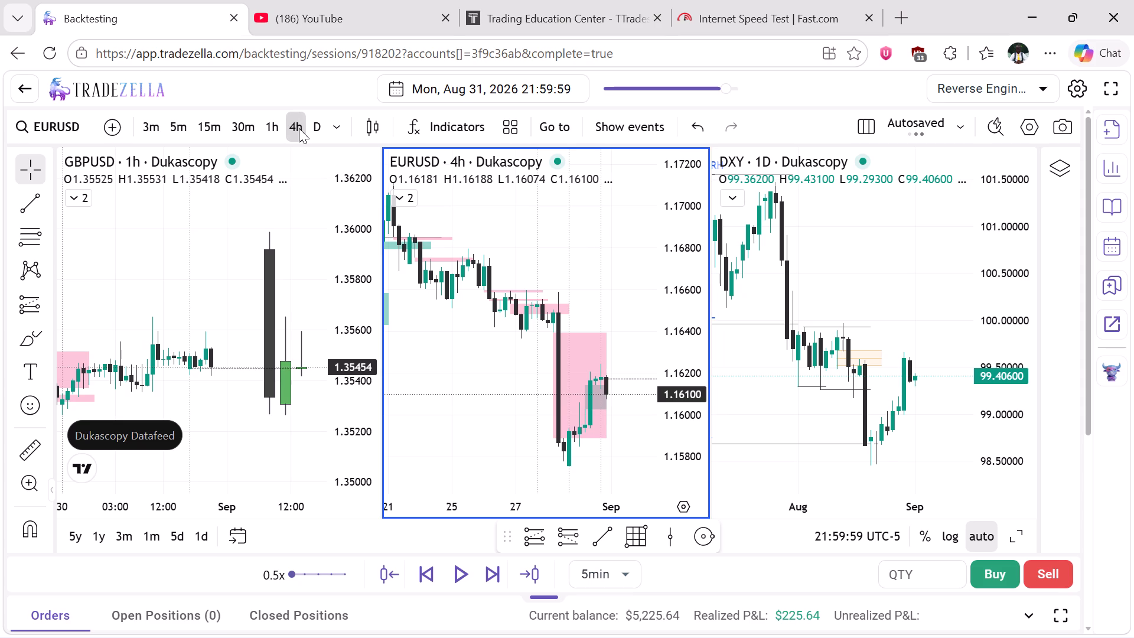
left_click(274, 128)
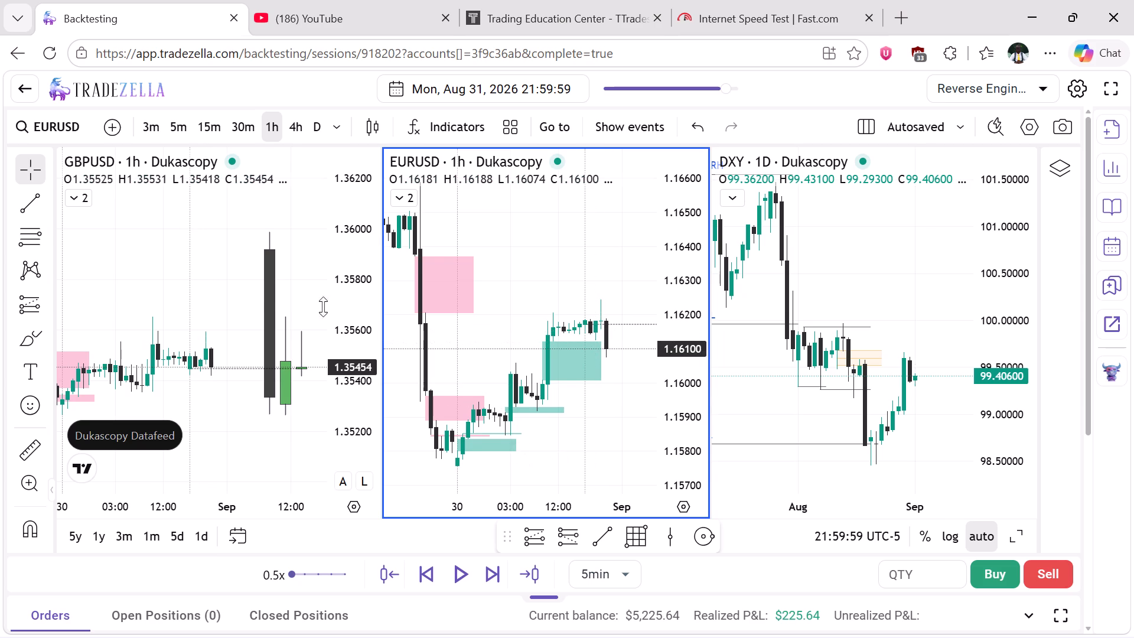
Set the EURUSD chart to the 15-minute timeframe and advance the replay one 5-minute candle to 22:04:59.
left_click(195, 134)
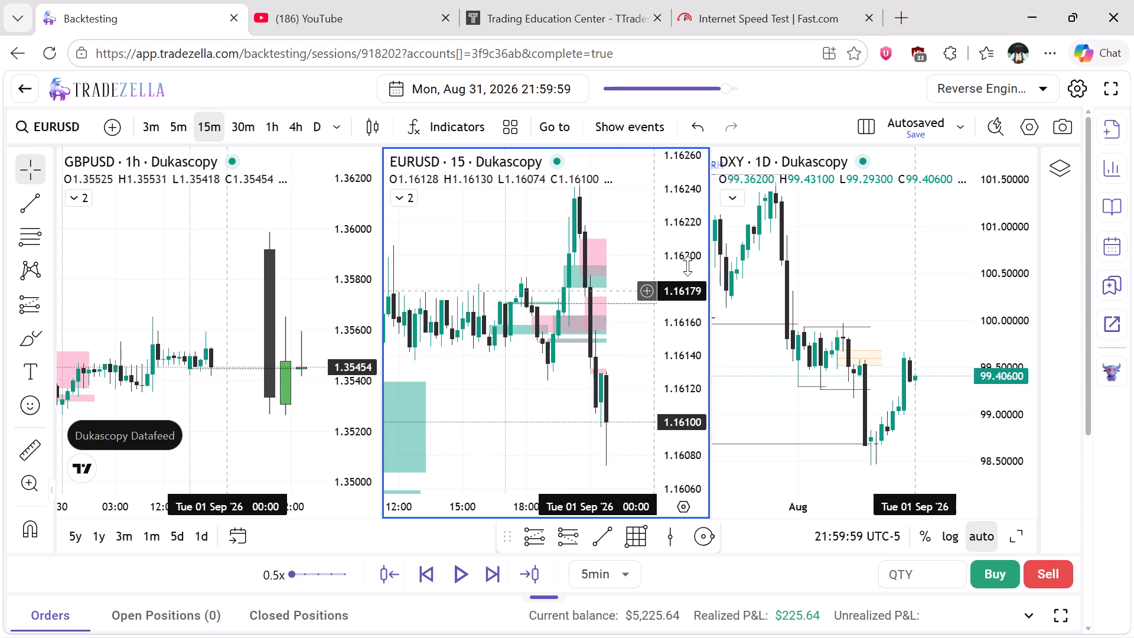
left_click_drag(687, 263, 691, 375)
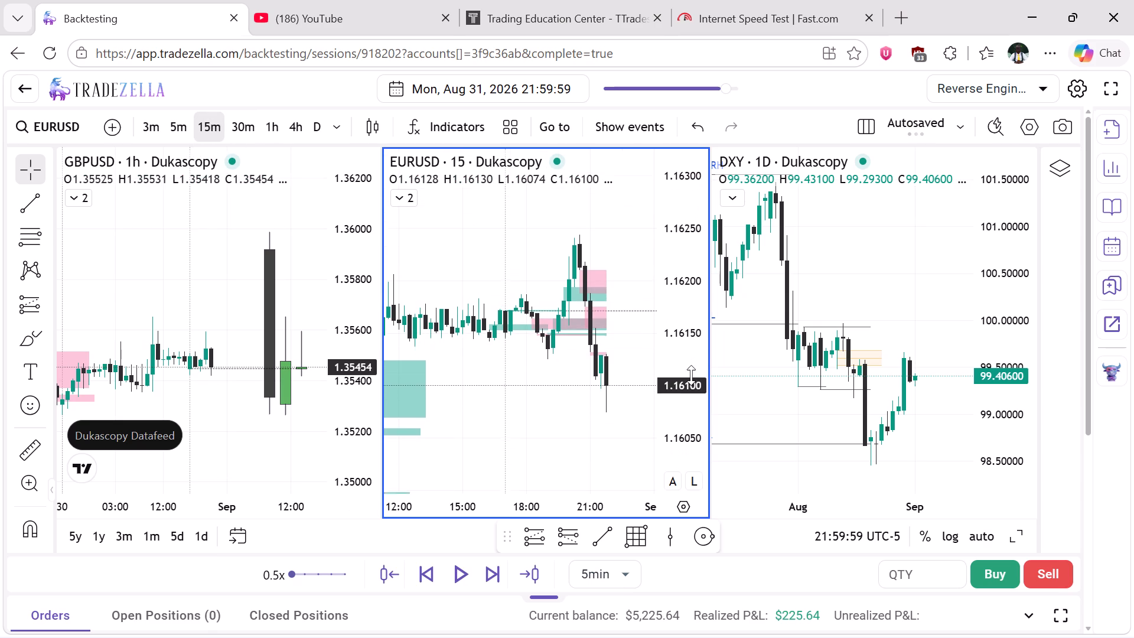
left_click_drag(691, 375, 691, 376)
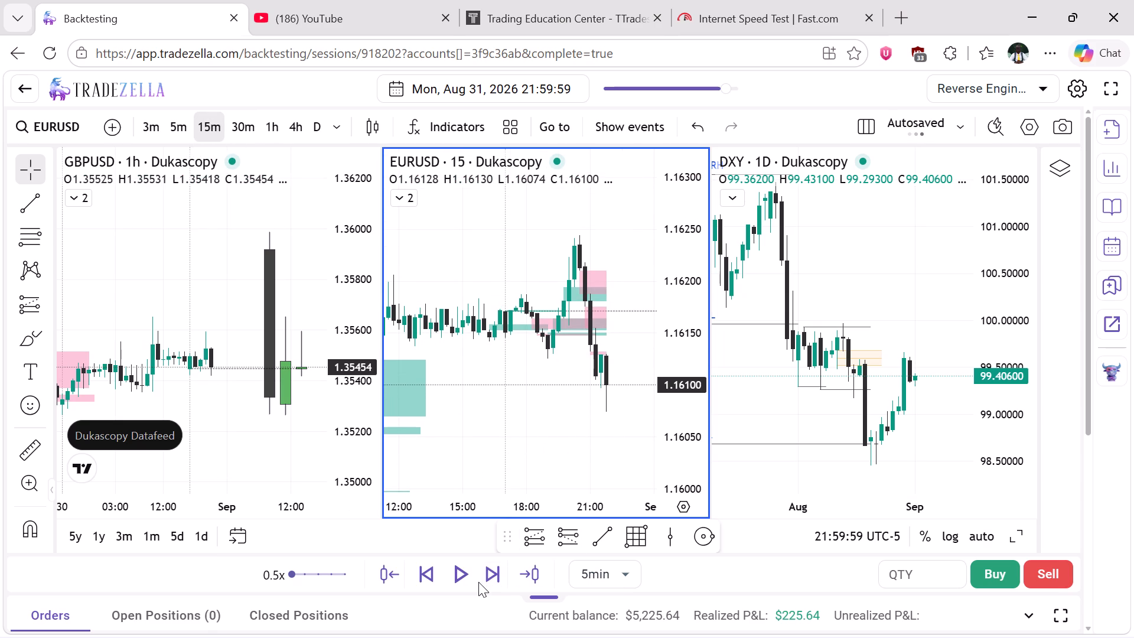
left_click(494, 573)
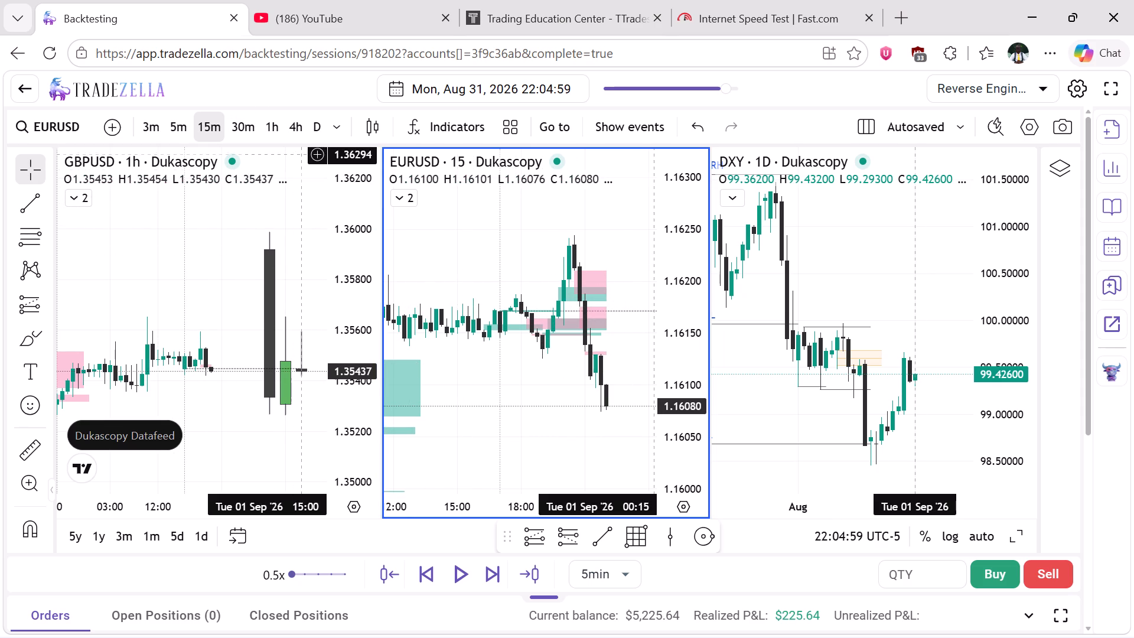
Review EURUSD on the 30-minute, 1-hour, 4-hour and daily timeframes, returning its chart to 15 minutes.
left_click(232, 134)
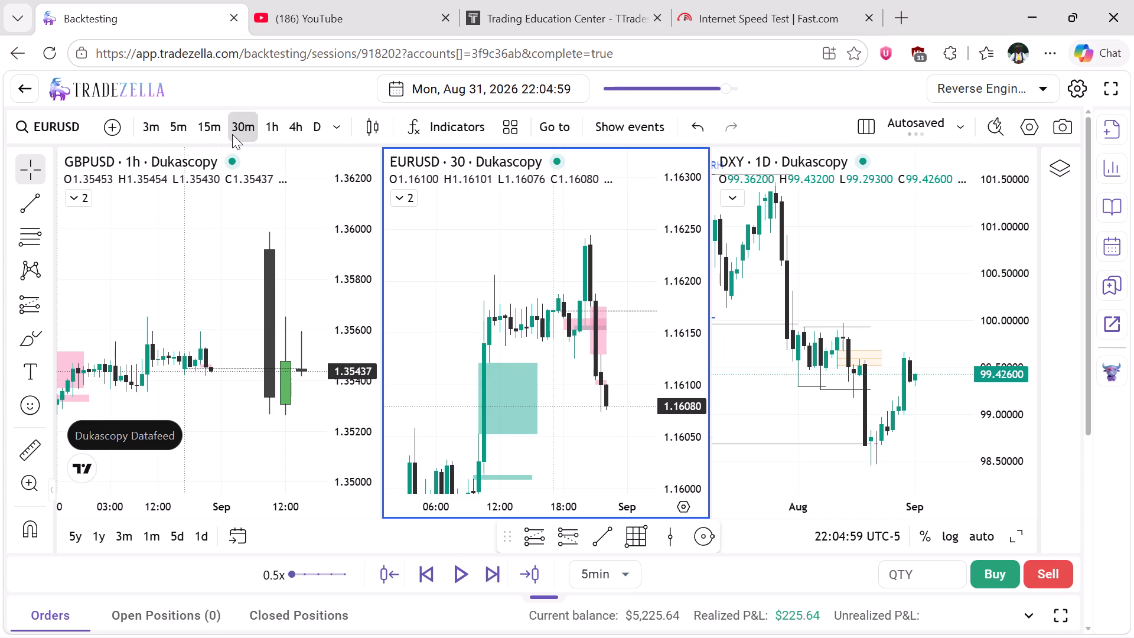
left_click(275, 126)
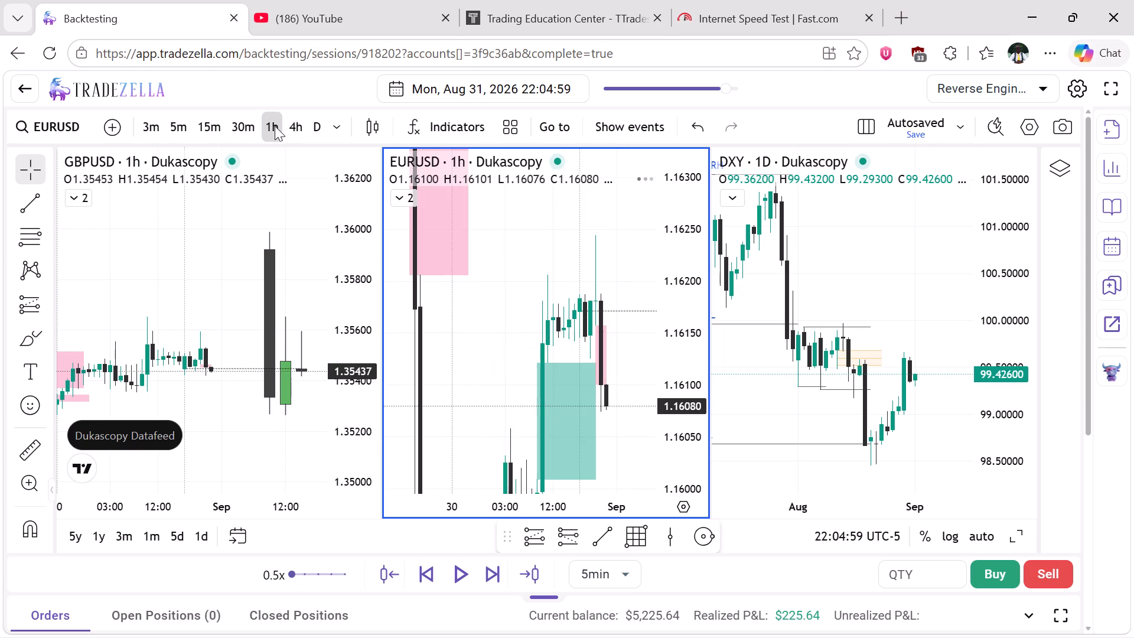
left_click(299, 127)
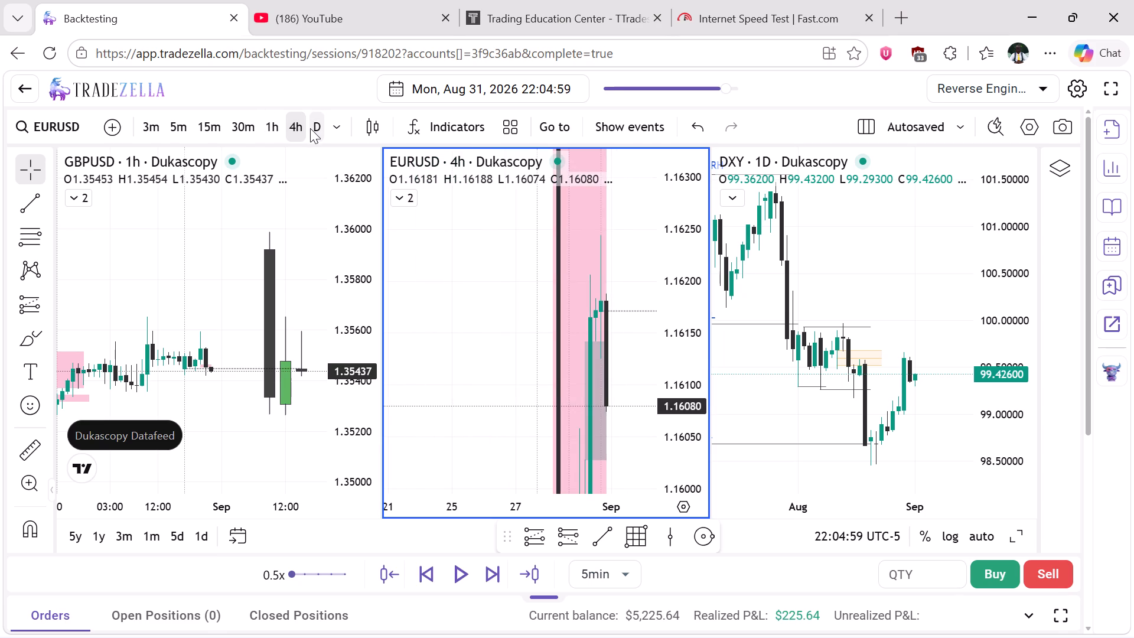
left_click(311, 129)
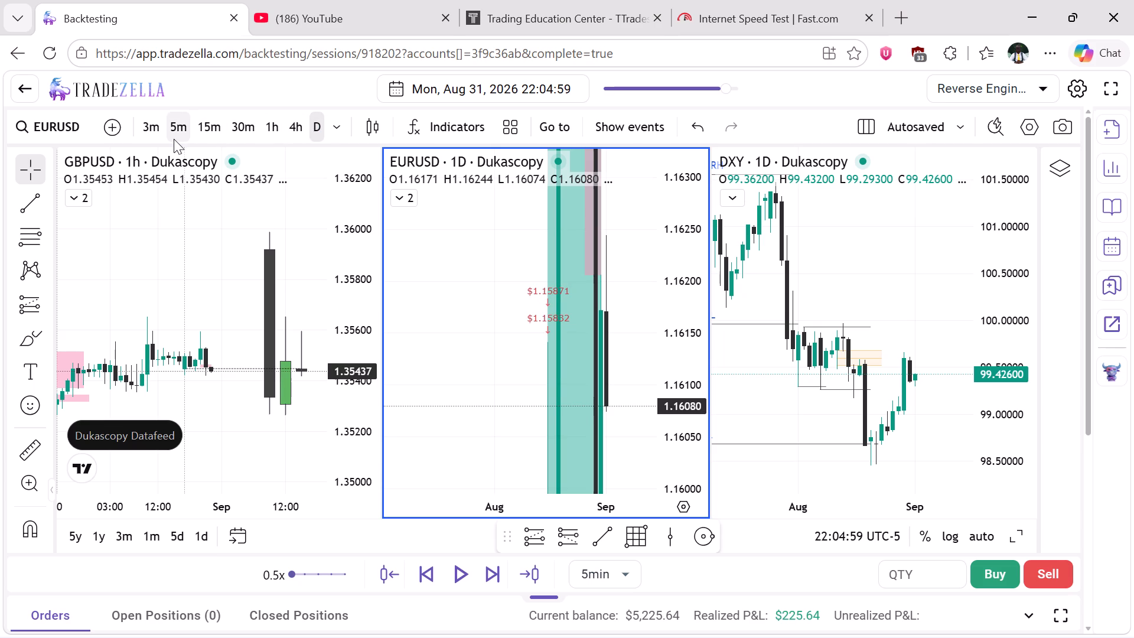
left_click(195, 130)
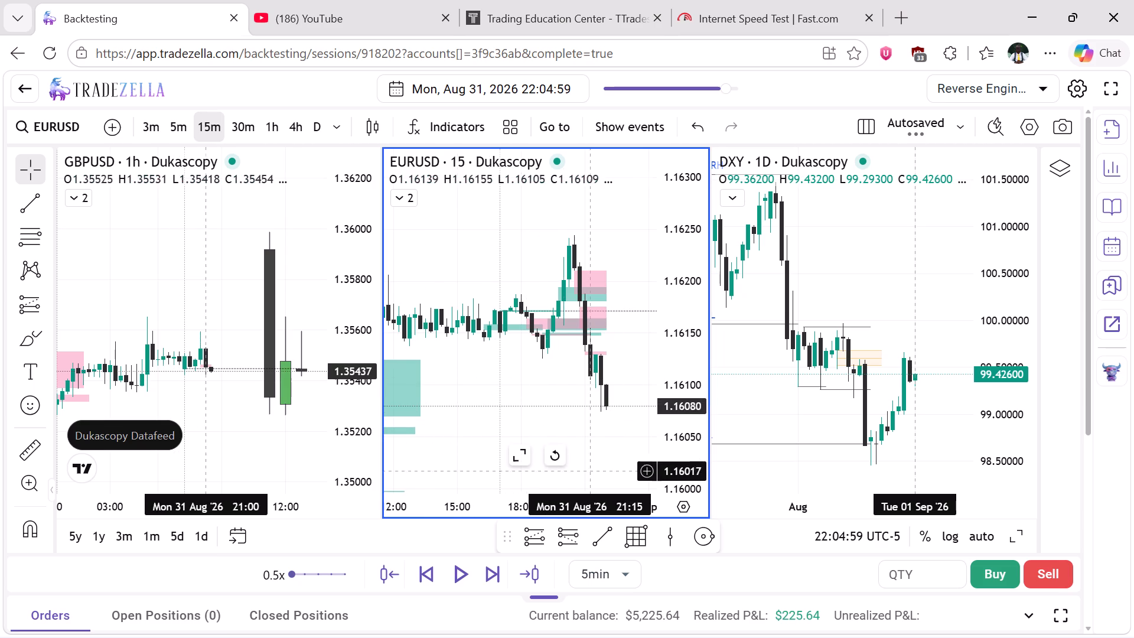
Draw a short position on EURUSD at the latest candle with entry 1.16080, stop about 1.16162 and target about 1.15926.
left_click(577, 547)
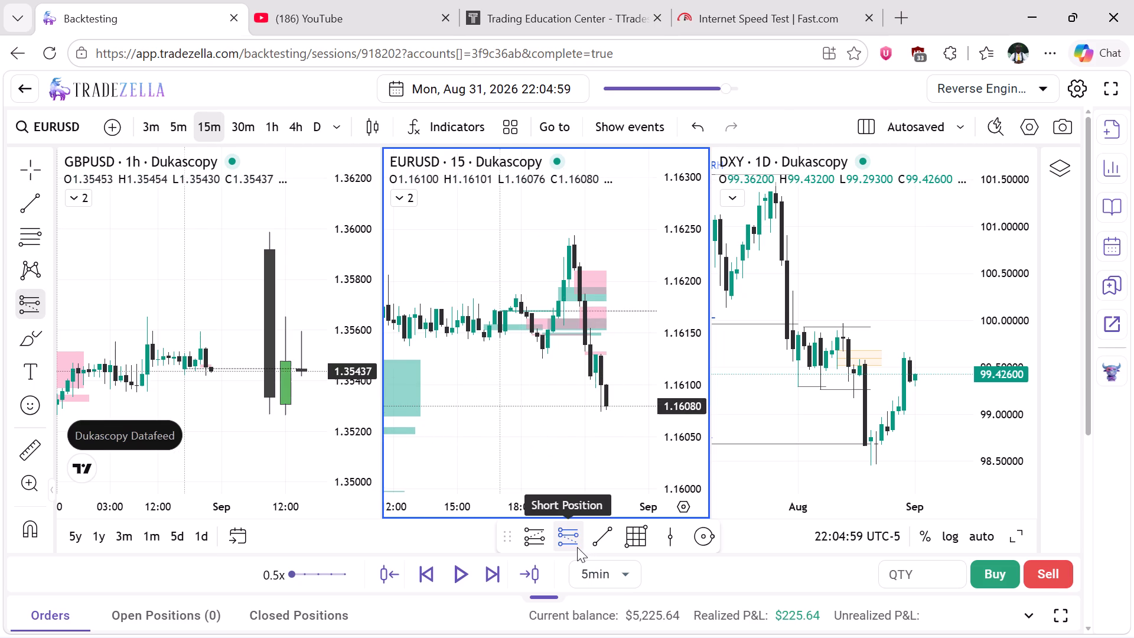
left_click(608, 406)
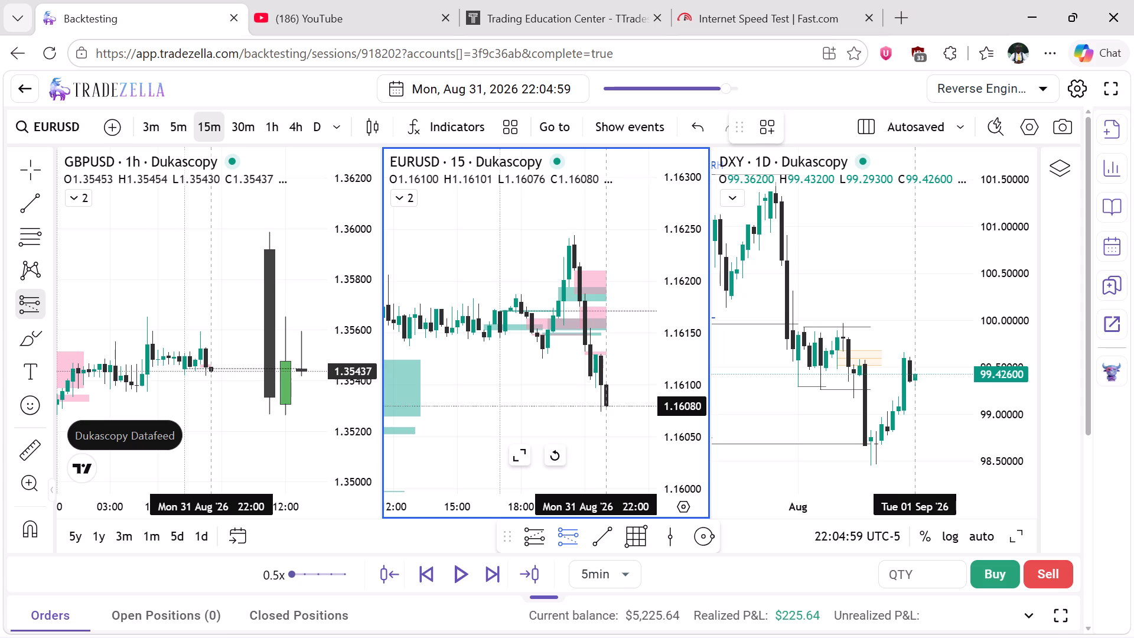
left_click_drag(610, 371, 605, 321)
left_click_drag(682, 259, 682, 360)
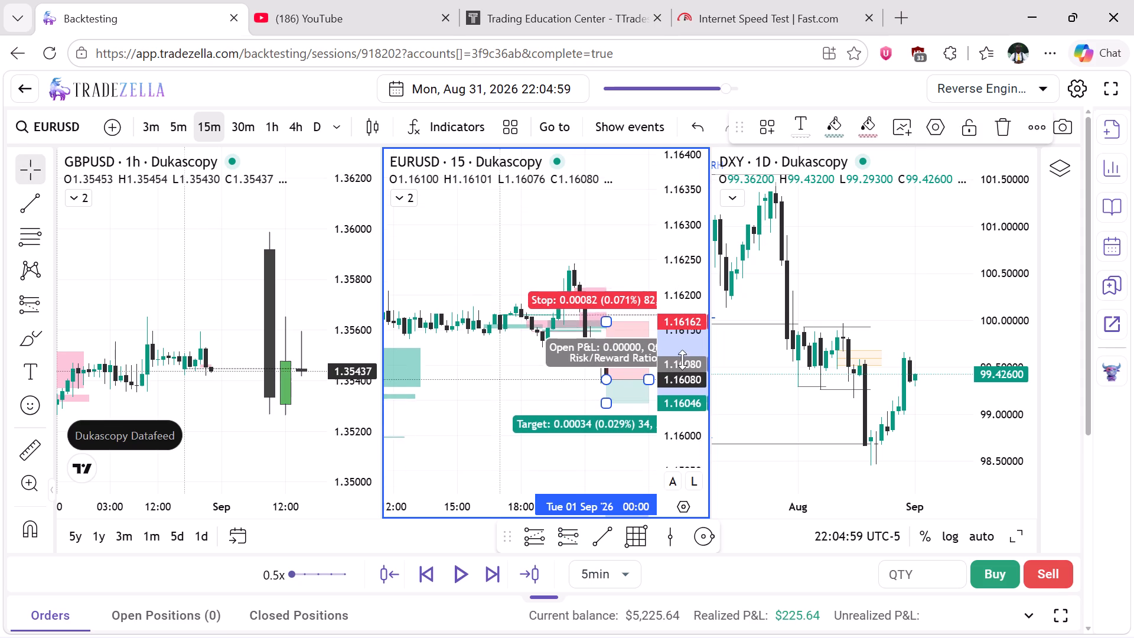
left_click_drag(682, 360, 683, 392)
scroll(498, 353, "left", 2)
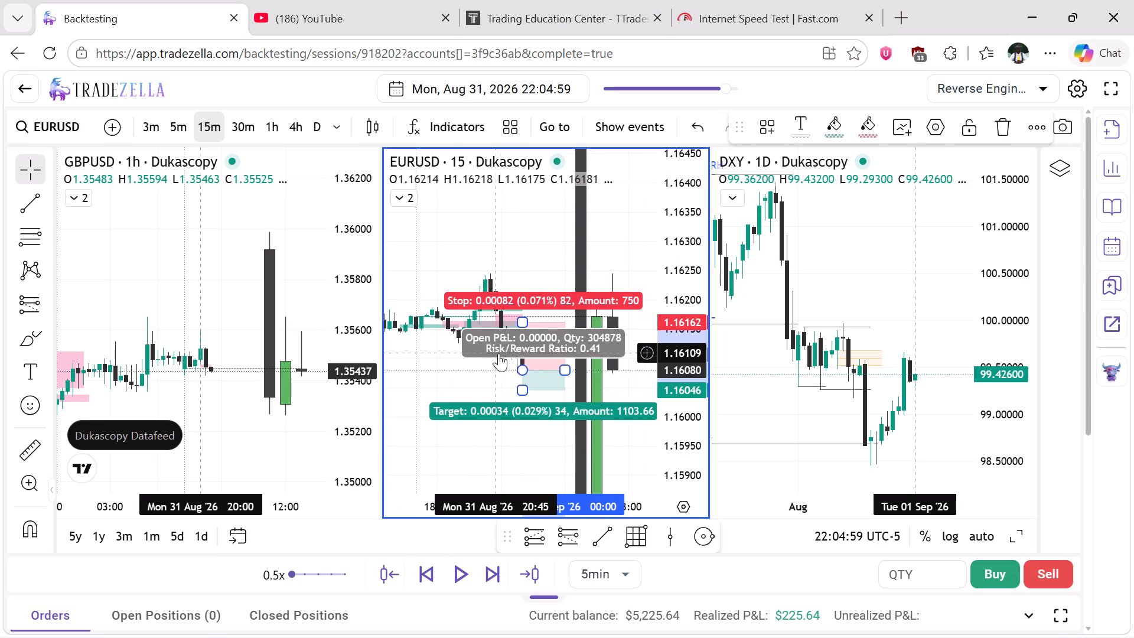
left_click_drag(520, 393, 520, 421)
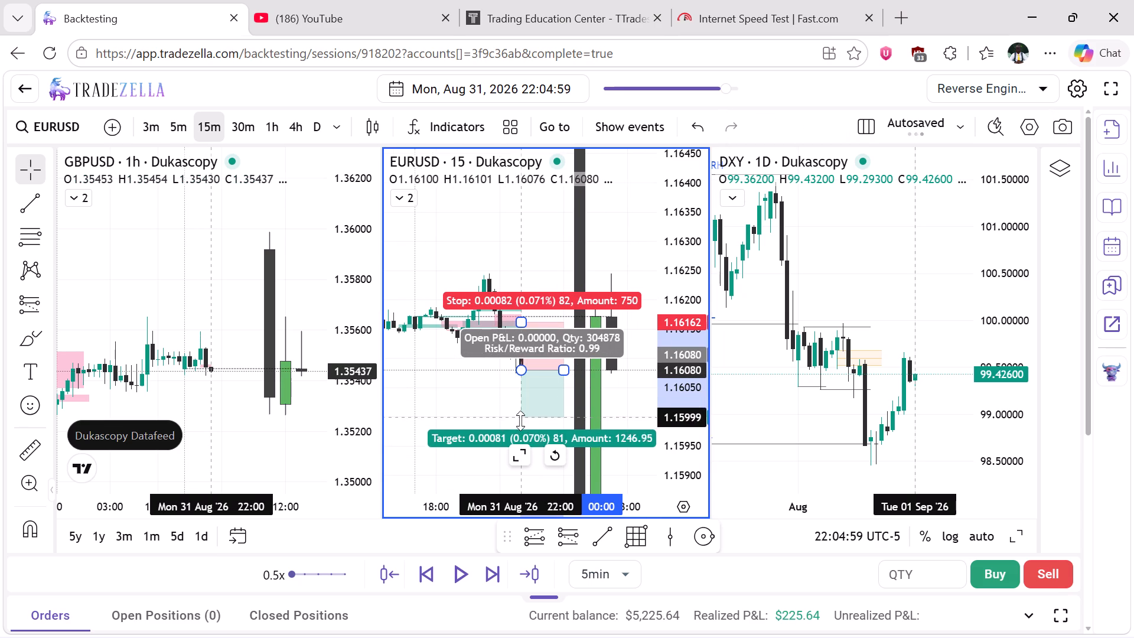
left_click_drag(520, 421, 520, 454)
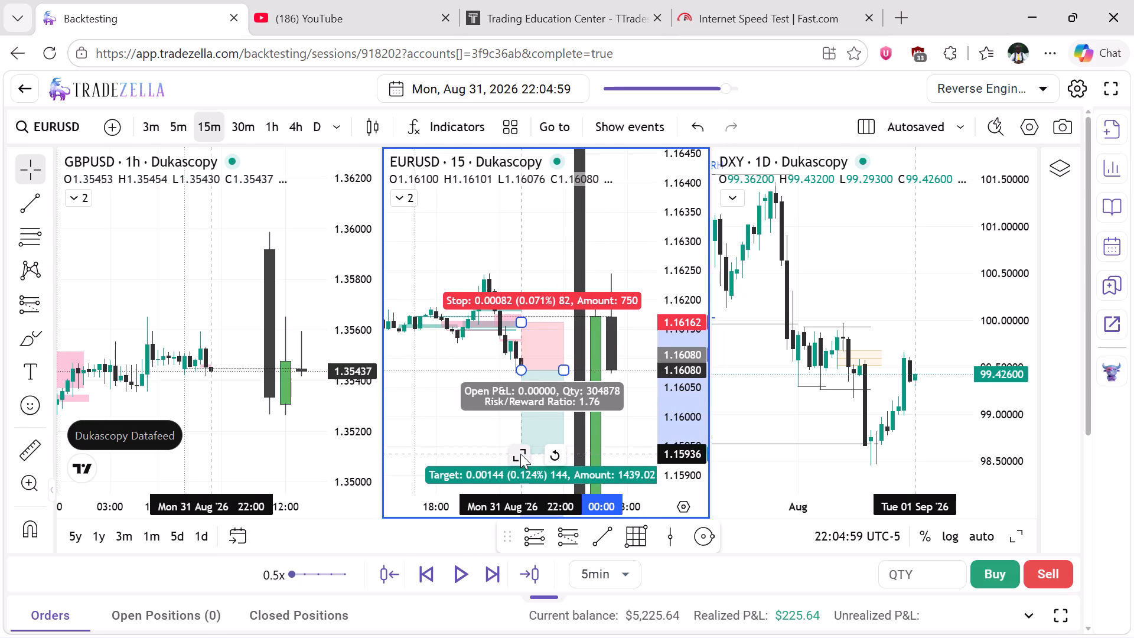
left_click_drag(520, 454, 522, 460)
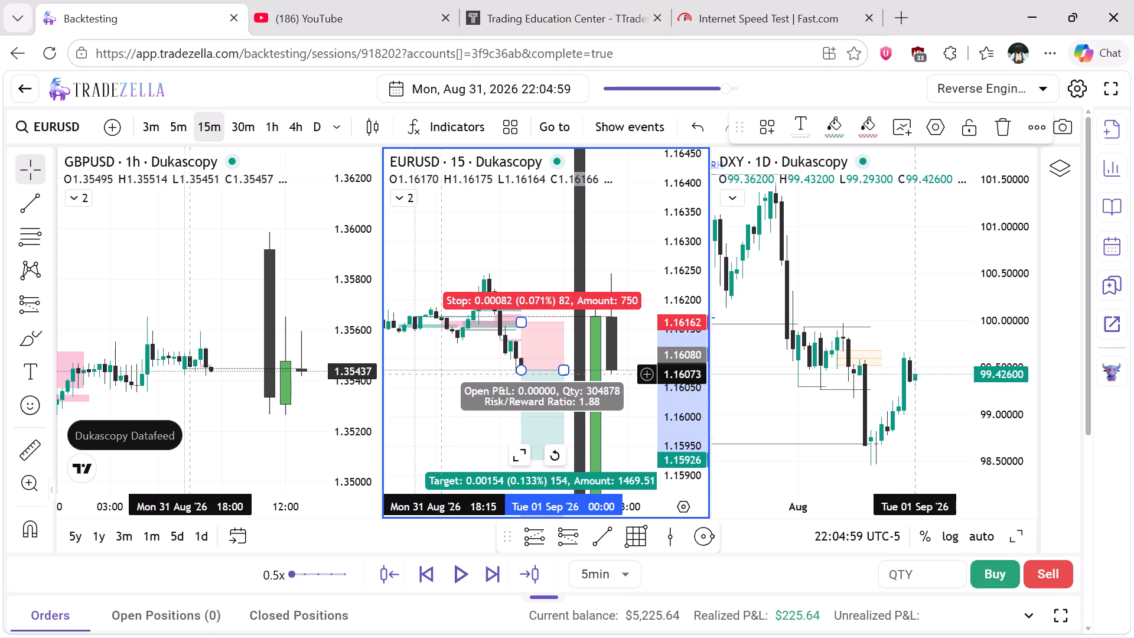
left_click(423, 360)
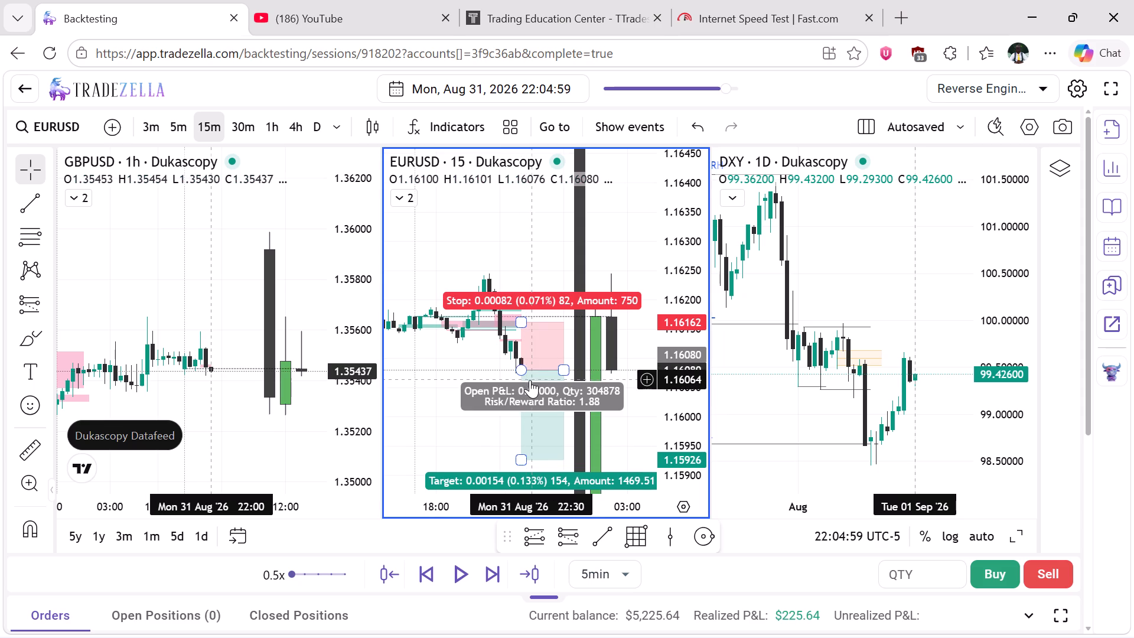
Lower the EURUSD short position's target to about 1.15915.
scroll(403, 388, "right", 1)
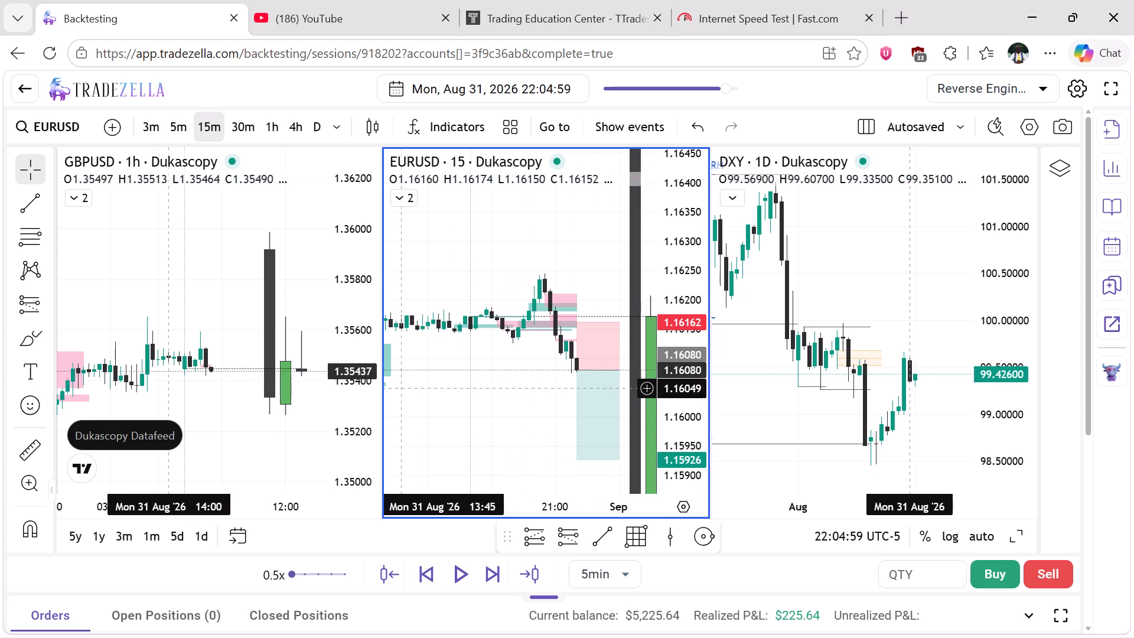
scroll(403, 388, "right", 2)
scroll(403, 388, "left", 1)
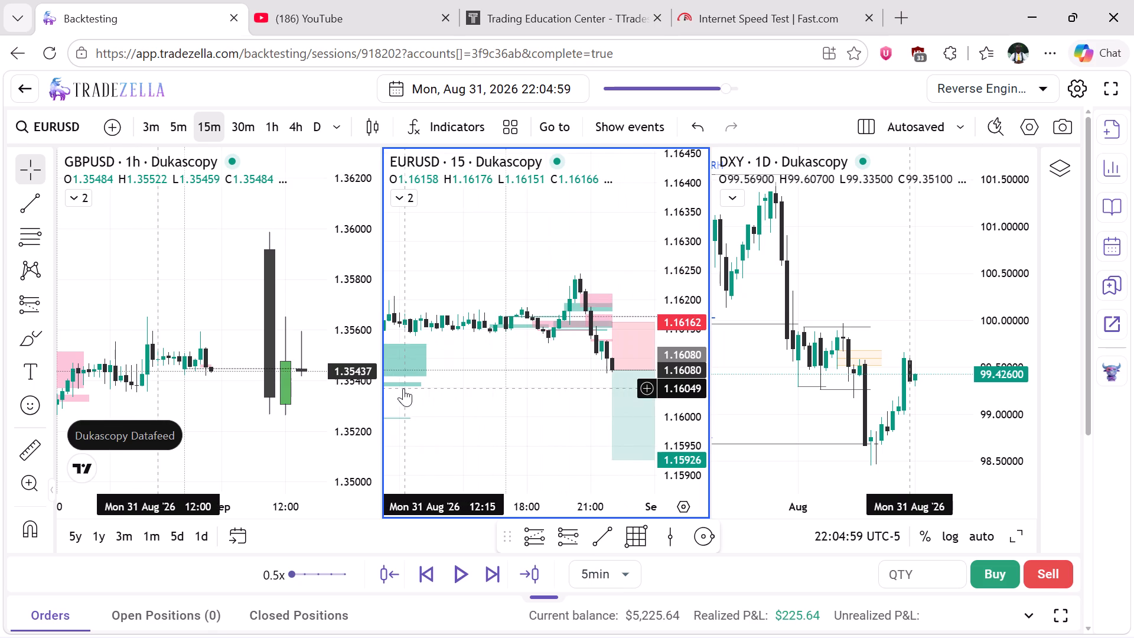
scroll(605, 453, "left", 1)
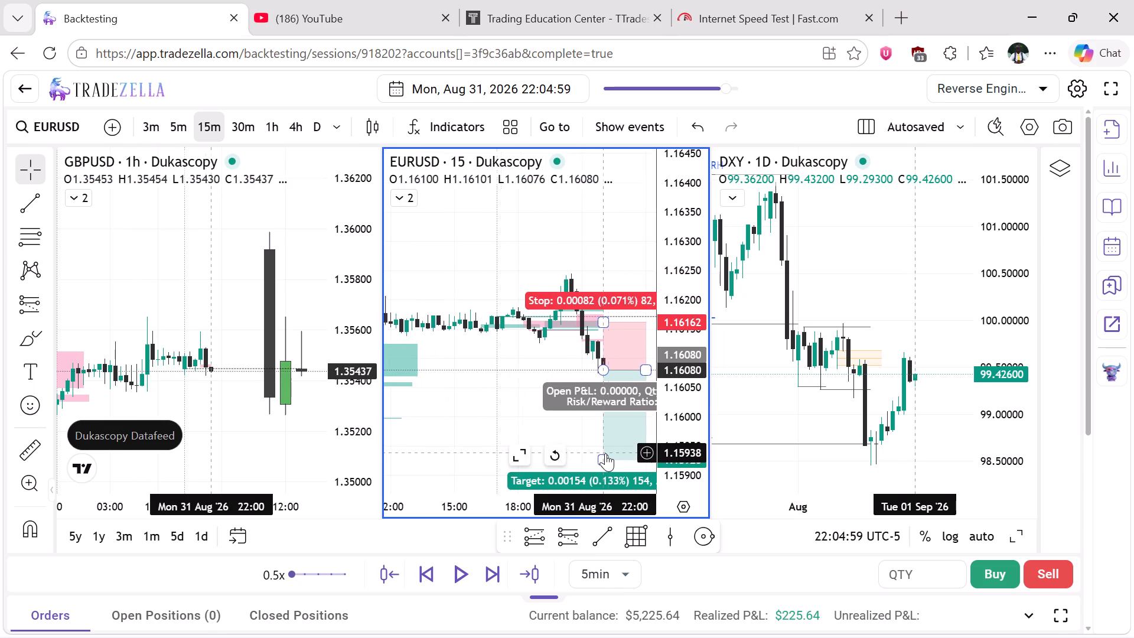
scroll(605, 453, "left", 1)
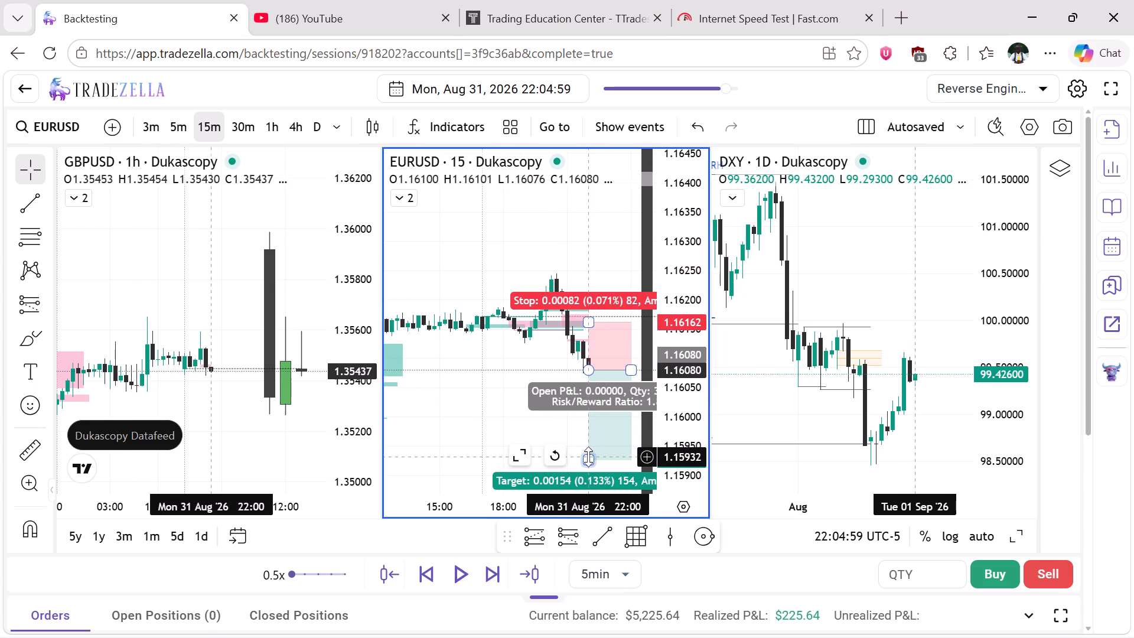
scroll(588, 457, "left", 1)
left_click_drag(579, 457, 581, 467)
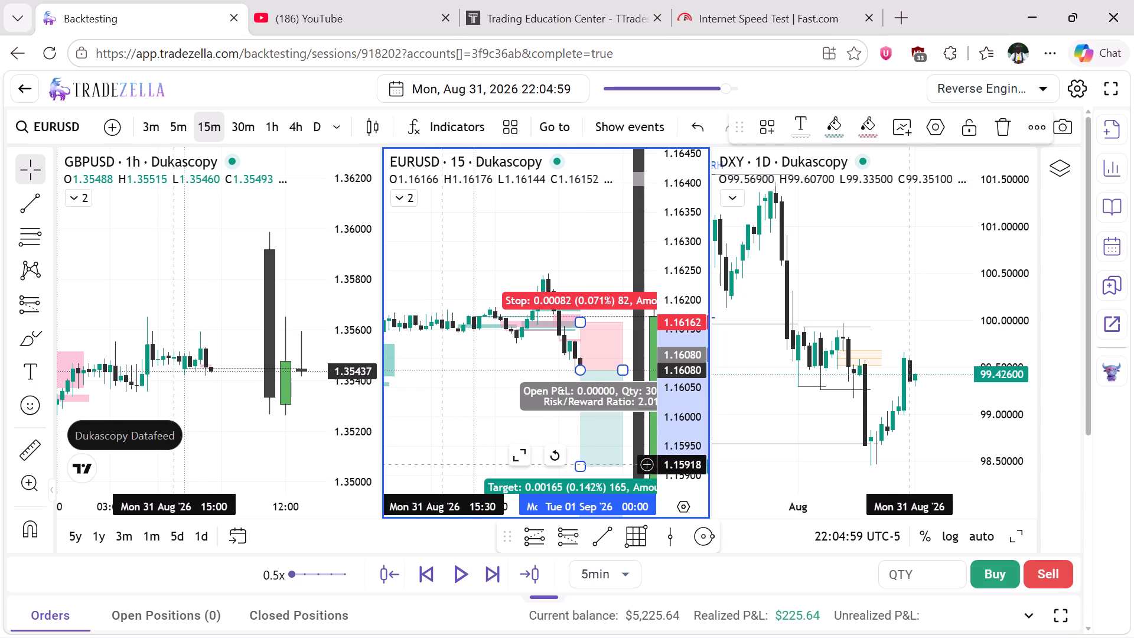
left_click(441, 465)
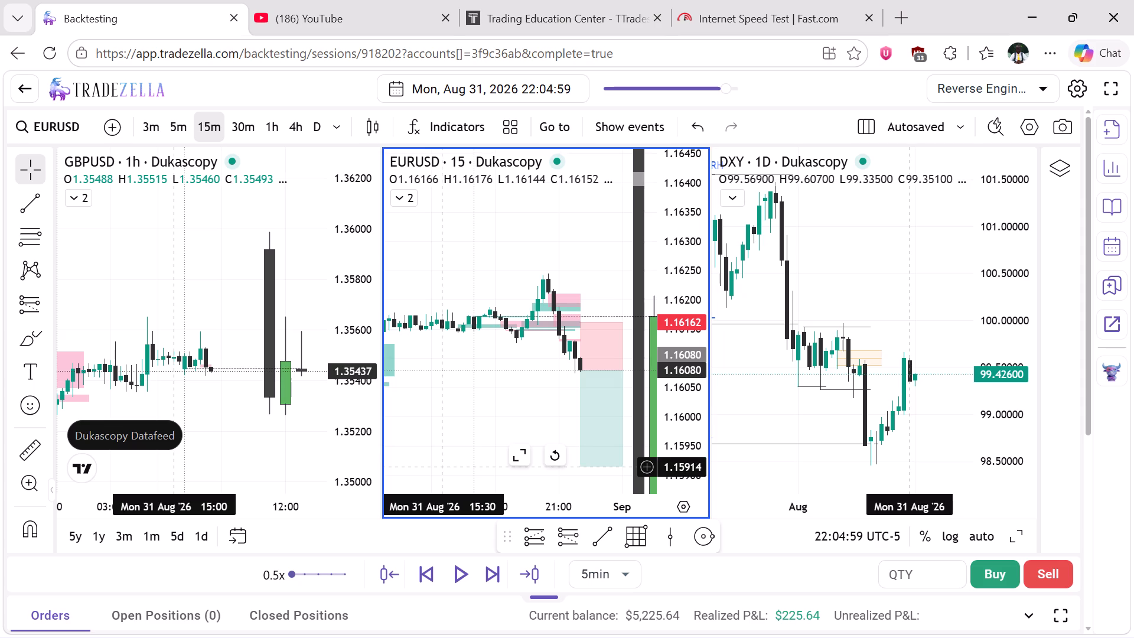
Examine the earlier Aug 31 lows and price zones on the 15-minute EURUSD chart against the short position's target level.
scroll(441, 466, "right", 3)
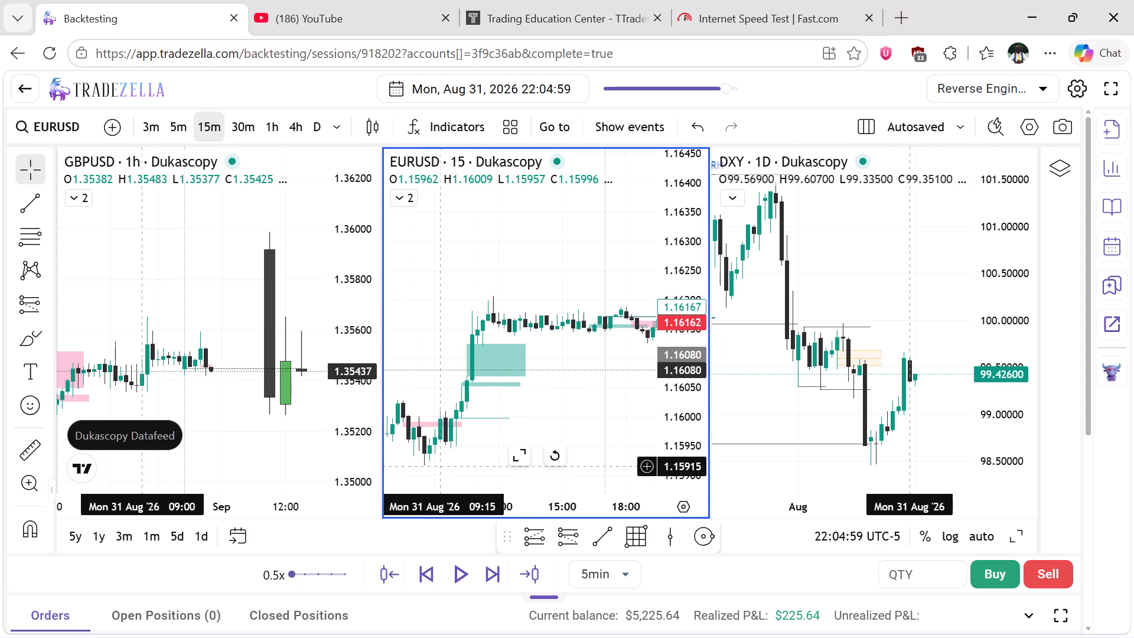
scroll(441, 466, "right", 2)
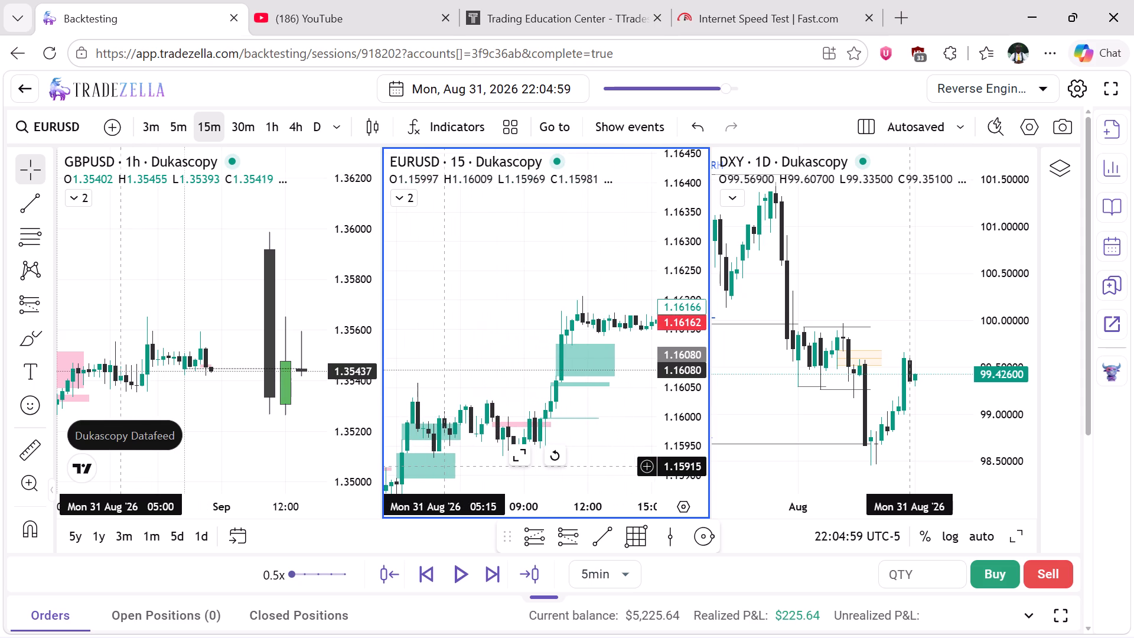
scroll(441, 466, "left", 1)
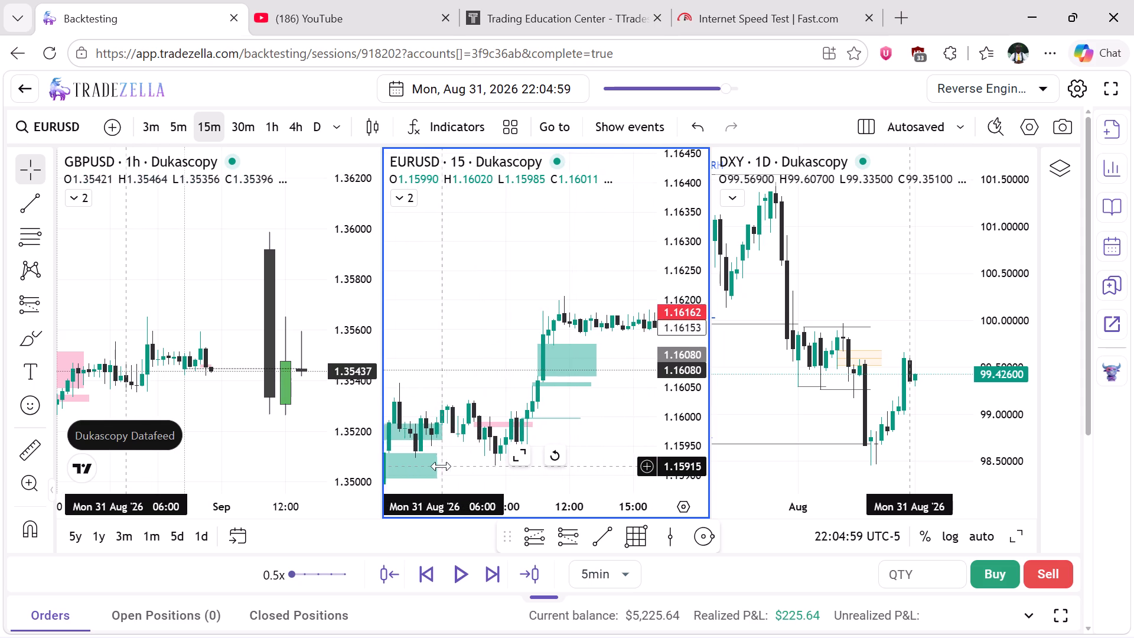
scroll(441, 466, "left", 6)
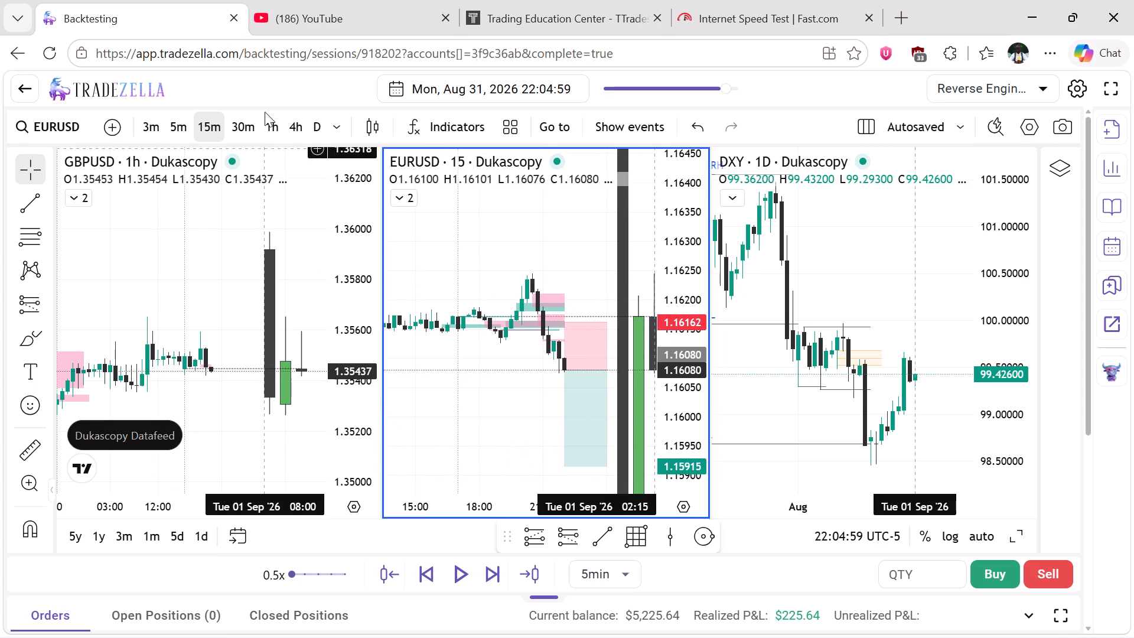
Examine the EURUSD short setup on the 1-hour and 4-hour timeframes, including the wider price swing.
left_click(273, 129)
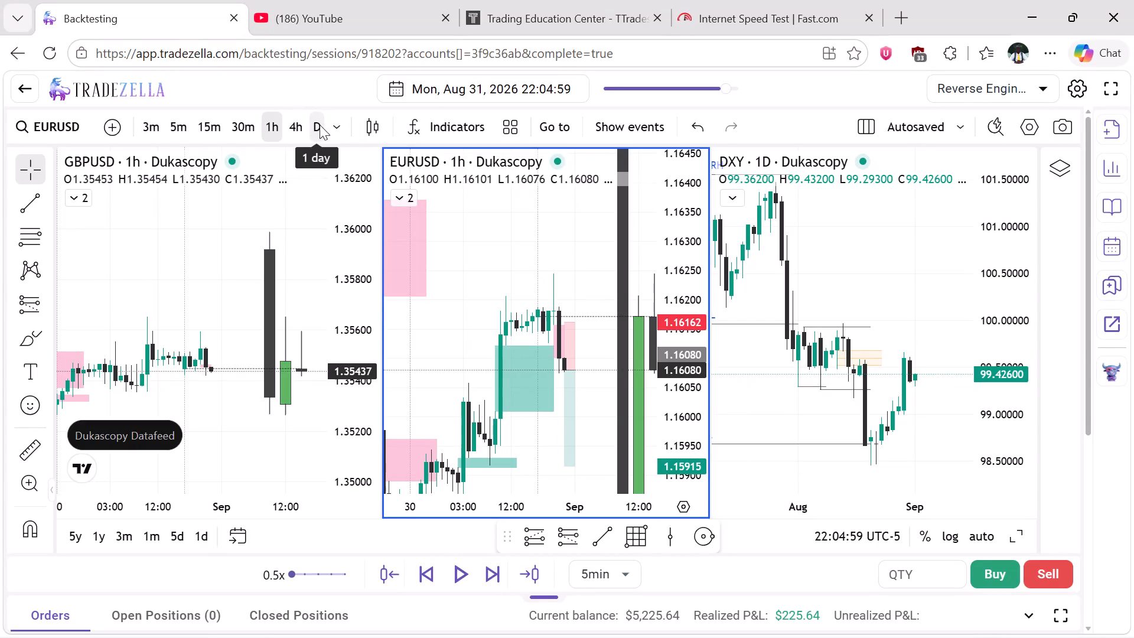
left_click(297, 126)
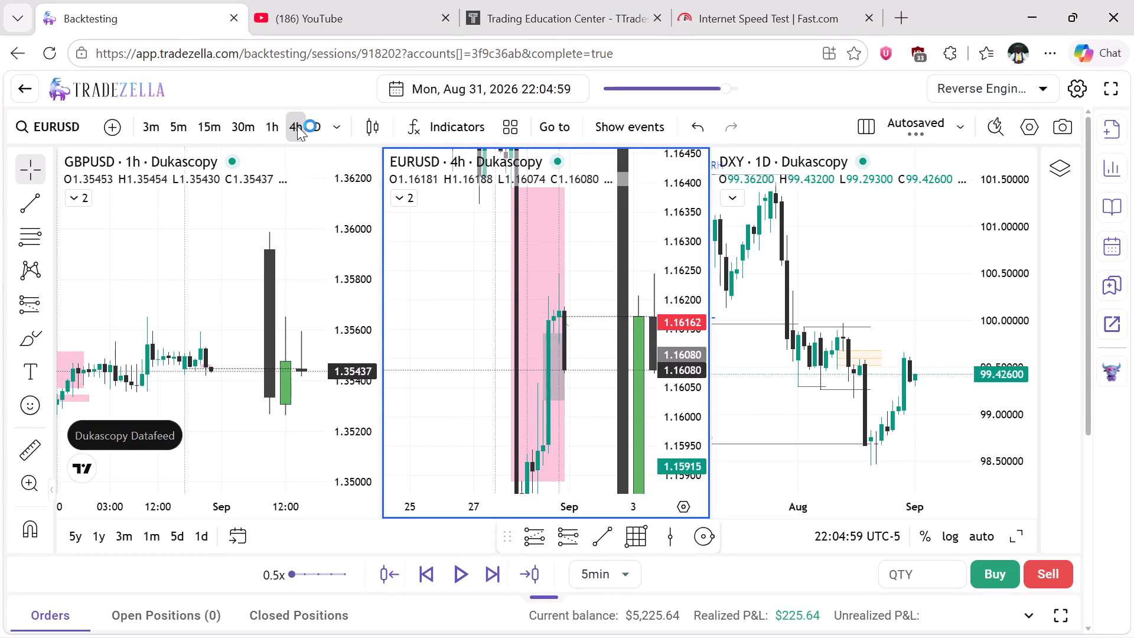
left_click_drag(675, 245, 677, 310)
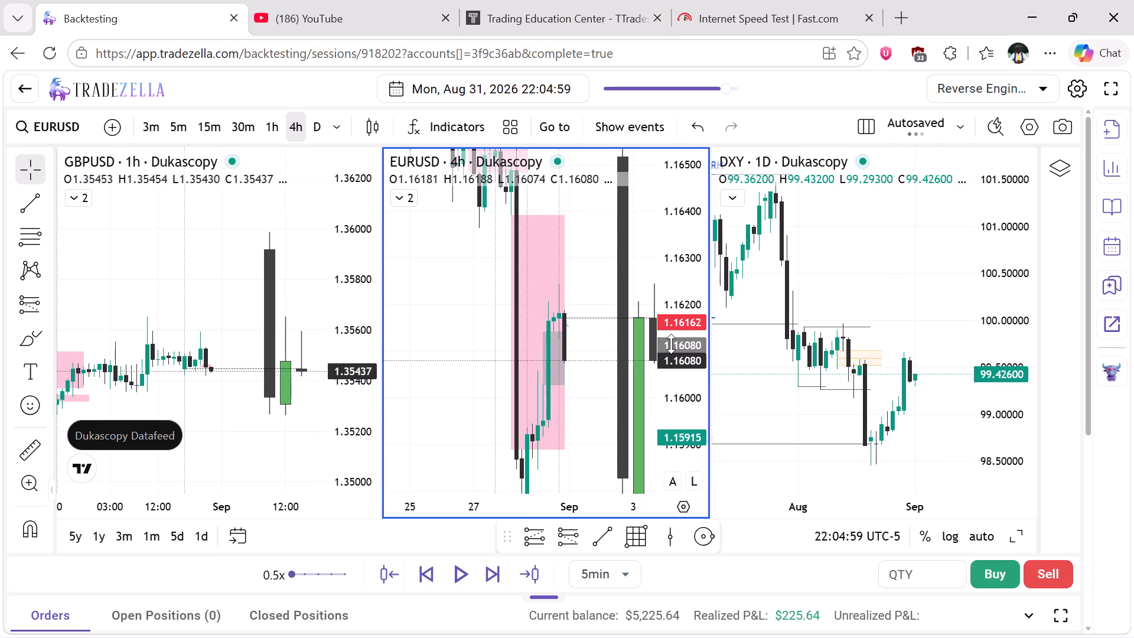
left_click(680, 257)
left_click_drag(680, 257, 682, 405)
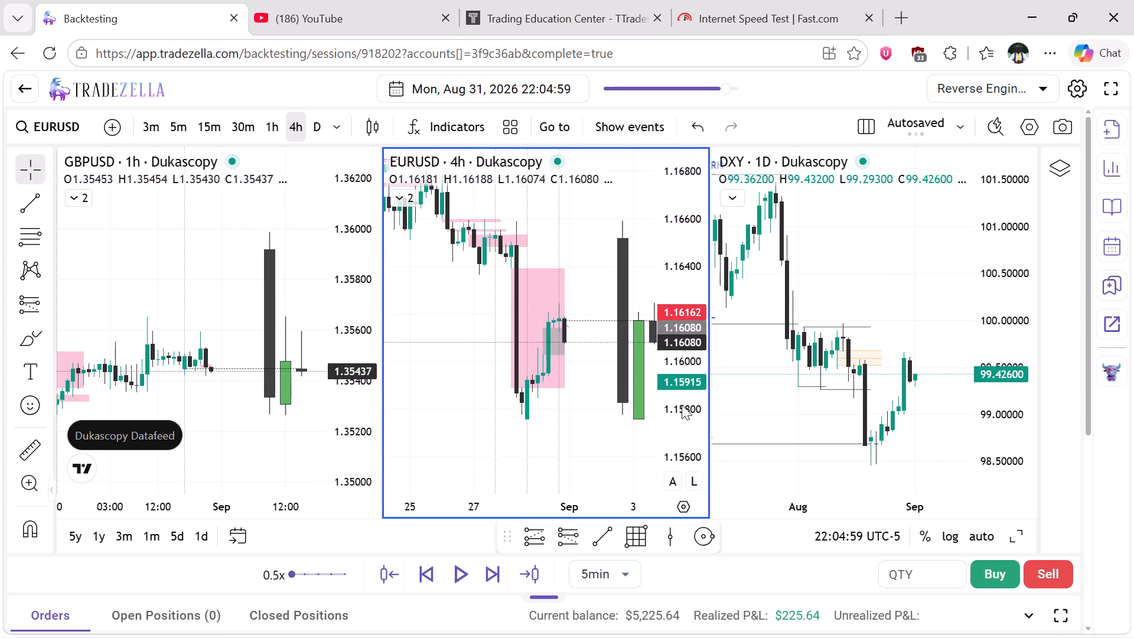
left_click_drag(682, 405, 678, 477)
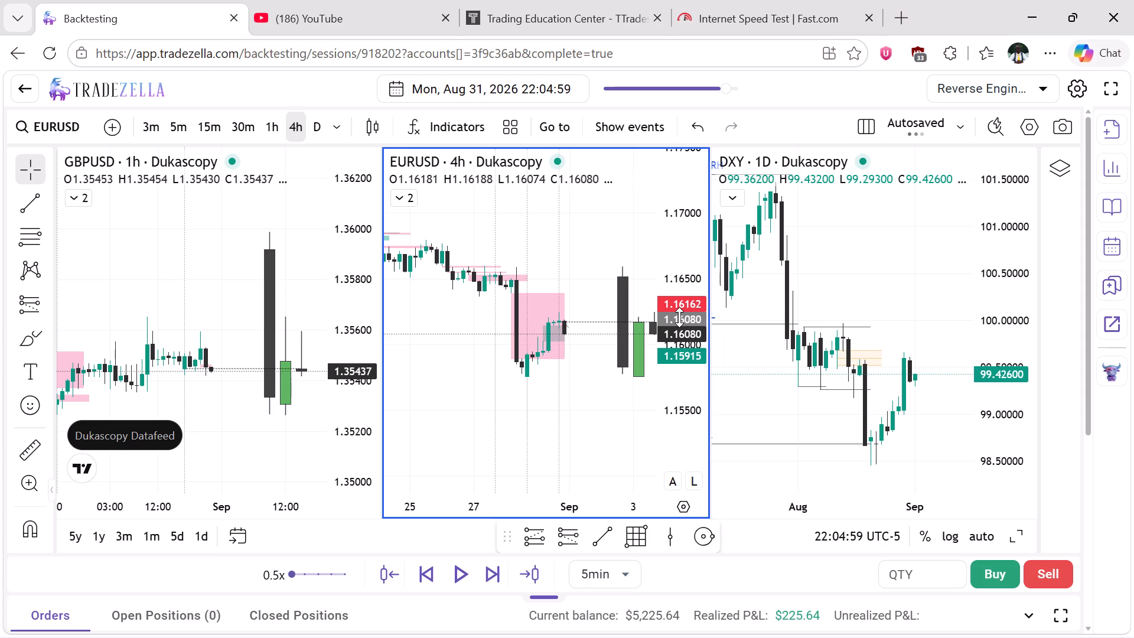
left_click_drag(679, 317, 680, 257)
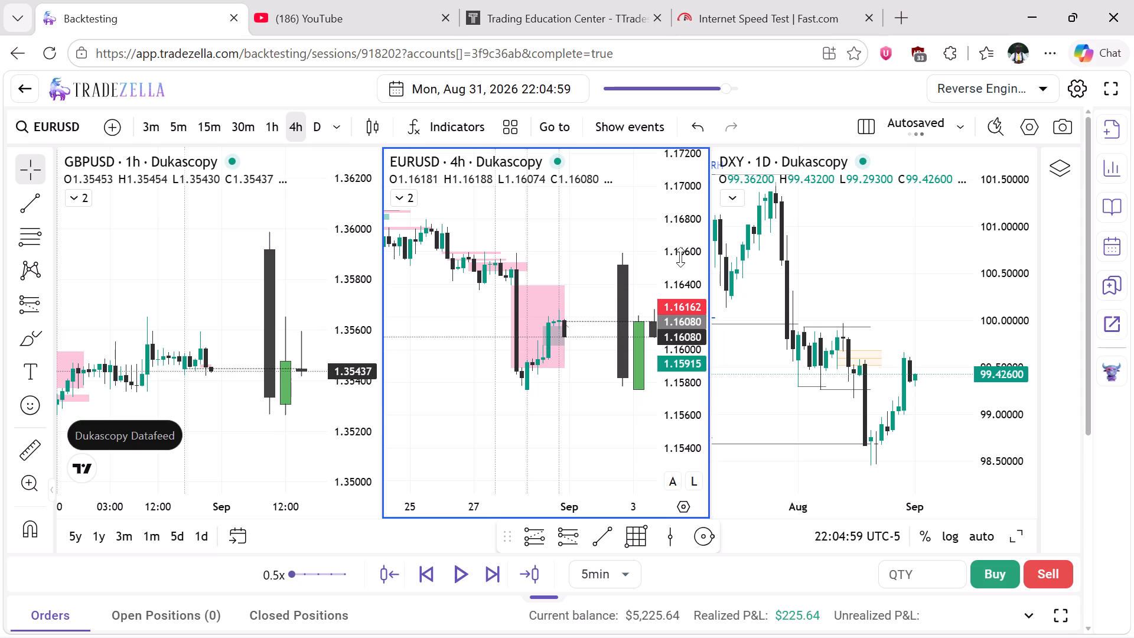
Examine the EURUSD short setup on the 15-minute, 30-minute, 1-hour, 4-hour and daily timeframes against the surrounding price zones.
left_click(194, 129)
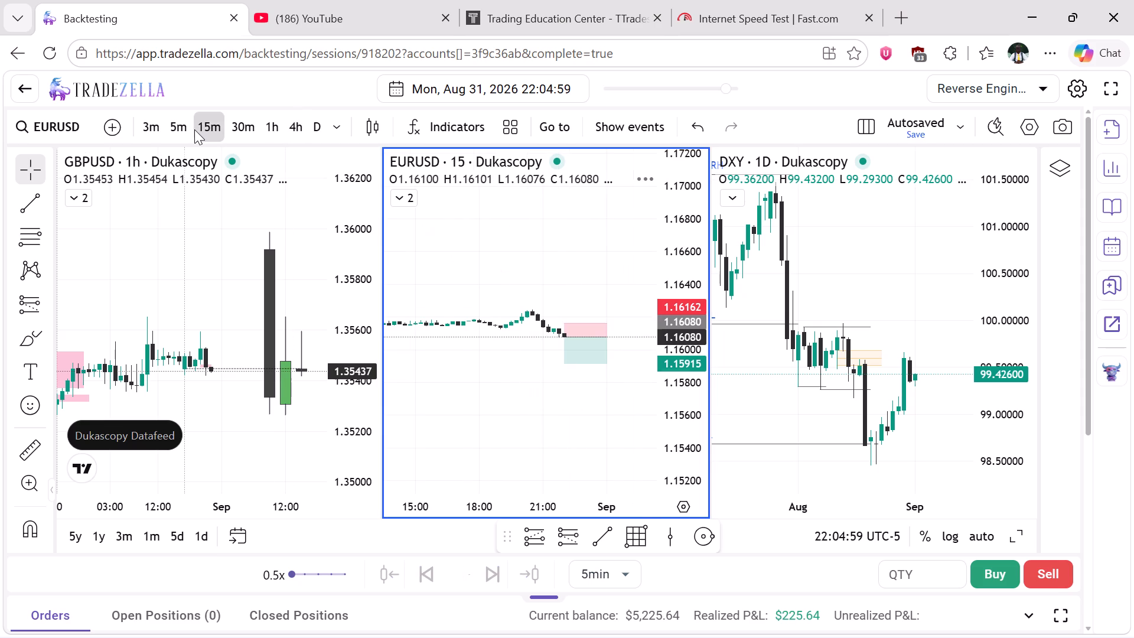
right_click(581, 242)
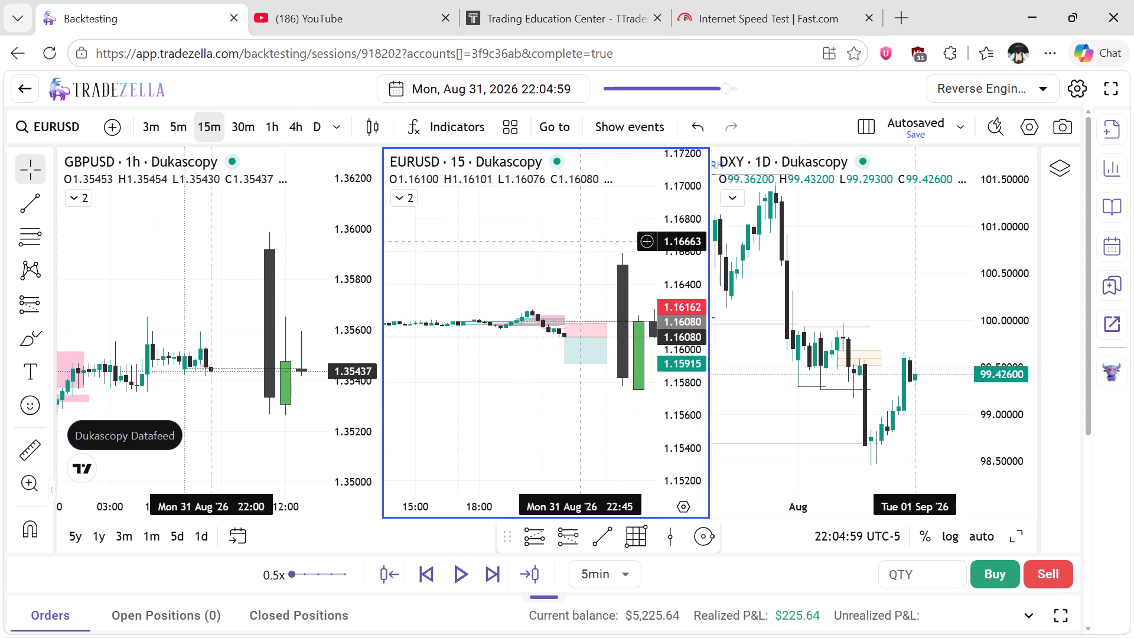
left_click(660, 125)
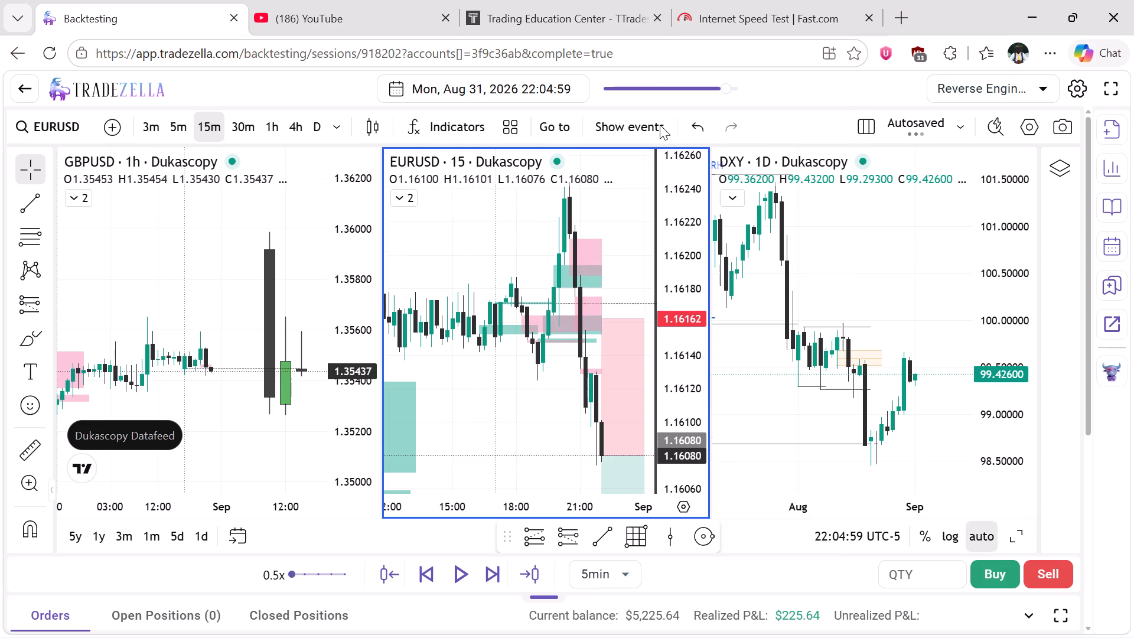
left_click_drag(662, 218, 676, 438)
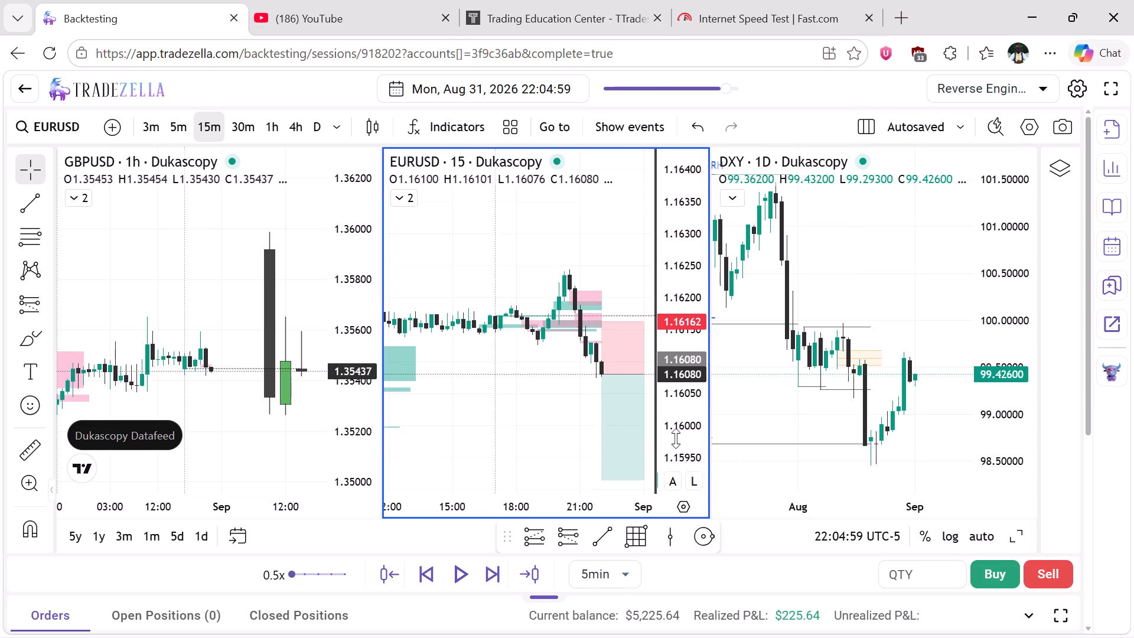
left_click_drag(676, 438, 673, 429)
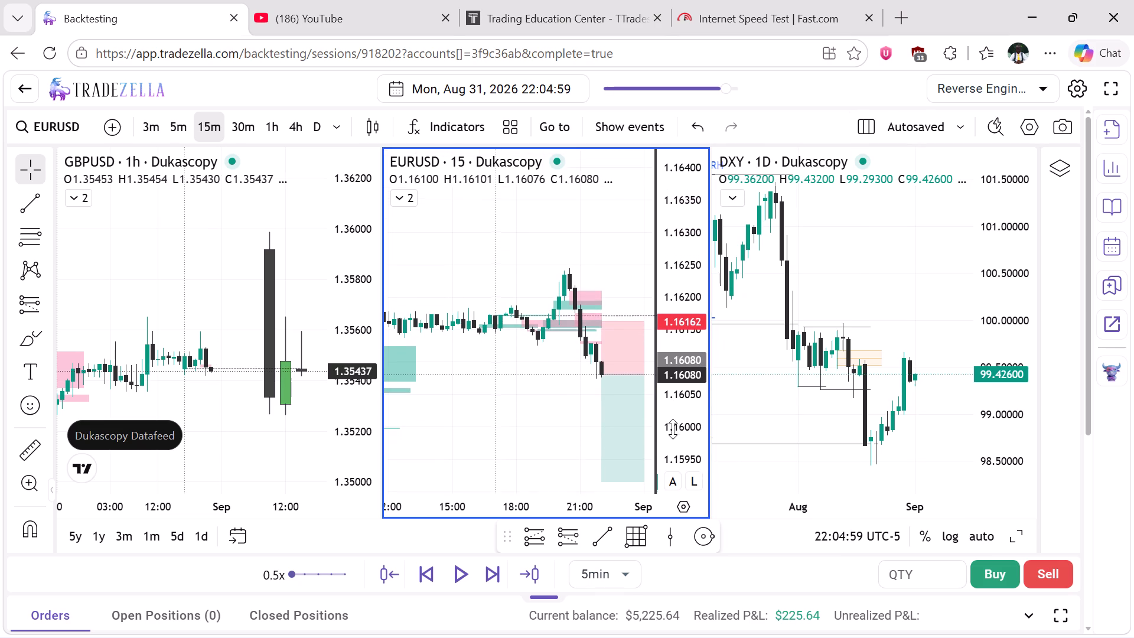
left_click_drag(673, 429, 677, 471)
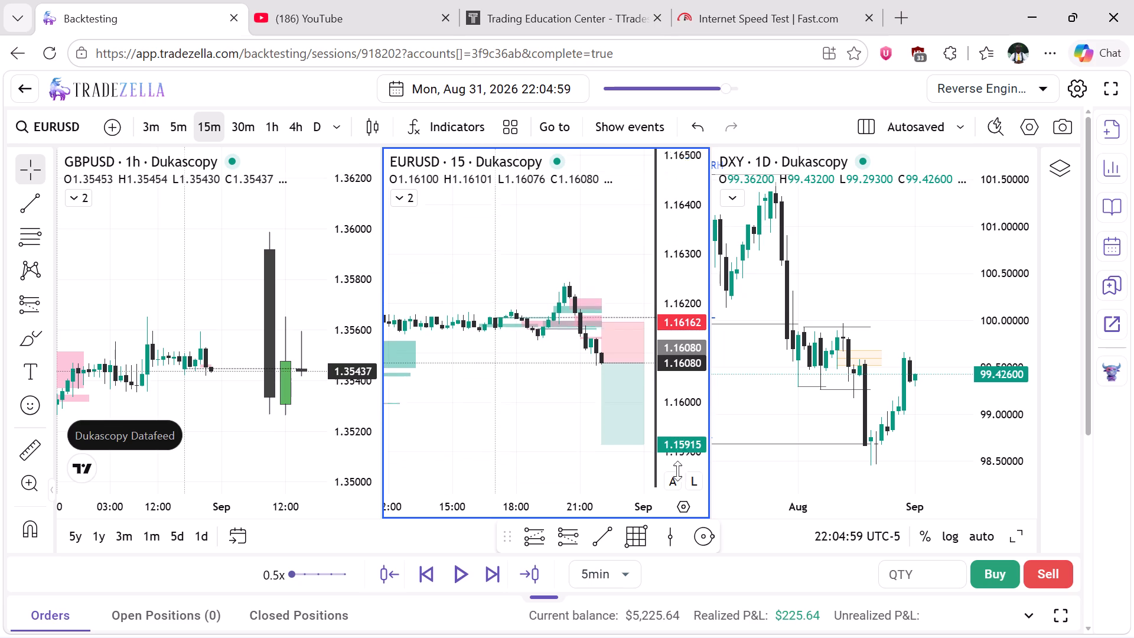
left_click_drag(677, 471, 677, 473)
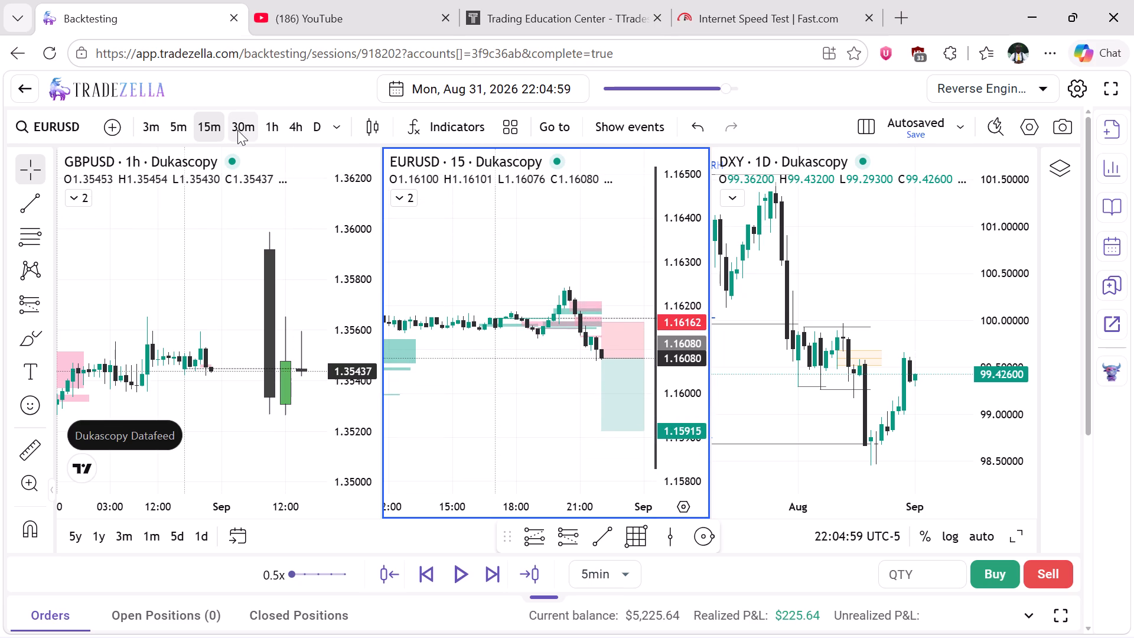
left_click(237, 130)
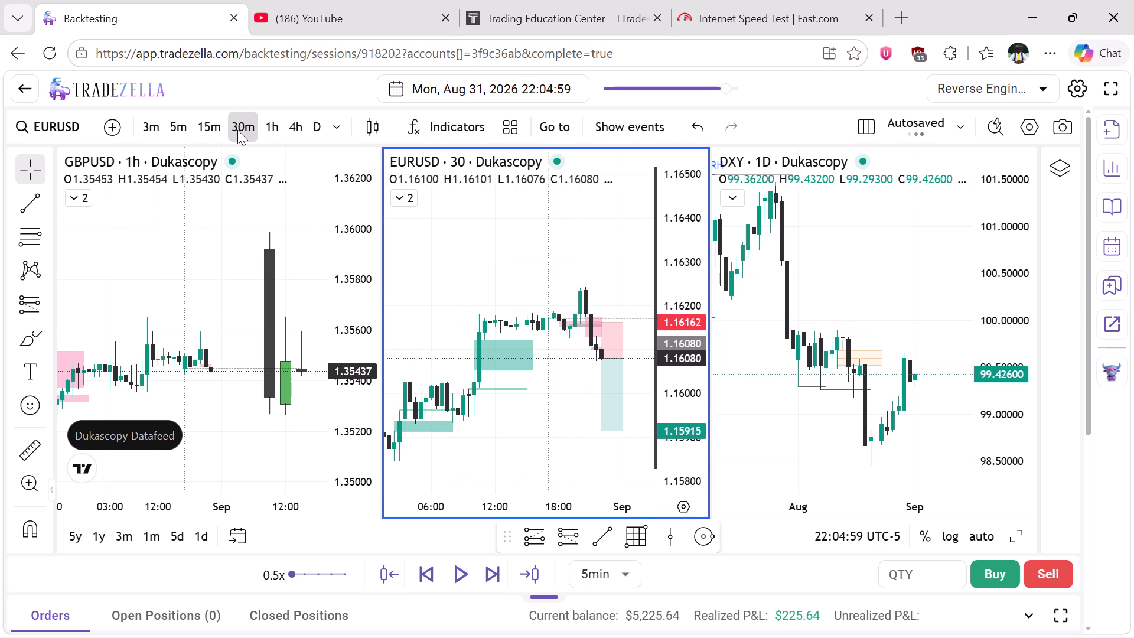
left_click(270, 130)
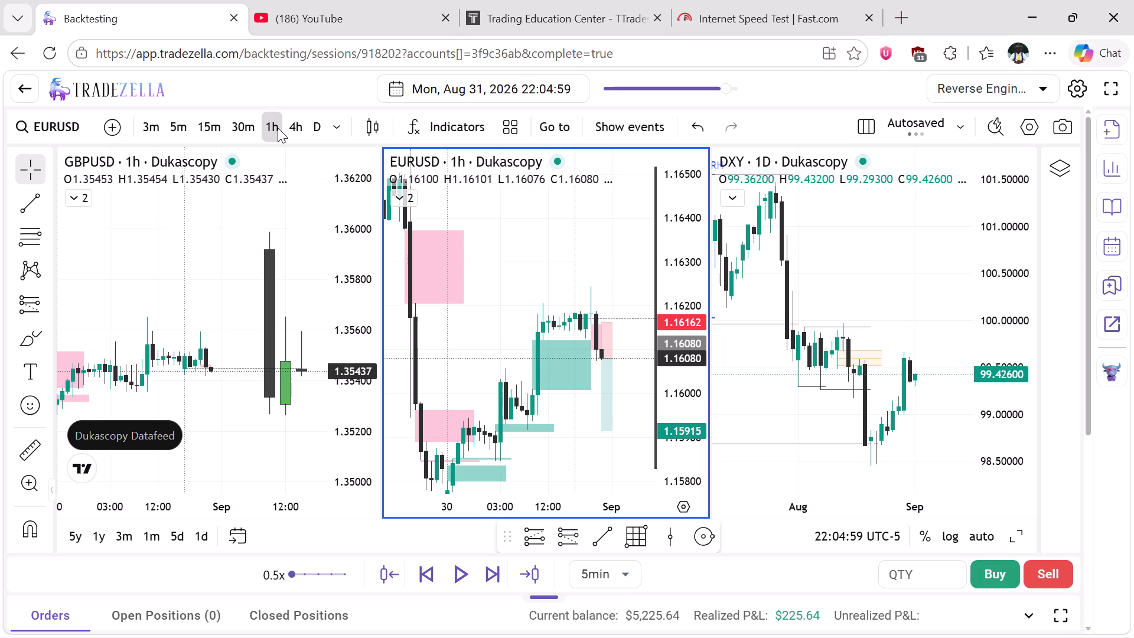
left_click(288, 128)
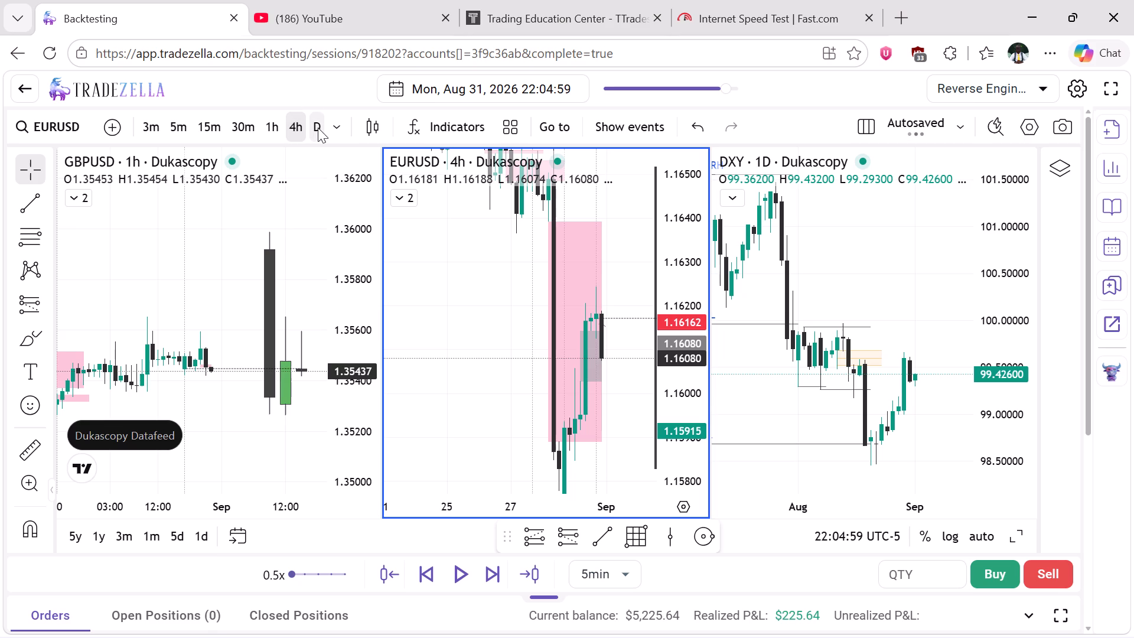
left_click(318, 128)
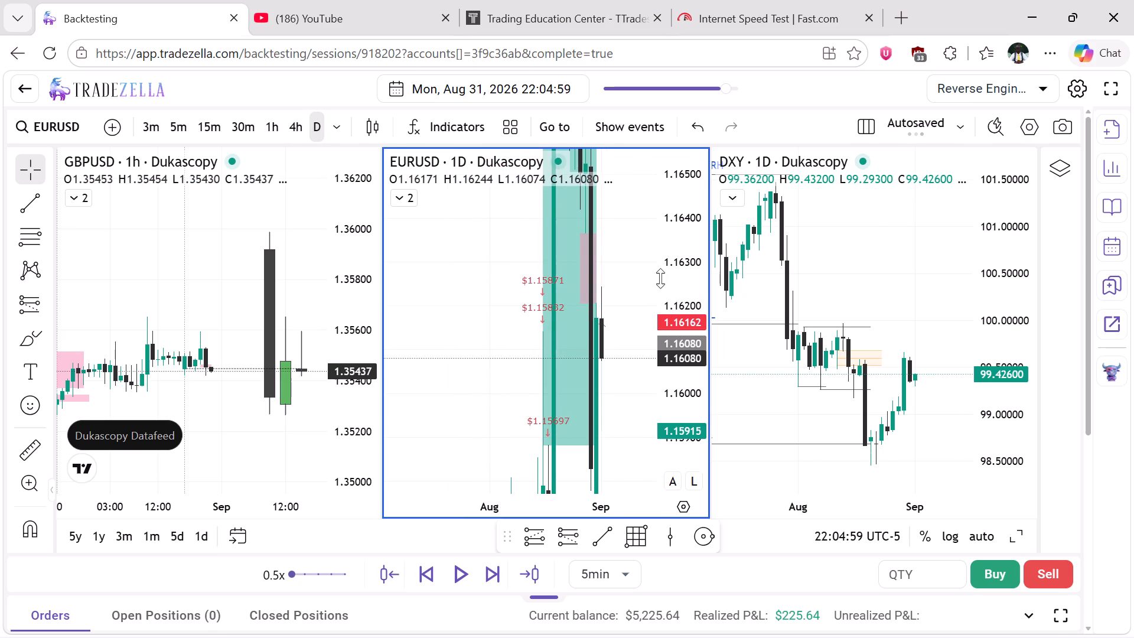
left_click_drag(677, 267, 692, 429)
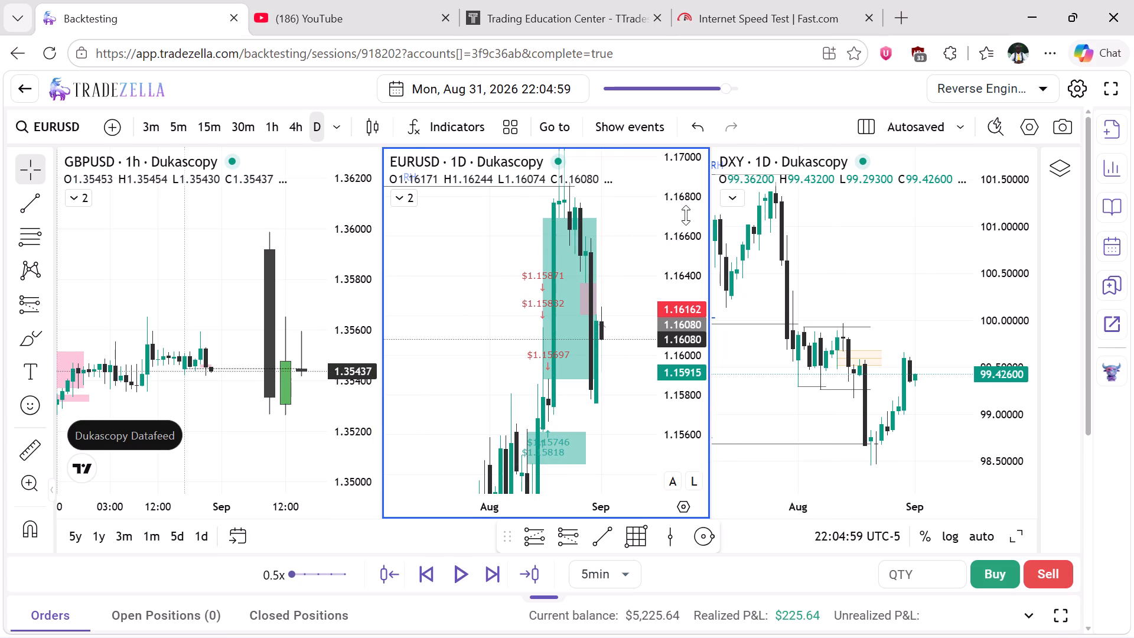
left_click_drag(686, 215, 684, 343)
Re-examine the EURUSD short position's stop and target against price zones on the 15-minute, 30-minute, 1-hour and 4-hour timeframes.
left_click(208, 134)
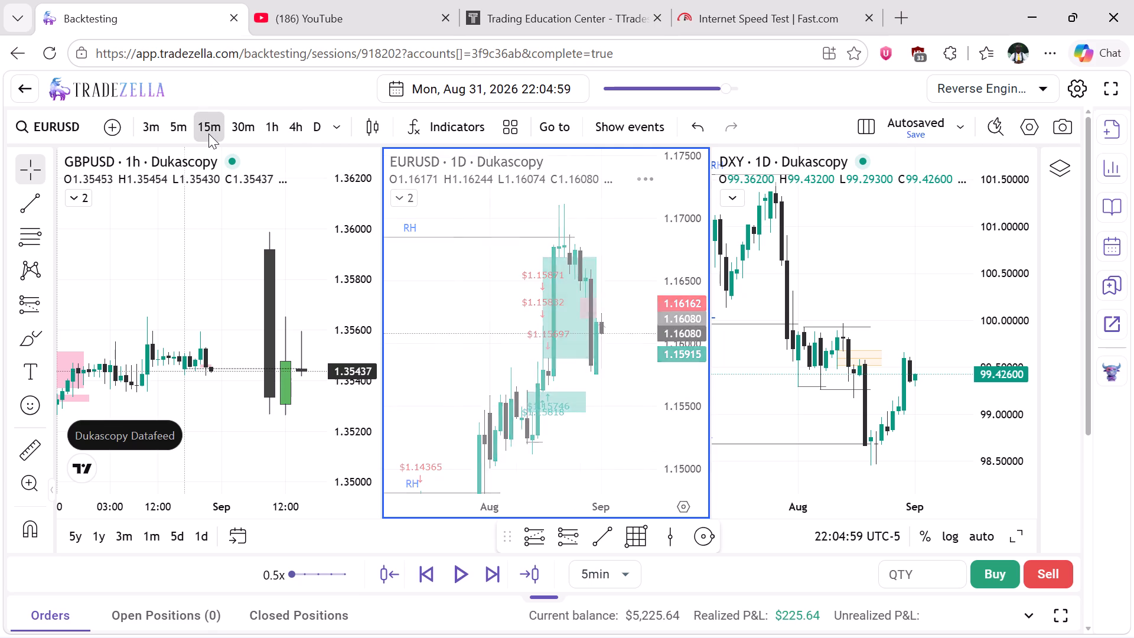
right_click(619, 230)
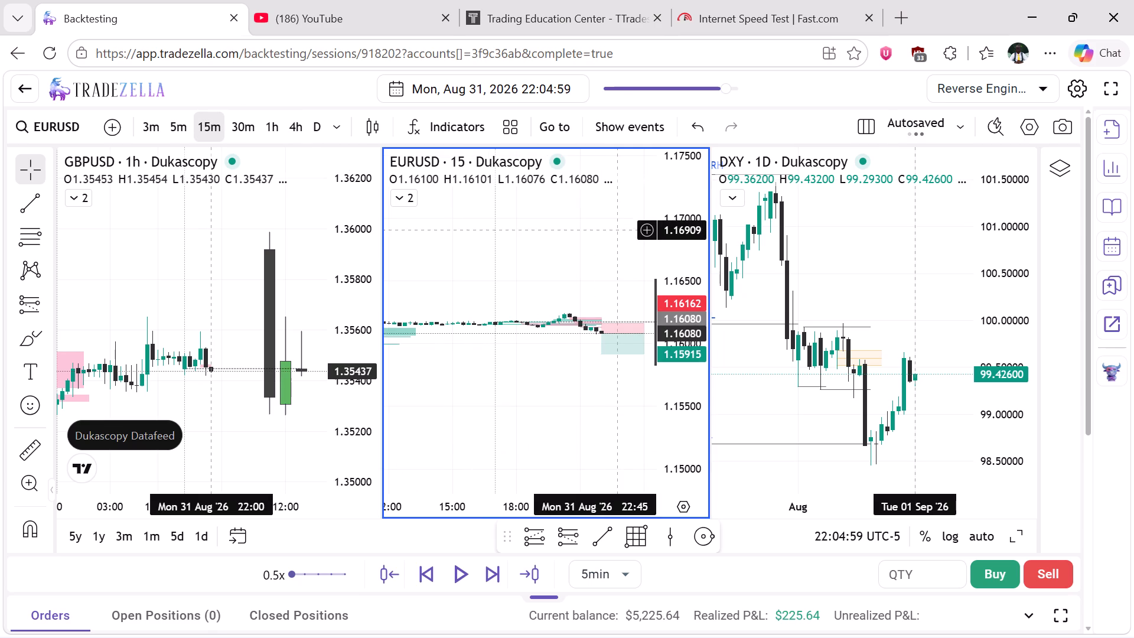
left_click(667, 132)
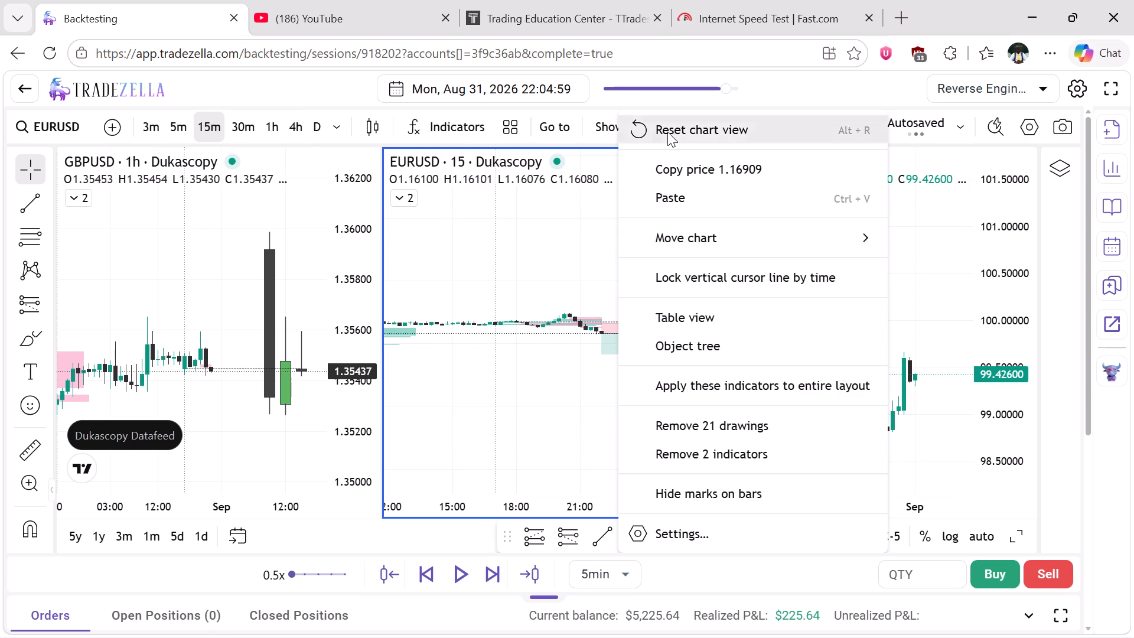
left_click_drag(667, 201, 674, 262)
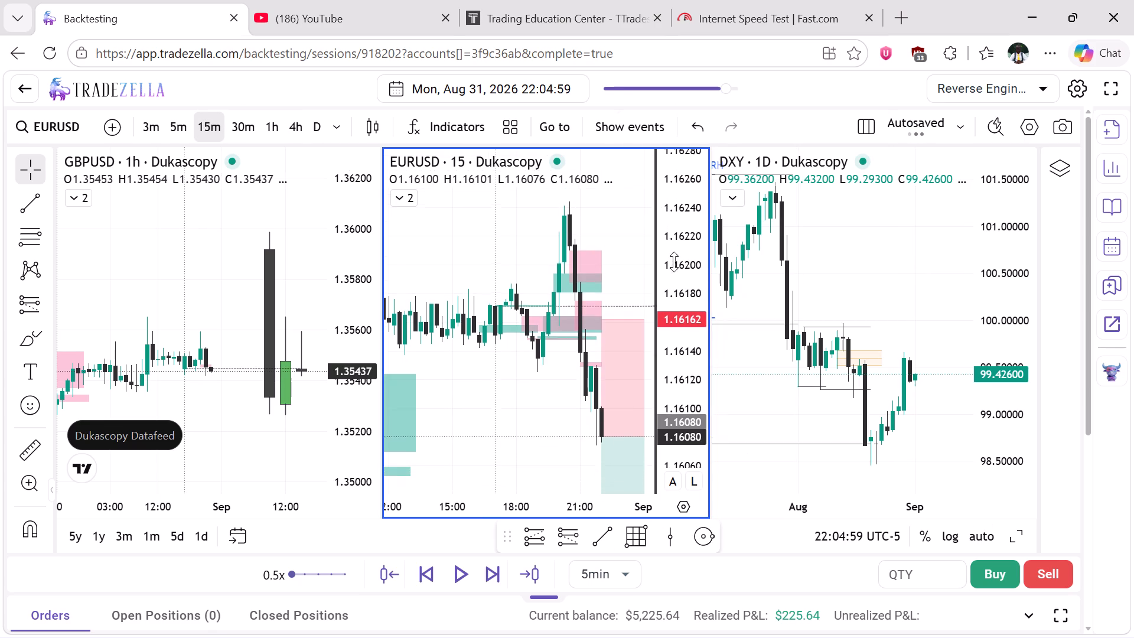
left_click_drag(674, 262, 687, 444)
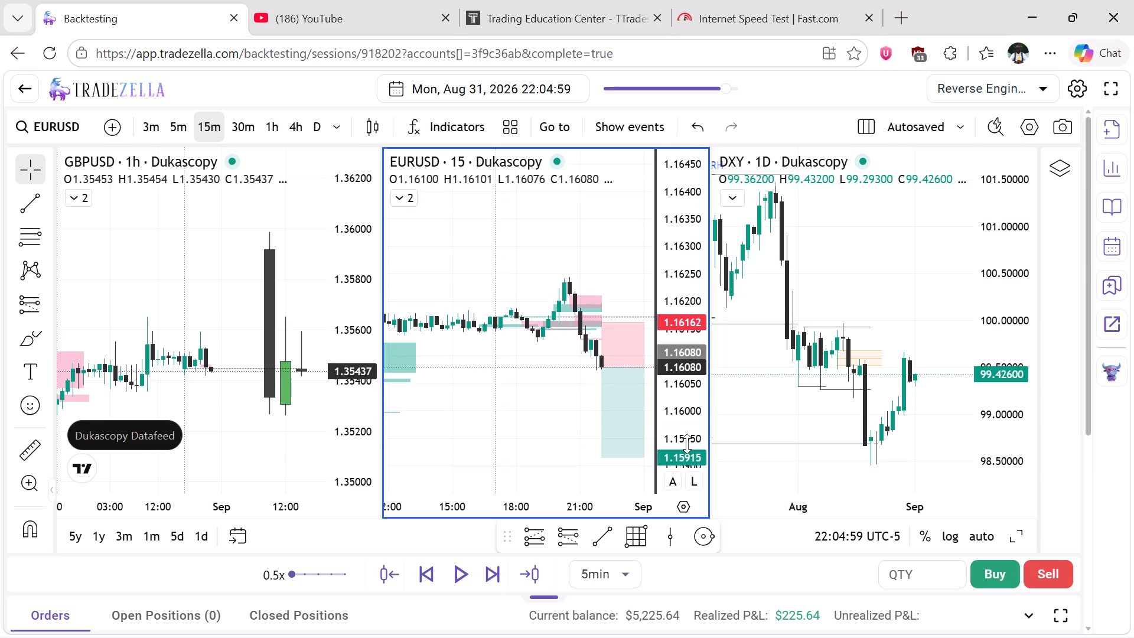
left_click_drag(687, 444, 690, 448)
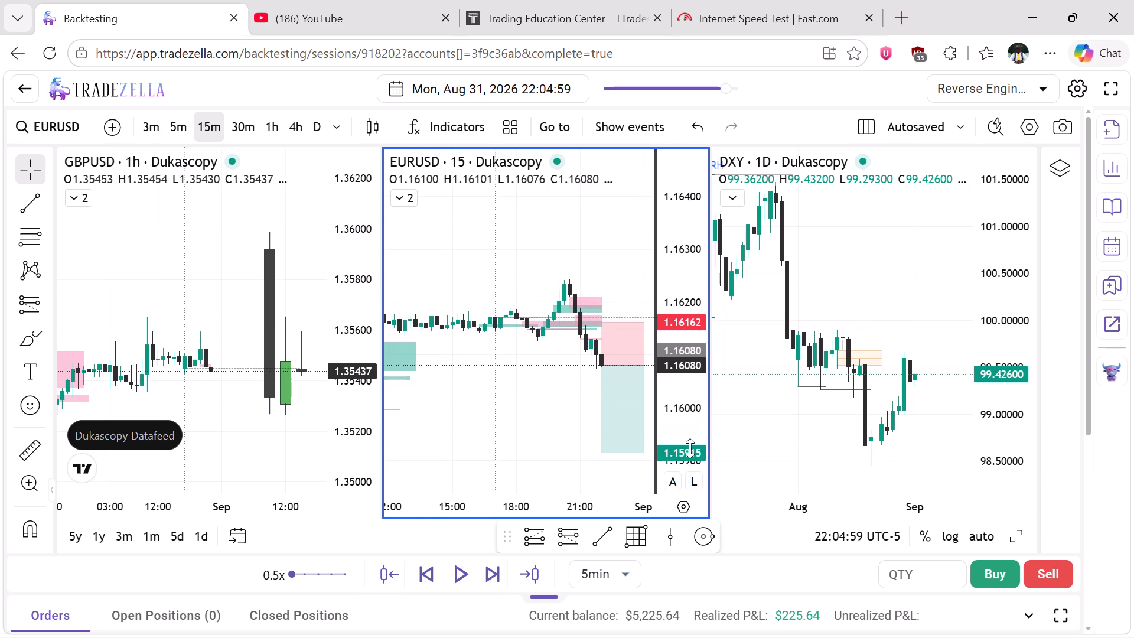
scroll(481, 389, "left", 1)
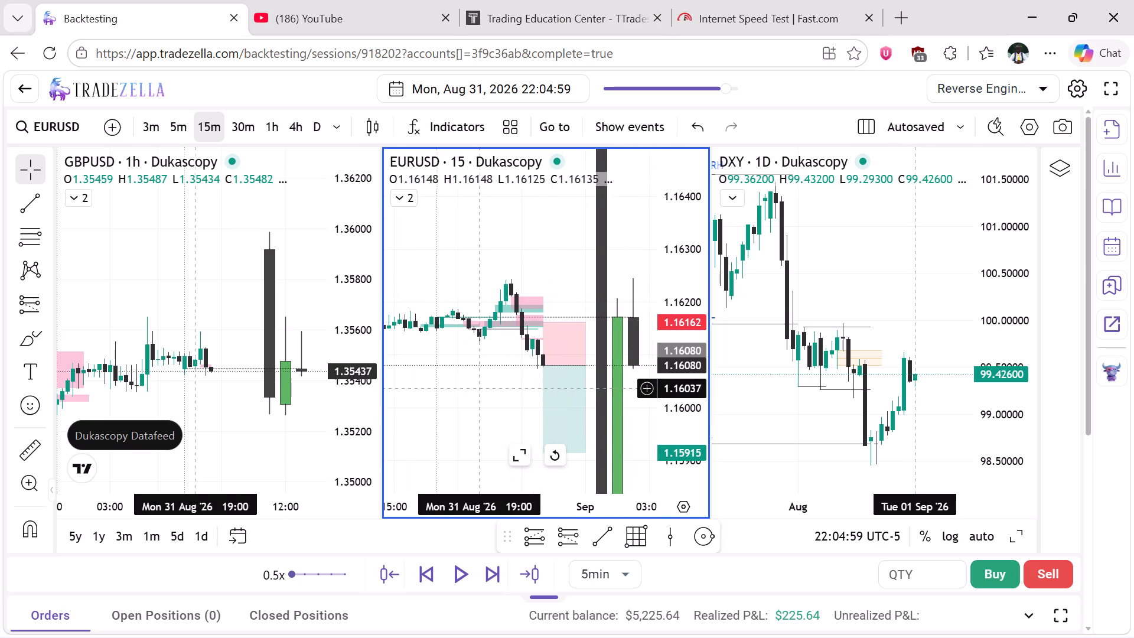
scroll(481, 389, "left", 1)
left_click(252, 123)
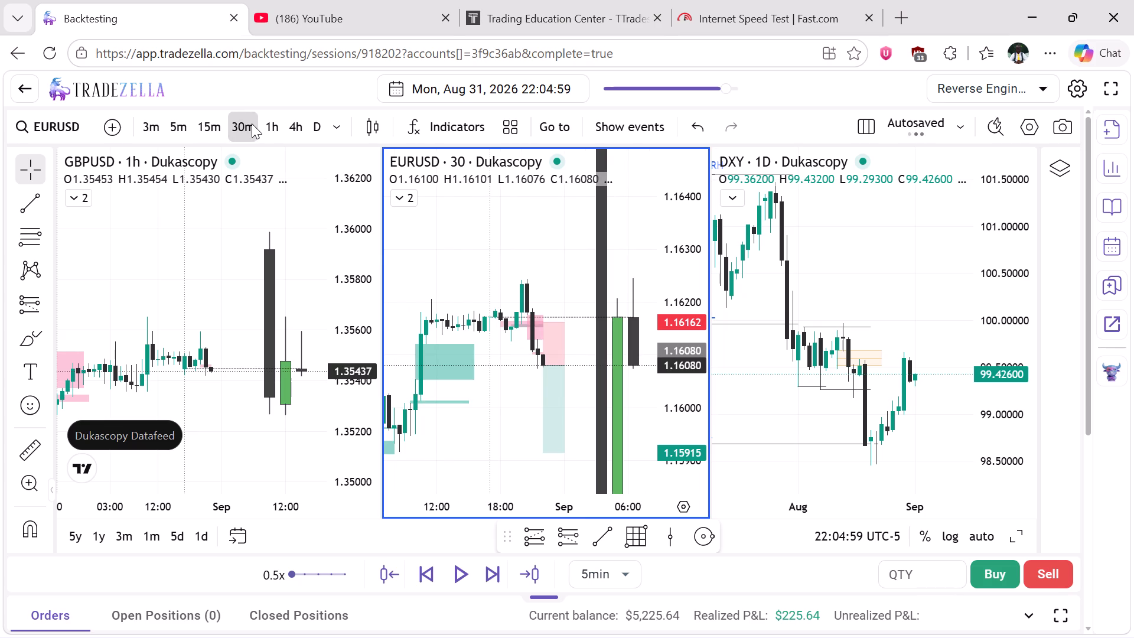
left_click(271, 124)
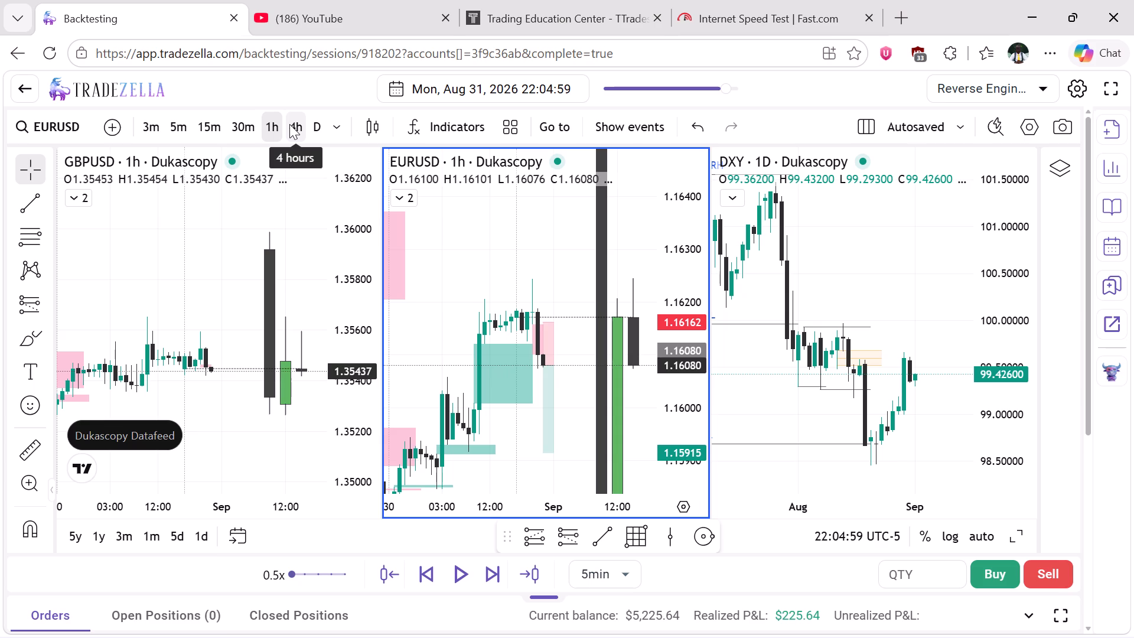
left_click(289, 124)
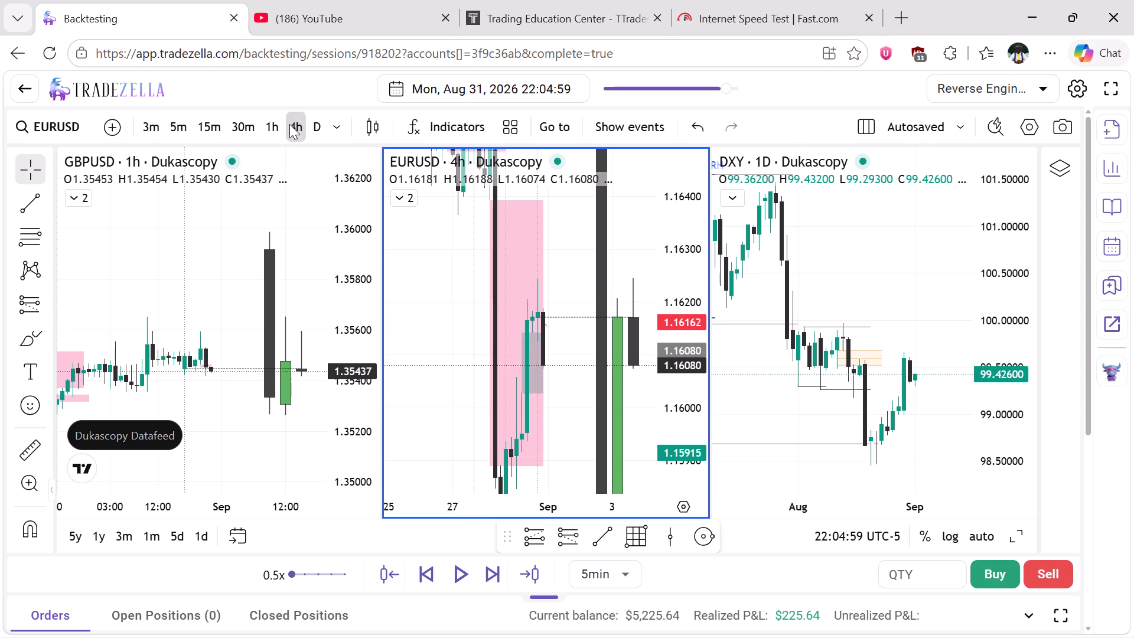
Return EURUSD to the 15-minute timeframe and maximize its chart to fill the layout, with space beyond the short position.
left_click(219, 131)
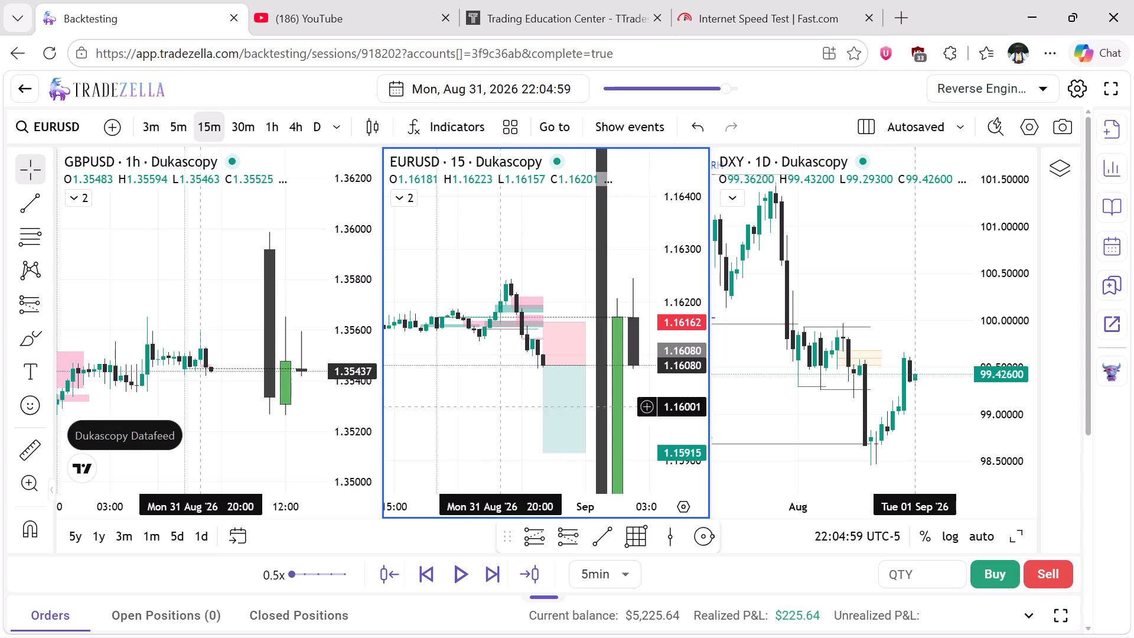
left_click(526, 454)
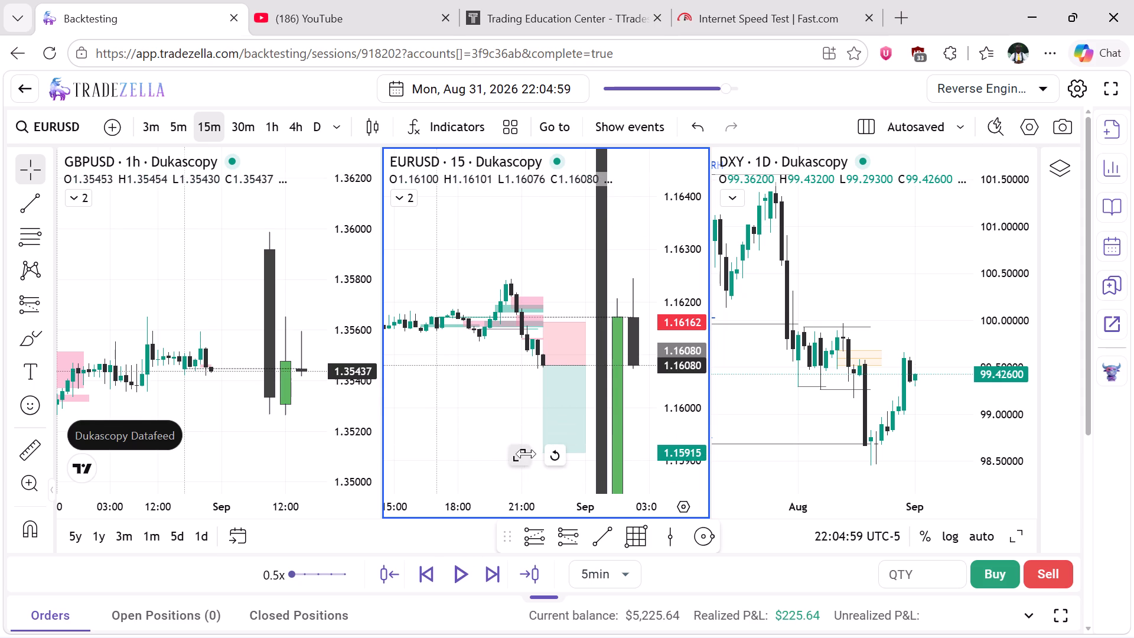
scroll(615, 222, "left", 6)
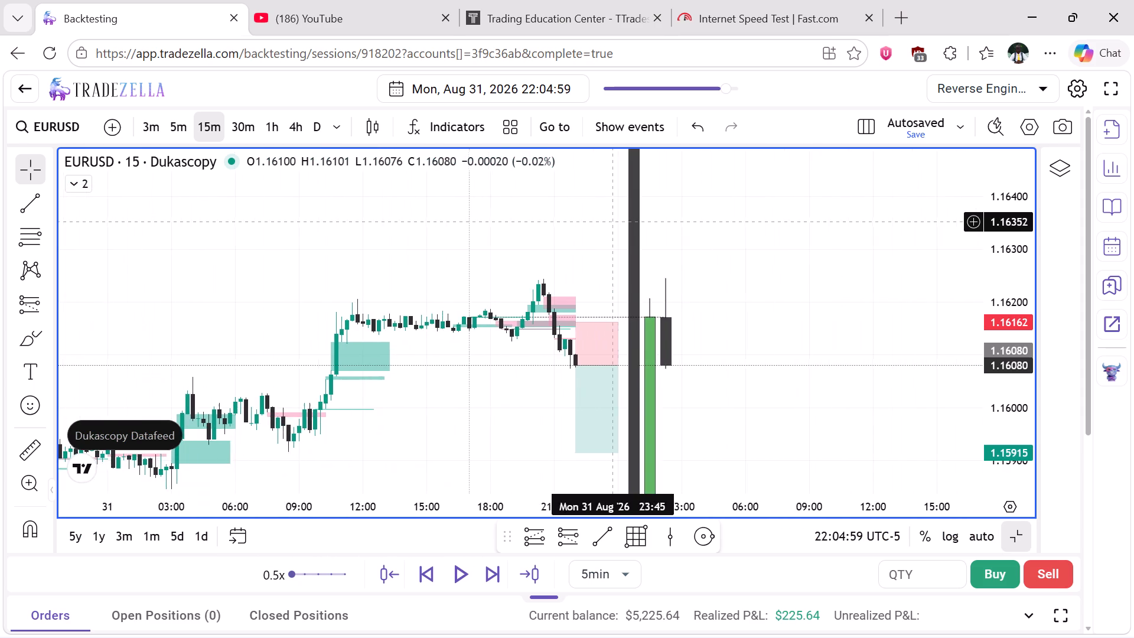
scroll(615, 222, "left", 1)
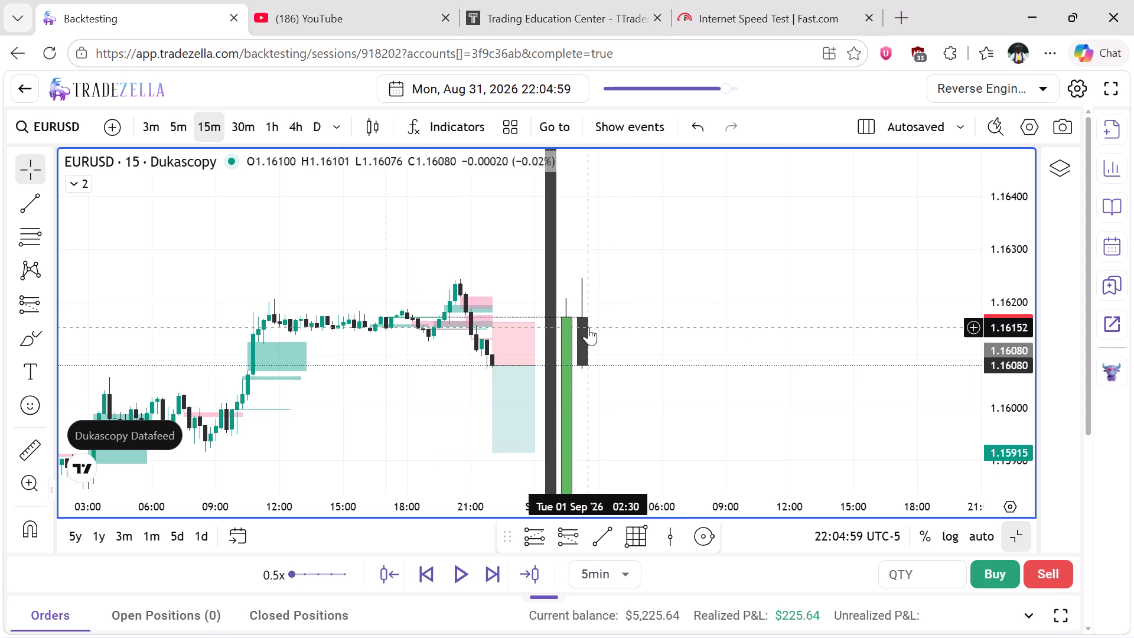
Draw a Gann box on the daily EURUSD chart from about 1.16211 on Aug 26 to about 1.15752 on Sep 8.
left_click(311, 117)
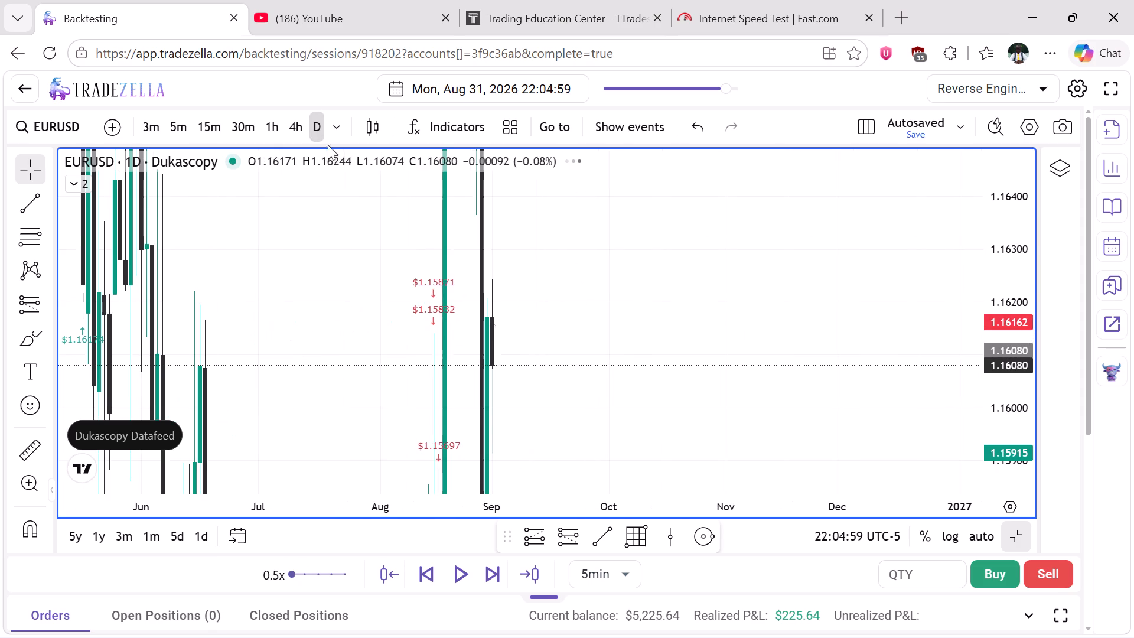
left_click(634, 271)
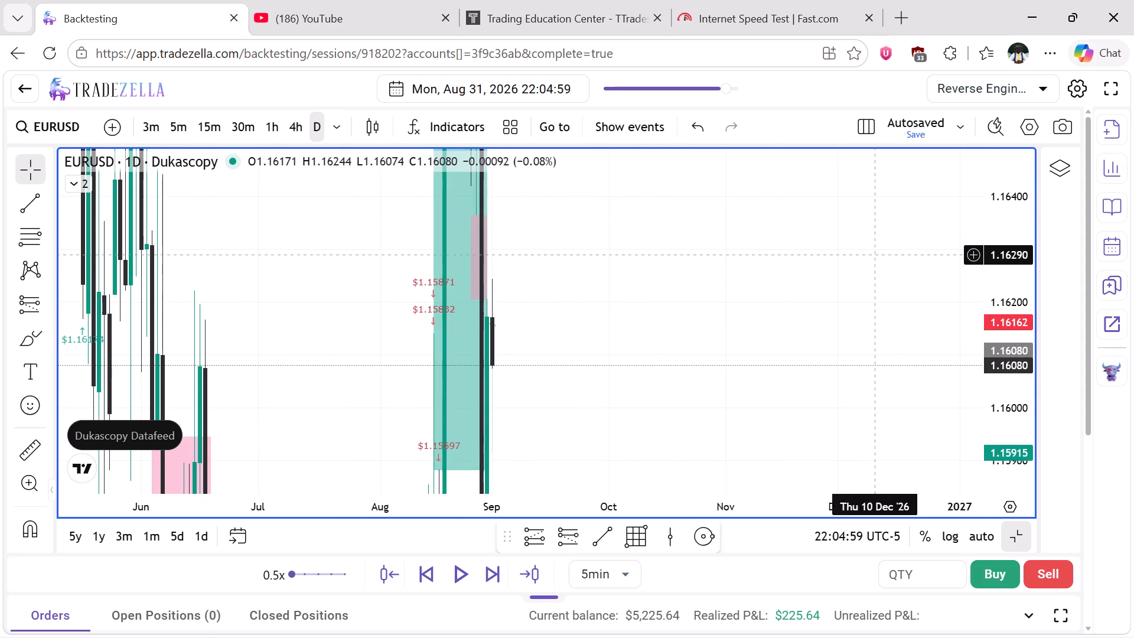
left_click_drag(1003, 237, 1007, 396)
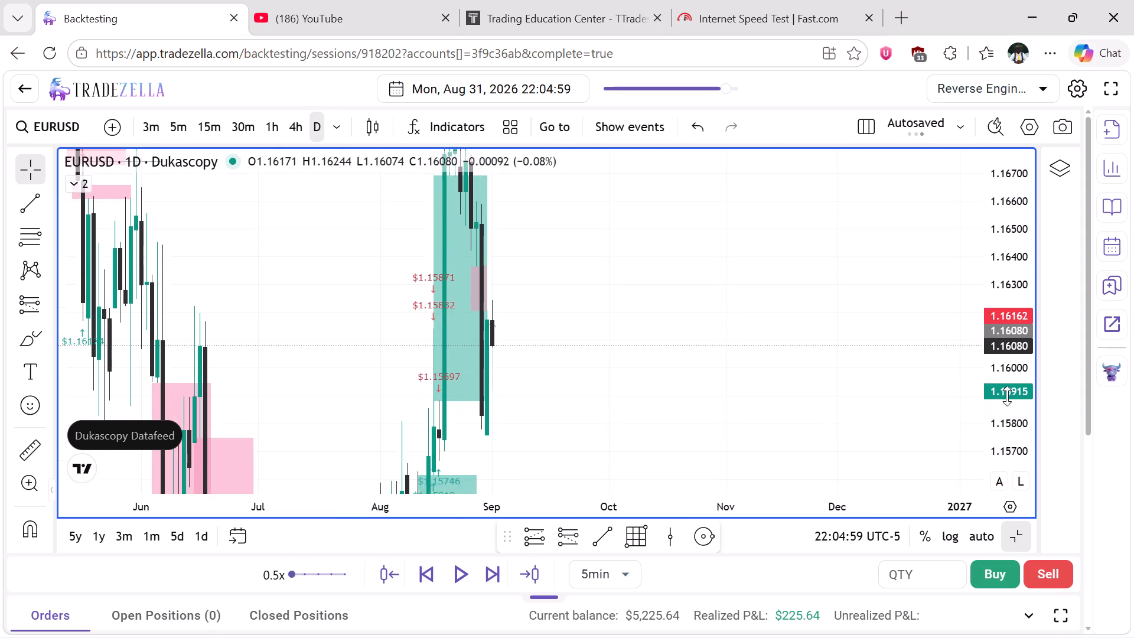
left_click_drag(1007, 396, 1011, 443)
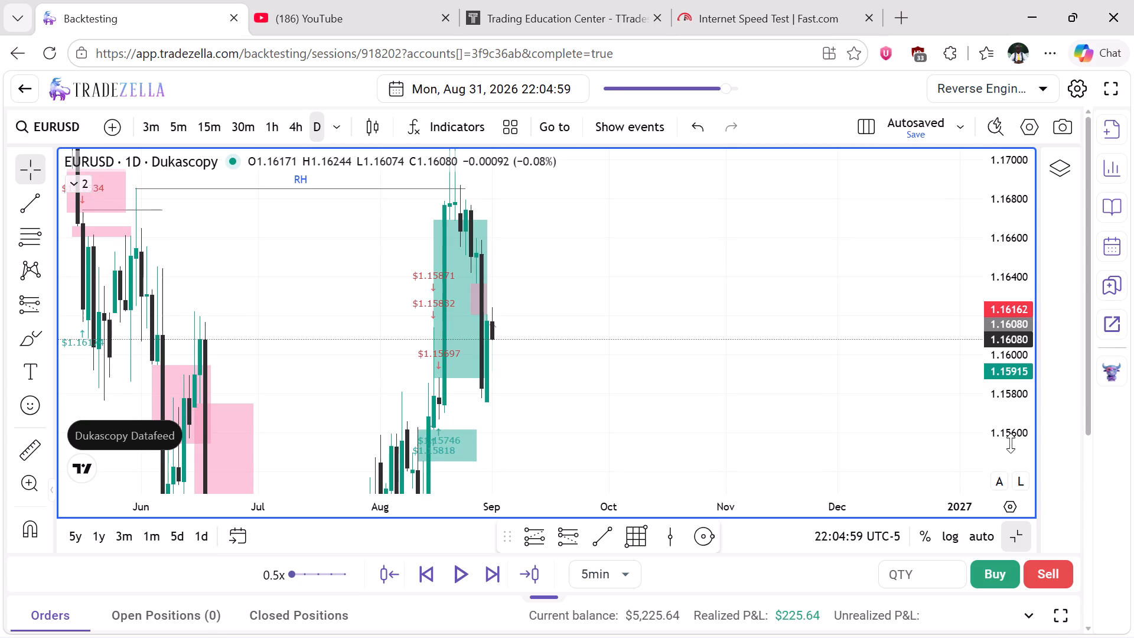
left_click_drag(1005, 276, 1009, 333)
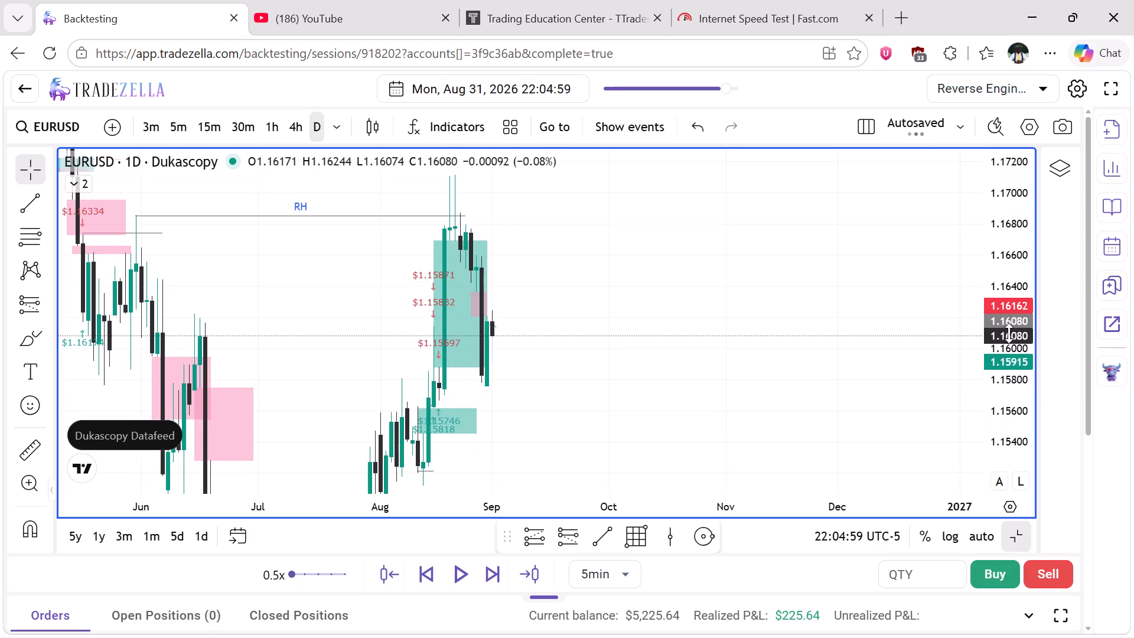
left_click_drag(1009, 333, 1009, 335)
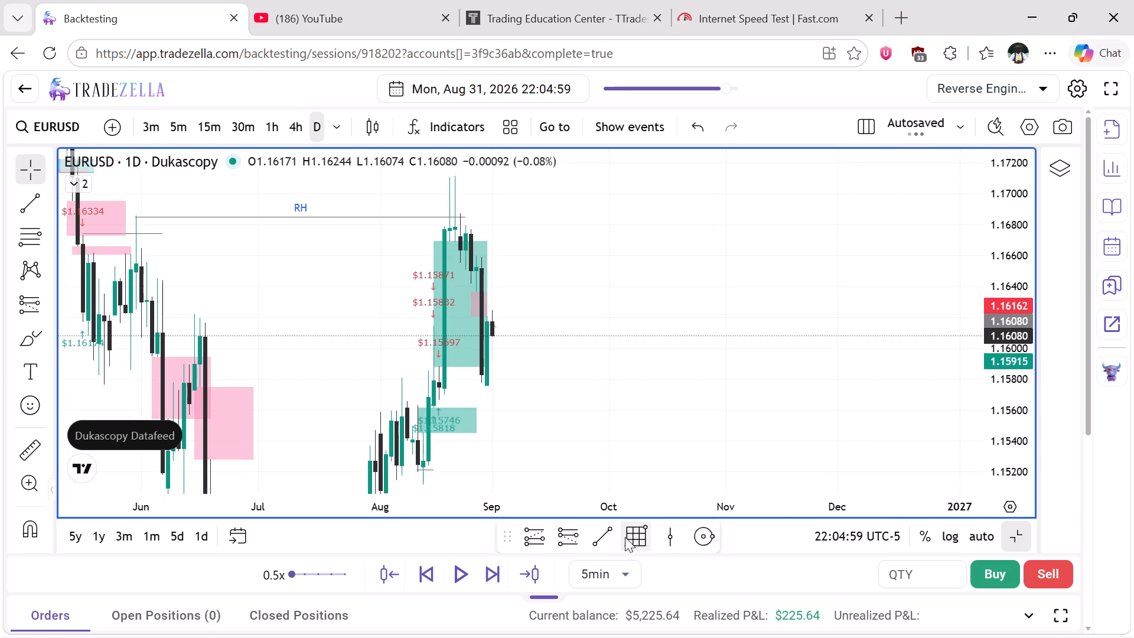
left_click(627, 537)
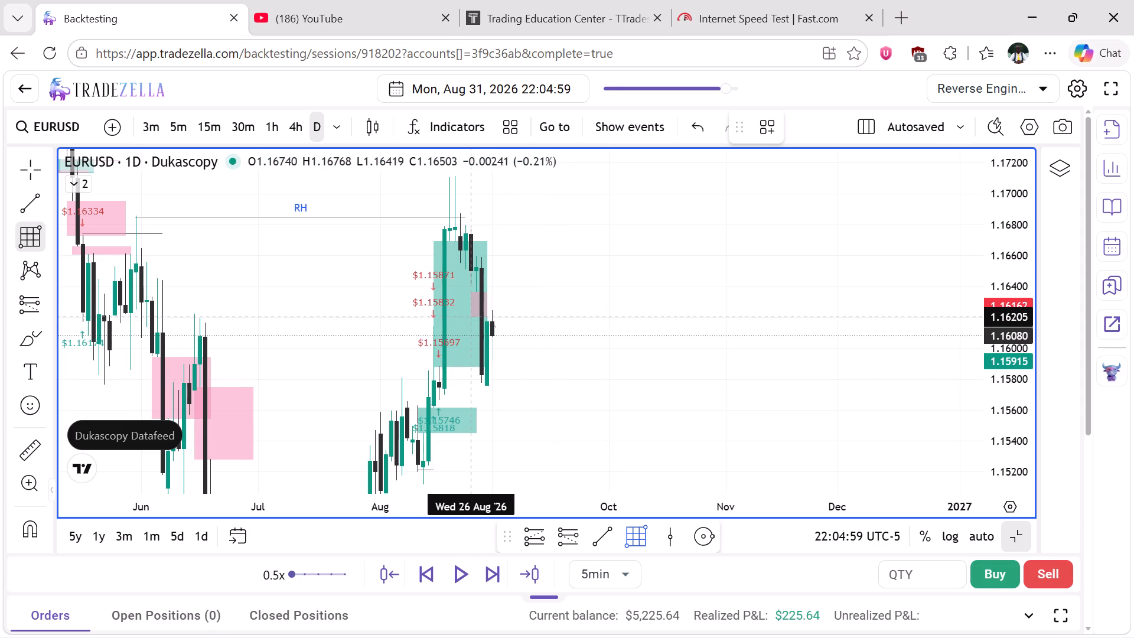
left_click_drag(472, 315, 518, 387)
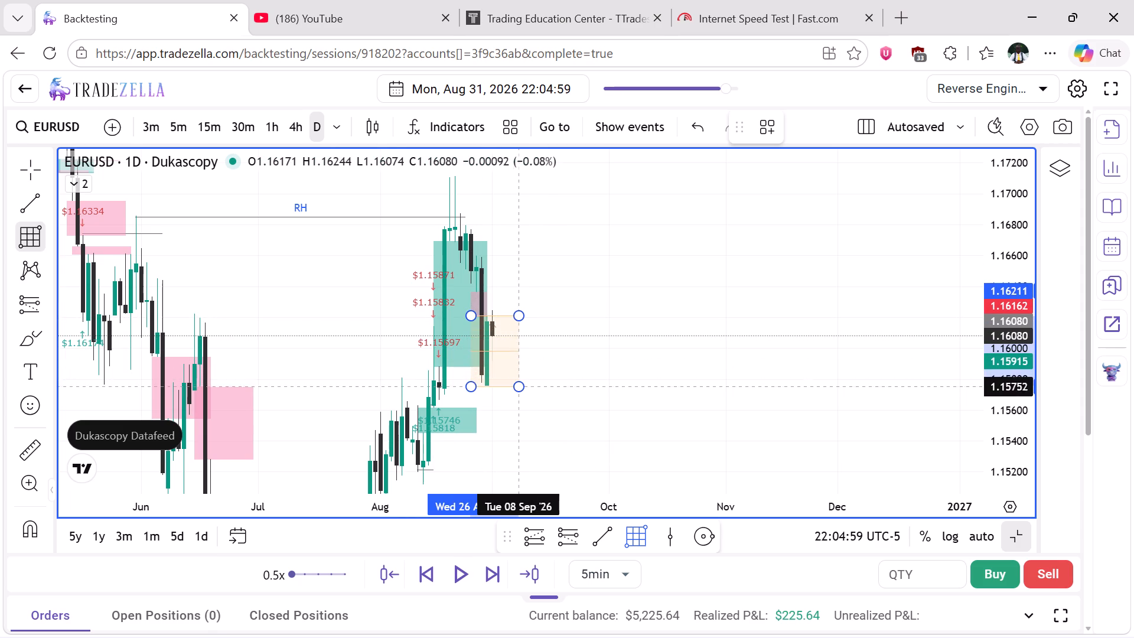
Adjust the Gann box's lower corner on the daily EURUSD chart to about 1.15758 on Sep 9.
left_click_drag(518, 387, 523, 393)
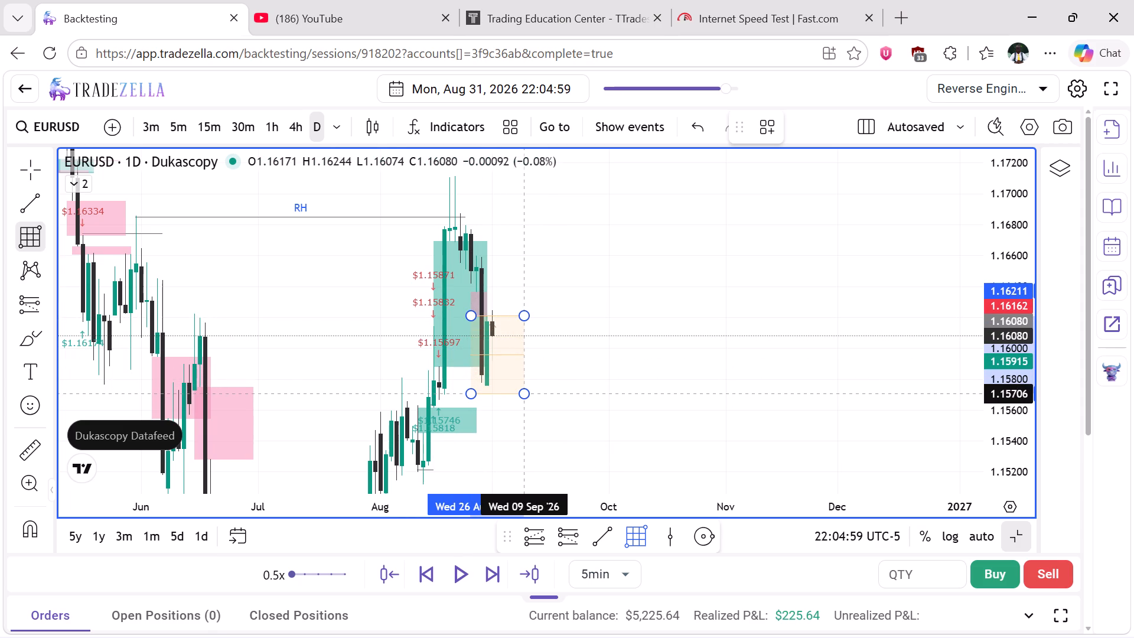
left_click_drag(523, 393, 523, 384)
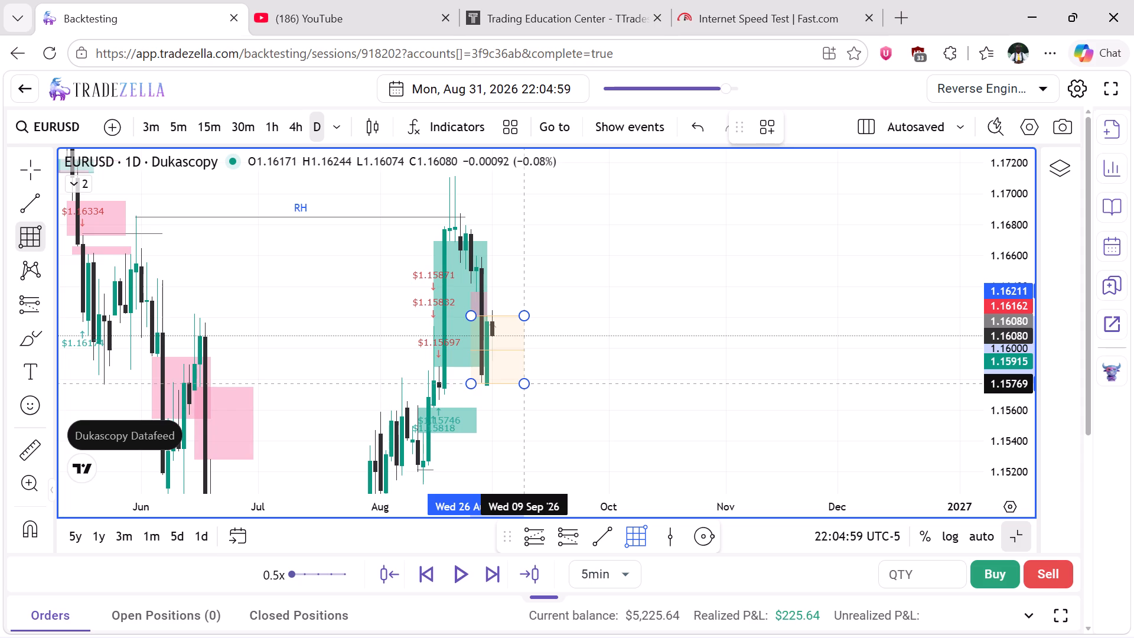
left_click_drag(523, 384, 523, 387)
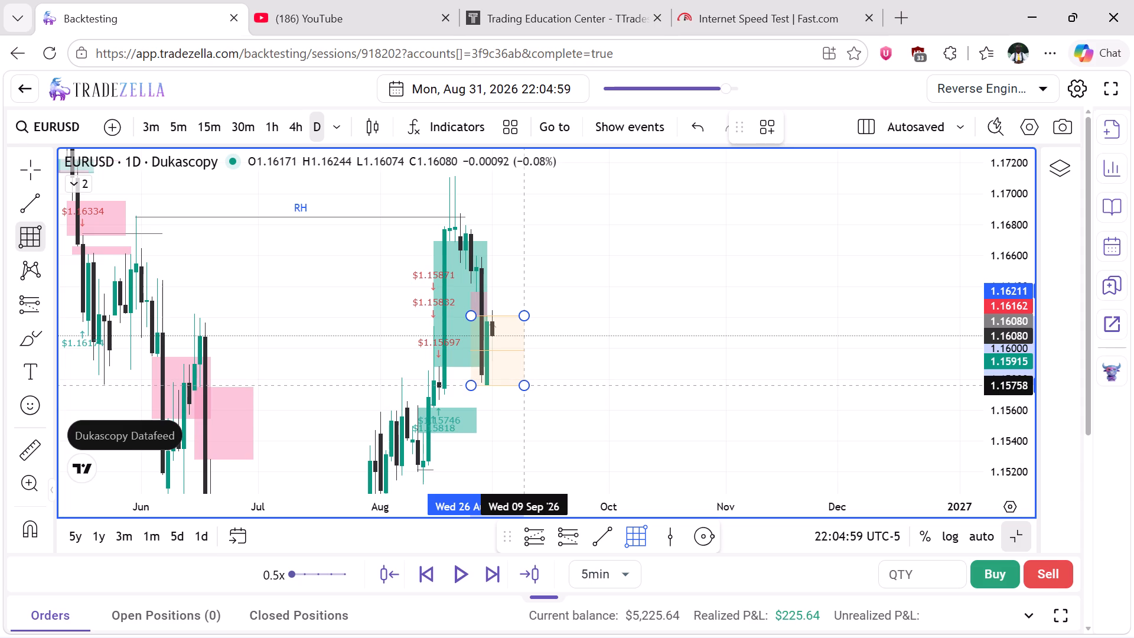
left_click(524, 386)
left_click(619, 349)
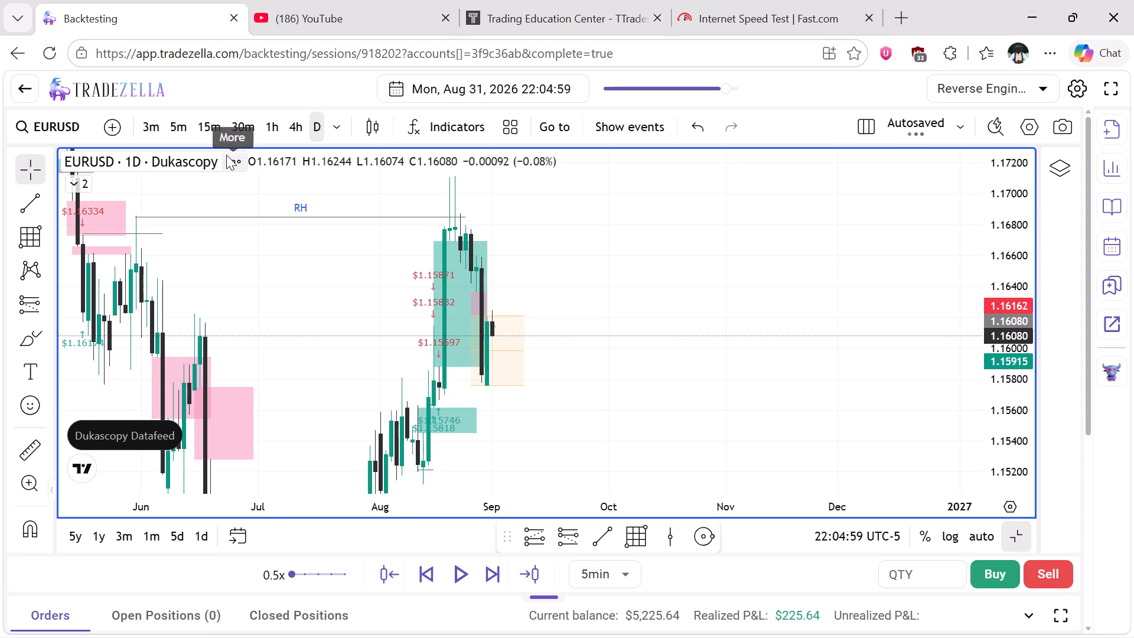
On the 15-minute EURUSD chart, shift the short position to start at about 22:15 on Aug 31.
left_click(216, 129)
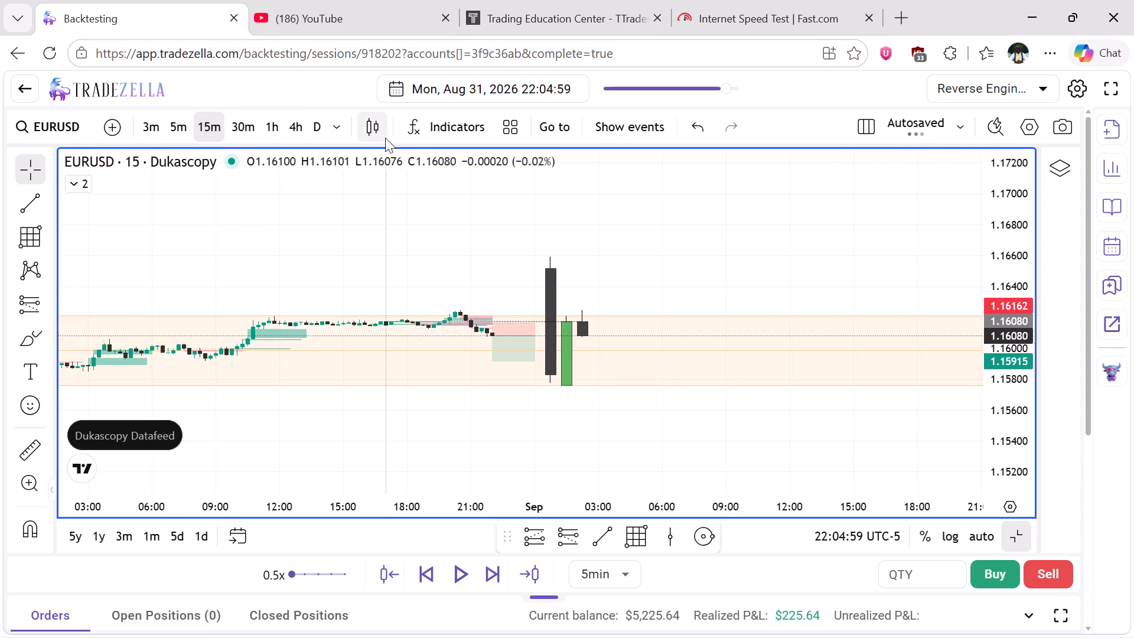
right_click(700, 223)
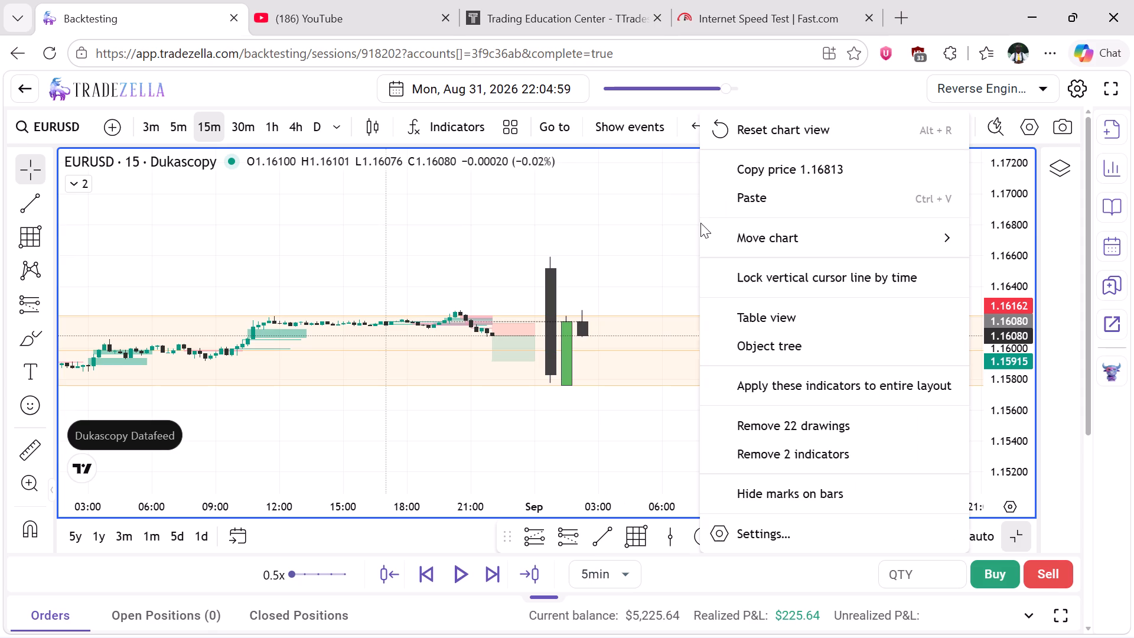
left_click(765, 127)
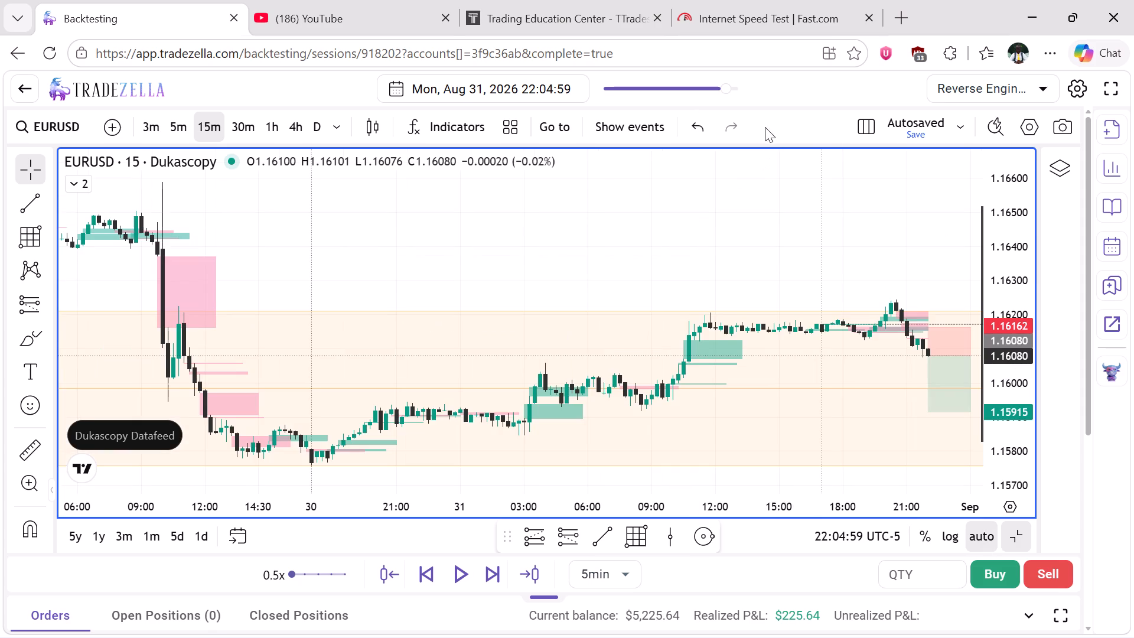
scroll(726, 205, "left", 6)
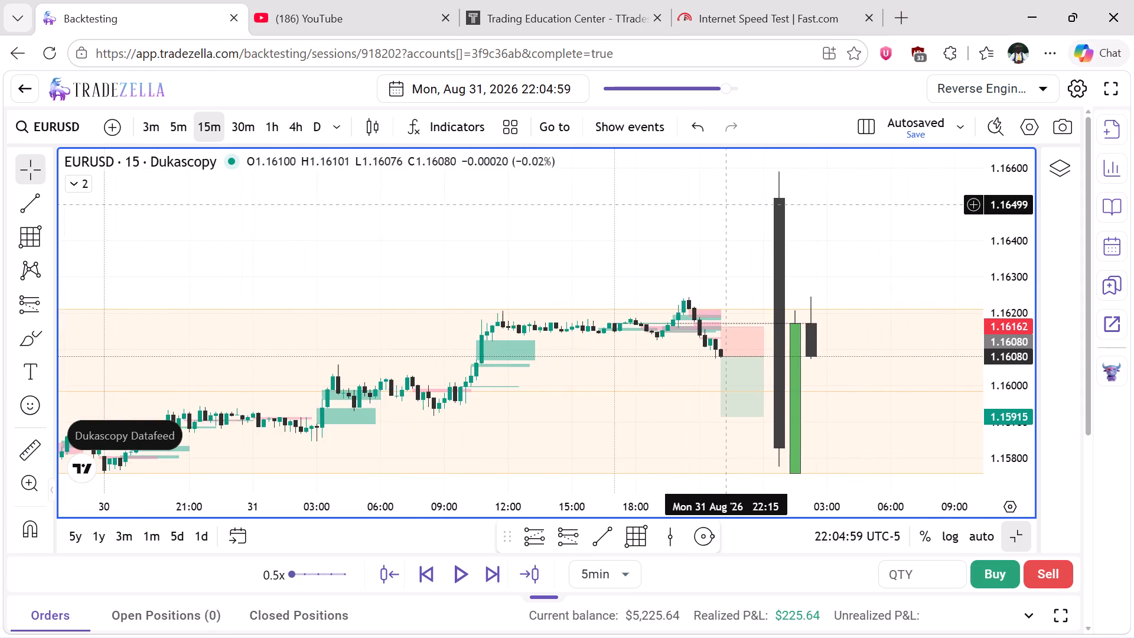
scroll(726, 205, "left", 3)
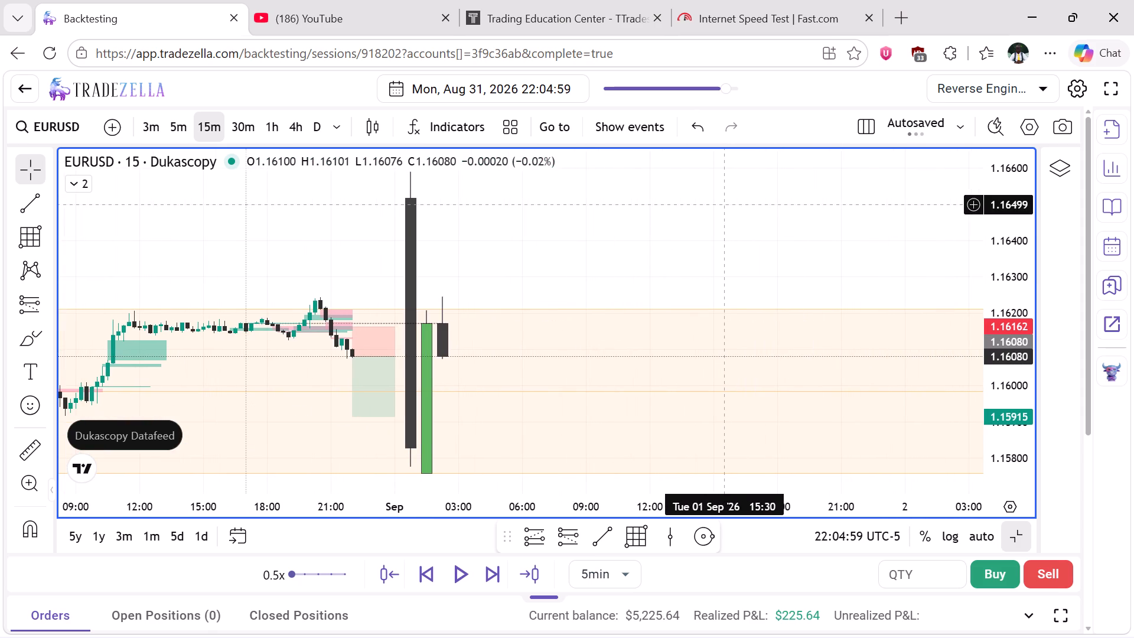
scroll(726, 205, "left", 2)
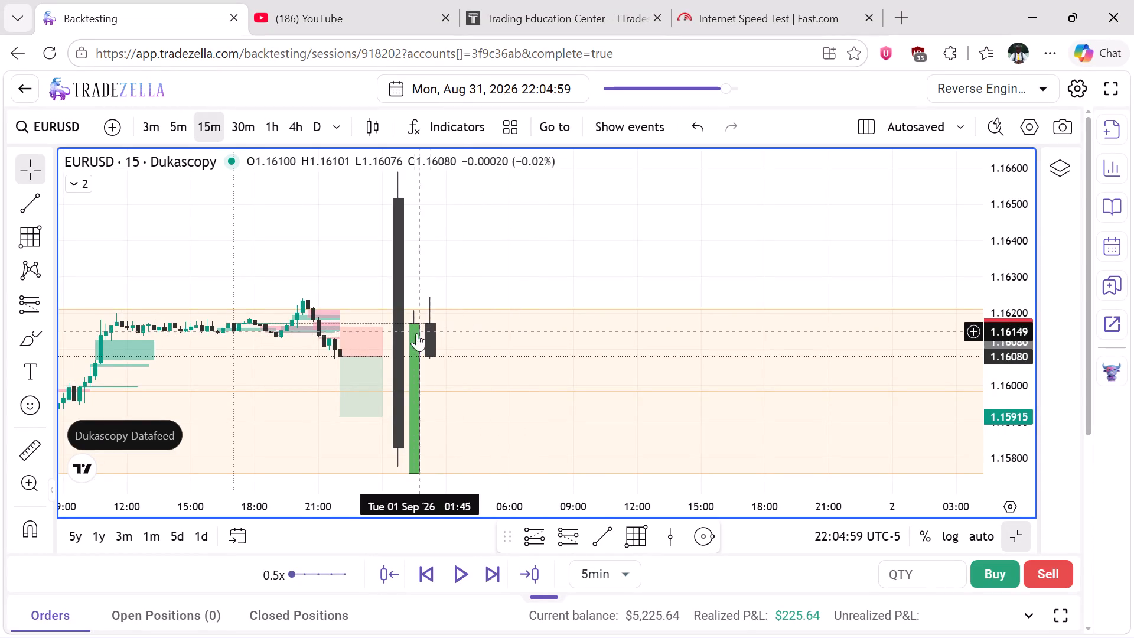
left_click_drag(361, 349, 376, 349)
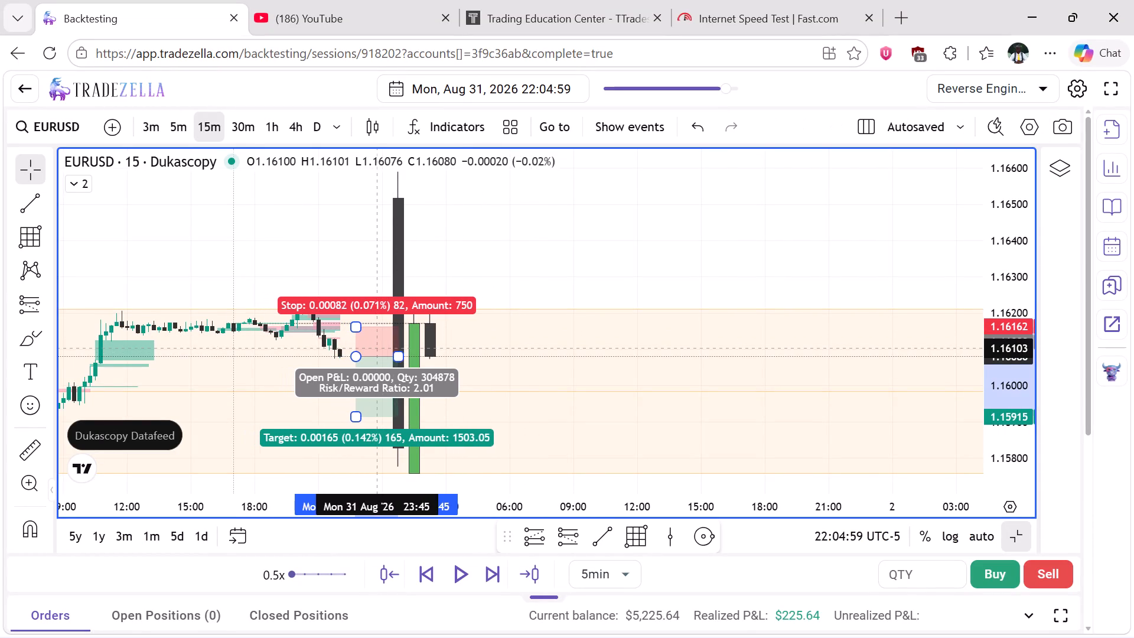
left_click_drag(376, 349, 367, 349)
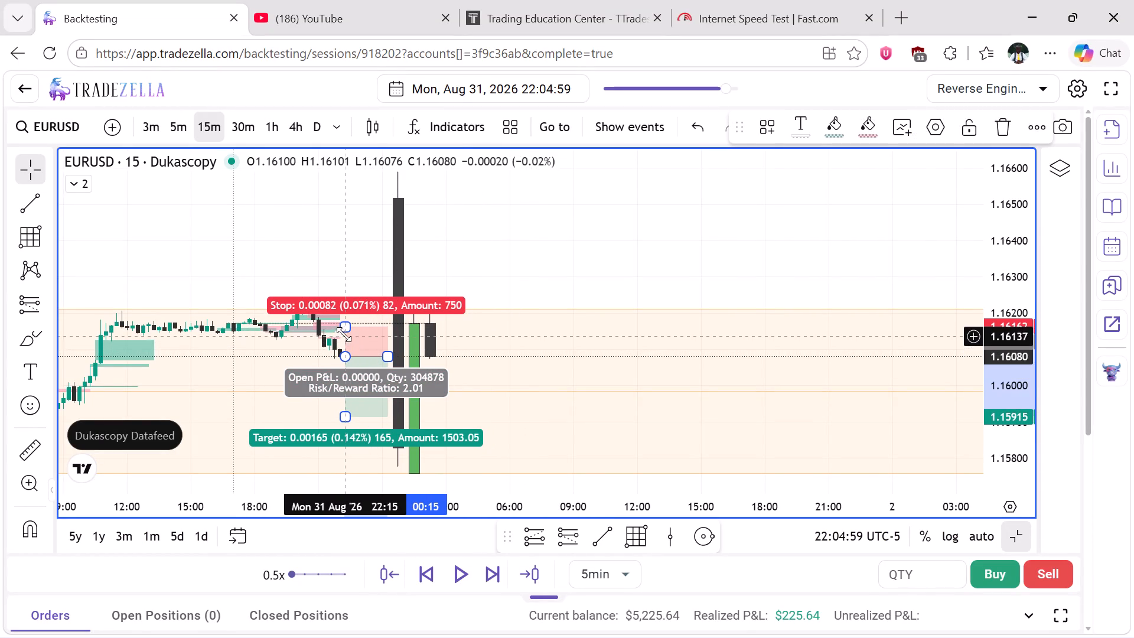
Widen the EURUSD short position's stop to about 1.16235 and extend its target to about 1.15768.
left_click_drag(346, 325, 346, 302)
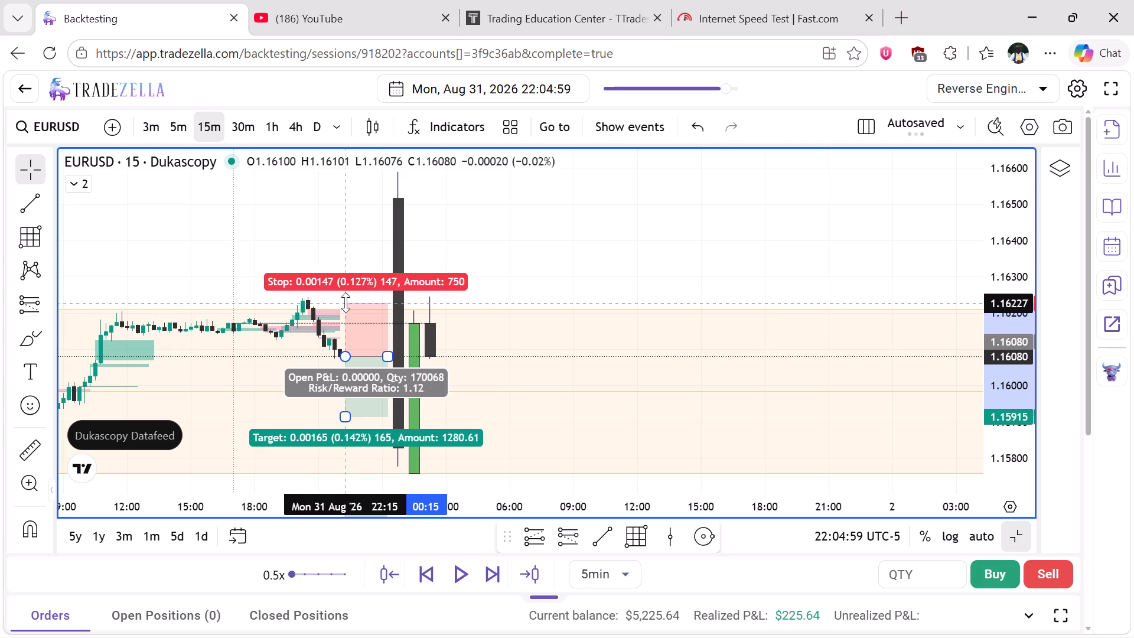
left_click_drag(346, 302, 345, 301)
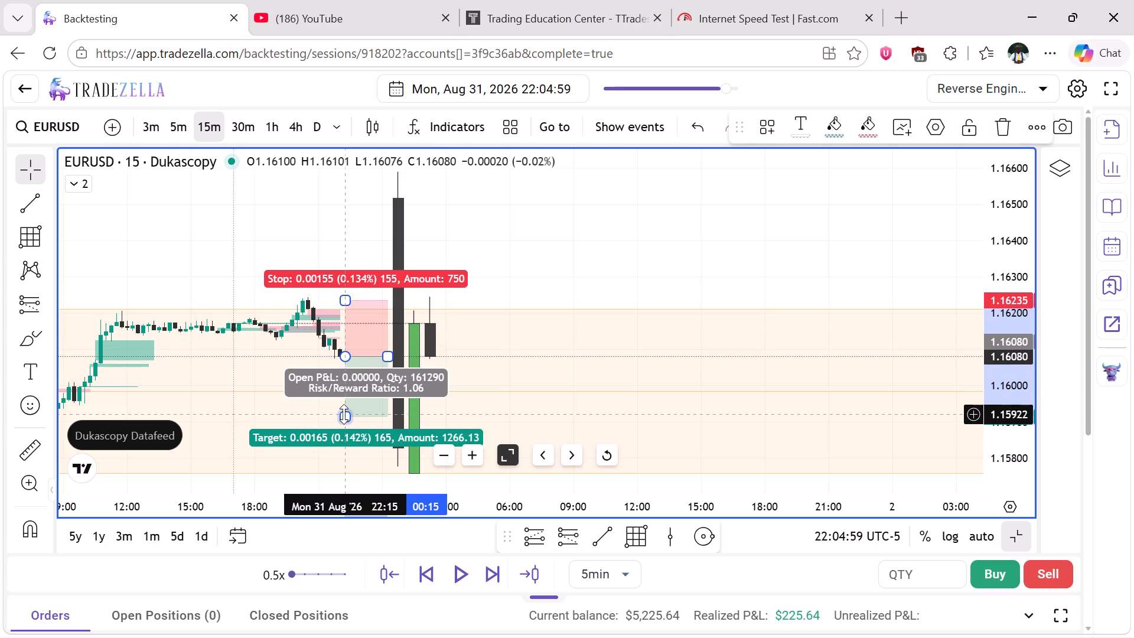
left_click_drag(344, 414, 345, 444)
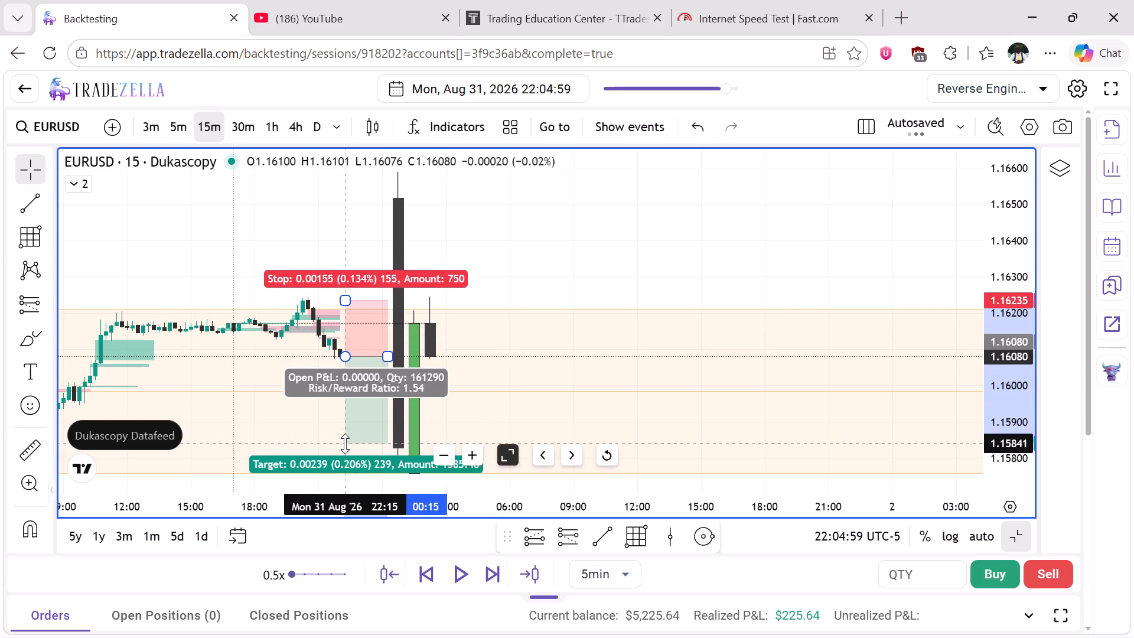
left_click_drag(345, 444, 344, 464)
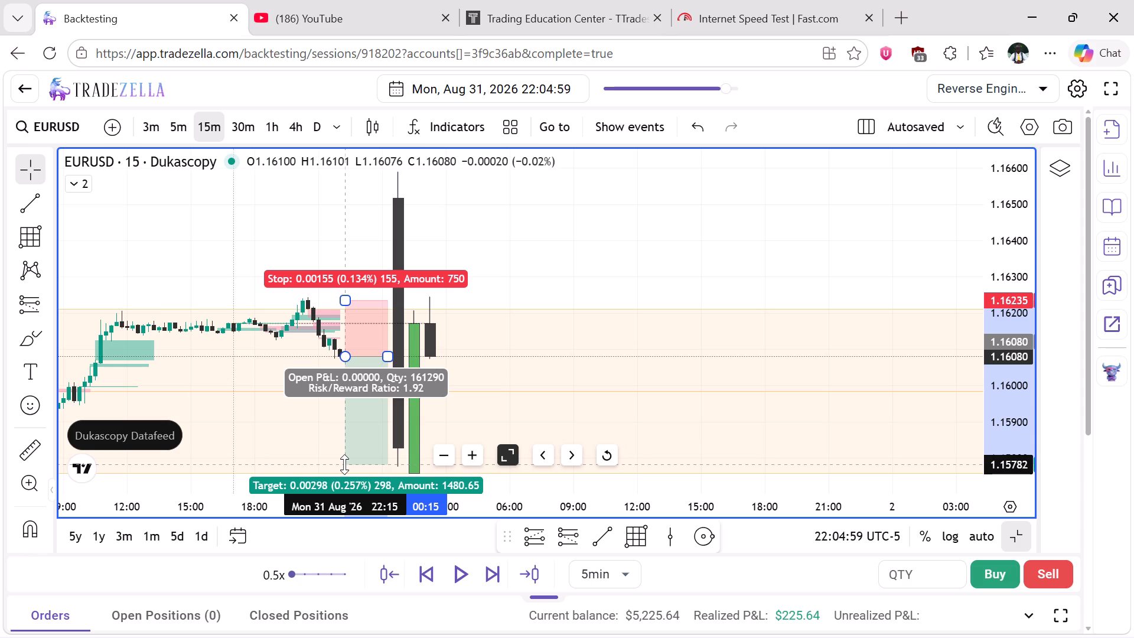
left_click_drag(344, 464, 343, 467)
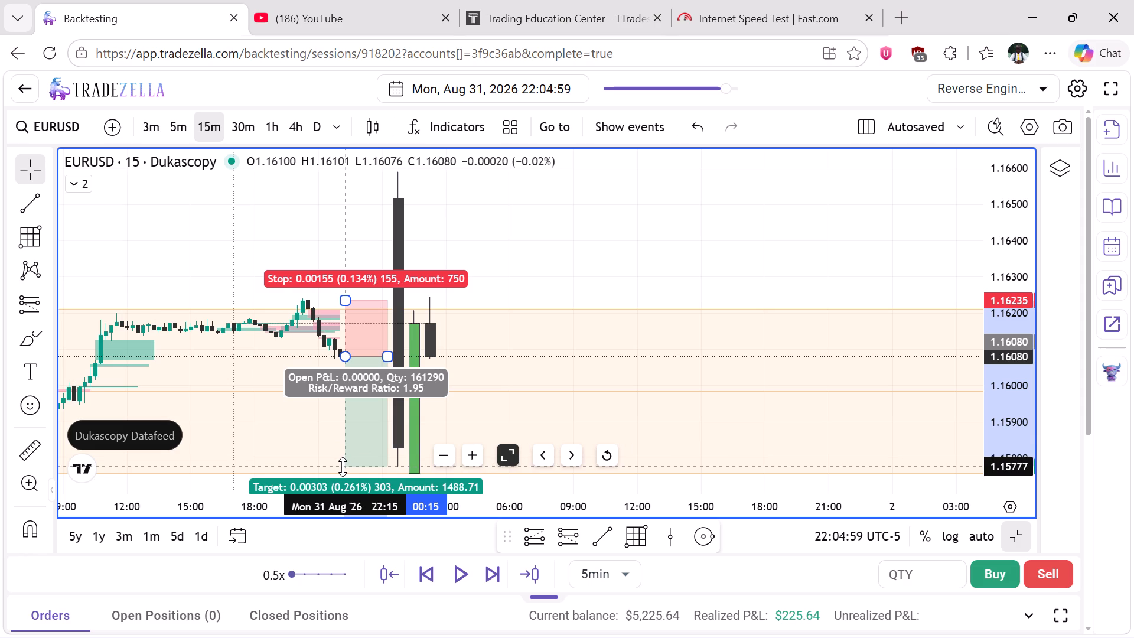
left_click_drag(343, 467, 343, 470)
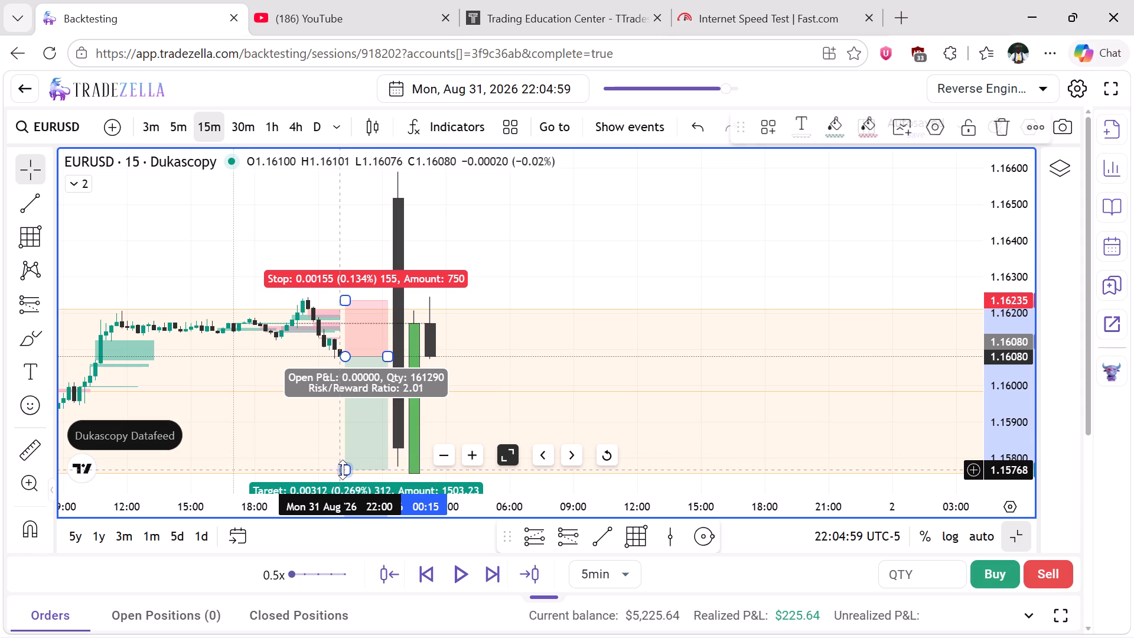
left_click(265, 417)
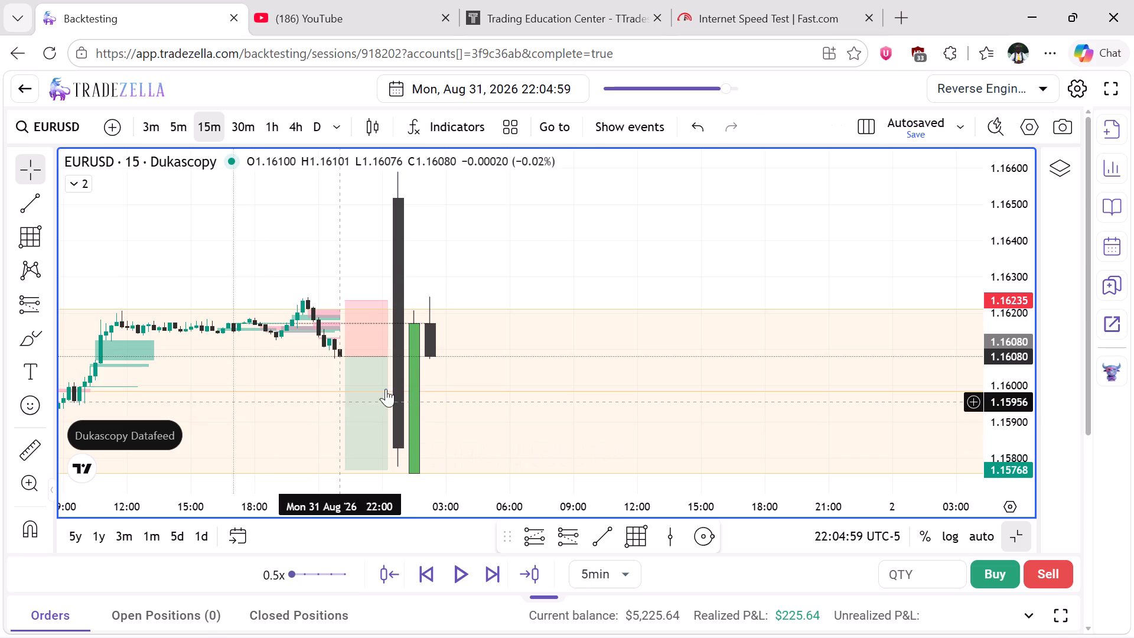
Examine the widened EURUSD short against the Gann box and price zones on the 15-minute, 30-minute, 1-hour and 4-hour timeframes.
scroll(606, 375, "right", 4)
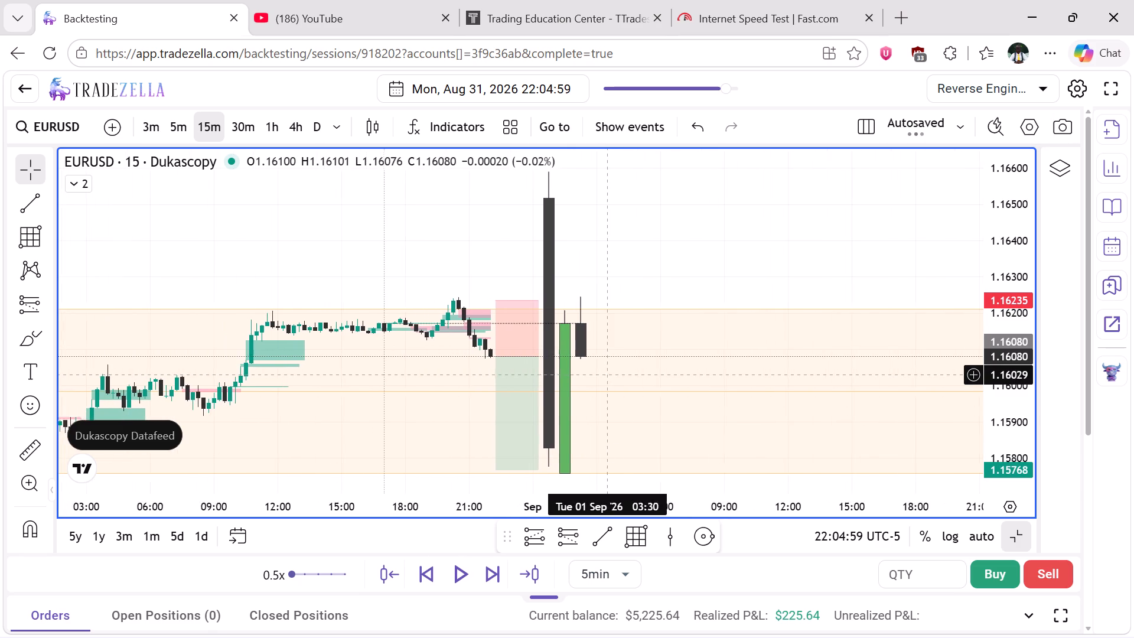
scroll(606, 375, "right", 1)
right_click(701, 254)
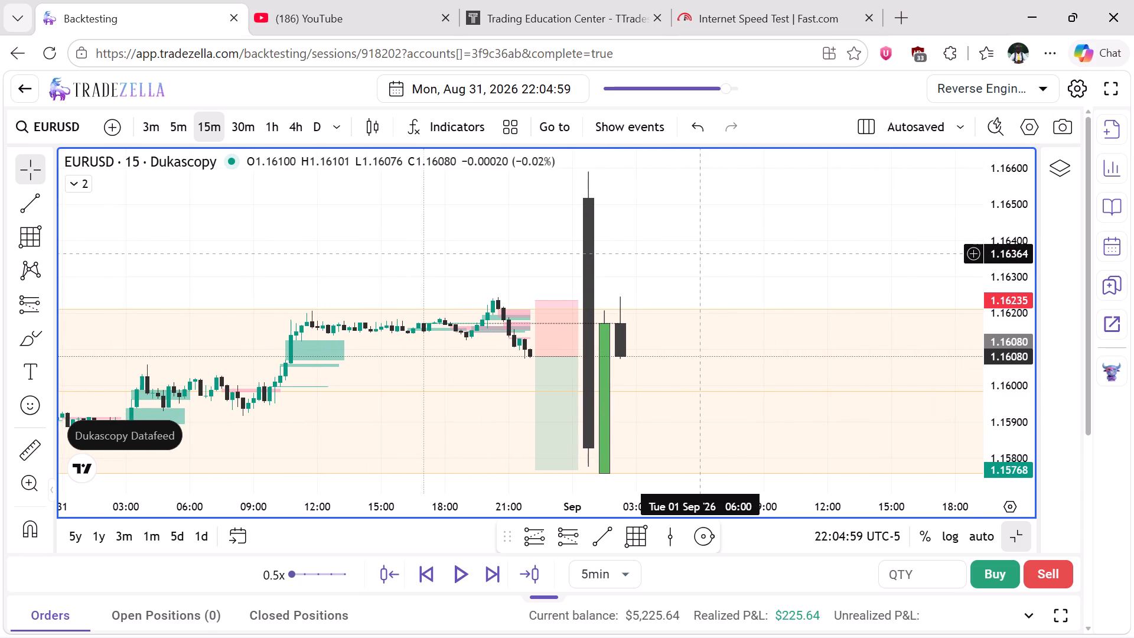
left_click(786, 128)
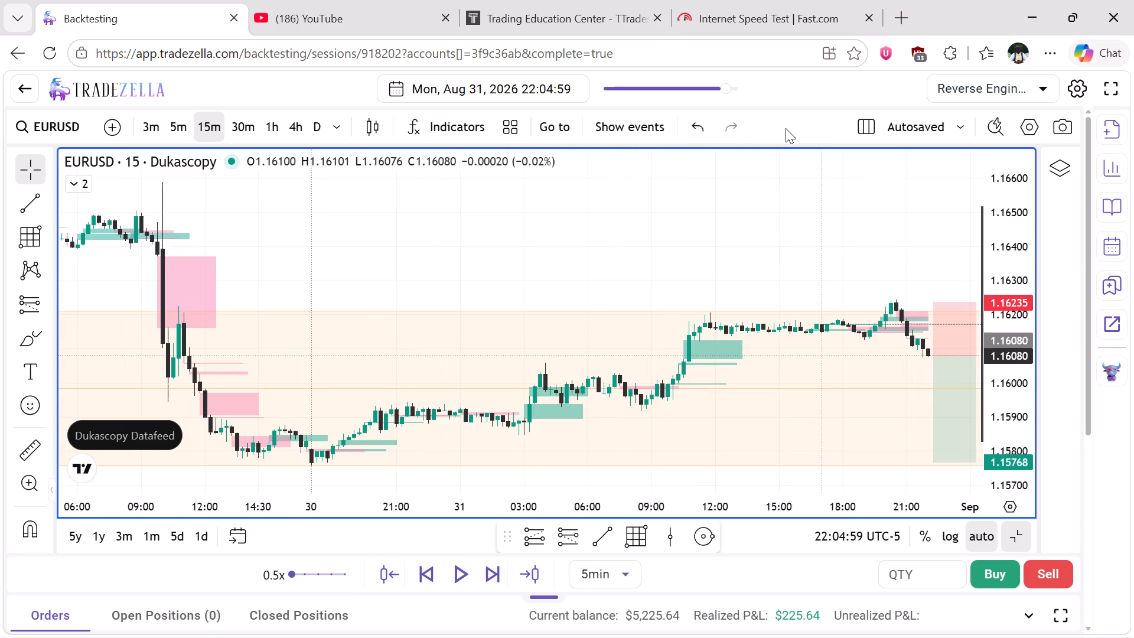
scroll(553, 276, "left", 5)
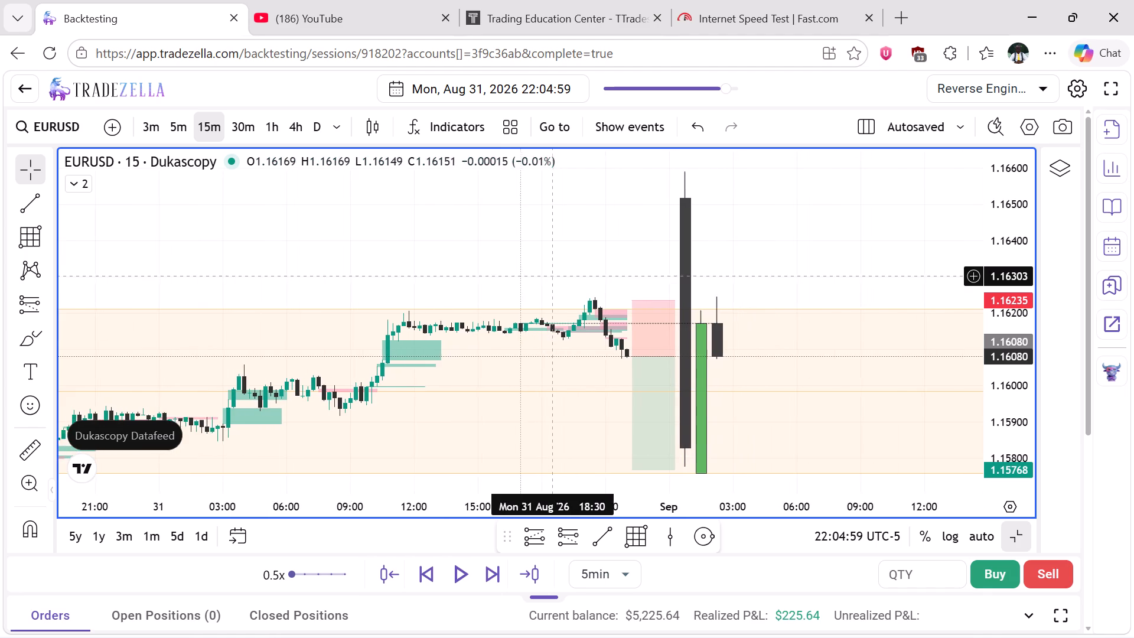
scroll(553, 276, "left", 1)
left_click(246, 134)
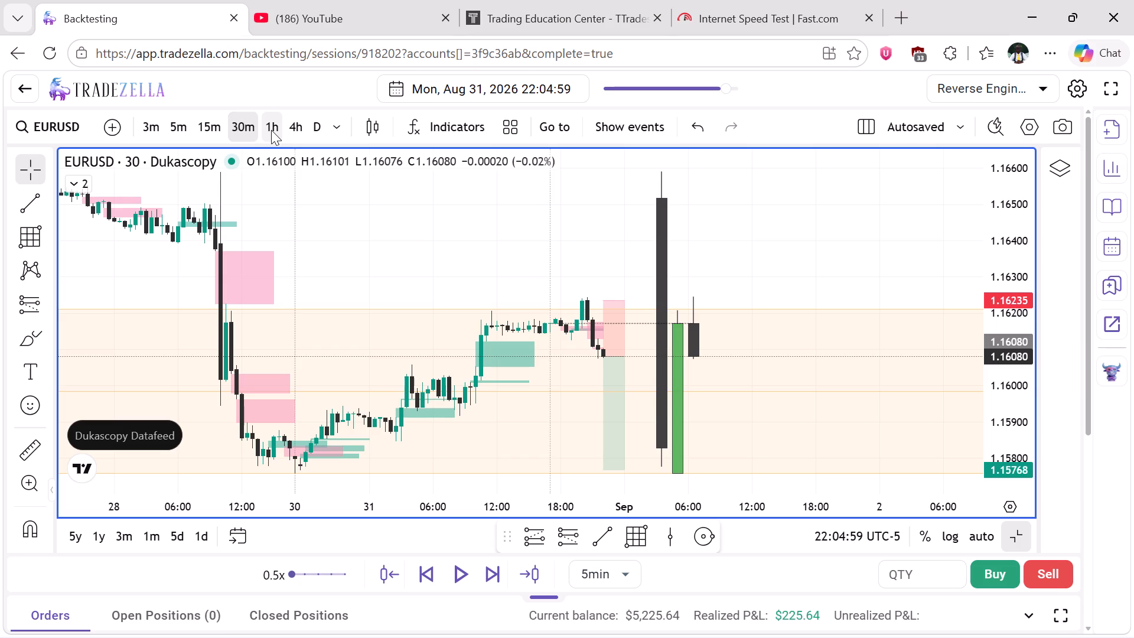
left_click(271, 130)
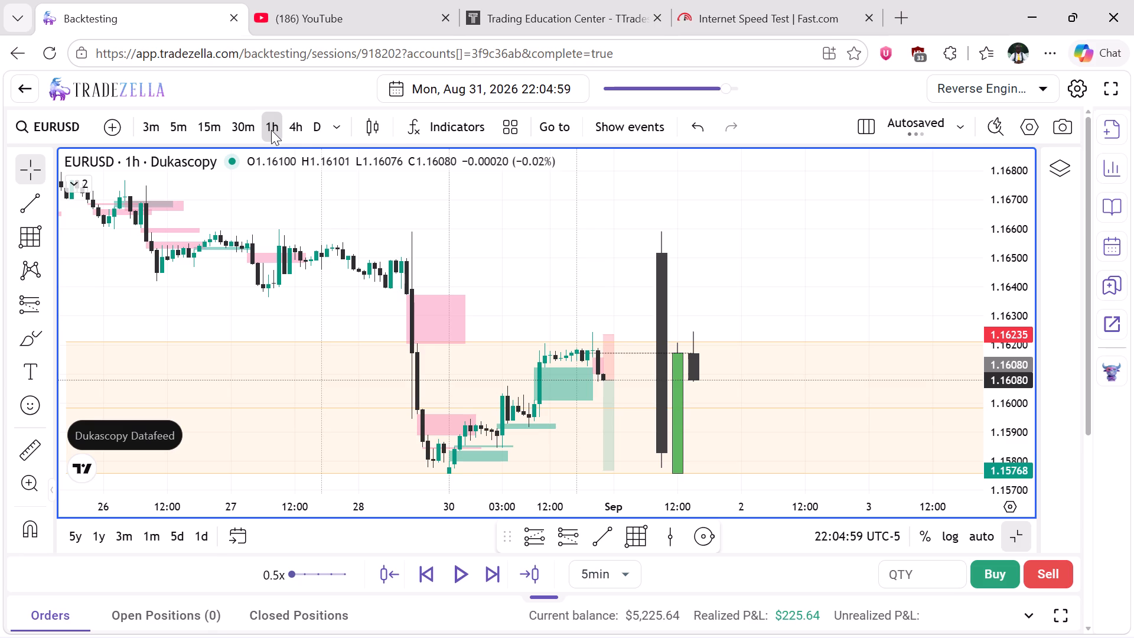
left_click(302, 130)
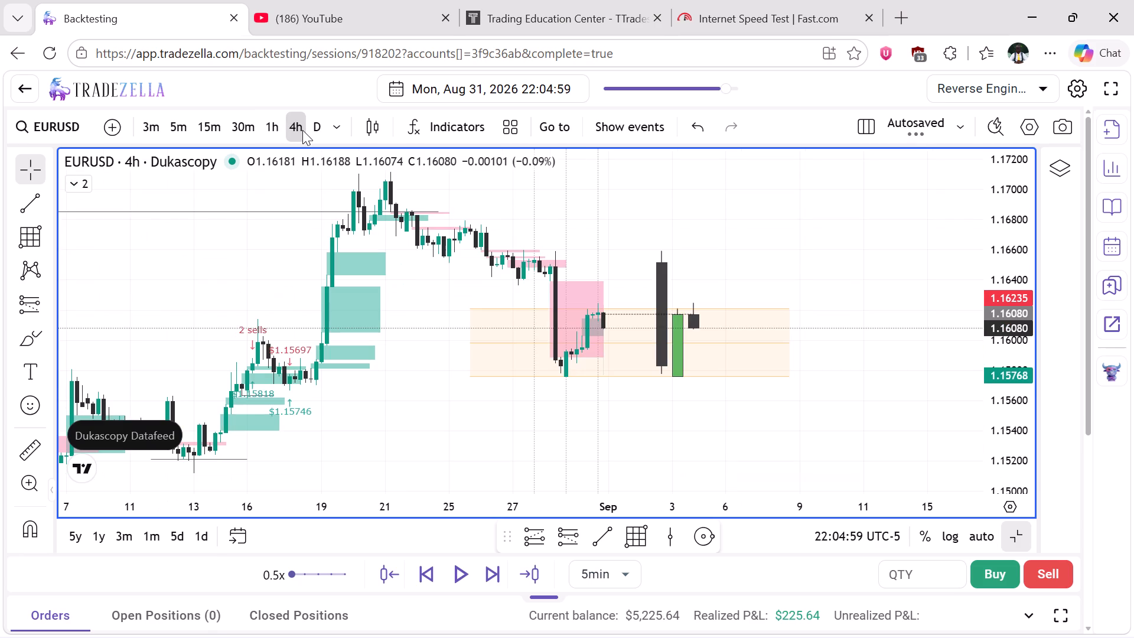
Return EURUSD to the 15-minute timeframe and delete the short position drawing.
left_click(200, 138)
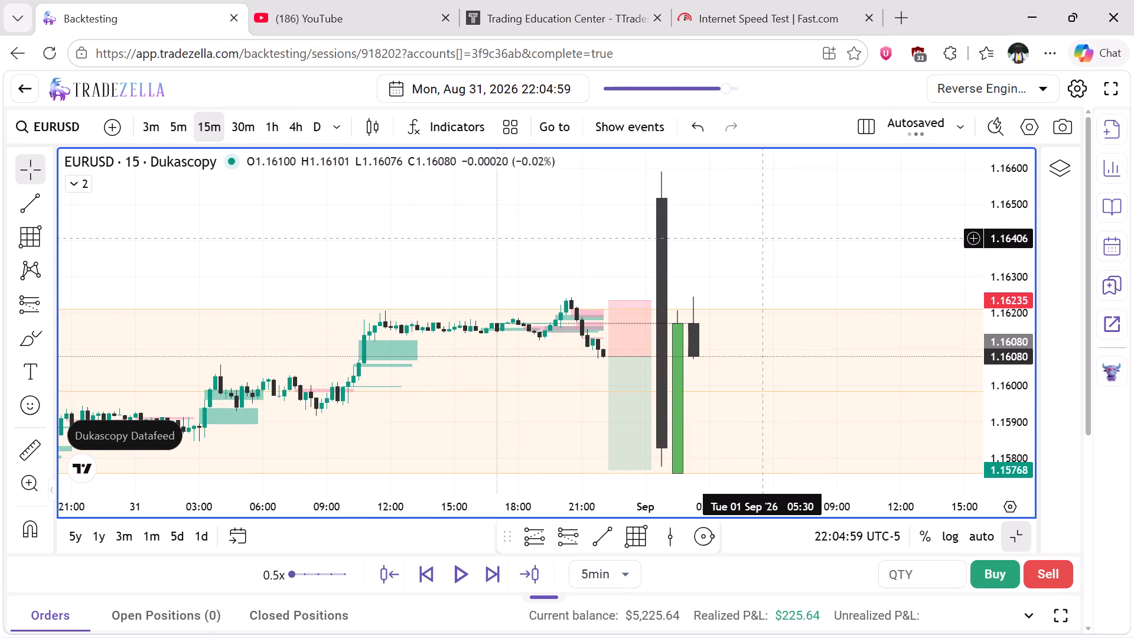
left_click(621, 346)
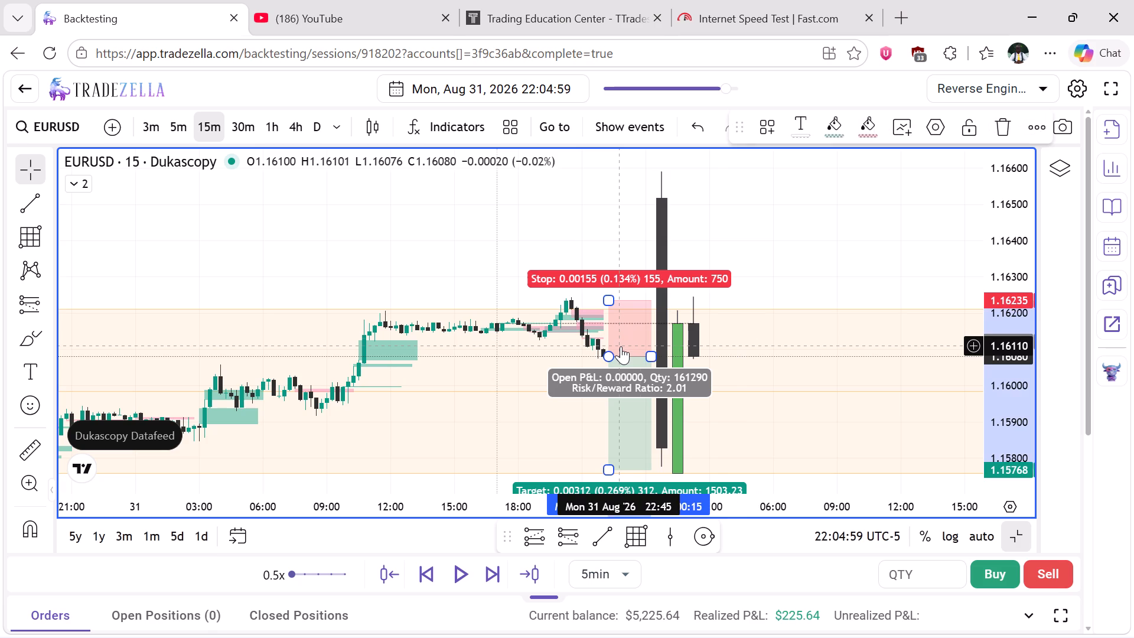
left_click(1011, 135)
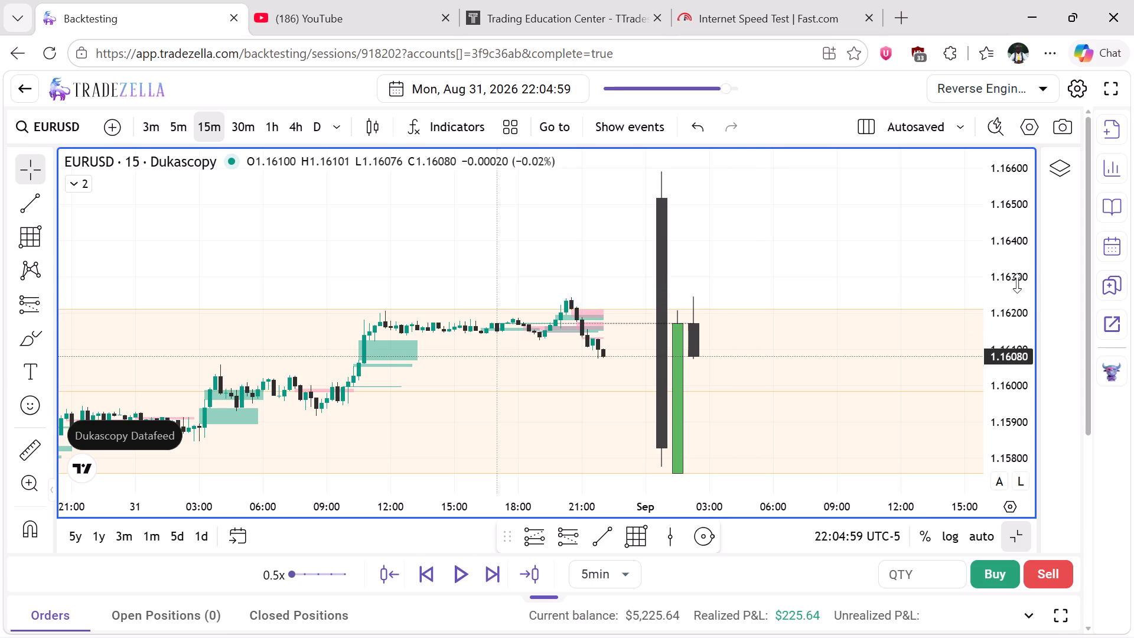
Restore the three-chart layout and reset the EURUSD chart view with a slightly compressed price scale.
left_click_drag(1017, 283, 999, 193)
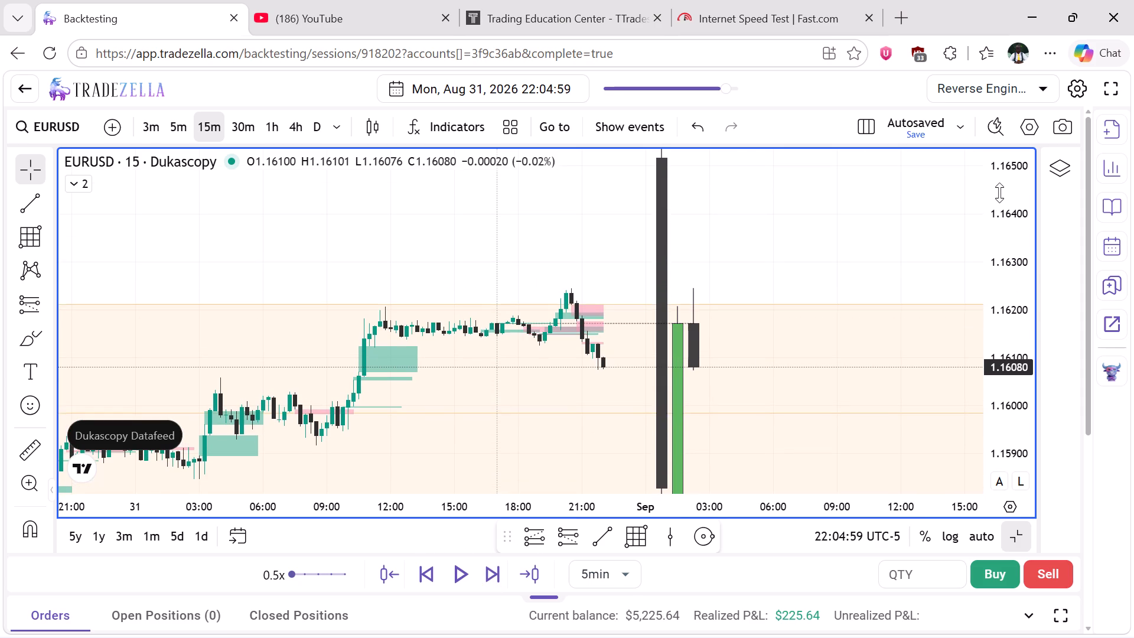
left_click_drag(1025, 246, 1011, 209)
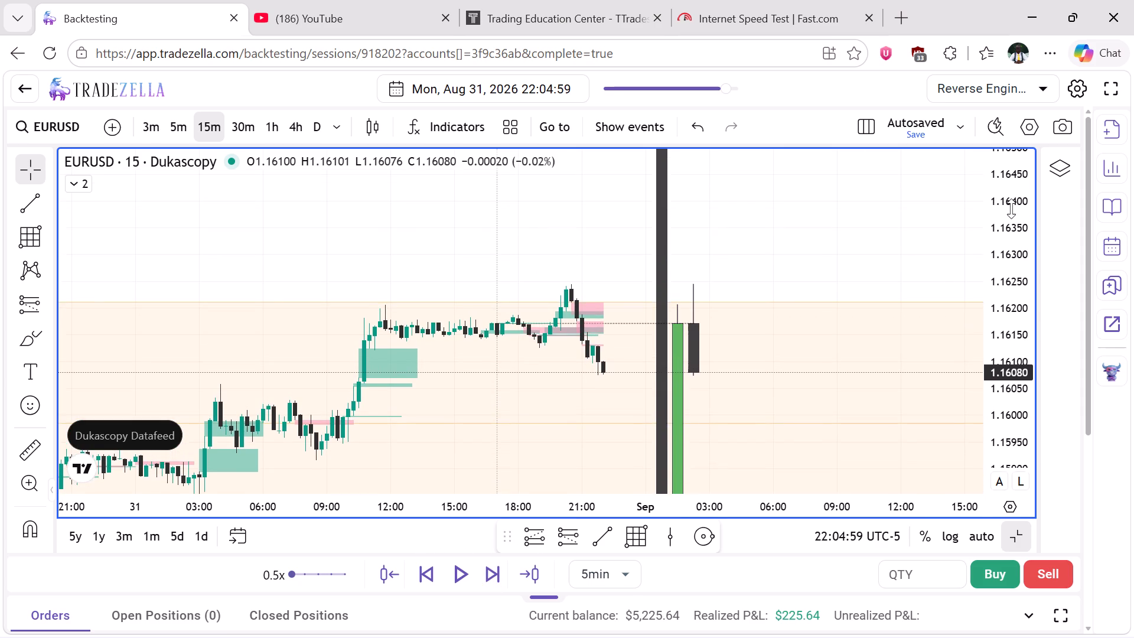
left_click(1025, 533)
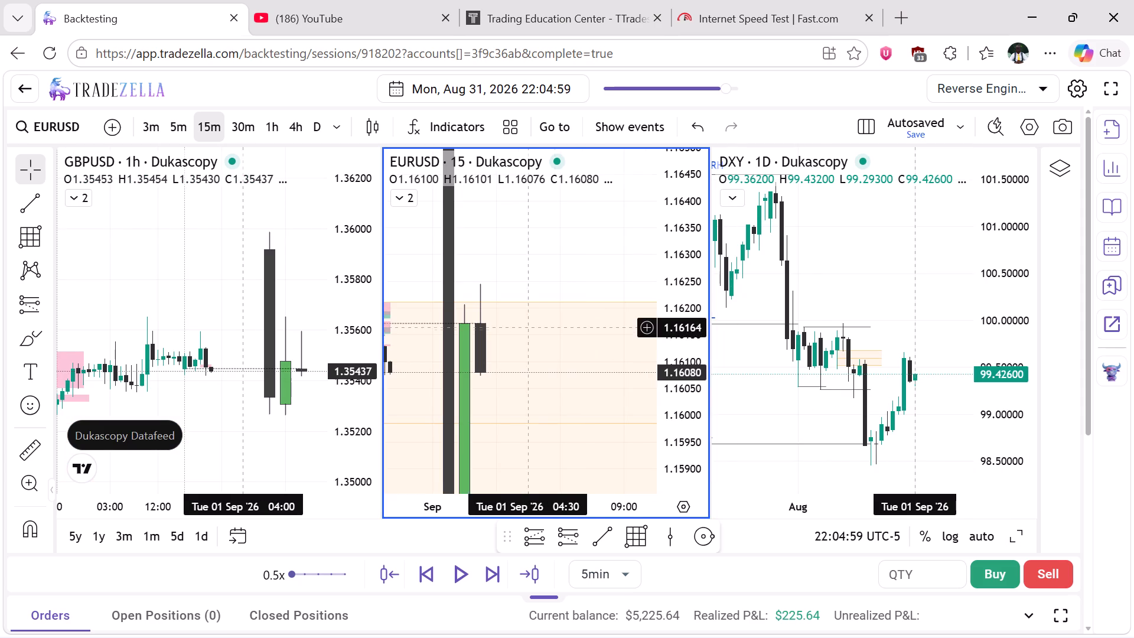
right_click(546, 261)
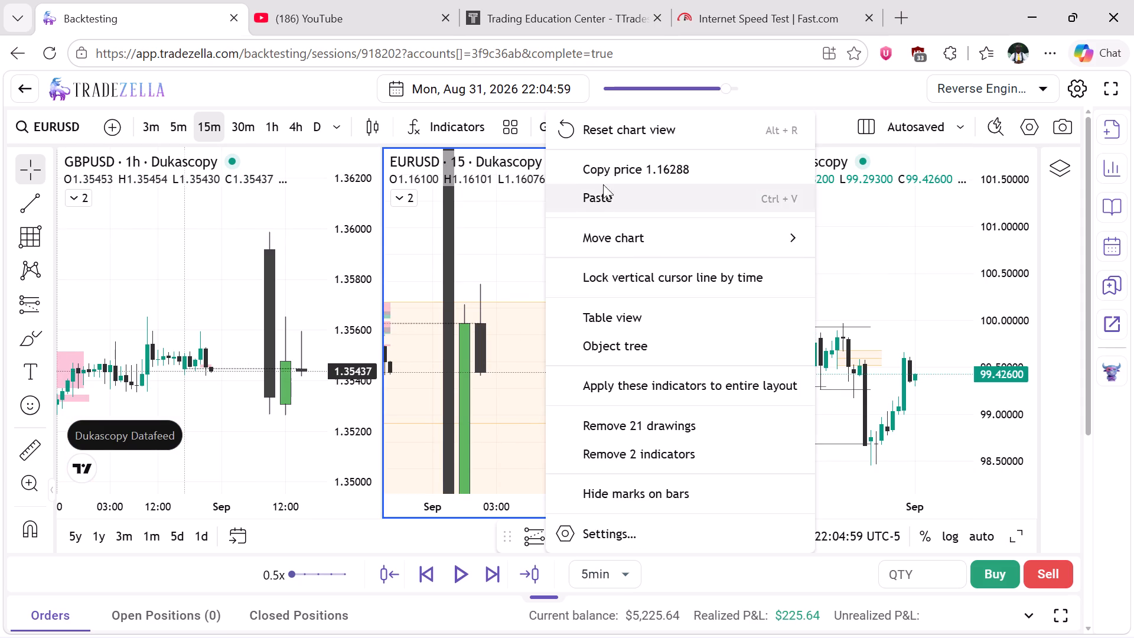
left_click(615, 134)
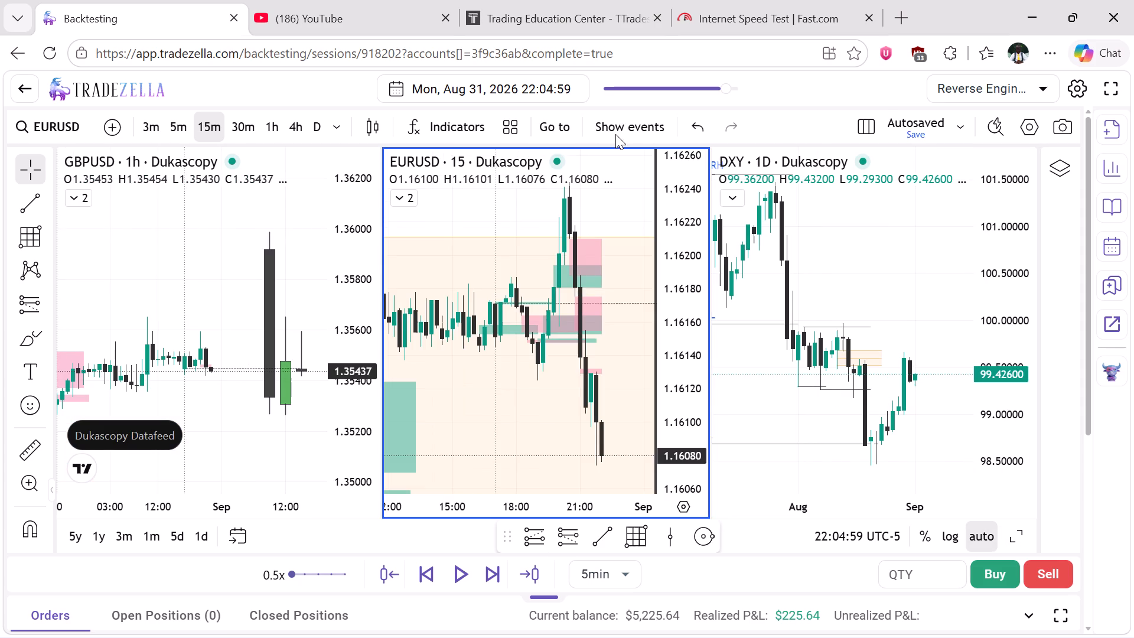
left_click_drag(684, 224, 682, 272)
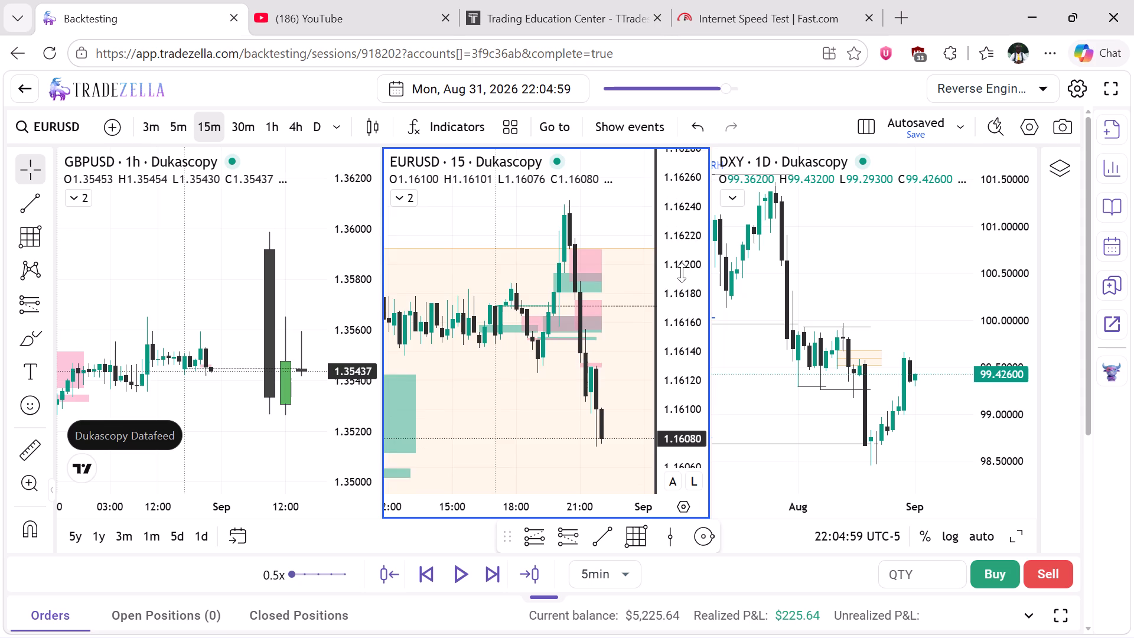
Advance the replay in 5-minute candles to Aug 31, 2026 22:59:59, with recent EURUSD price action in view.
left_click_drag(682, 272, 679, 400)
scroll(531, 336, "left", 1)
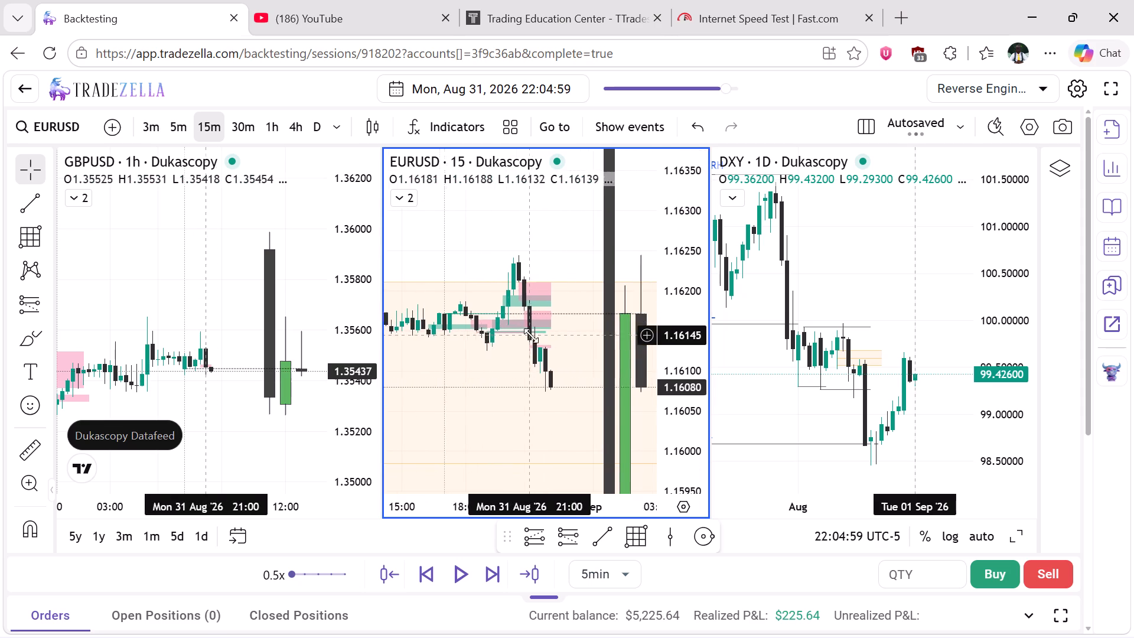
scroll(531, 336, "left", 1)
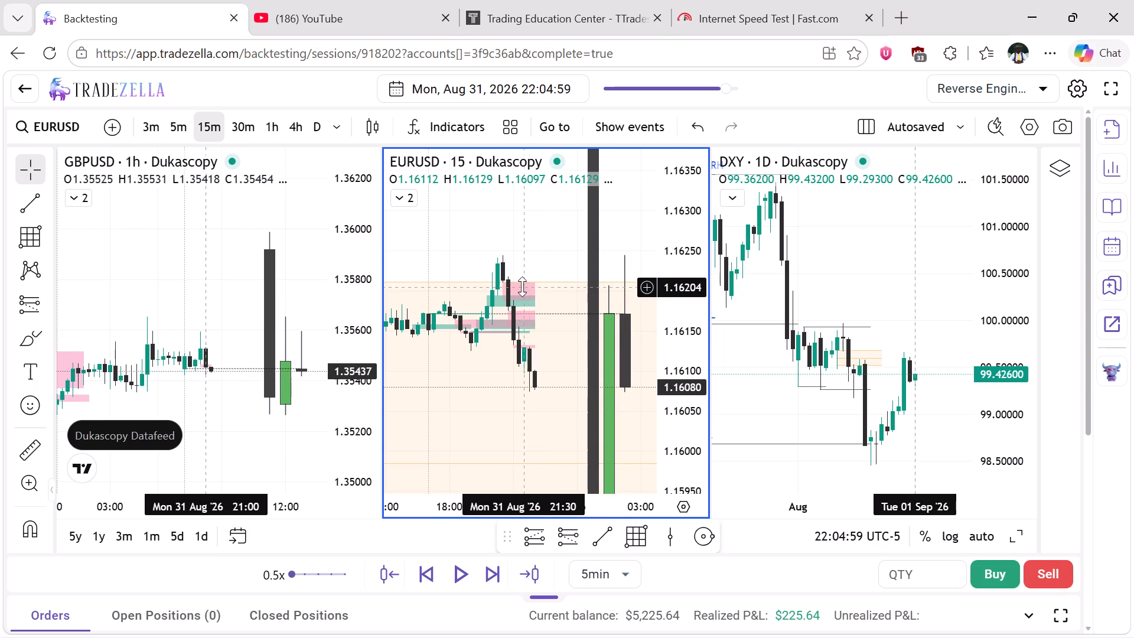
left_click(491, 568)
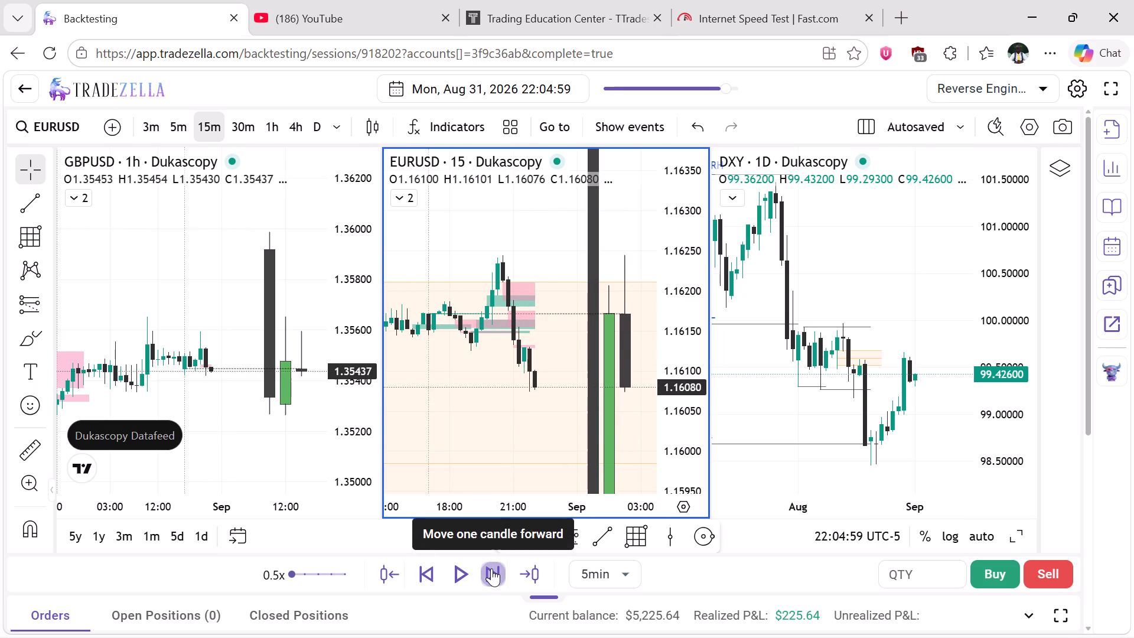
left_click(491, 568)
left_click(491, 568)
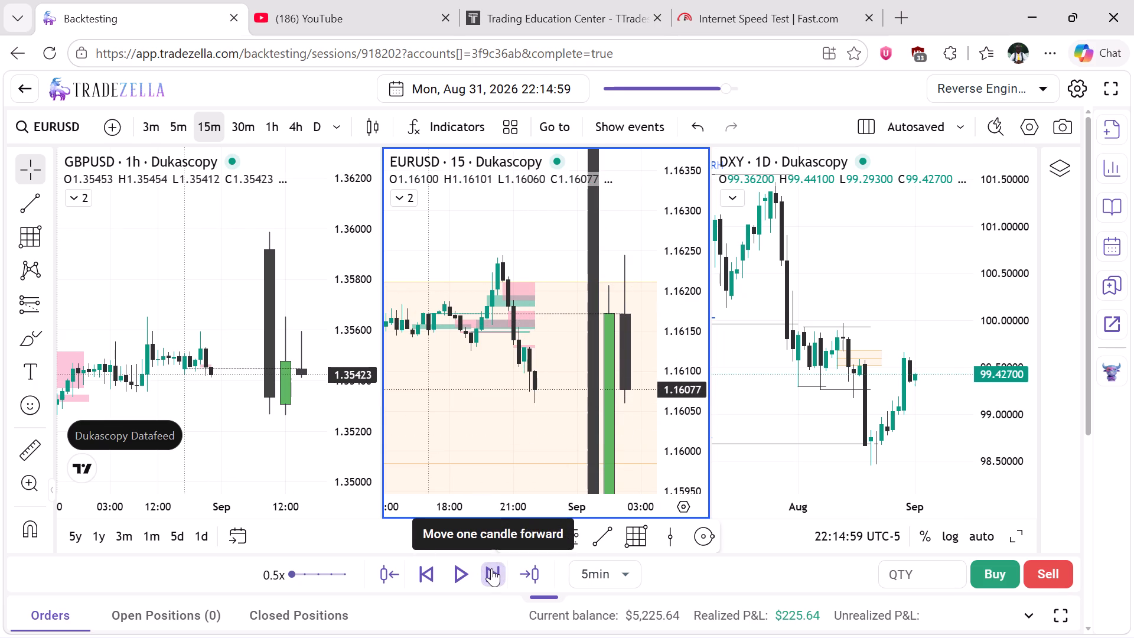
left_click(491, 568)
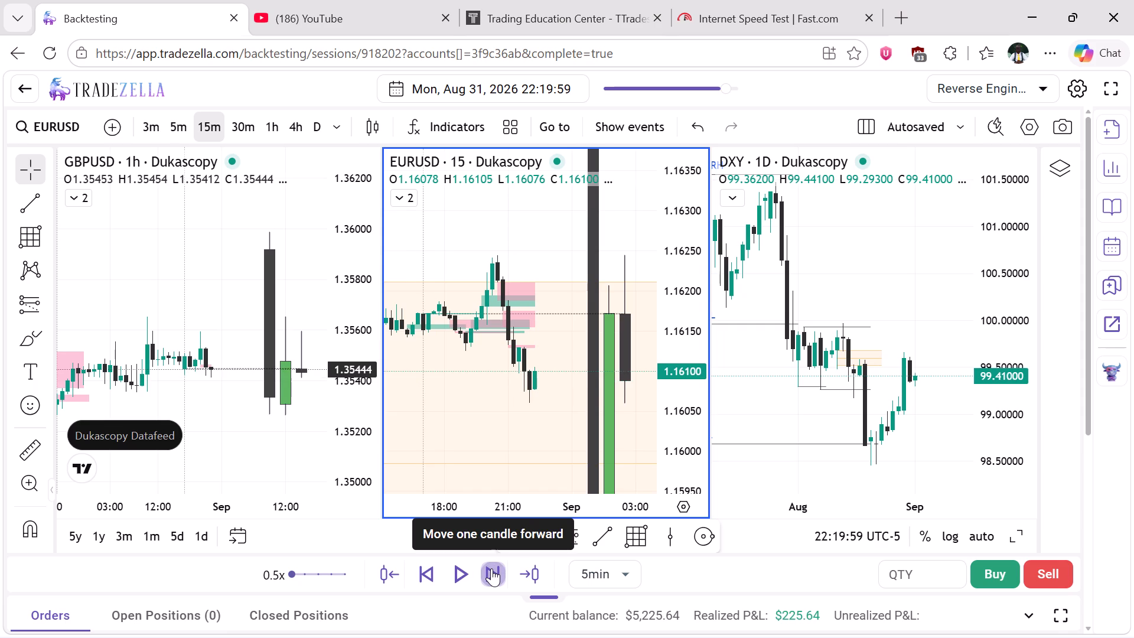
left_click(491, 568)
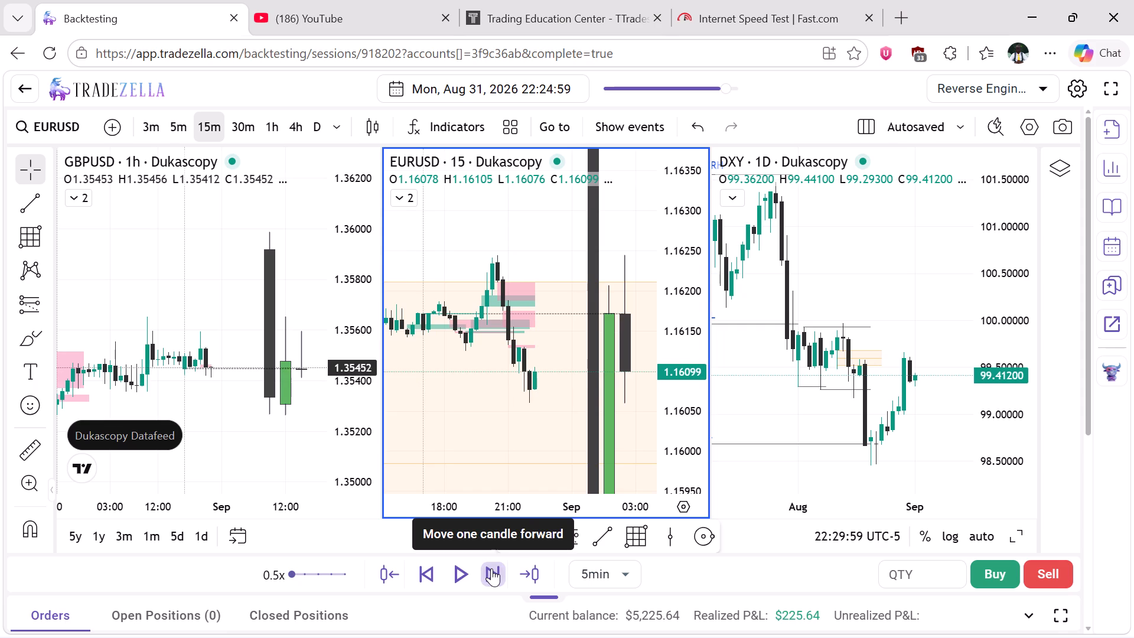
left_click(491, 568)
left_click(491, 568)
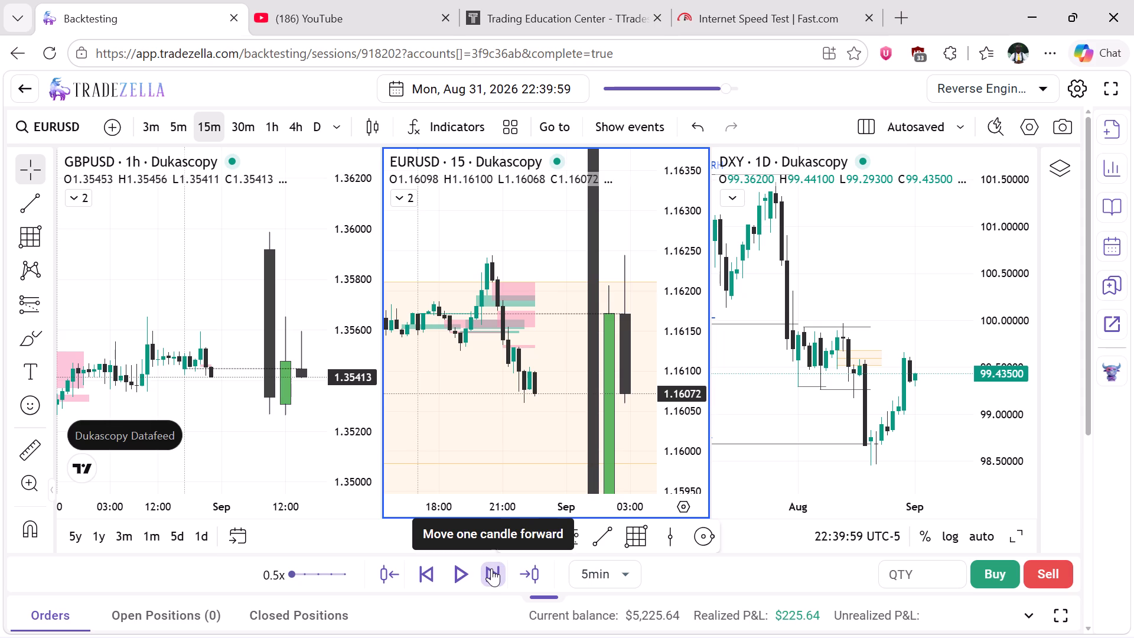
left_click(491, 568)
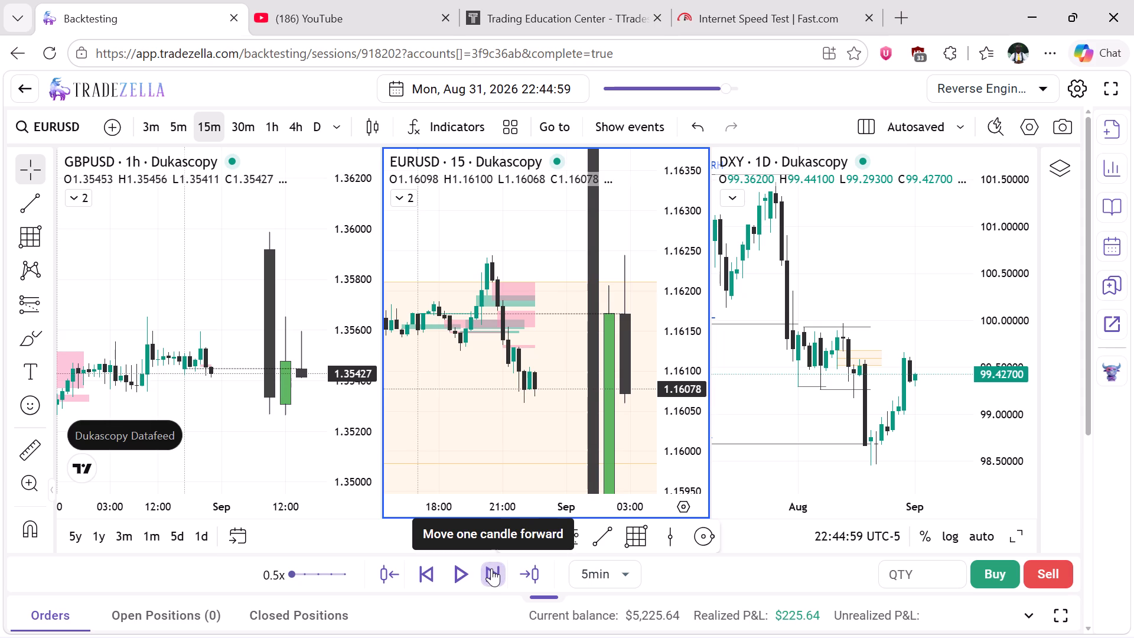
left_click(491, 568)
left_click(491, 568)
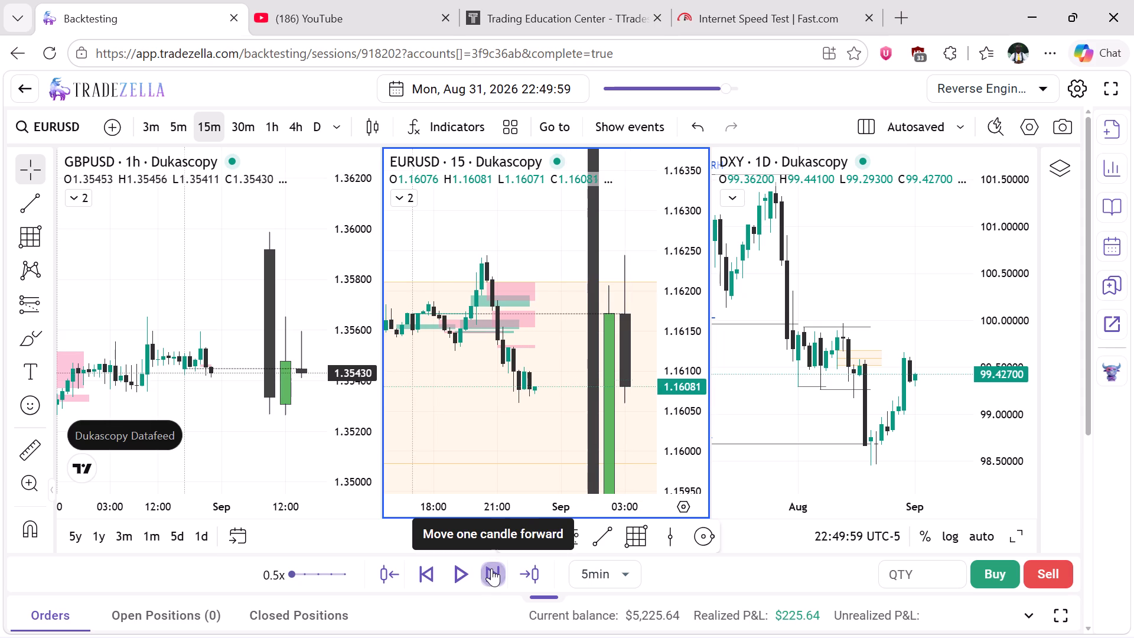
left_click(491, 568)
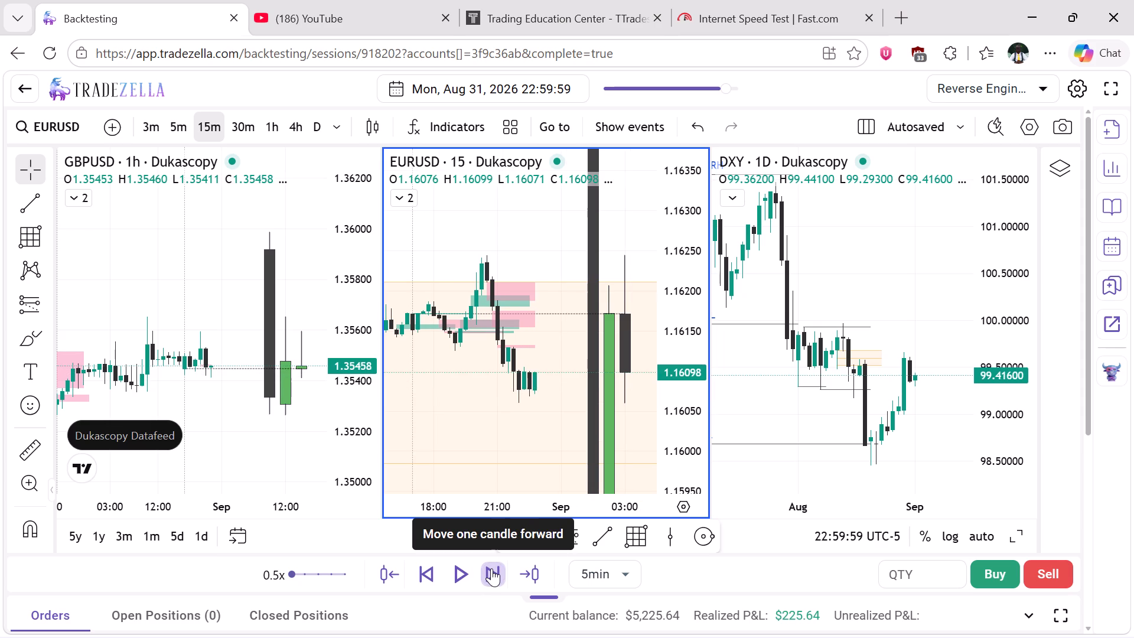
Advance the replay one 5-minute candle at a time through the next hour, to Aug 31, 2026 23:59:59.
left_click(491, 568)
left_click(491, 568)
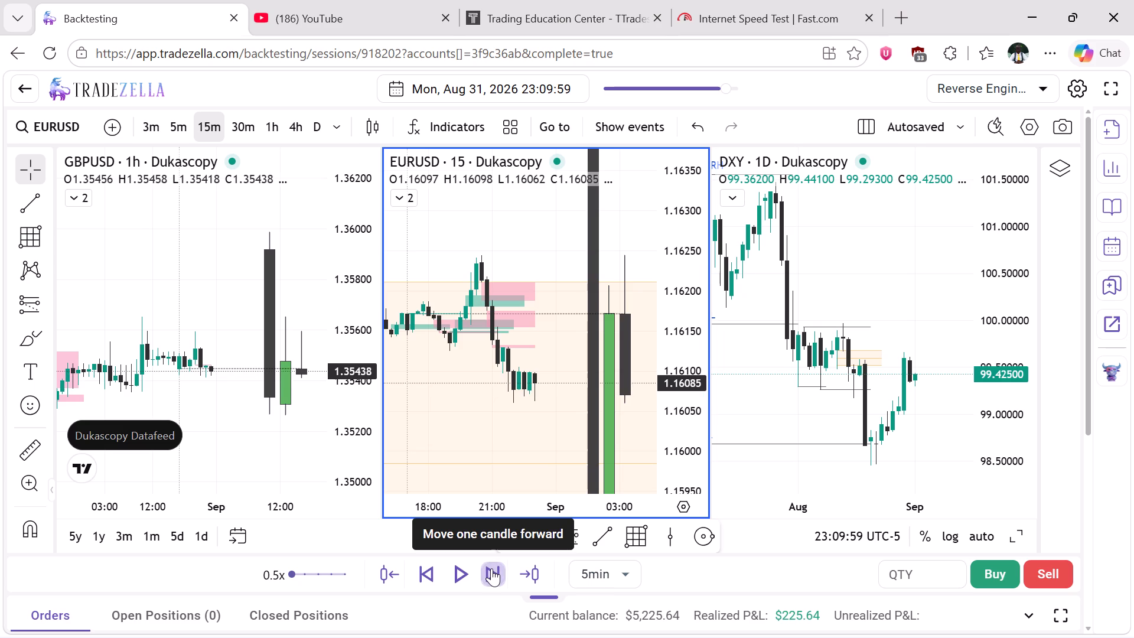
left_click(491, 568)
left_click(491, 568)
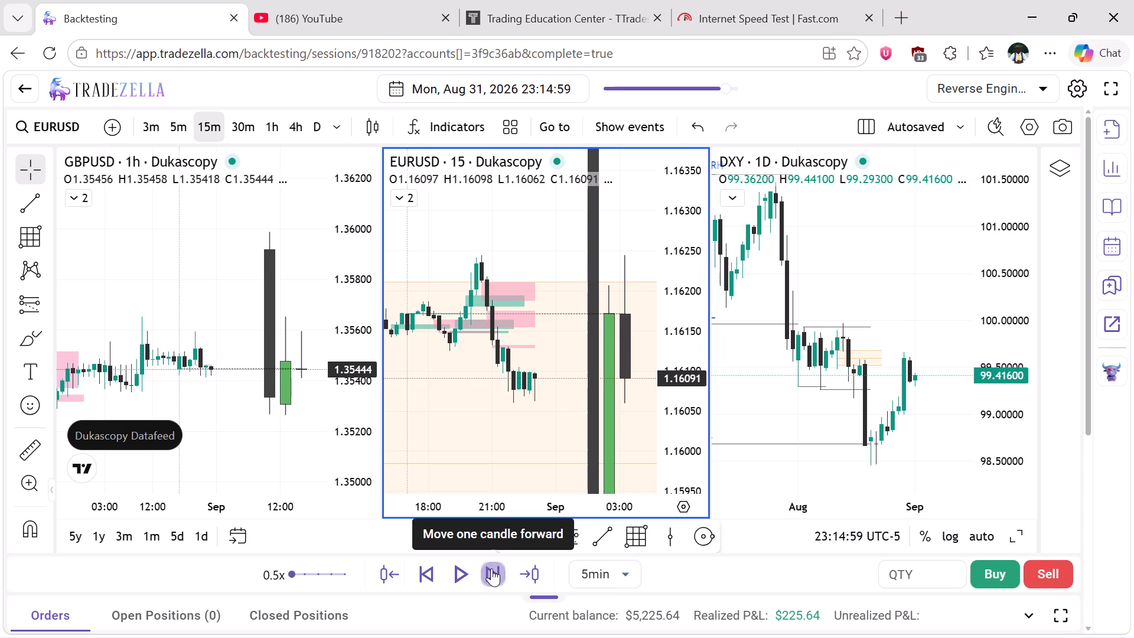
left_click(491, 568)
left_click(491, 568)
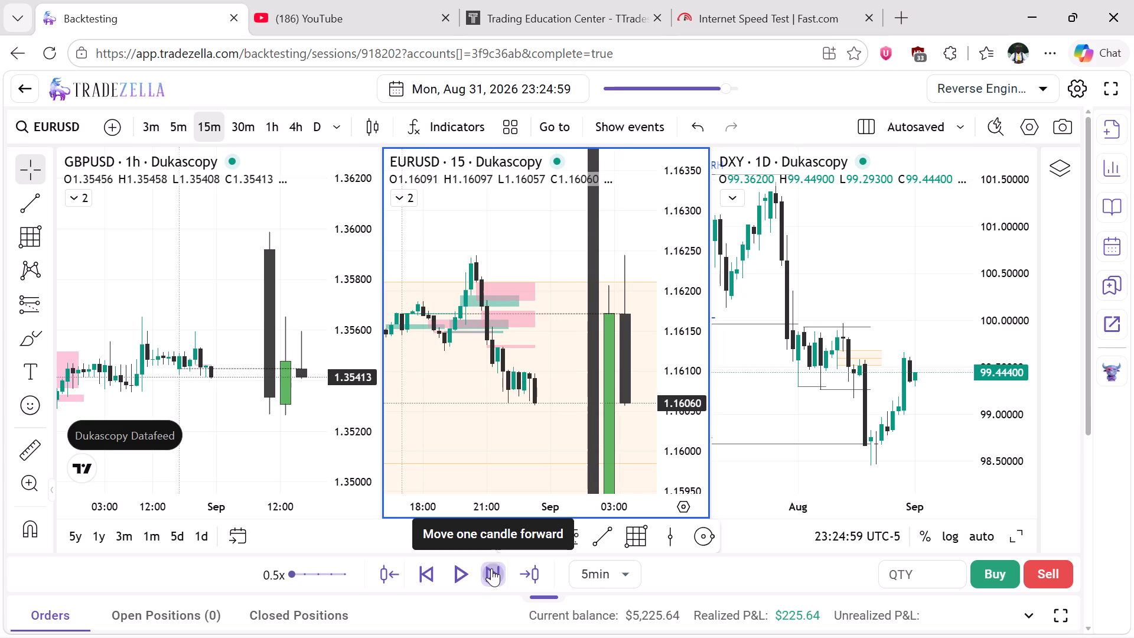
left_click(491, 568)
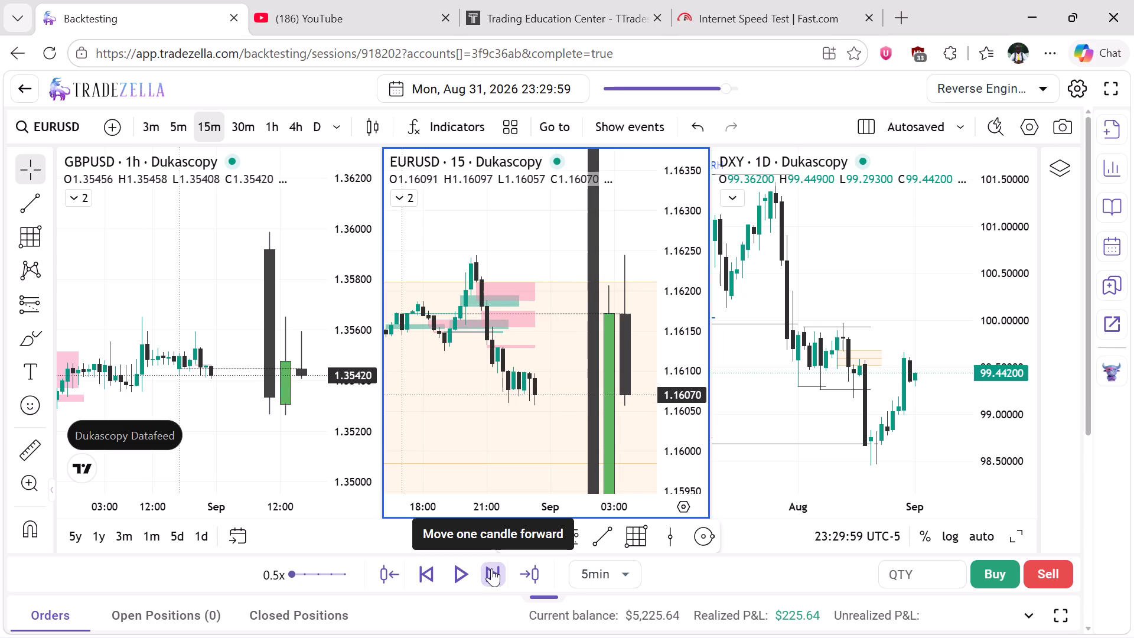
left_click(491, 568)
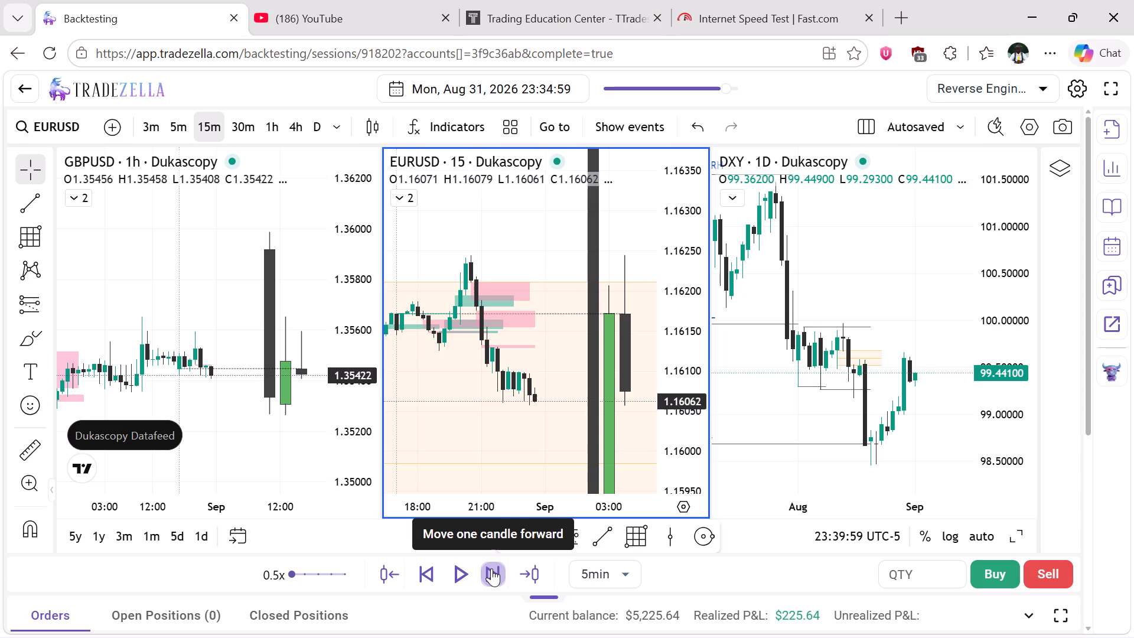
left_click(491, 568)
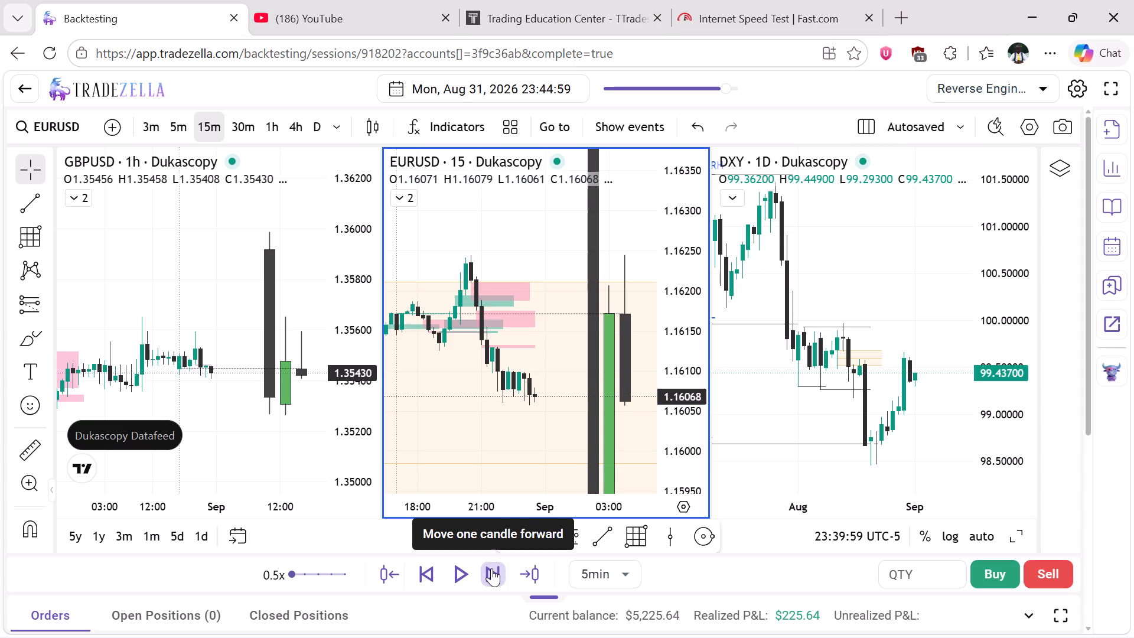
left_click(491, 568)
left_click(491, 568)
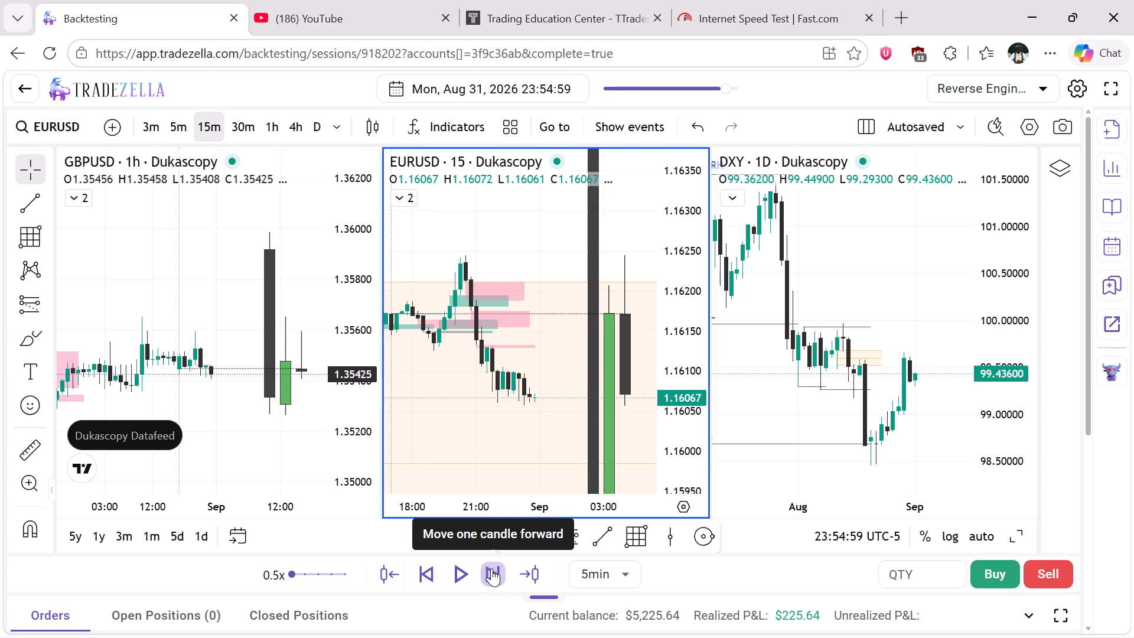
left_click(491, 568)
Step the replay forward in 5-minute candles into the new day, to Sep 1, 2026 00:59:59.
left_click(491, 568)
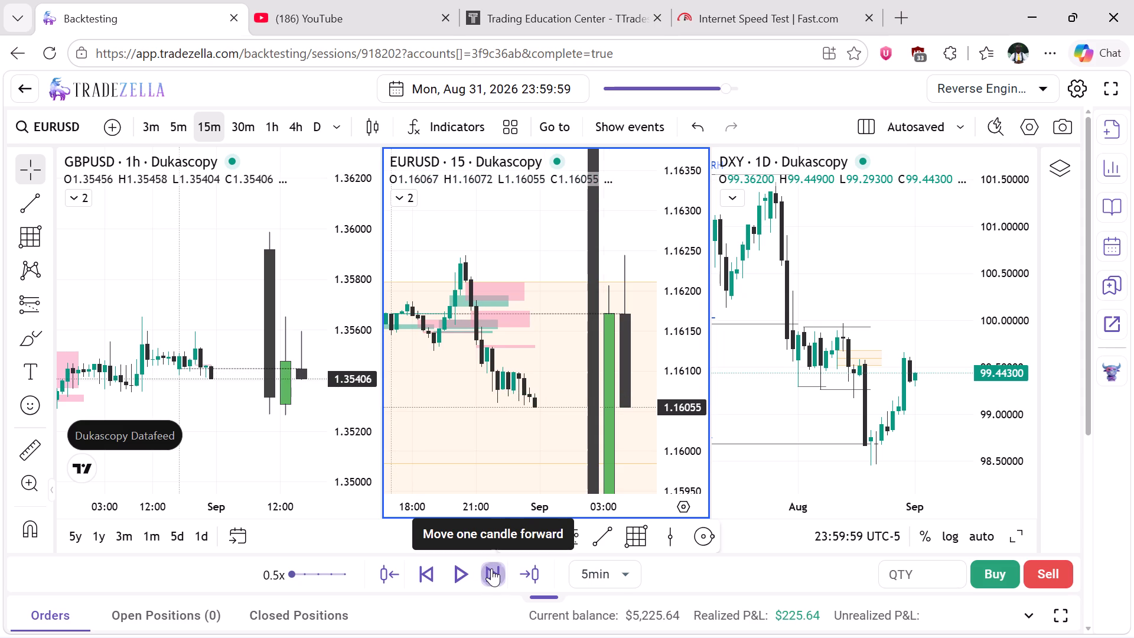
left_click(491, 568)
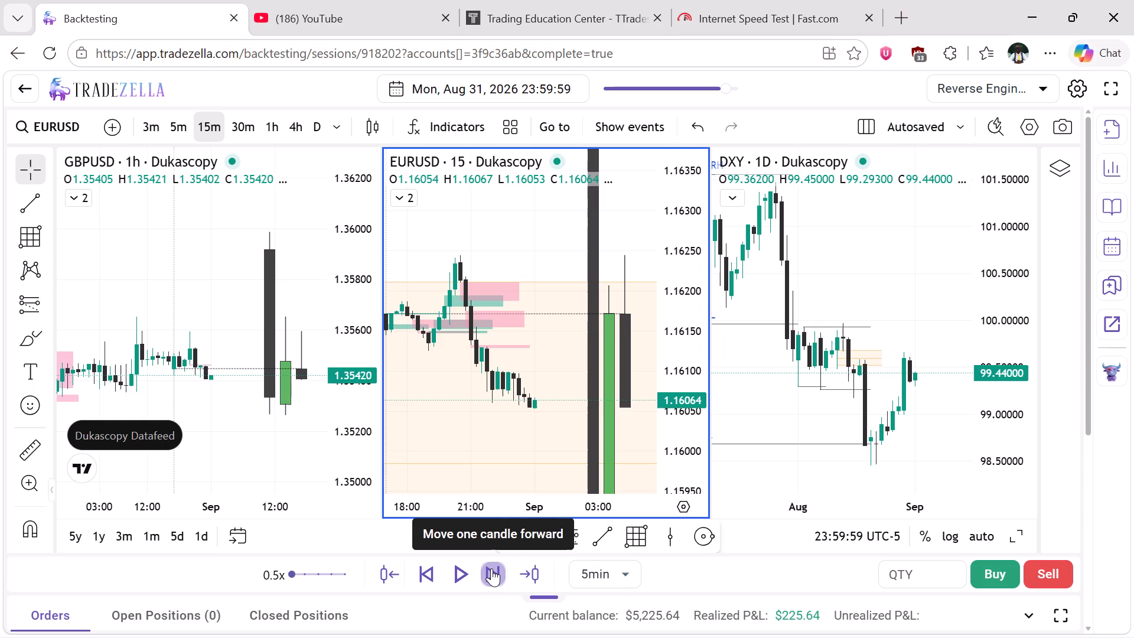
left_click(491, 568)
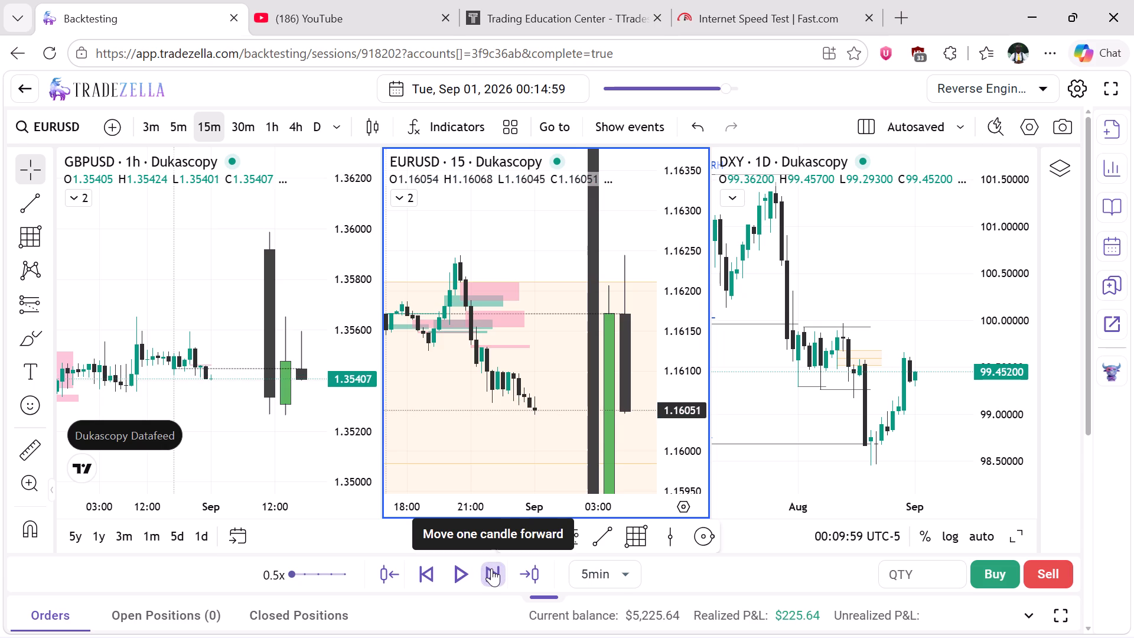
left_click(491, 568)
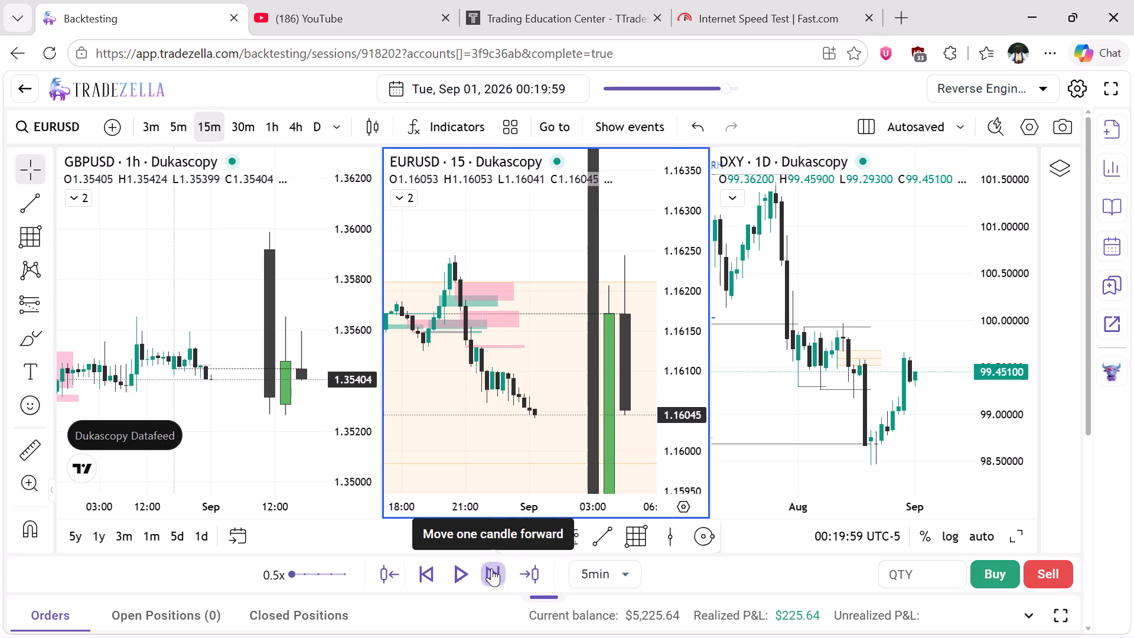
left_click(491, 568)
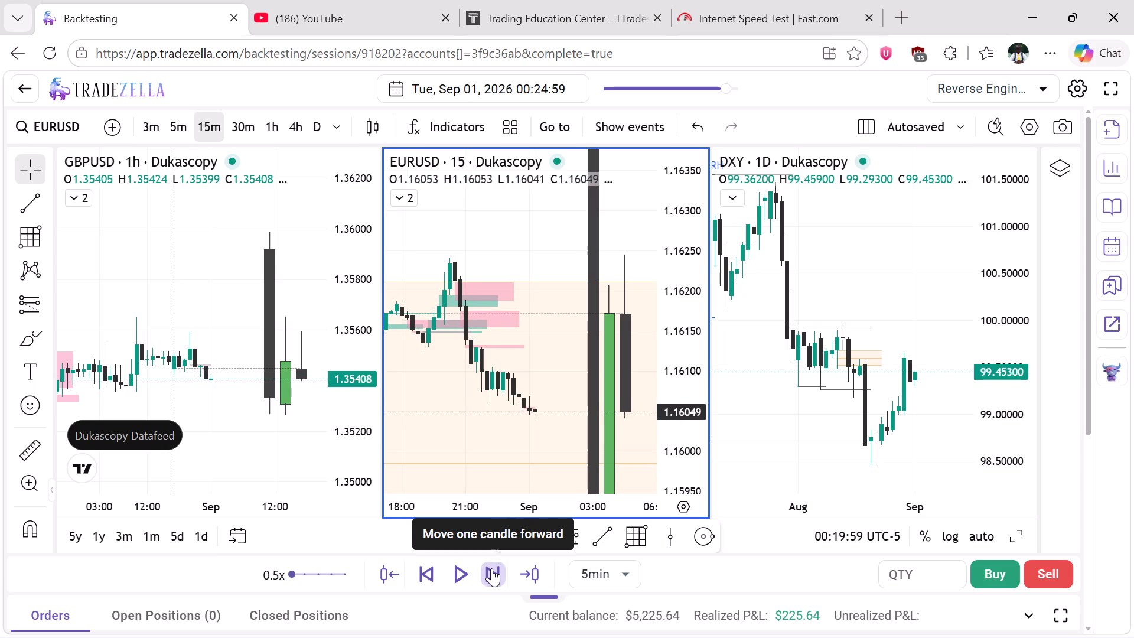
left_click(491, 568)
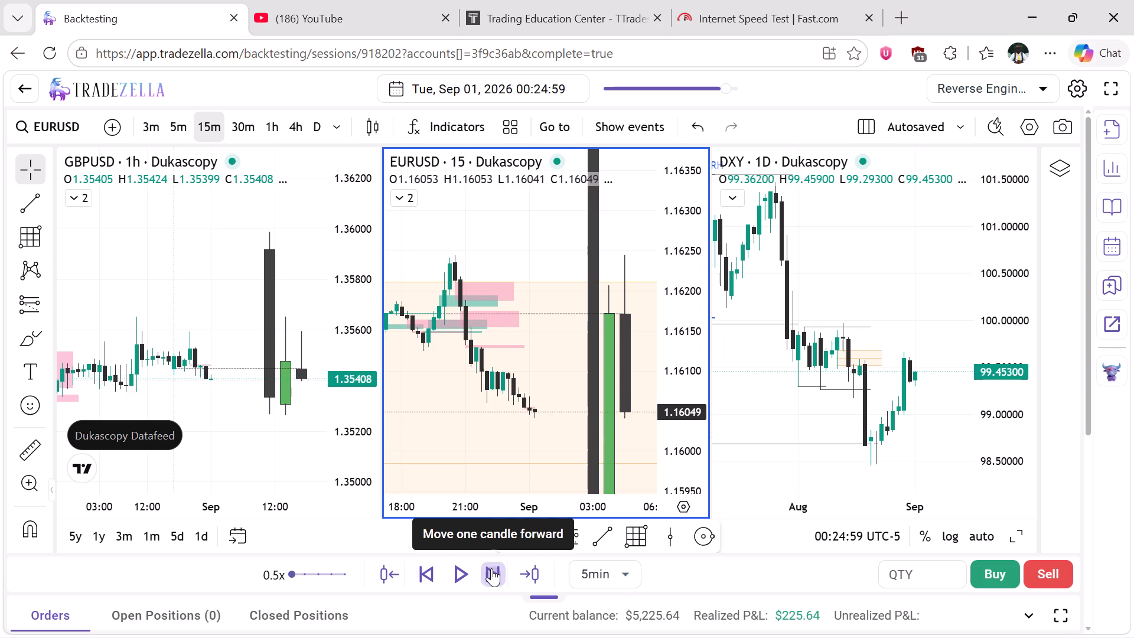
left_click(491, 568)
left_click(491, 568)
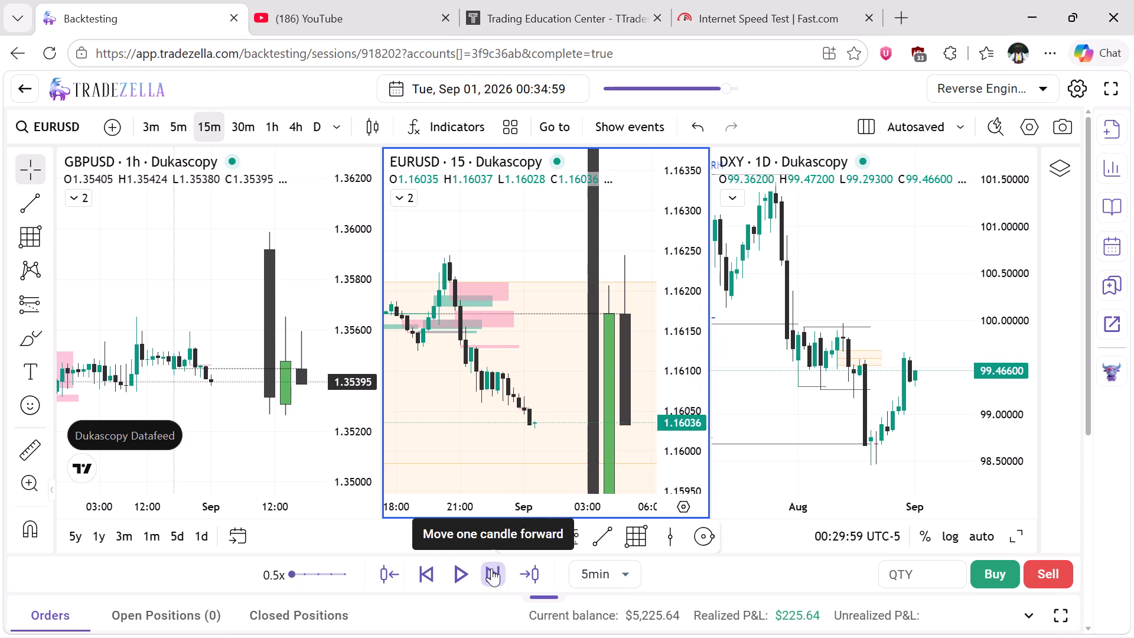
left_click(491, 568)
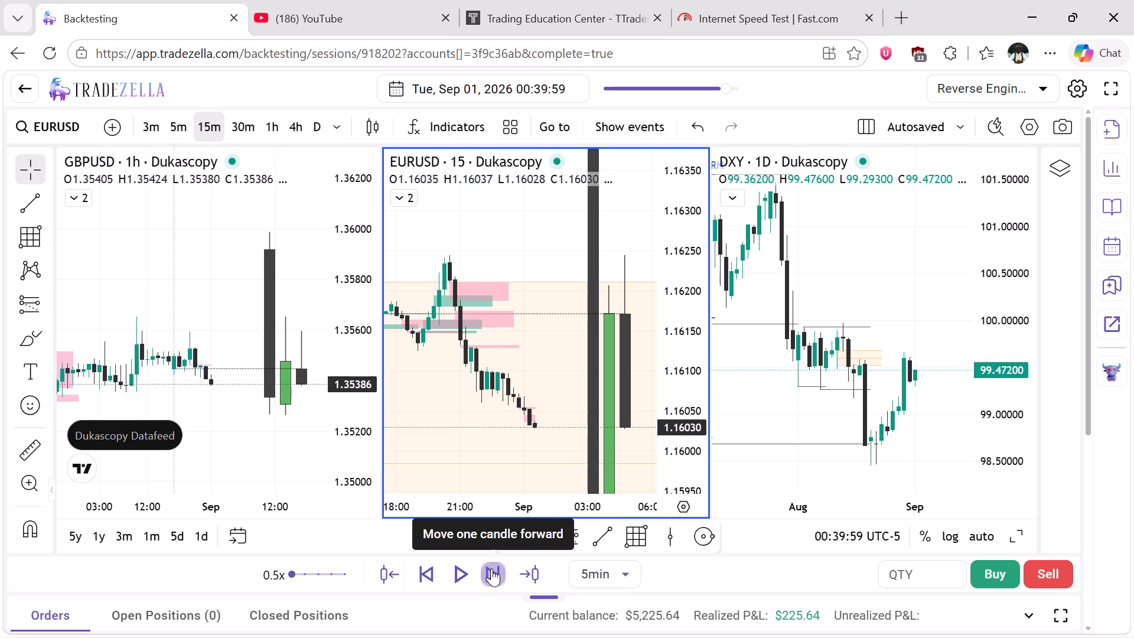
left_click(491, 568)
left_click(491, 568)
left_click(491, 568)
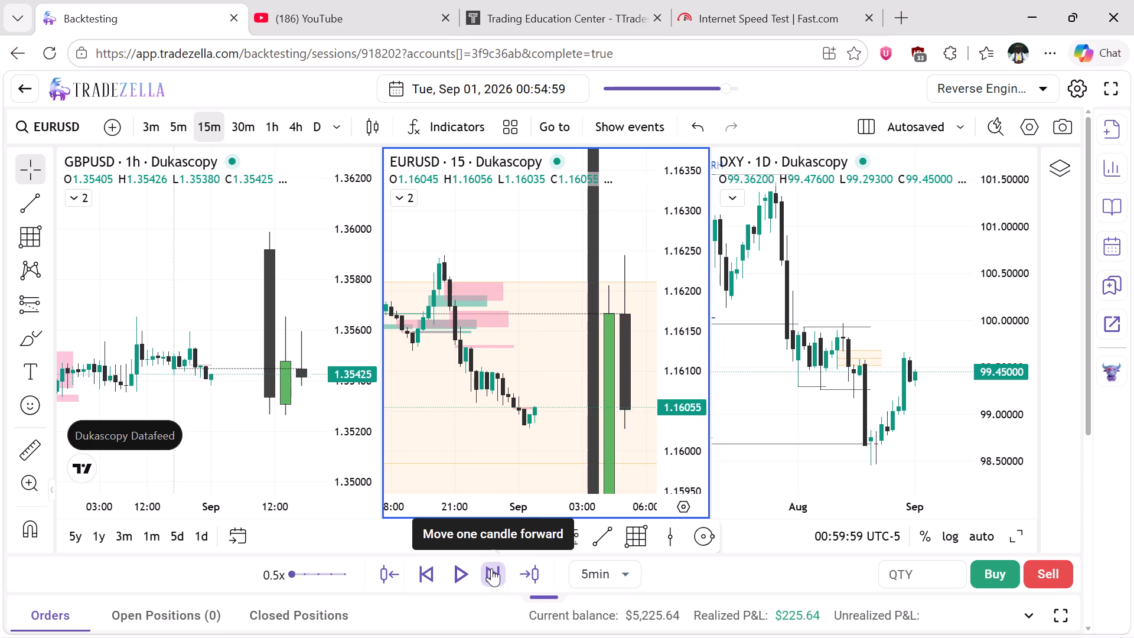
Step the replay forward in 5-minute candles to Sep 1, 2026 01:44:59.
left_click(491, 568)
left_click(491, 568)
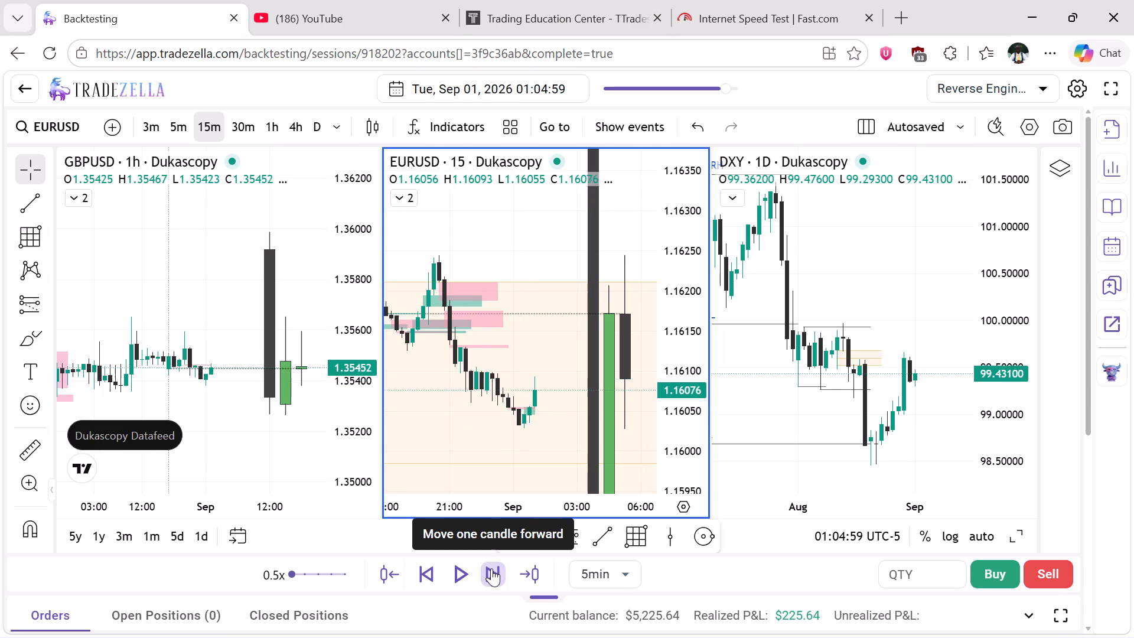
left_click(491, 568)
left_click(491, 568)
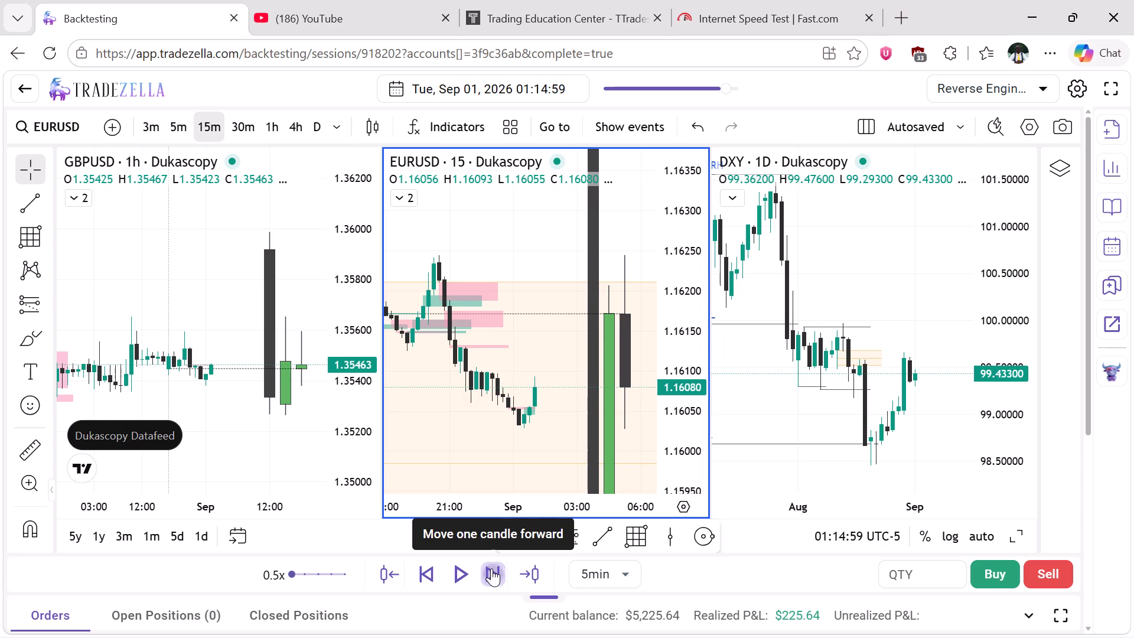
left_click(491, 568)
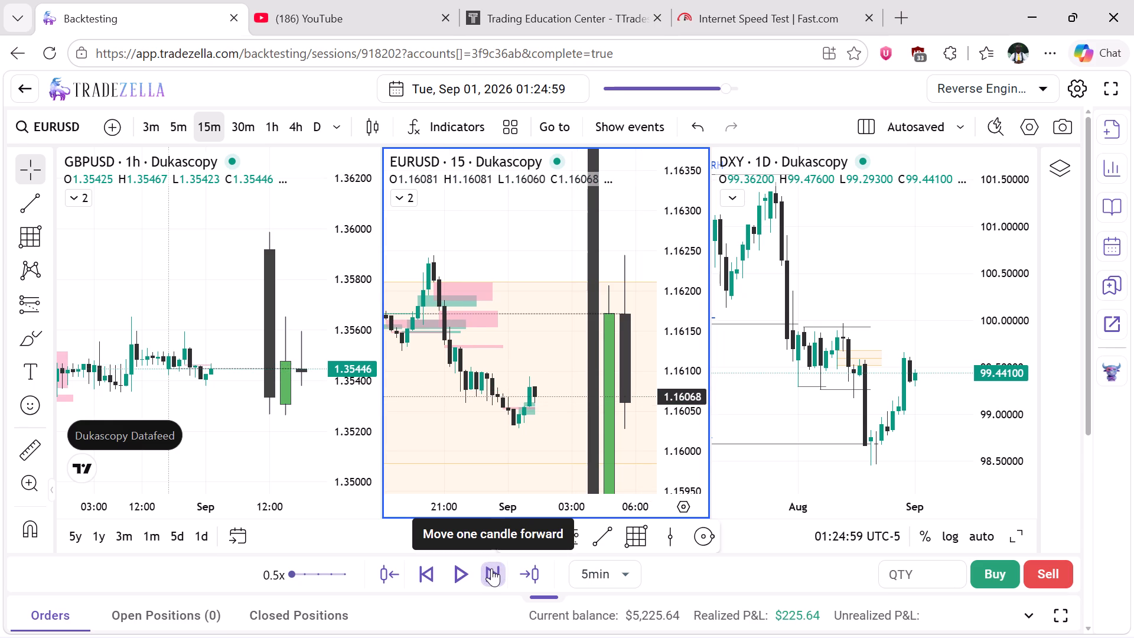
left_click(491, 568)
left_click(491, 568)
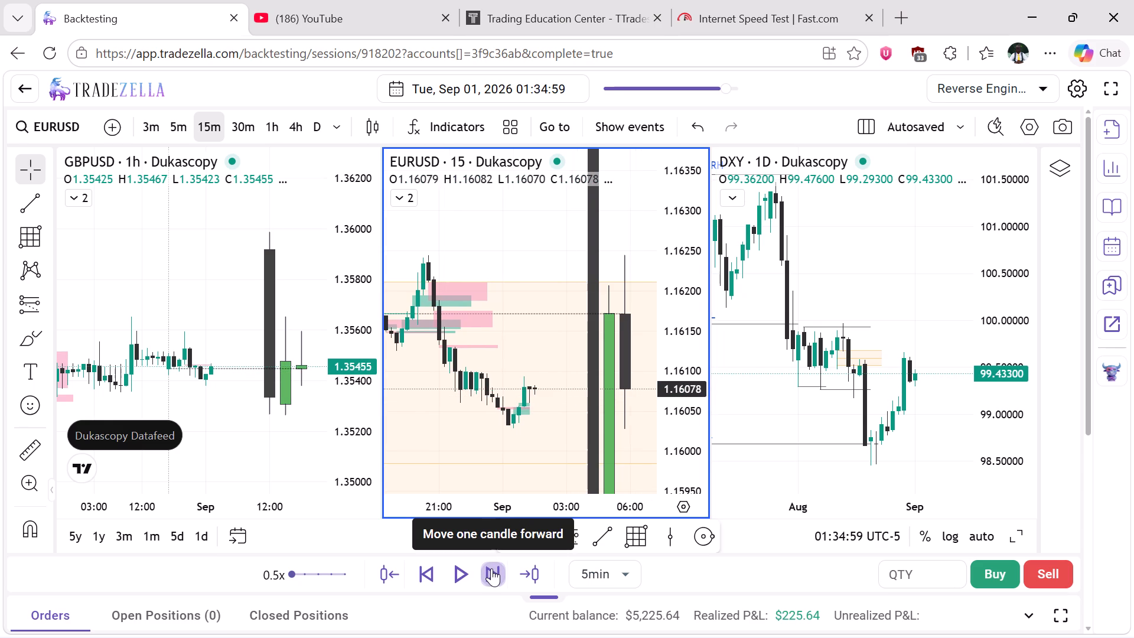
left_click(491, 568)
left_click(491, 568)
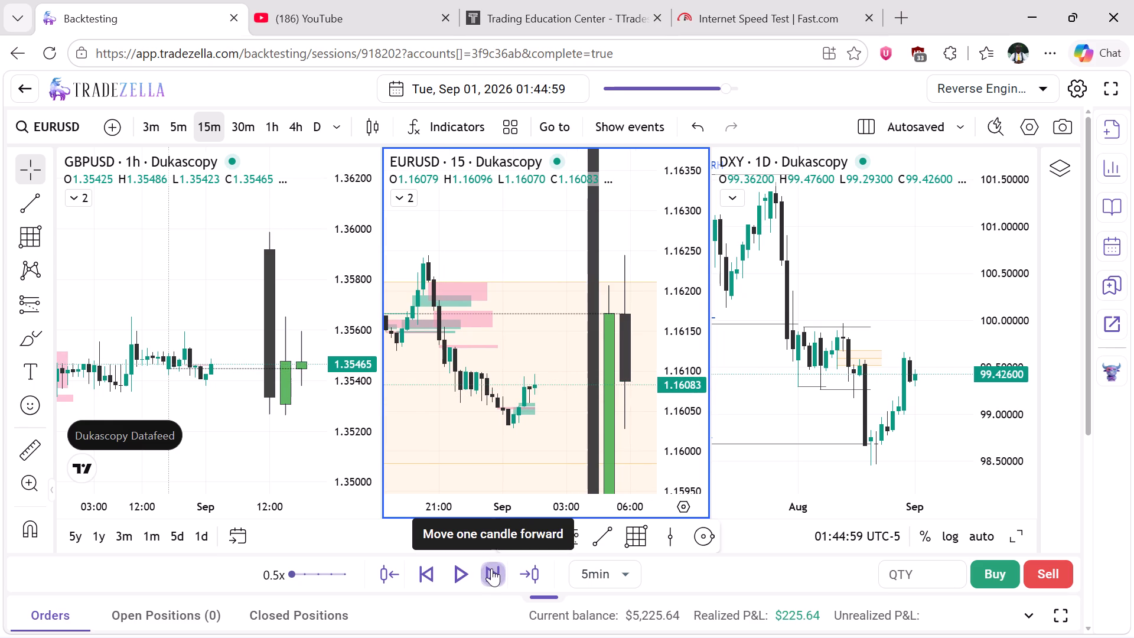
Continue advancing the replay in 5-minute candles to Sep 1, 2026 02:29:59.
left_click(491, 568)
left_click(491, 568)
left_click(491, 568)
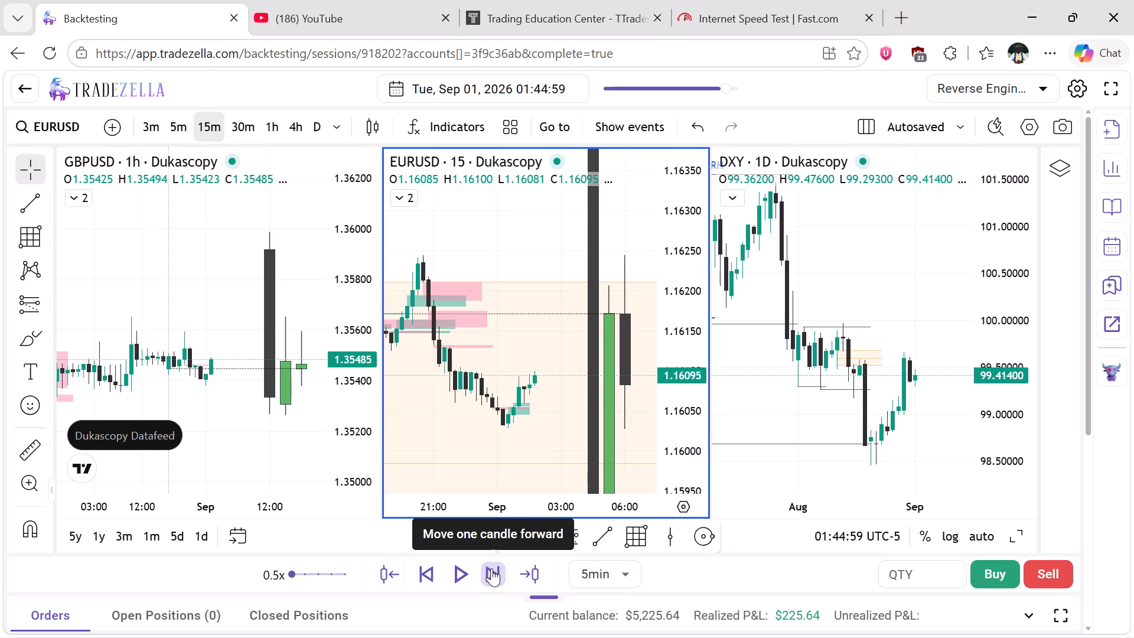
left_click(491, 568)
left_click(491, 568)
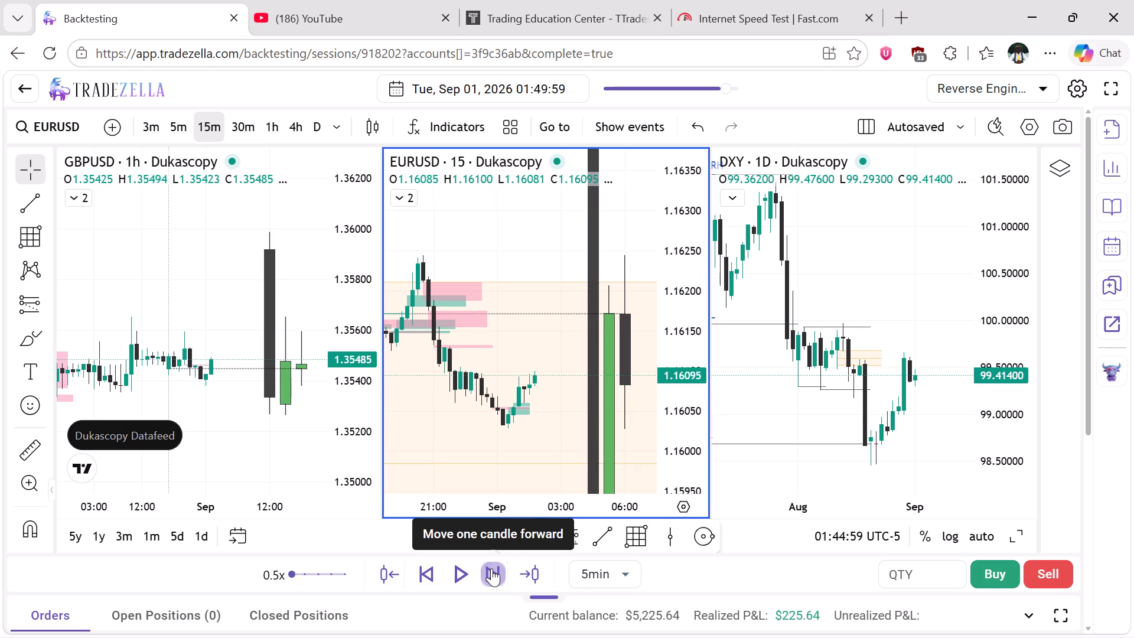
left_click(491, 568)
left_click(491, 568)
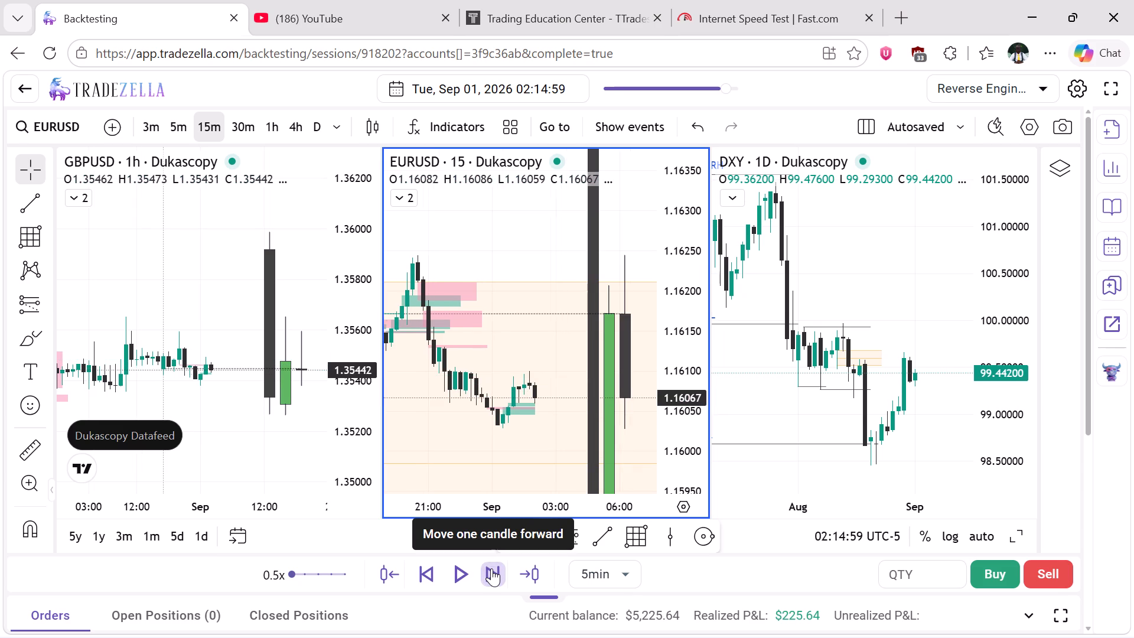
left_click(491, 568)
left_click(491, 568)
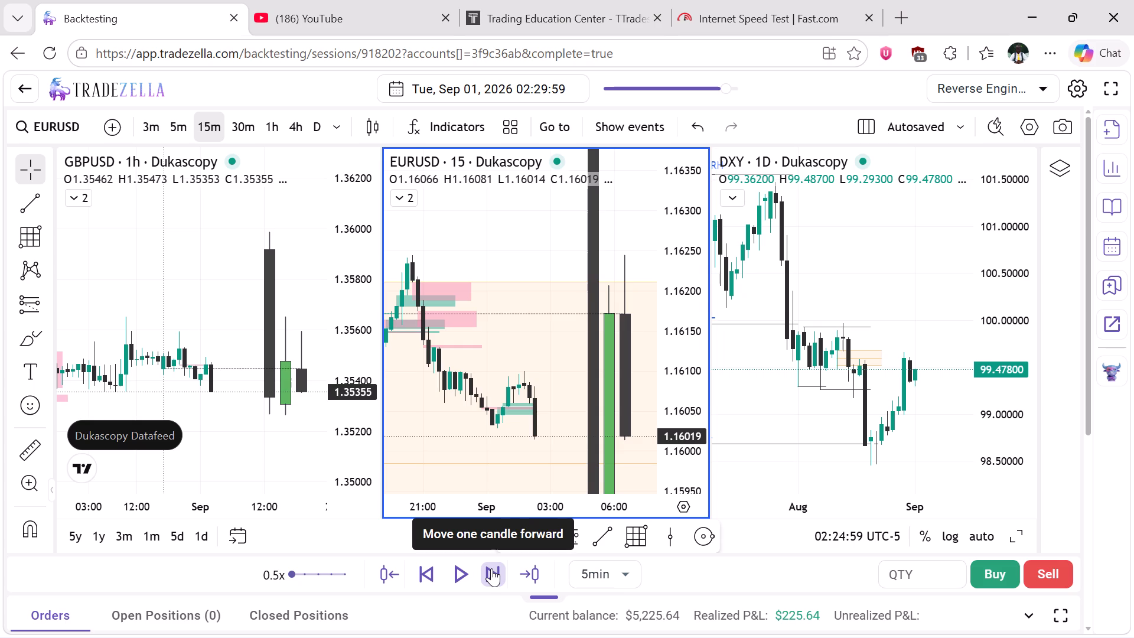
Advance the replay one 5-minute candle at a time to Sep 1, 2026 02:59:59.
left_click(491, 568)
left_click(491, 568)
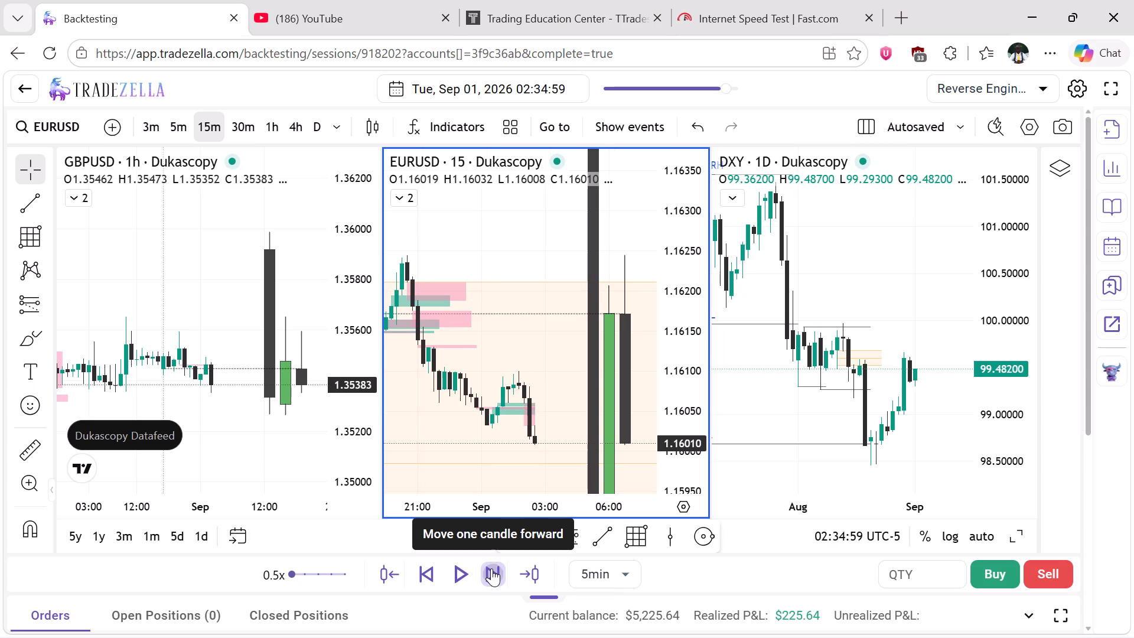
left_click(491, 568)
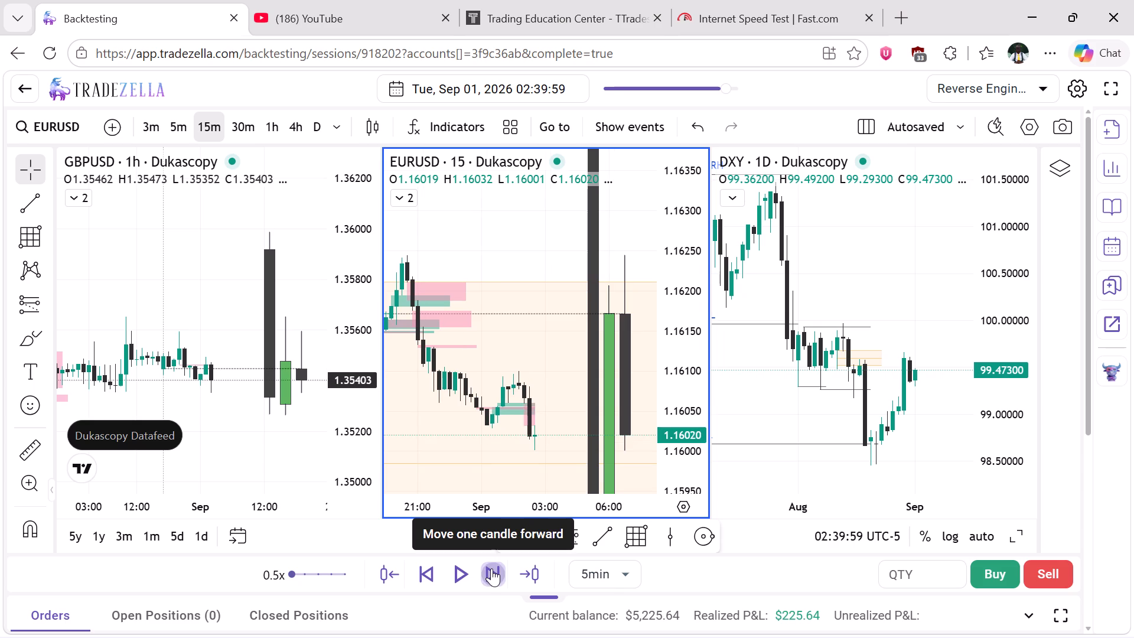
left_click(491, 568)
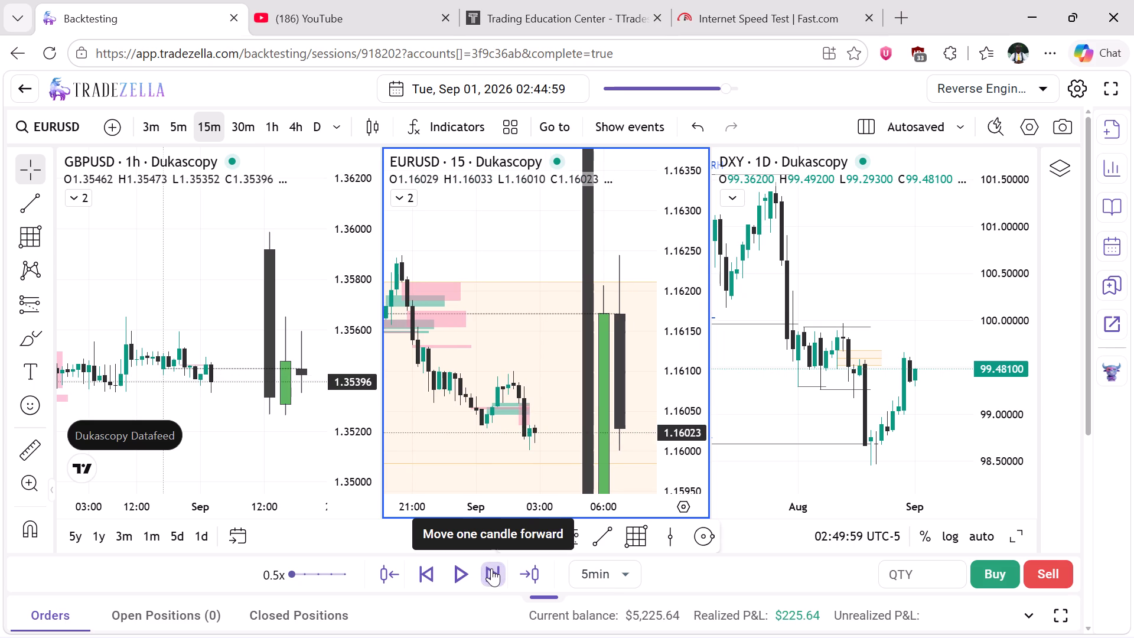
left_click(491, 568)
left_click(491, 568)
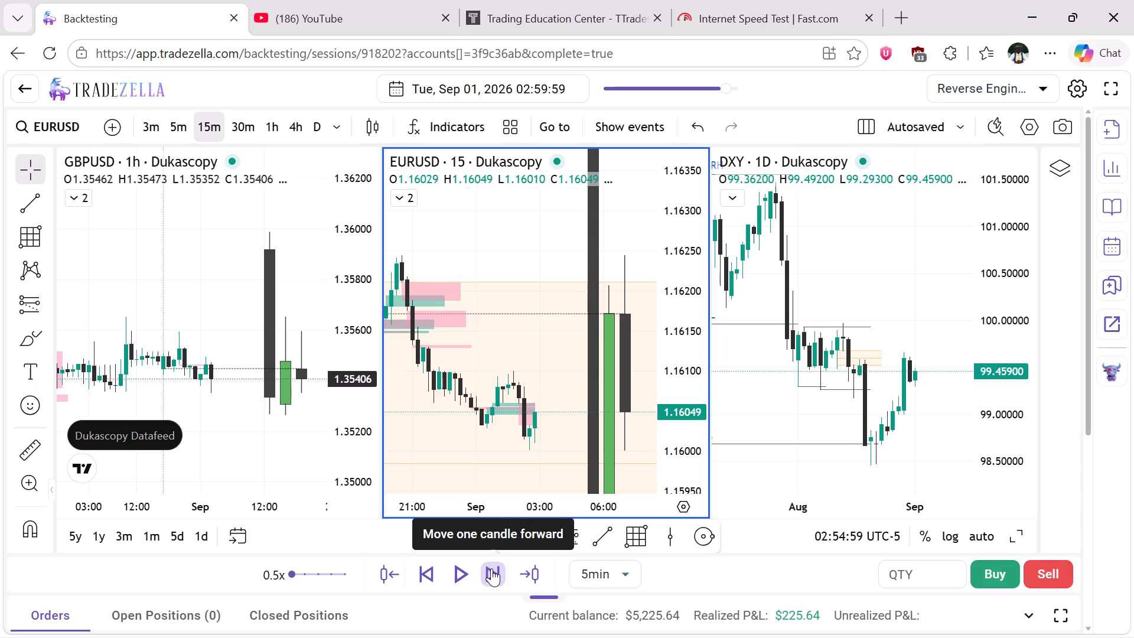
Step the replay forward in 5-minute candles to Sep 1, 2026 03:39:59.
left_click(491, 568)
left_click(491, 568)
left_click(491, 568)
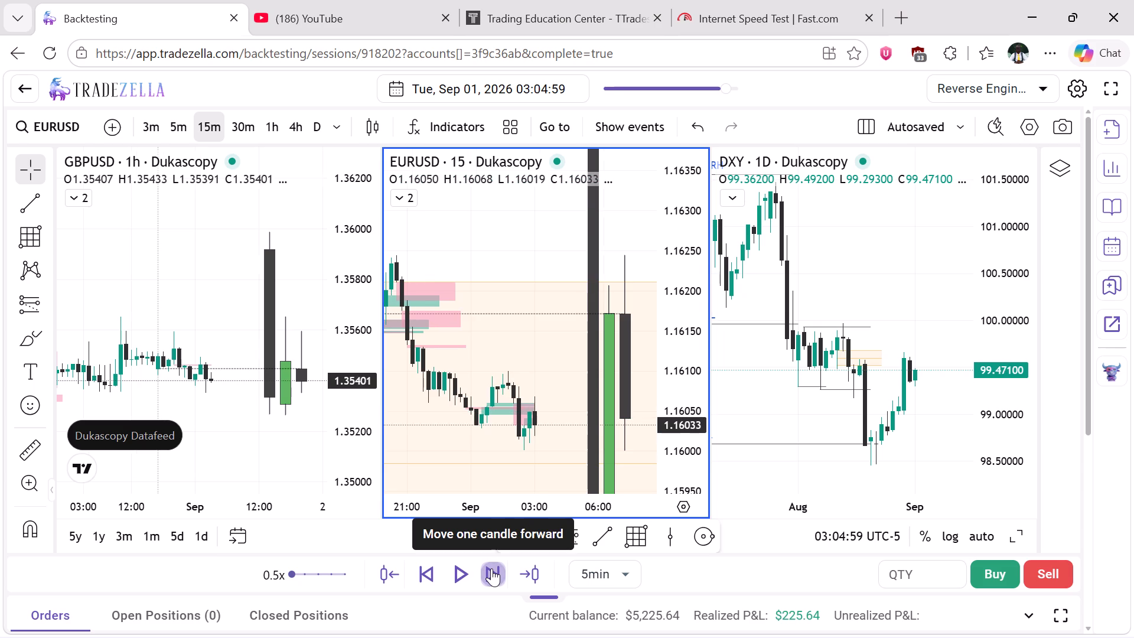
left_click(491, 568)
left_click(491, 568)
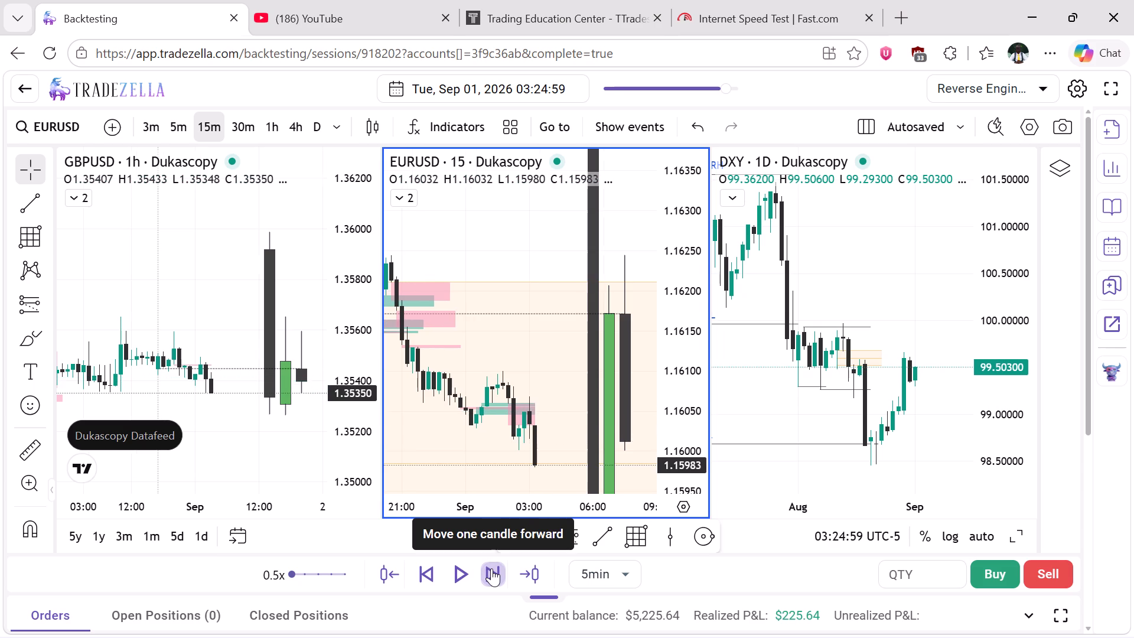
left_click(491, 568)
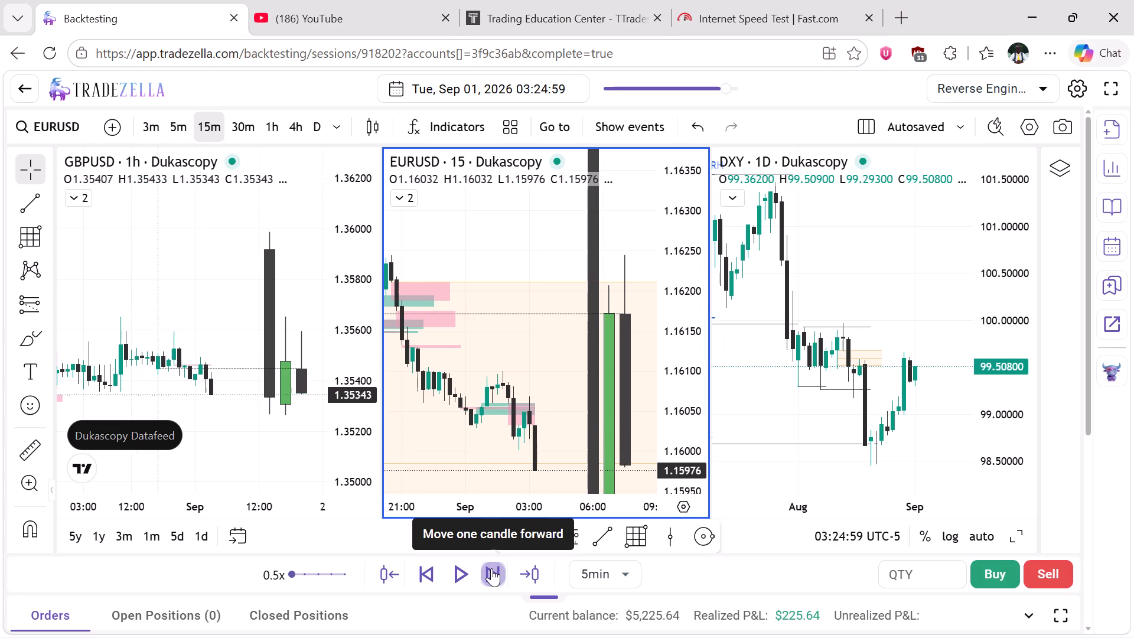
left_click(491, 568)
left_click(491, 568)
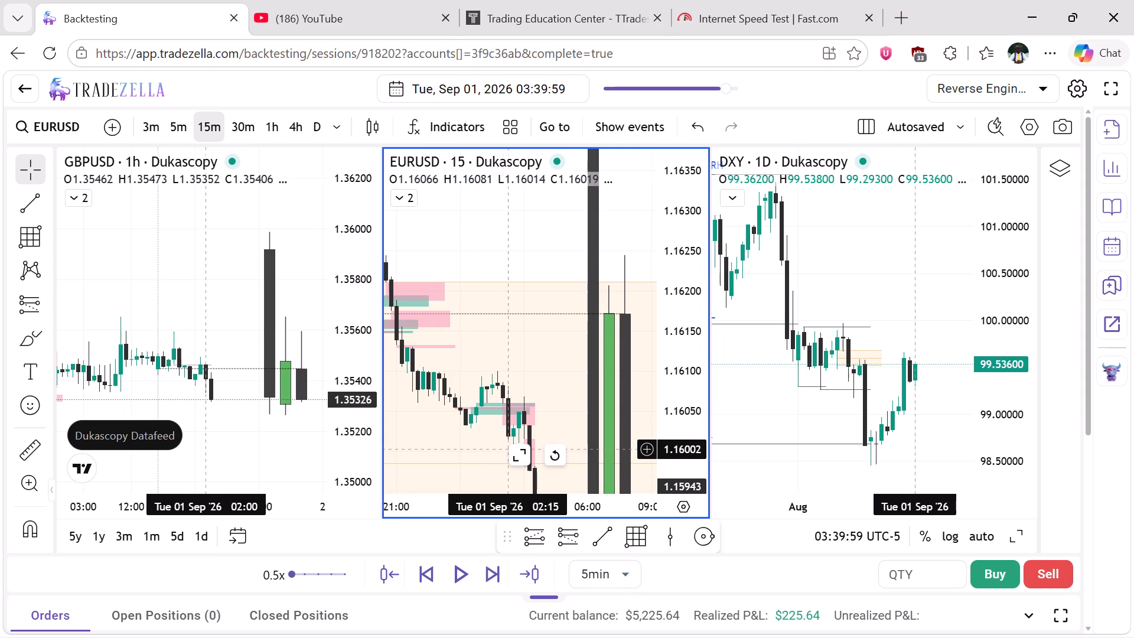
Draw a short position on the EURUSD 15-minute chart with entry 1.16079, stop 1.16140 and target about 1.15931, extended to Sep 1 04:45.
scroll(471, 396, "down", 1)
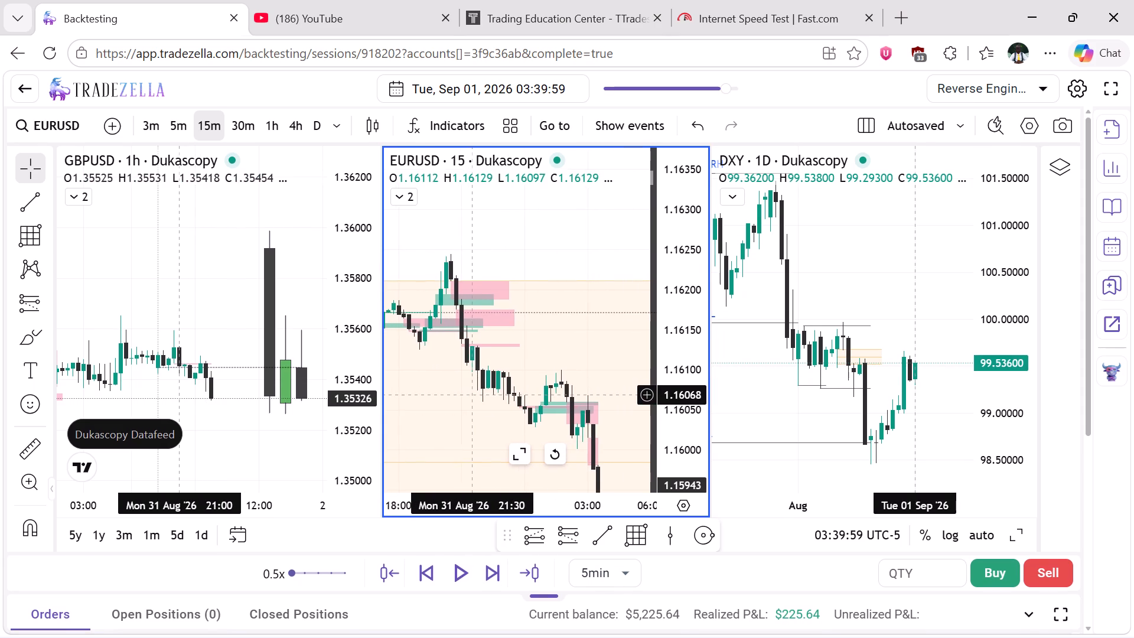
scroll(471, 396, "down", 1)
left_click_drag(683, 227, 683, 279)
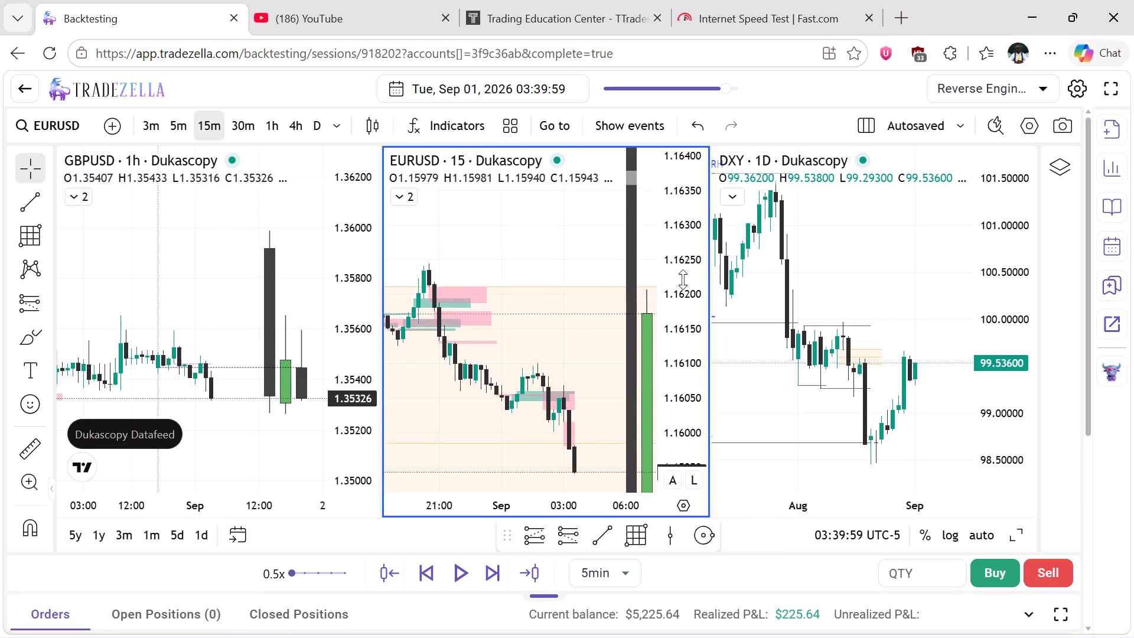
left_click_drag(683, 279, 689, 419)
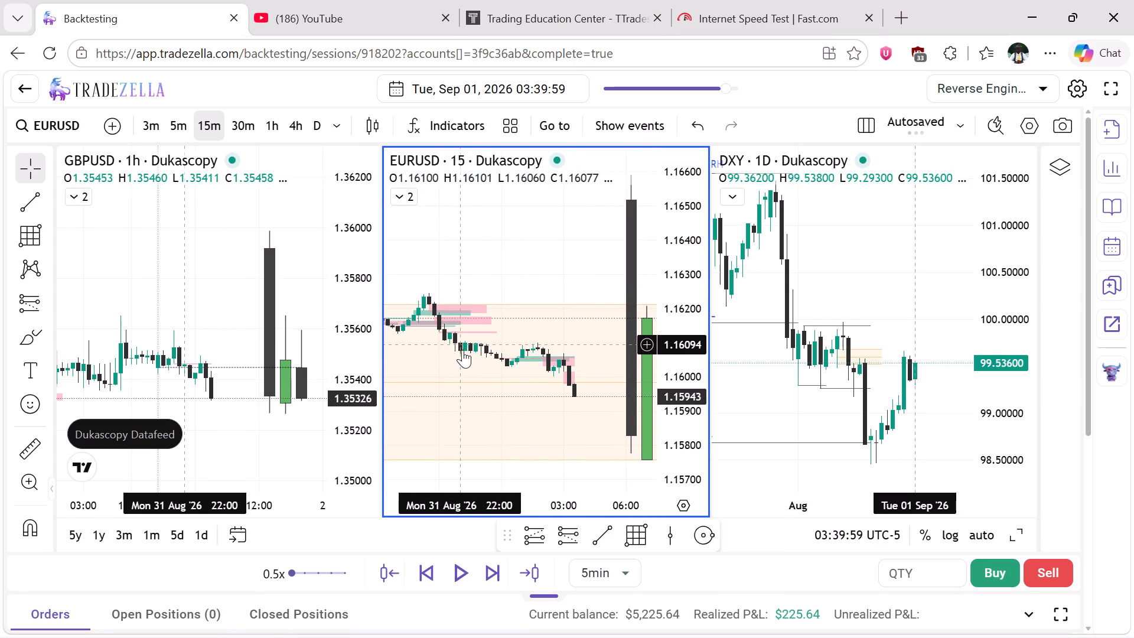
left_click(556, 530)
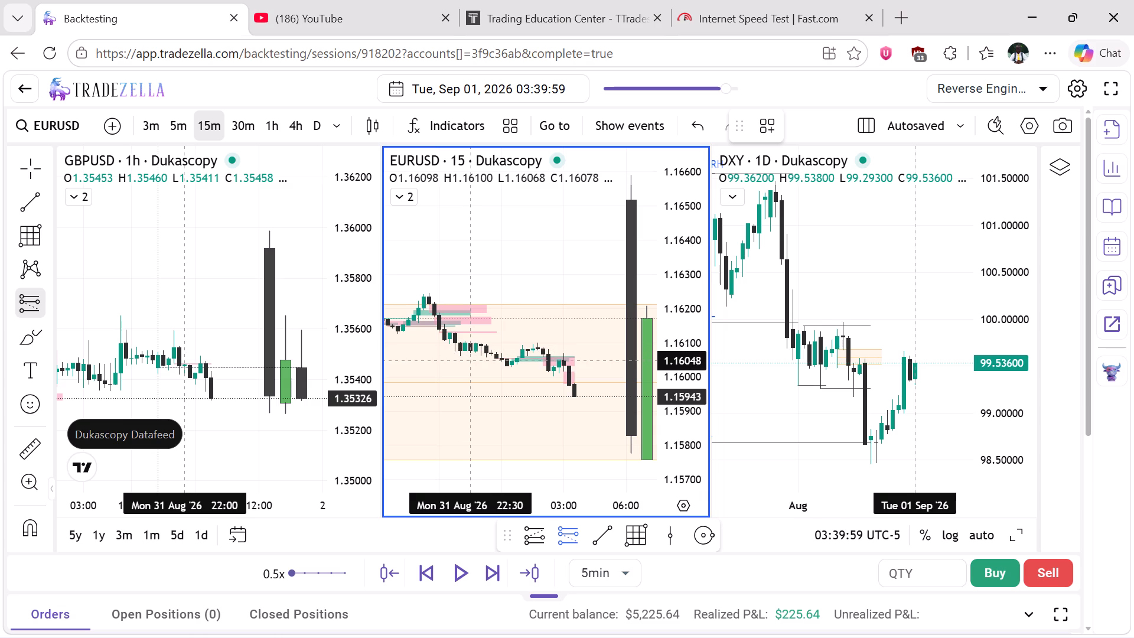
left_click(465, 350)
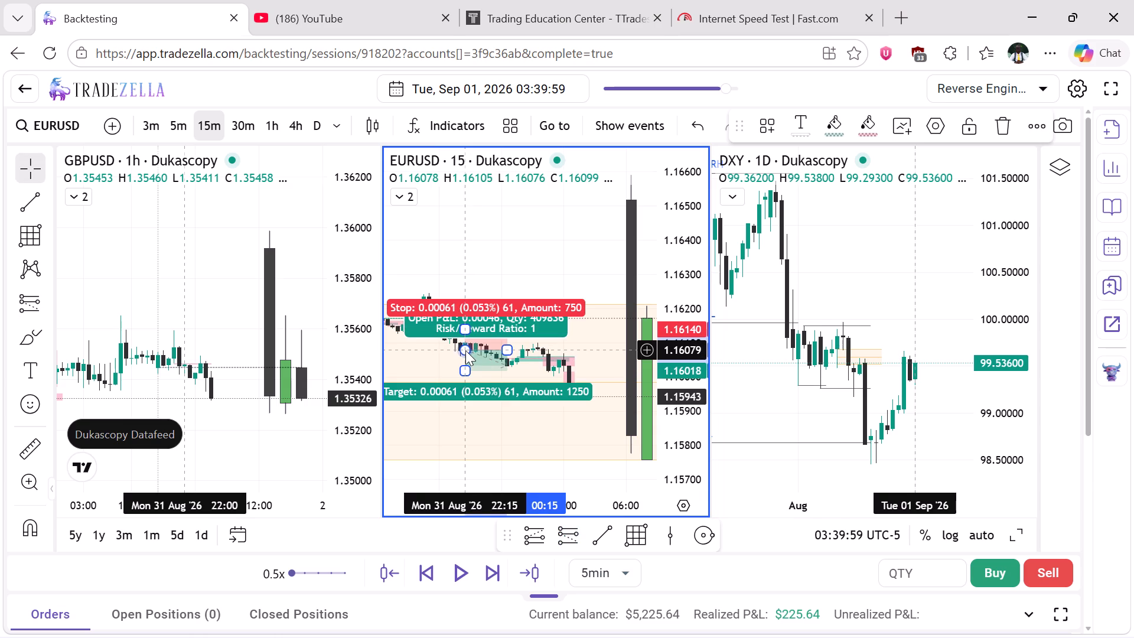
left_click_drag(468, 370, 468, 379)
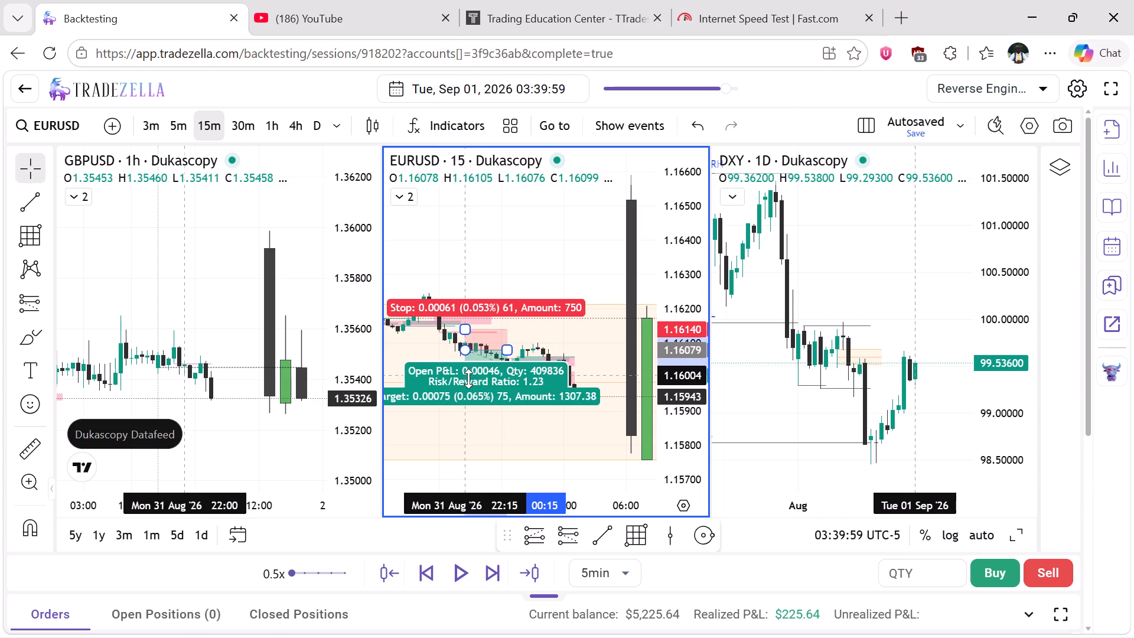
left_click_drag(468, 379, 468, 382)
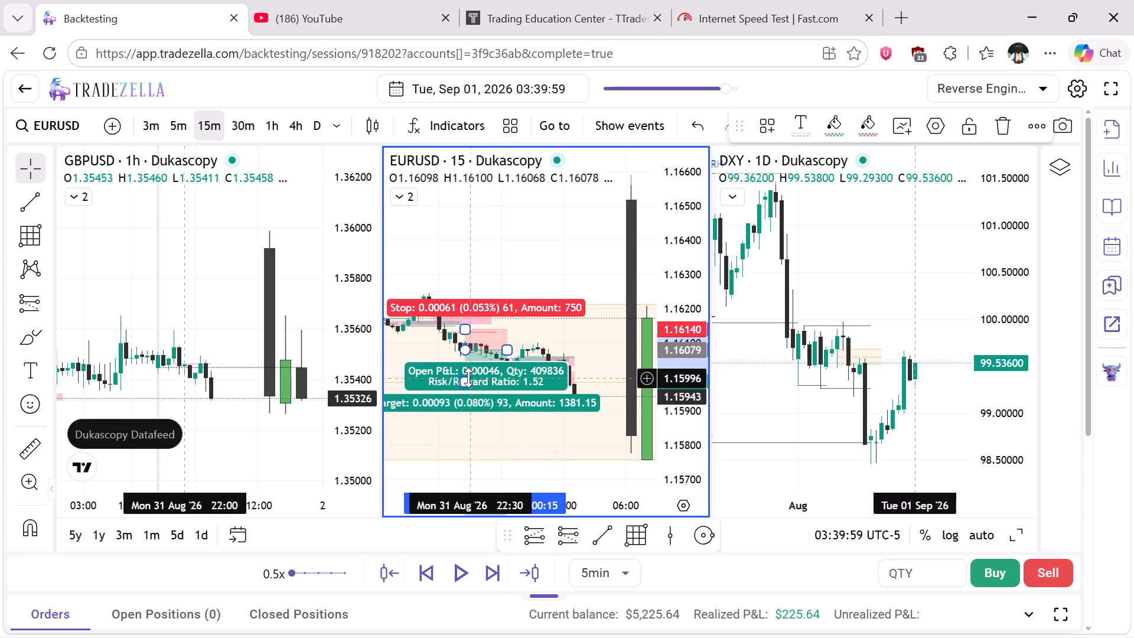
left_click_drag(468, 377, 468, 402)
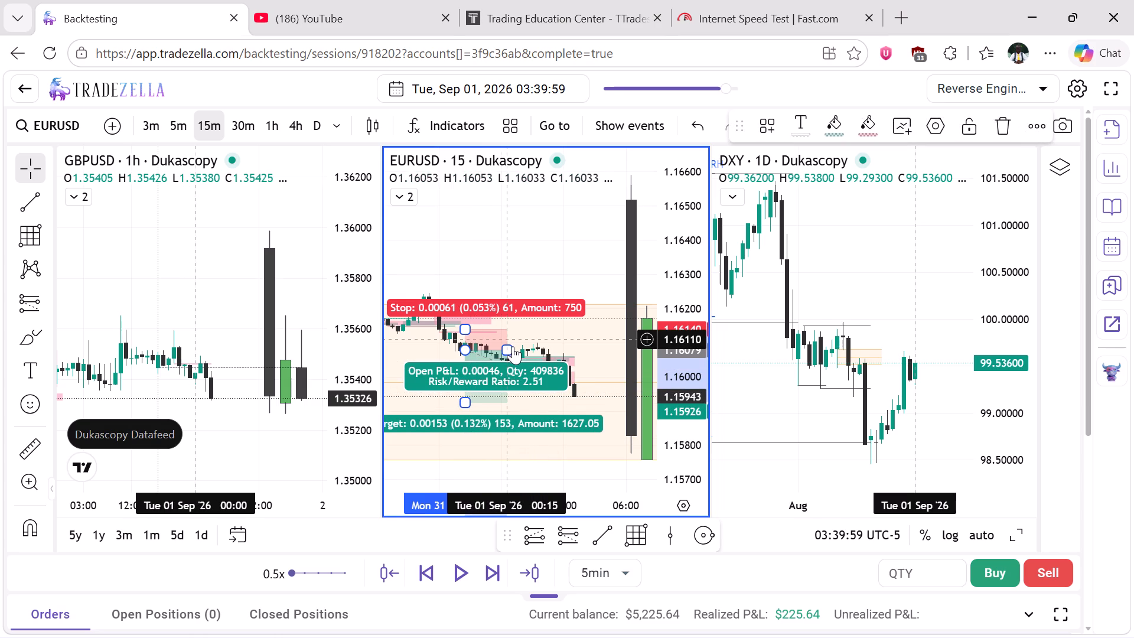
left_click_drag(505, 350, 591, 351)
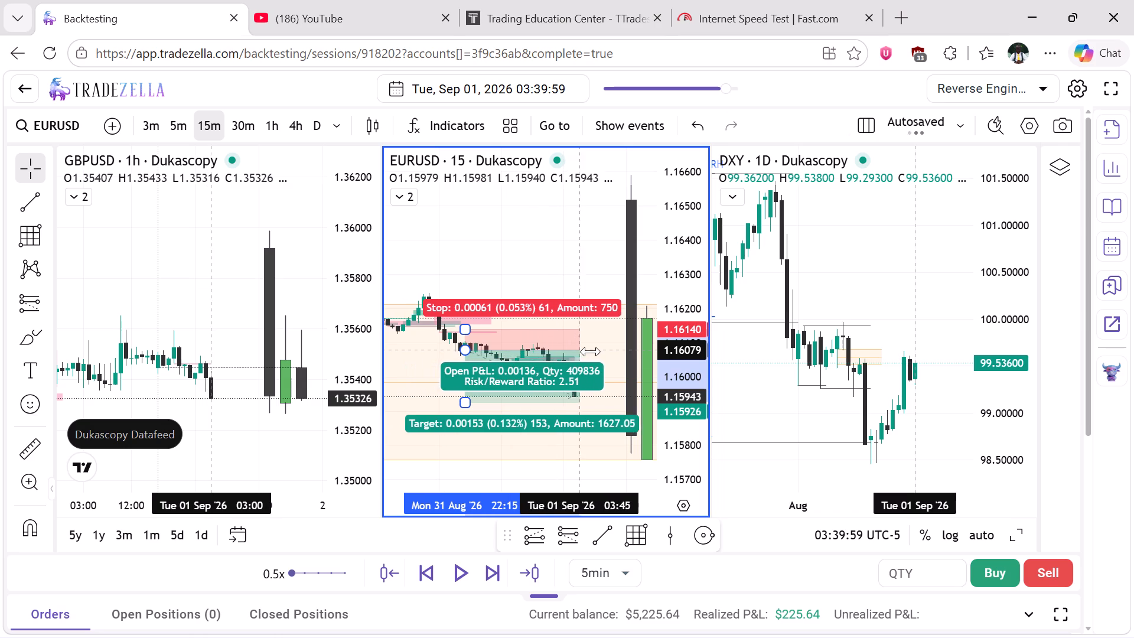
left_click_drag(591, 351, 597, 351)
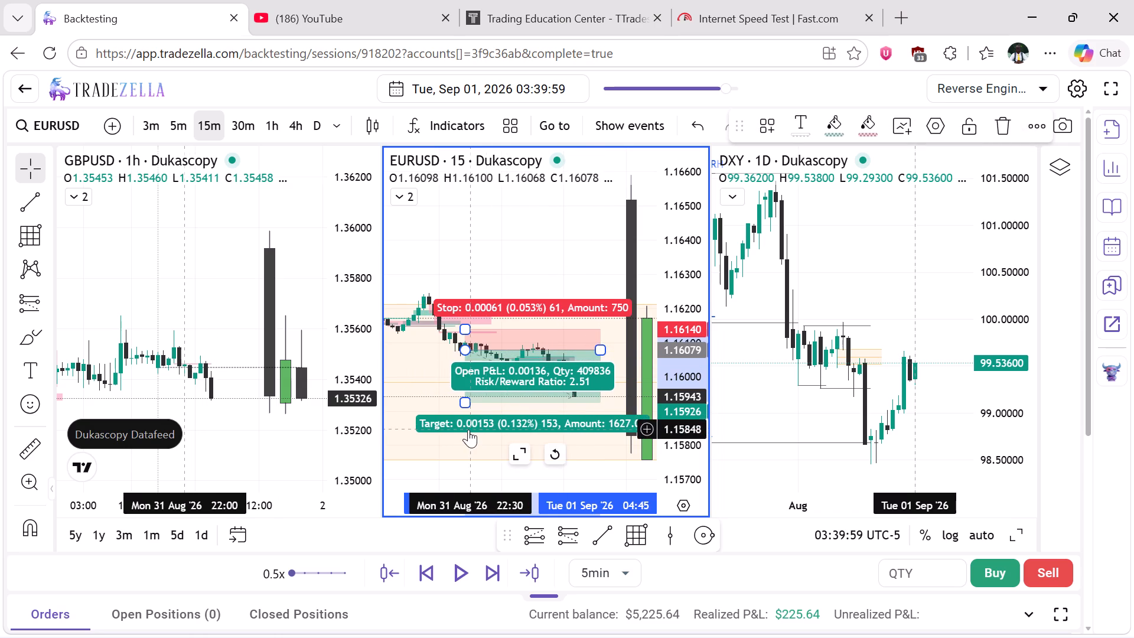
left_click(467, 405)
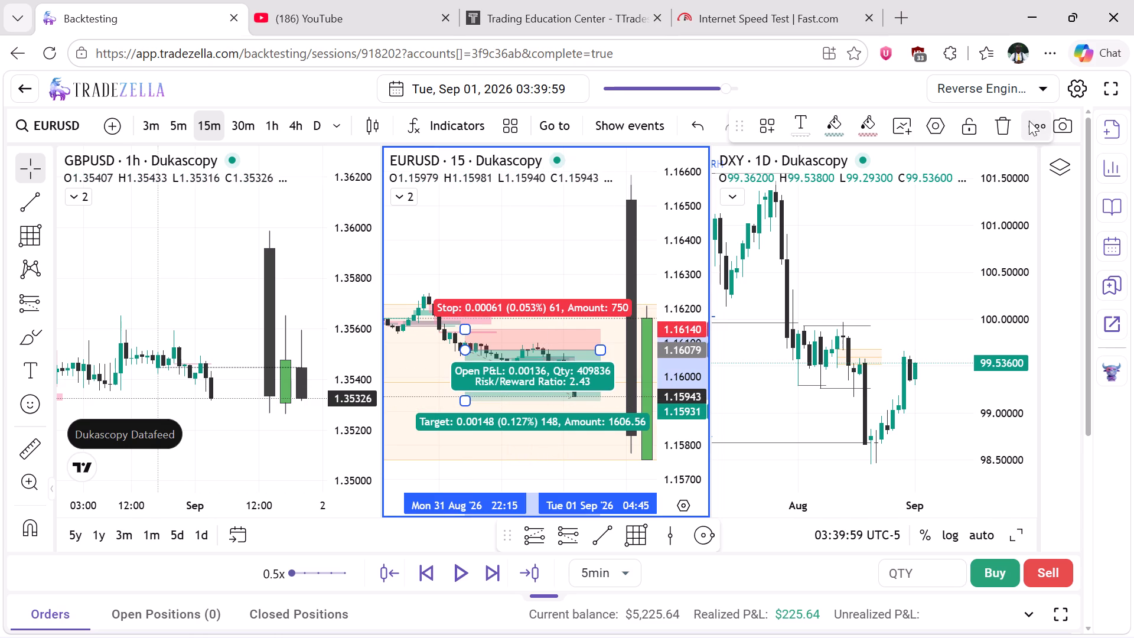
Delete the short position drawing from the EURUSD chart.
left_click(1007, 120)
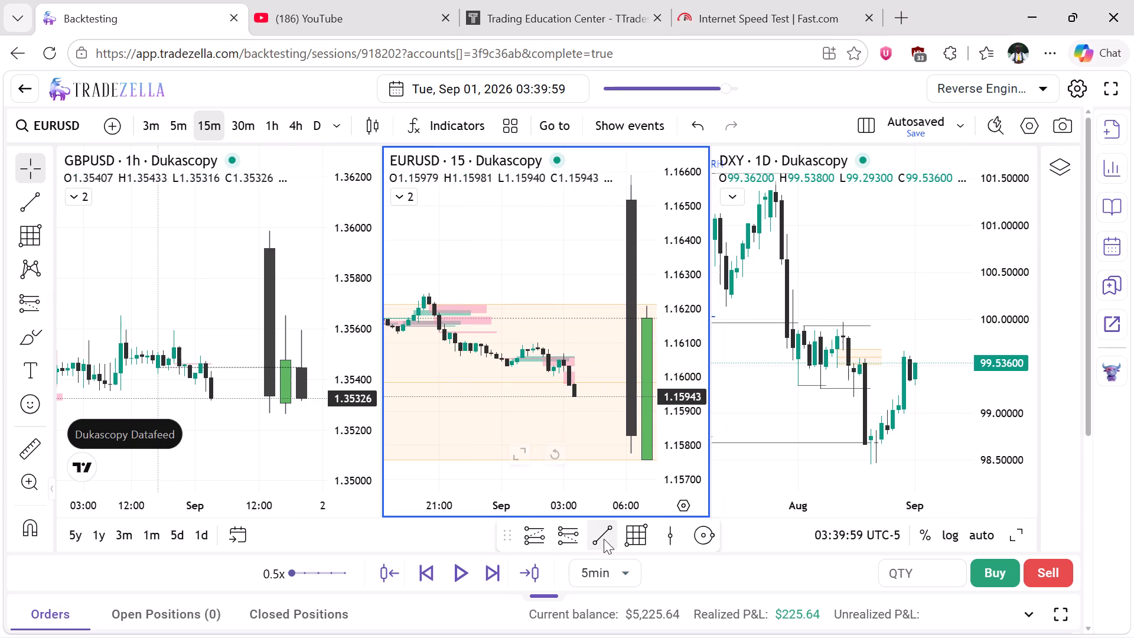
Advance the replay in 5-minute candles to Sep 1, 2026 04:44:59.
left_click(487, 570)
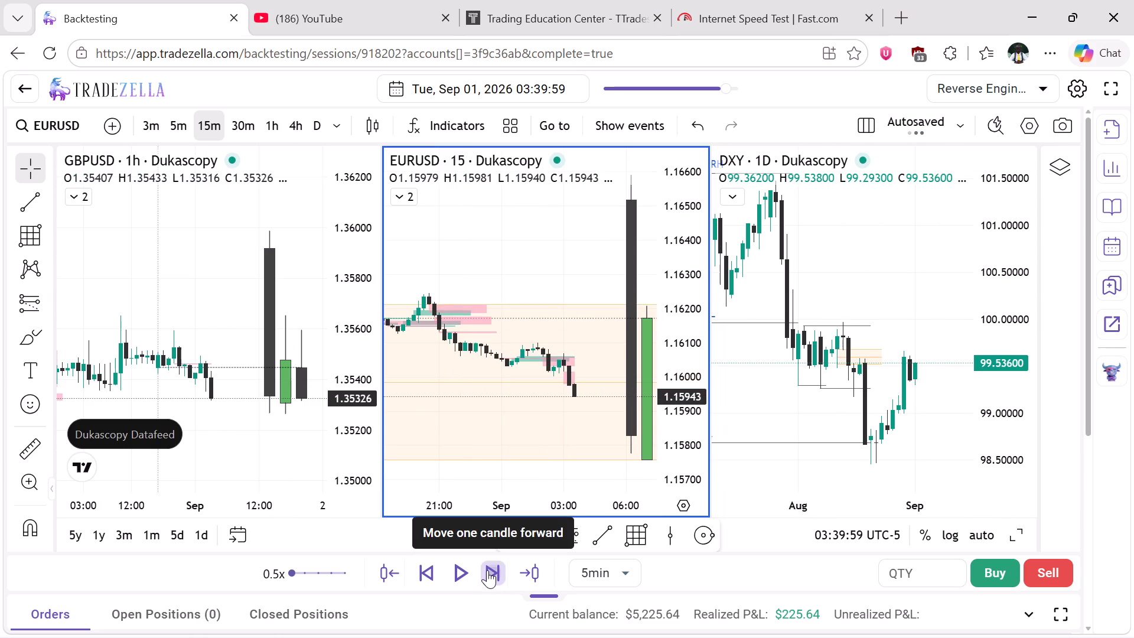
left_click(487, 570)
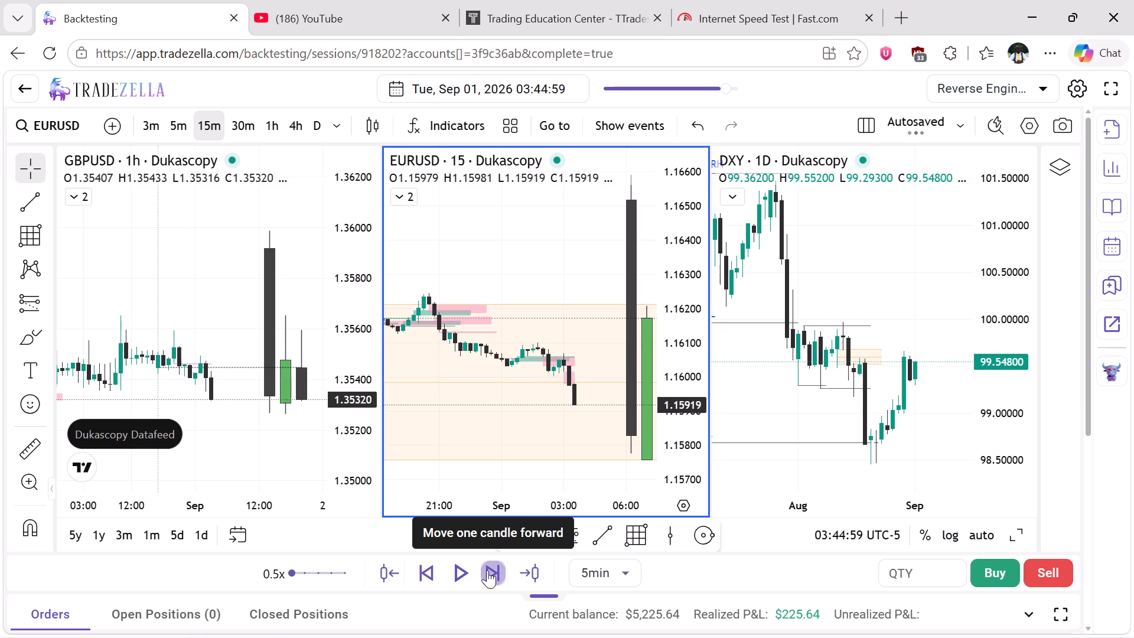
left_click(487, 570)
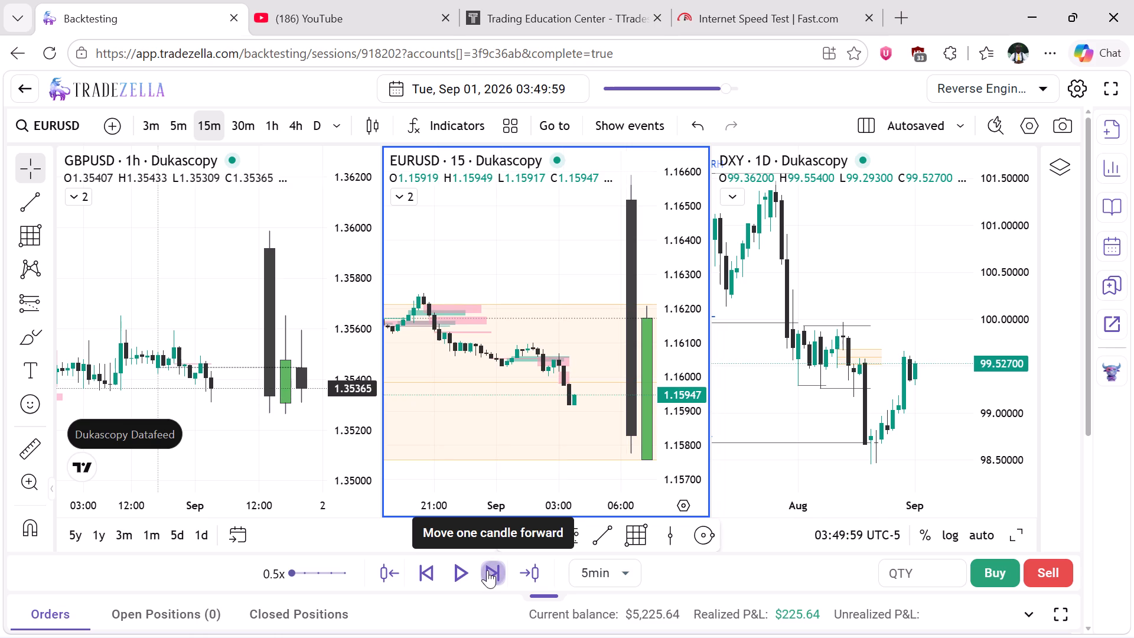
left_click(487, 570)
left_click(487, 570)
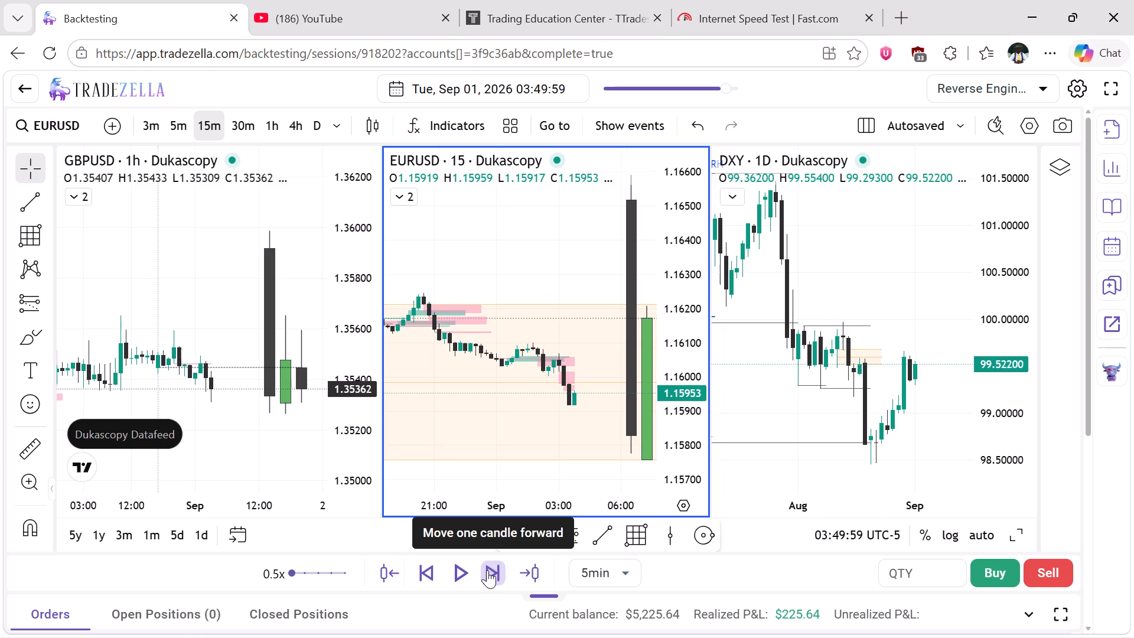
left_click(487, 570)
left_click(487, 570)
left_click(487, 570)
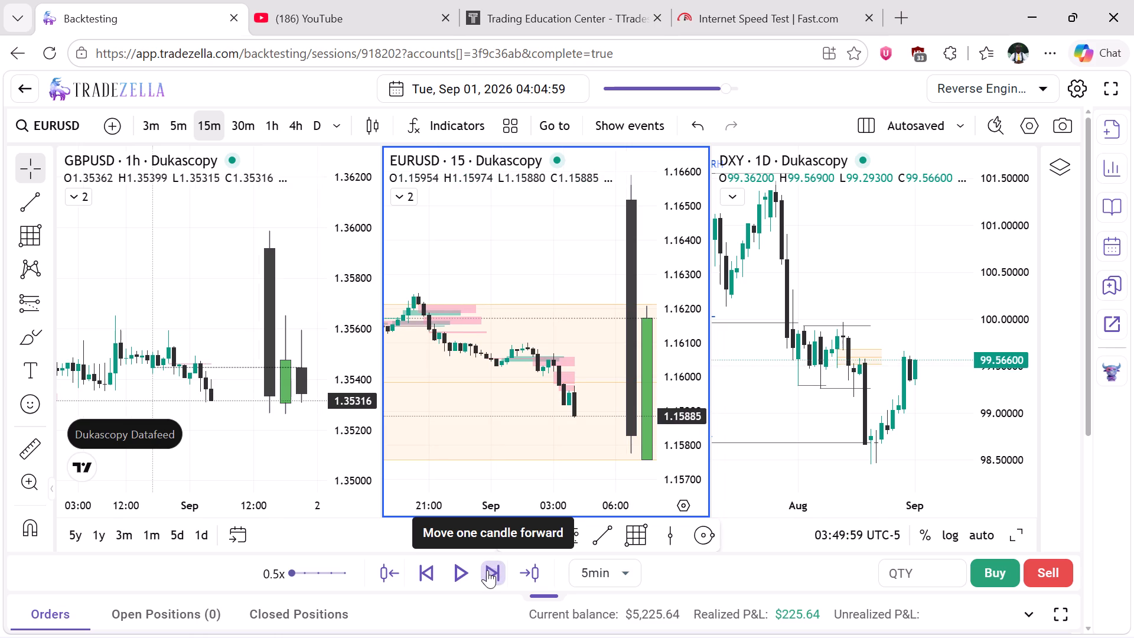
left_click(487, 570)
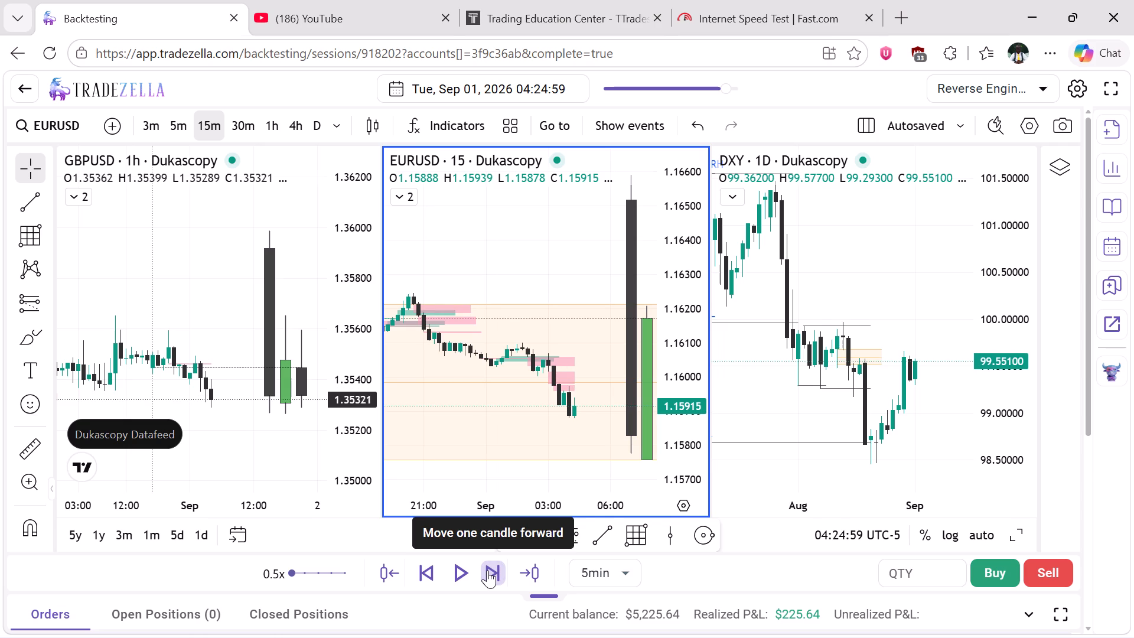
left_click(487, 570)
left_click(487, 570)
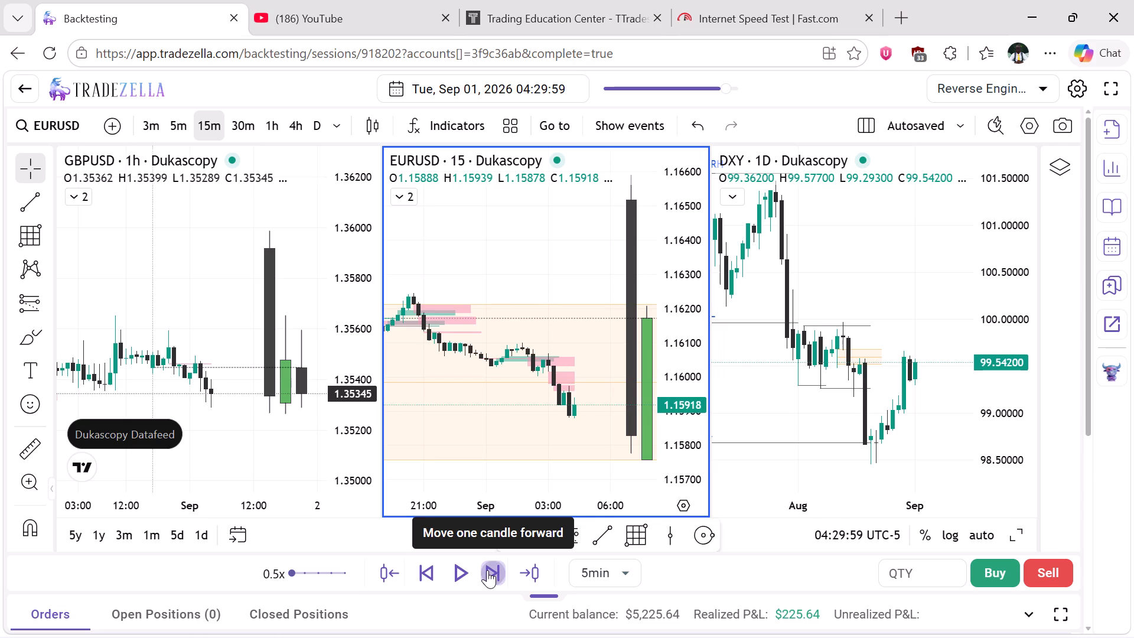
left_click(487, 570)
left_click(487, 570)
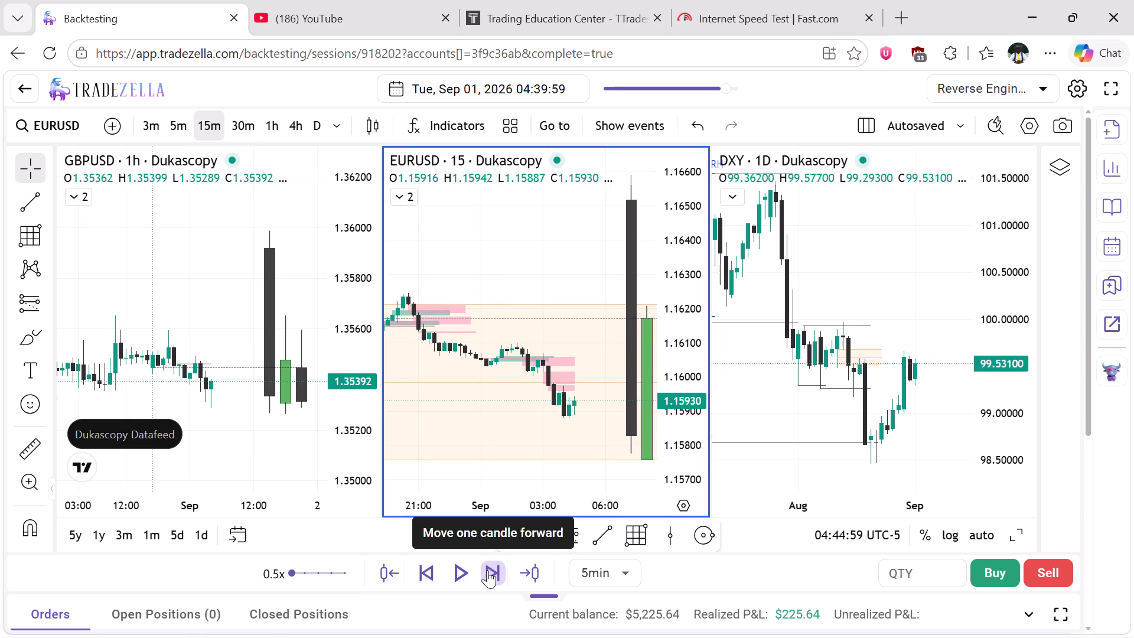
Review EURUSD price action on the 1-hour, 4-hour and 30-minute timeframes, ending back on 15 minutes.
left_click(272, 128)
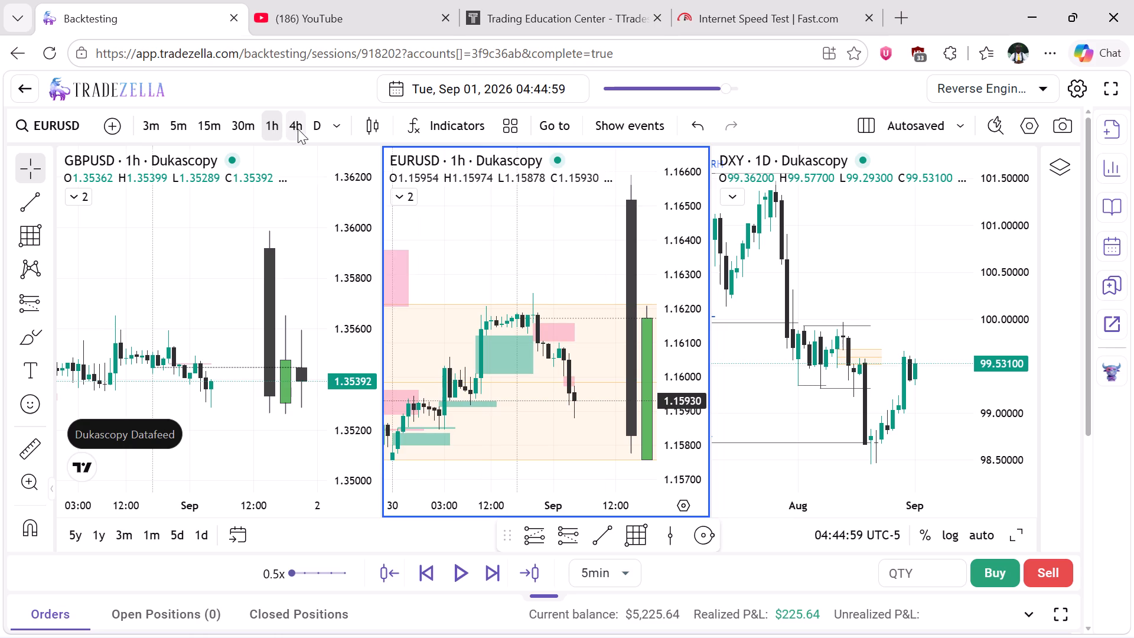
left_click(299, 129)
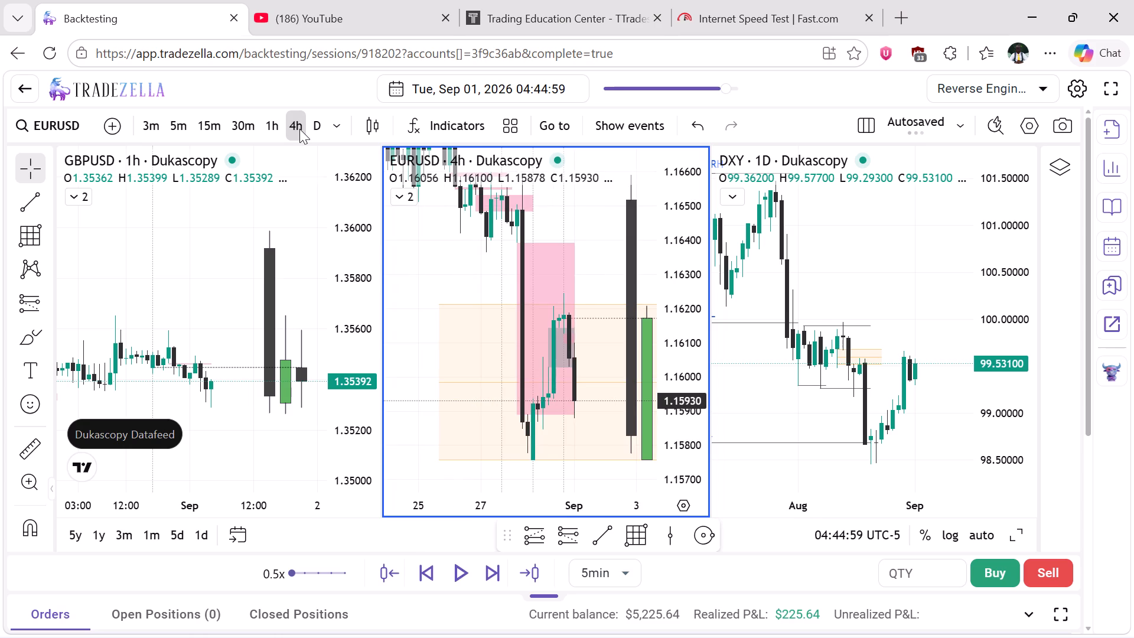
left_click(258, 126)
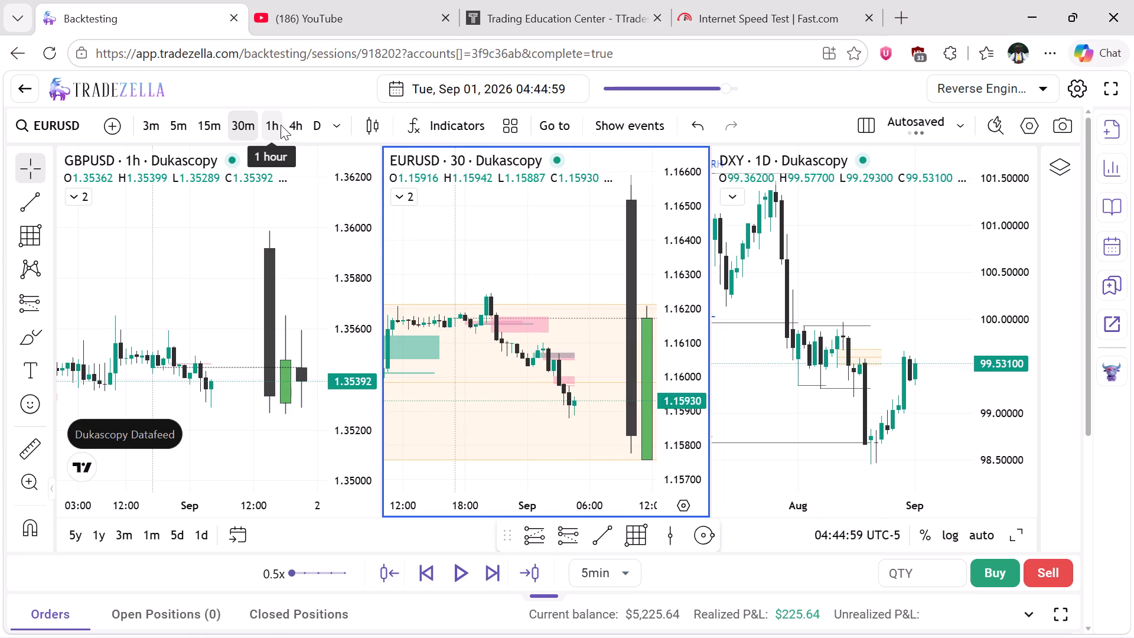
left_click(202, 128)
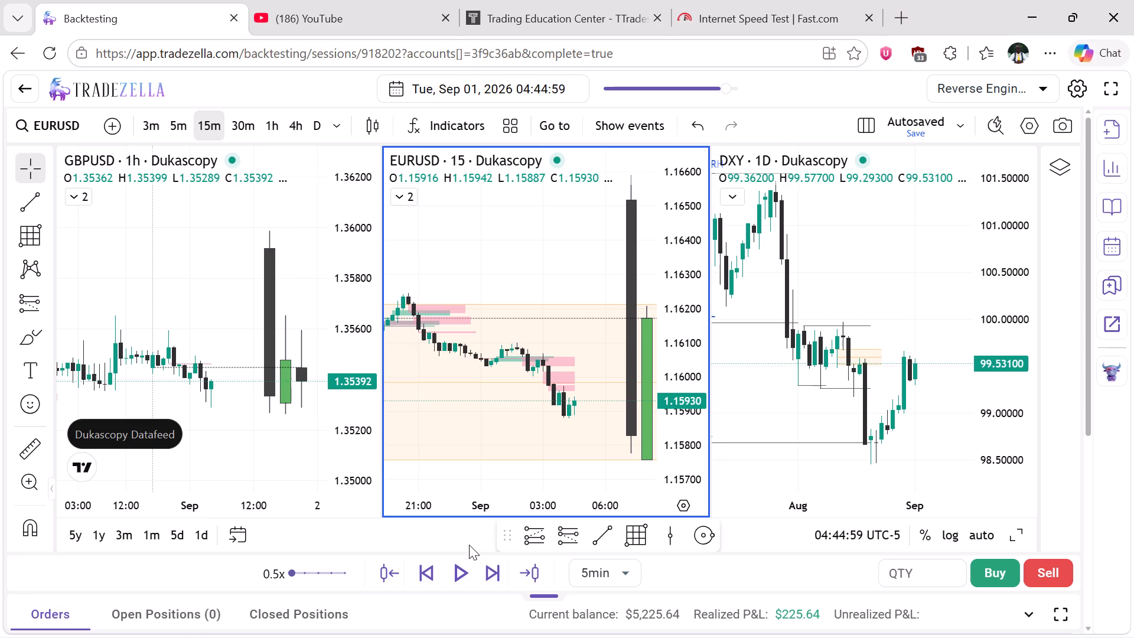
Advance the replay in 5-minute candles from Sep 1, 2026 04:44:59 to 10:19:59, following EURUSD on 15 minutes.
left_click(489, 565)
left_click(489, 565)
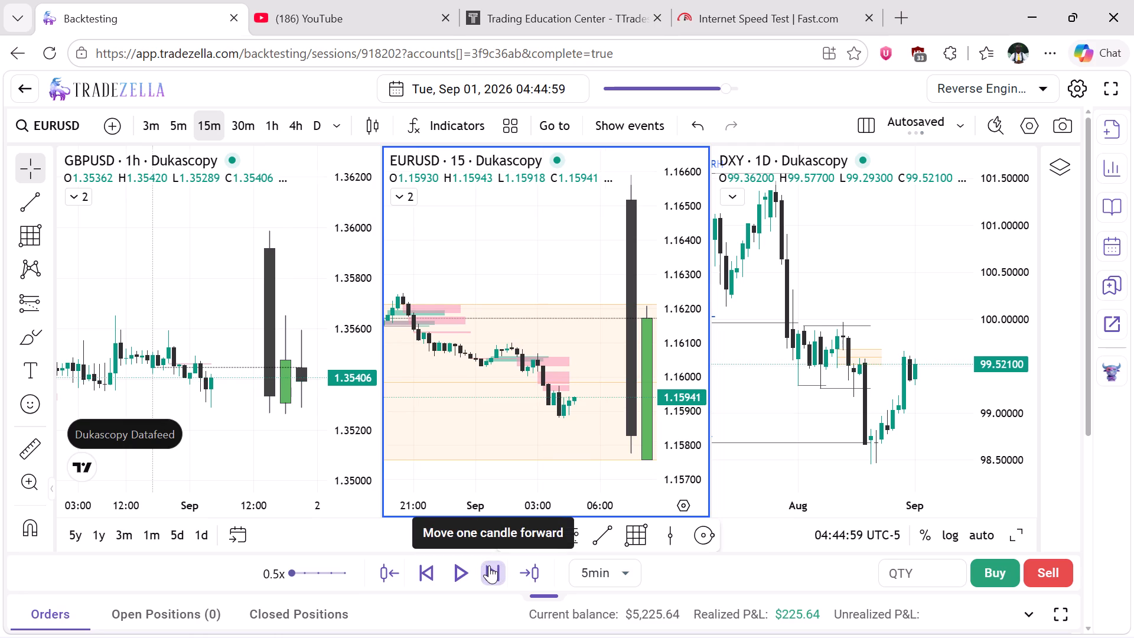
left_click(489, 565)
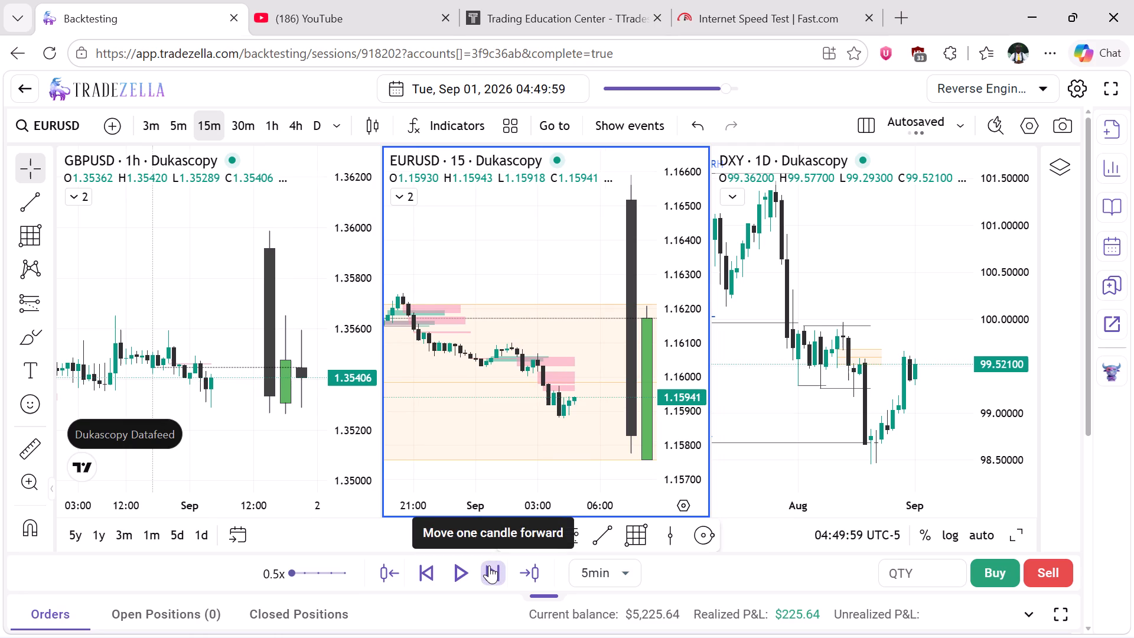
left_click(489, 565)
left_click(489, 565)
left_click(489, 565)
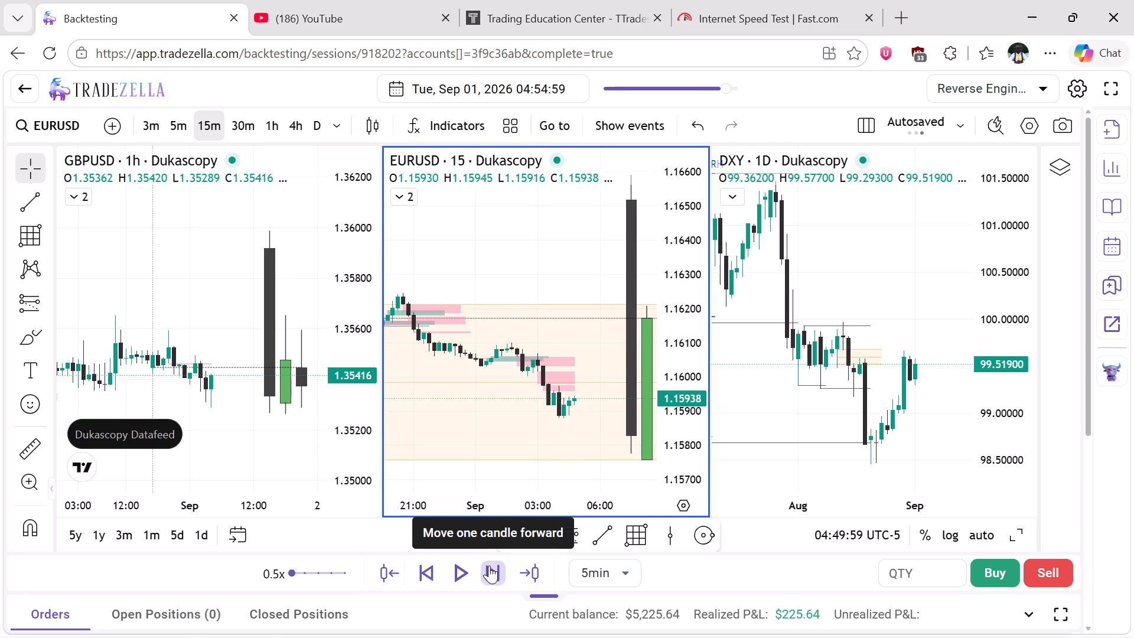
left_click(489, 565)
left_click(489, 565)
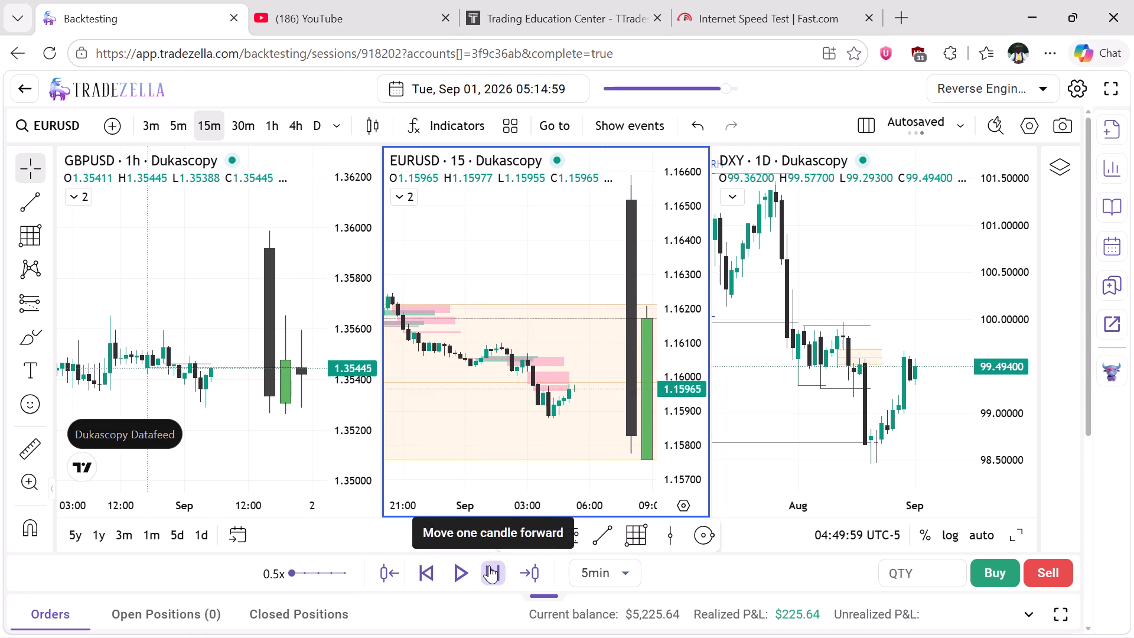
left_click(489, 565)
left_click(489, 565)
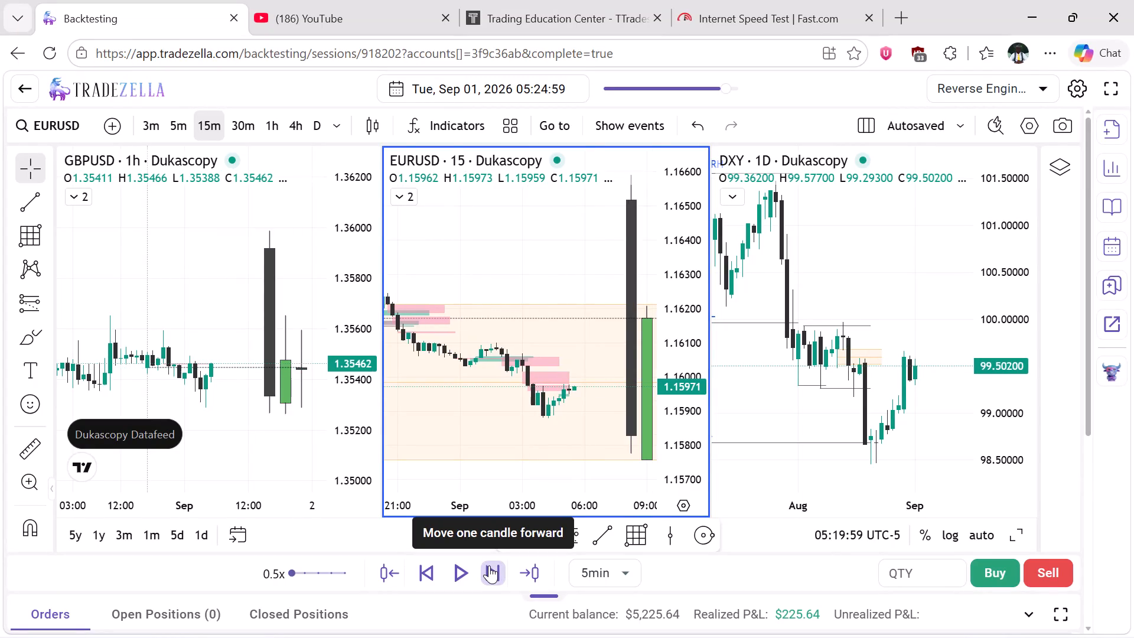
left_click(489, 565)
left_click(489, 565)
left_click(489, 565)
left_click(489, 565)
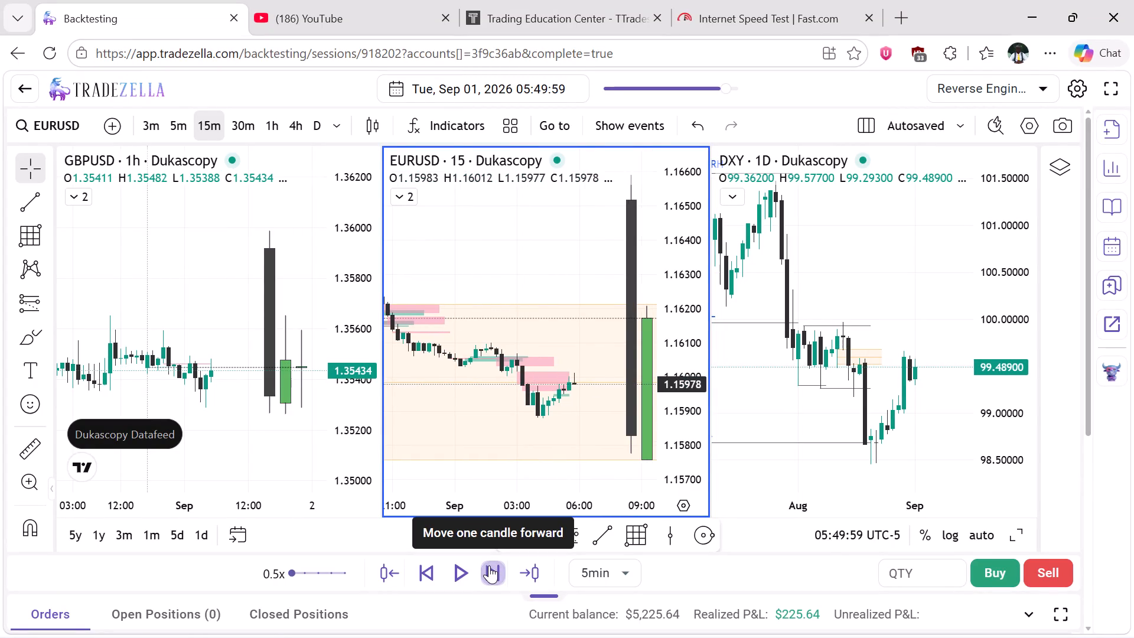
left_click(489, 565)
left_click(489, 565)
left_click(489, 565)
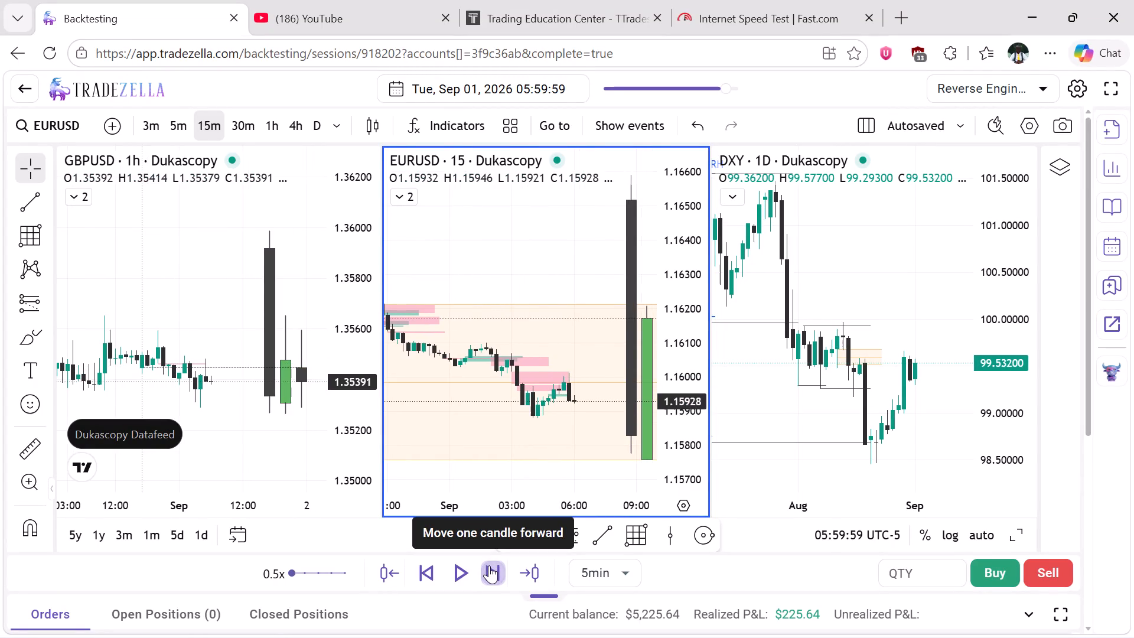
left_click(489, 565)
left_click(489, 565)
left_click(489, 565)
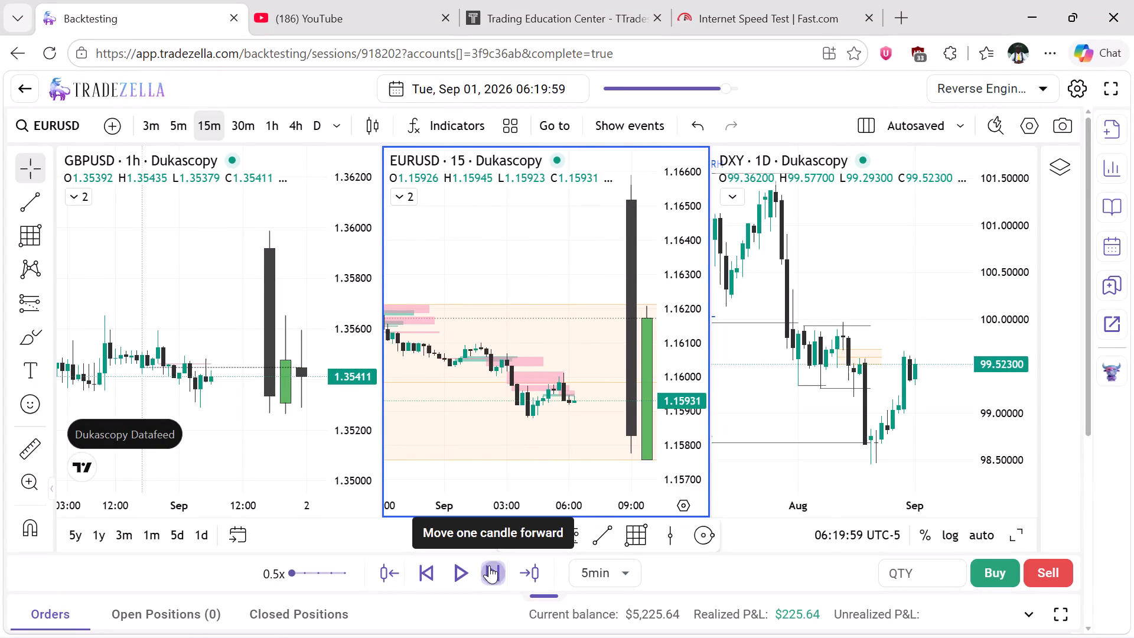
left_click(489, 565)
left_click(489, 565)
left_click(489, 565)
left_click(489, 565)
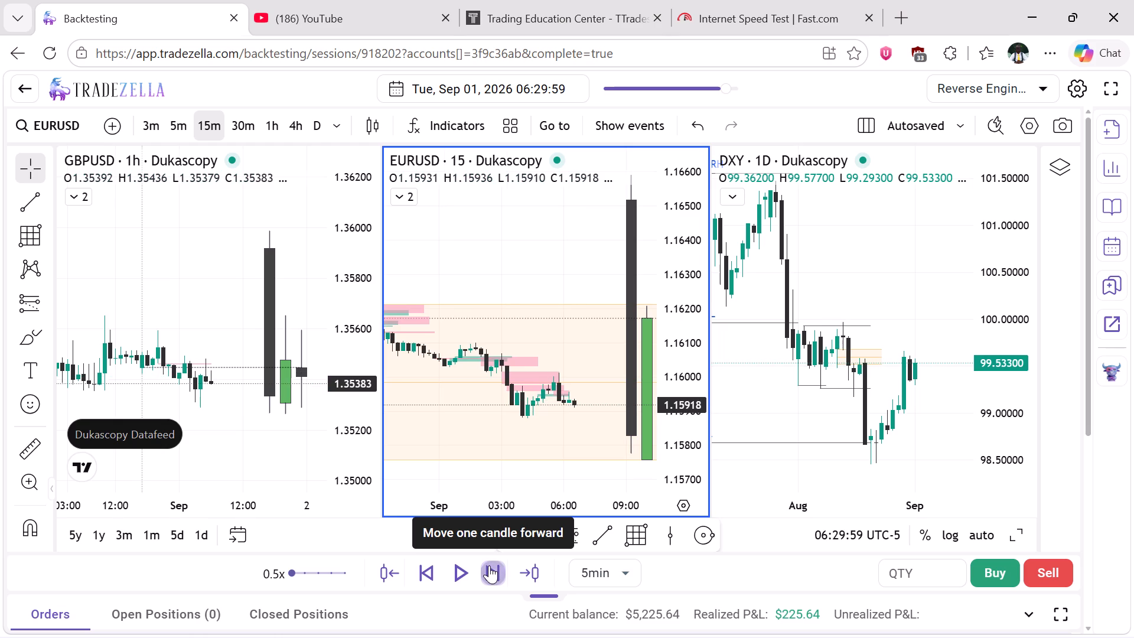
left_click(489, 565)
left_click(489, 565)
left_click(489, 565)
left_click(489, 565)
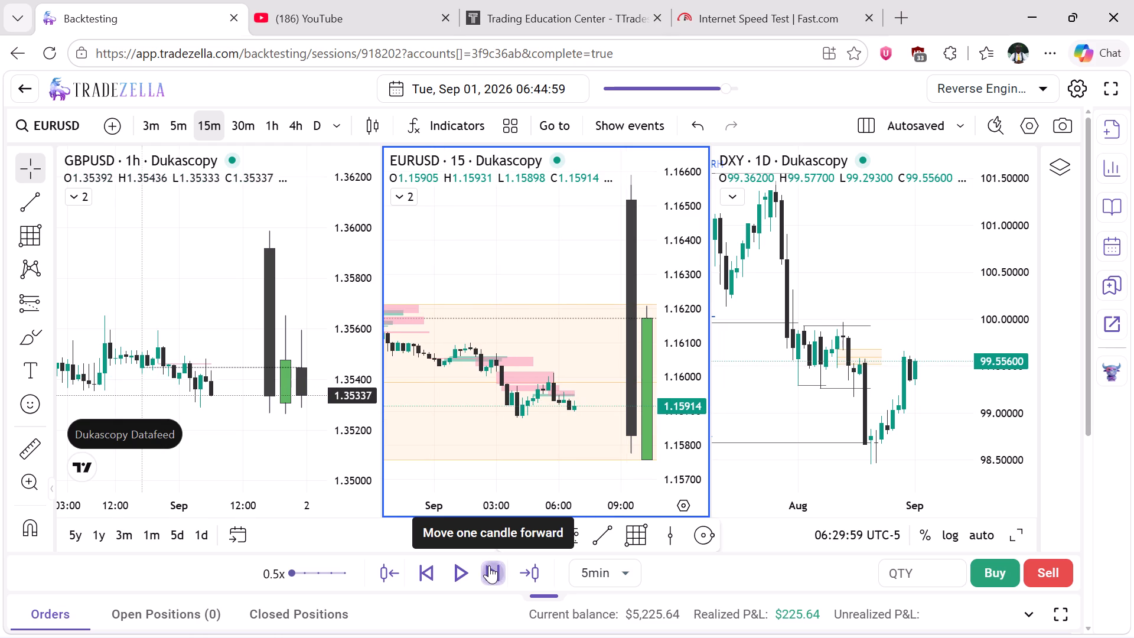
left_click(489, 565)
left_click(489, 565)
left_click(489, 565)
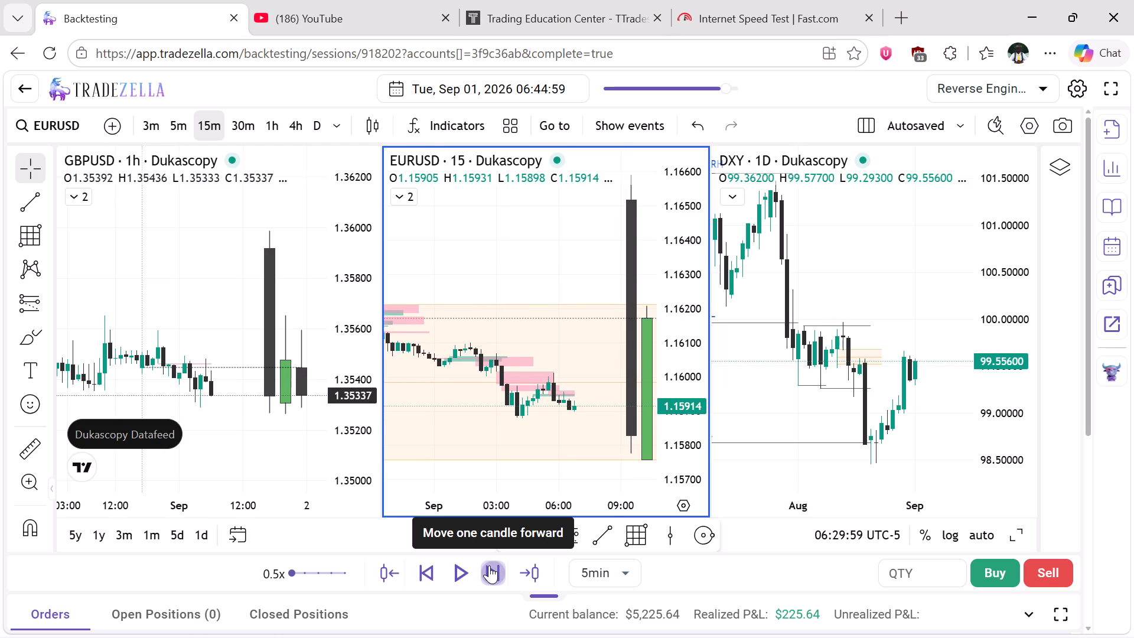
left_click(489, 565)
left_click(489, 565)
left_click(489, 565)
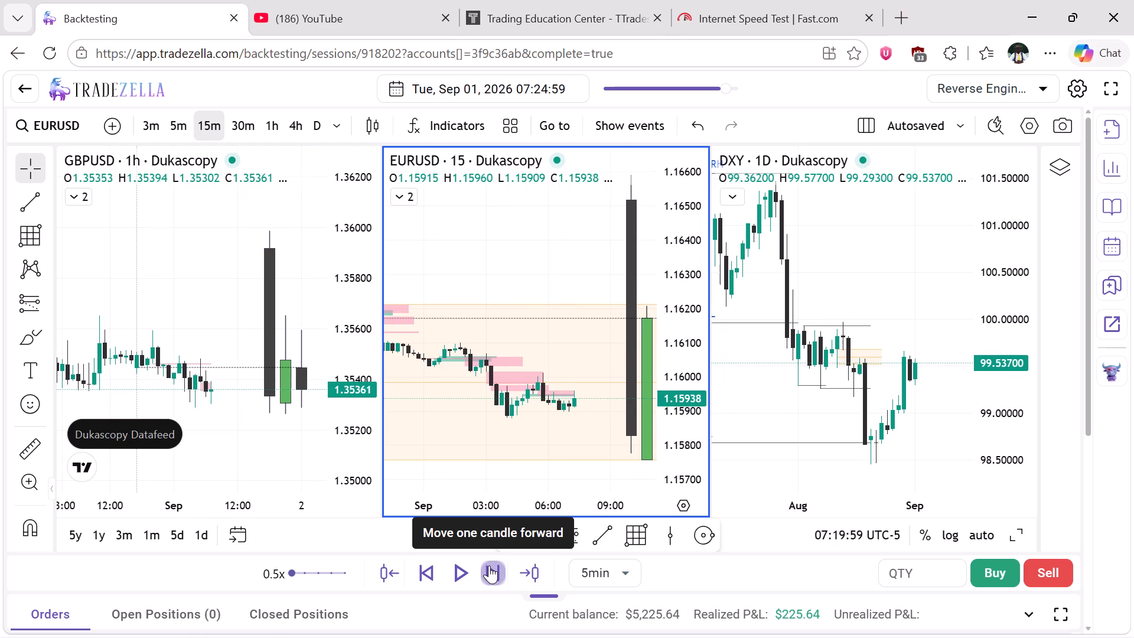
left_click(489, 565)
left_click(489, 565)
left_click(489, 565)
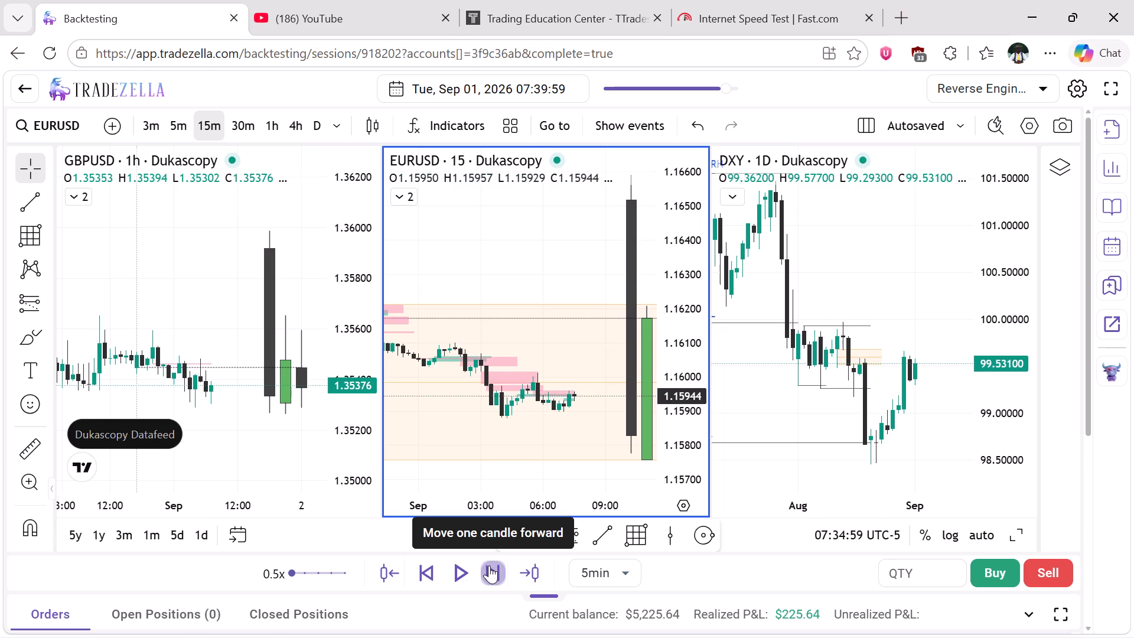
left_click(489, 565)
left_click(489, 565)
left_click(489, 565)
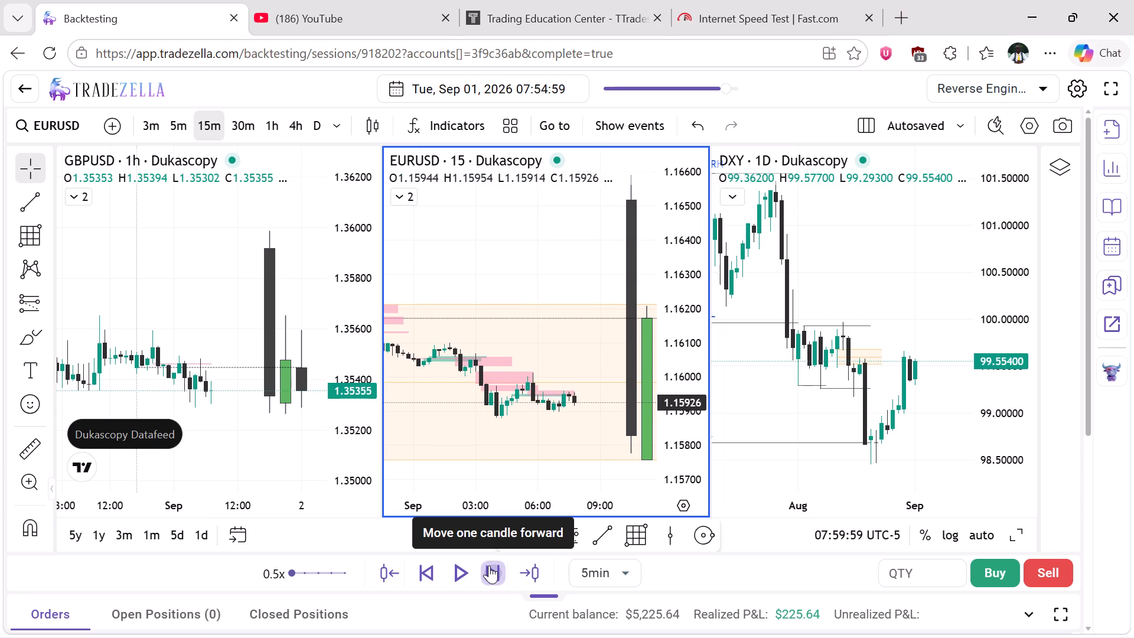
left_click(489, 565)
left_click(489, 565)
left_click(489, 565)
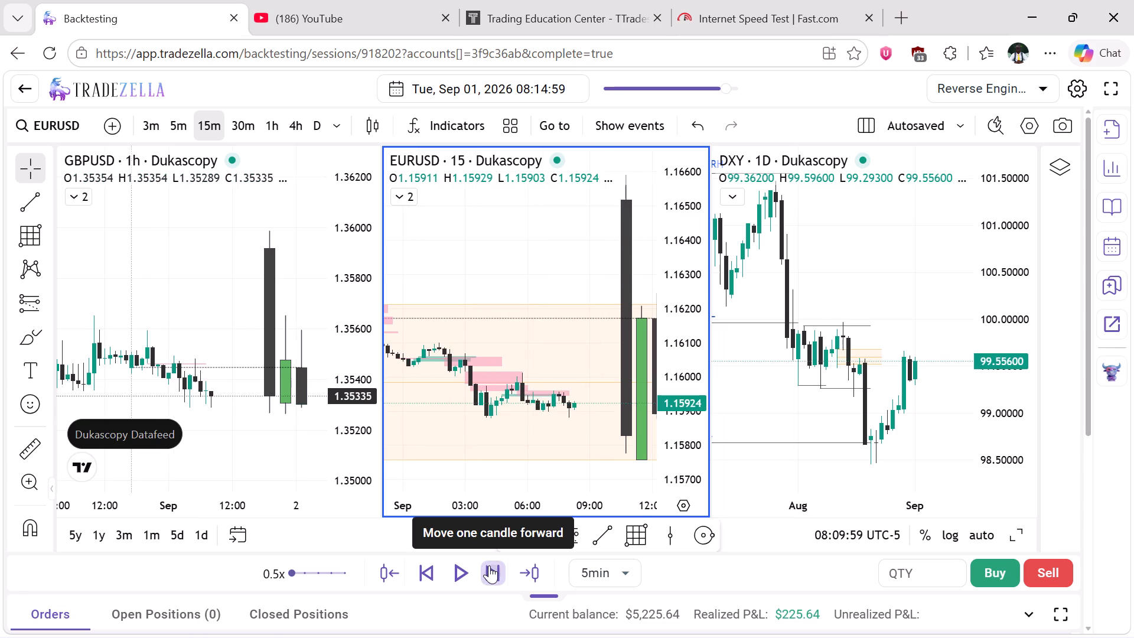
left_click(489, 565)
left_click(489, 565)
left_click(489, 565)
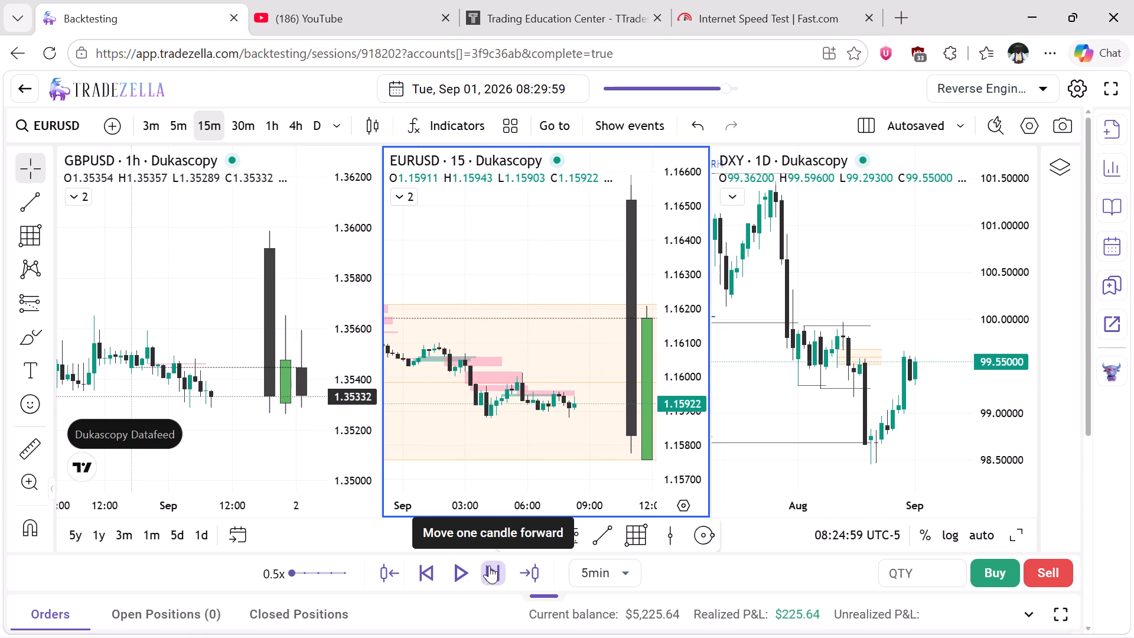
left_click(489, 565)
left_click(489, 565)
left_click(489, 565)
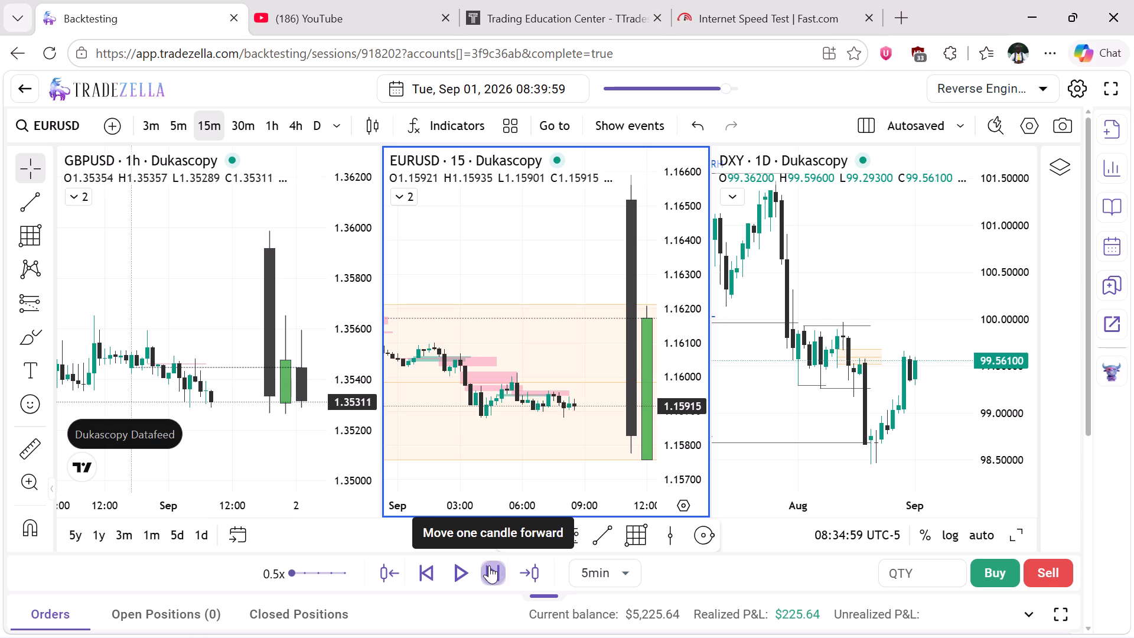
left_click(489, 565)
left_click(489, 565)
left_click(489, 565)
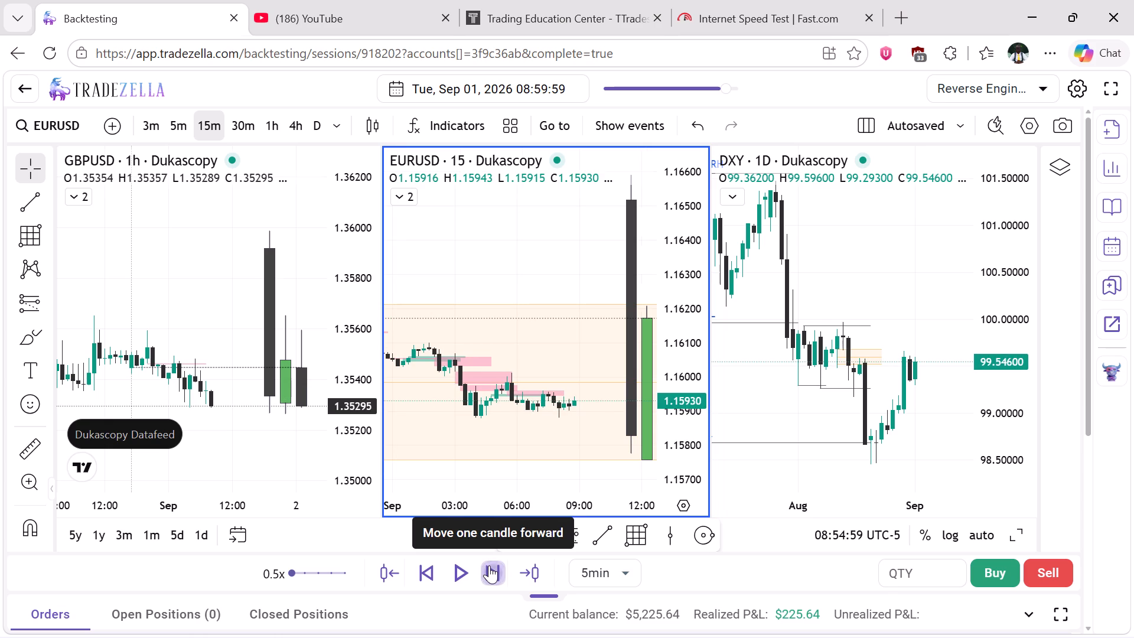
left_click(489, 565)
left_click(489, 565)
left_click(489, 565)
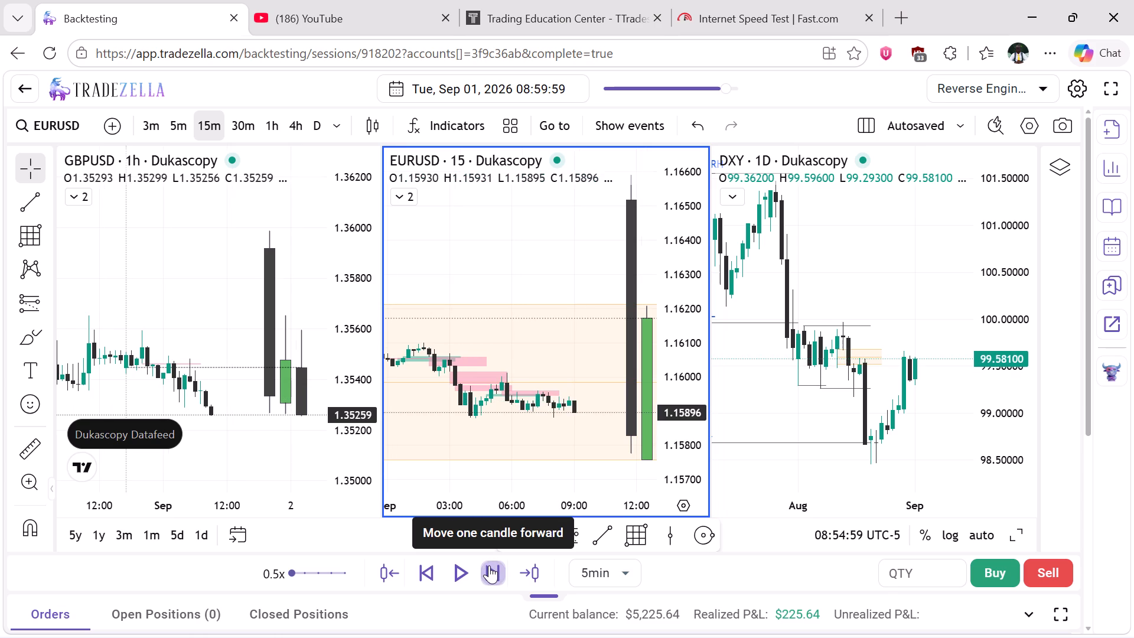
left_click(489, 565)
left_click(489, 565)
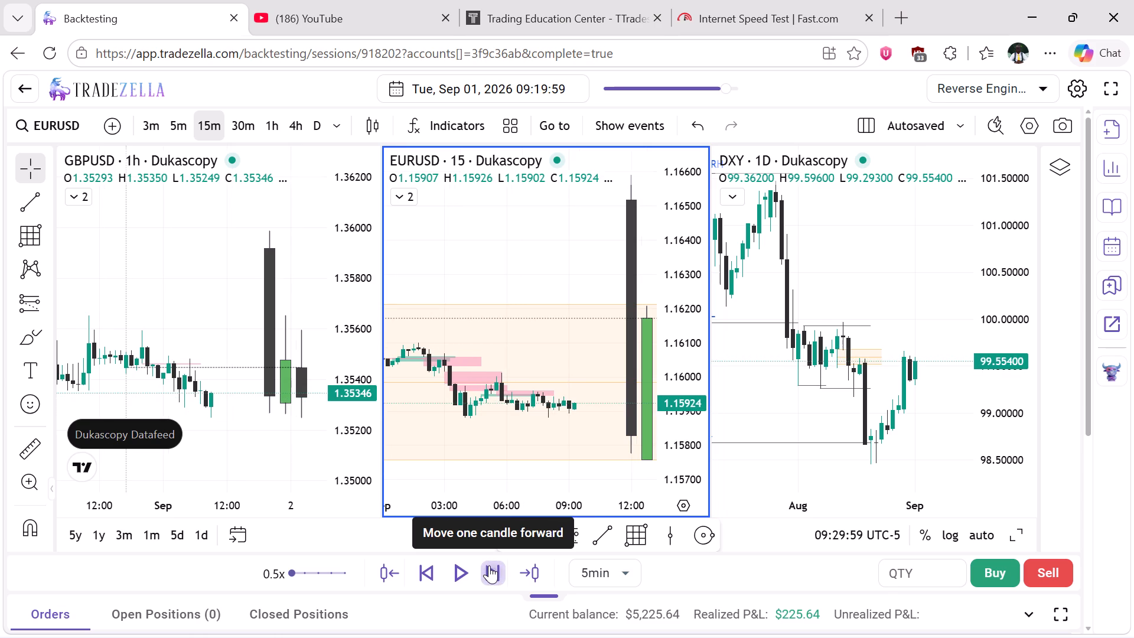
double_click(489, 565)
left_click(489, 565)
left_click(489, 565)
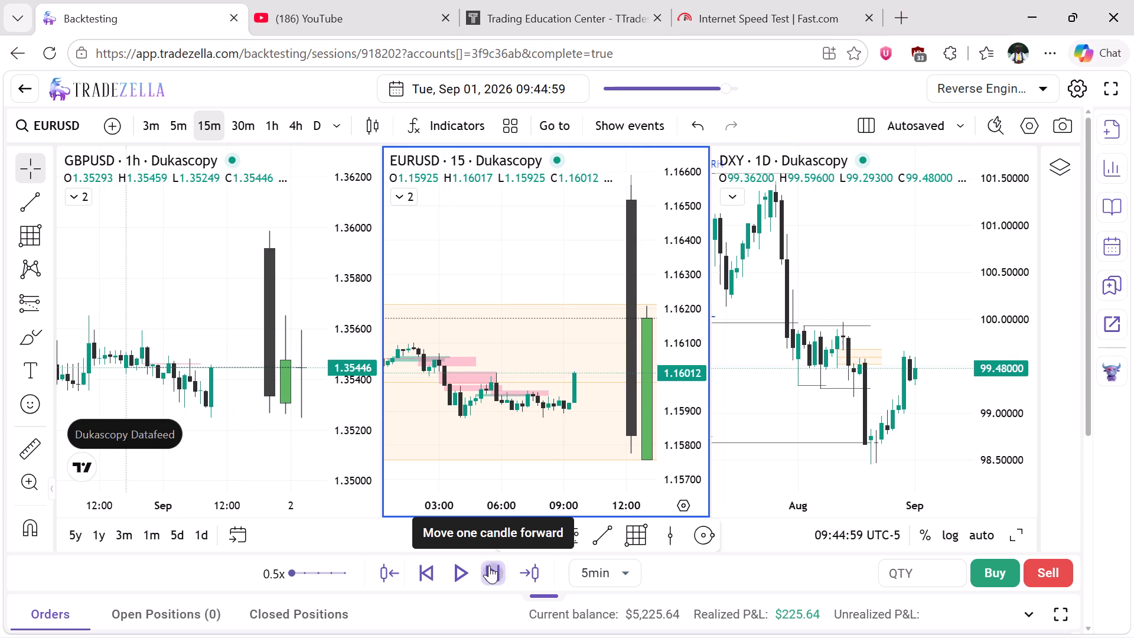
left_click(489, 565)
left_click(489, 565)
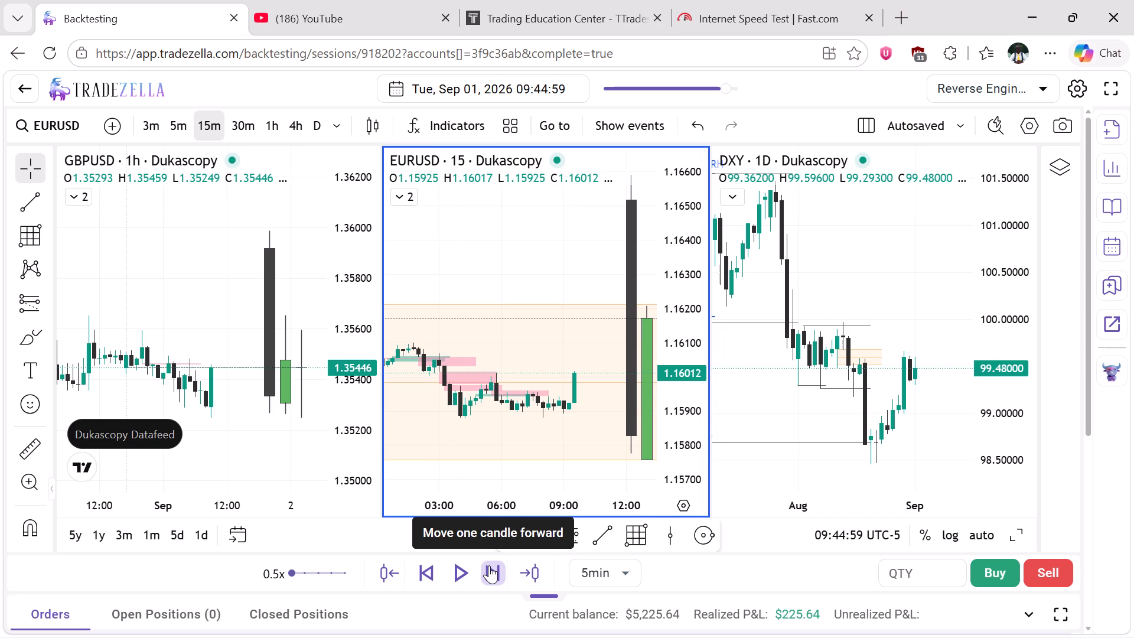
left_click(489, 565)
left_click(489, 565)
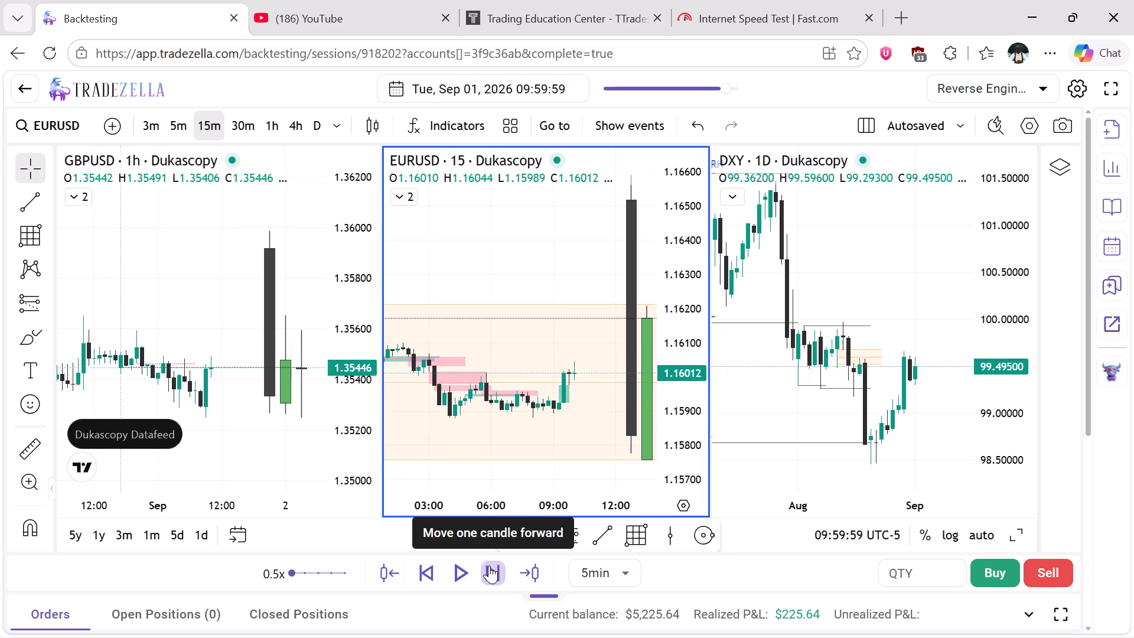
left_click(489, 565)
left_click(489, 565)
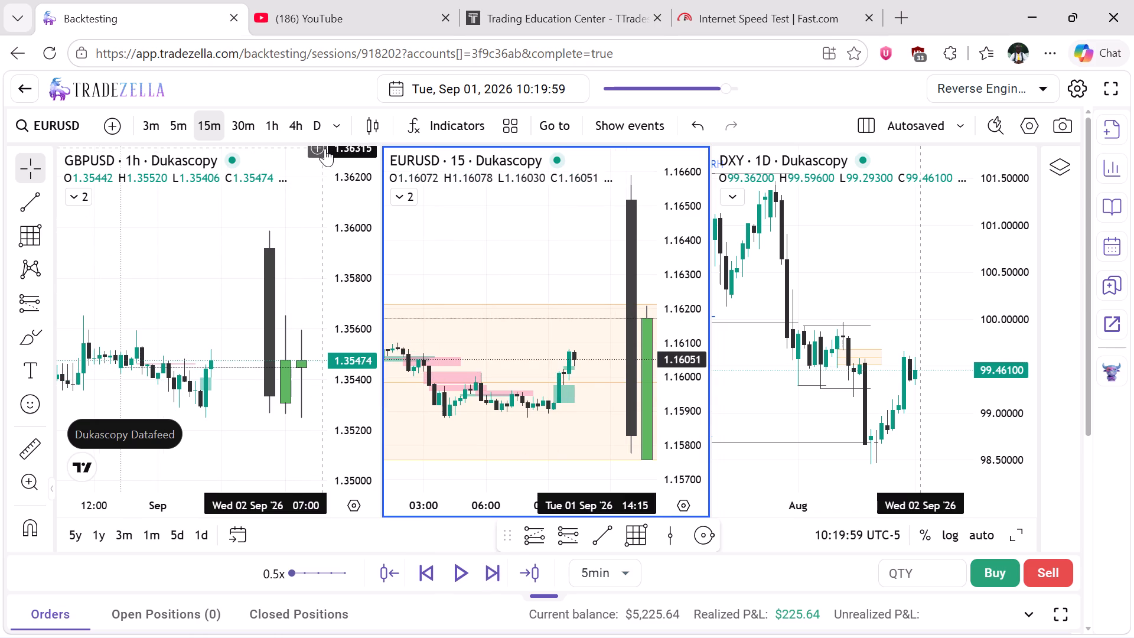
Switch EURUSD to the daily timeframe and delete the orange zone drawing spanning 1.16211 to 1.15758.
left_click(317, 127)
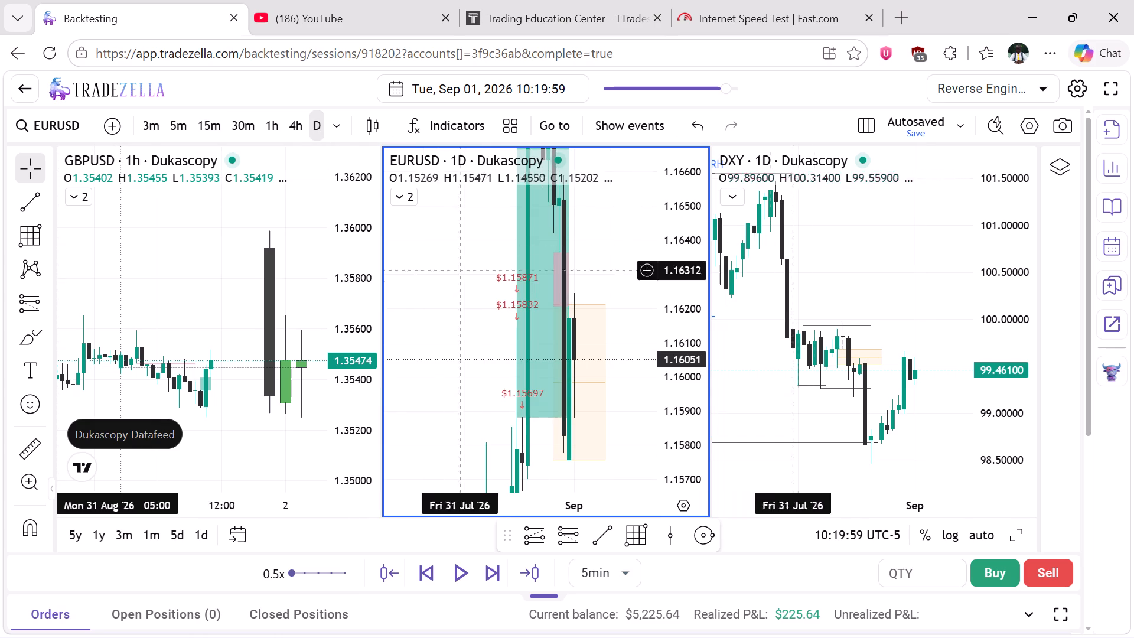
left_click(603, 302)
left_click(999, 117)
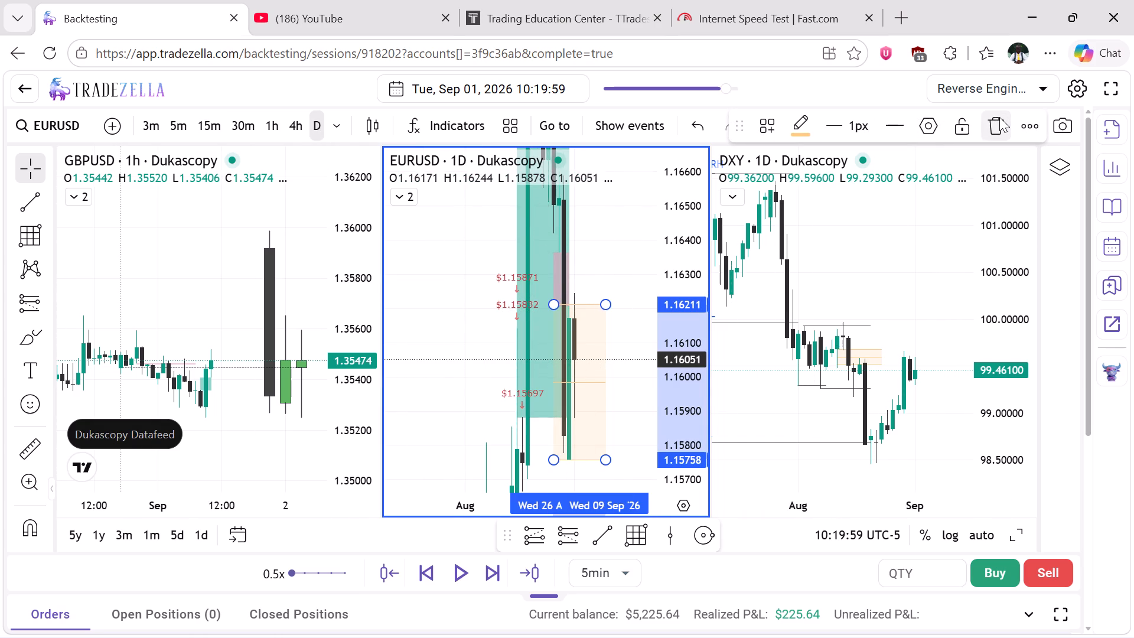
Examine daily price structure on EURUSD and GBPUSD, resetting the EURUSD chart view and switching GBPUSD to the daily timeframe.
right_click(631, 223)
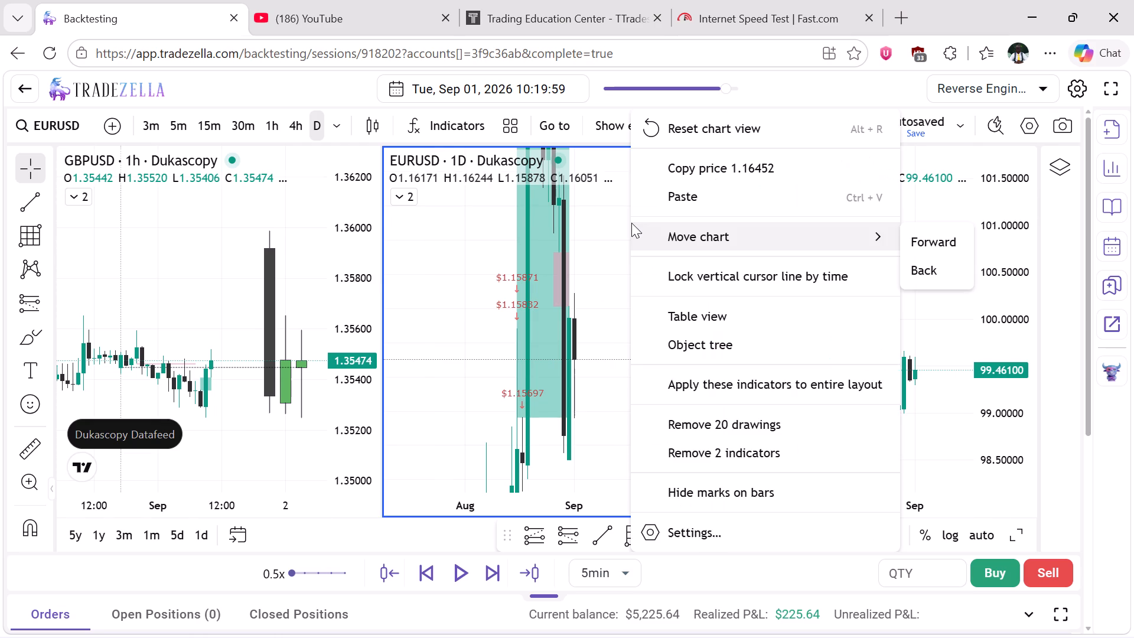
left_click(668, 134)
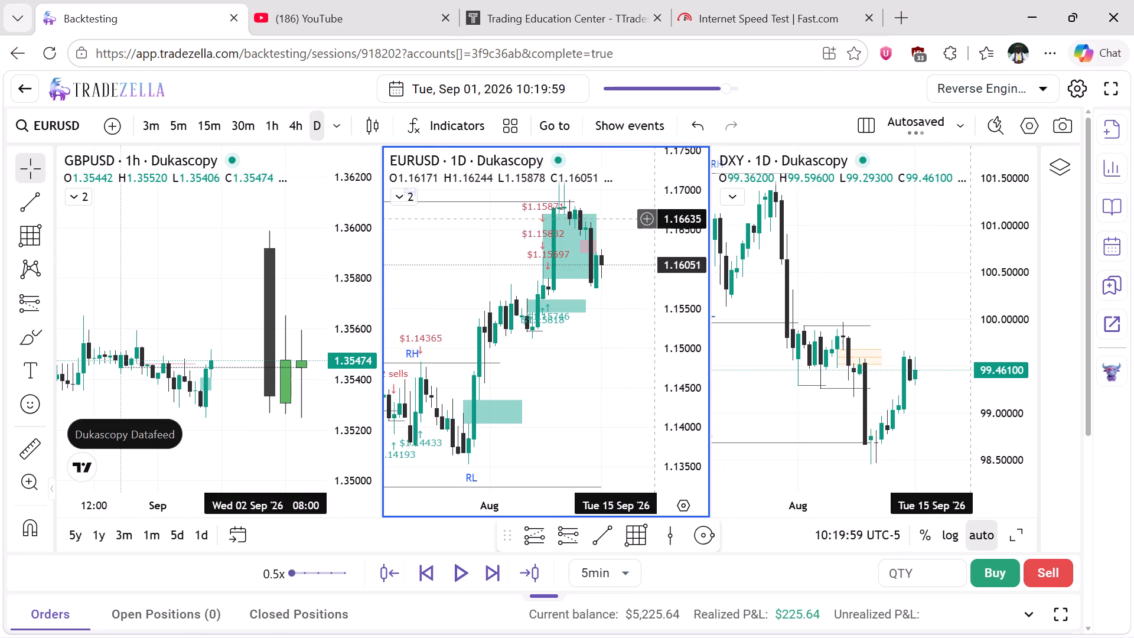
left_click_drag(675, 204, 673, 235)
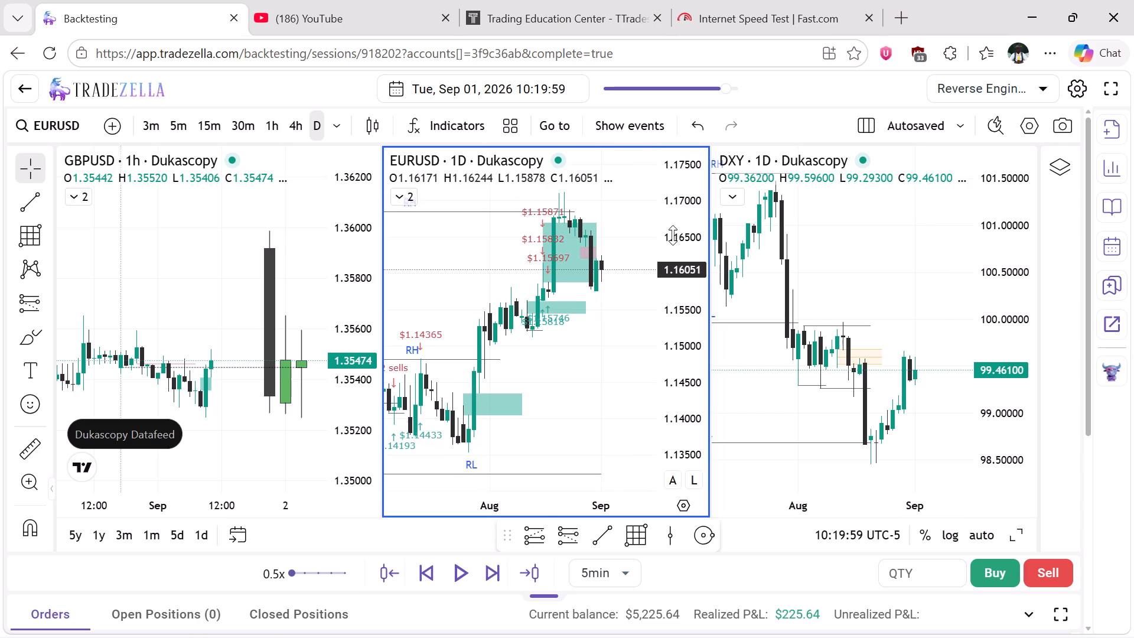
left_click_drag(673, 235, 672, 277)
left_click(161, 282)
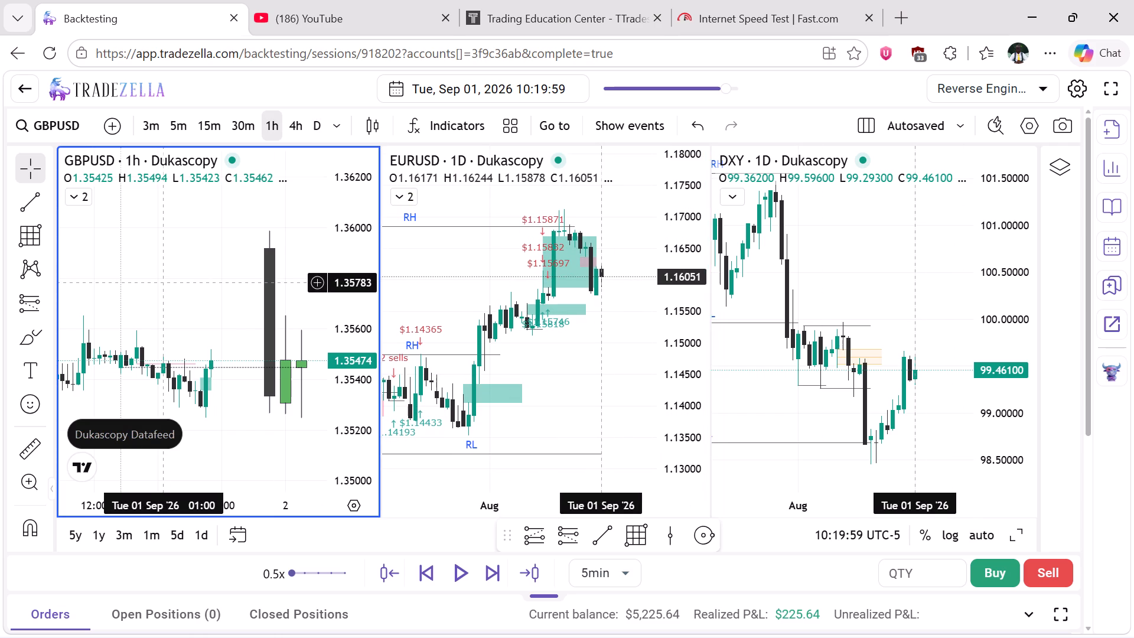
left_click(317, 131)
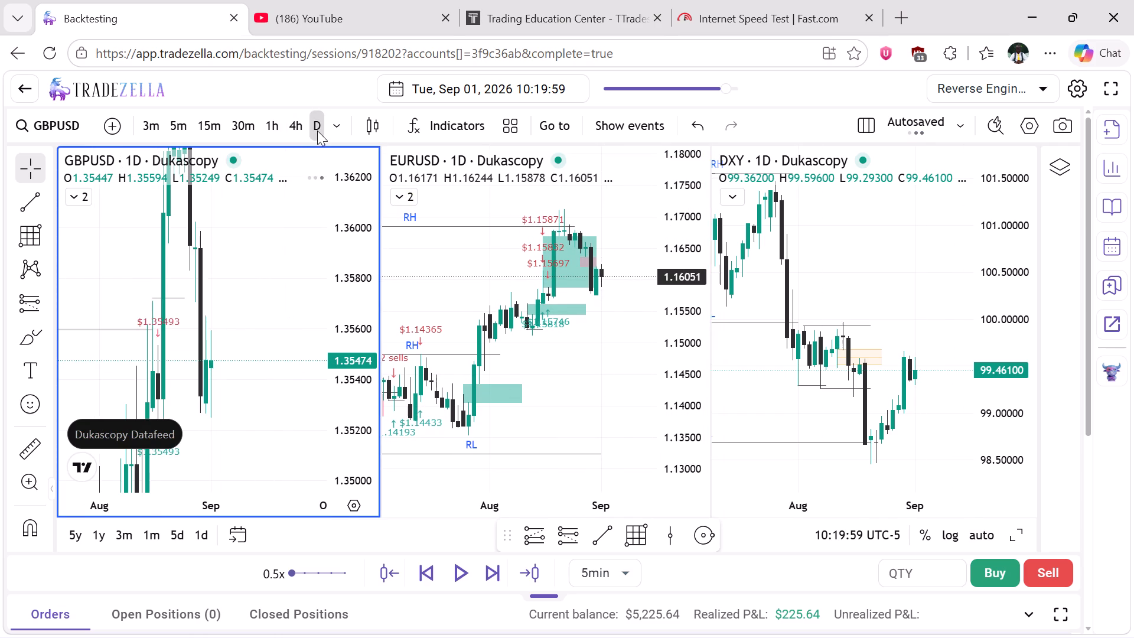
left_click_drag(356, 175, 354, 295)
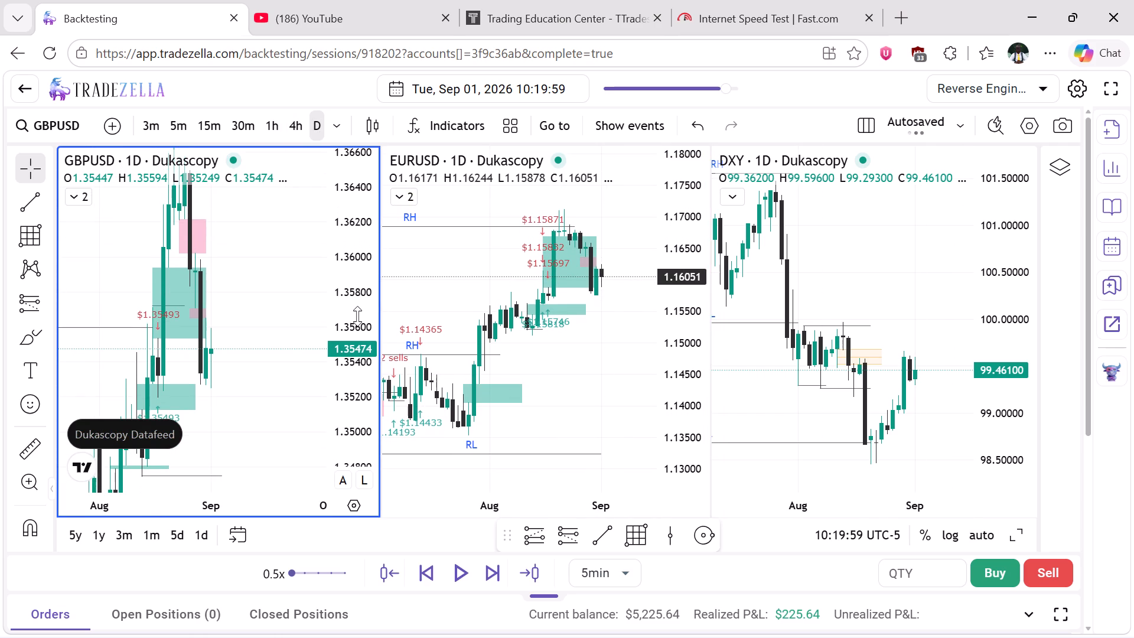
left_click_drag(361, 260, 355, 343)
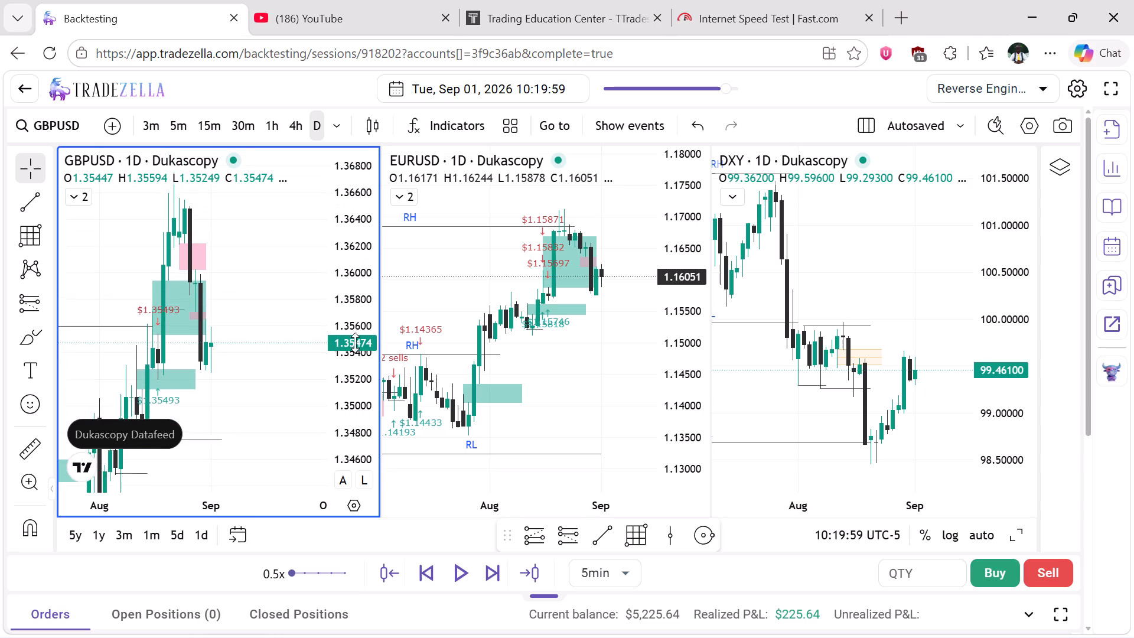
left_click_drag(355, 343, 369, 438)
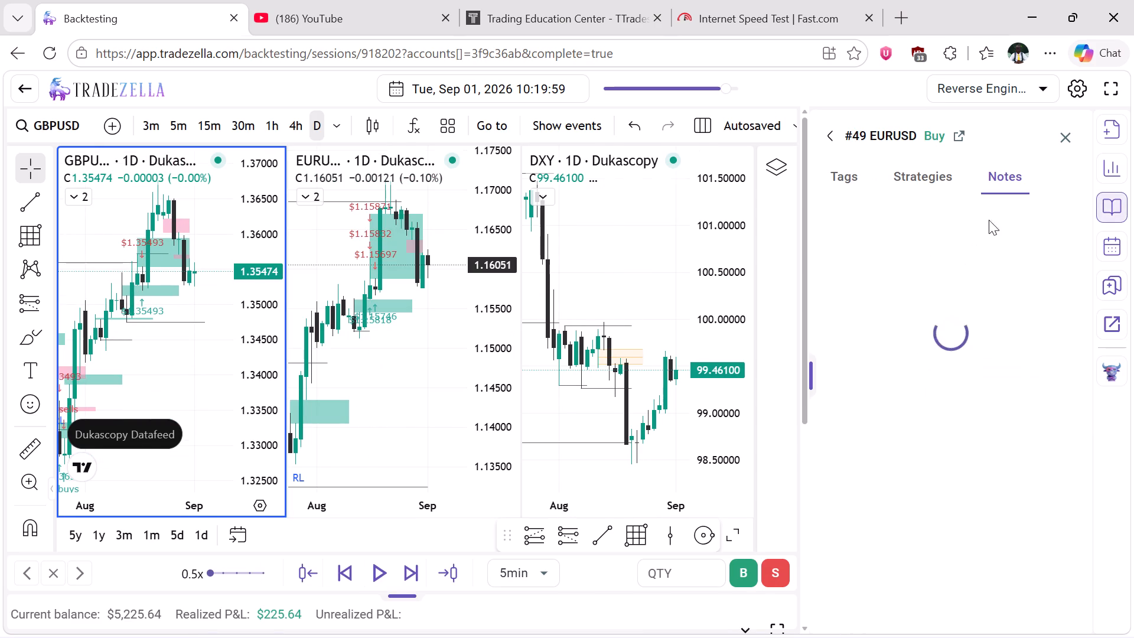
Close the notes of the #49 EURUSD buy trade.
left_click(1063, 139)
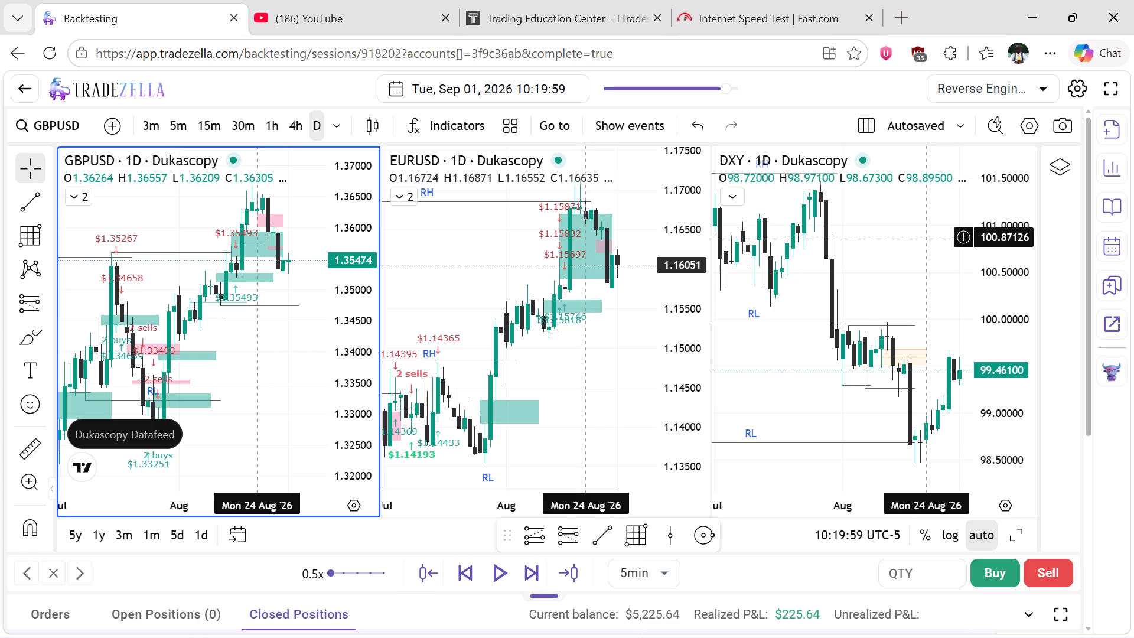
Set the replay interval to 4h and advance from Sep 1, 2026 10:19:59 to 16:59:59.
left_click(668, 577)
left_click(640, 570)
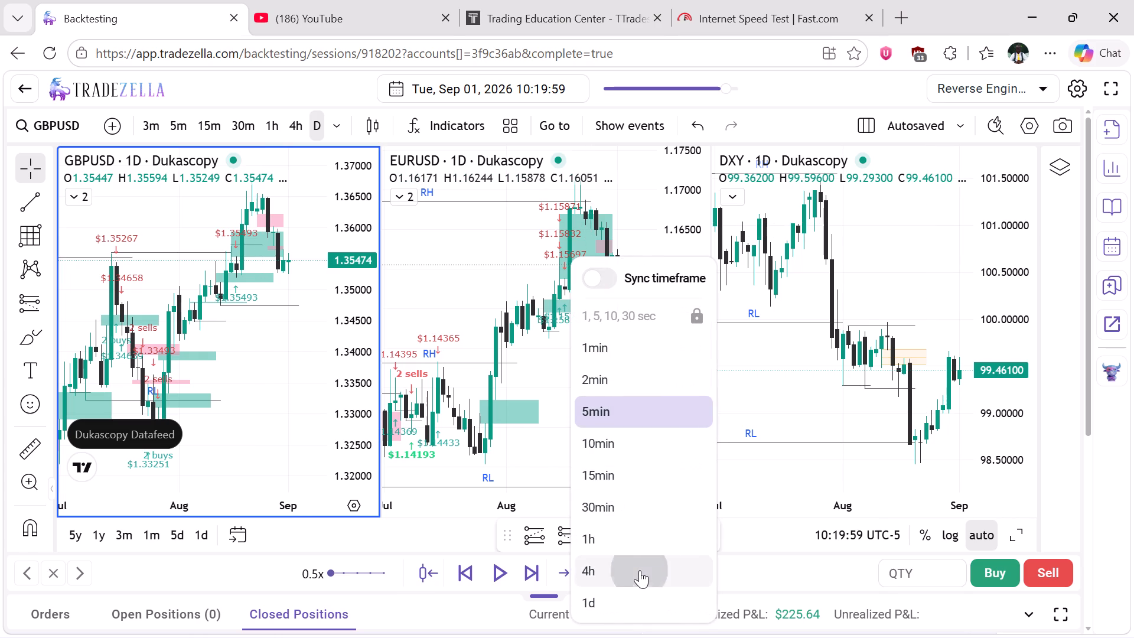
left_click(536, 567)
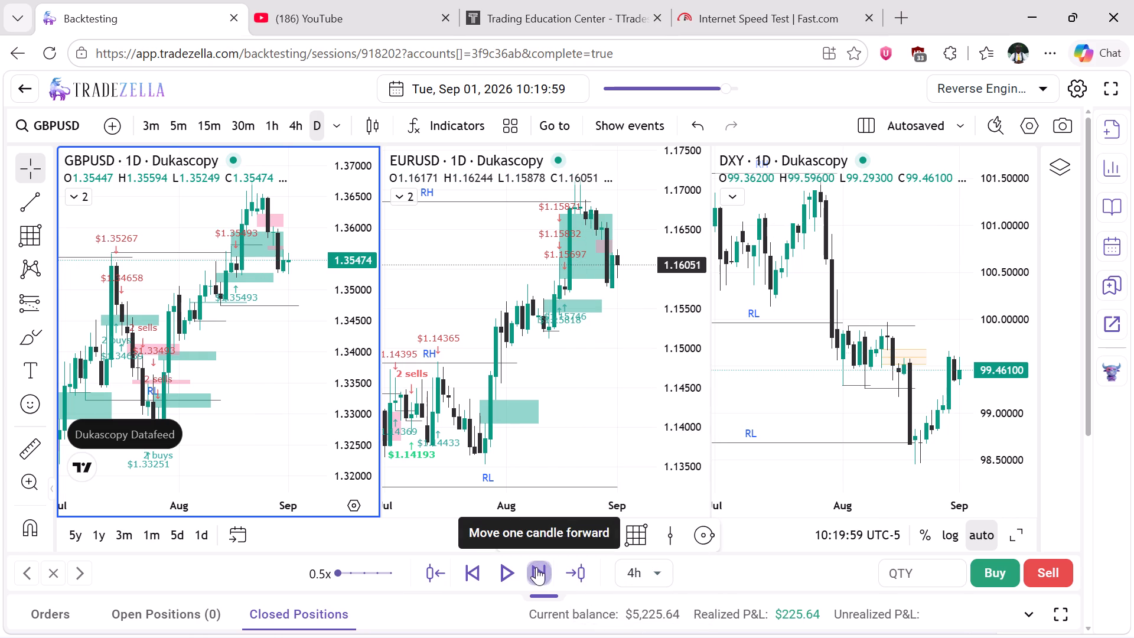
left_click(536, 567)
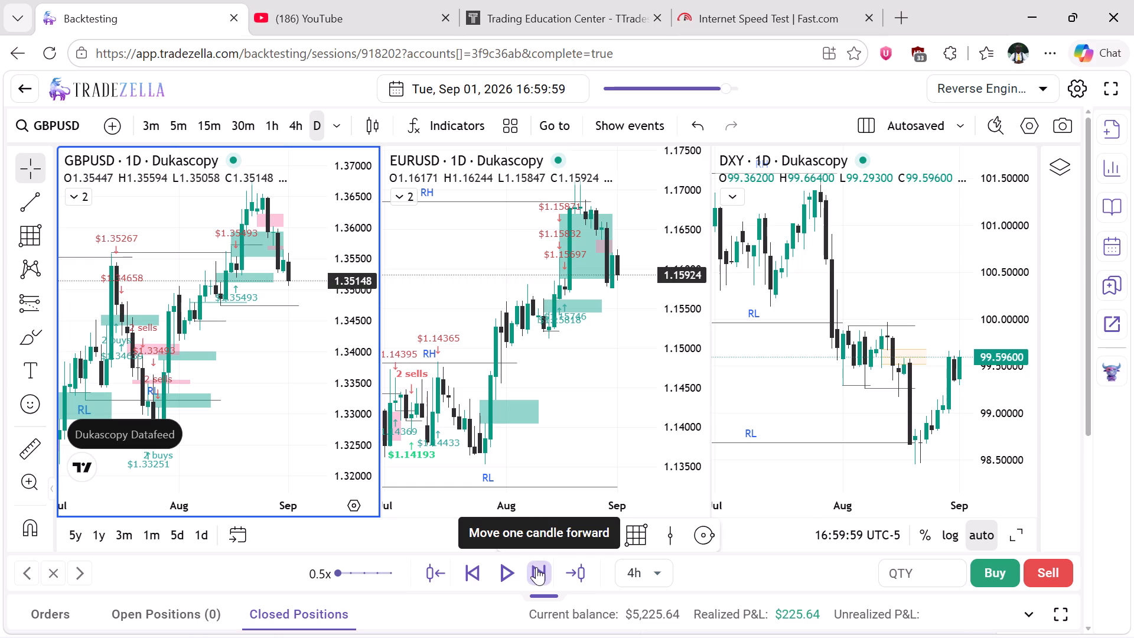
Set the replay interval to 1h and advance candle by candle from Sep 1, 2026 16:59:59 to 18:59:59.
left_click(657, 571)
left_click(648, 552)
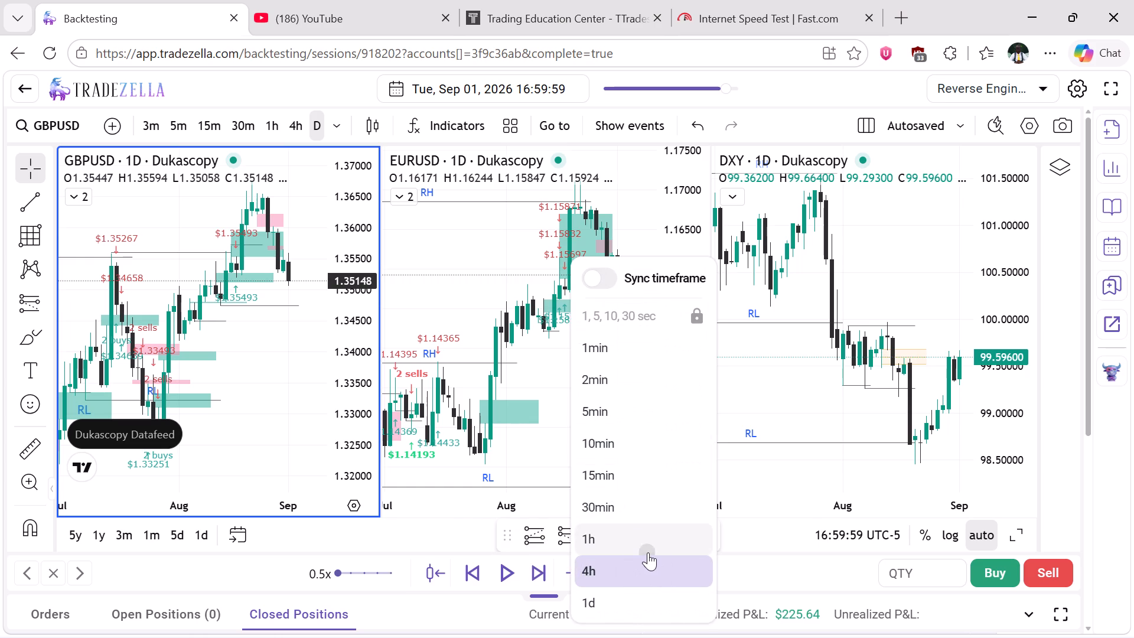
left_click(531, 572)
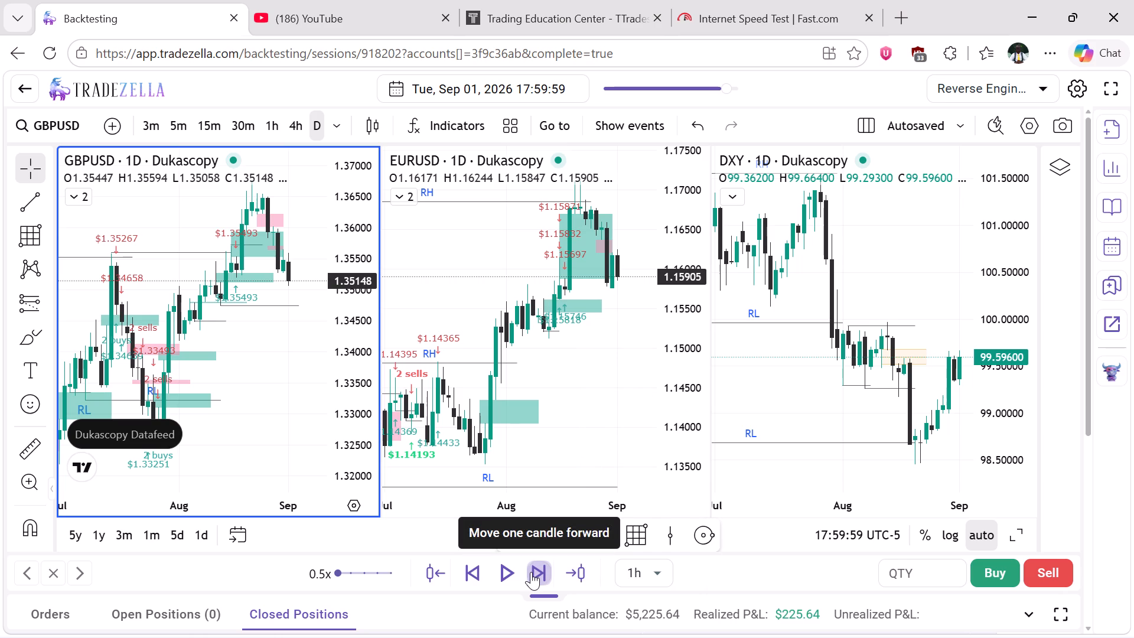
left_click(531, 572)
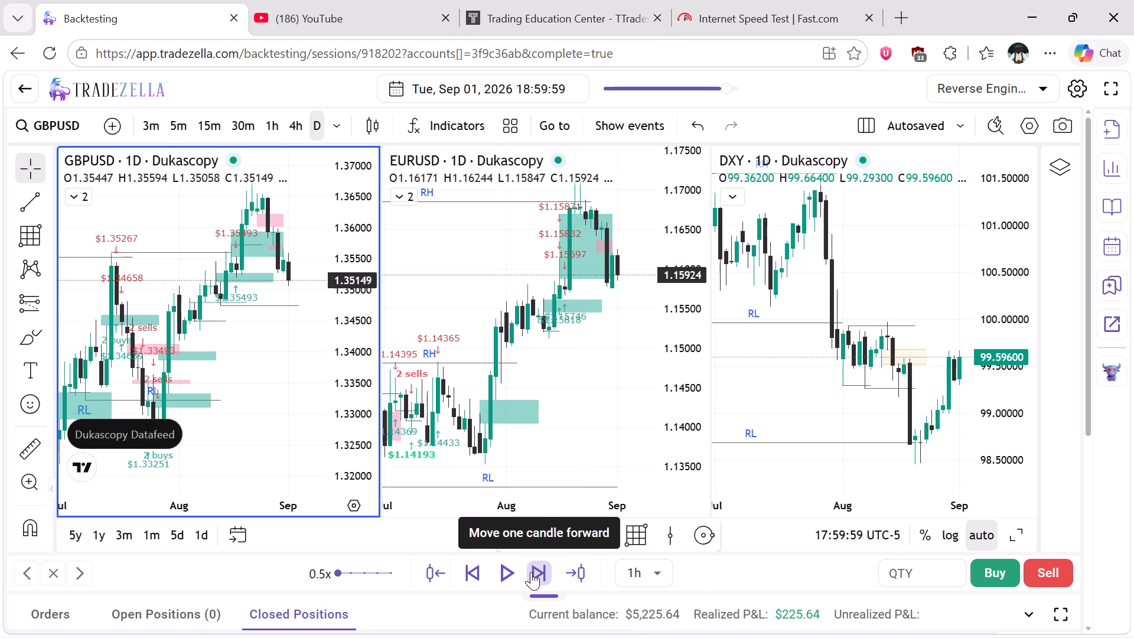
left_click(531, 572)
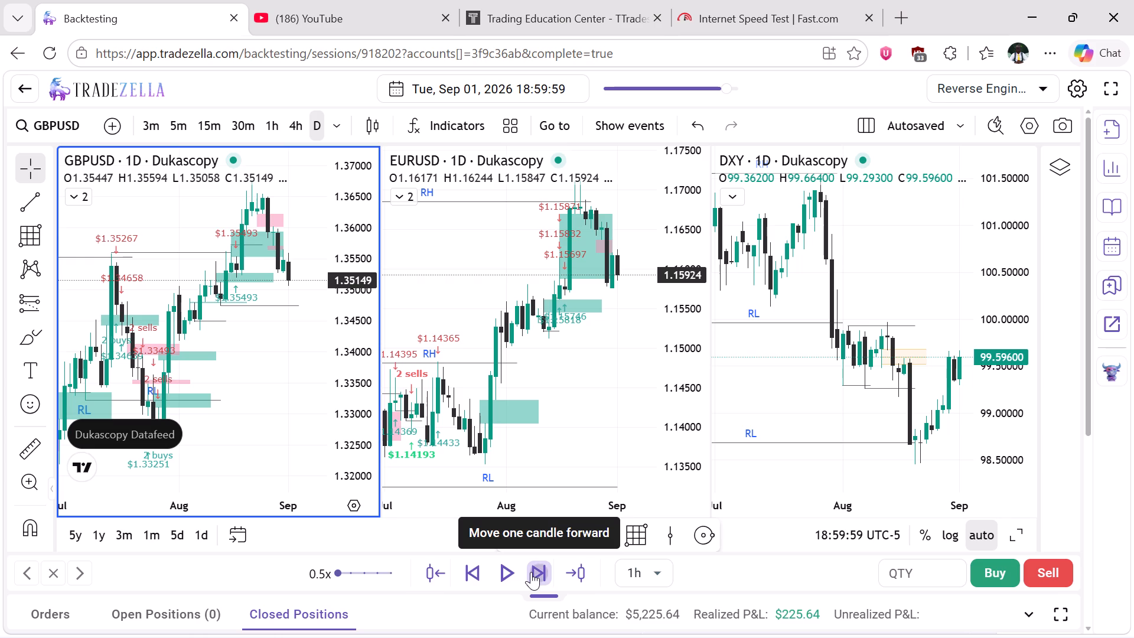
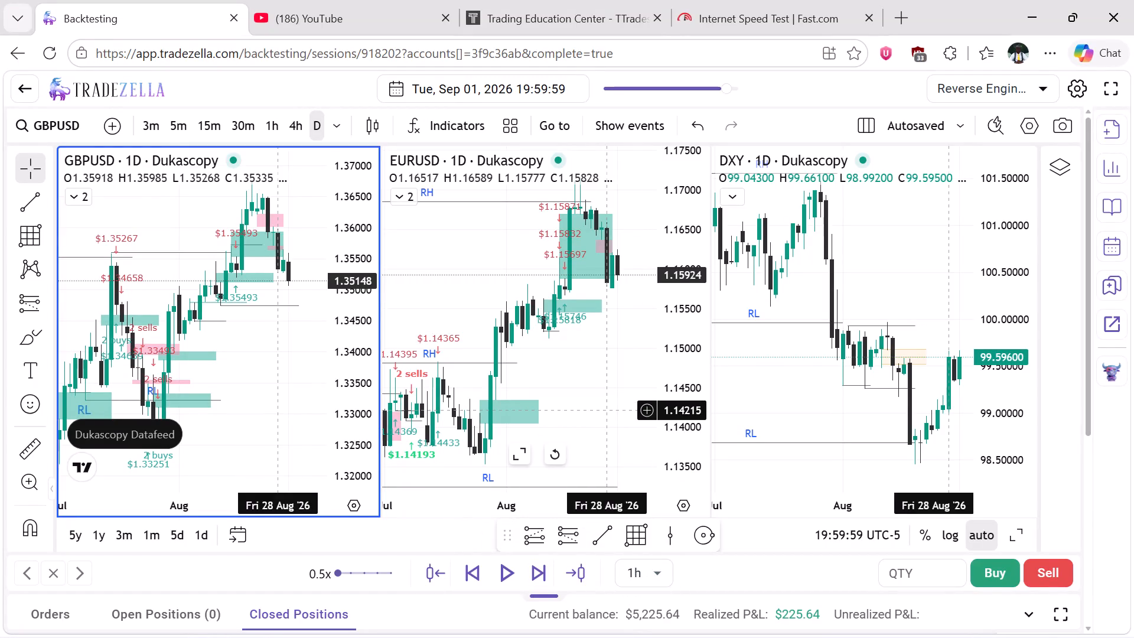
Set the replay step to 5min and advance the session three candles to Sep 01, 2026 20:14:59.
left_click(653, 567)
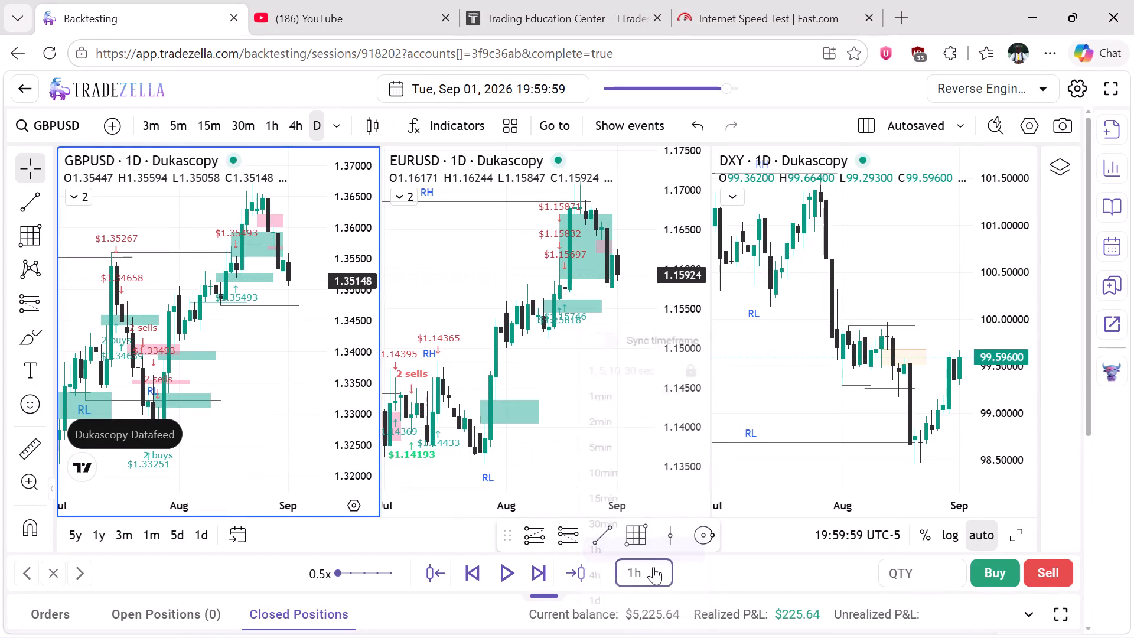
left_click(612, 415)
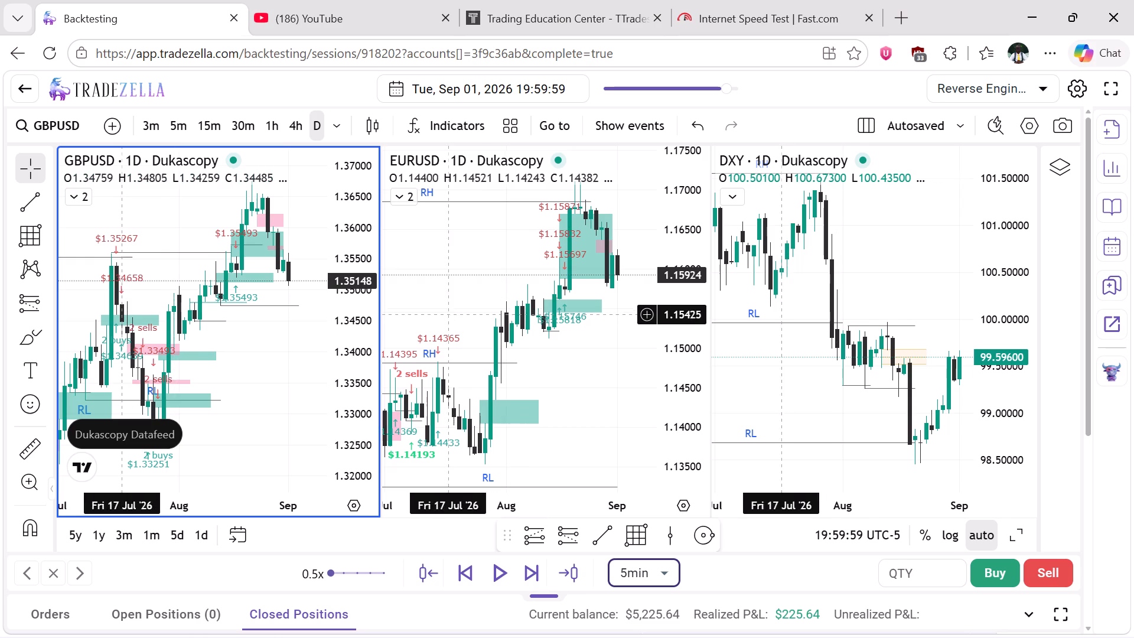
left_click(526, 569)
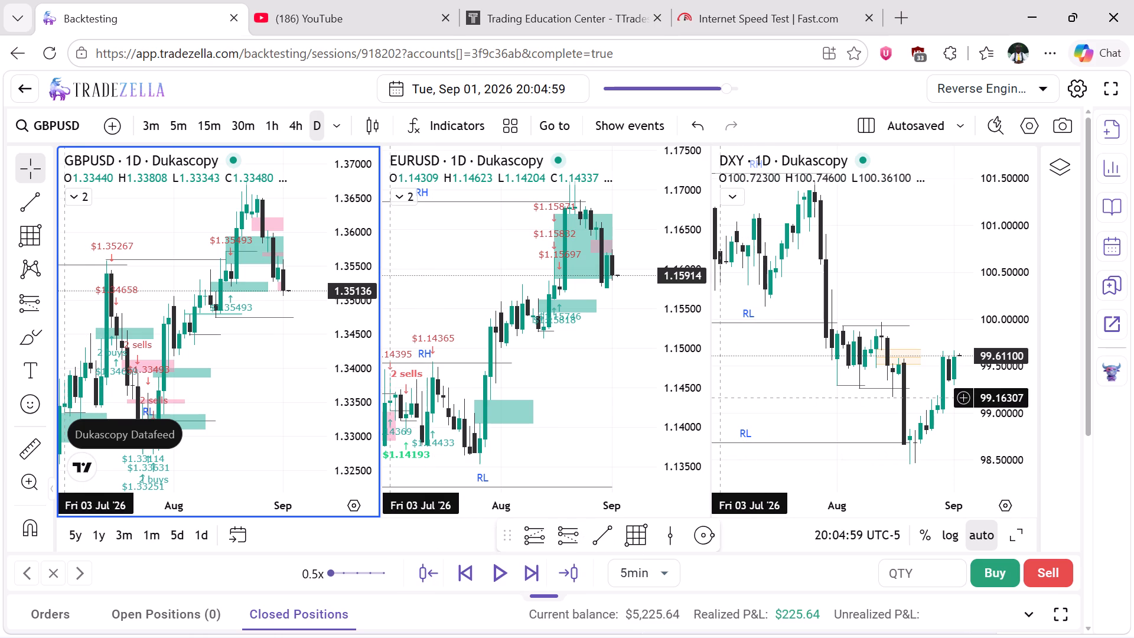
scroll(852, 276, "left", 1)
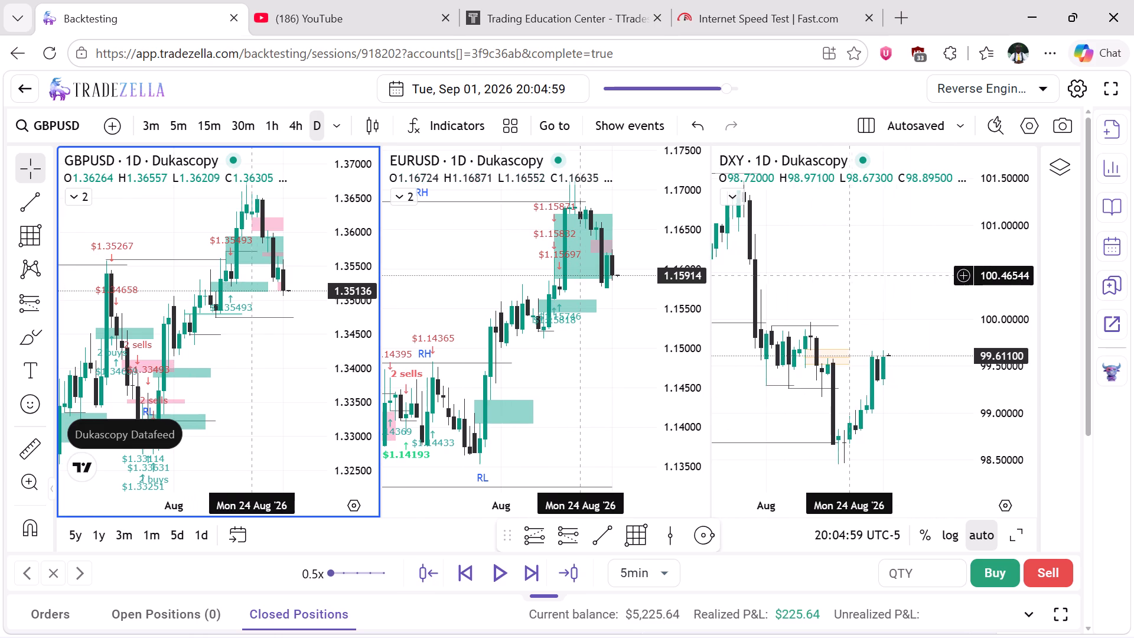
scroll(852, 276, "left", 1)
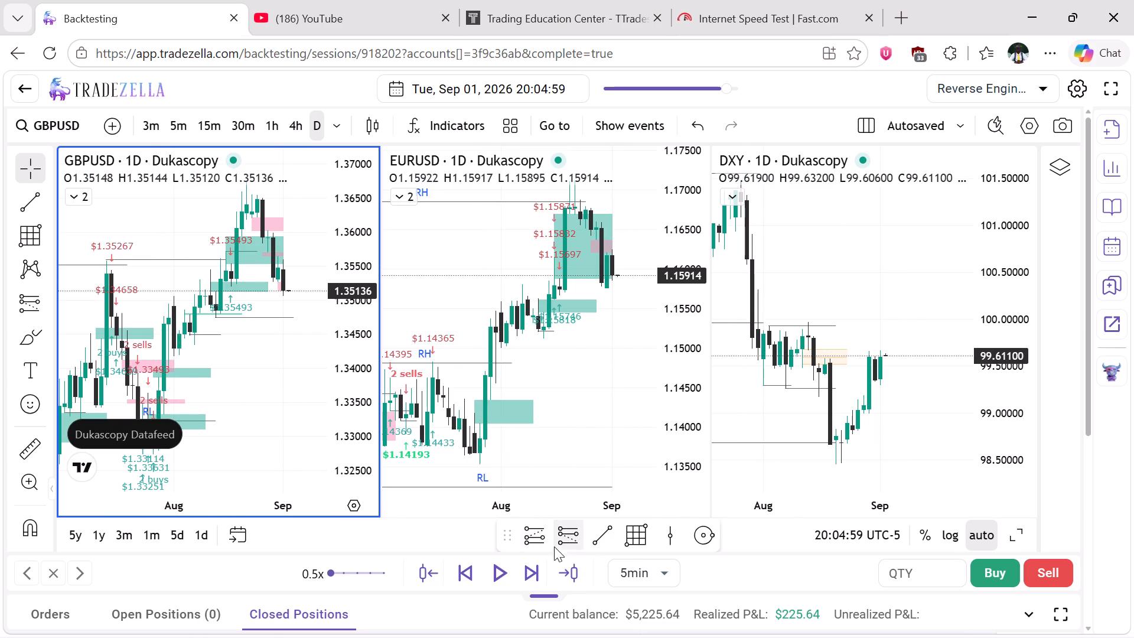
left_click(526, 572)
left_click(526, 572)
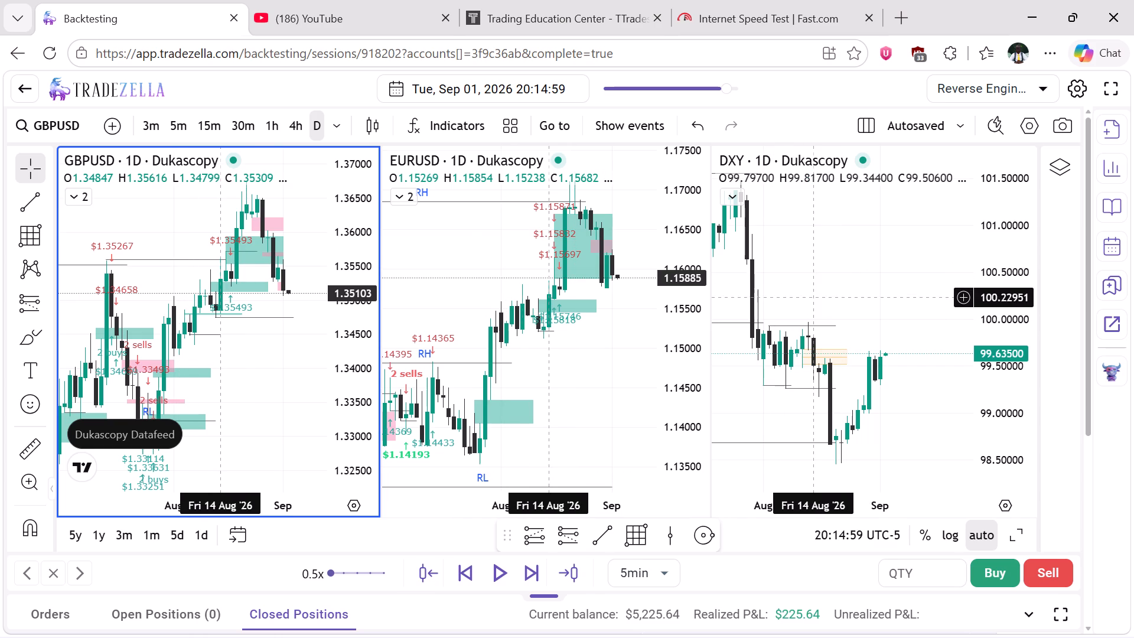
Compress the DXY chart's price scale to cover a wider price range.
left_click_drag(998, 243, 998, 266)
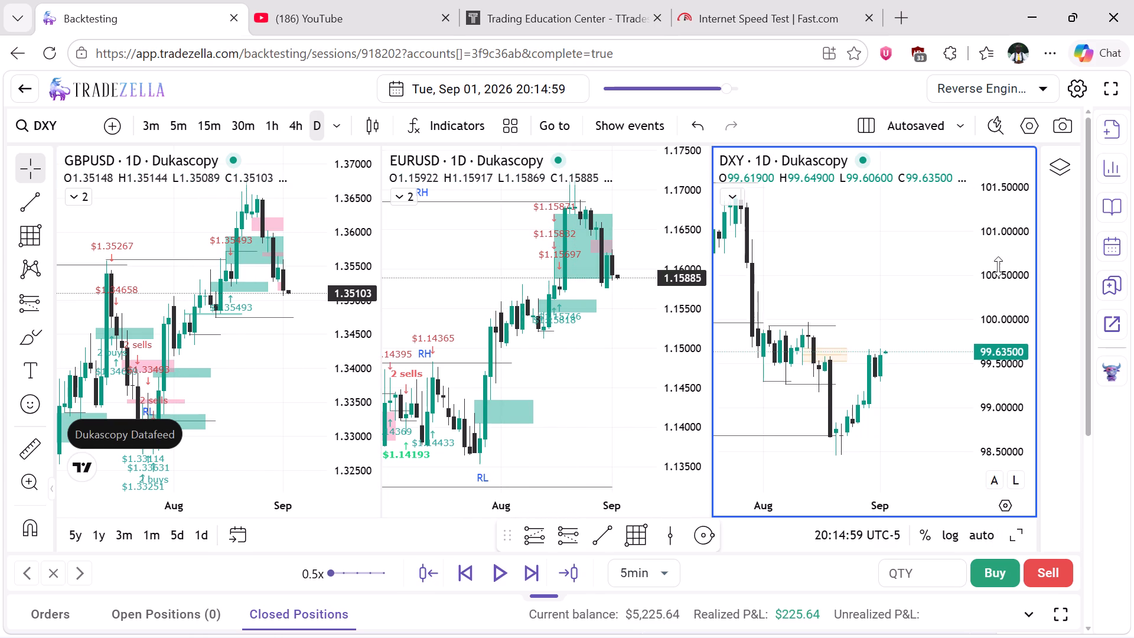
left_click_drag(998, 266, 997, 331)
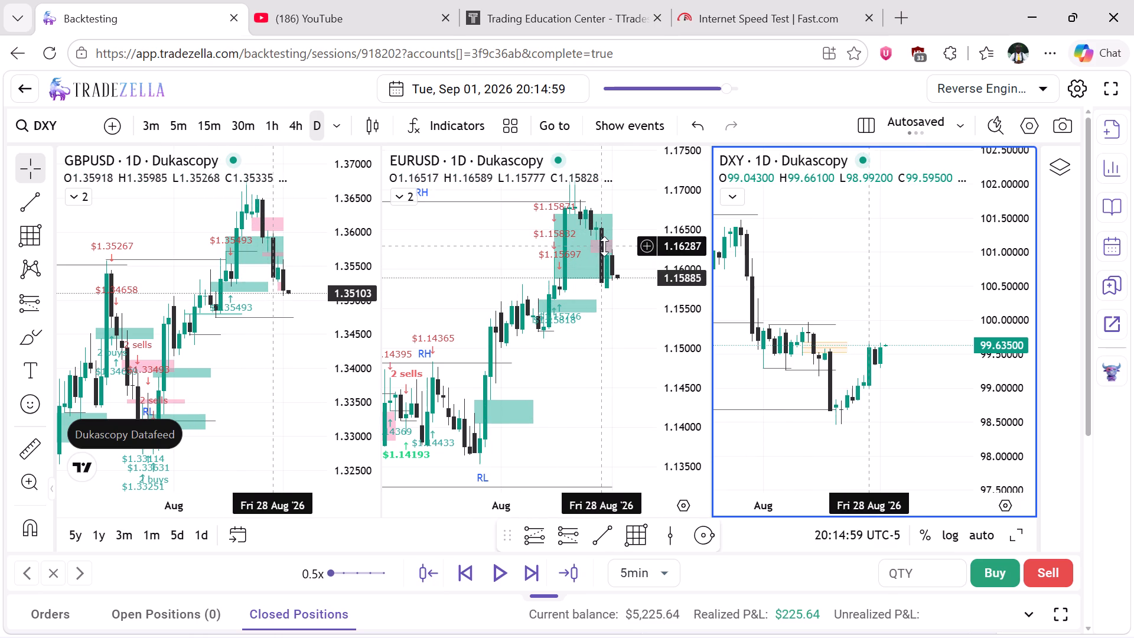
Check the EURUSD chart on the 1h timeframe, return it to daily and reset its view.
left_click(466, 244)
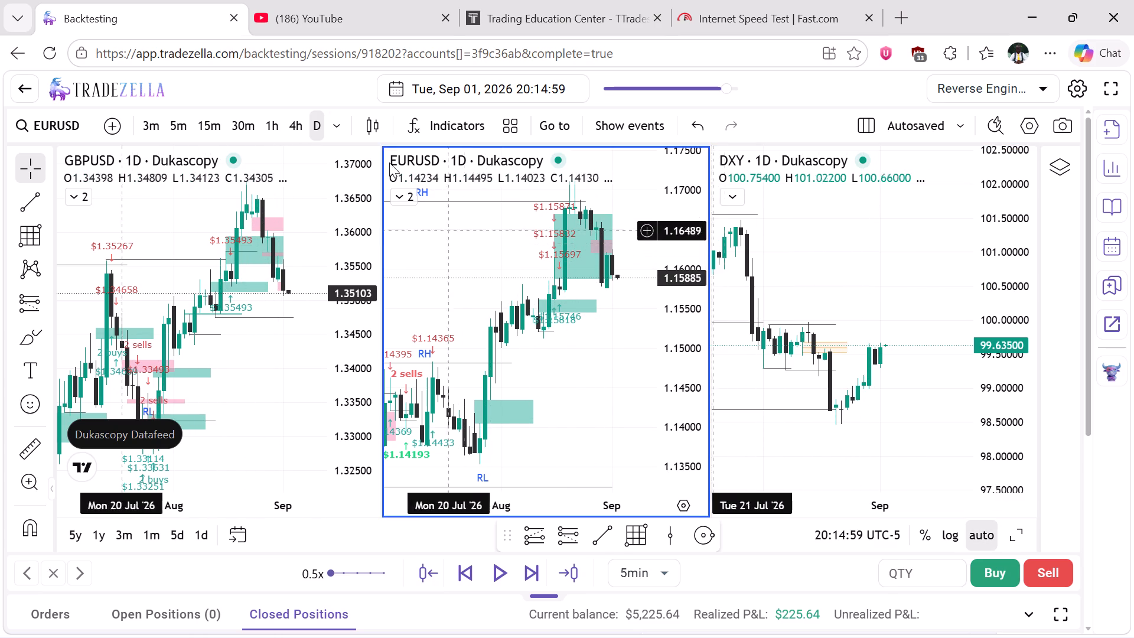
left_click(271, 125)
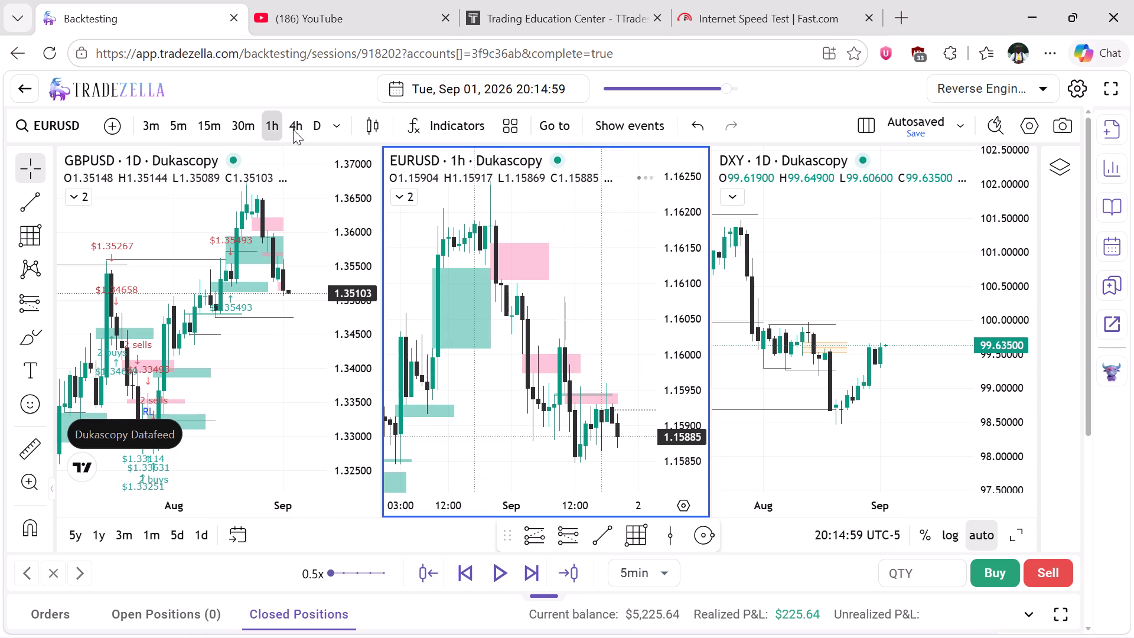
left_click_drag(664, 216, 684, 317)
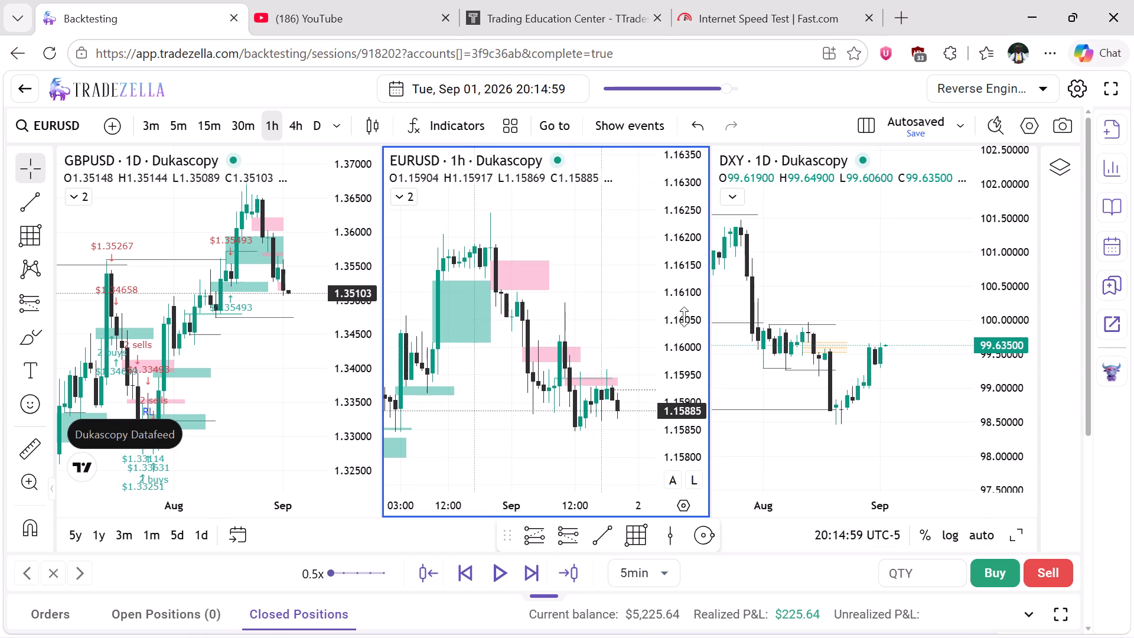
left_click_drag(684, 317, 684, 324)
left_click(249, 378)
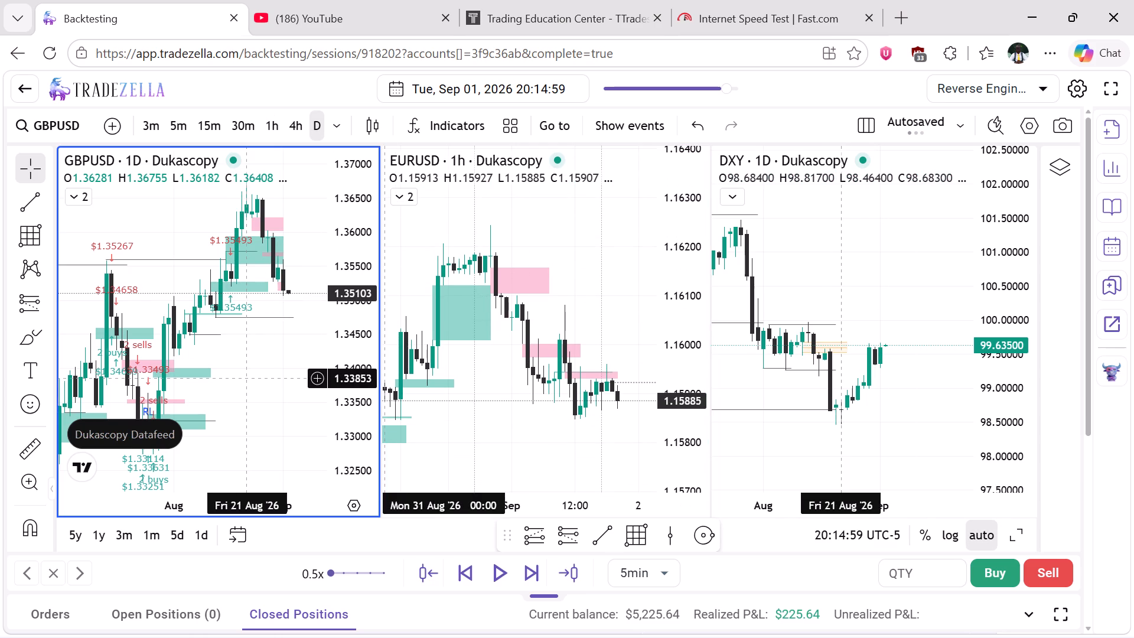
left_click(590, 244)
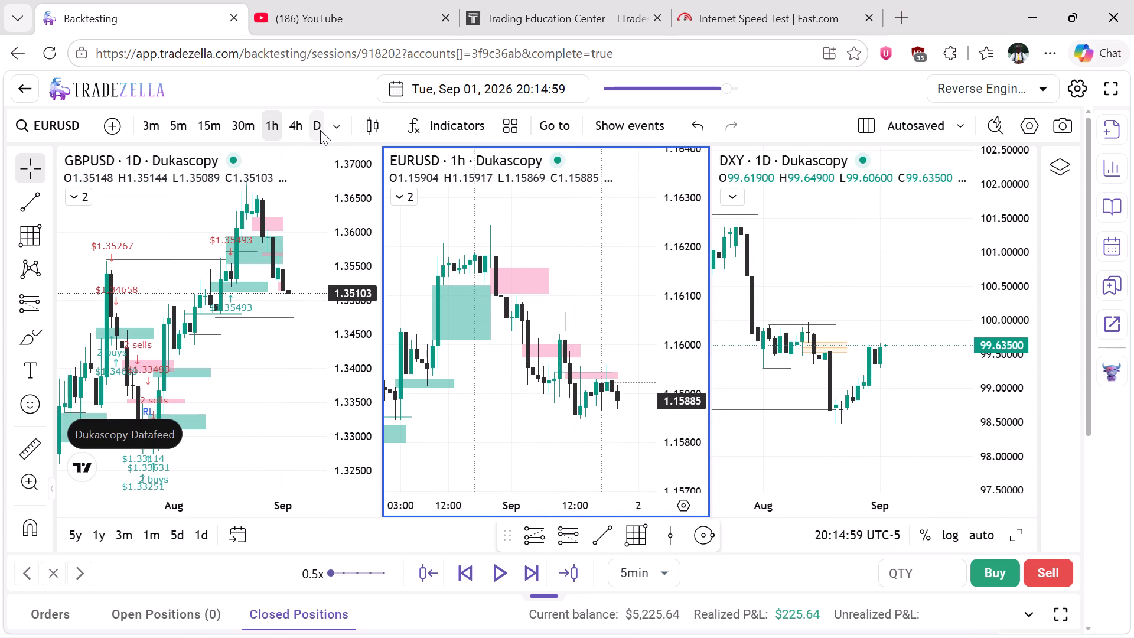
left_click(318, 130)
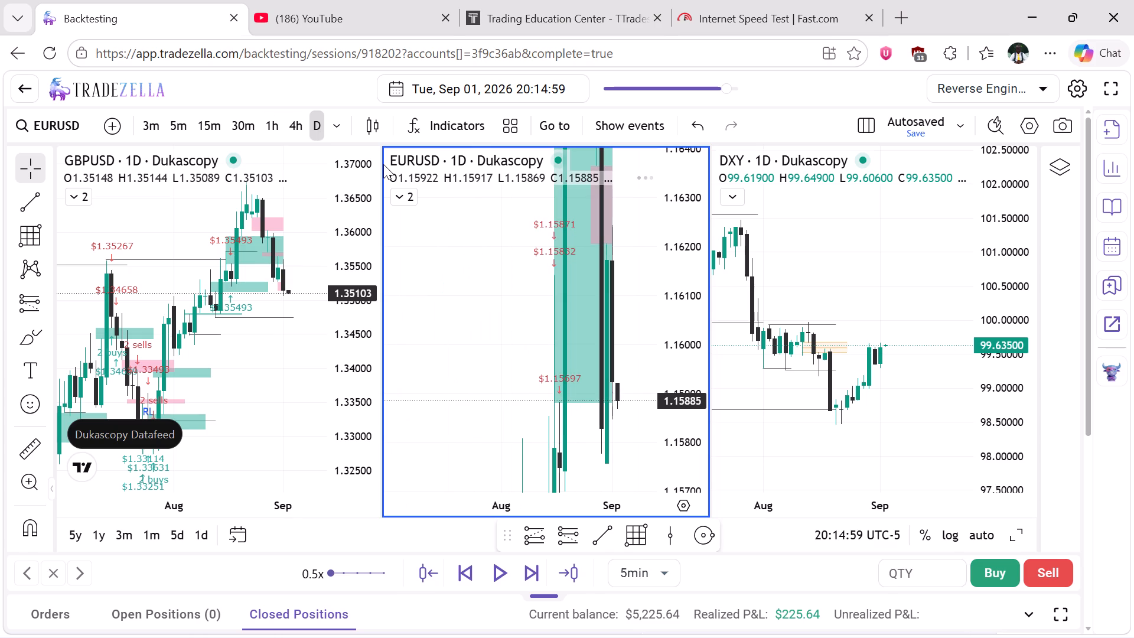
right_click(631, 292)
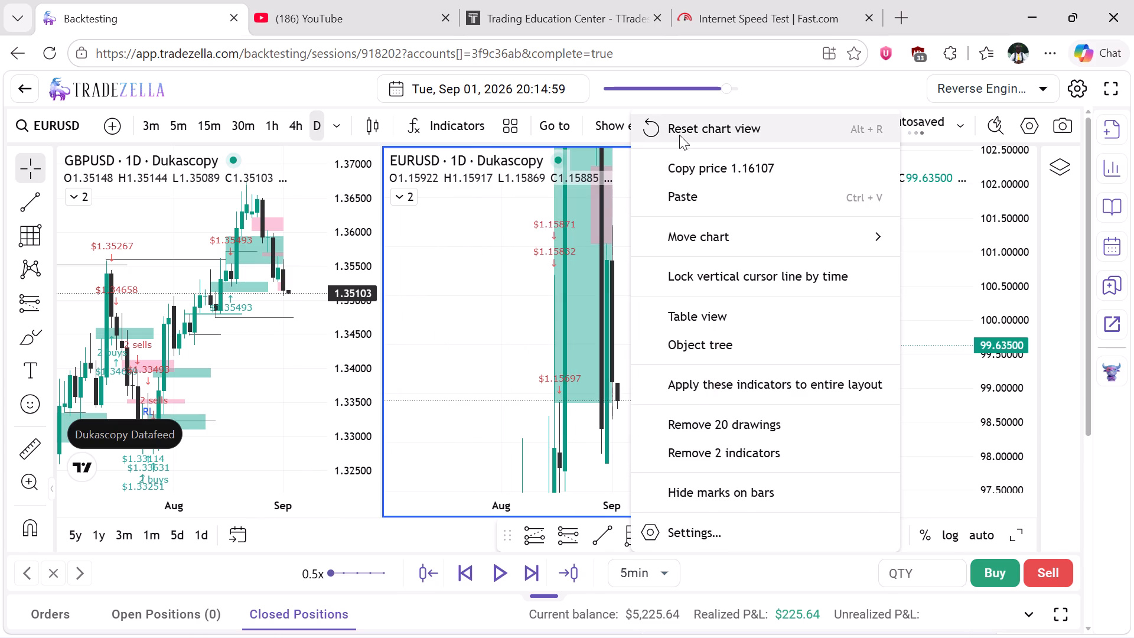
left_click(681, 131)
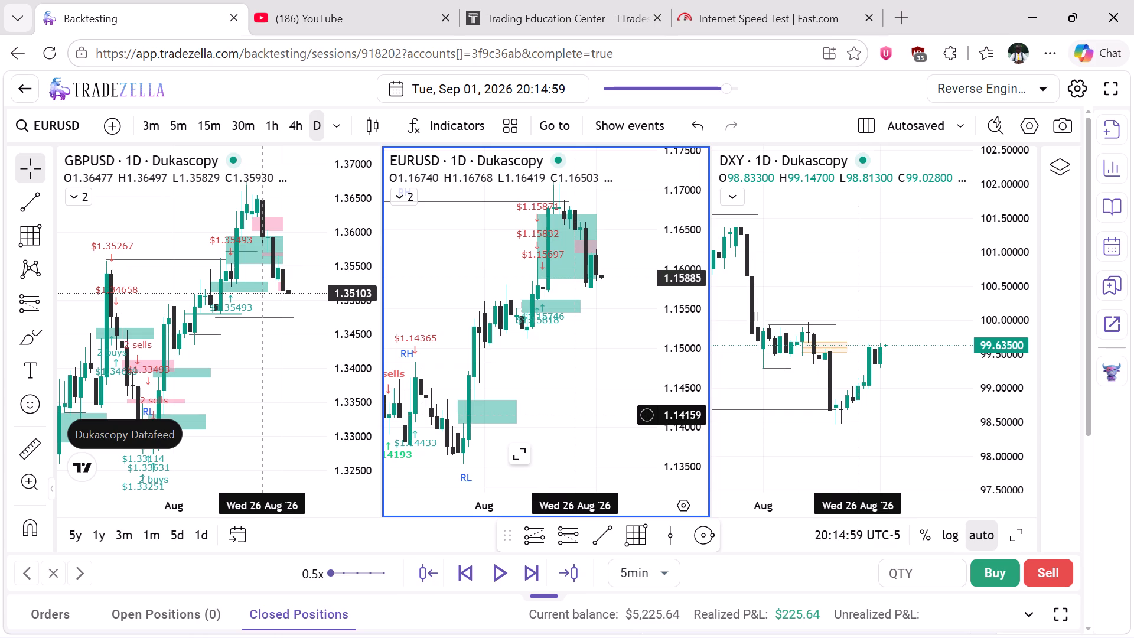
Switch the EURUSD and GBPUSD charts to the 1h timeframe, with the higher-timeframe candles beside the latest price in view.
left_click(282, 131)
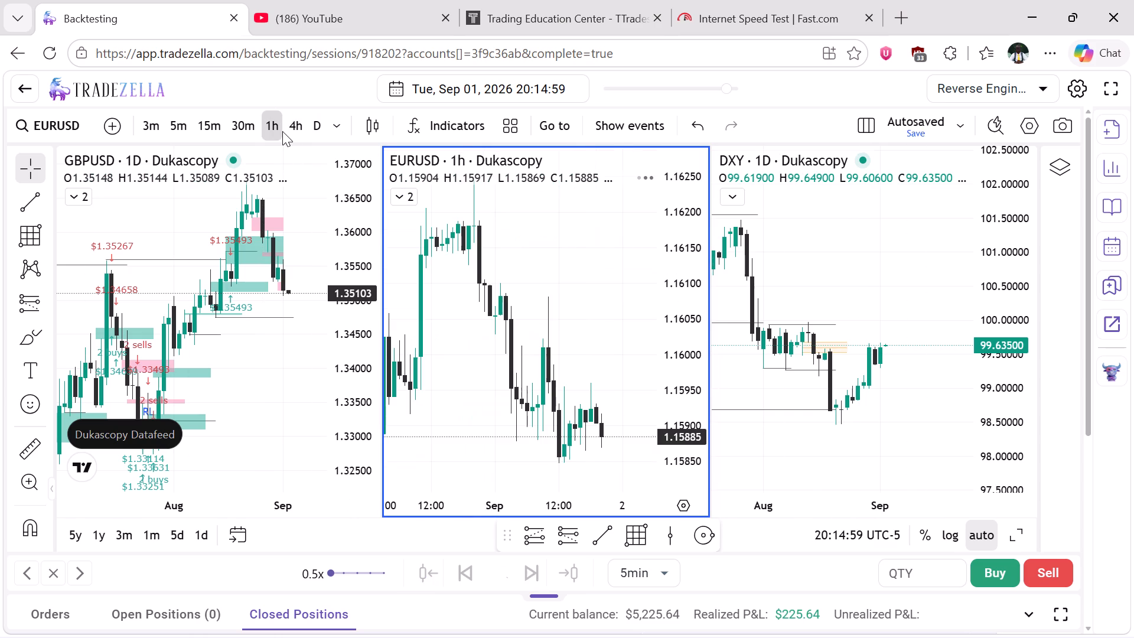
left_click_drag(684, 271, 683, 371)
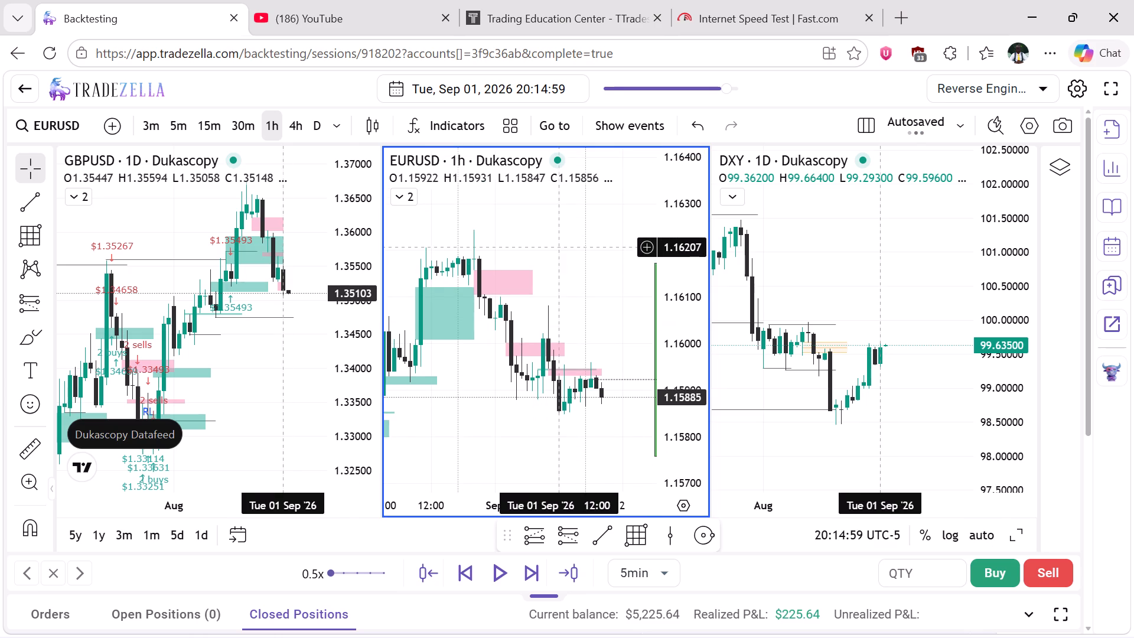
scroll(561, 248, "left", 1)
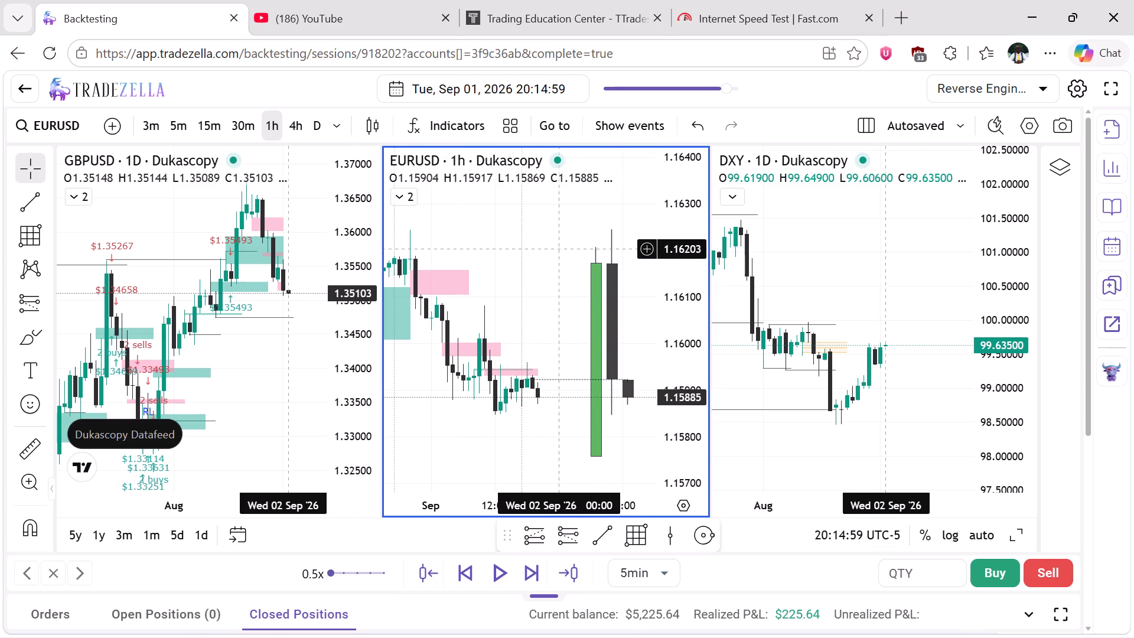
left_click(302, 349)
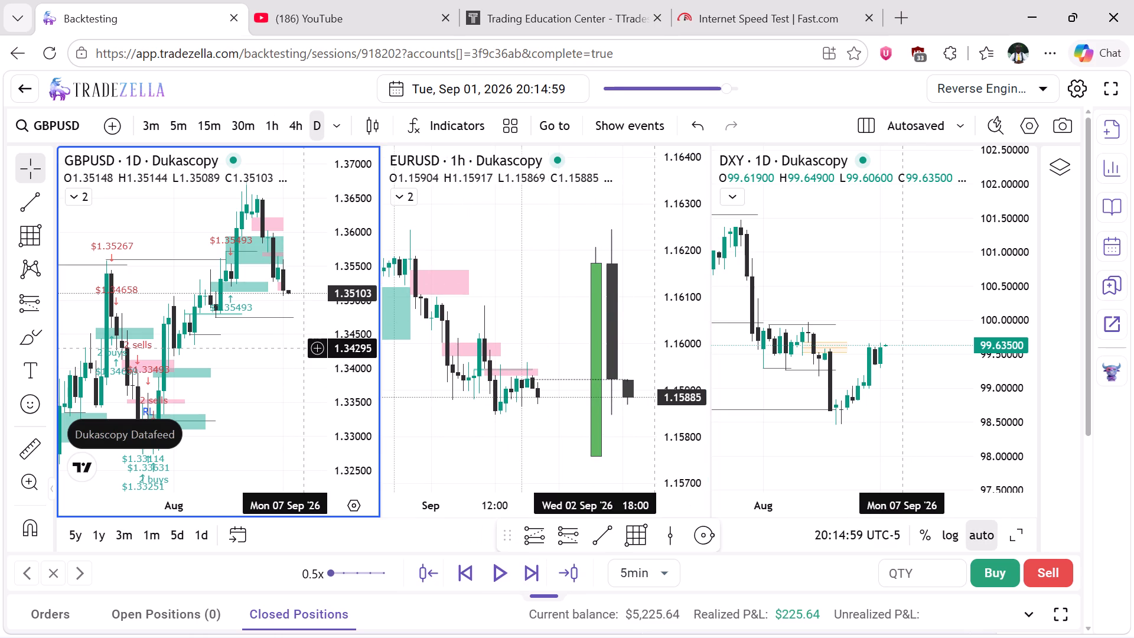
left_click(273, 127)
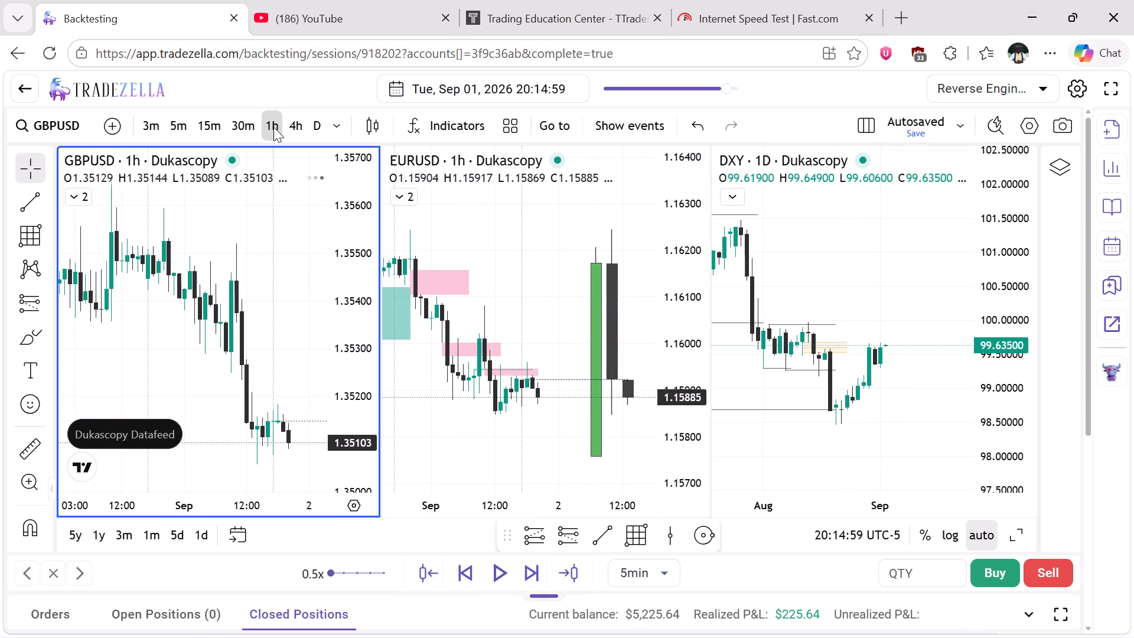
scroll(289, 272, "left", 2)
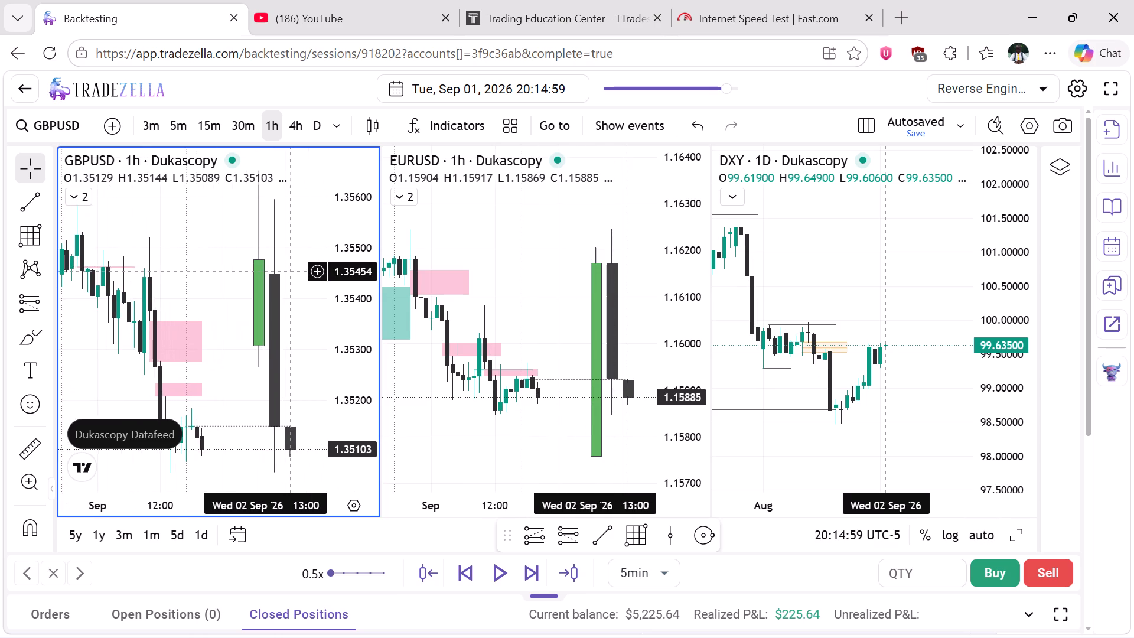
Advance the replay nine 5-minute candles to Sep 01, 2026 20:59:59.
left_click(538, 575)
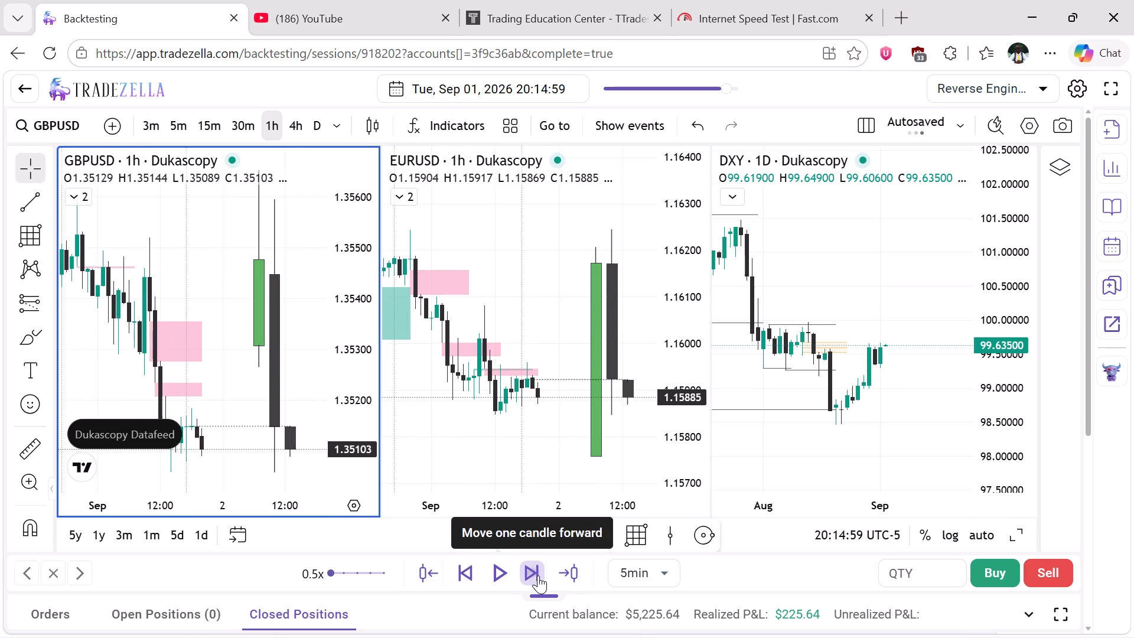
left_click(538, 575)
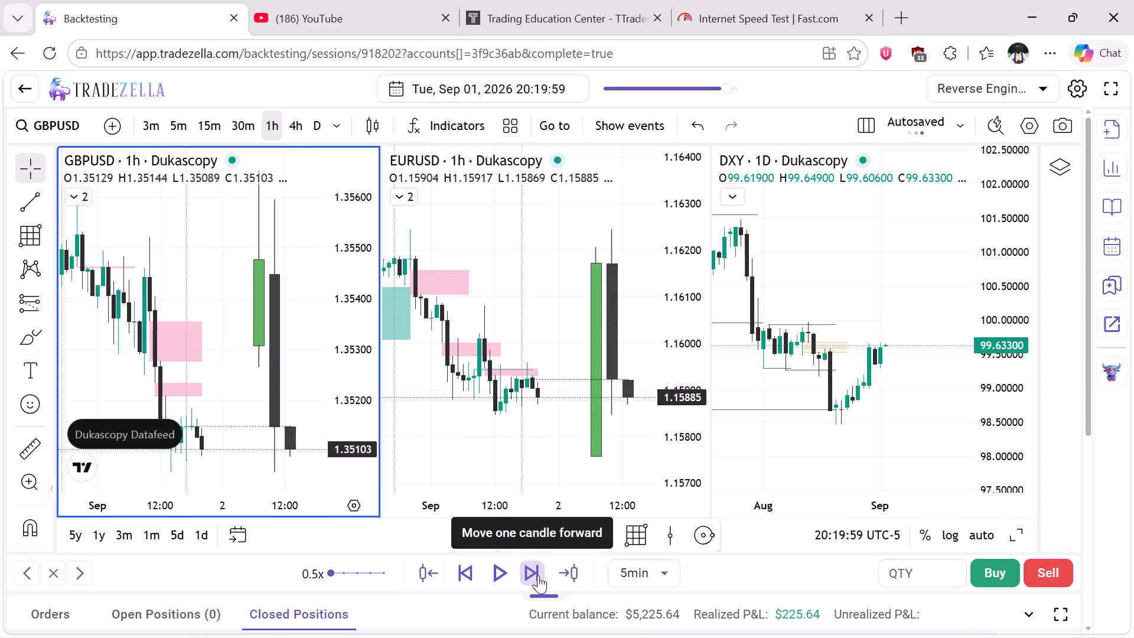
left_click(538, 575)
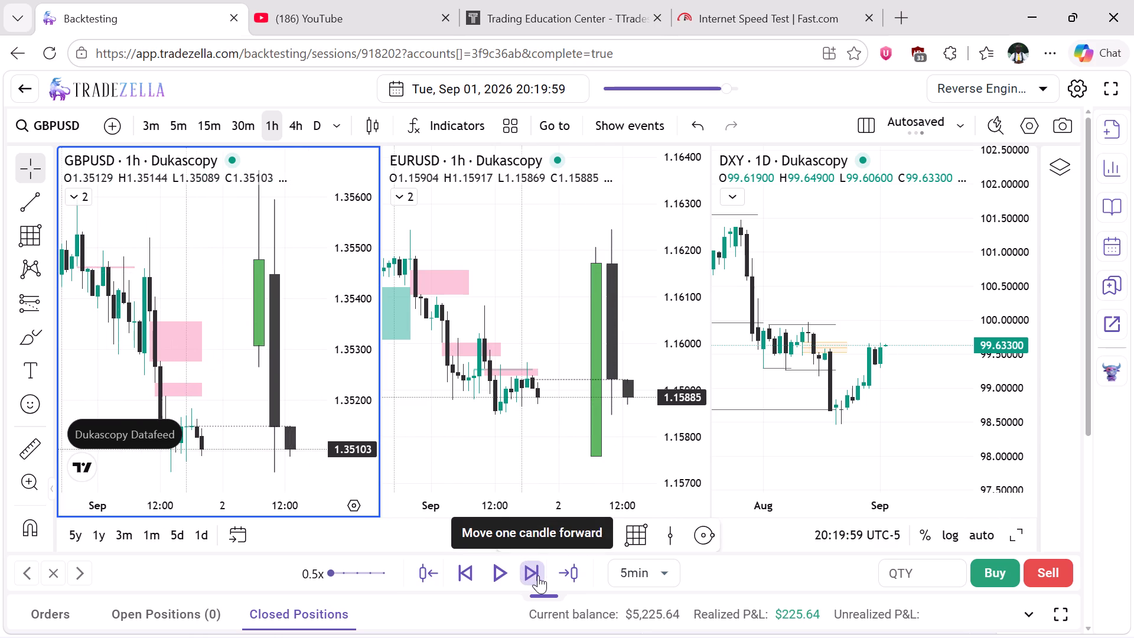
left_click(538, 575)
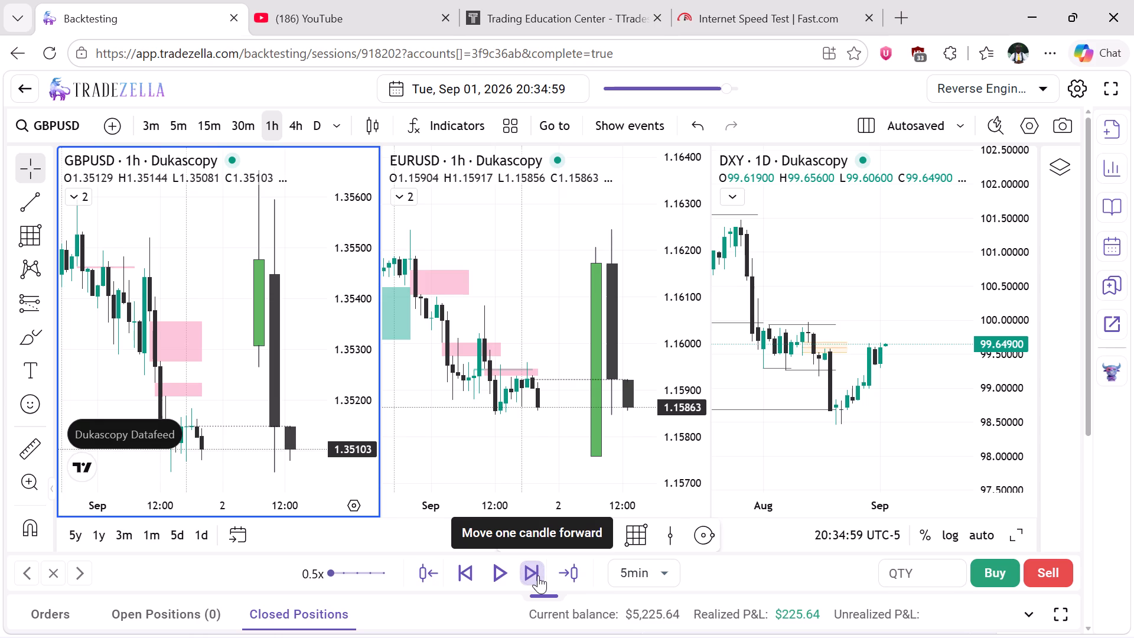
left_click(538, 575)
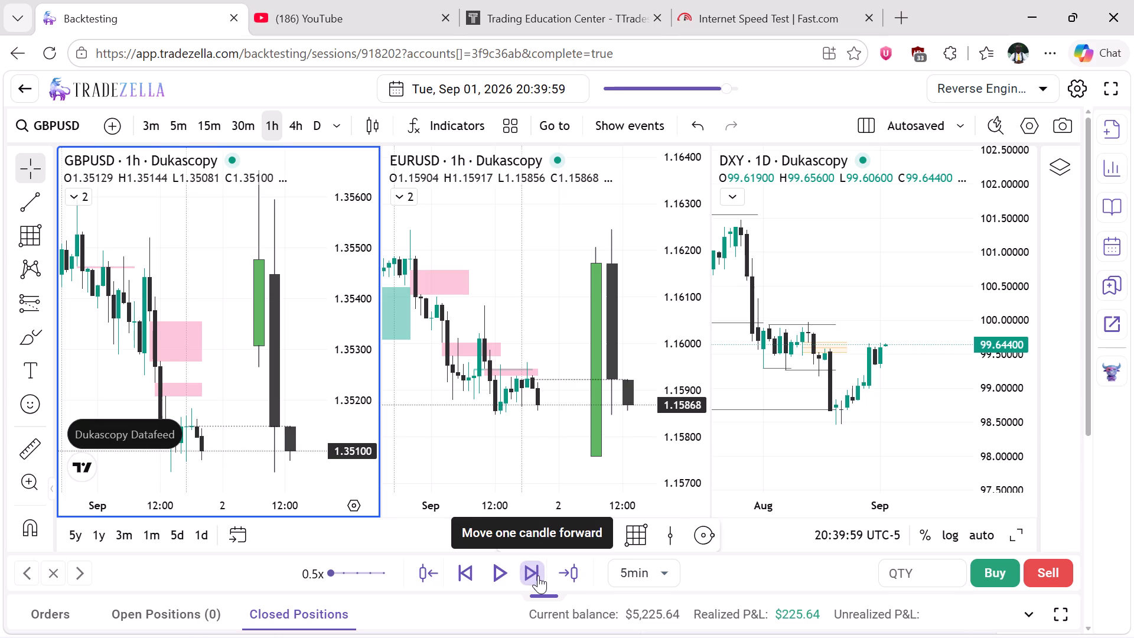
left_click(538, 575)
left_click(538, 575)
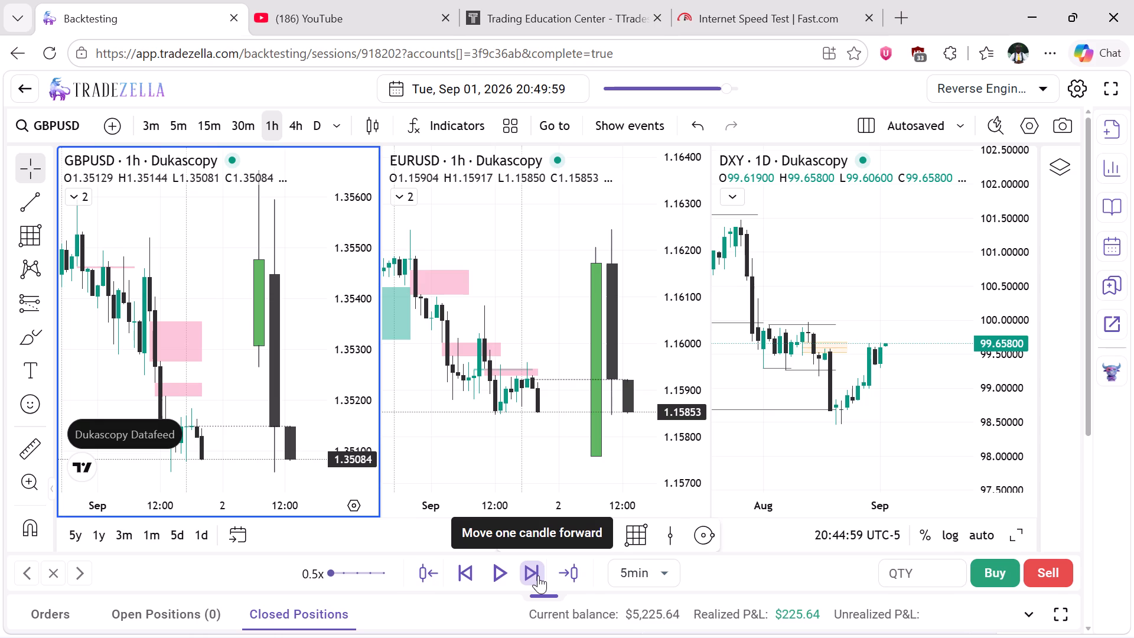
left_click(538, 575)
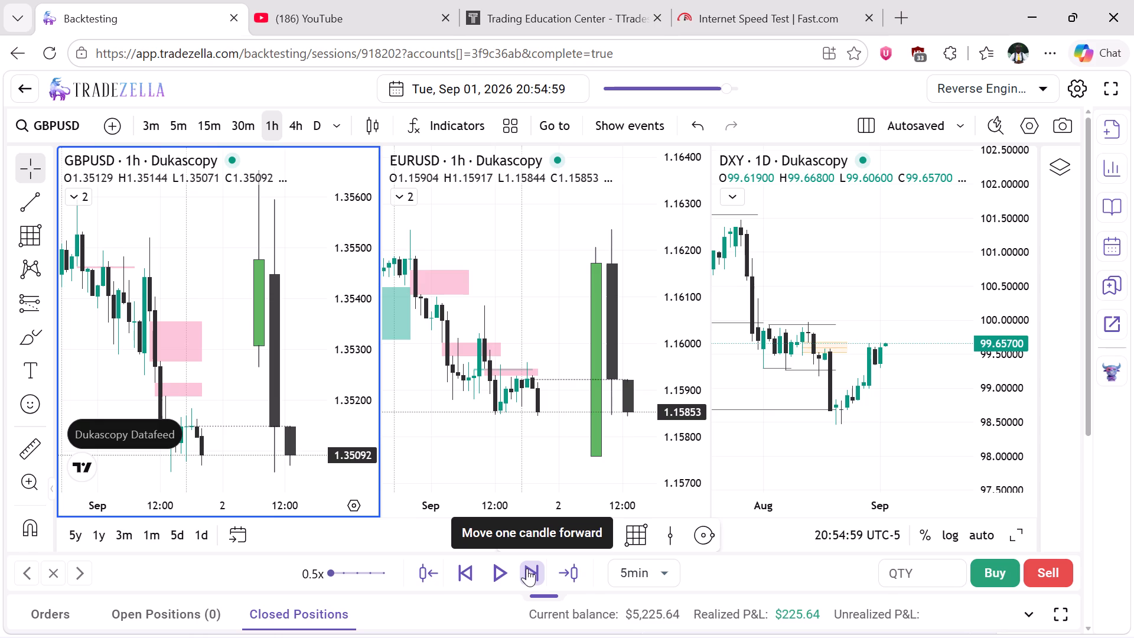
left_click(527, 568)
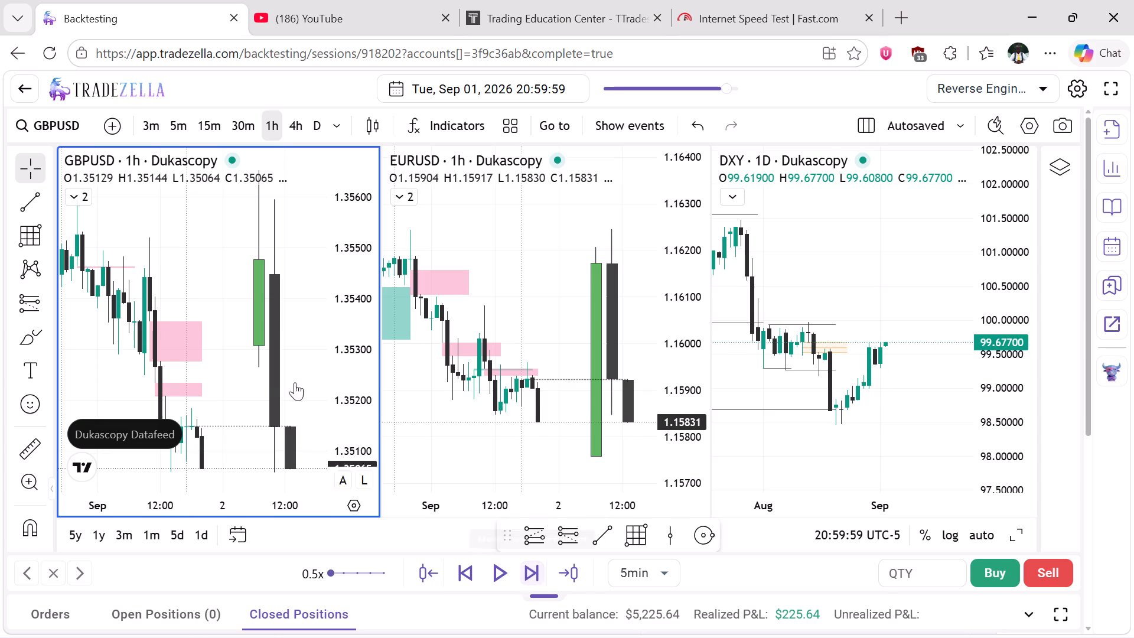
Switch the EURUSD and GBPUSD charts to the 4h timeframe.
scroll(201, 370, "right", 1)
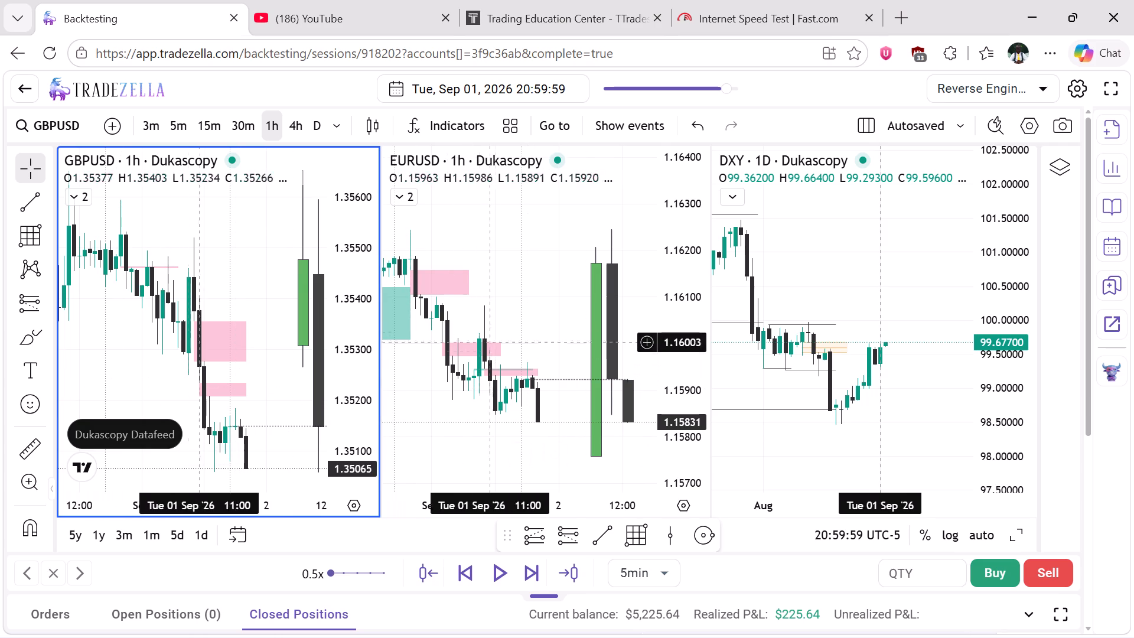
left_click(514, 287)
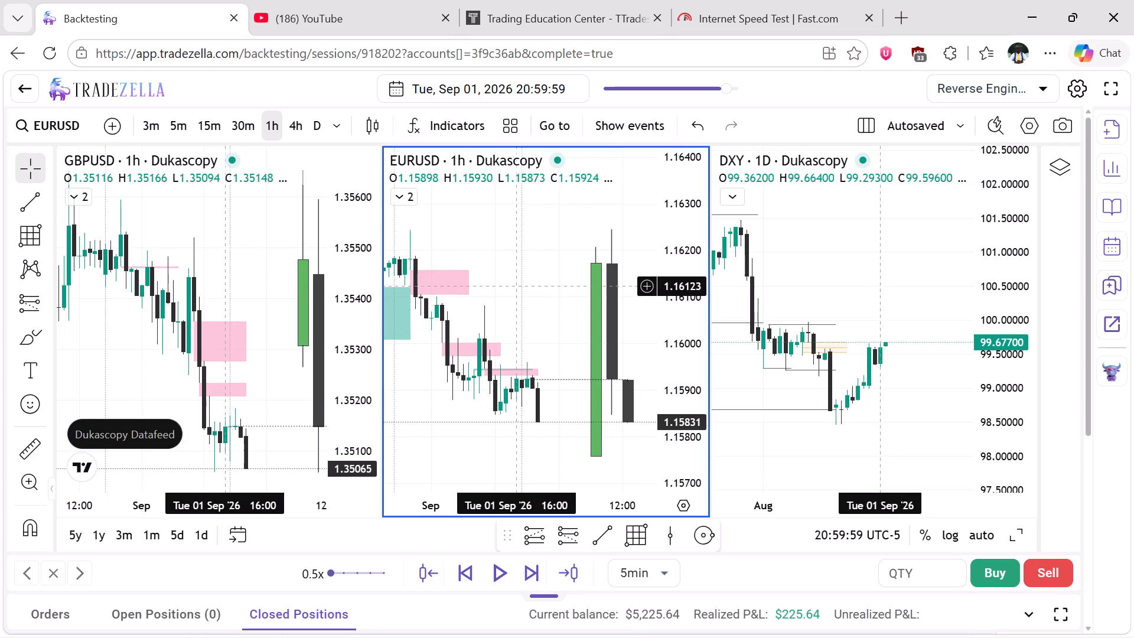
left_click(304, 131)
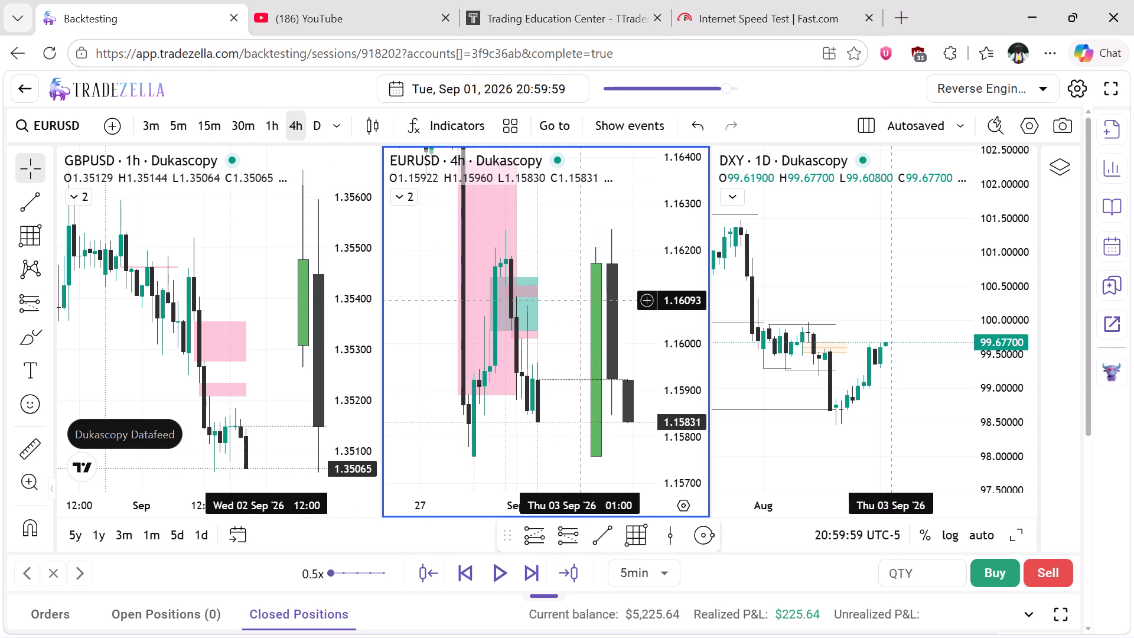
left_click(229, 272)
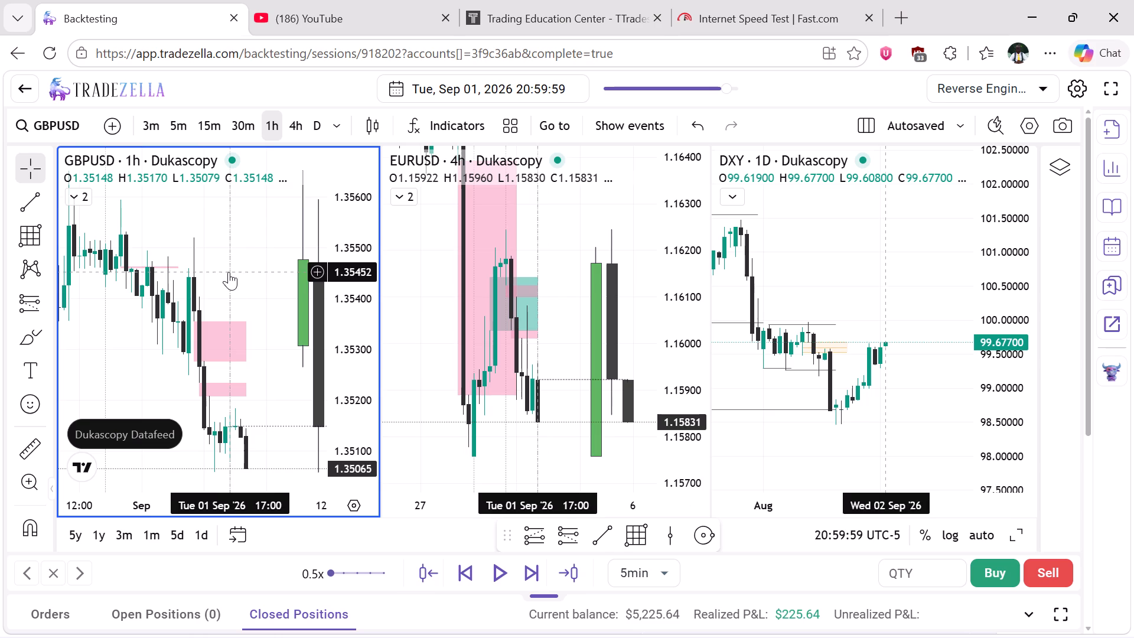
left_click(290, 138)
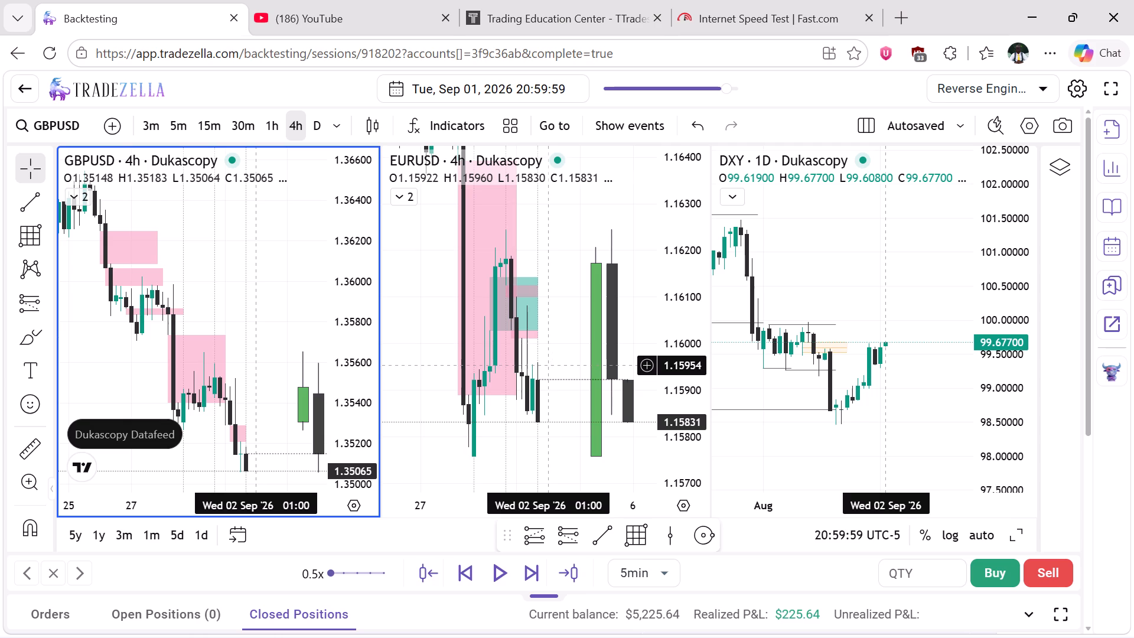
Switch the EURUSD chart to the 15m timeframe, passing through 1h, and reset its chart view.
left_click(436, 250)
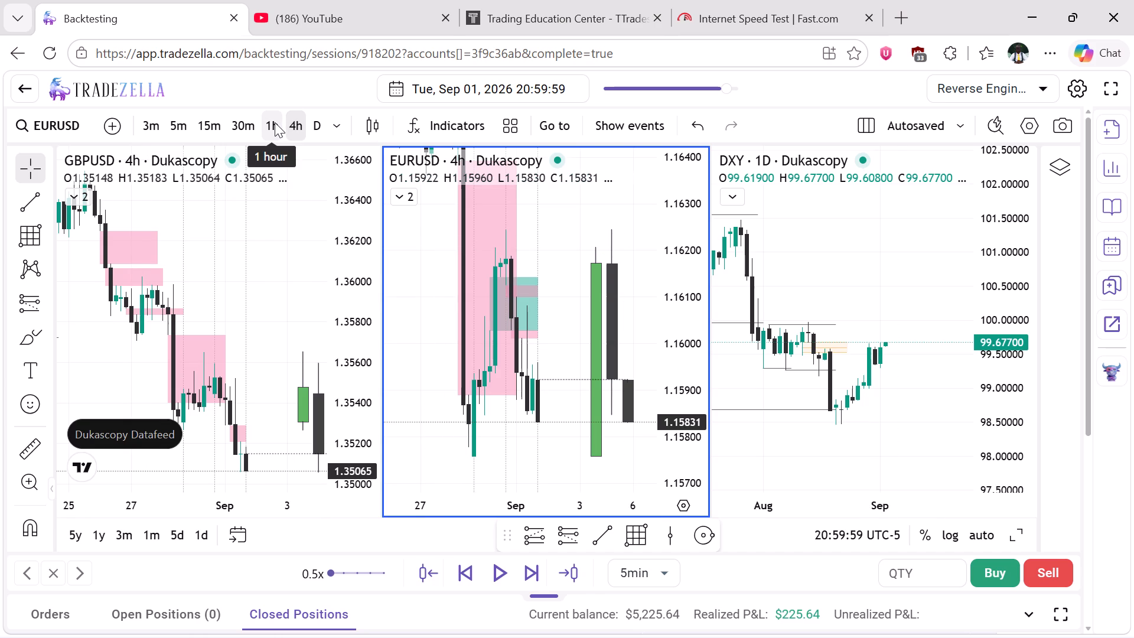
left_click(275, 122)
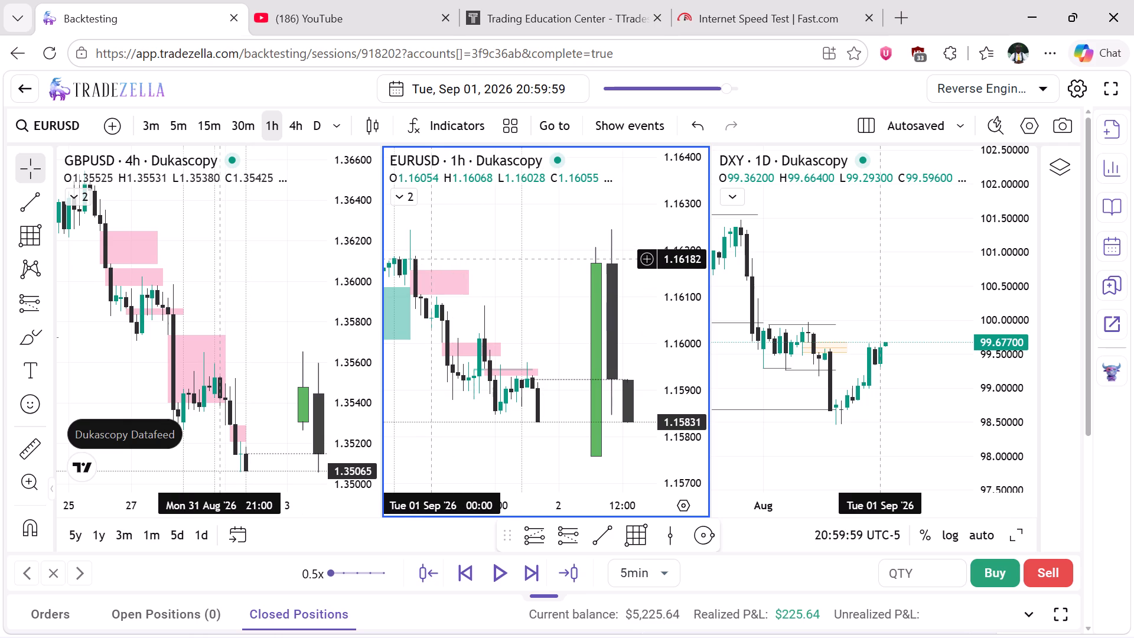
left_click(219, 129)
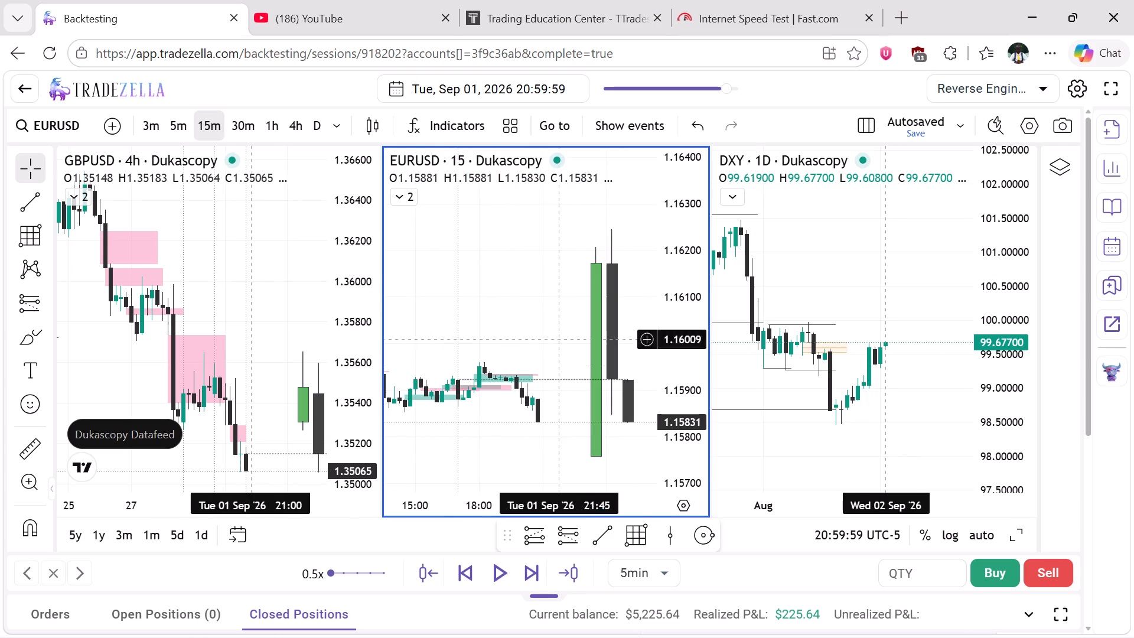
right_click(547, 329)
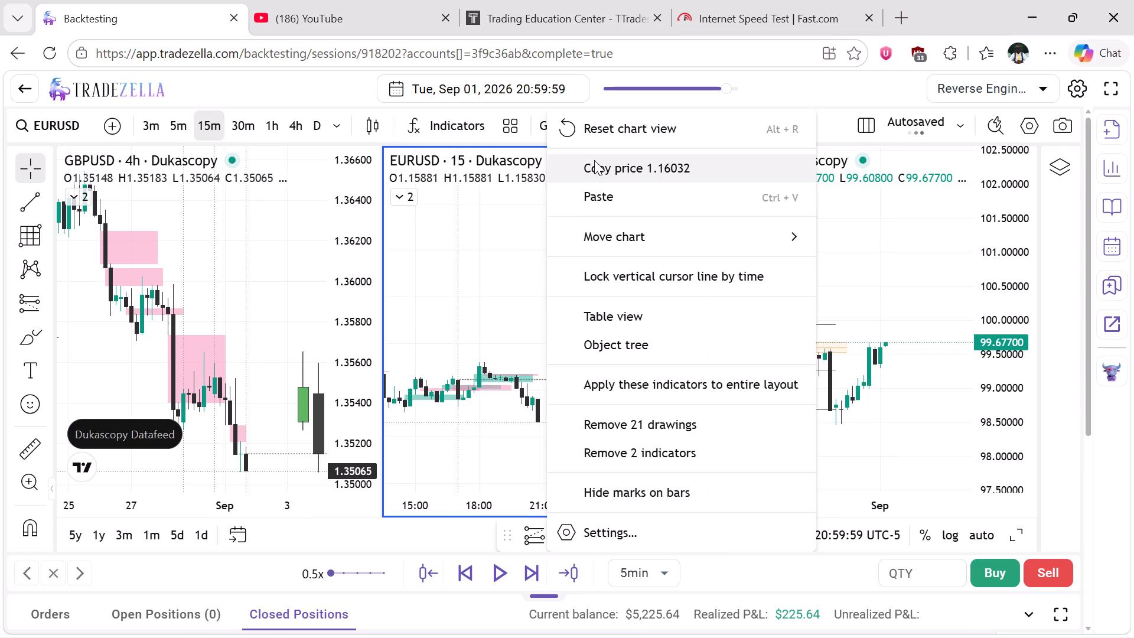
left_click(601, 138)
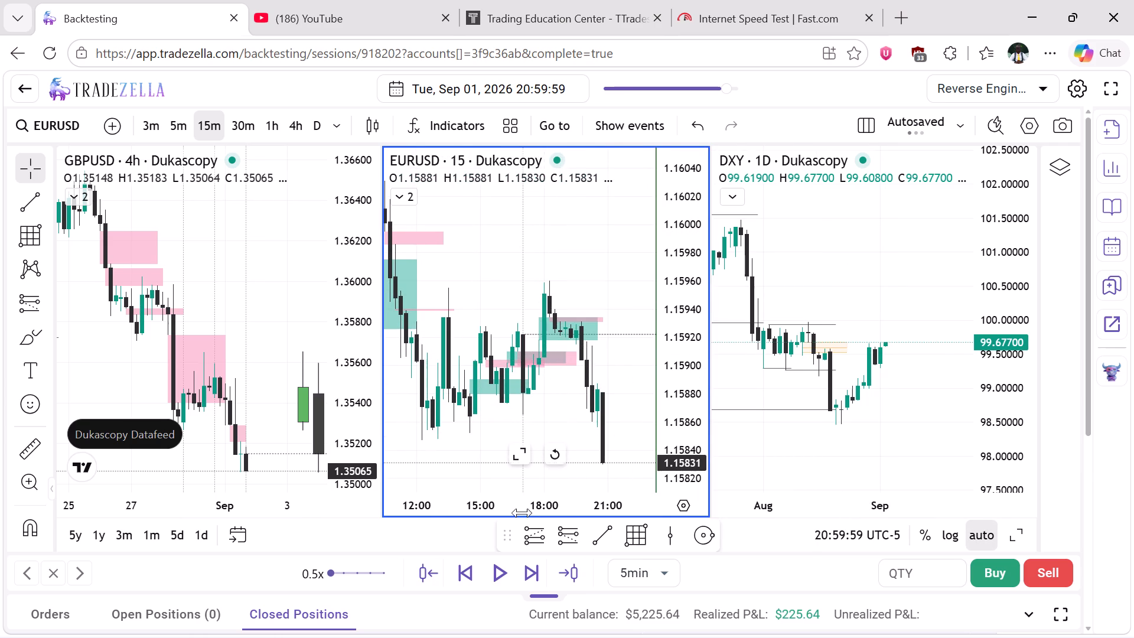
Advance the replay nine 5-minute candles to Sep 01, 2026 21:44:59.
left_click(536, 572)
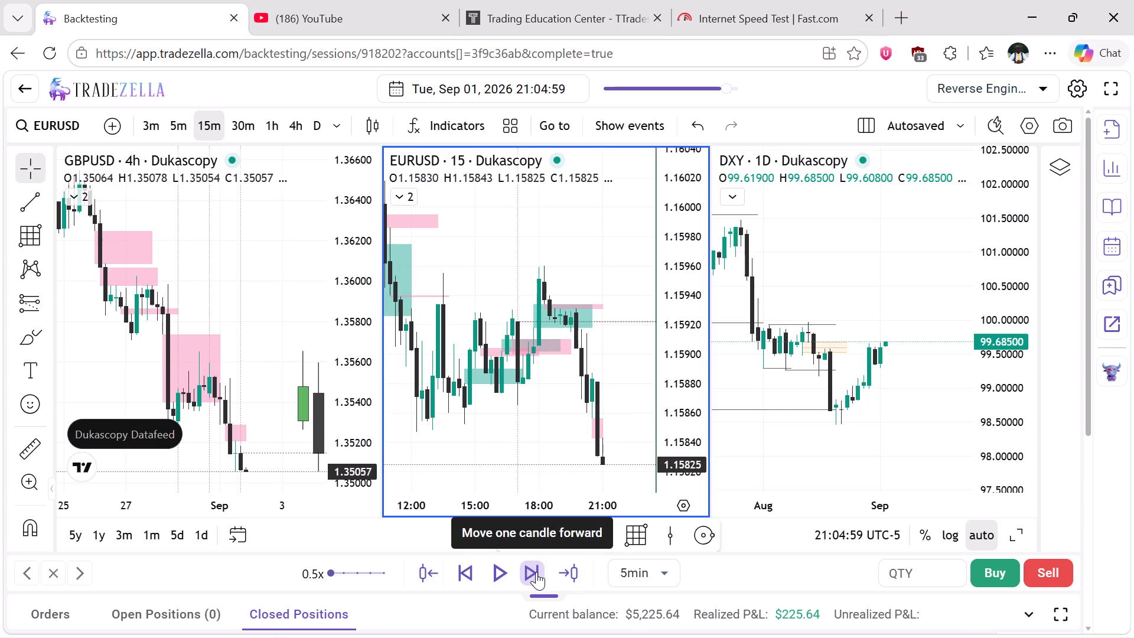
left_click(536, 572)
left_click(536, 572)
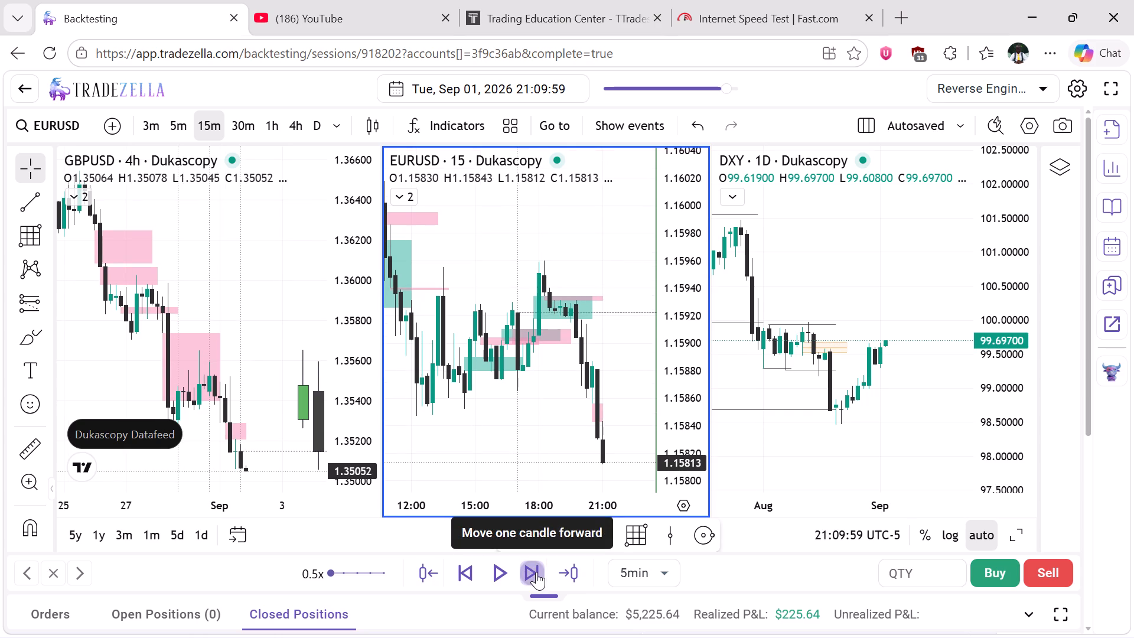
left_click(536, 572)
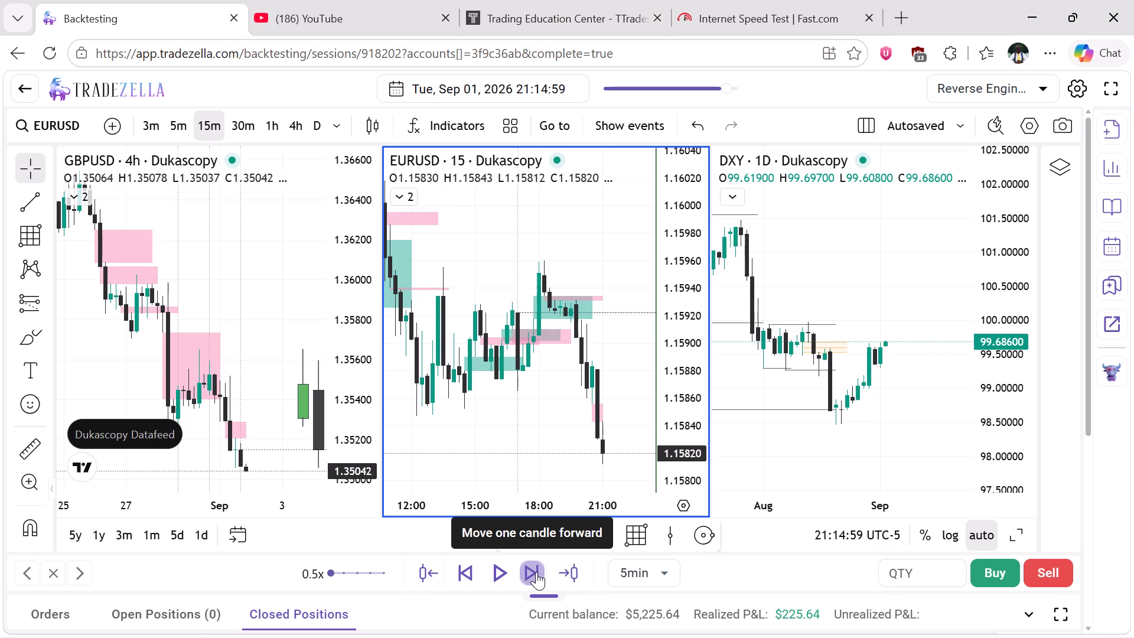
left_click(536, 572)
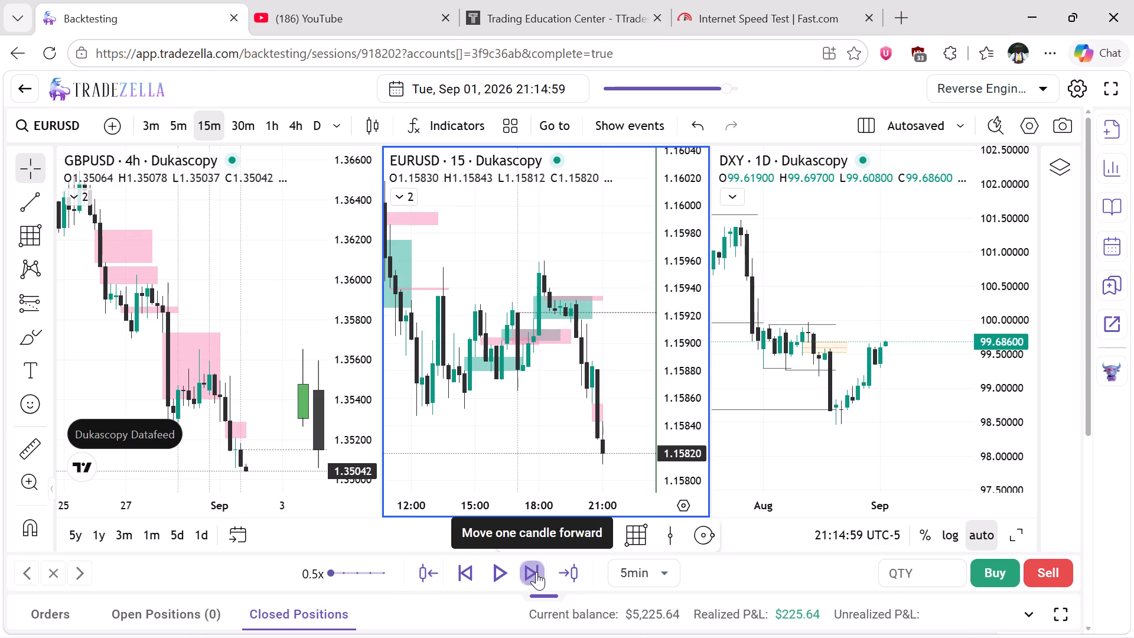
left_click(536, 572)
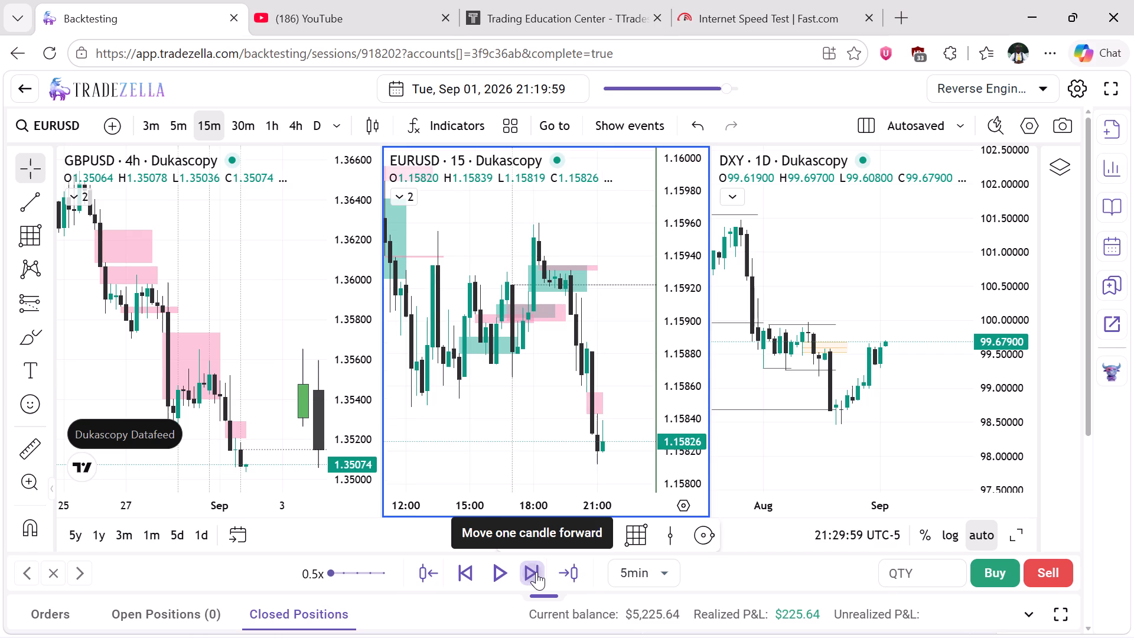
left_click(536, 572)
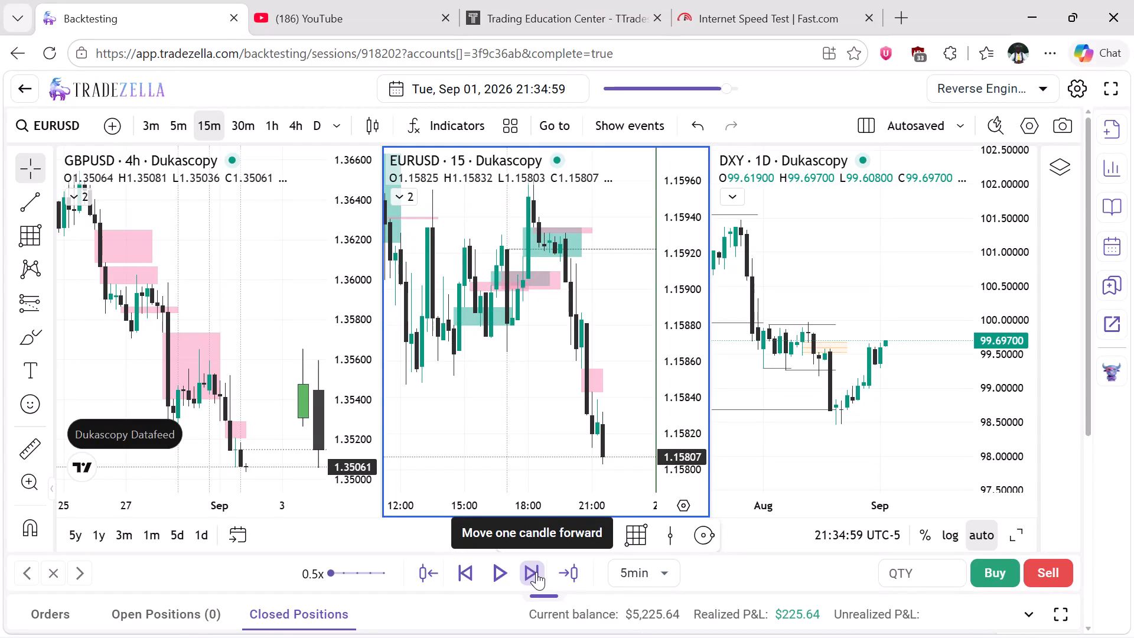
left_click(536, 572)
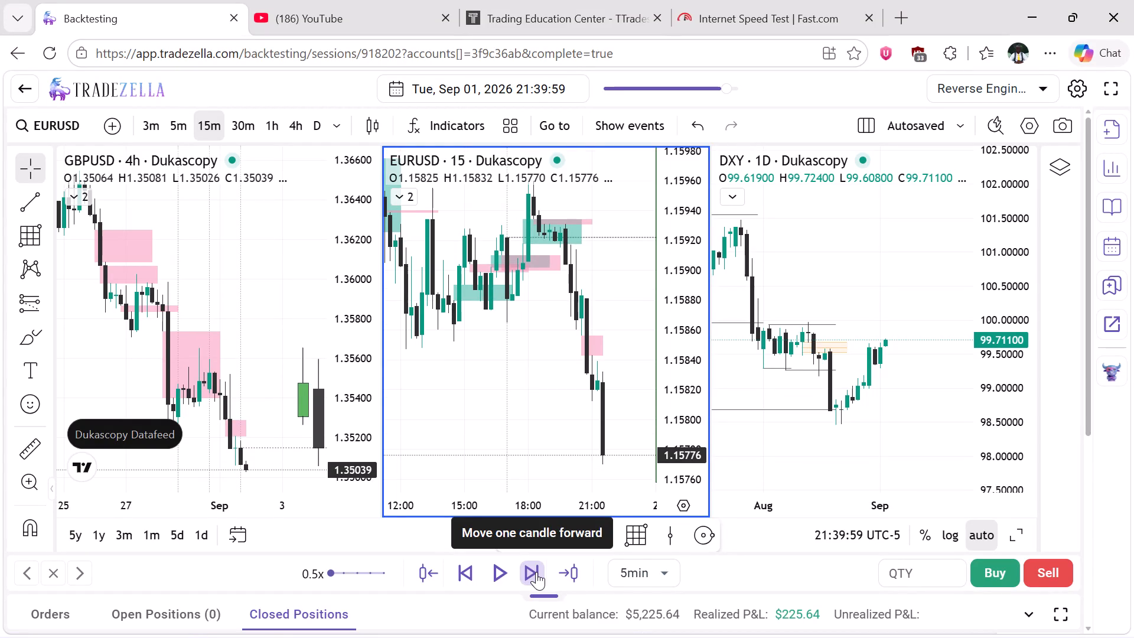
left_click(536, 572)
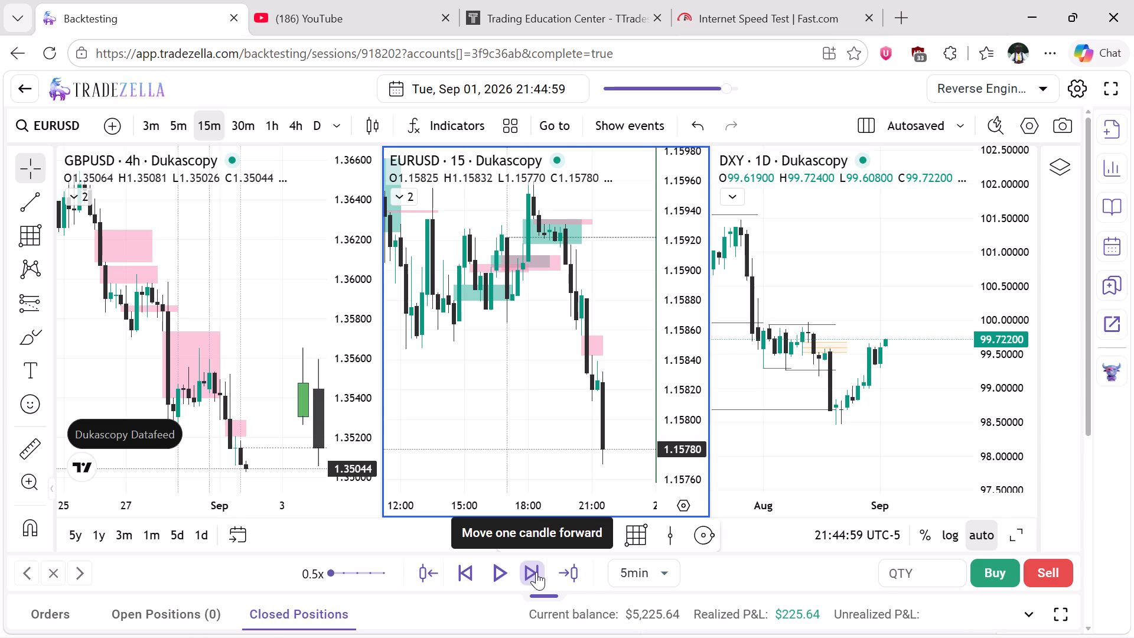
Examine EURUSD beside its higher-timeframe candles on 15m and 4h, then return to 15m with the view reset.
scroll(500, 413, "left", 1)
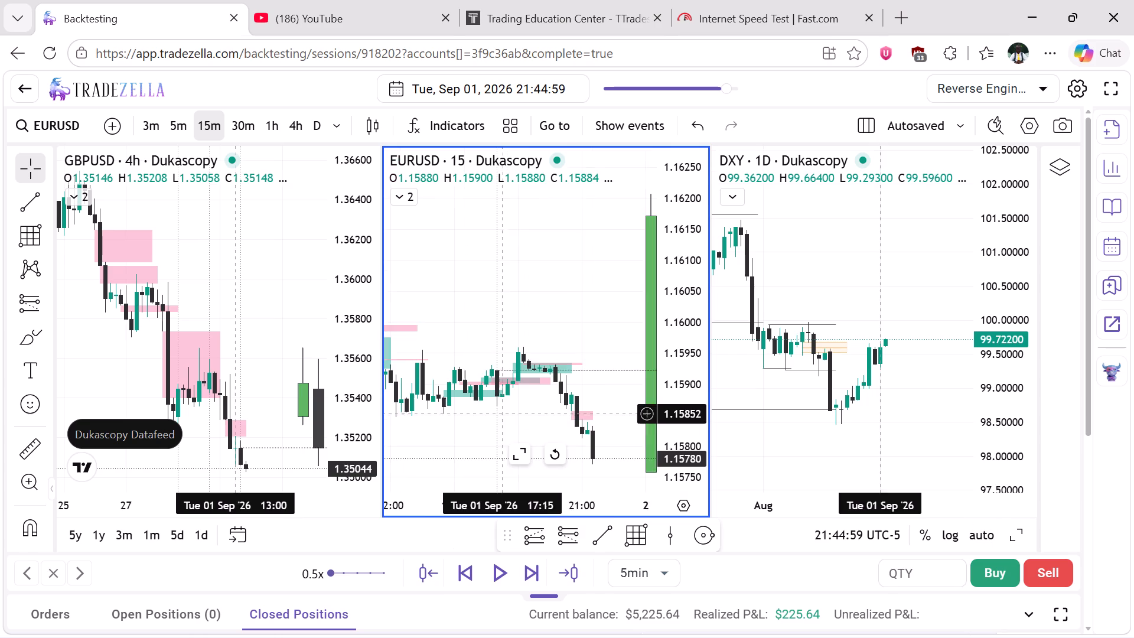
scroll(500, 413, "left", 1)
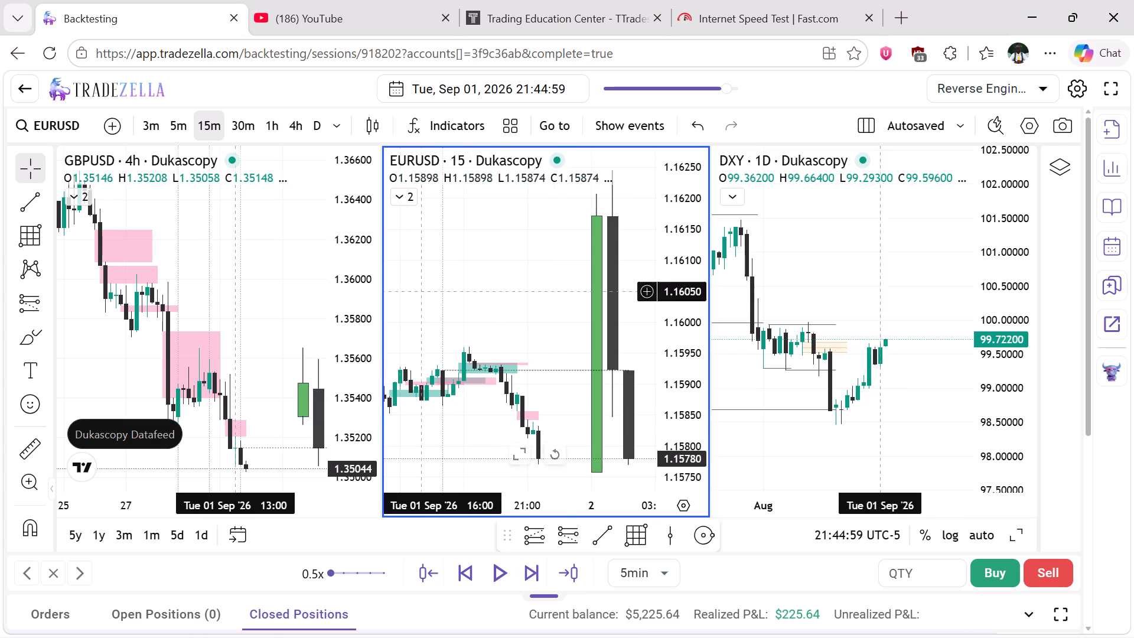
left_click(292, 122)
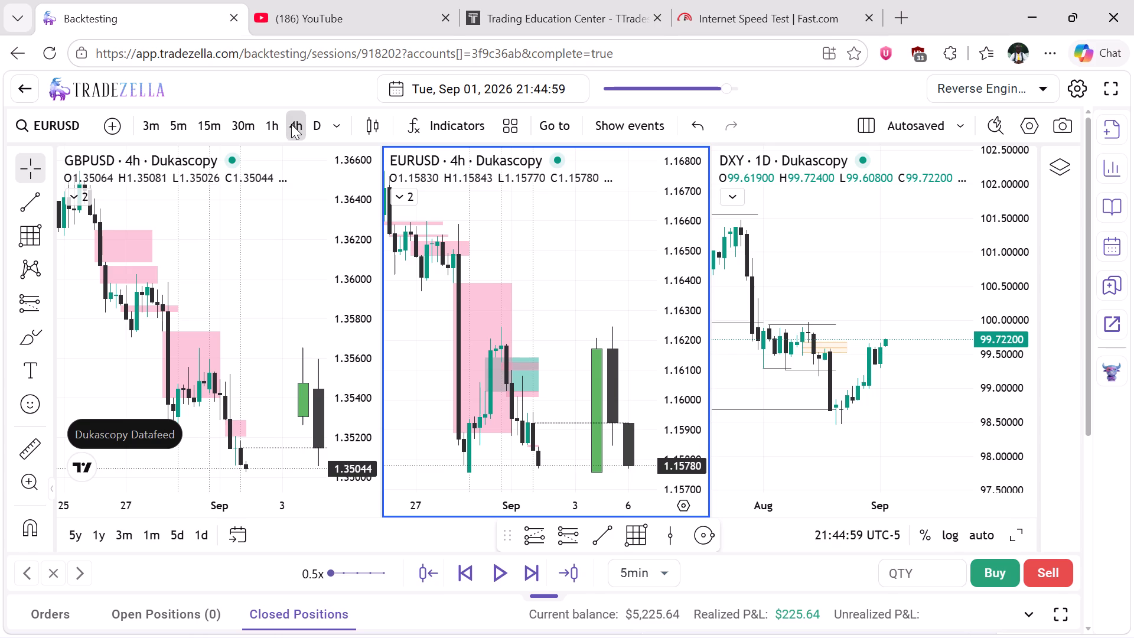
left_click(217, 124)
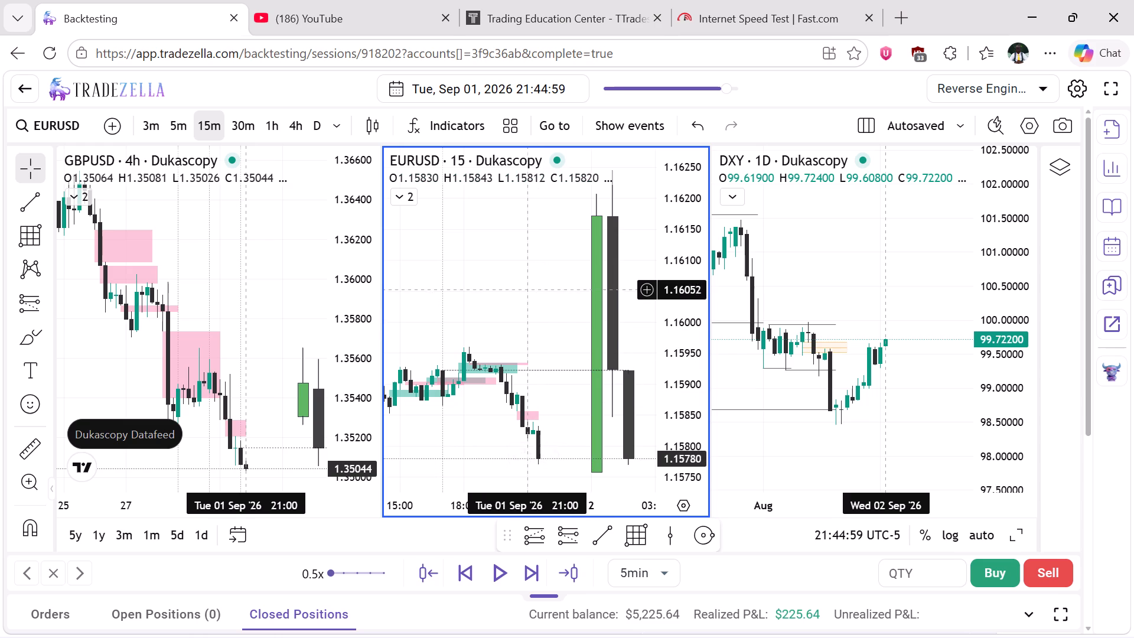
right_click(520, 253)
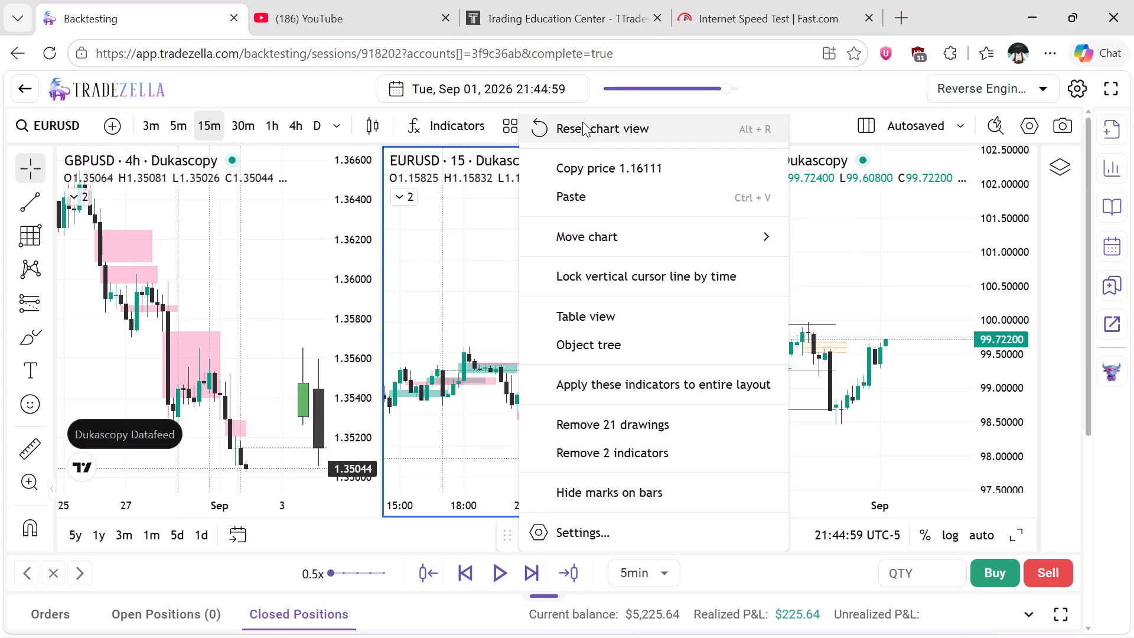
left_click(582, 122)
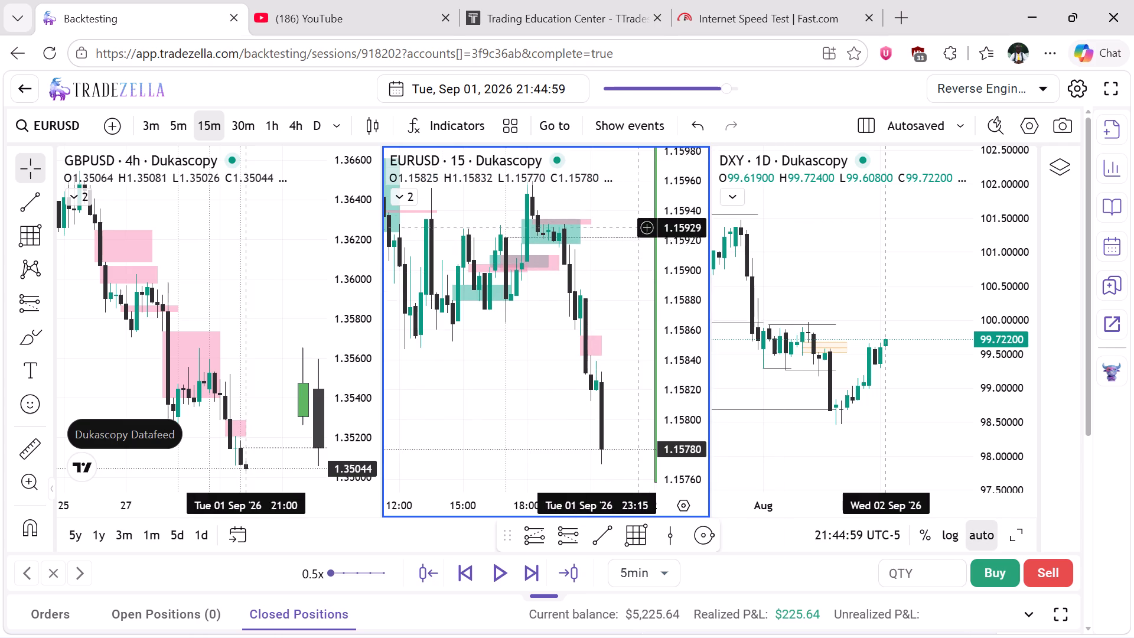
Compare recent EURUSD price action on the 15m and 1h timeframes, ending back on 15m.
left_click_drag(677, 230, 681, 366)
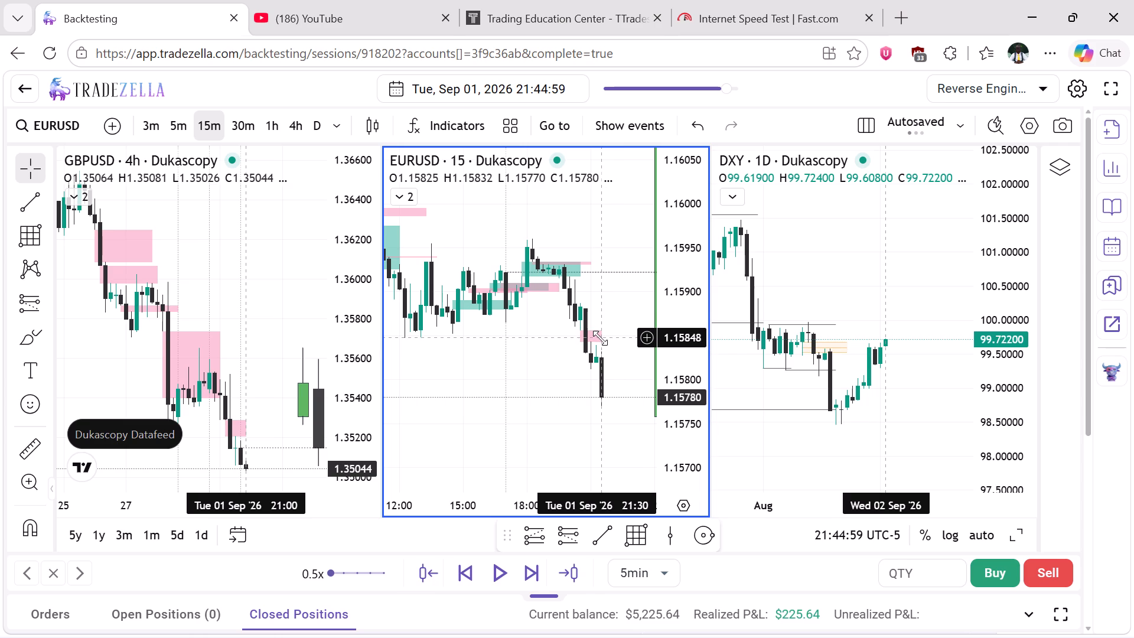
scroll(477, 349, "left", 1)
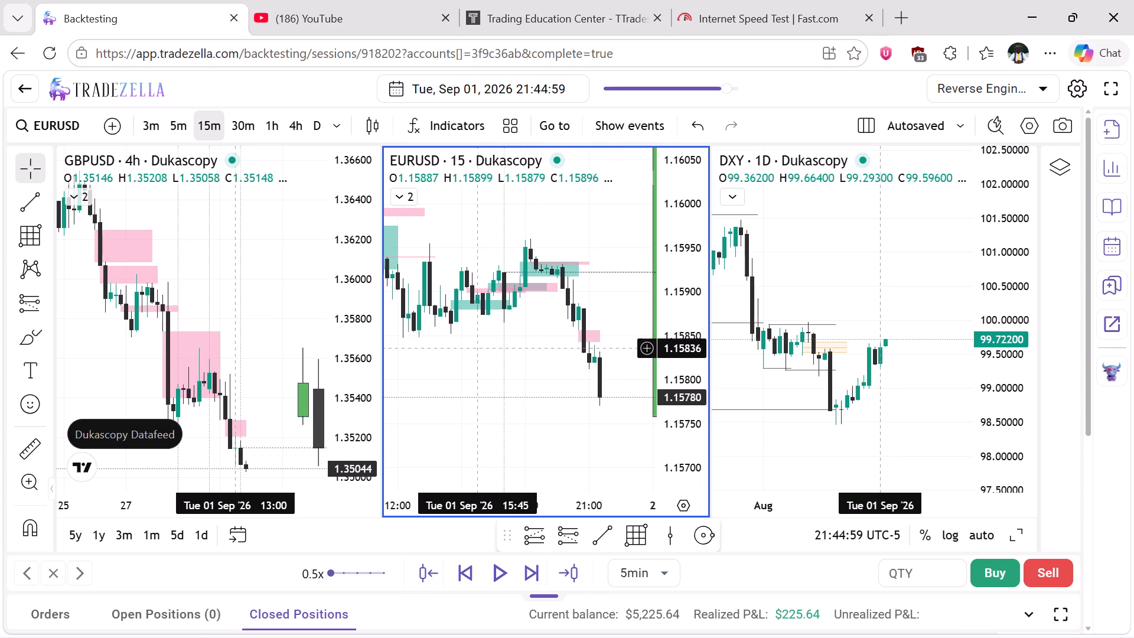
scroll(477, 349, "left", 1)
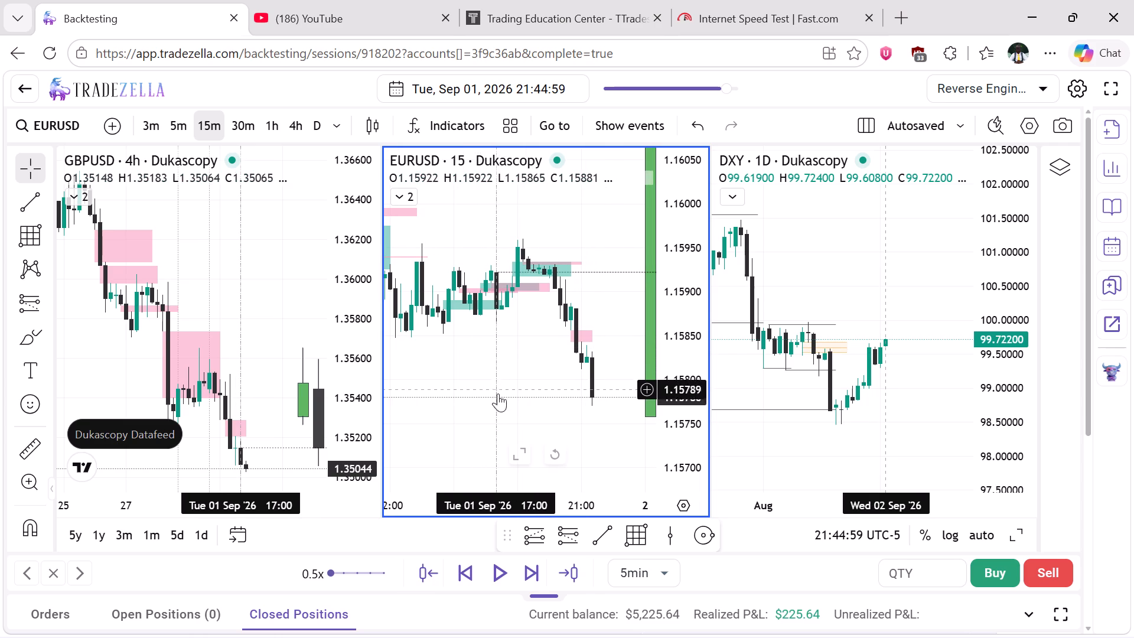
left_click(273, 127)
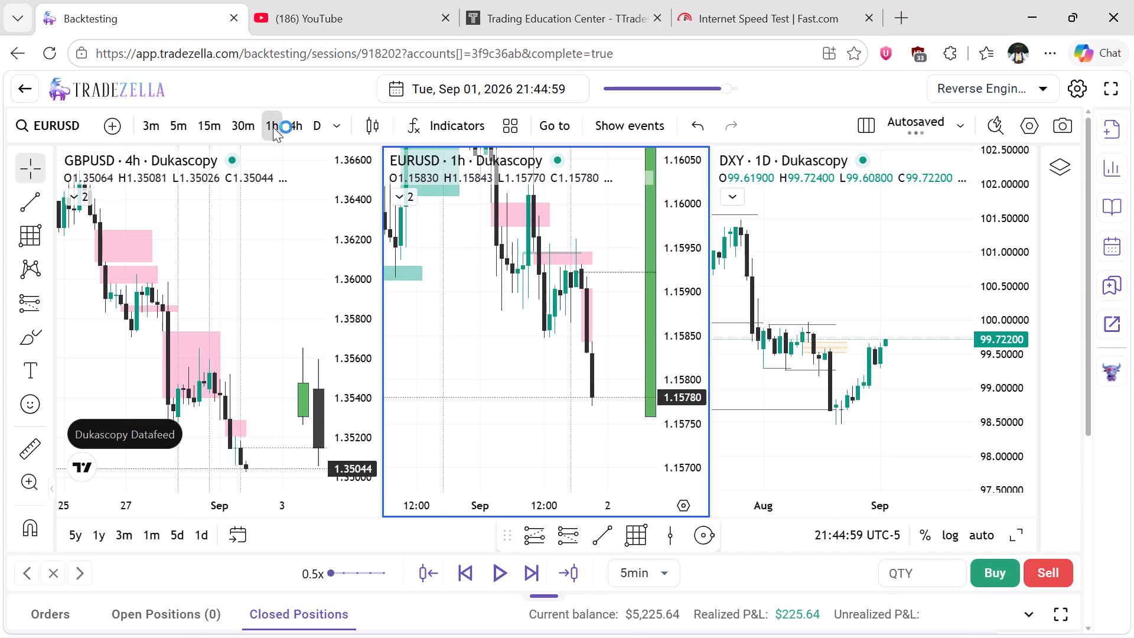
left_click(217, 131)
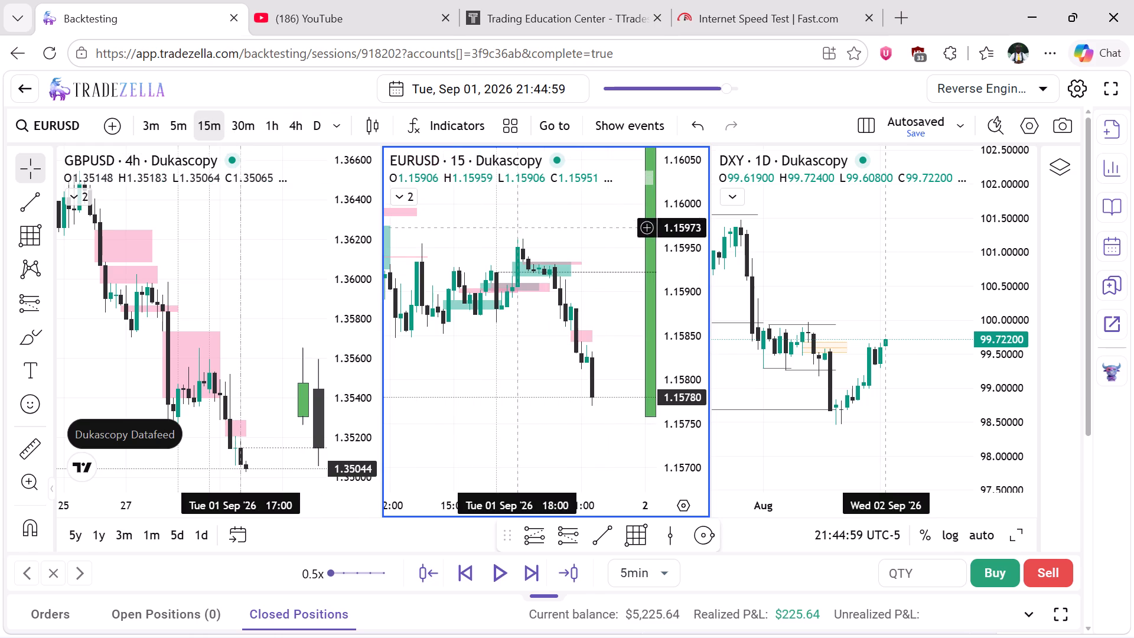
Check EURUSD on the daily timeframe with a wider price range, then return to 15m and reset the chart view.
left_click(316, 124)
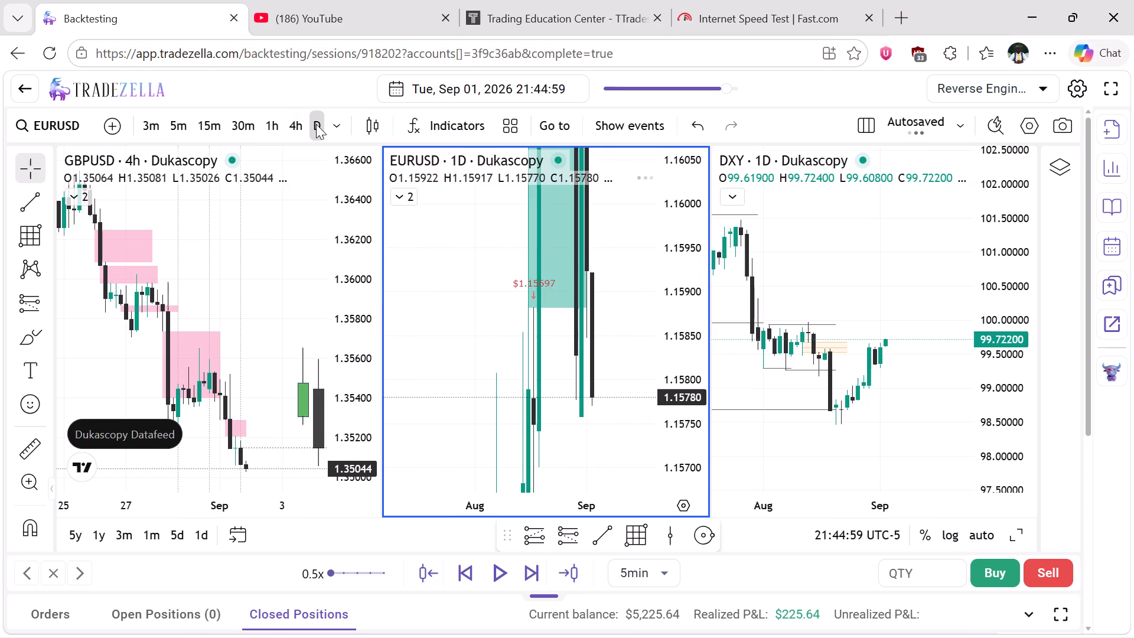
left_click_drag(696, 214, 696, 265)
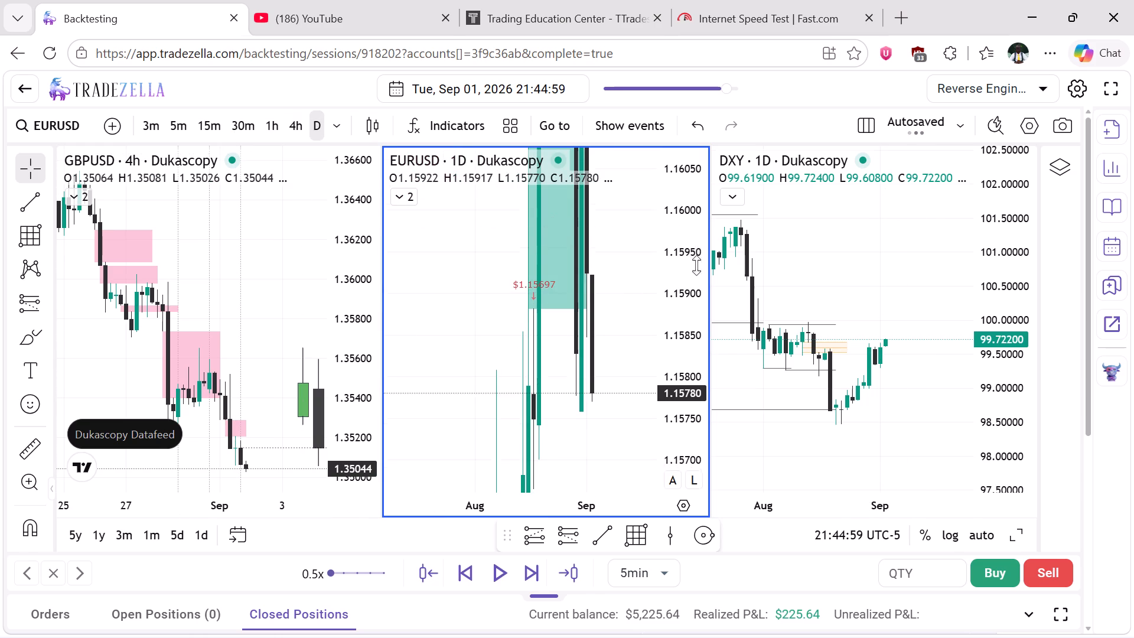
left_click_drag(696, 265, 689, 493)
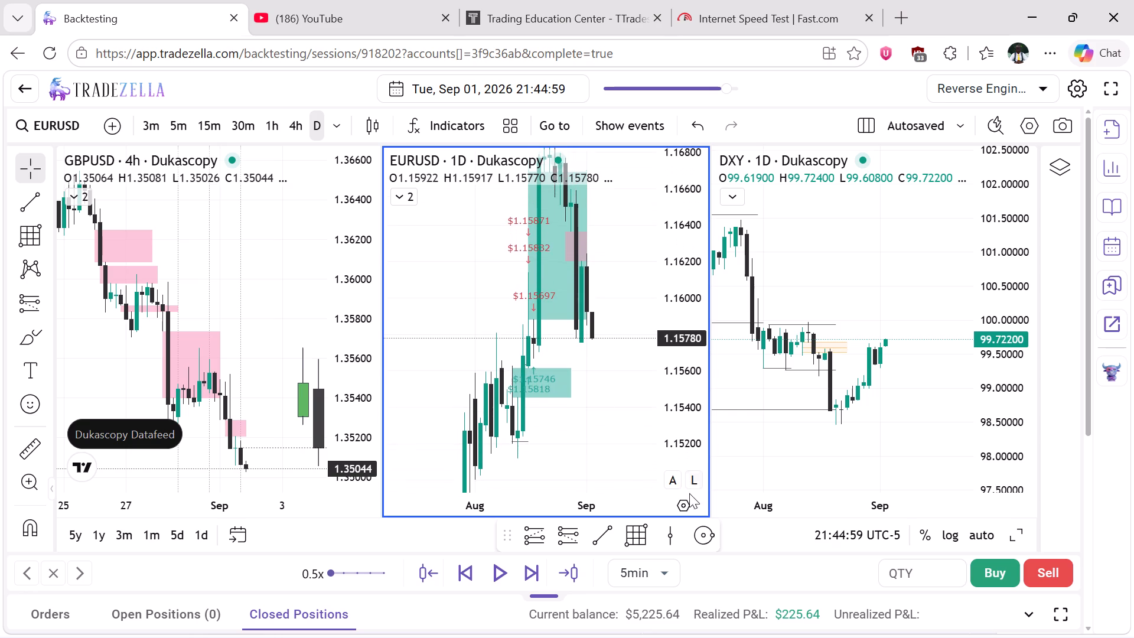
left_click_drag(689, 493, 689, 489)
left_click_drag(684, 314, 693, 366)
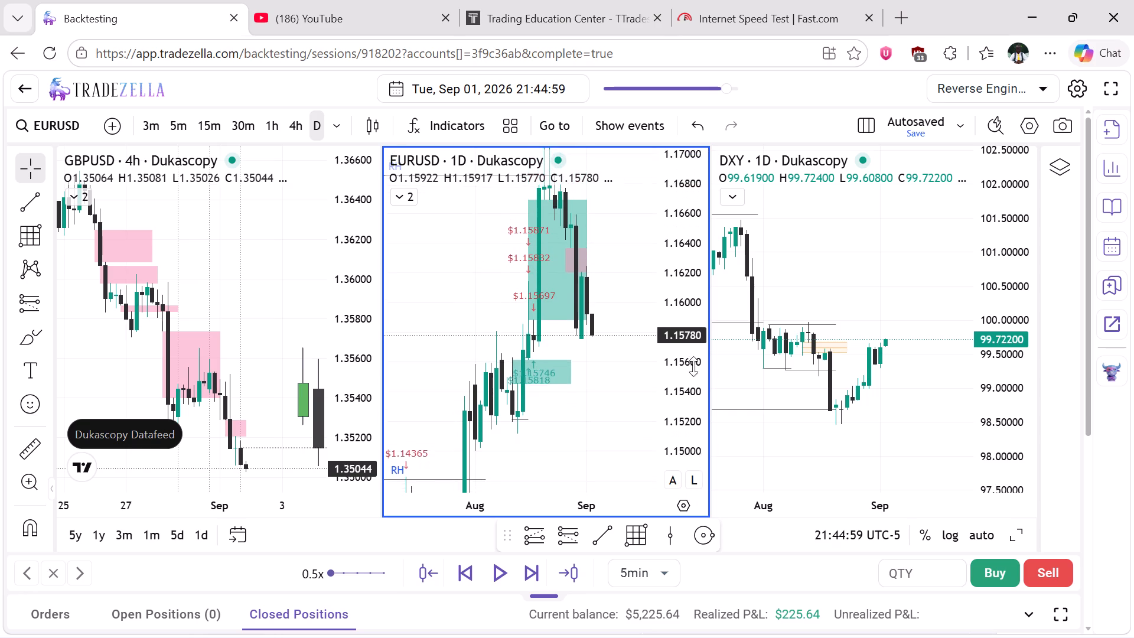
left_click_drag(693, 366, 696, 393)
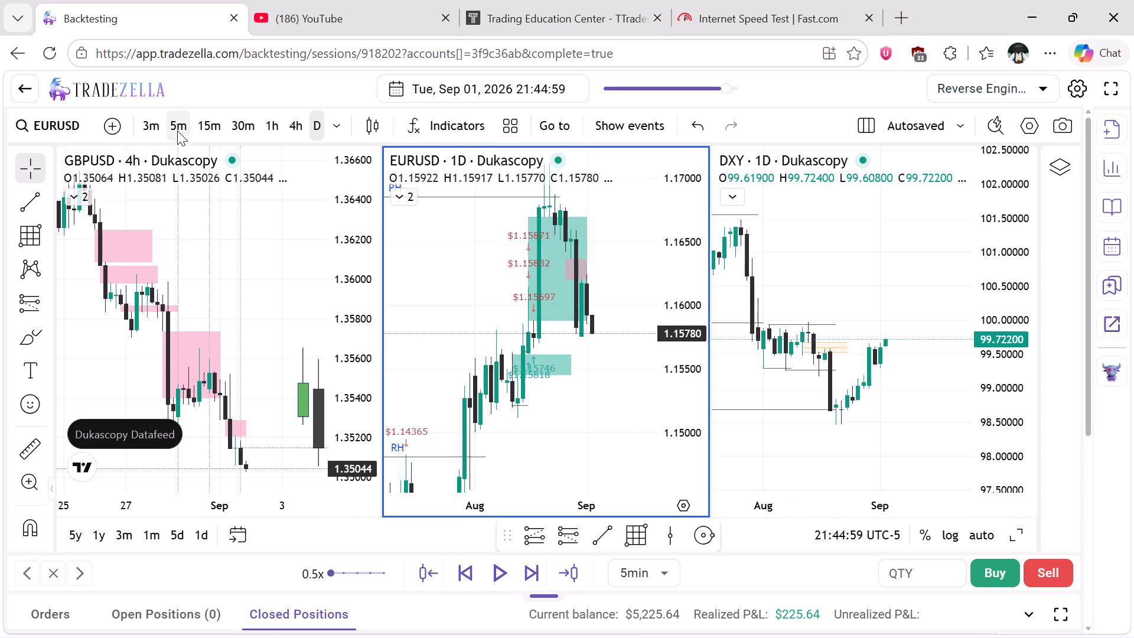
left_click(208, 128)
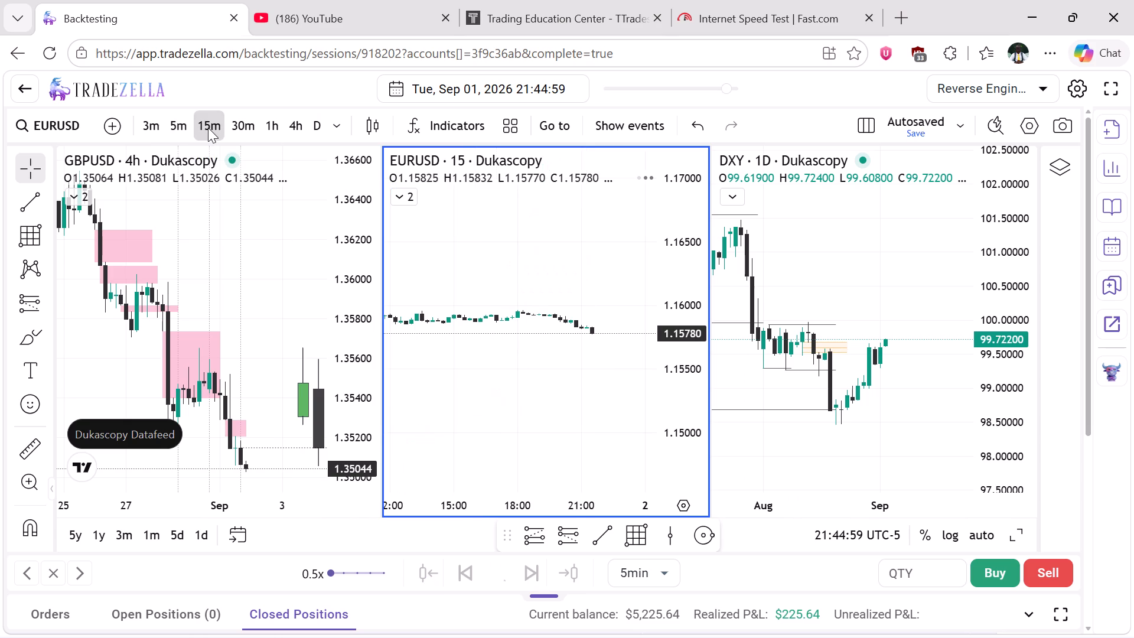
right_click(582, 267)
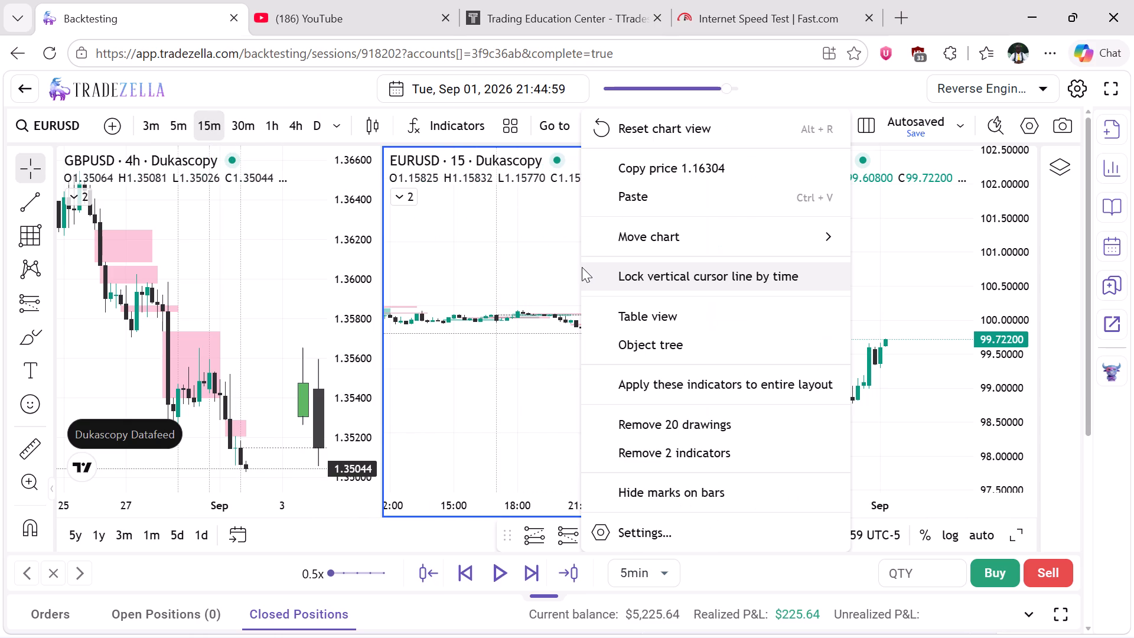
left_click(645, 123)
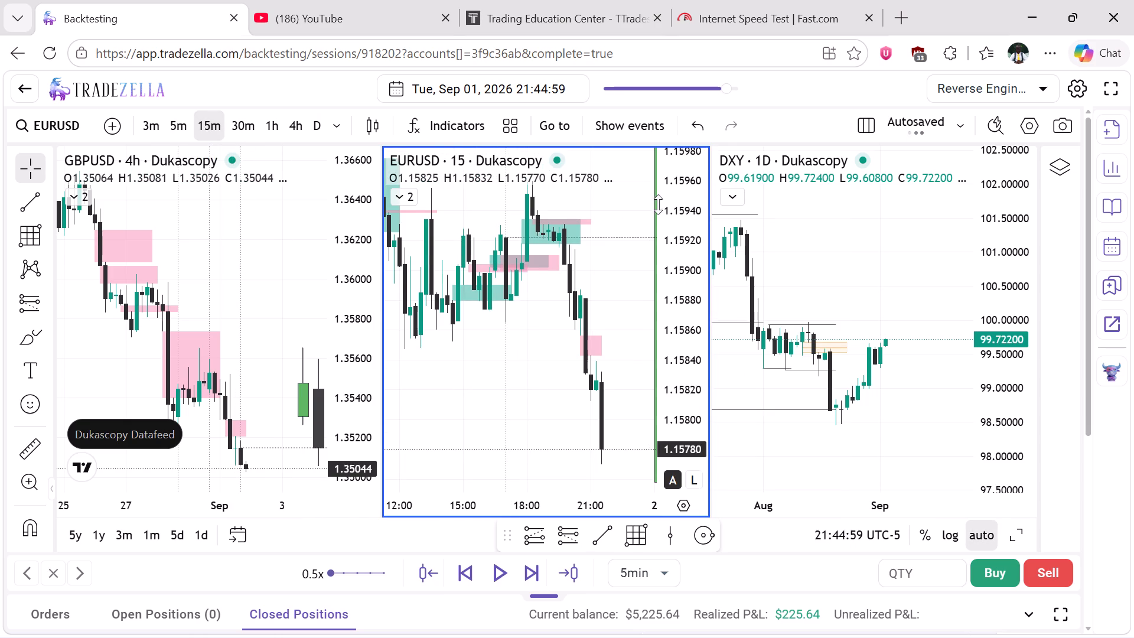
Place a short position on the EURUSD 15m chart at the 20:30 candle, with entry at about 1.15867.
left_click_drag(658, 215, 662, 311)
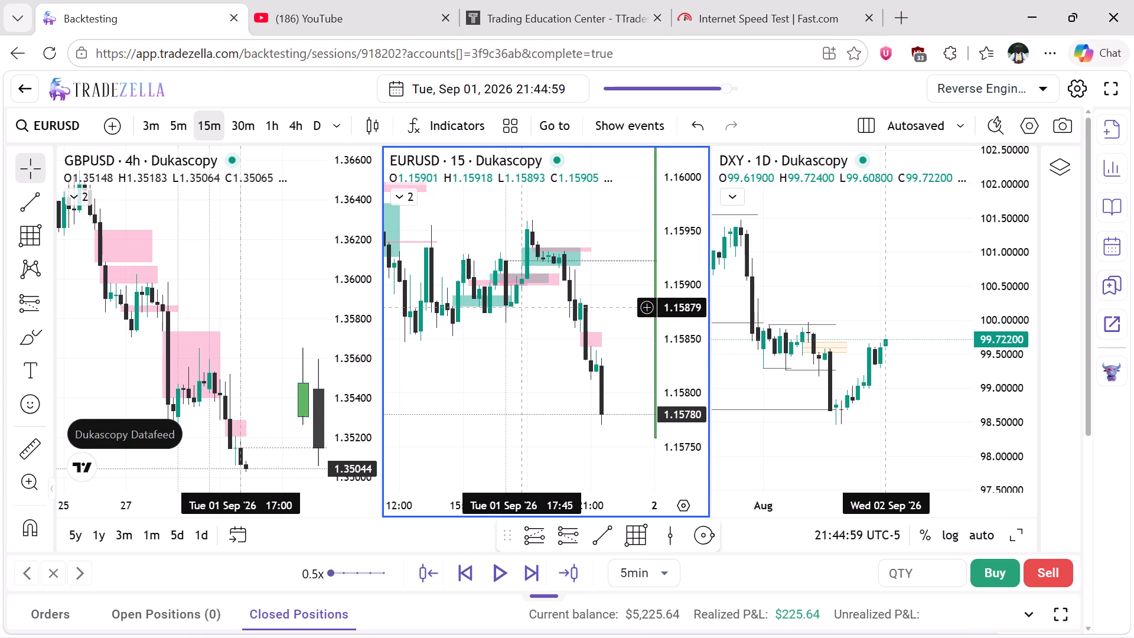
left_click(570, 529)
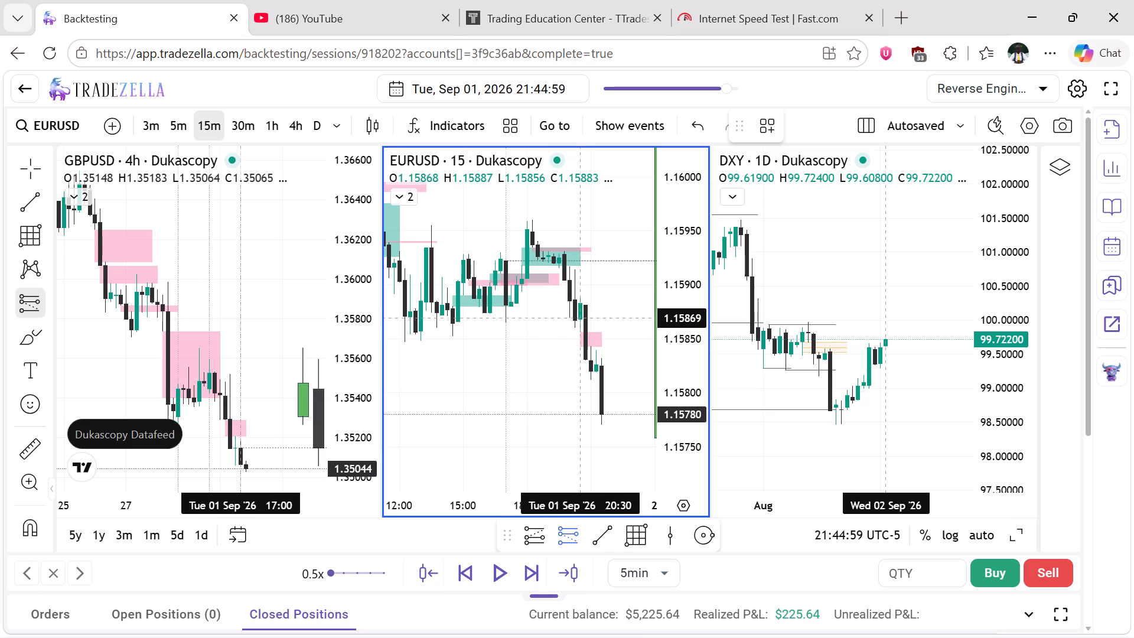
left_click(579, 321)
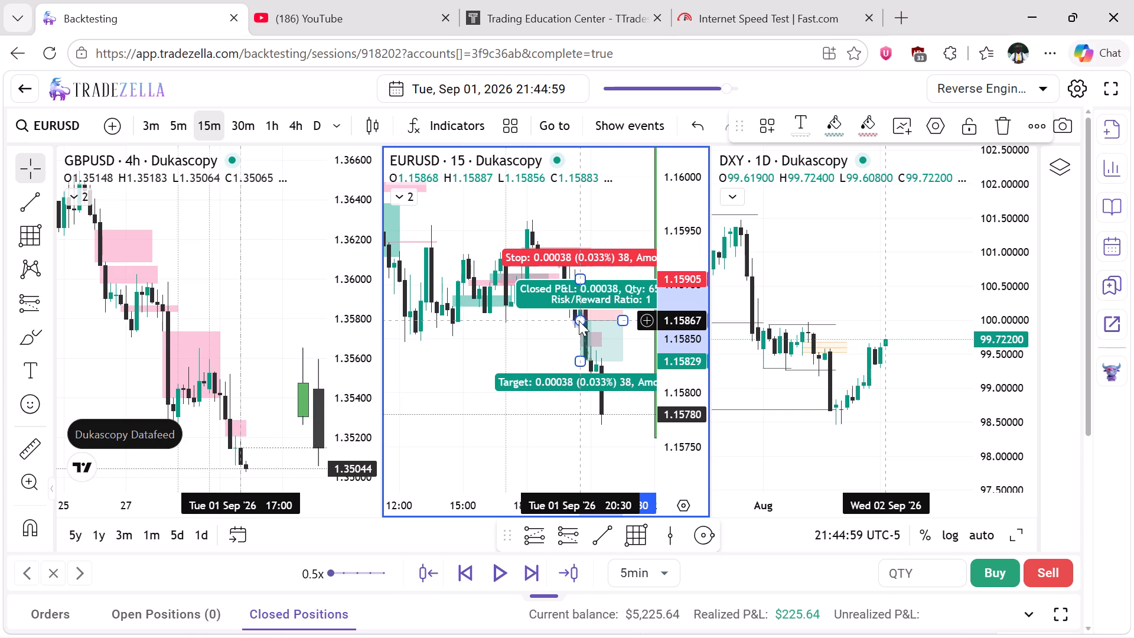
Raise the EURUSD short position's stop level to about 1.15933.
left_click_drag(583, 274, 575, 239)
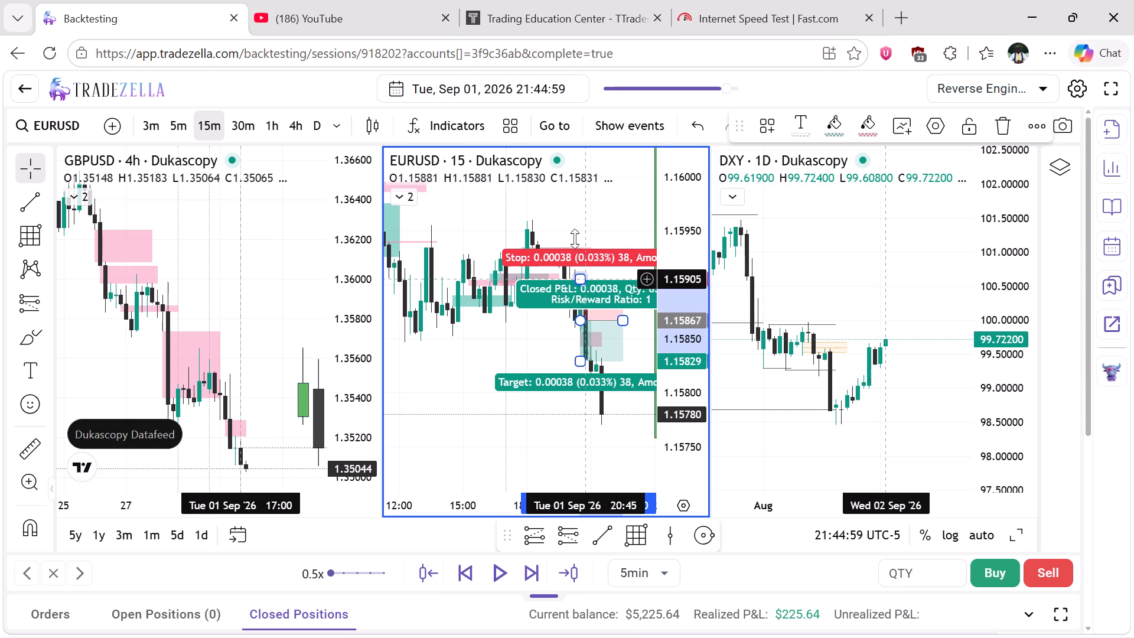
left_click_drag(575, 239, 573, 248)
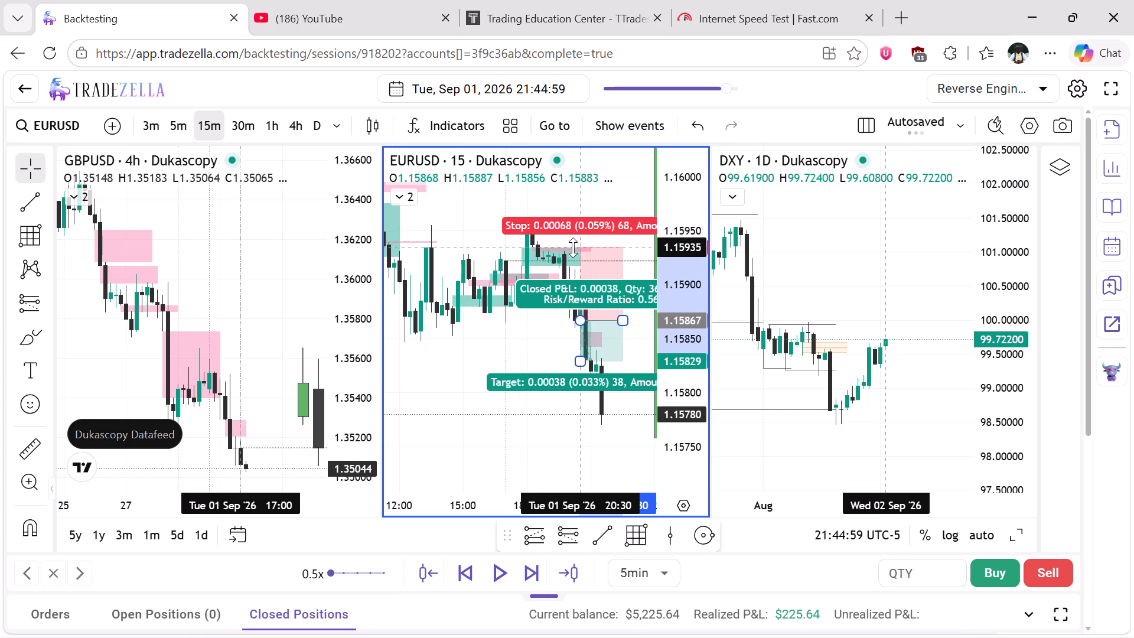
left_click_drag(573, 248, 573, 249)
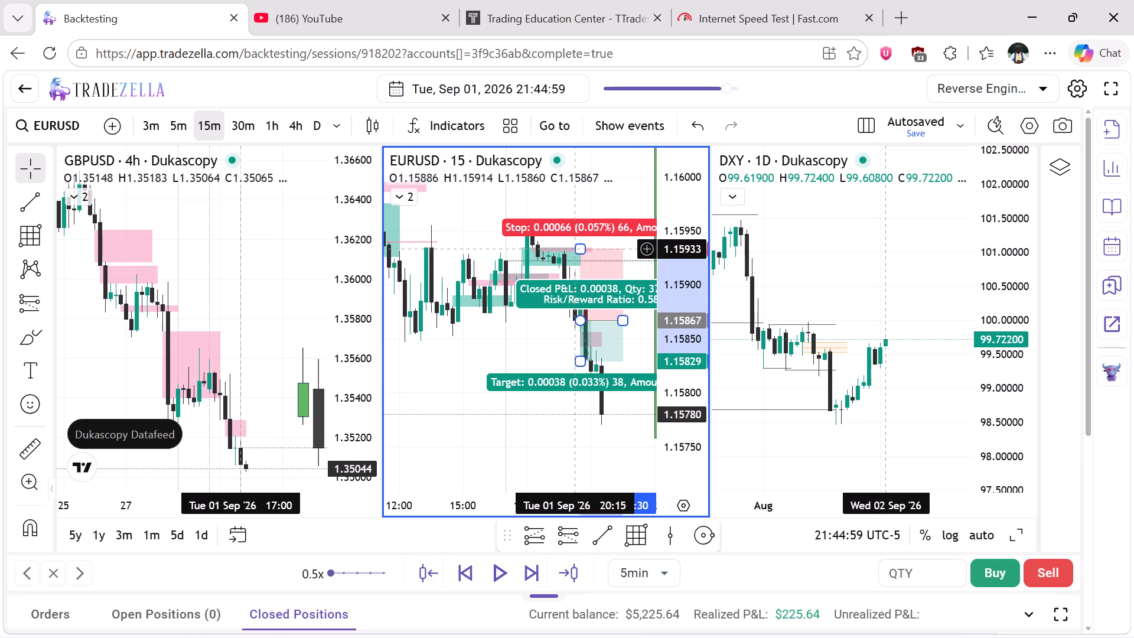
Lower the short position's target to about 1.15736 for a risk/reward ratio of 2, and deselect the drawing.
scroll(519, 338, "left", 1)
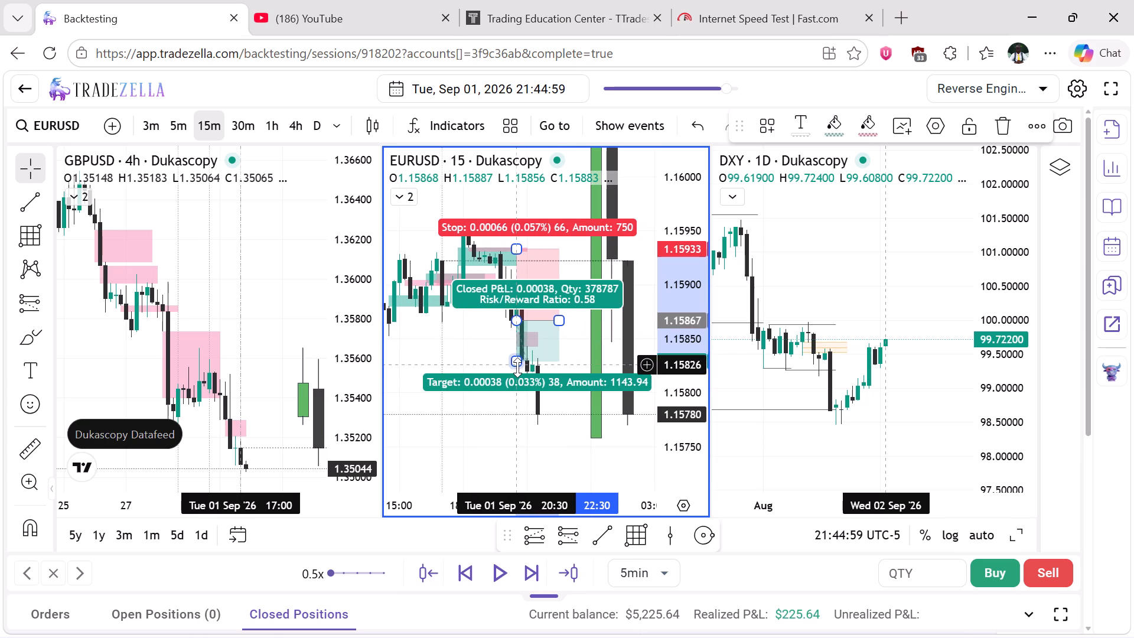
left_click_drag(517, 368, 518, 447)
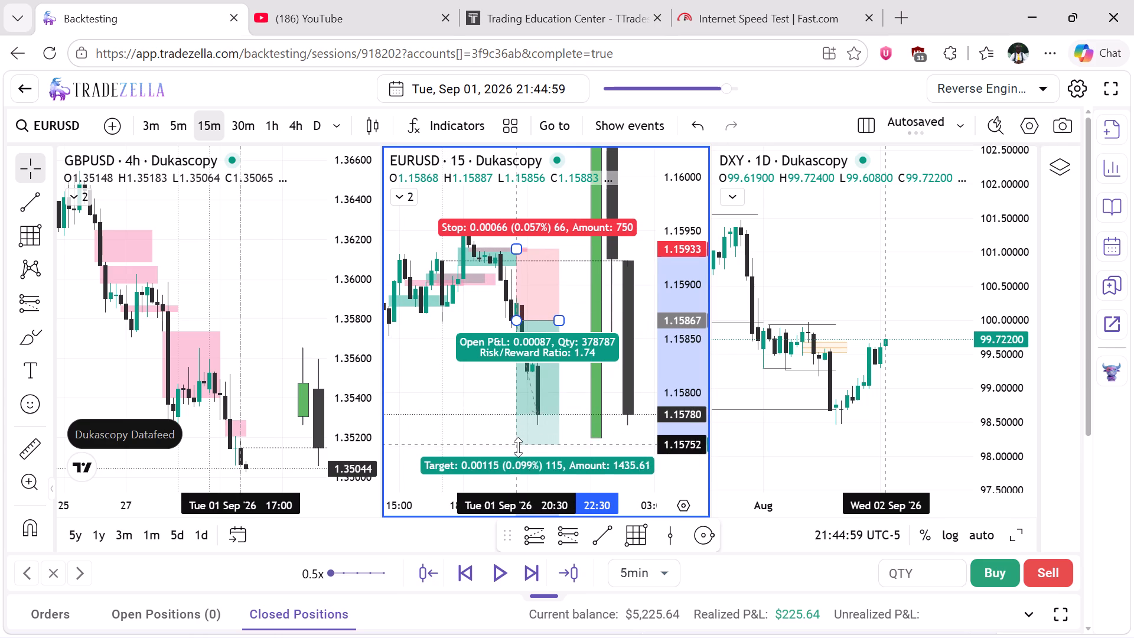
left_click_drag(518, 447, 518, 457)
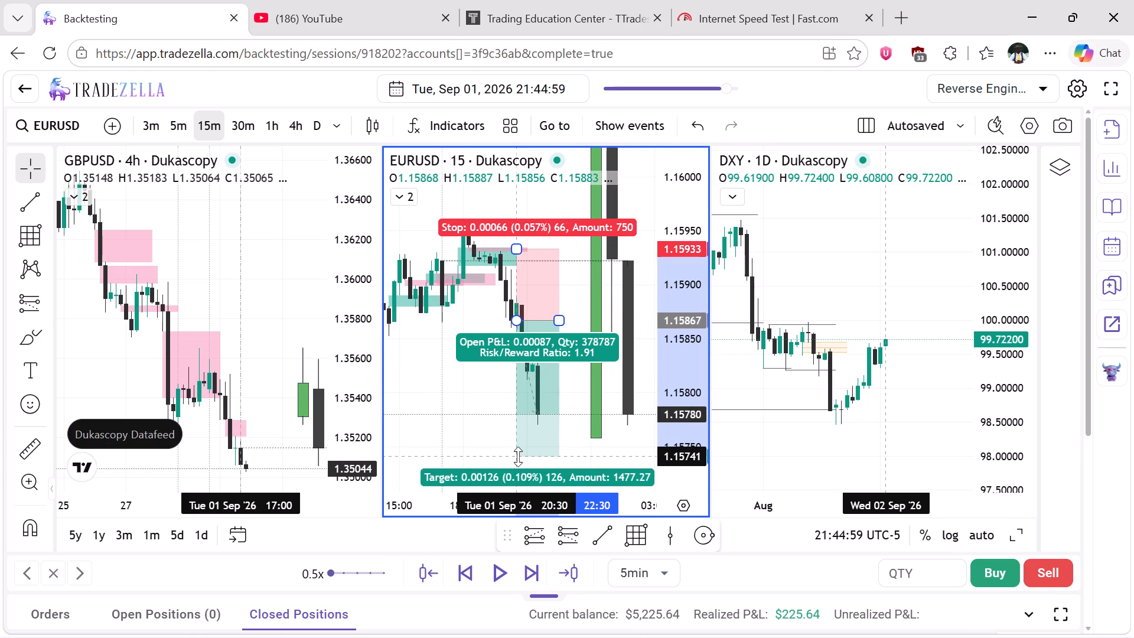
left_click_drag(518, 457, 522, 468)
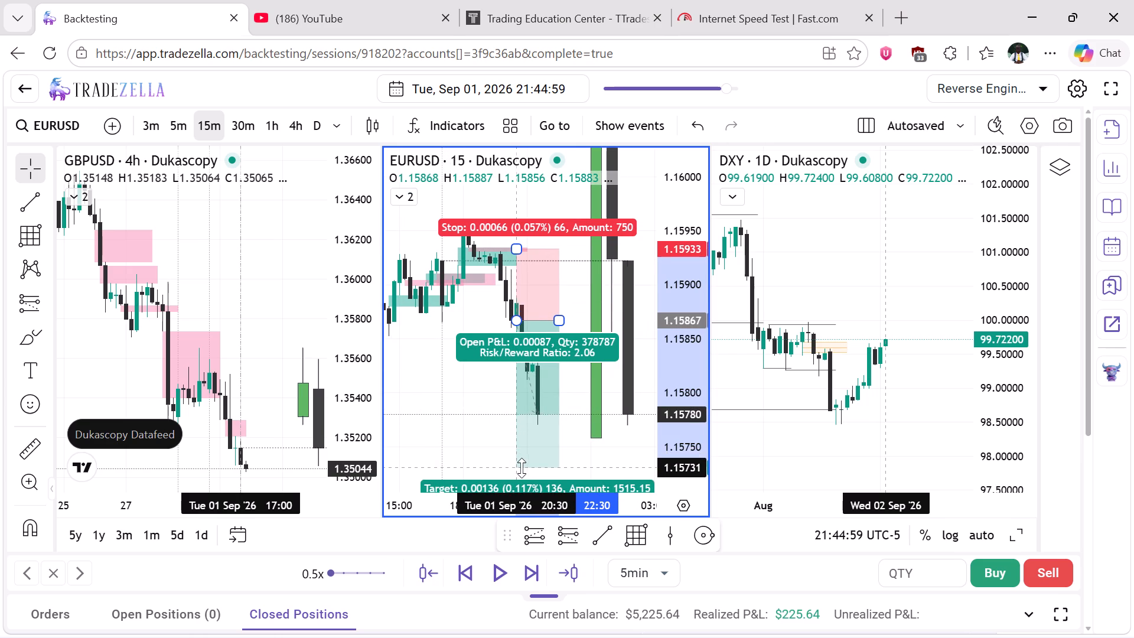
left_click_drag(522, 468, 522, 460)
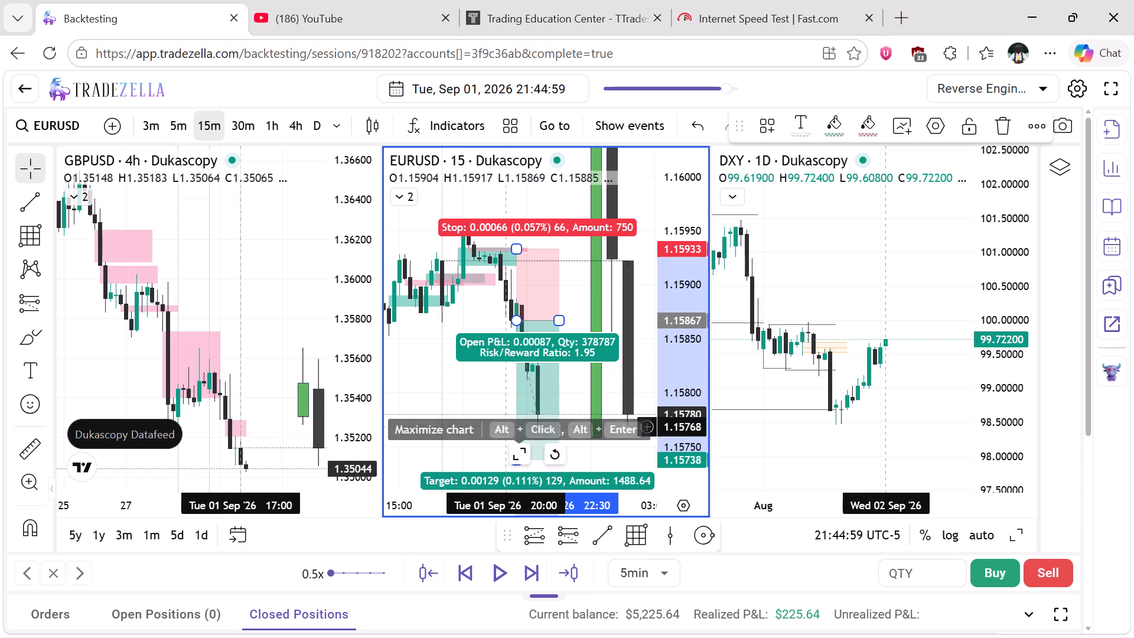
scroll(493, 372, "right", 1)
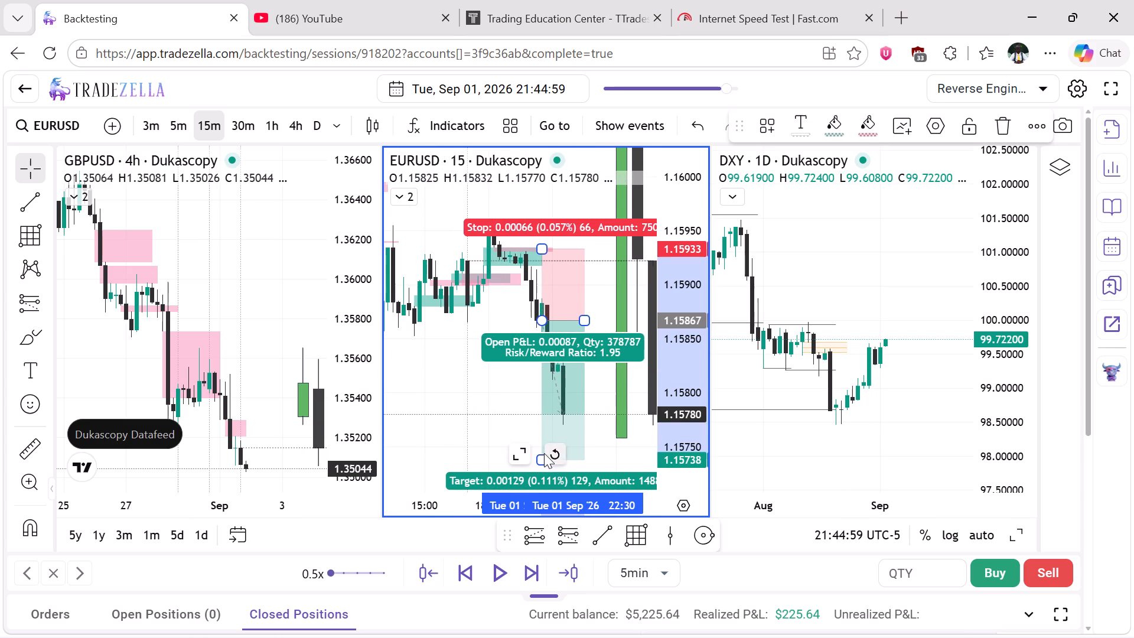
scroll(600, 429, "right", 1)
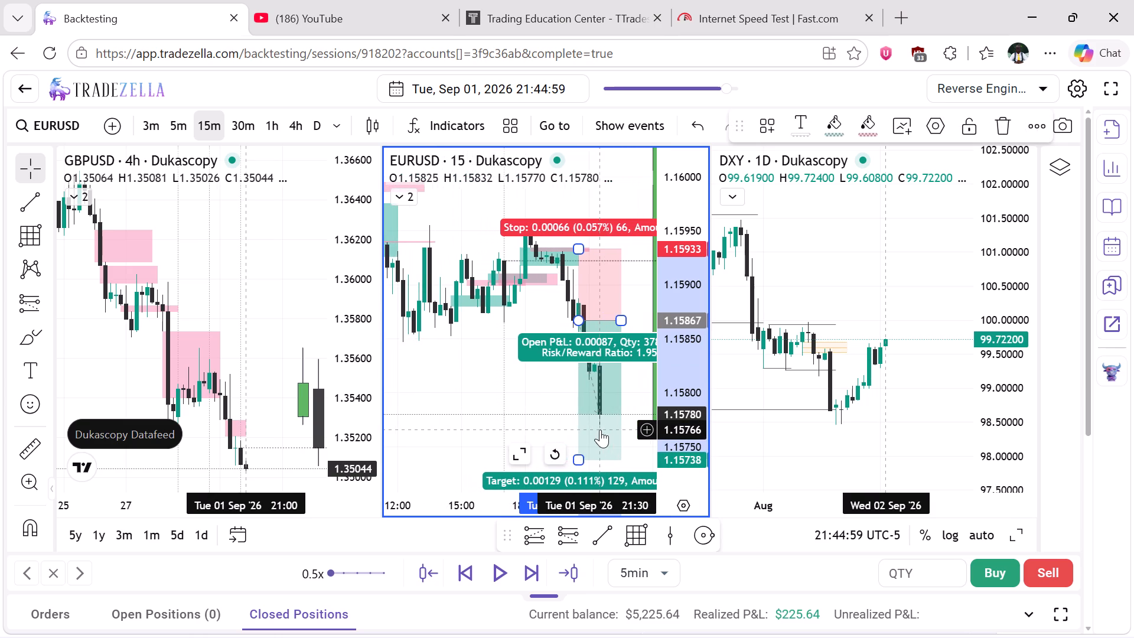
left_click(579, 460)
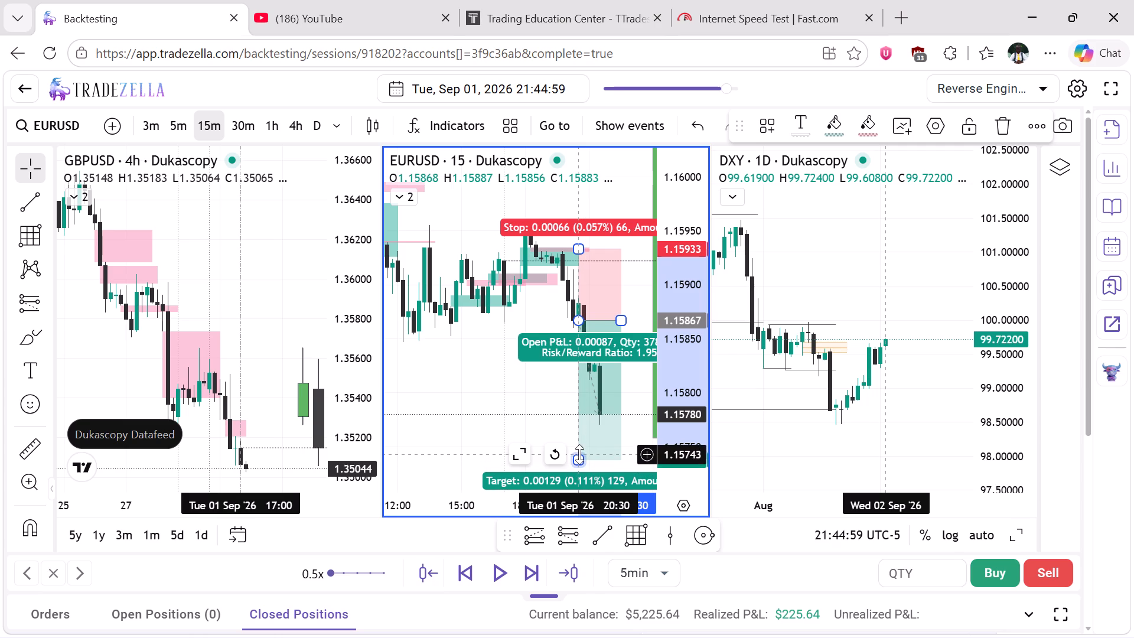
left_click_drag(579, 454, 579, 465)
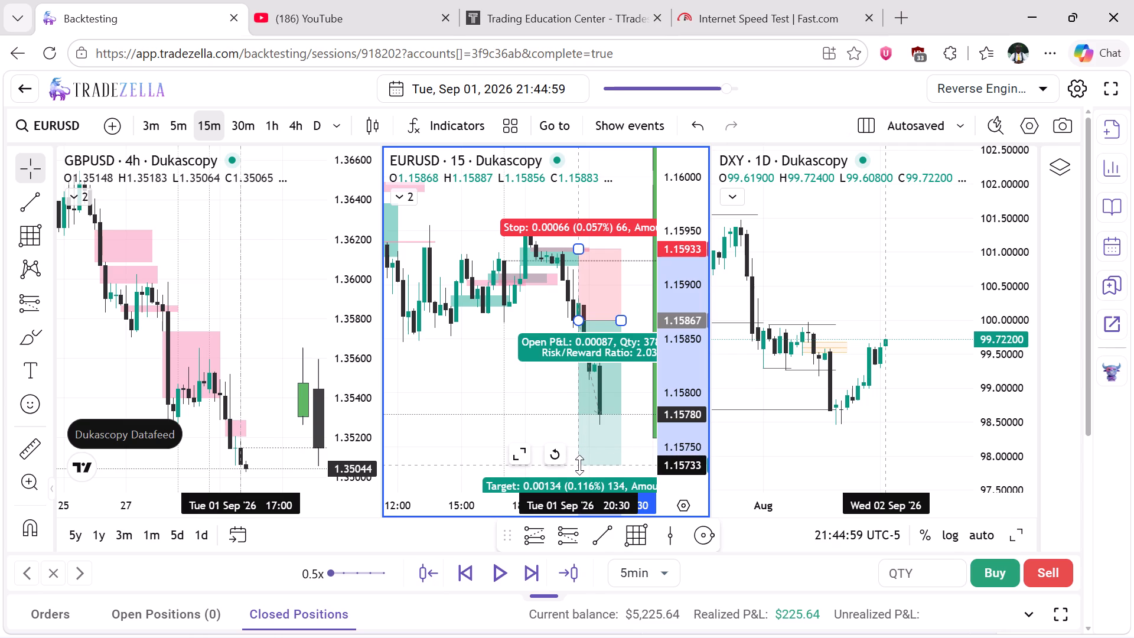
left_click_drag(579, 465, 579, 462)
left_click(445, 375)
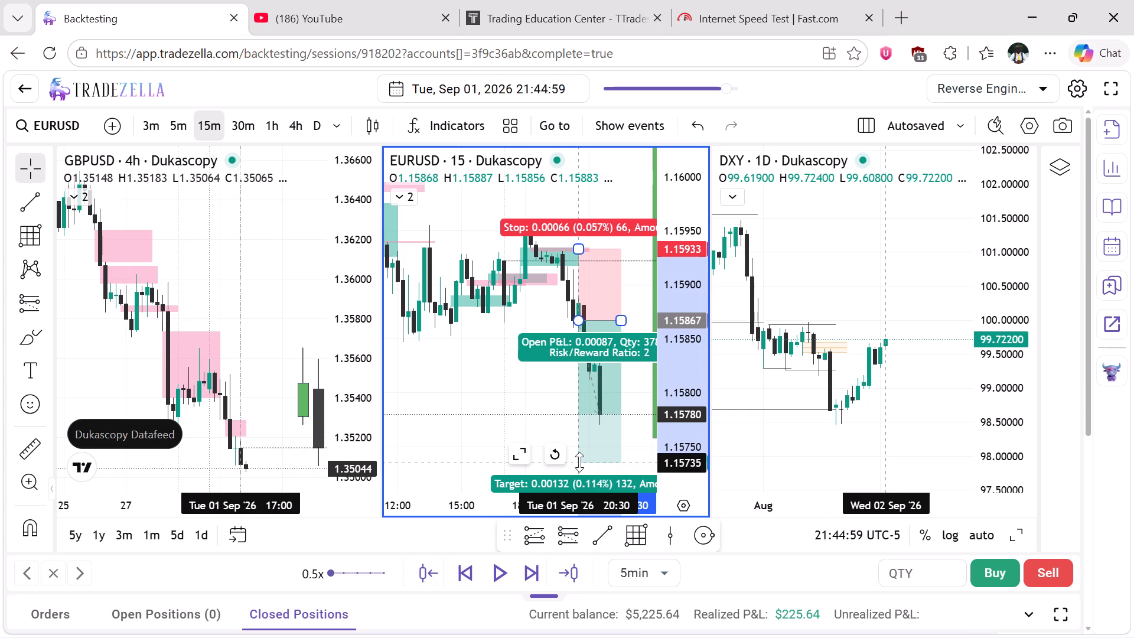
Compare the EURUSD short against the daily and 4h timeframes, then return to 15m with the view reset and a wider price range.
scroll(445, 375, "left", 1)
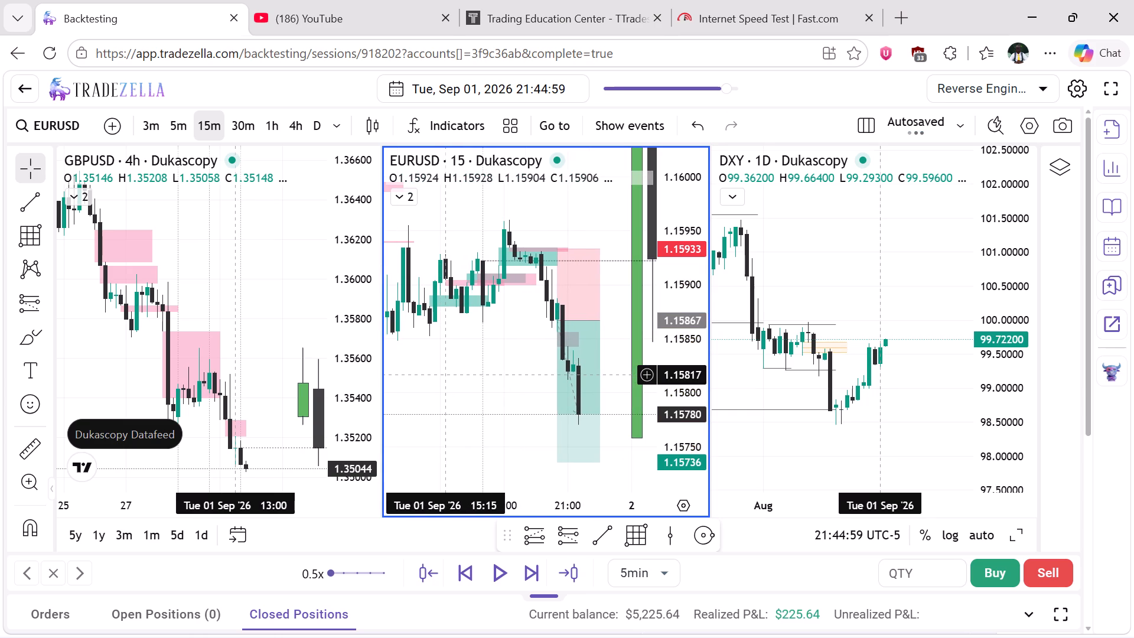
scroll(445, 375, "left", 1)
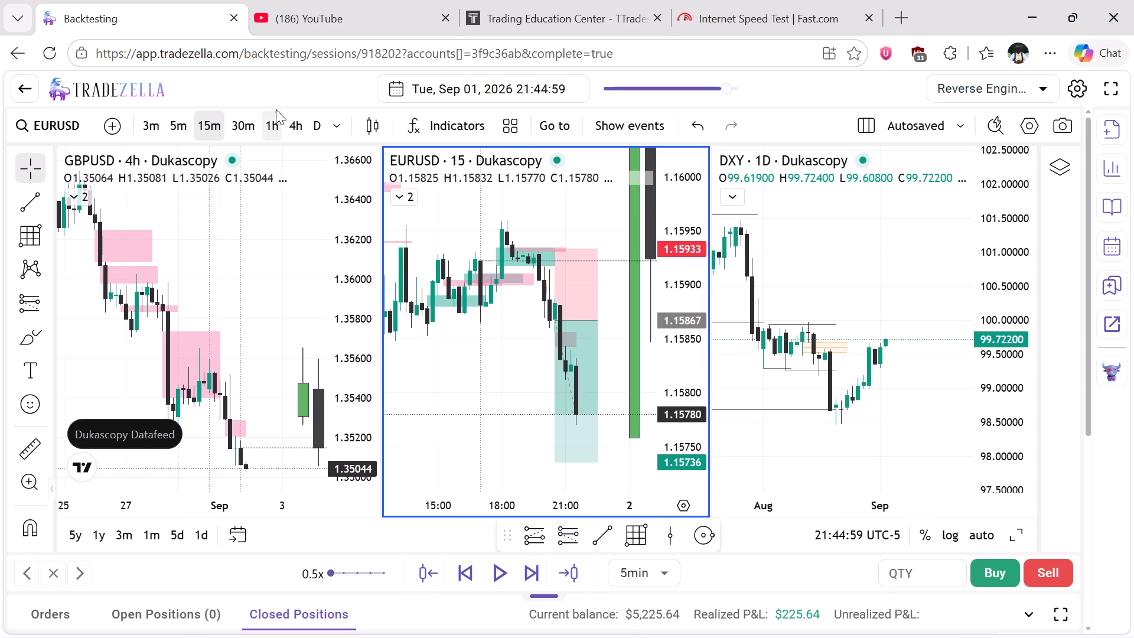
left_click(317, 124)
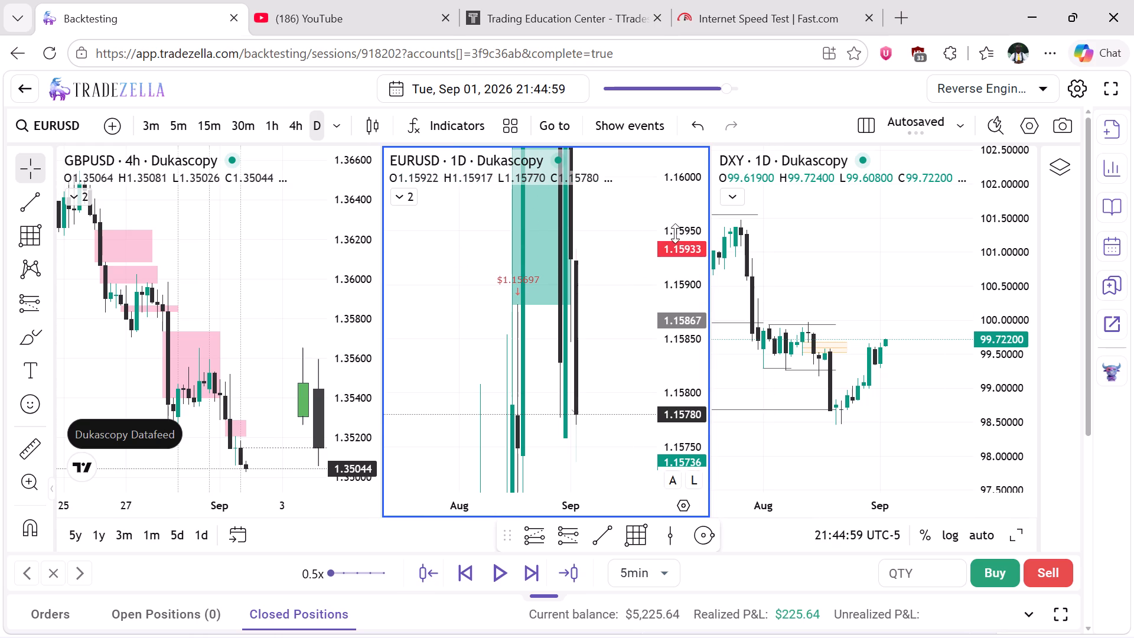
left_click_drag(675, 233, 686, 479)
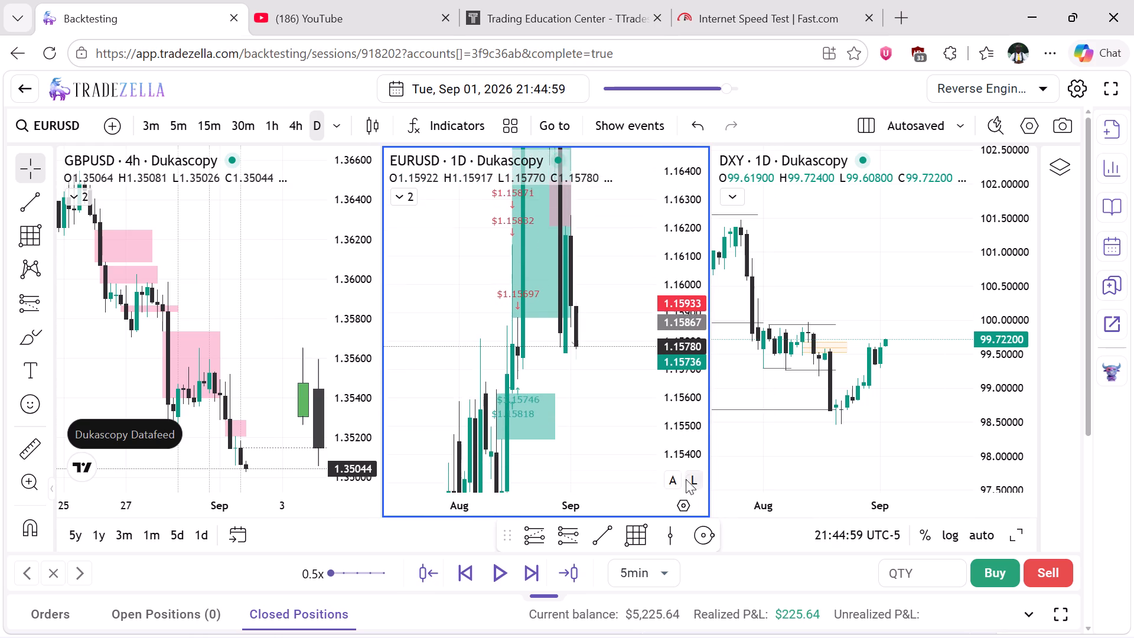
left_click_drag(686, 479, 688, 494)
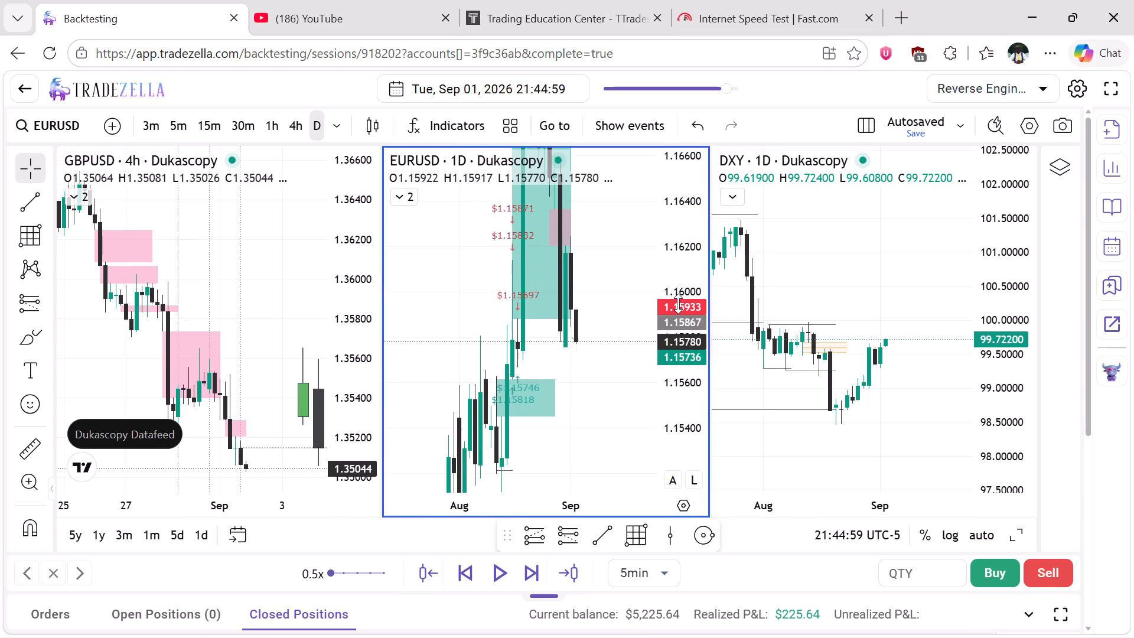
left_click_drag(678, 304, 683, 377)
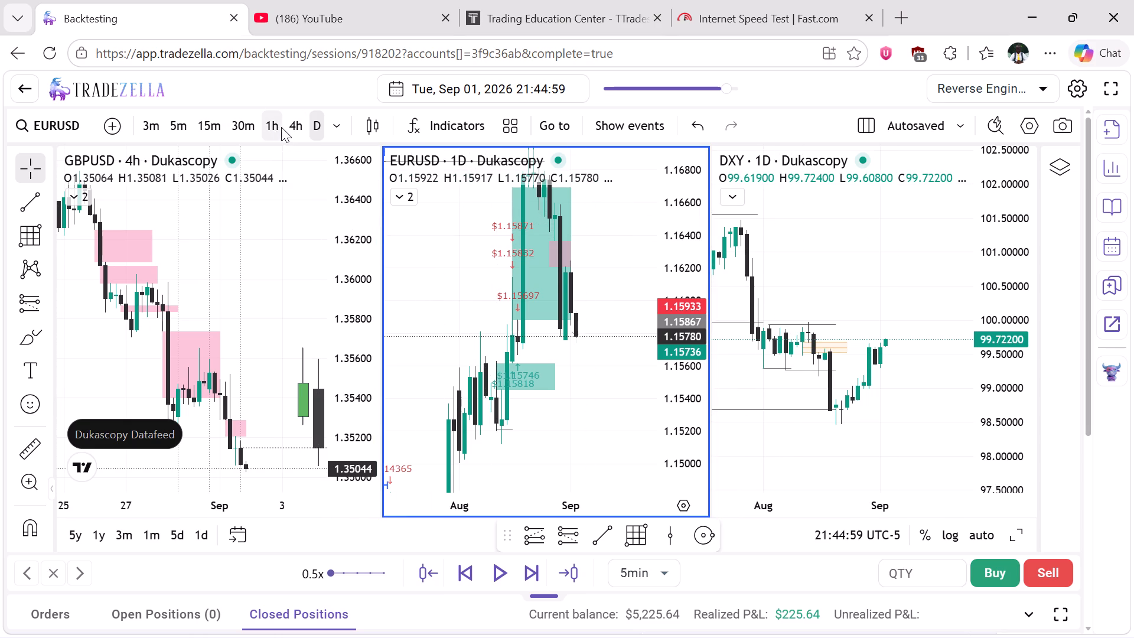
left_click(298, 126)
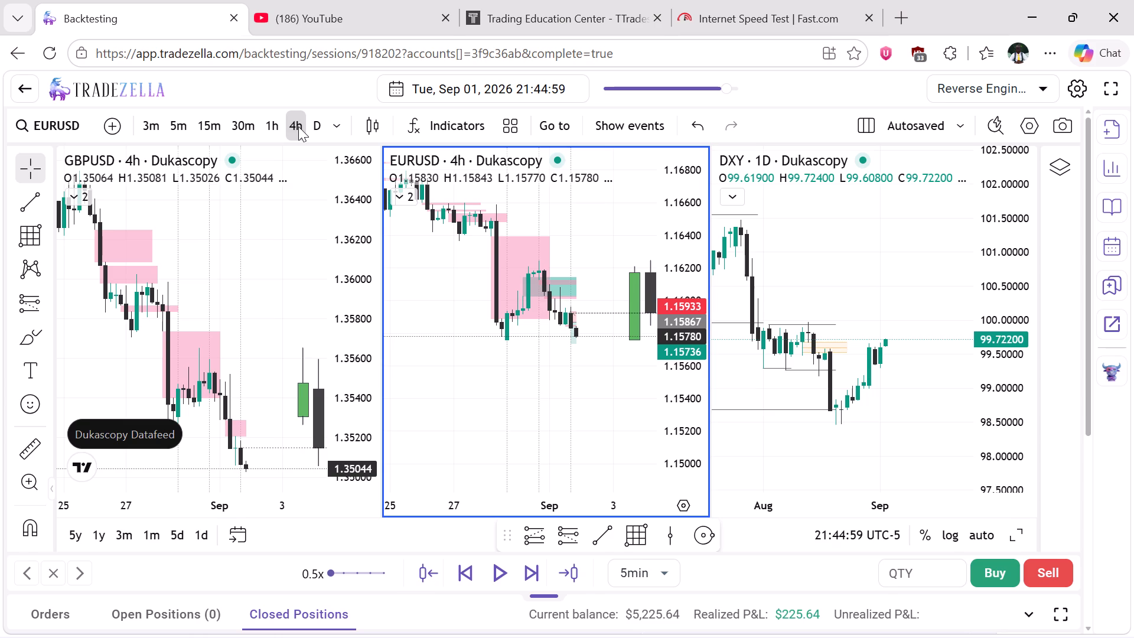
left_click(210, 135)
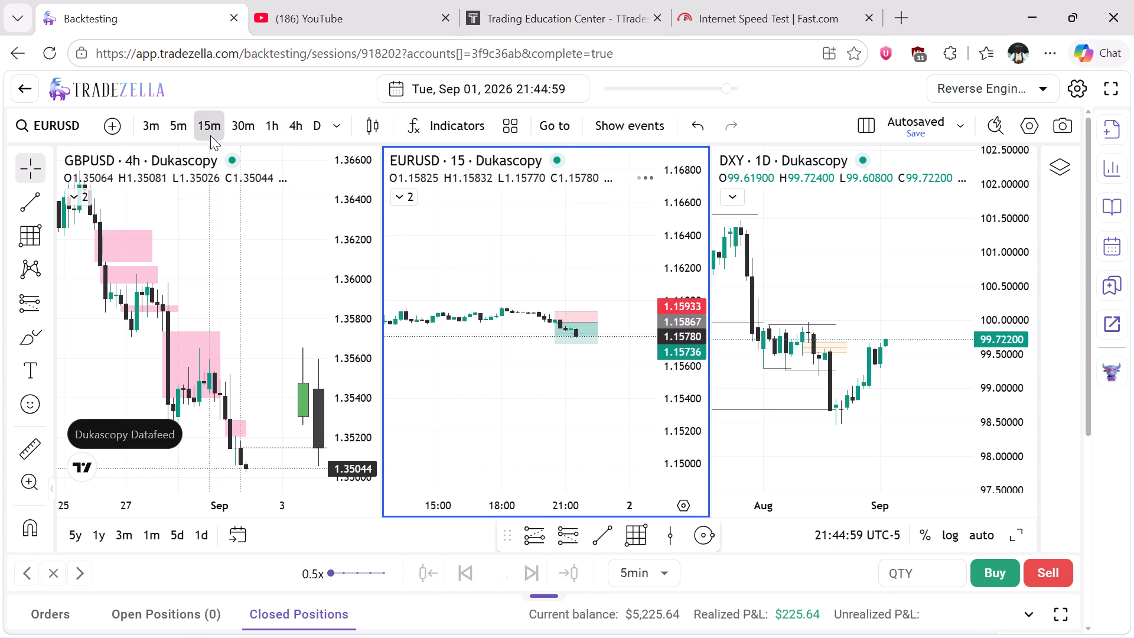
right_click(574, 275)
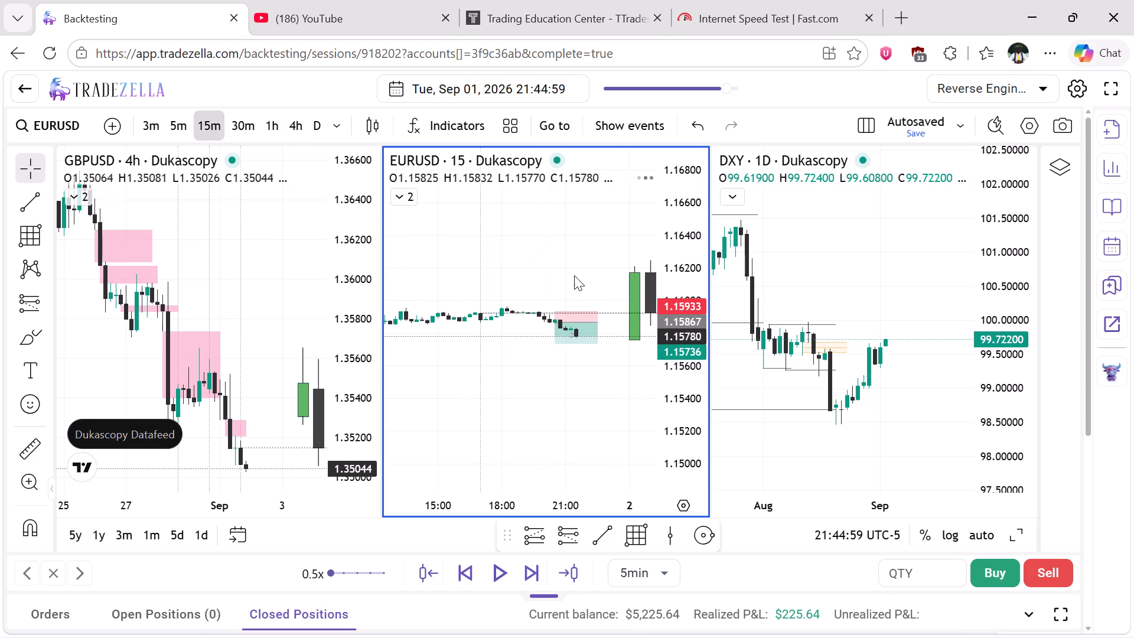
left_click(637, 132)
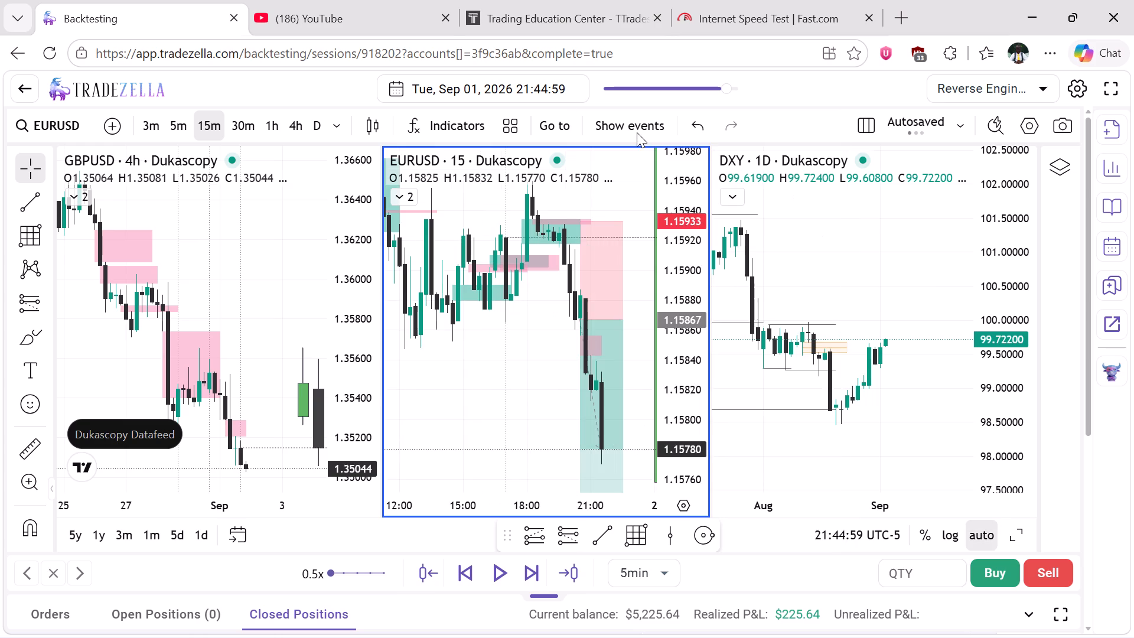
left_click_drag(680, 216, 680, 236)
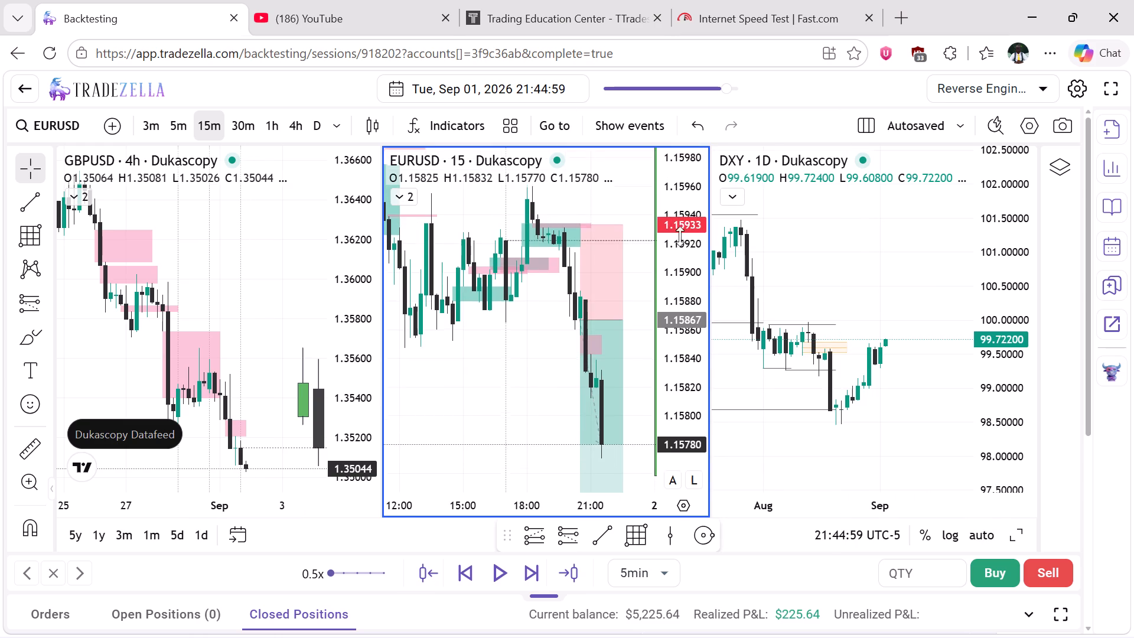
left_click_drag(680, 236, 703, 392)
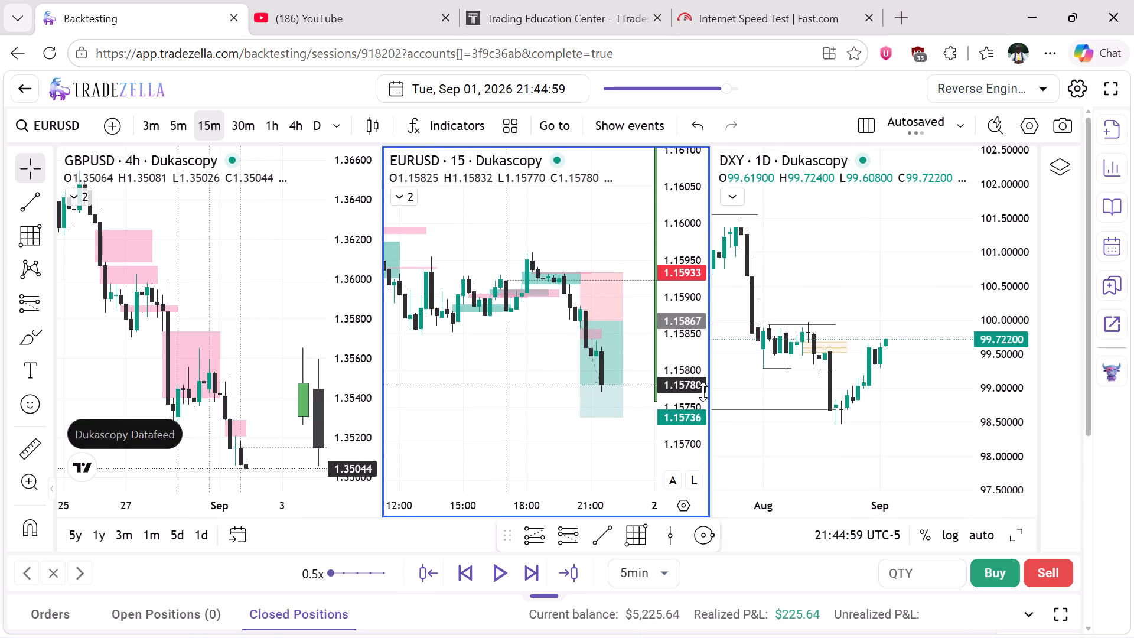
Advance the replay in 5-minute steps to 22:49:59 on September 1, following the EURUSD short on the 15m chart.
left_click(523, 573)
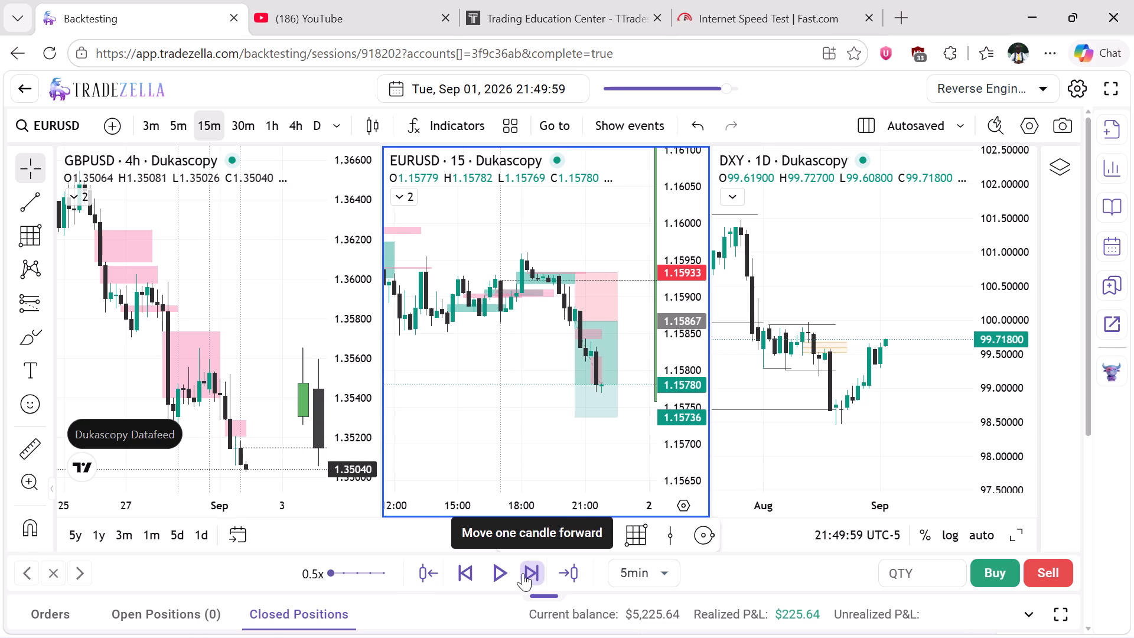
left_click(523, 573)
left_click(523, 573)
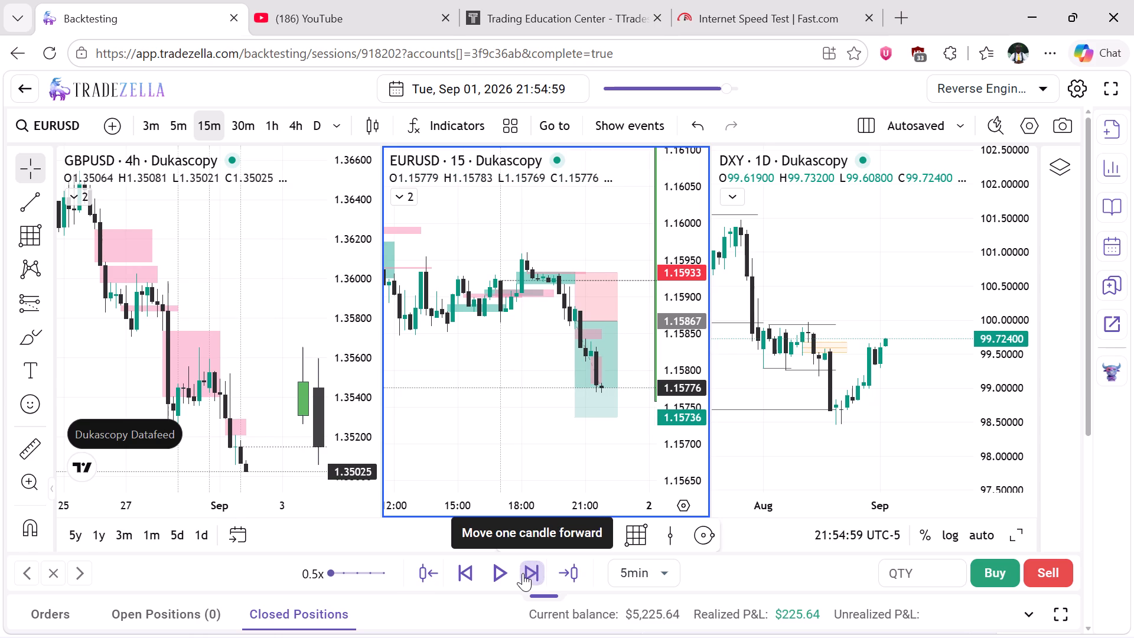
left_click(523, 573)
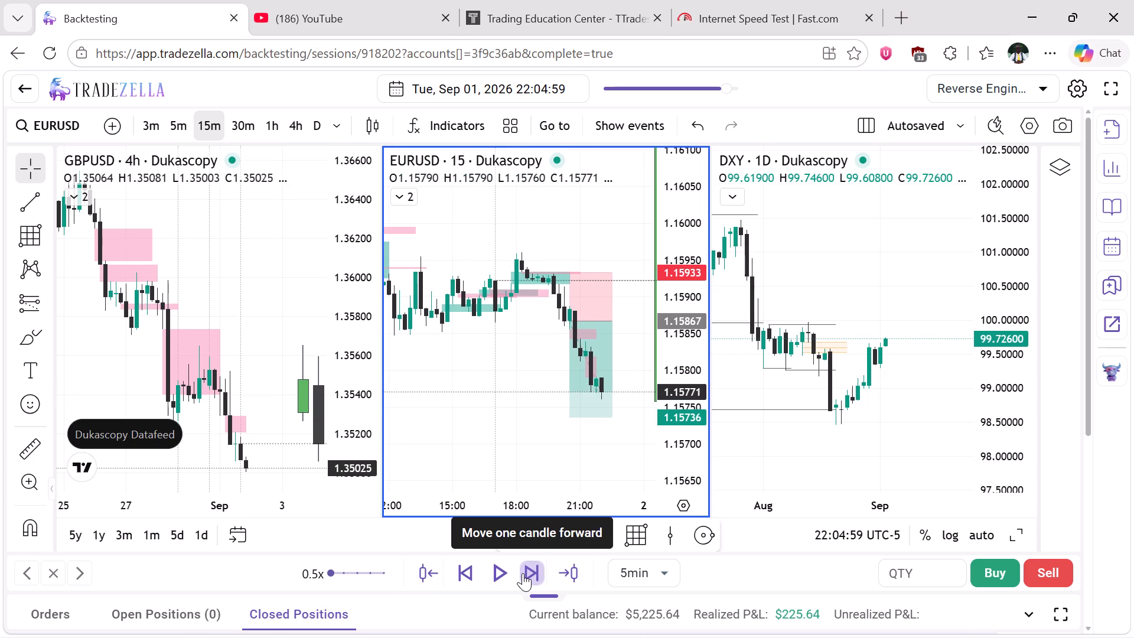
left_click(523, 573)
left_click(523, 573)
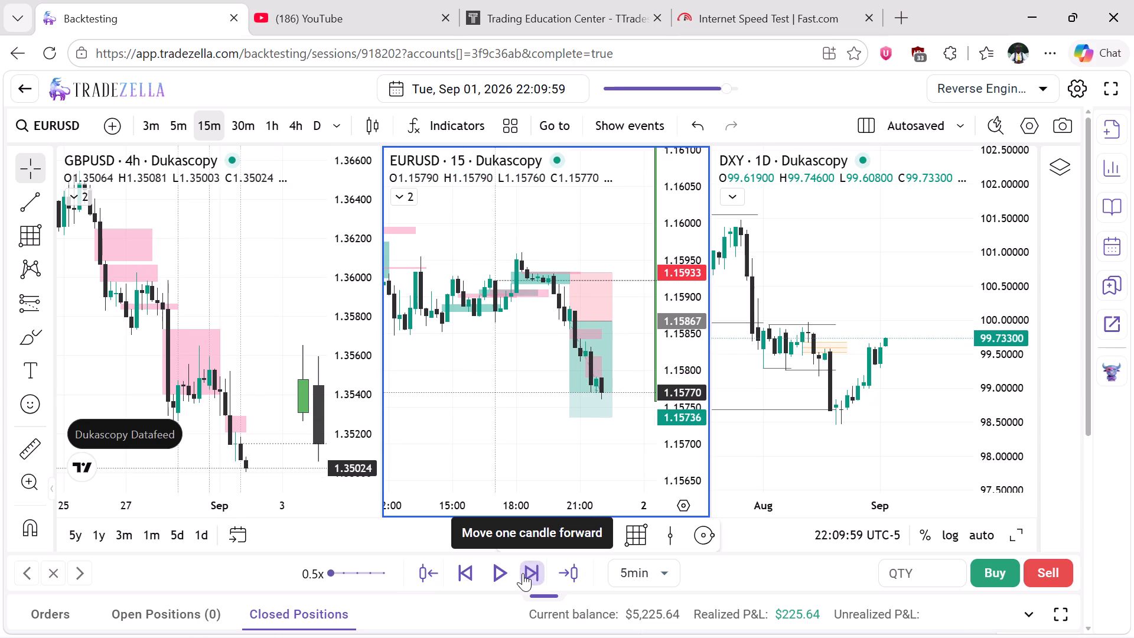
left_click(523, 573)
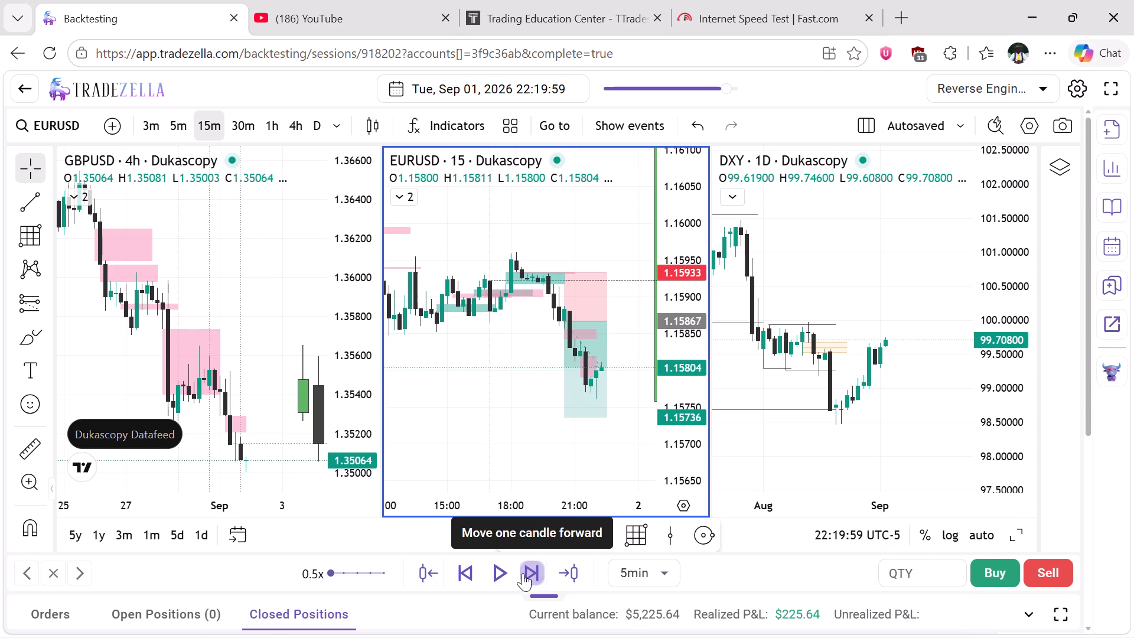
left_click(523, 573)
left_click(523, 573)
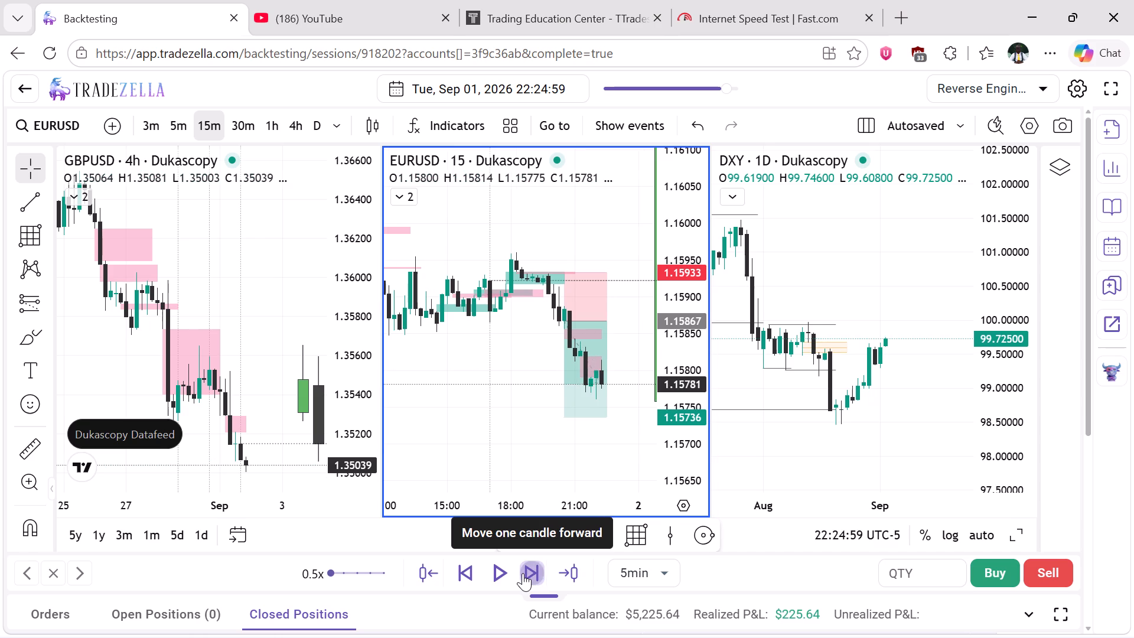
left_click(523, 573)
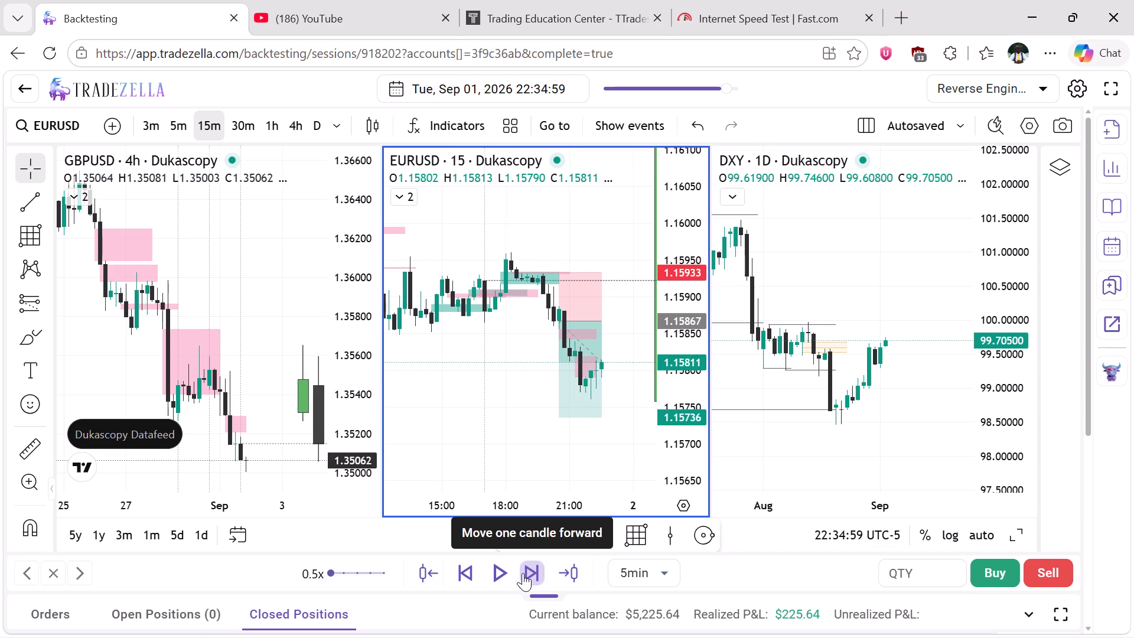
left_click(523, 573)
left_click(523, 573)
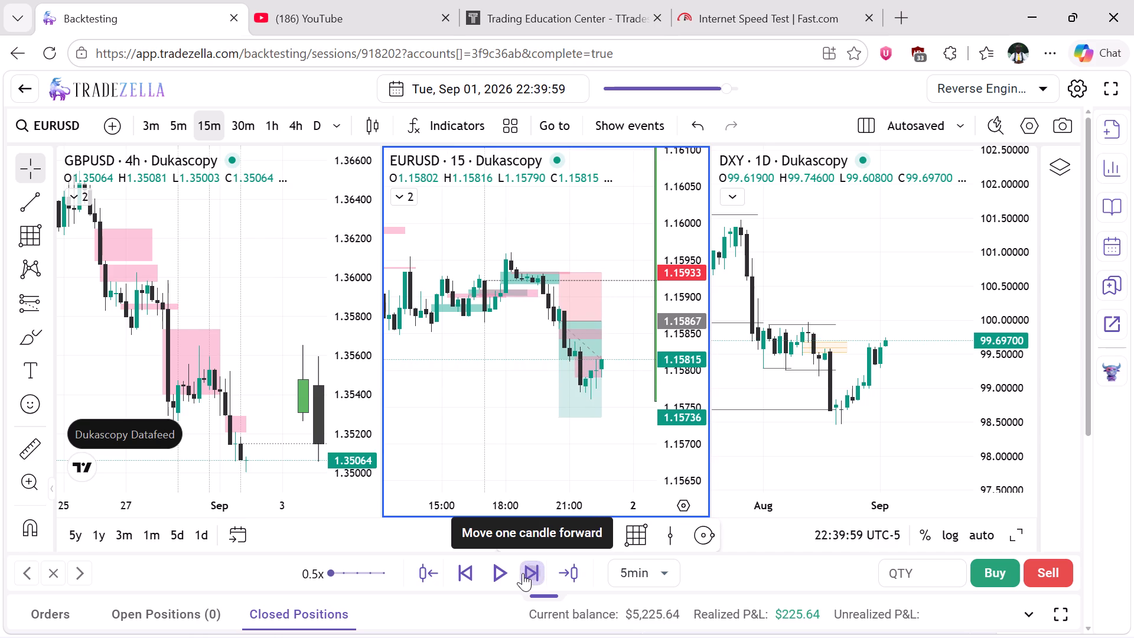
left_click(523, 573)
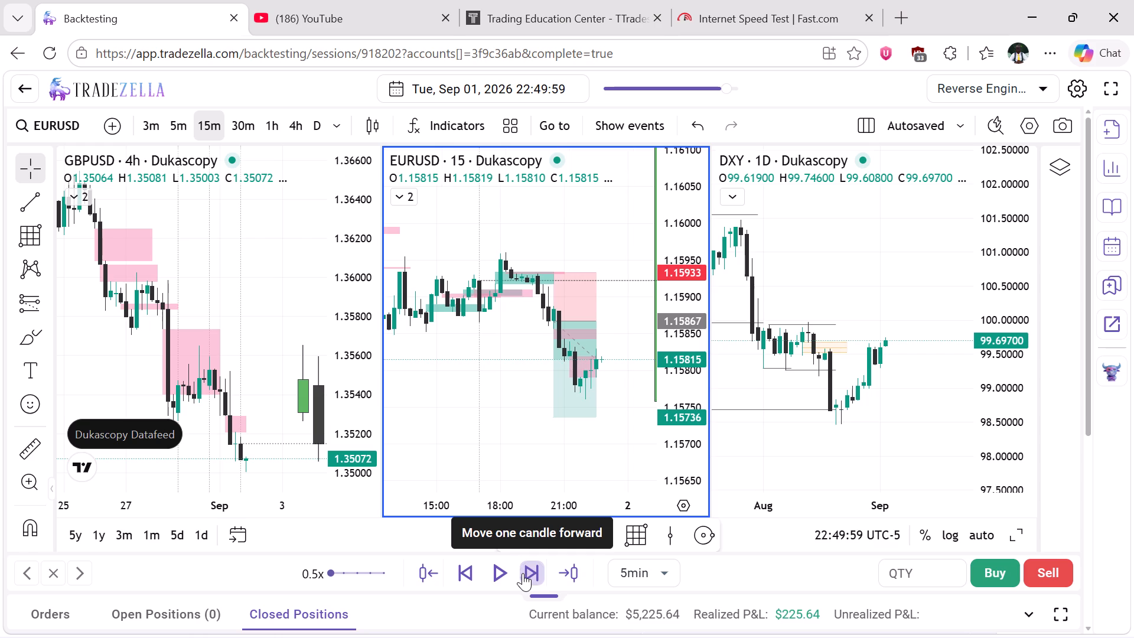
Continue the 5-minute replay through 23:59:59 on September 1, tracking EURUSD price against the marked short.
left_click(523, 573)
left_click(523, 573)
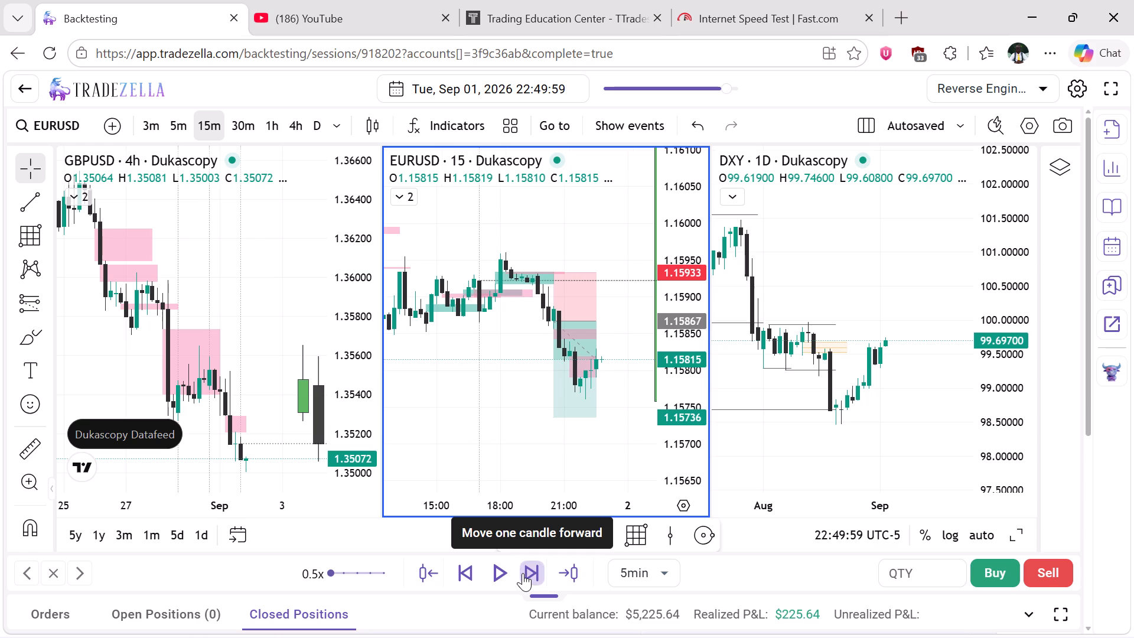
left_click(523, 573)
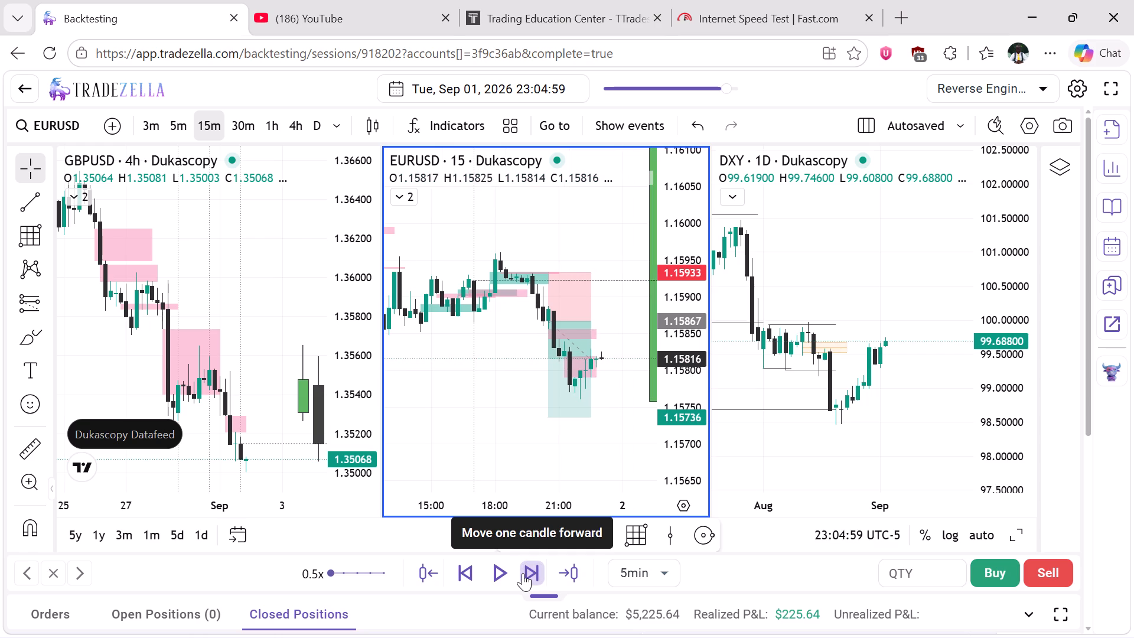
left_click(523, 573)
left_click(523, 573)
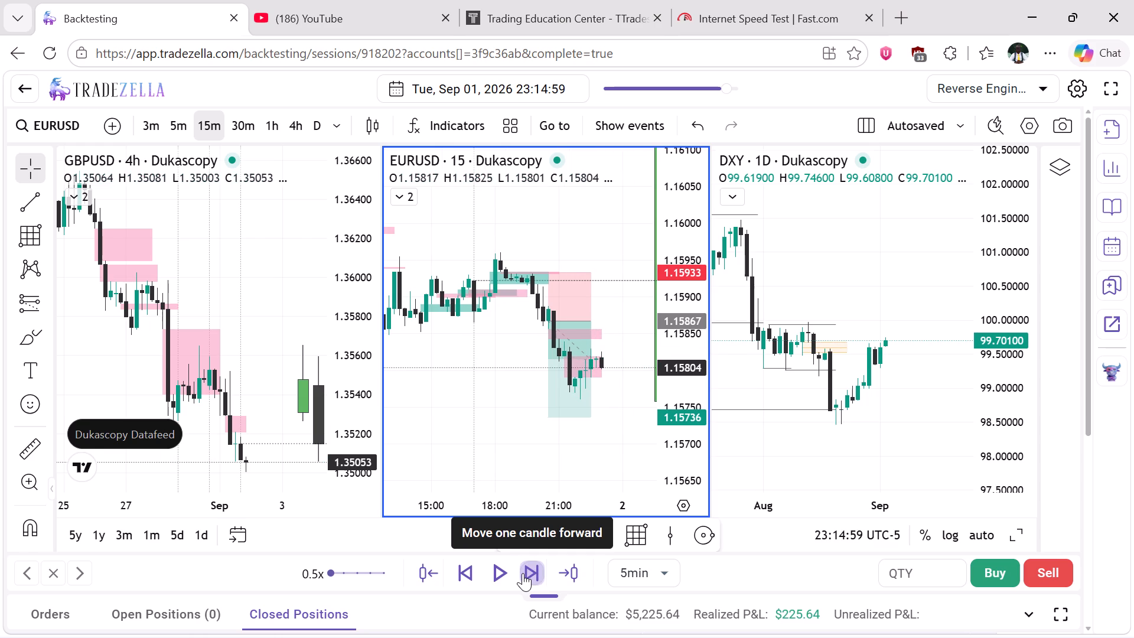
left_click(523, 573)
left_click(523, 573)
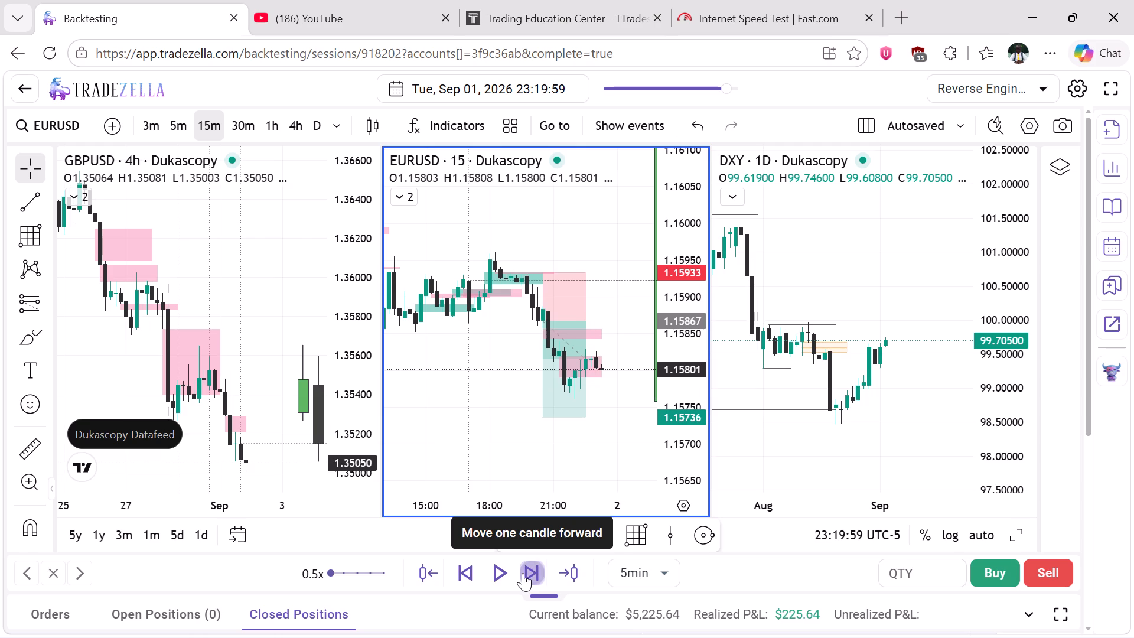
left_click(523, 573)
left_click(523, 573)
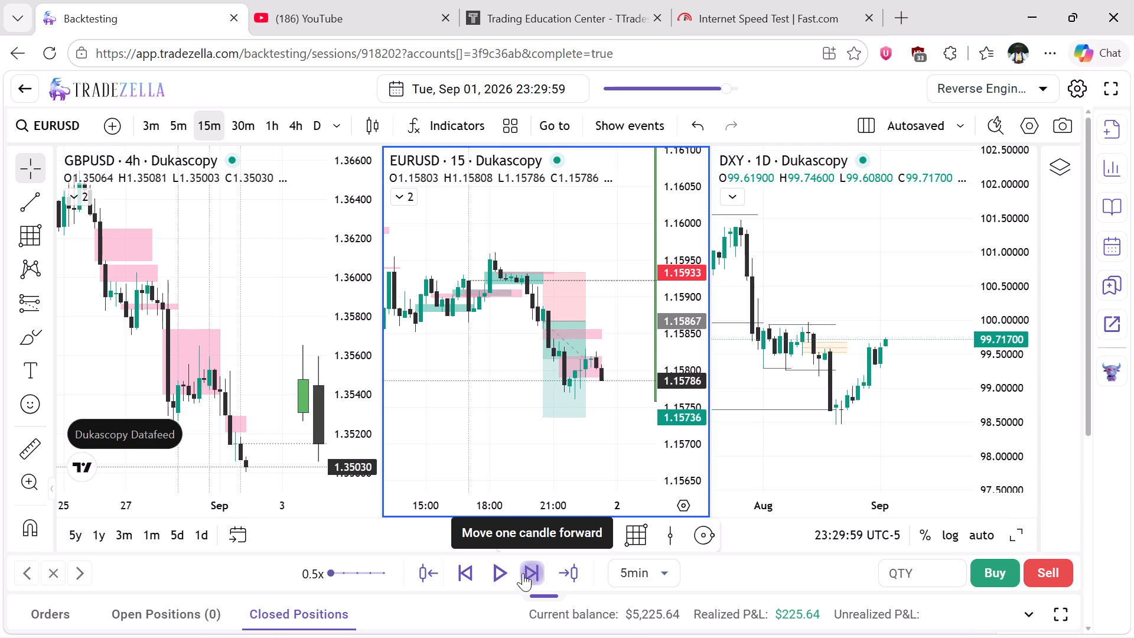
left_click(523, 573)
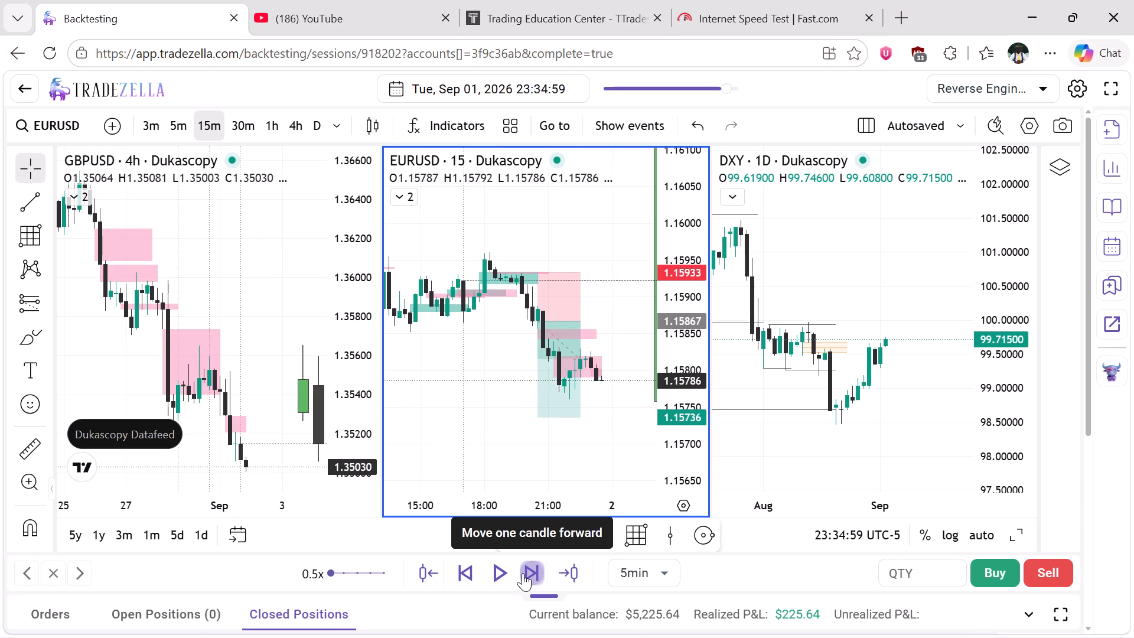
left_click(523, 573)
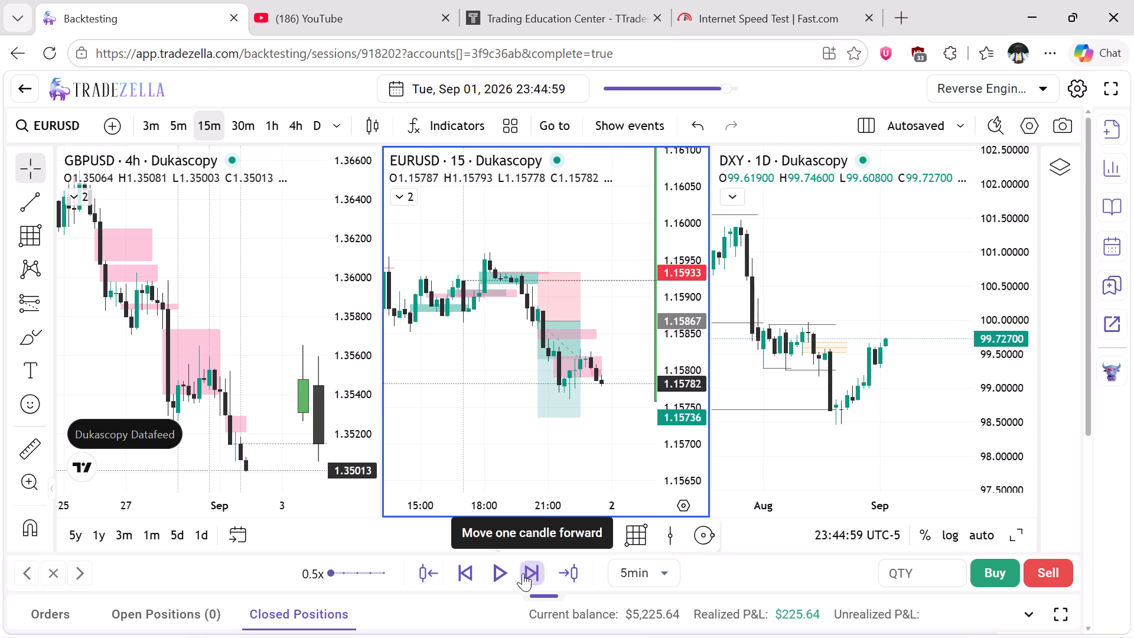
left_click(523, 573)
left_click(523, 573)
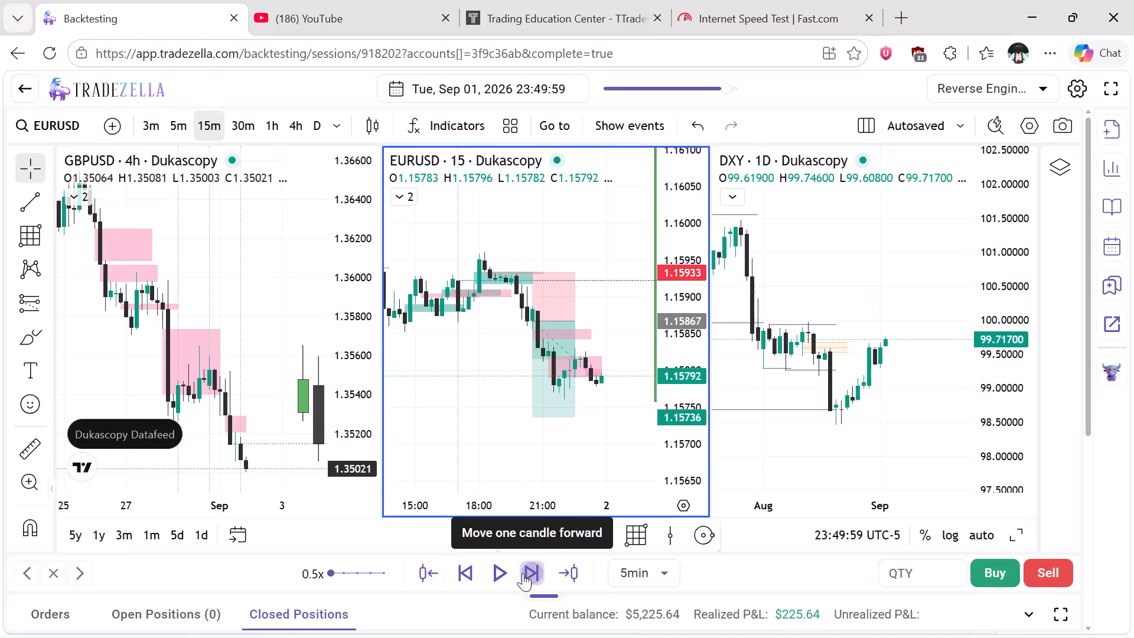
left_click(523, 573)
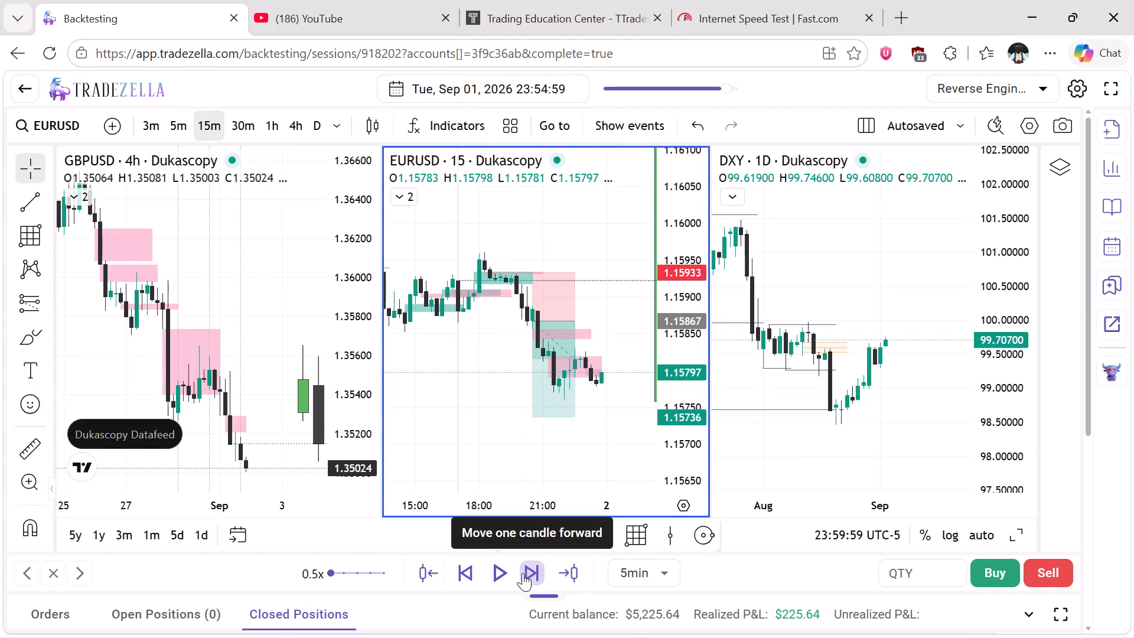
Advance the replay in 5-minute steps to 01:14:59 on September 2, following EURUSD toward the short's 1.15736 target.
left_click(523, 573)
left_click(523, 573)
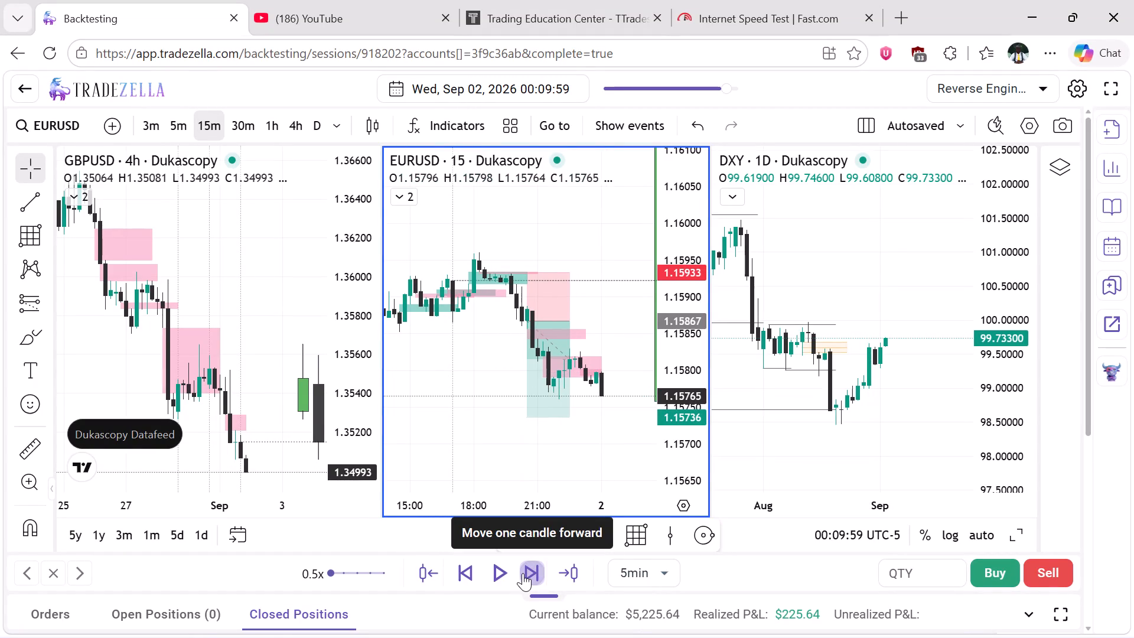
left_click(523, 573)
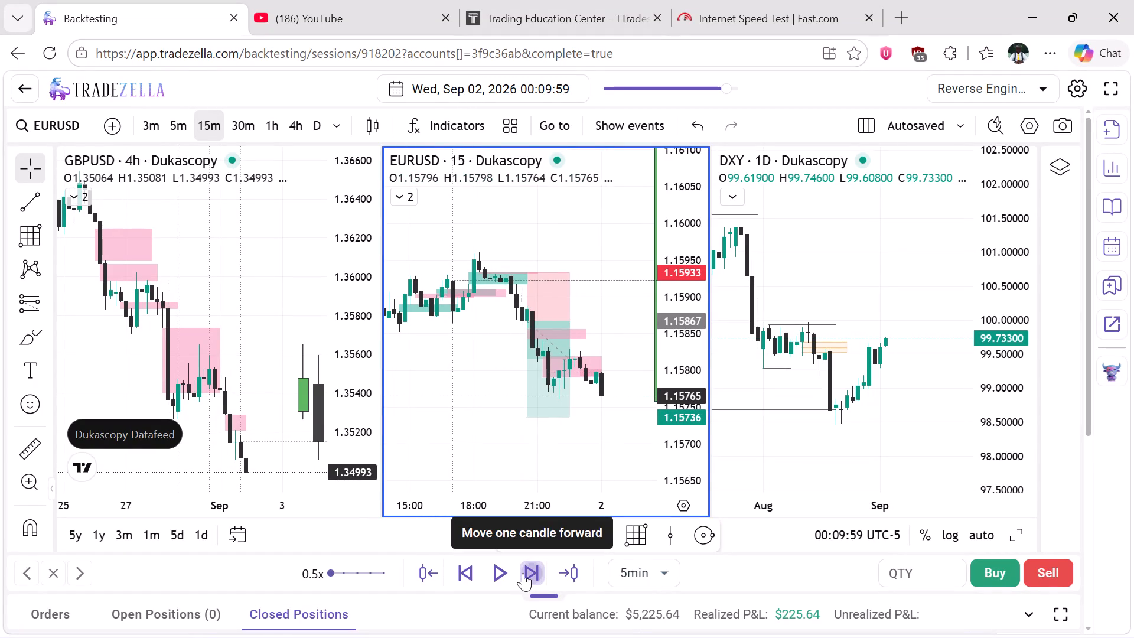
left_click(523, 573)
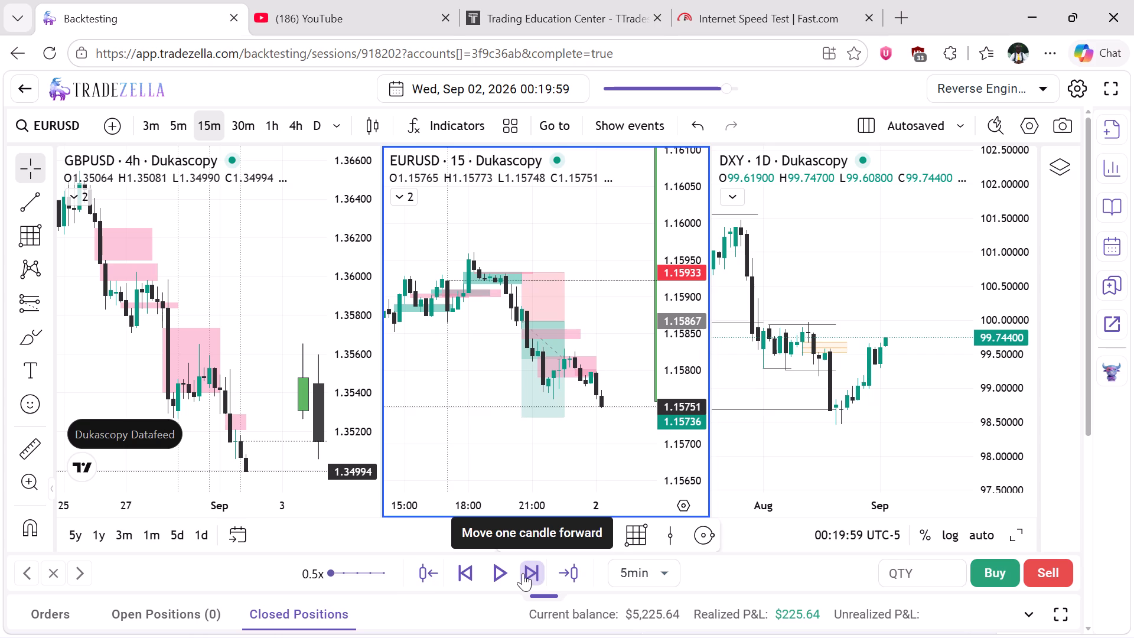
left_click(523, 573)
left_click(523, 573)
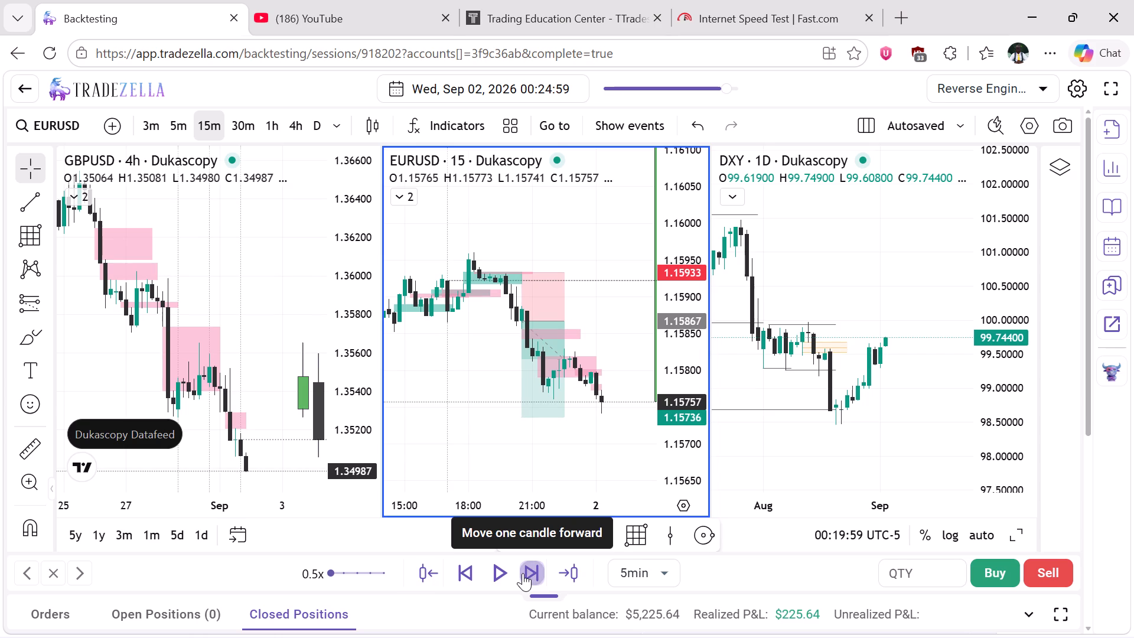
left_click(523, 573)
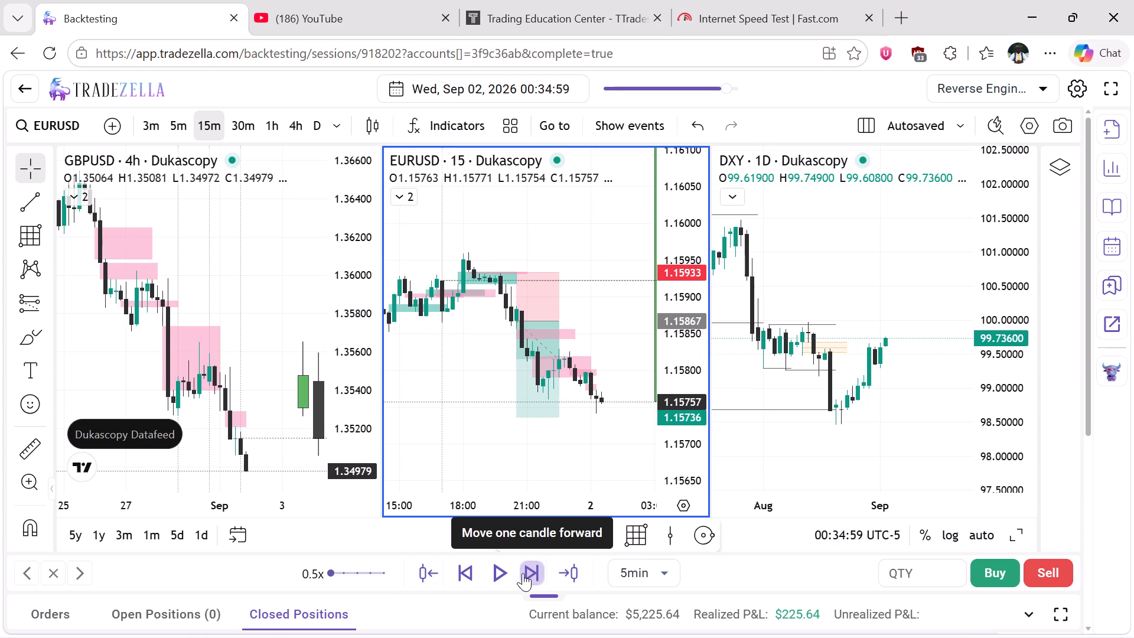
left_click(523, 573)
left_click(523, 573)
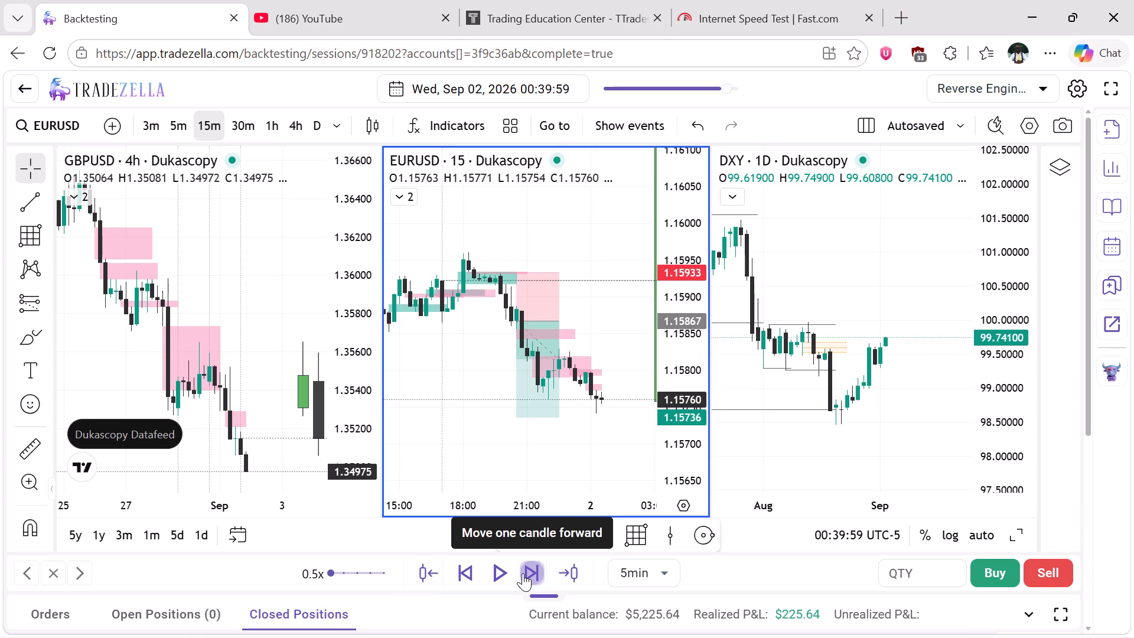
left_click(523, 573)
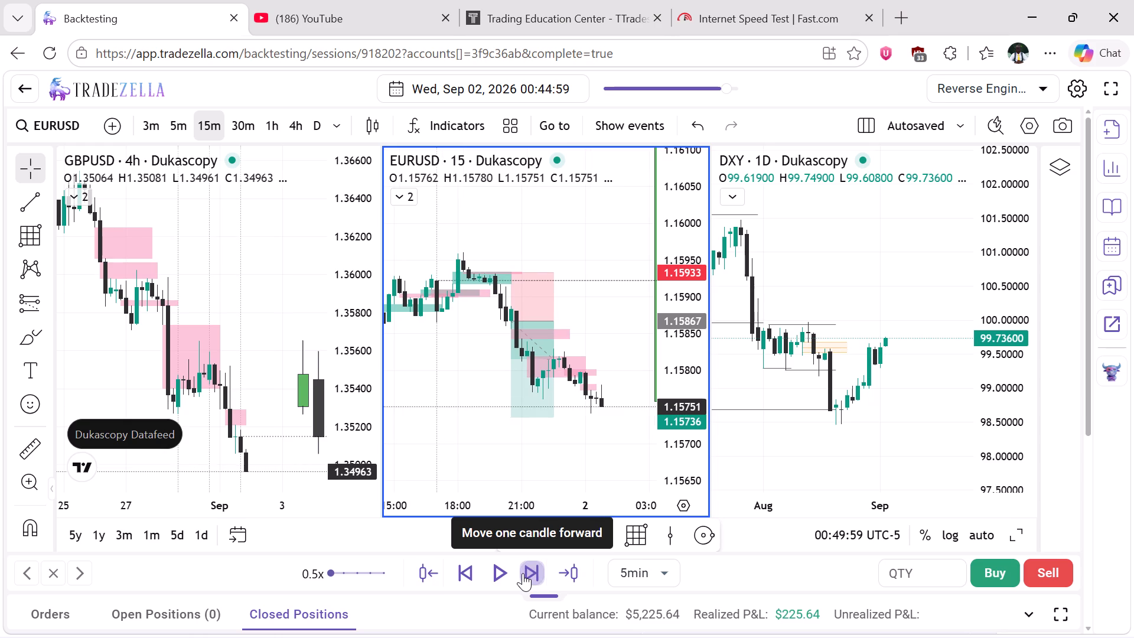
left_click(523, 573)
left_click(523, 573)
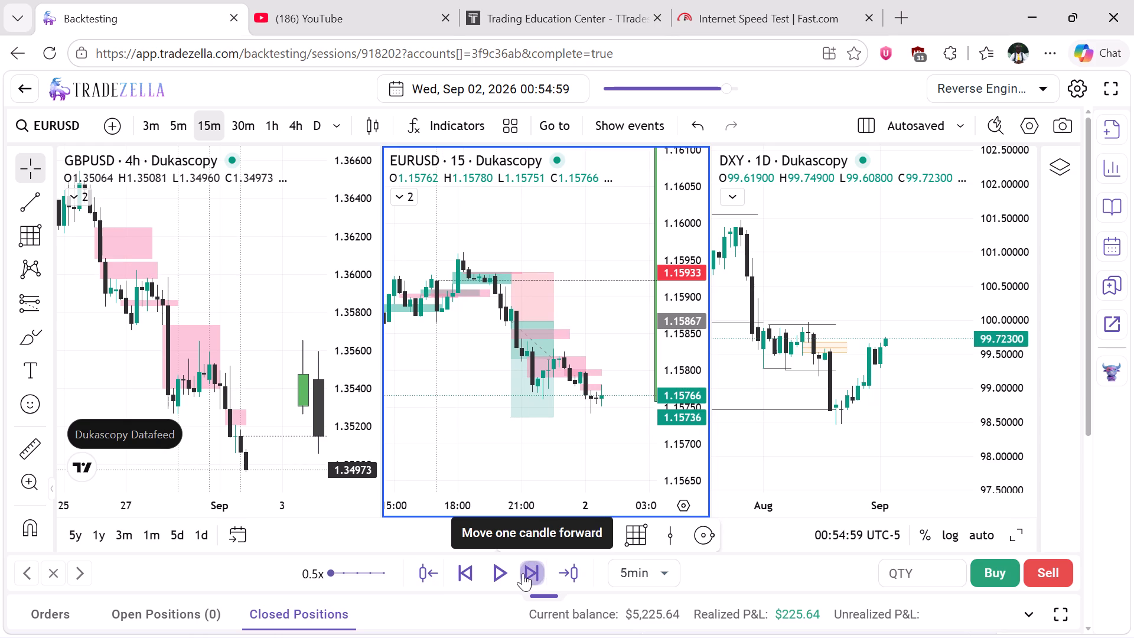
left_click(523, 573)
left_click(523, 573)
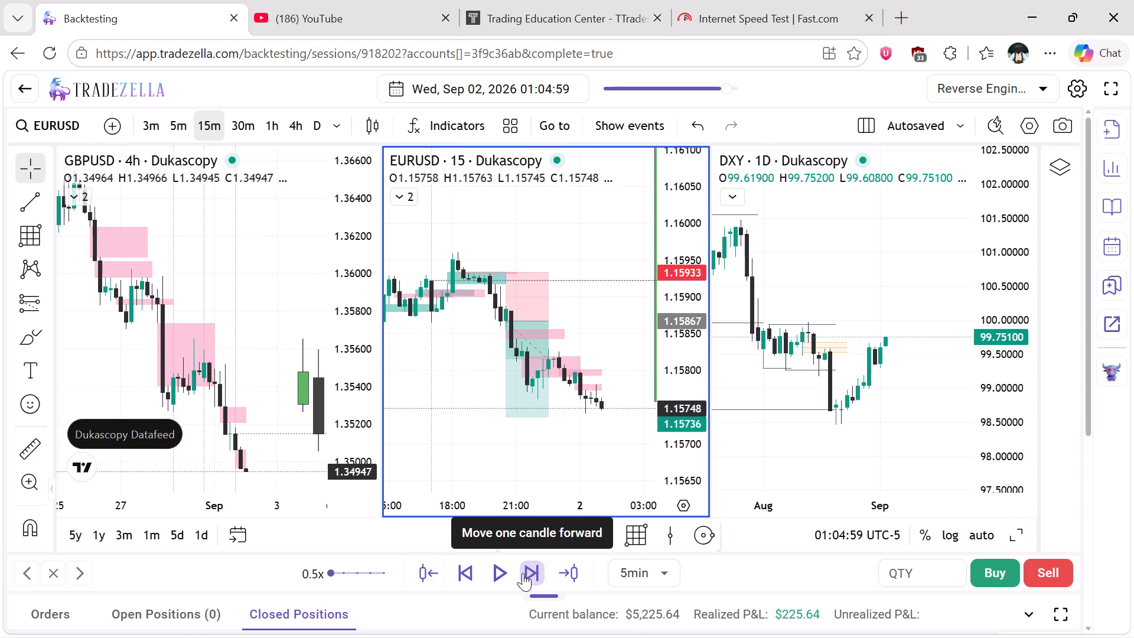
left_click(523, 573)
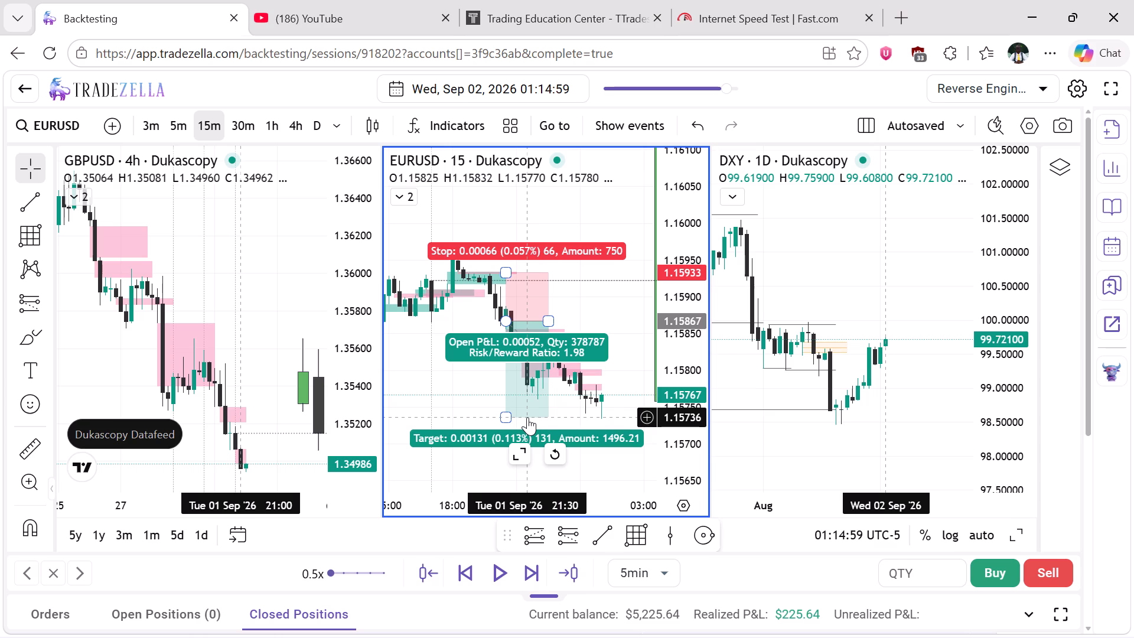
Inspect the EURUSD short position's stop, target and risk/reward details, and deselect the drawing.
left_click(528, 373)
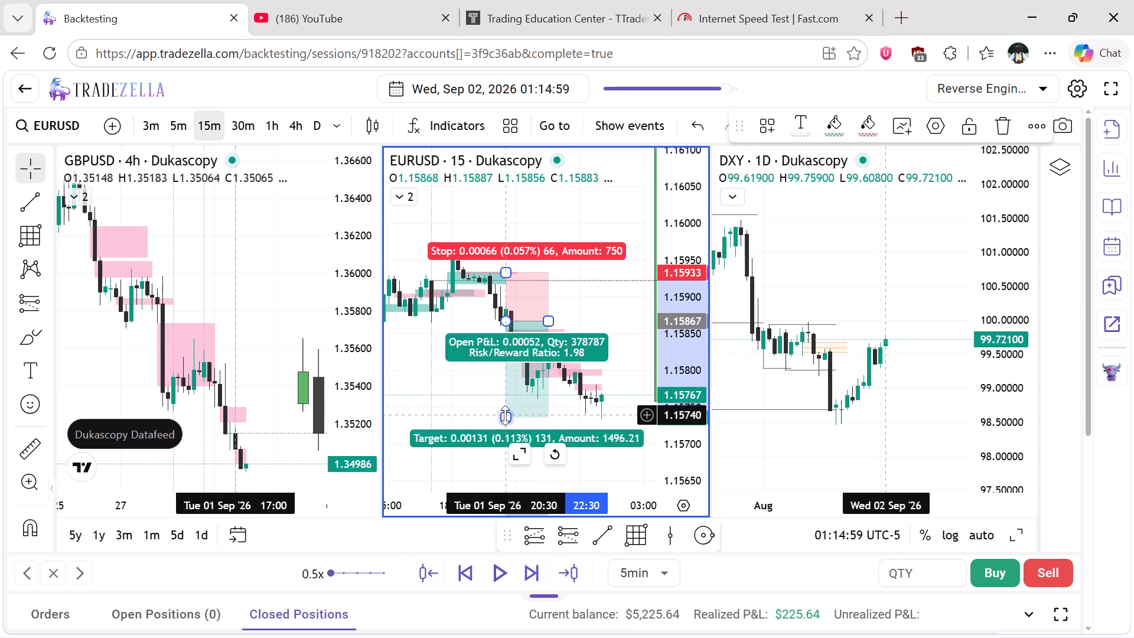
left_click(423, 400)
Advance the replay in 5-minute steps from 01:14:59 to at least 02:14:59 on September 2, watching EURUSD's 15m candles.
left_click(529, 569)
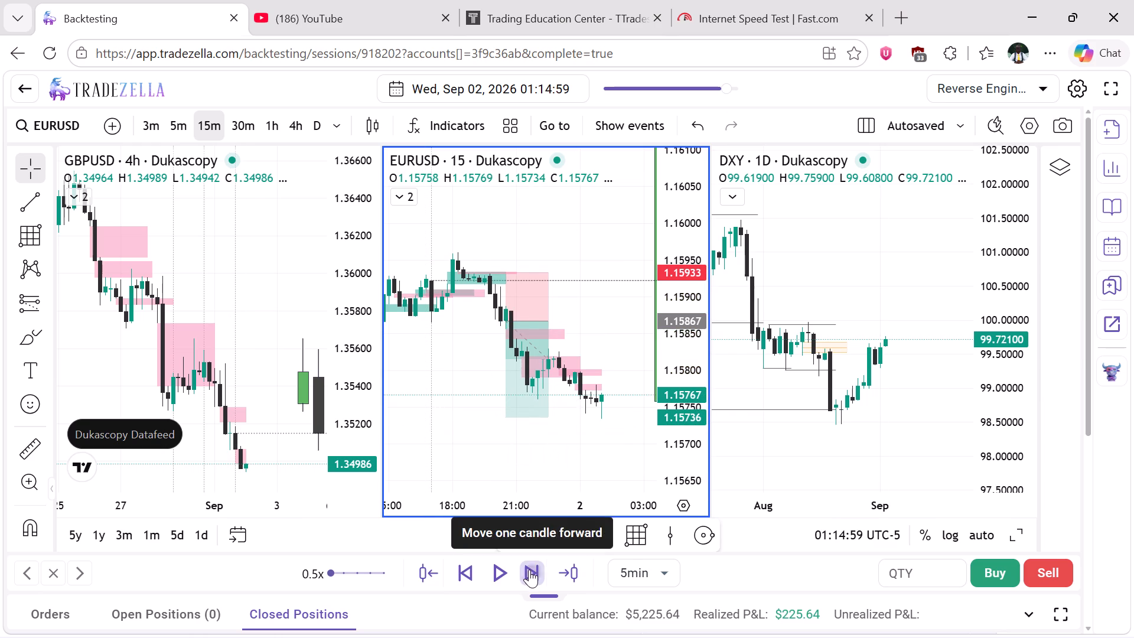
left_click(529, 569)
left_click(529, 569)
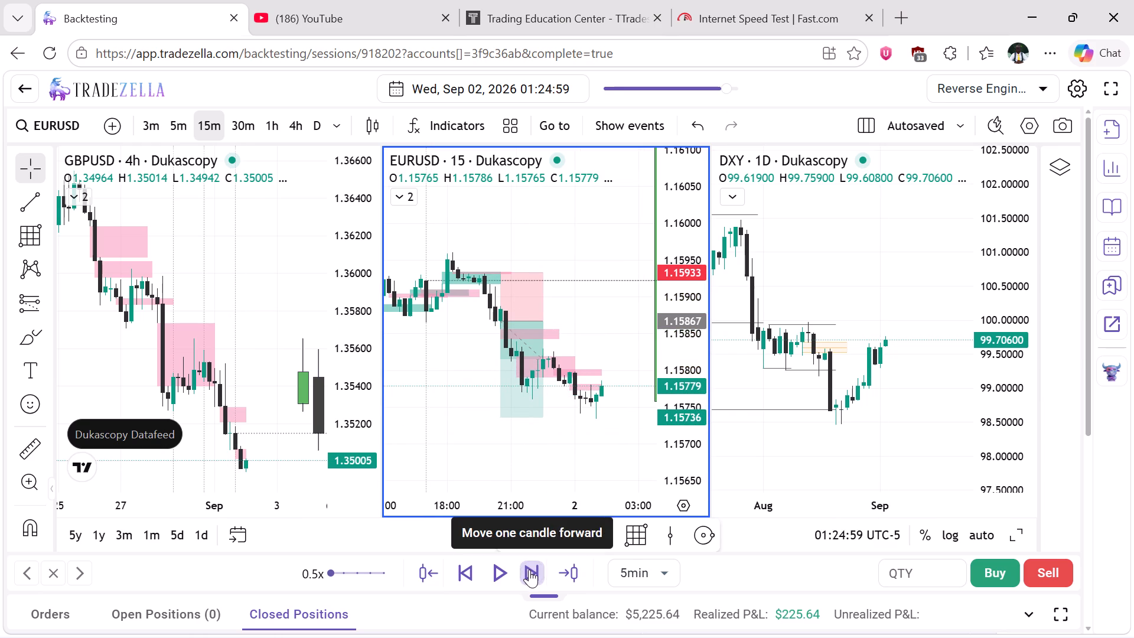
left_click(529, 569)
left_click(529, 569)
left_click(529, 569)
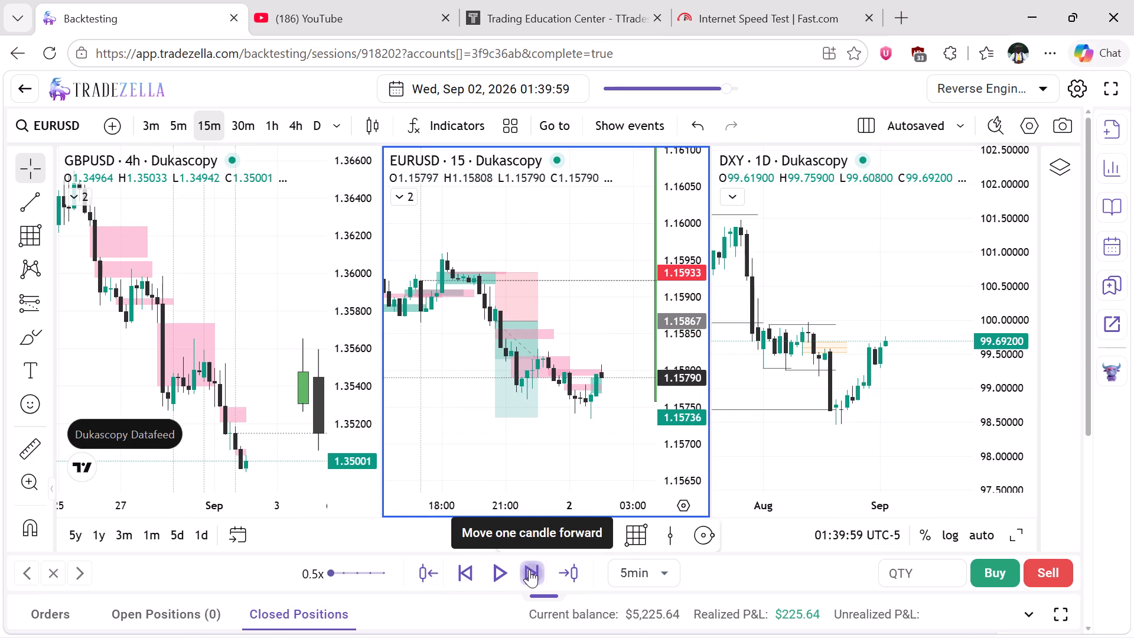
left_click(529, 569)
left_click(529, 569)
left_click(529, 569)
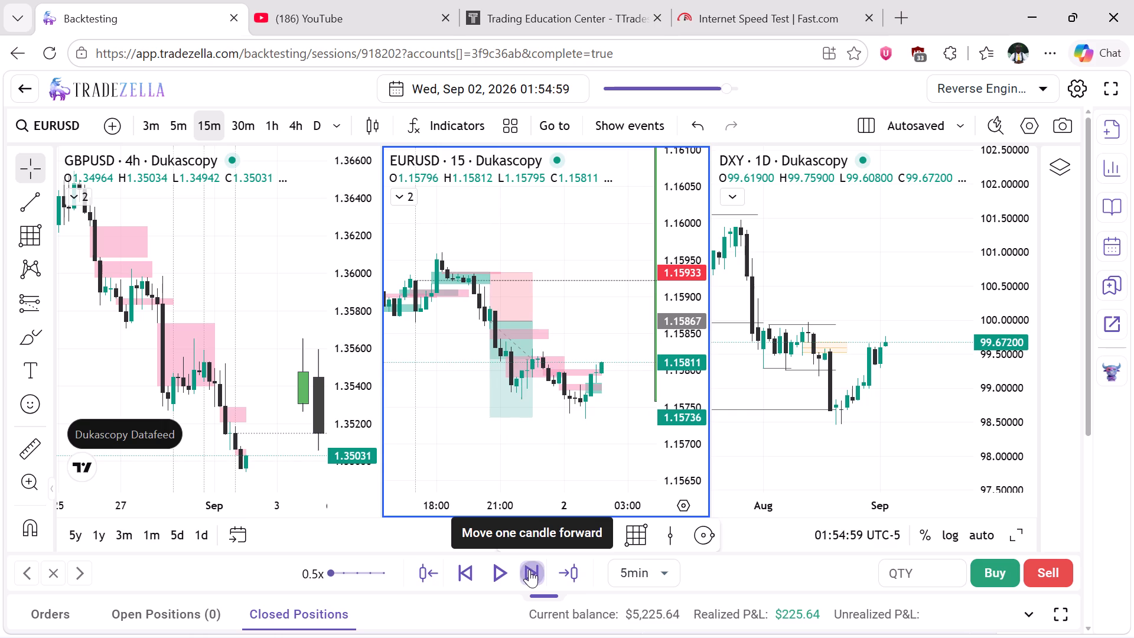
left_click(529, 569)
left_click(529, 569)
left_click(529, 569)
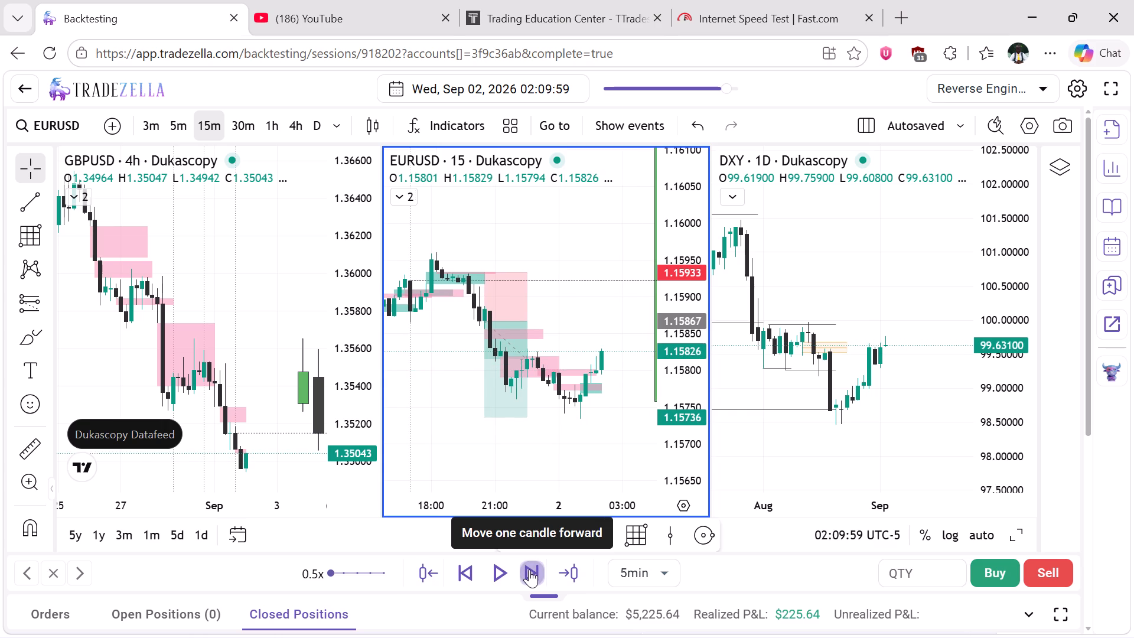
left_click(529, 569)
left_click(529, 569)
left_click(529, 569)
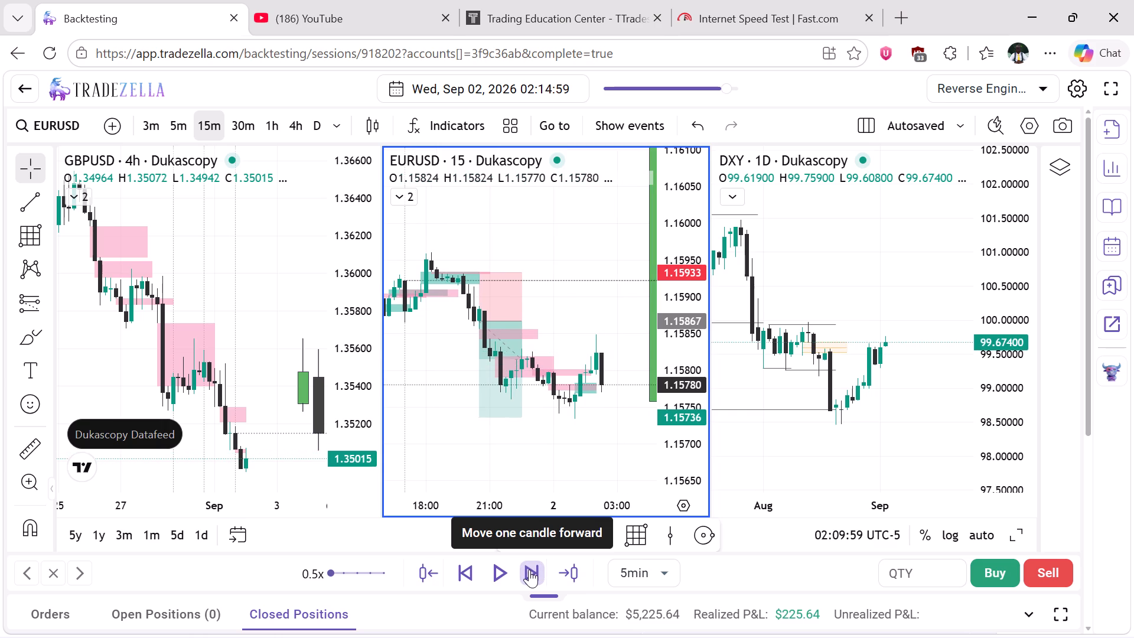
Advance the replay in 5-minute steps to 03:29:59 on September 2, following EURUSD's 15m candles through the short's 1.15736 target.
left_click(529, 569)
left_click(529, 569)
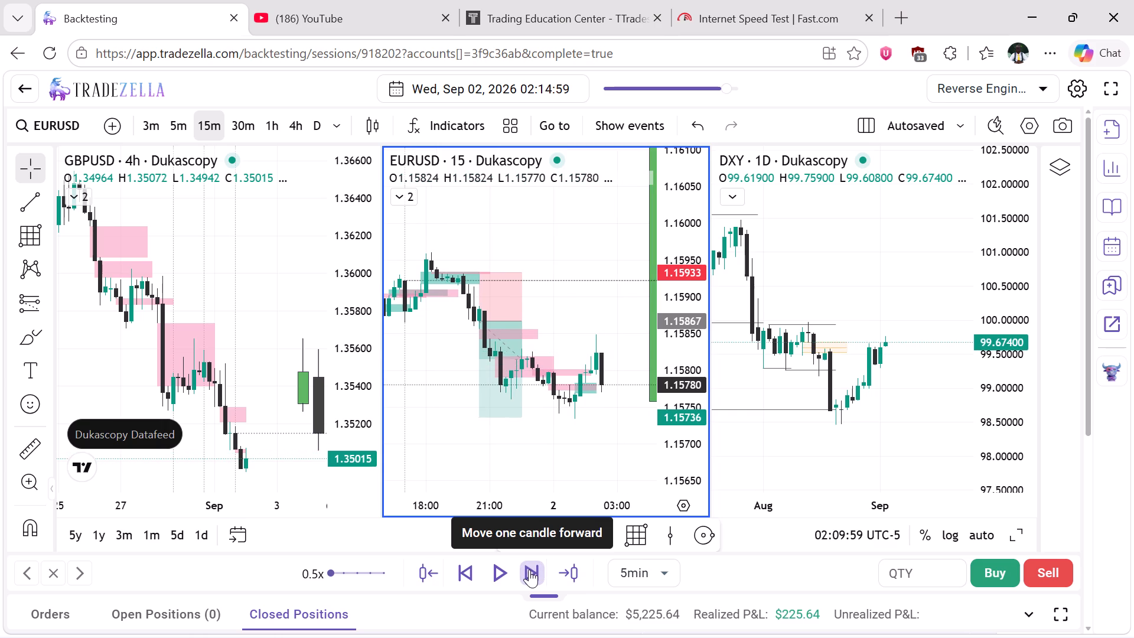
left_click(529, 569)
left_click(529, 569)
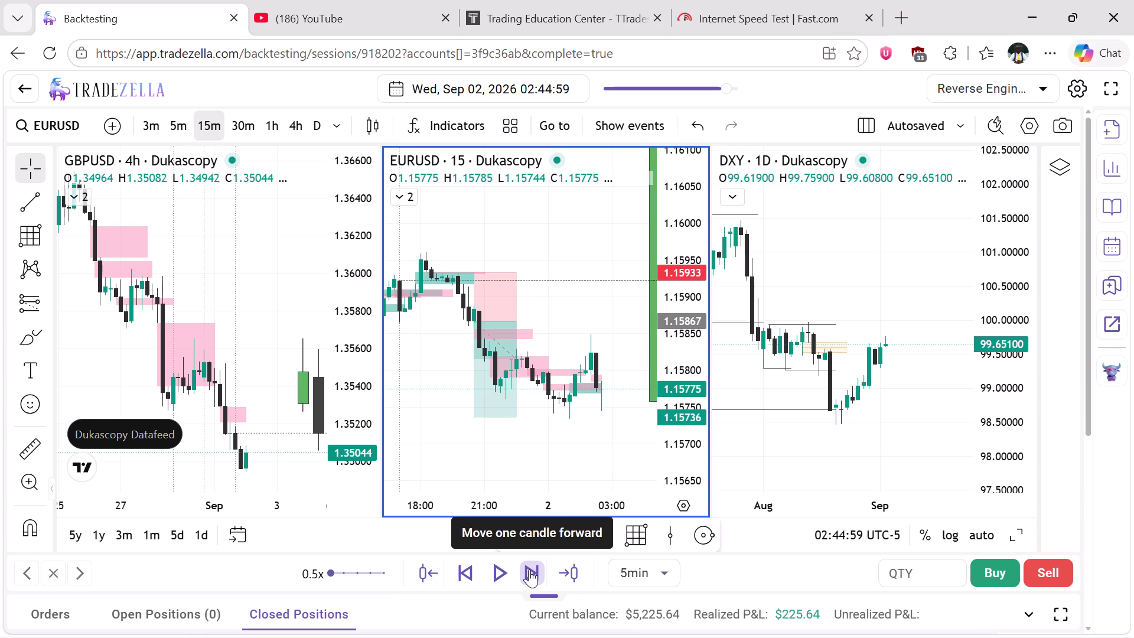
left_click(529, 569)
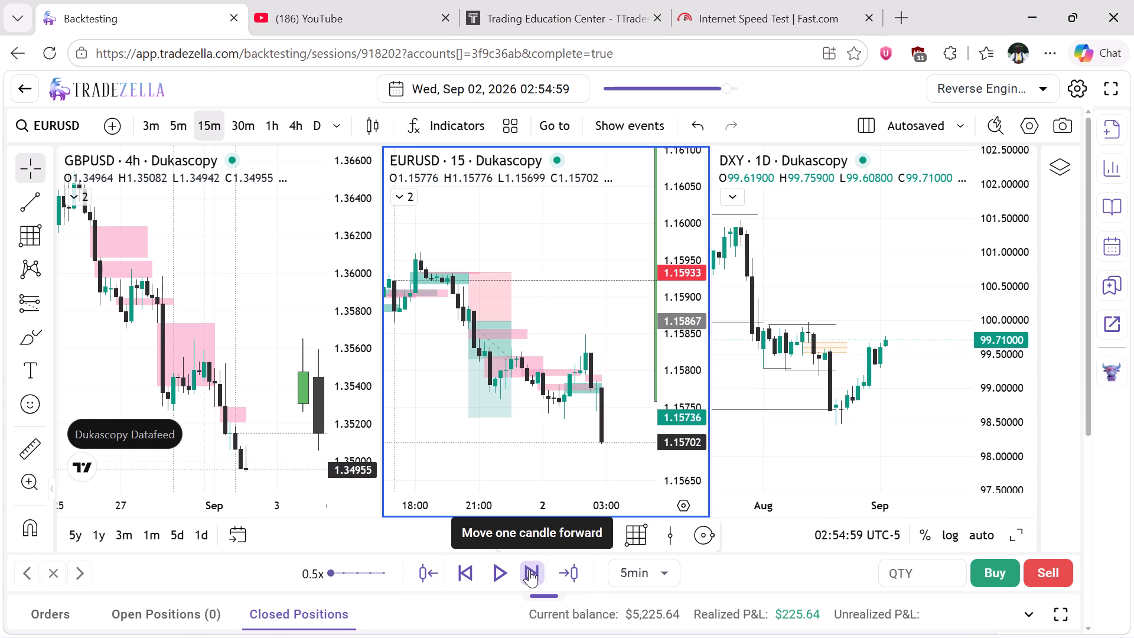
left_click(529, 569)
left_click(529, 569)
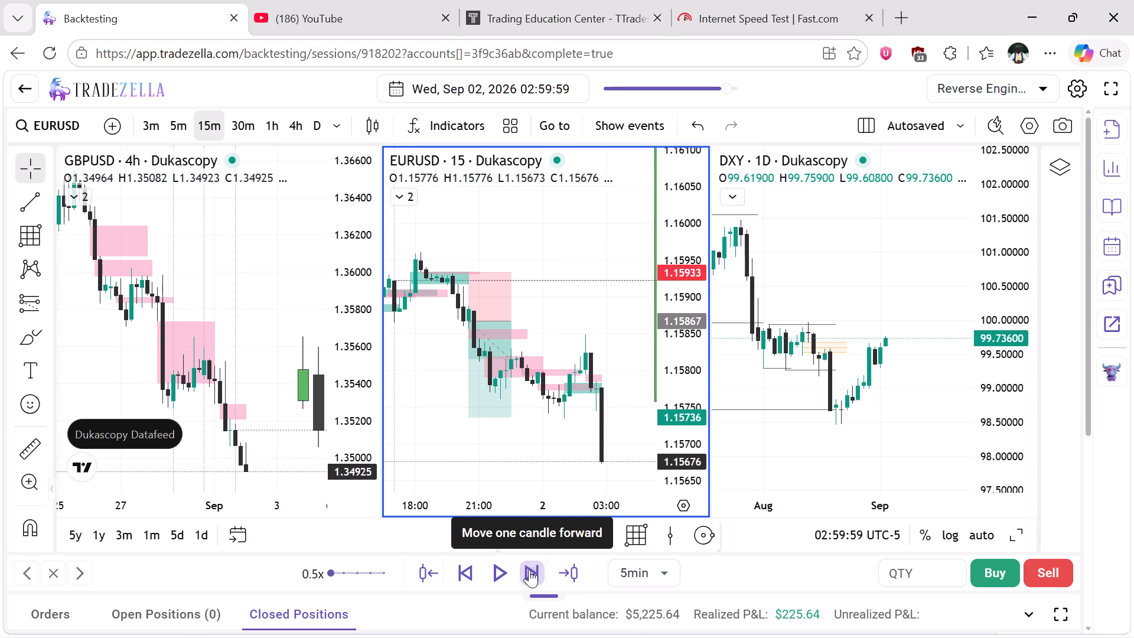
left_click(529, 569)
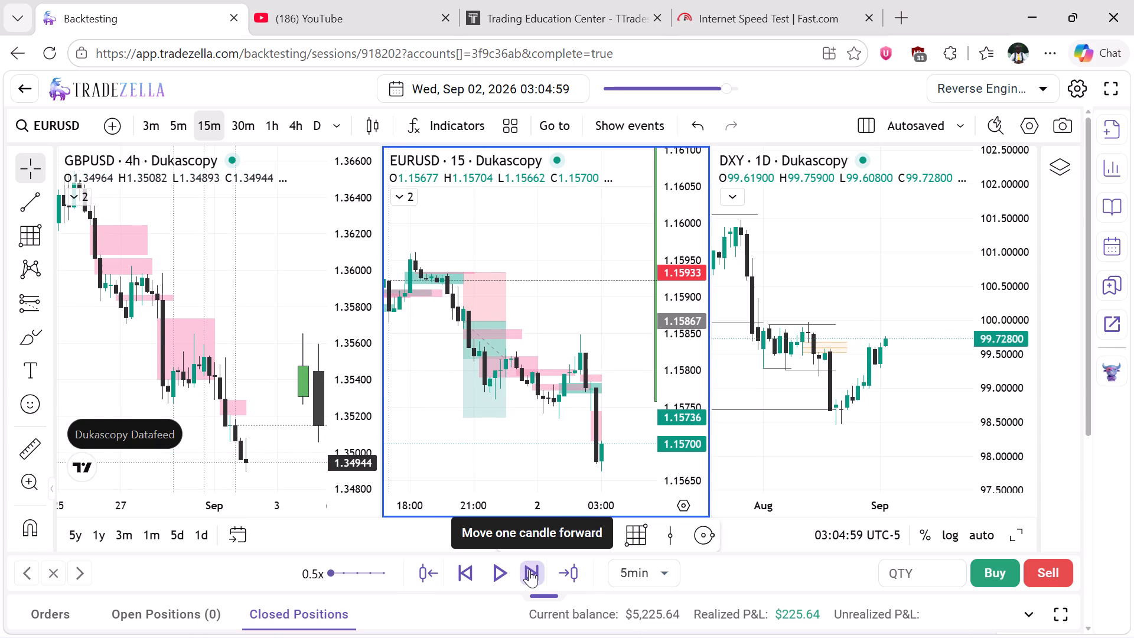
left_click(529, 569)
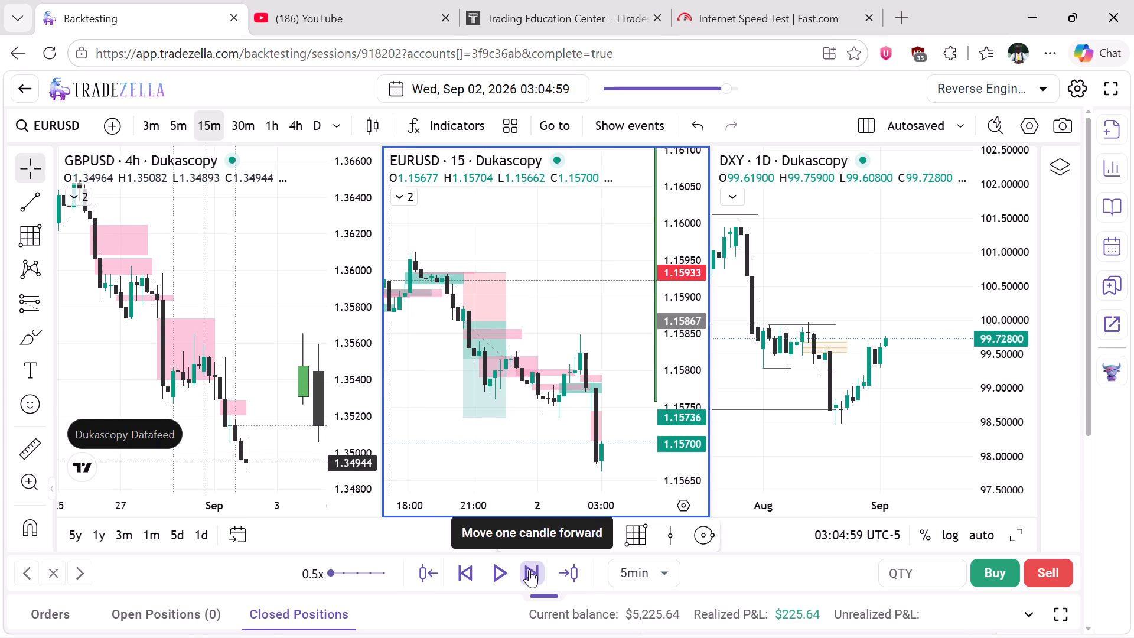
left_click(529, 569)
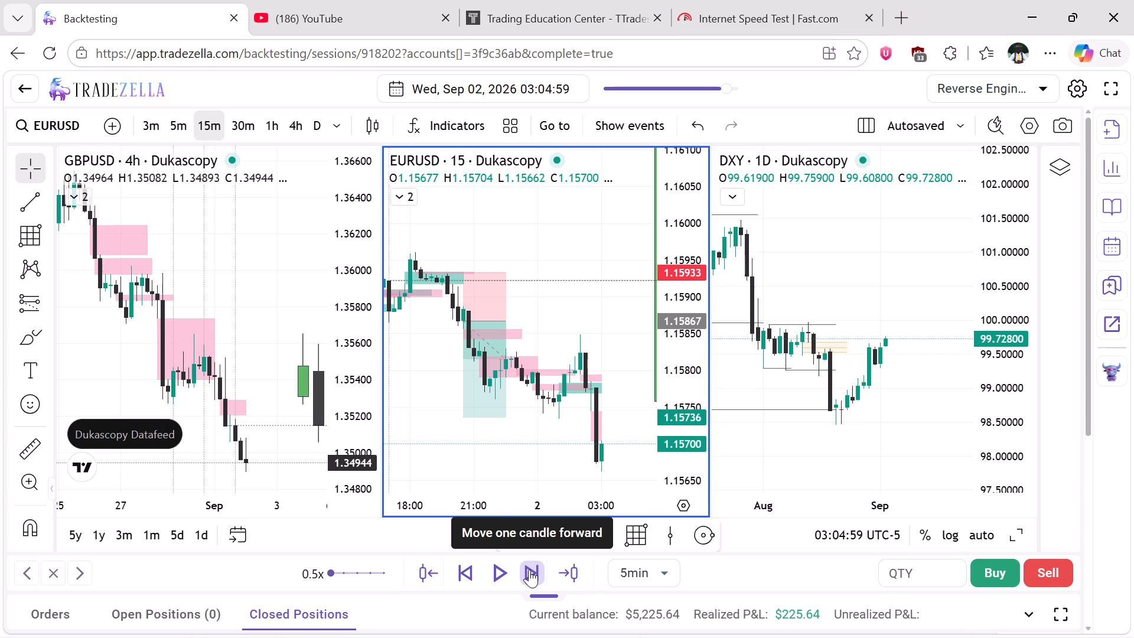
left_click(529, 569)
left_click(529, 569)
left_click(529, 569)
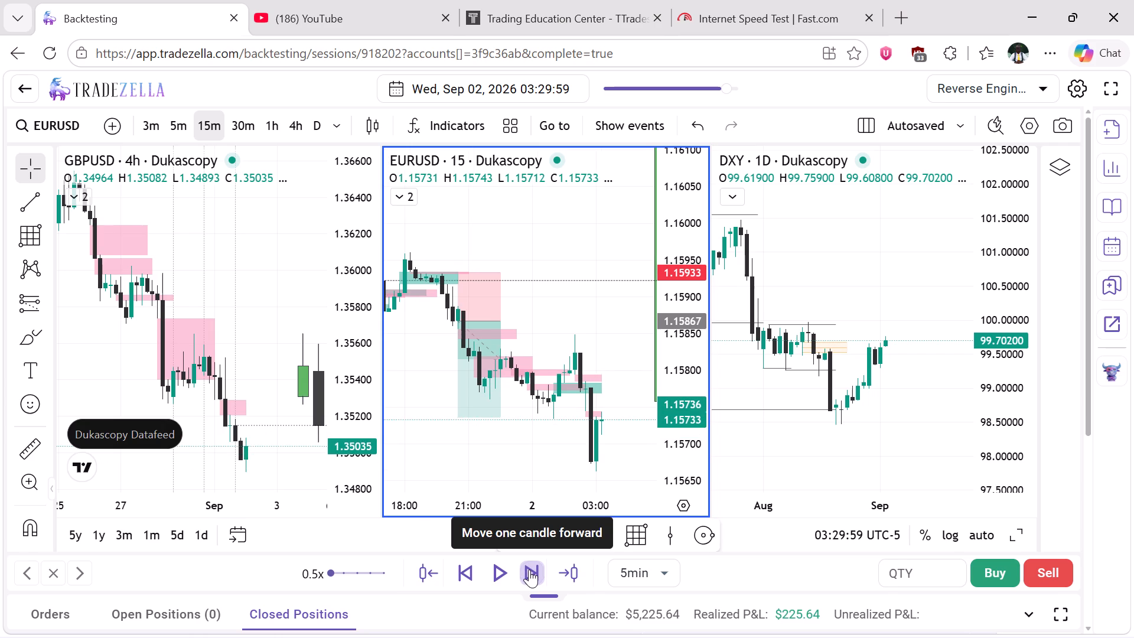
Continue the 5-minute replay from 03:29:59 to 05:09:59 on September 2, watching EURUSD's 15m candles.
triple_click(529, 569)
triple_click(529, 569)
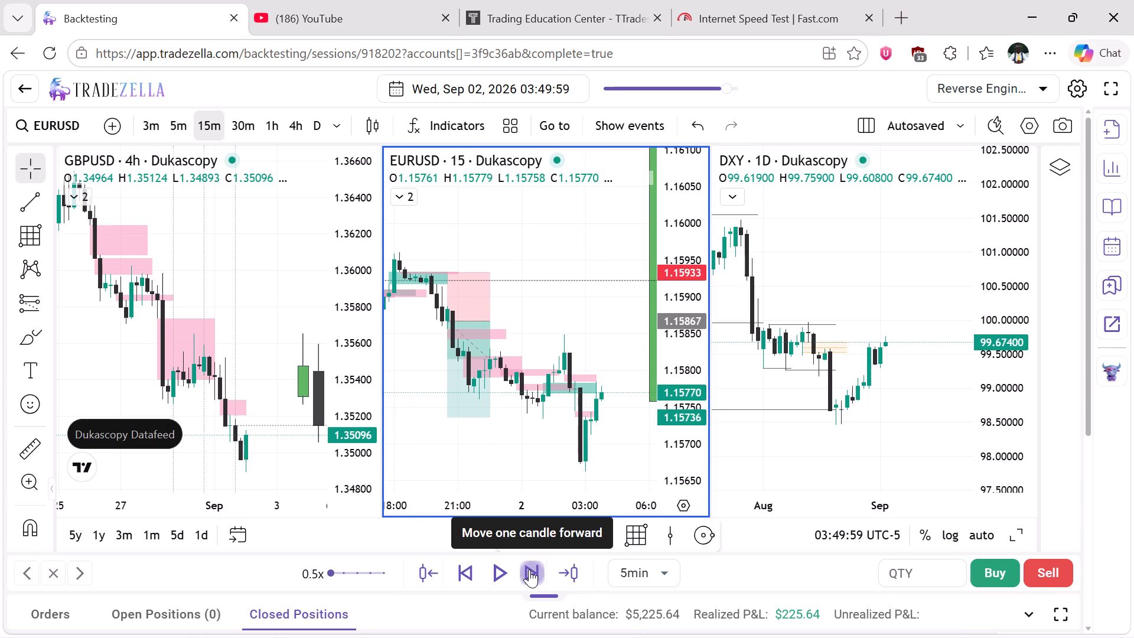
triple_click(529, 569)
triple_click(529, 569)
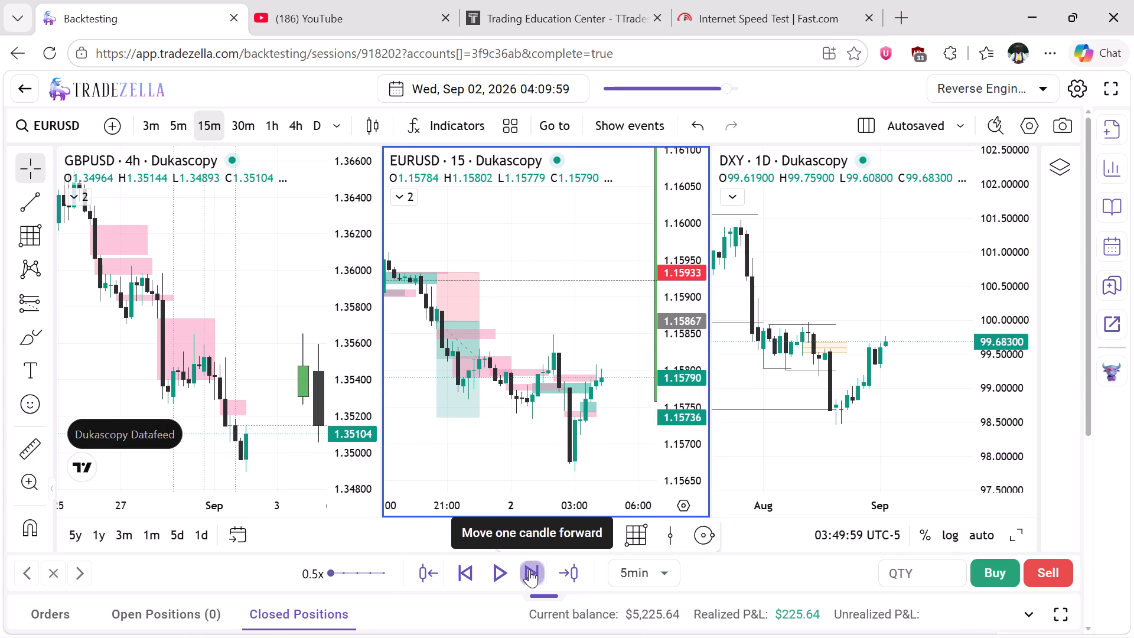
triple_click(529, 569)
left_click(529, 569)
left_click(529, 569)
left_click(529, 569)
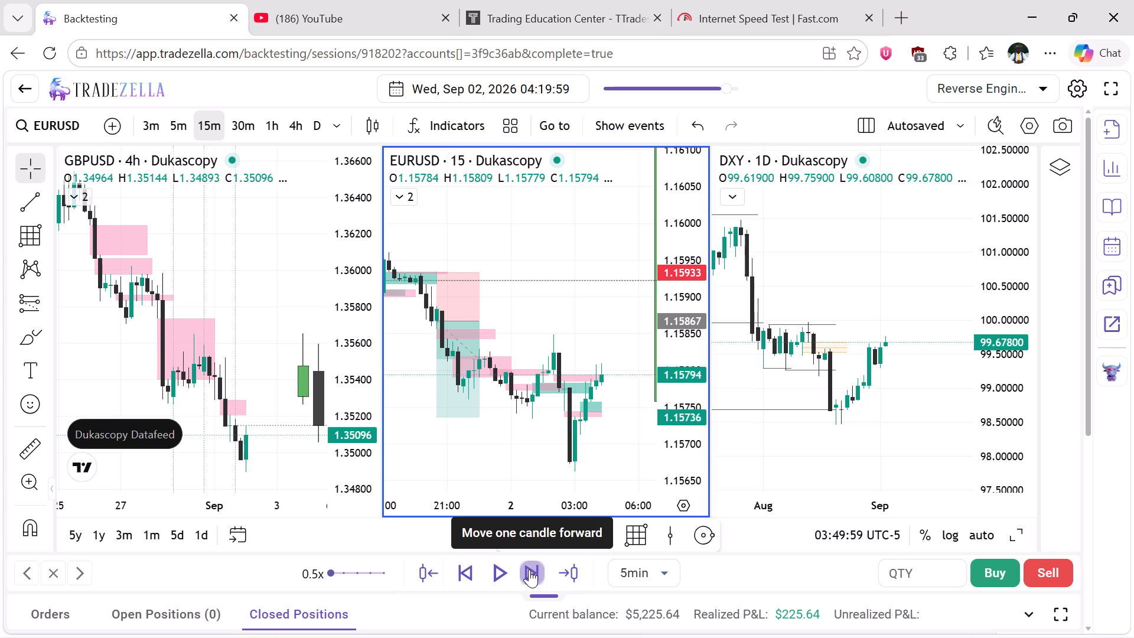
left_click(529, 569)
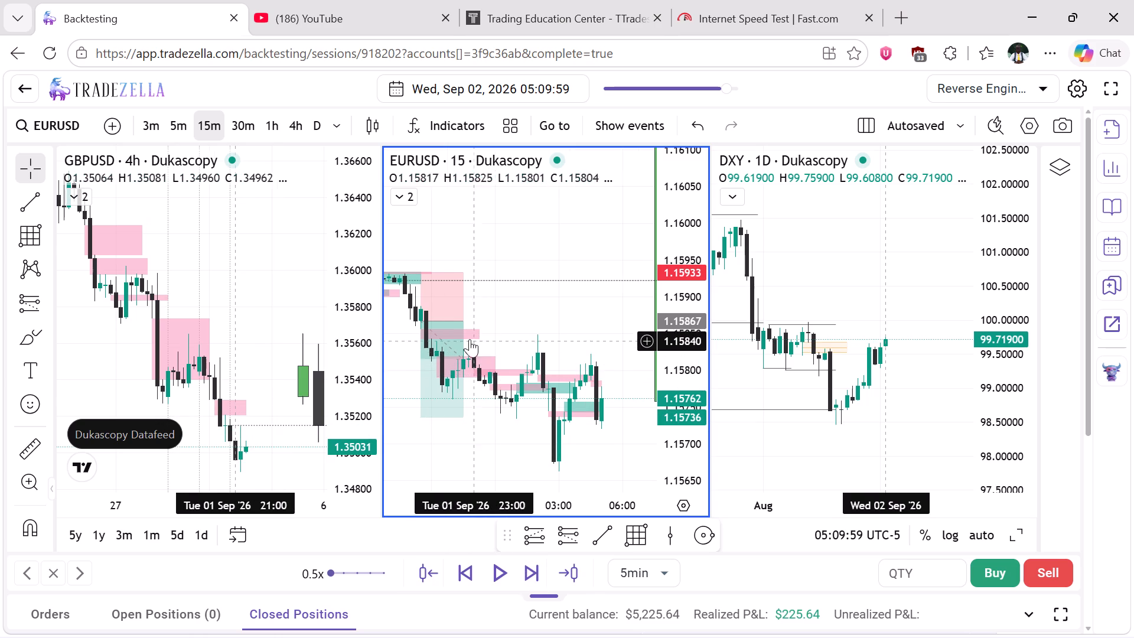
Delete the short position drawing from the EURUSD 15m chart.
left_click(463, 318)
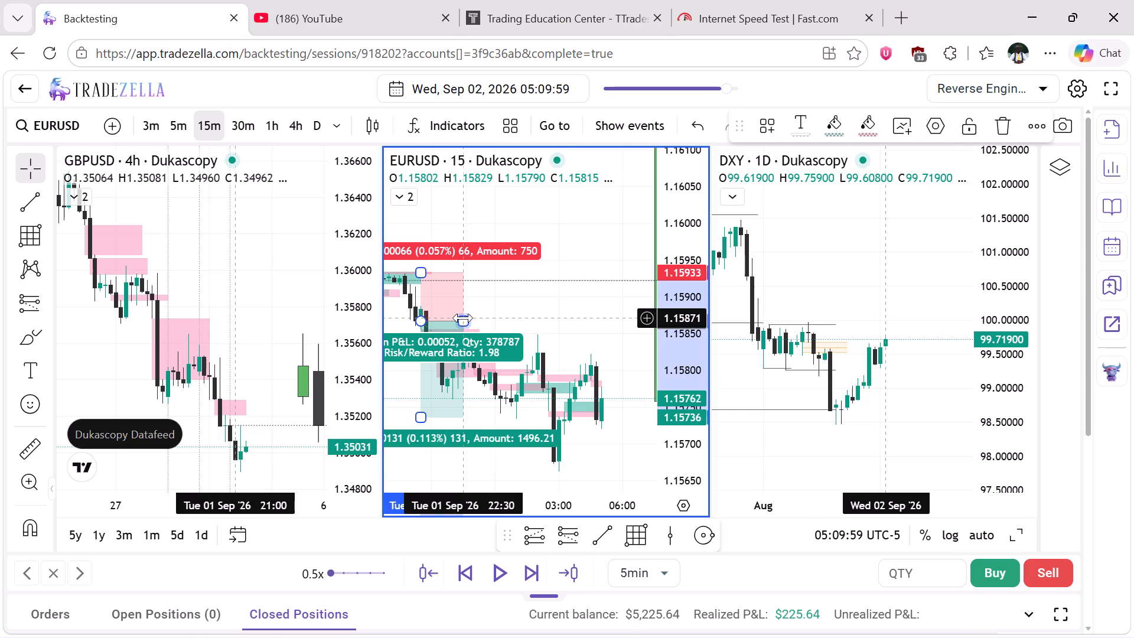
left_click(1009, 123)
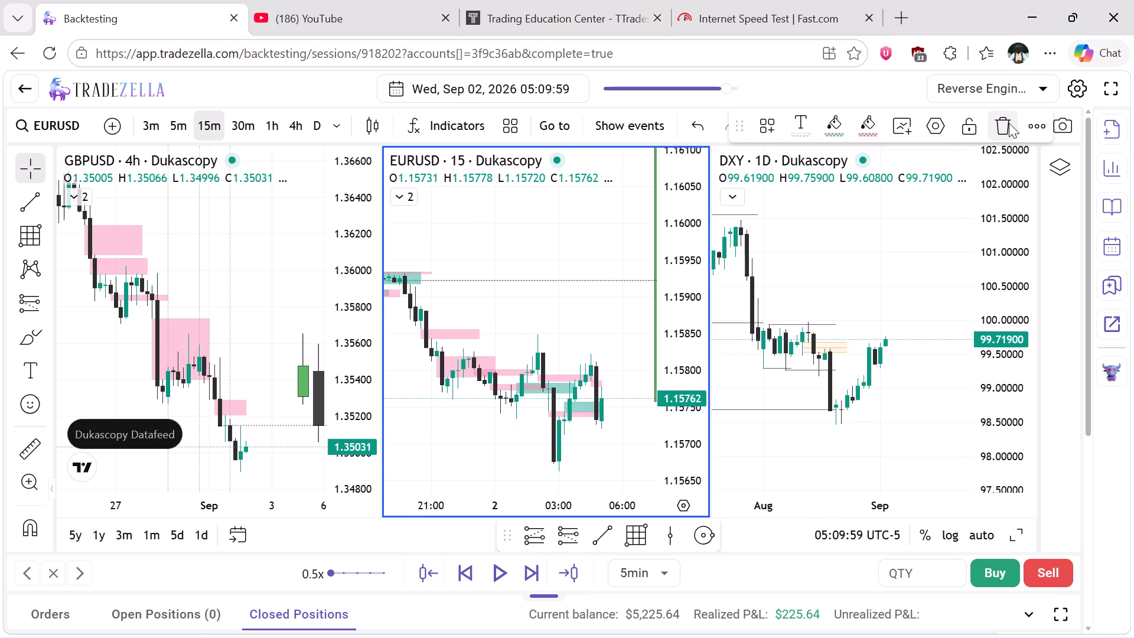
Switch the EURUSD and GBPUSD charts to the daily timeframe, resetting the EURUSD chart view.
scroll(523, 225, "left", 1)
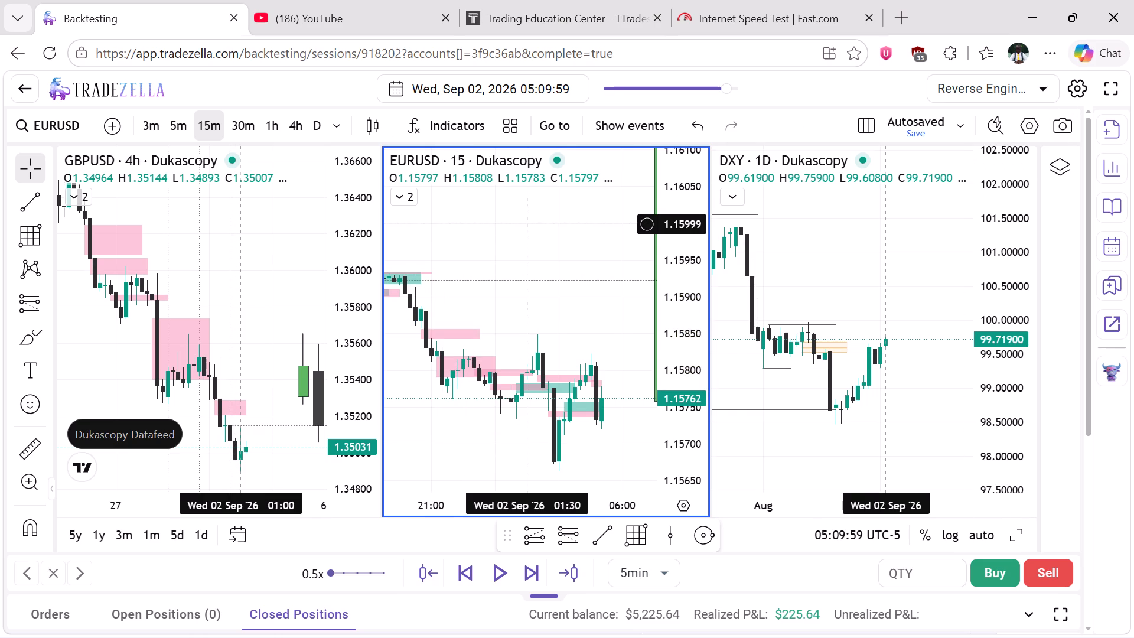
scroll(523, 225, "left", 3)
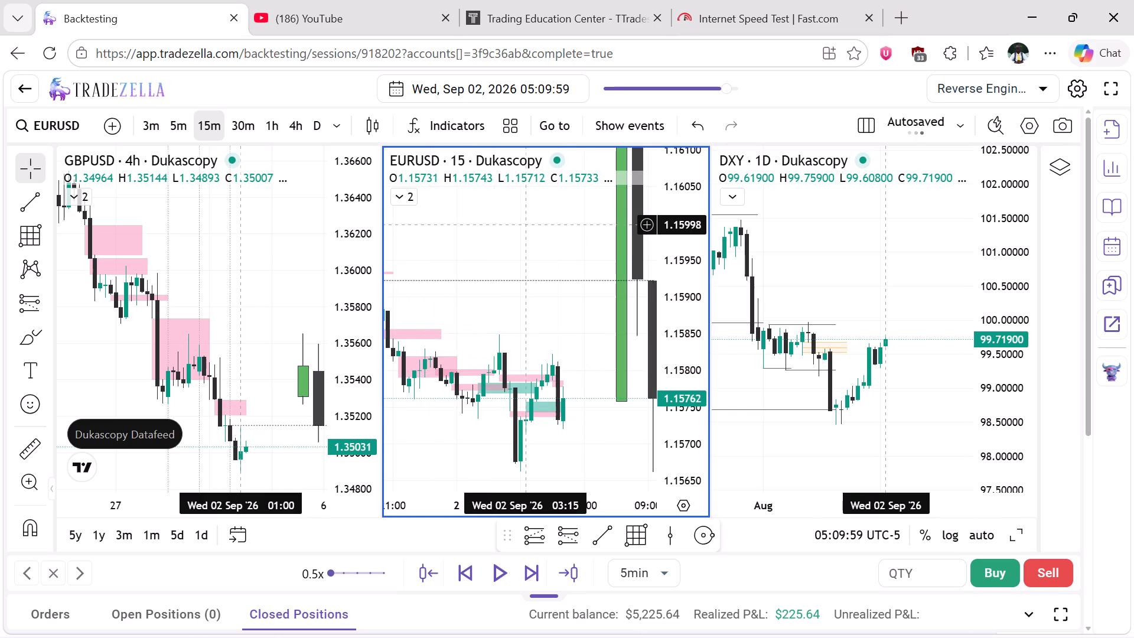
left_click(312, 123)
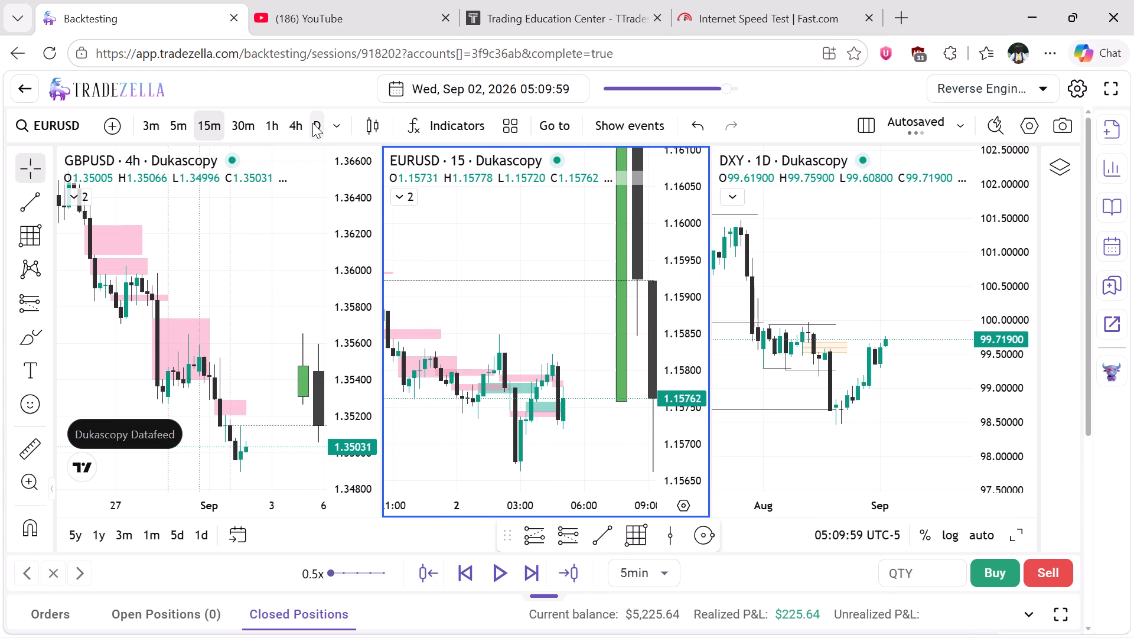
right_click(612, 314)
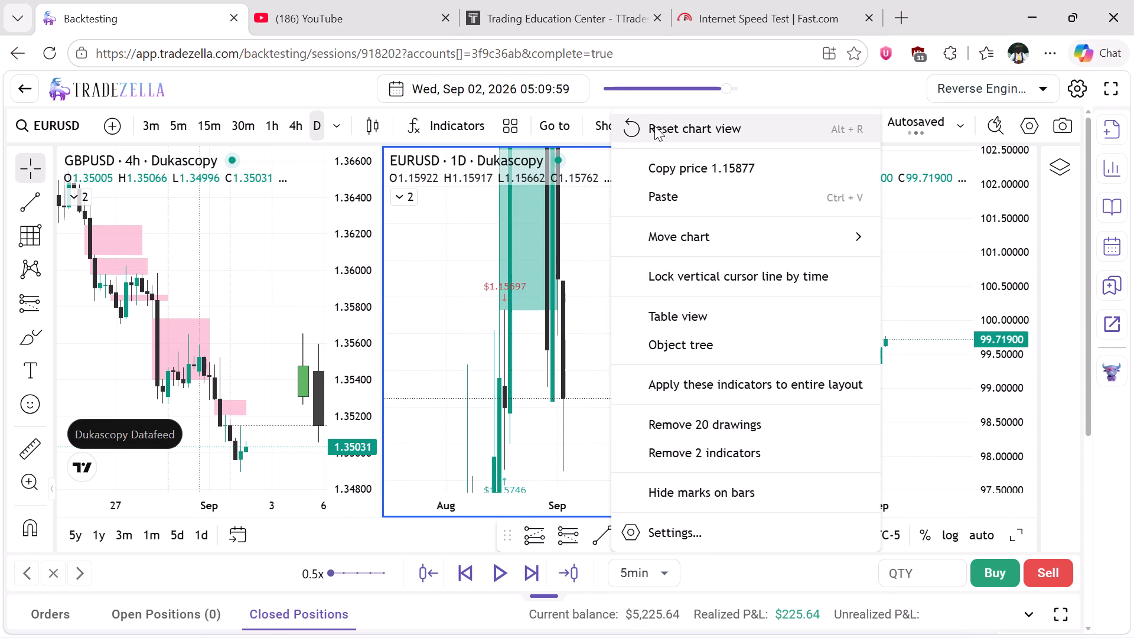
left_click(654, 126)
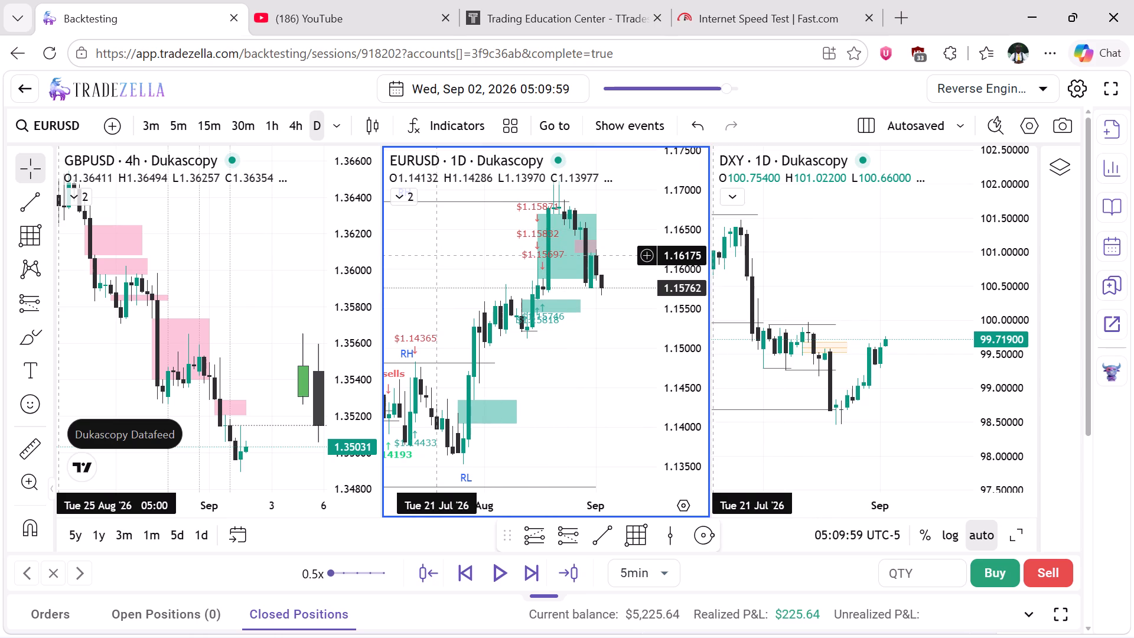
left_click(259, 269)
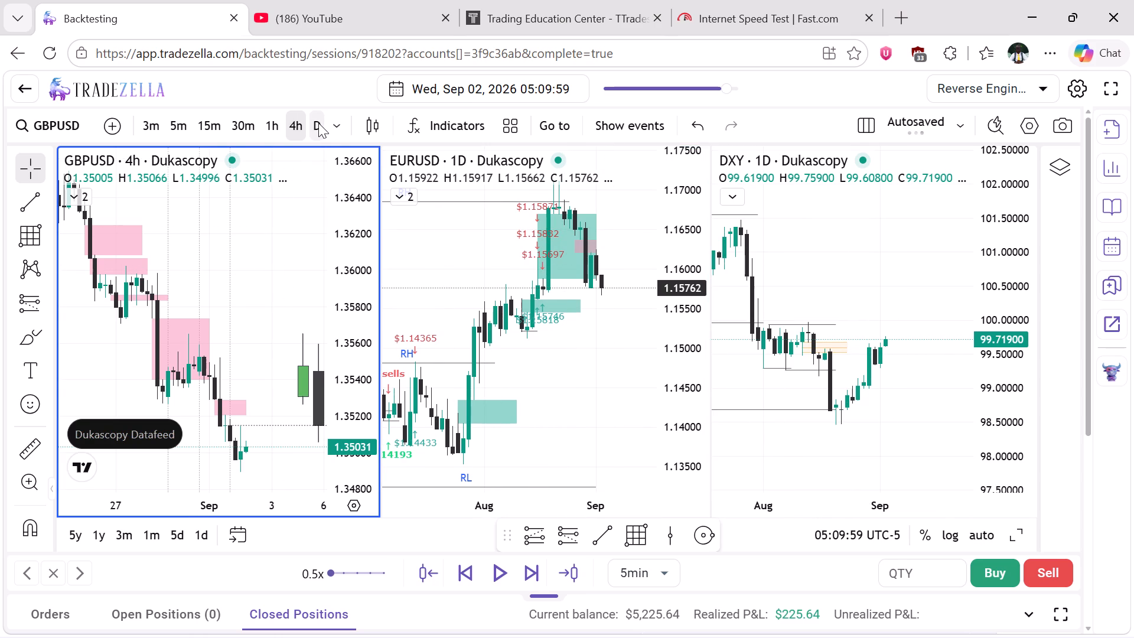
left_click(318, 123)
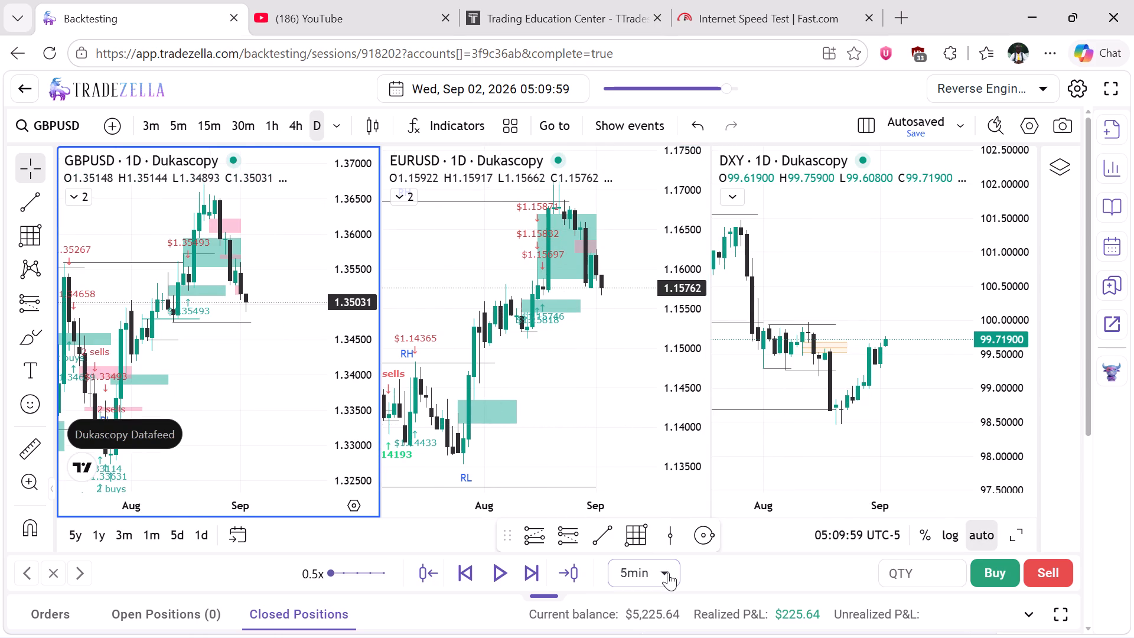
Set the replay step to 4h and advance all charts to 16:59:59 on September 2.
left_click(668, 572)
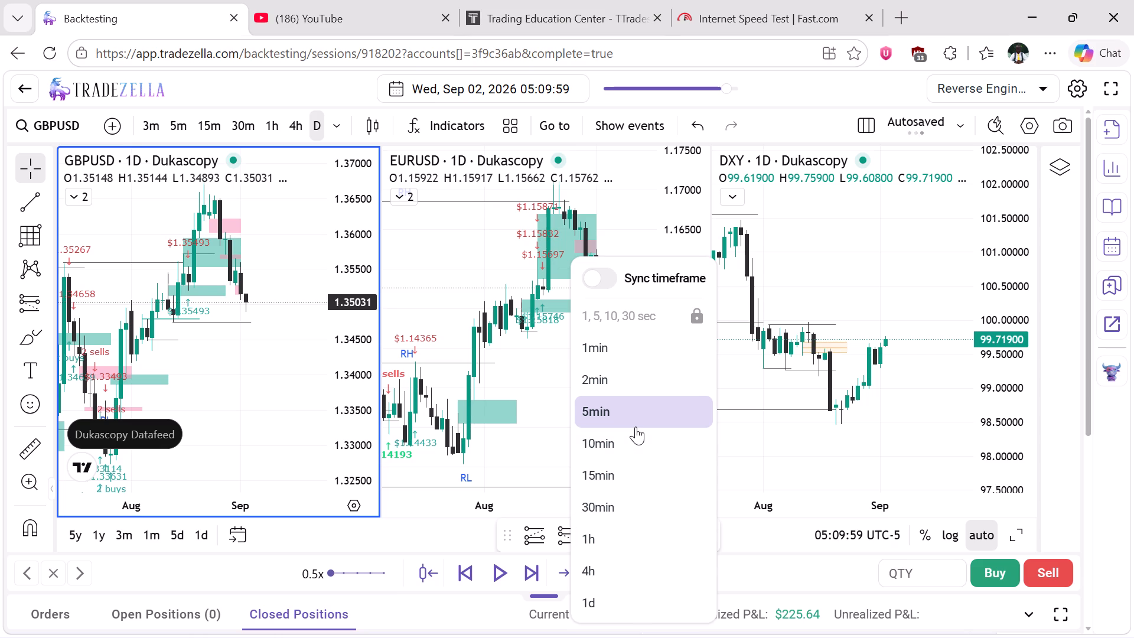
left_click(599, 564)
left_click(534, 566)
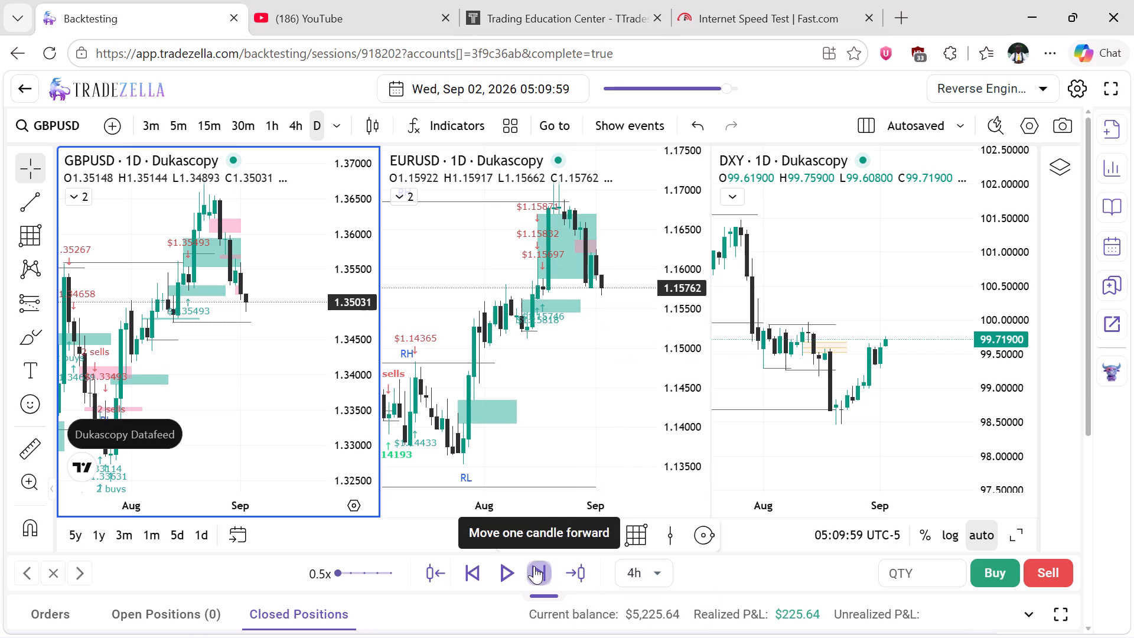
left_click(534, 566)
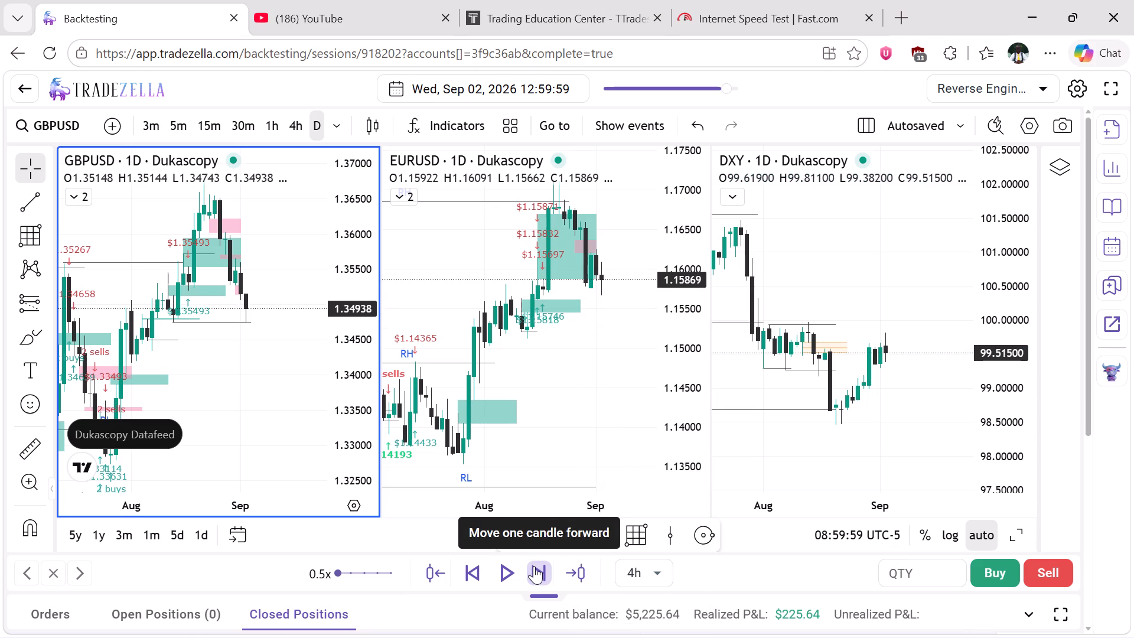
left_click(534, 566)
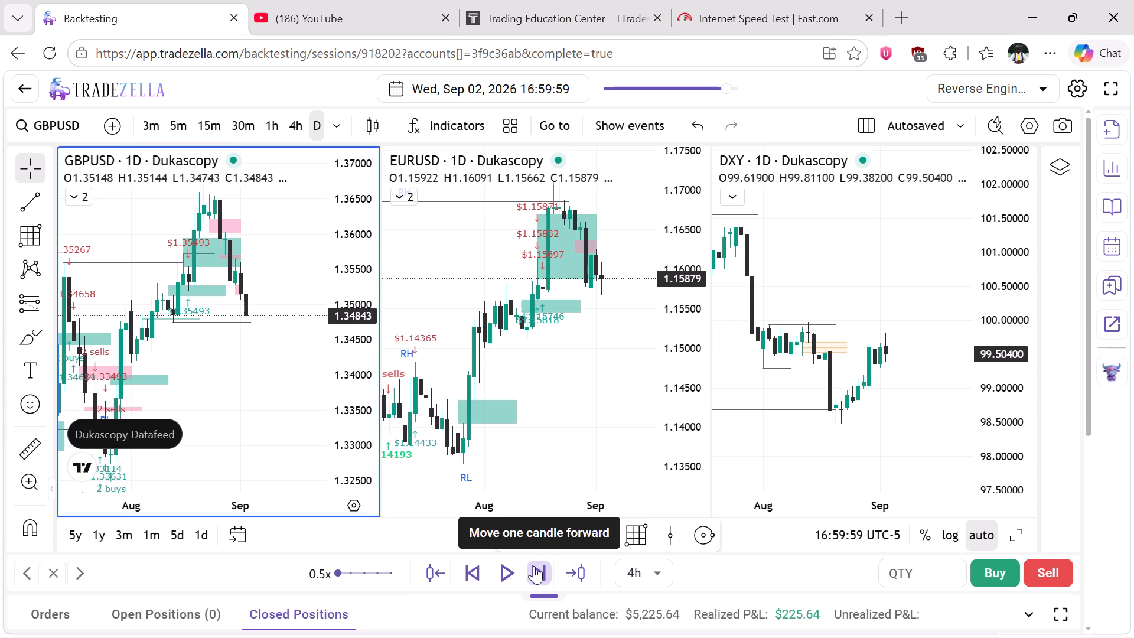
Set the replay step to 1h and advance the charts to 19:59:59 on September 2.
left_click(656, 575)
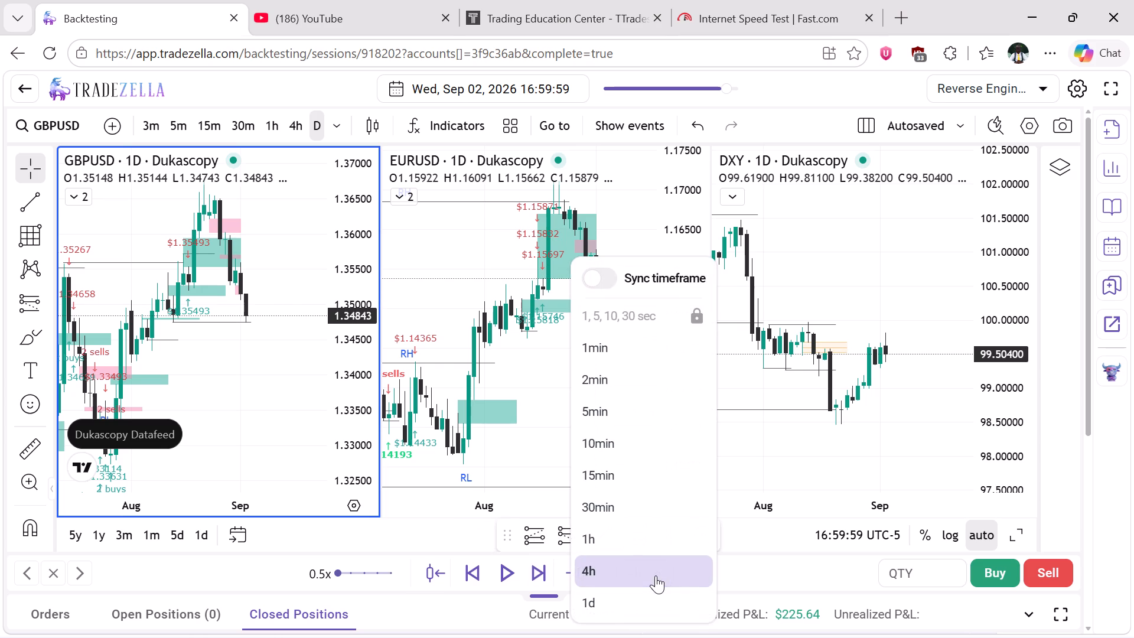
left_click(623, 536)
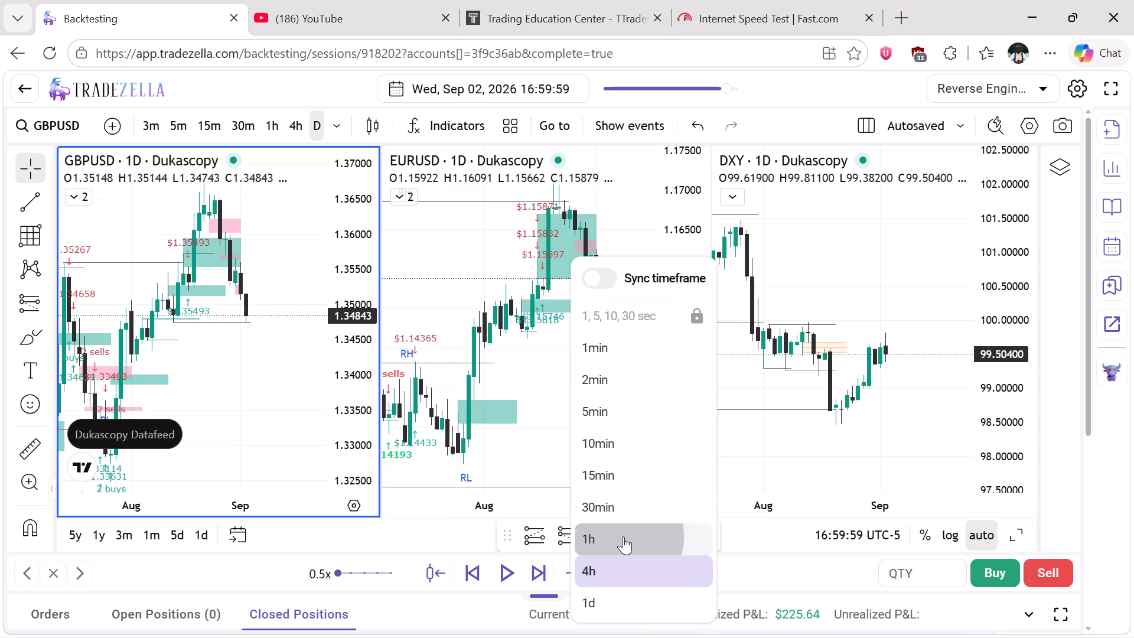
left_click(530, 575)
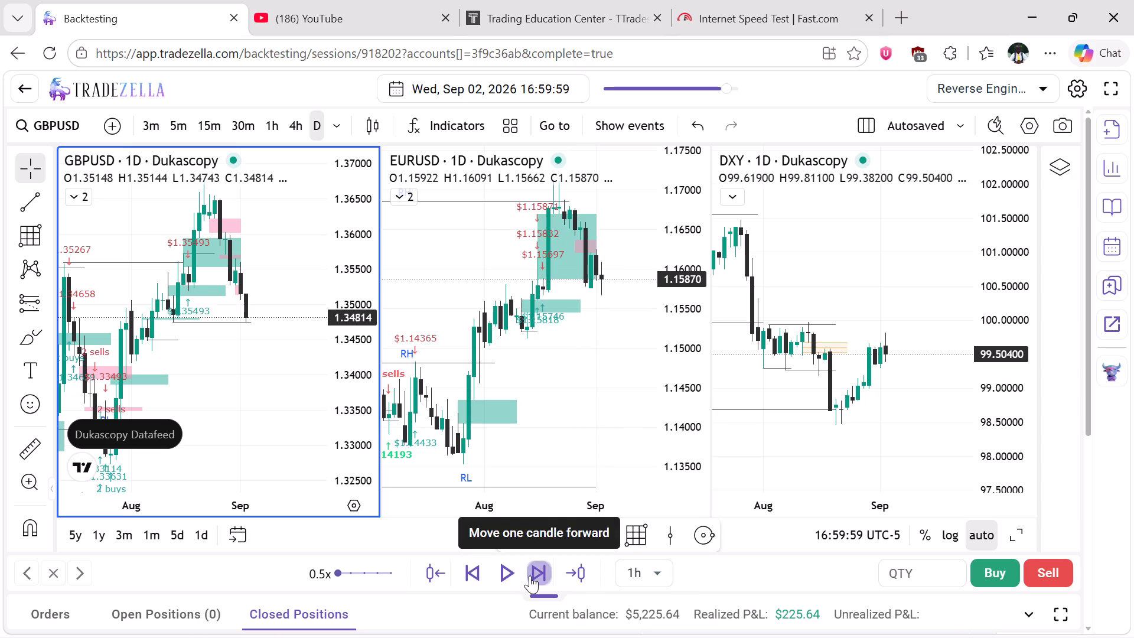
left_click(530, 575)
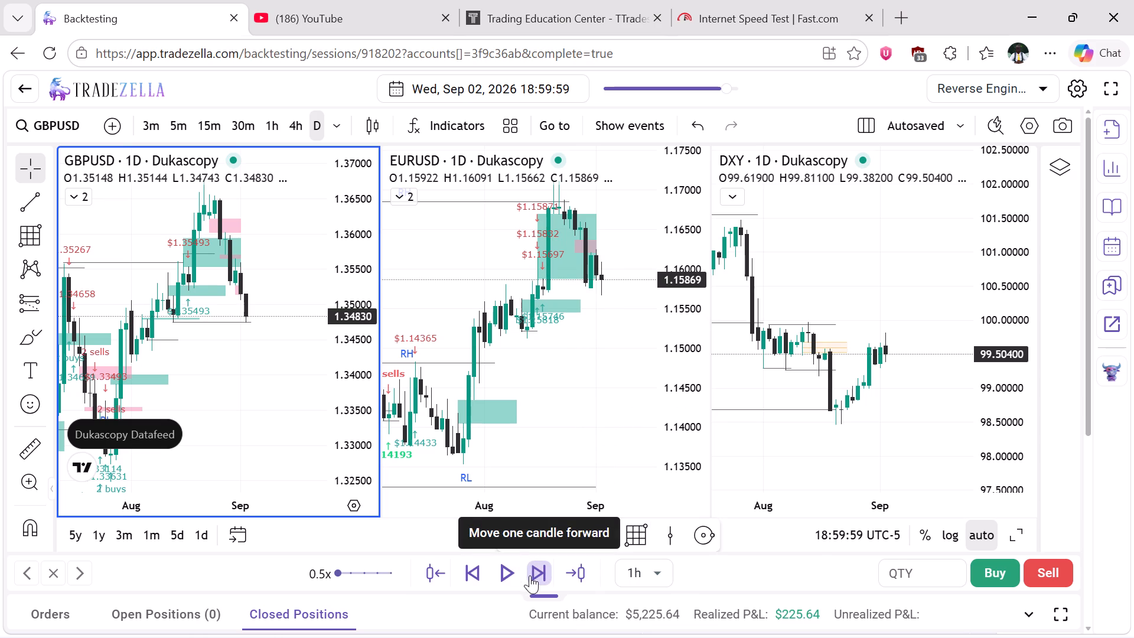
left_click(530, 575)
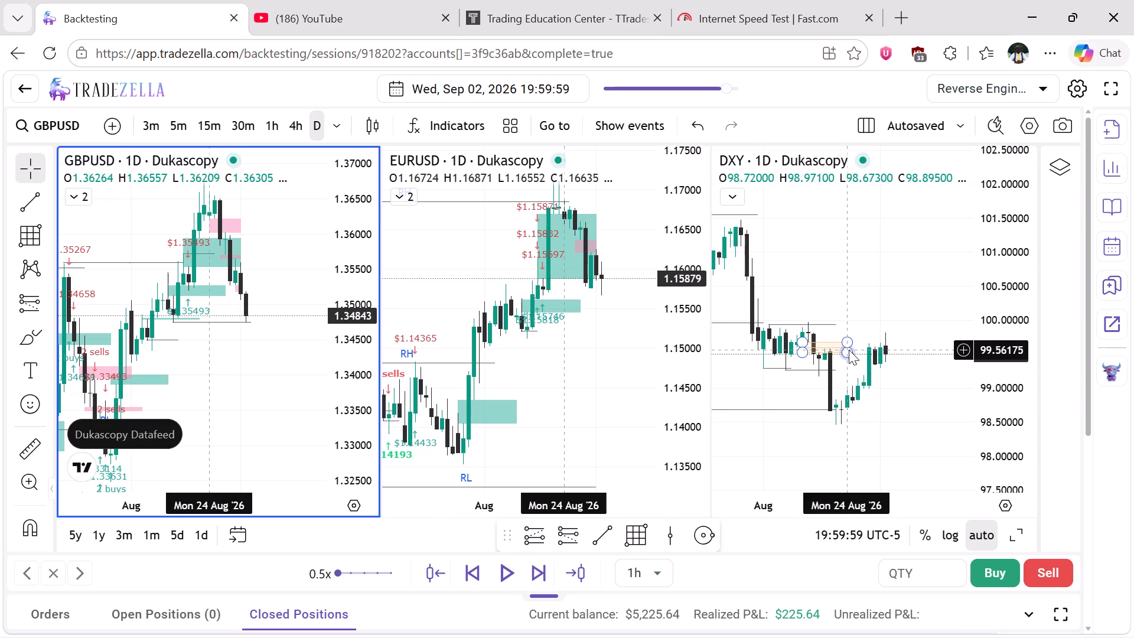
Extend the orange zone on the DXY daily chart to September 4, with its upper edge at about 99.679, and deselect it.
left_click_drag(849, 338, 897, 347)
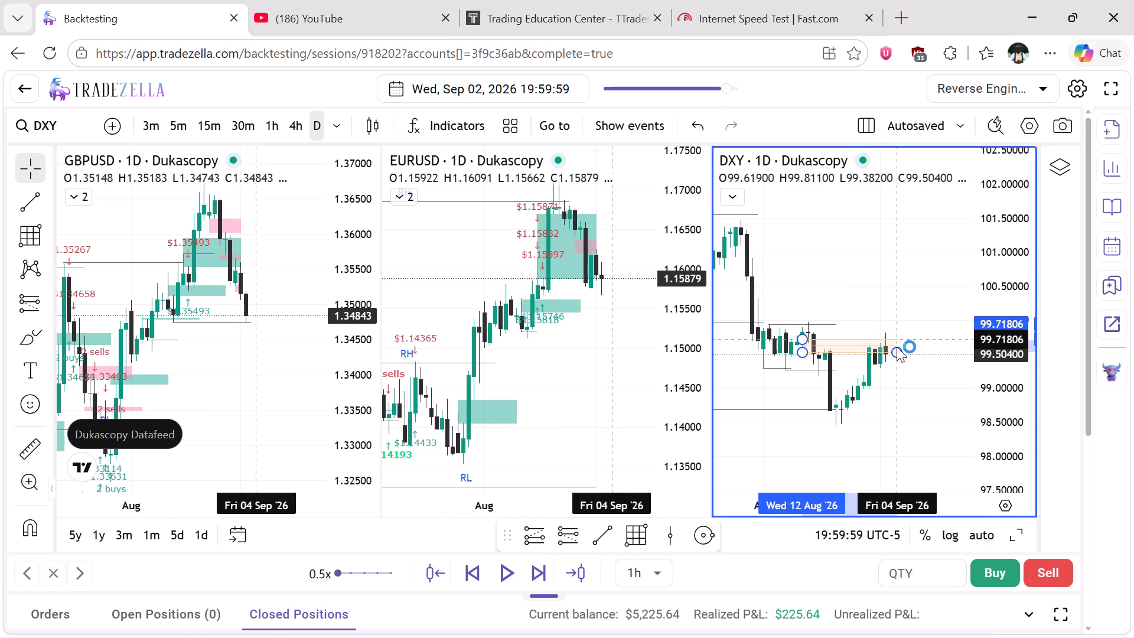
left_click_drag(897, 347, 897, 347)
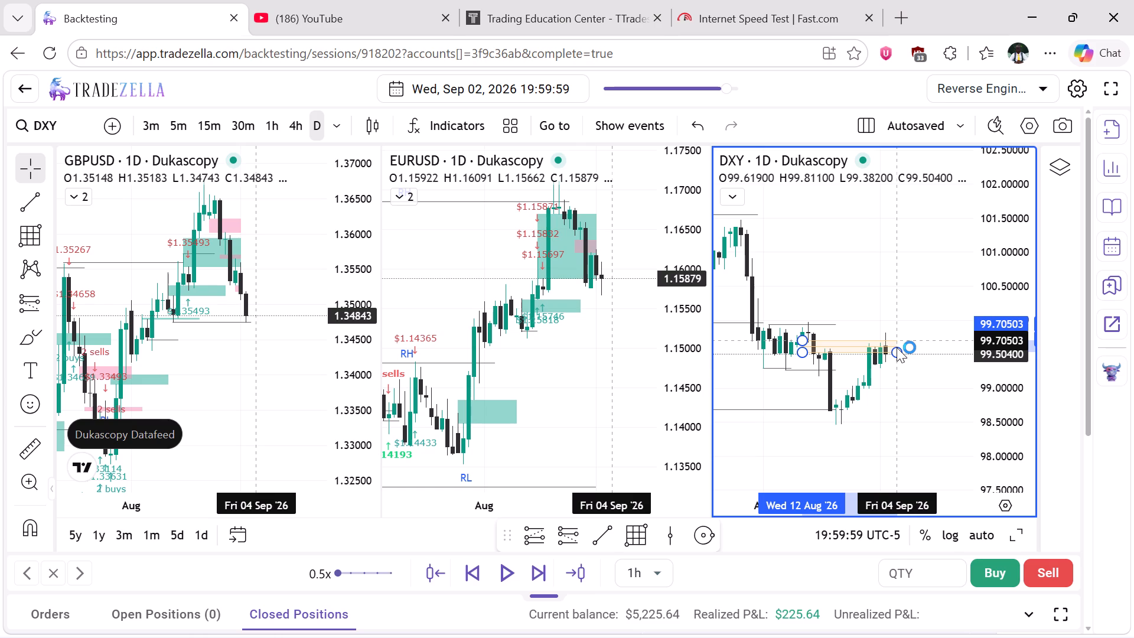
left_click_drag(897, 347, 897, 349)
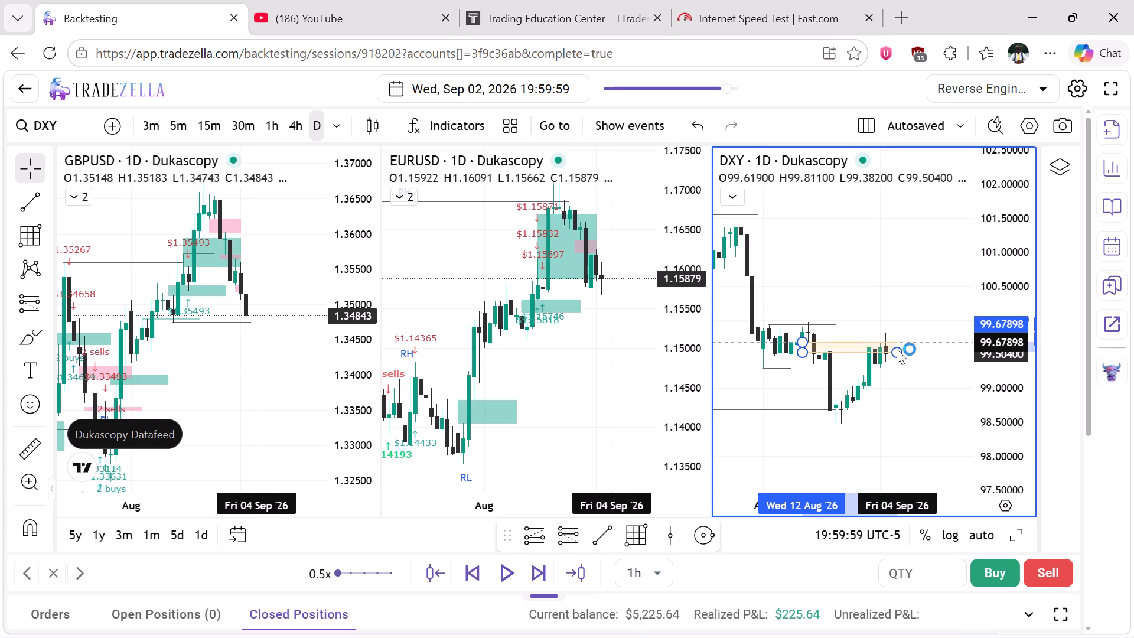
left_click_drag(897, 349, 897, 342)
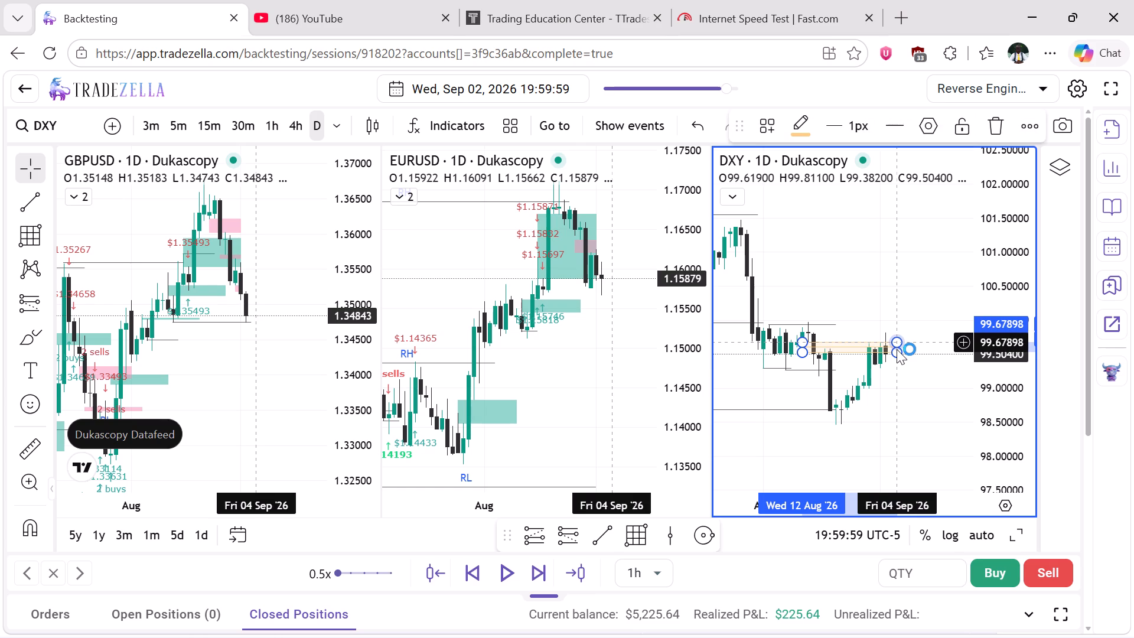
left_click(879, 294)
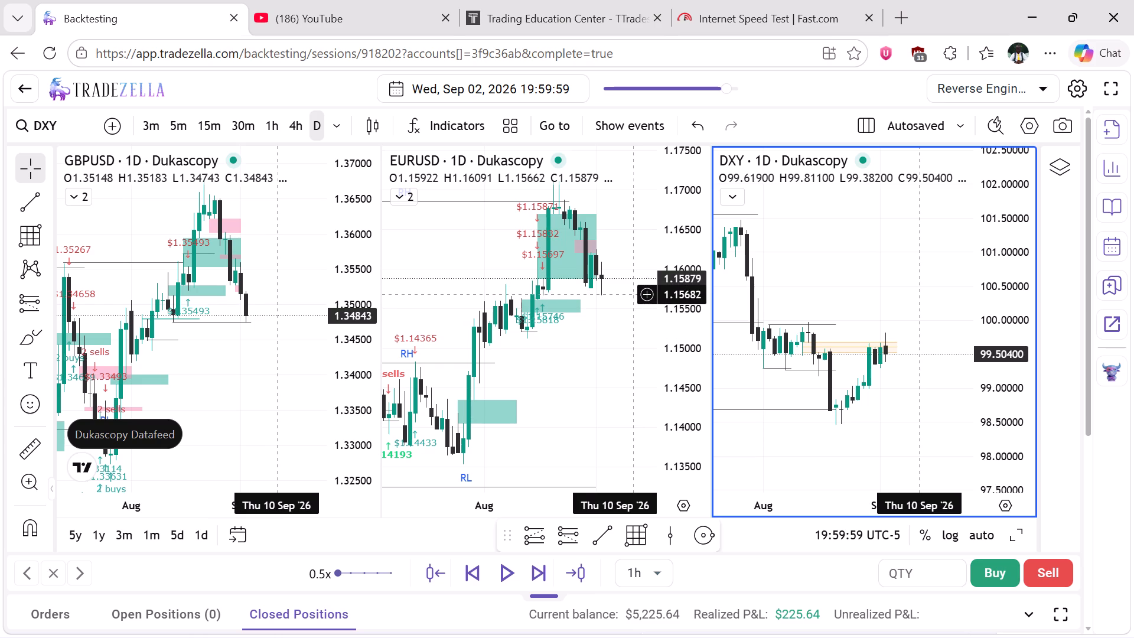
Set the replay step to 15min.
left_click(651, 565)
left_click(617, 478)
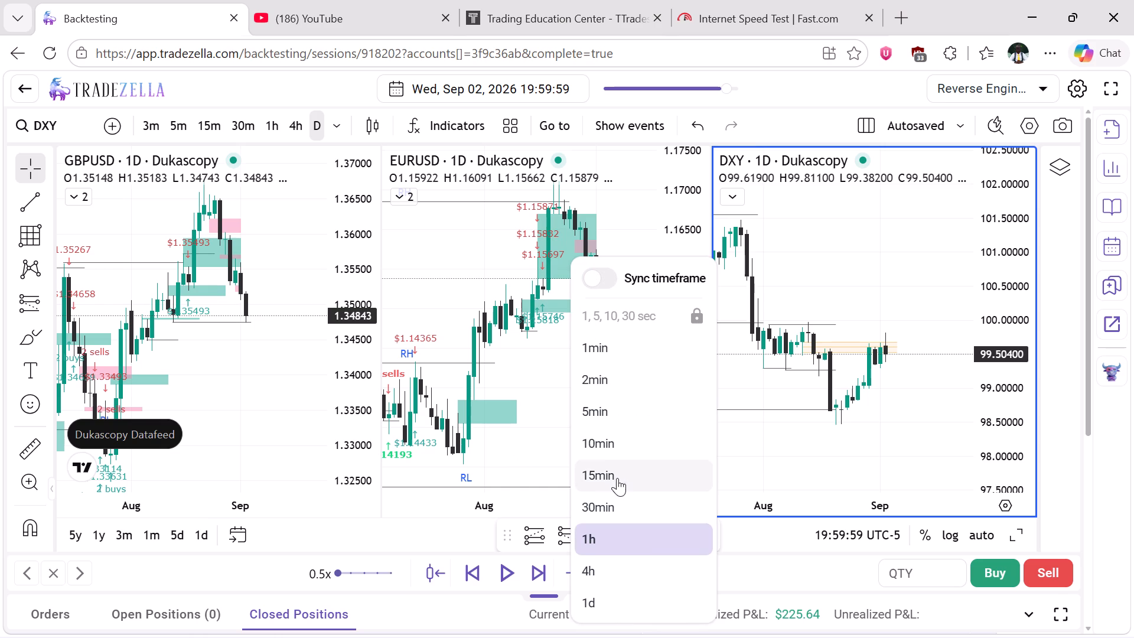
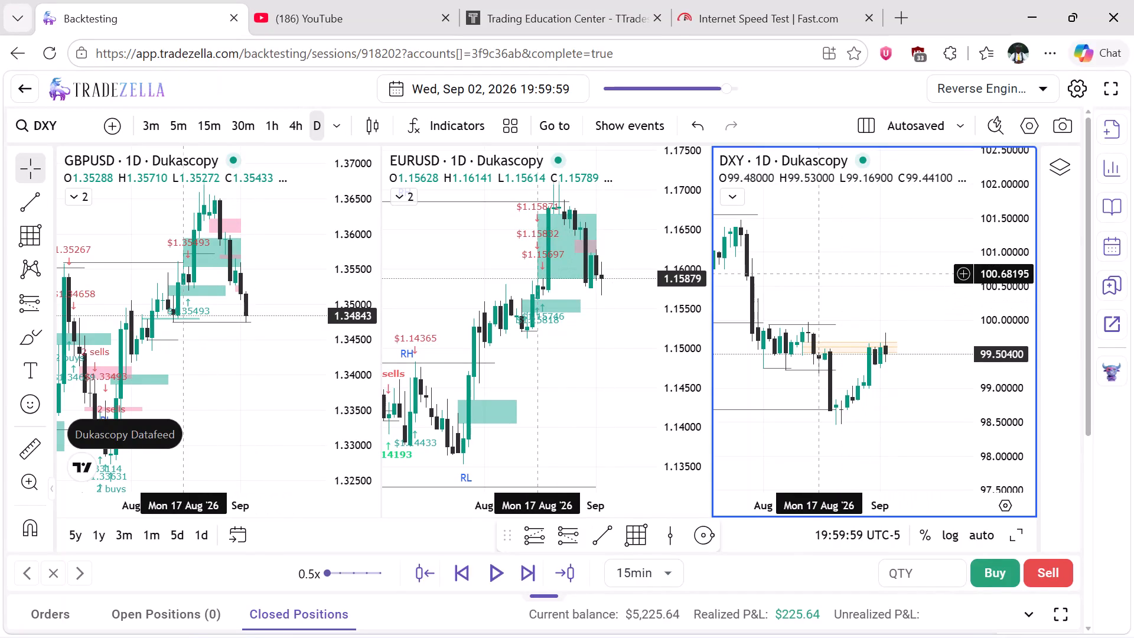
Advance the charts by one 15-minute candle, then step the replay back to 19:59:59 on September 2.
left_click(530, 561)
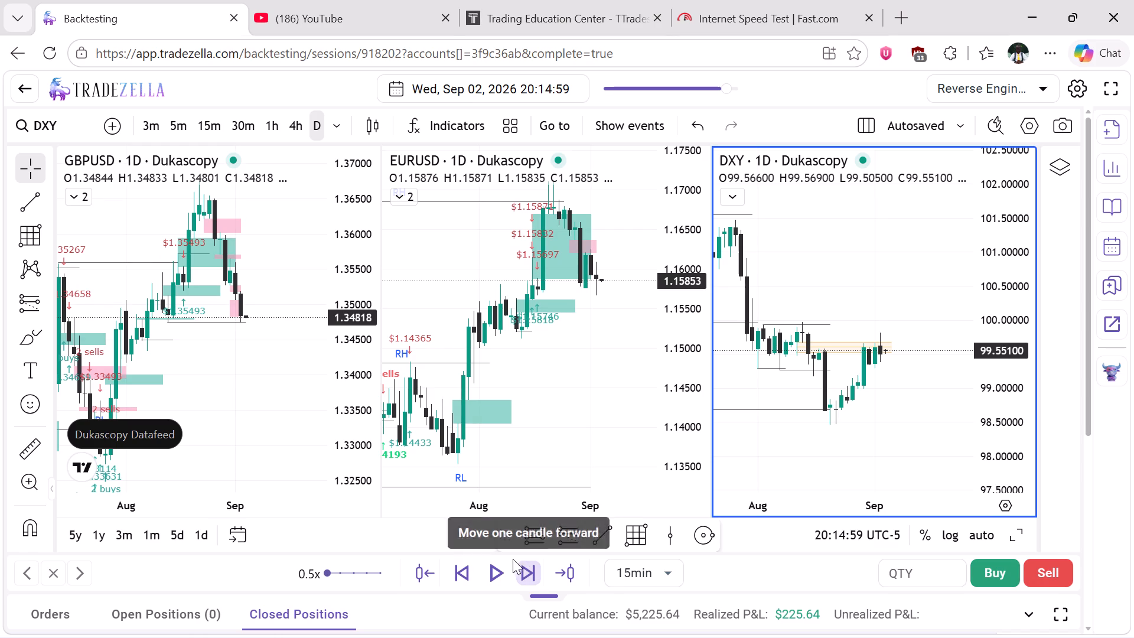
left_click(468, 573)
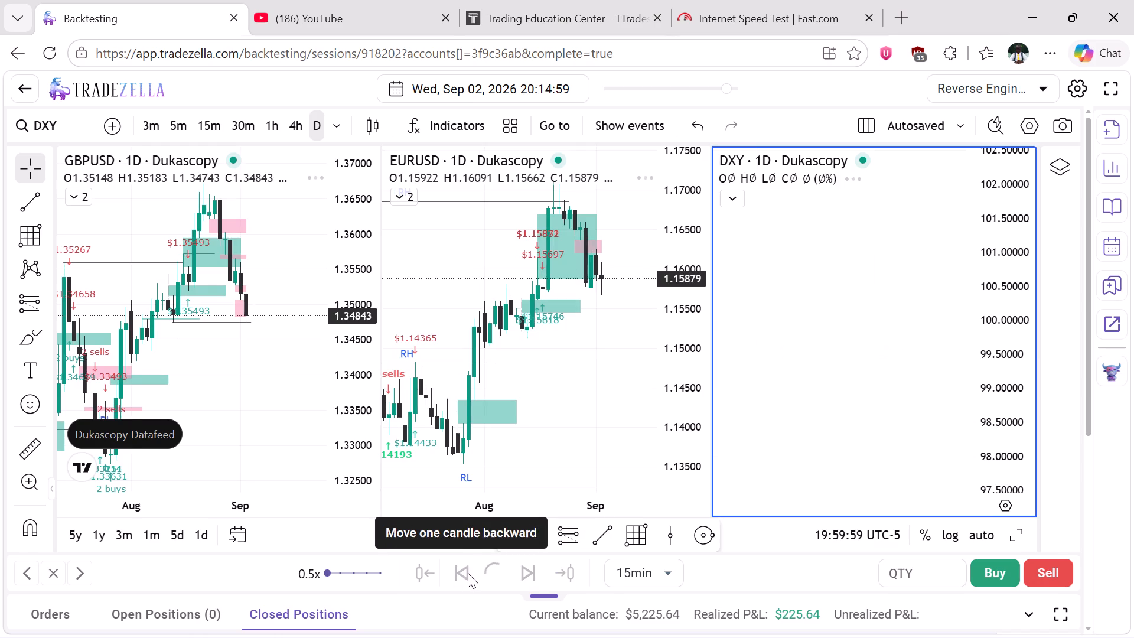
Set the replay step to 5min.
left_click(664, 576)
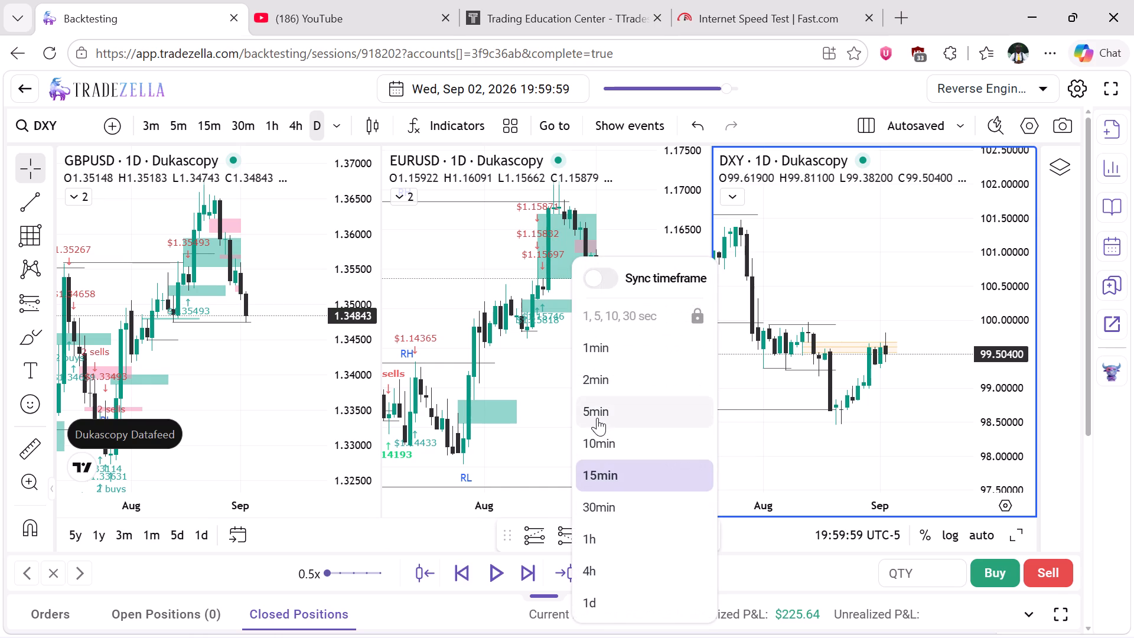
left_click(598, 416)
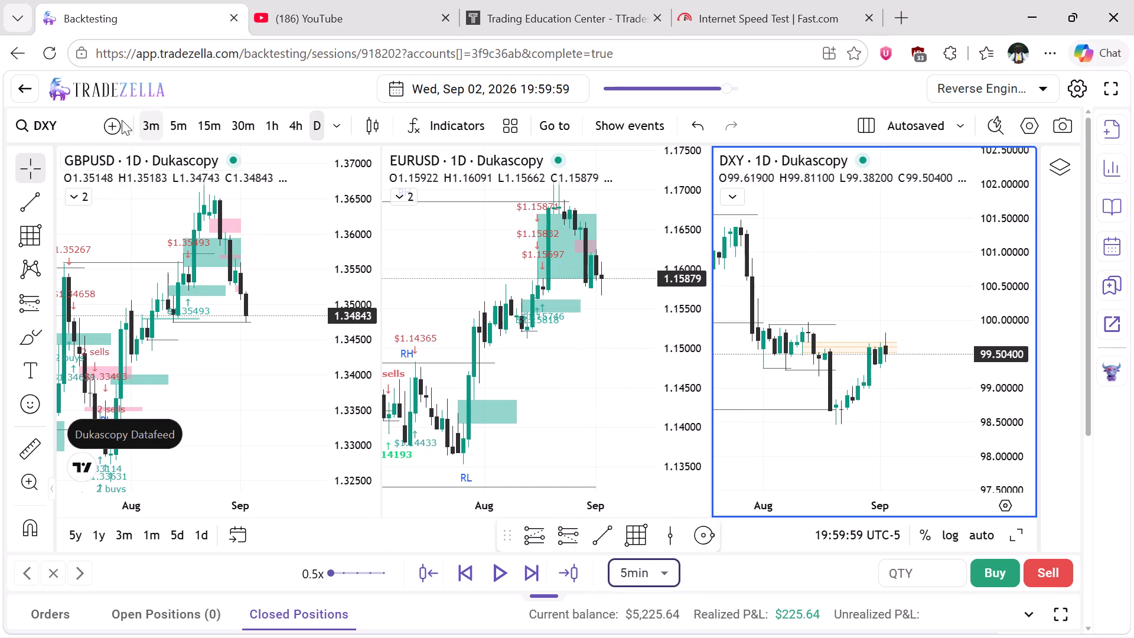
Exit the replay session back to the Backtesting sessions overview.
left_click(35, 87)
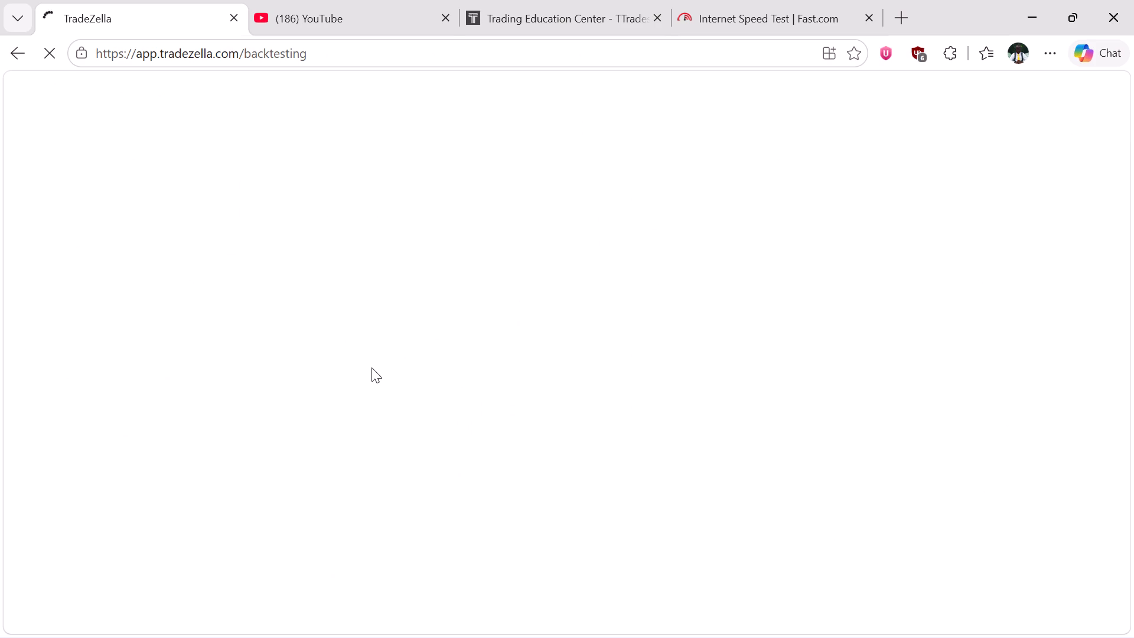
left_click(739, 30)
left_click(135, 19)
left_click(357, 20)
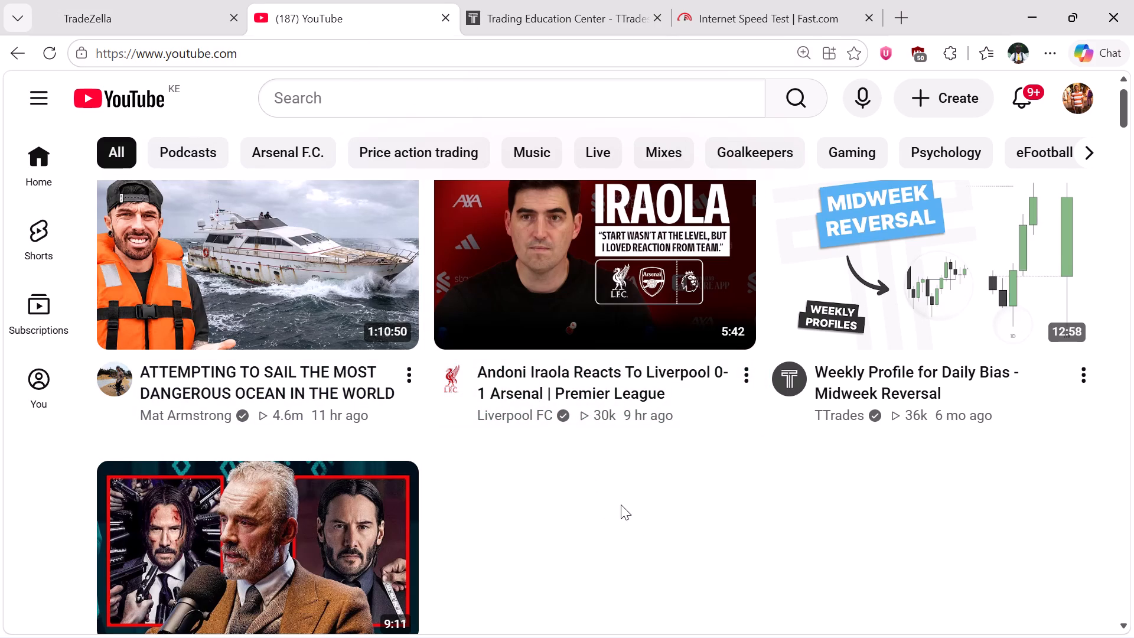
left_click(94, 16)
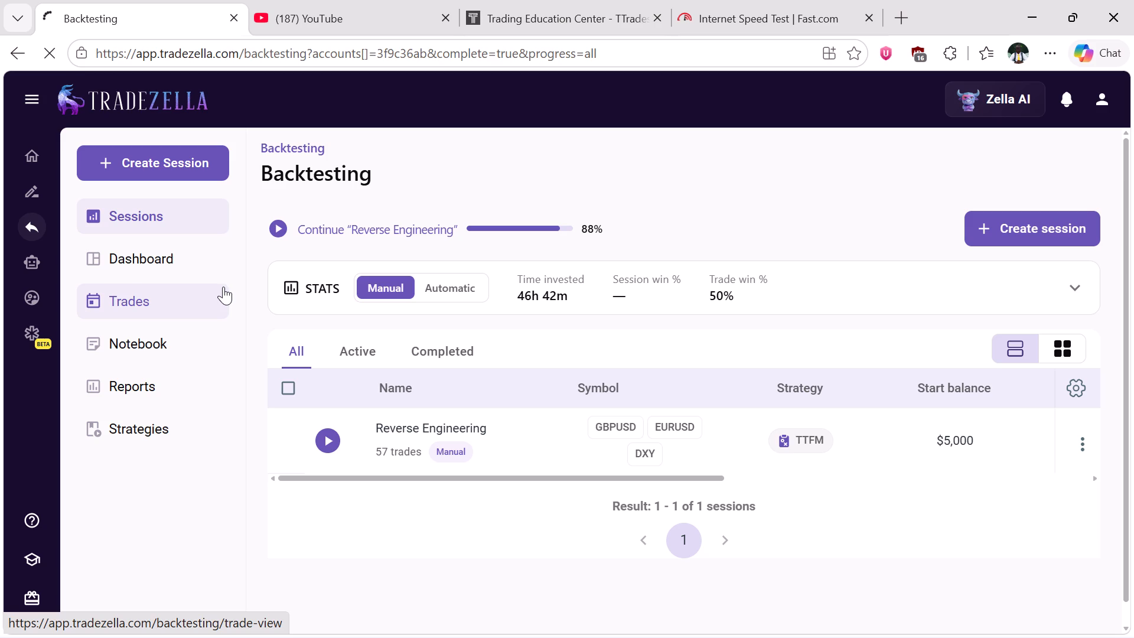
Open the backtesting Reports and review the Overview statistics together with the cumulative and daily P&L charts.
left_click(153, 384)
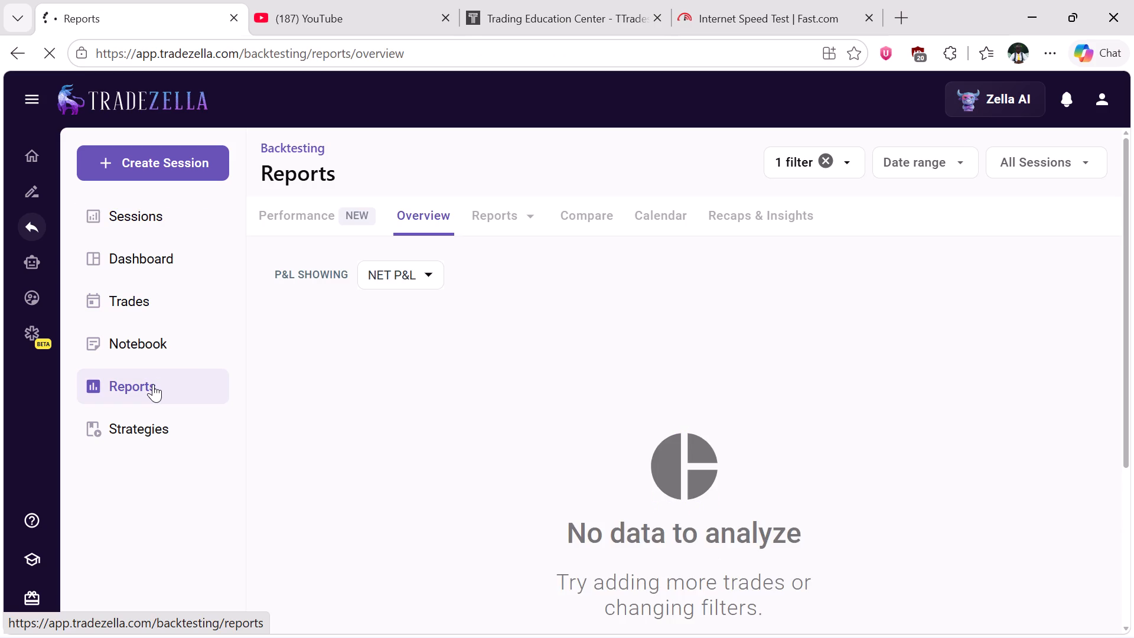
scroll(355, 472, "down", 2)
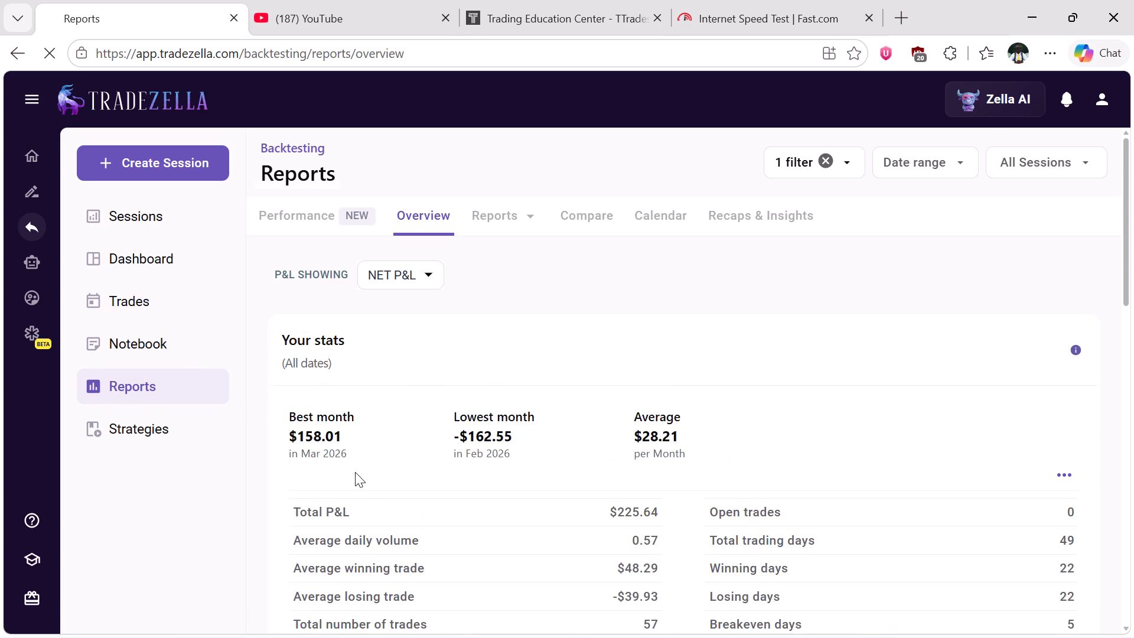
scroll(355, 472, "down", 9)
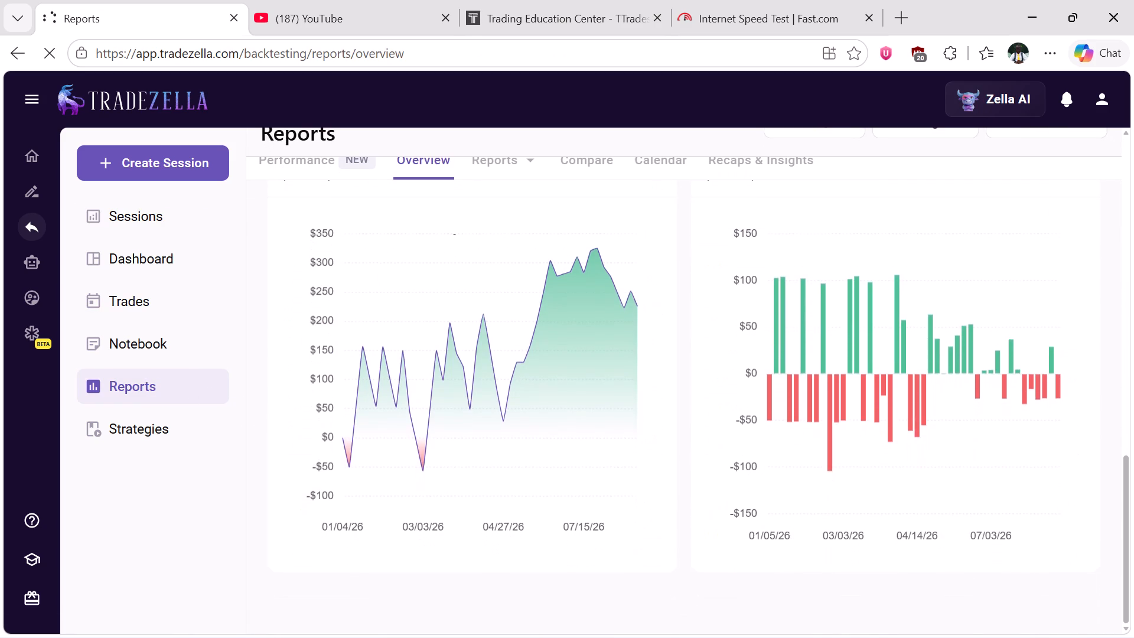
scroll(355, 472, "up", 9)
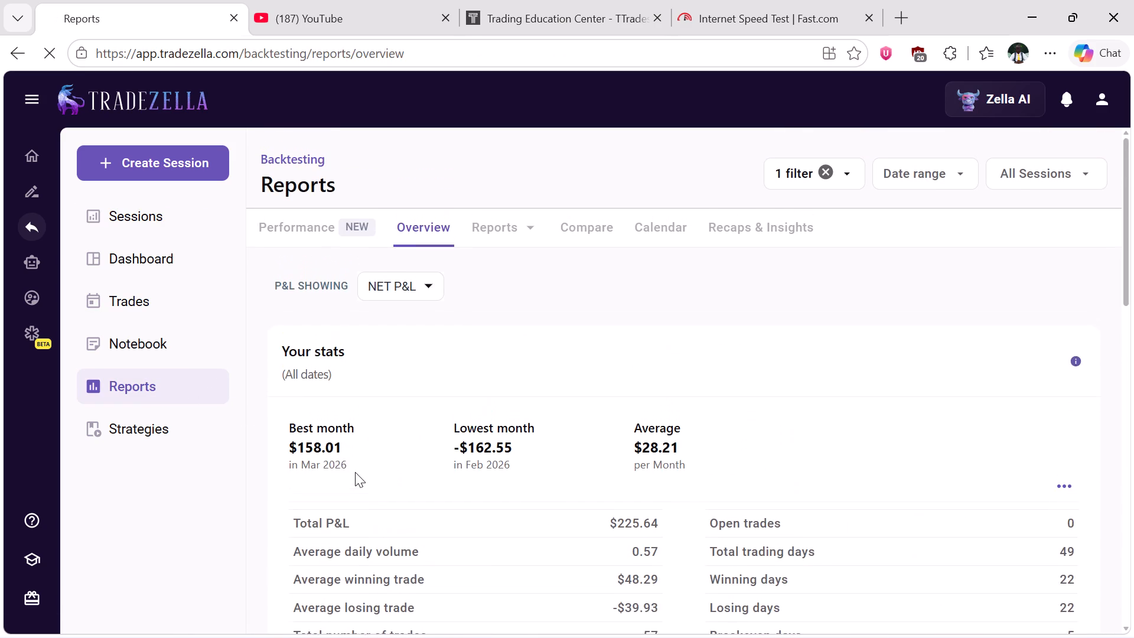
scroll(355, 472, "up", 1)
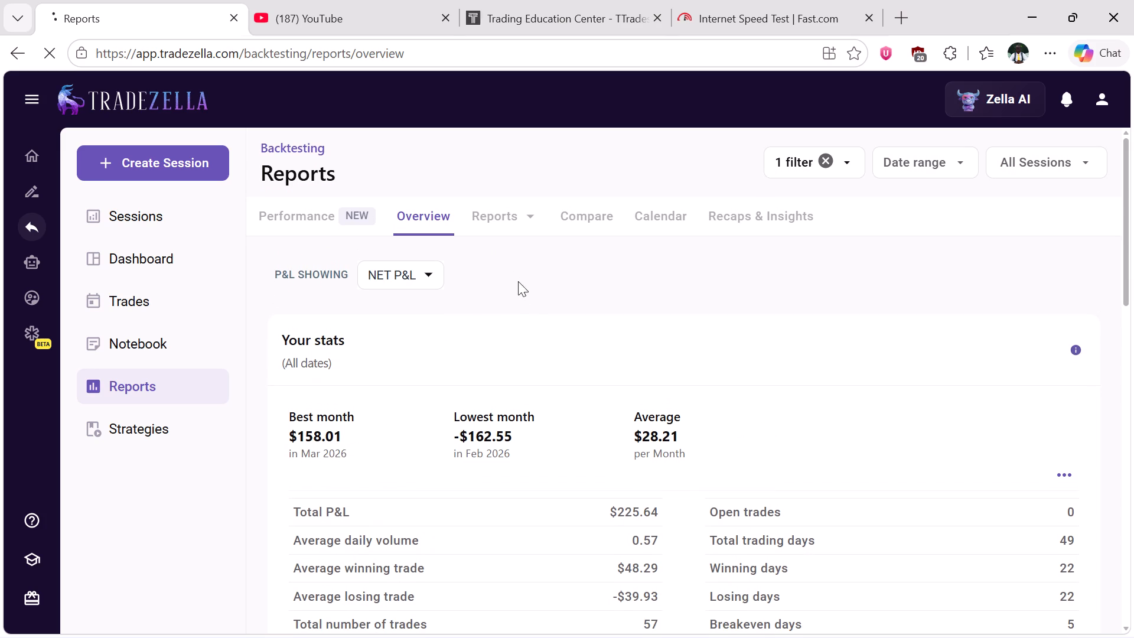
Examine the Performance report's cumulative net P&L chart, average daily win/loss chart and summary metrics.
left_click(302, 219)
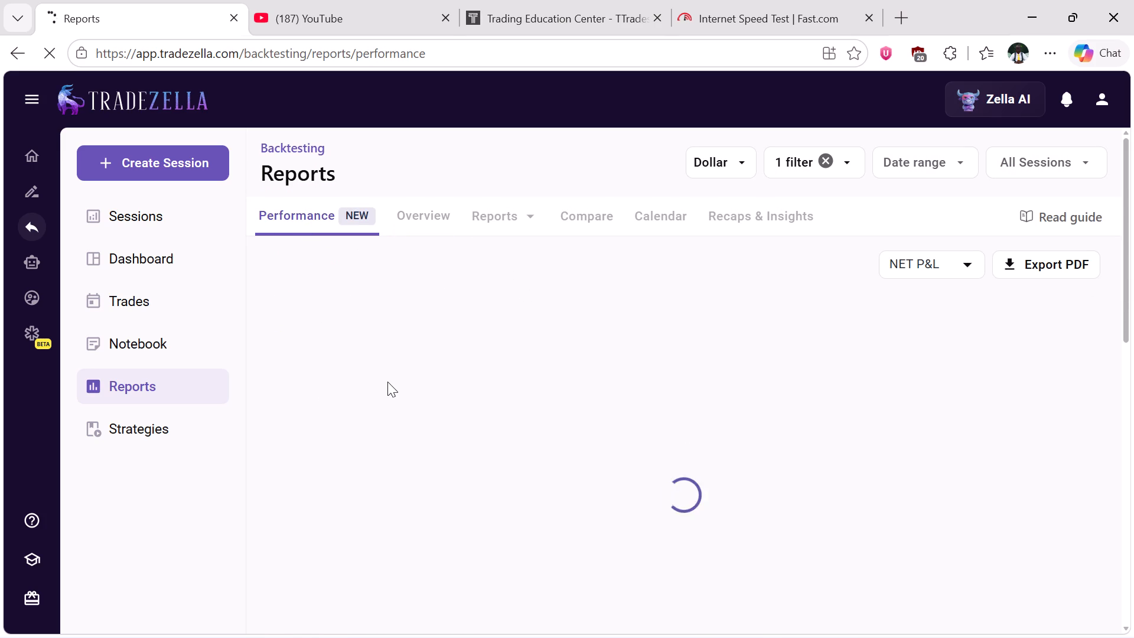
scroll(387, 382, "down", 2)
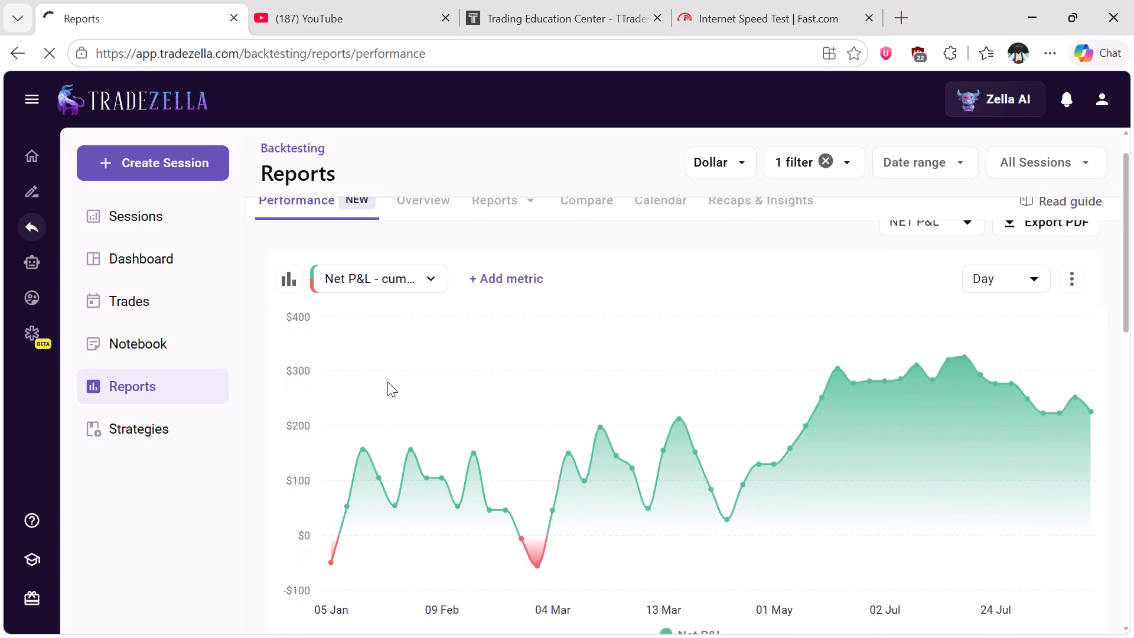
scroll(387, 382, "down", 3)
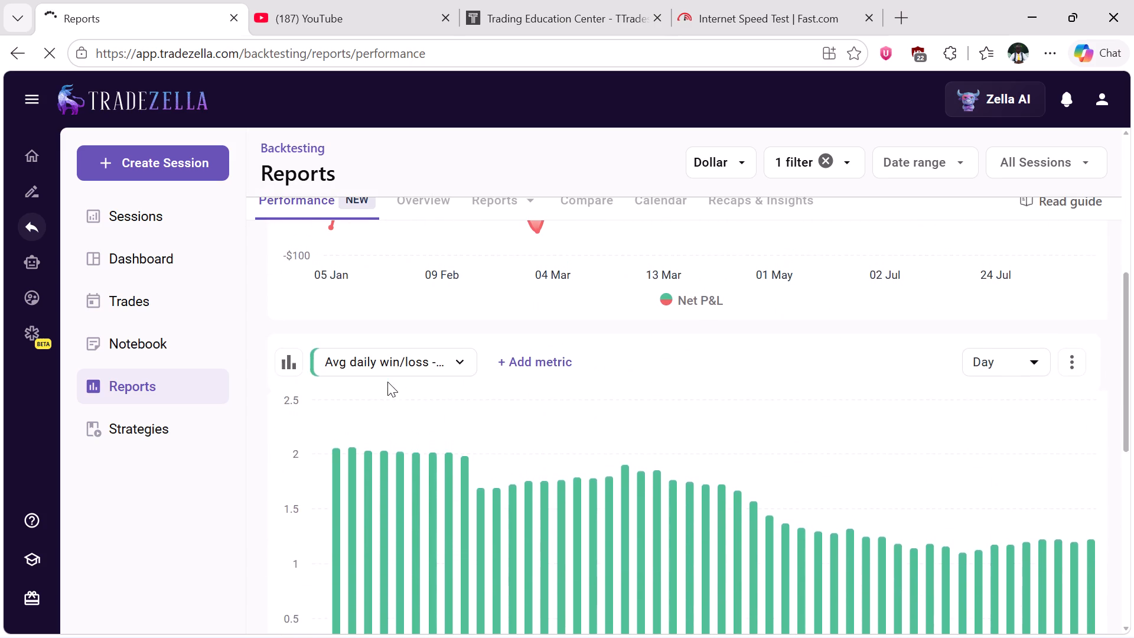
scroll(387, 382, "down", 2)
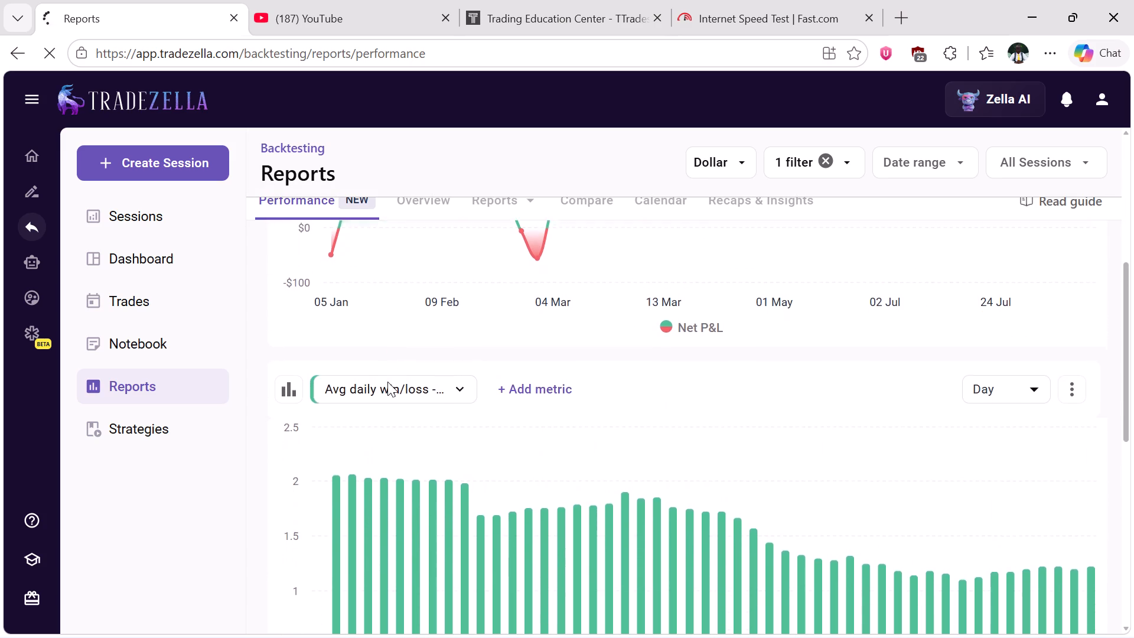
scroll(387, 382, "down", 2)
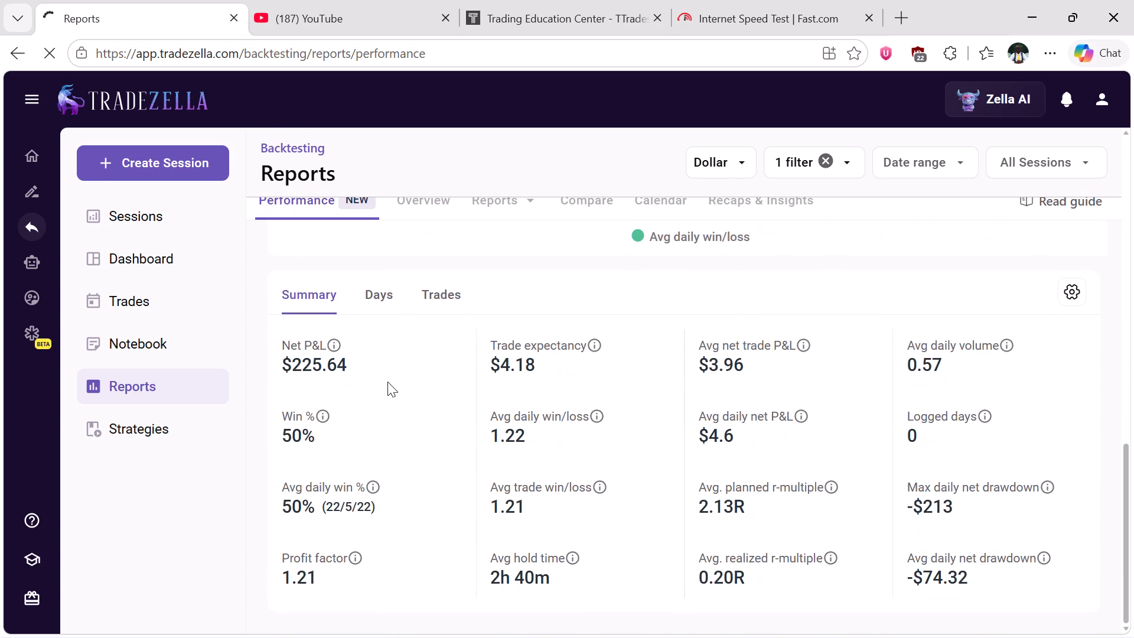
scroll(387, 382, "down", 2)
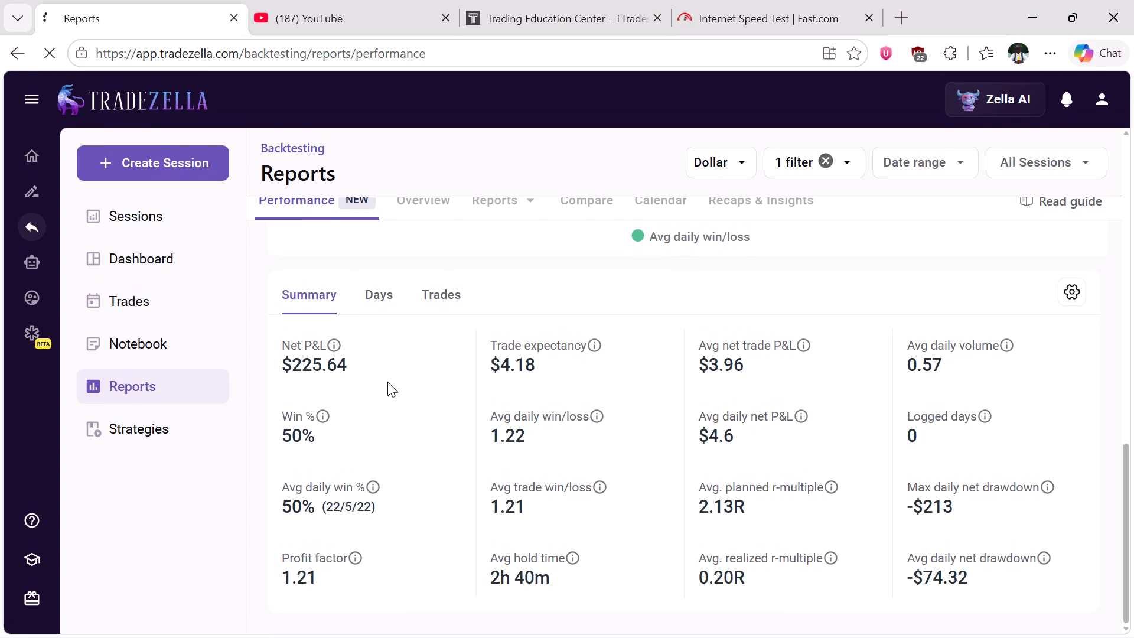
scroll(387, 382, "down", 1)
scroll(387, 382, "up", 2)
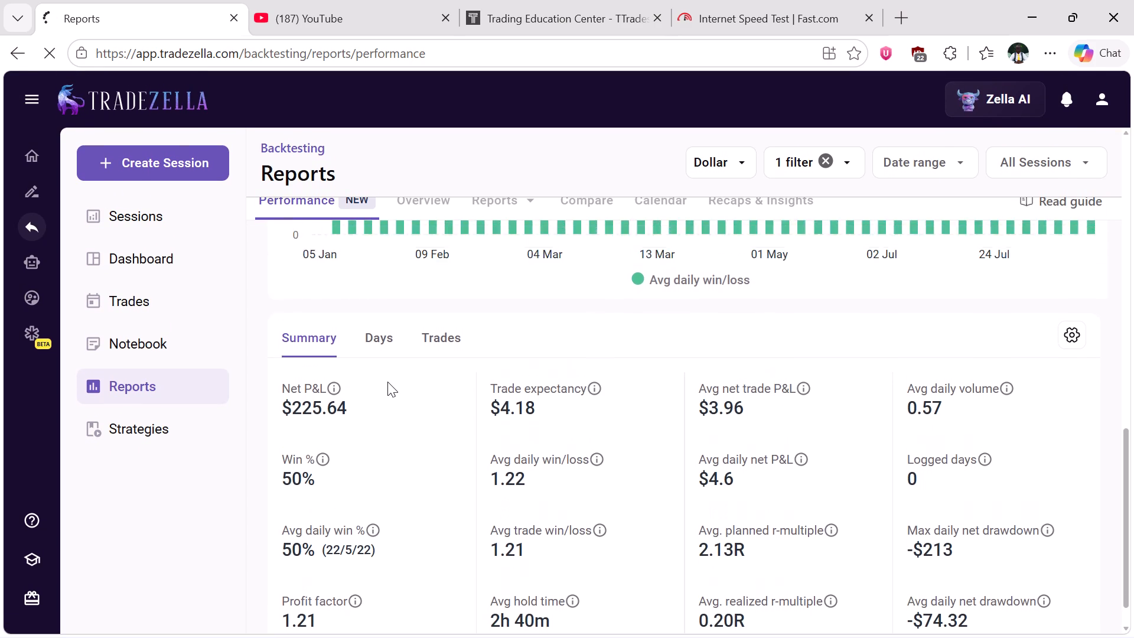
scroll(387, 382, "up", 6)
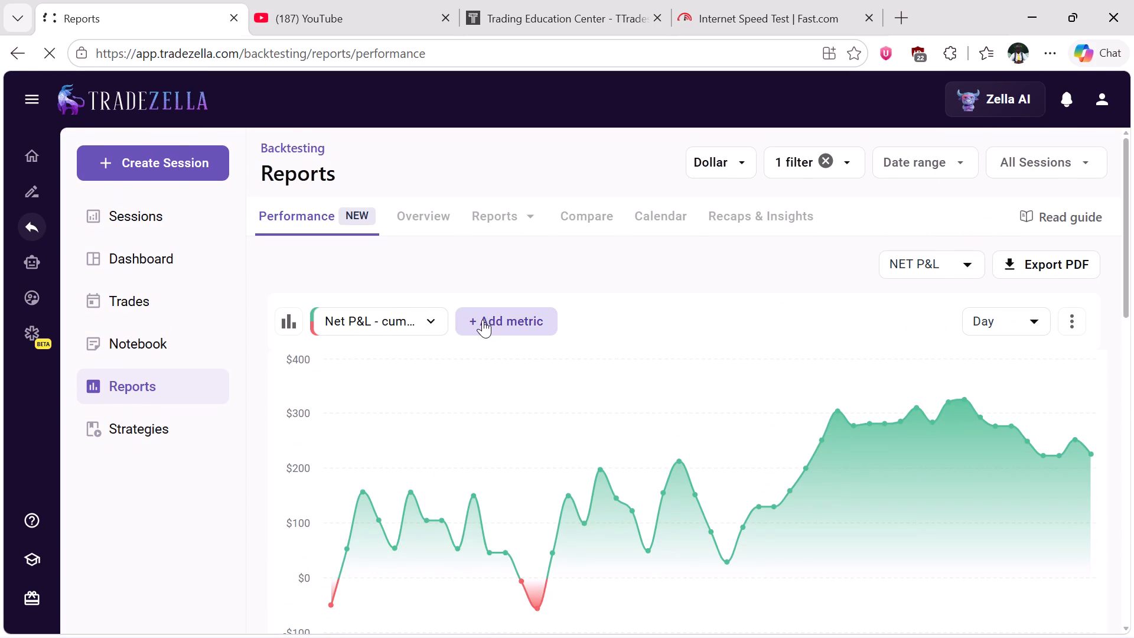
Look through the Overview report, the available report types and the Compare page's group settings.
left_click(425, 219)
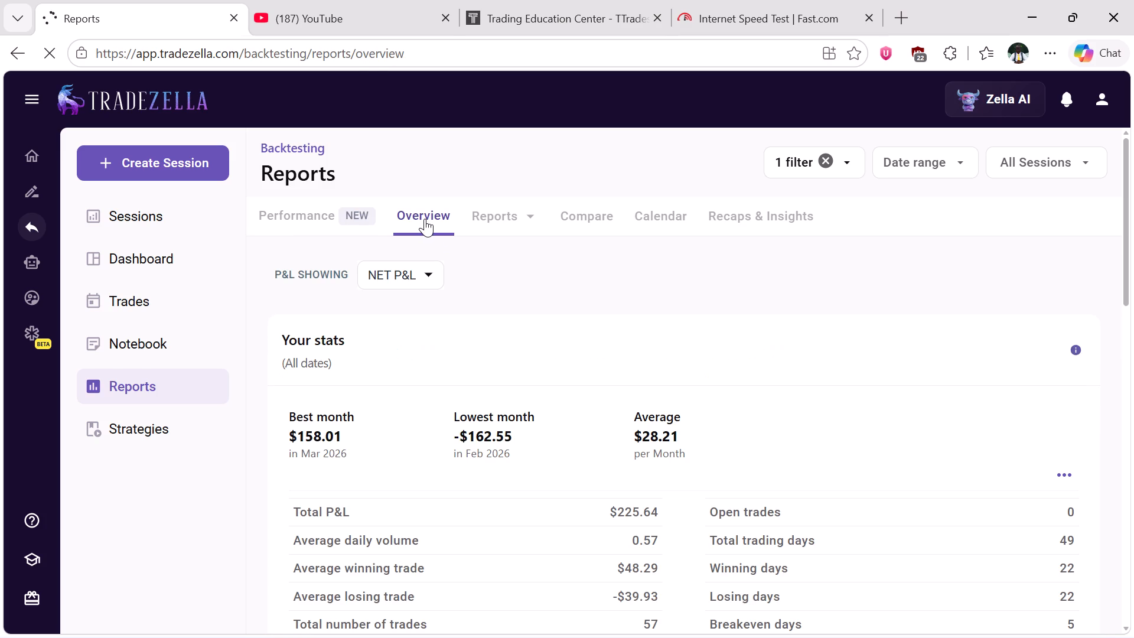
left_click(494, 217)
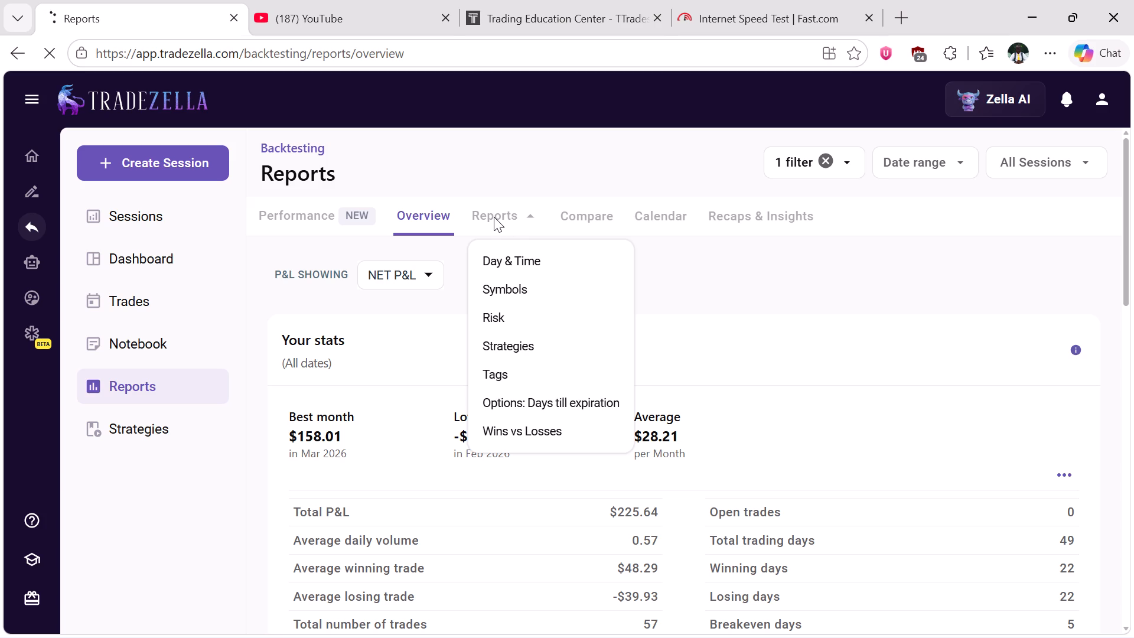
left_click(590, 213)
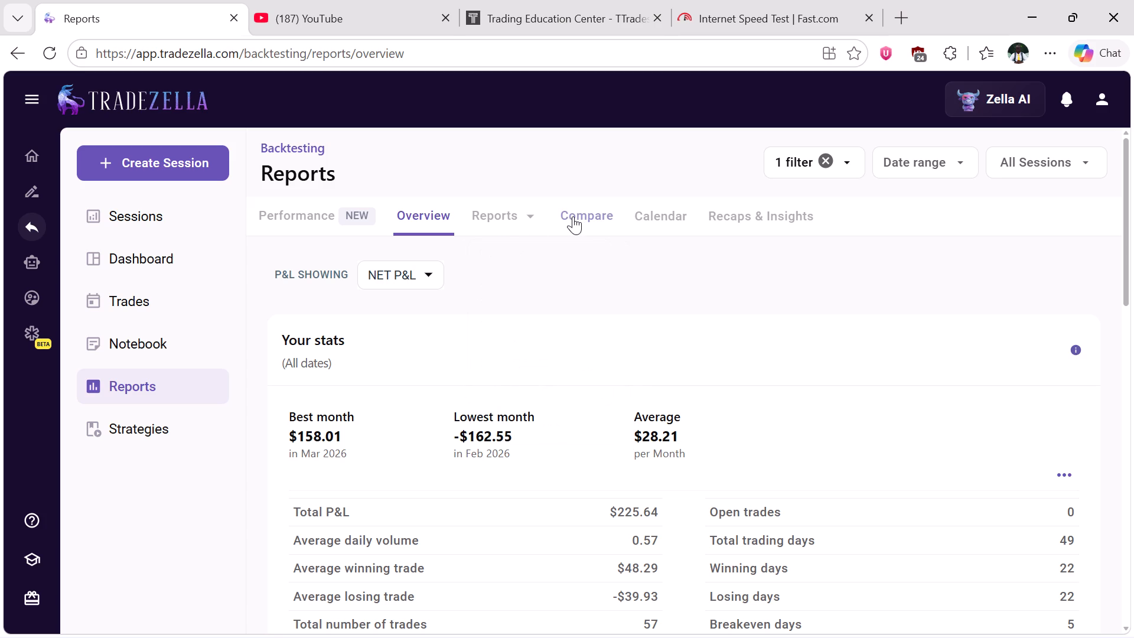
left_click(573, 216)
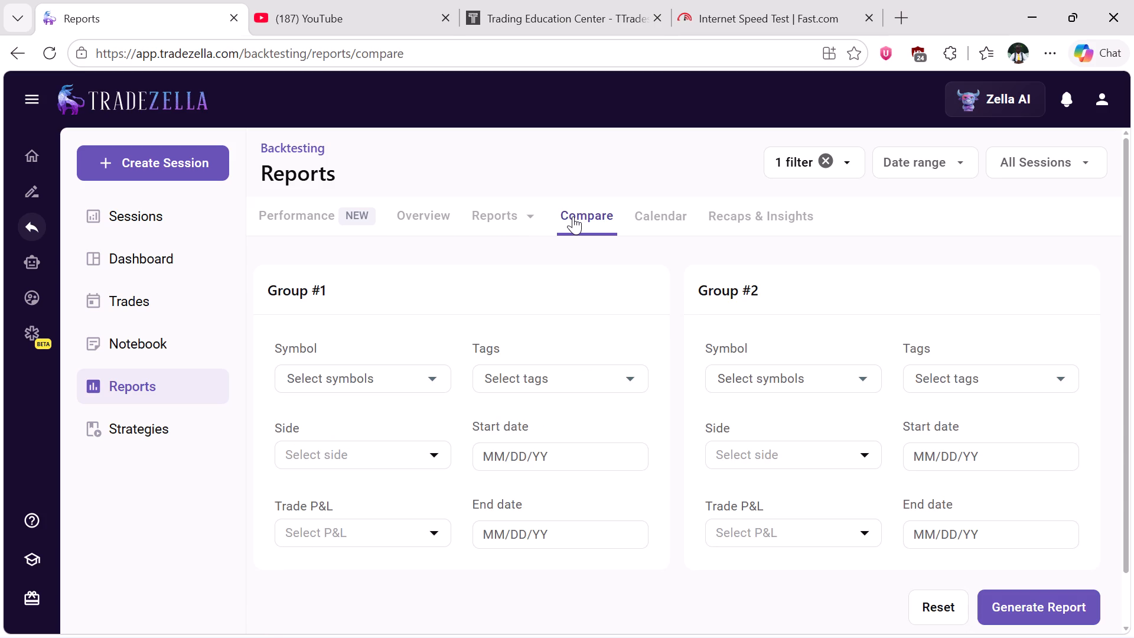
Examine the 2026 Calendar report, reviewing trading days across the months and the November 2026 monthly view.
left_click(648, 213)
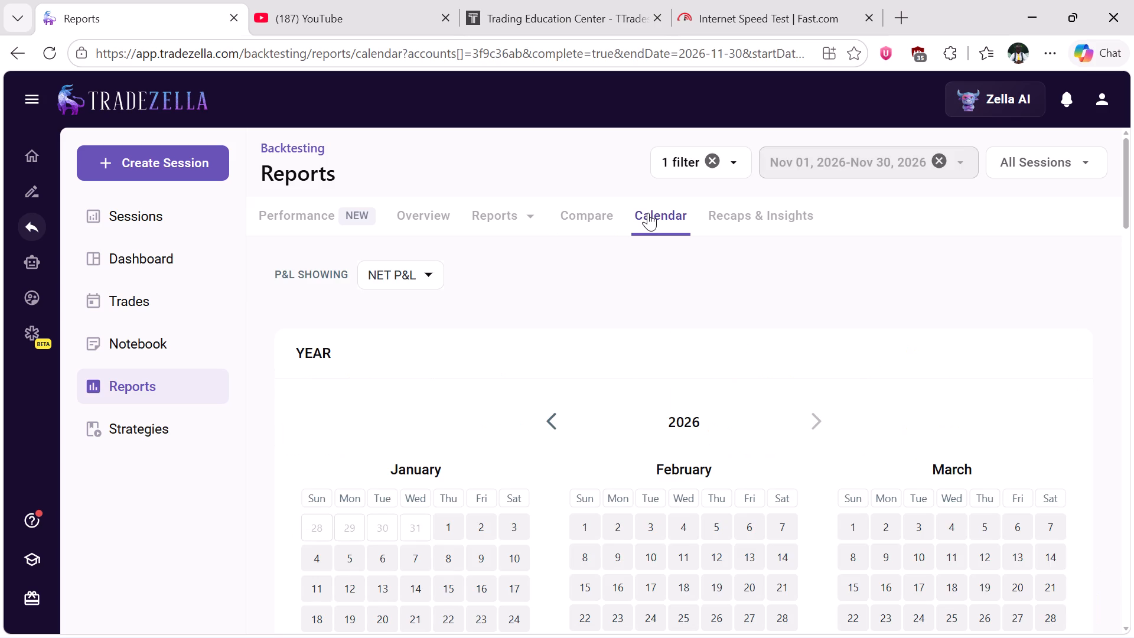
scroll(529, 353, "down", 3)
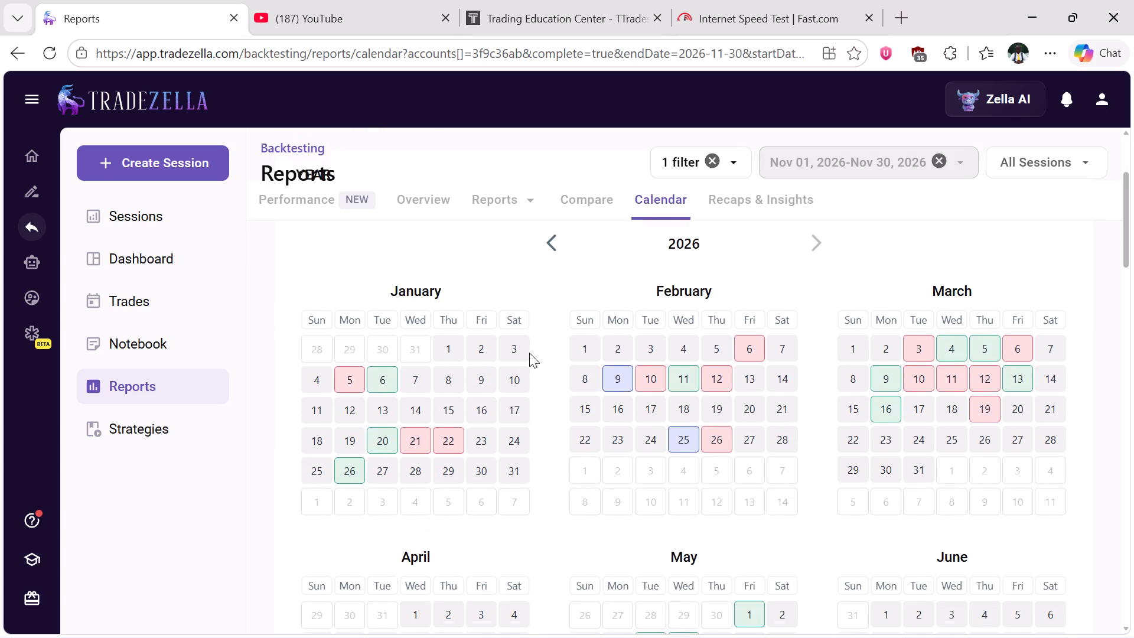
scroll(529, 353, "down", 2)
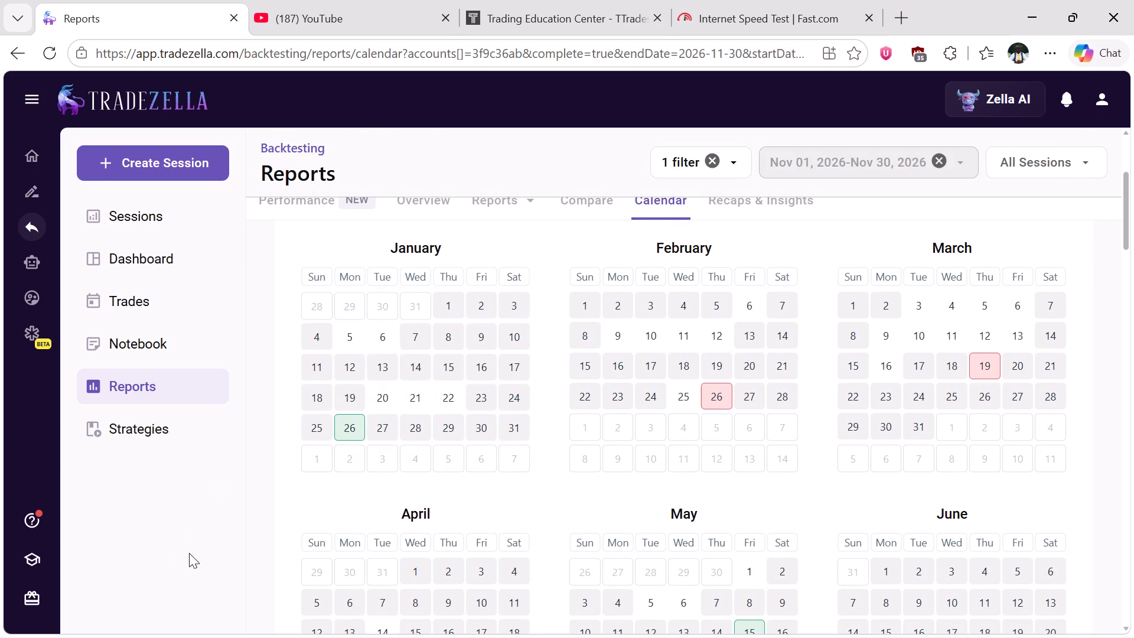
scroll(197, 553, "down", 1)
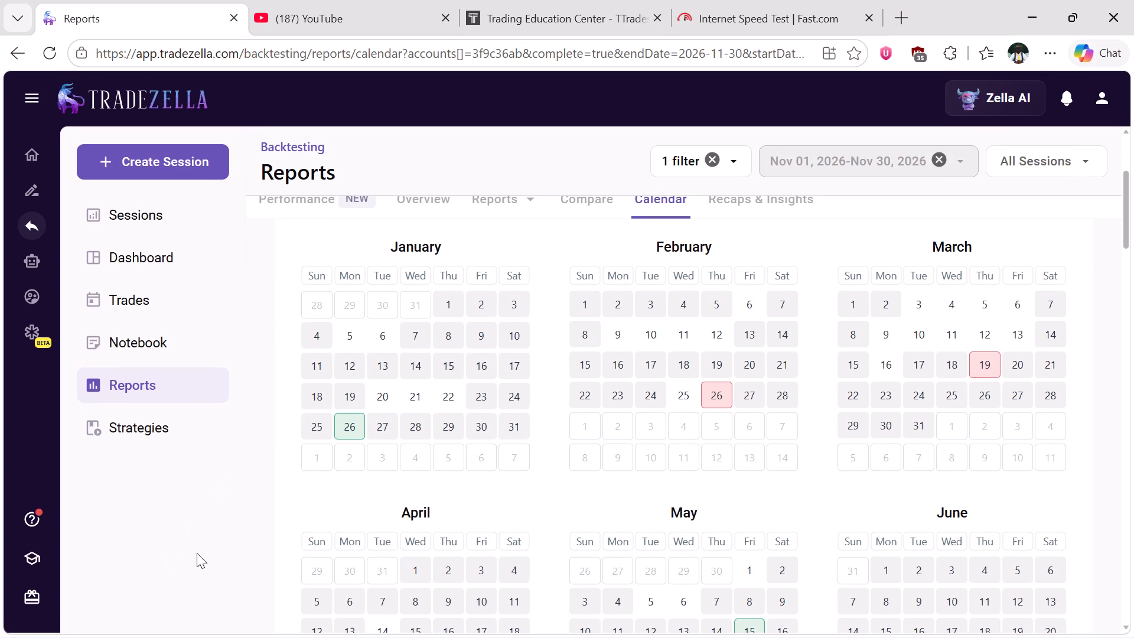
scroll(340, 522, "up", 1)
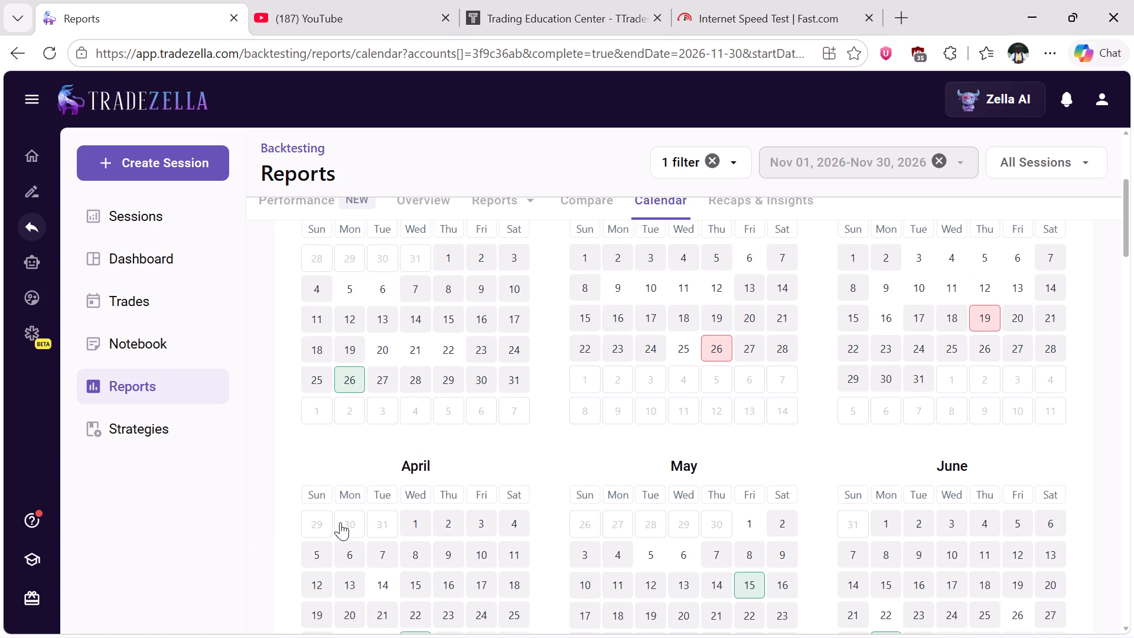
scroll(340, 522, "up", 1)
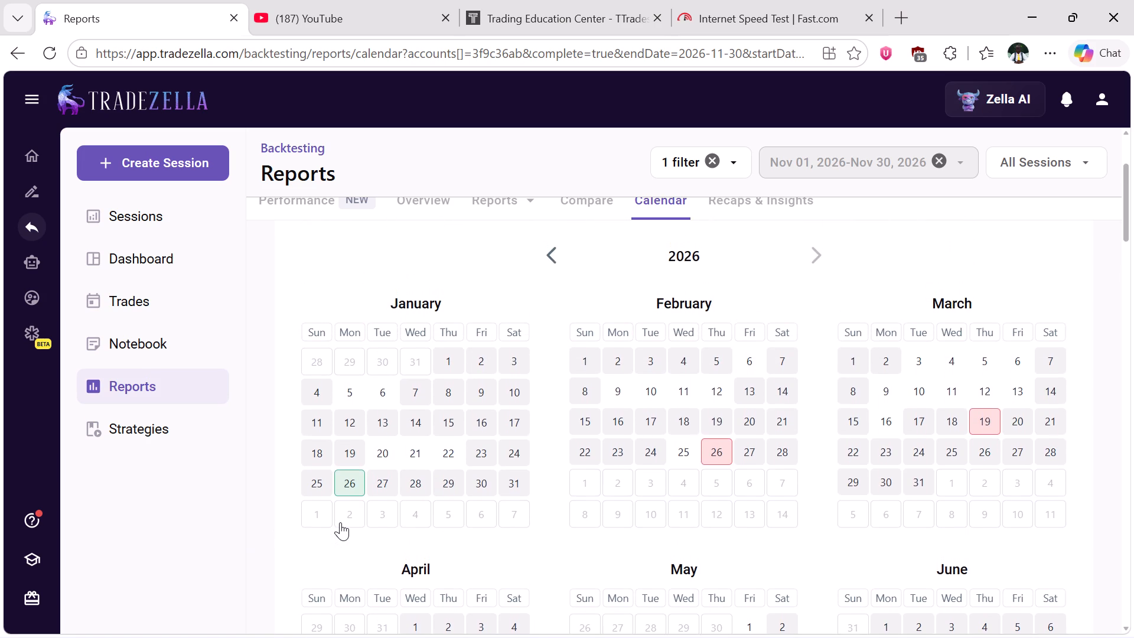
scroll(340, 522, "down", 6)
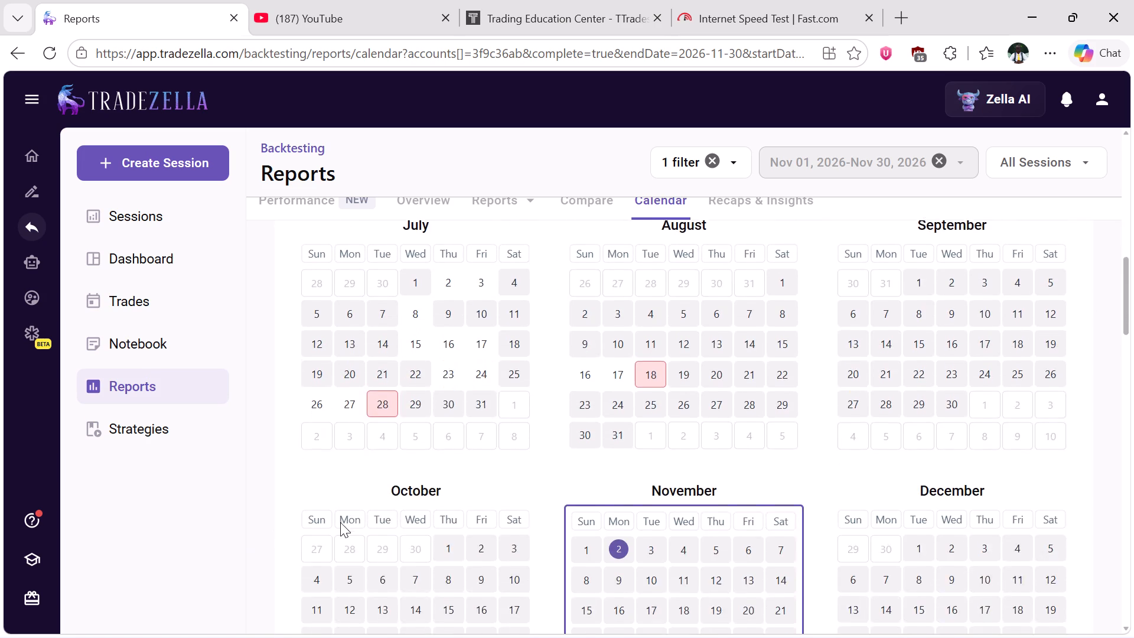
scroll(340, 522, "down", 3)
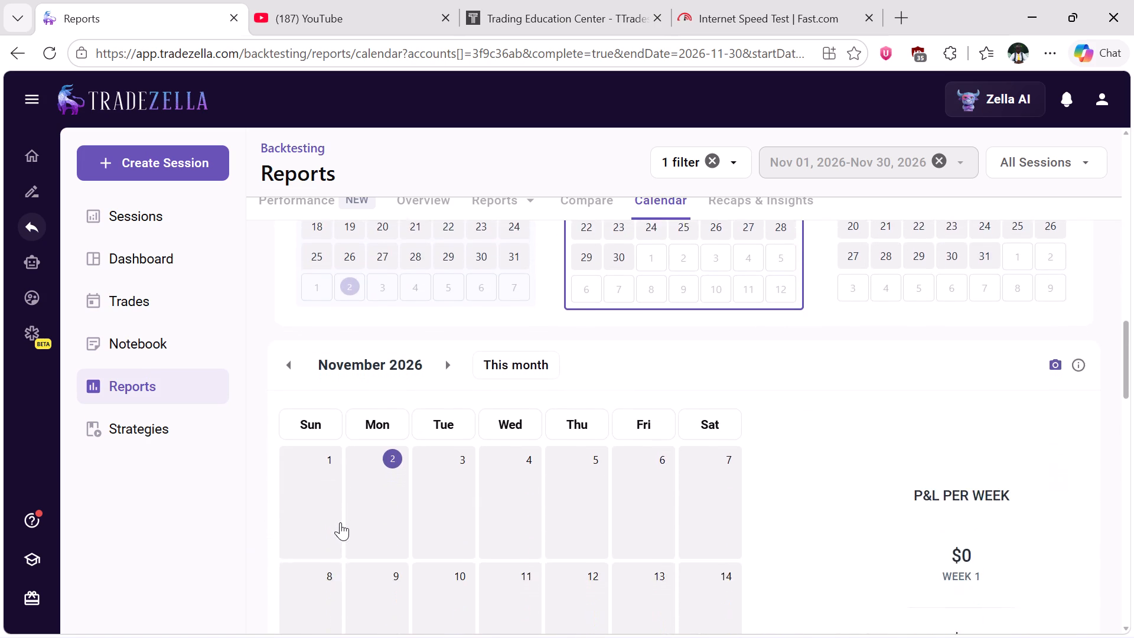
scroll(340, 522, "down", 1)
scroll(340, 522, "up", 4)
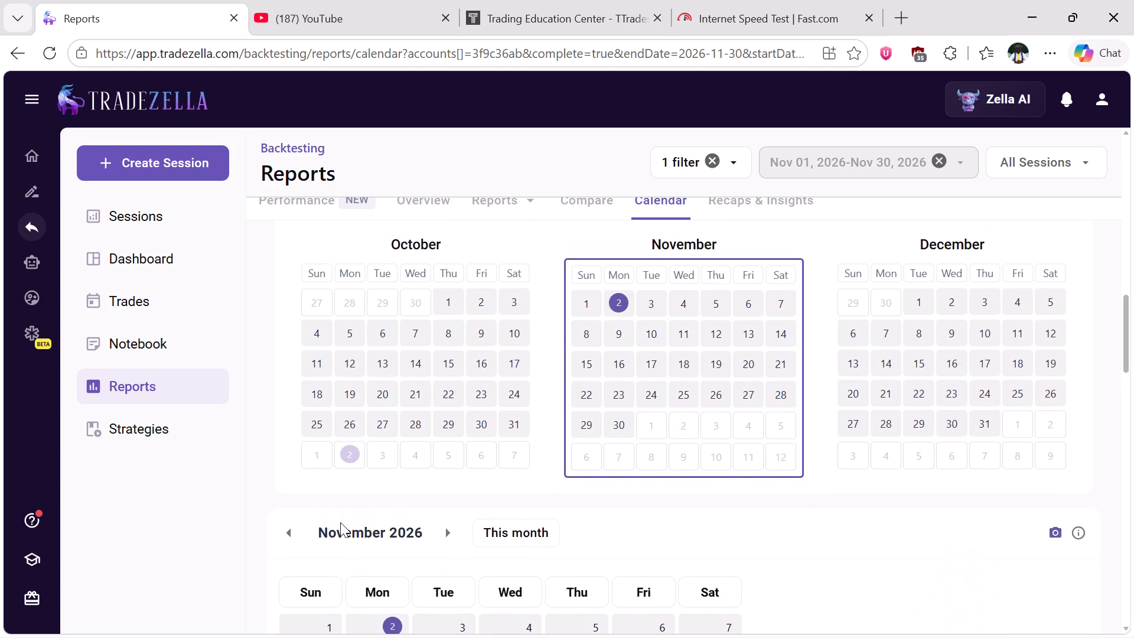
Go back through the 2026 Calendar report's months and select August 2026.
scroll(340, 522, "up", 4)
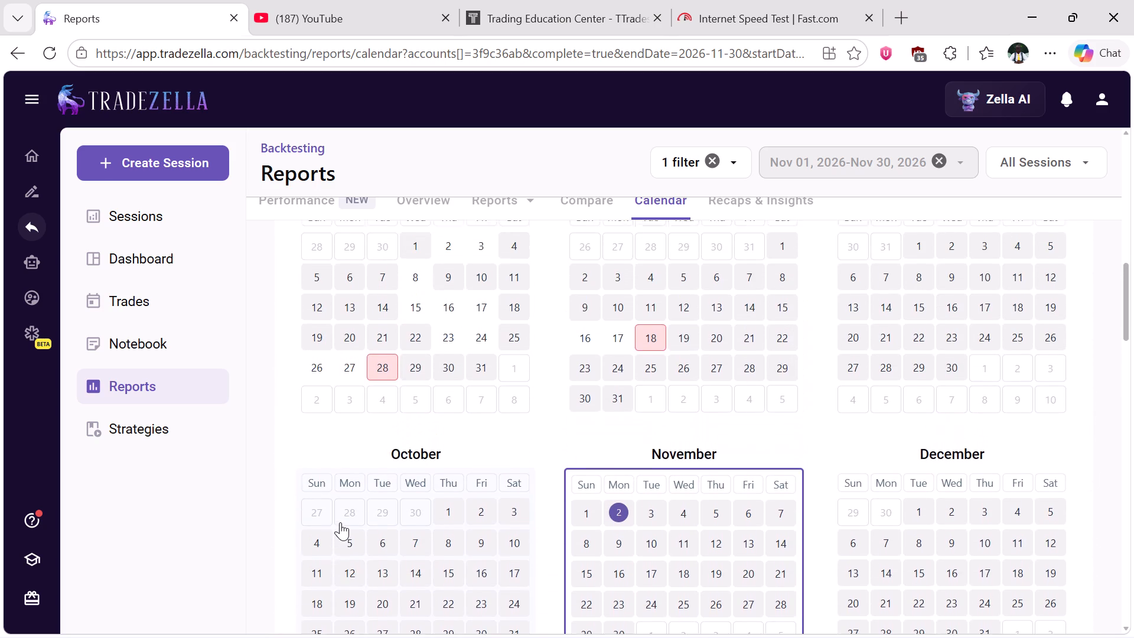
scroll(340, 522, "up", 1)
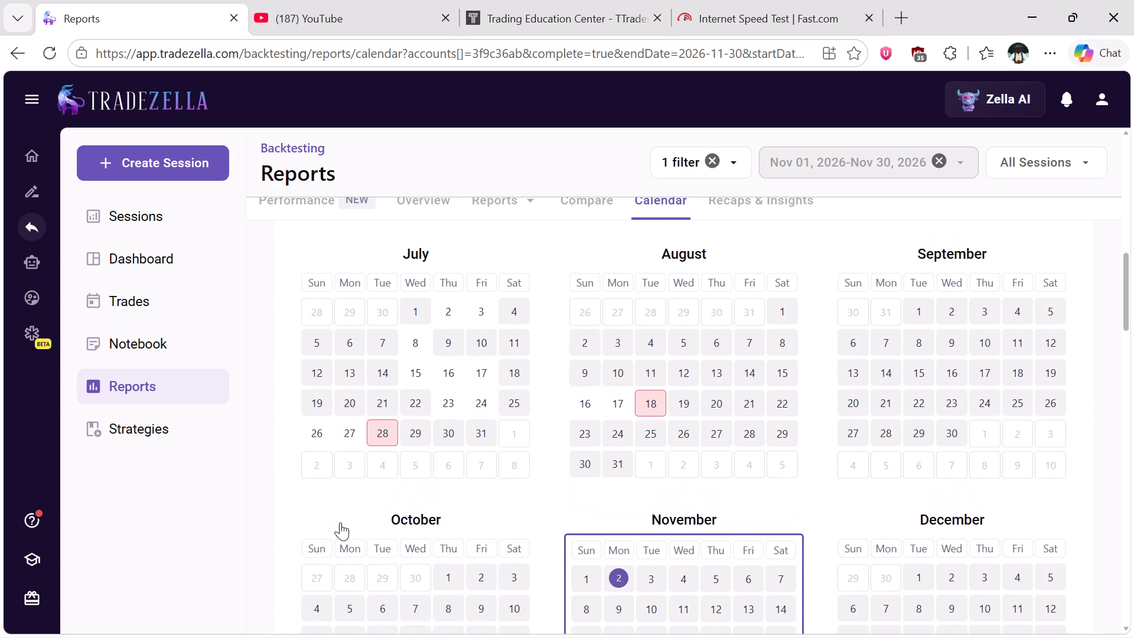
left_click(647, 406)
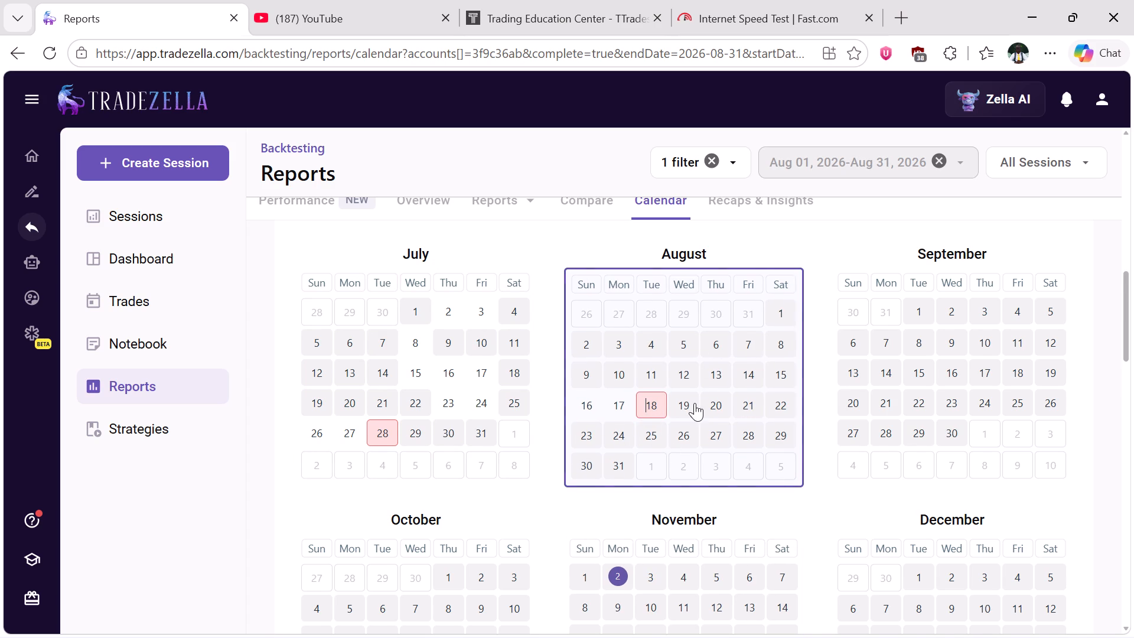
Check the Recaps & Insights page for First Import Analysis, Monthly Recap and Weekly Recap reports, and look at the date range options.
scroll(695, 403, "up", 7)
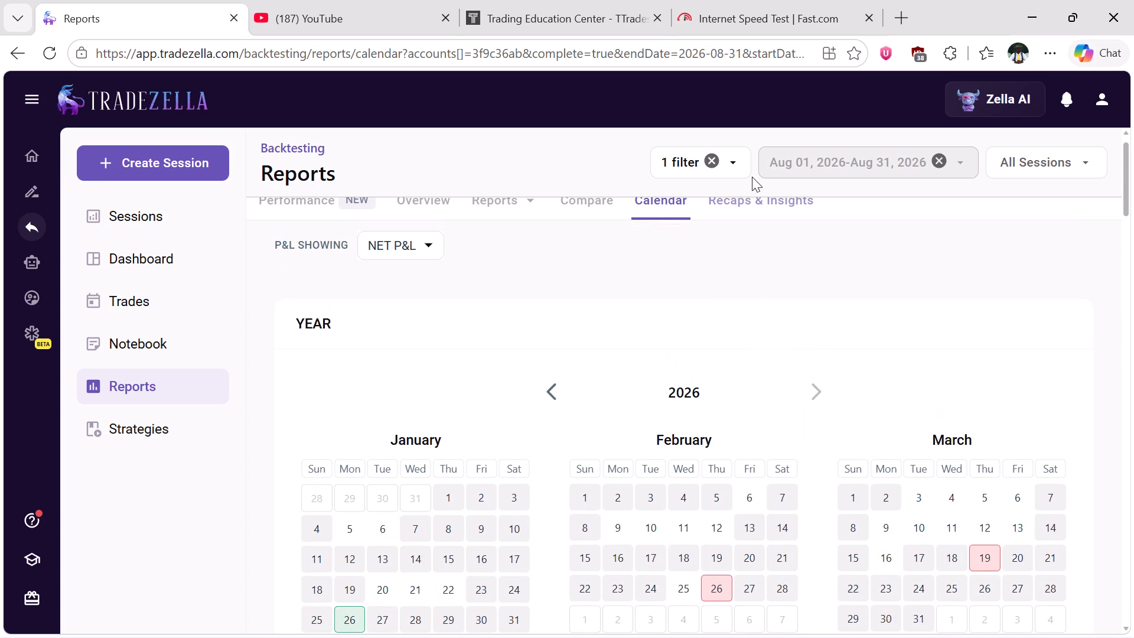
scroll(754, 245, "up", 4)
left_click(741, 214)
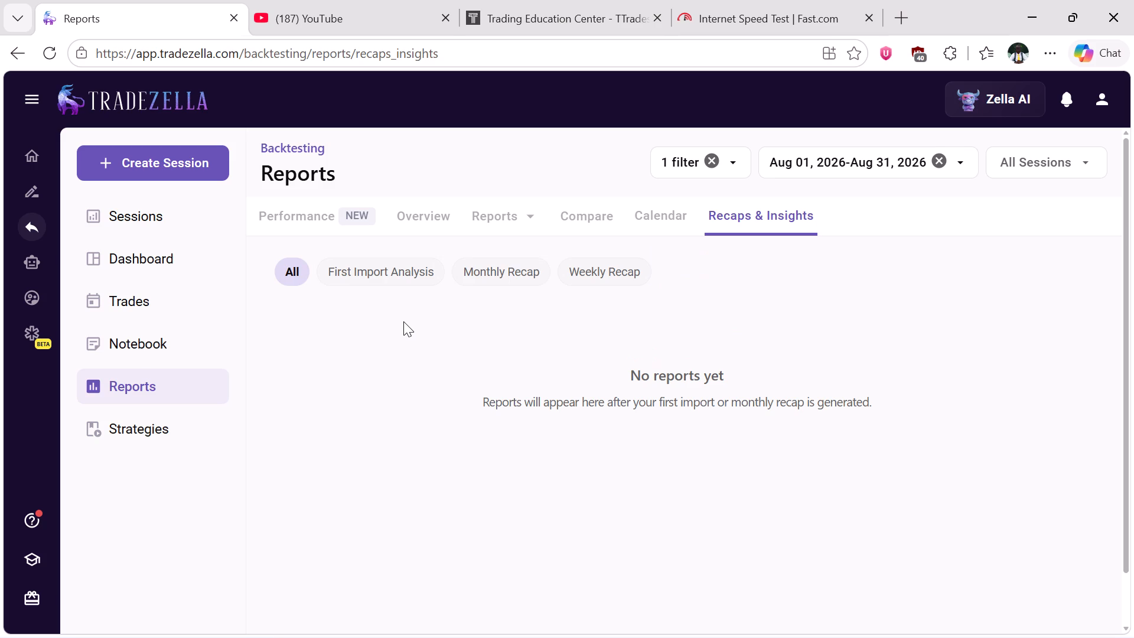
left_click(367, 275)
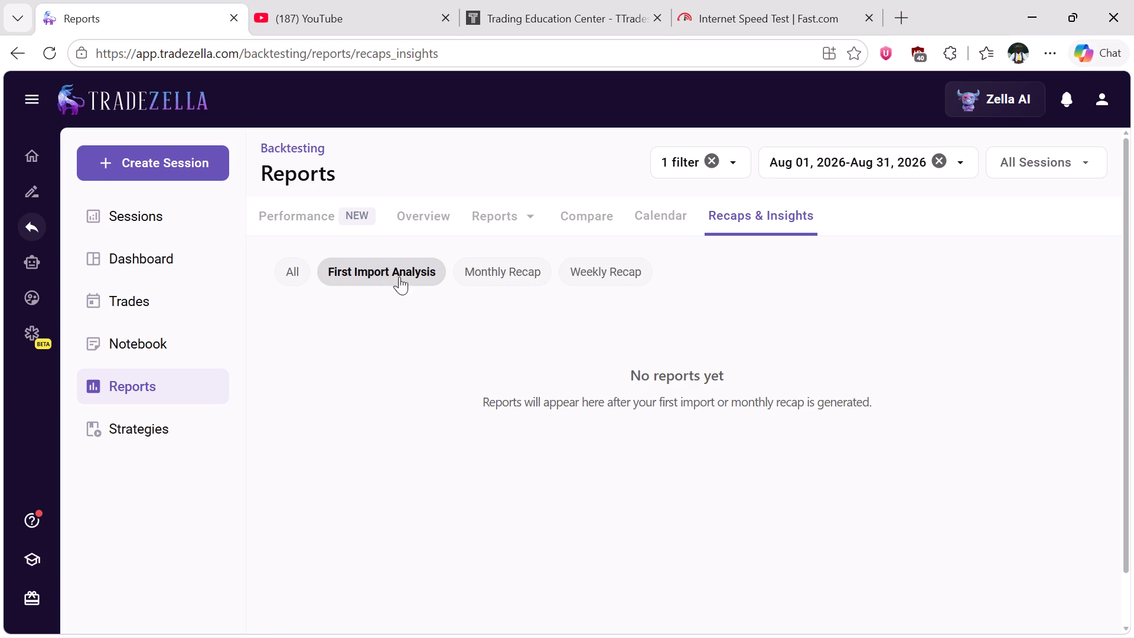
left_click(497, 270)
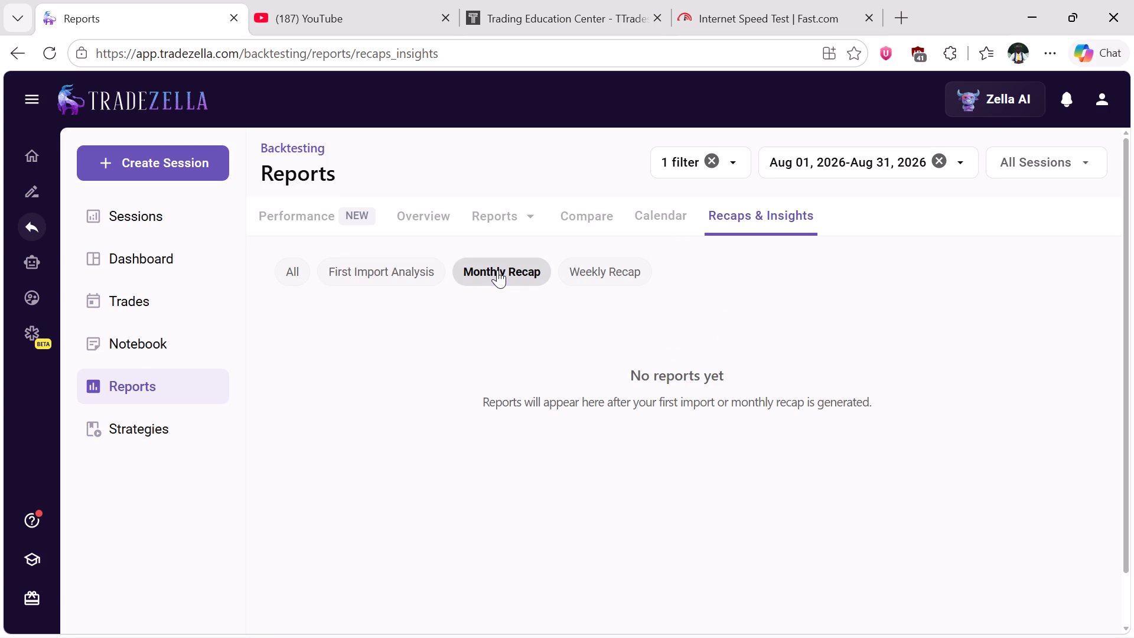
left_click(584, 277)
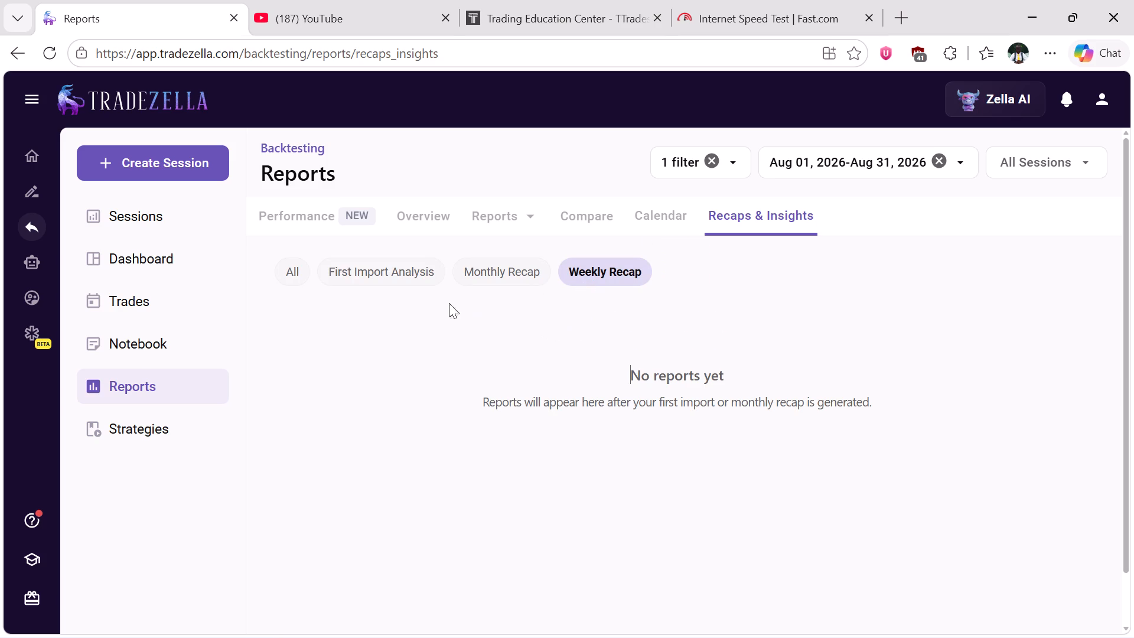
left_click(392, 269)
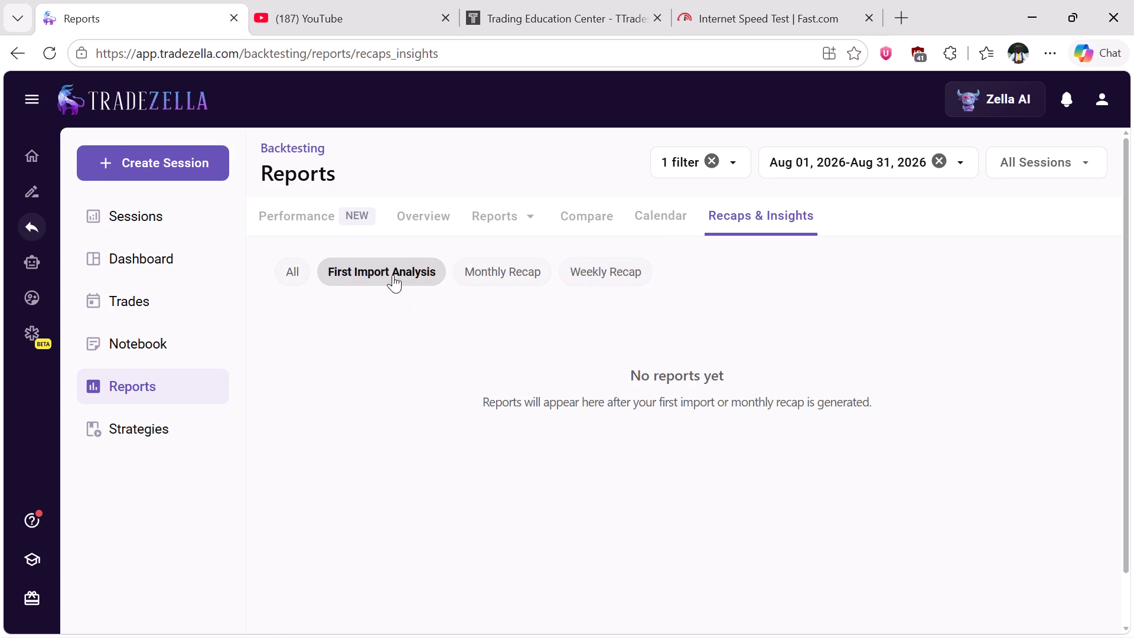
scroll(478, 353, "up", 1)
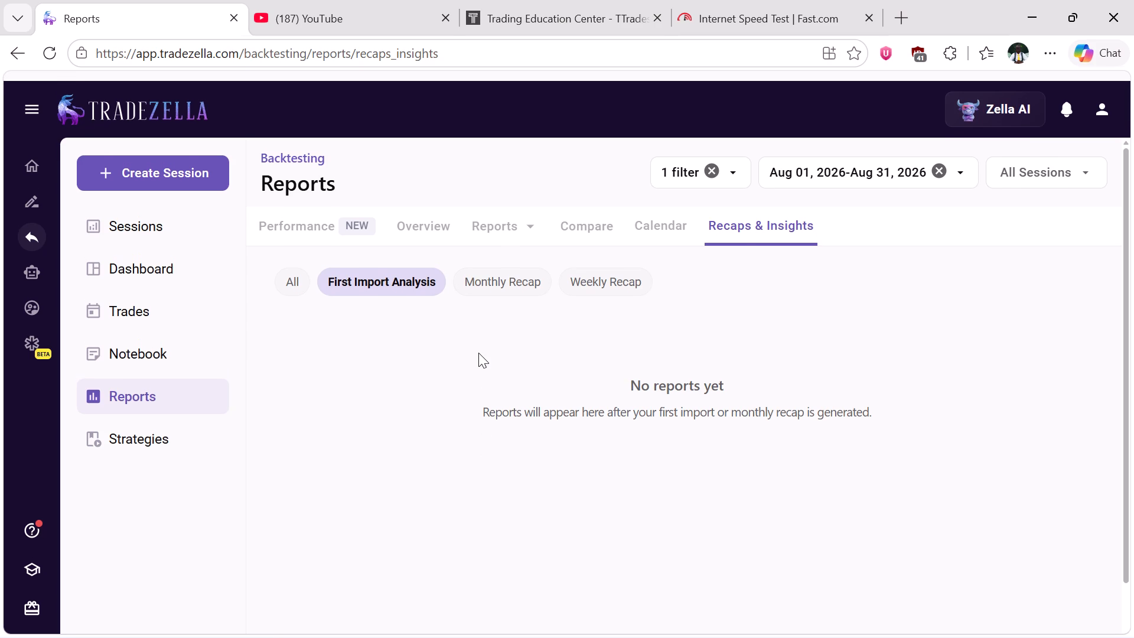
scroll(478, 353, "up", 1)
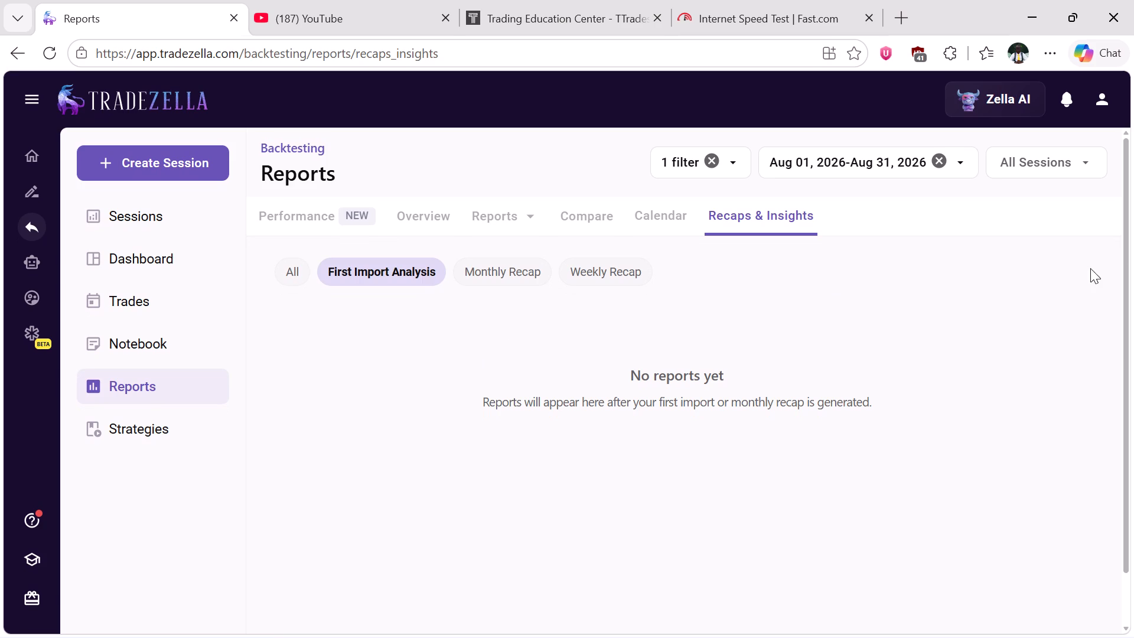
left_click(959, 162)
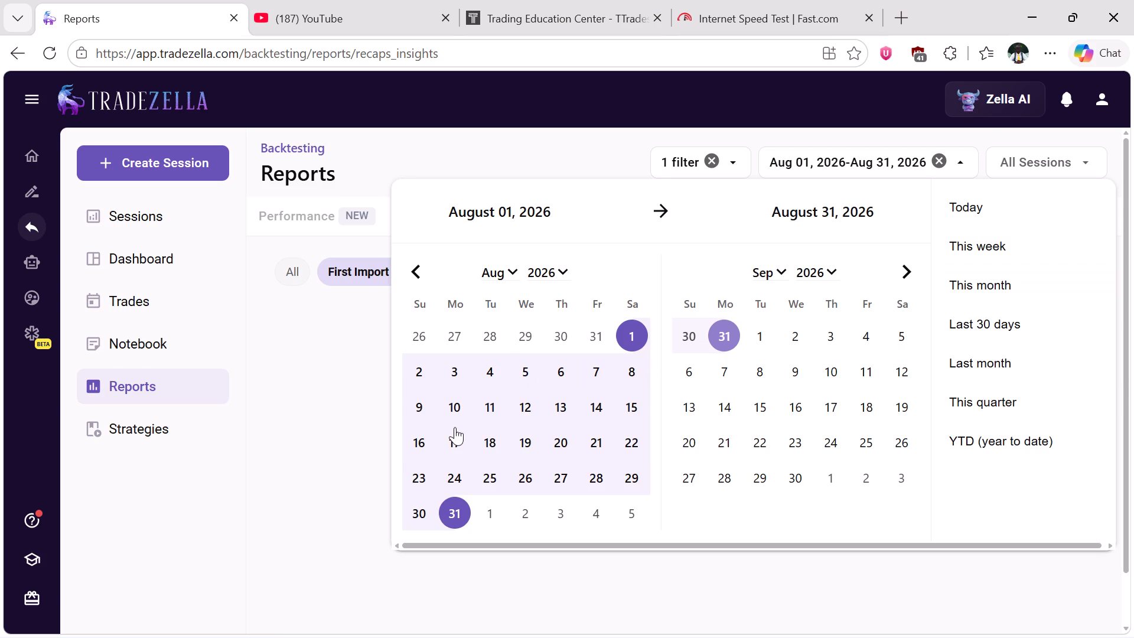
left_click(317, 444)
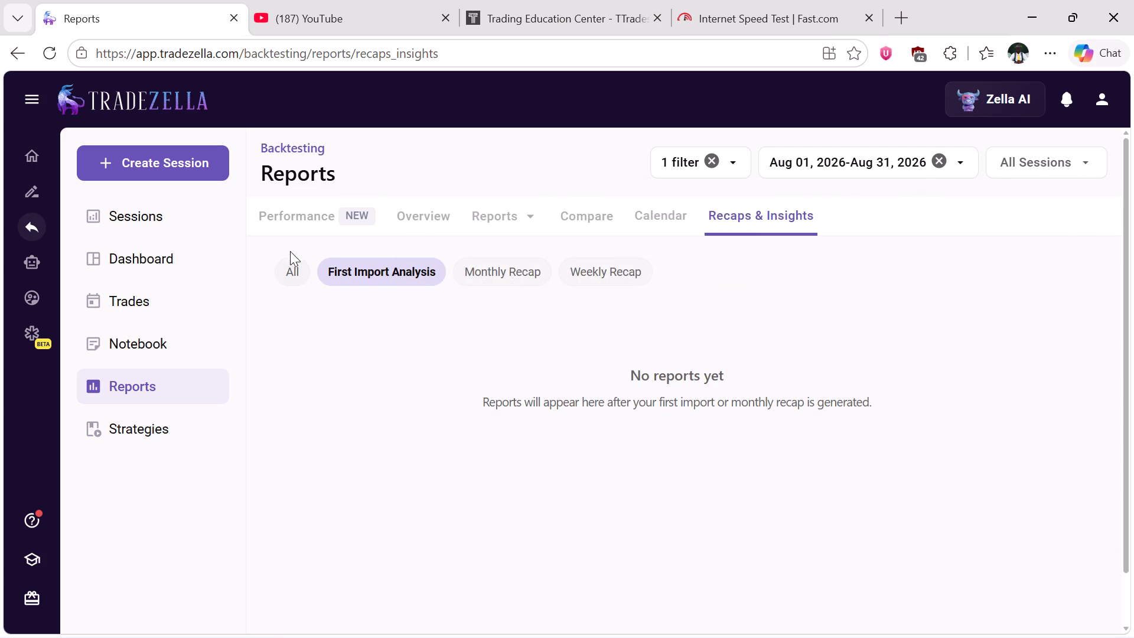
Examine the August 2026 Performance report's cumulative net P&L chart, average daily win/loss chart and summary metrics, glancing at the Overview.
left_click(315, 220)
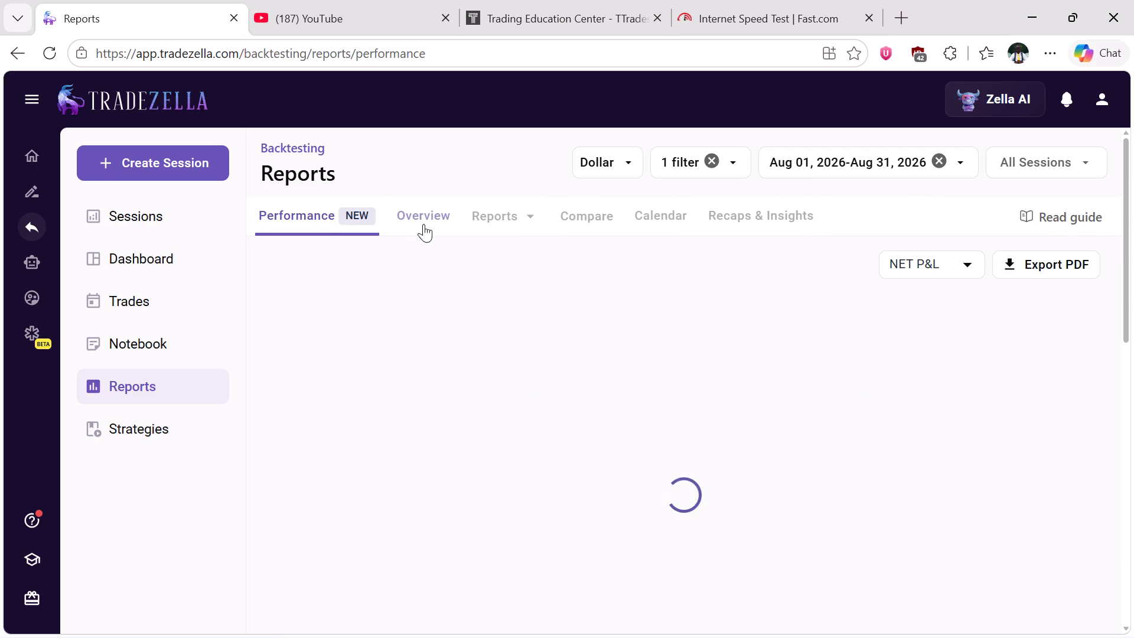
left_click(435, 224)
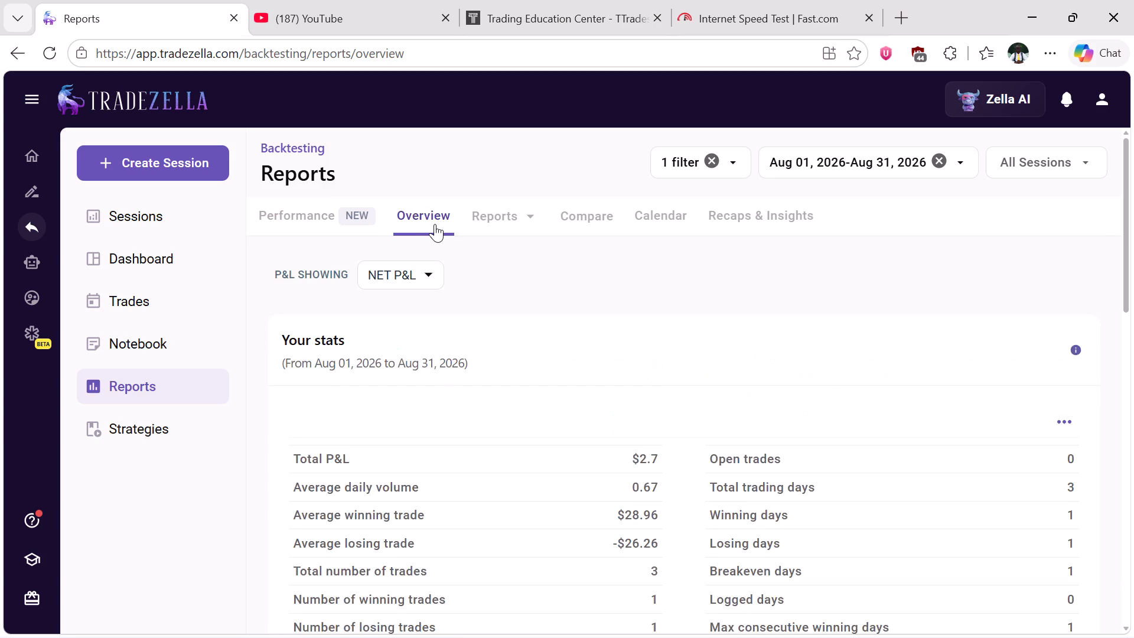
left_click(330, 211)
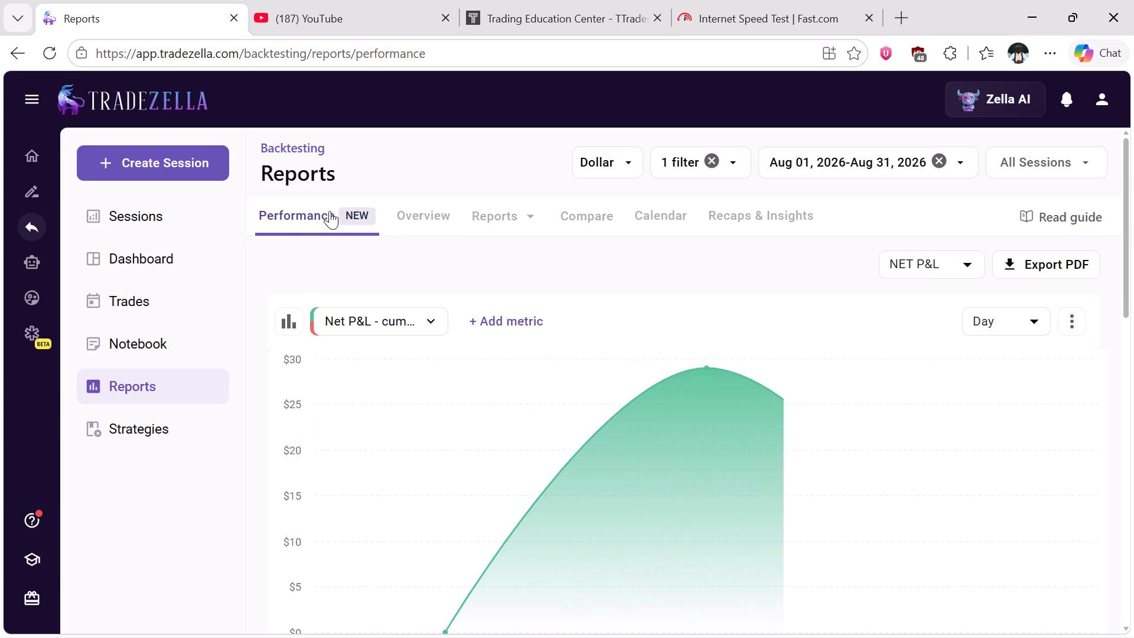
scroll(330, 211, "right", 1)
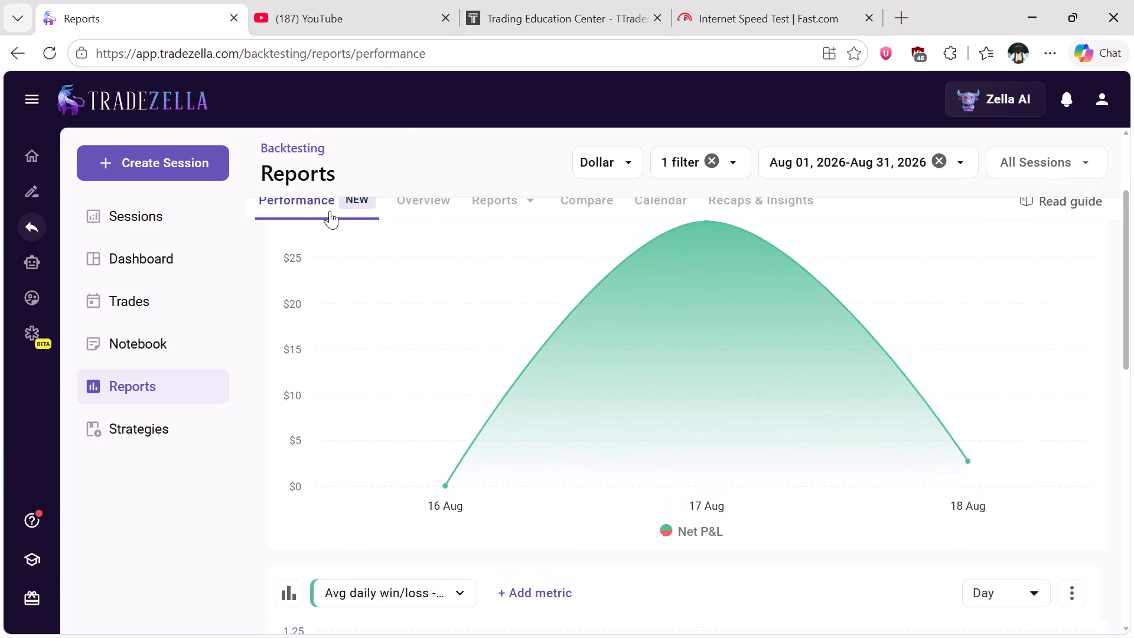
scroll(330, 211, "right", 1)
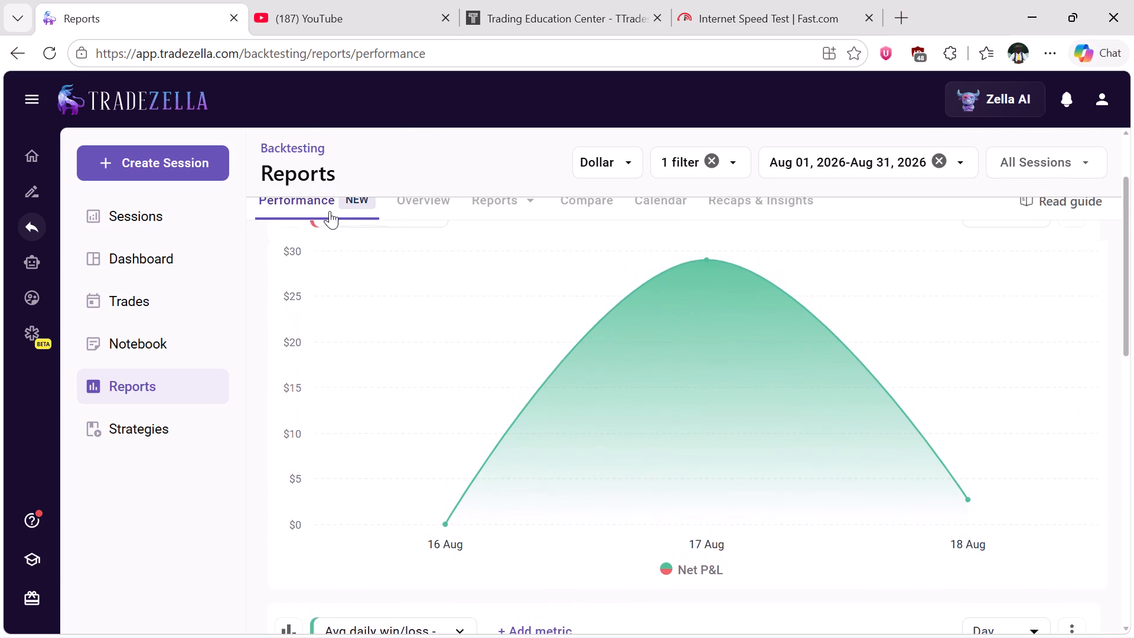
scroll(330, 211, "right", 1)
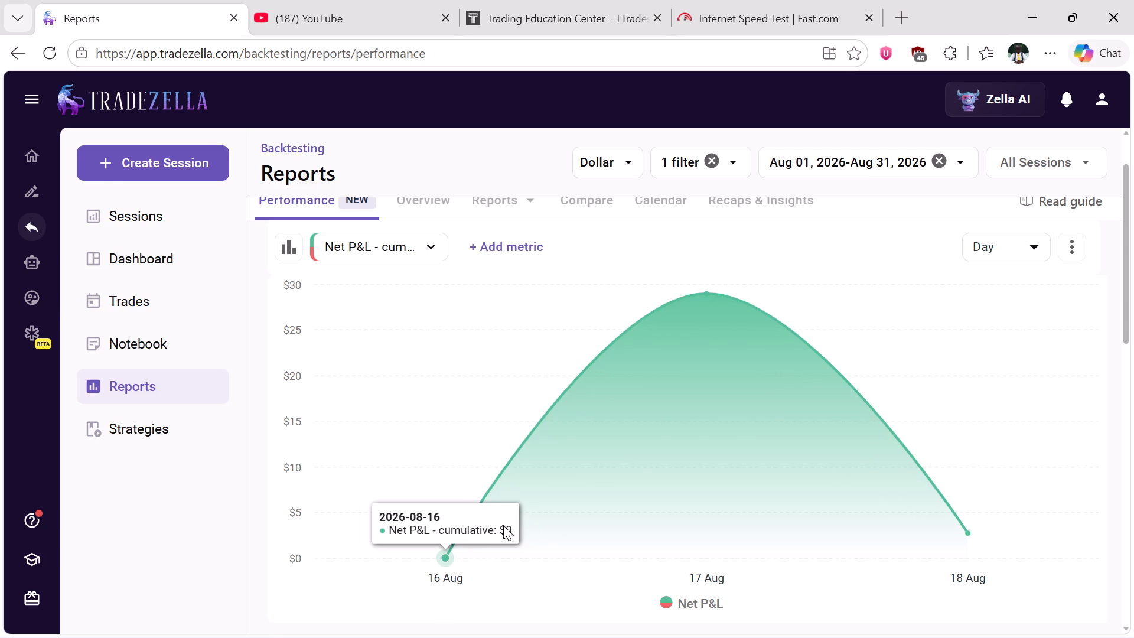
scroll(456, 436, "down", 1)
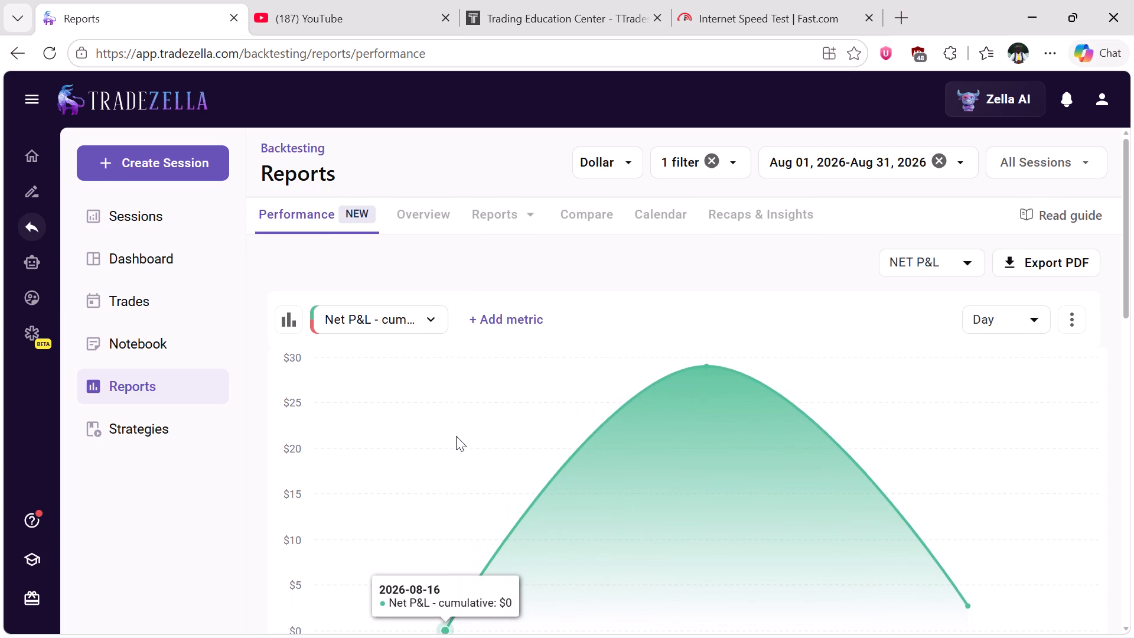
scroll(456, 436, "down", 4)
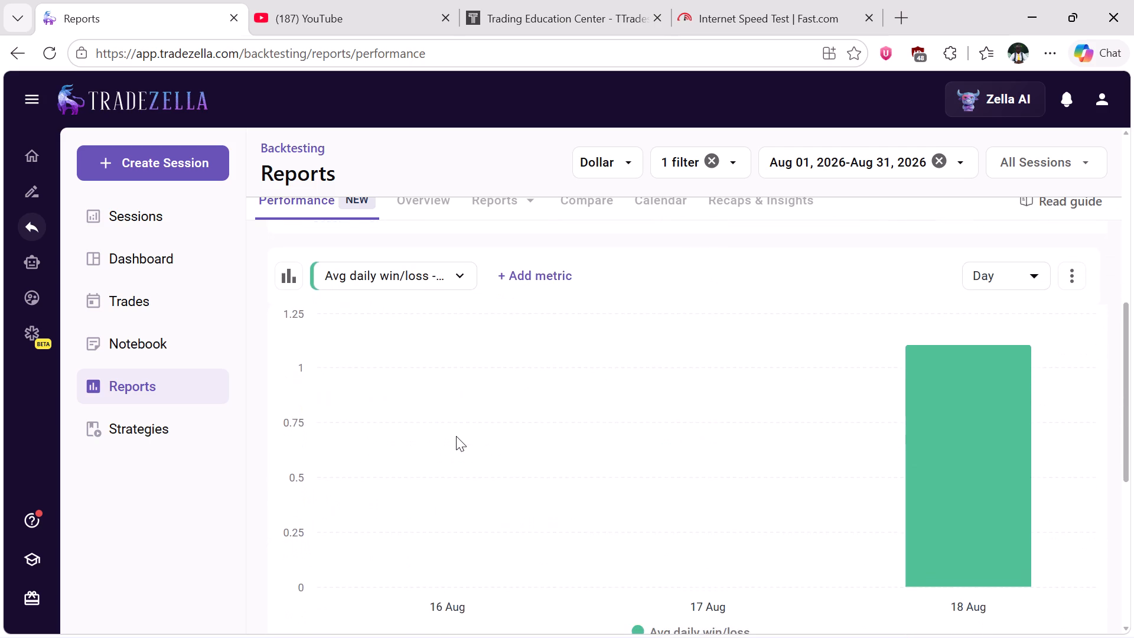
scroll(456, 436, "down", 1)
scroll(456, 436, "up", 1)
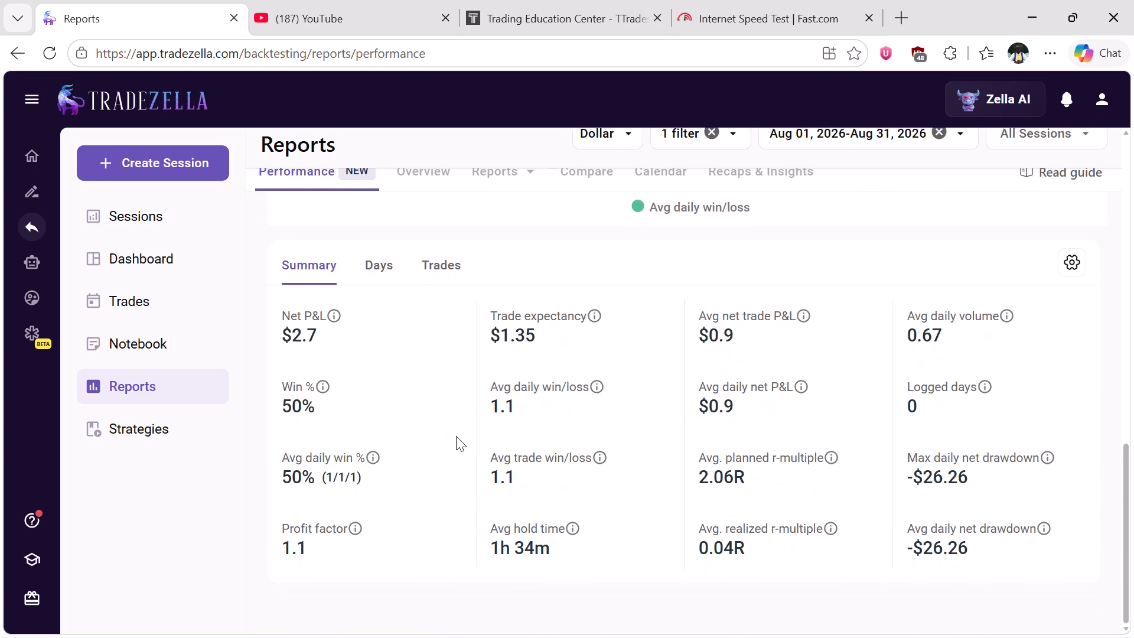
scroll(456, 436, "up", 1)
scroll(456, 436, "down", 4)
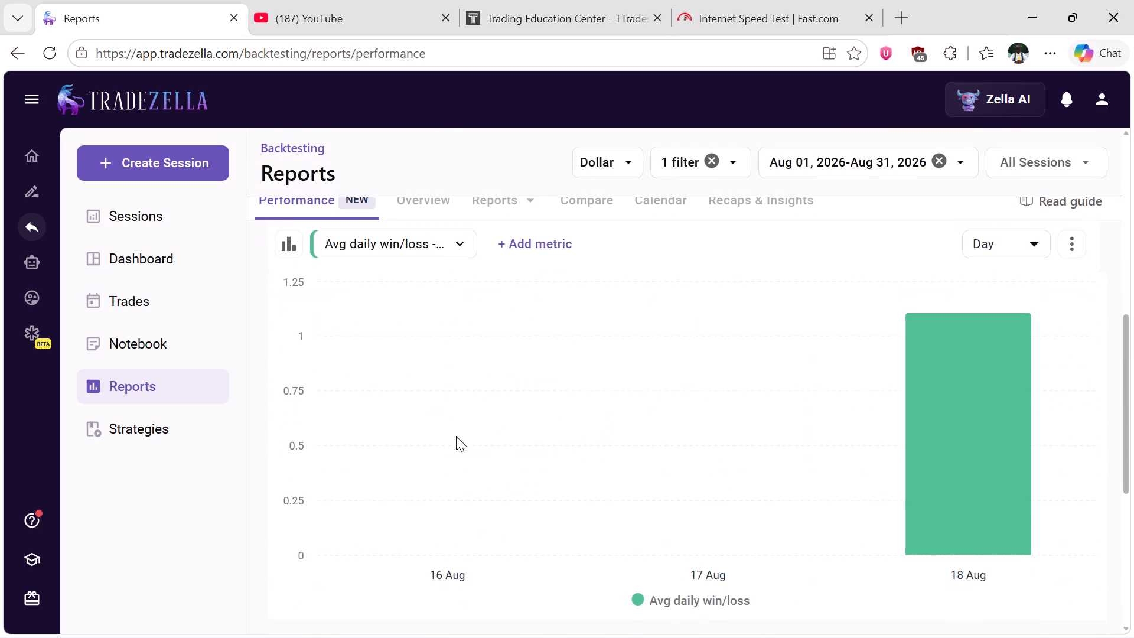
scroll(456, 436, "down", 6)
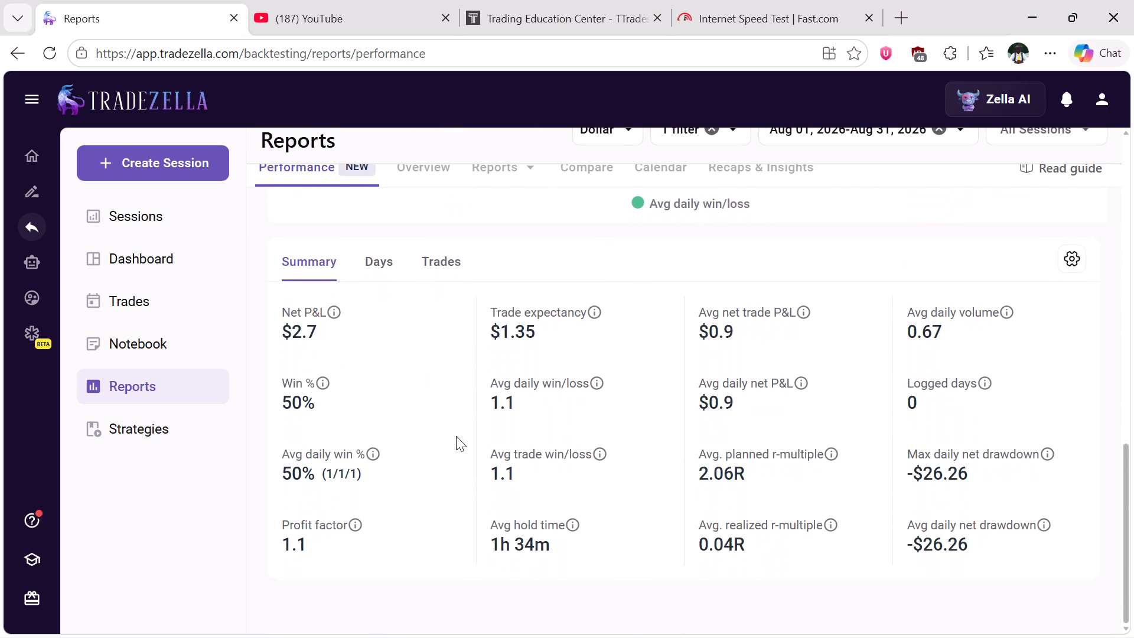
scroll(456, 436, "down", 1)
scroll(456, 436, "up", 9)
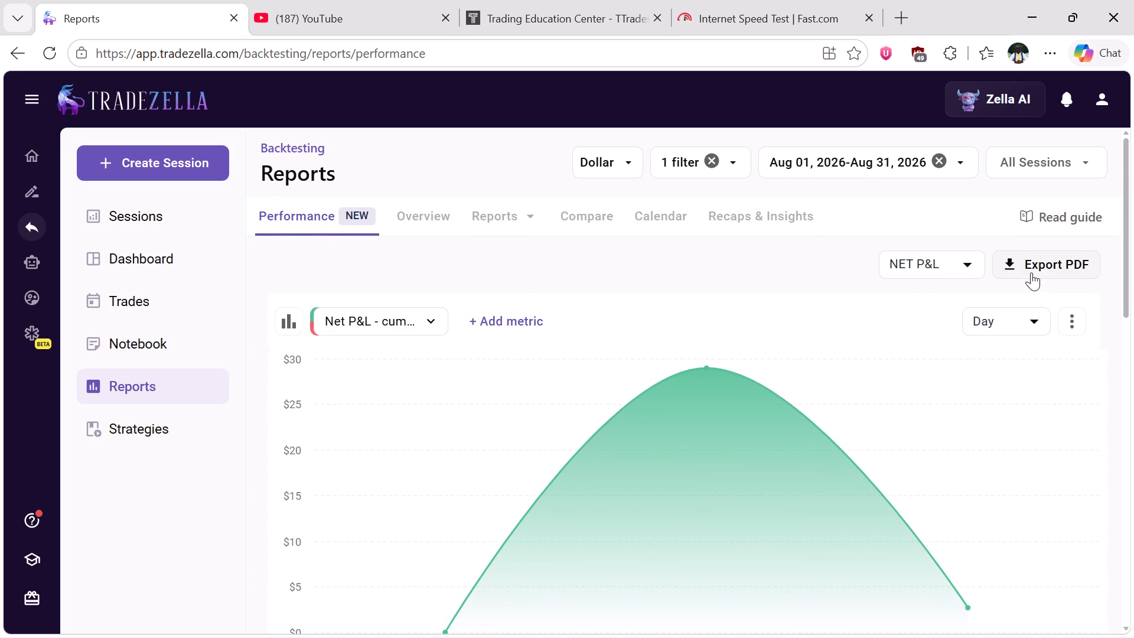
Set the Performance report's date range to year to date and review its charts and summary metrics.
left_click(954, 157)
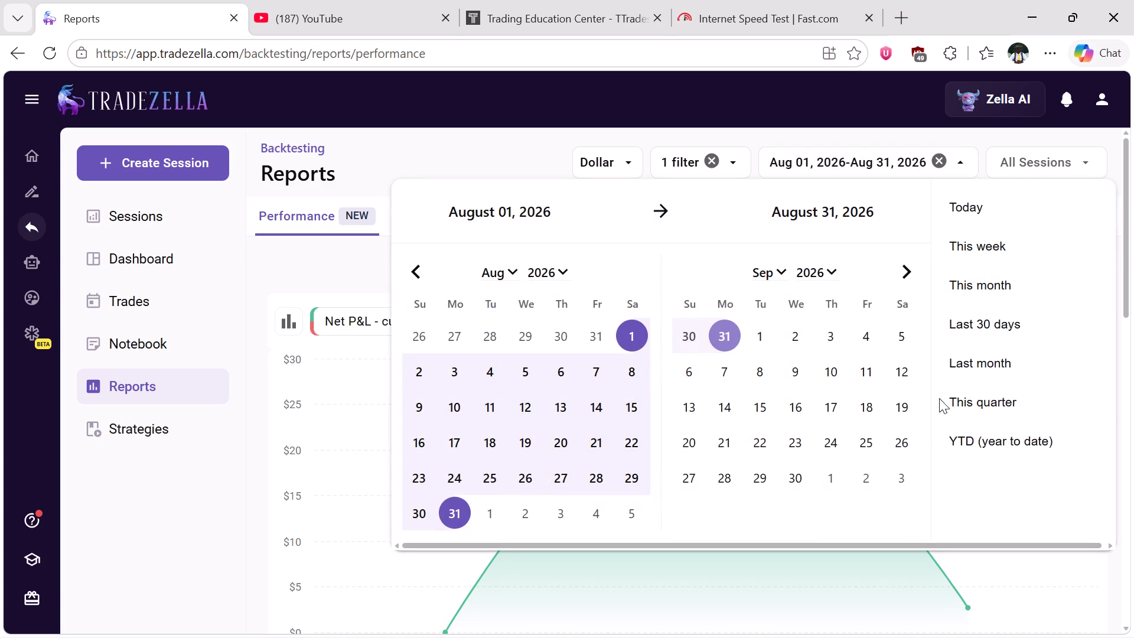
left_click(962, 429)
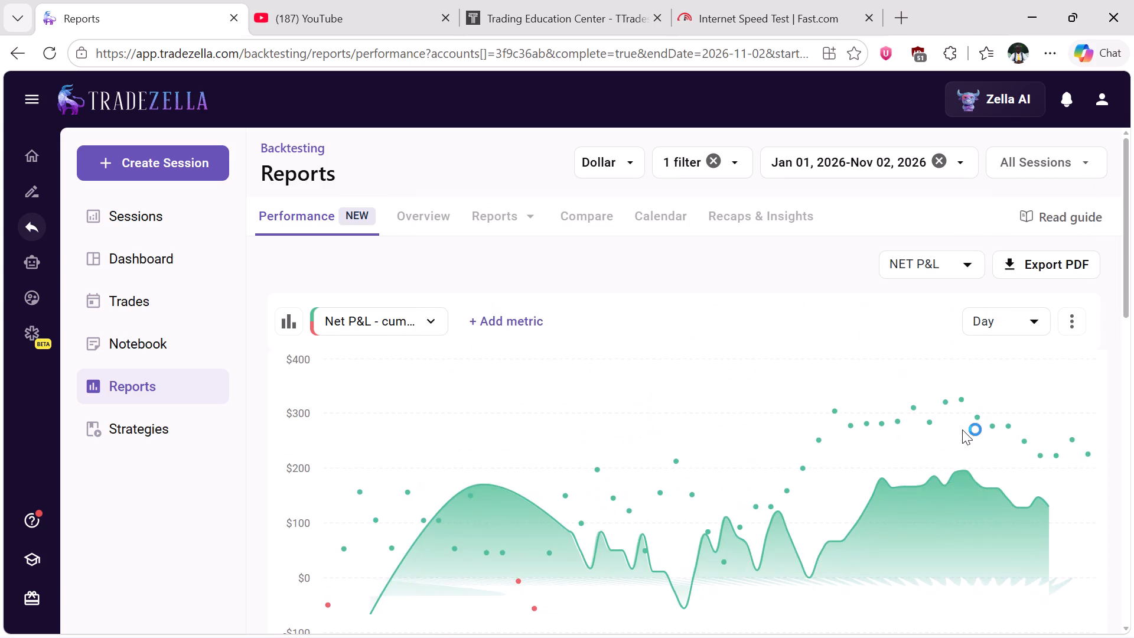
scroll(713, 359, "down", 2)
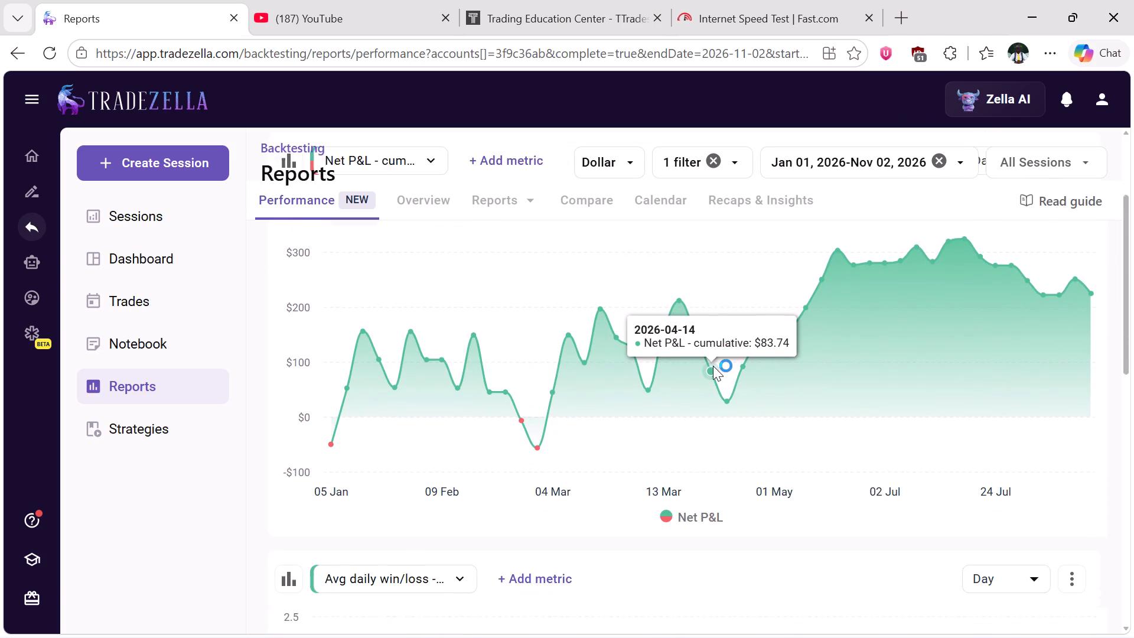
scroll(713, 366, "down", 2)
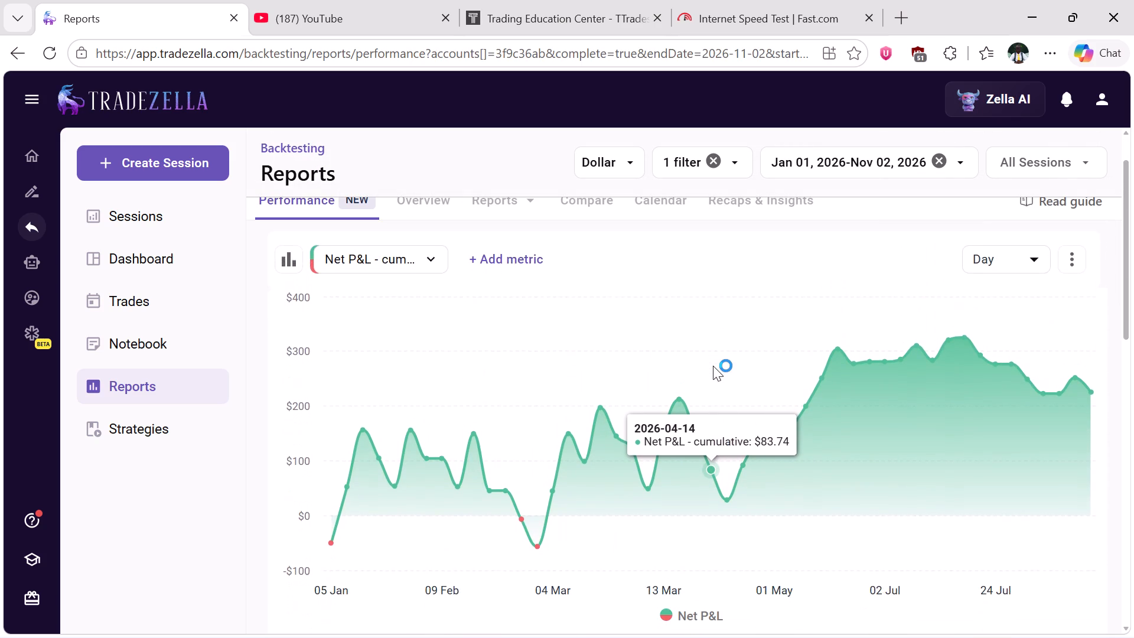
scroll(713, 366, "down", 6)
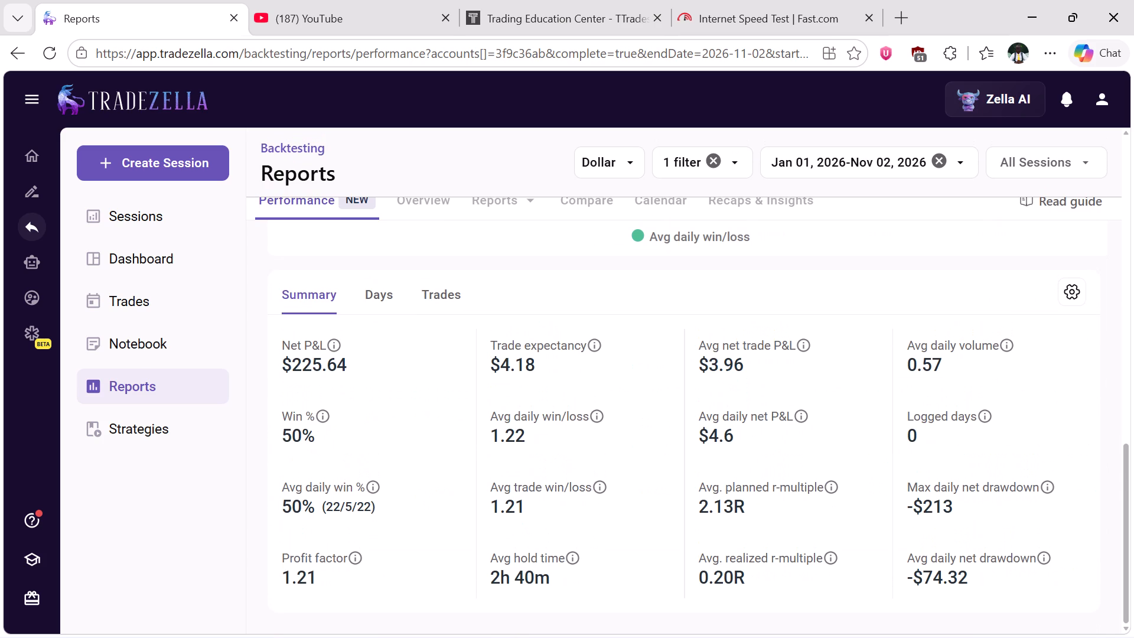
scroll(713, 359, "up", 8)
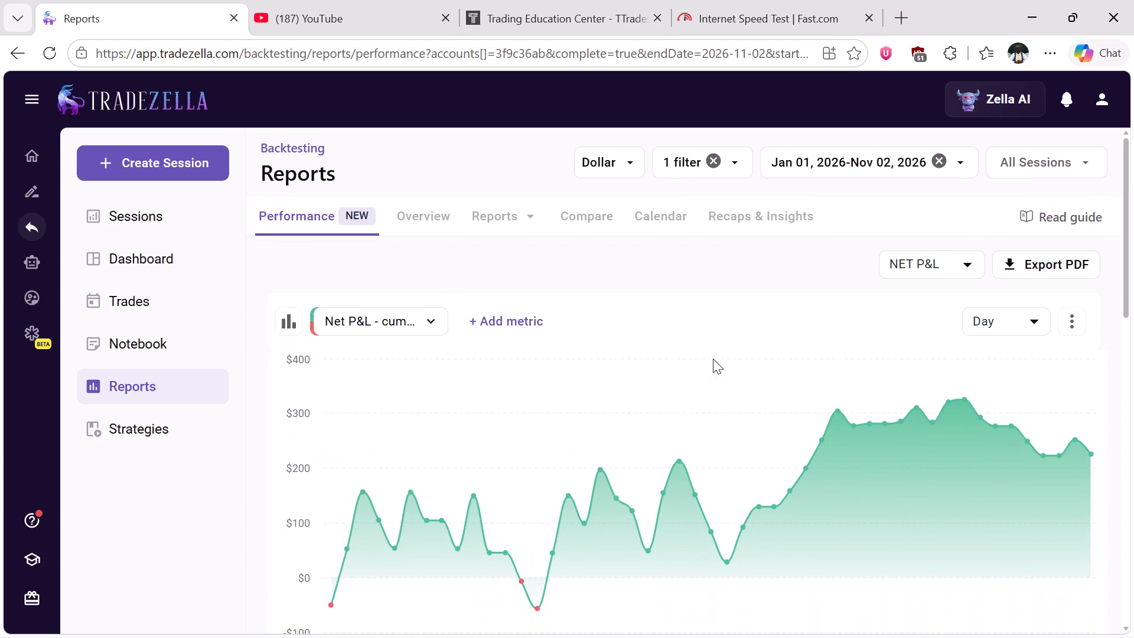
Export the year-to-date Performance report as a PDF and open the downloaded Performance Report.pdf.
left_click(1018, 263)
left_click(1015, 256)
left_click(432, 213)
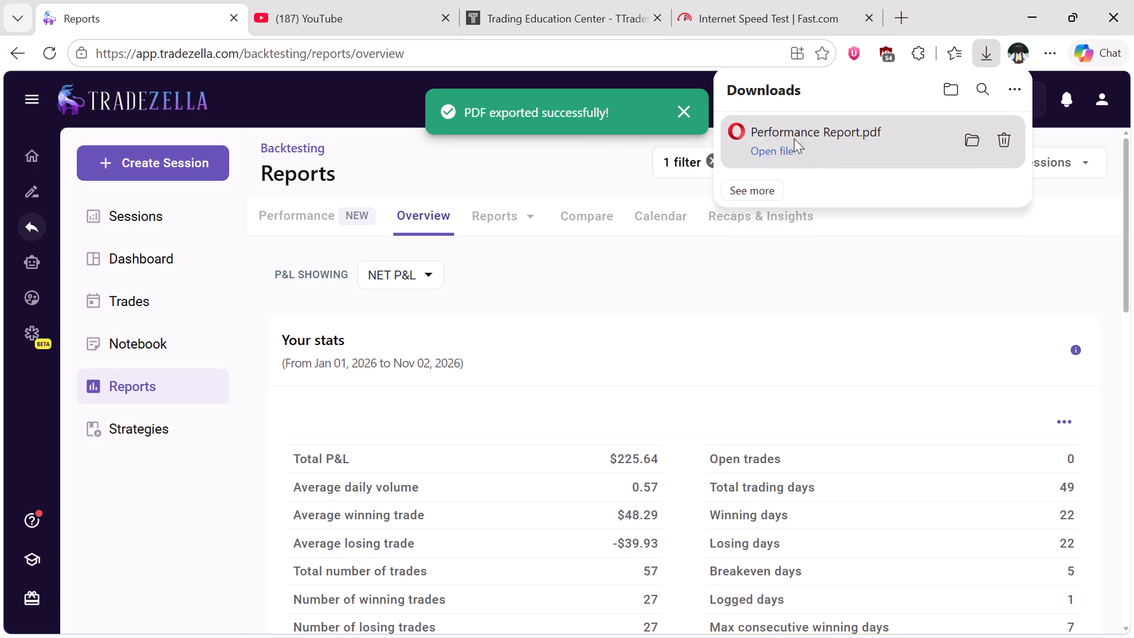
left_click(770, 151)
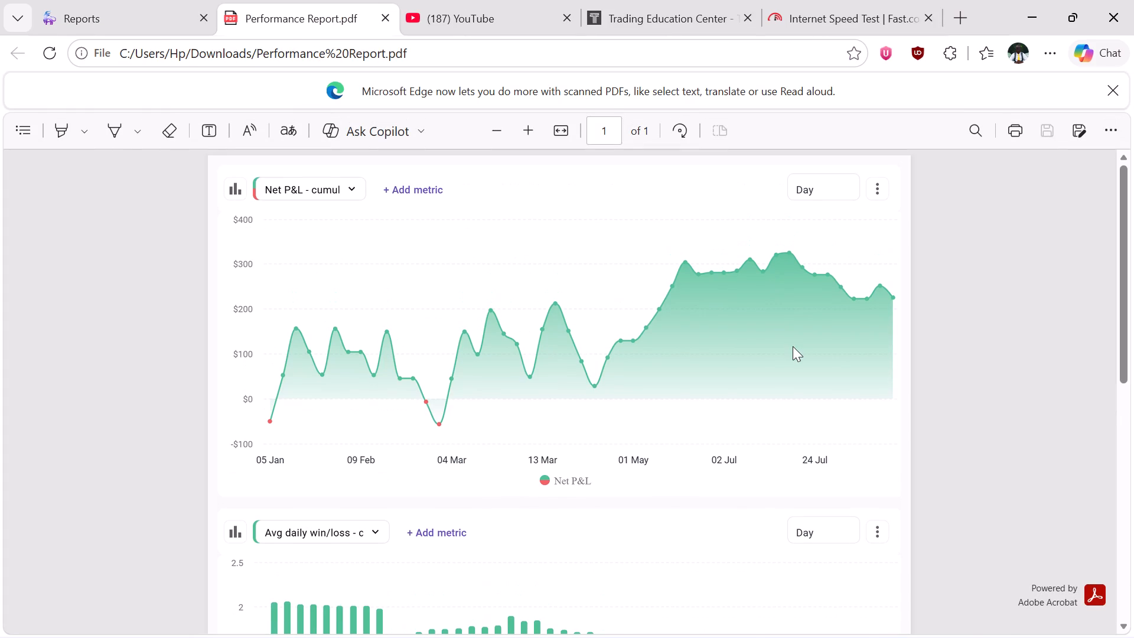
Review the cumulative net P&L chart, average daily win/loss chart and summary metrics in the exported Performance Report.pdf.
scroll(793, 346, "down", 7)
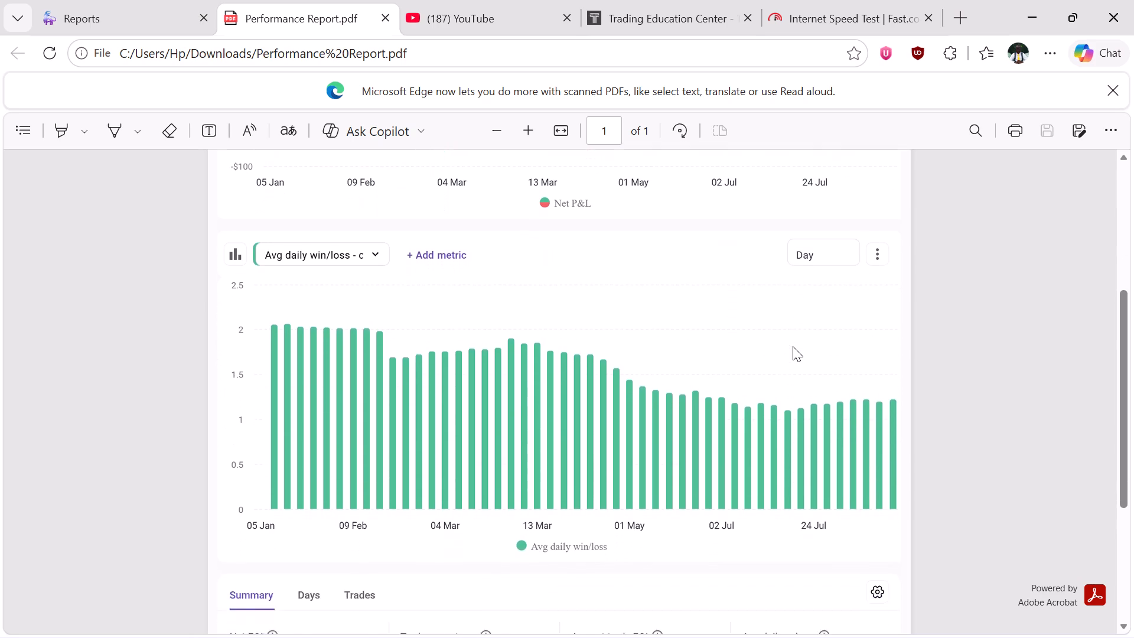
scroll(793, 346, "down", 4)
scroll(793, 346, "up", 1)
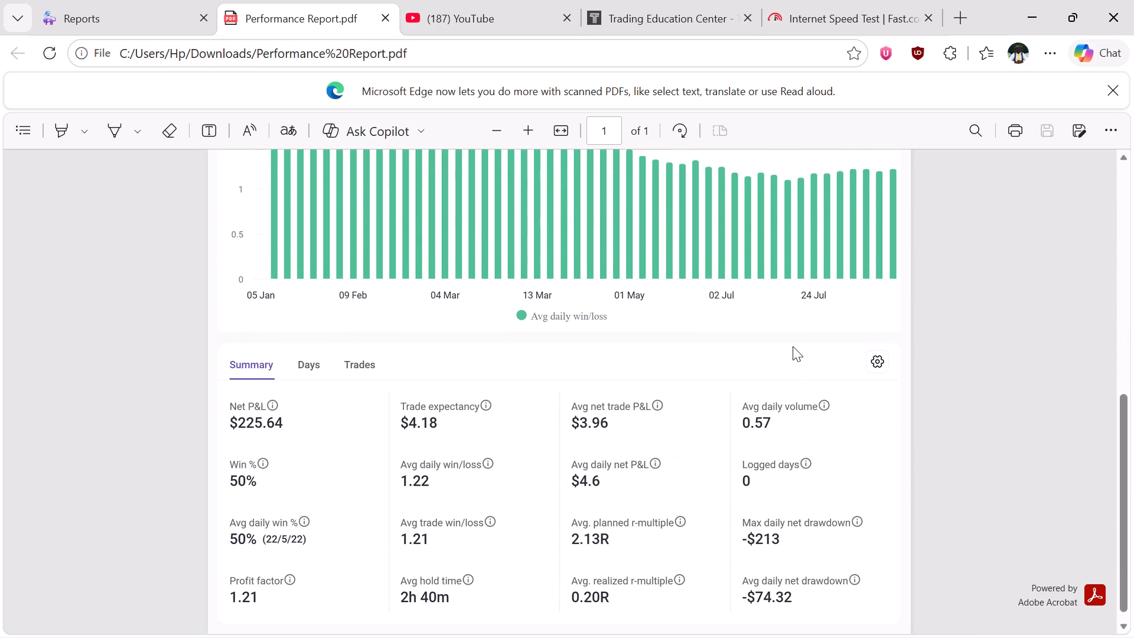
scroll(793, 346, "up", 6)
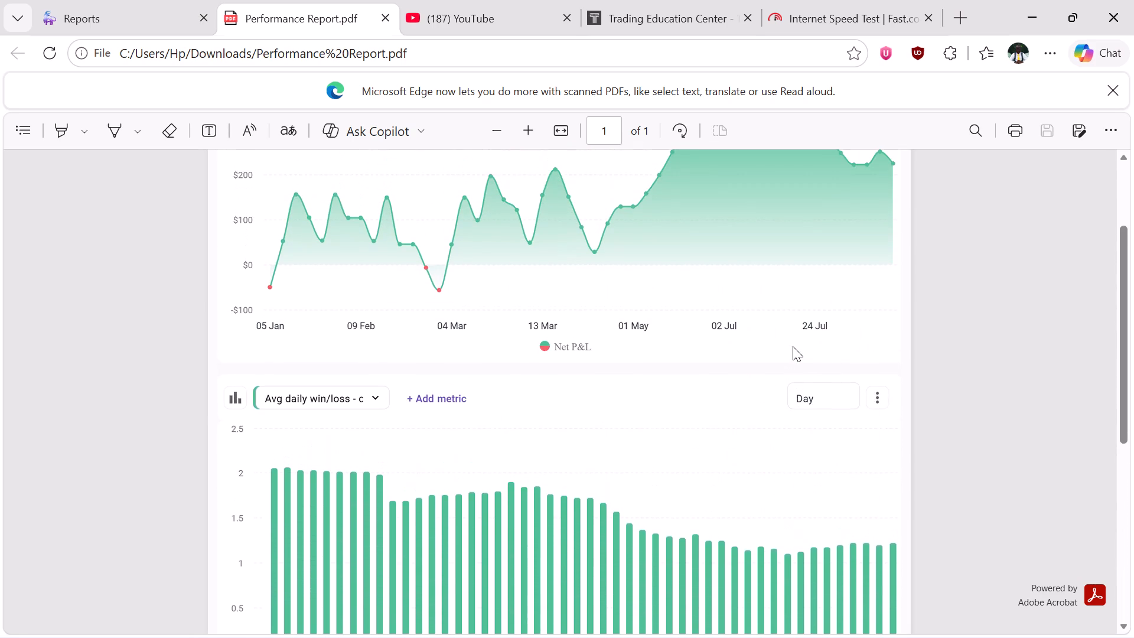
scroll(793, 346, "up", 3)
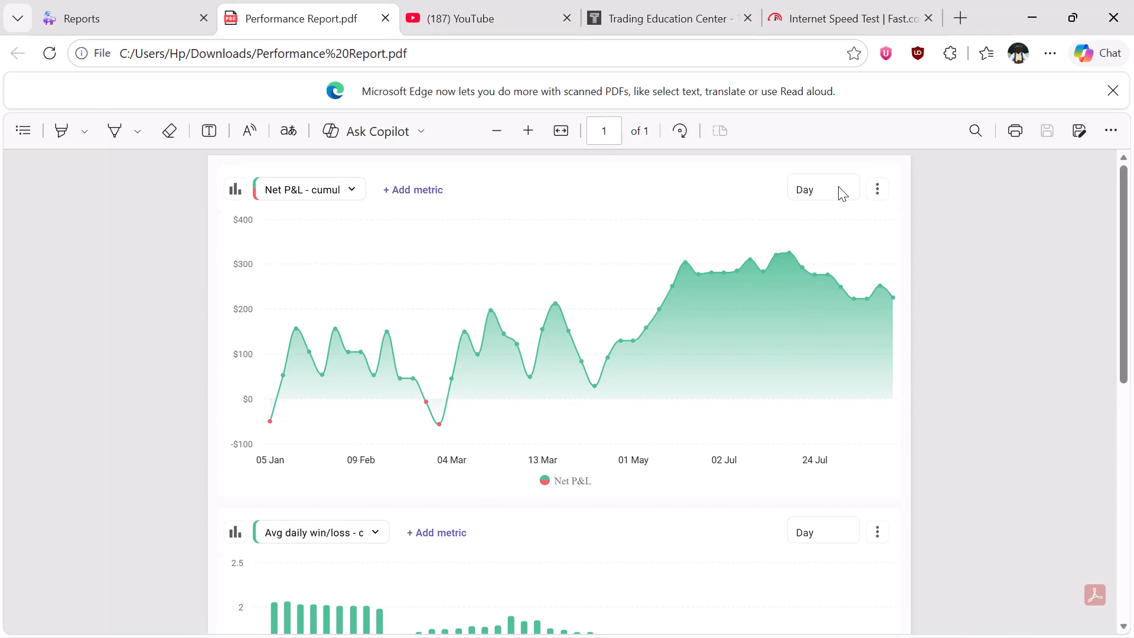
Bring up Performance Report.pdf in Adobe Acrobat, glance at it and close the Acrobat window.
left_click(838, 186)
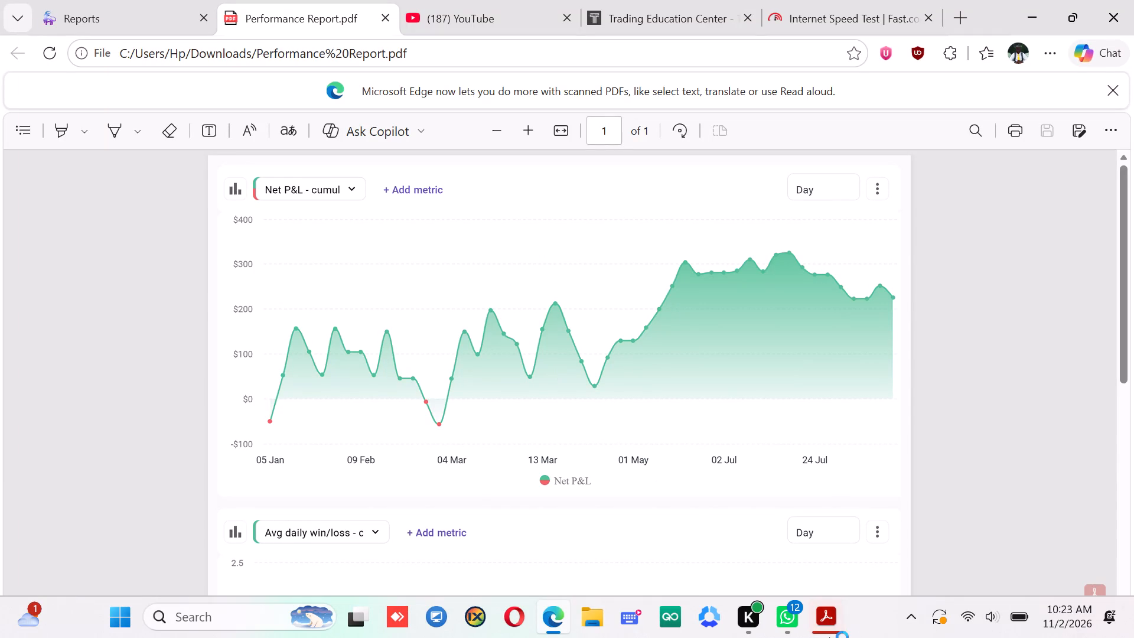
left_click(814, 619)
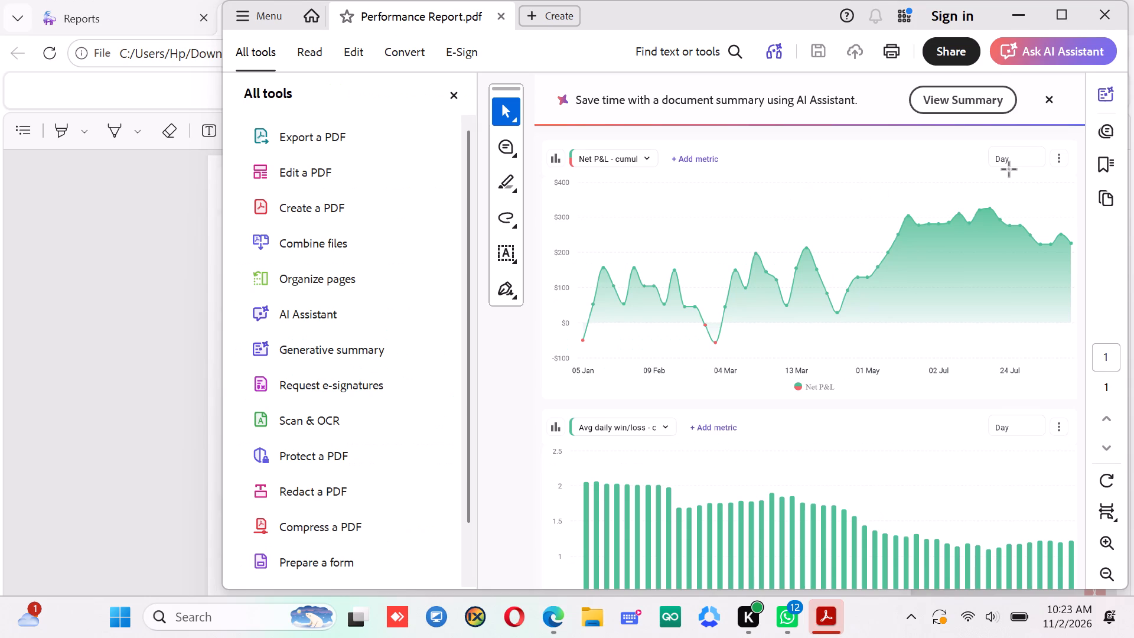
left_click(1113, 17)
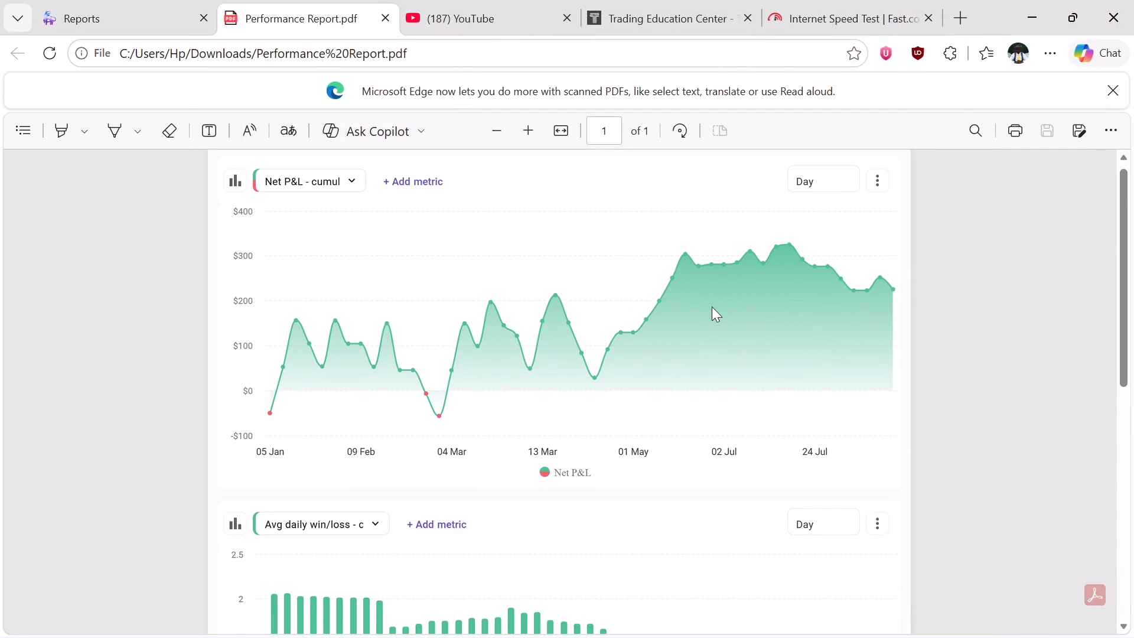
Recheck the Performance Report.pdf in Microsoft Edge, from the cumulative net P&L chart down to the summary metrics.
scroll(712, 307, "down", 1)
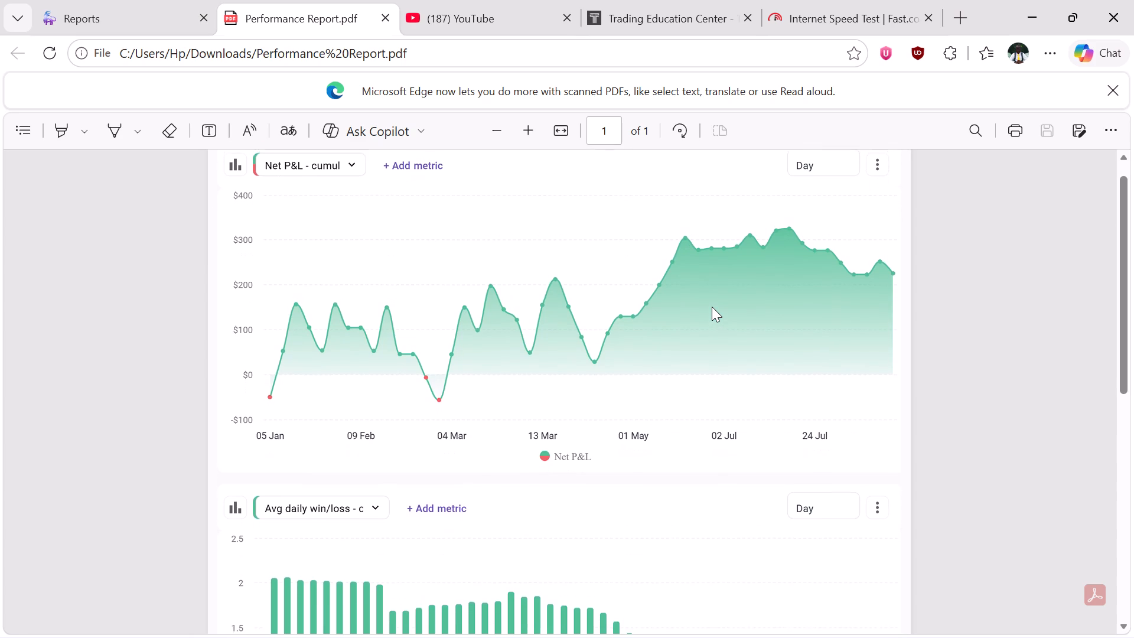
scroll(712, 307, "down", 1)
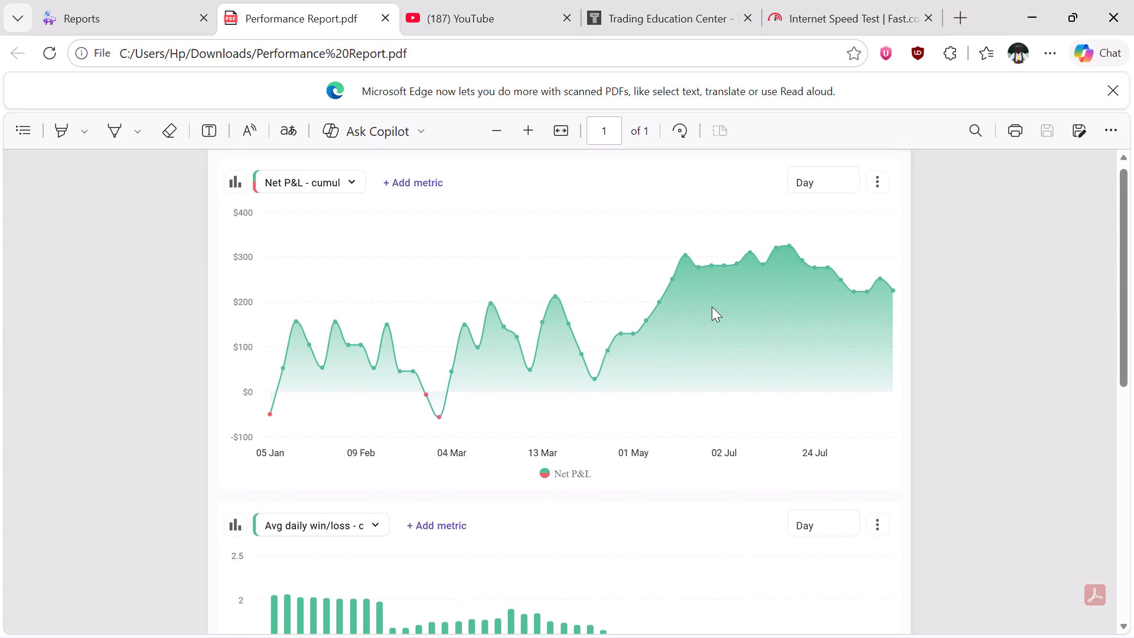
scroll(712, 307, "down", 4)
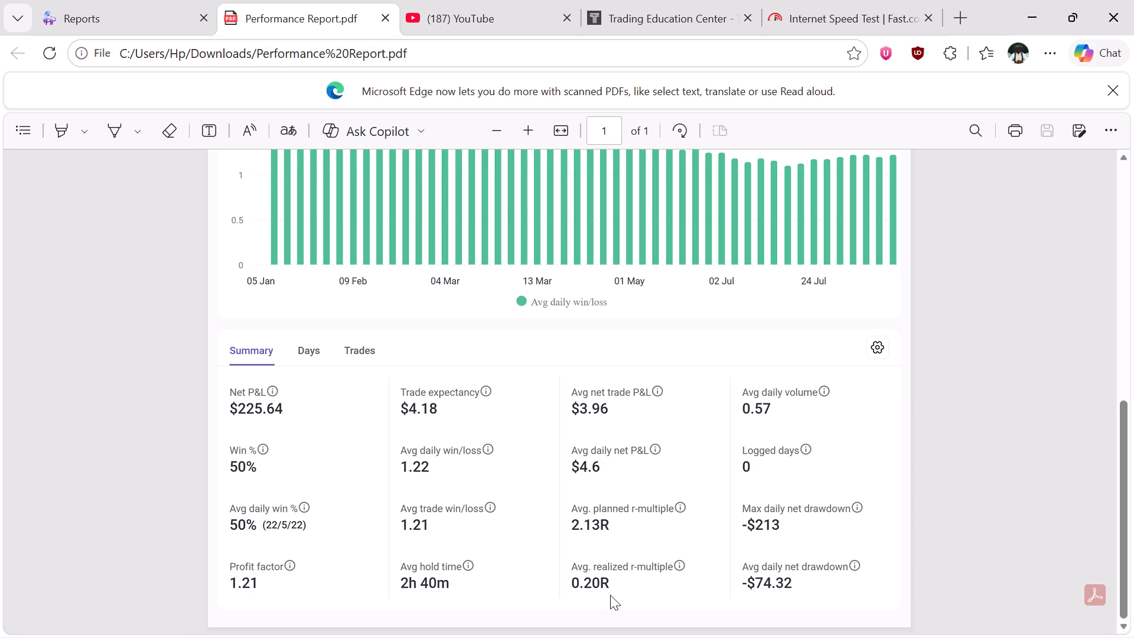
scroll(399, 486, "up", 7)
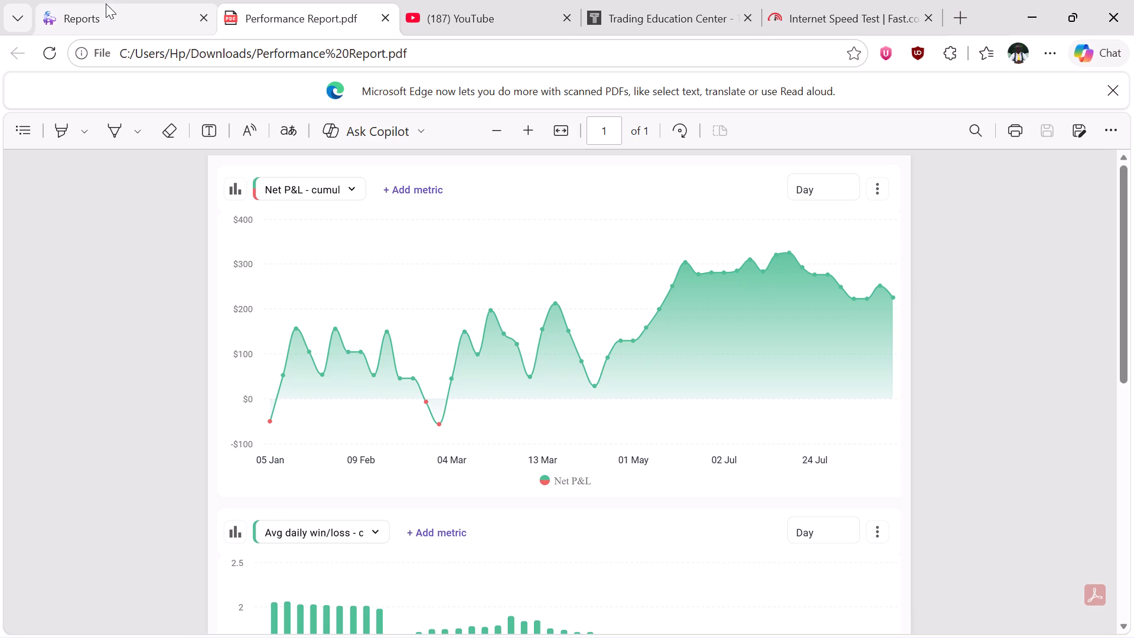
Return to the TradeZella reports, dismiss the multiple-file download request and inspect the browser's automatic downloads permission settings.
left_click(106, 4)
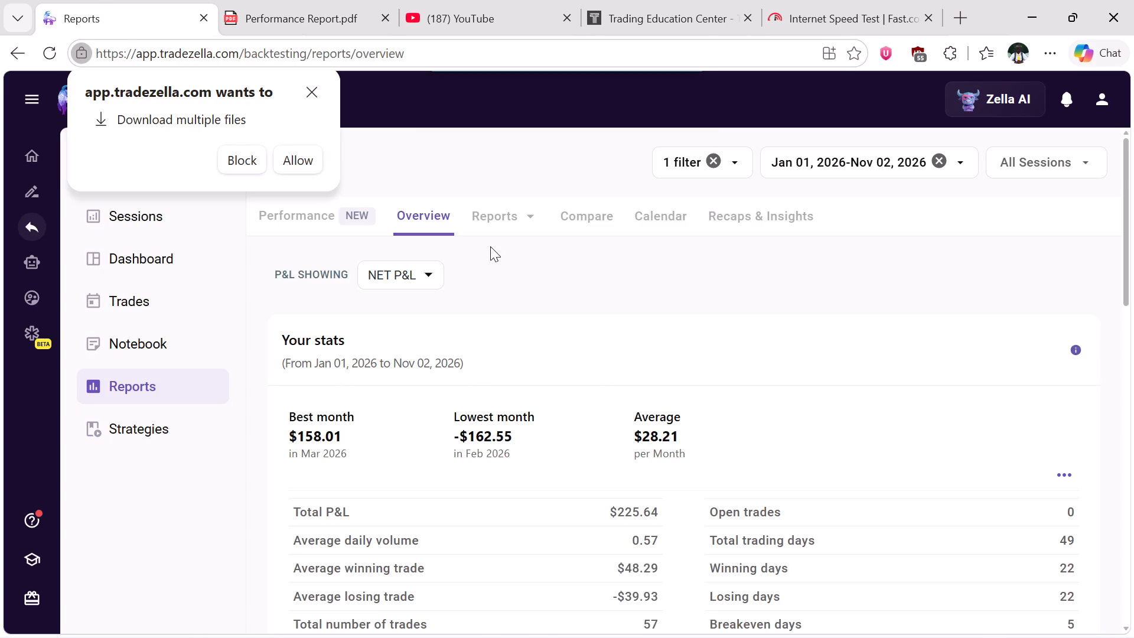
left_click(313, 97)
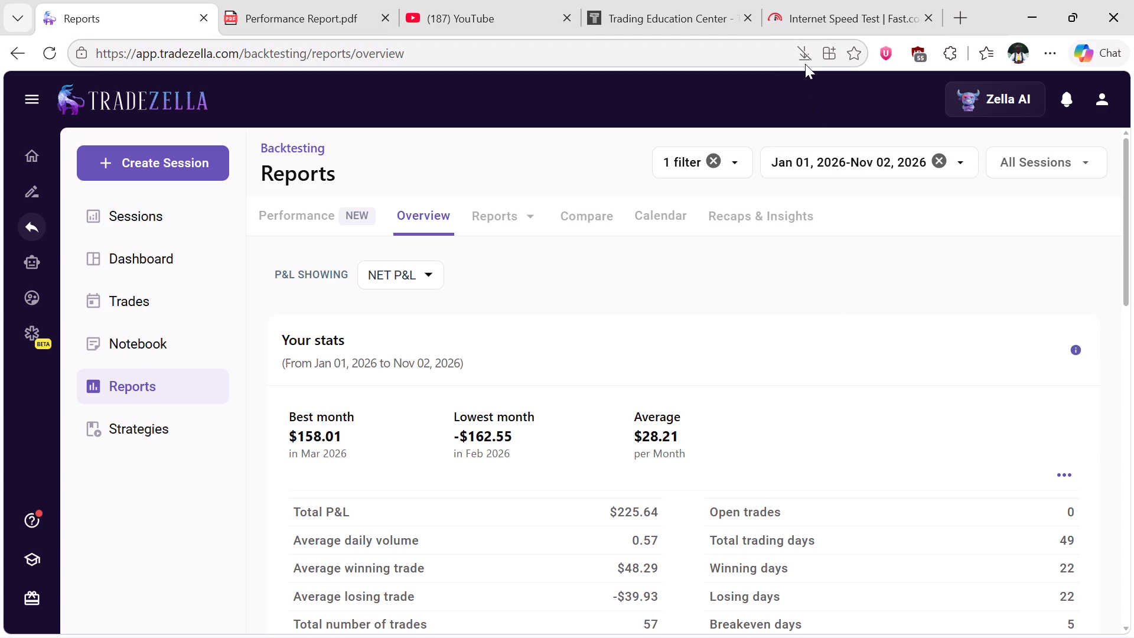
left_click(804, 49)
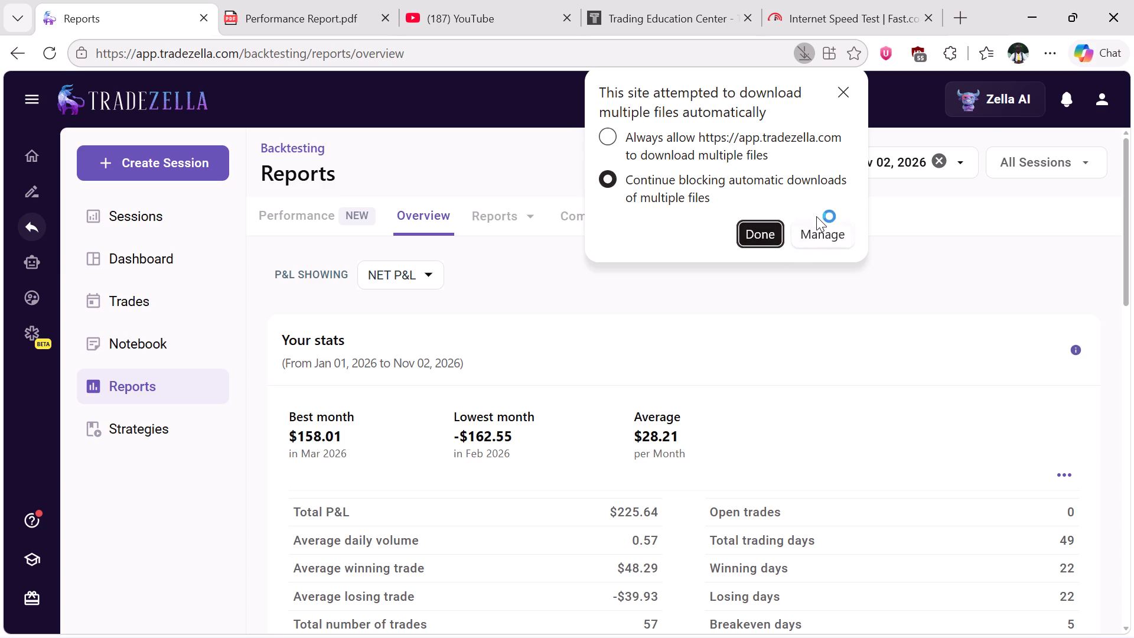
left_click(822, 240)
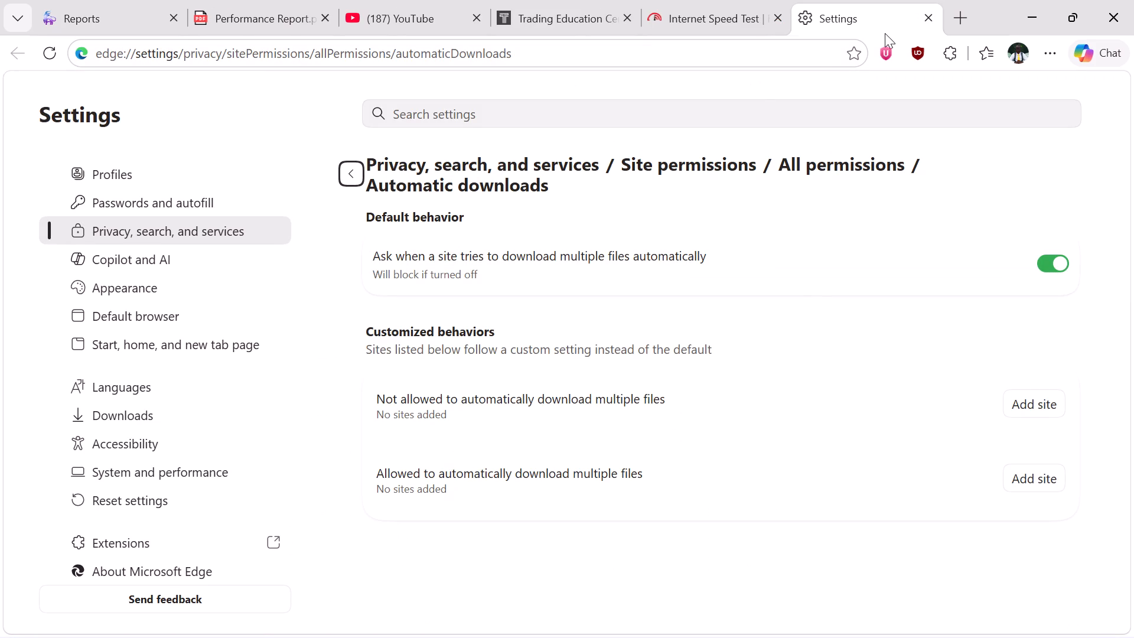
left_click(931, 17)
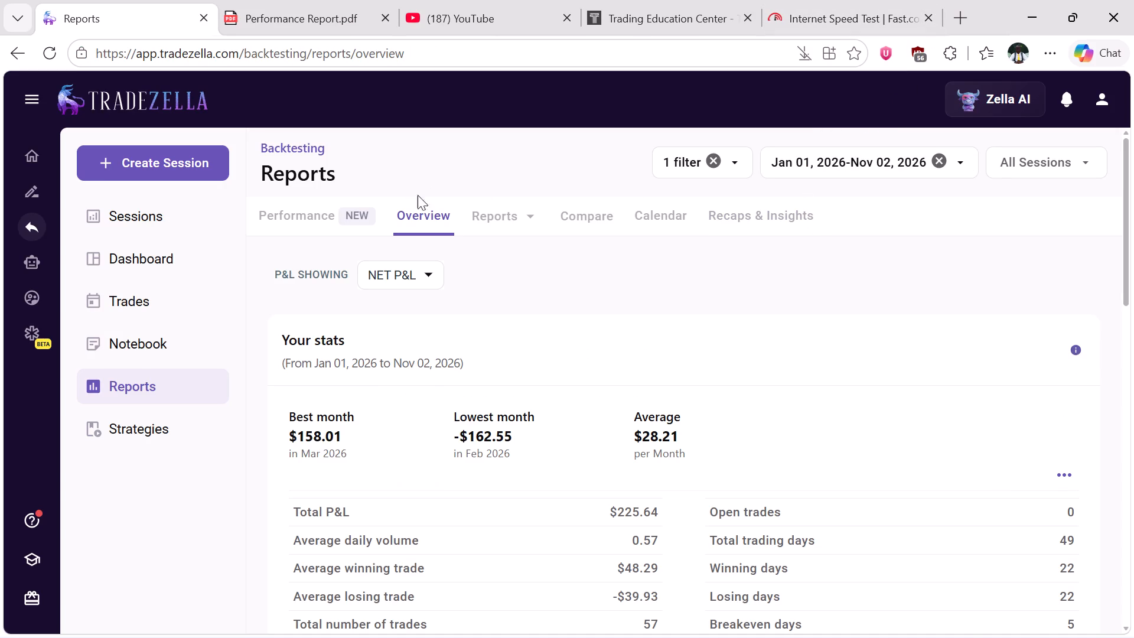
Check the Compare page, and the First Import Analysis and Monthly Recap categories under Recaps & Insights.
left_click(500, 219)
left_click(500, 219)
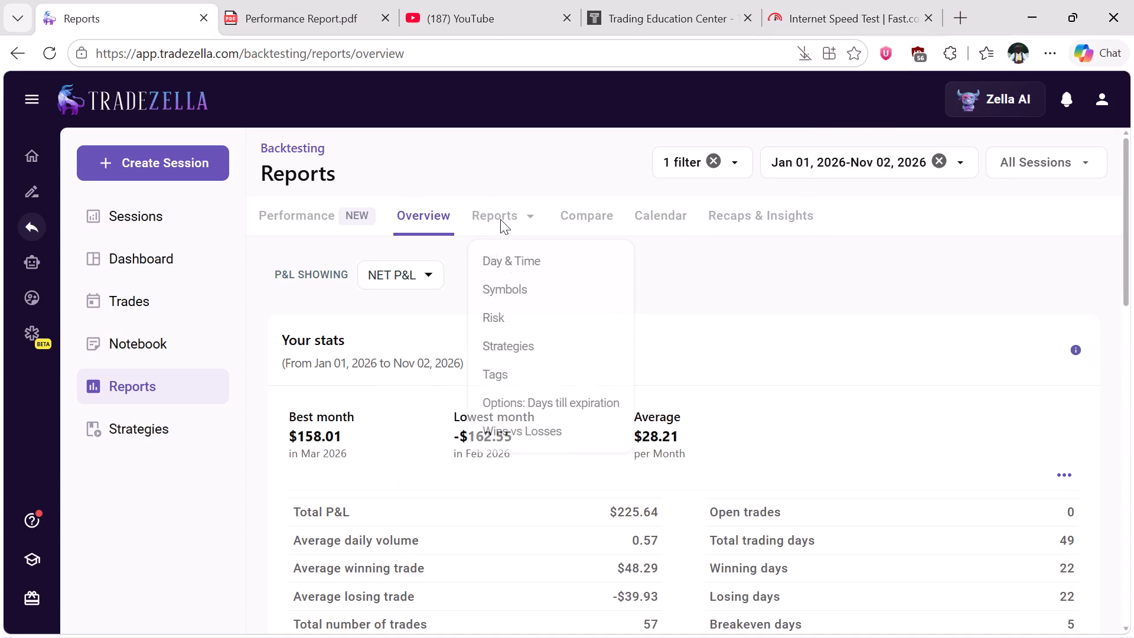
left_click(574, 211)
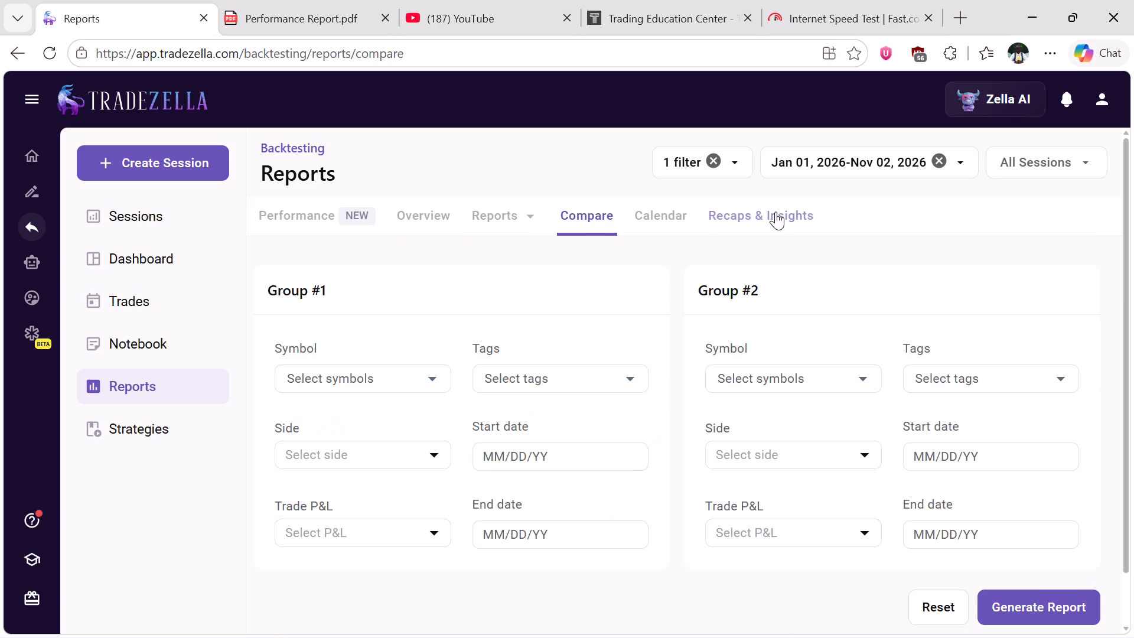
left_click(775, 213)
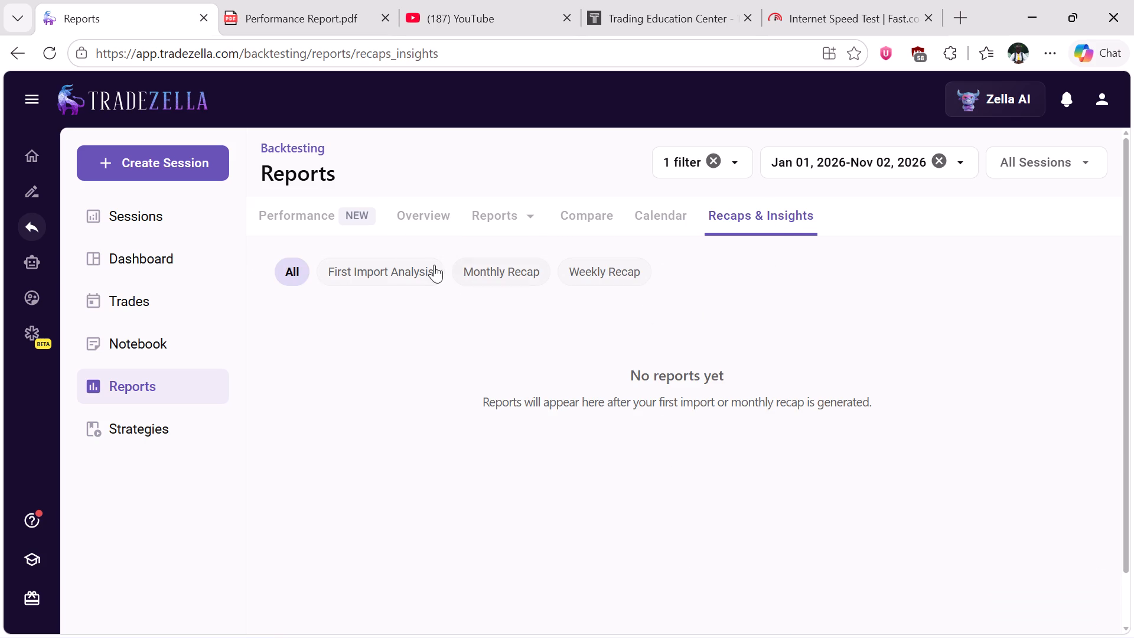
left_click(373, 276)
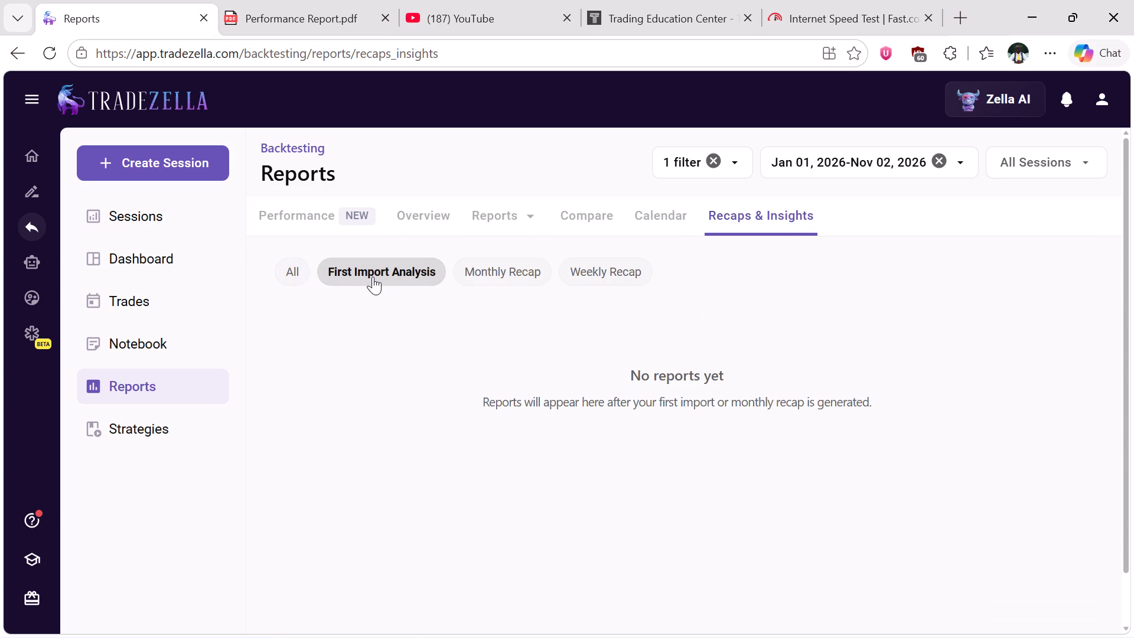
left_click(373, 276)
left_click(517, 280)
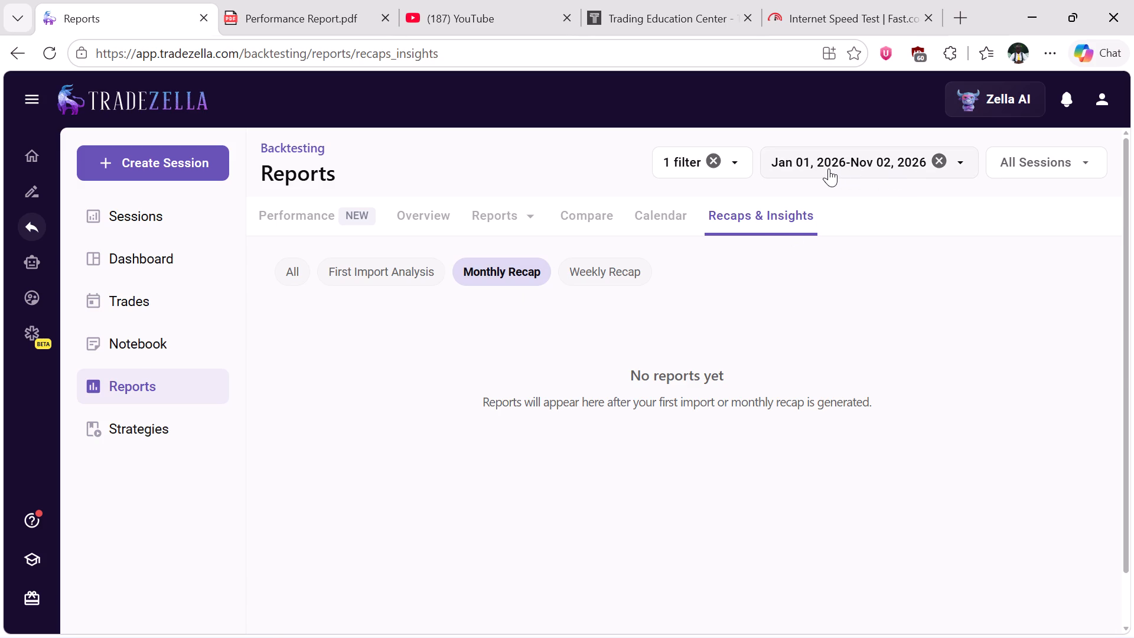
Revisit the year-to-date Performance report and read through the Overview statistics.
left_click(296, 212)
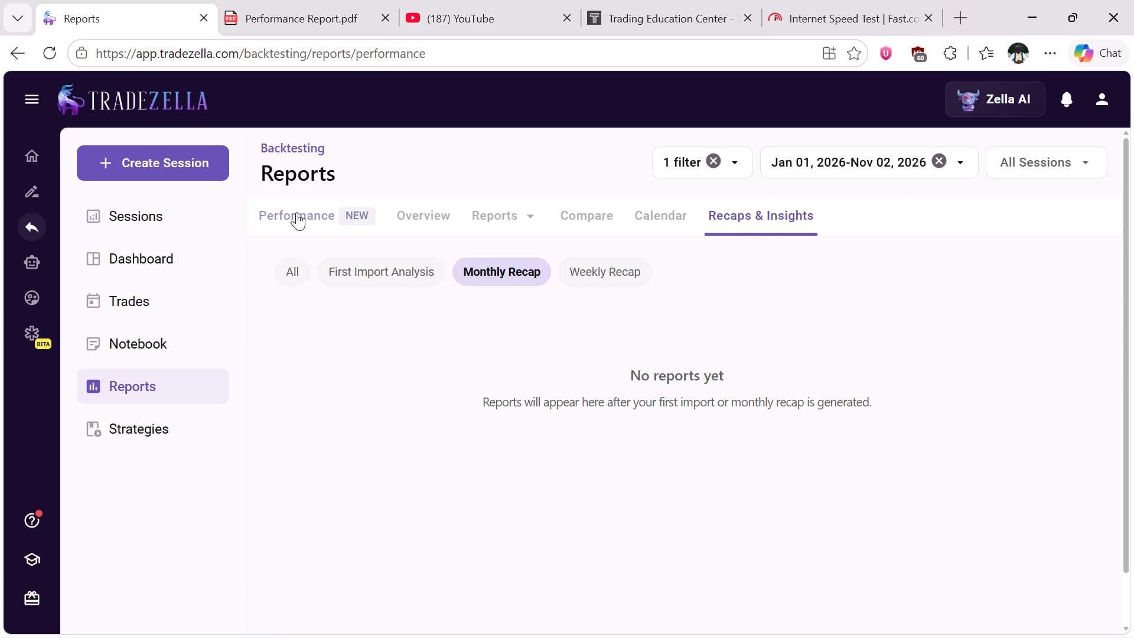
left_click(432, 216)
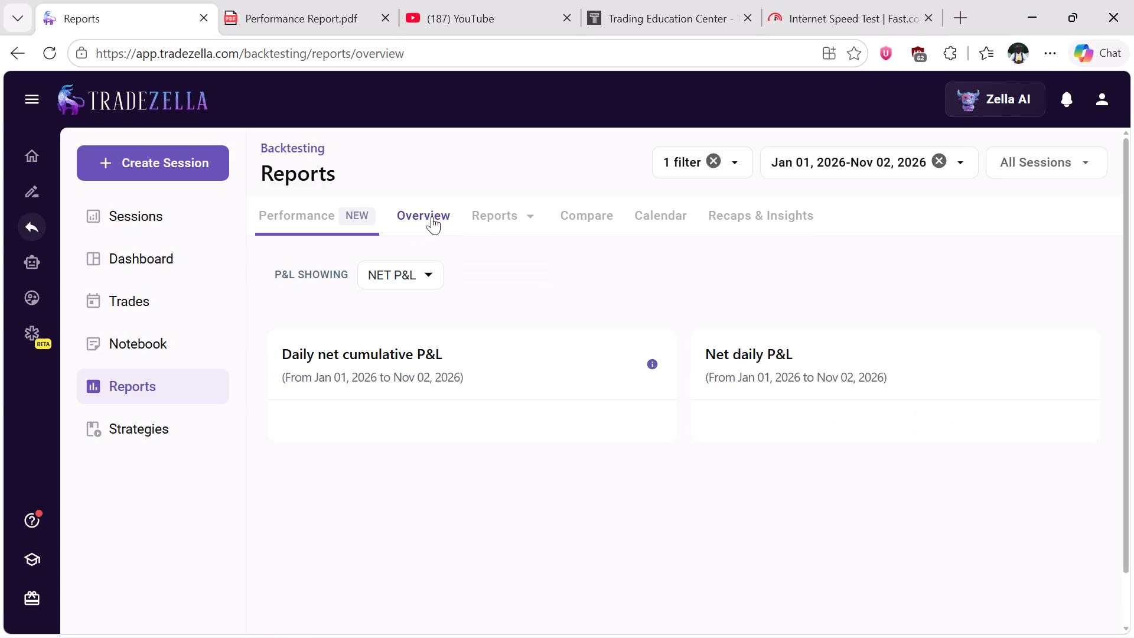
left_click(295, 216)
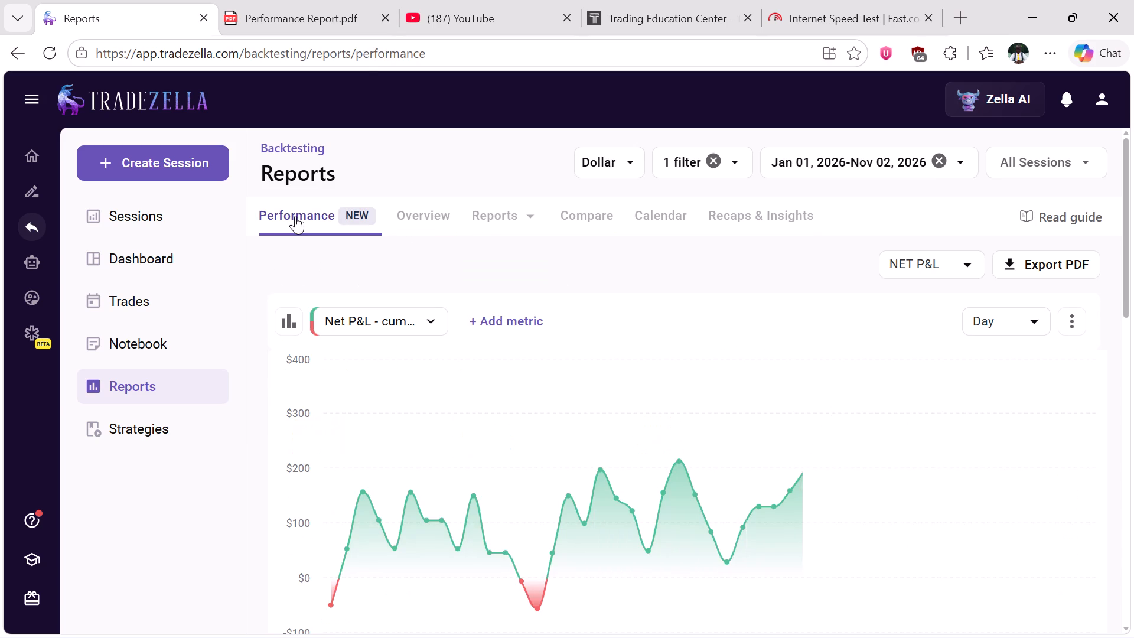
left_click(439, 226)
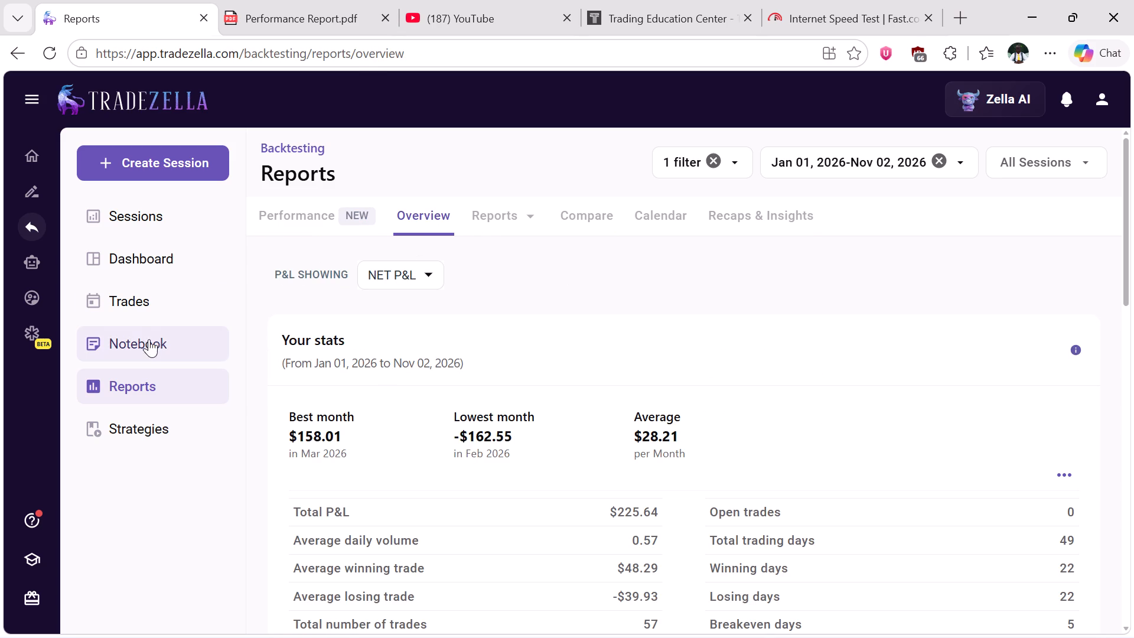
scroll(548, 421, "down", 5)
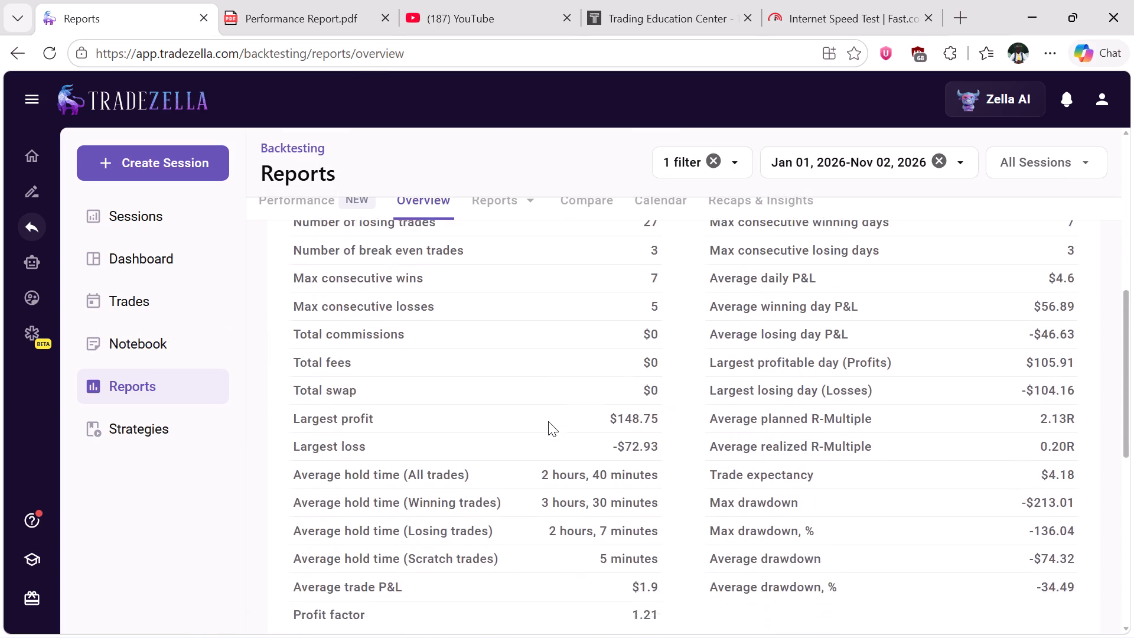
scroll(548, 421, "down", 6)
scroll(548, 421, "up", 6)
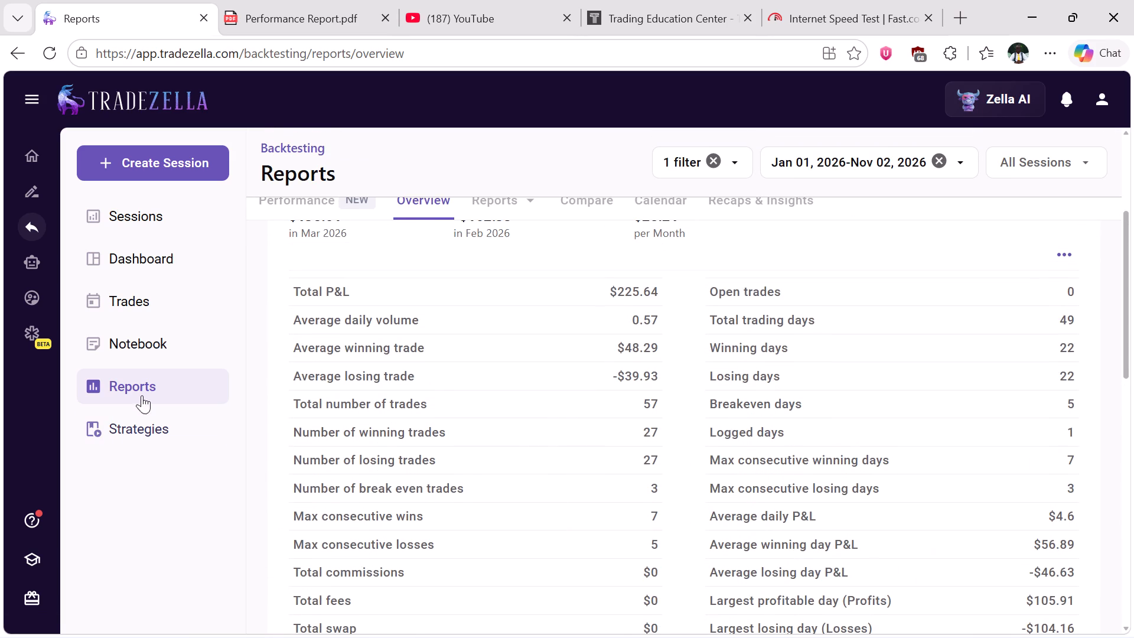
Open the backtesting Notebook and look through the trade notes and note folders.
left_click(146, 340)
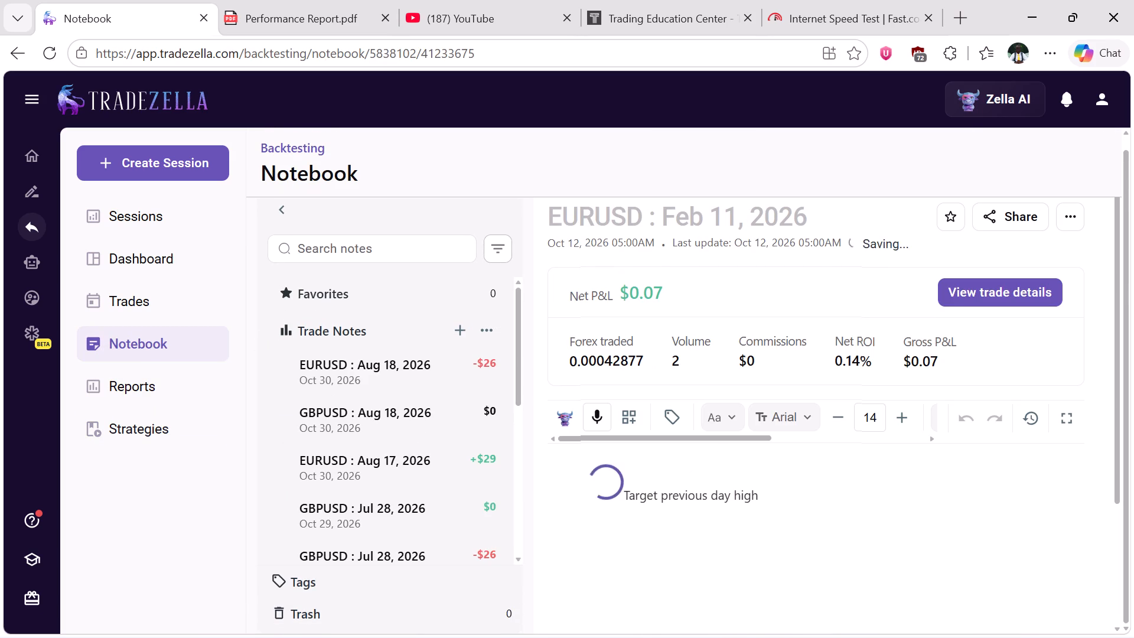
scroll(434, 477, "down", 4)
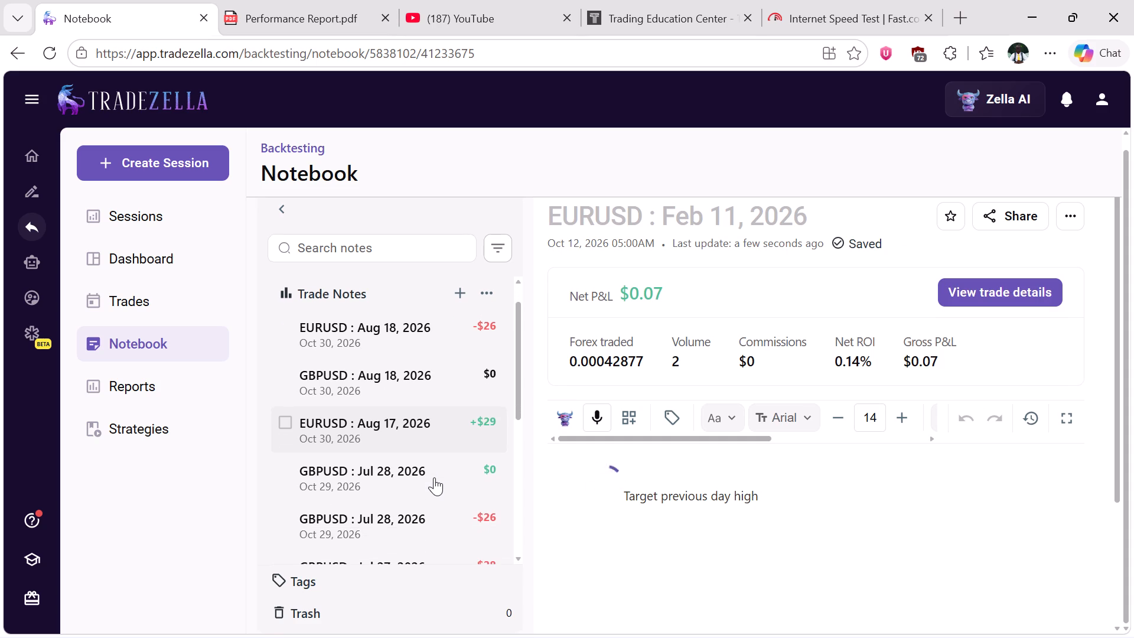
scroll(434, 477, "down", 3)
scroll(434, 477, "right", 1)
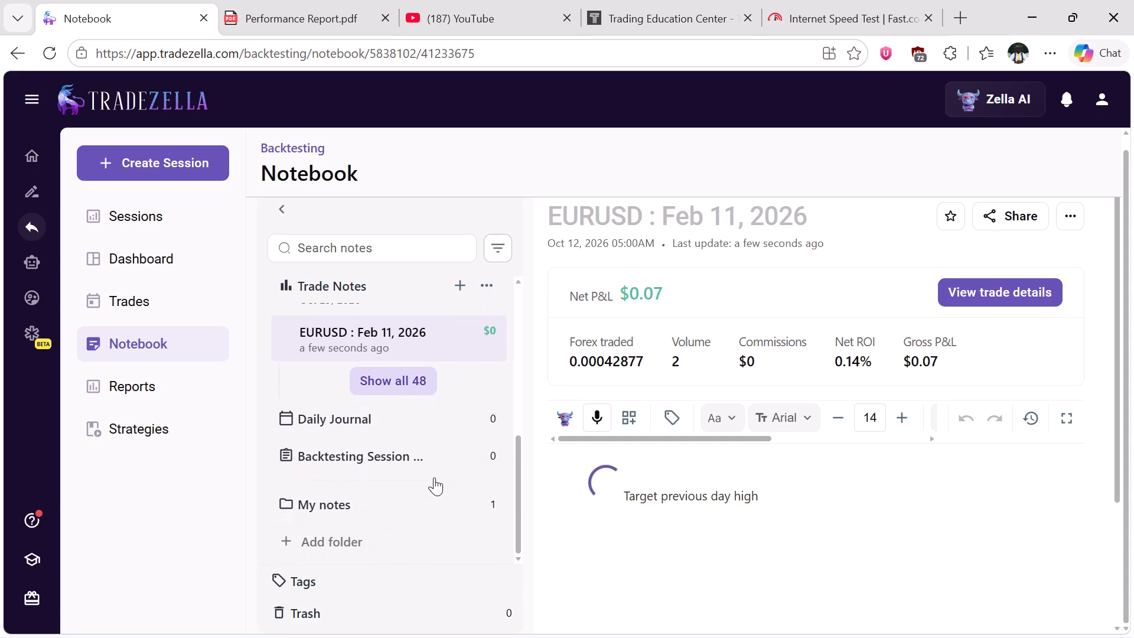
scroll(434, 477, "right", 1)
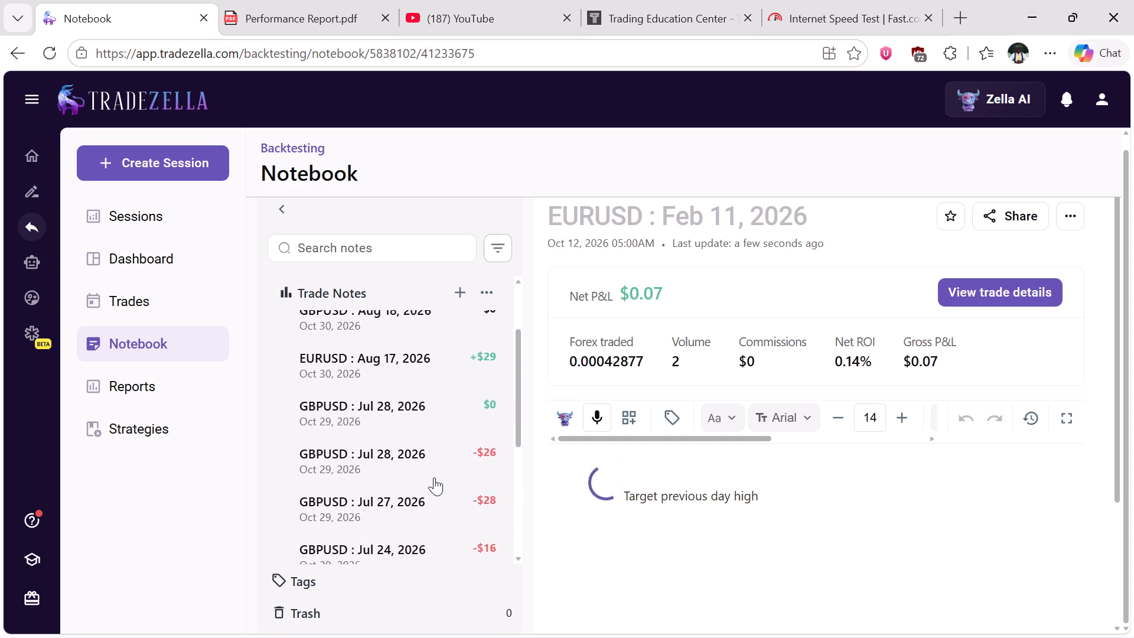
scroll(434, 477, "up", 4)
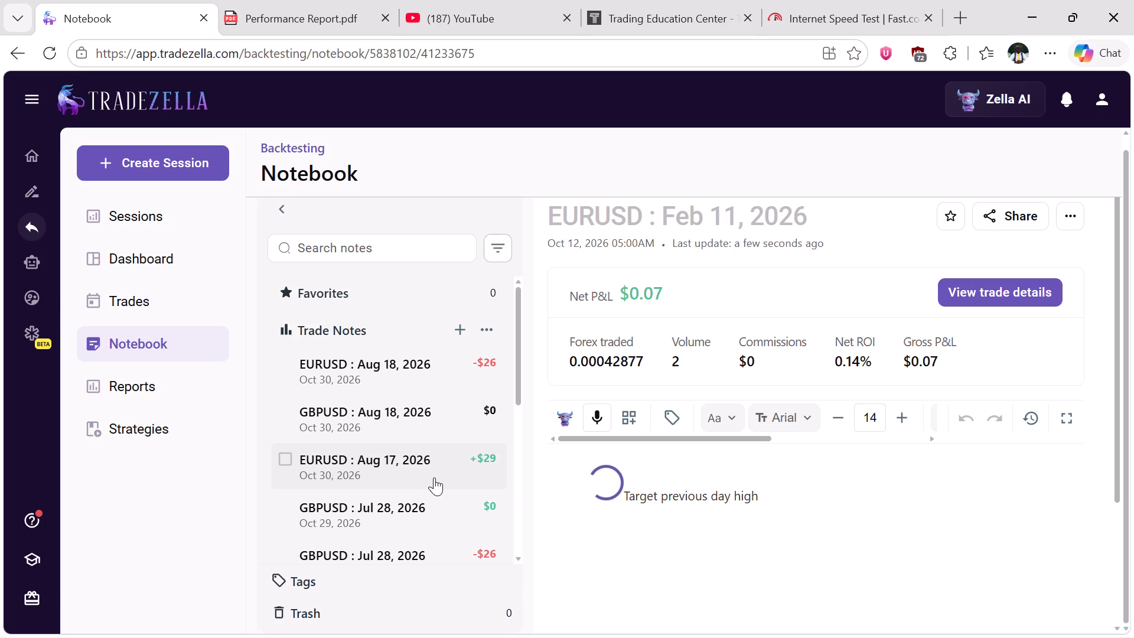
Check the backtesting Trades page and examine the Dashboard's performance, yearly calendar and statistics for 2026.
left_click(118, 292)
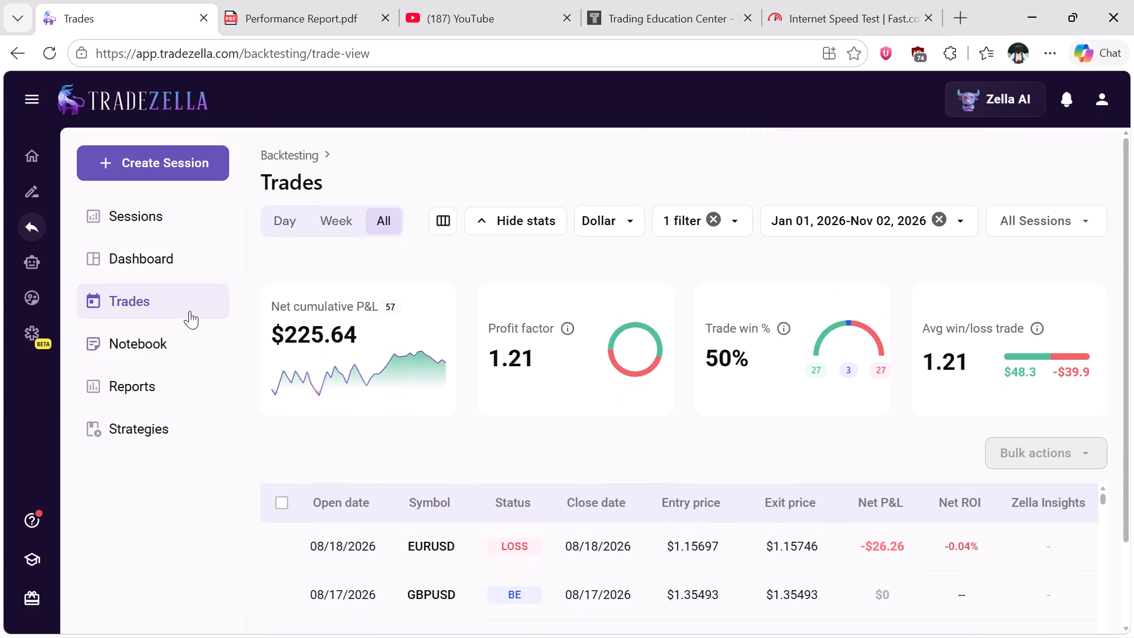
left_click(168, 256)
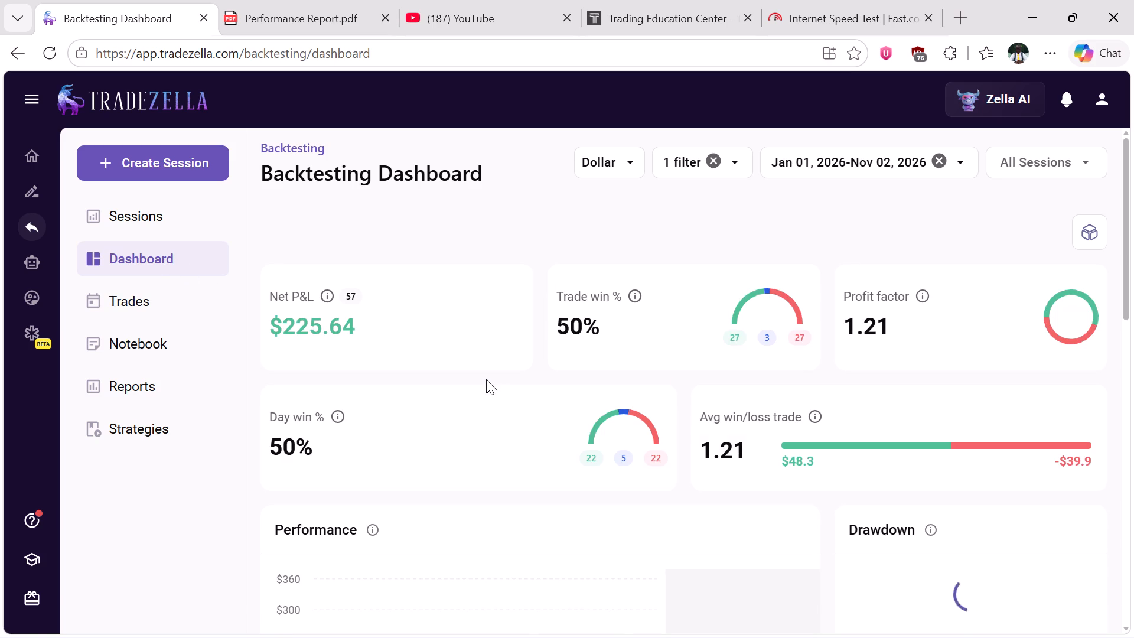
scroll(421, 500, "down", 2)
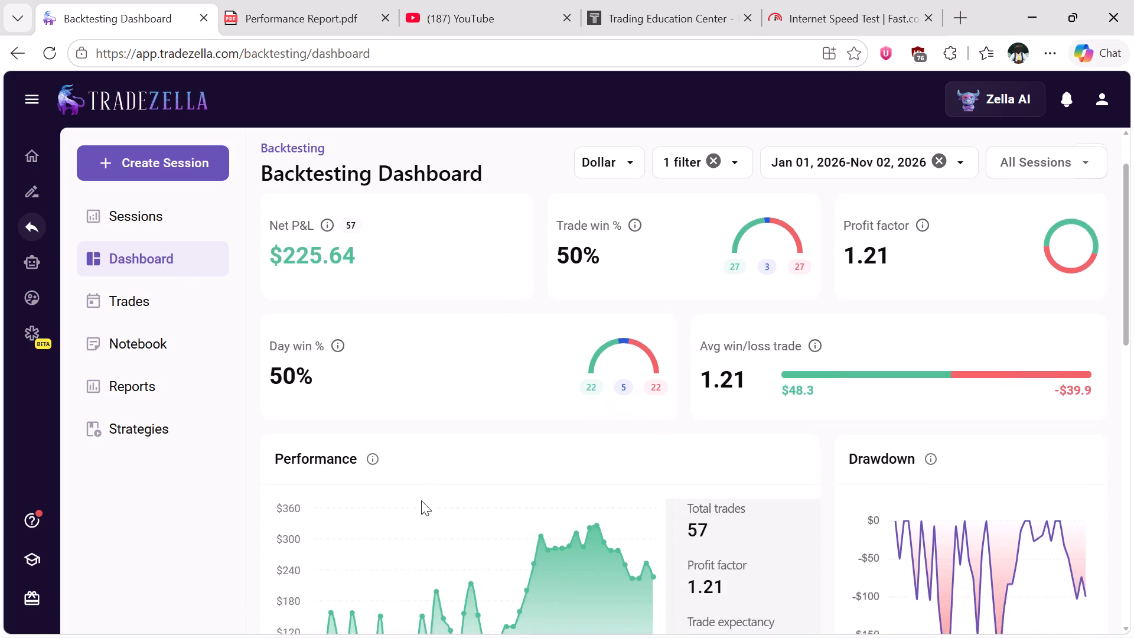
scroll(421, 500, "down", 6)
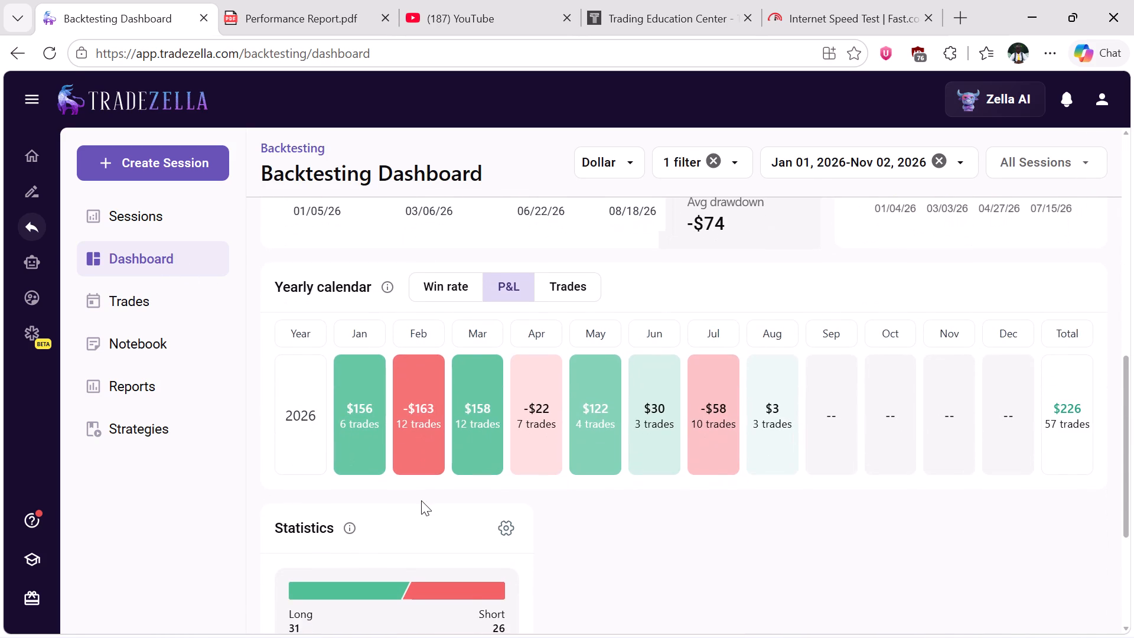
scroll(421, 500, "down", 1)
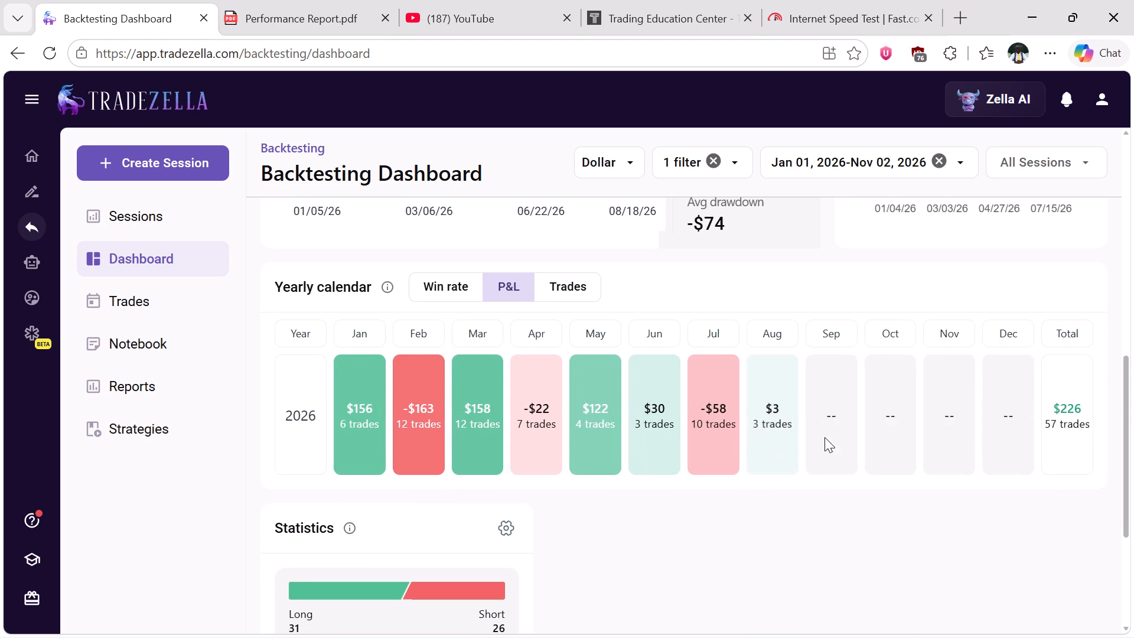
scroll(813, 479, "down", 3)
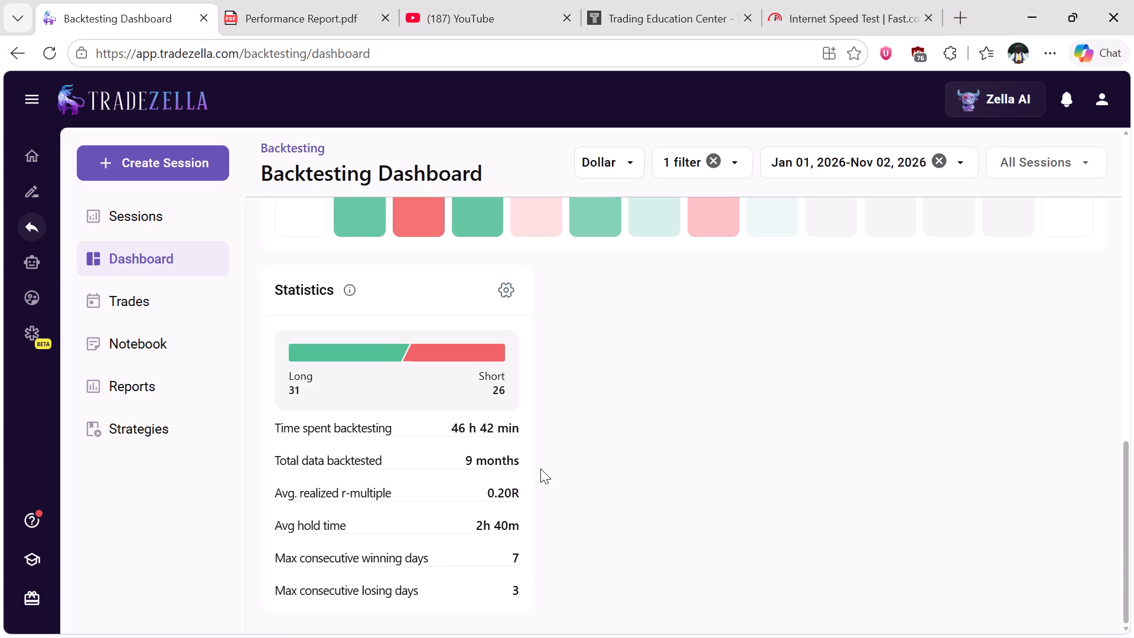
scroll(637, 521, "up", 4)
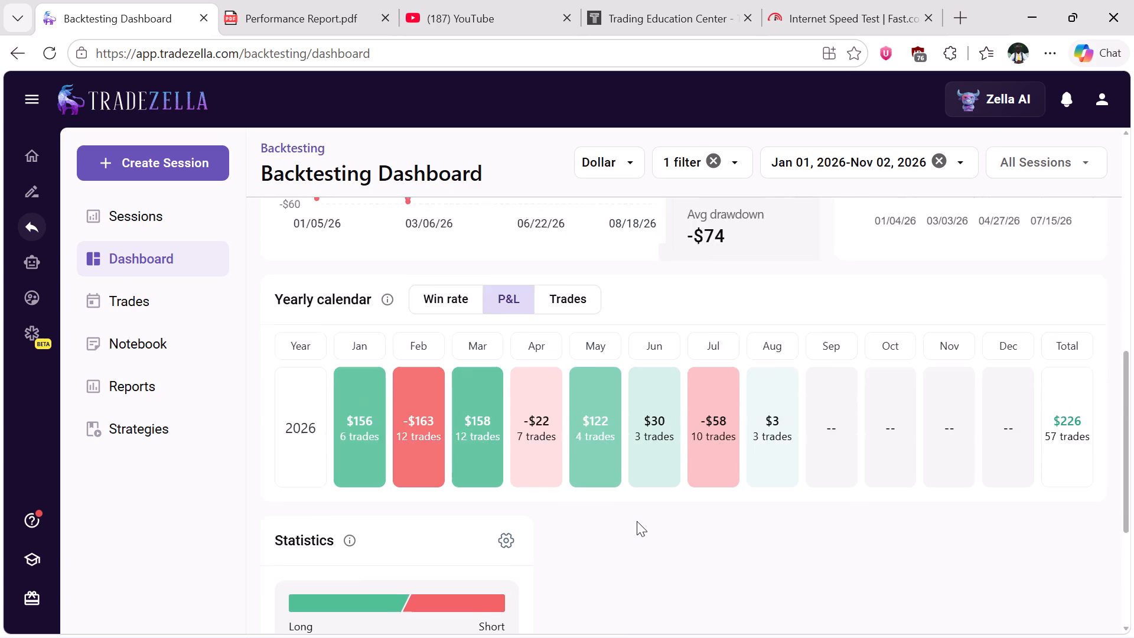
scroll(637, 521, "up", 4)
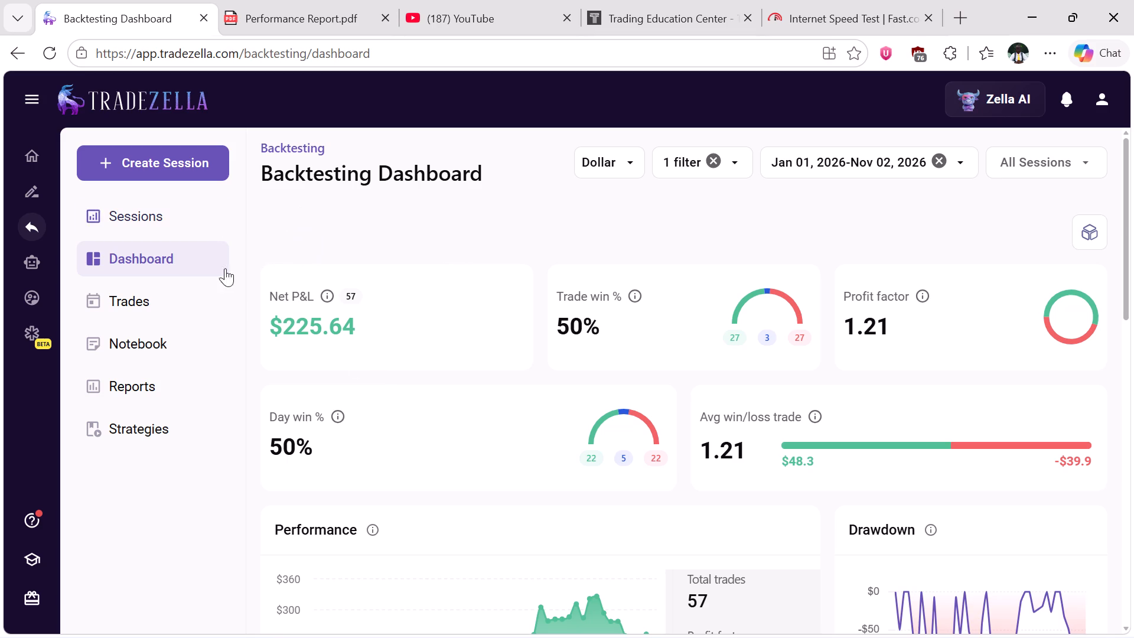
scroll(255, 297, "up", 1)
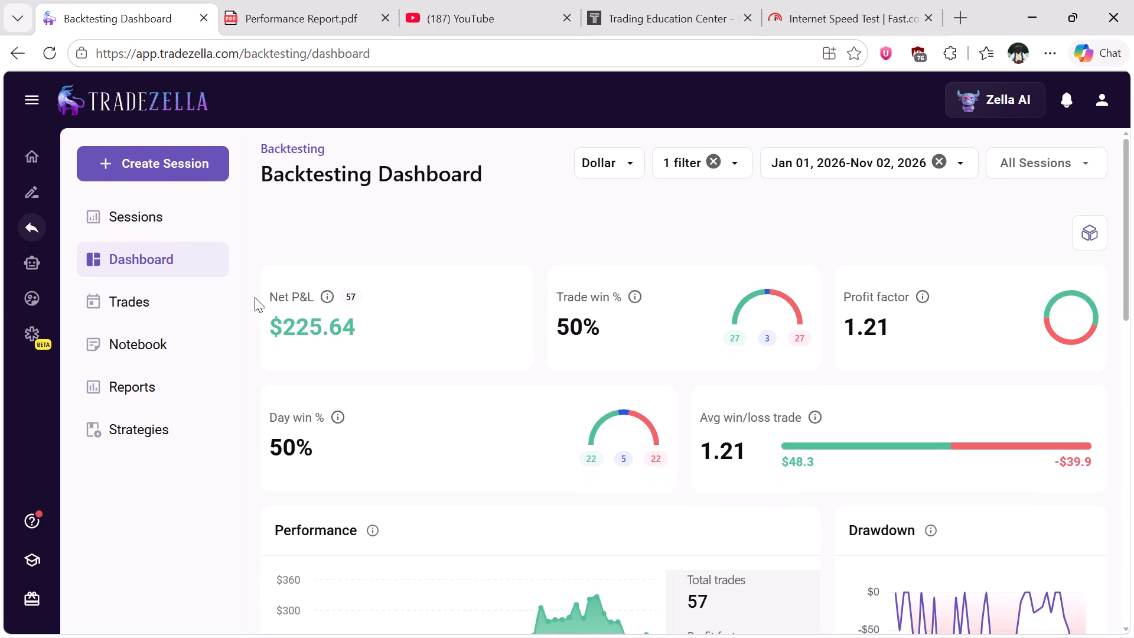
Open the backtesting Sessions page, expand its STATS section to review the manual statistics and session list, and collapse it again.
left_click(158, 221)
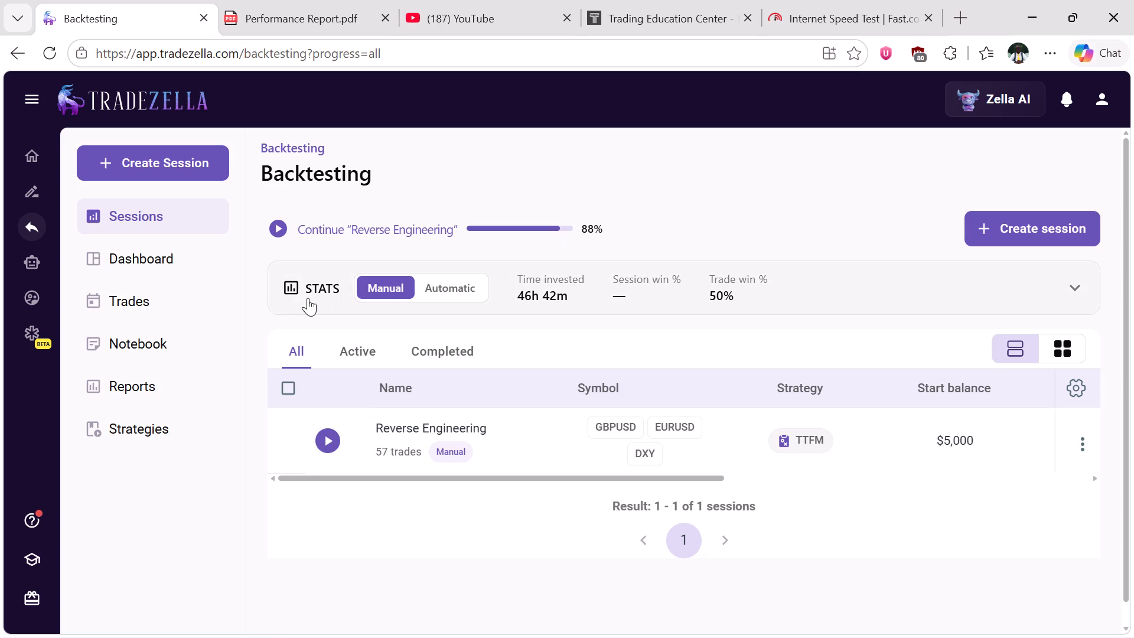
left_click(292, 289)
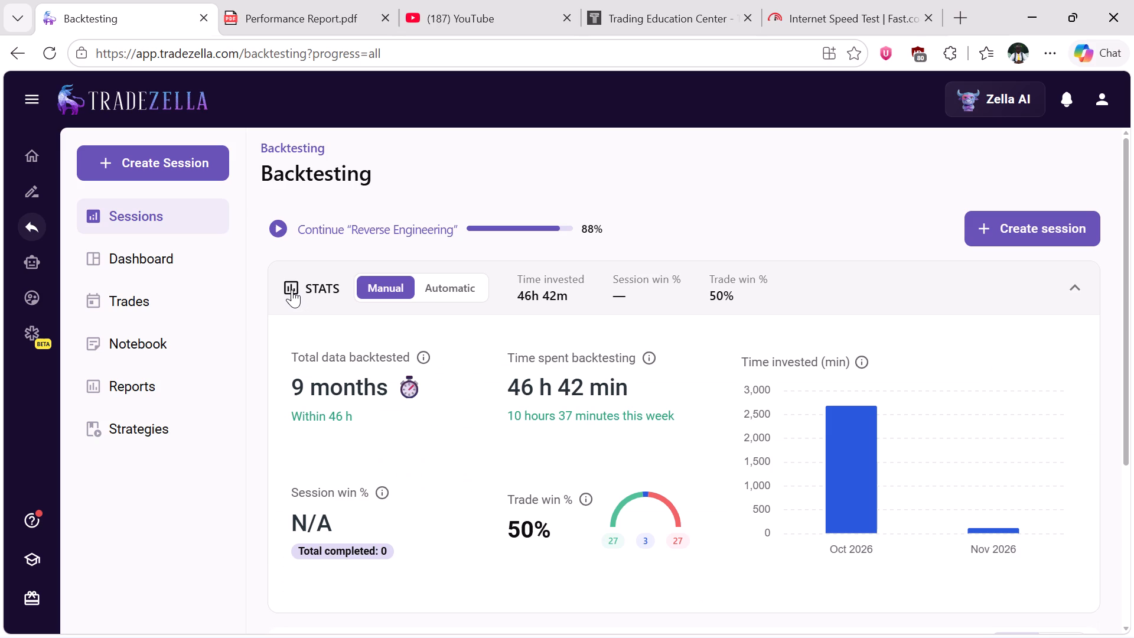
scroll(402, 432, "down", 1)
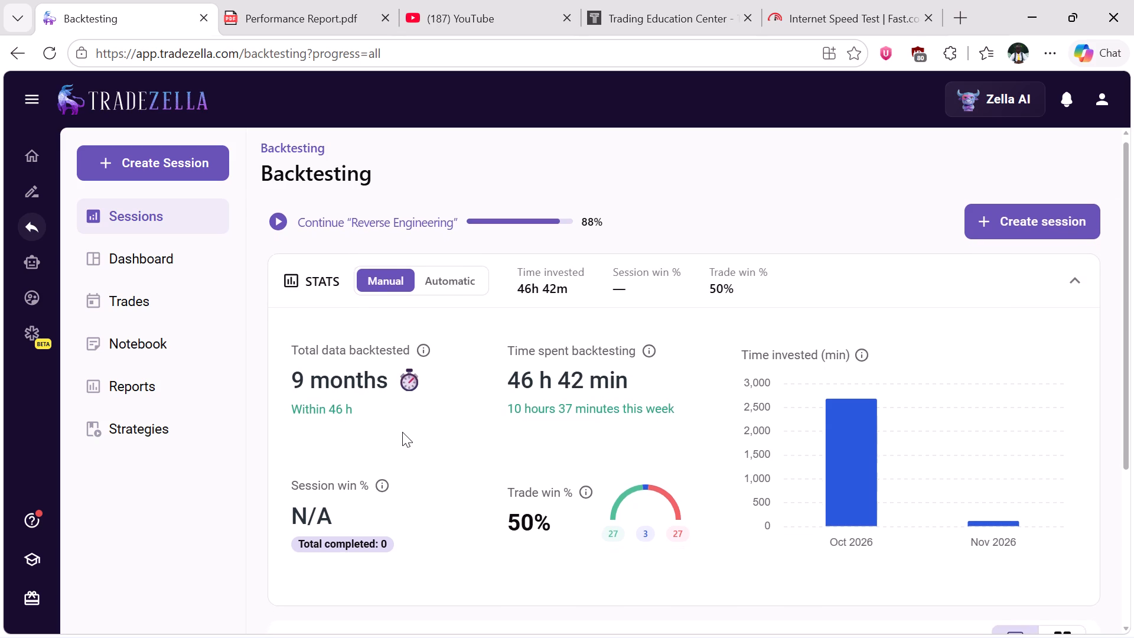
scroll(402, 432, "down", 1)
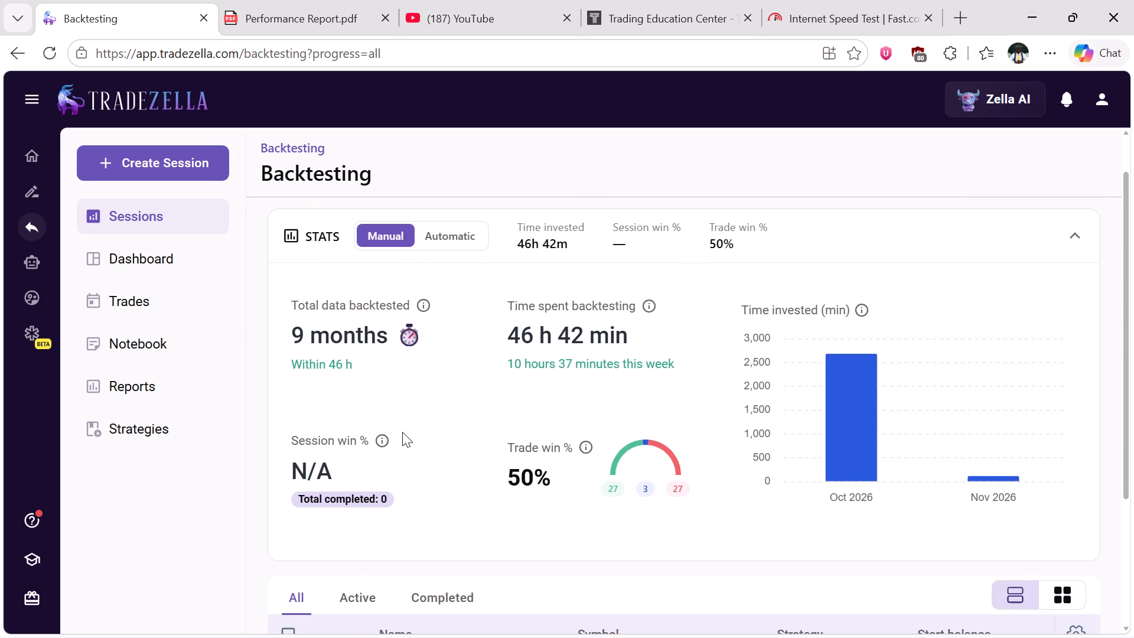
scroll(402, 432, "down", 1)
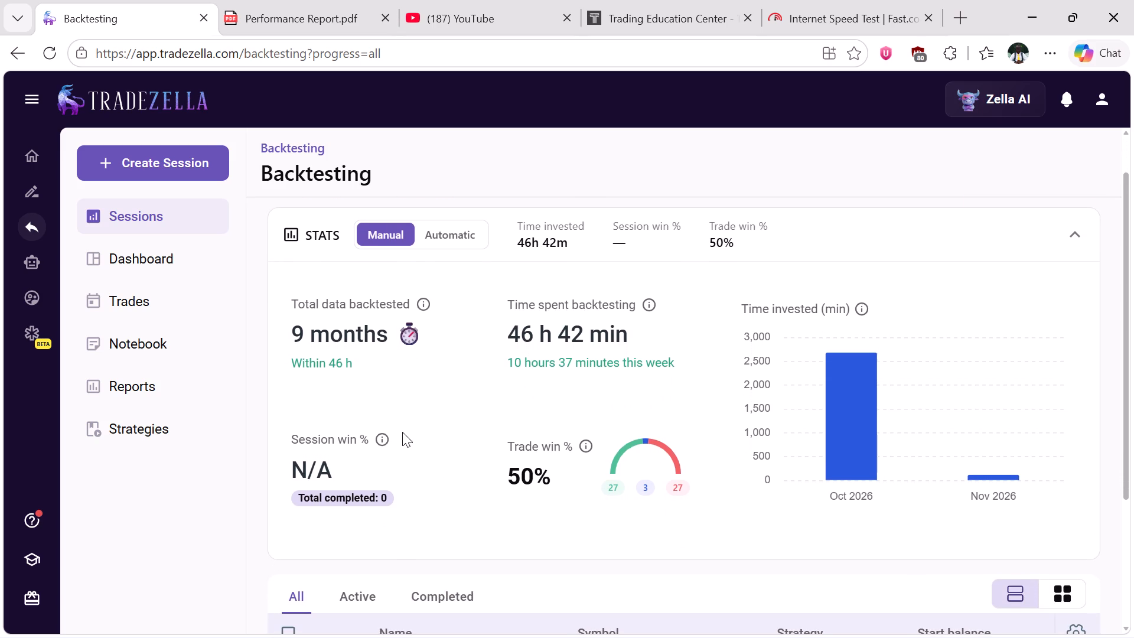
scroll(402, 432, "down", 1)
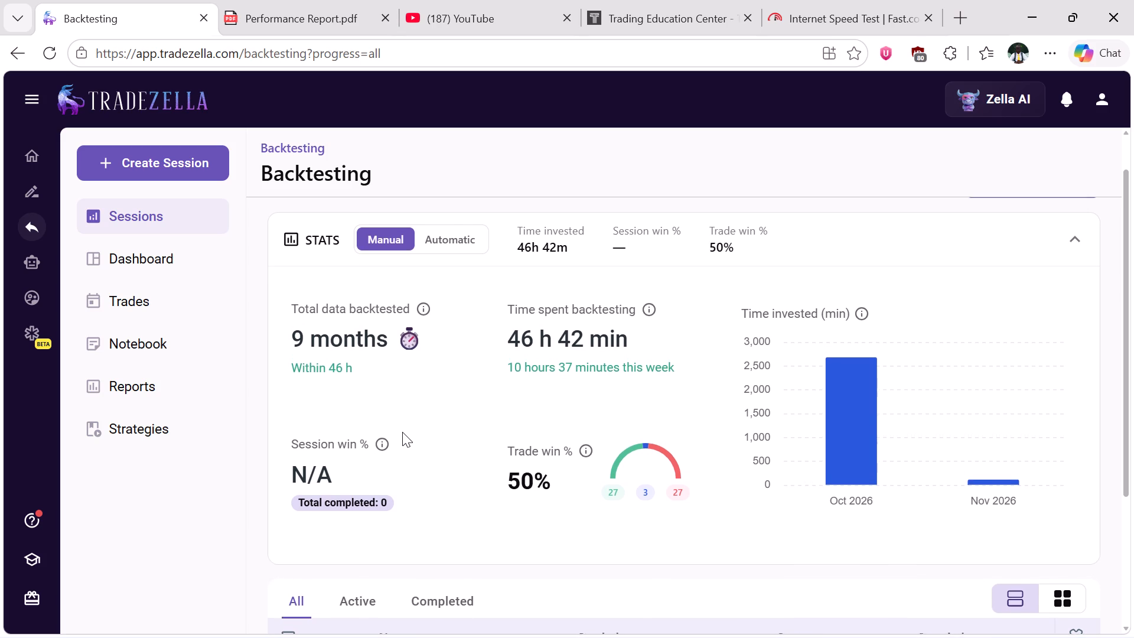
scroll(402, 432, "down", 2)
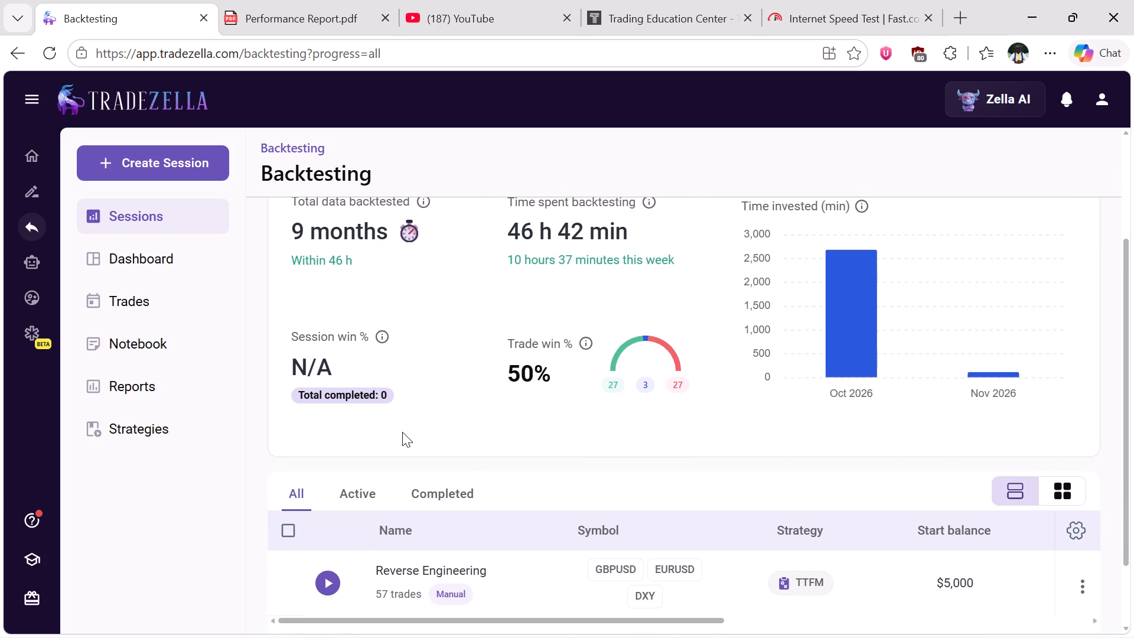
scroll(402, 432, "up", 5)
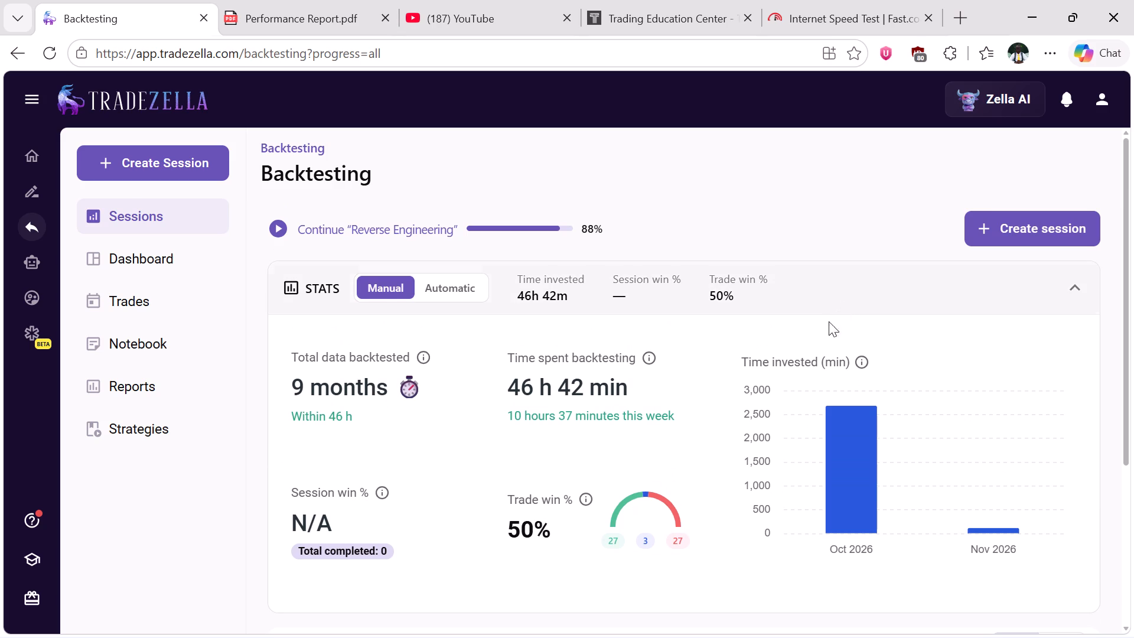
scroll(540, 366, "down", 1)
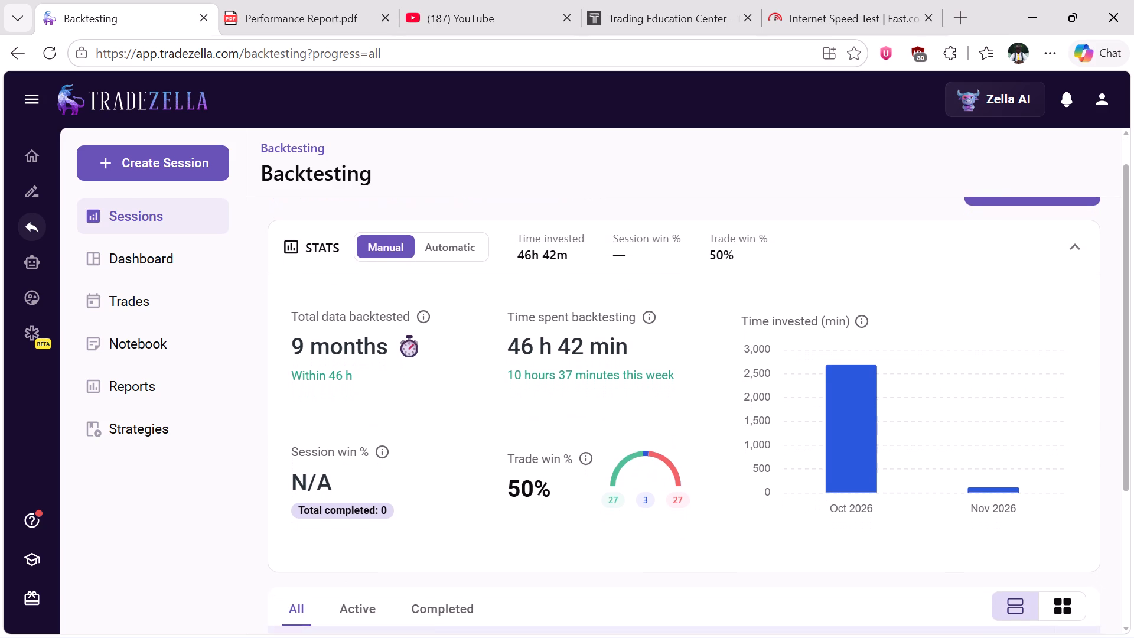
scroll(540, 366, "down", 1)
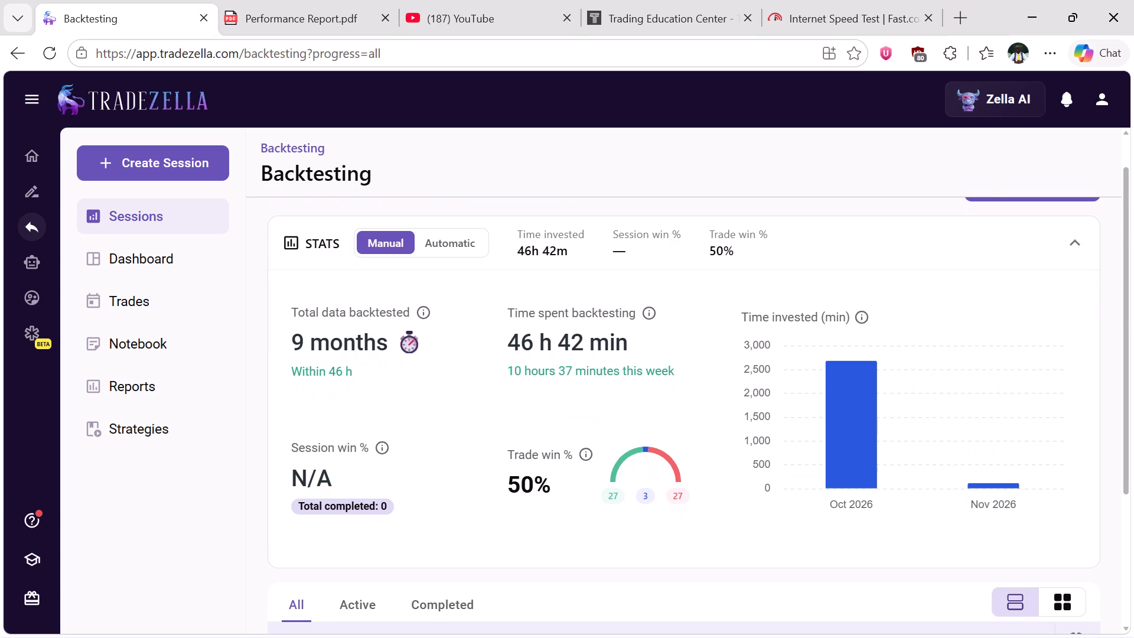
scroll(540, 366, "down", 2)
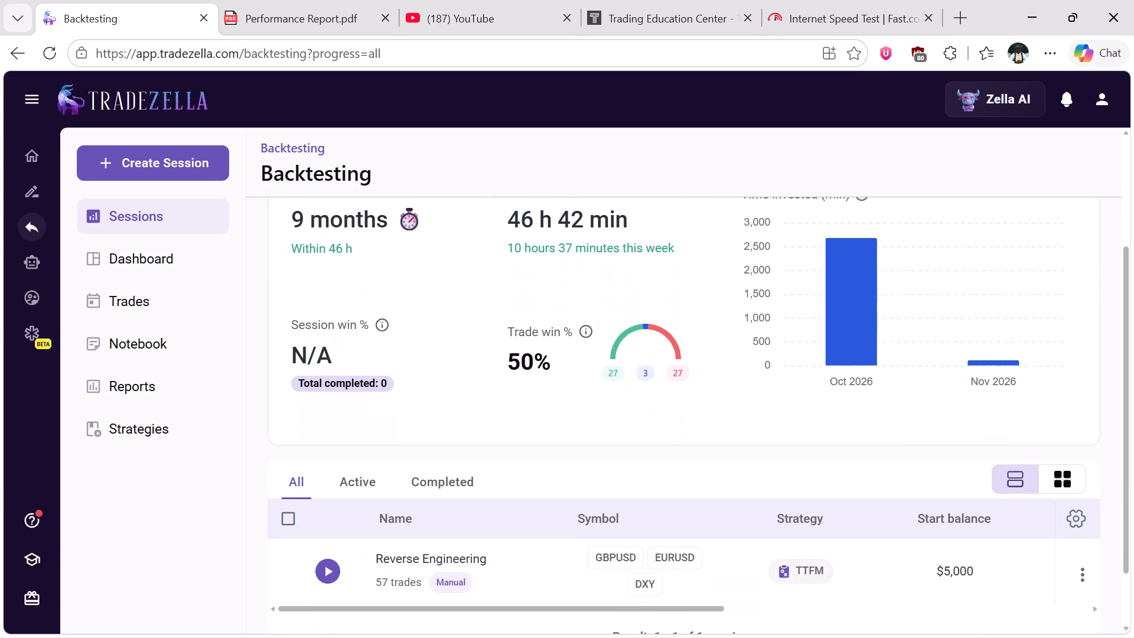
scroll(540, 366, "down", 1)
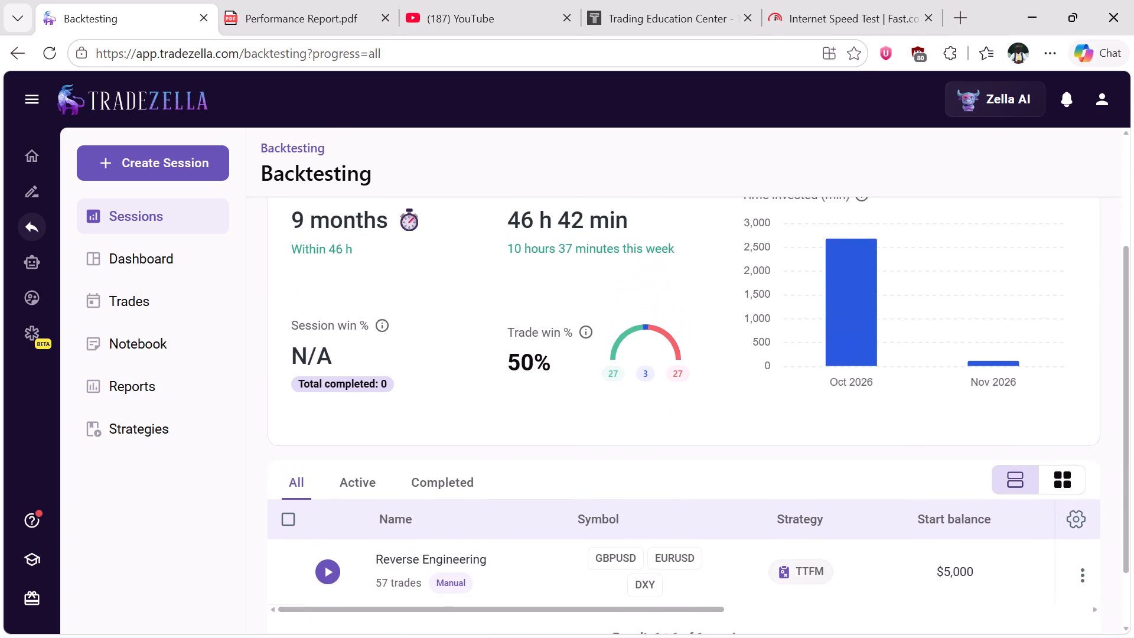
scroll(540, 366, "down", 1)
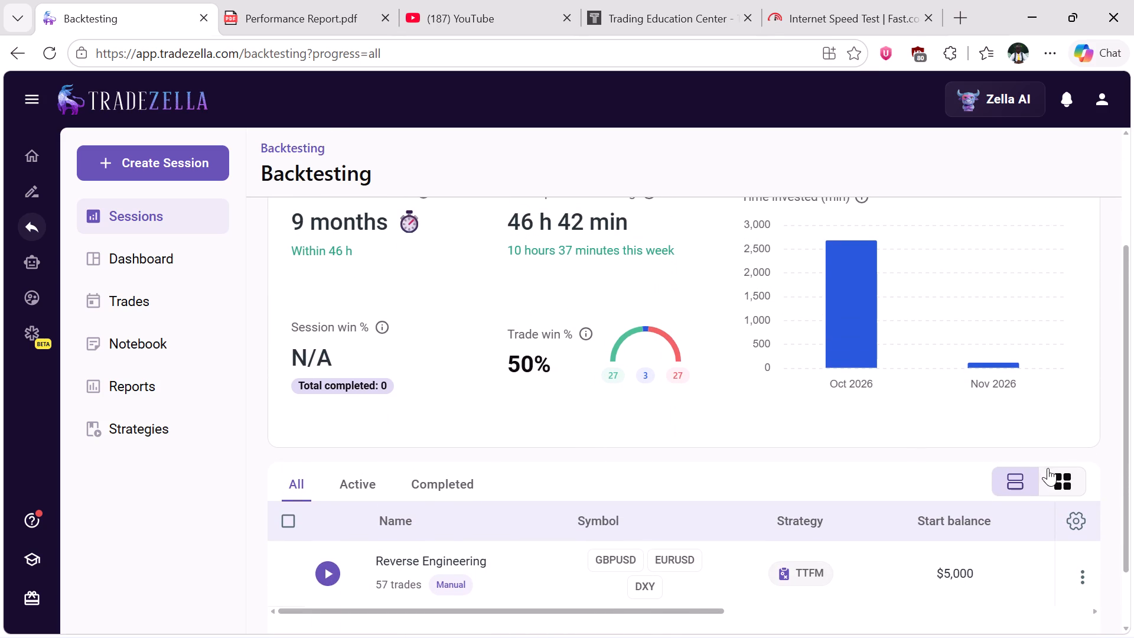
scroll(926, 398, "up", 1)
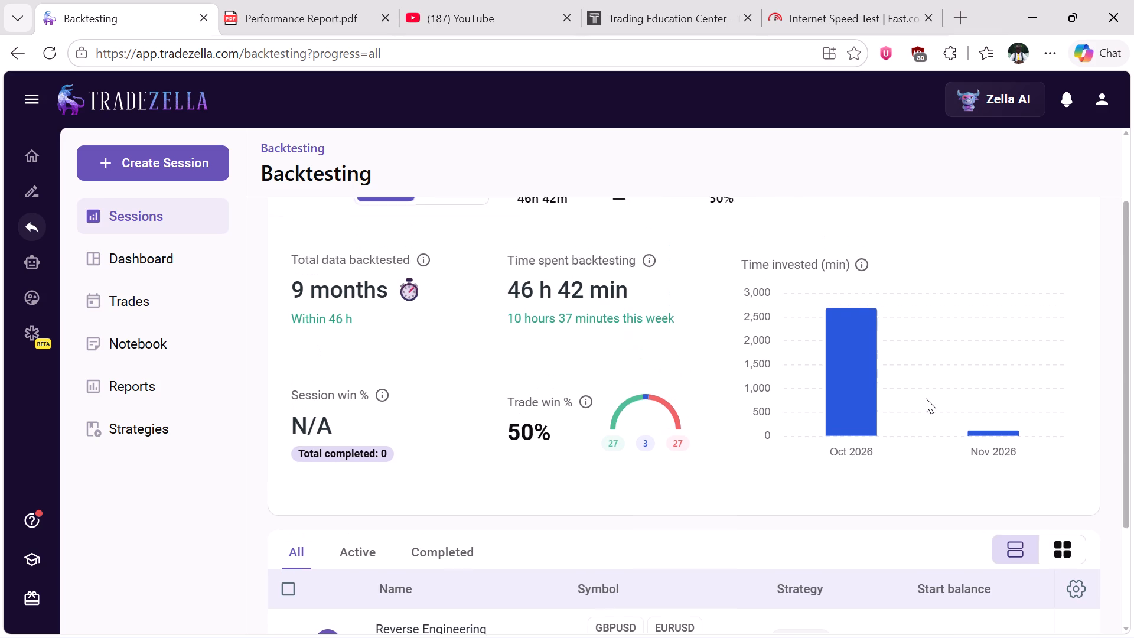
scroll(926, 398, "up", 2)
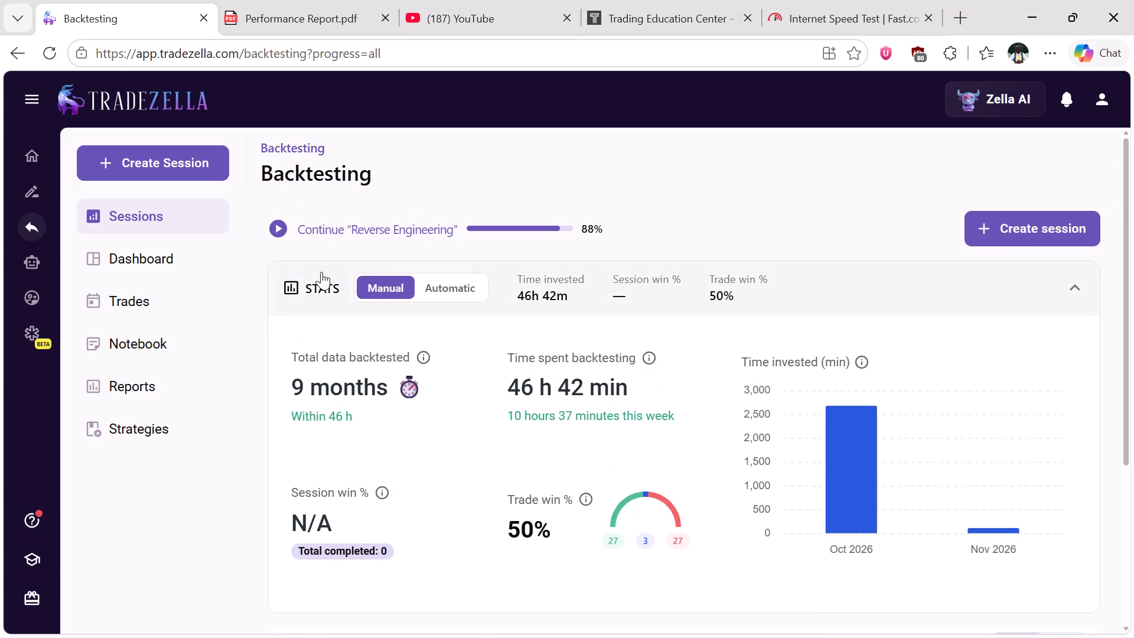
left_click(294, 292)
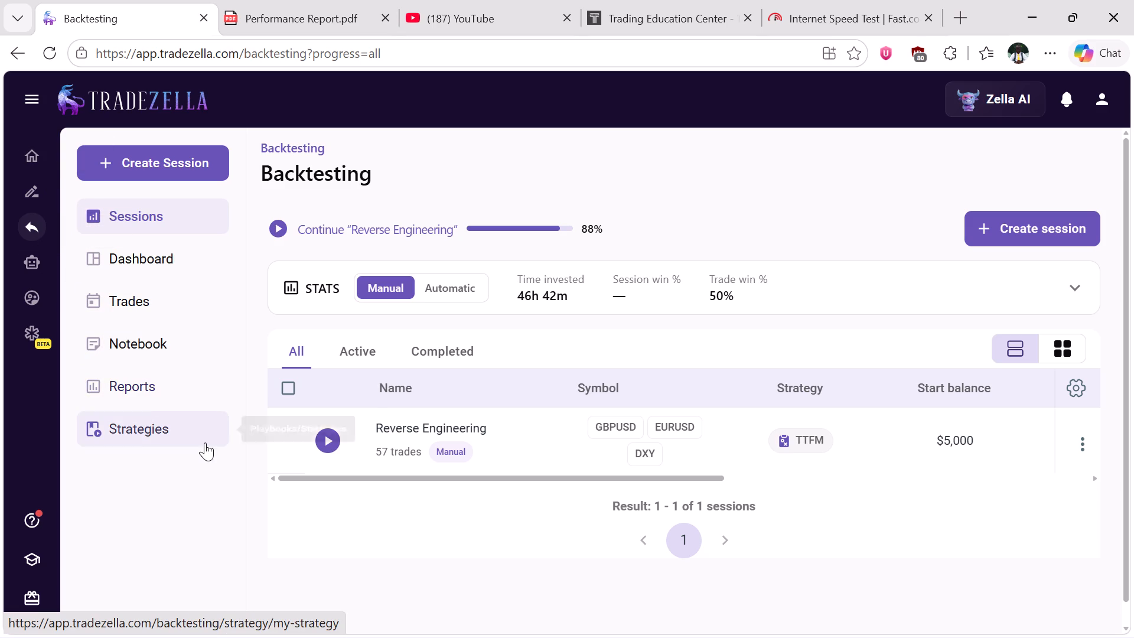
Switch to YouTube and open it again in a new browser tab.
left_click(457, 14)
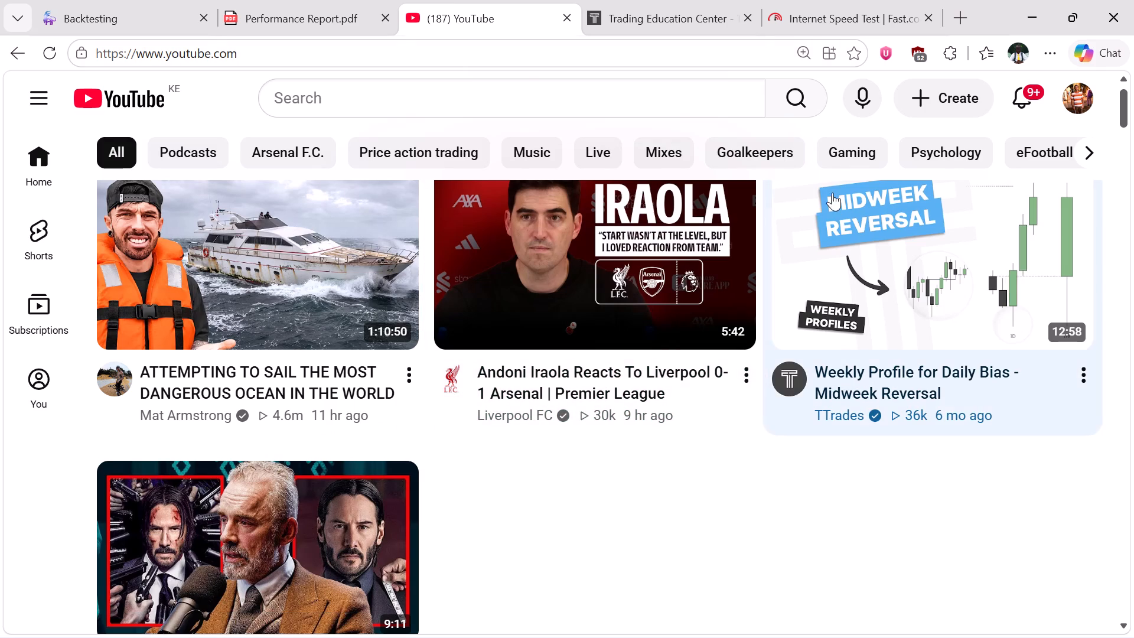
left_click(964, 24)
type("youtube")
key("Return")
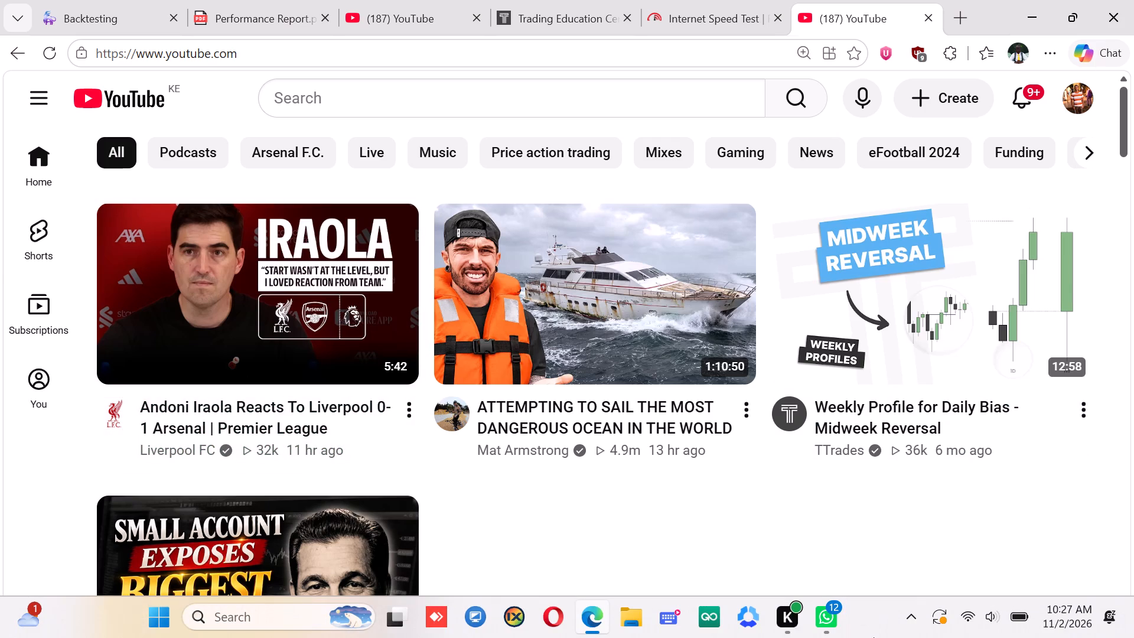
Check the Windows Update status in Settings and minimize the Settings window.
left_click(940, 613)
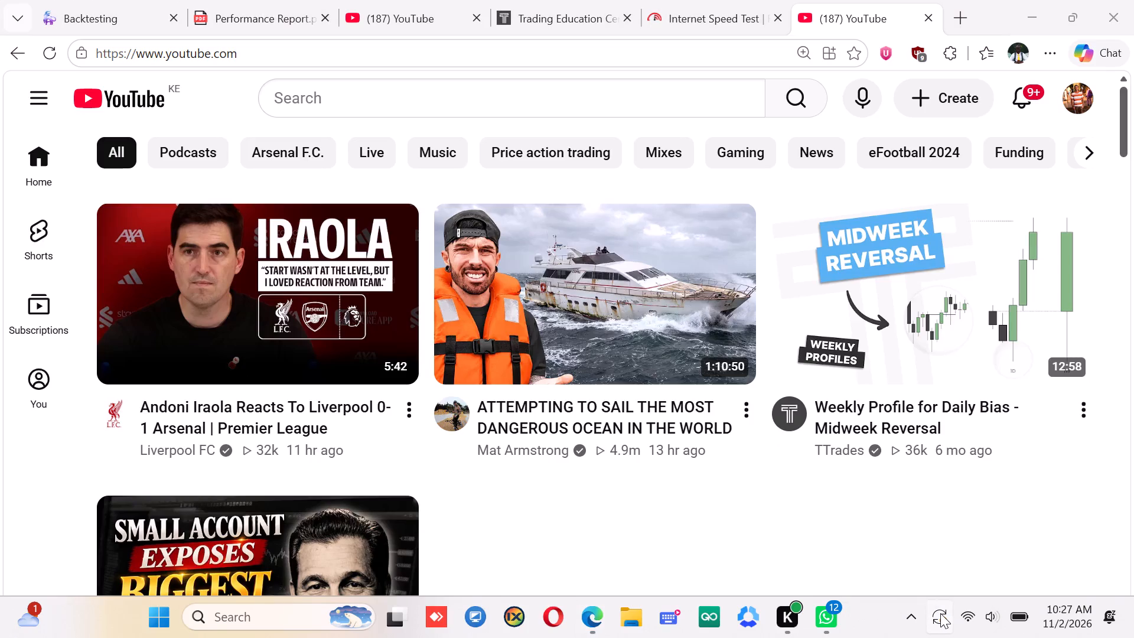
left_click(940, 613)
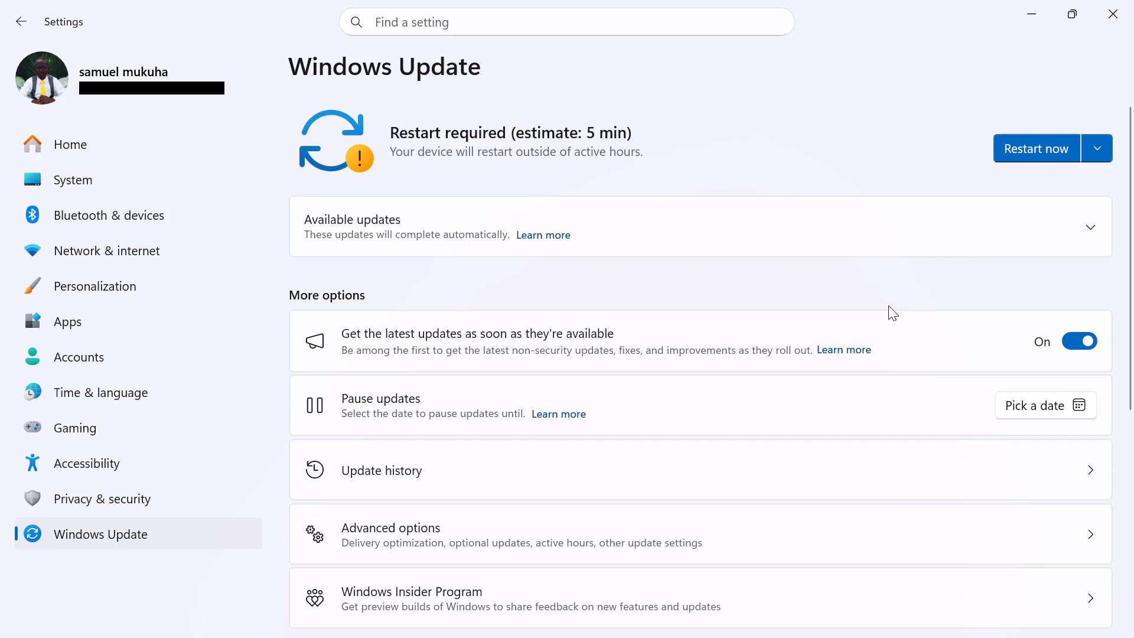
left_click(1032, 15)
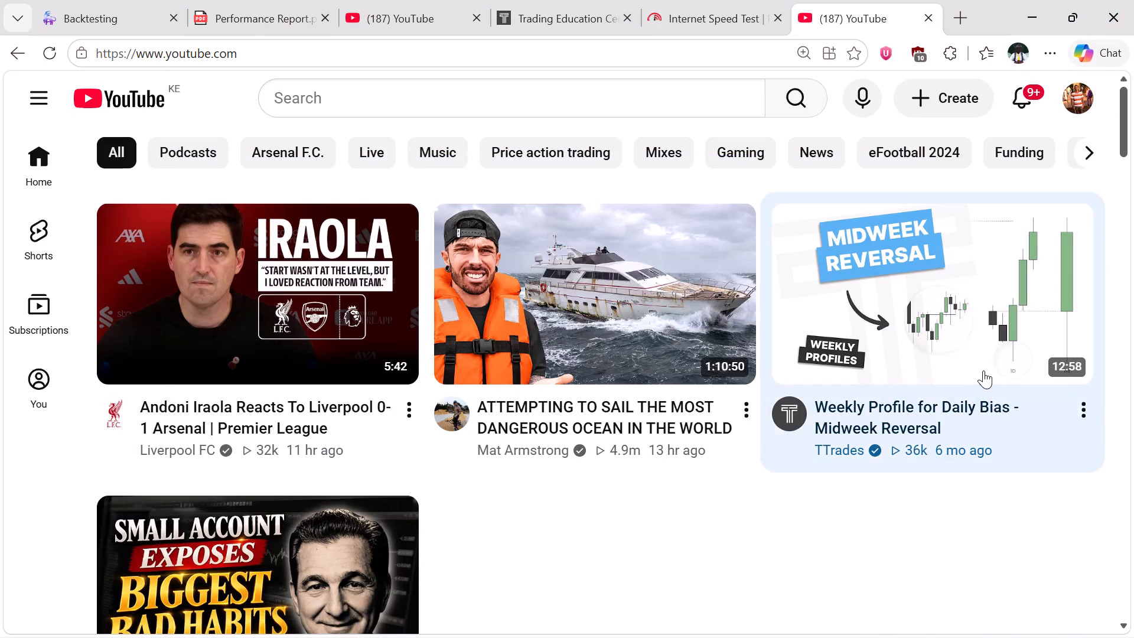
Open the TTrades video "Weekly Profile for Daily Bias - Midweek Reversal" from the YouTube home feed.
left_click(975, 348)
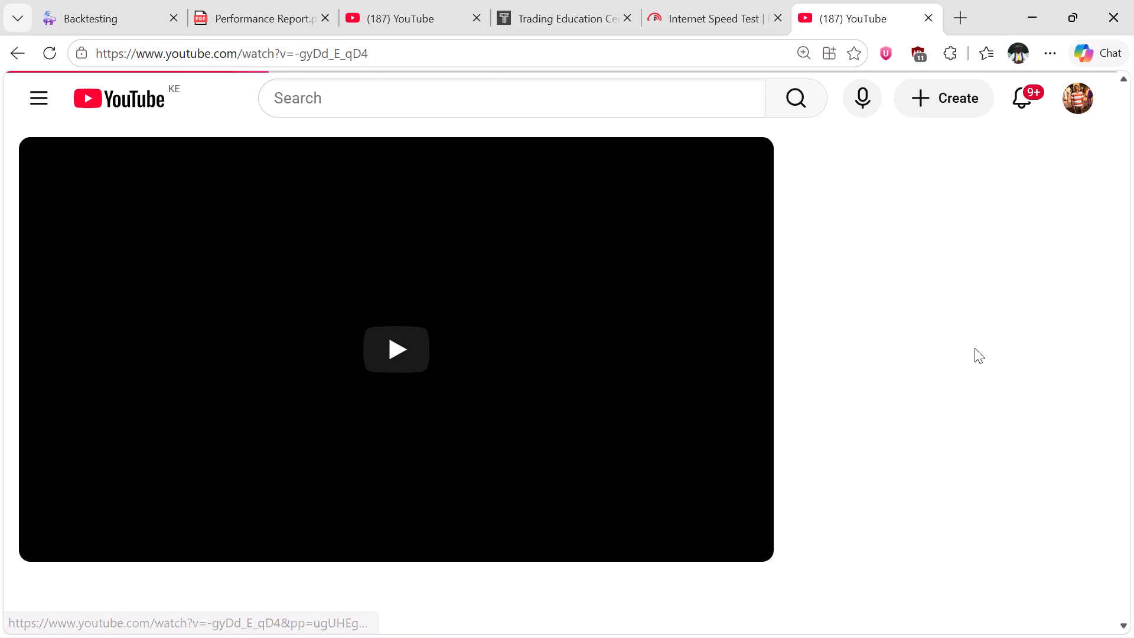